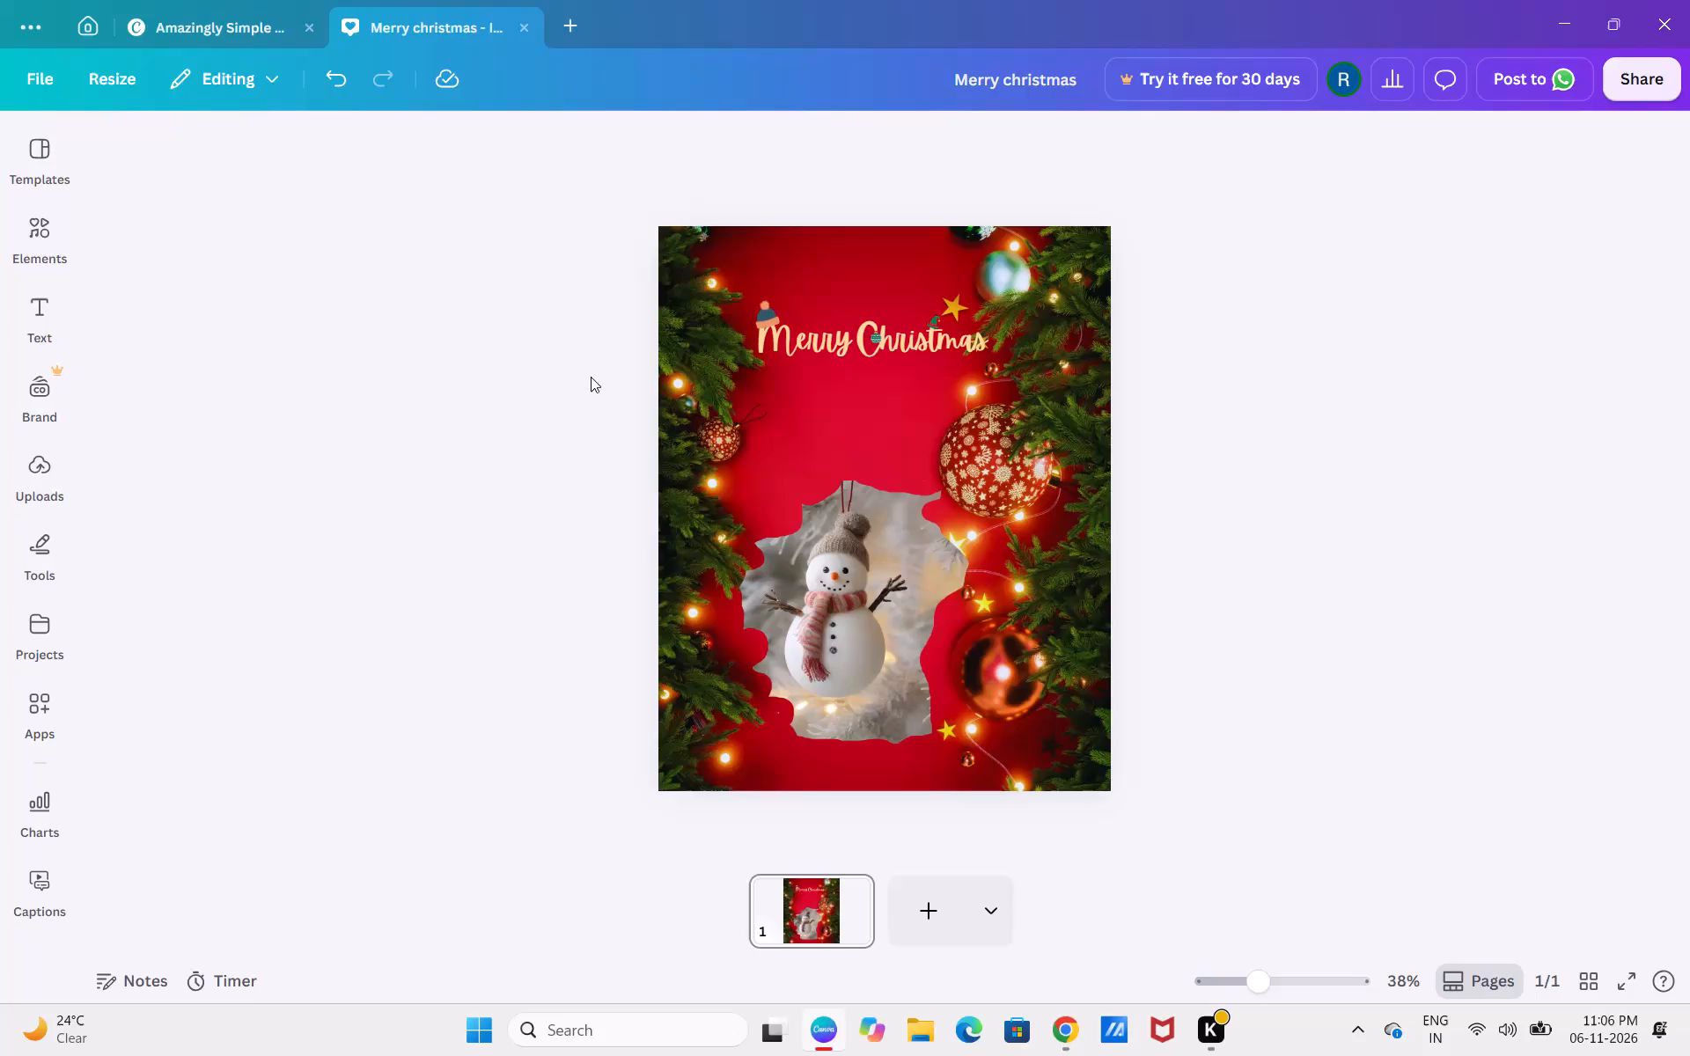
Shrink the green elf hat slightly and reposition it on top of the letter t in "Christmas".
{"action": "left_click_drag", "start_coordinate": [1253, 993], "coordinate": [1257, 993]}
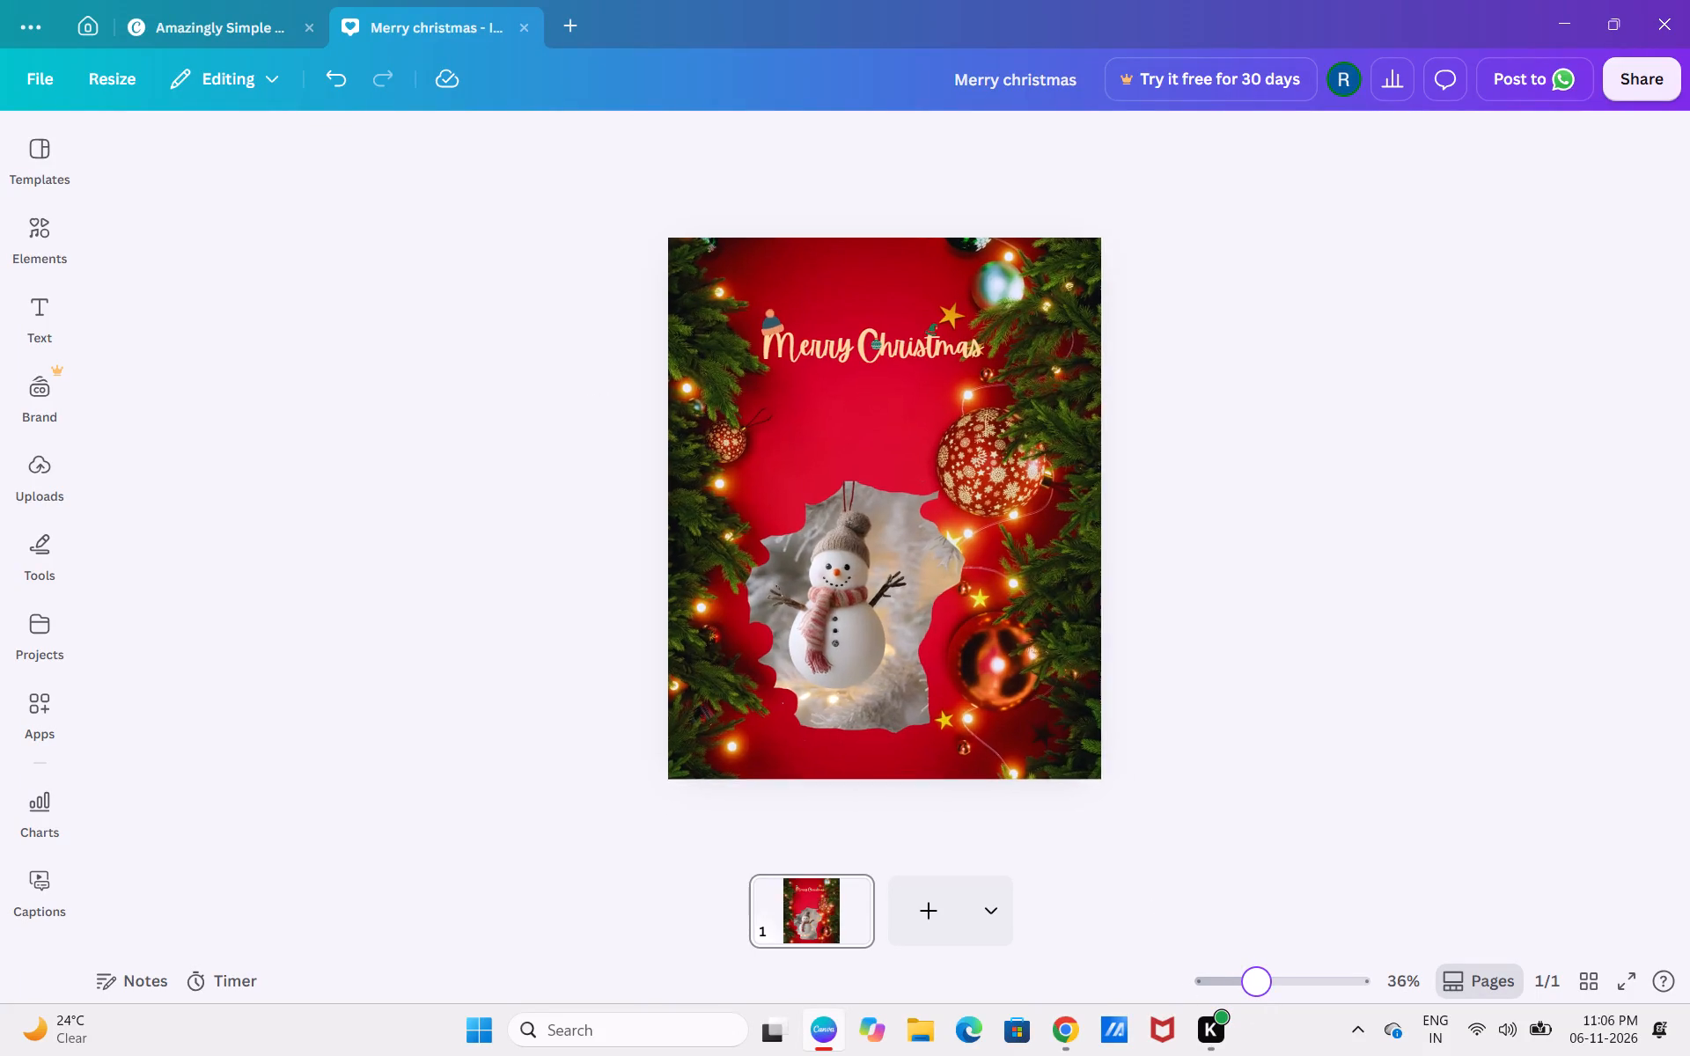
{"action": "left_click_drag", "start_coordinate": [1257, 993], "coordinate": [1267, 997]}
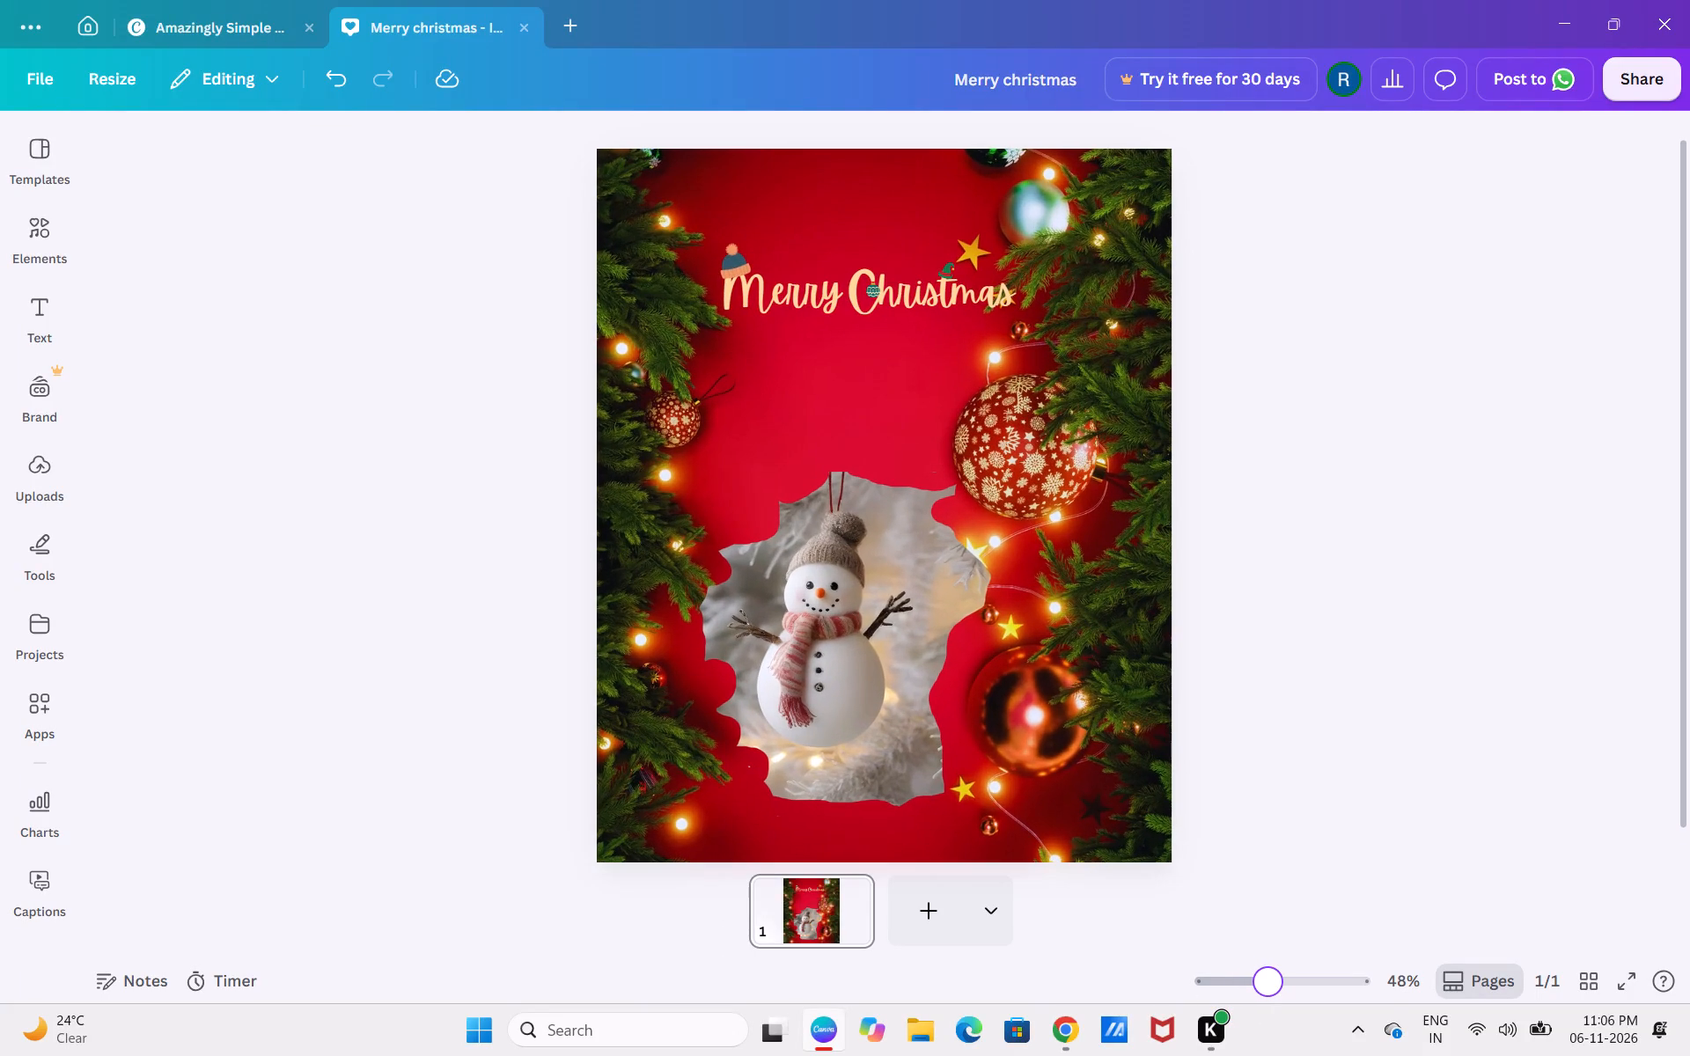
{"action": "left_click_drag", "start_coordinate": [1267, 997], "coordinate": [1282, 1018]}
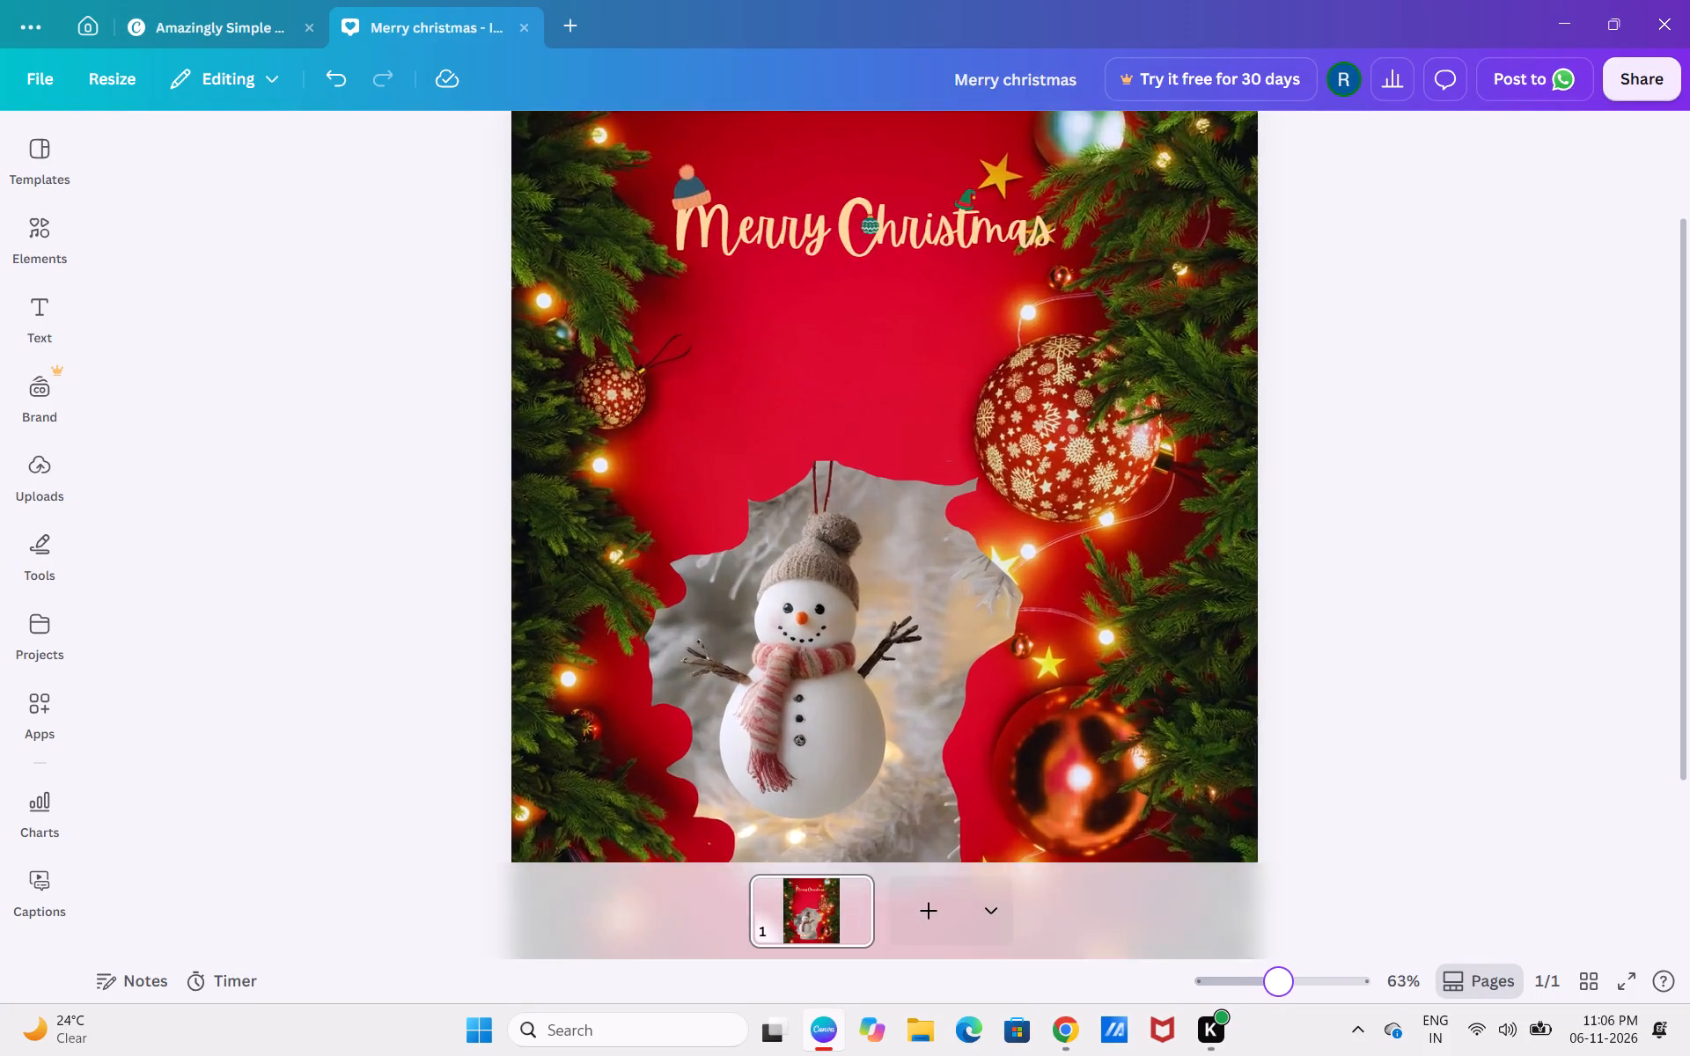
{"action": "left_click_drag", "start_coordinate": [1282, 1018], "coordinate": [1267, 1006]}
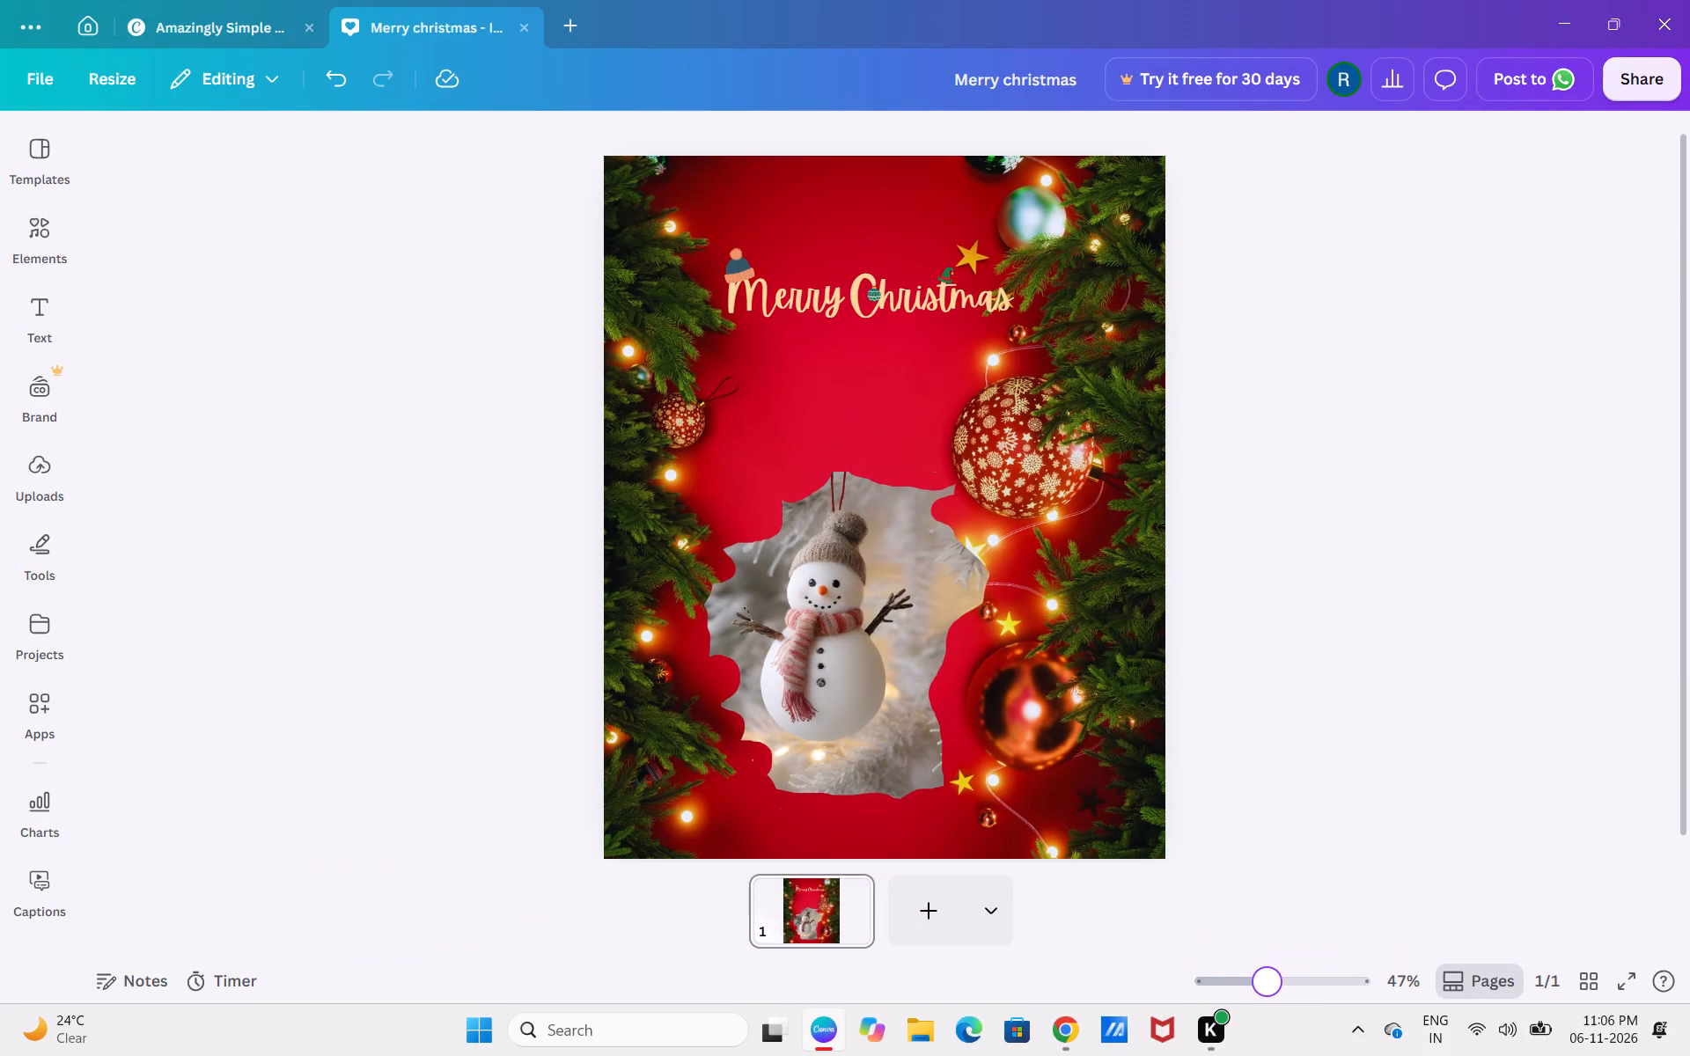
{"action": "left_click_drag", "start_coordinate": [1267, 1006], "coordinate": [1302, 1055]}
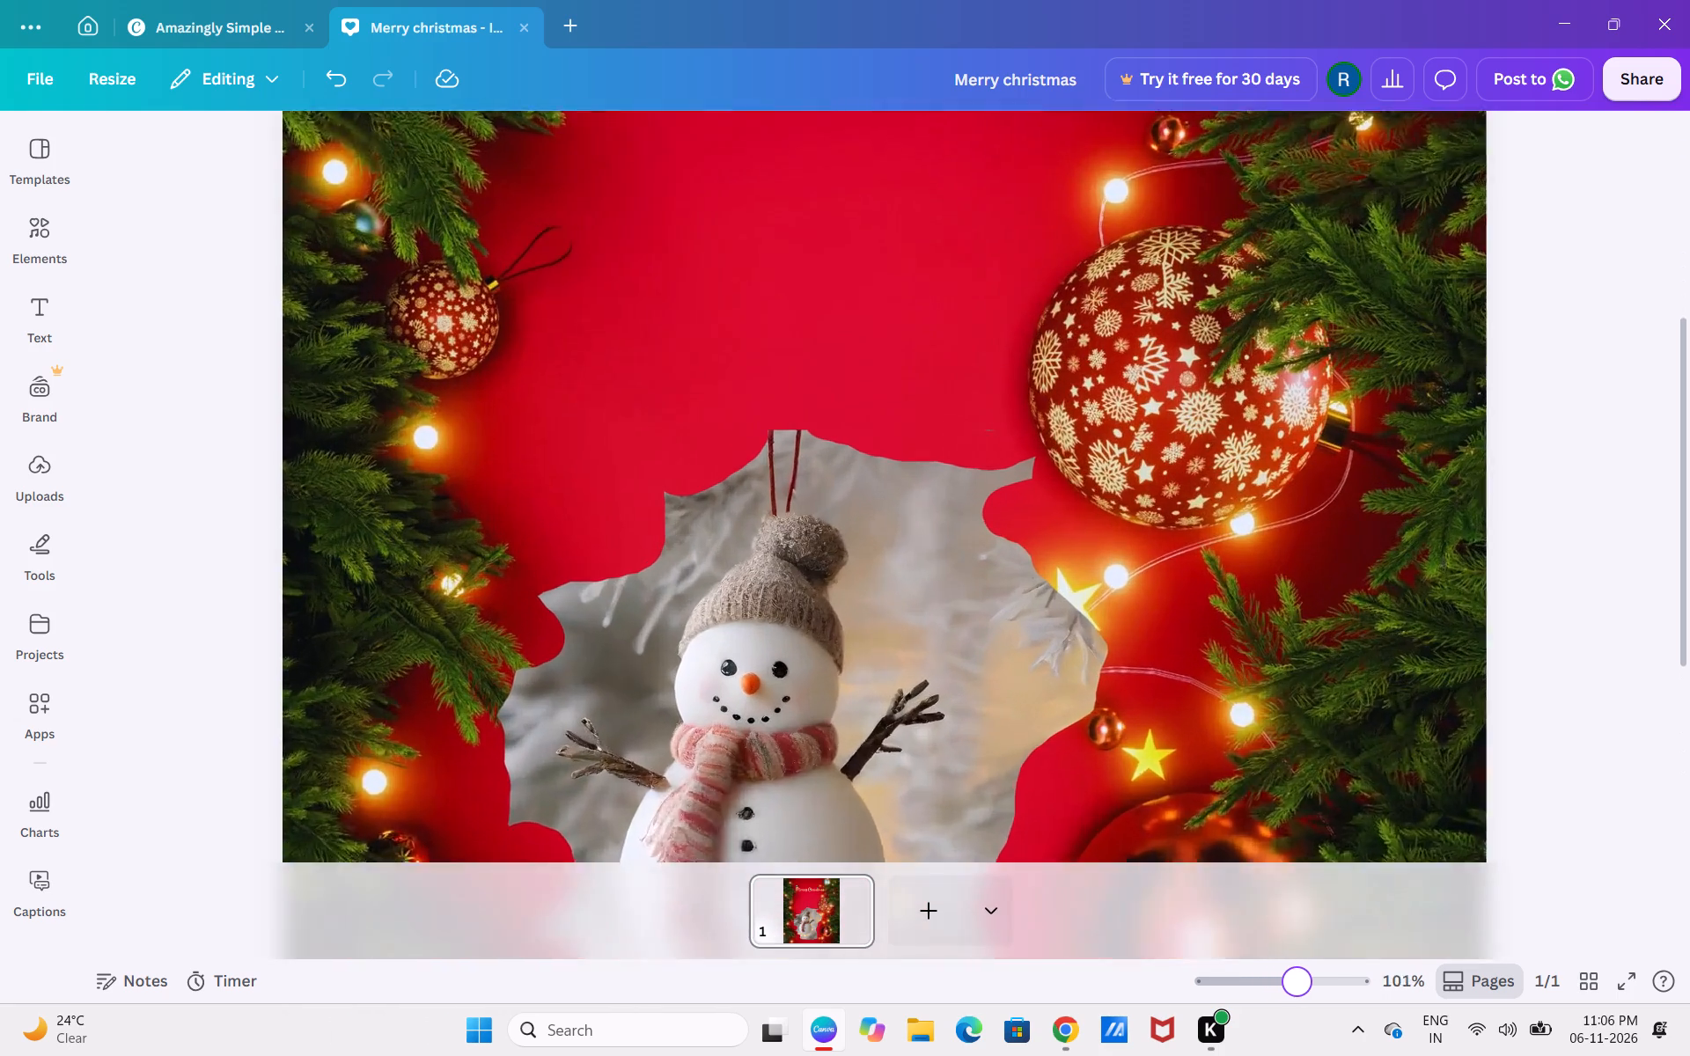
{"action": "left_click_drag", "start_coordinate": [1302, 1055], "coordinate": [1331, 1049]}
{"action": "scroll", "coordinate": [1127, 664], "scroll_direction": "up", "scroll_amount": 5}
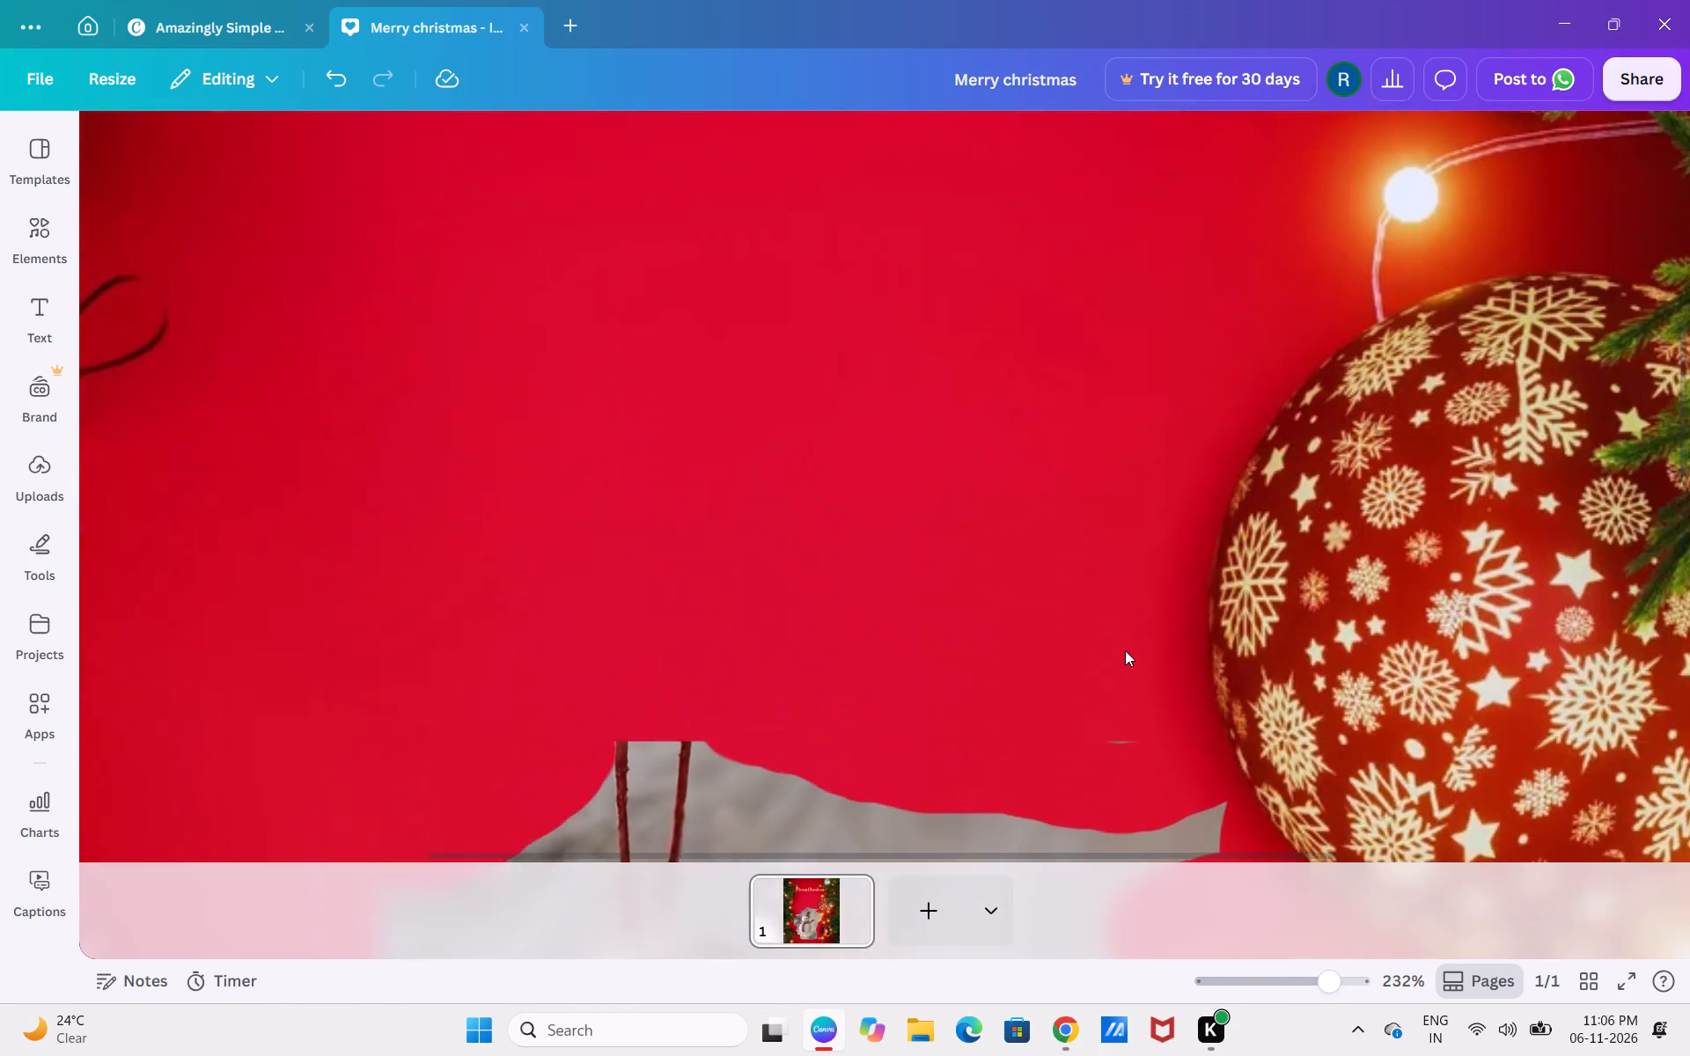
{"action": "scroll", "coordinate": [1125, 650], "scroll_direction": "up", "scroll_amount": 4}
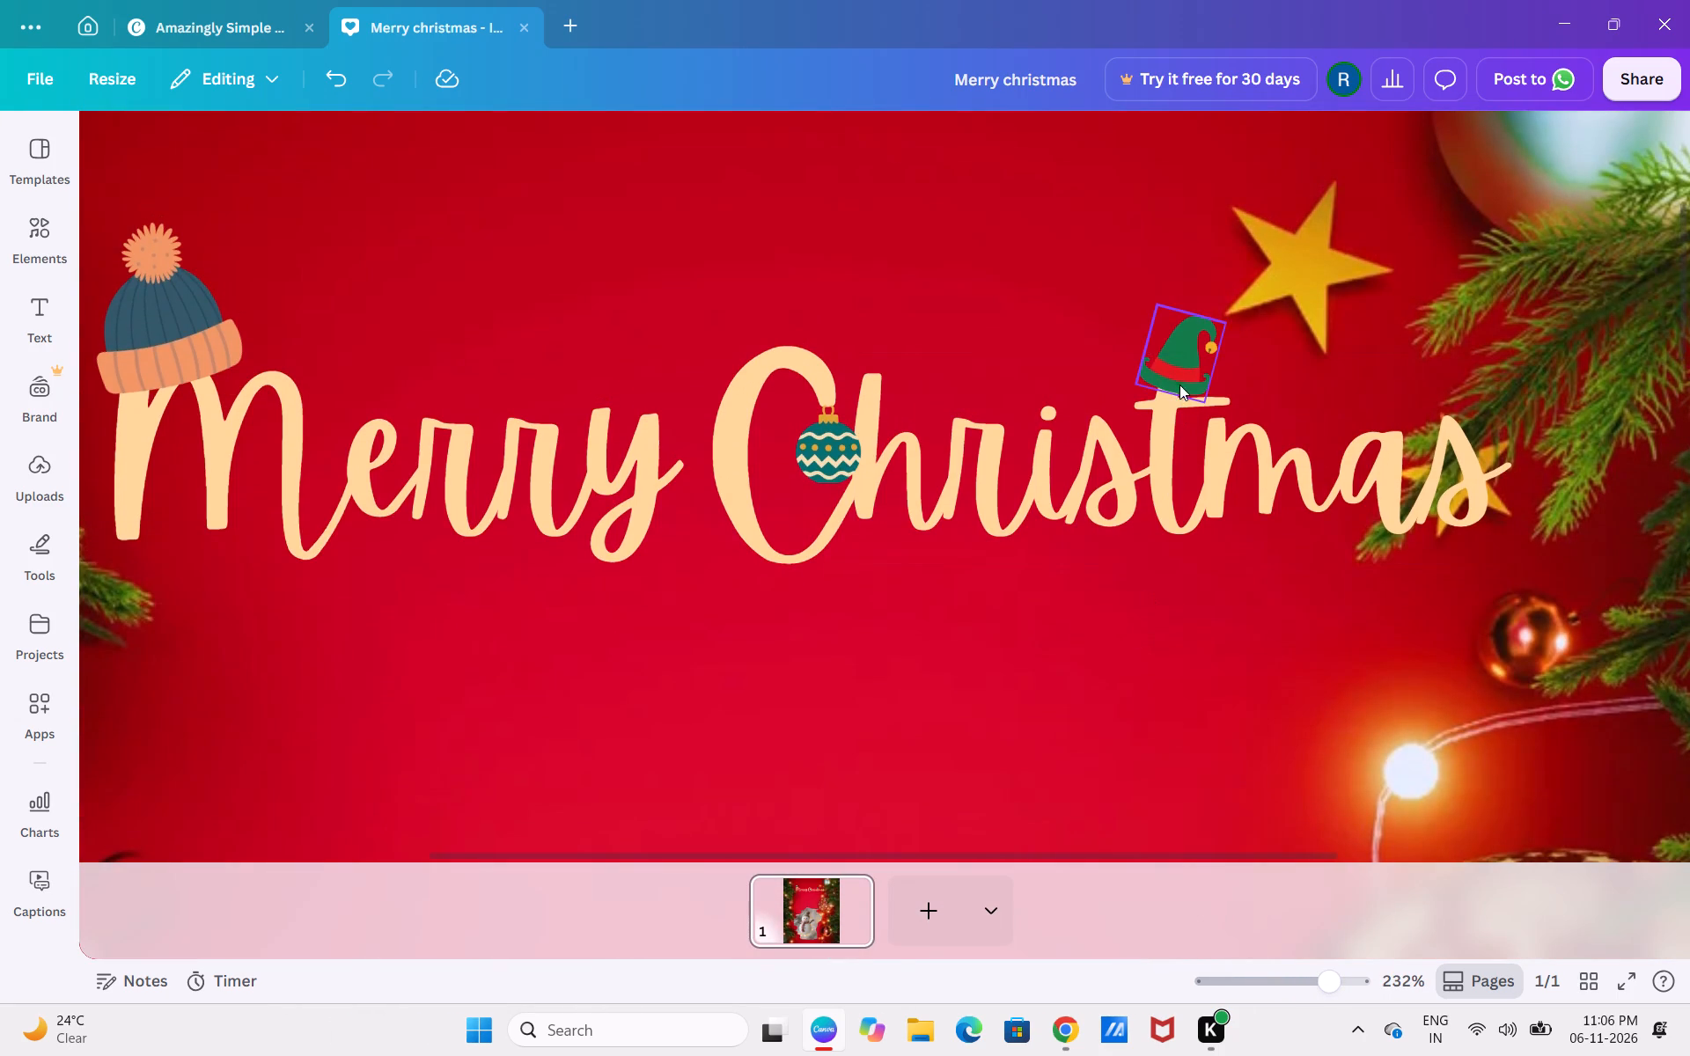
{"action": "left_click", "coordinate": [1178, 373]}
{"action": "key", "text": "Left"}
{"action": "key", "text": "Left"}
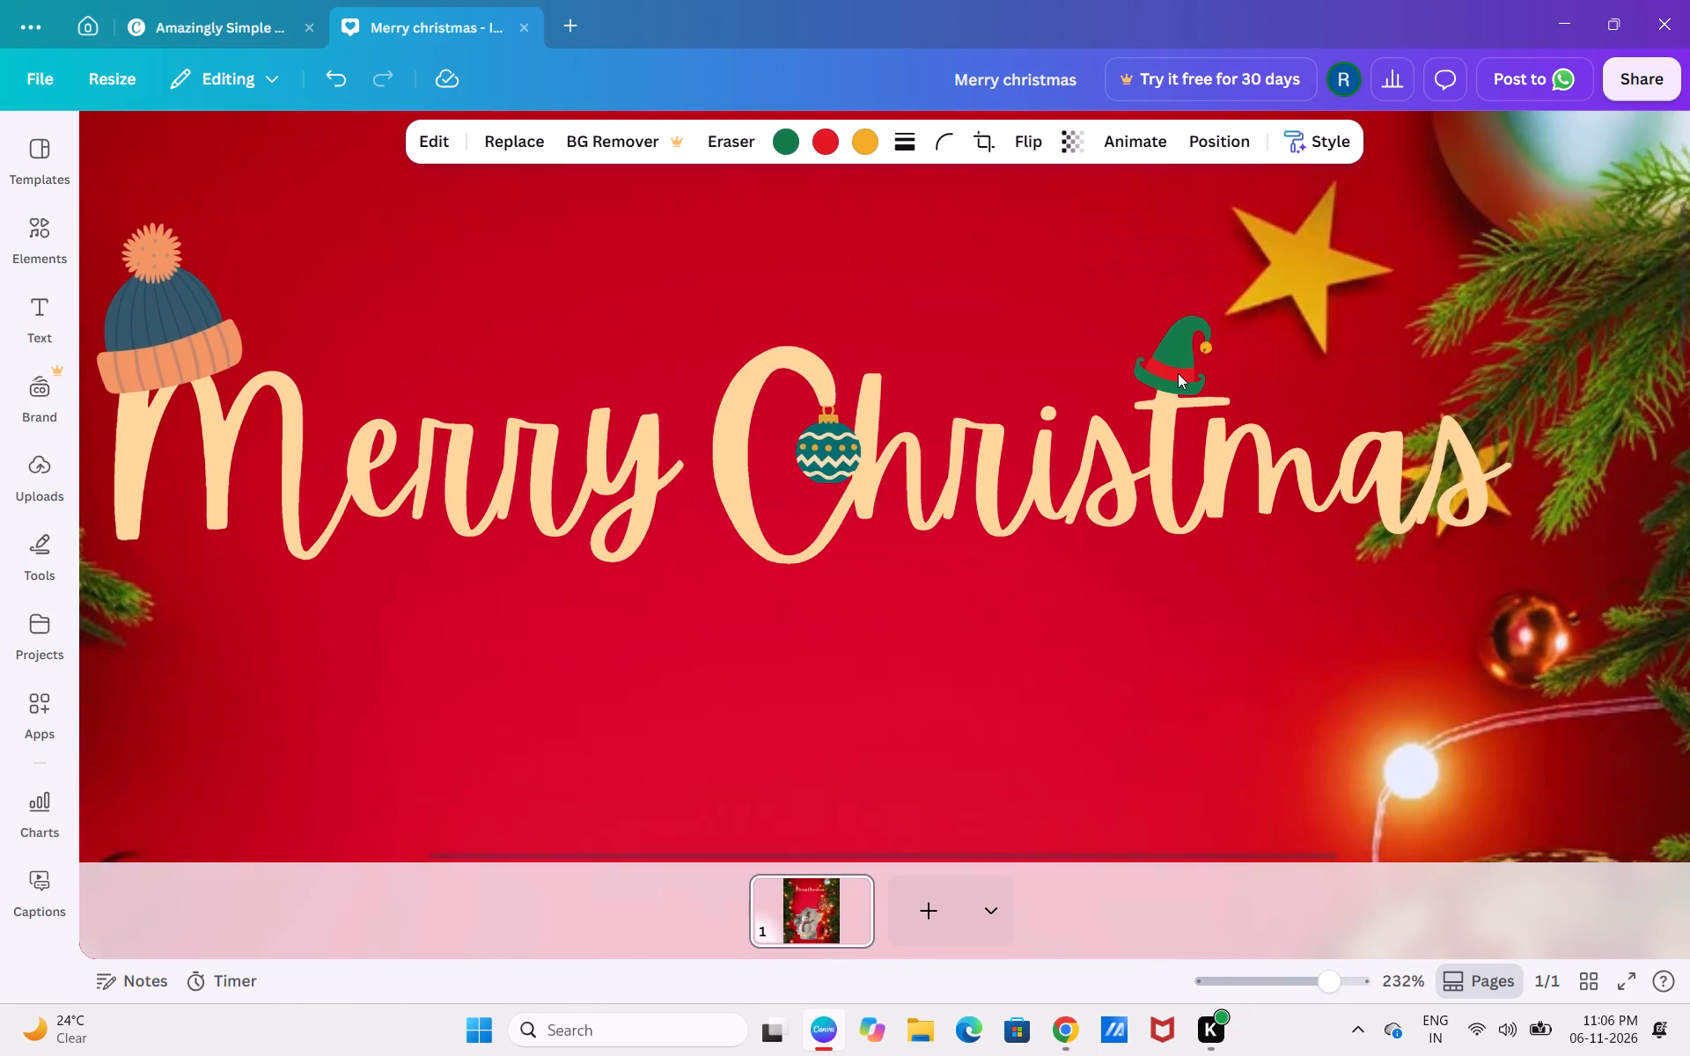
{"action": "key", "text": "Right"}
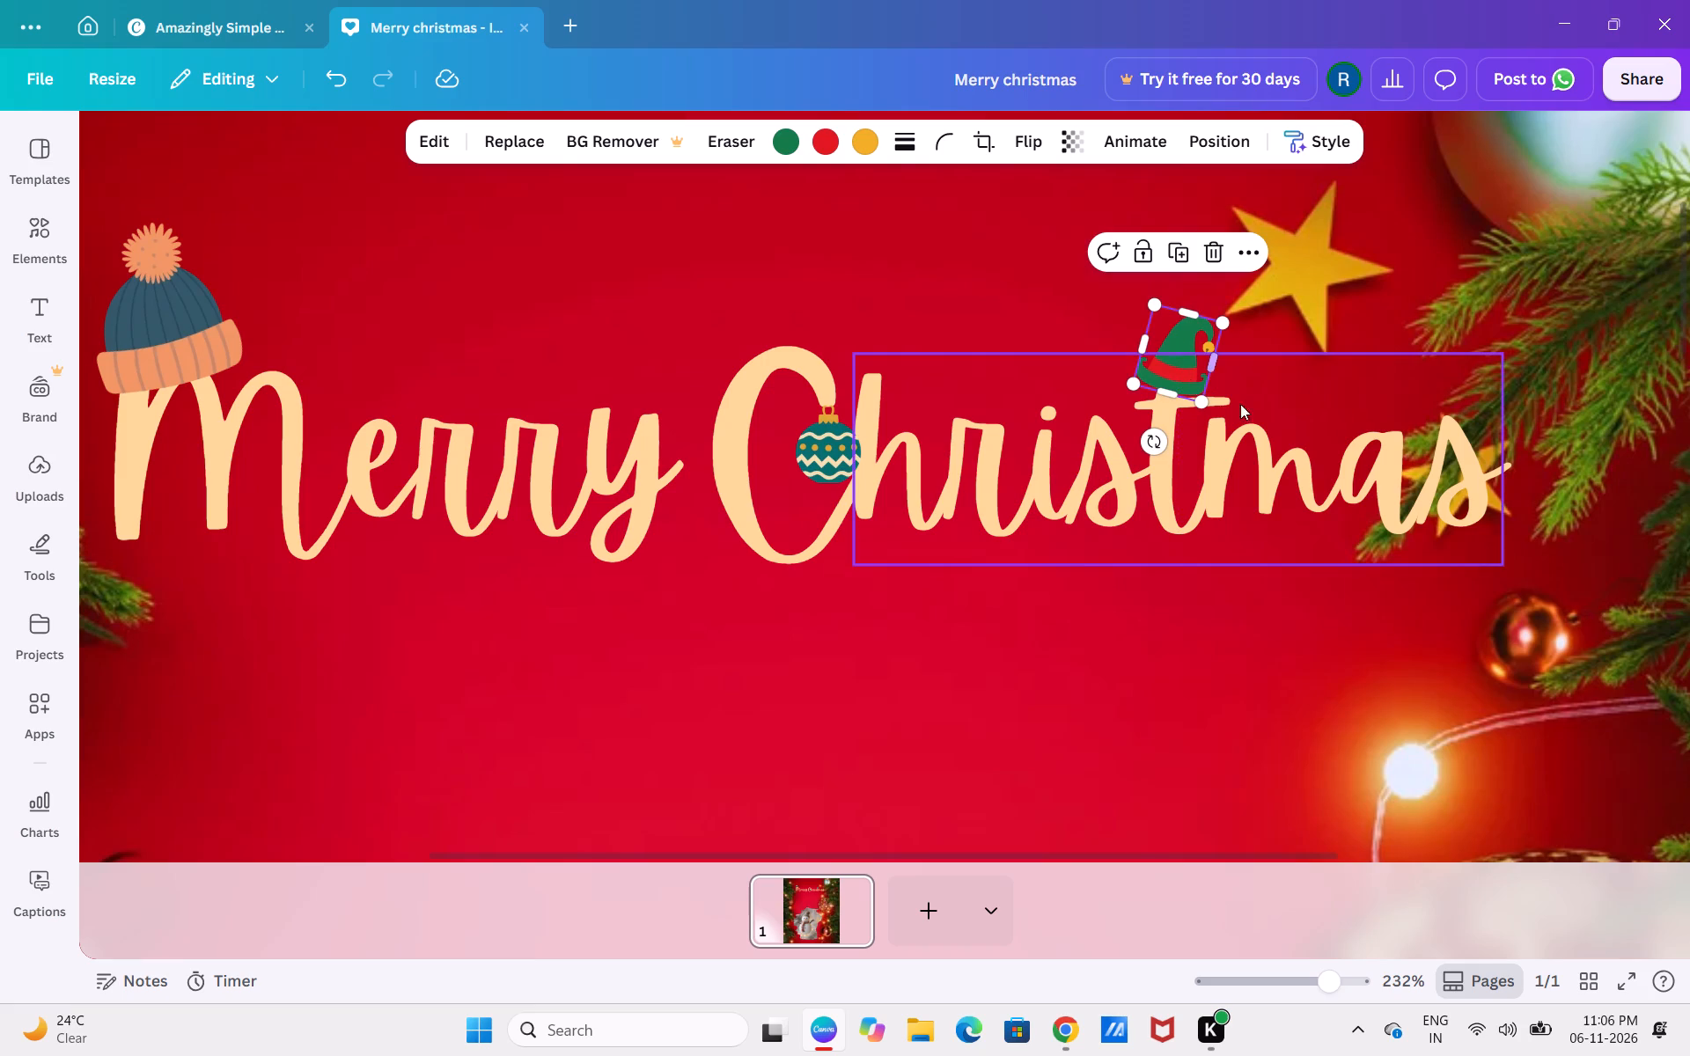
{"action": "left_click_drag", "start_coordinate": [1206, 406], "coordinate": [1193, 383]}
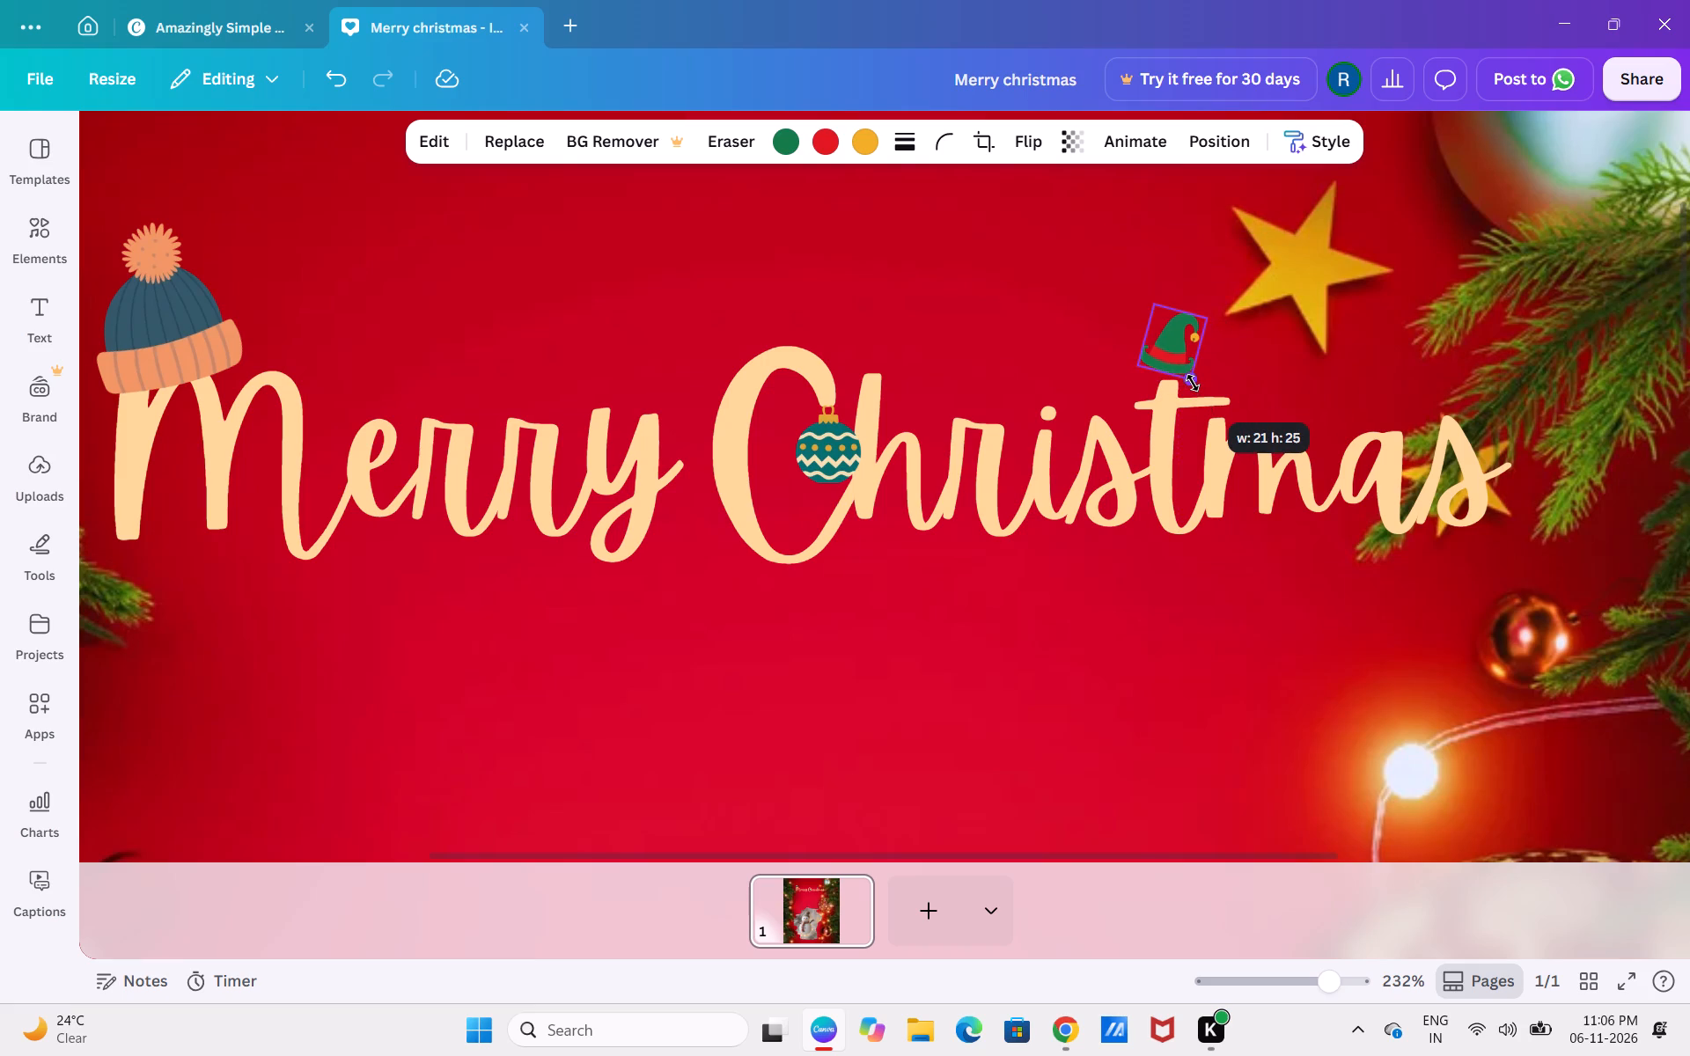
{"action": "left_click_drag", "start_coordinate": [1193, 383], "coordinate": [1197, 388]}
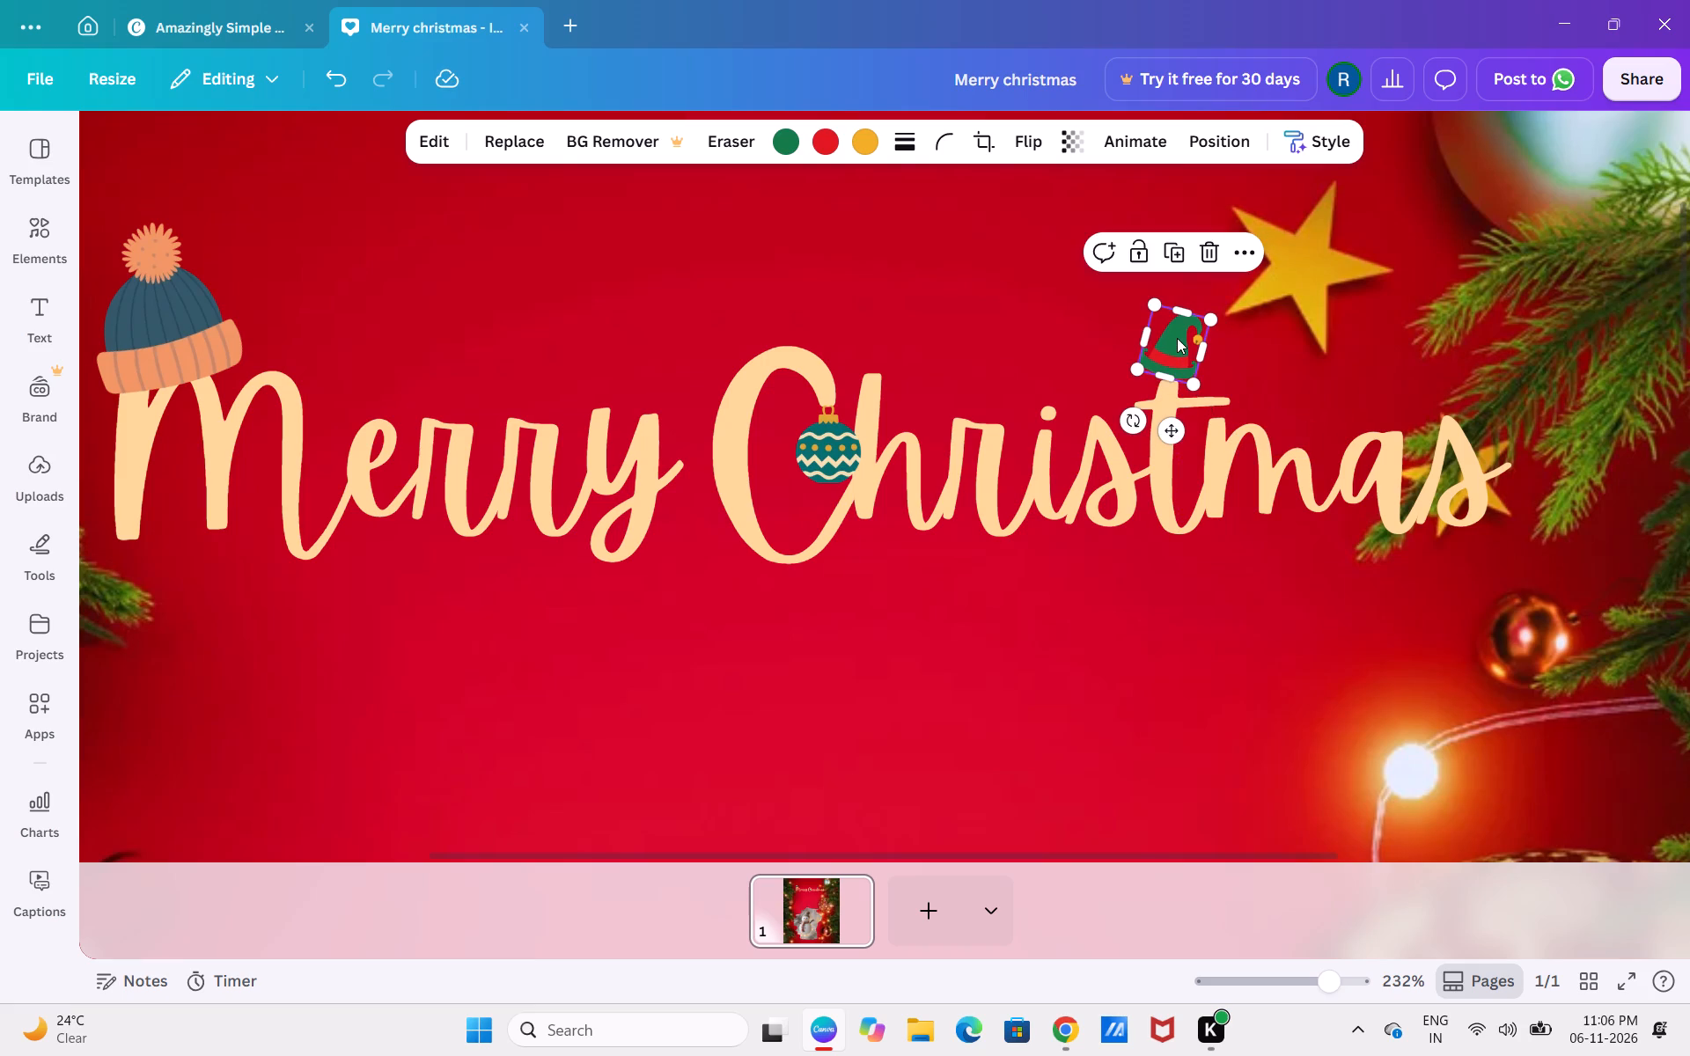
{"action": "left_click", "coordinate": [1177, 338]}
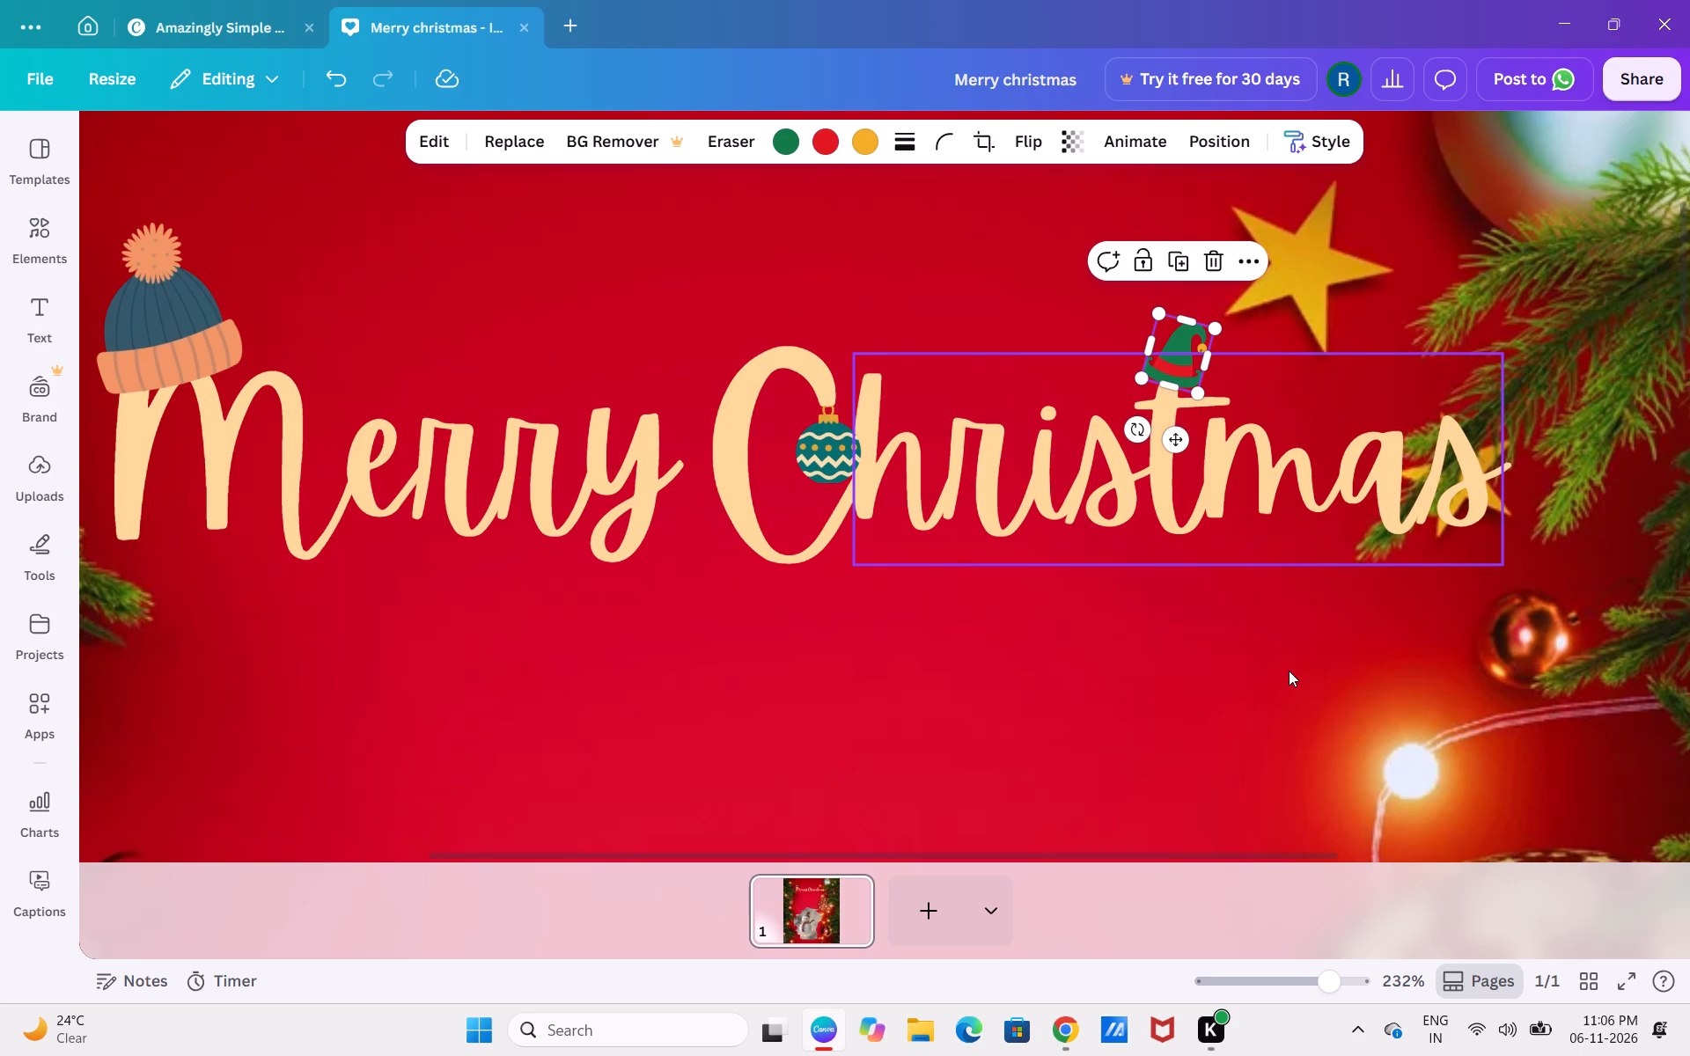
{"action": "left_click", "coordinate": [1214, 680]}
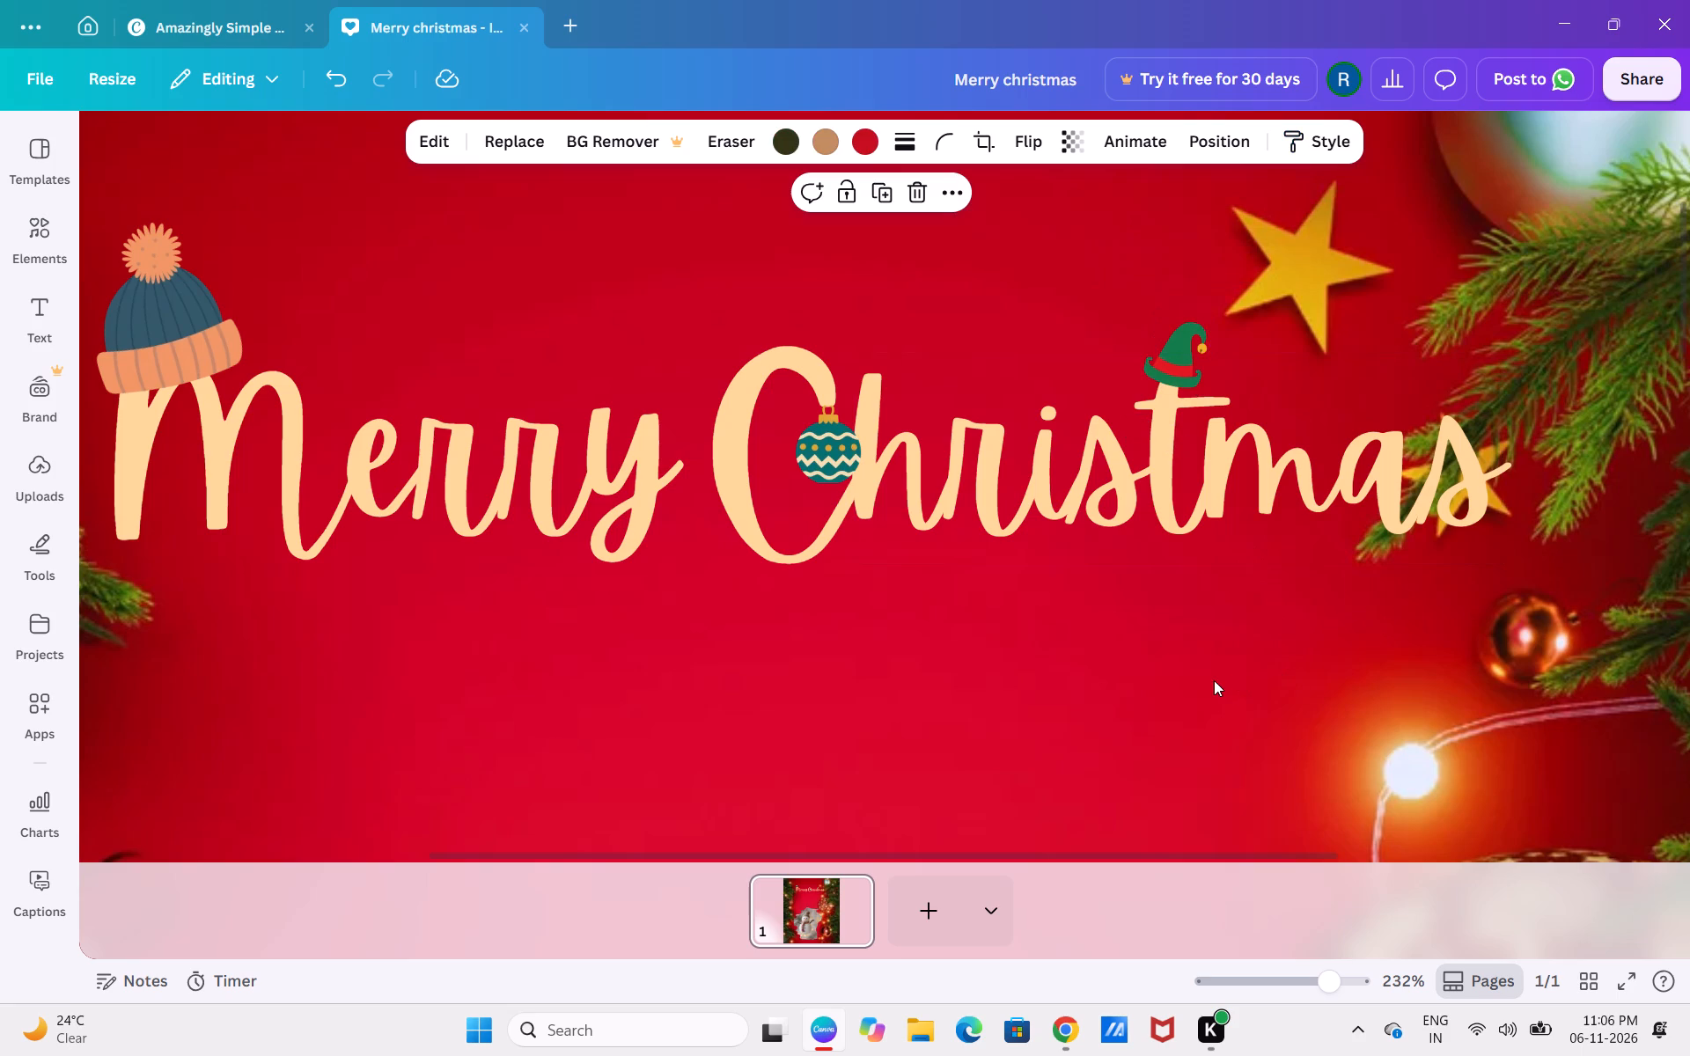
Shrink the teal bauble inside the letter C of "Christmas" slightly and adjust its position.
{"action": "left_click", "coordinate": [835, 458]}
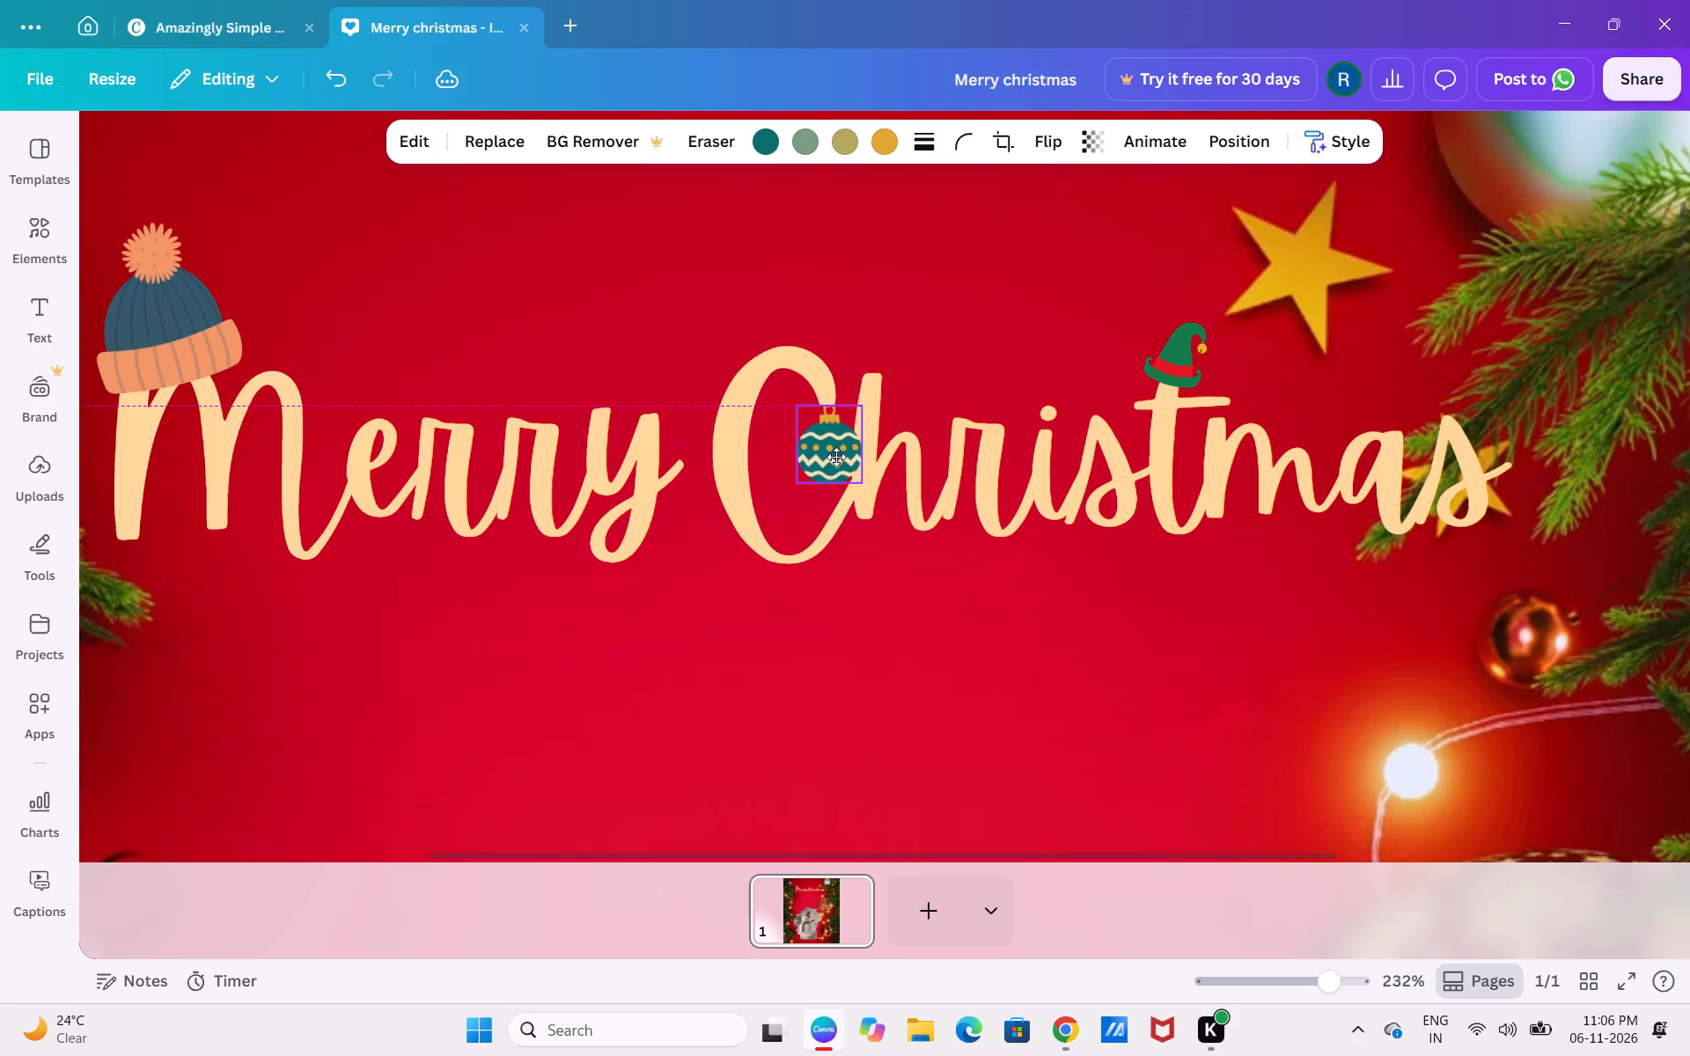
{"action": "left_click_drag", "start_coordinate": [852, 476], "coordinate": [844, 463]}
{"action": "left_click_drag", "start_coordinate": [819, 442], "coordinate": [831, 442]}
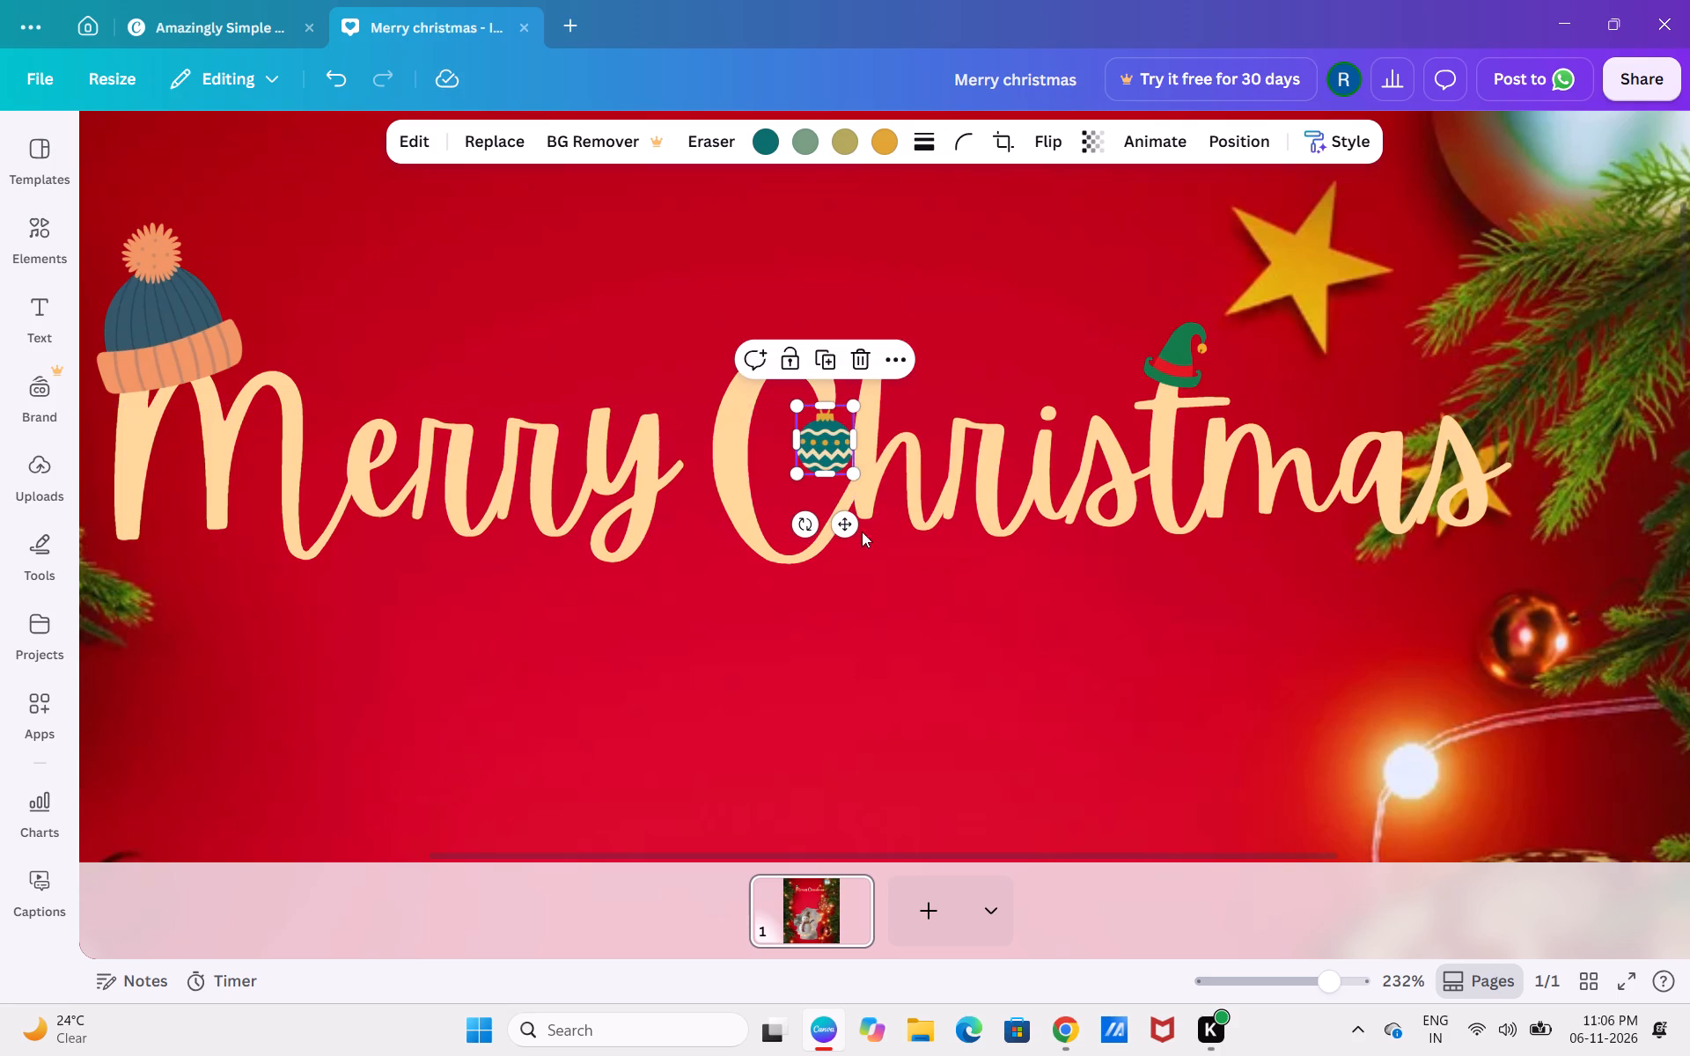
{"action": "left_click", "coordinate": [878, 633]}
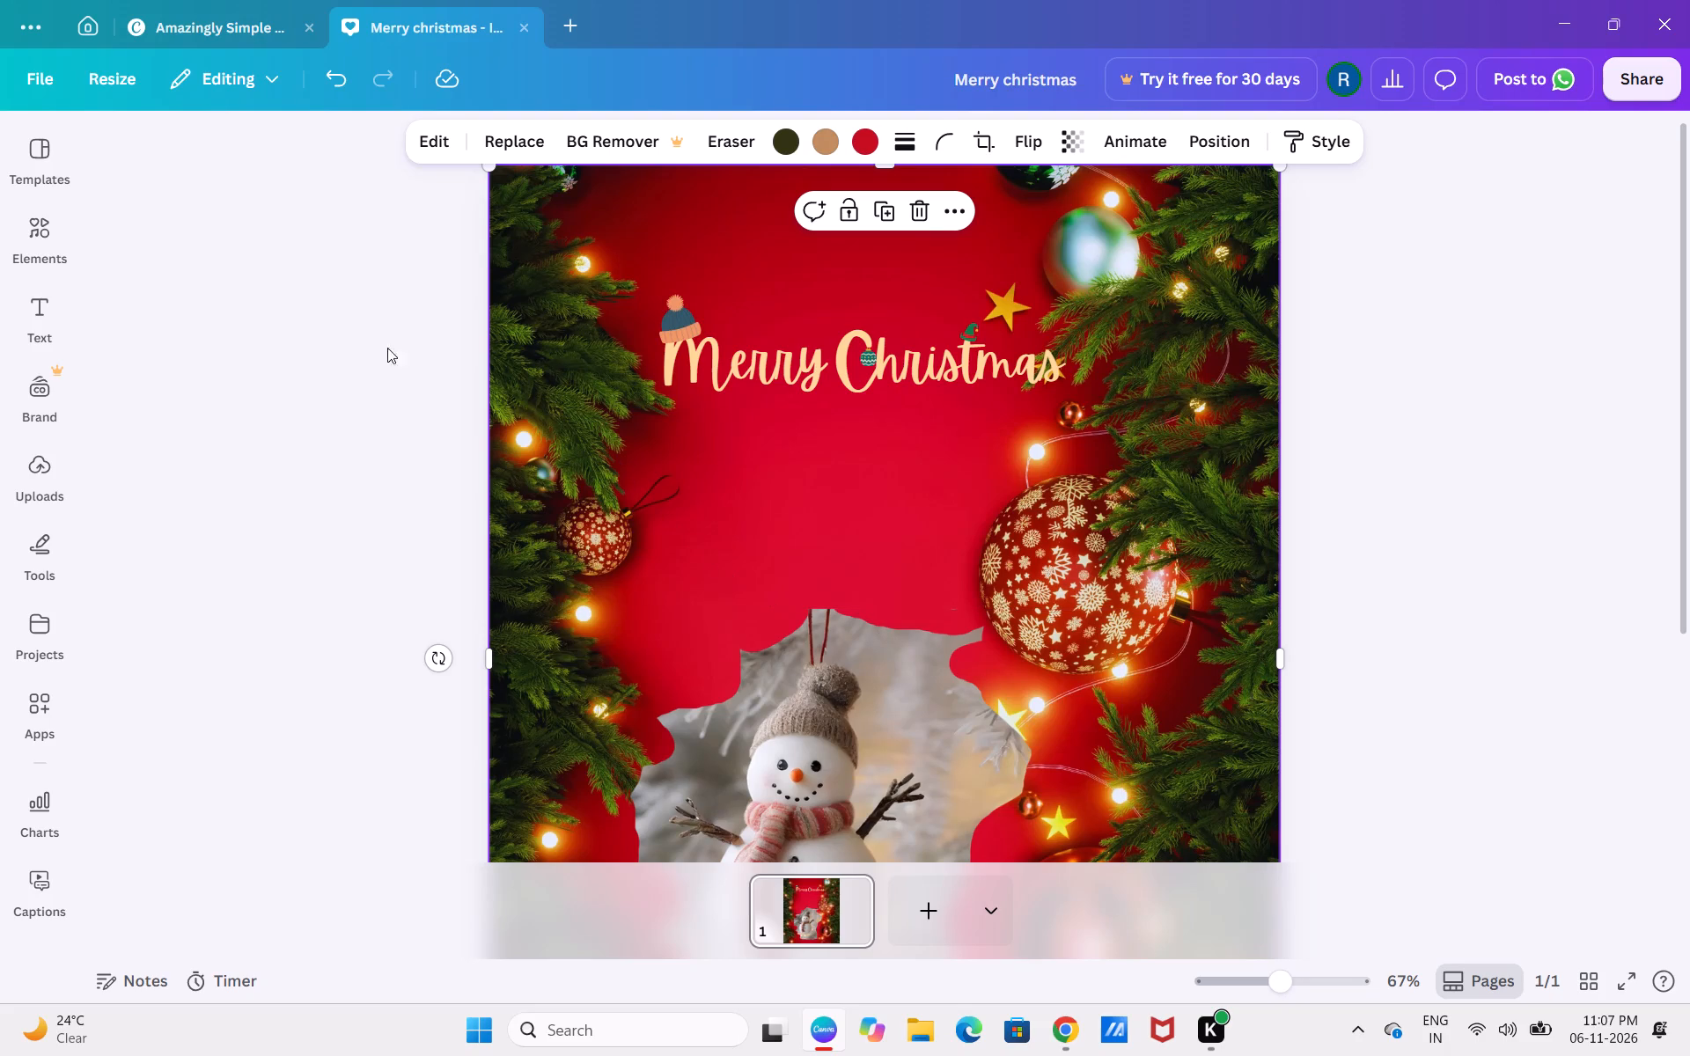
Look through the full collection of recently used elements for another decoration.
{"action": "left_click", "coordinate": [36, 235]}
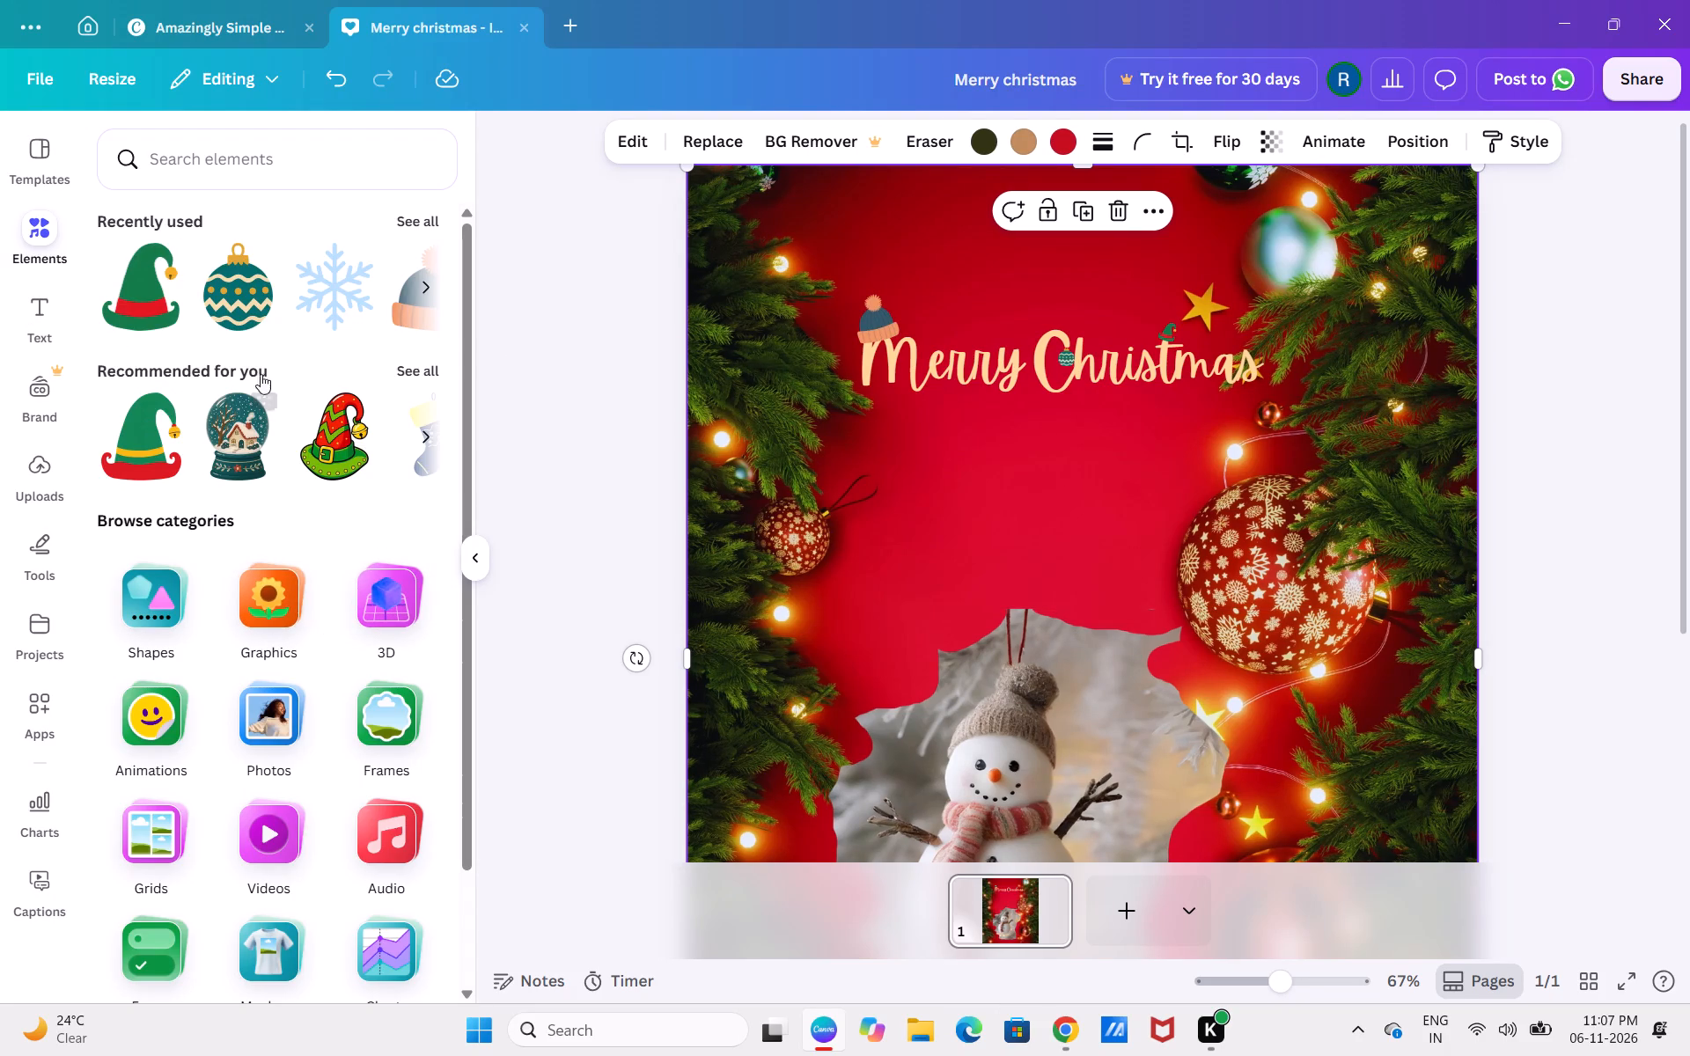
{"action": "left_click", "coordinate": [424, 215]}
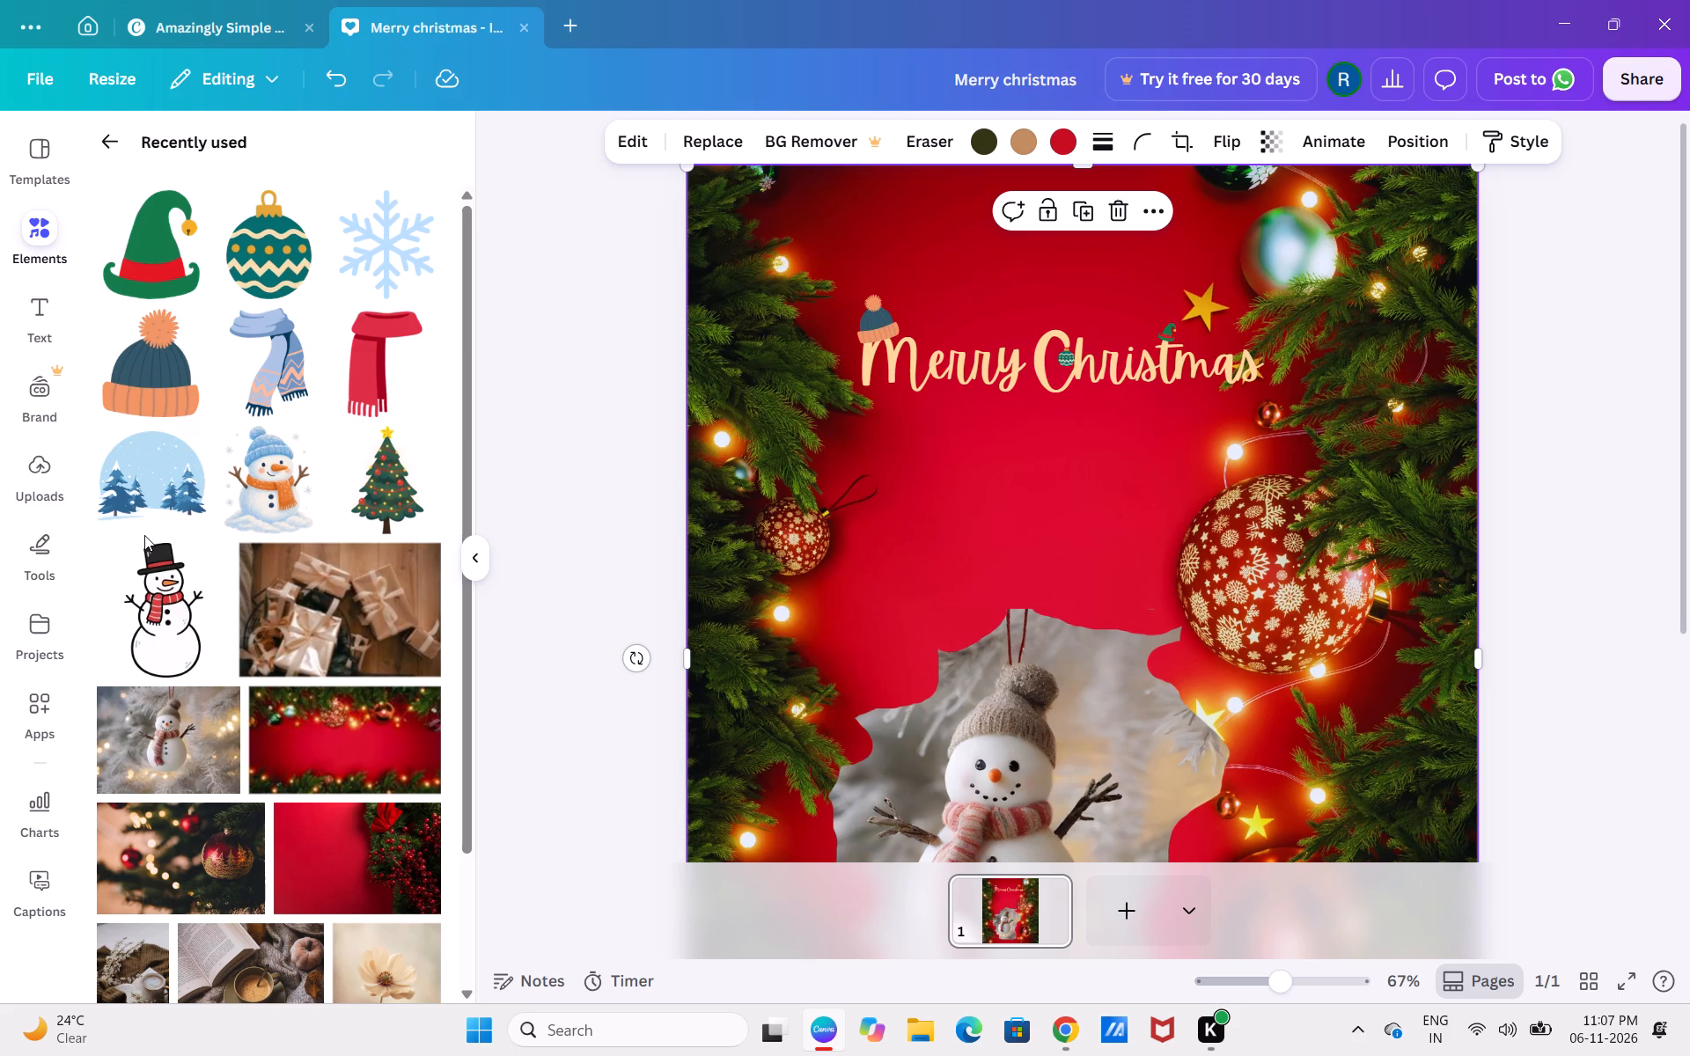
{"action": "scroll", "coordinate": [144, 535], "scroll_direction": "down", "scroll_amount": 1}
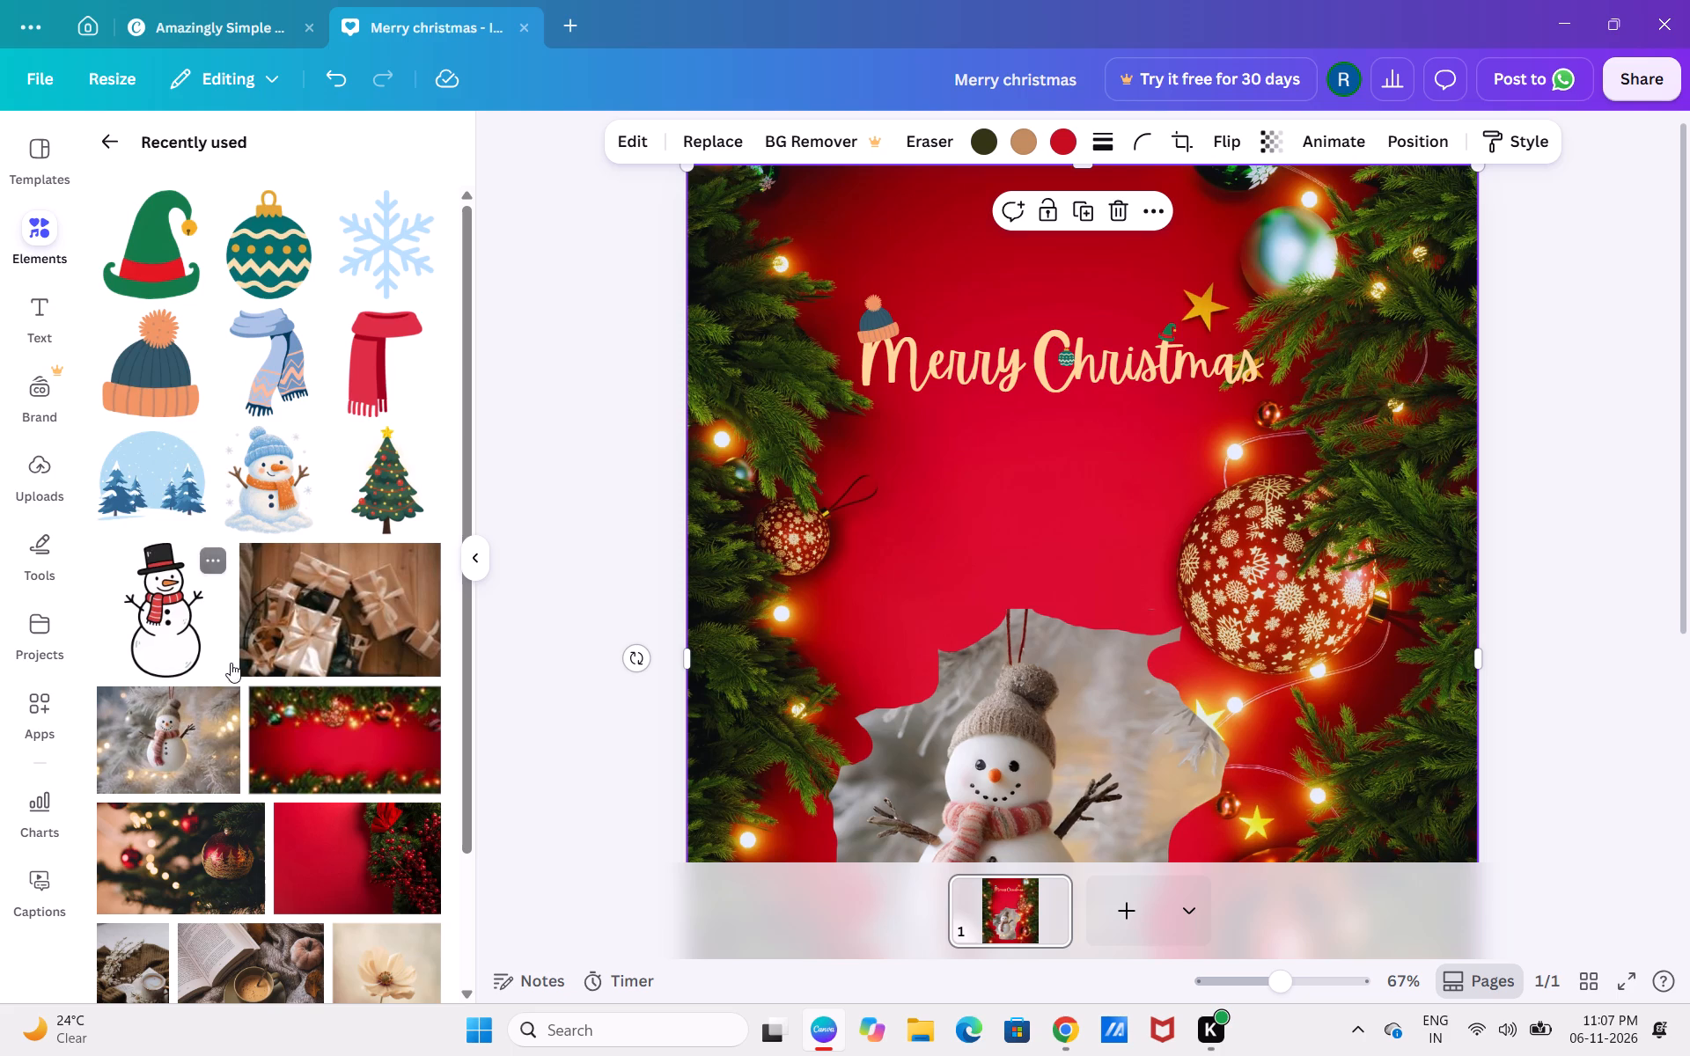
{"action": "scroll", "coordinate": [231, 663], "scroll_direction": "down", "scroll_amount": 5}
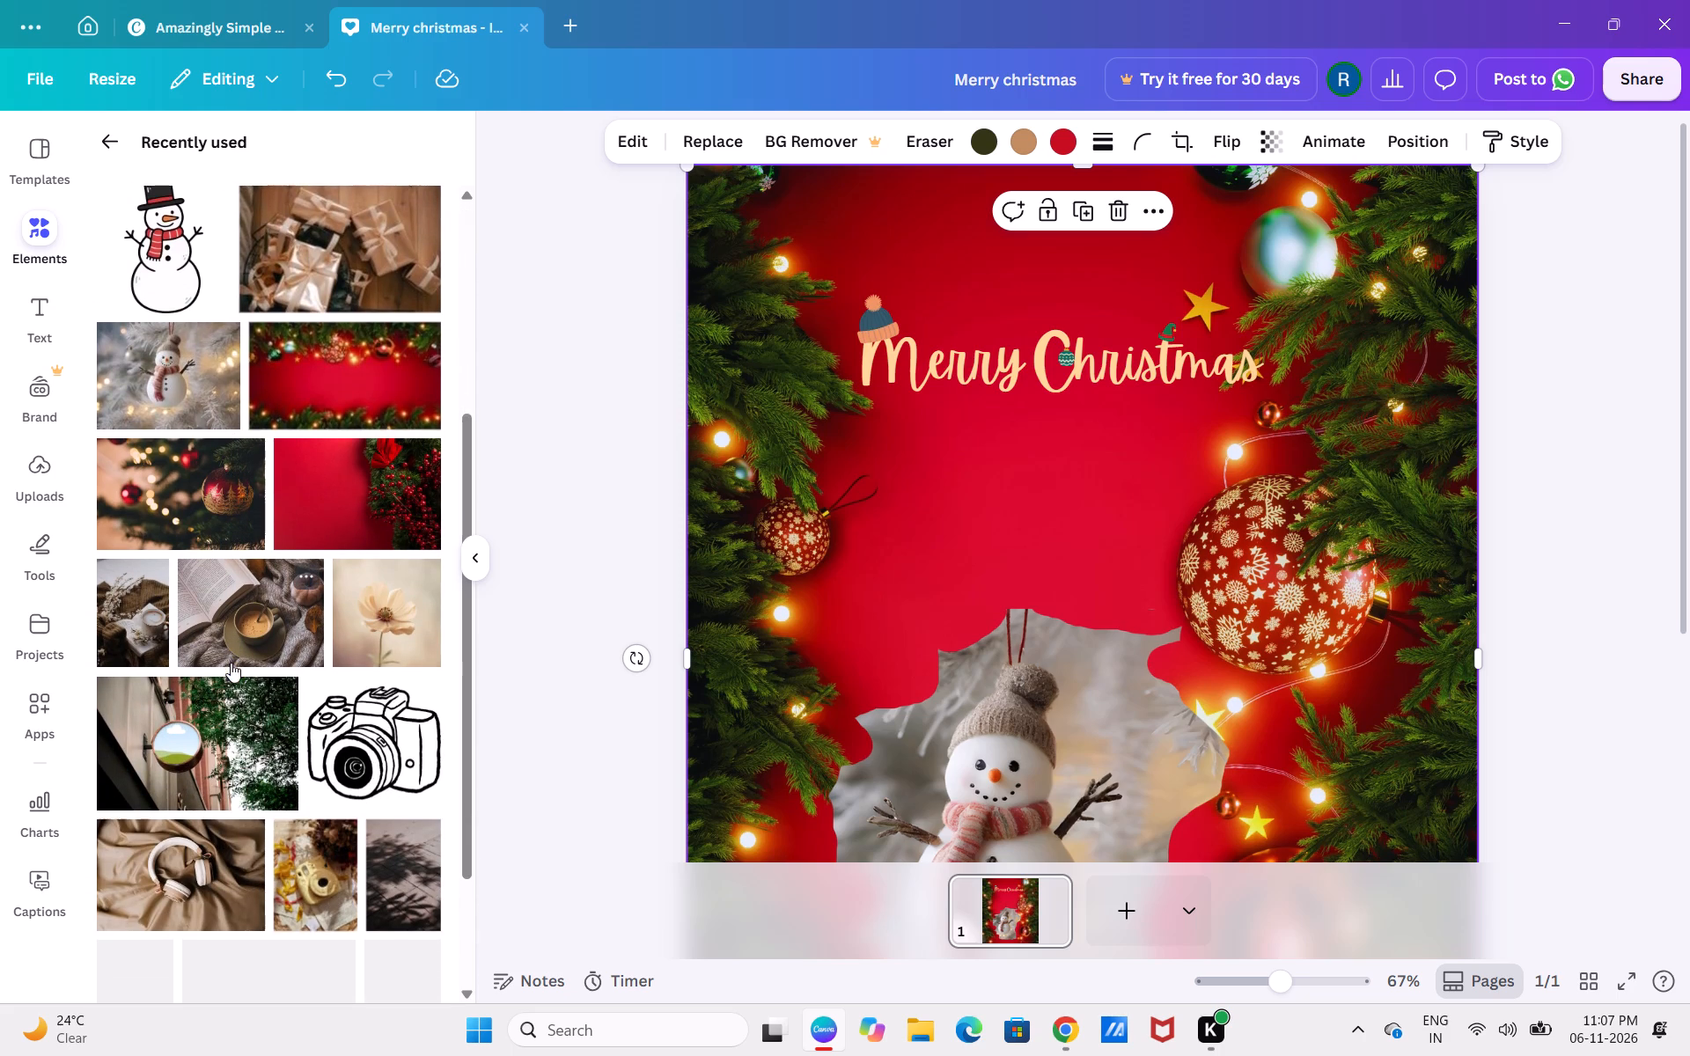
{"action": "scroll", "coordinate": [231, 663], "scroll_direction": "up", "scroll_amount": 3}
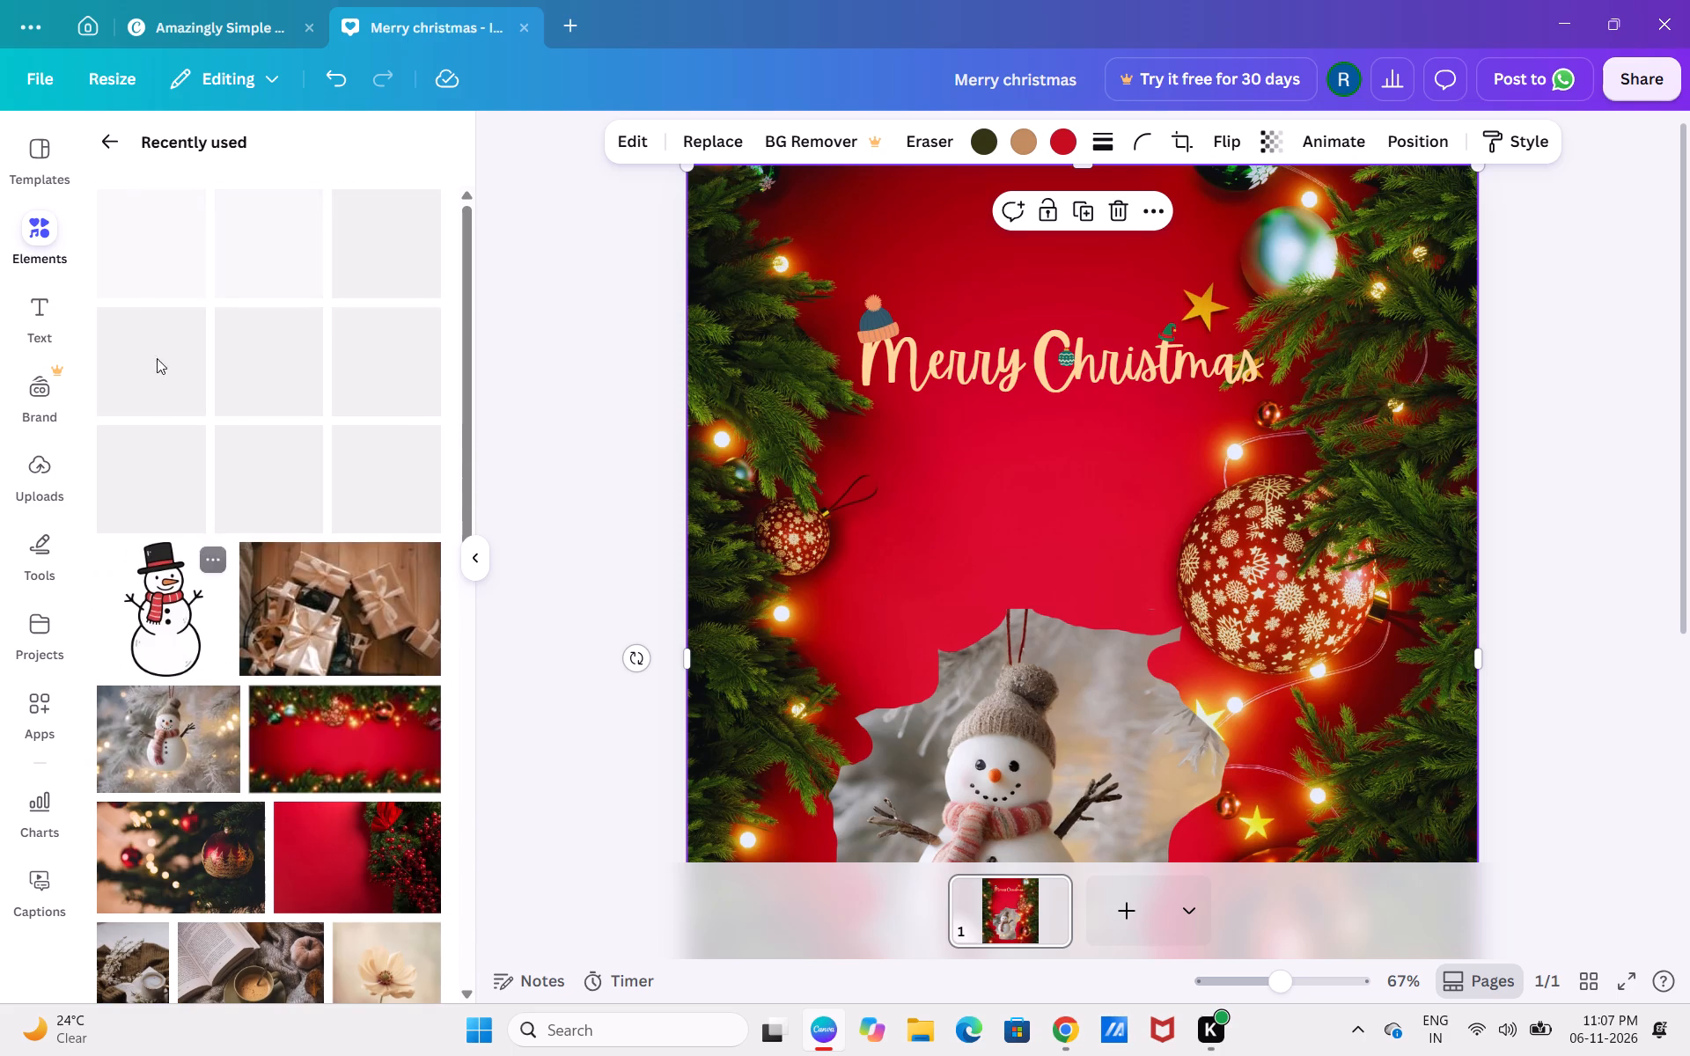
{"action": "left_click", "coordinate": [112, 135]}
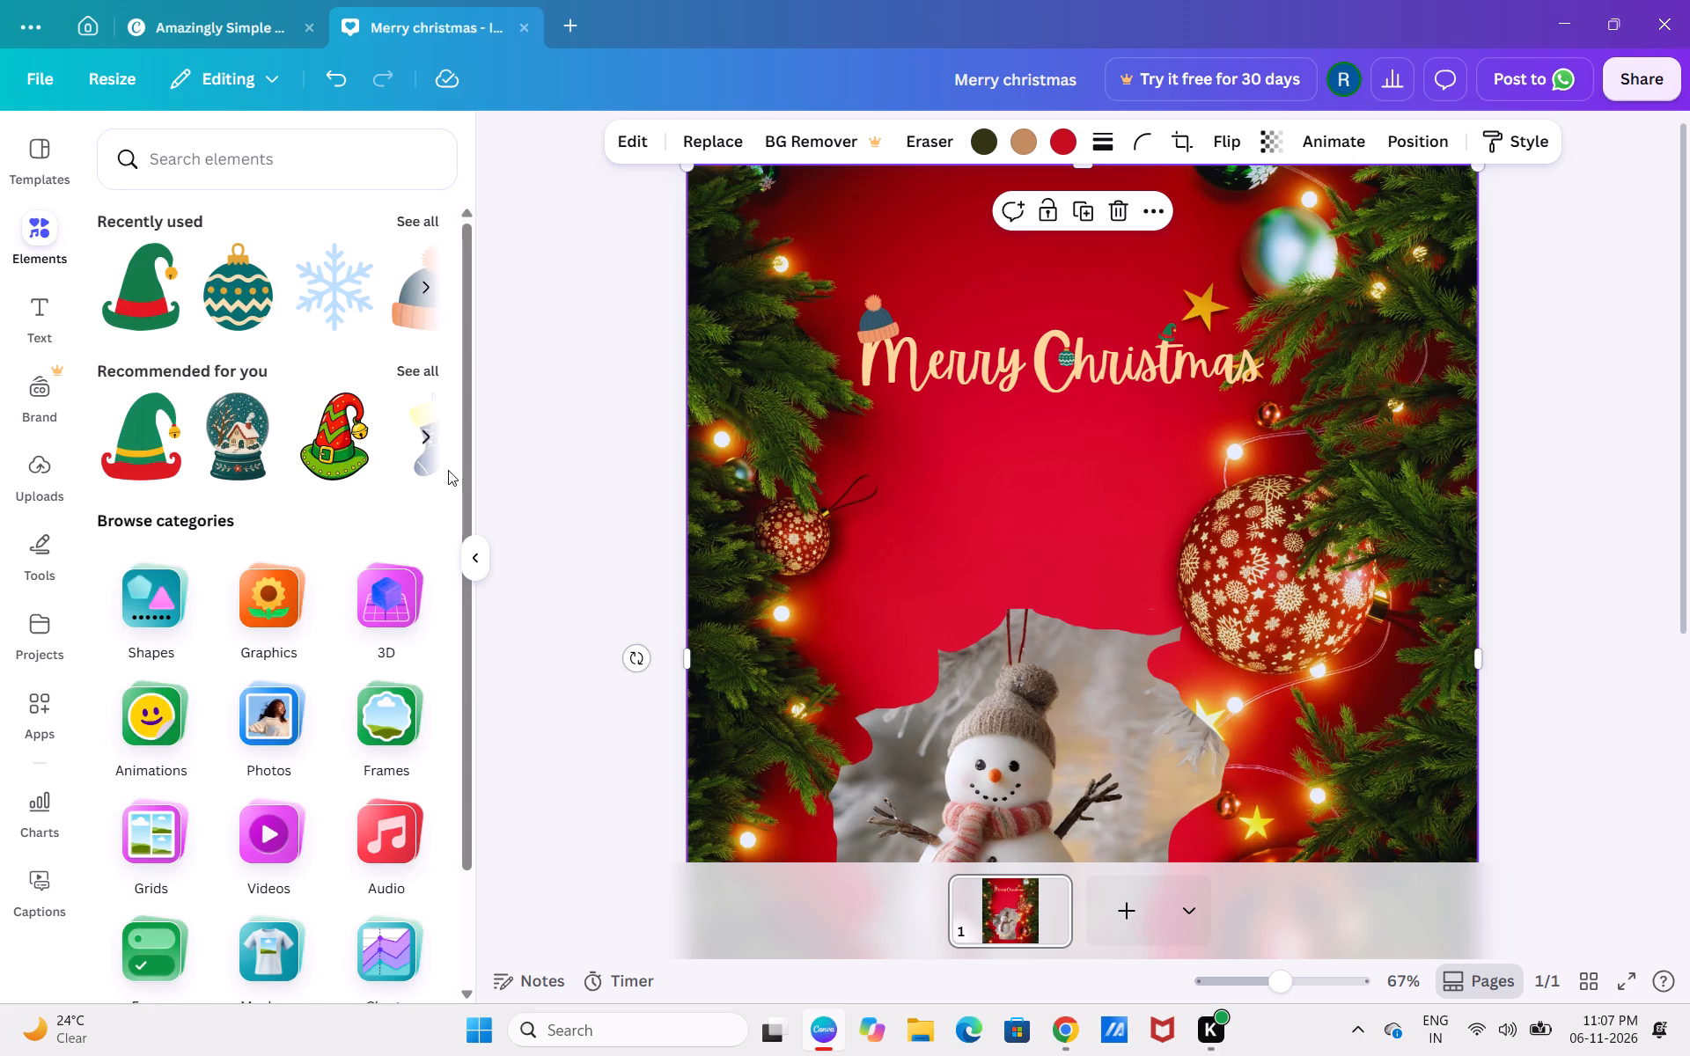
Add the elf carrying a stack of gifts from the recommended elements to the card.
{"action": "left_click", "coordinate": [415, 366]}
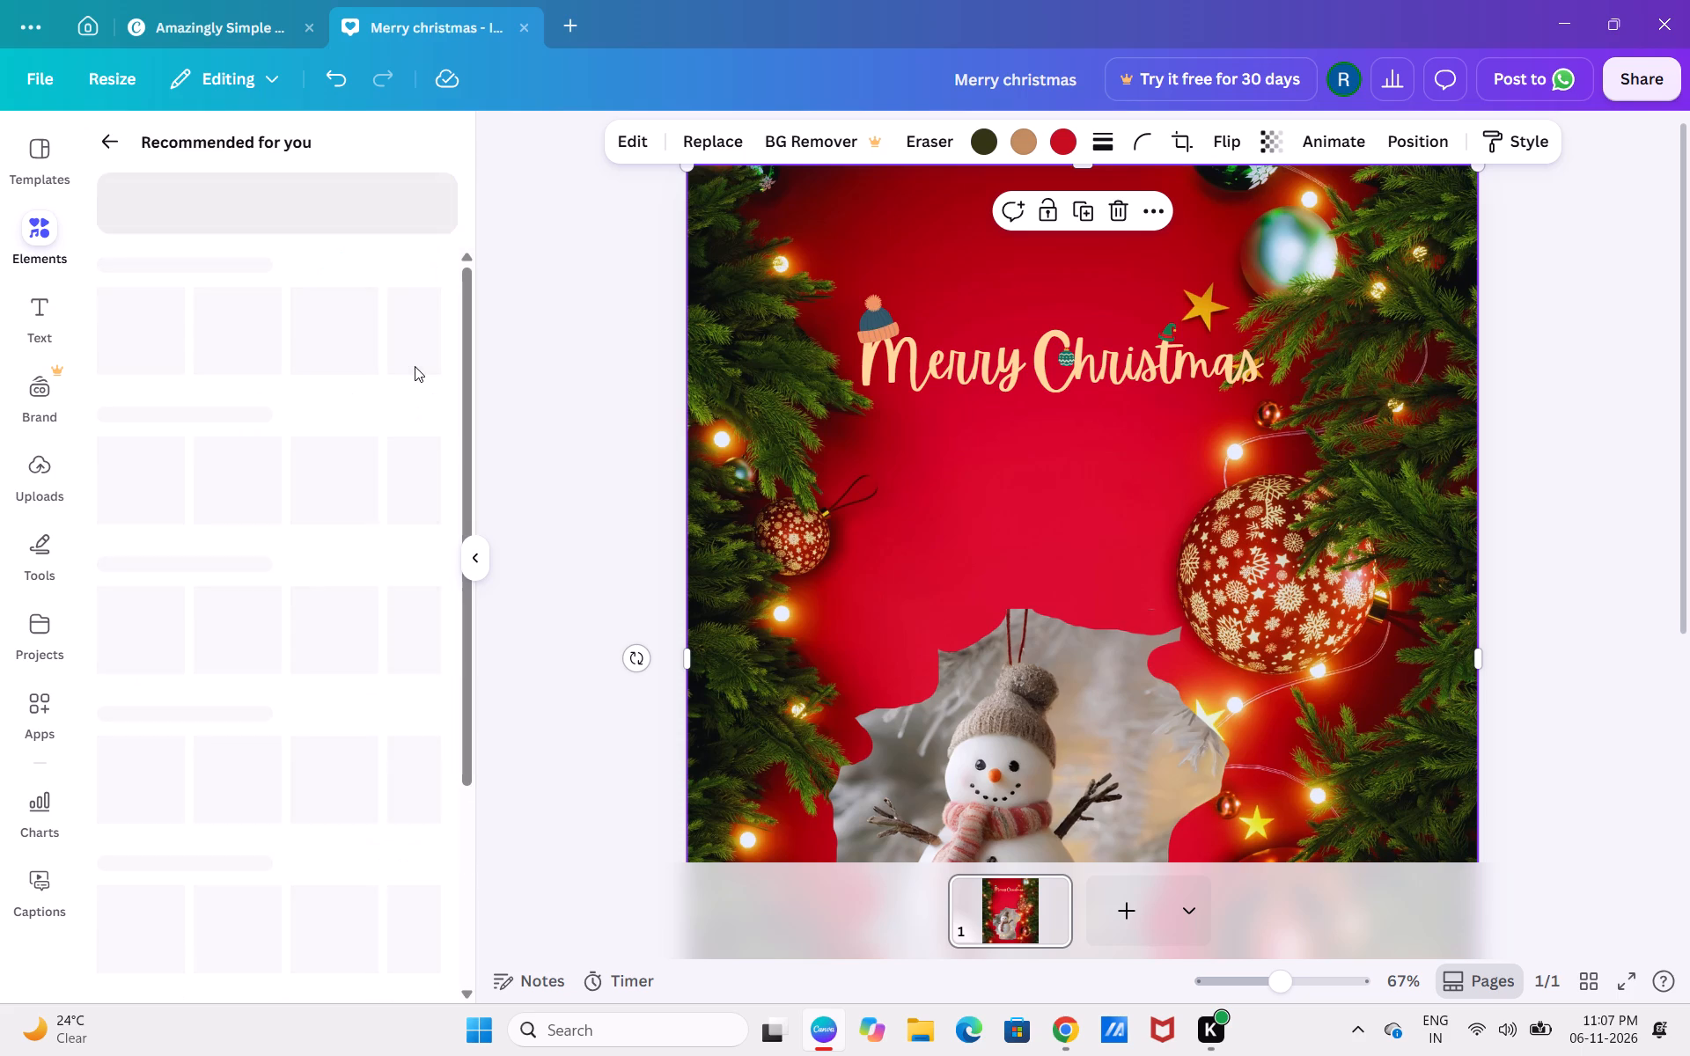
{"action": "scroll", "coordinate": [215, 480], "scroll_direction": "down", "scroll_amount": 4}
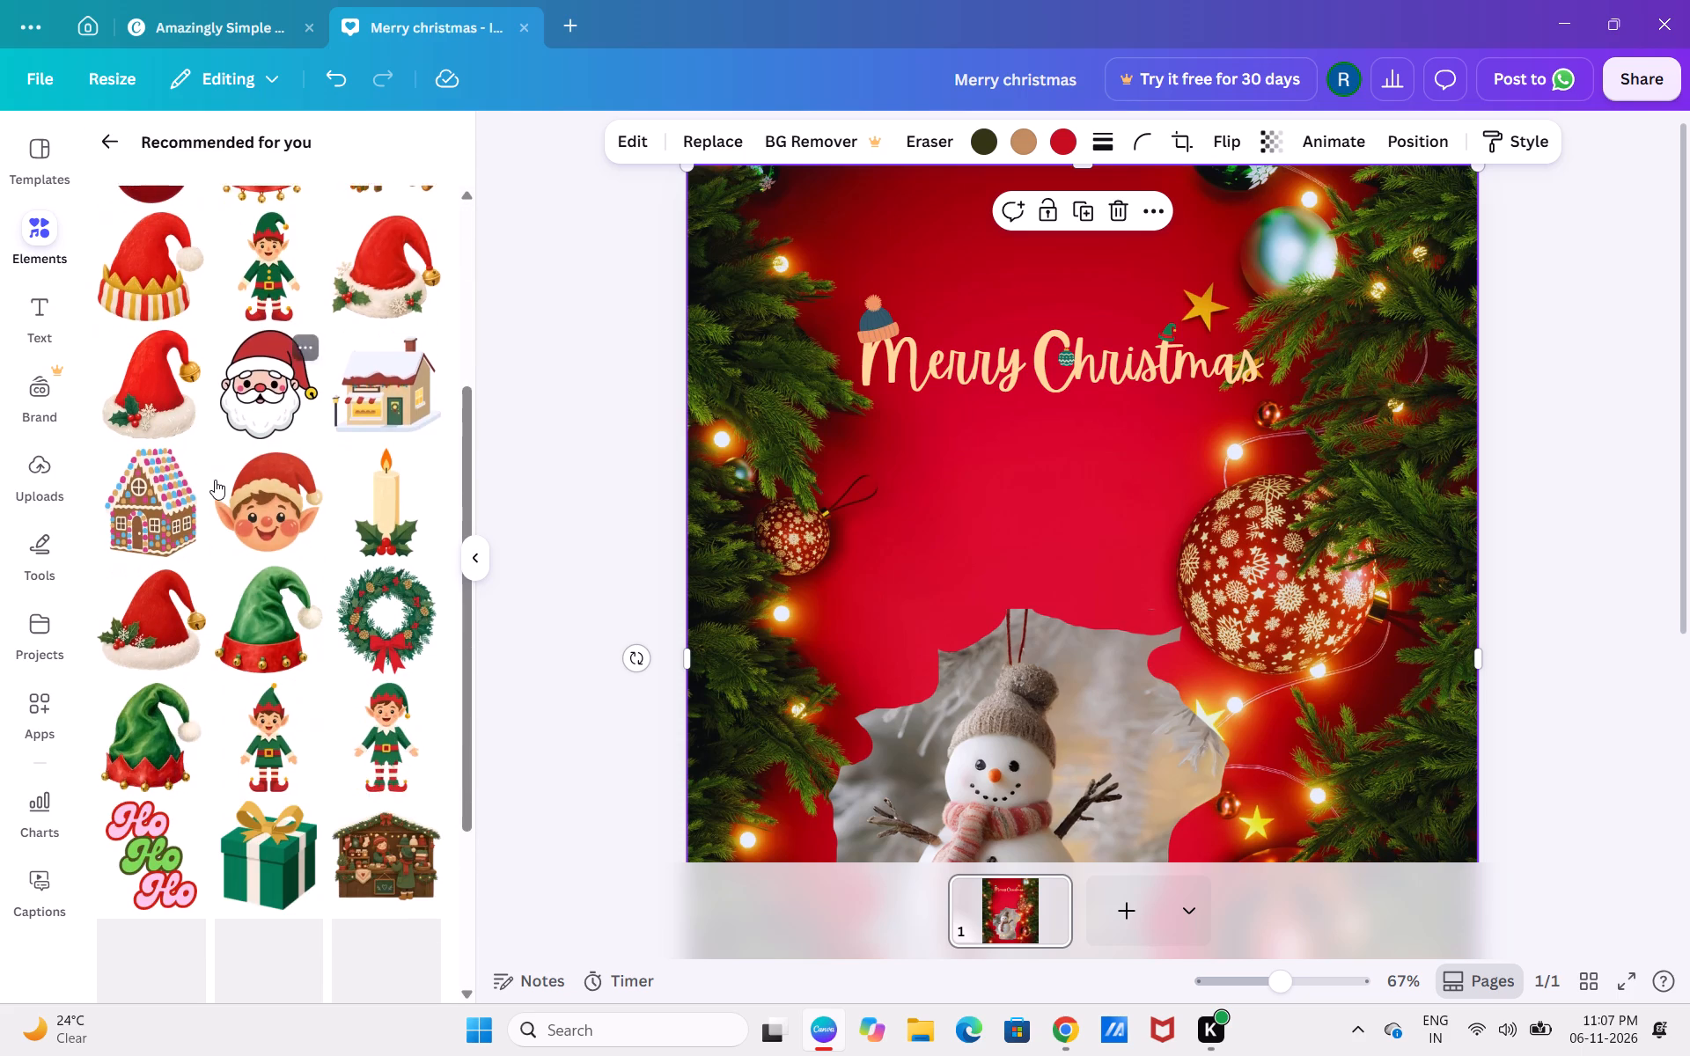
{"action": "scroll", "coordinate": [215, 480], "scroll_direction": "down", "scroll_amount": 2}
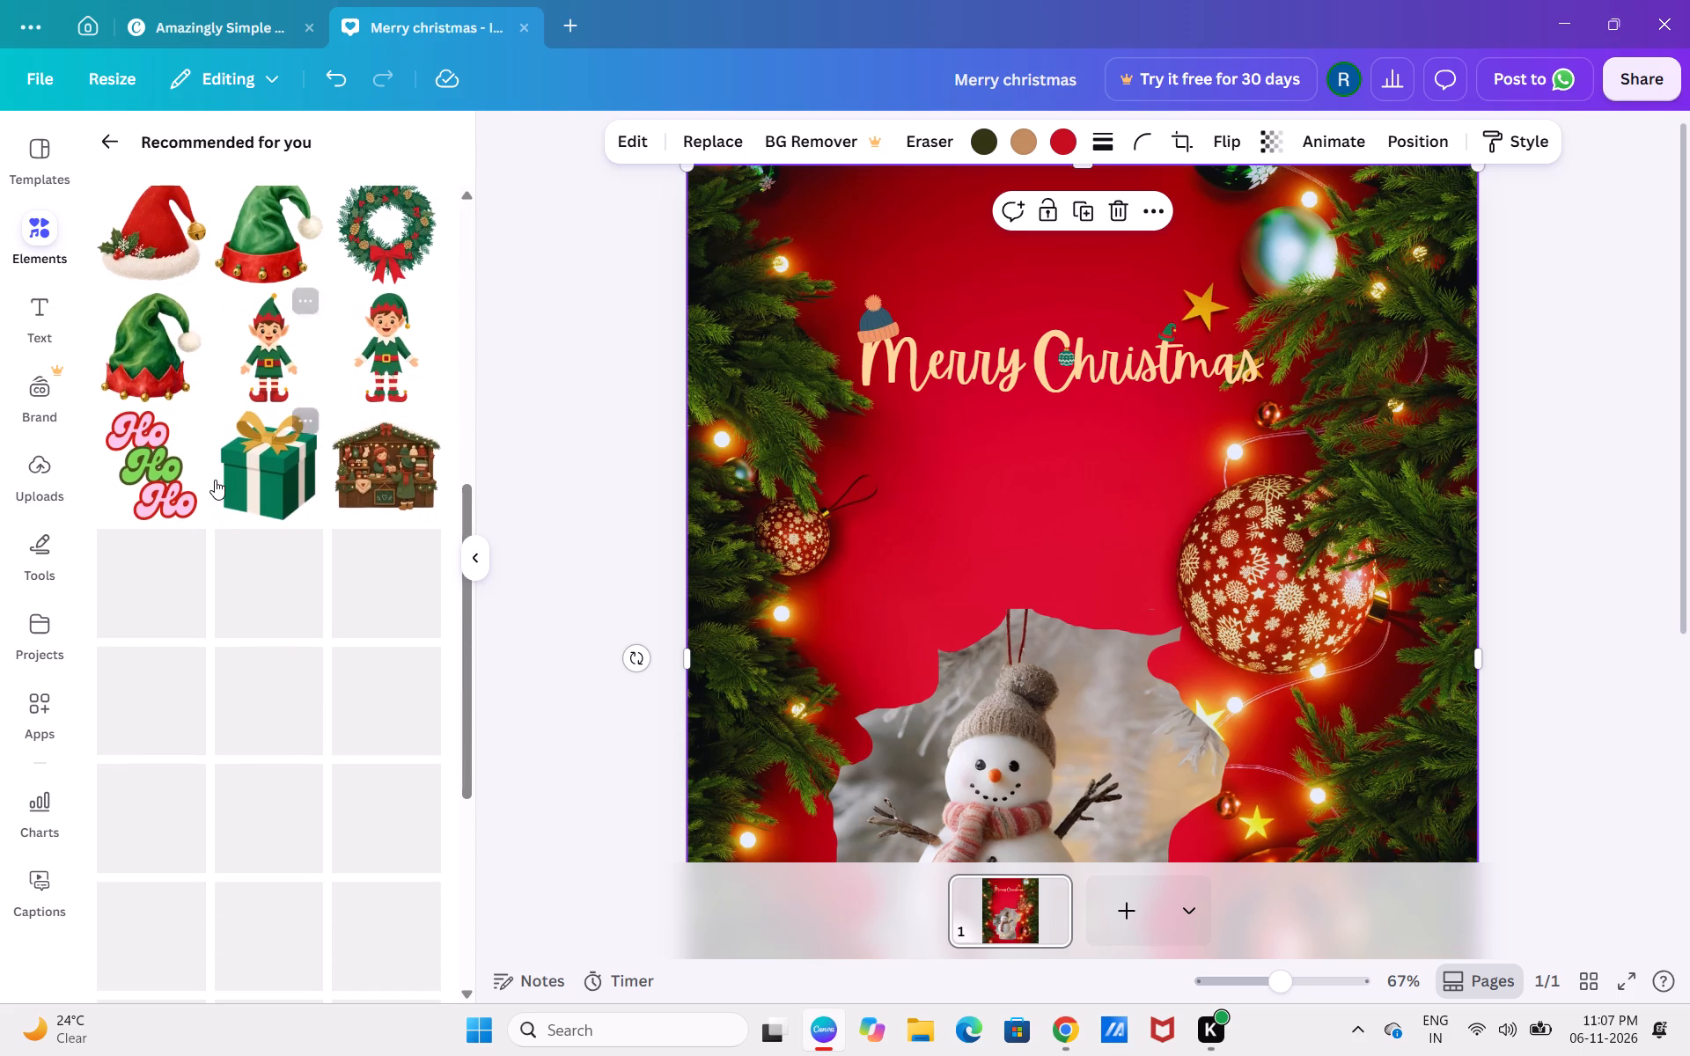
{"action": "scroll", "coordinate": [215, 480], "scroll_direction": "down", "scroll_amount": 3}
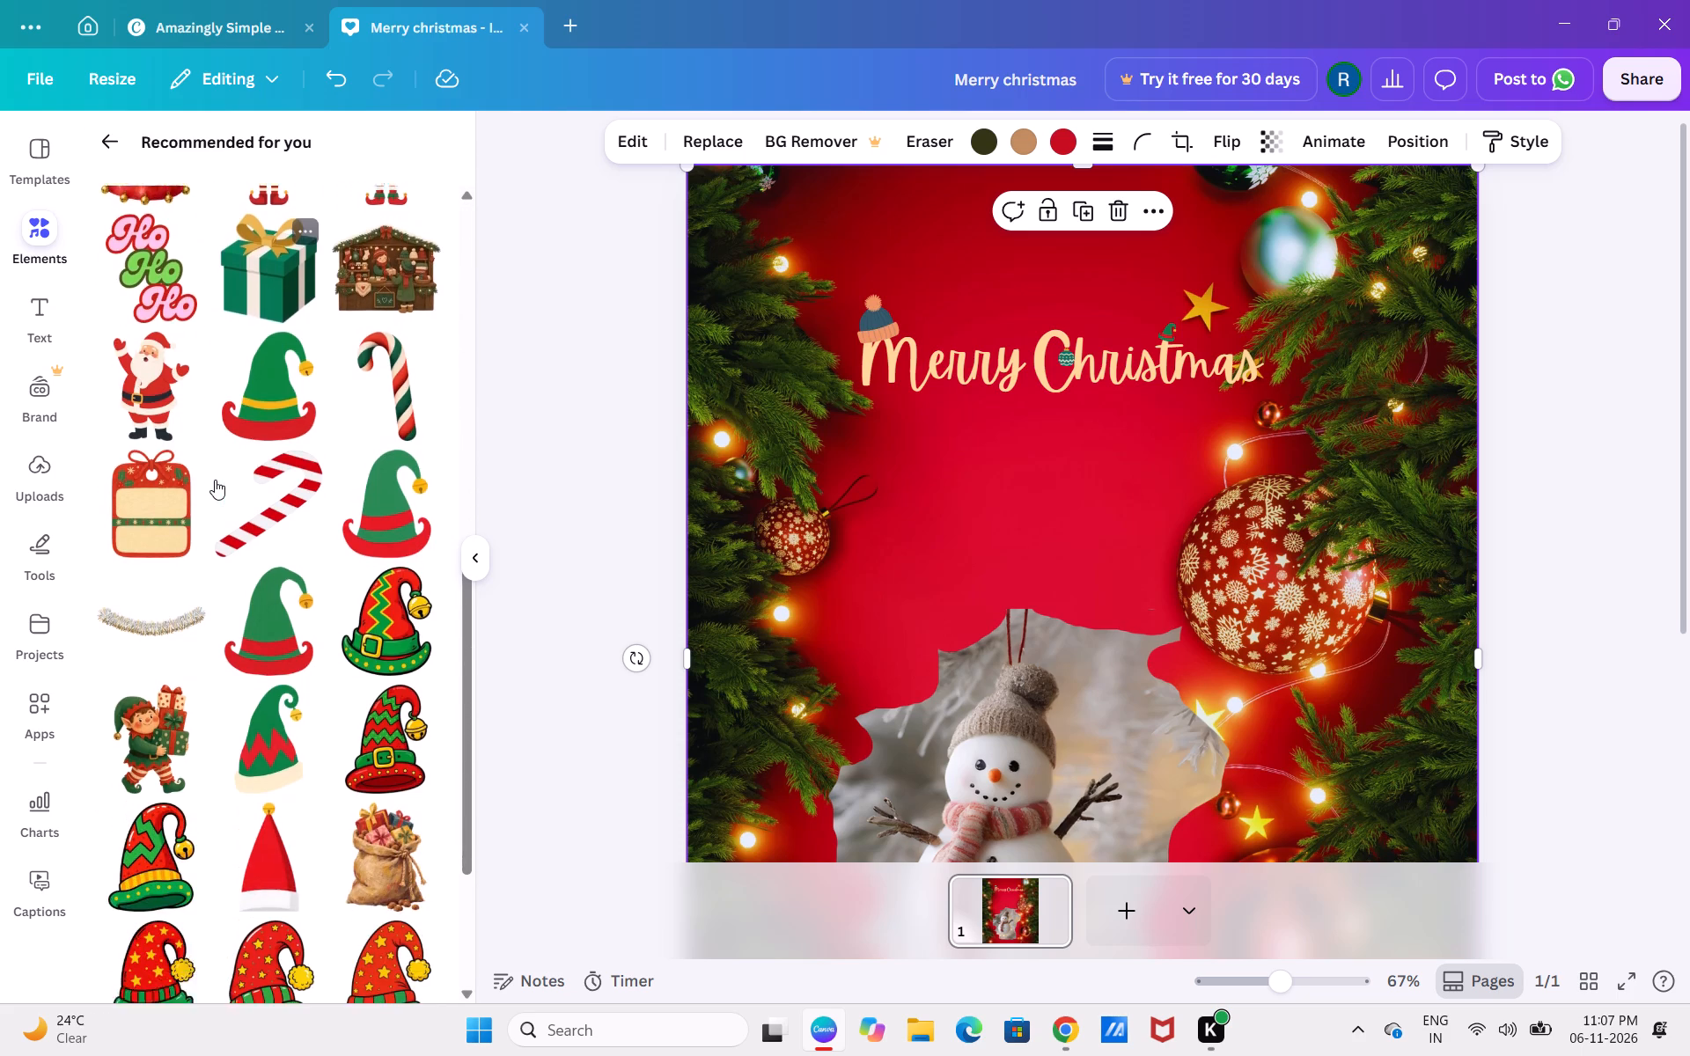
{"action": "scroll", "coordinate": [215, 480], "scroll_direction": "down", "scroll_amount": 6}
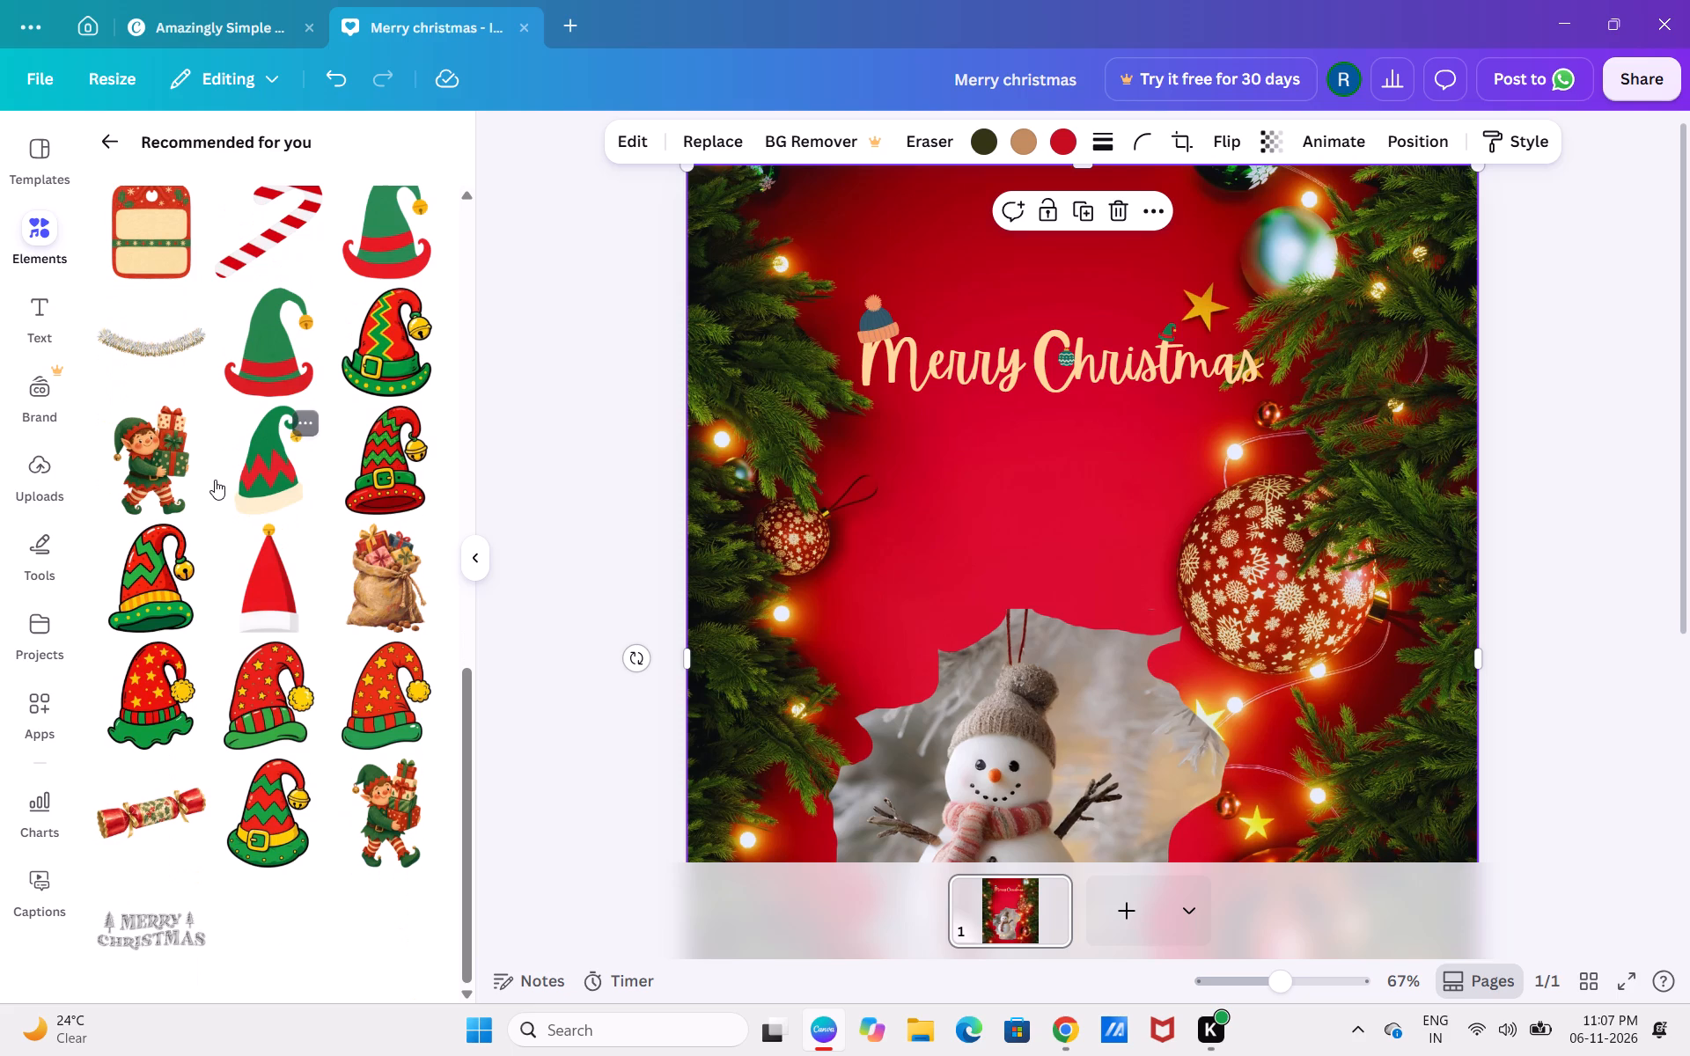
{"action": "scroll", "coordinate": [215, 480], "scroll_direction": "down", "scroll_amount": 1}
{"action": "left_click_drag", "start_coordinate": [380, 785], "coordinate": [441, 803]}
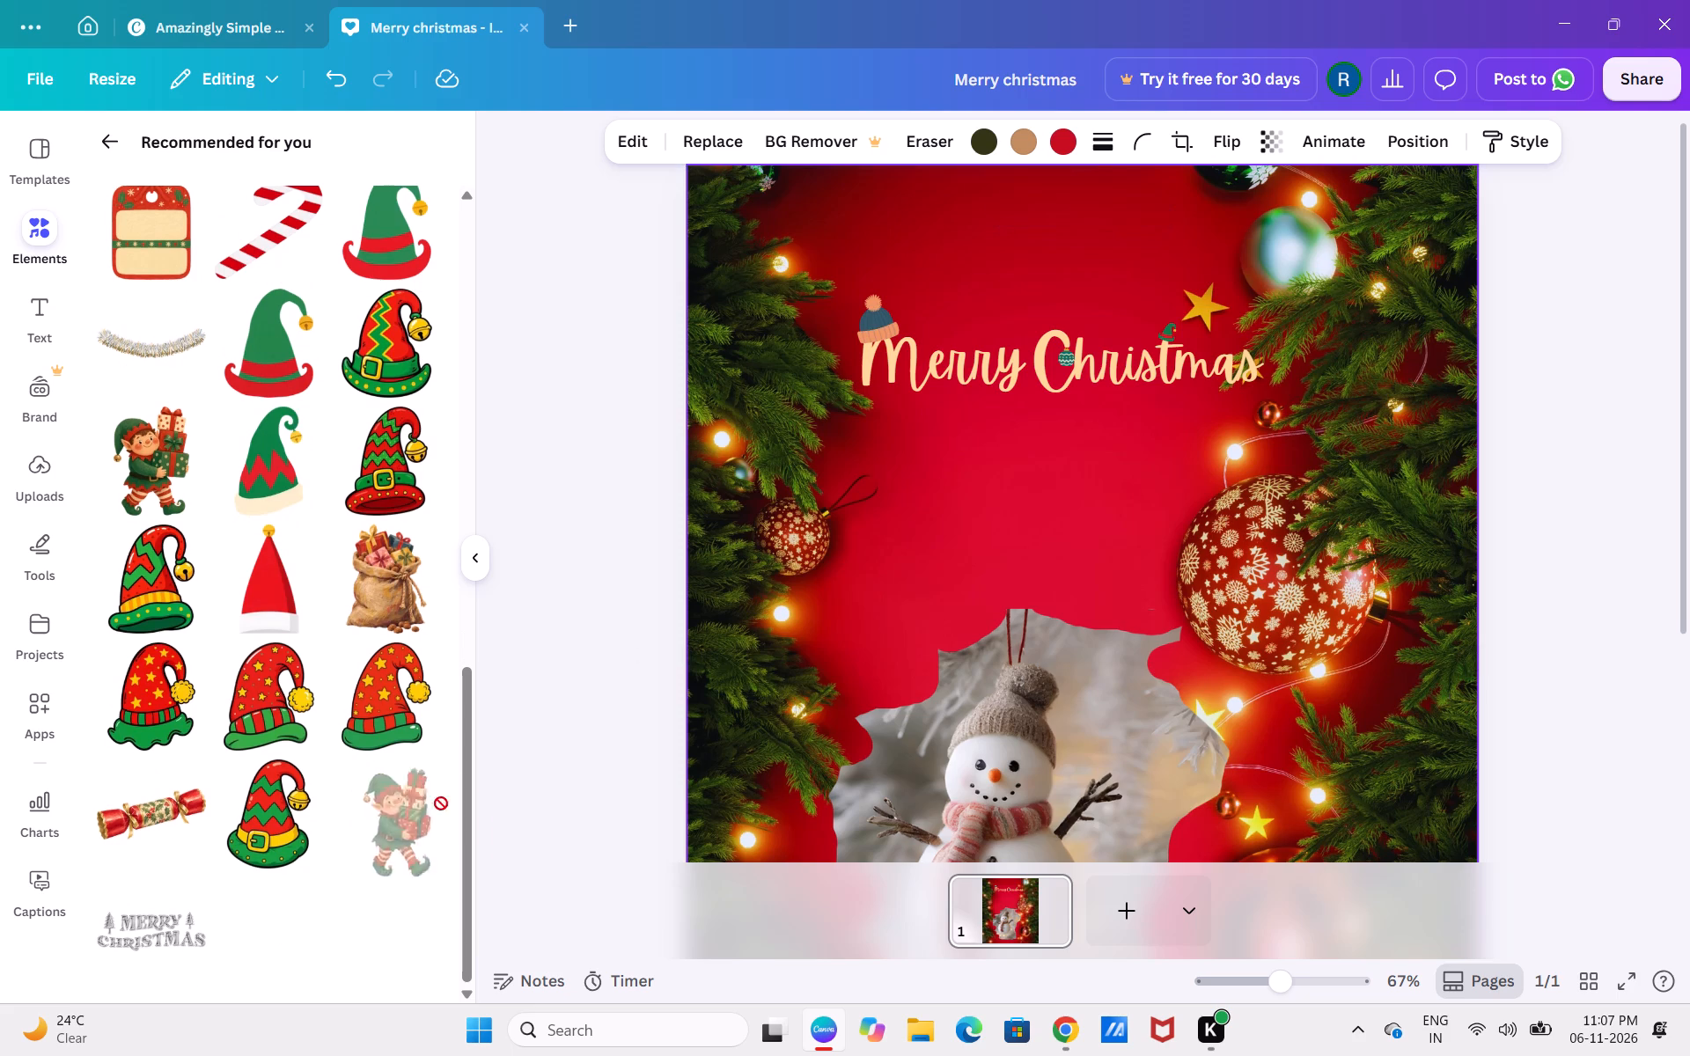
{"action": "left_click_drag", "start_coordinate": [441, 803], "coordinate": [863, 294]}
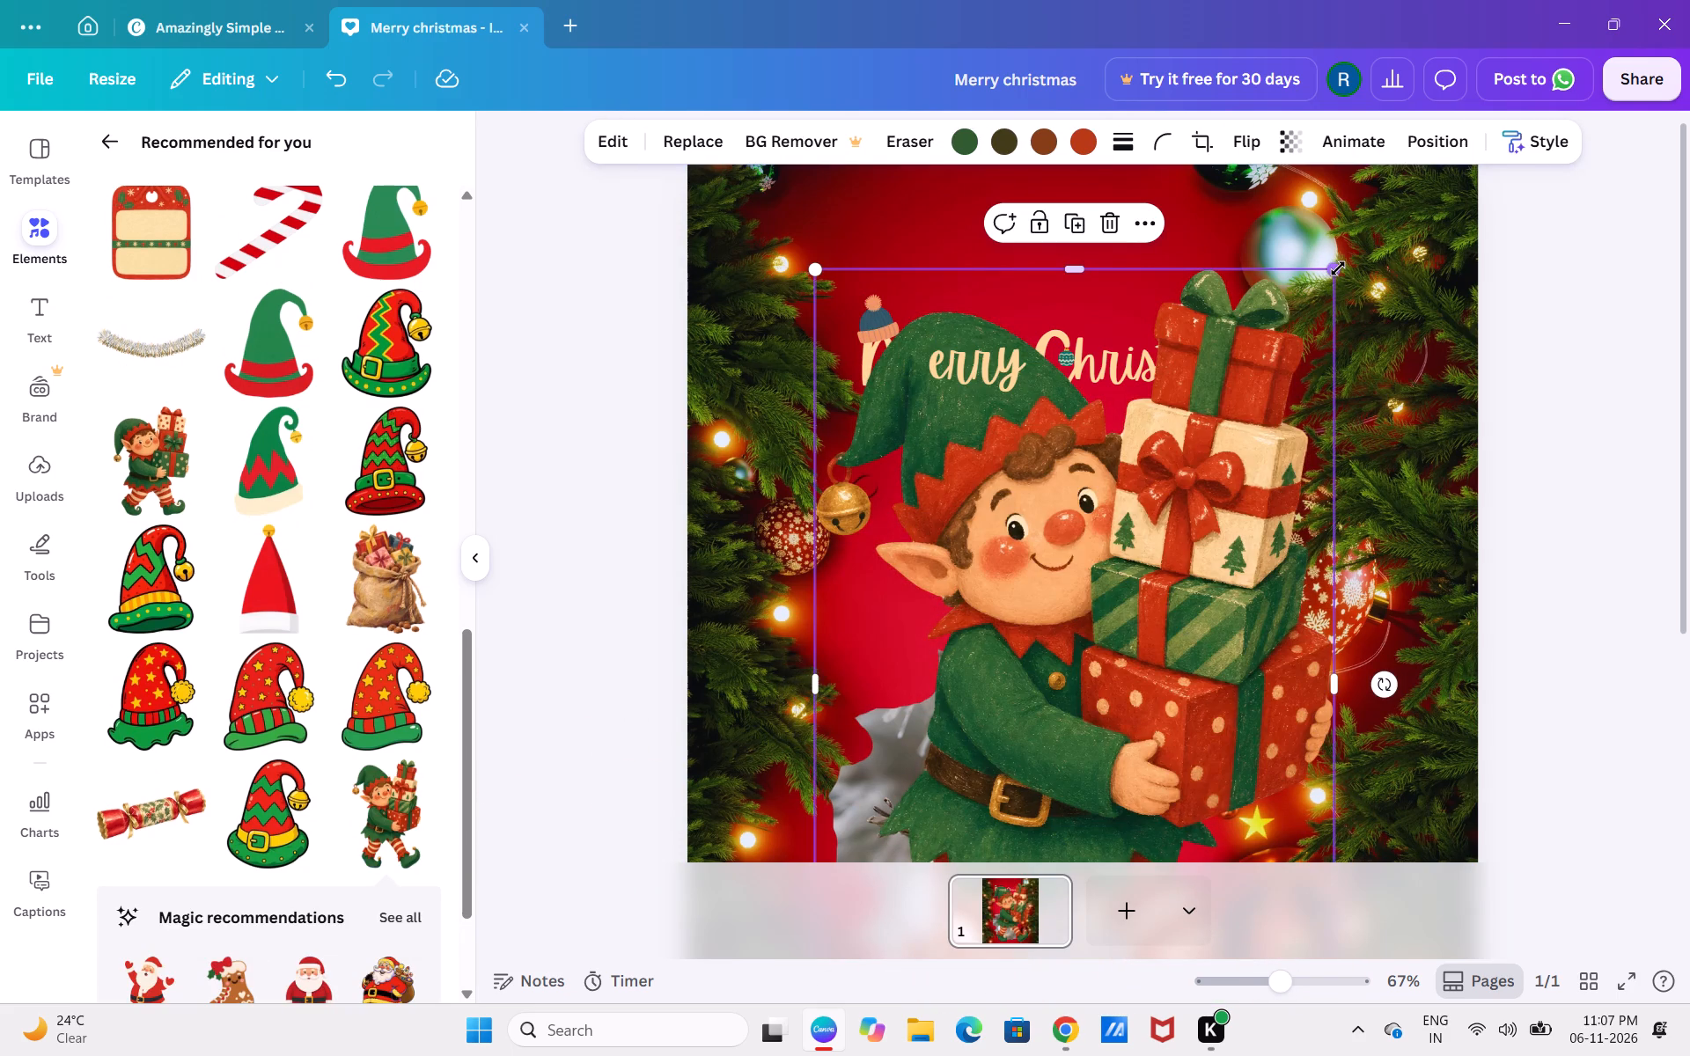
Shrink the elf with gifts to a small figure and place it just below the "Merry Christmas" heading.
{"action": "left_click_drag", "start_coordinate": [1338, 268], "coordinate": [998, 634]}
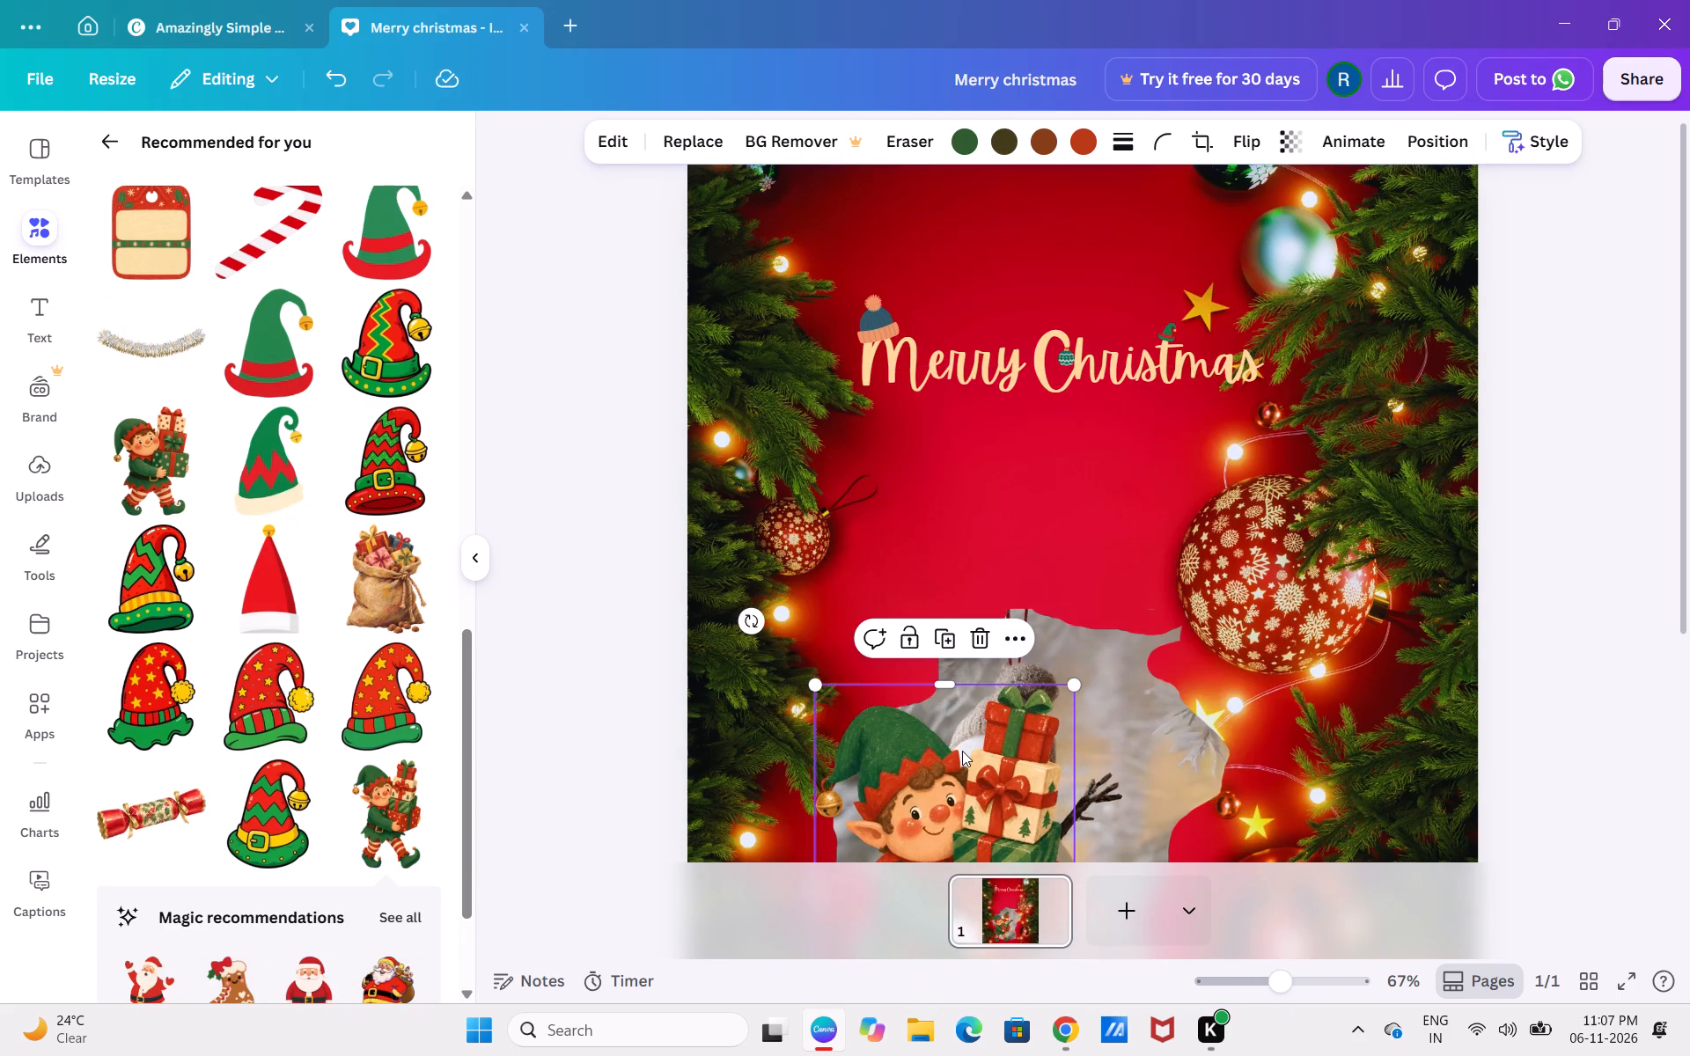
{"action": "left_click_drag", "start_coordinate": [962, 750], "coordinate": [1030, 370]}
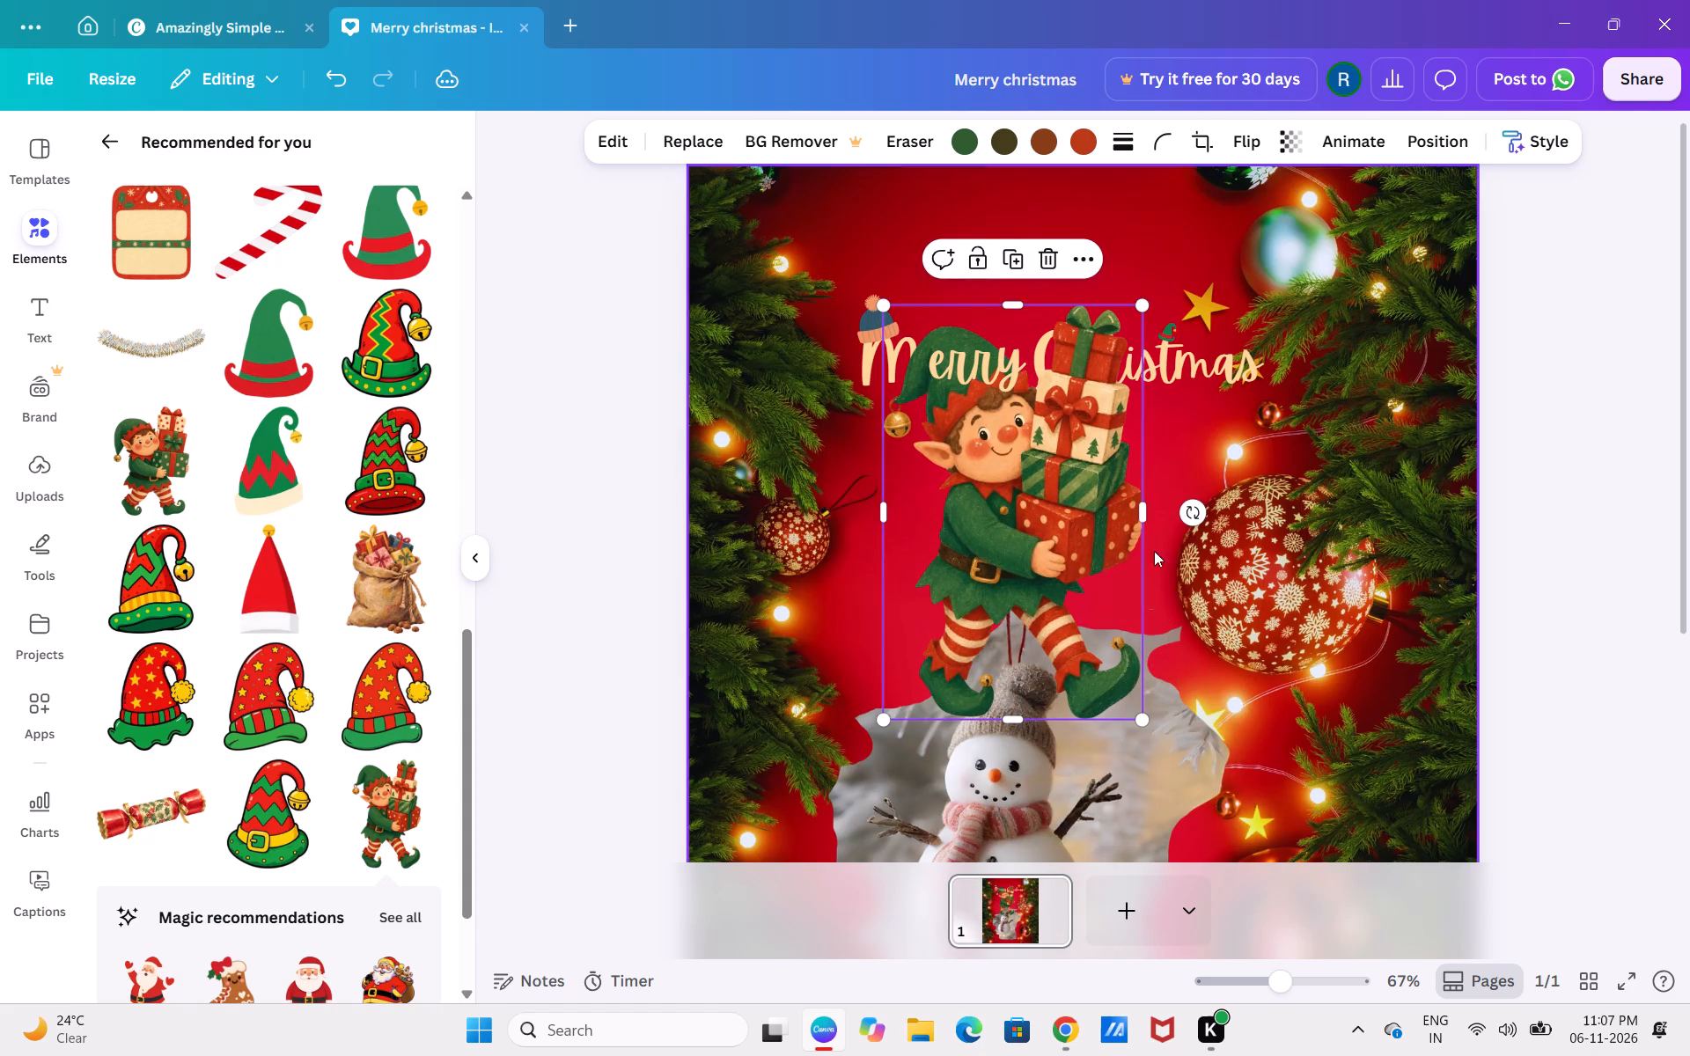
{"action": "left_click_drag", "start_coordinate": [1141, 711], "coordinate": [1060, 582]}
{"action": "left_click_drag", "start_coordinate": [975, 424], "coordinate": [1056, 541]}
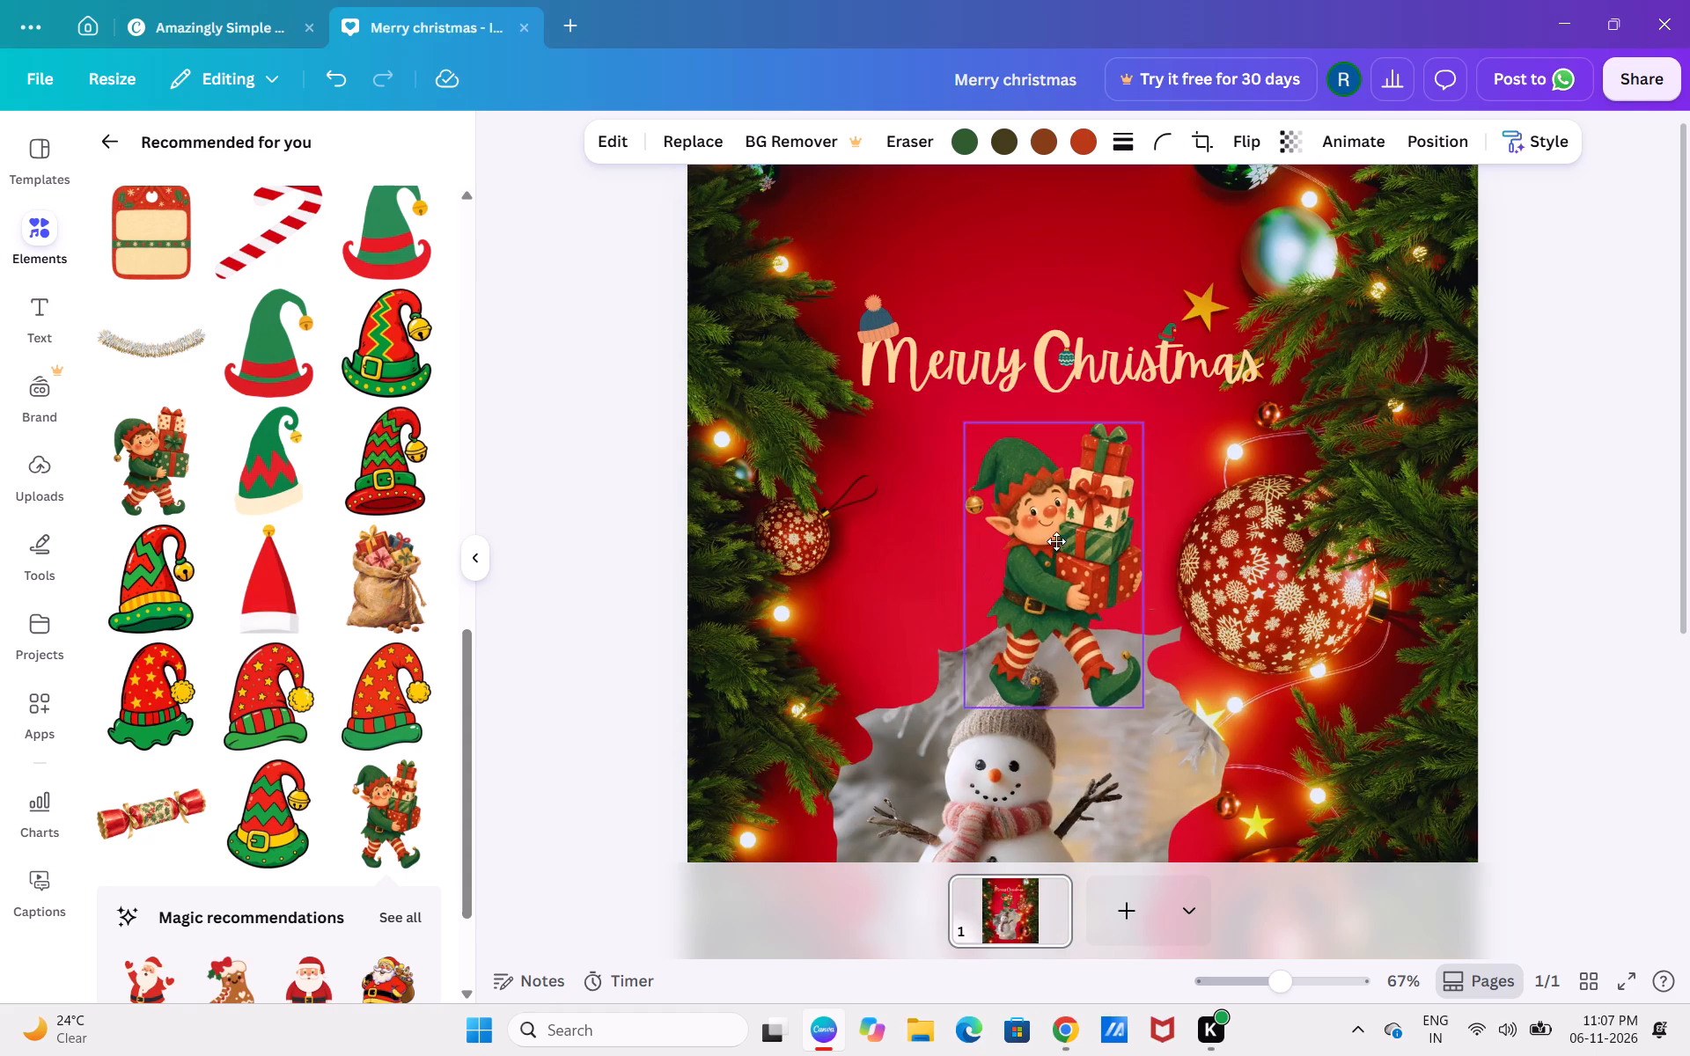
{"action": "left_click_drag", "start_coordinate": [1056, 541], "coordinate": [1057, 540]}
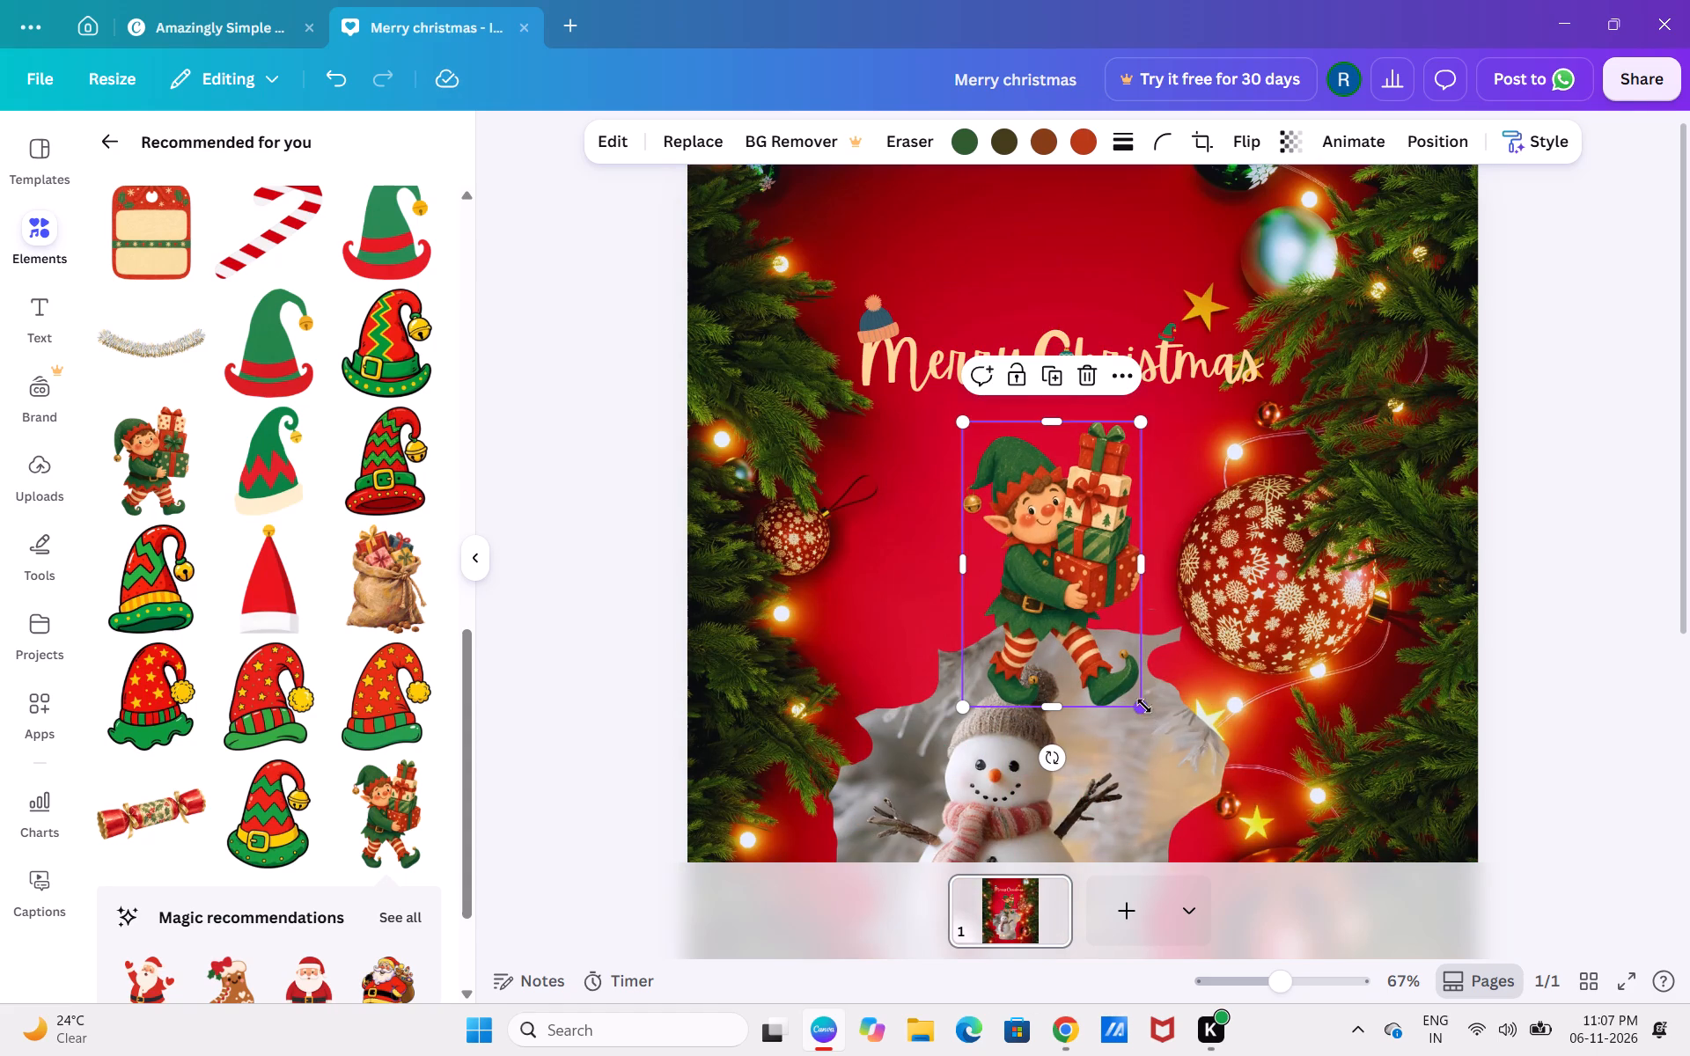
{"action": "left_click_drag", "start_coordinate": [1138, 708], "coordinate": [1027, 532]}
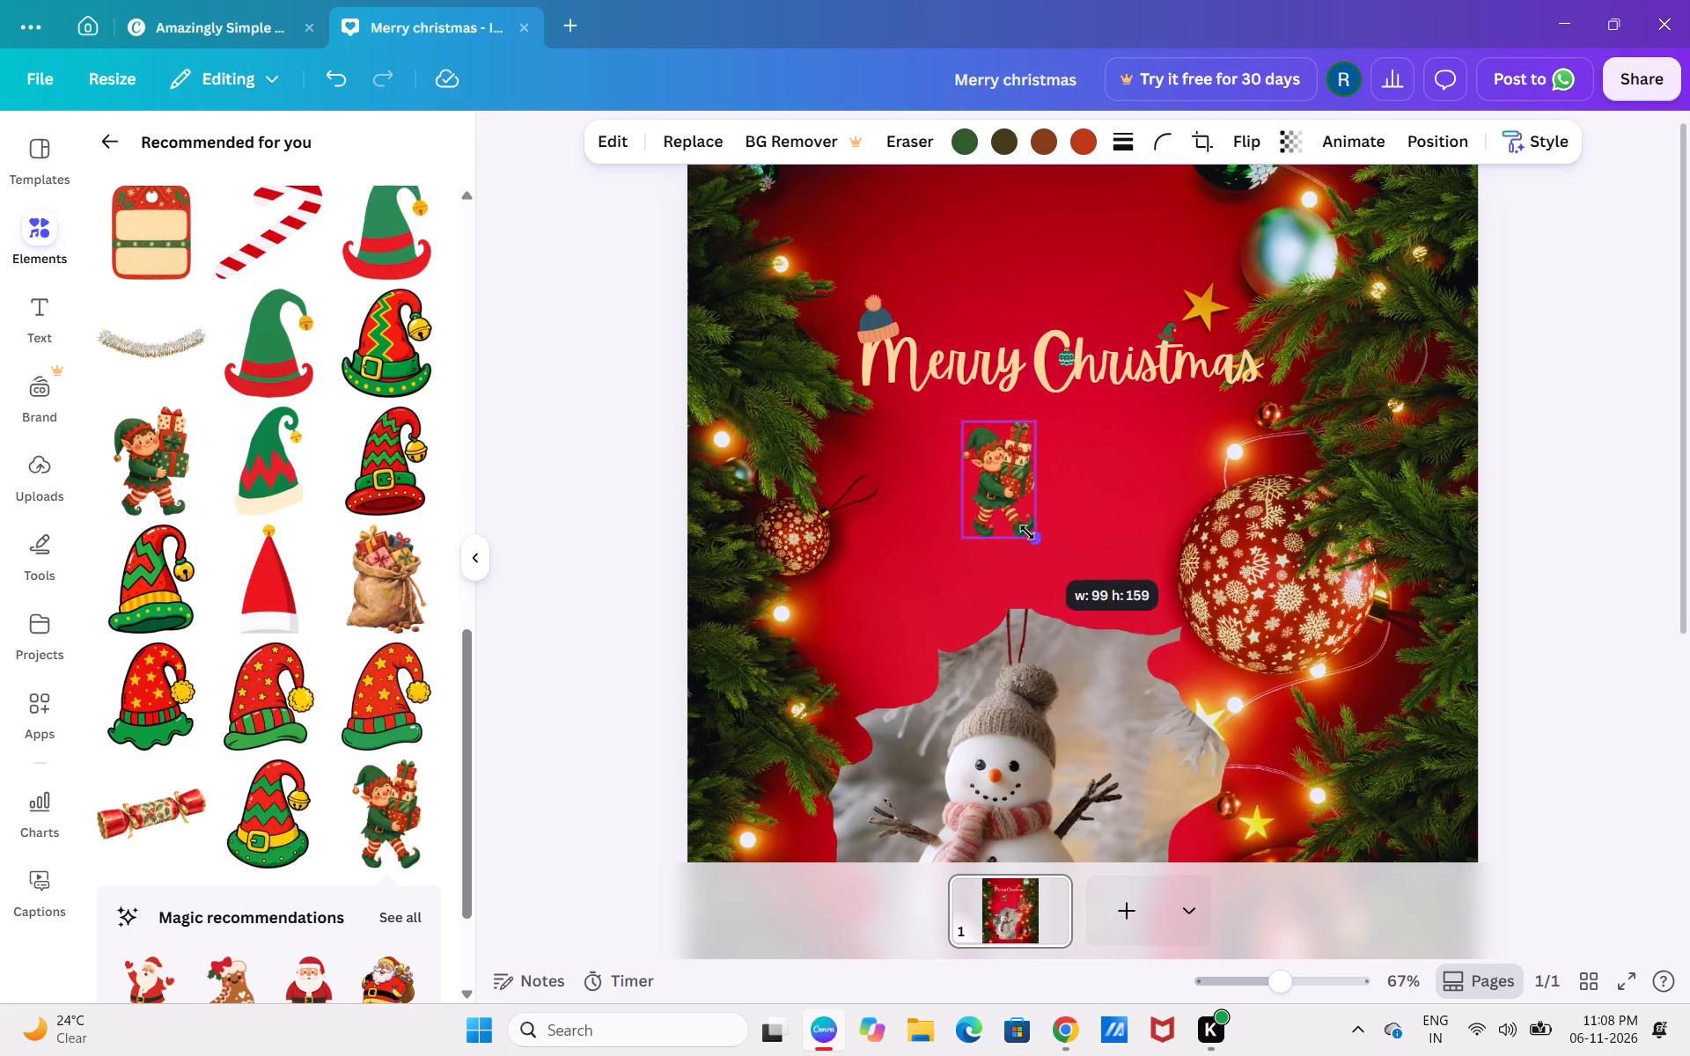
{"action": "left_click_drag", "start_coordinate": [1027, 532], "coordinate": [1011, 510]}
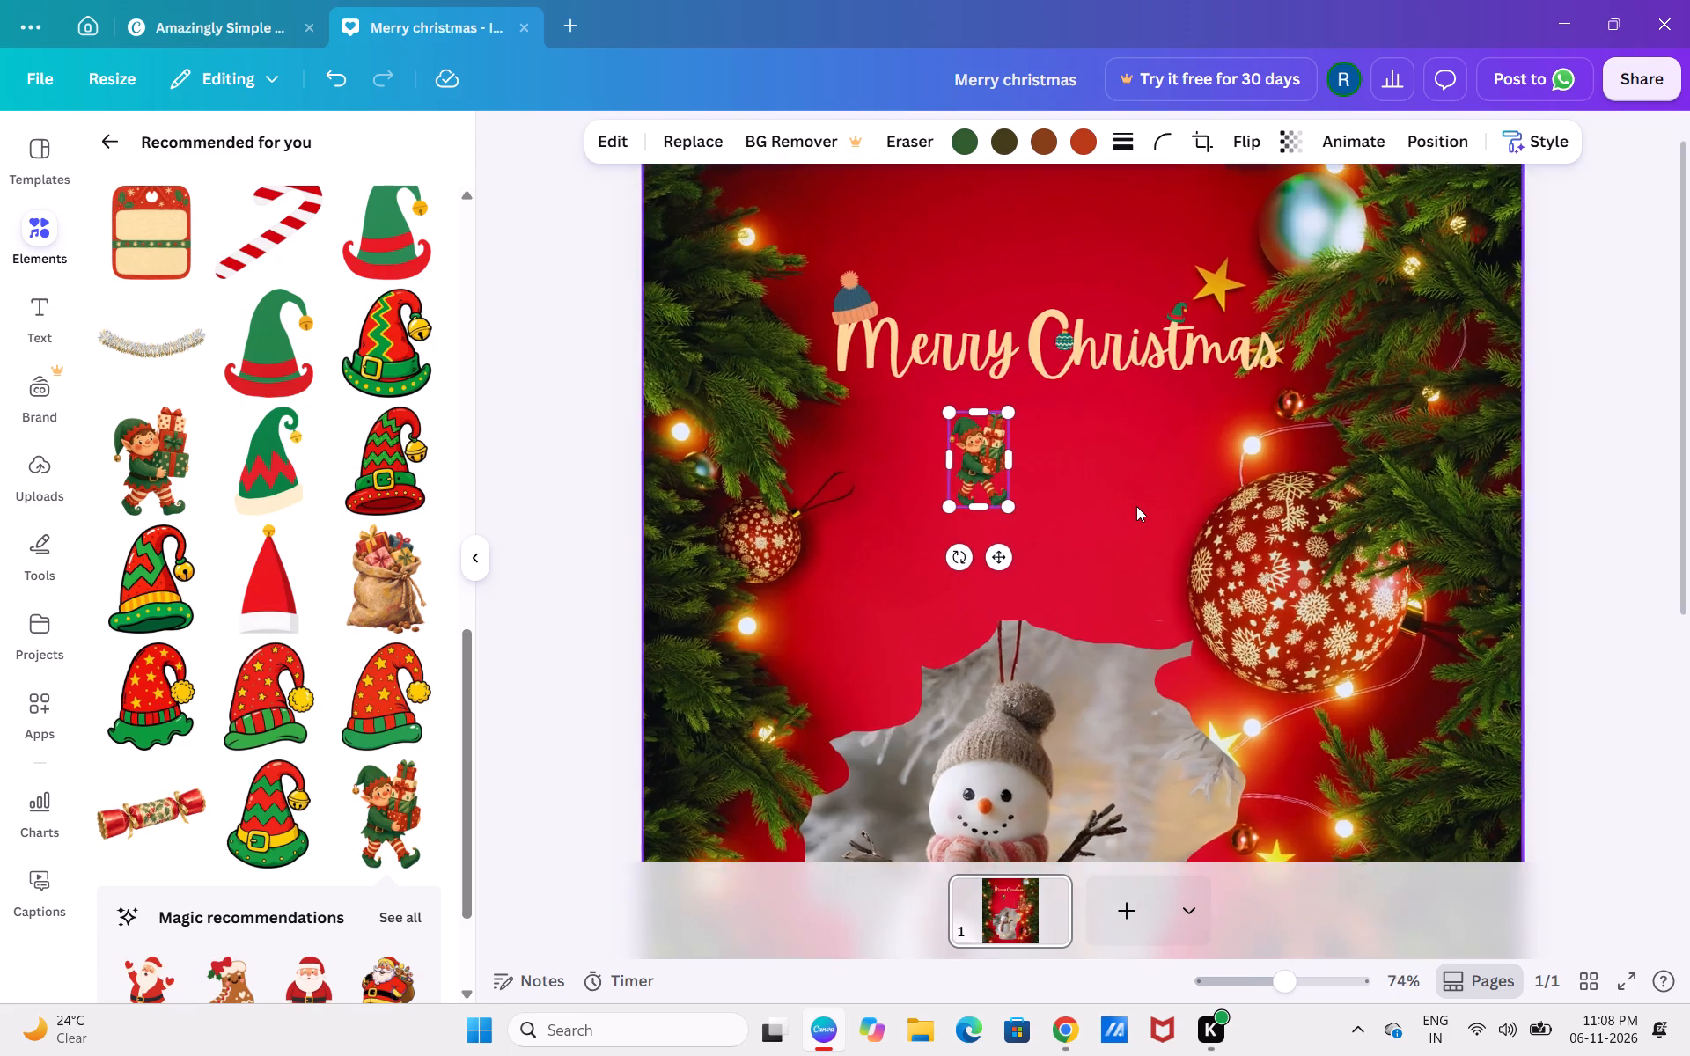
Add the burlap sack full of gifts from the recommended elements to the card.
{"action": "scroll", "coordinate": [1136, 506], "scroll_direction": "up", "scroll_amount": 1}
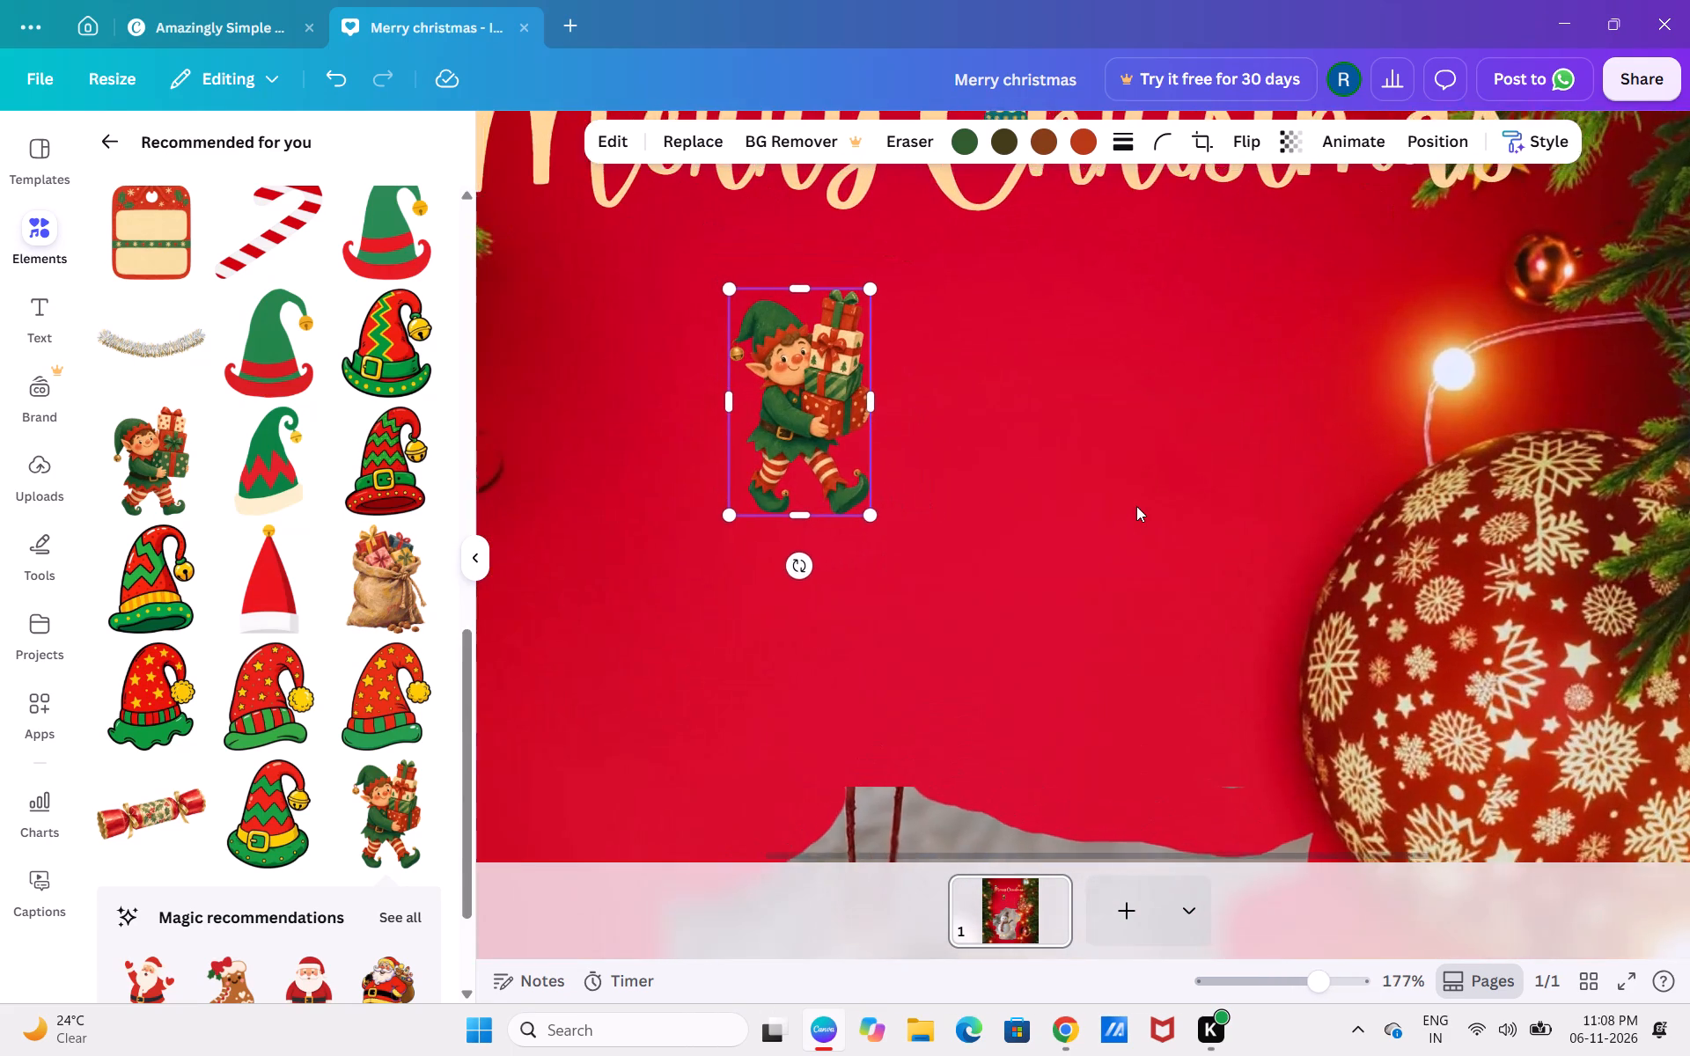
{"action": "scroll", "coordinate": [1136, 506], "scroll_direction": "up", "scroll_amount": 2}
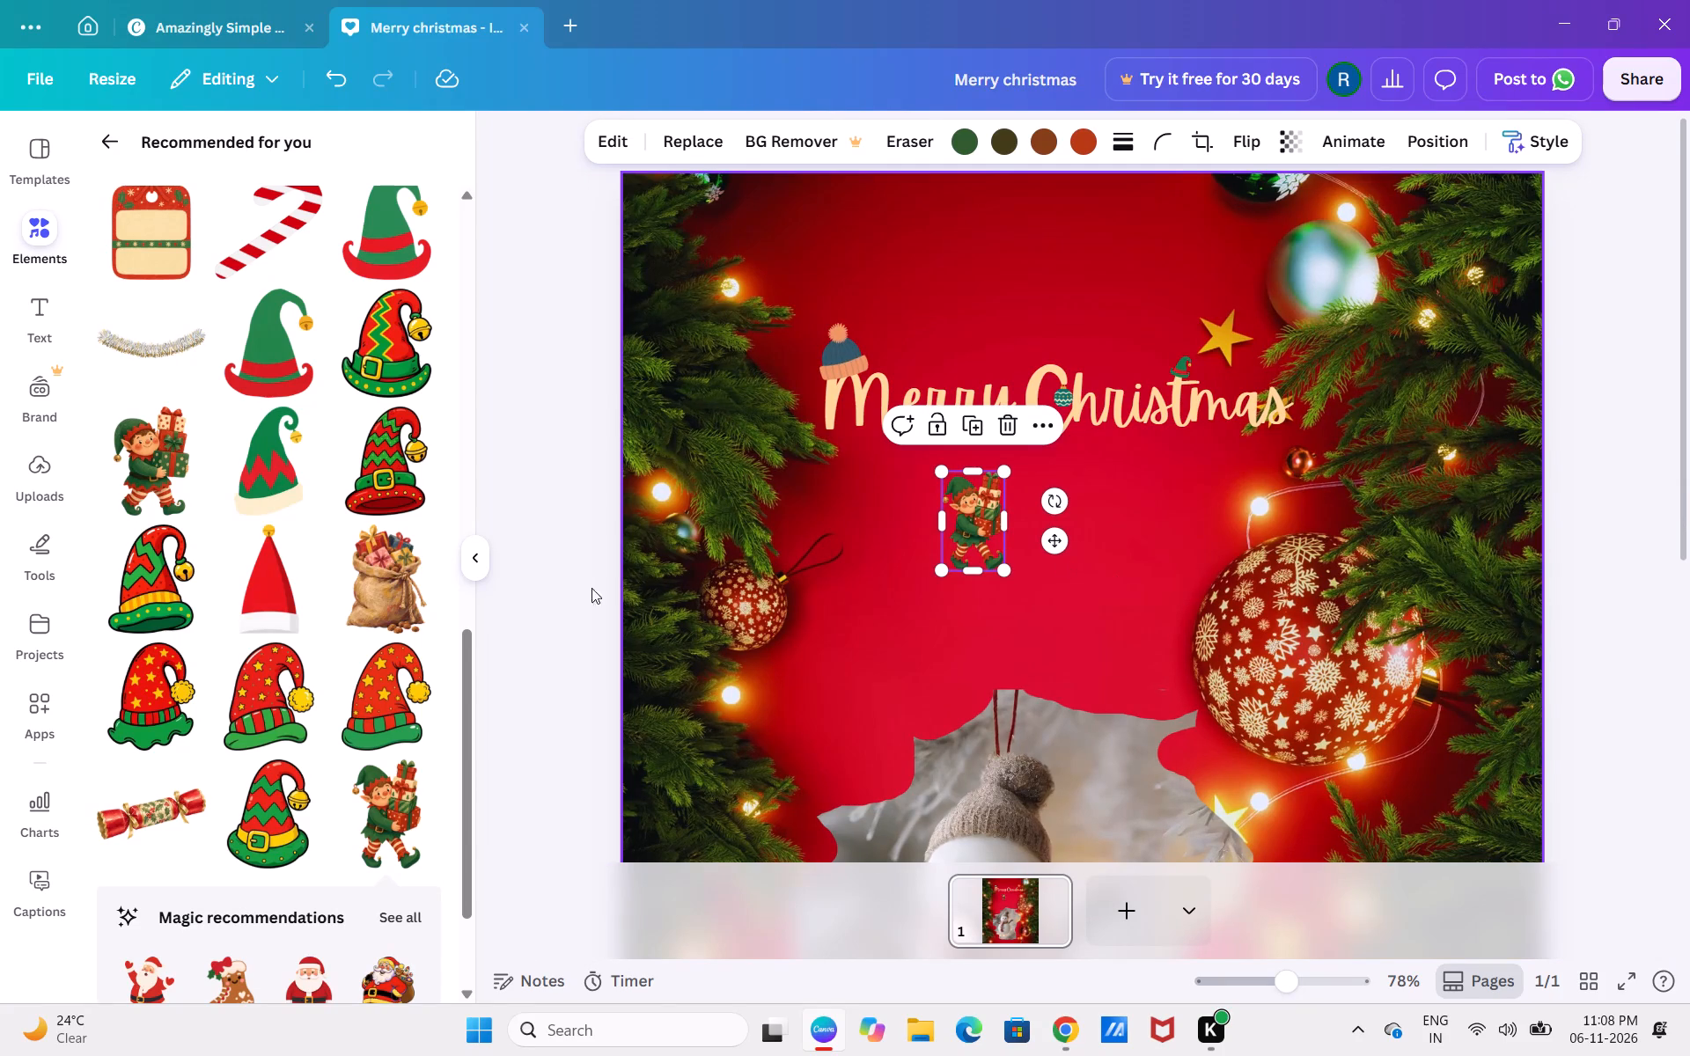
{"action": "scroll", "coordinate": [320, 613], "scroll_direction": "right", "scroll_amount": 1}
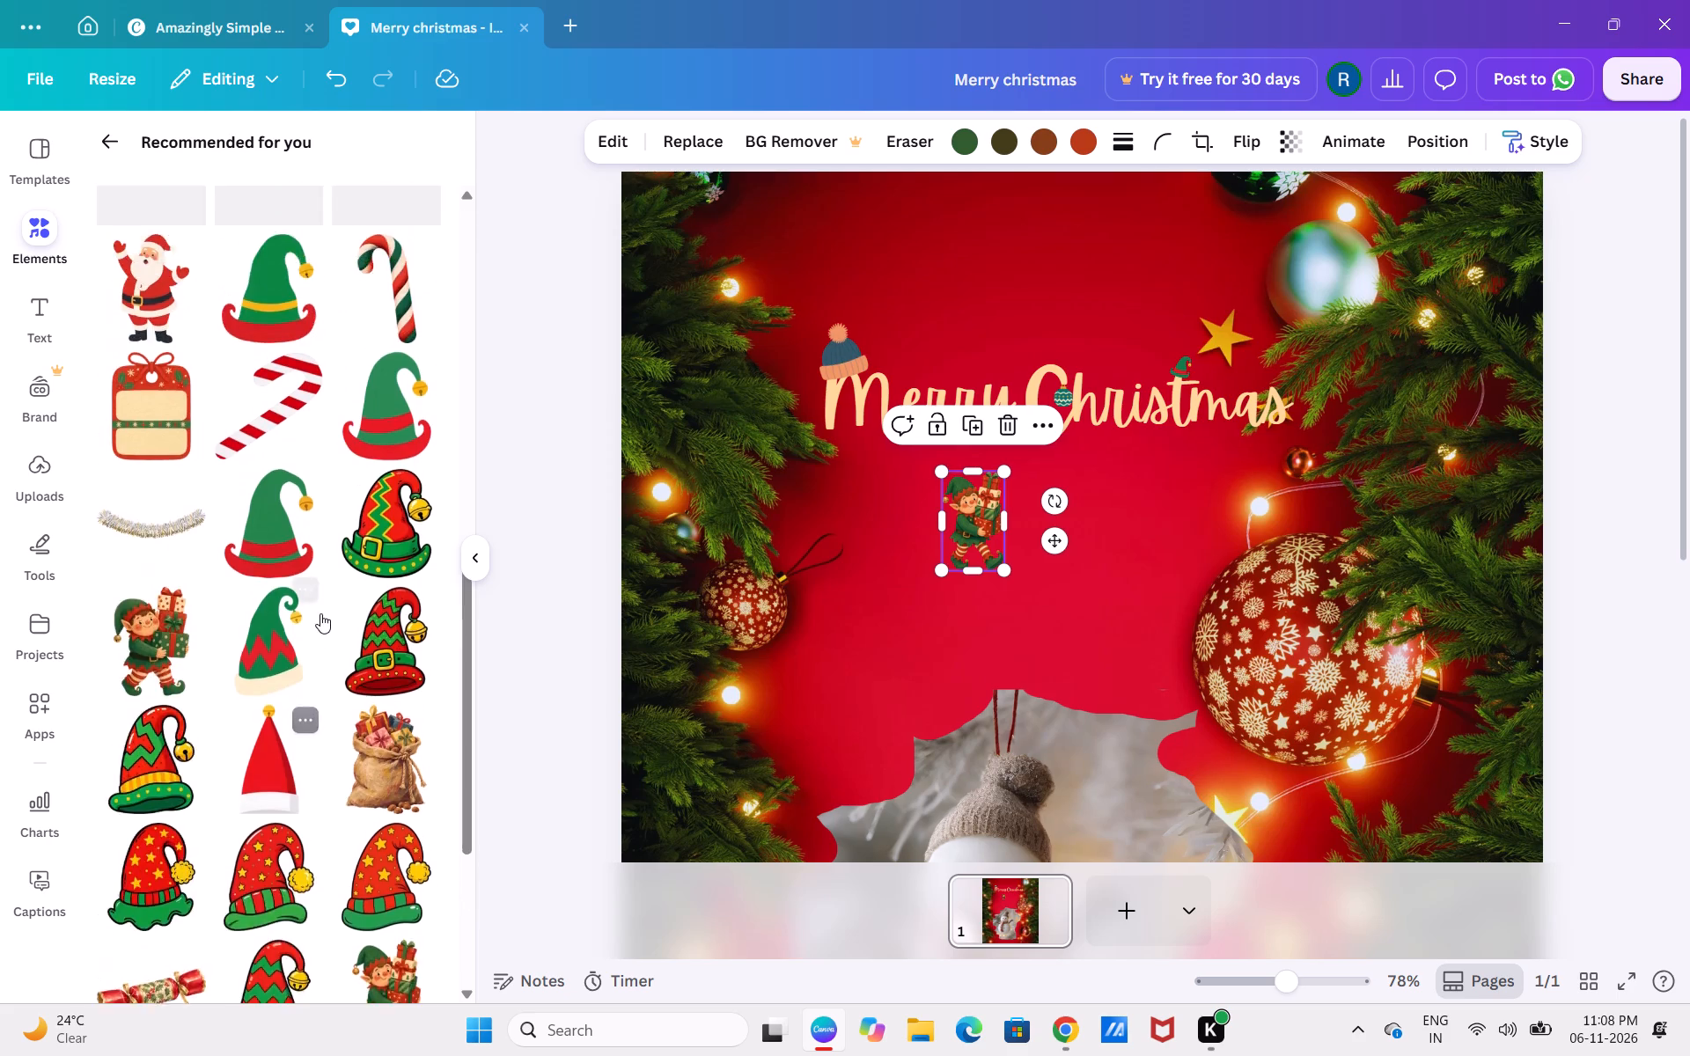
{"action": "scroll", "coordinate": [320, 613], "scroll_direction": "right", "scroll_amount": 3}
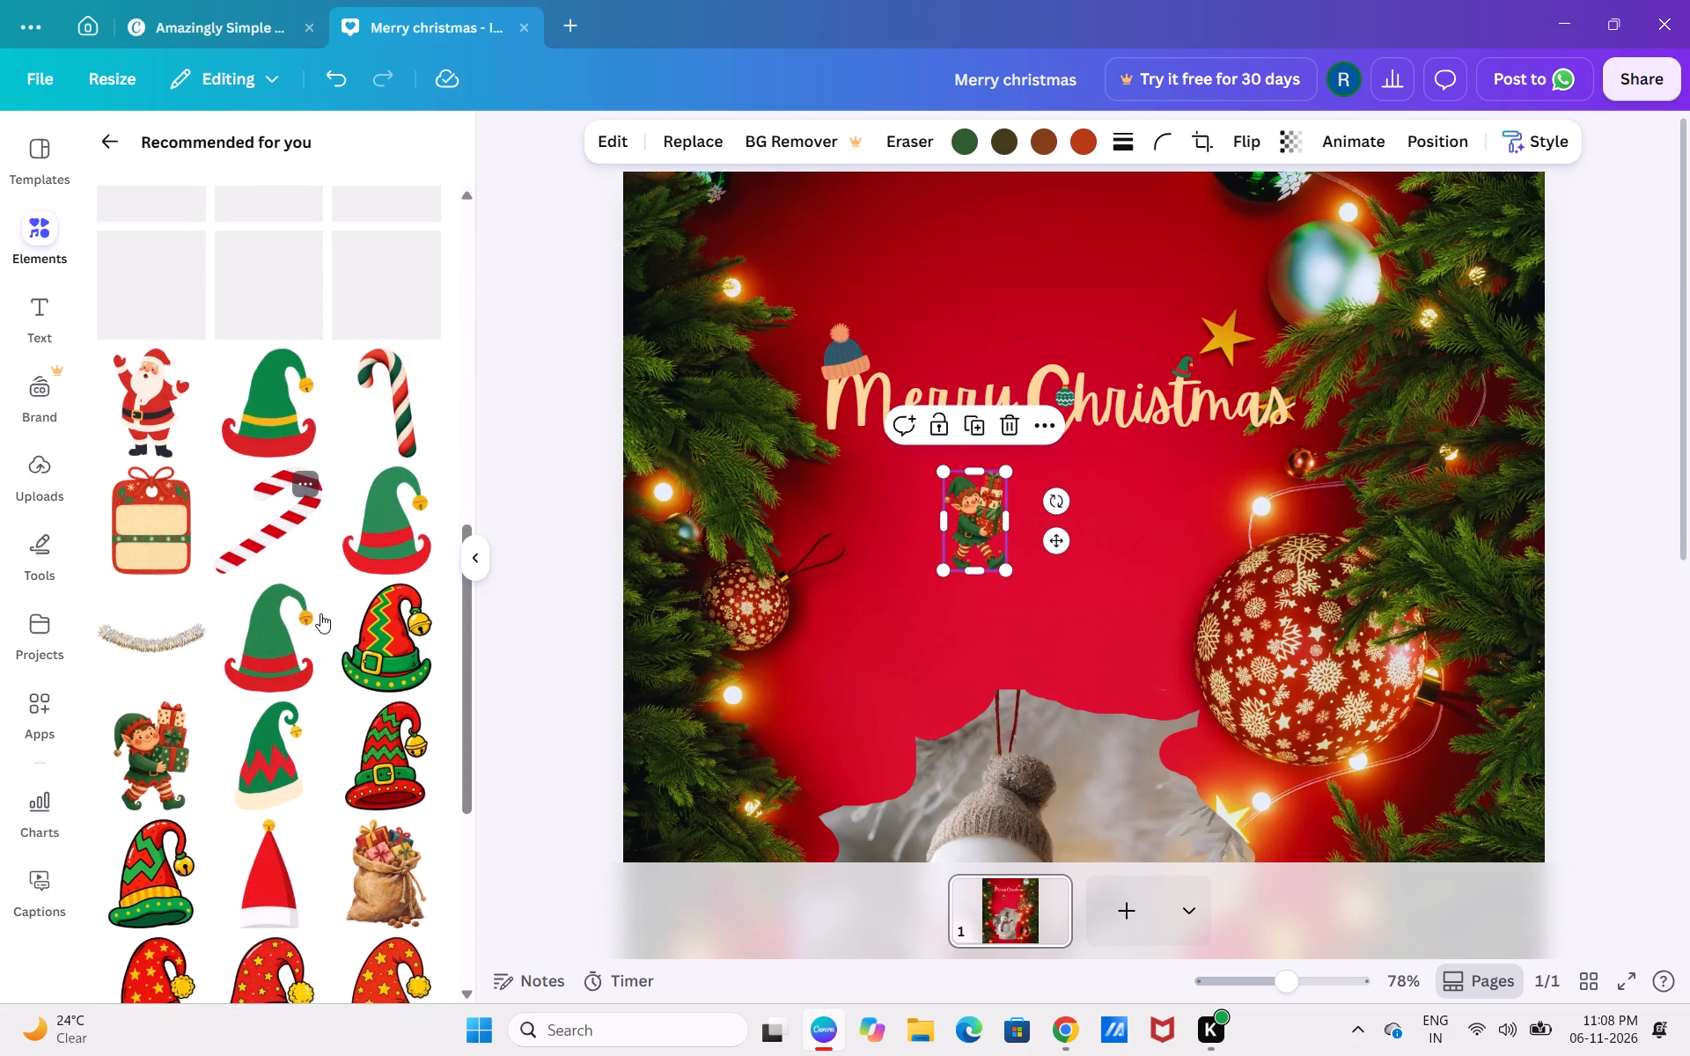
{"action": "scroll", "coordinate": [333, 656], "scroll_direction": "down", "scroll_amount": 1}
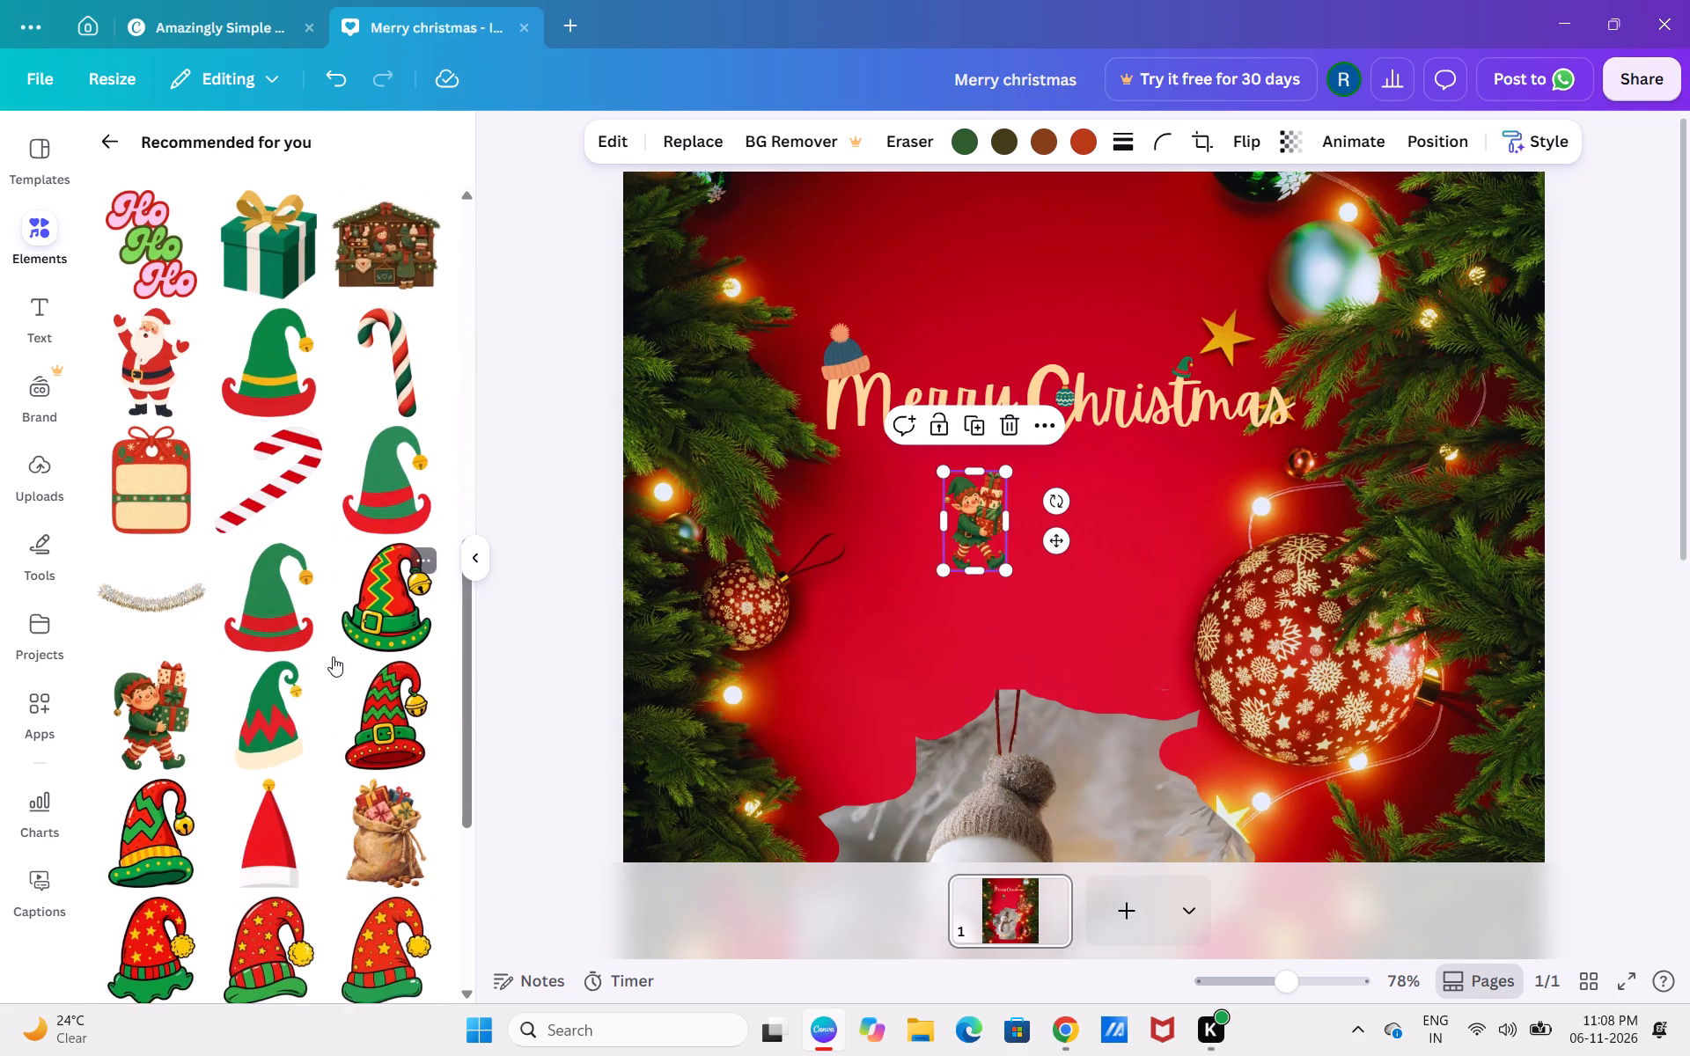
{"action": "scroll", "coordinate": [333, 656], "scroll_direction": "down", "scroll_amount": 1}
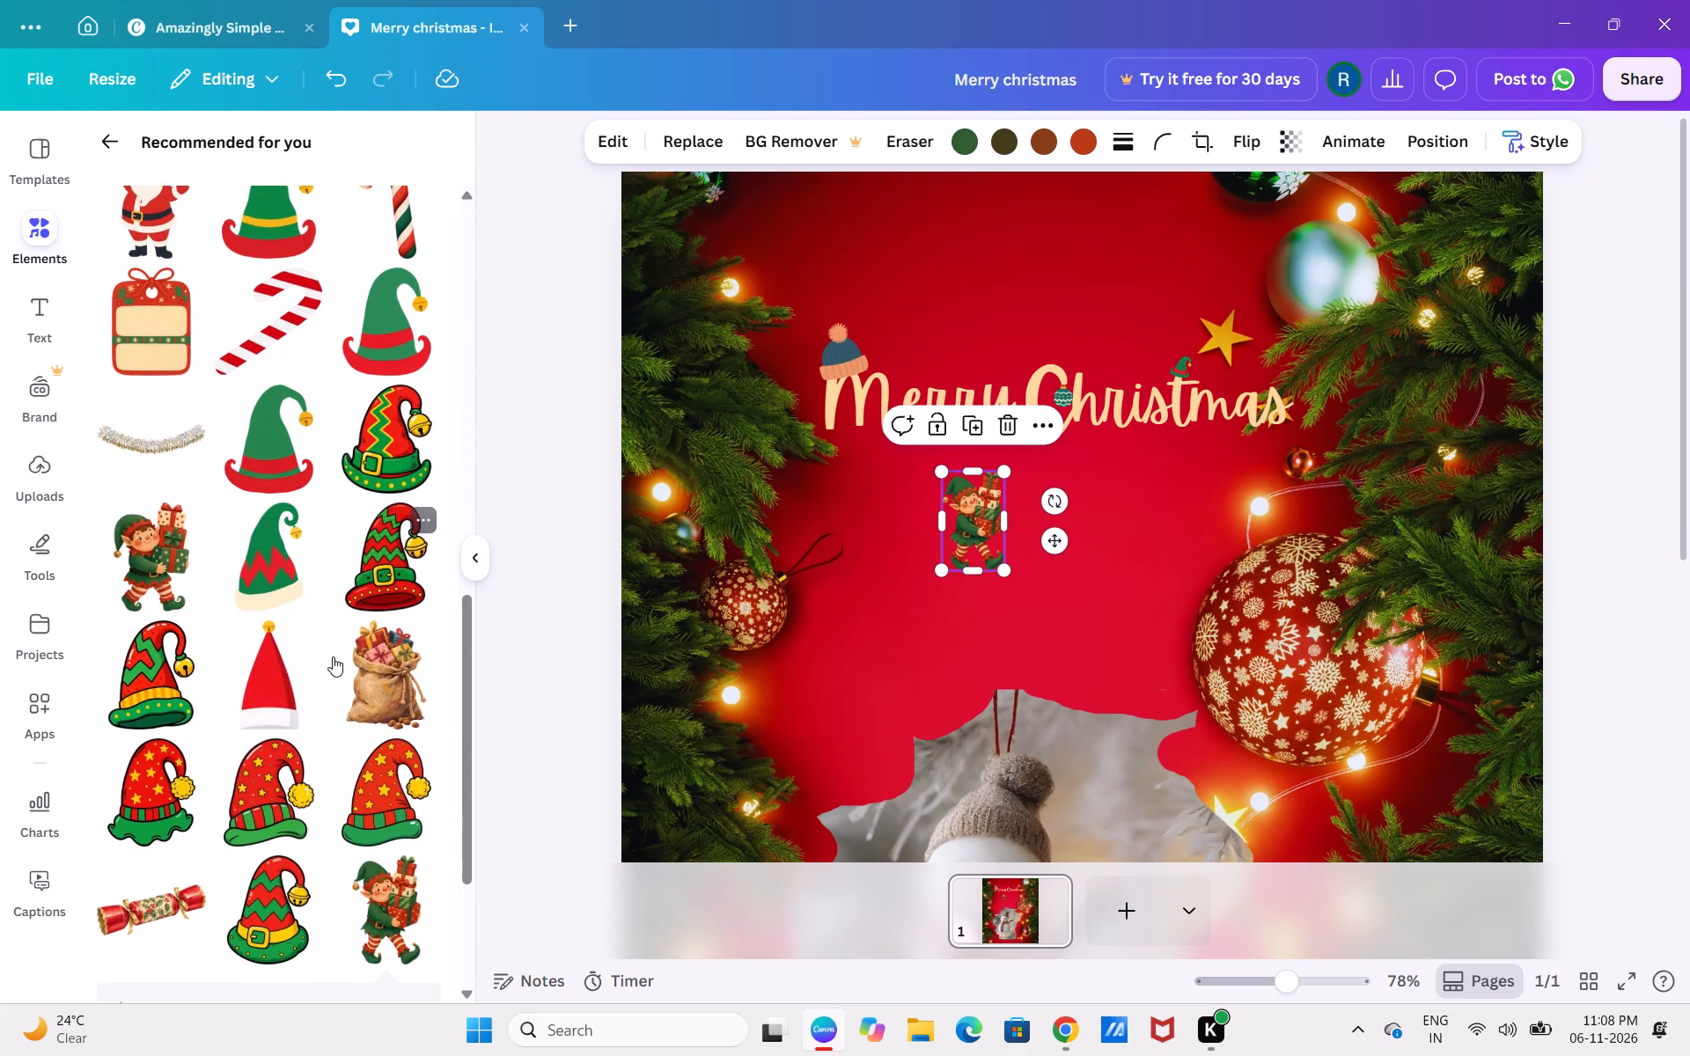
{"action": "scroll", "coordinate": [333, 656], "scroll_direction": "down", "scroll_amount": 1}
{"action": "left_click_drag", "start_coordinate": [371, 639], "coordinate": [988, 541]}
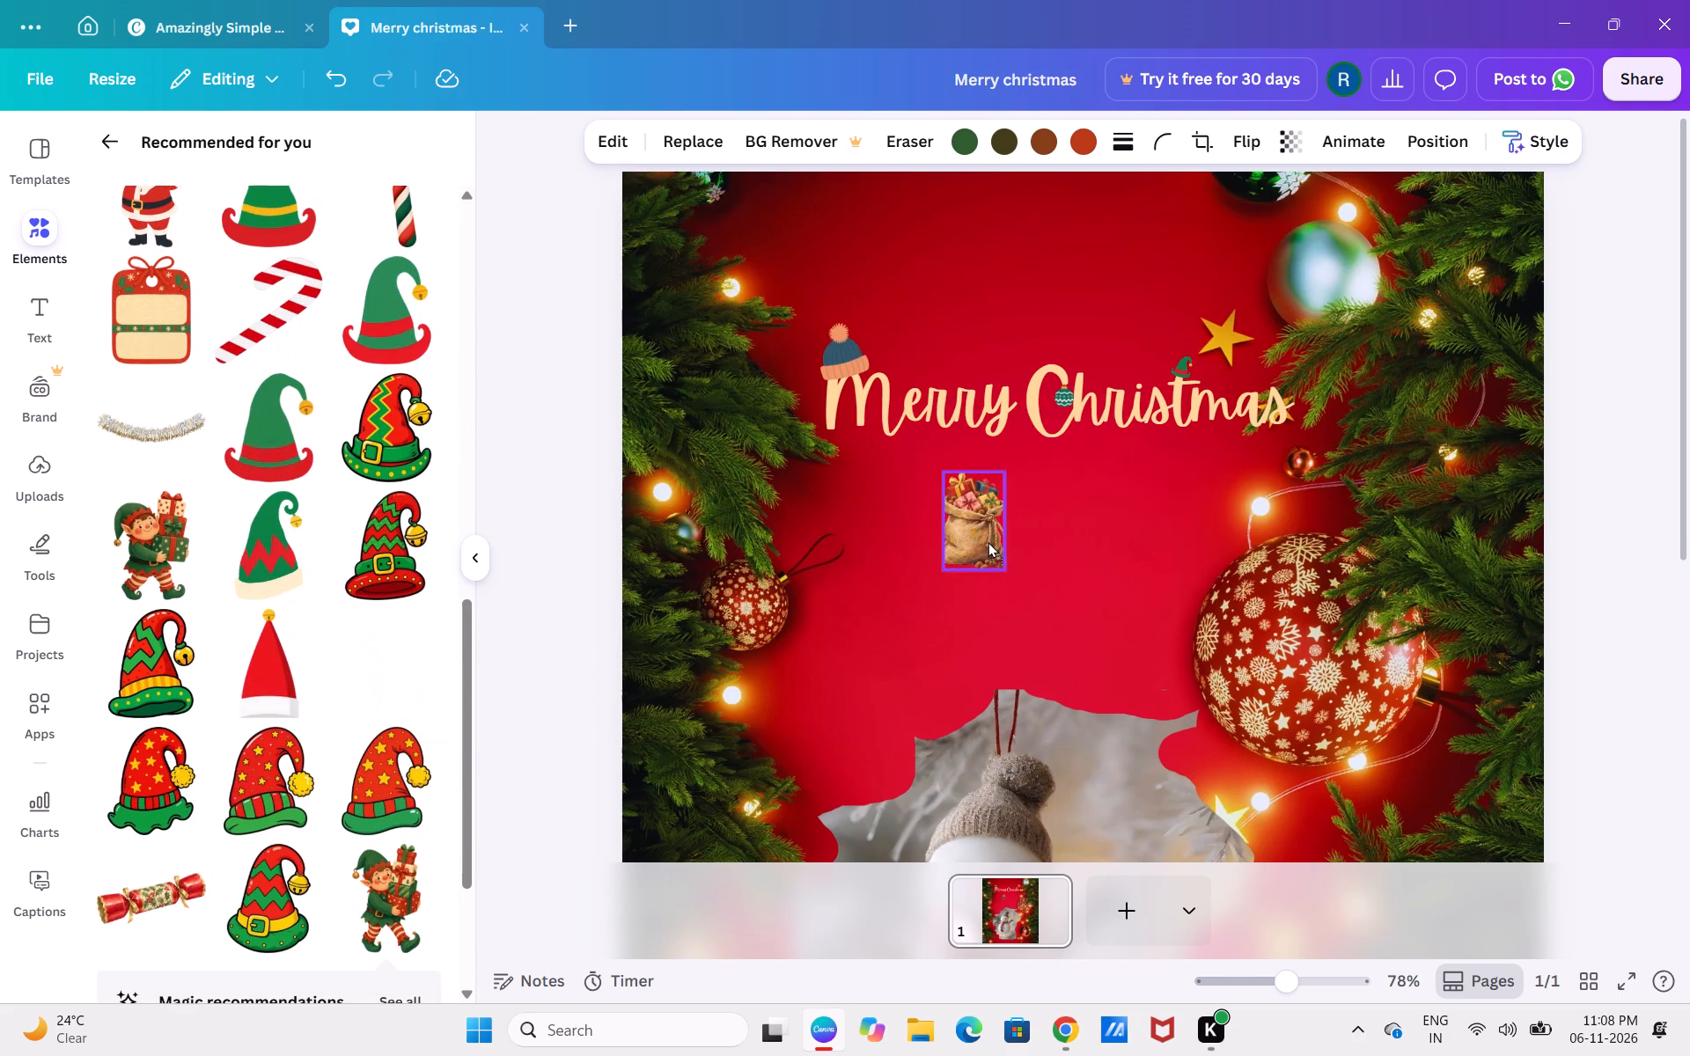
{"action": "left_click_drag", "start_coordinate": [988, 541], "coordinate": [1108, 214]}
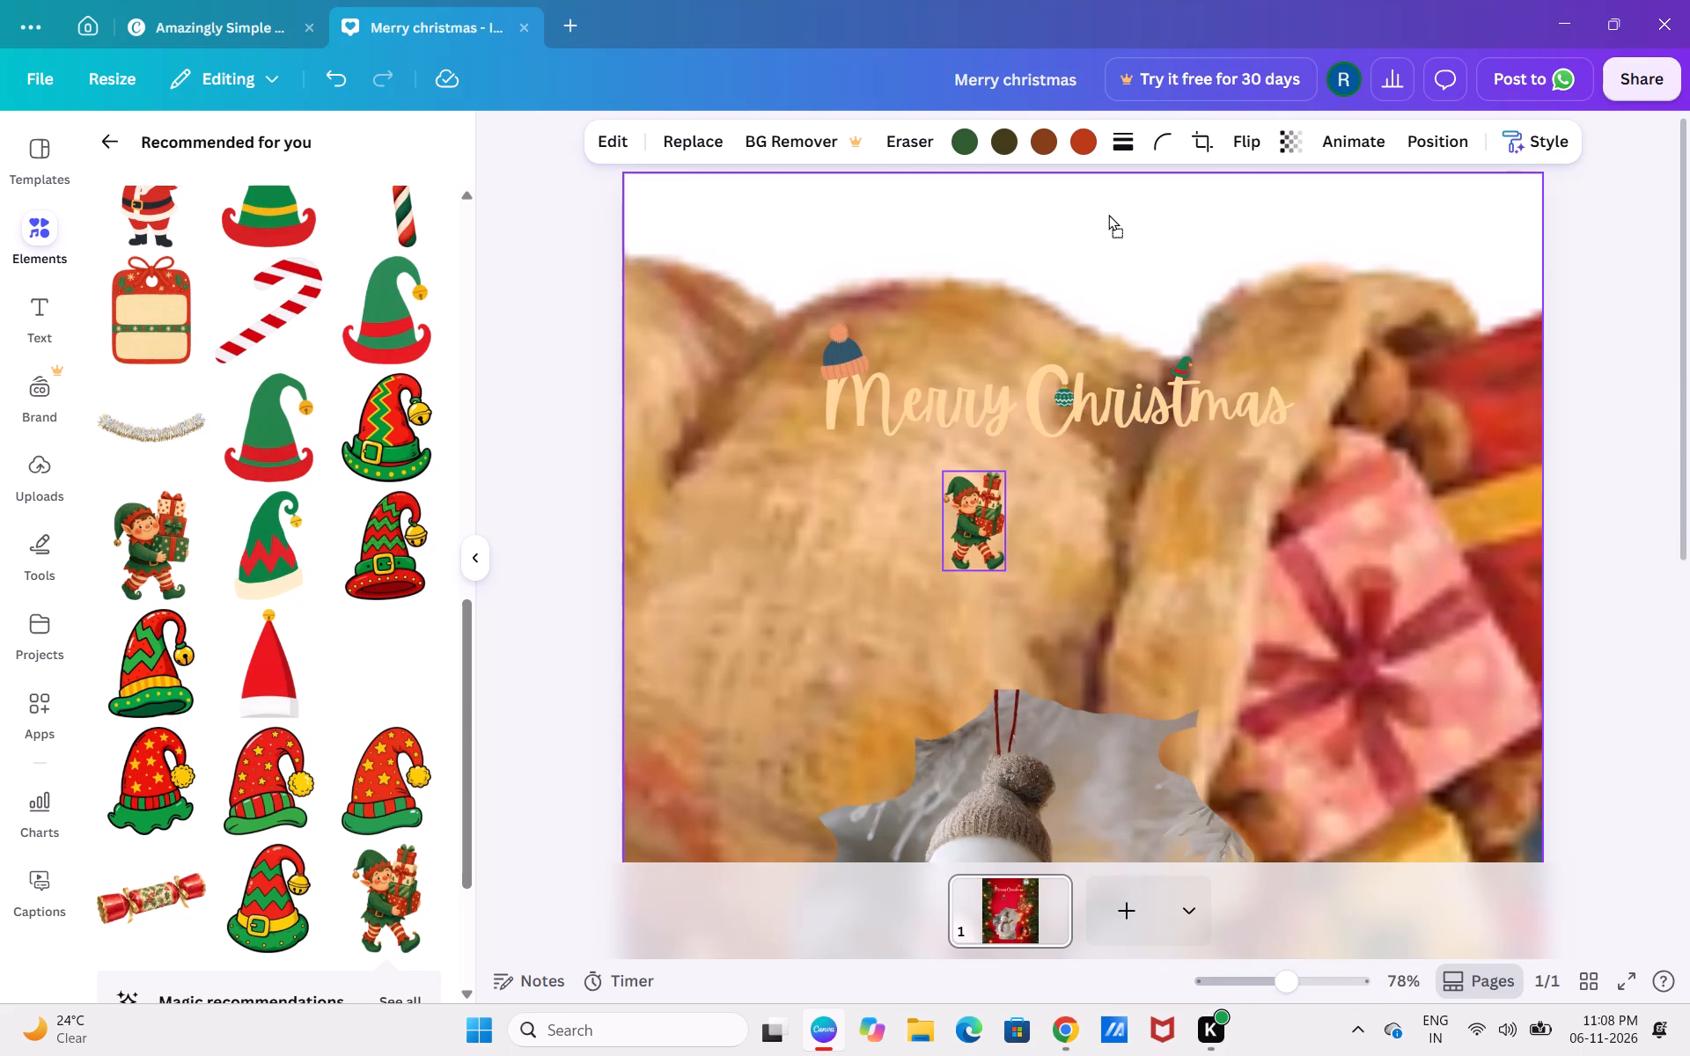
{"action": "left_click_drag", "start_coordinate": [1108, 214], "coordinate": [1069, 436]}
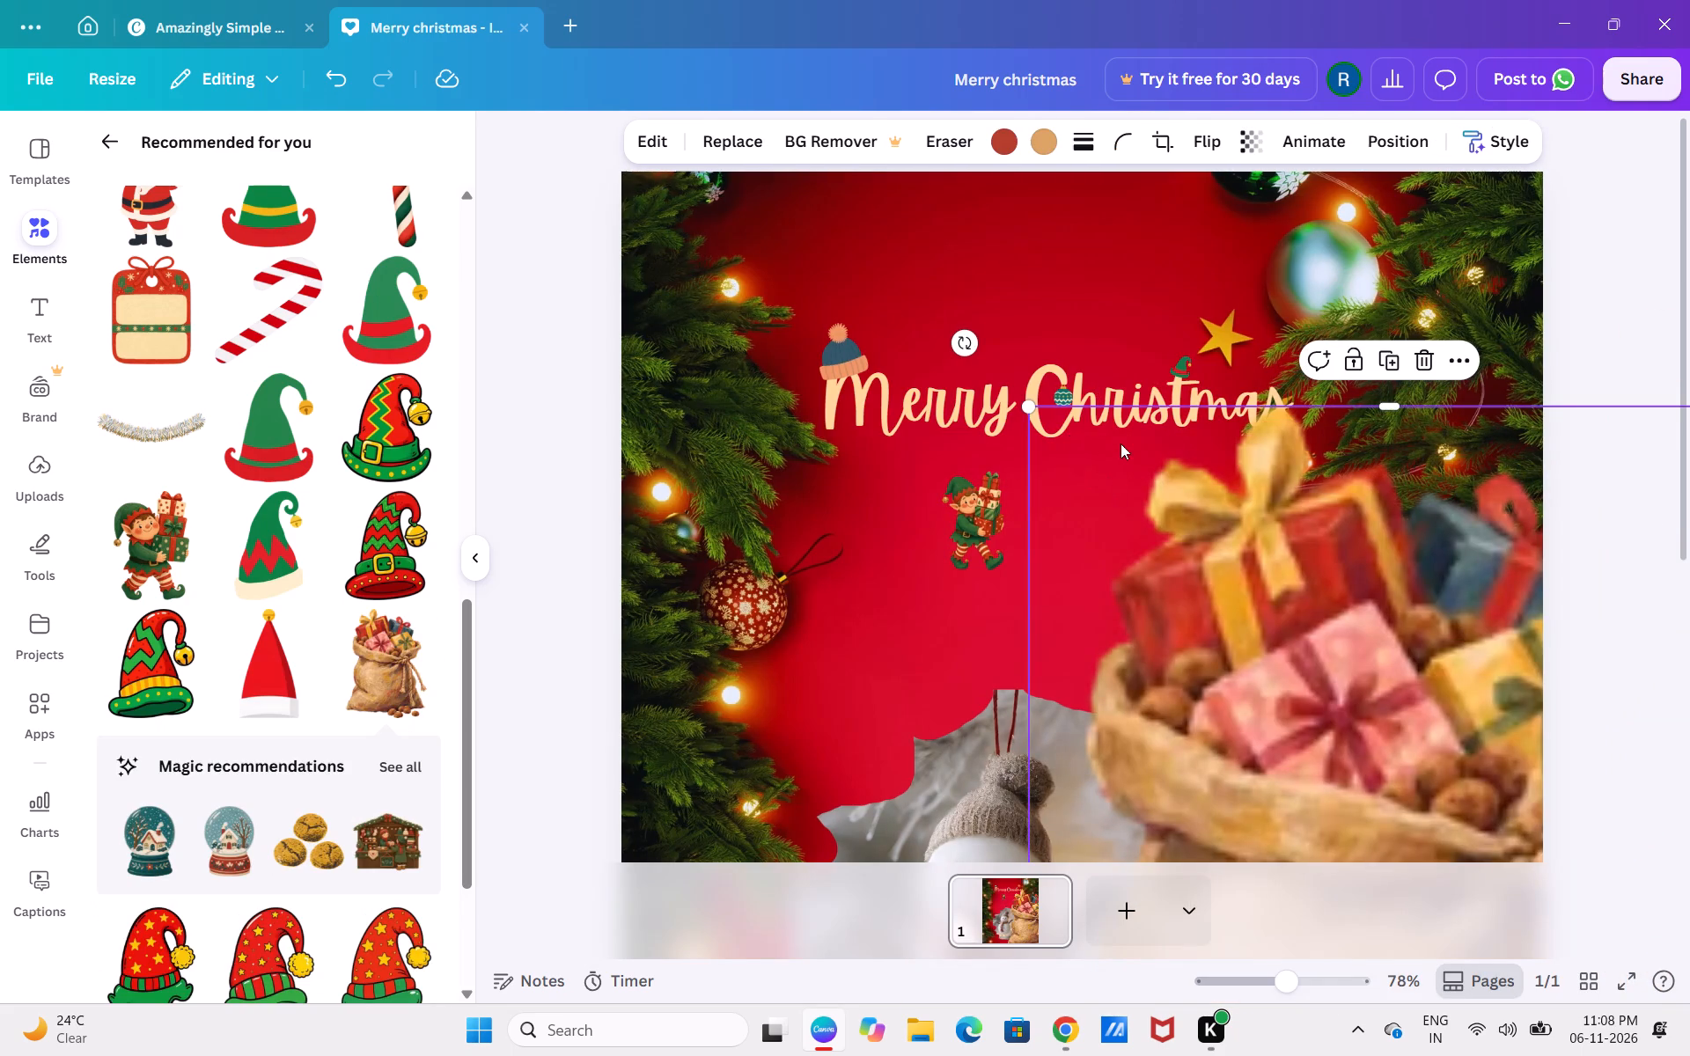
Shrink the sack of gifts to about 65 wide by 88 high and bring it below the word "Christmas".
{"action": "left_click_drag", "start_coordinate": [1131, 460], "coordinate": [969, 359]}
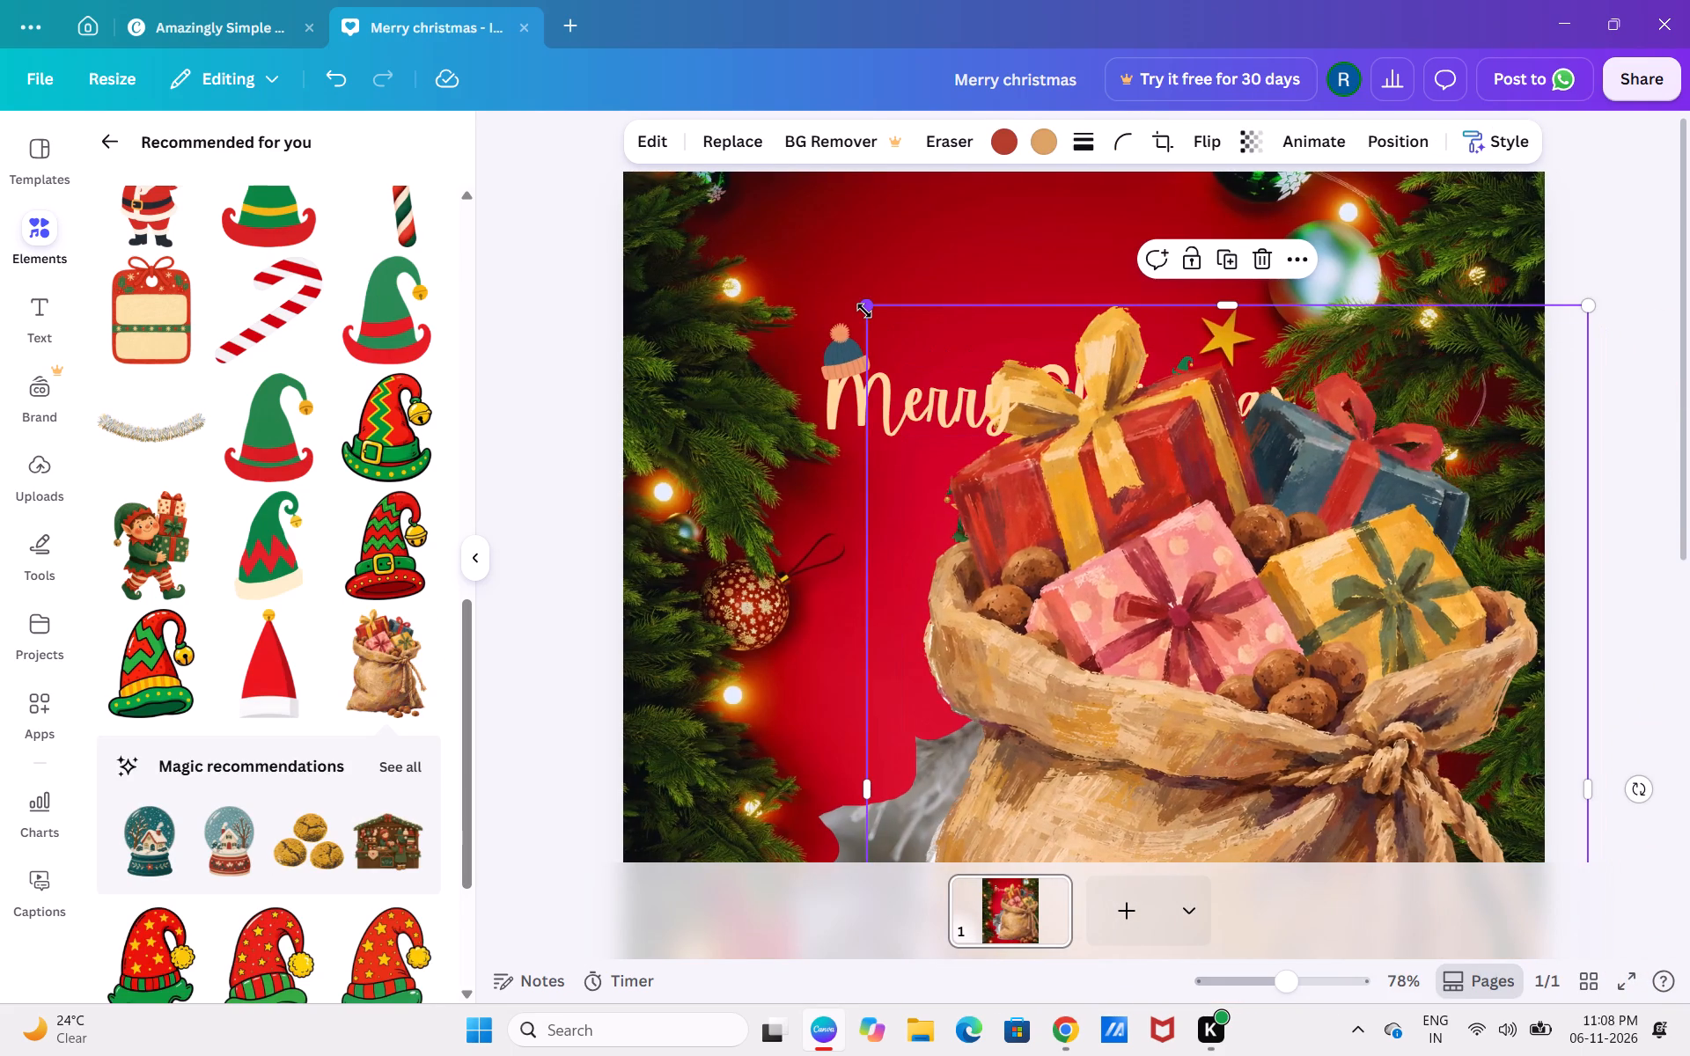
{"action": "left_click_drag", "start_coordinate": [864, 311], "coordinate": [1193, 611]}
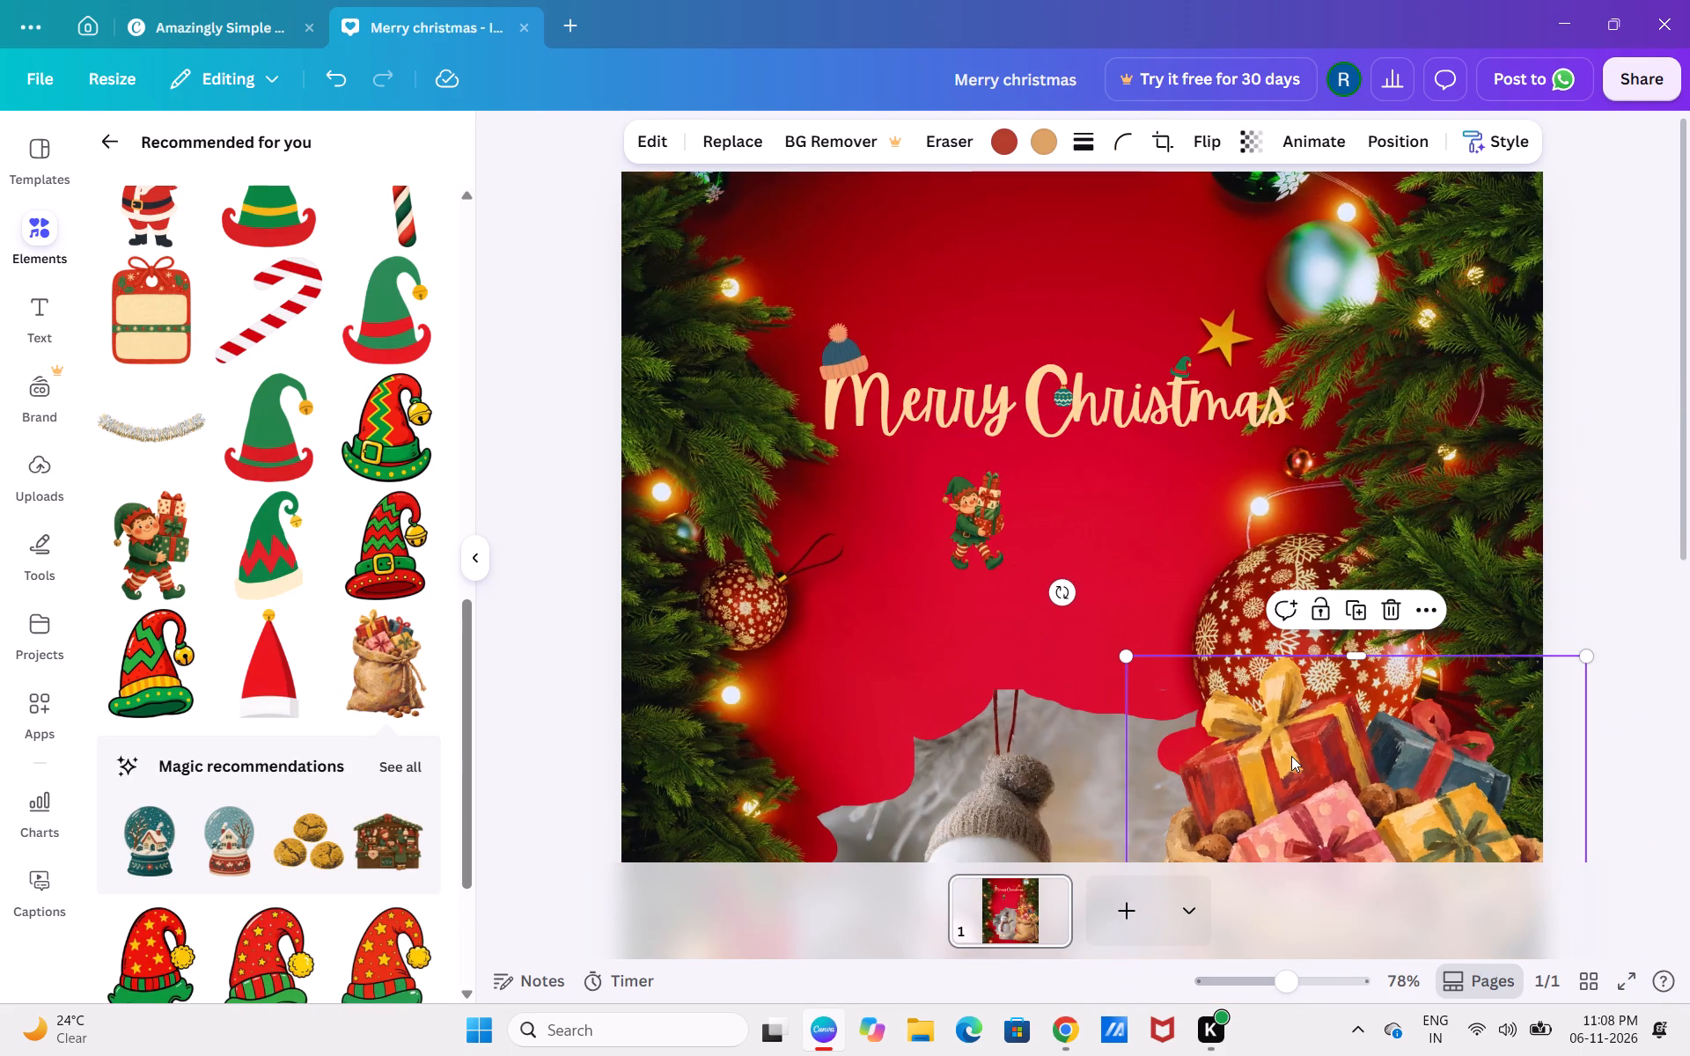
{"action": "left_click_drag", "start_coordinate": [1291, 756], "coordinate": [1076, 411]}
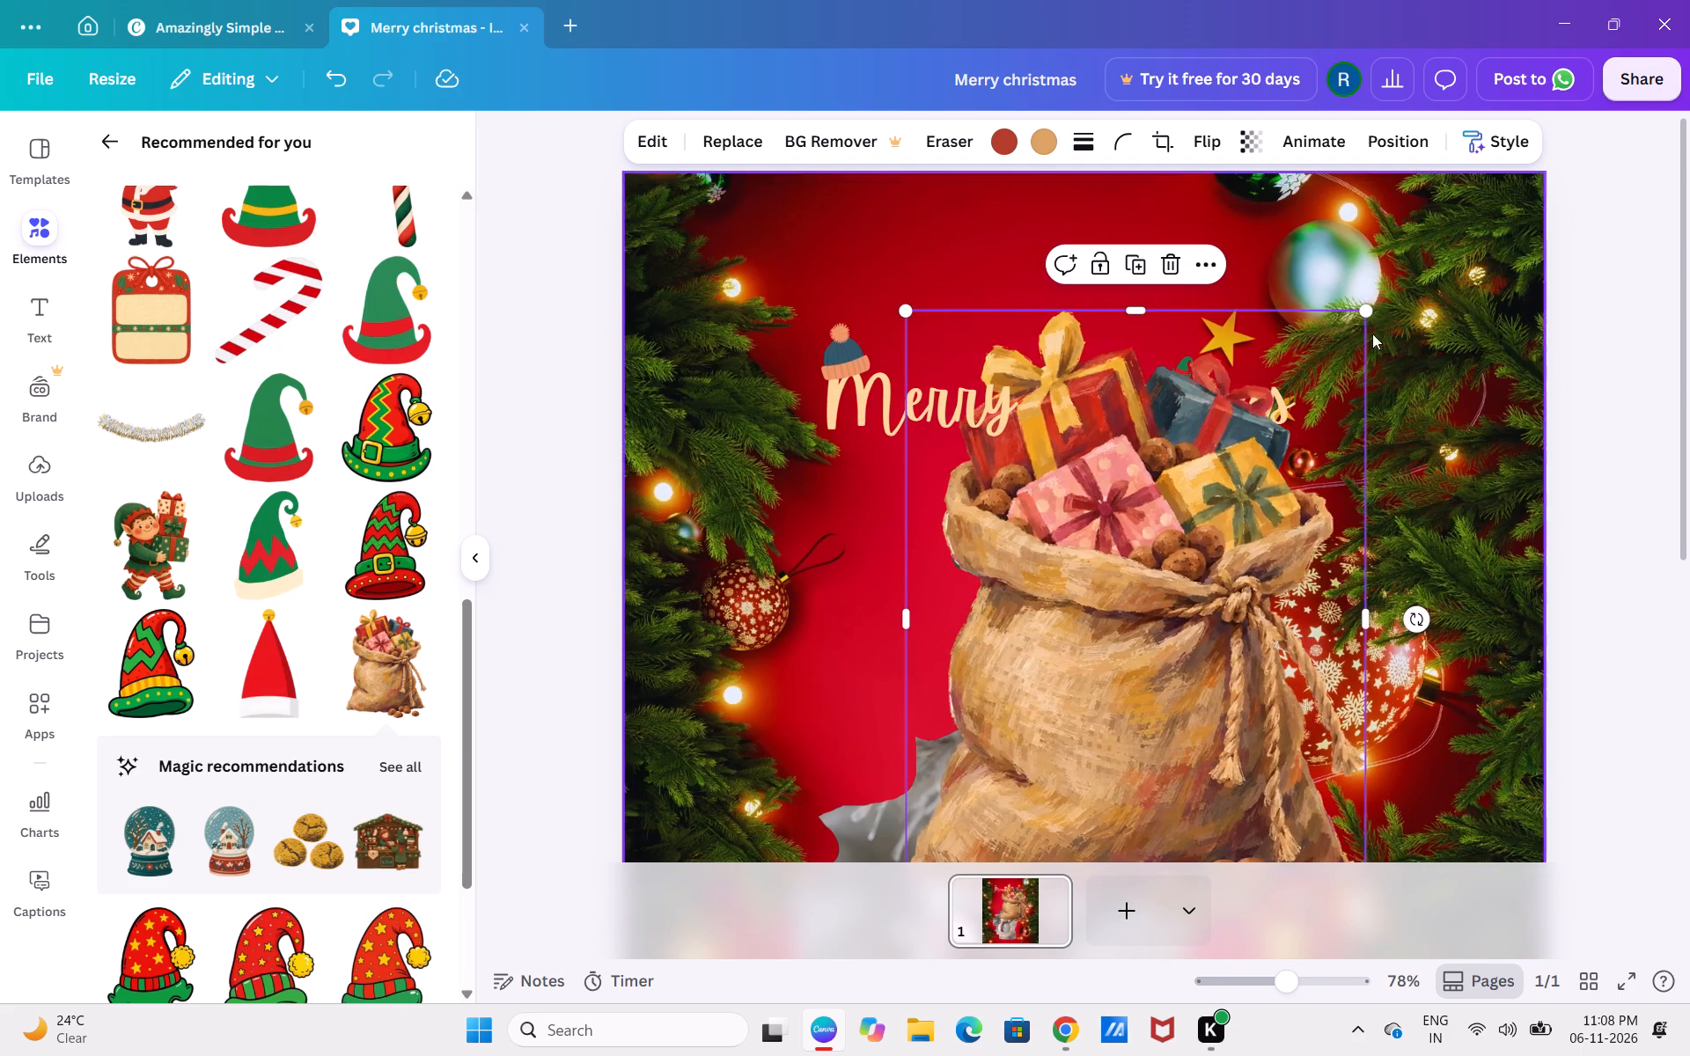
{"action": "left_click_drag", "start_coordinate": [1366, 317], "coordinate": [1078, 700]}
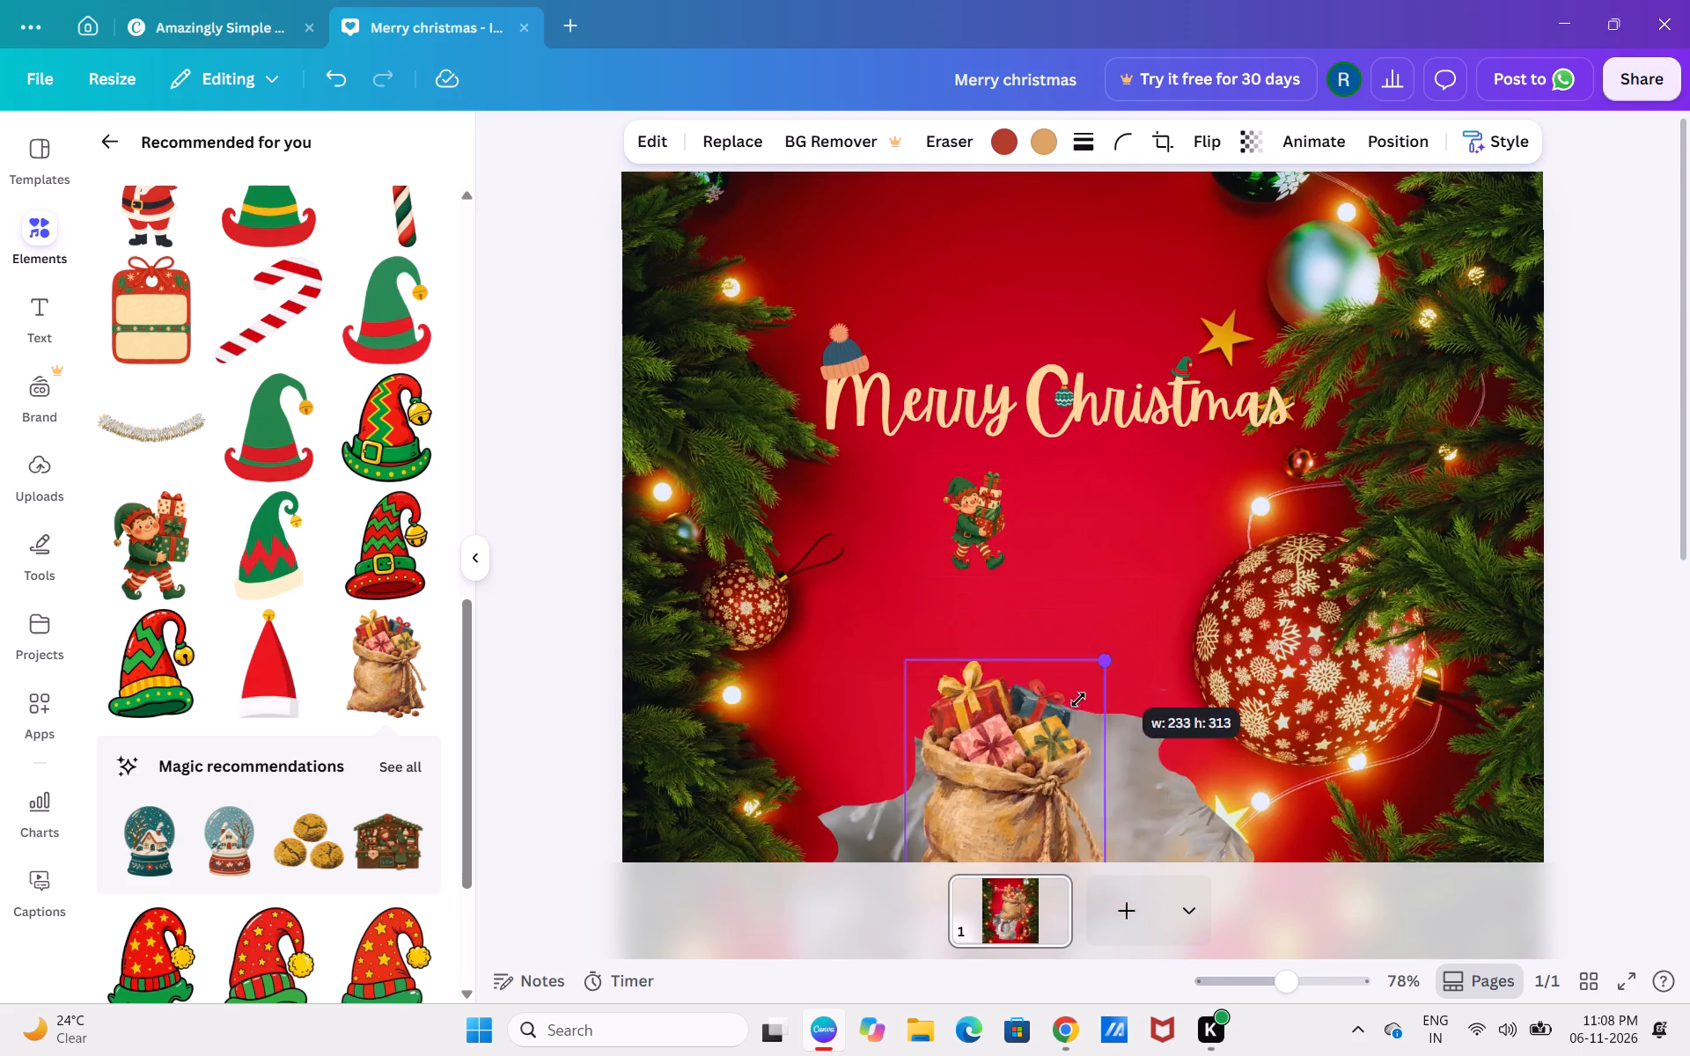
{"action": "left_click_drag", "start_coordinate": [1078, 700], "coordinate": [1027, 752]}
{"action": "left_click_drag", "start_coordinate": [976, 820], "coordinate": [1160, 525]}
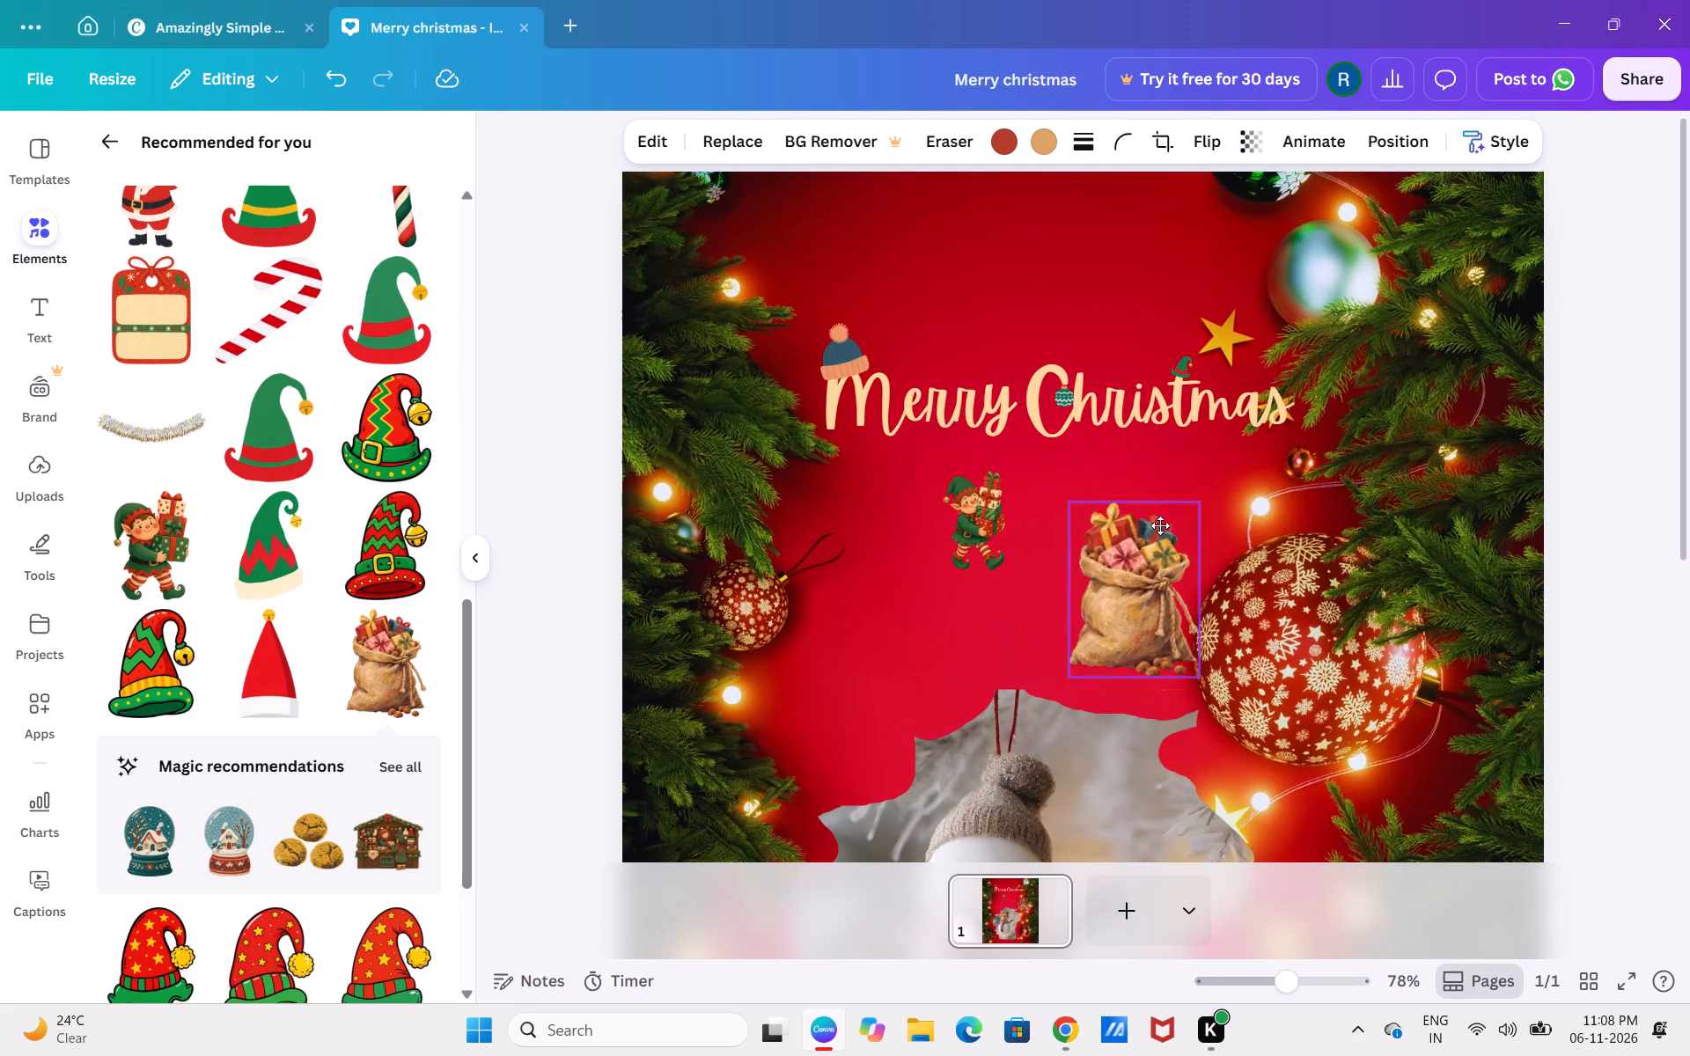
{"action": "left_click_drag", "start_coordinate": [1160, 525], "coordinate": [1163, 506]}
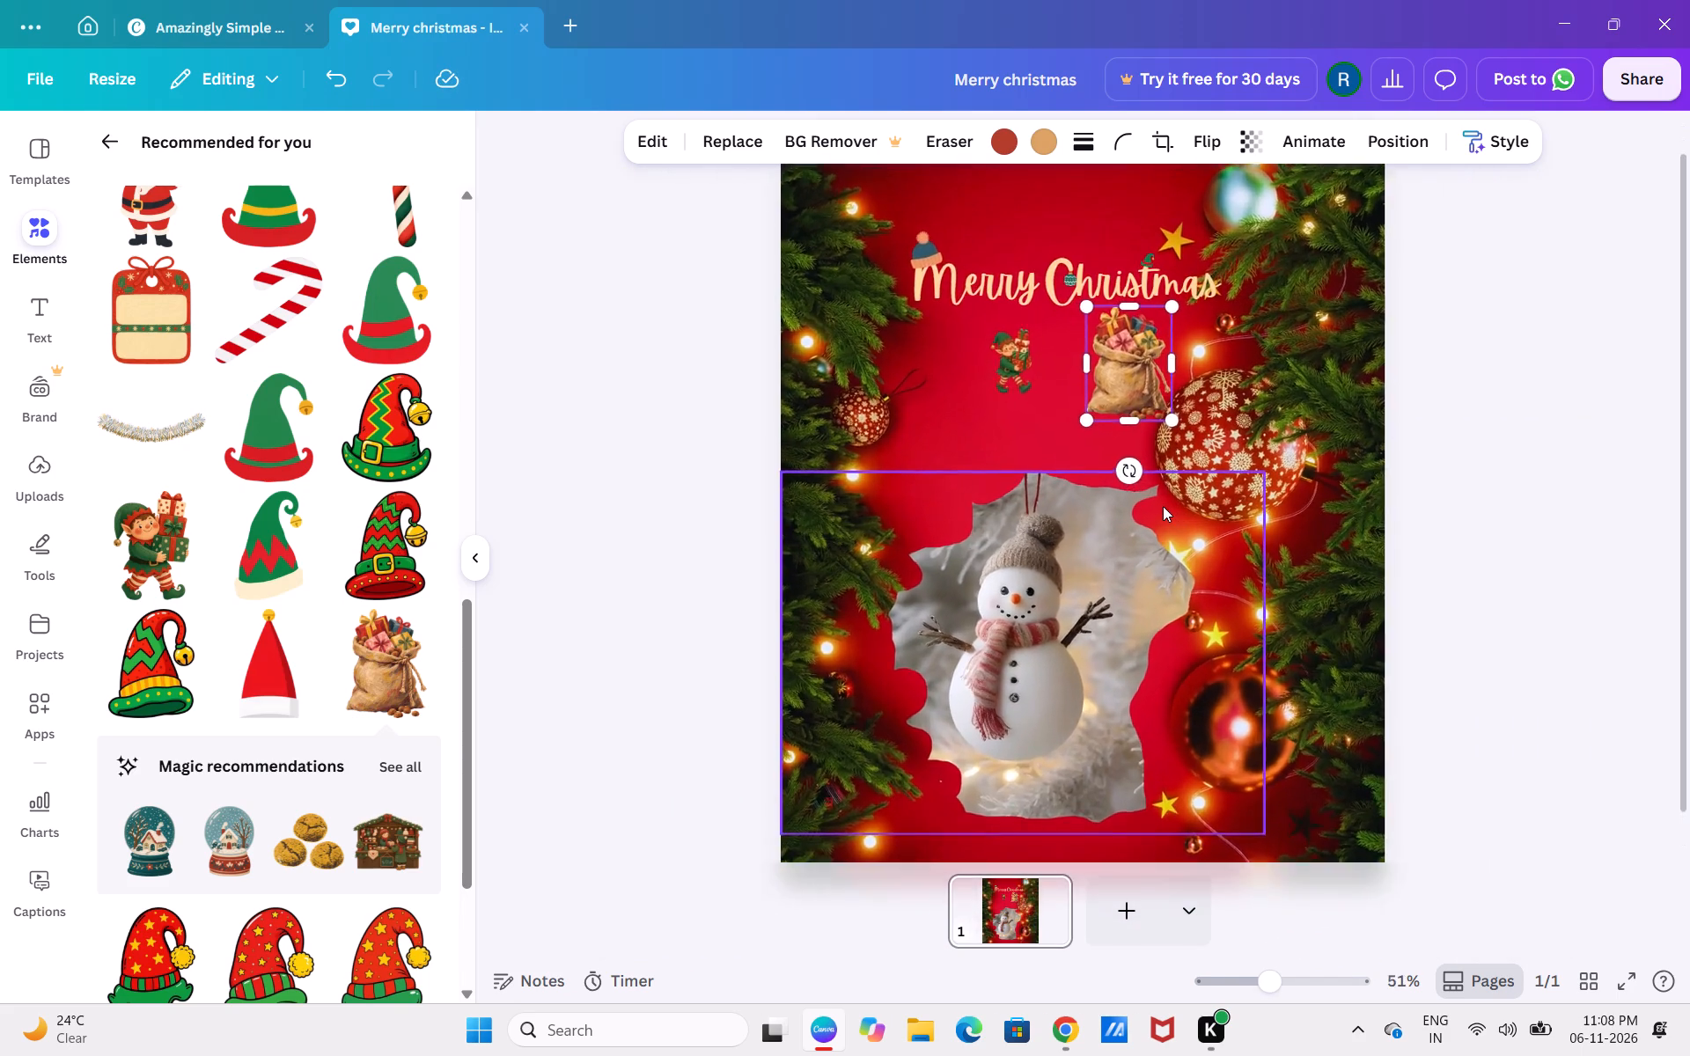
{"action": "scroll", "coordinate": [1163, 506], "scroll_direction": "up", "scroll_amount": 3}
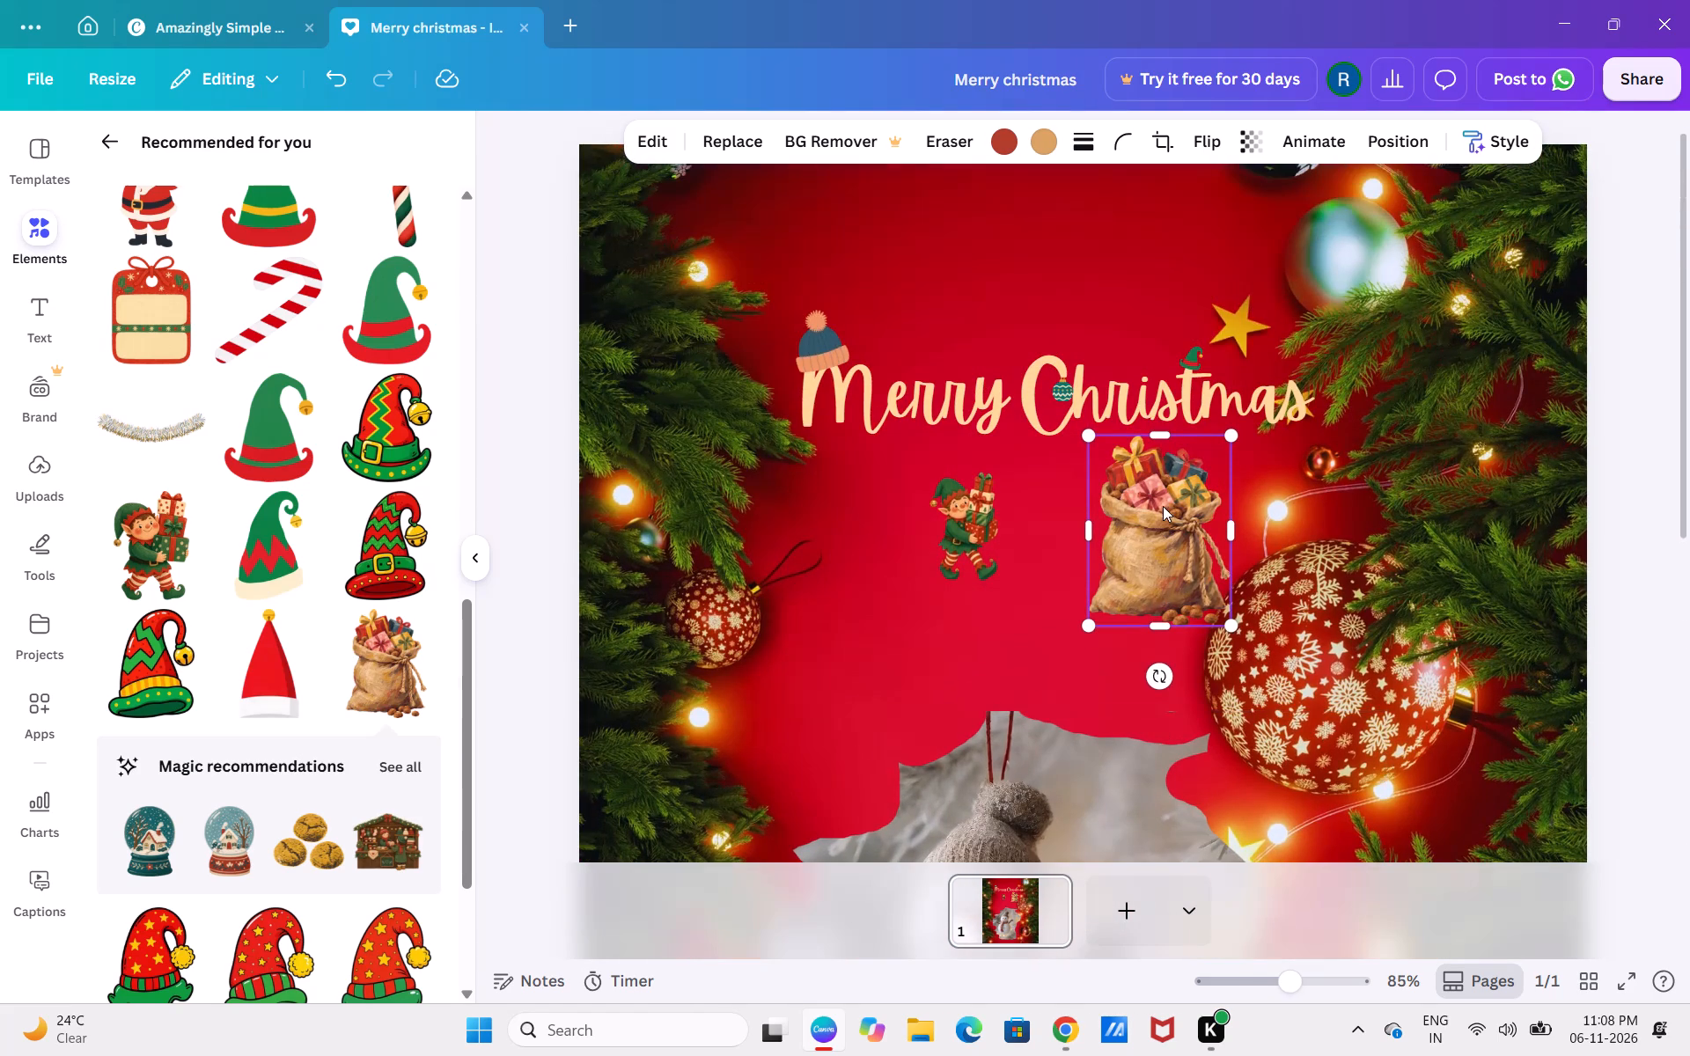
{"action": "left_click_drag", "start_coordinate": [1231, 634], "coordinate": [1126, 491]}
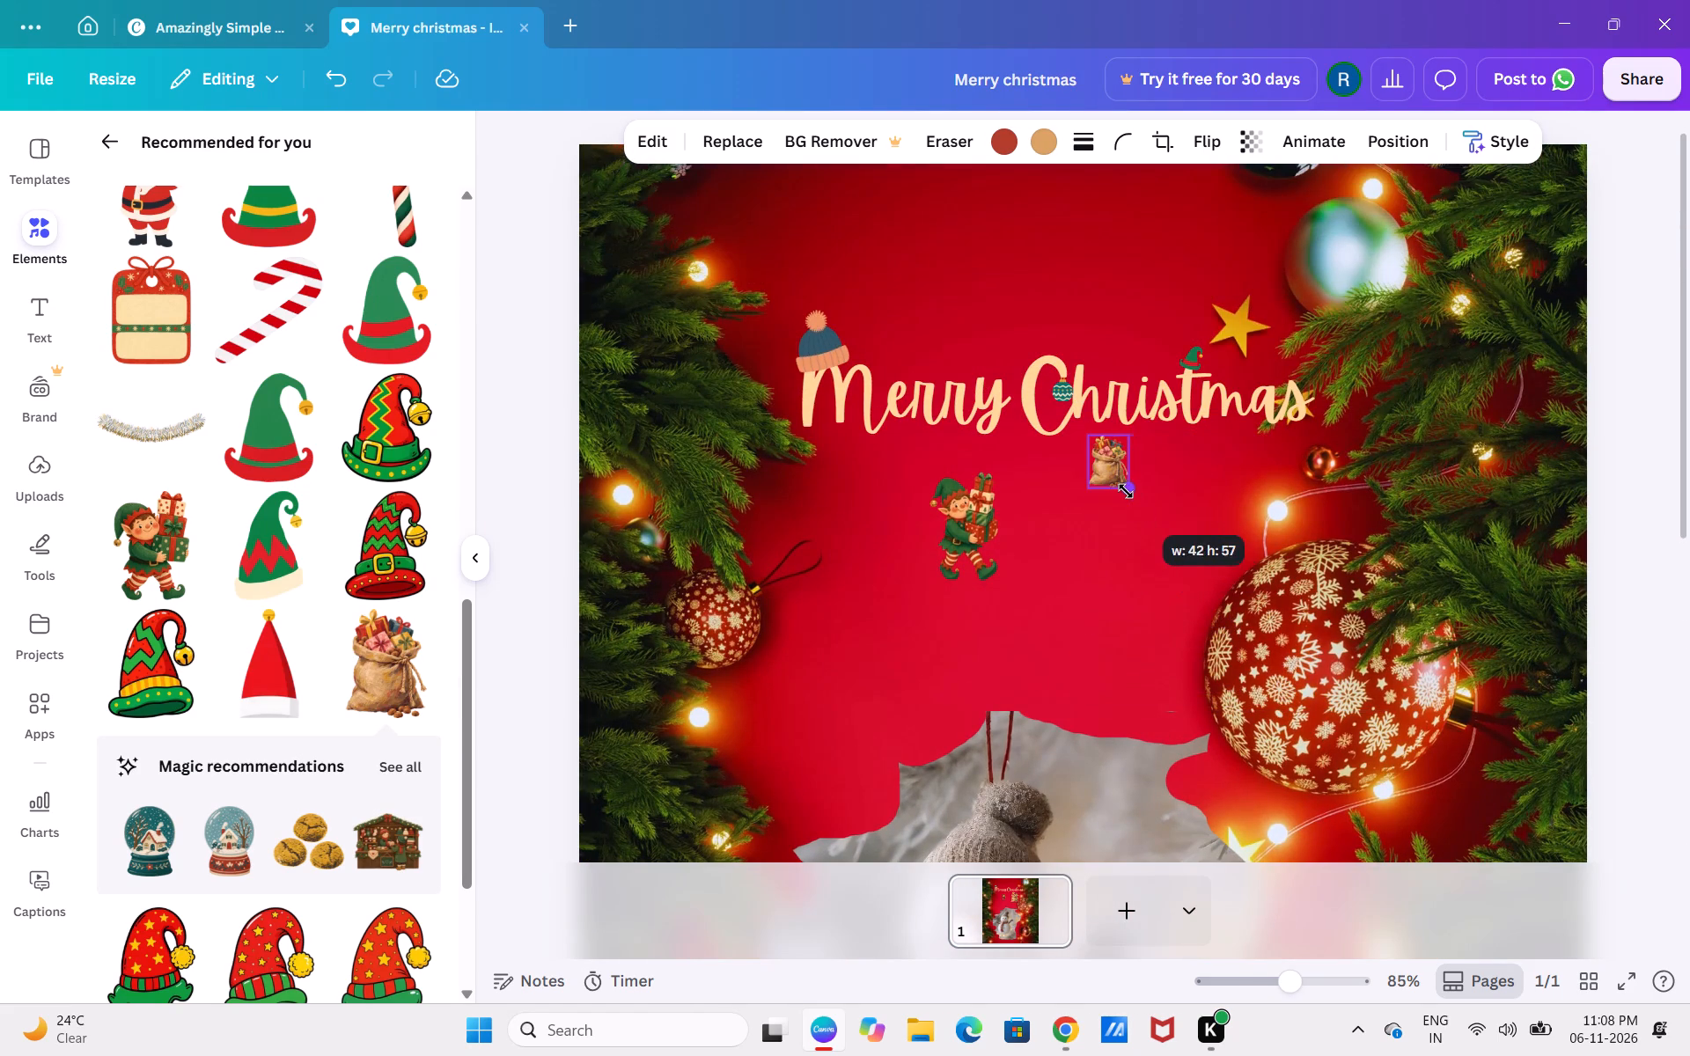
{"action": "left_click_drag", "start_coordinate": [1126, 491], "coordinate": [1150, 524]}
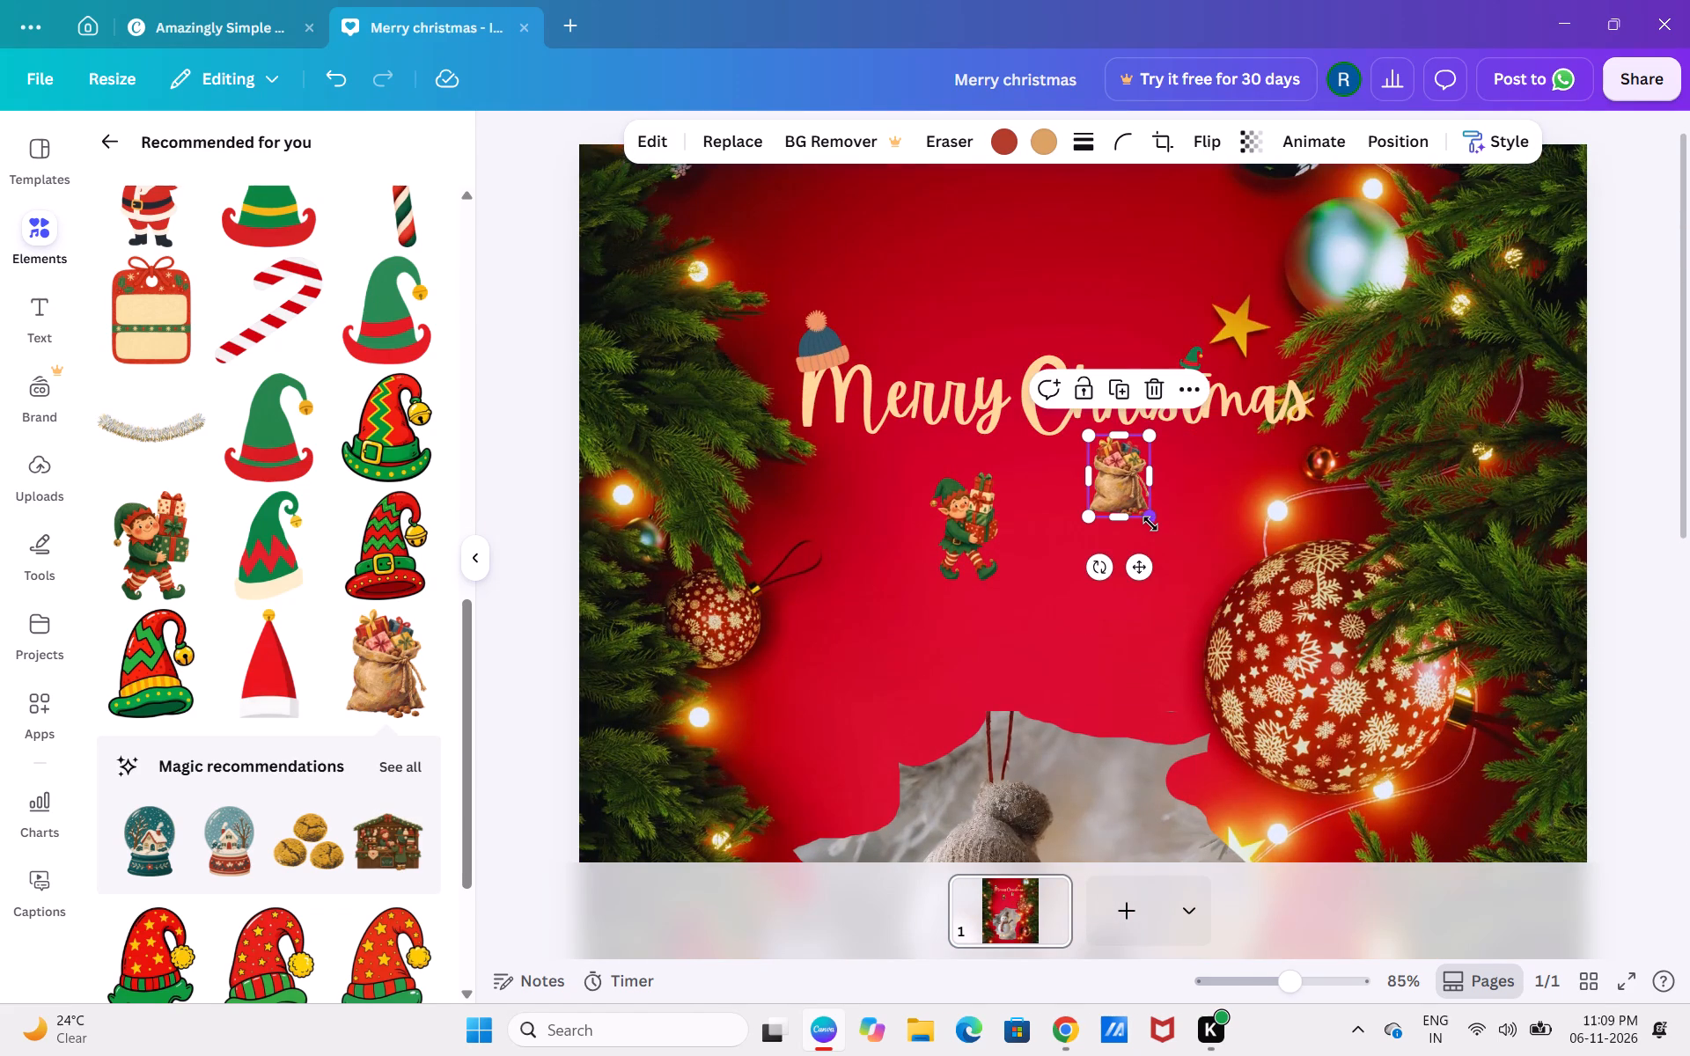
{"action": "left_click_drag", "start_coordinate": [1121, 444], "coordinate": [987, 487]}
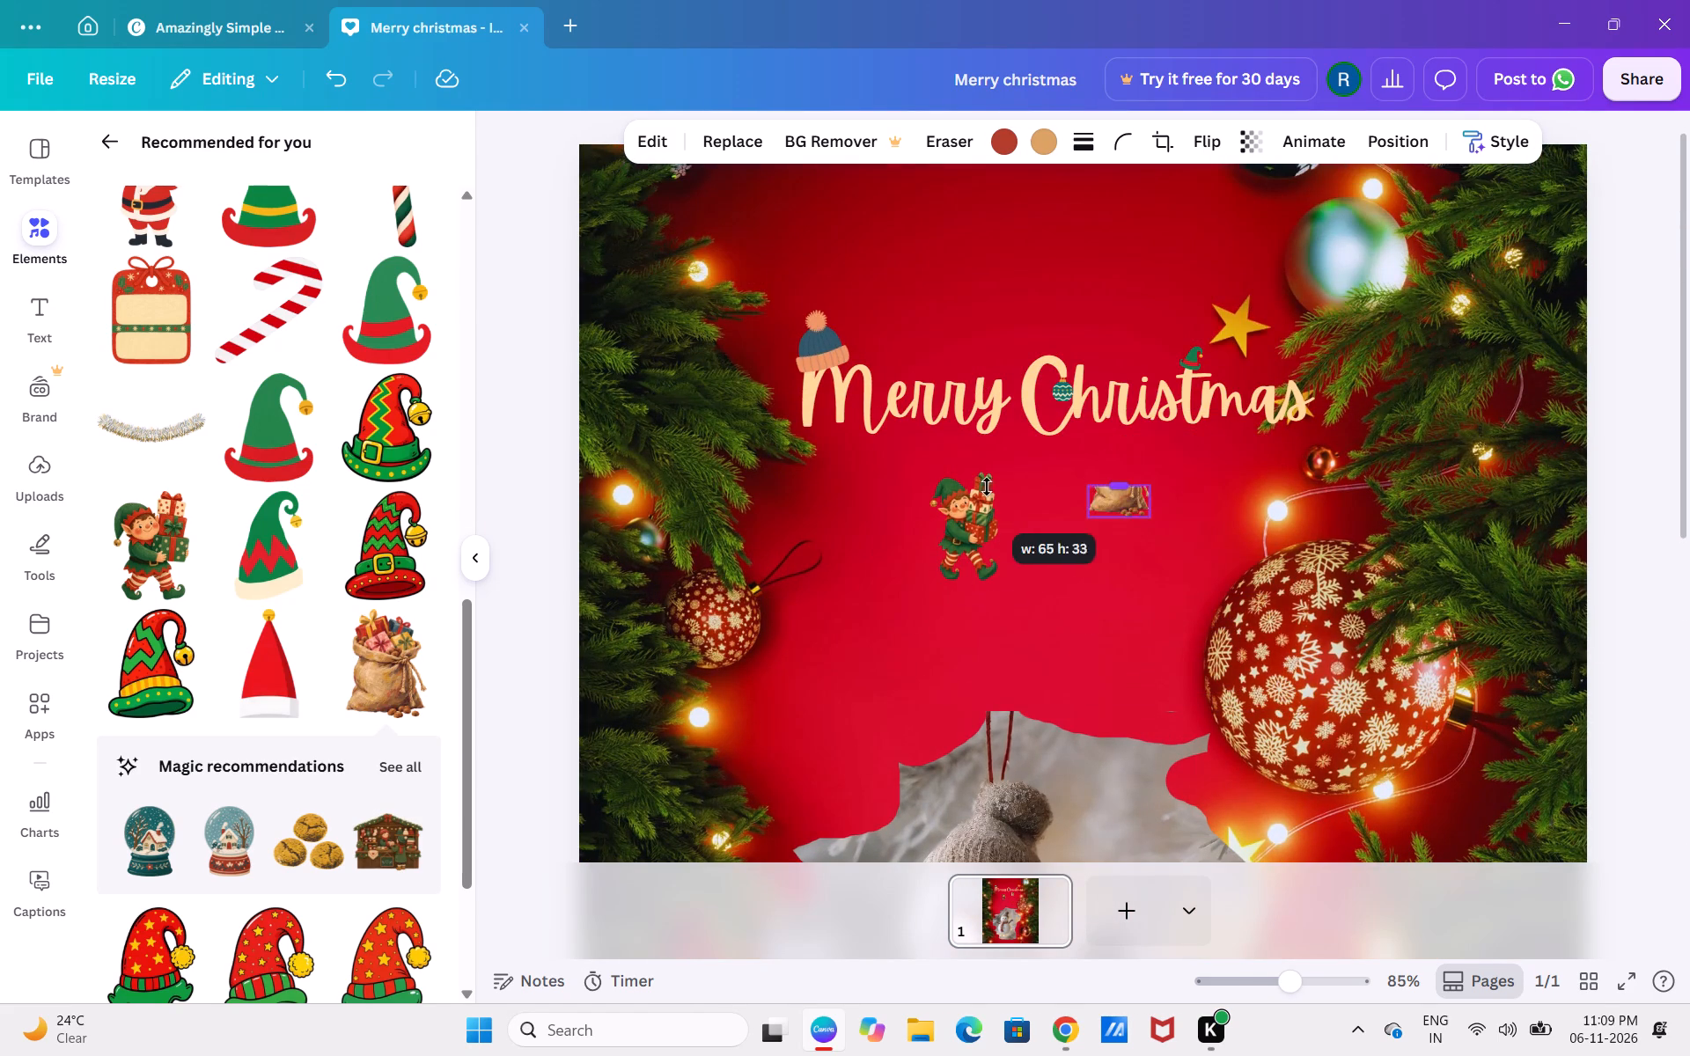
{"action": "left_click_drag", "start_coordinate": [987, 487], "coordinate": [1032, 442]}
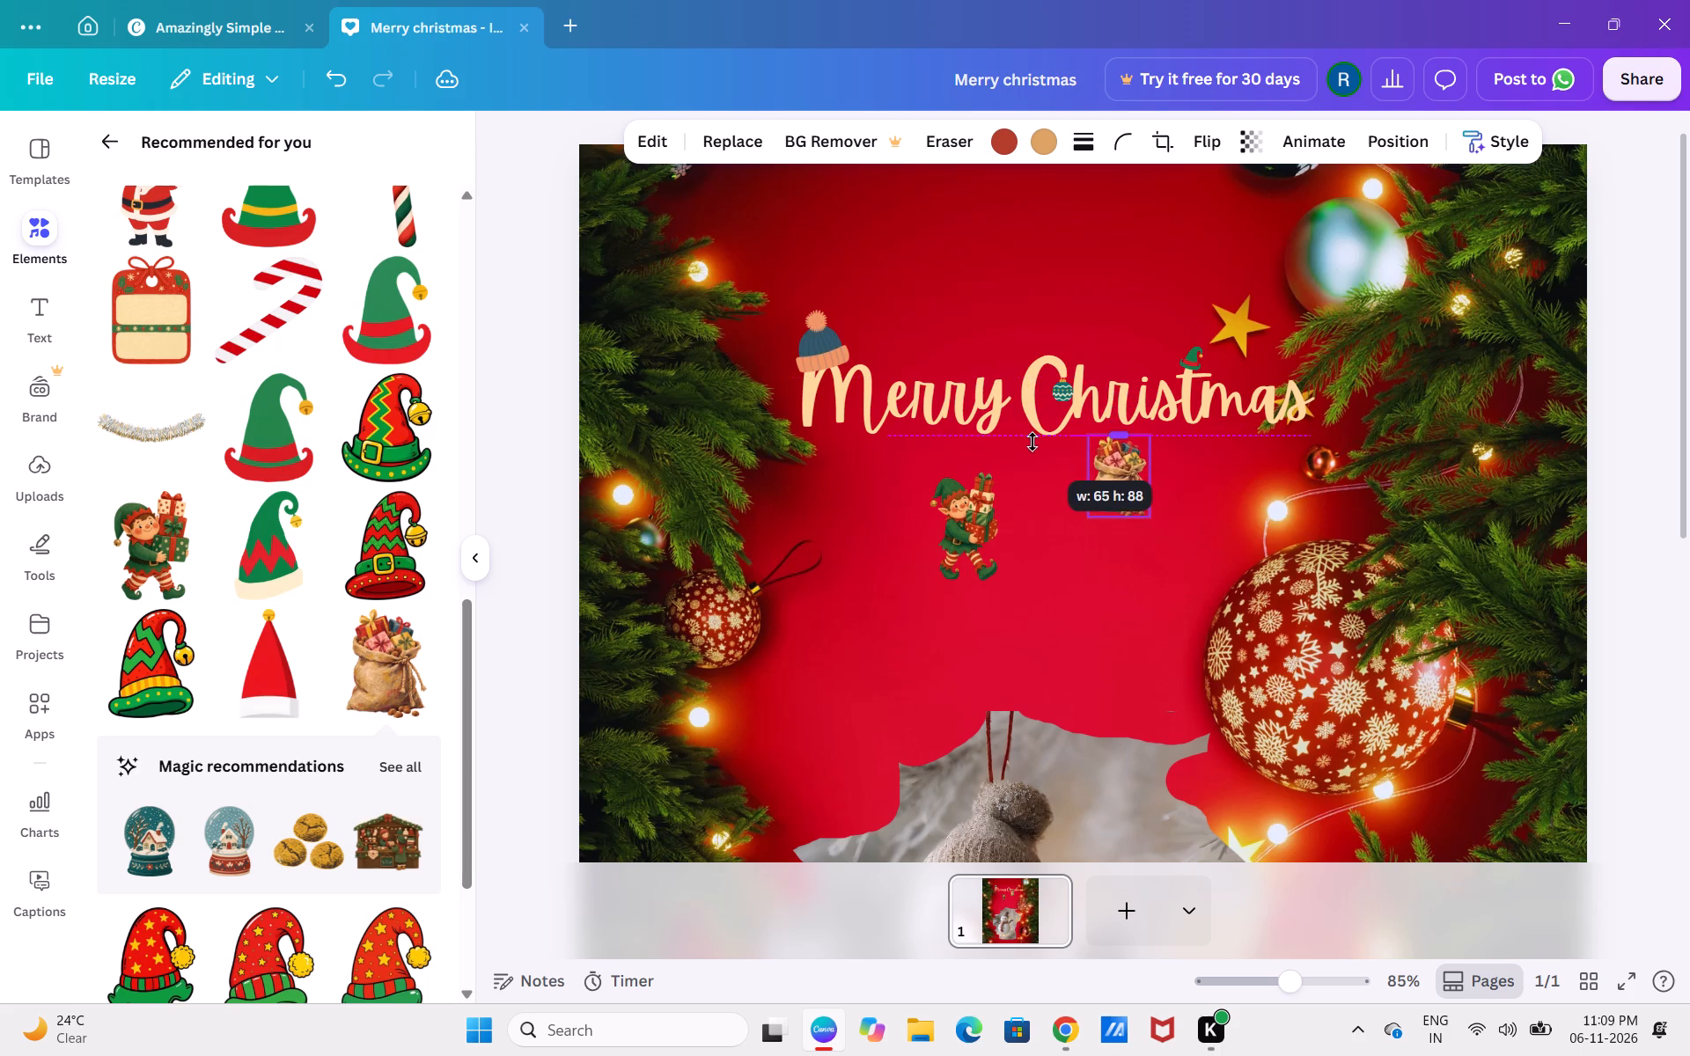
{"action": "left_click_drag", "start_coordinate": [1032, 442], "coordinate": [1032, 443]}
Move the small sack of gifts to the upper-left edge of the snowman photo, below the hanging bauble.
{"action": "left_click_drag", "start_coordinate": [1127, 474], "coordinate": [1025, 499]}
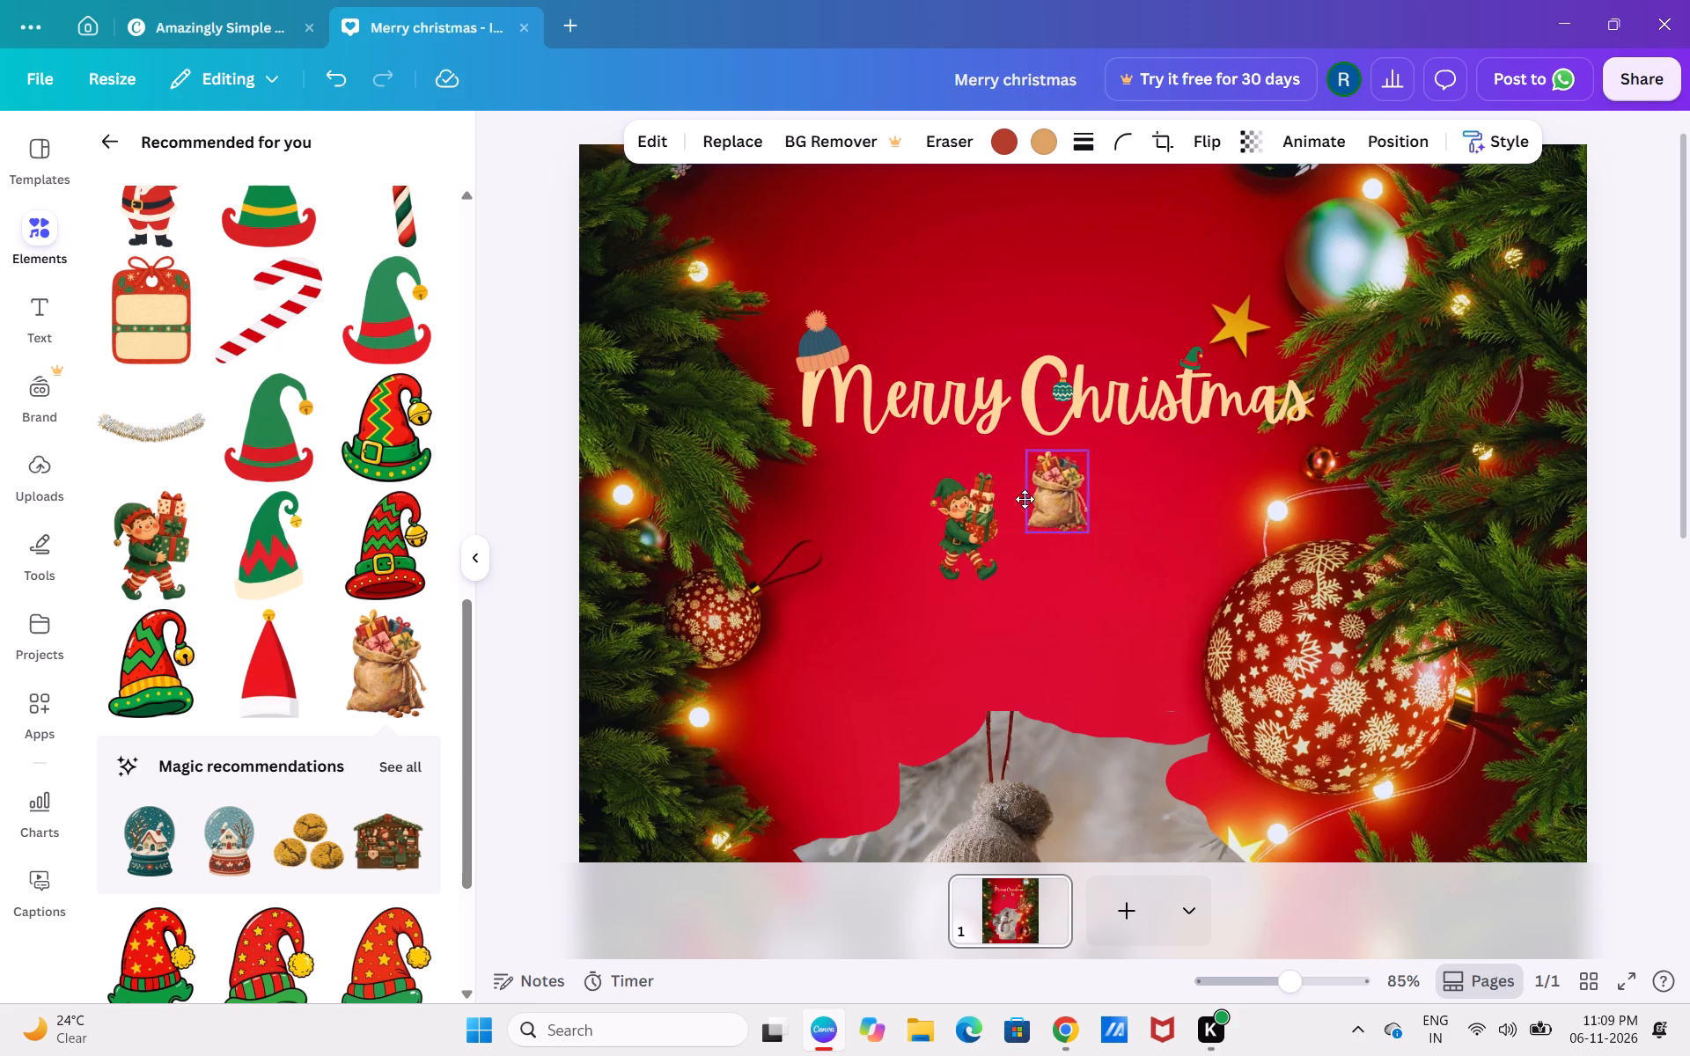
{"action": "left_click_drag", "start_coordinate": [1025, 499], "coordinate": [819, 719]}
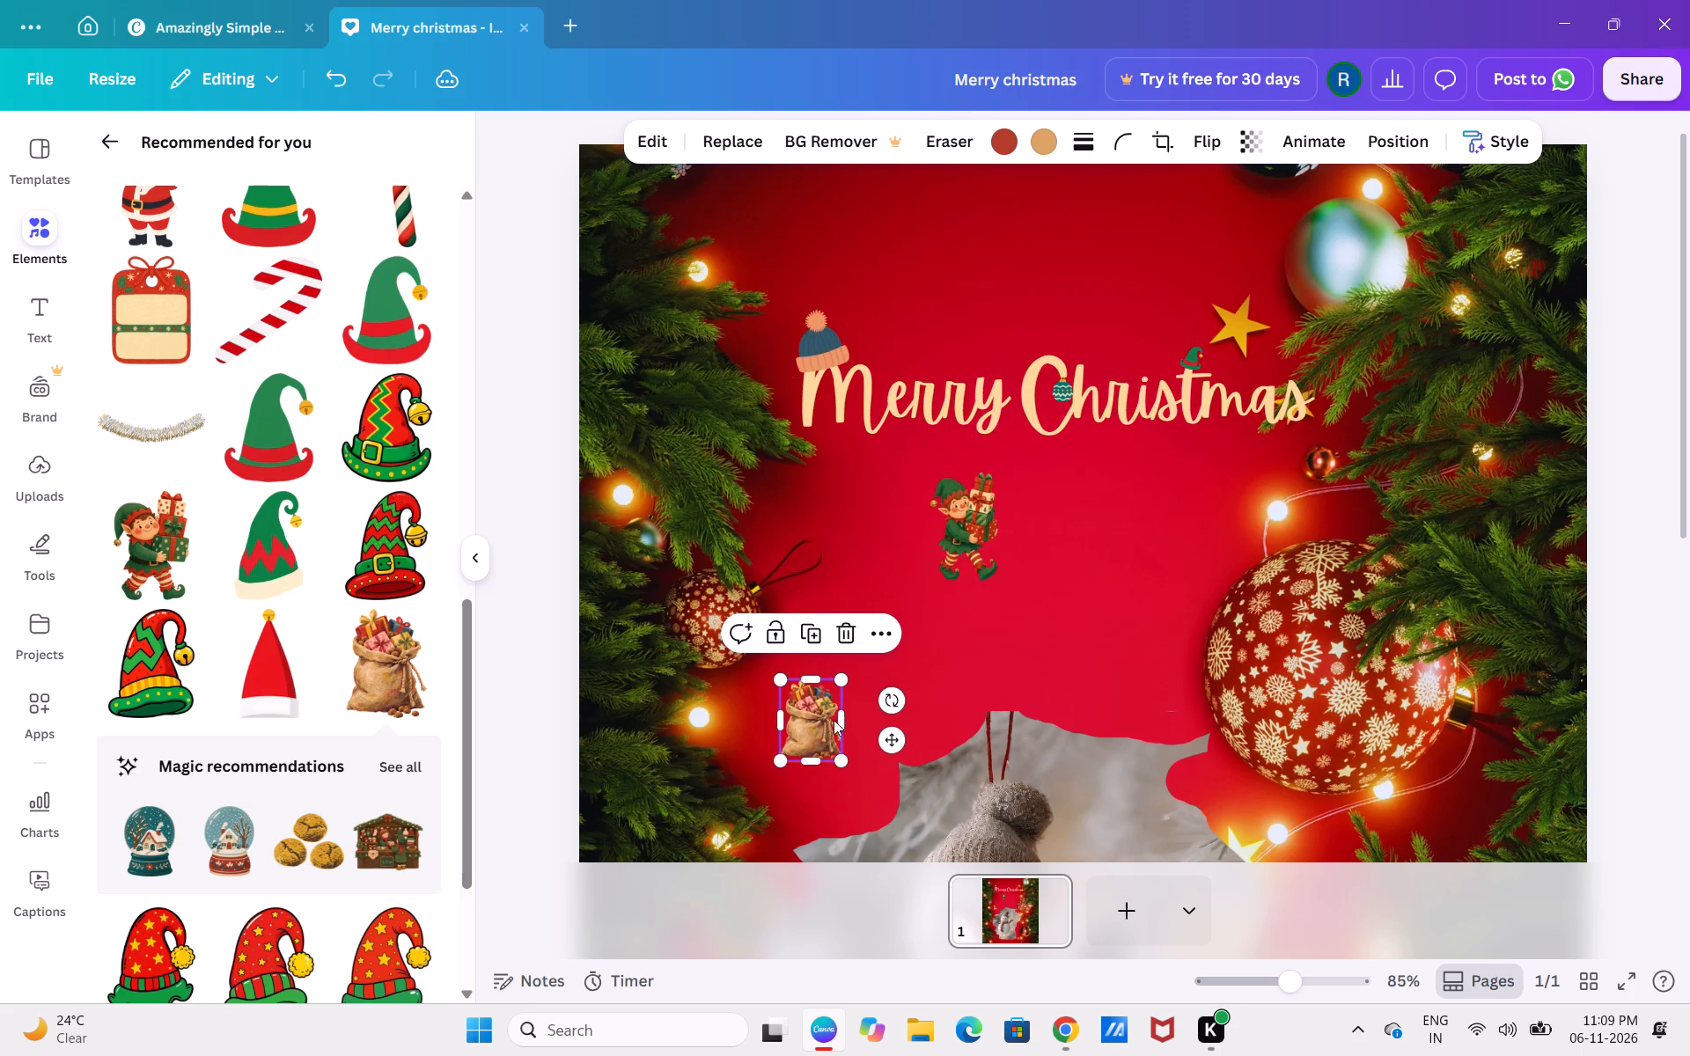
{"action": "left_click", "coordinate": [1109, 632]}
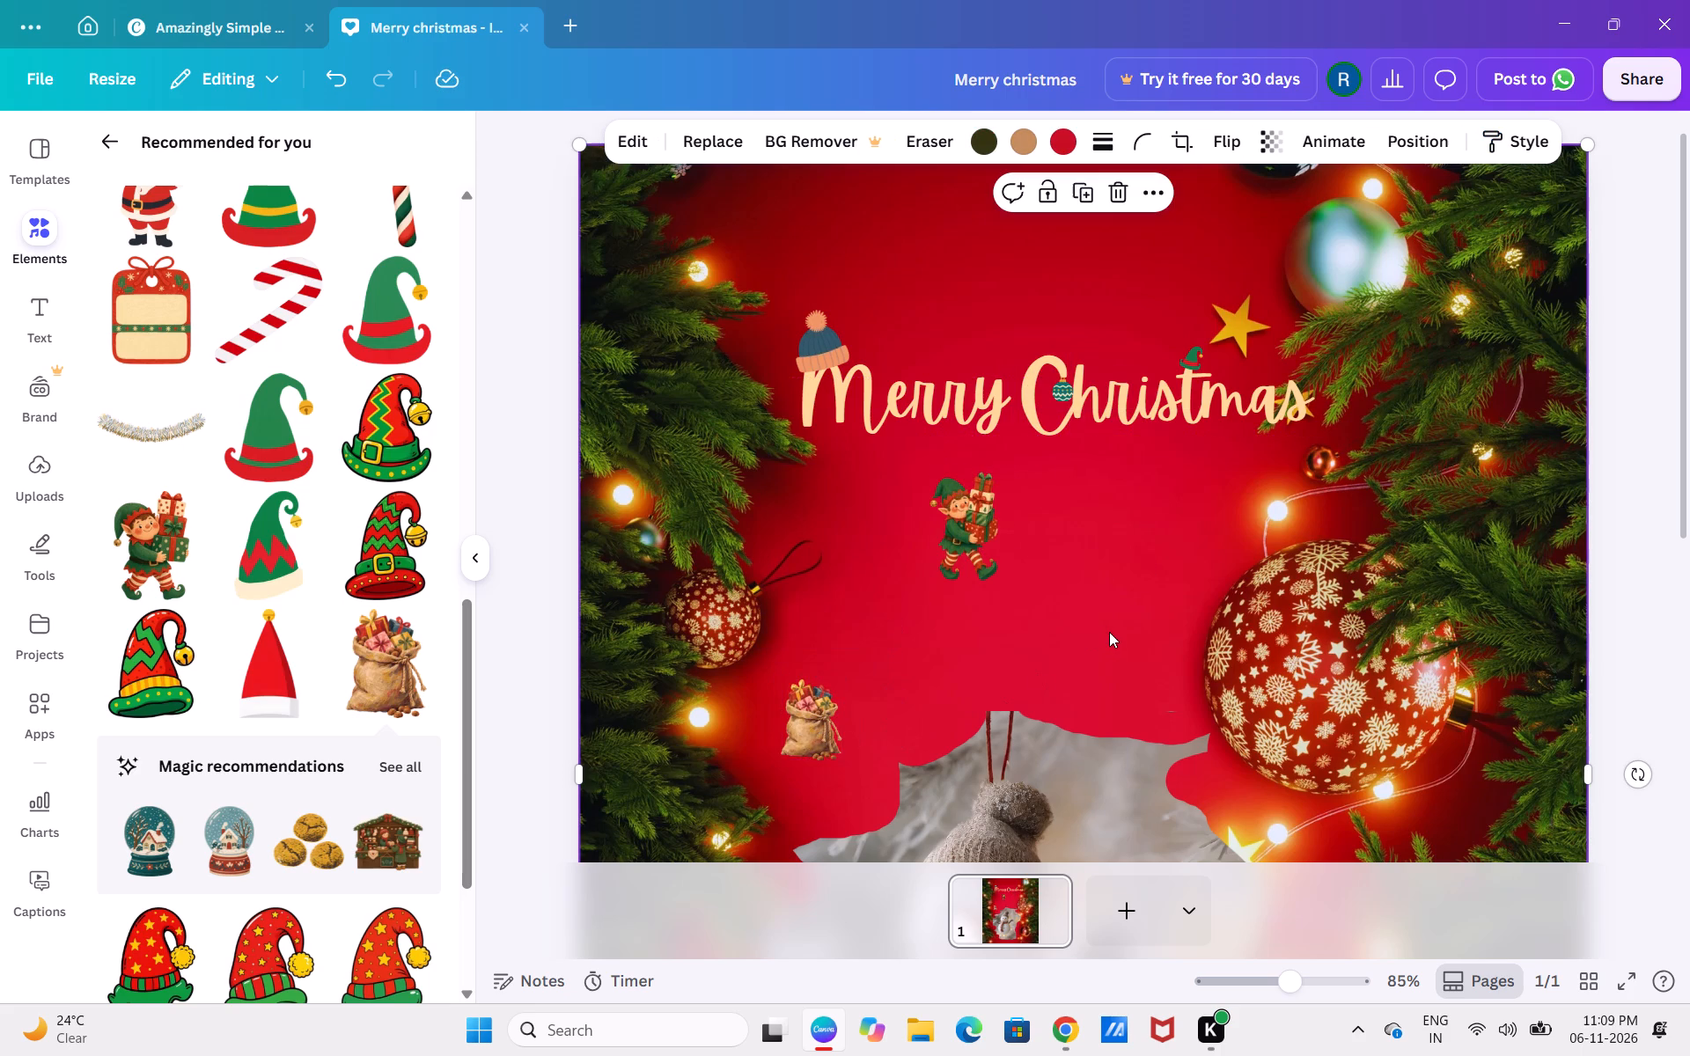
Look through the recommended Christmas elements for another decoration.
{"action": "scroll", "coordinate": [235, 809], "scroll_direction": "down", "scroll_amount": 5}
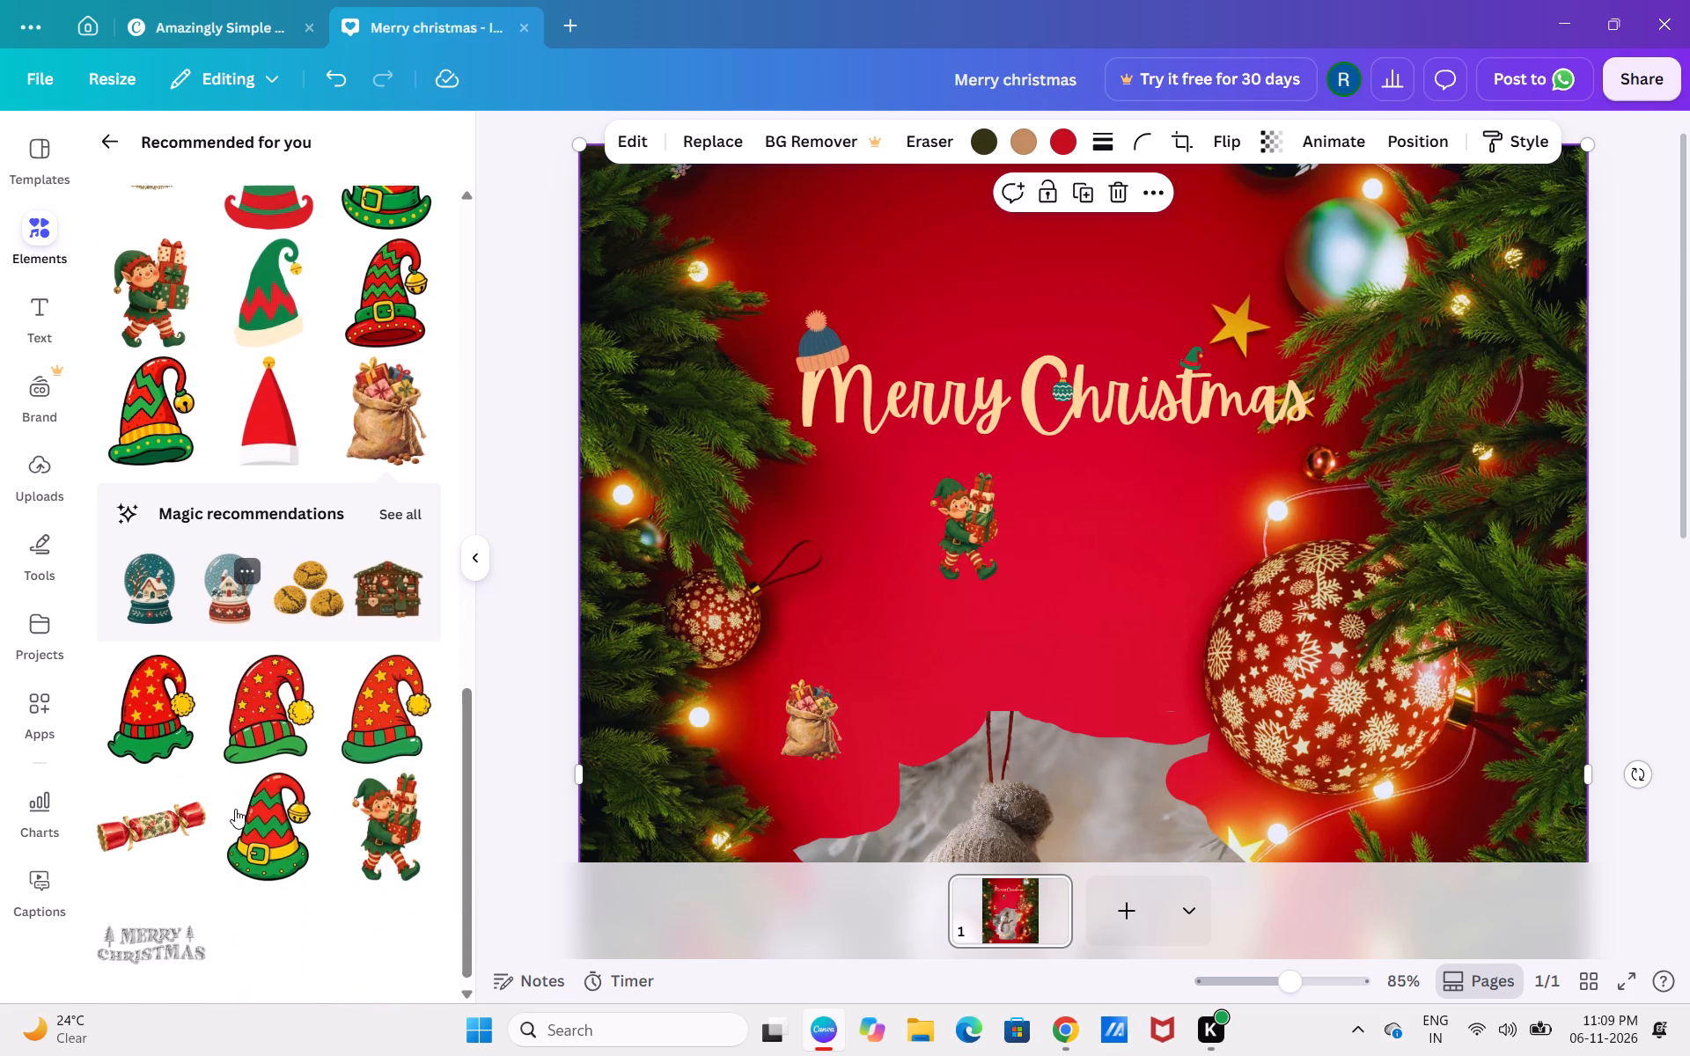
{"action": "scroll", "coordinate": [235, 809], "scroll_direction": "down", "scroll_amount": 2}
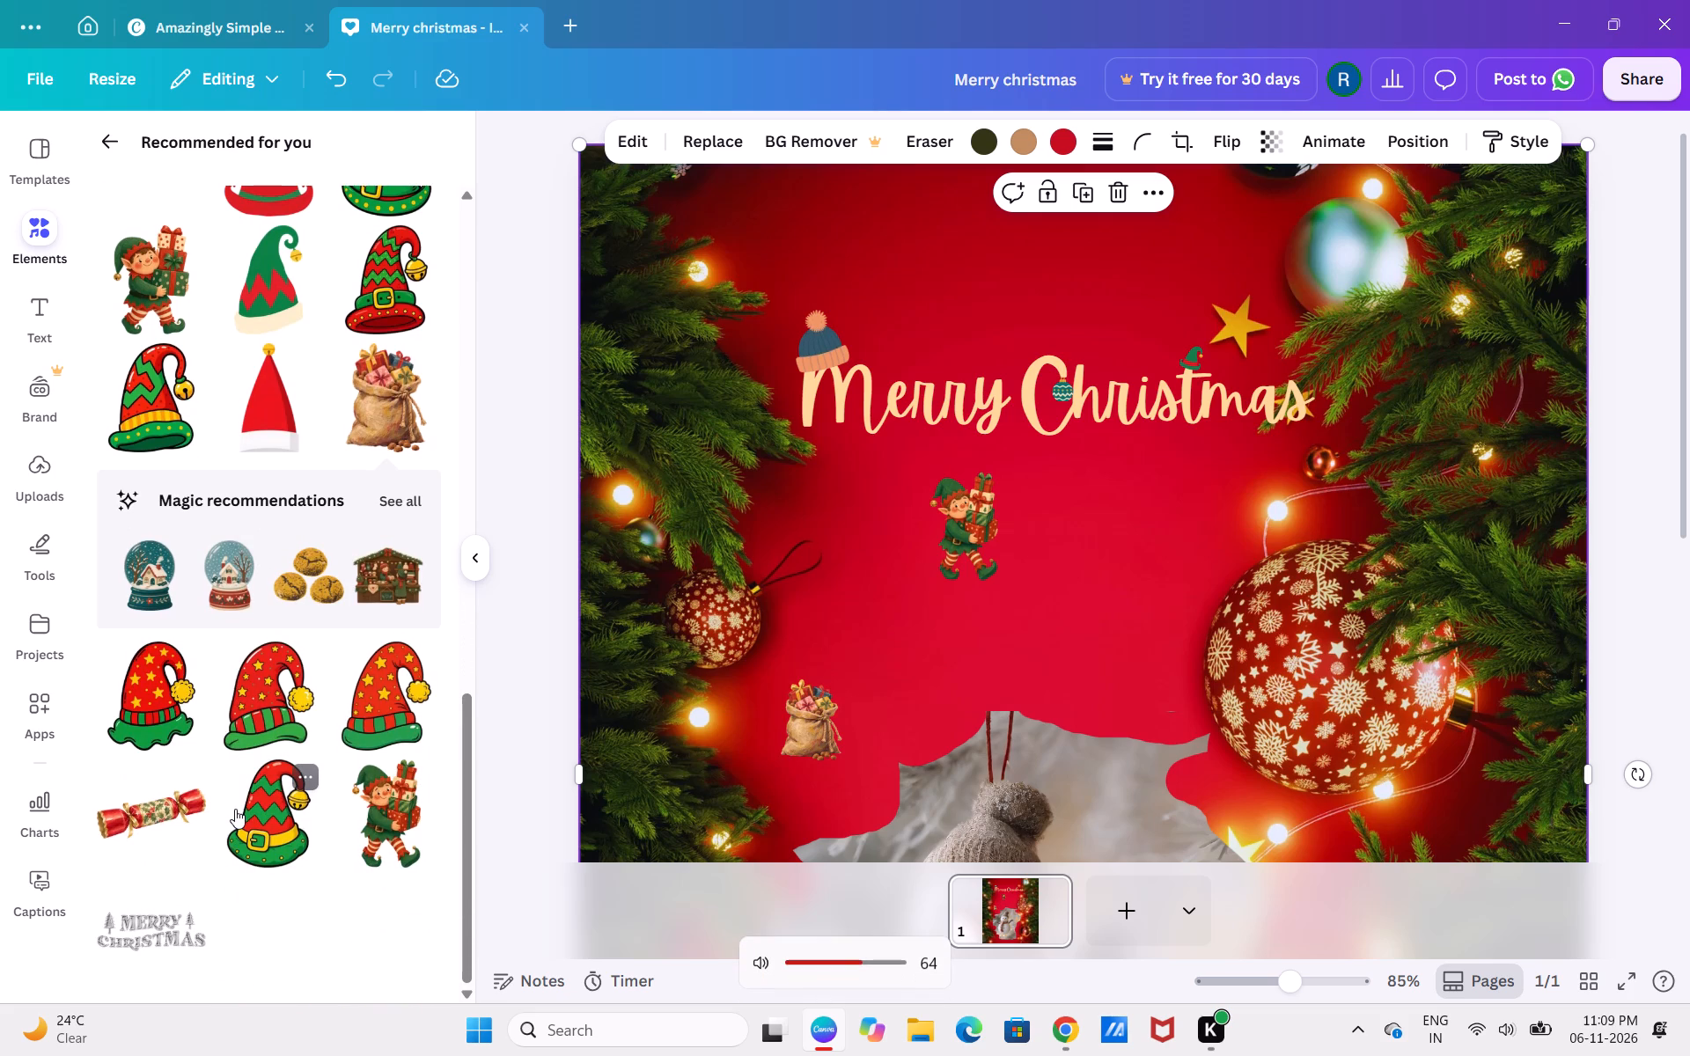
{"action": "scroll", "coordinate": [302, 637], "scroll_direction": "up", "scroll_amount": 3}
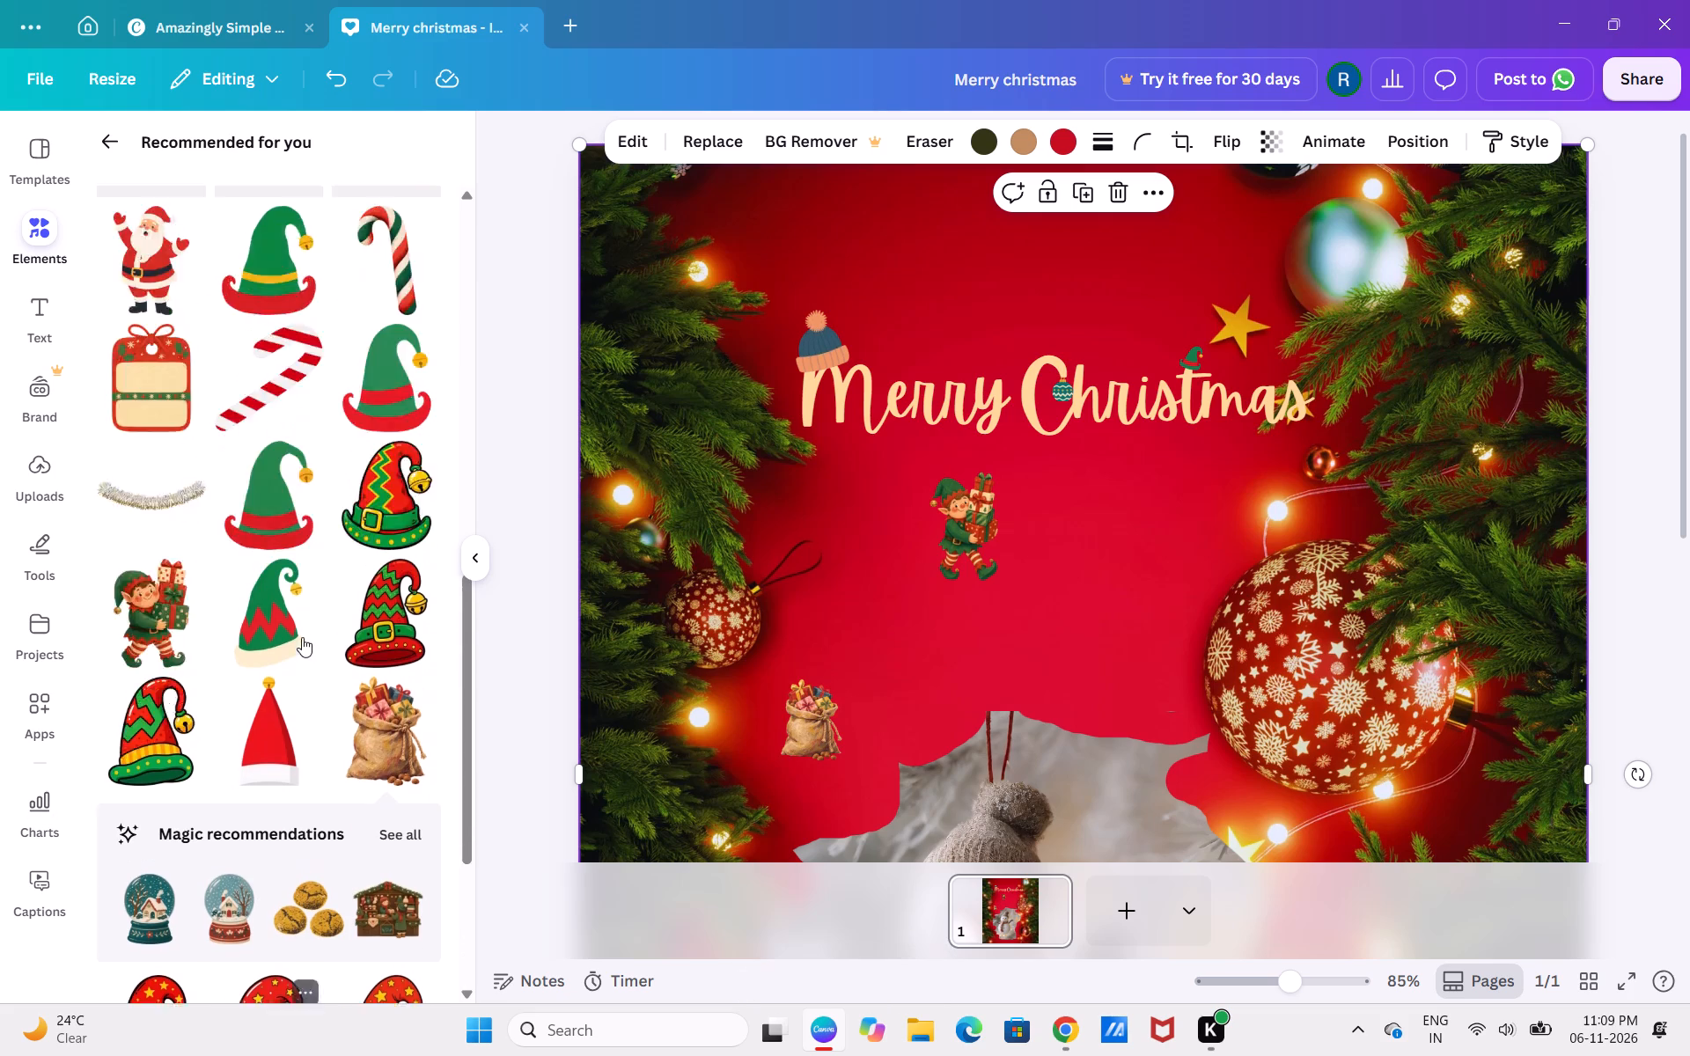
{"action": "scroll", "coordinate": [302, 637], "scroll_direction": "up", "scroll_amount": 8}
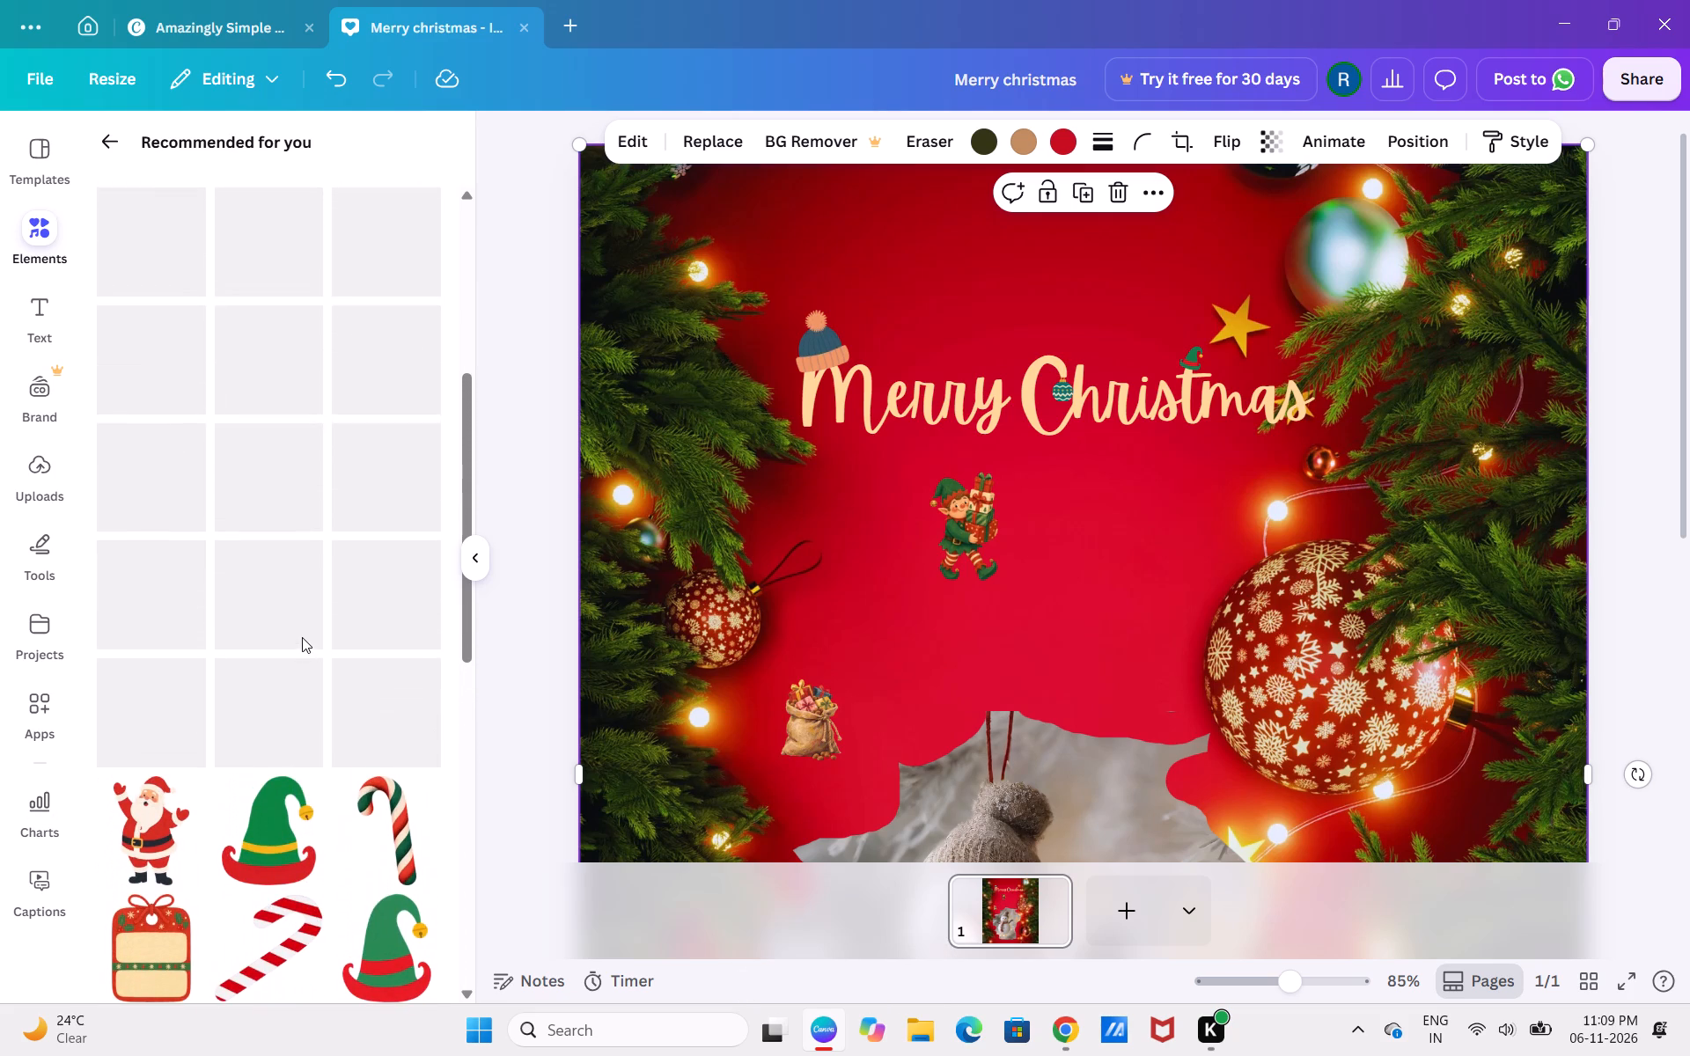
{"action": "scroll", "coordinate": [302, 637], "scroll_direction": "up", "scroll_amount": 1}
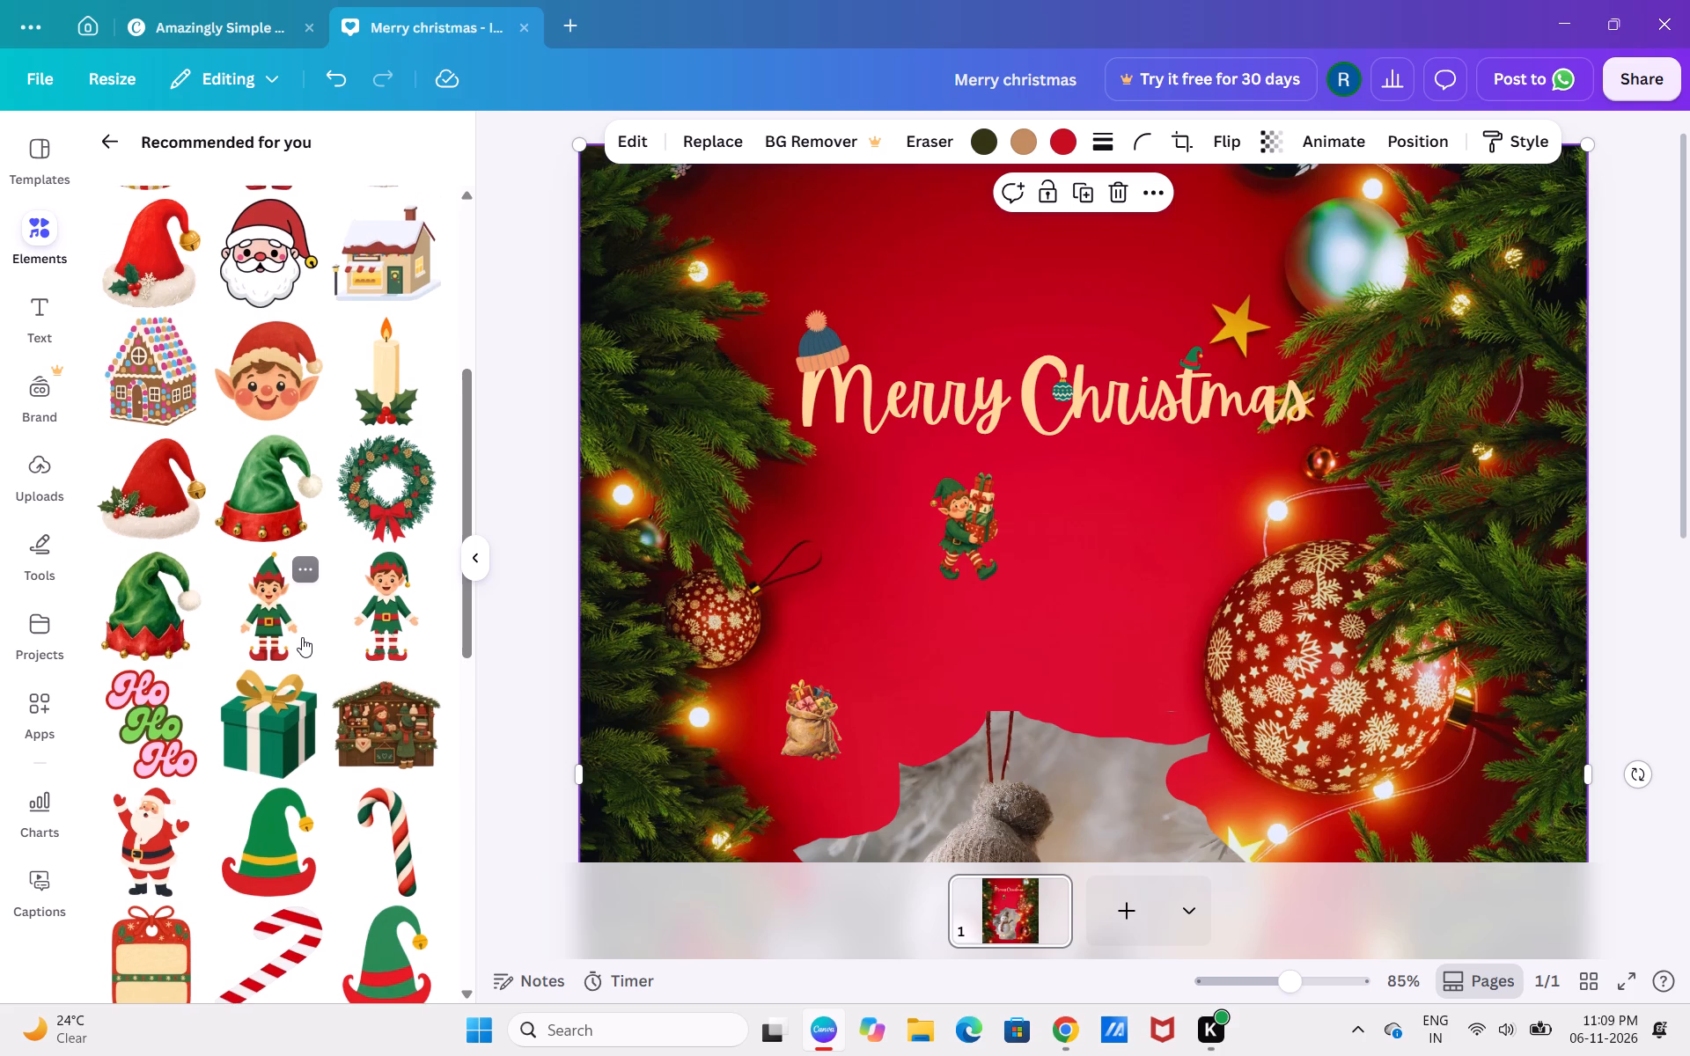
{"action": "scroll", "coordinate": [302, 637], "scroll_direction": "up", "scroll_amount": 1}
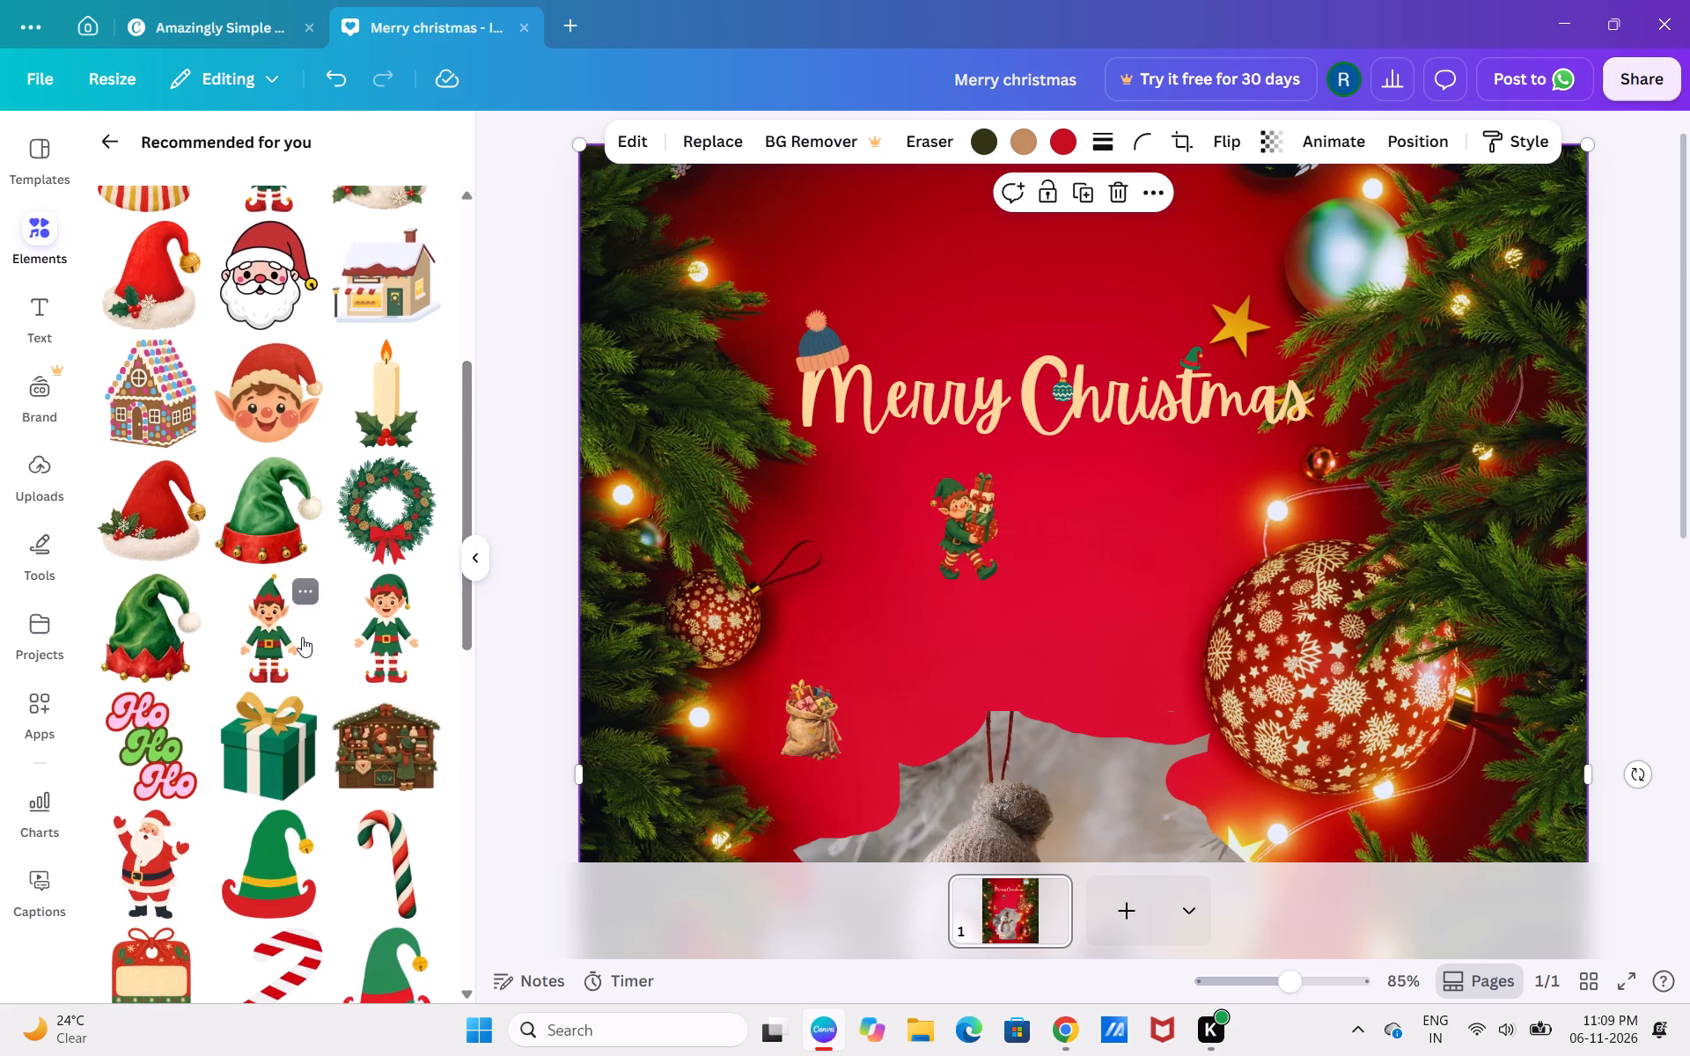
{"action": "scroll", "coordinate": [302, 637], "scroll_direction": "up", "scroll_amount": 1}
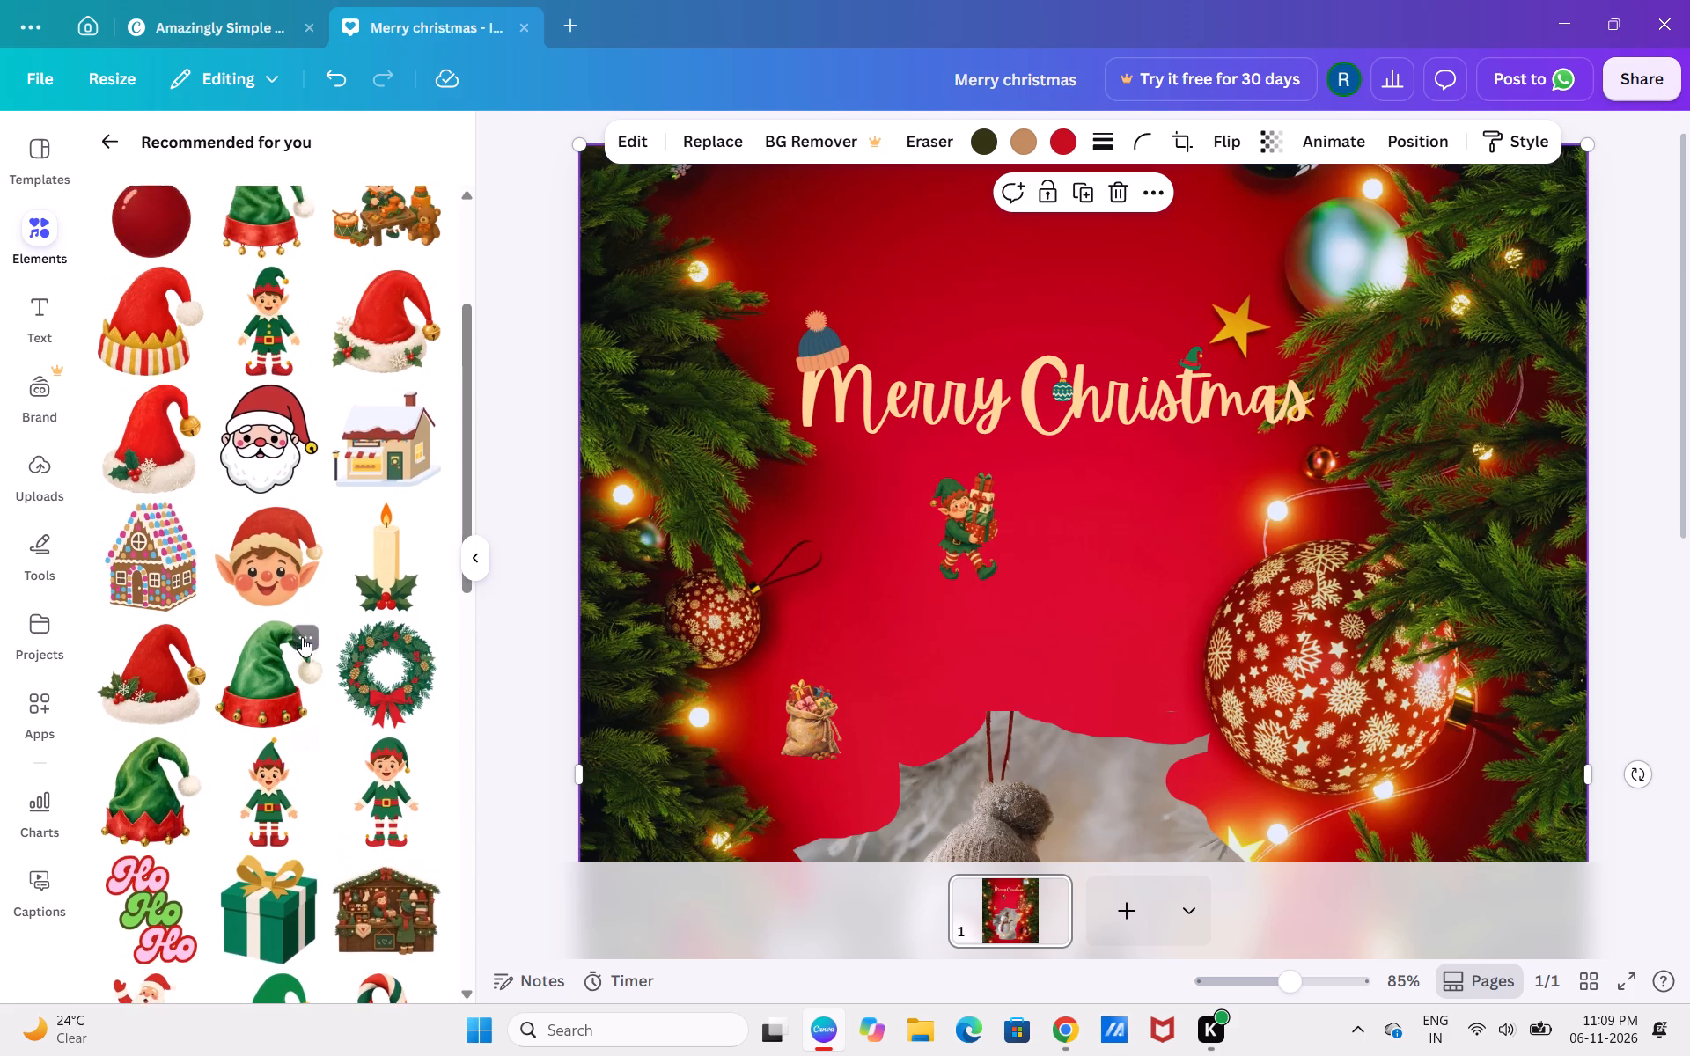
{"action": "scroll", "coordinate": [302, 637], "scroll_direction": "up", "scroll_amount": 1}
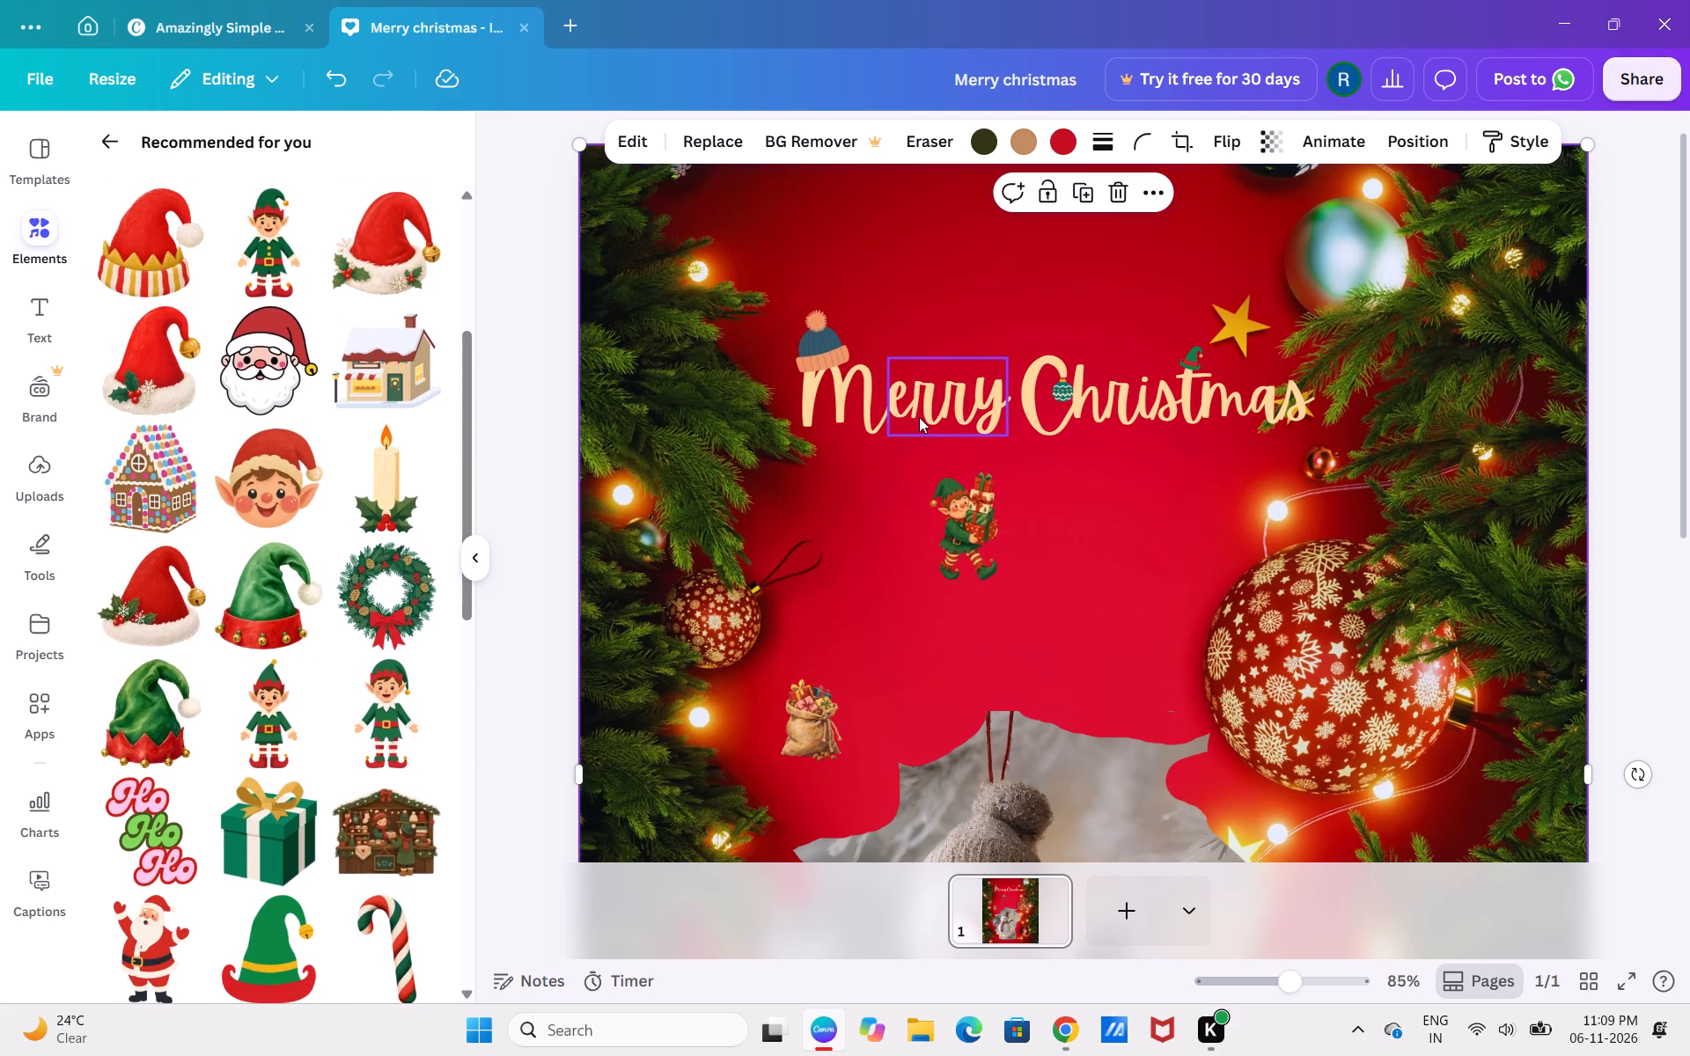
Move the elf carrying gifts to just above the word "Christmas", beside the gold star.
{"action": "scroll", "coordinate": [919, 417], "scroll_direction": "up", "scroll_amount": 2}
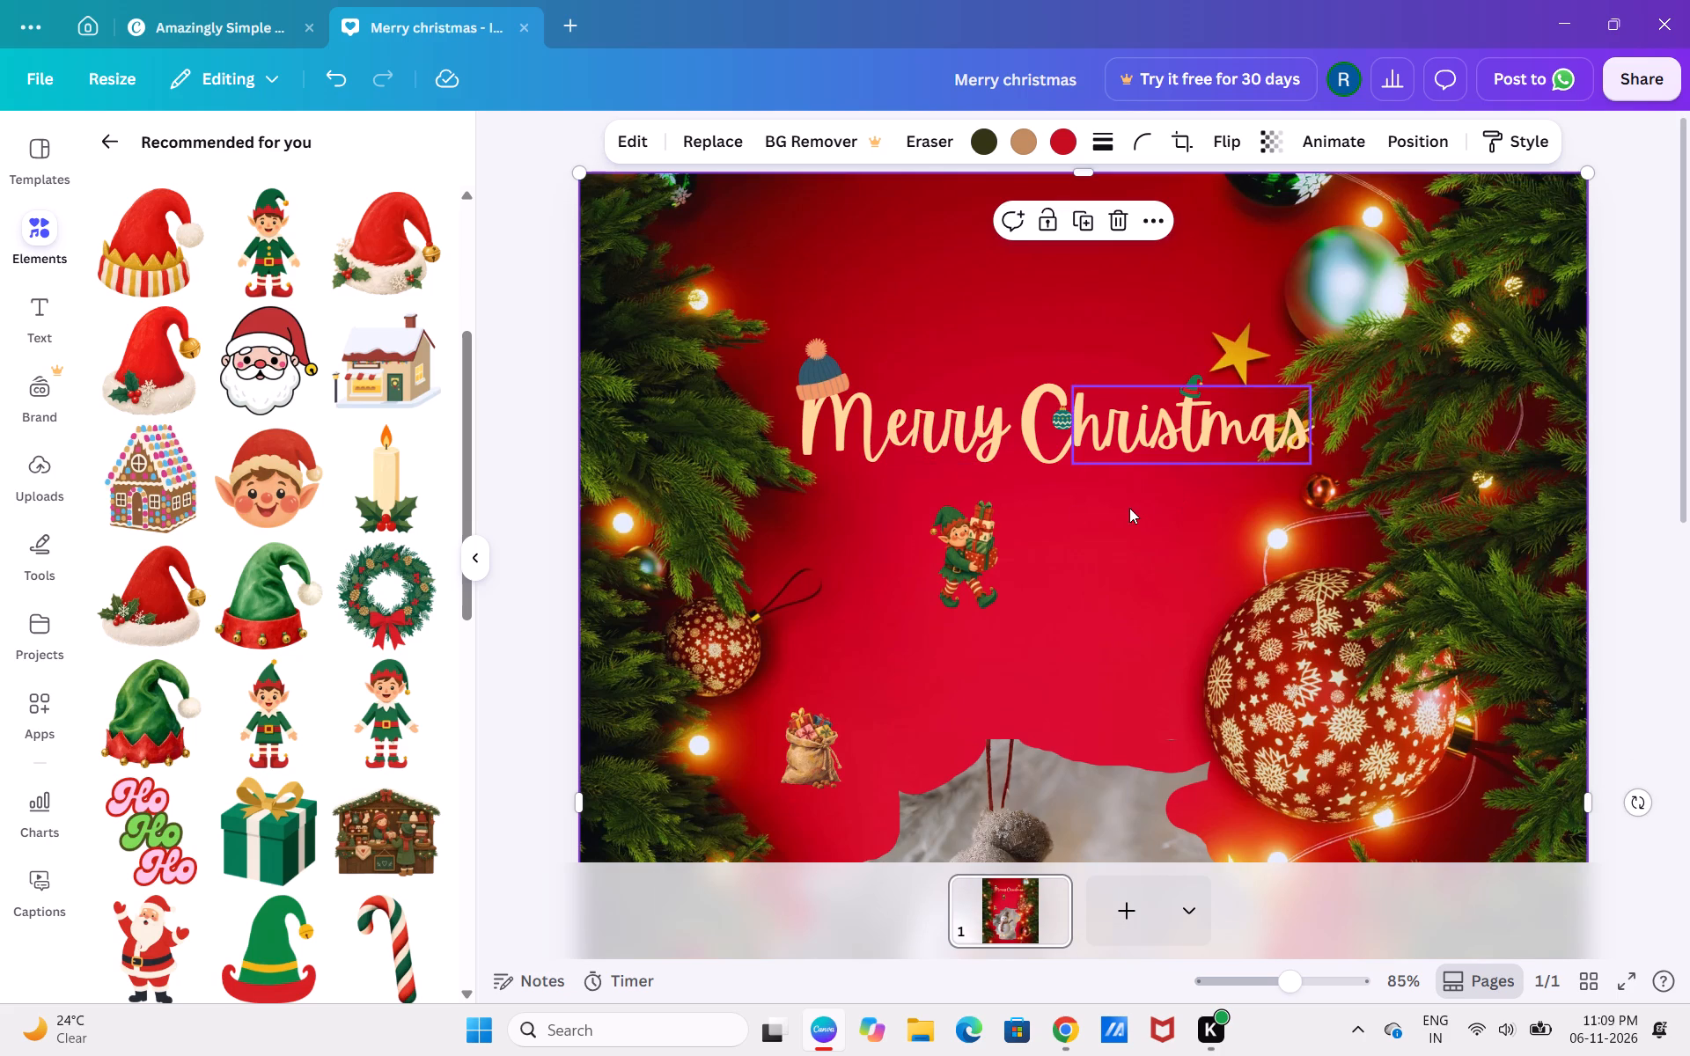
{"action": "scroll", "coordinate": [958, 577], "scroll_direction": "down", "scroll_amount": 1}
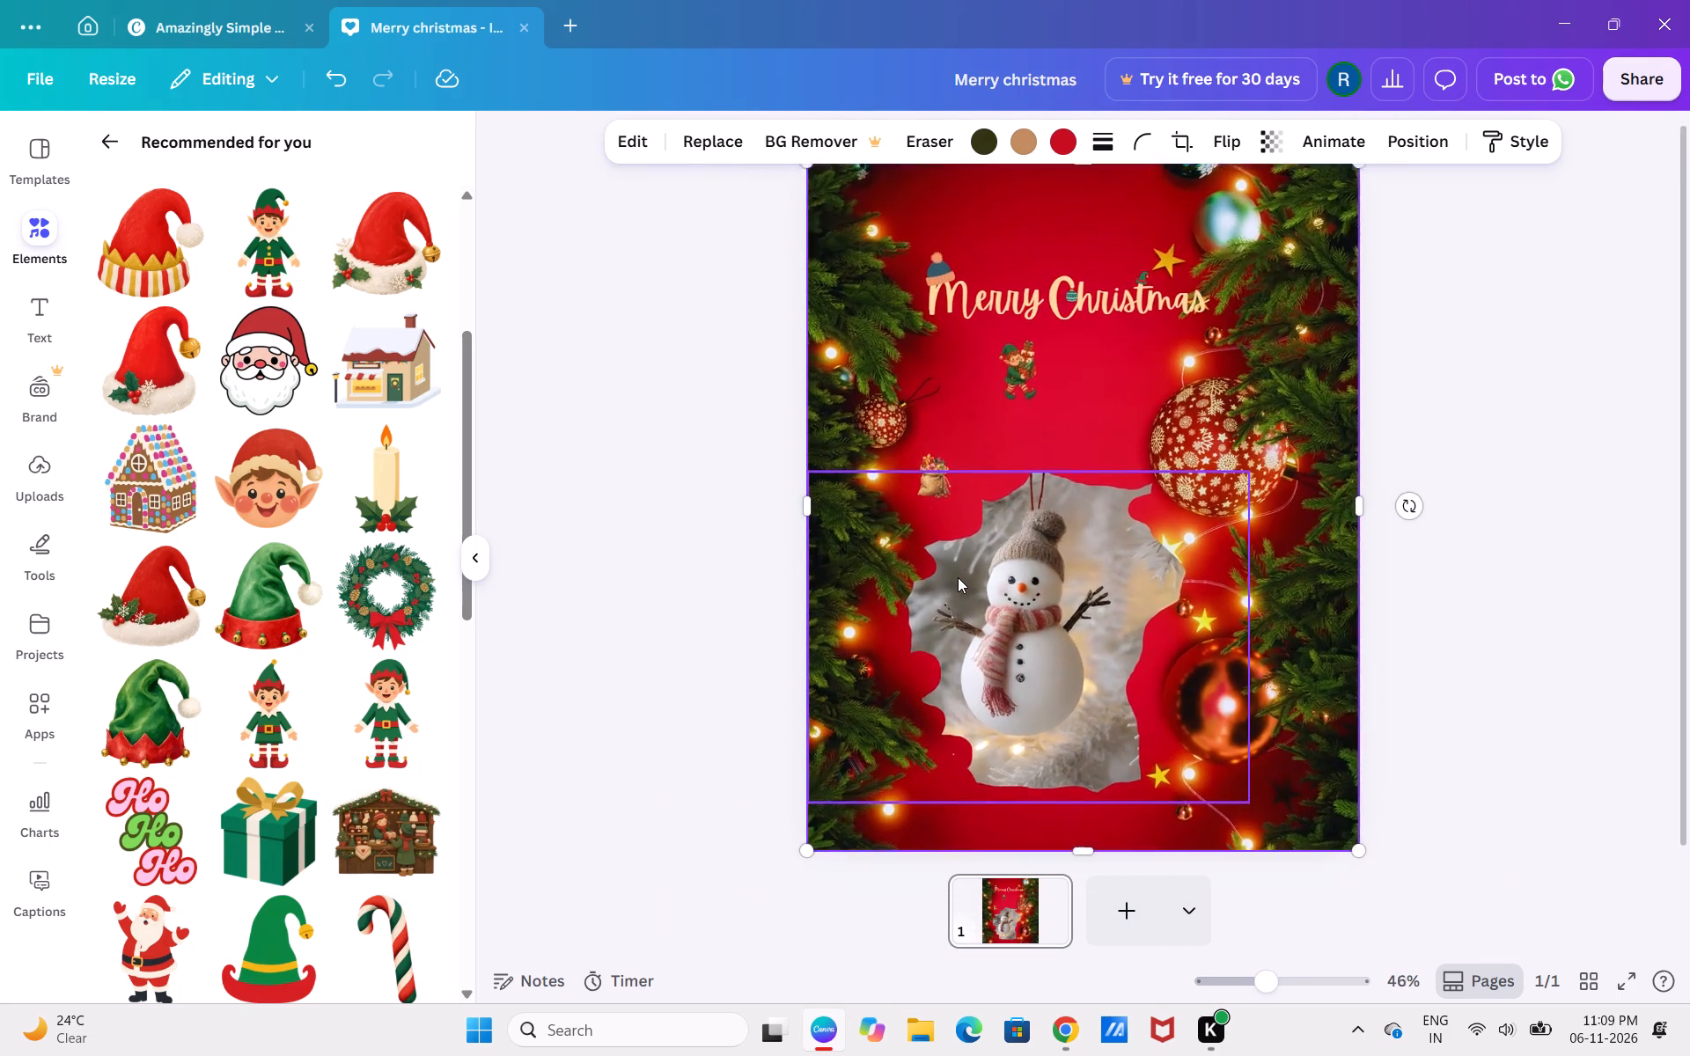
{"action": "scroll", "coordinate": [958, 577], "scroll_direction": "up", "scroll_amount": 3}
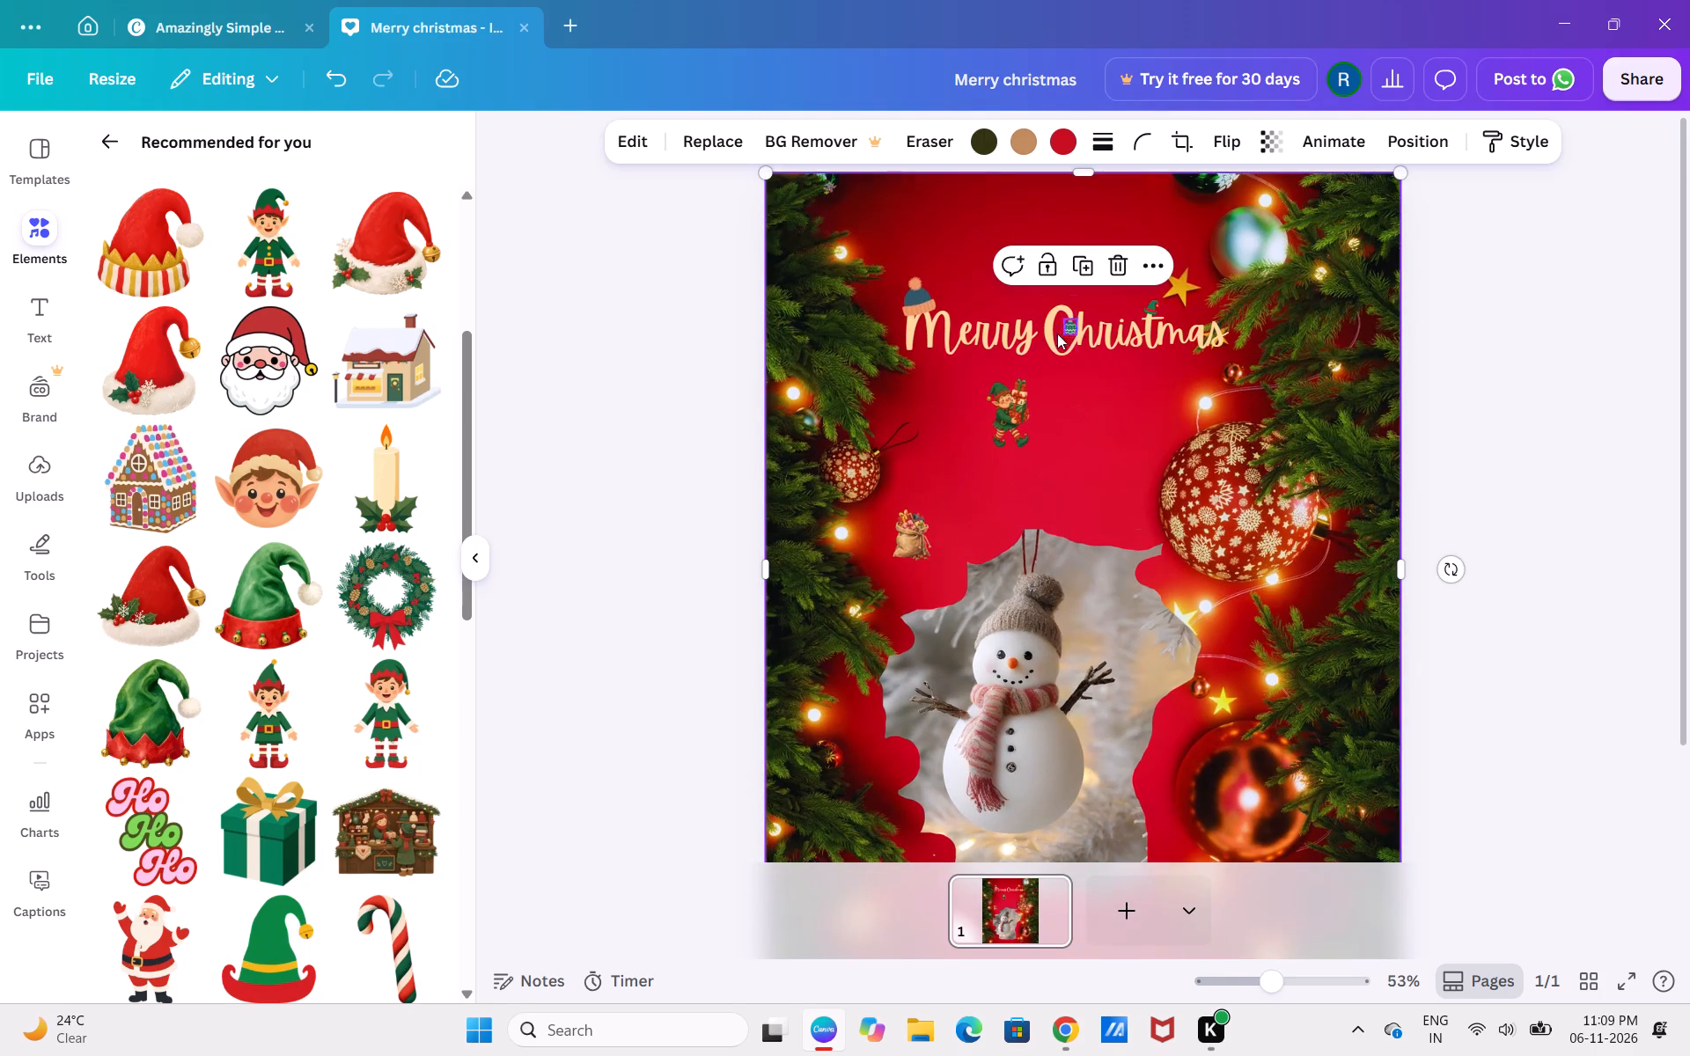
{"action": "left_click_drag", "start_coordinate": [1010, 399], "coordinate": [1121, 216]}
{"action": "scroll", "coordinate": [961, 482], "scroll_direction": "up", "scroll_amount": 1}
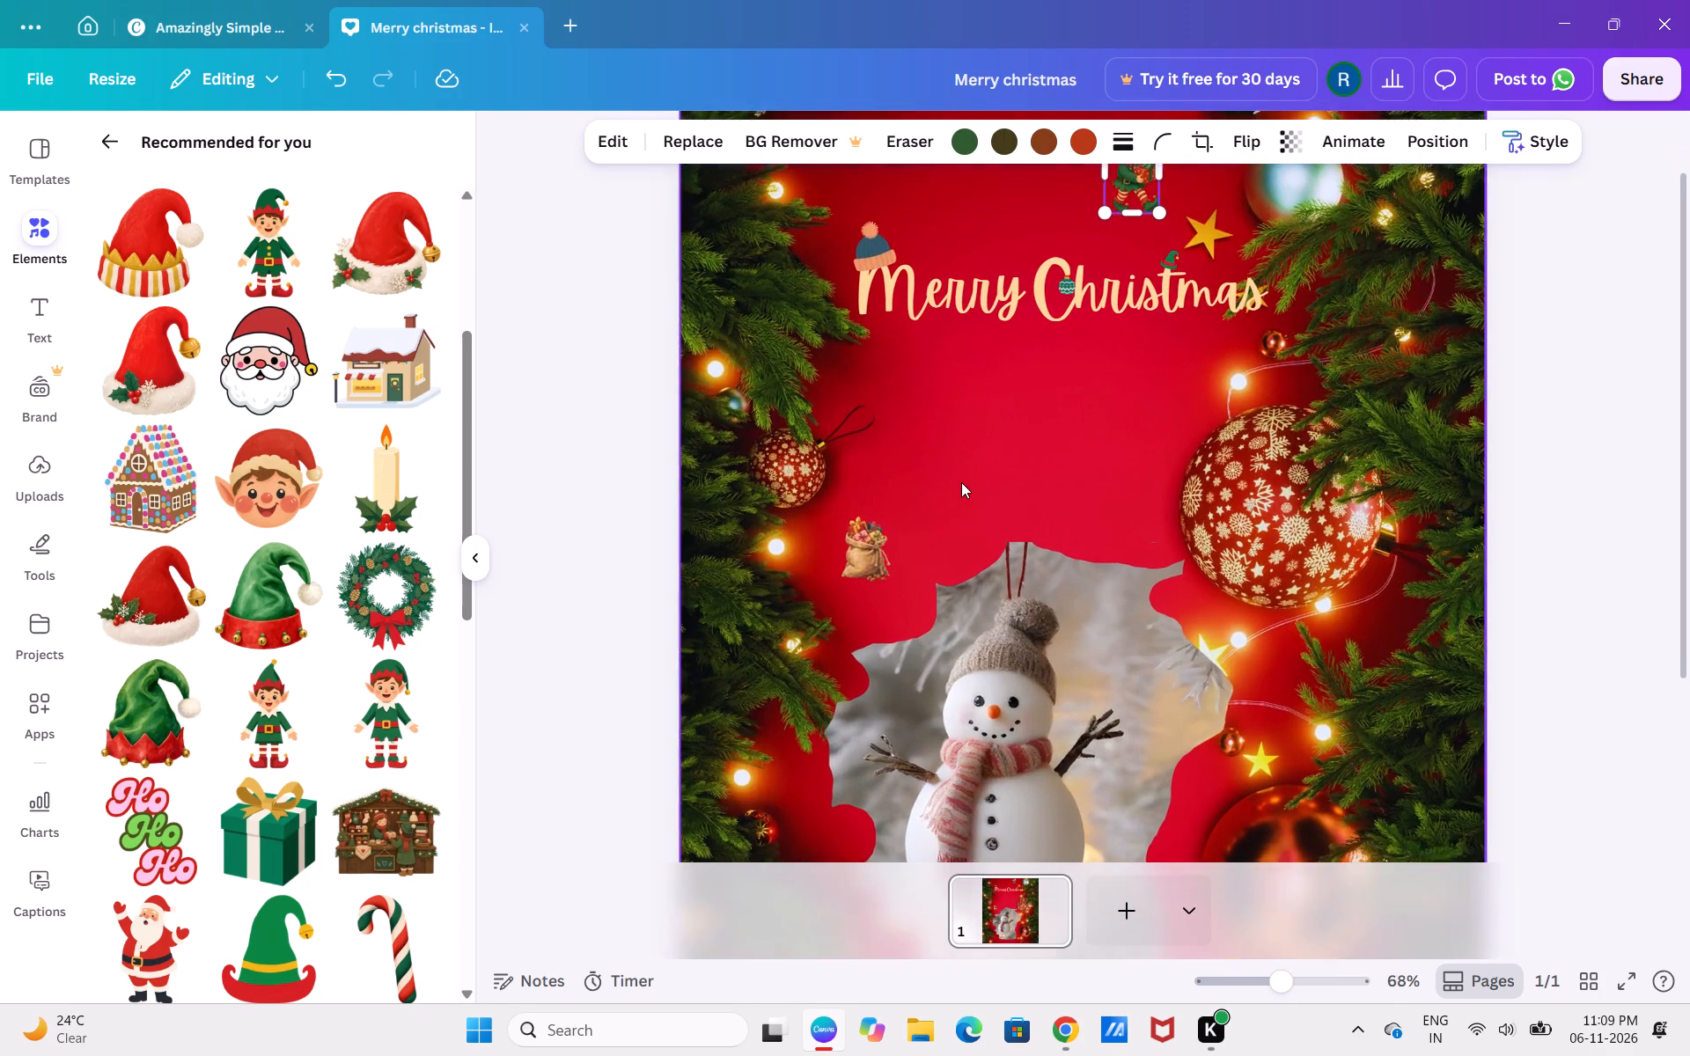
Search the Graphics category of elements for "christmas".
{"action": "scroll", "coordinate": [961, 482], "scroll_direction": "up", "scroll_amount": 3}
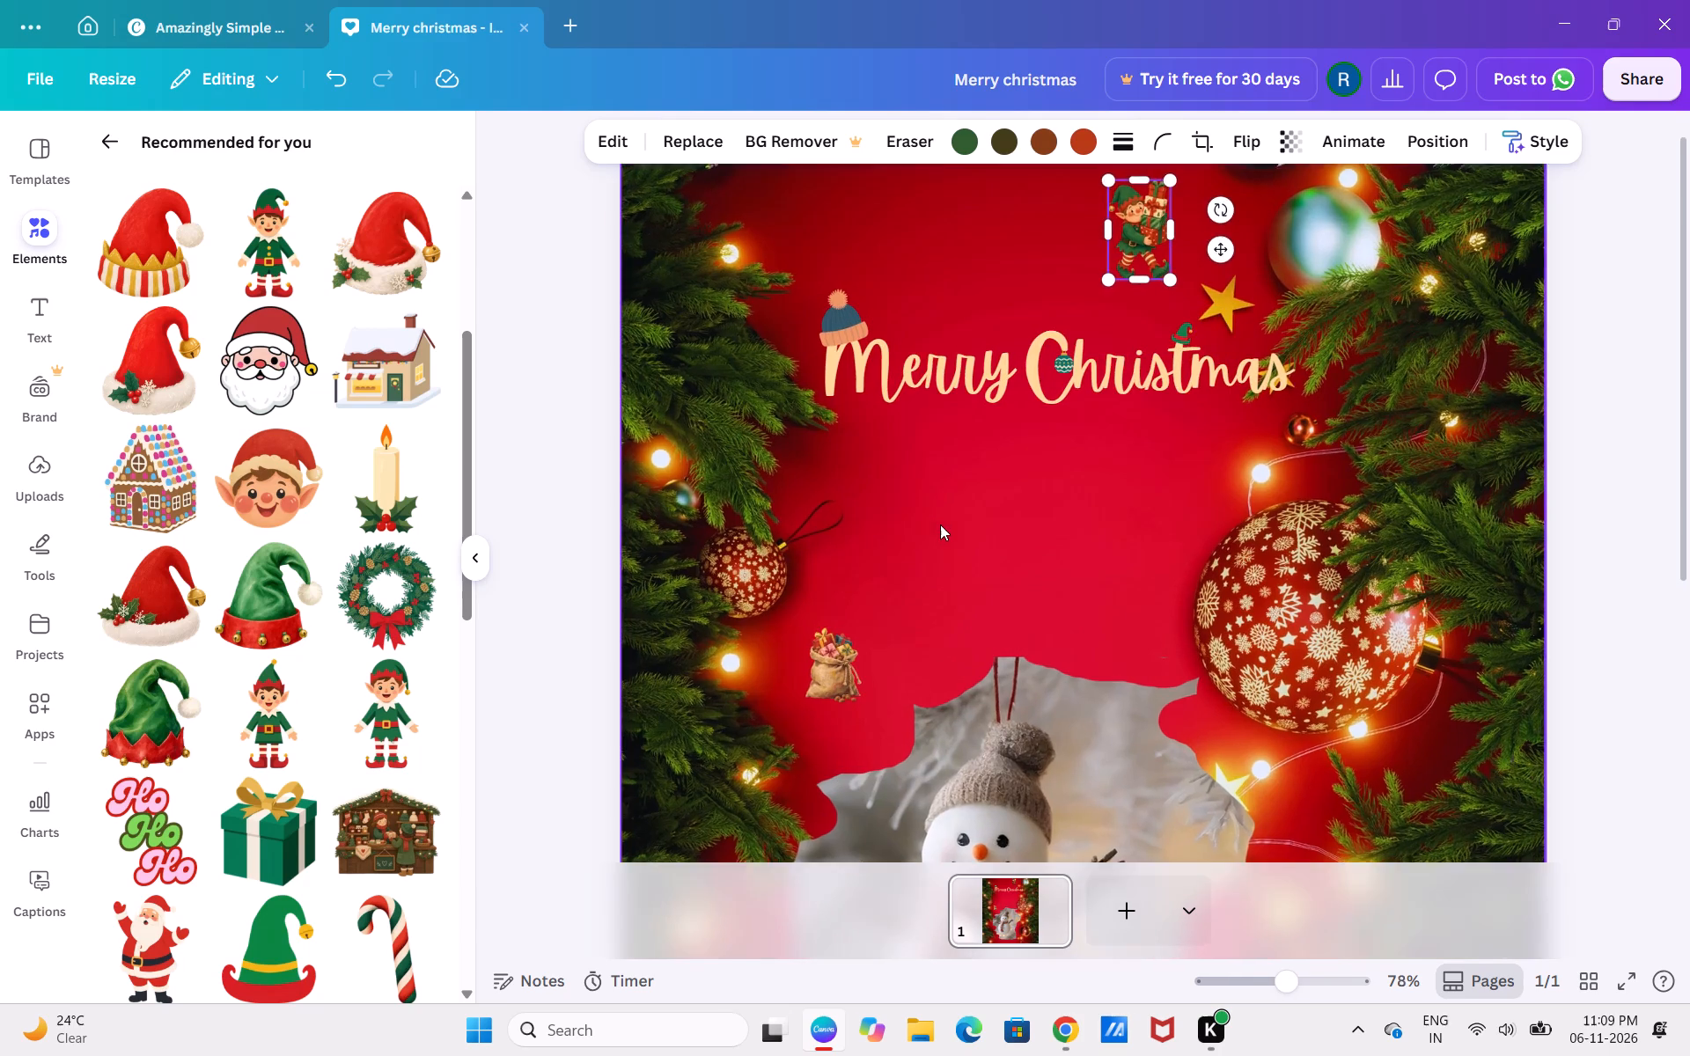
{"action": "scroll", "coordinate": [940, 524], "scroll_direction": "up", "scroll_amount": 2}
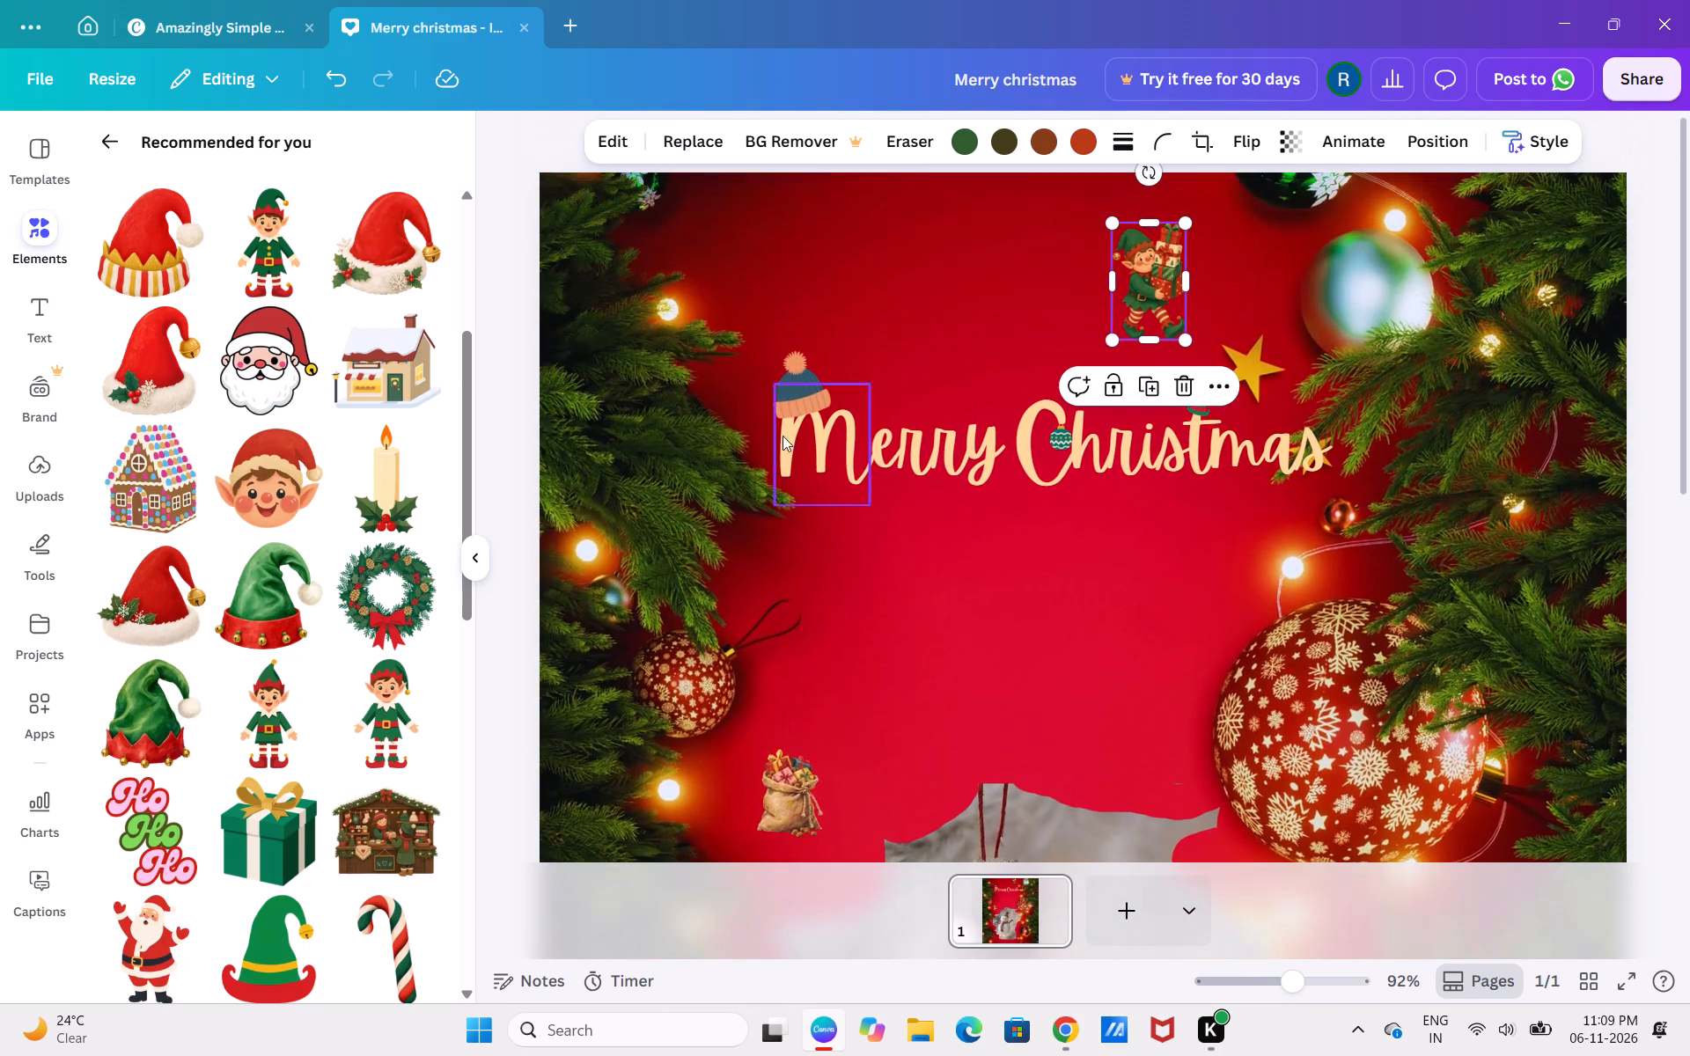
{"action": "left_click", "coordinate": [109, 144]}
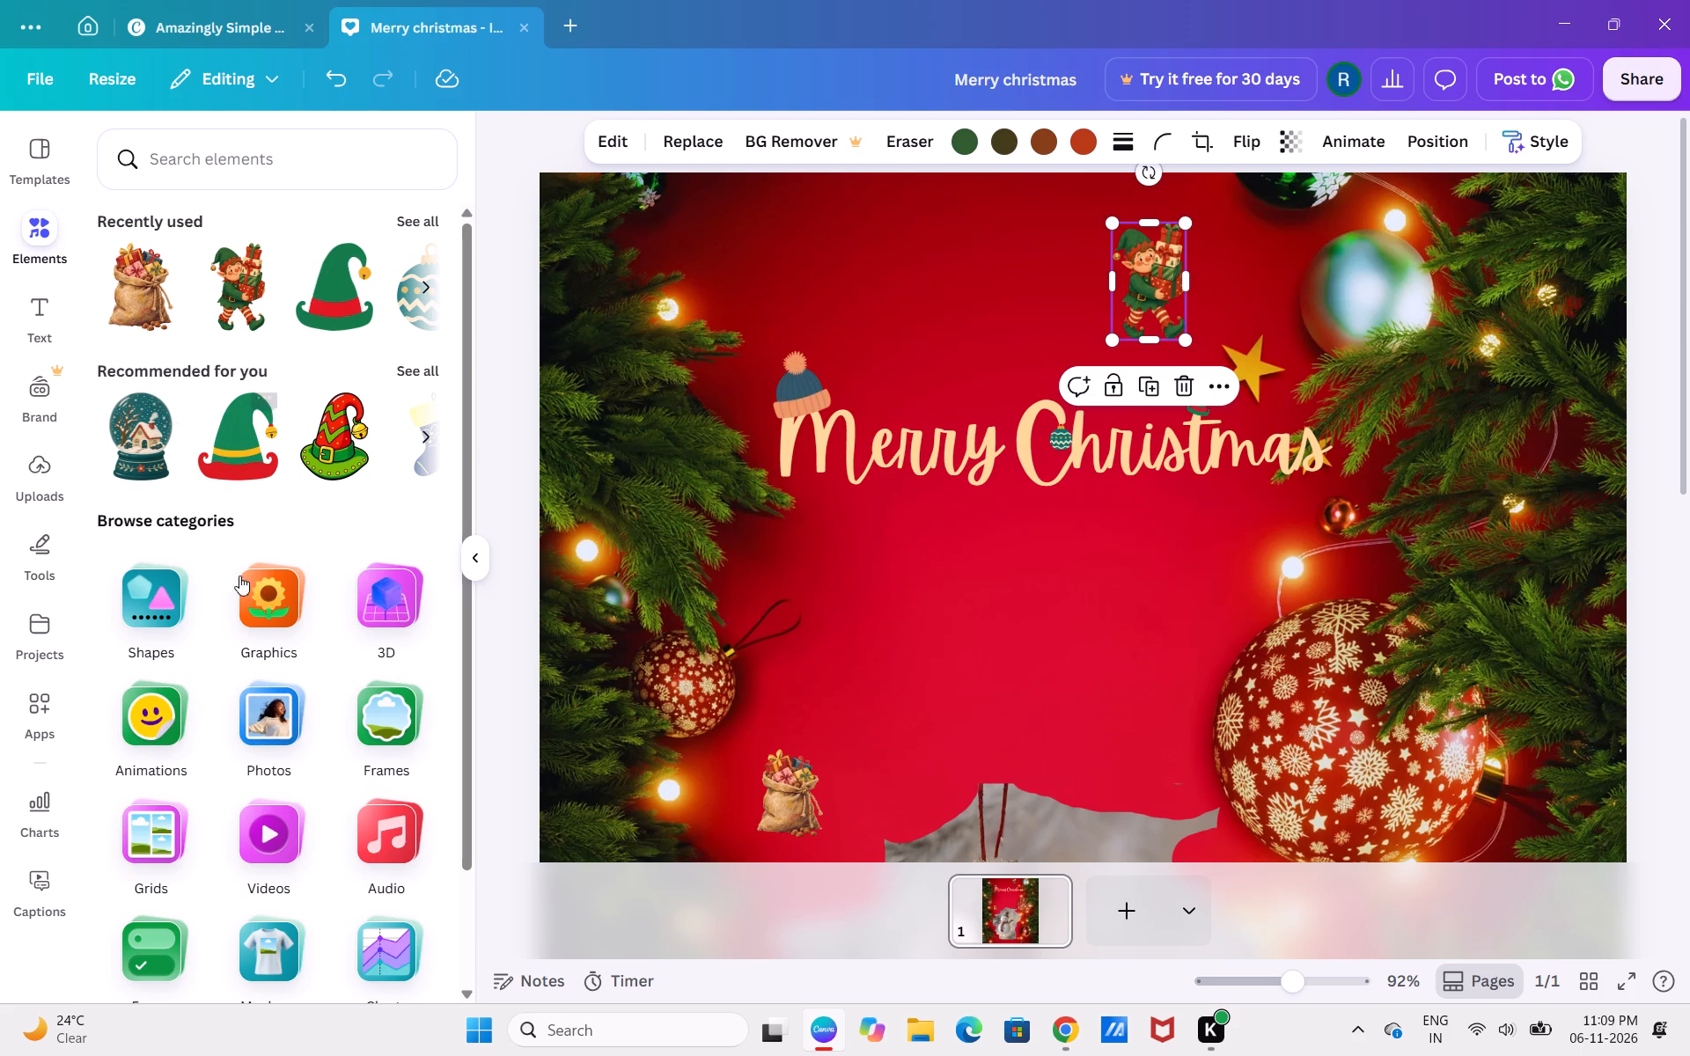
{"action": "left_click", "coordinate": [261, 564]}
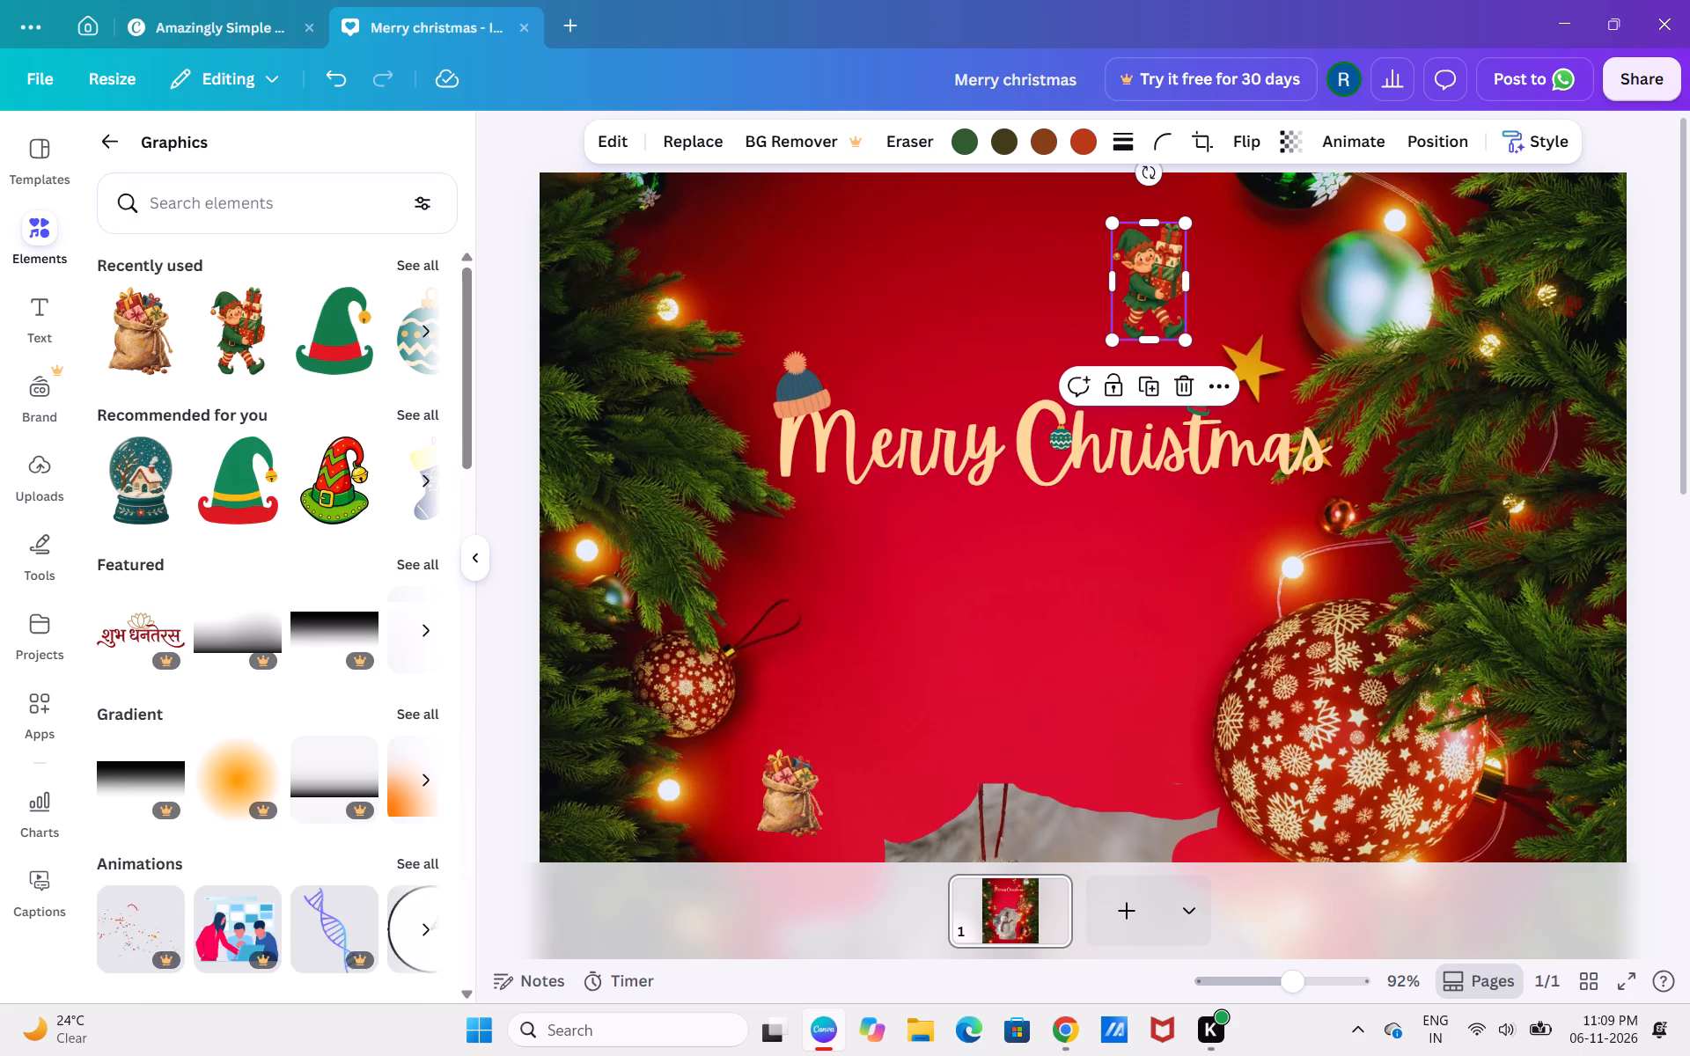
{"action": "left_click", "coordinate": [278, 209]}
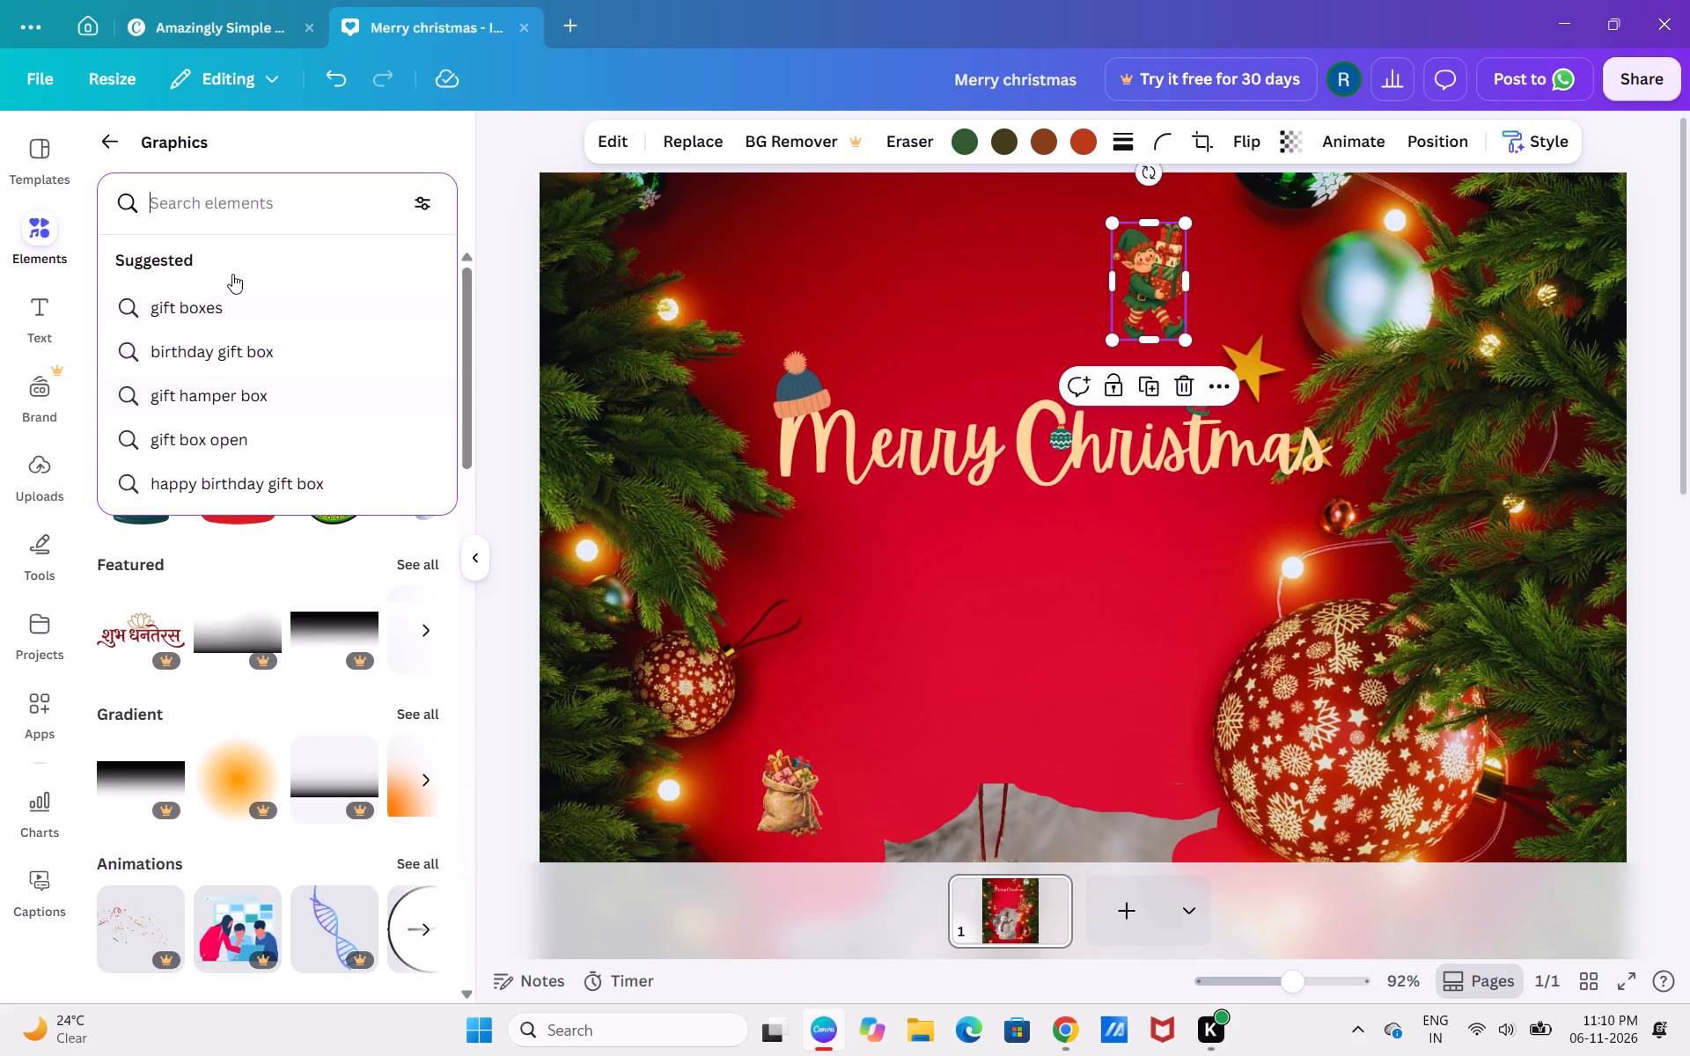
{"action": "type", "text": "christmas"}
{"action": "key", "text": "Return"}
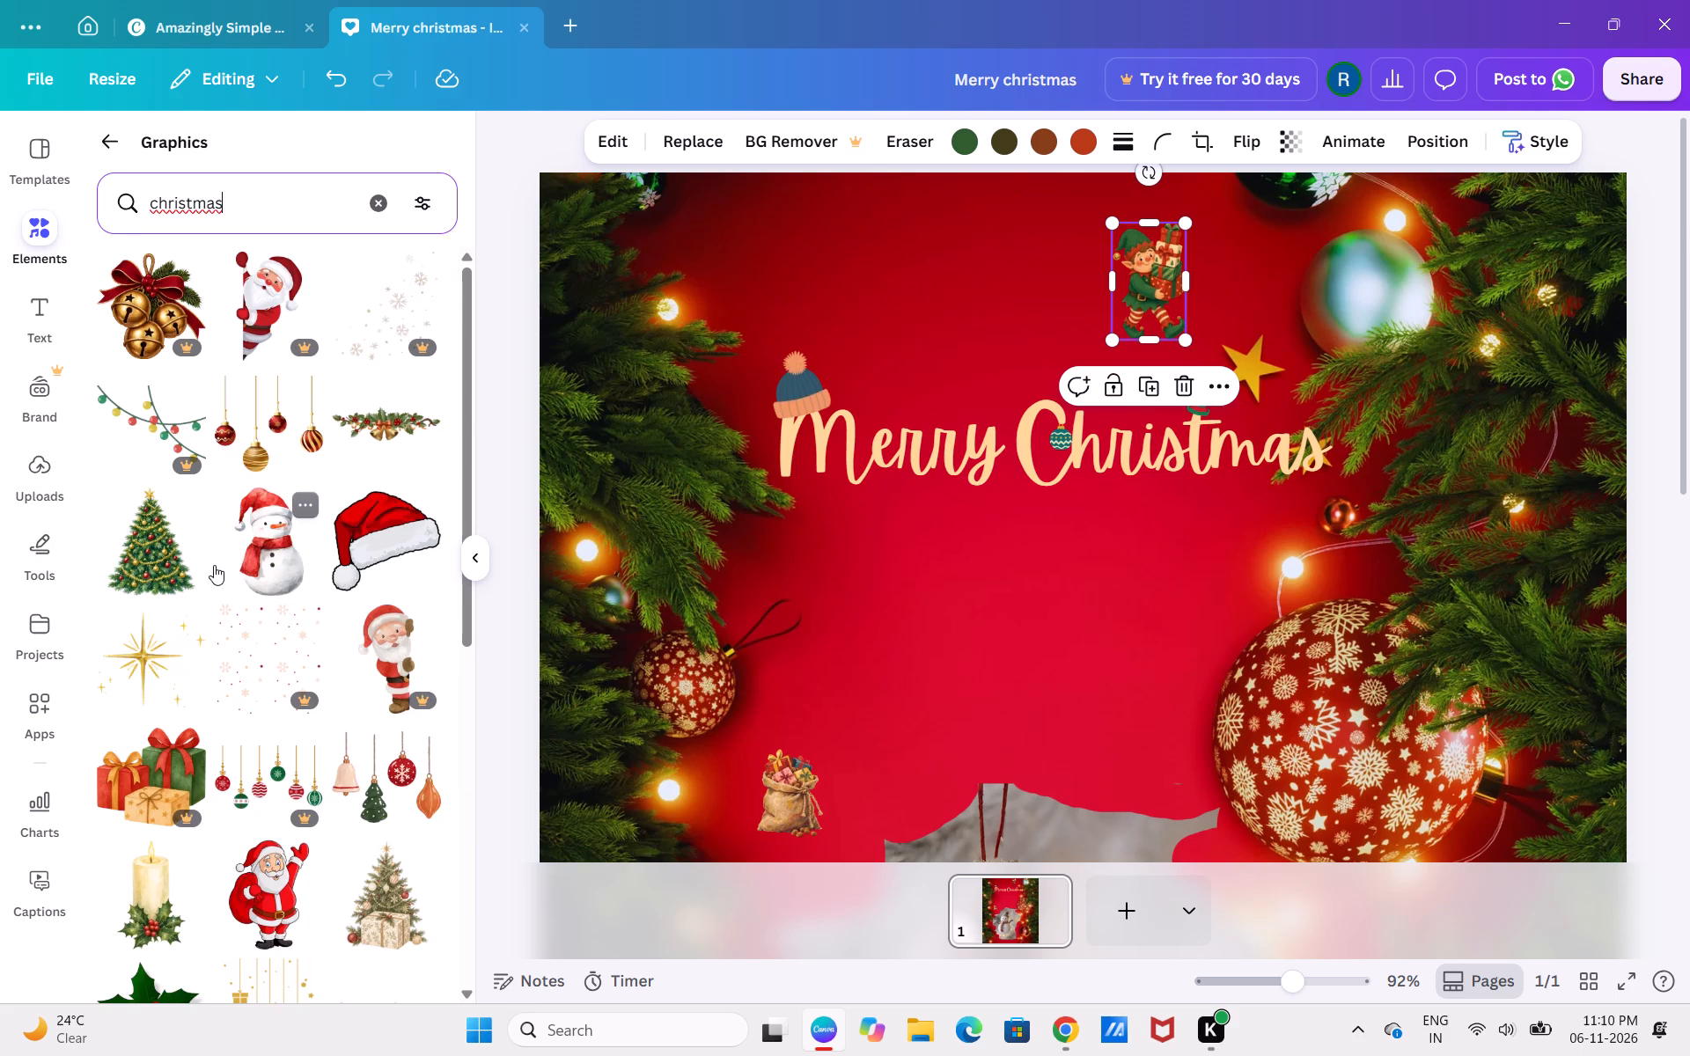
Look through the Christmas graphics for another decoration that suits the card.
{"action": "scroll", "coordinate": [214, 565], "scroll_direction": "down", "scroll_amount": 3}
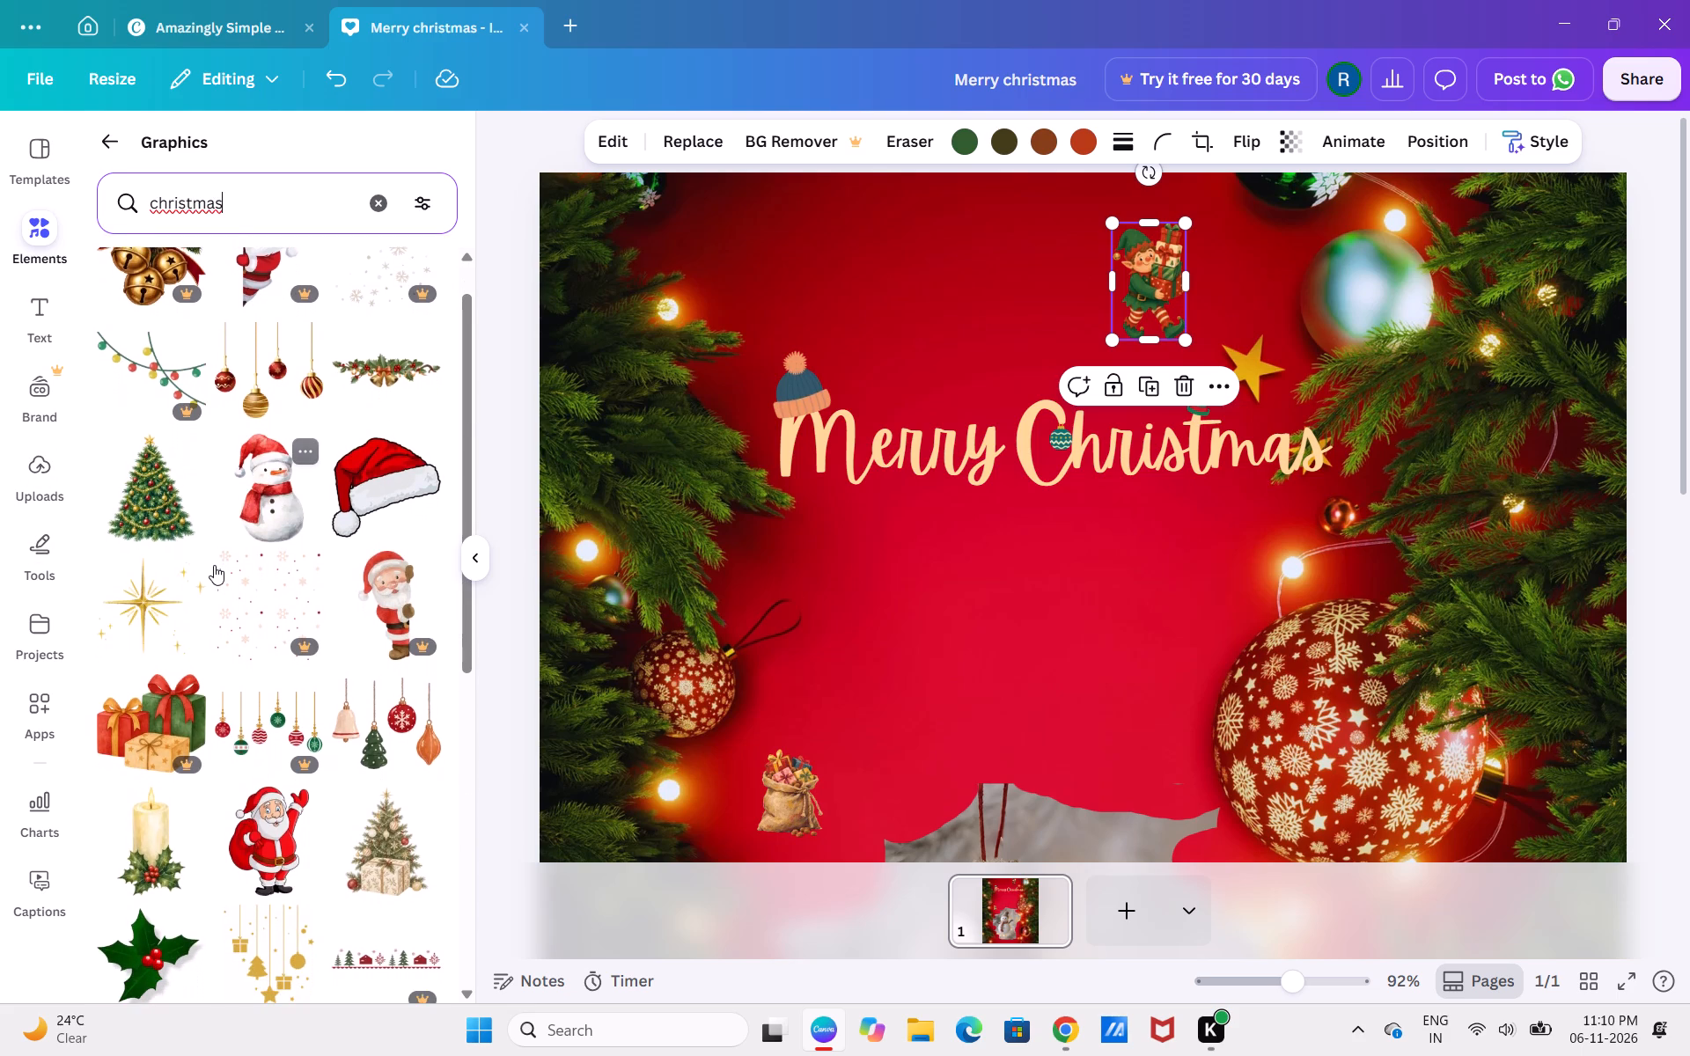
{"action": "scroll", "coordinate": [214, 565], "scroll_direction": "down", "scroll_amount": 4}
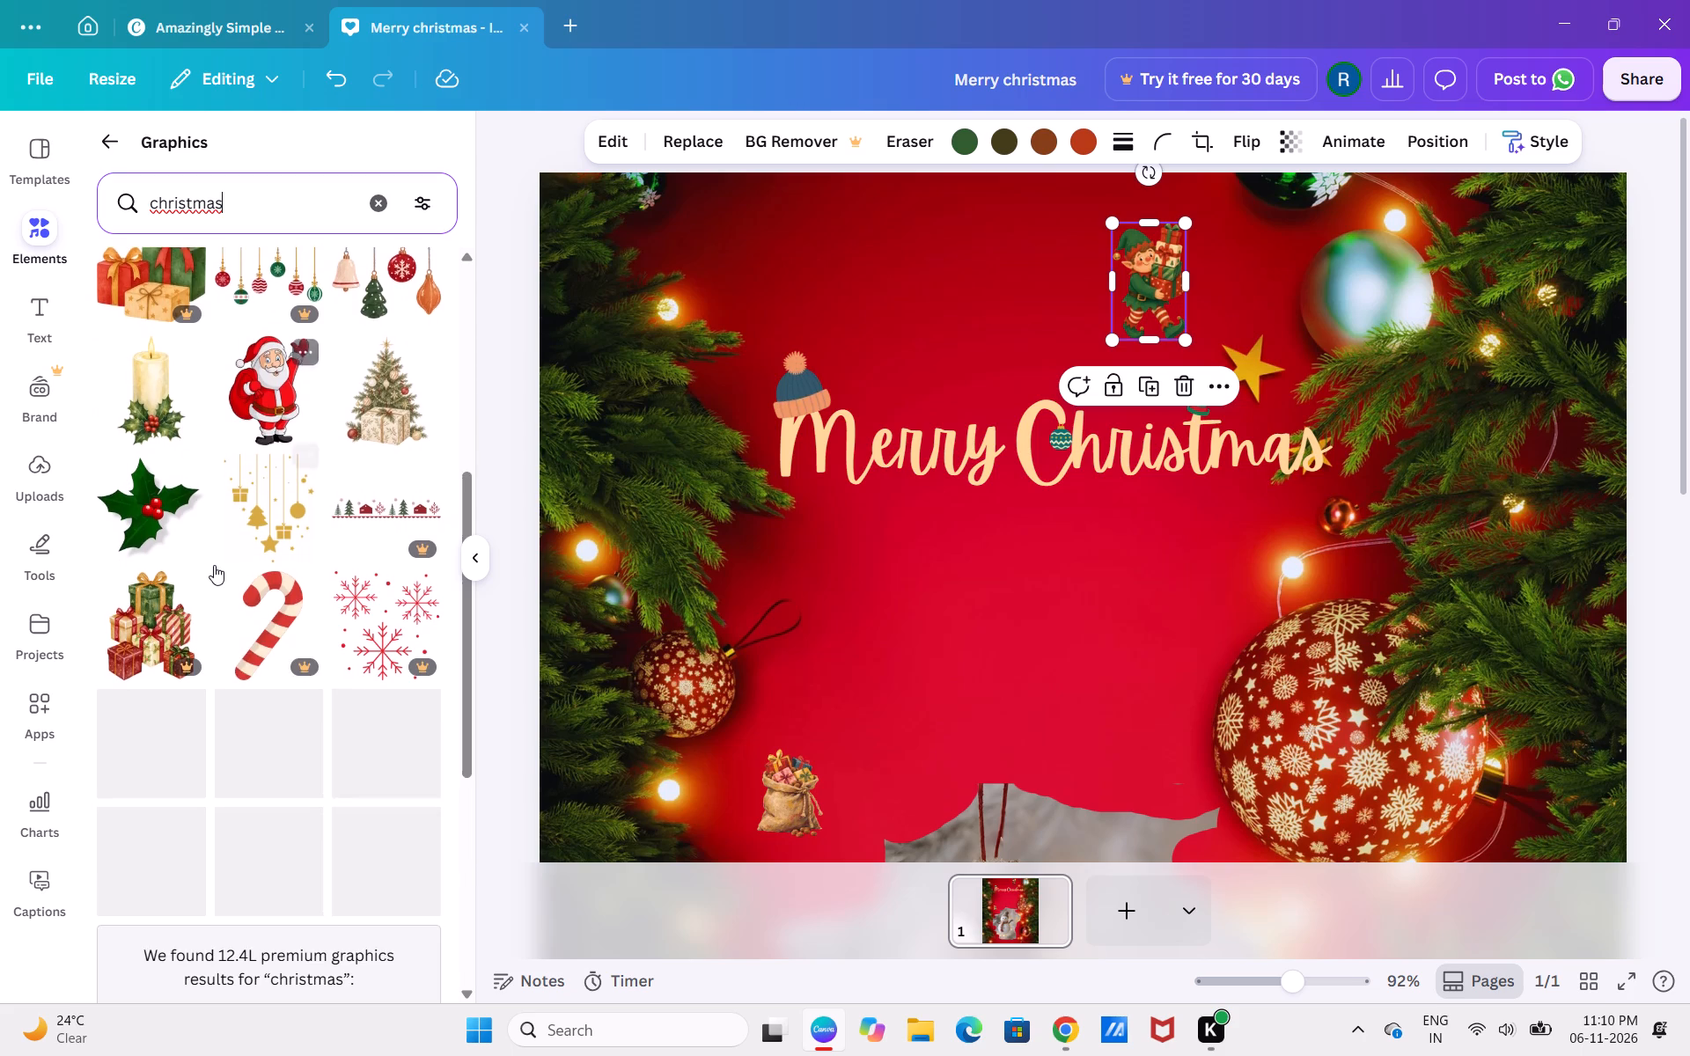
{"action": "scroll", "coordinate": [214, 565], "scroll_direction": "down", "scroll_amount": 4}
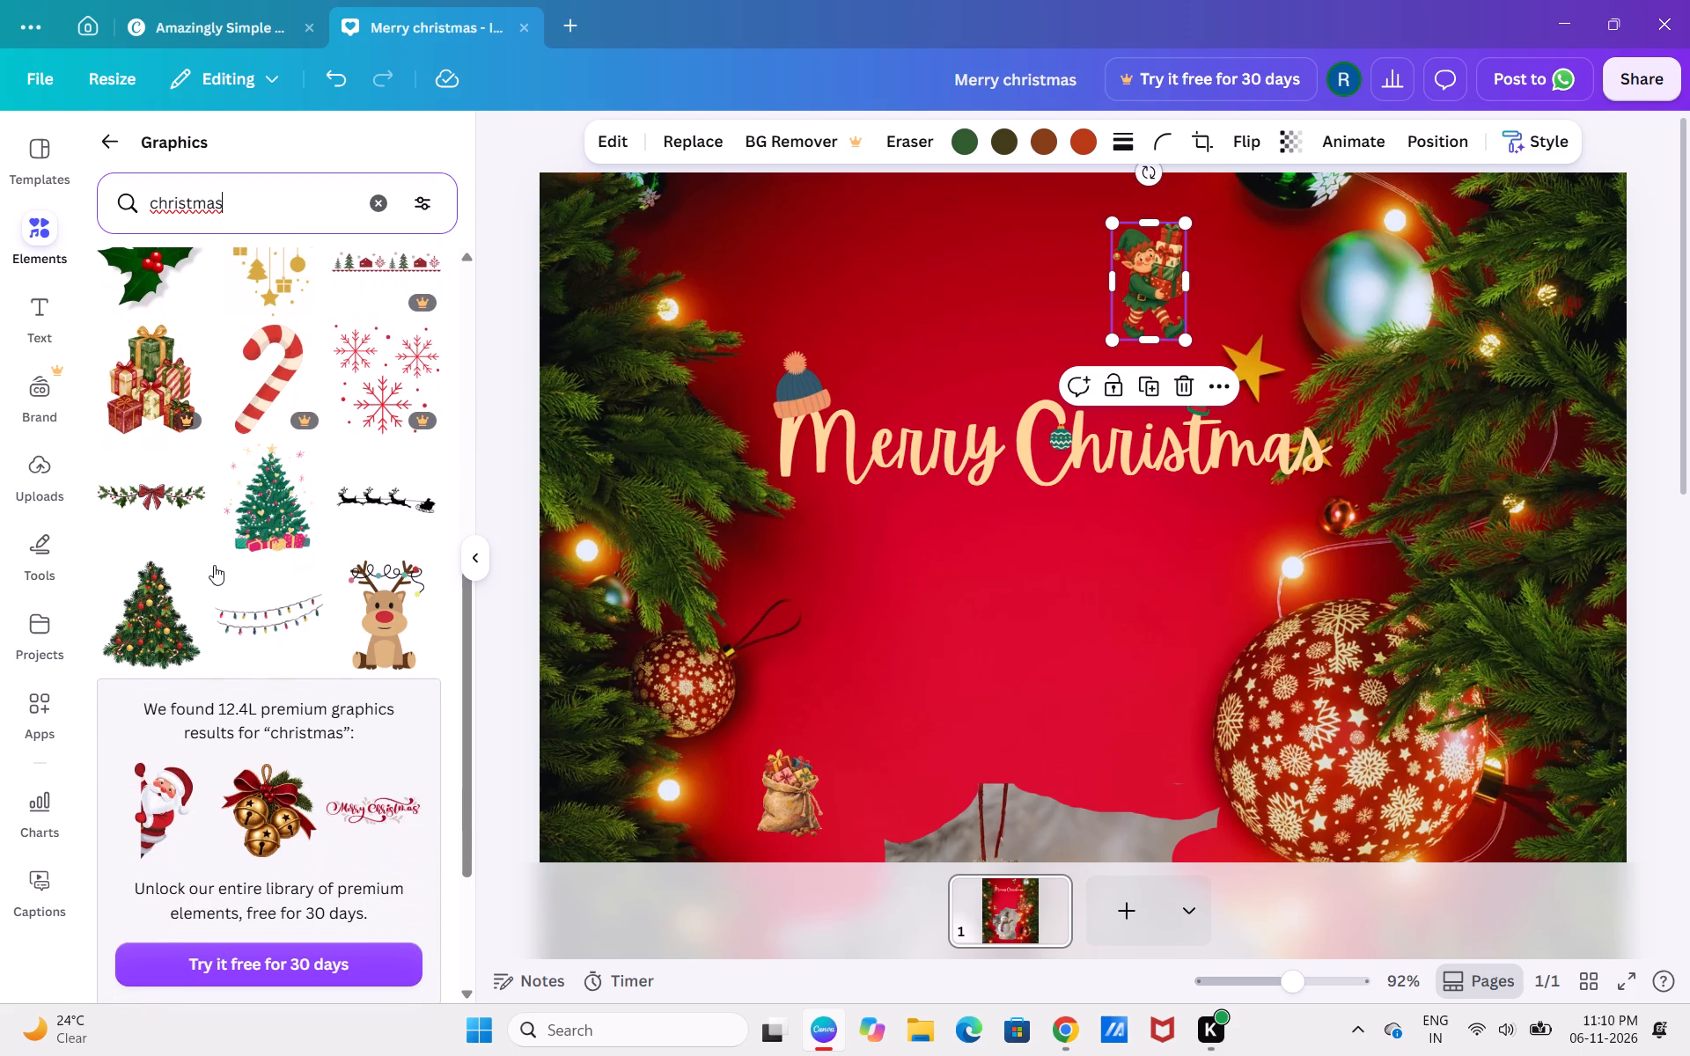
{"action": "scroll", "coordinate": [214, 565], "scroll_direction": "down", "scroll_amount": 6}
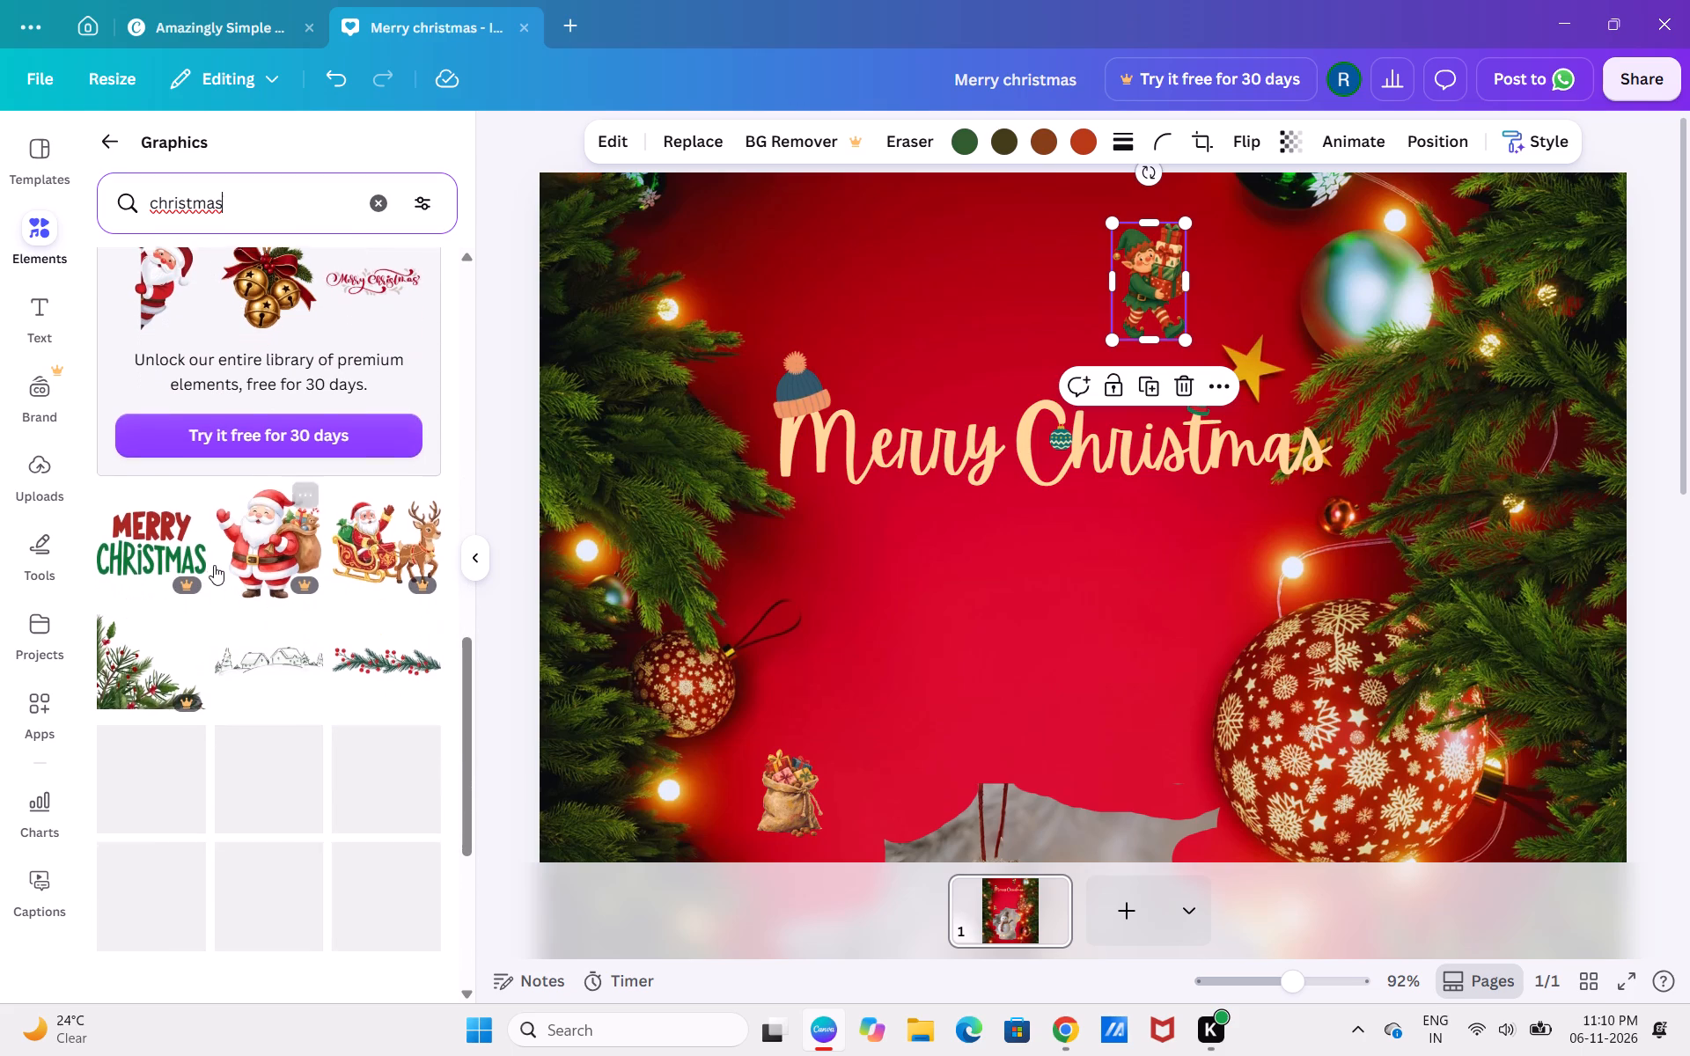
{"action": "scroll", "coordinate": [214, 565], "scroll_direction": "down", "scroll_amount": 2}
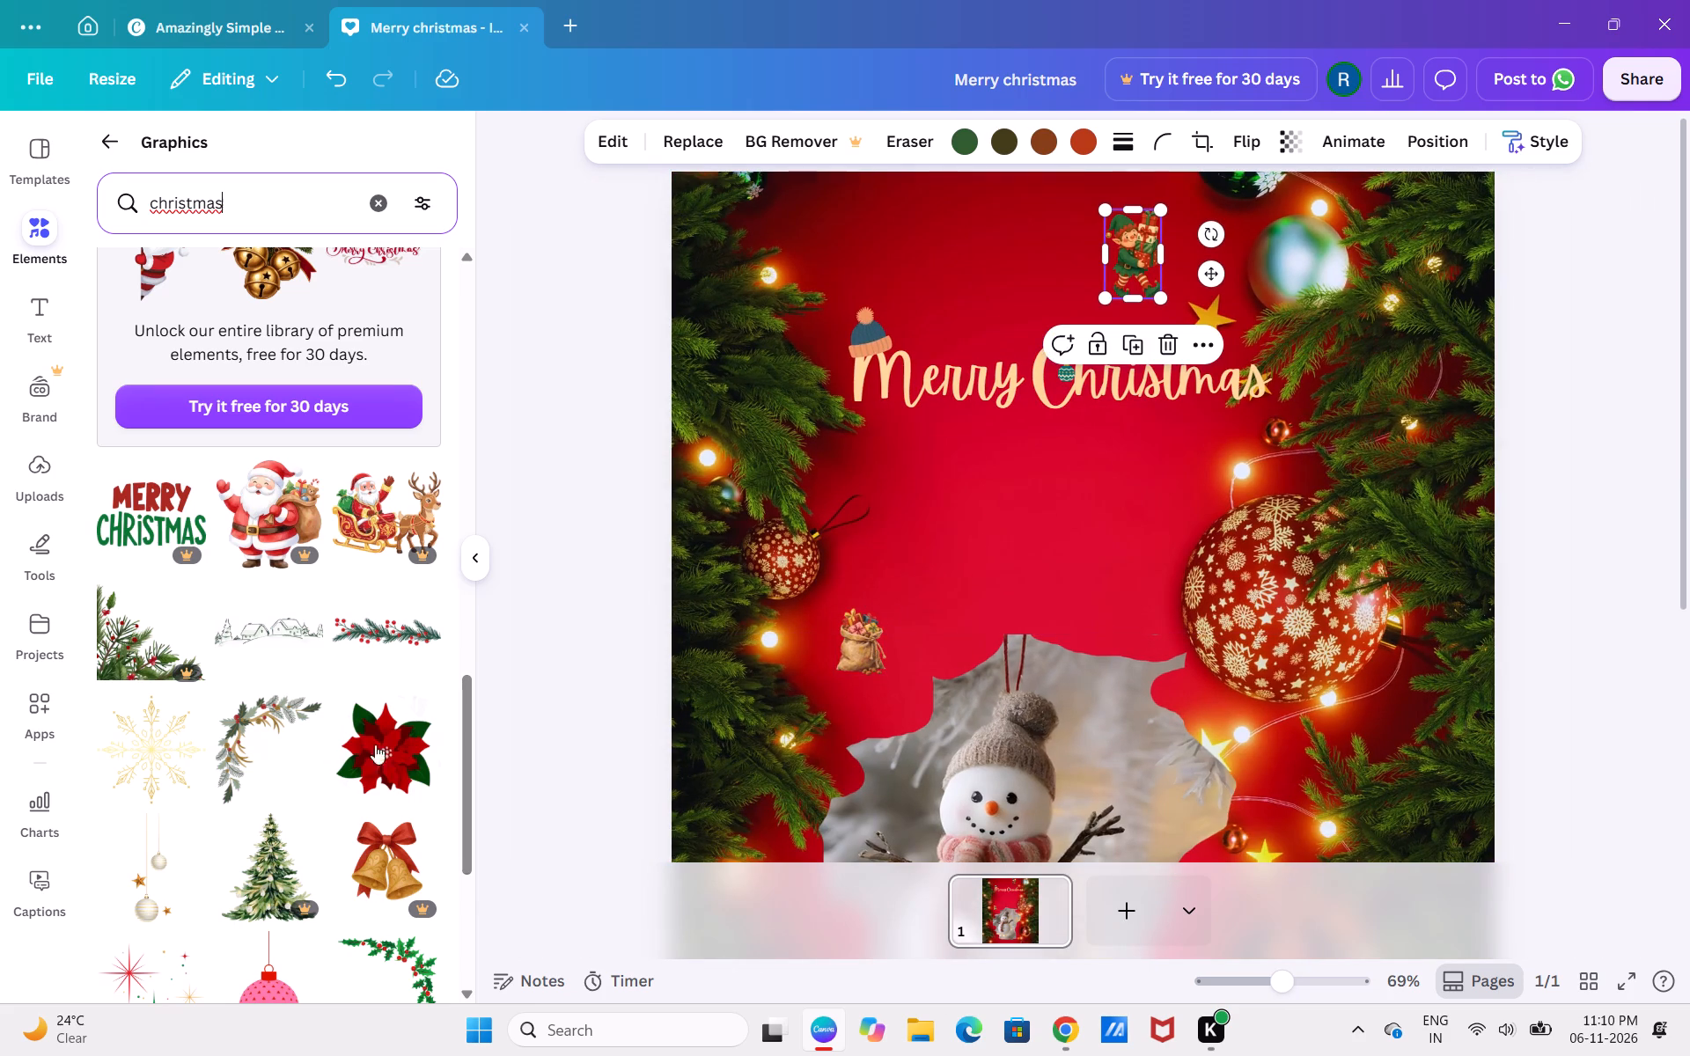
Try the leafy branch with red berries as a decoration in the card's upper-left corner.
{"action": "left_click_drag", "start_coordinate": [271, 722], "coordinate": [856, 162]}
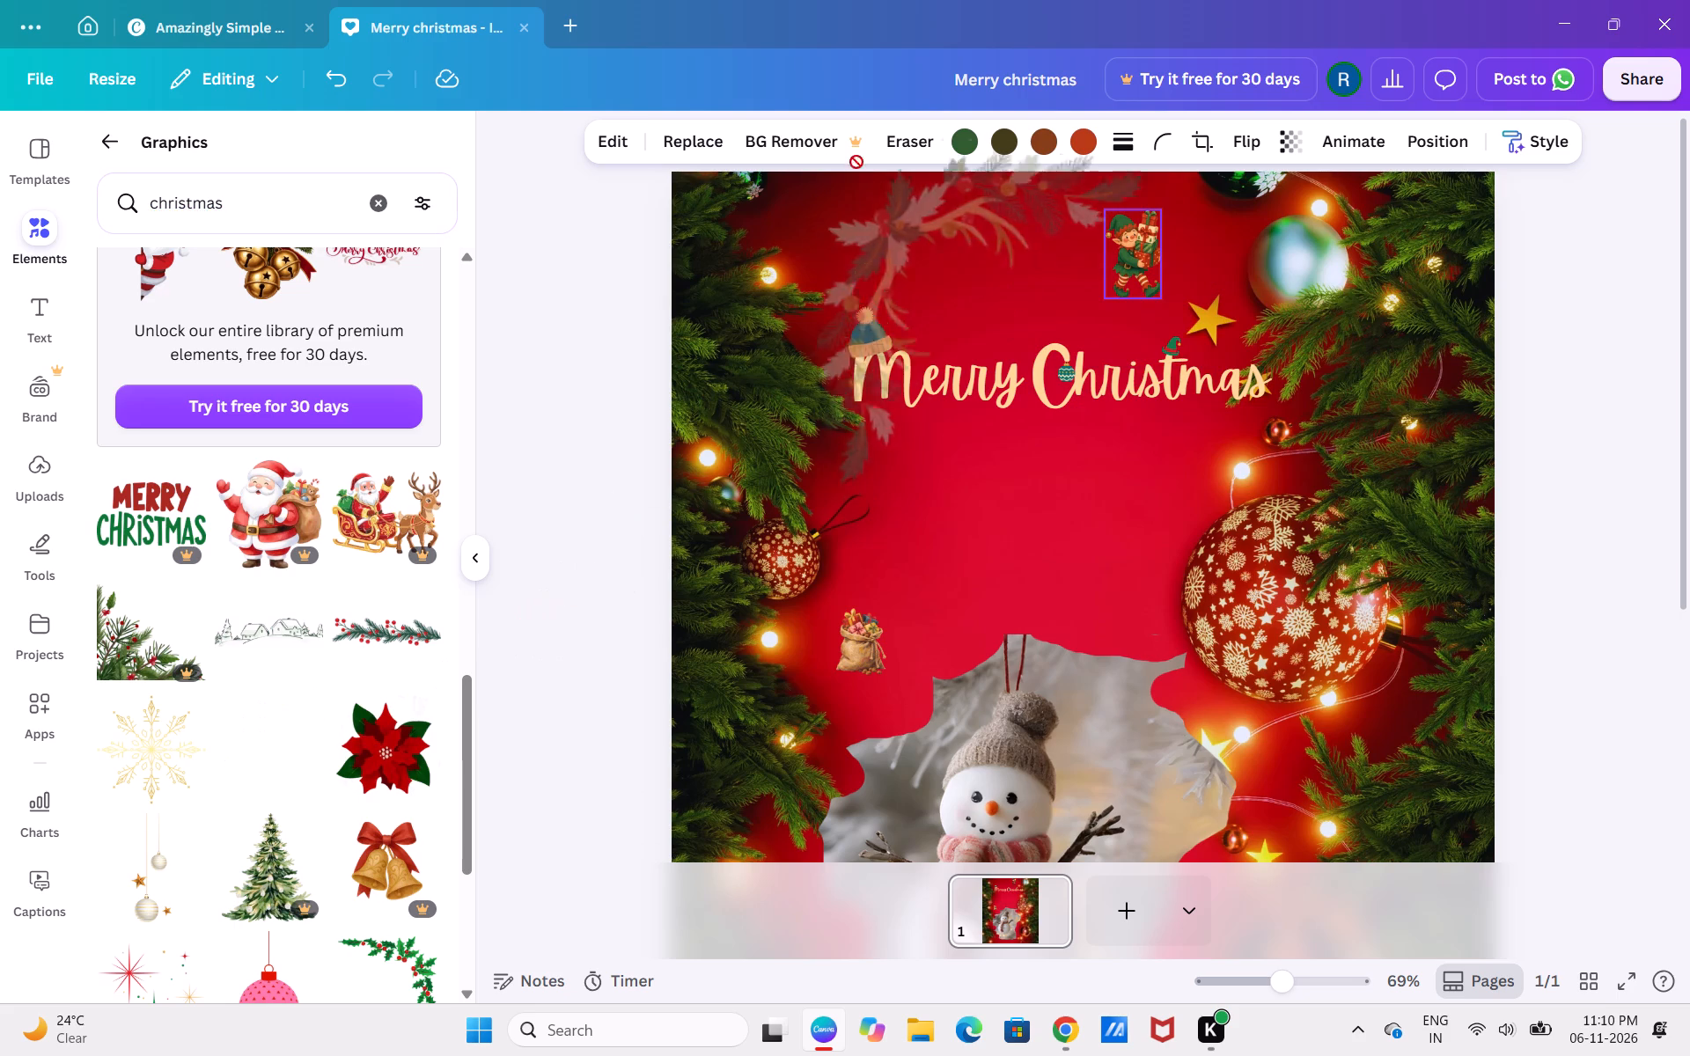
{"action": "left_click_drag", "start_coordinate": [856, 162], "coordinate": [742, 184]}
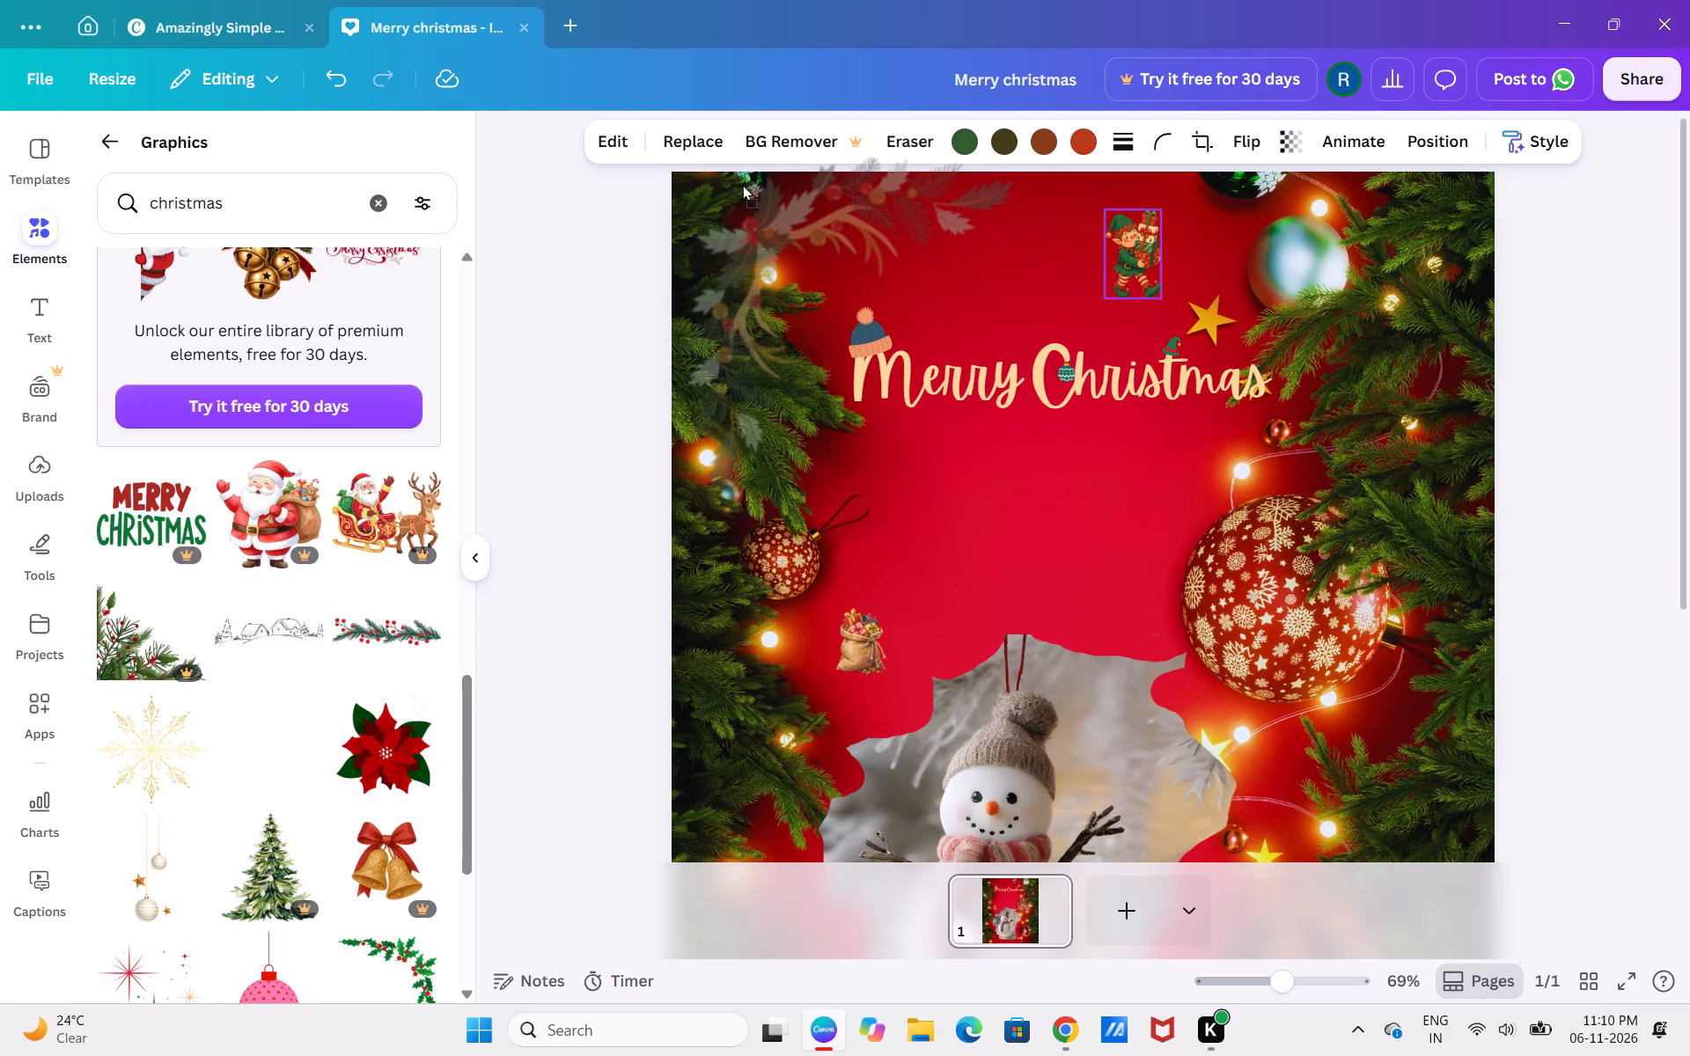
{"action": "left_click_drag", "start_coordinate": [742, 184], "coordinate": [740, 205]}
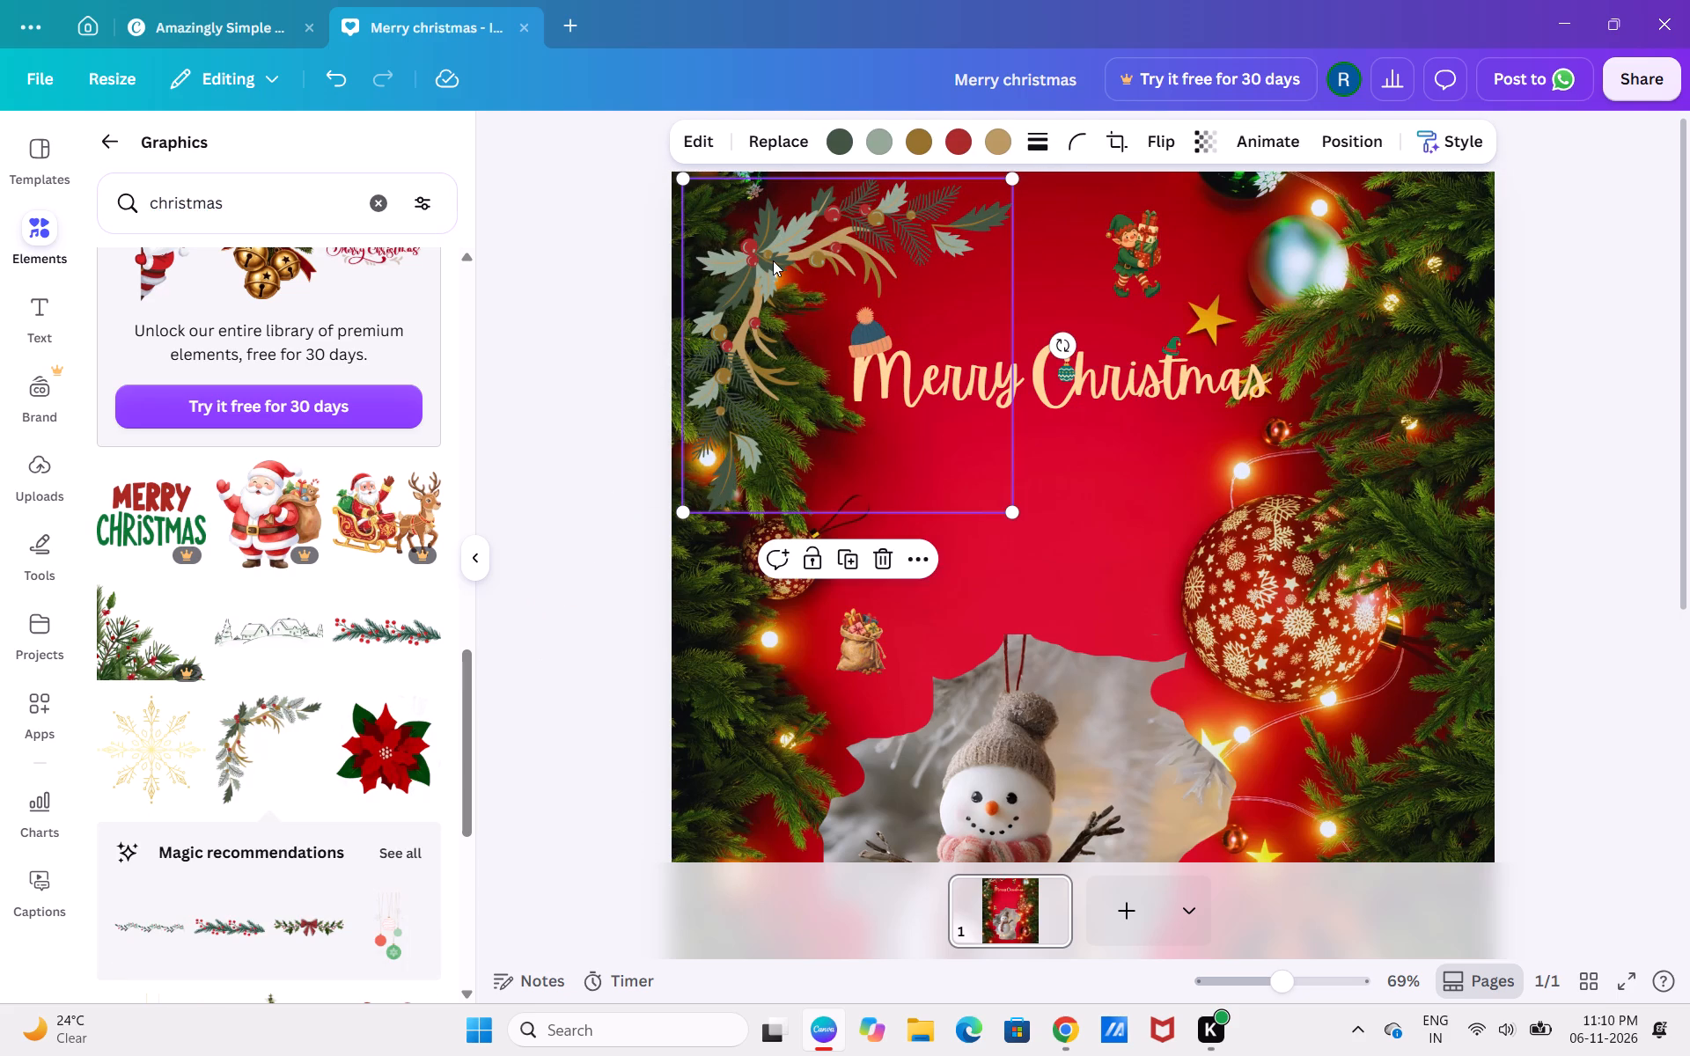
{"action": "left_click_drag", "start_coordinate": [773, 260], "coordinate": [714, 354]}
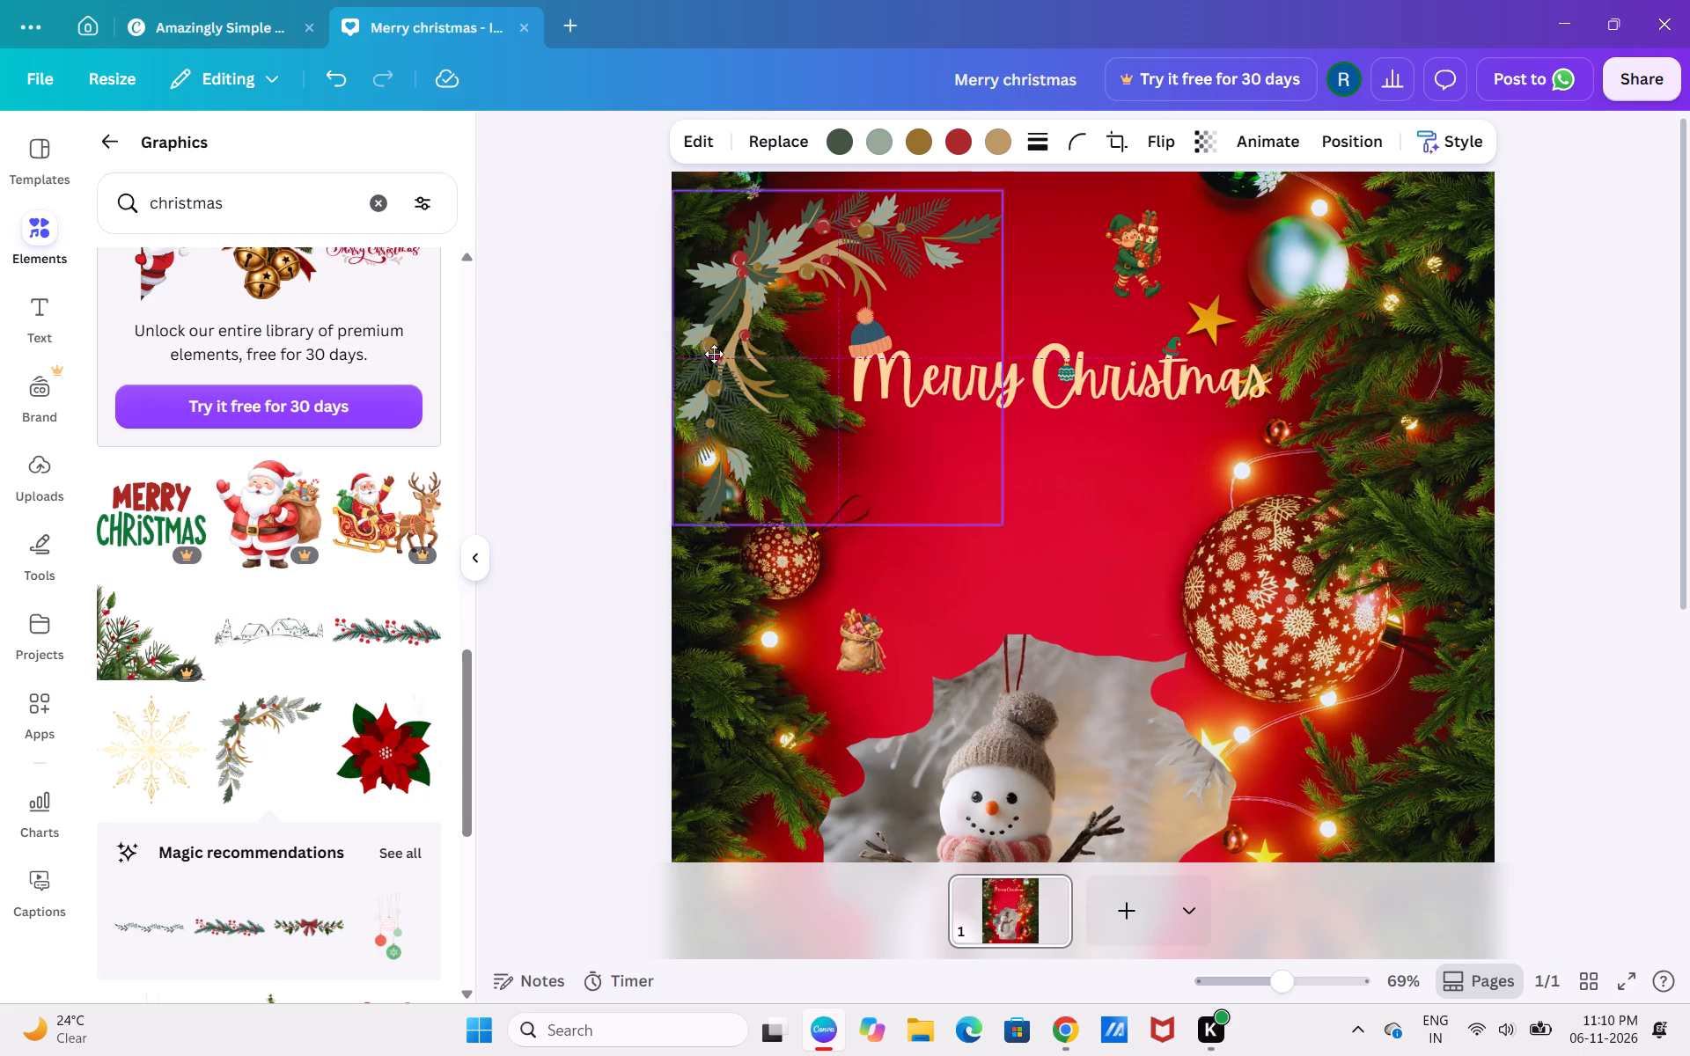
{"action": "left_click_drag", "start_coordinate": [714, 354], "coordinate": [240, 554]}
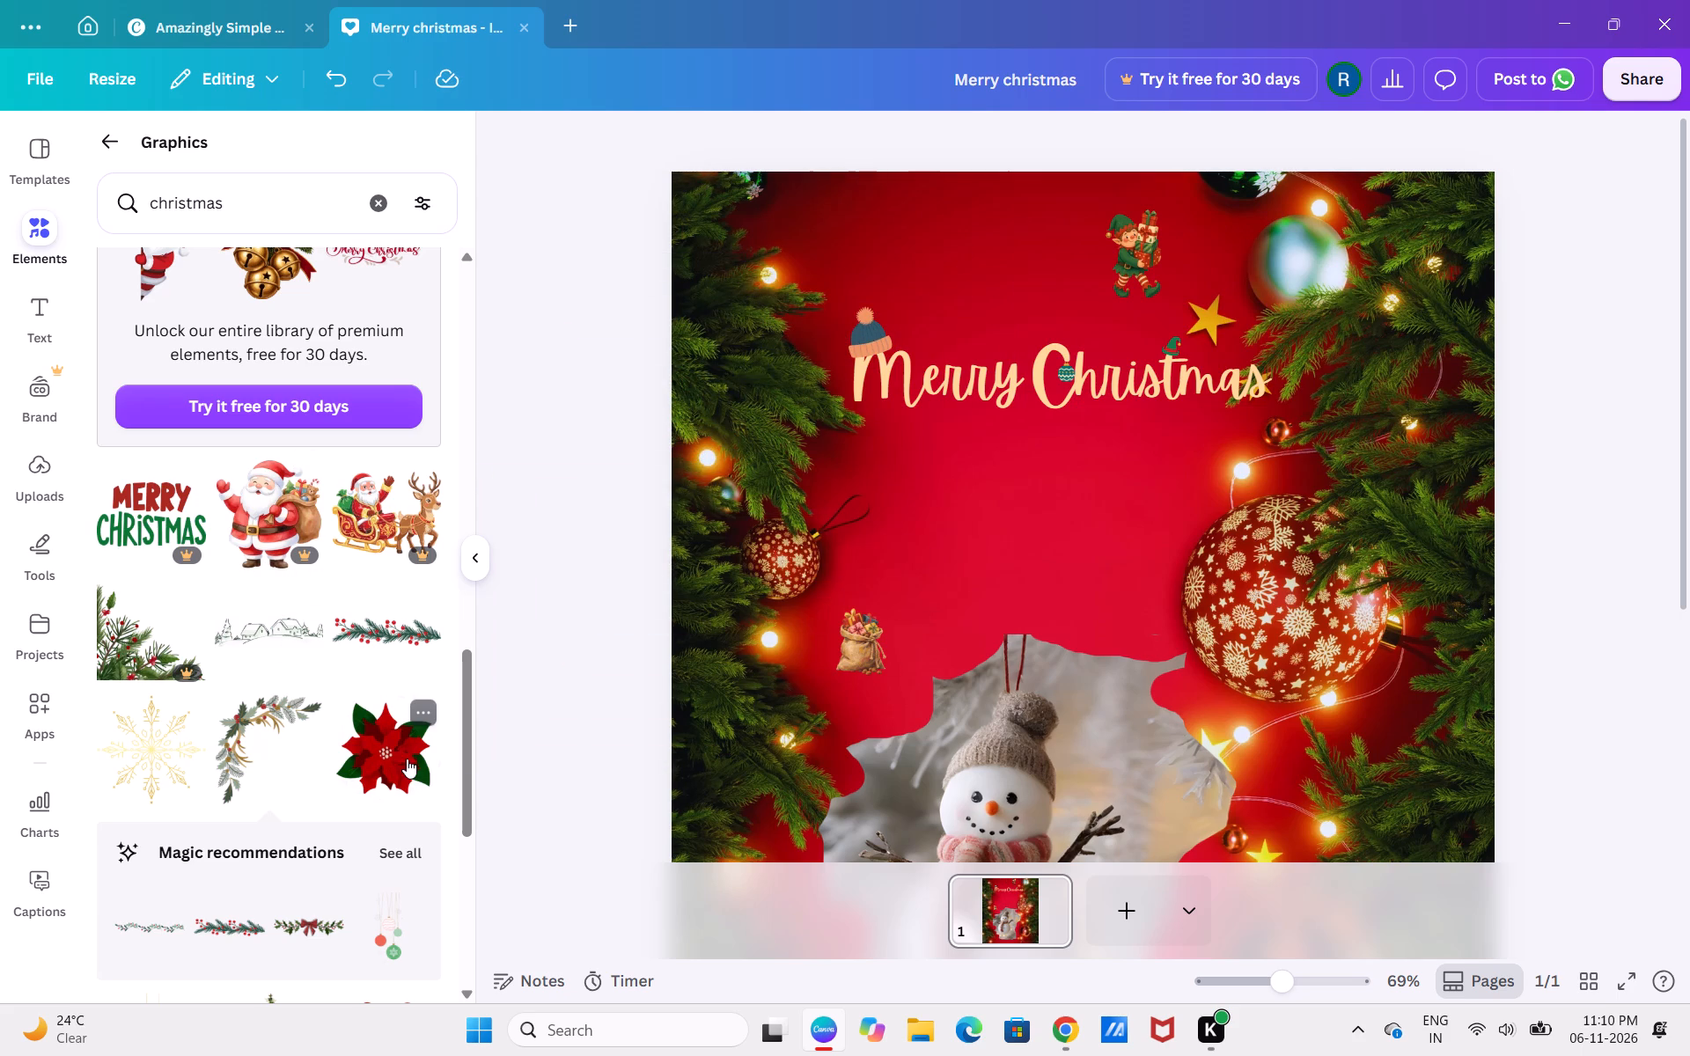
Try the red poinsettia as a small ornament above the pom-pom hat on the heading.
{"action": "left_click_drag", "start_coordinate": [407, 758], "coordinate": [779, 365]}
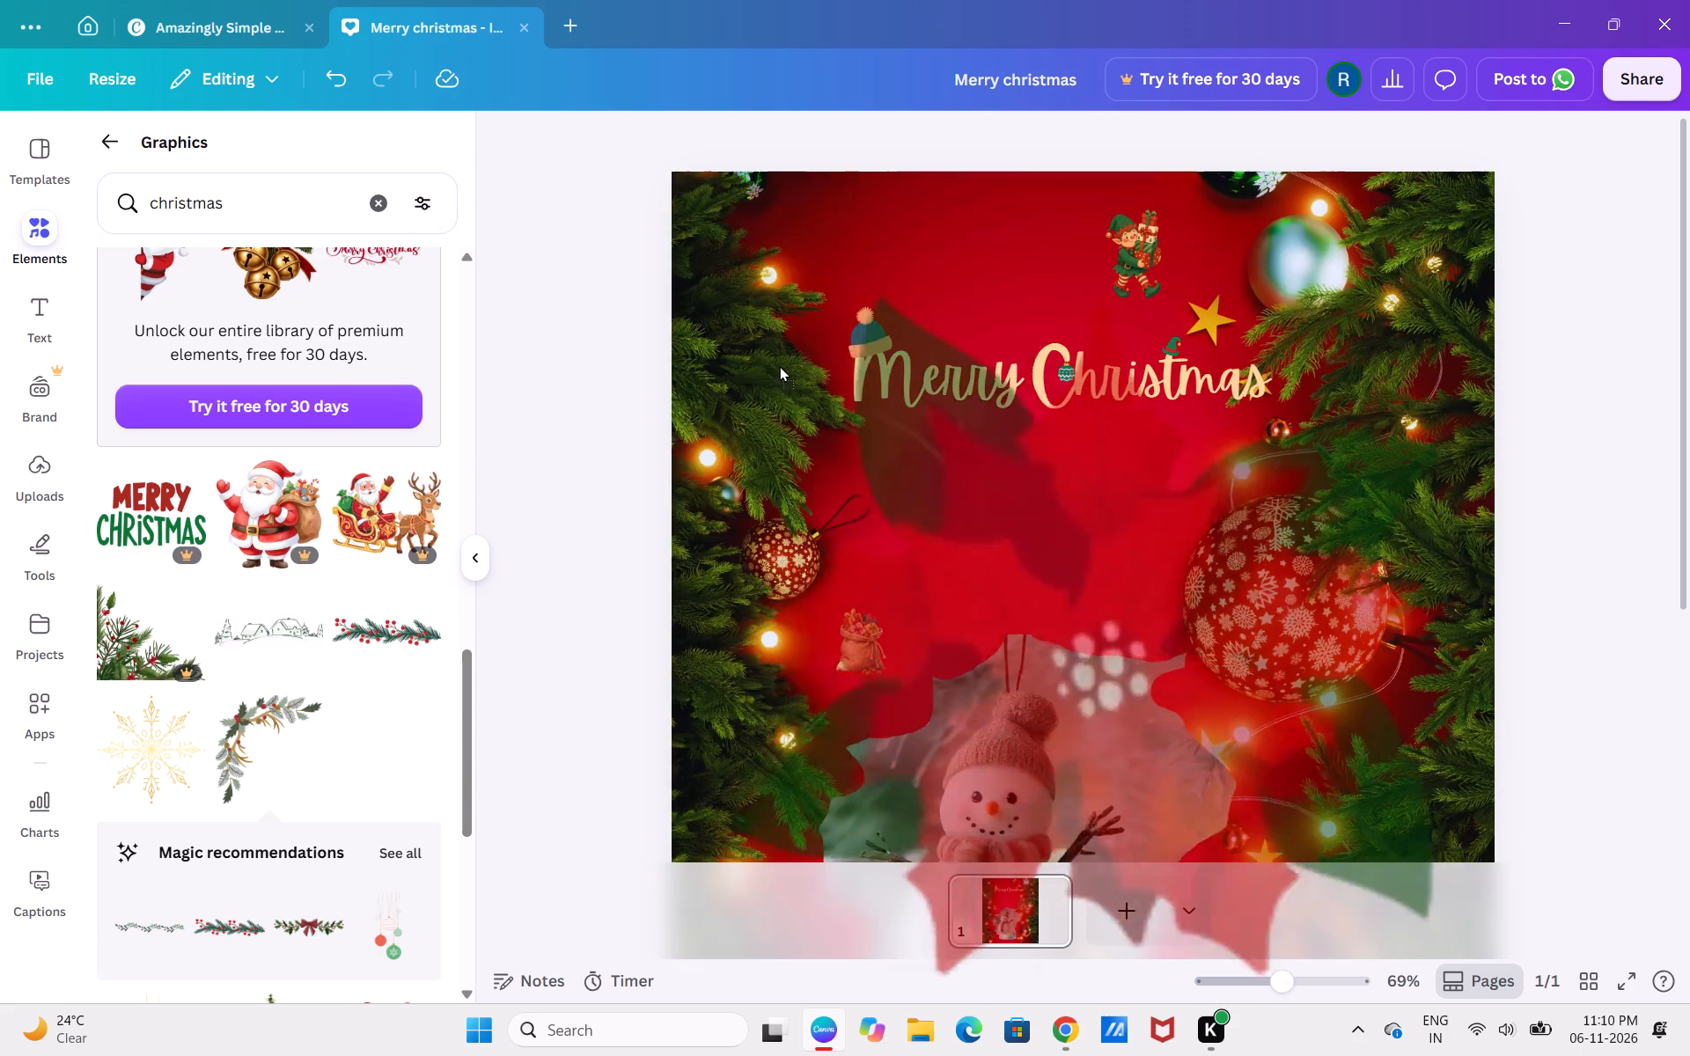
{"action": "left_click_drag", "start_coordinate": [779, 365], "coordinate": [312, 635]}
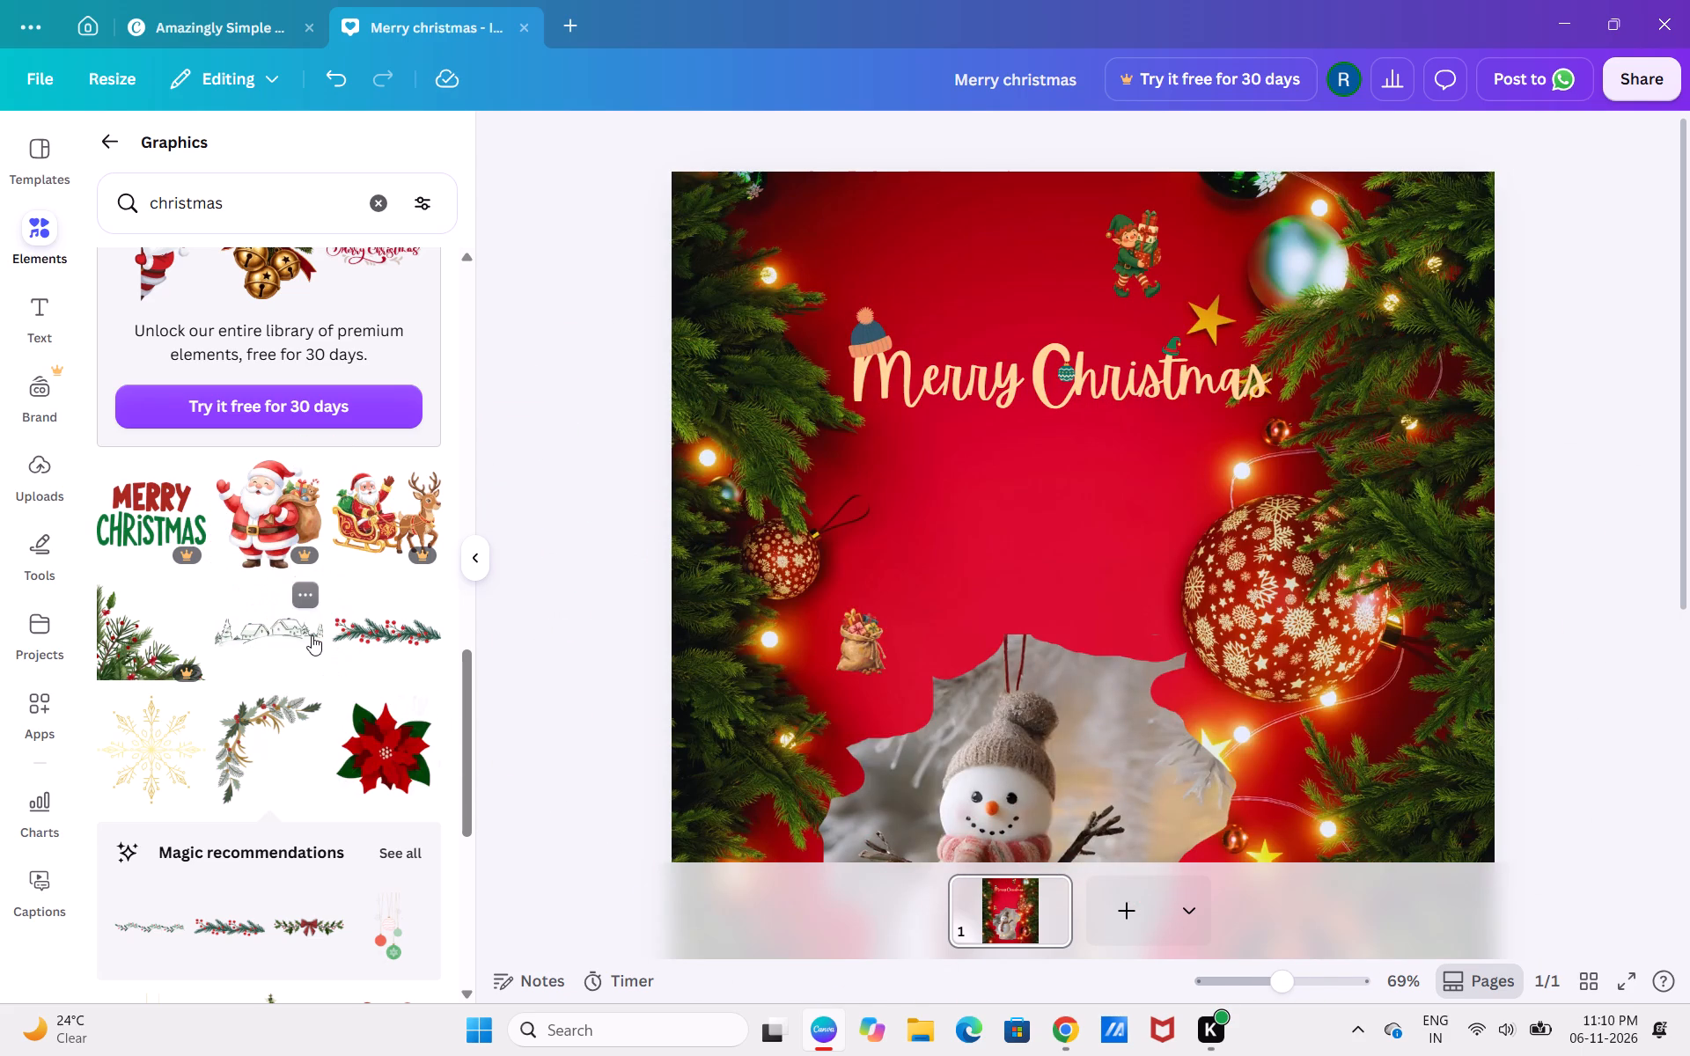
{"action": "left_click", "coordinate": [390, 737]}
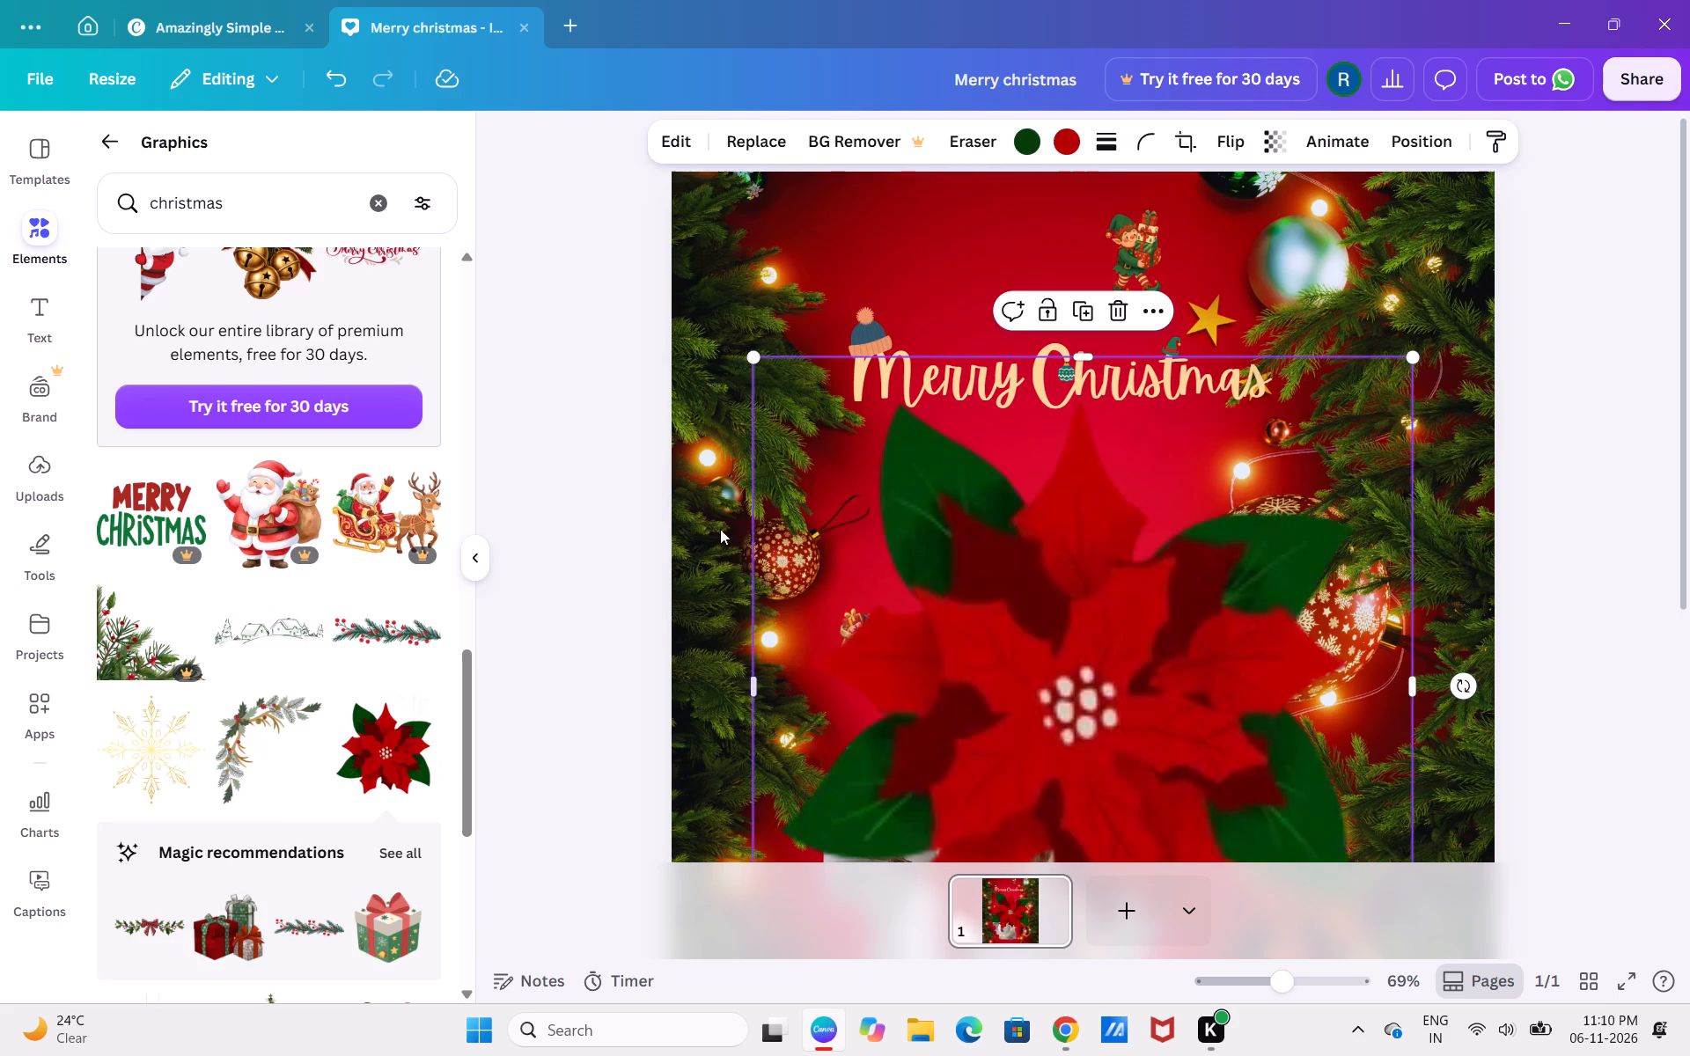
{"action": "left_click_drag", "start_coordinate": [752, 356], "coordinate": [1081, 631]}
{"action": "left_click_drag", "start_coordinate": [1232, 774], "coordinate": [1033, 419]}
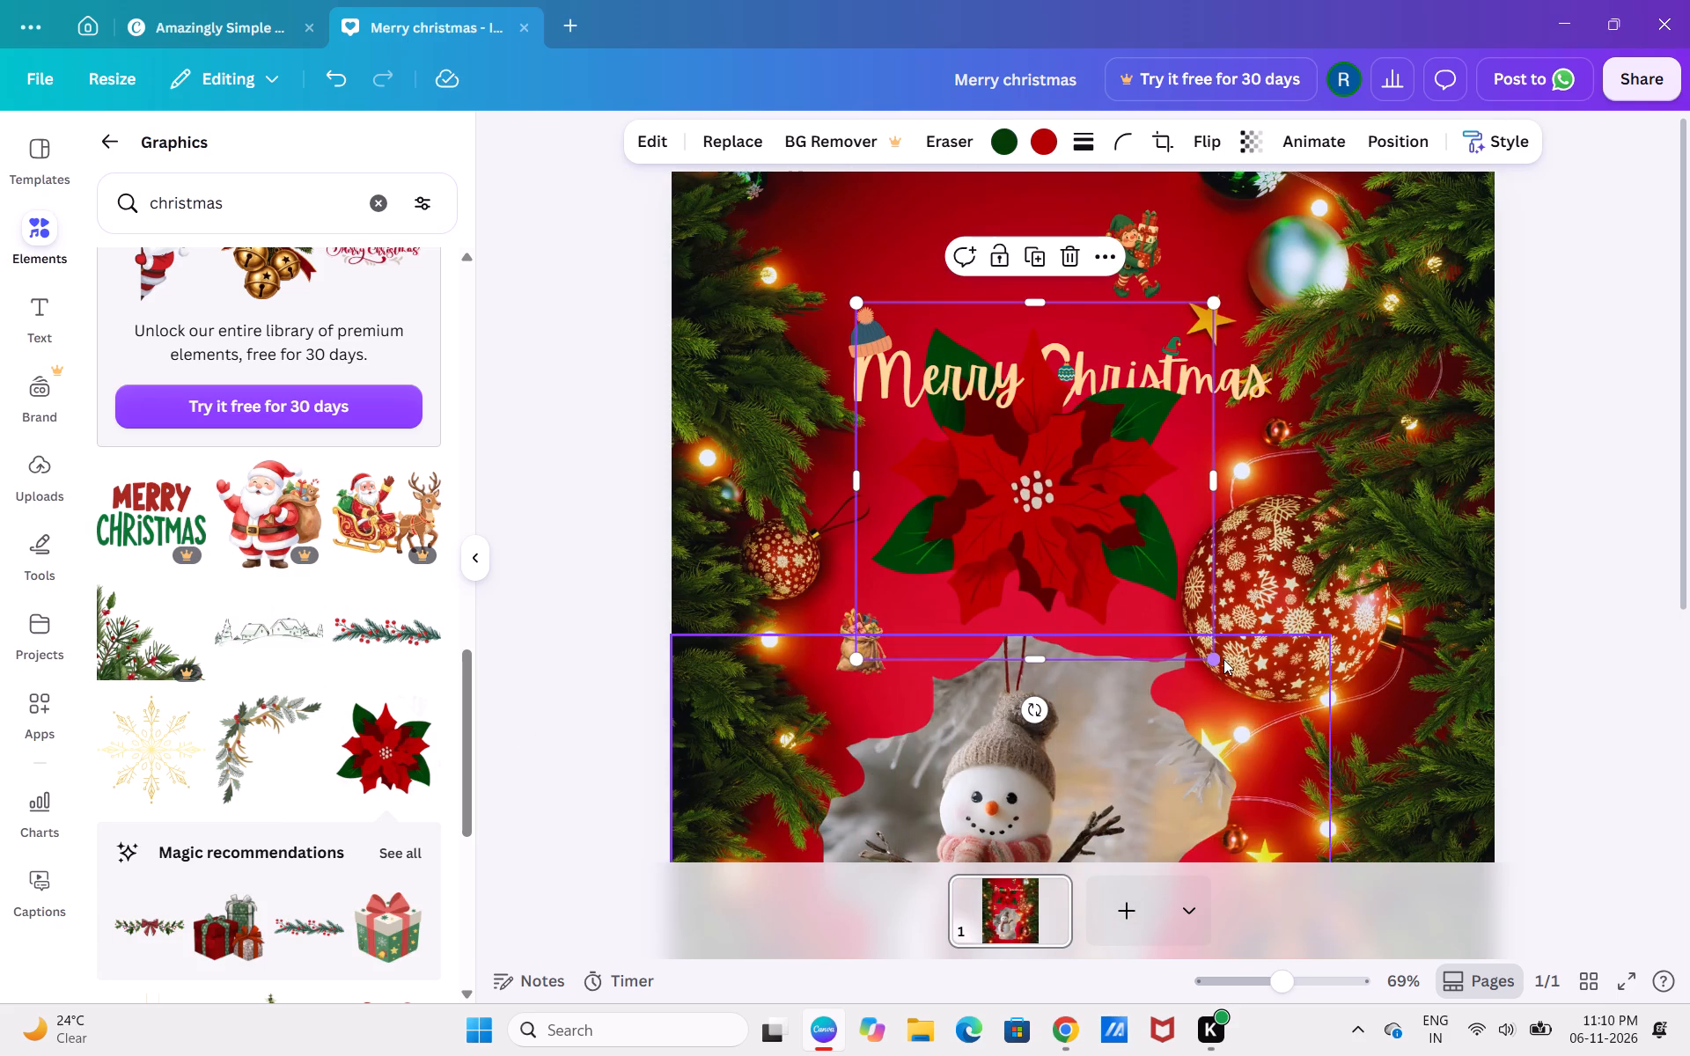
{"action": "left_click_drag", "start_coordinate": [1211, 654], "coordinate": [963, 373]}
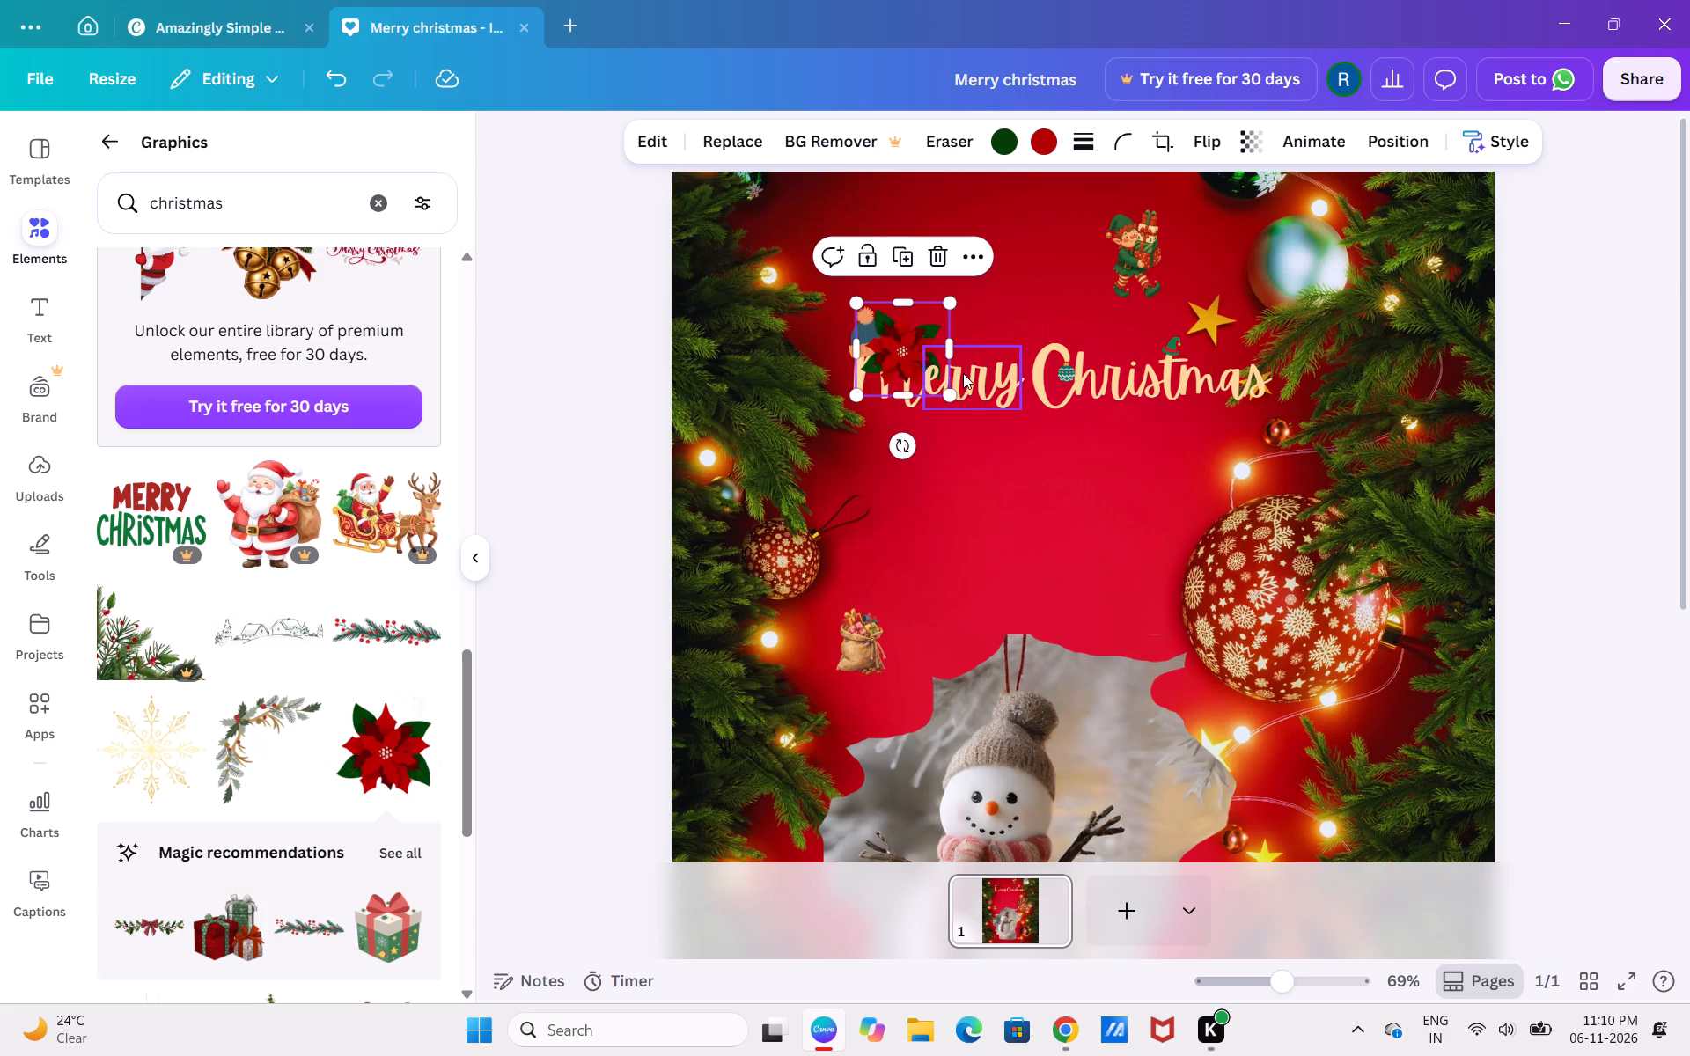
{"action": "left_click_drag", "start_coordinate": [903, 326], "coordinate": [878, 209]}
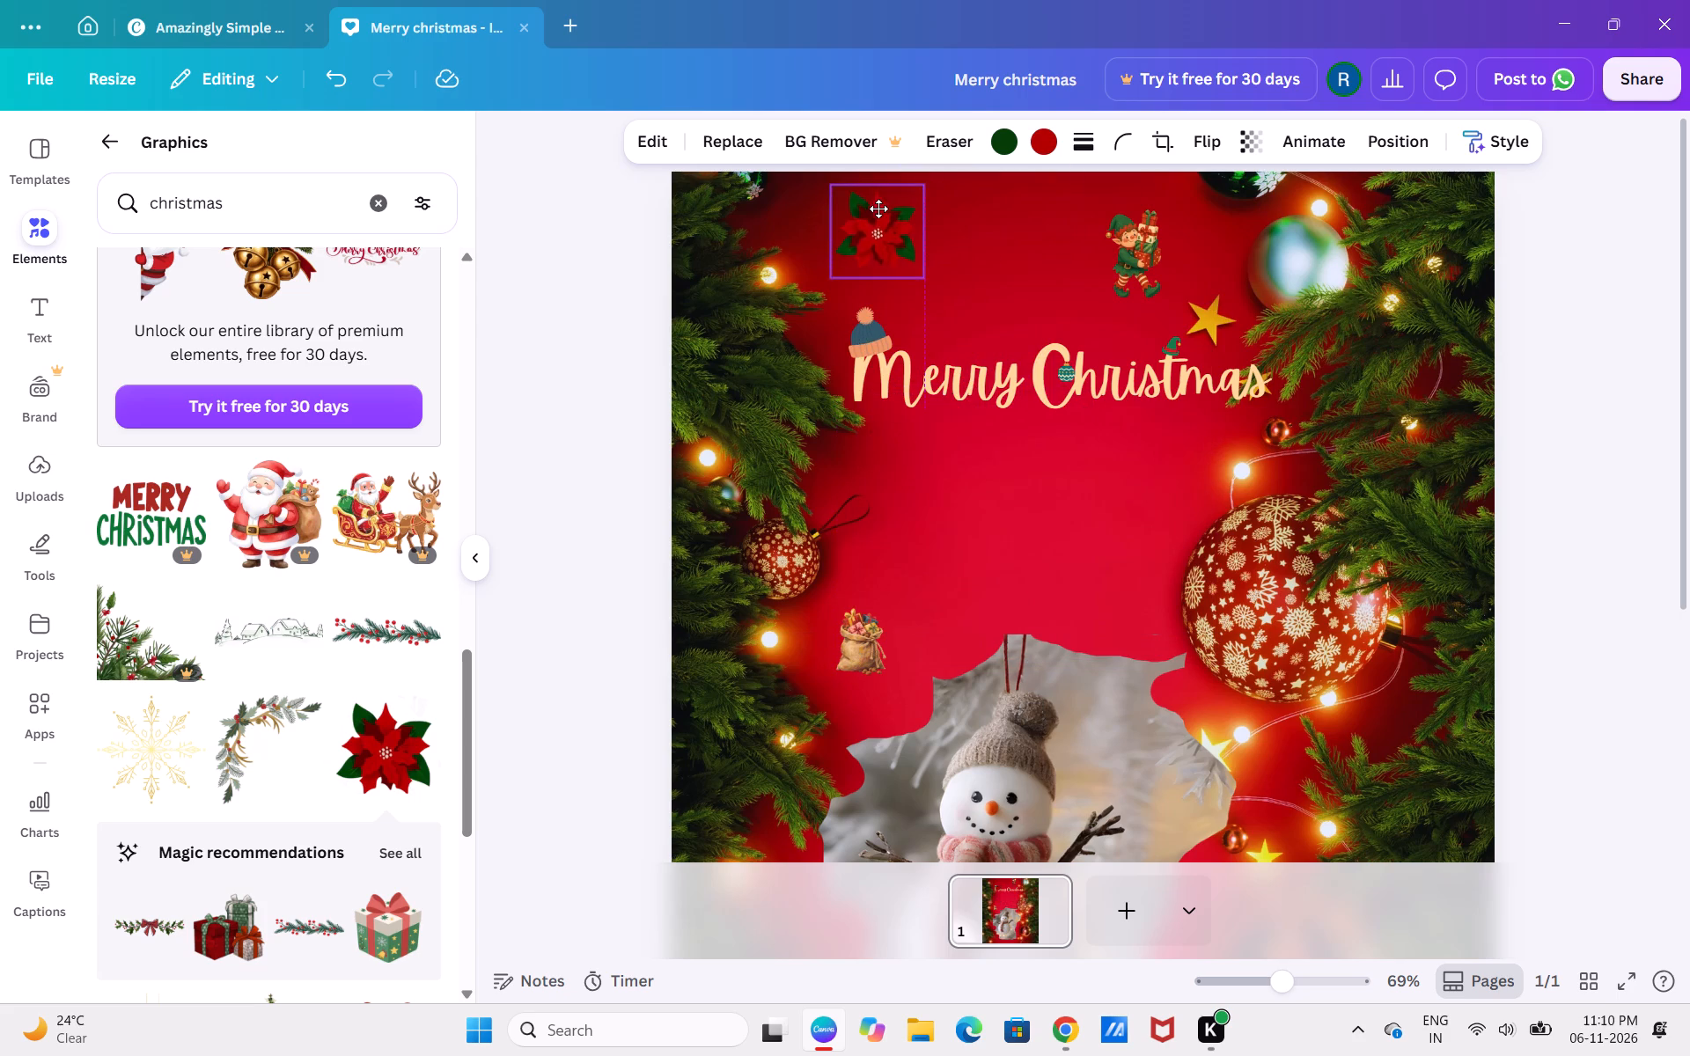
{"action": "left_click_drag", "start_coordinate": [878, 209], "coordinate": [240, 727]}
Add the recommended group of three wrapped gift boxes and shrink it to a small ornament at the "M" of "Merry".
{"action": "scroll", "coordinate": [239, 811], "scroll_direction": "down", "scroll_amount": 1}
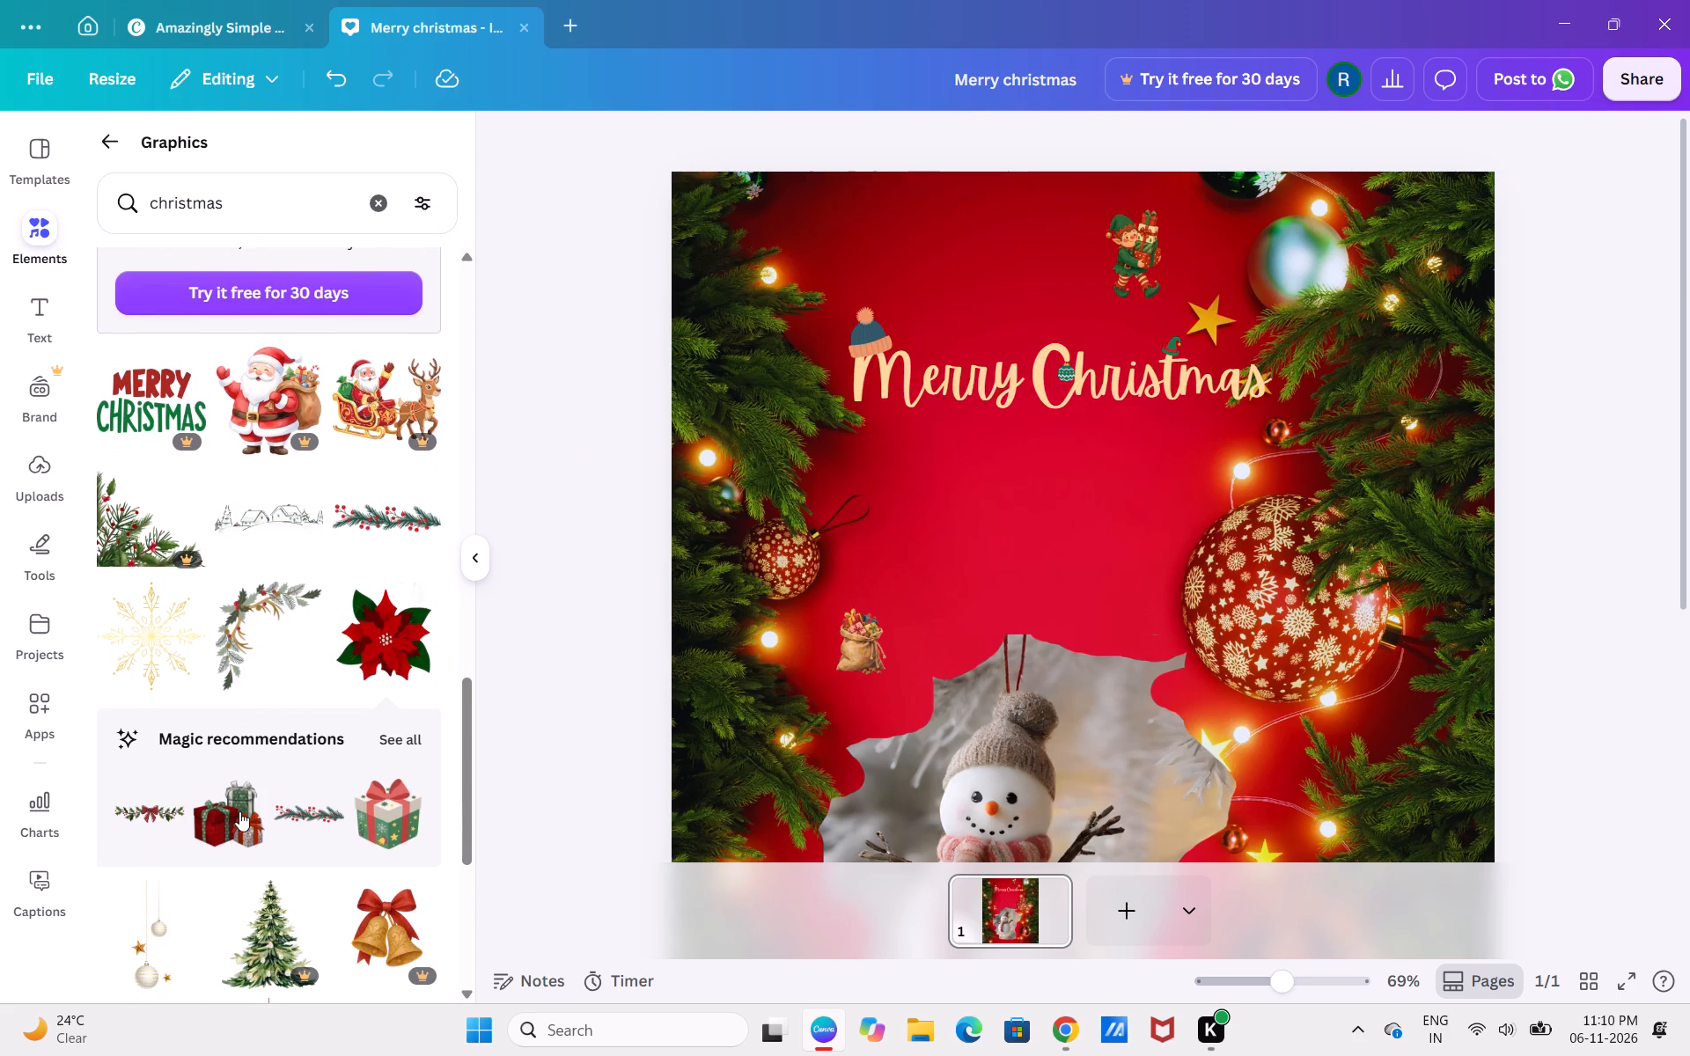
{"action": "scroll", "coordinate": [239, 811], "scroll_direction": "down", "scroll_amount": 3}
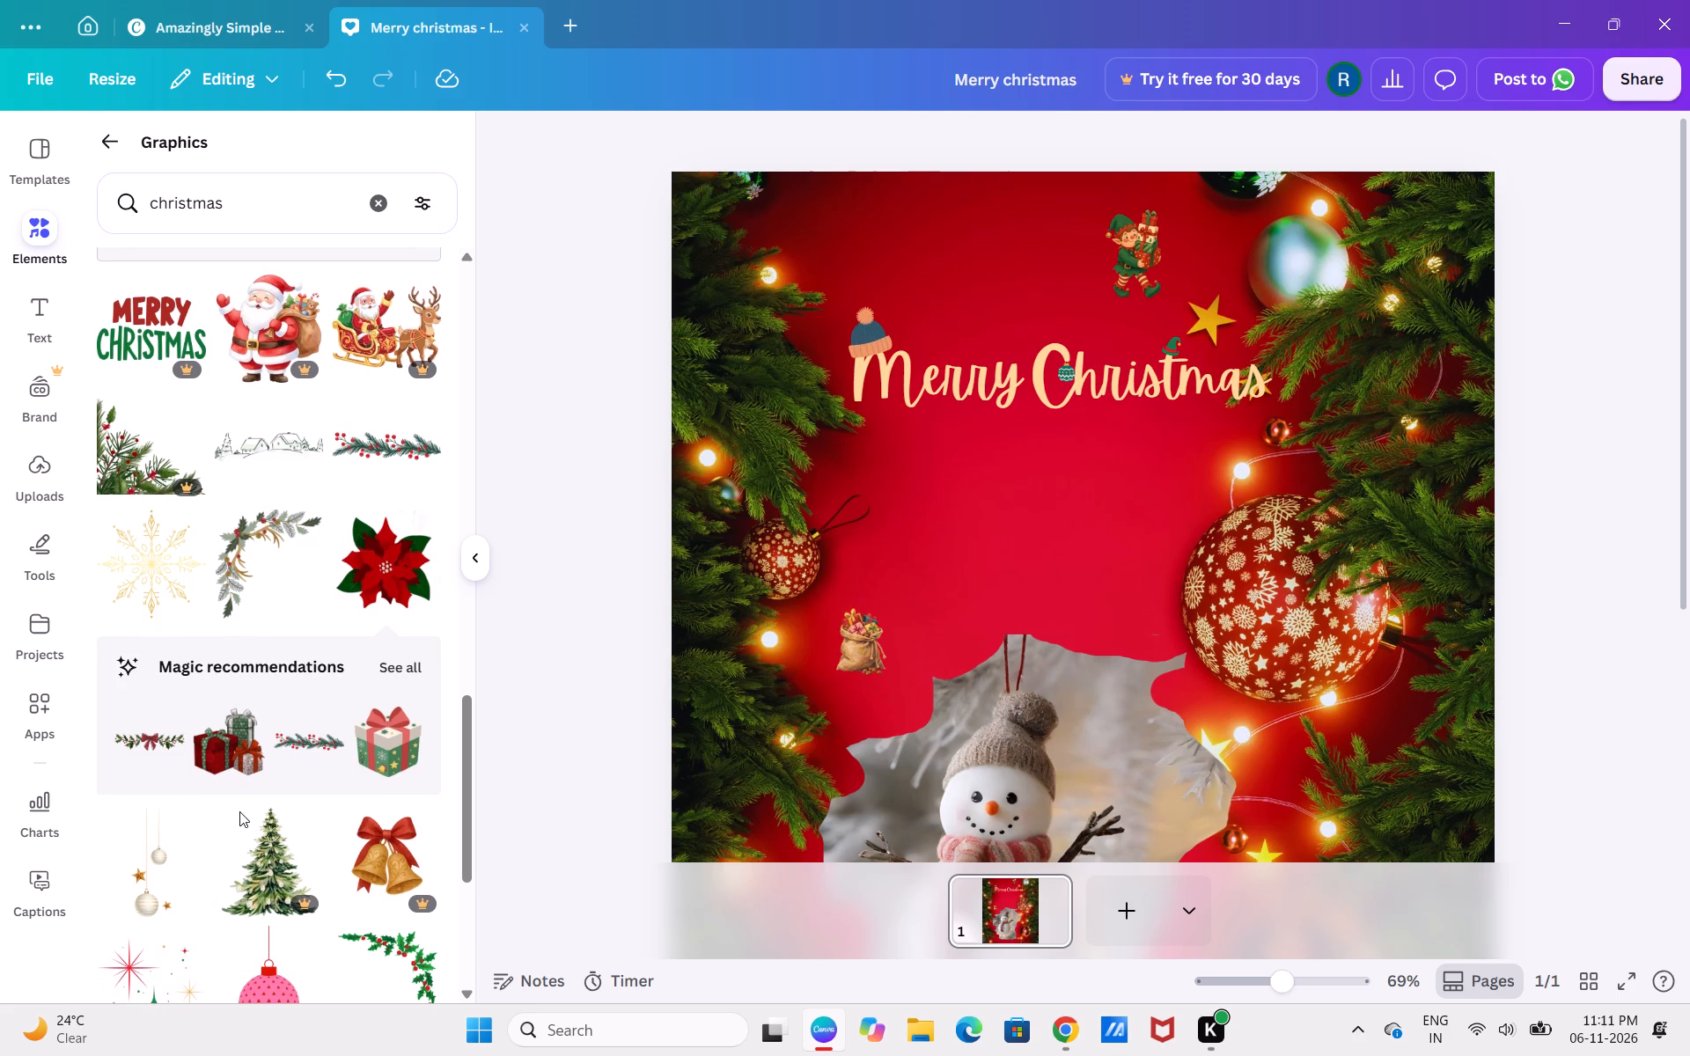
{"action": "left_click_drag", "start_coordinate": [224, 732], "coordinate": [880, 388]}
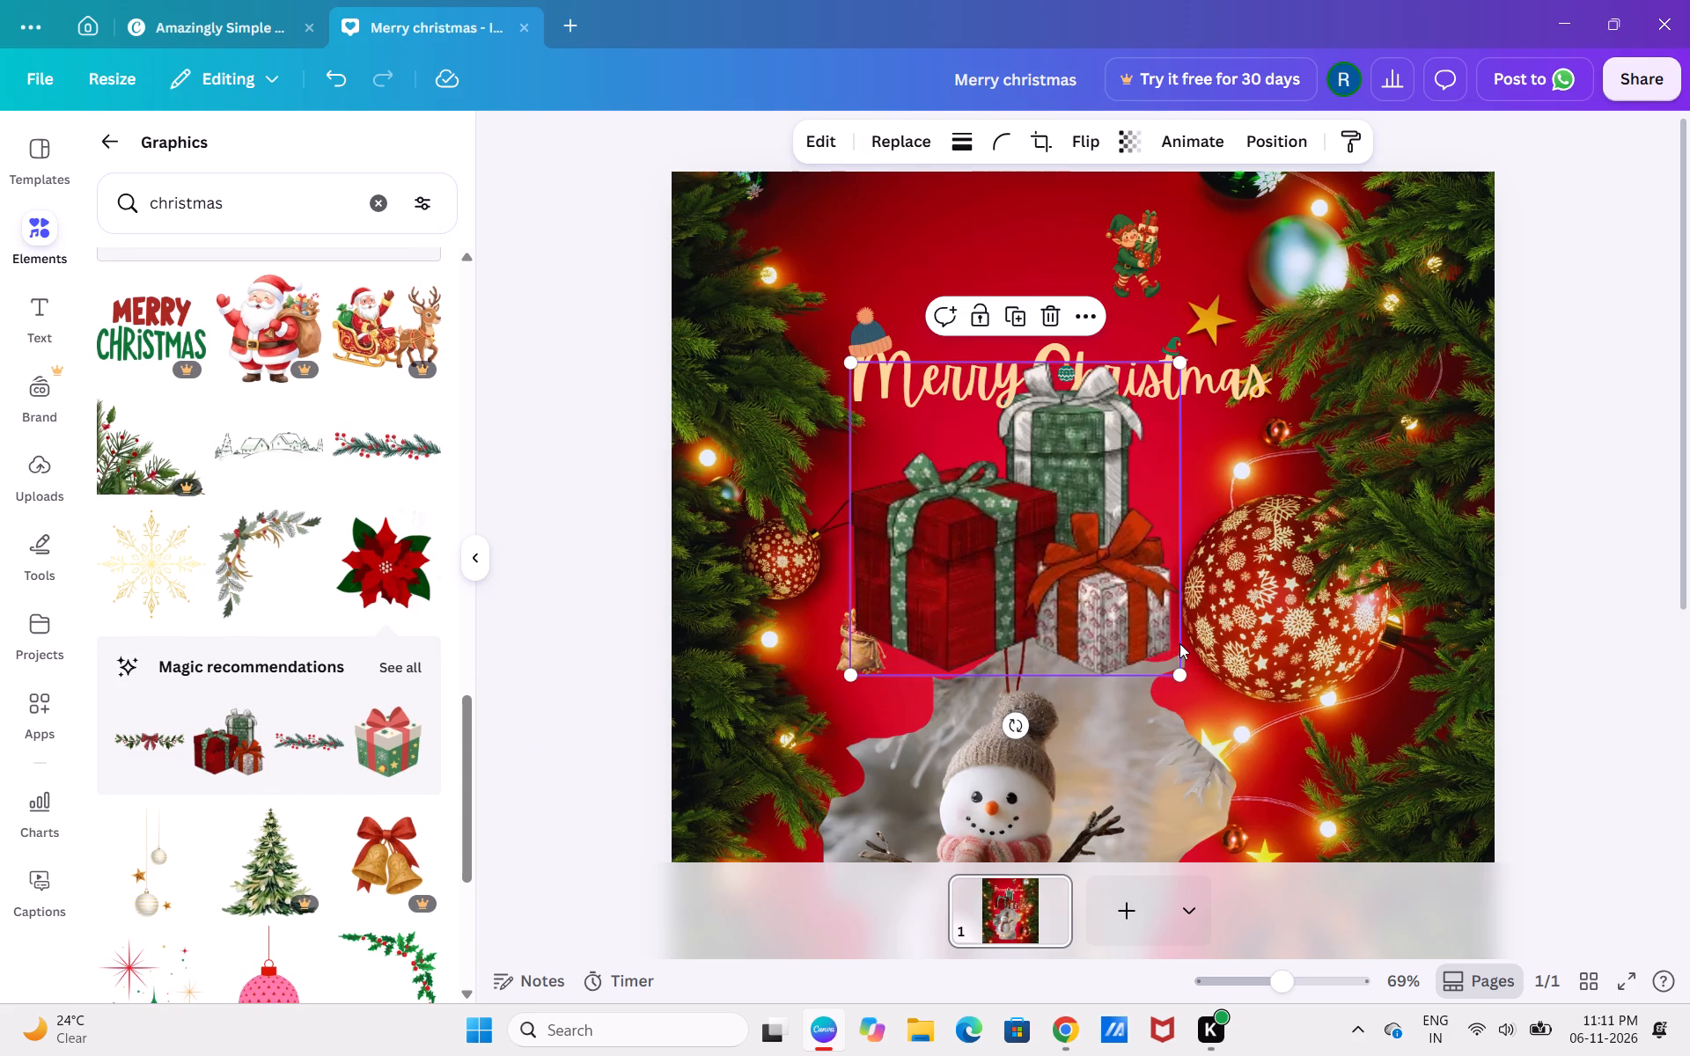
{"action": "left_click", "coordinate": [1173, 672]}
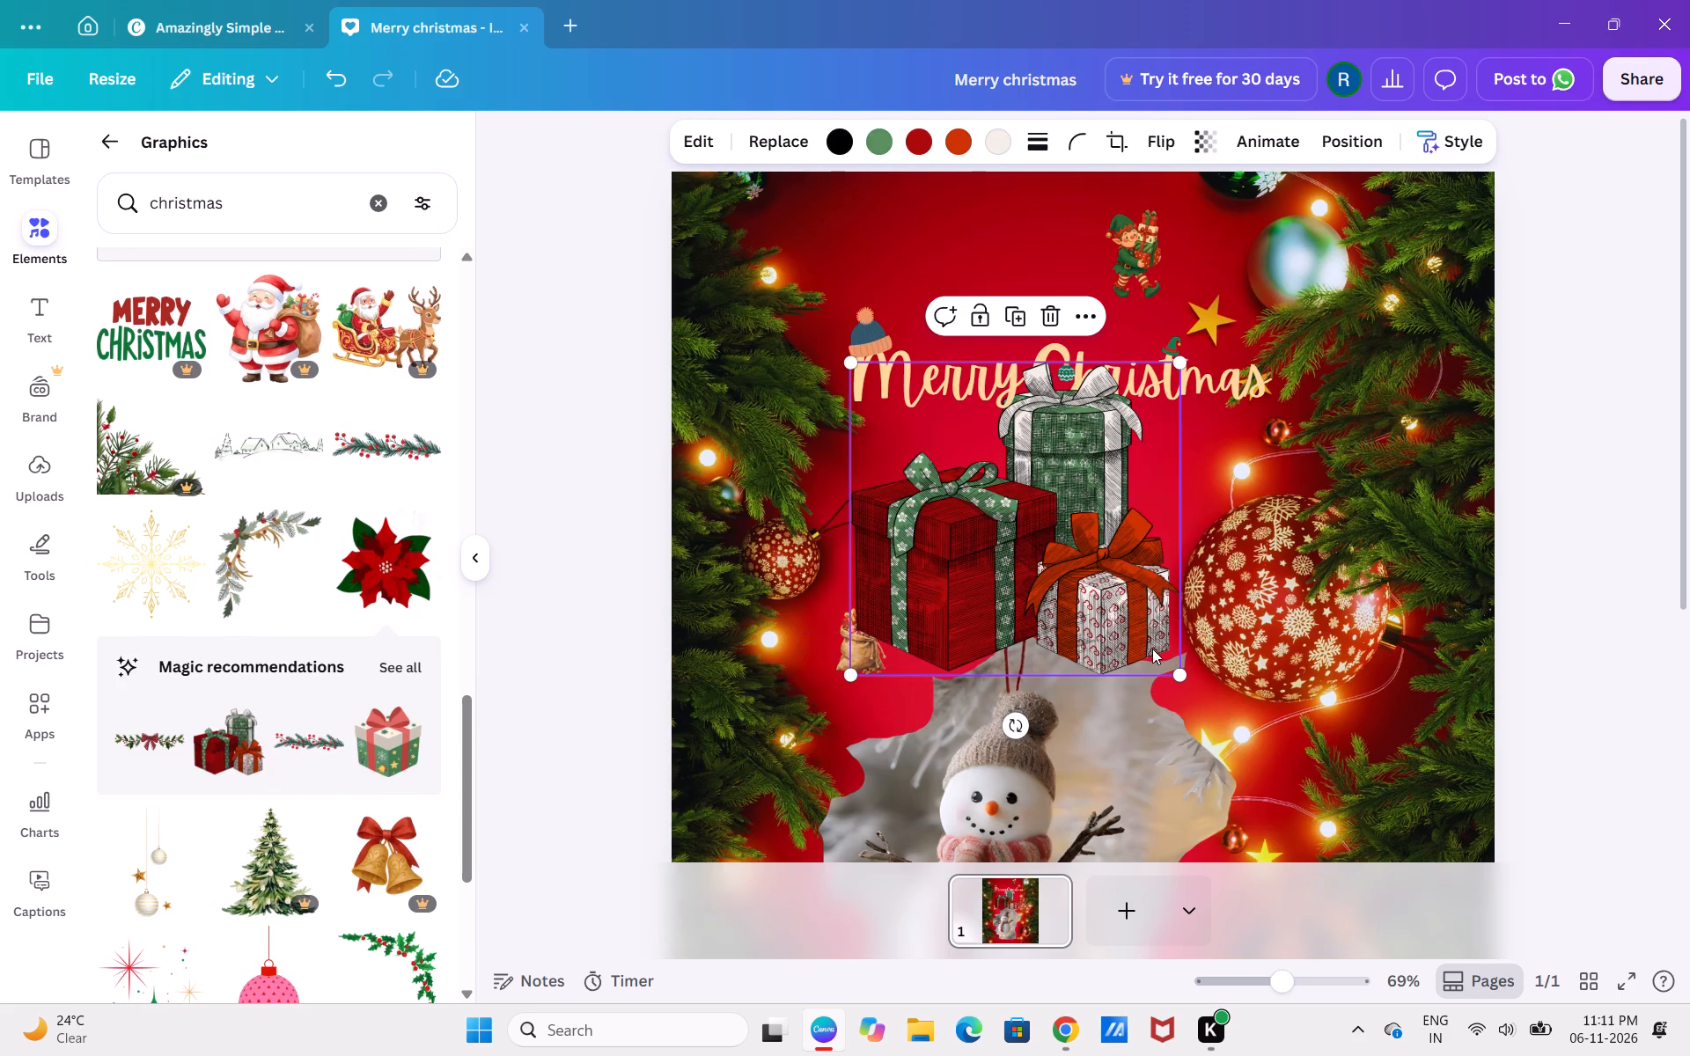
{"action": "left_click_drag", "start_coordinate": [1186, 677], "coordinate": [985, 502]}
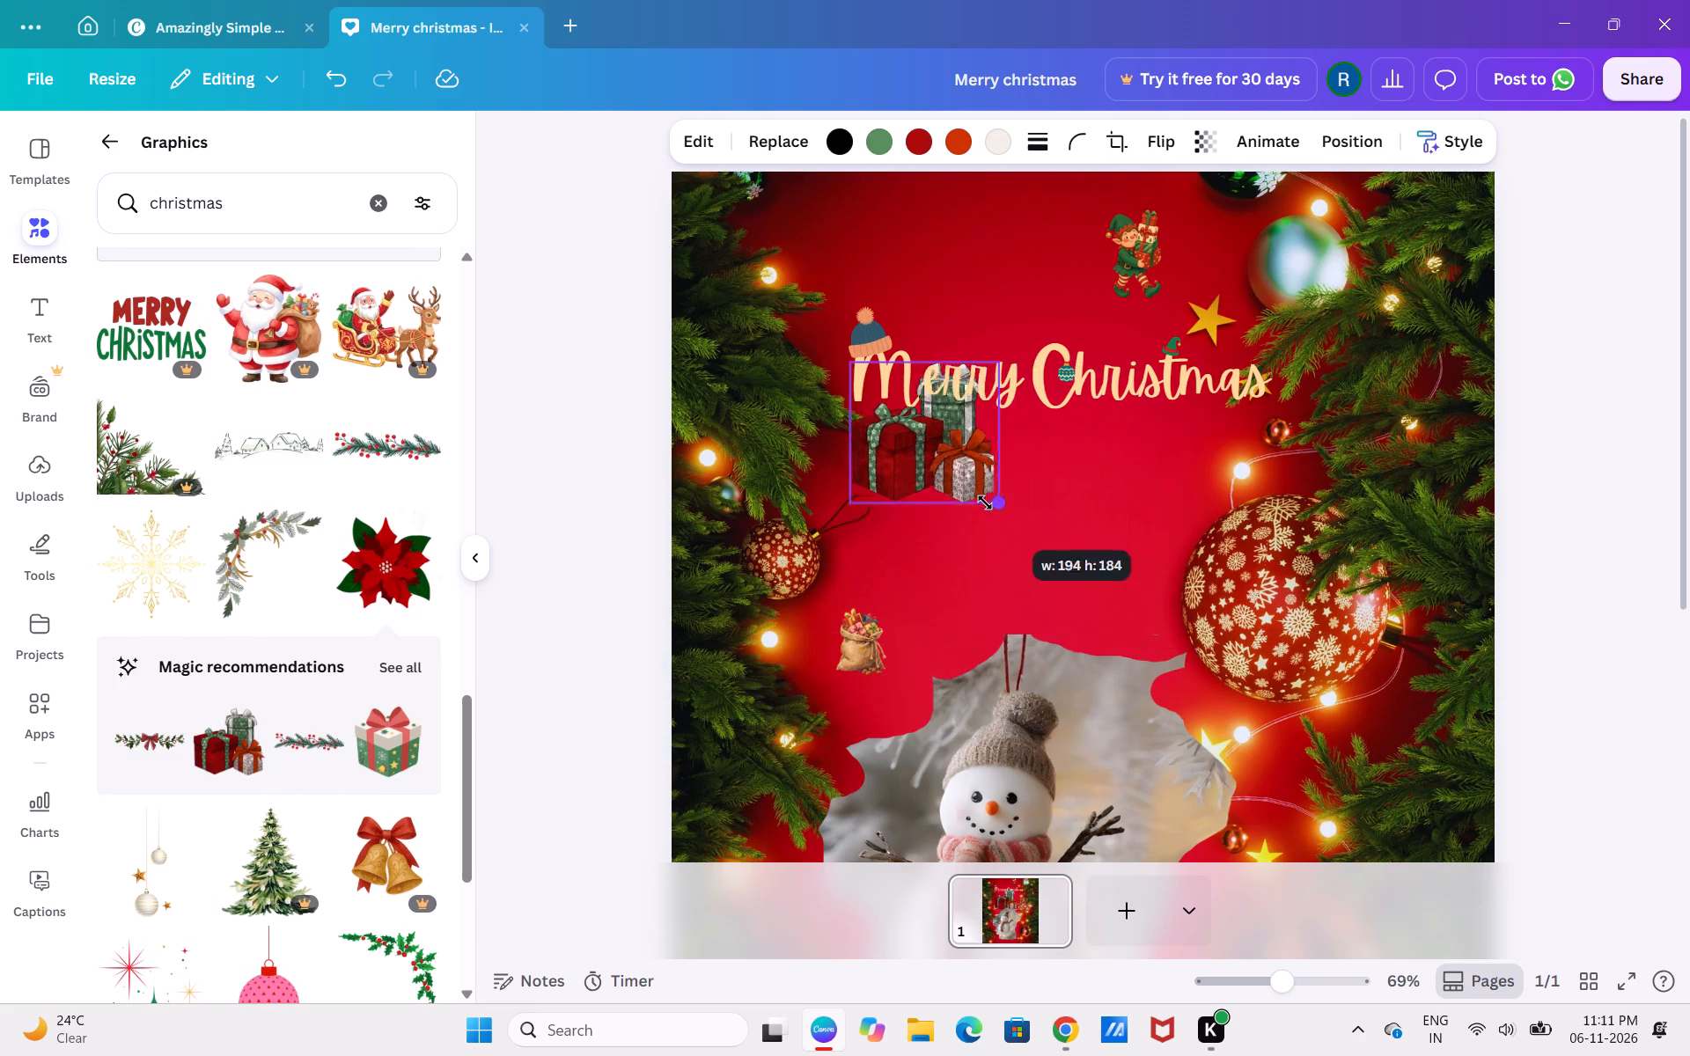
{"action": "left_click_drag", "start_coordinate": [985, 502], "coordinate": [910, 422]}
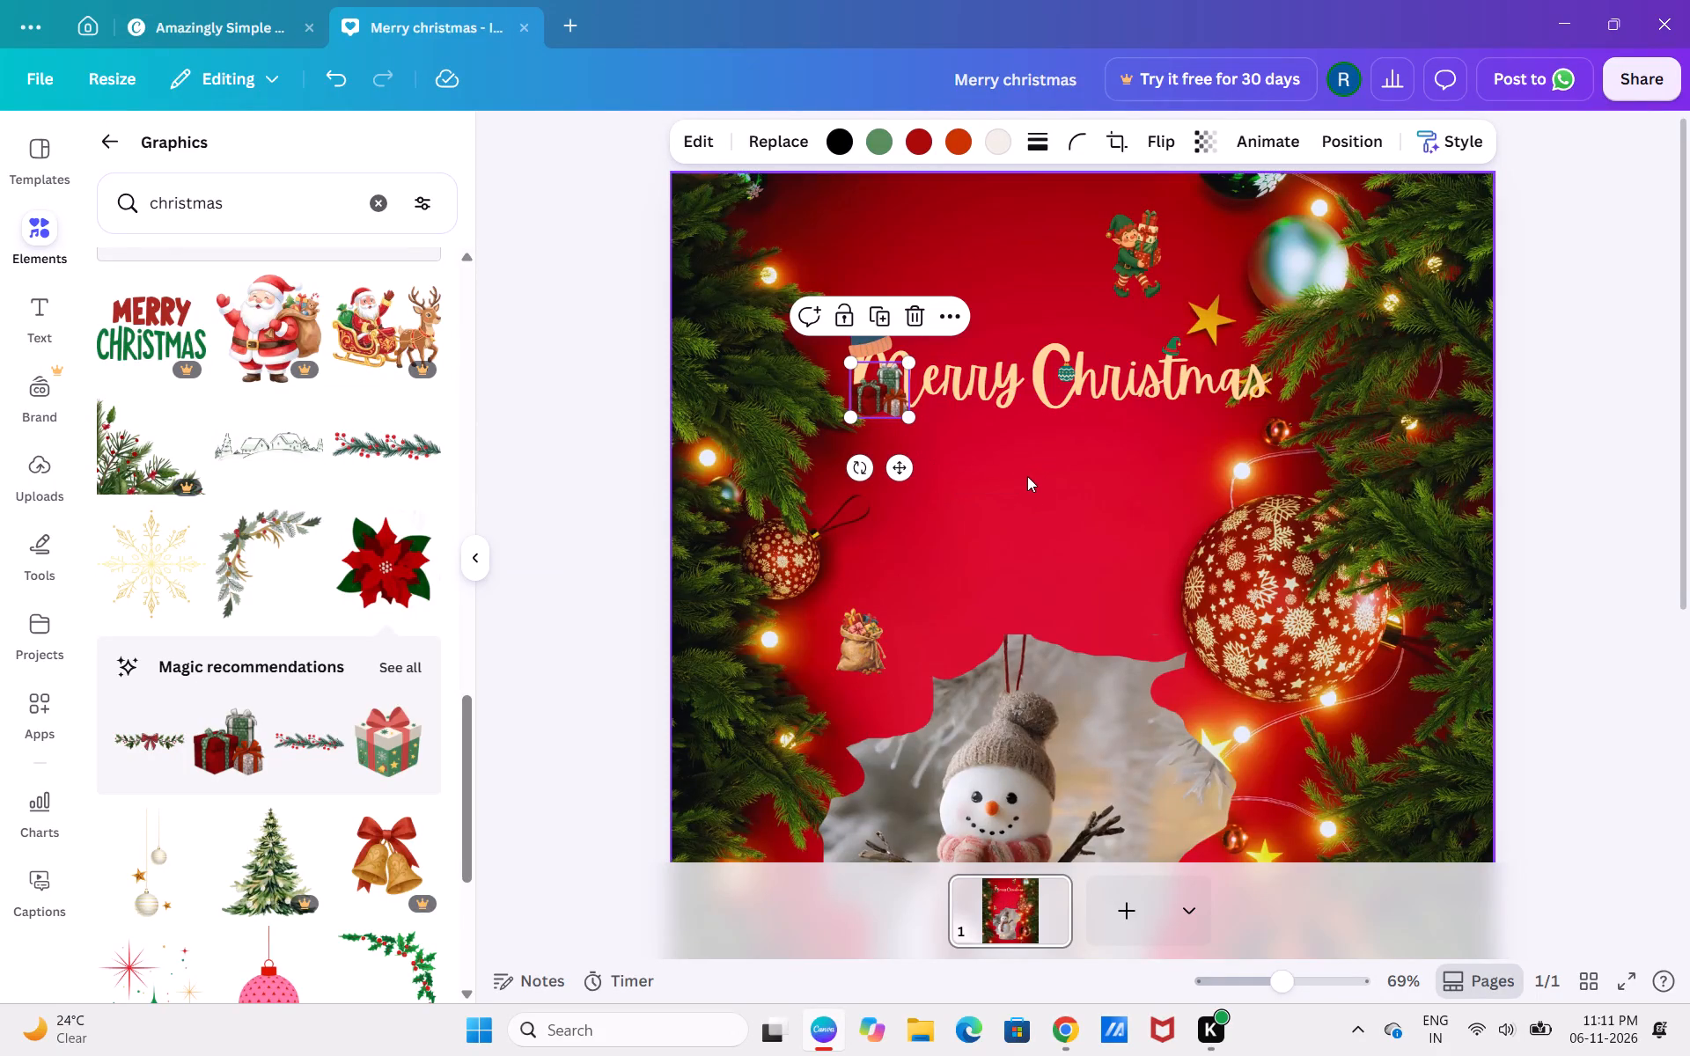
Move the elf carrying gifts to just above the snowman photo's upper-left edge, beside the sack of gifts.
{"action": "scroll", "coordinate": [1028, 476], "scroll_direction": "up", "scroll_amount": 1}
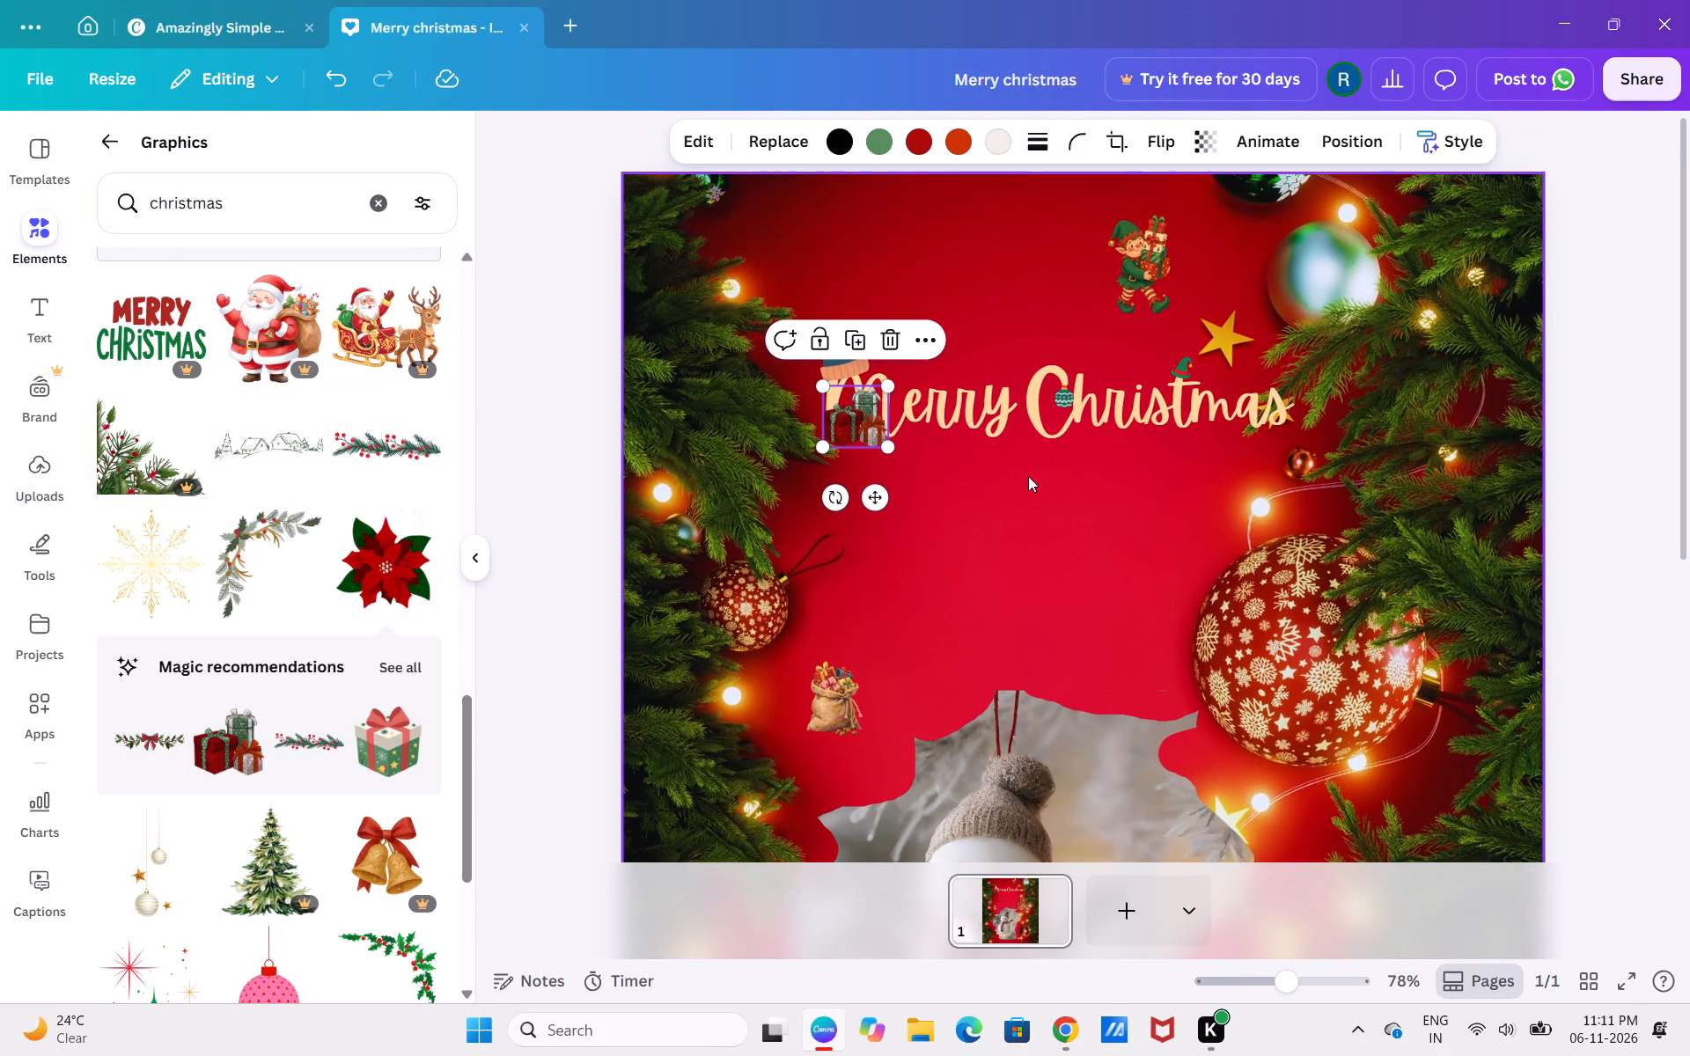
{"action": "scroll", "coordinate": [1028, 476], "scroll_direction": "up", "scroll_amount": 1}
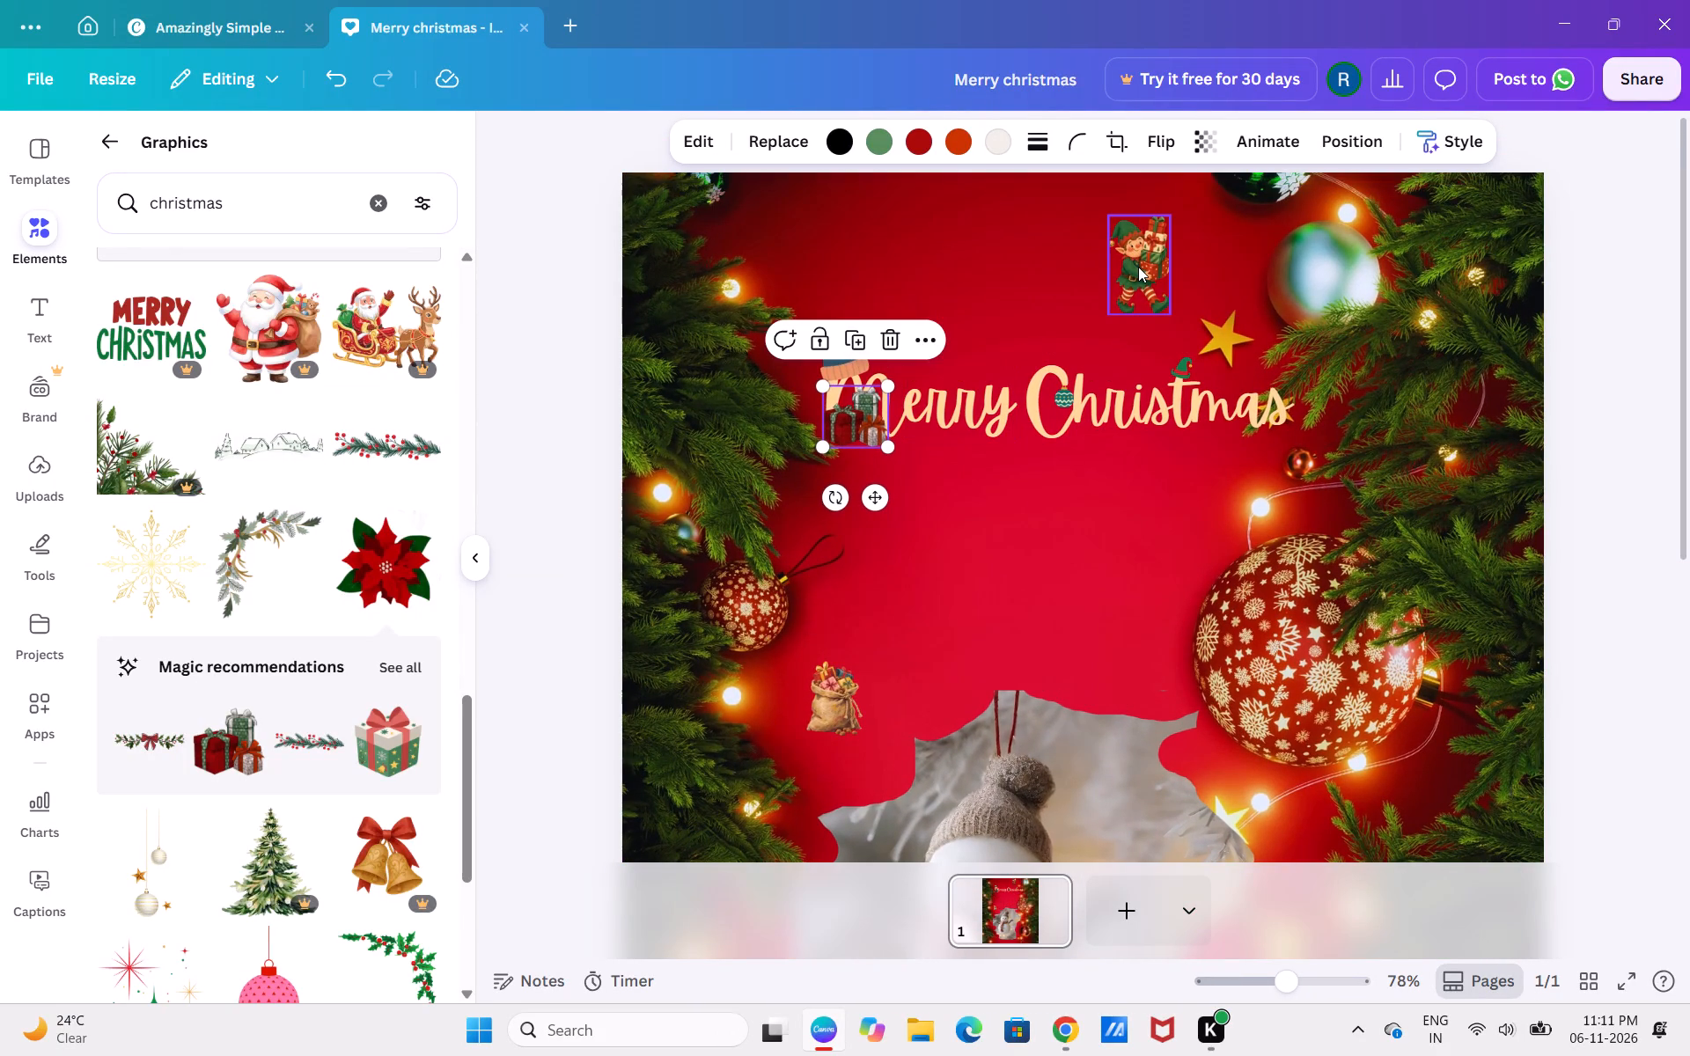
{"action": "left_click_drag", "start_coordinate": [1138, 267], "coordinate": [975, 581]}
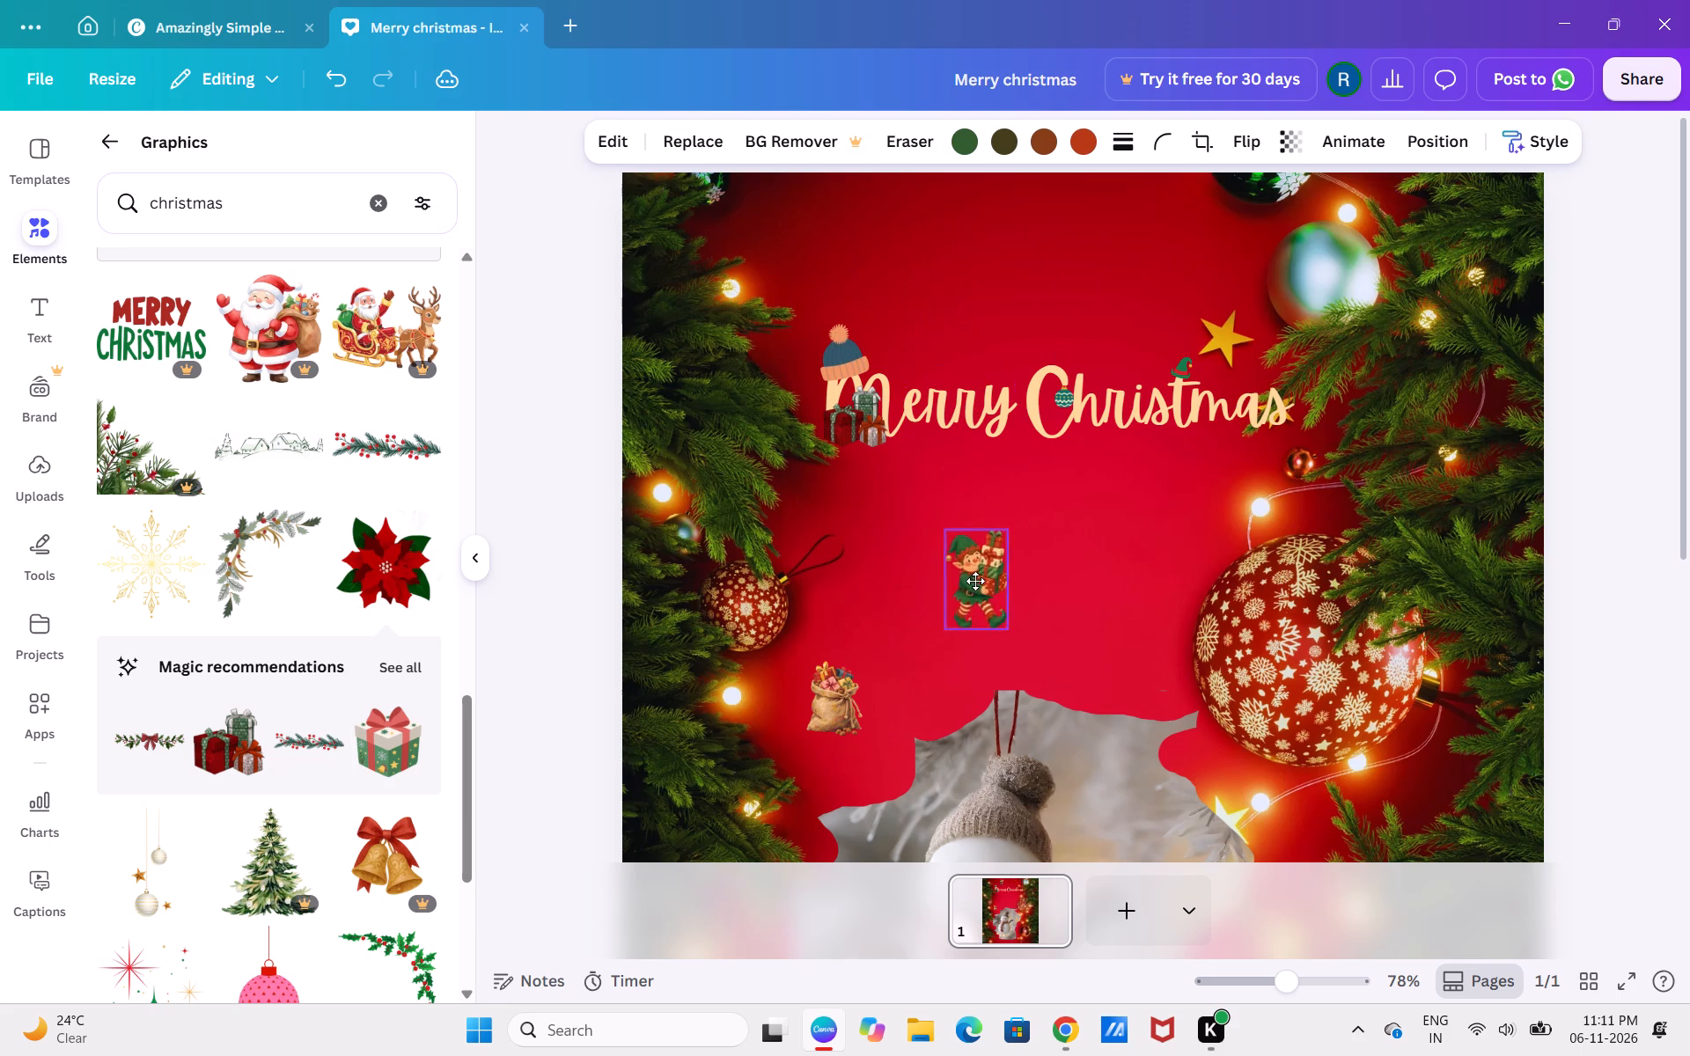
{"action": "left_click_drag", "start_coordinate": [975, 581], "coordinate": [921, 648]}
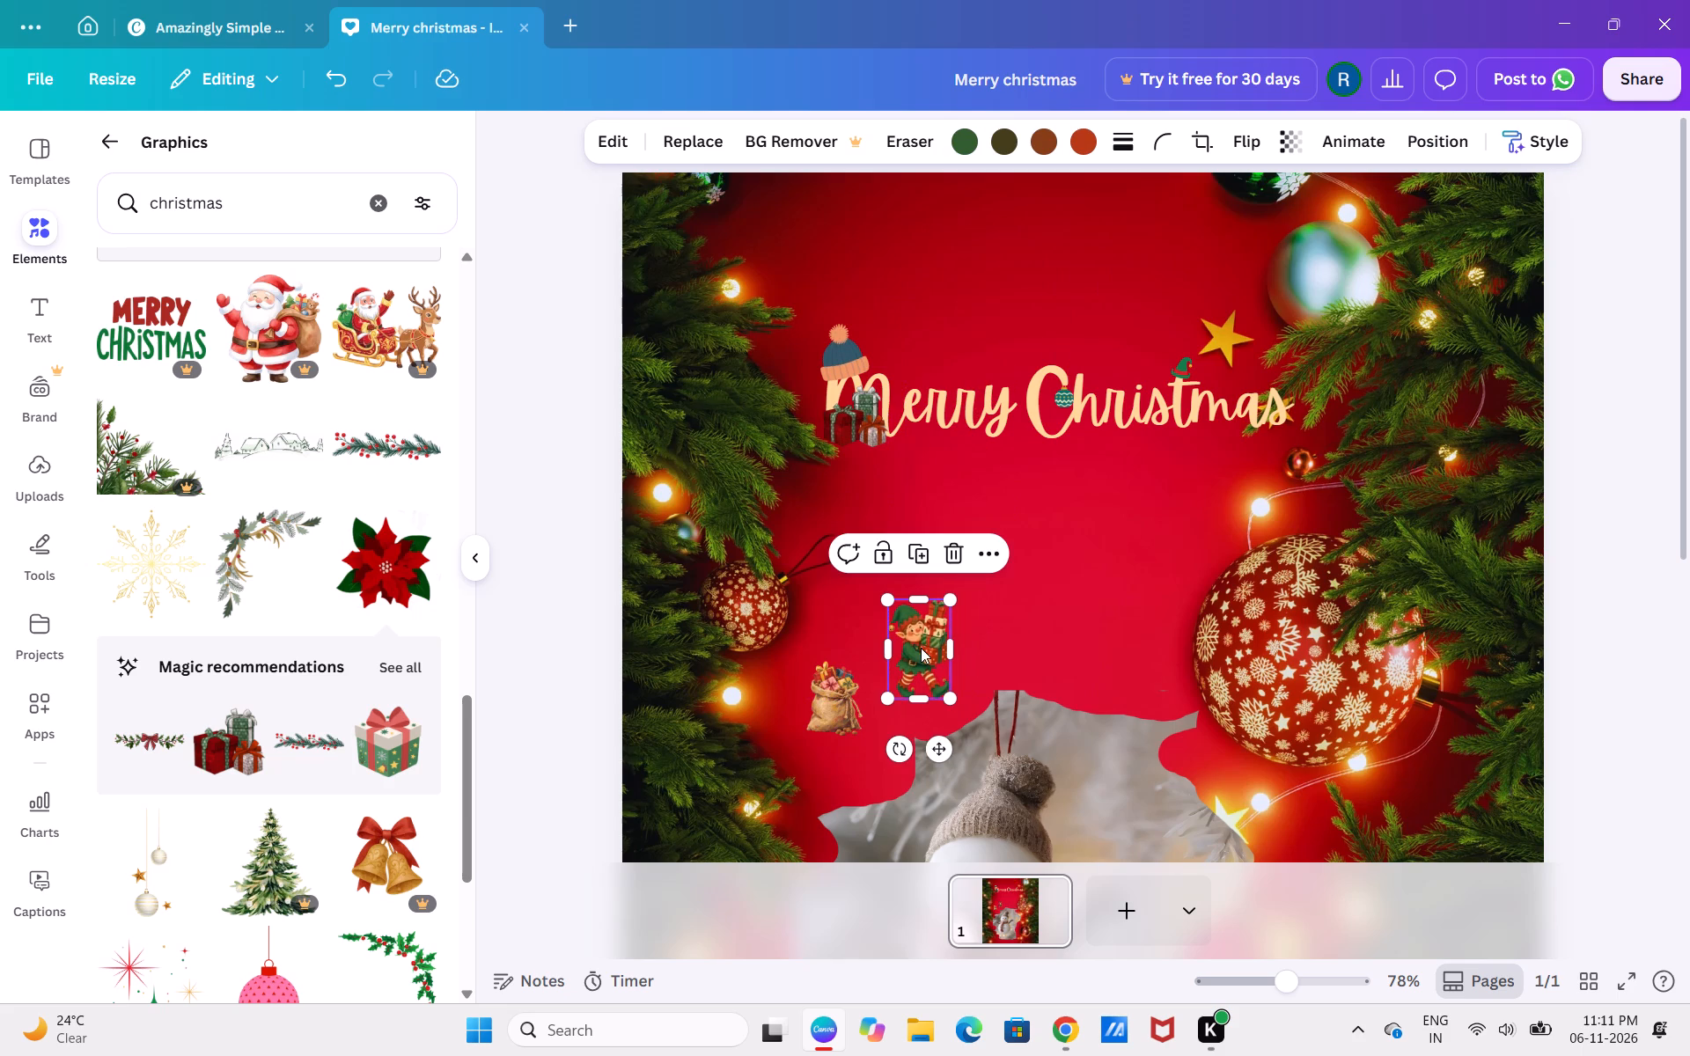
Move the wrapped gift boxes down from the heading to beside the elf, and move the sack of gifts up to the card's centre.
{"action": "left_click_drag", "start_coordinate": [841, 415], "coordinate": [810, 740]}
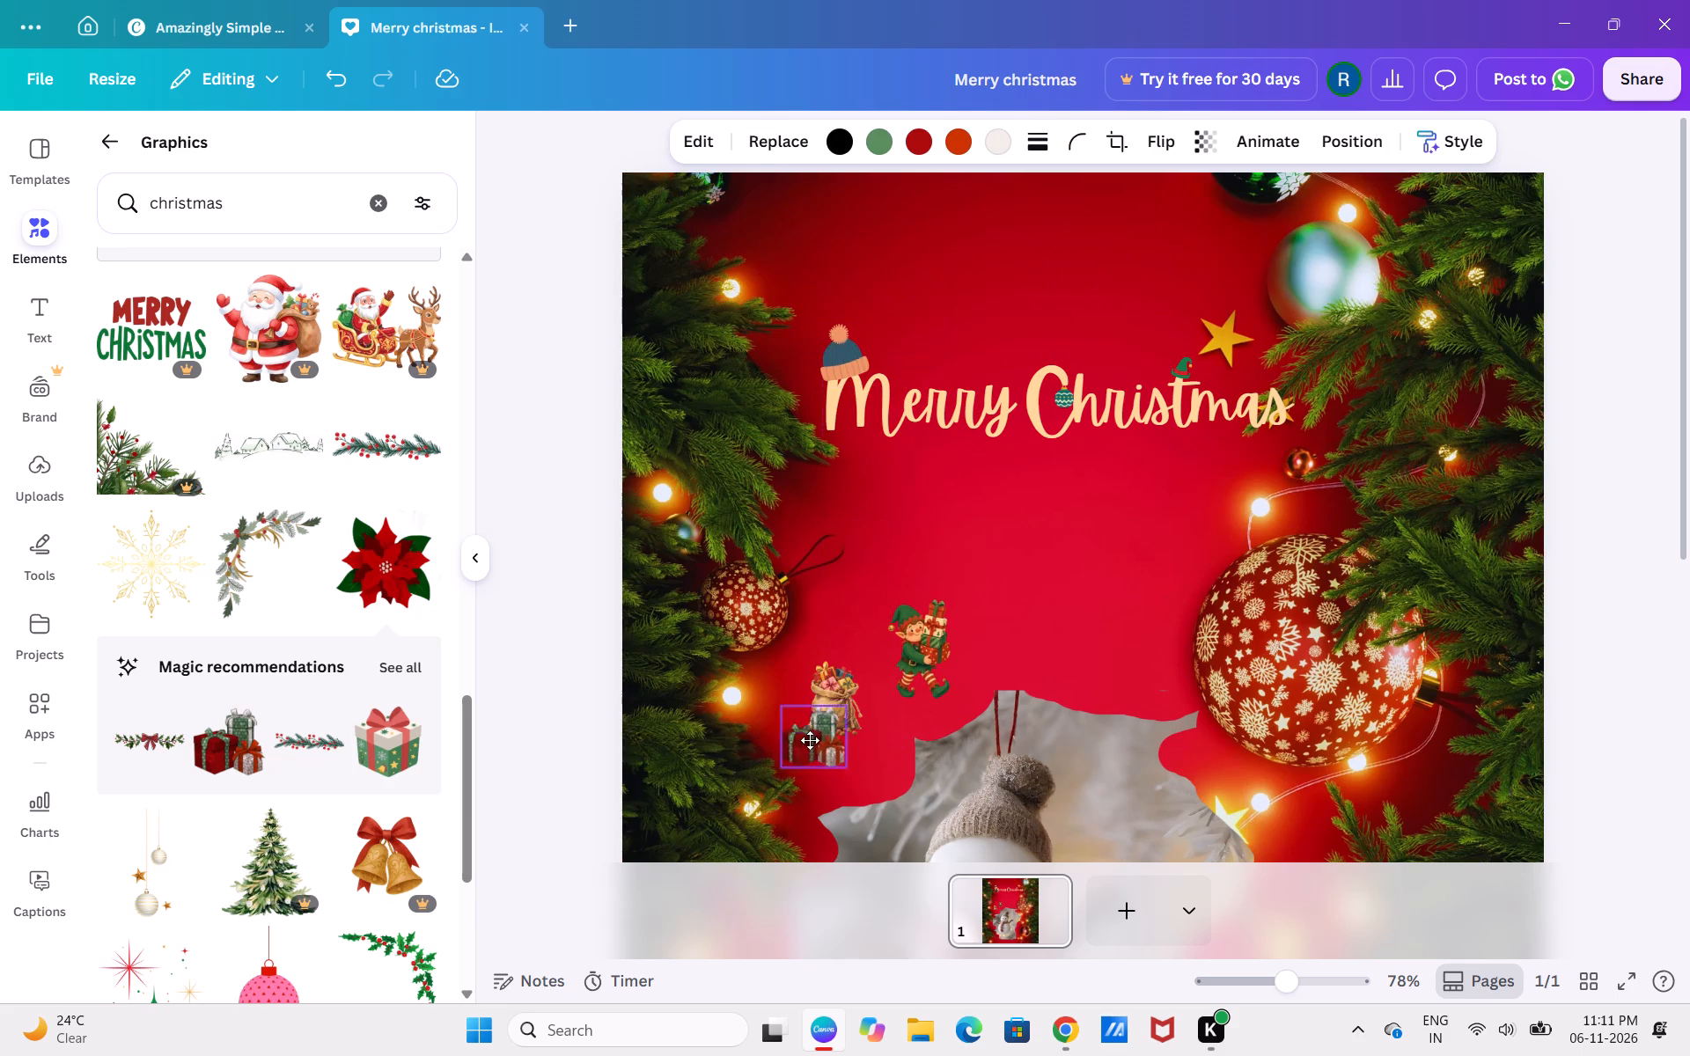
{"action": "left_click_drag", "start_coordinate": [810, 740], "coordinate": [819, 640]}
{"action": "left_click_drag", "start_coordinate": [839, 700], "coordinate": [1088, 584]}
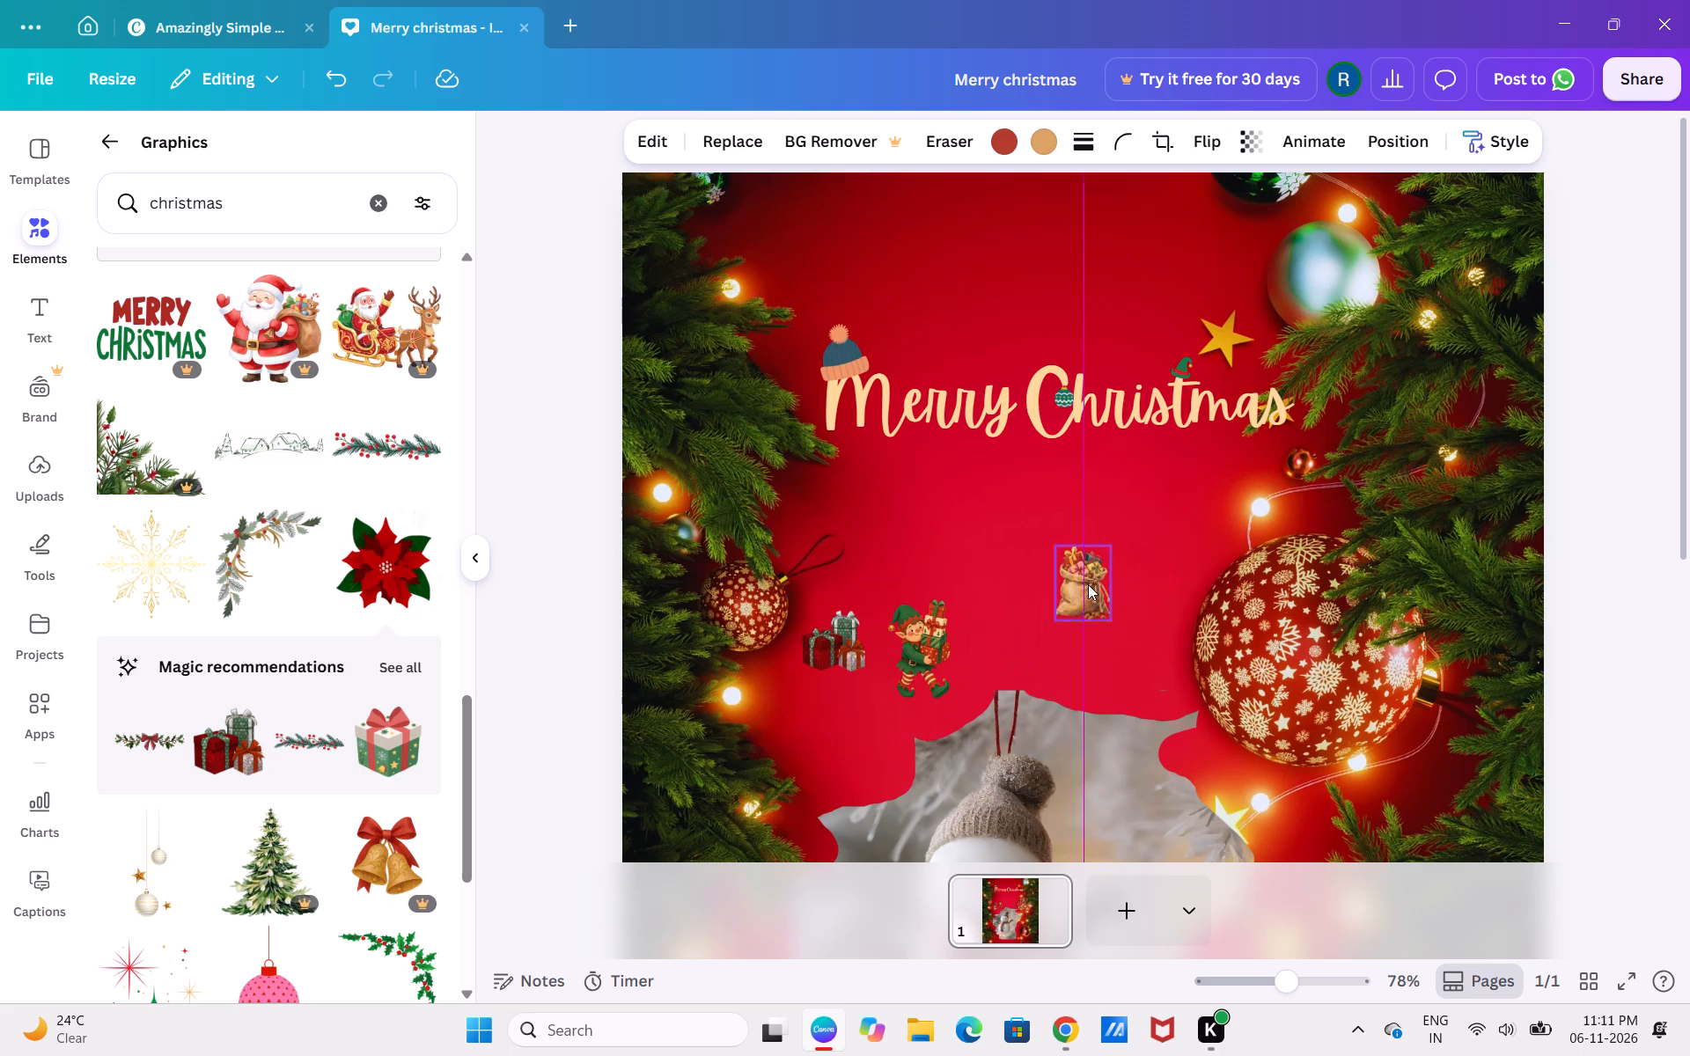
{"action": "left_click_drag", "start_coordinate": [841, 636], "coordinate": [800, 686]}
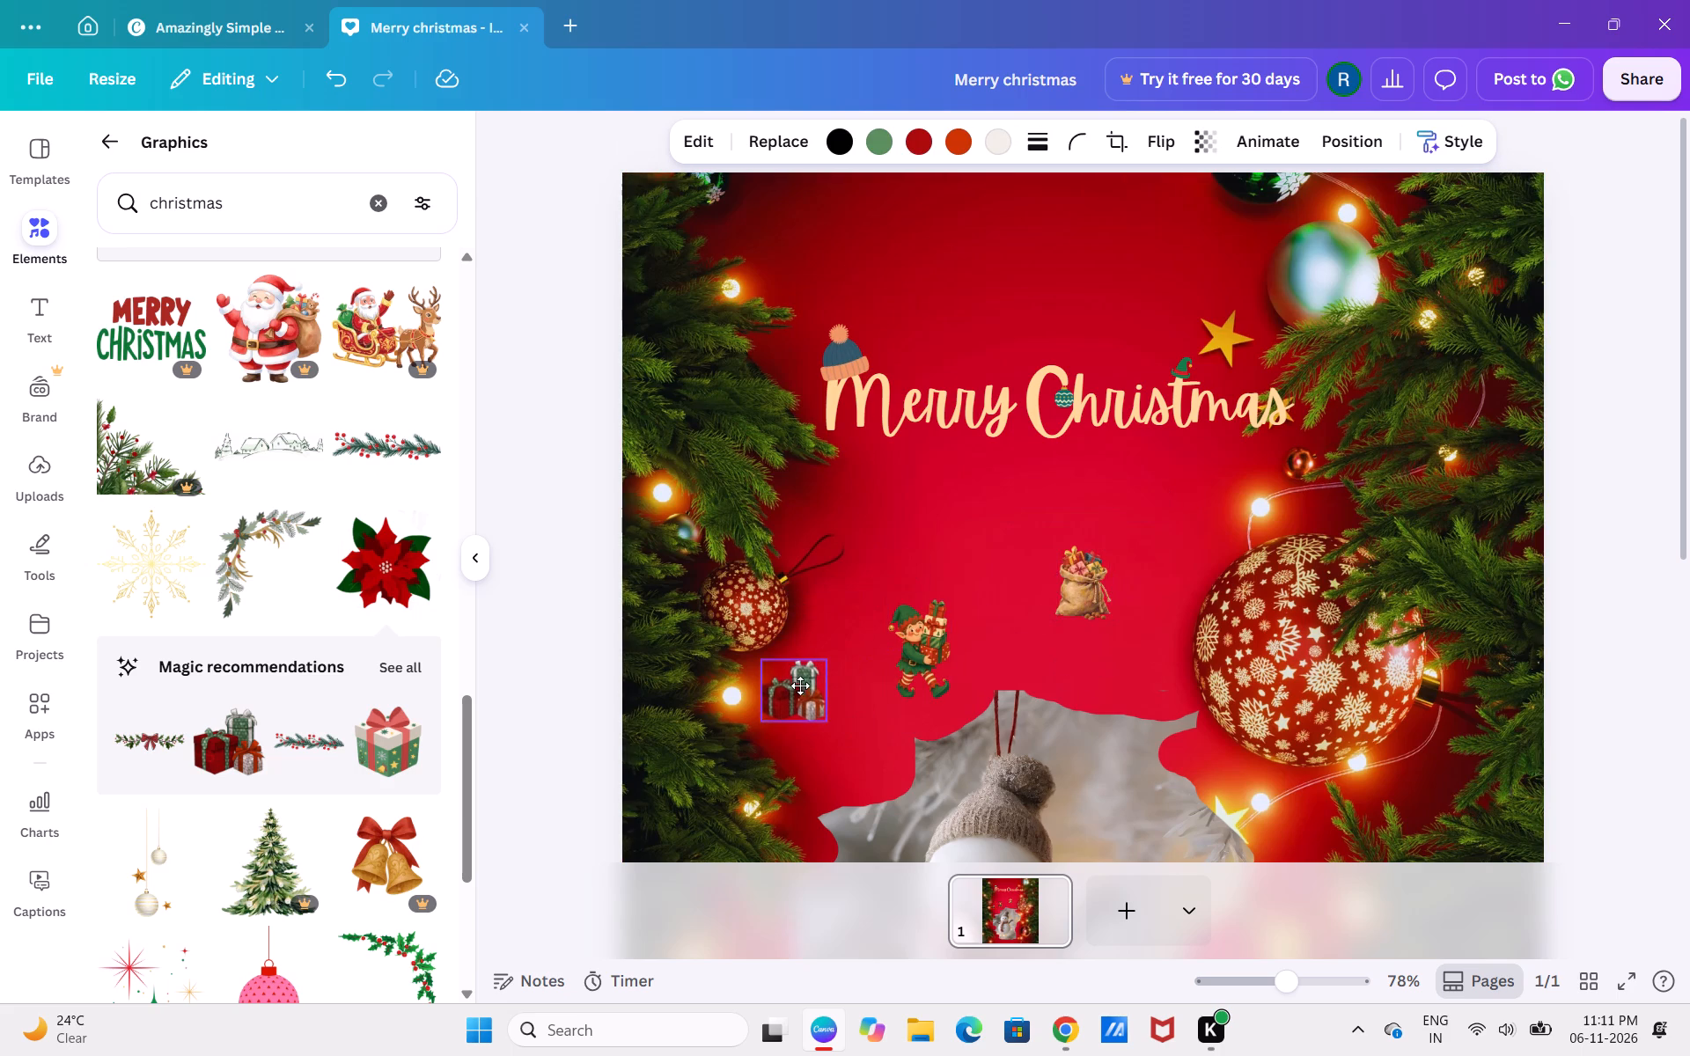
{"action": "left_click_drag", "start_coordinate": [800, 686], "coordinate": [822, 683]}
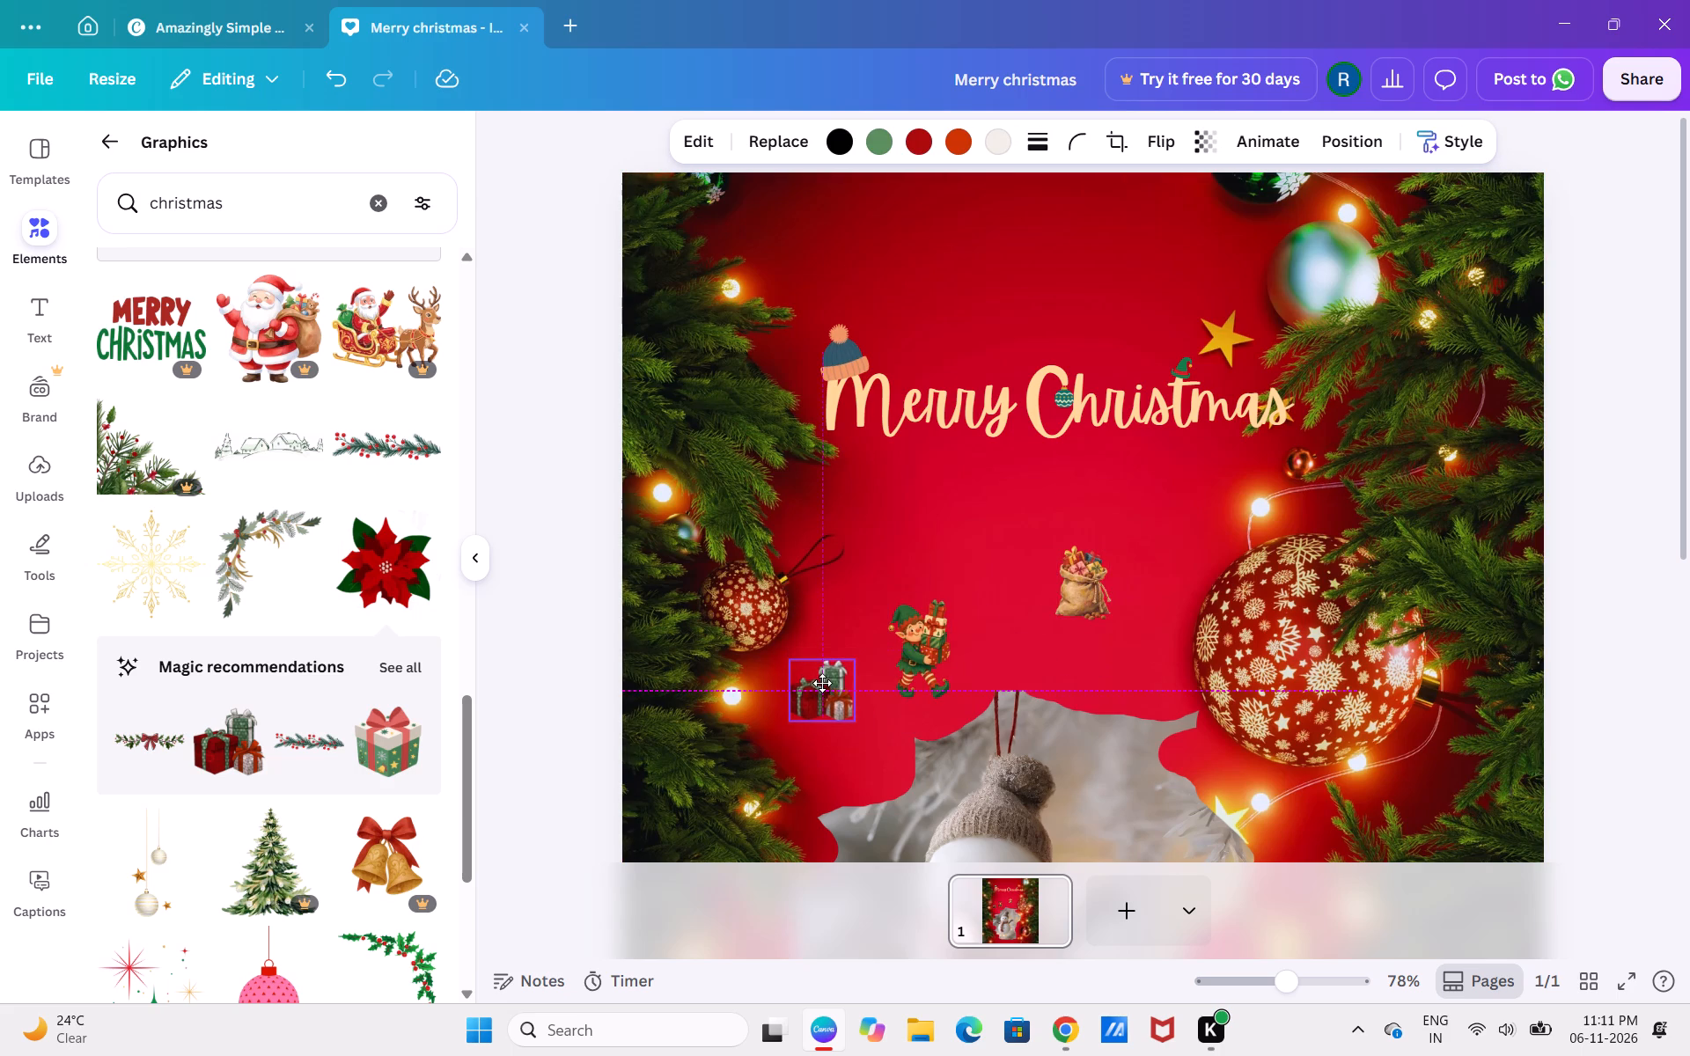
{"action": "left_click_drag", "start_coordinate": [822, 683], "coordinate": [822, 685]}
Add the decorated Christmas tree with a yellow star, shrink it to about 103 by 148 px and place it over the gift boxes.
{"action": "scroll", "coordinate": [386, 705], "scroll_direction": "down", "scroll_amount": 2}
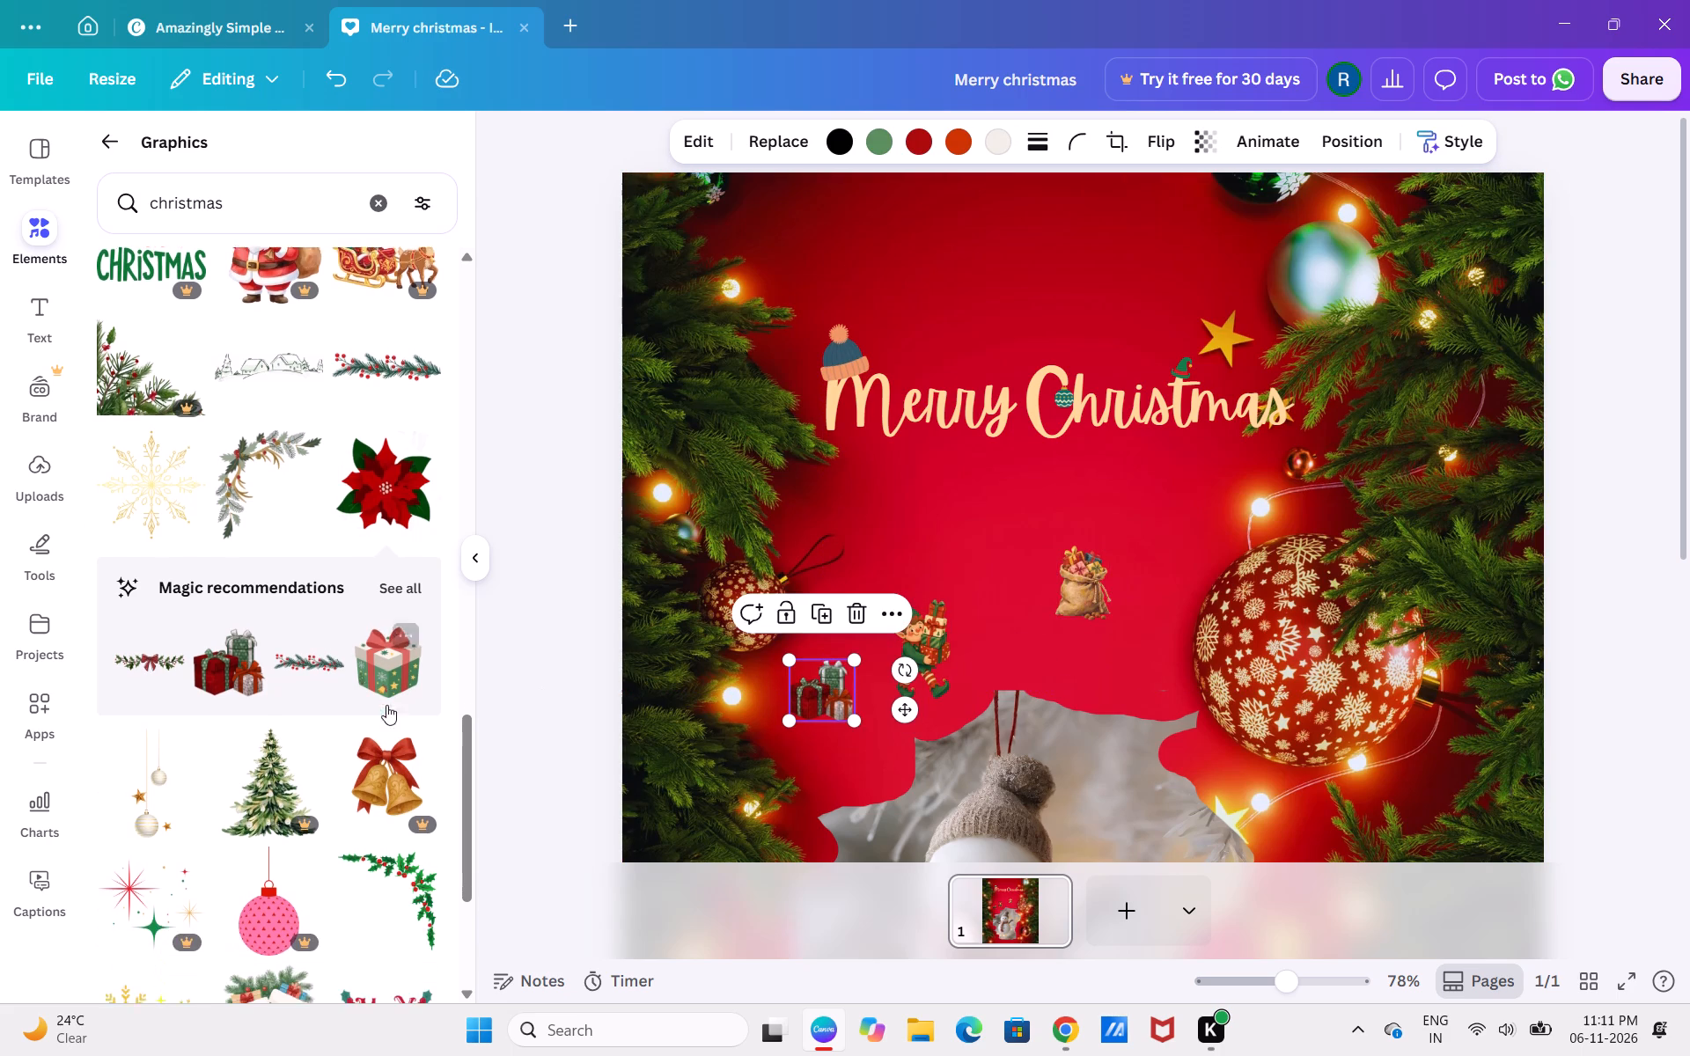
{"action": "scroll", "coordinate": [386, 705], "scroll_direction": "down", "scroll_amount": 5}
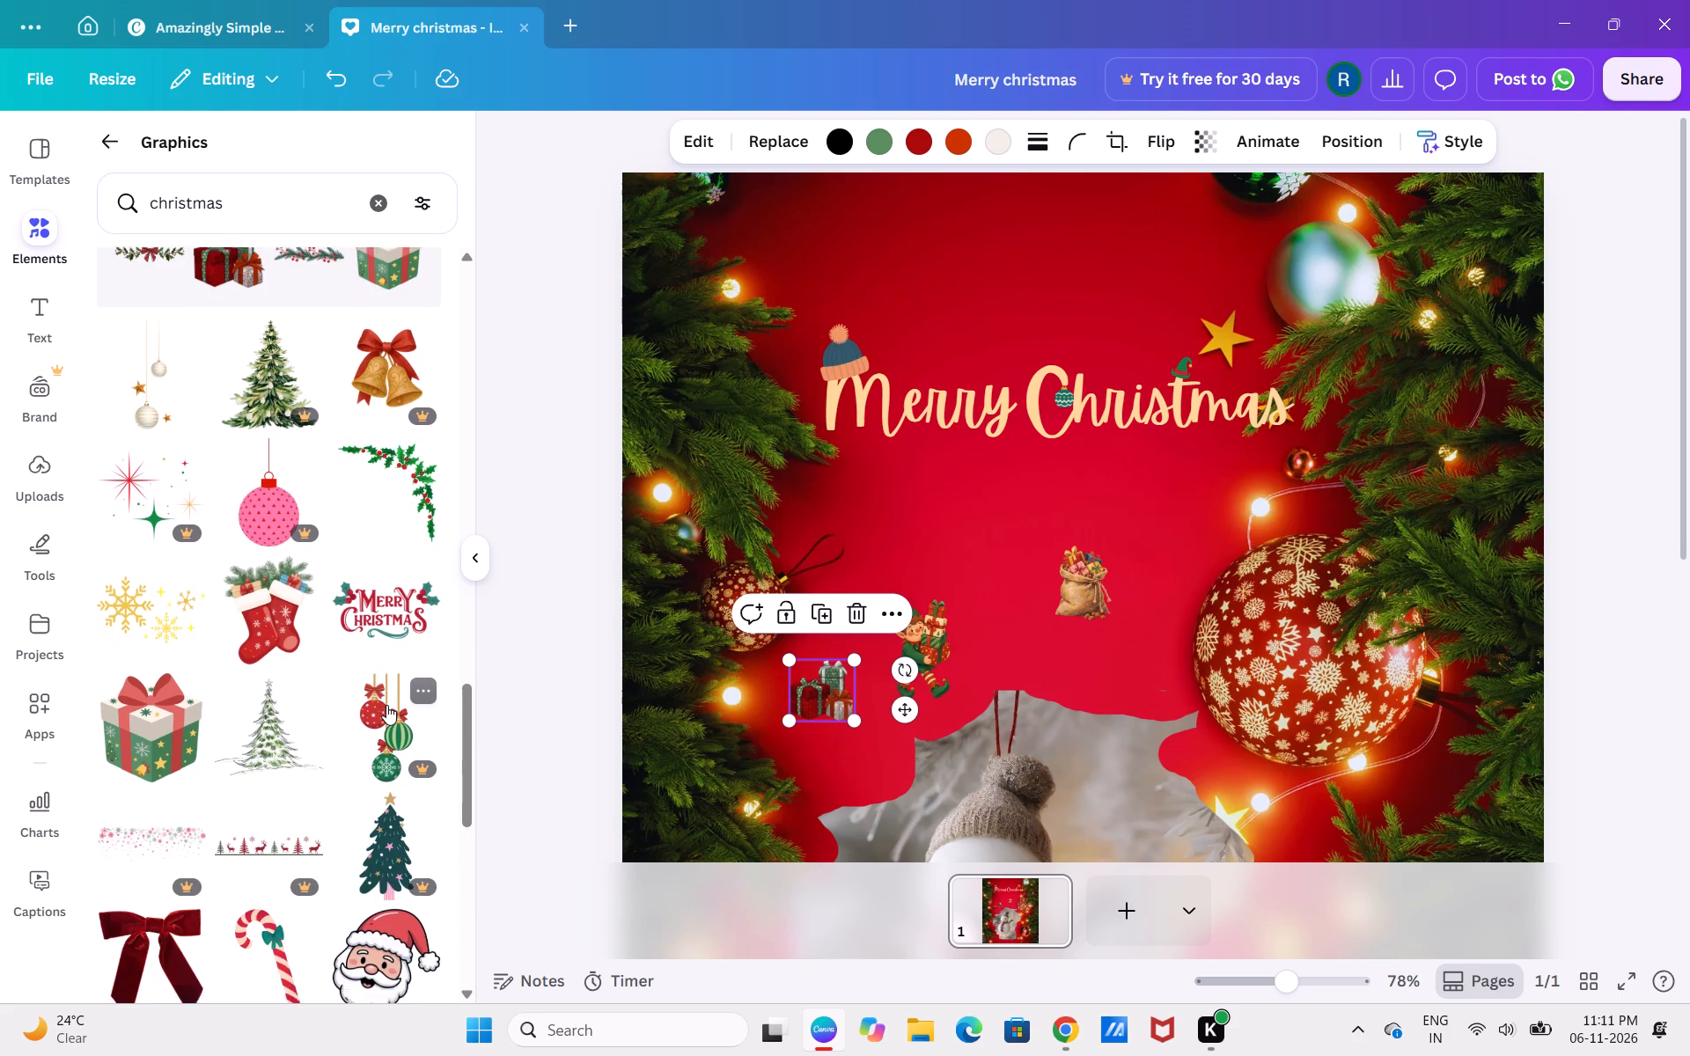
{"action": "scroll", "coordinate": [386, 705], "scroll_direction": "down", "scroll_amount": 5}
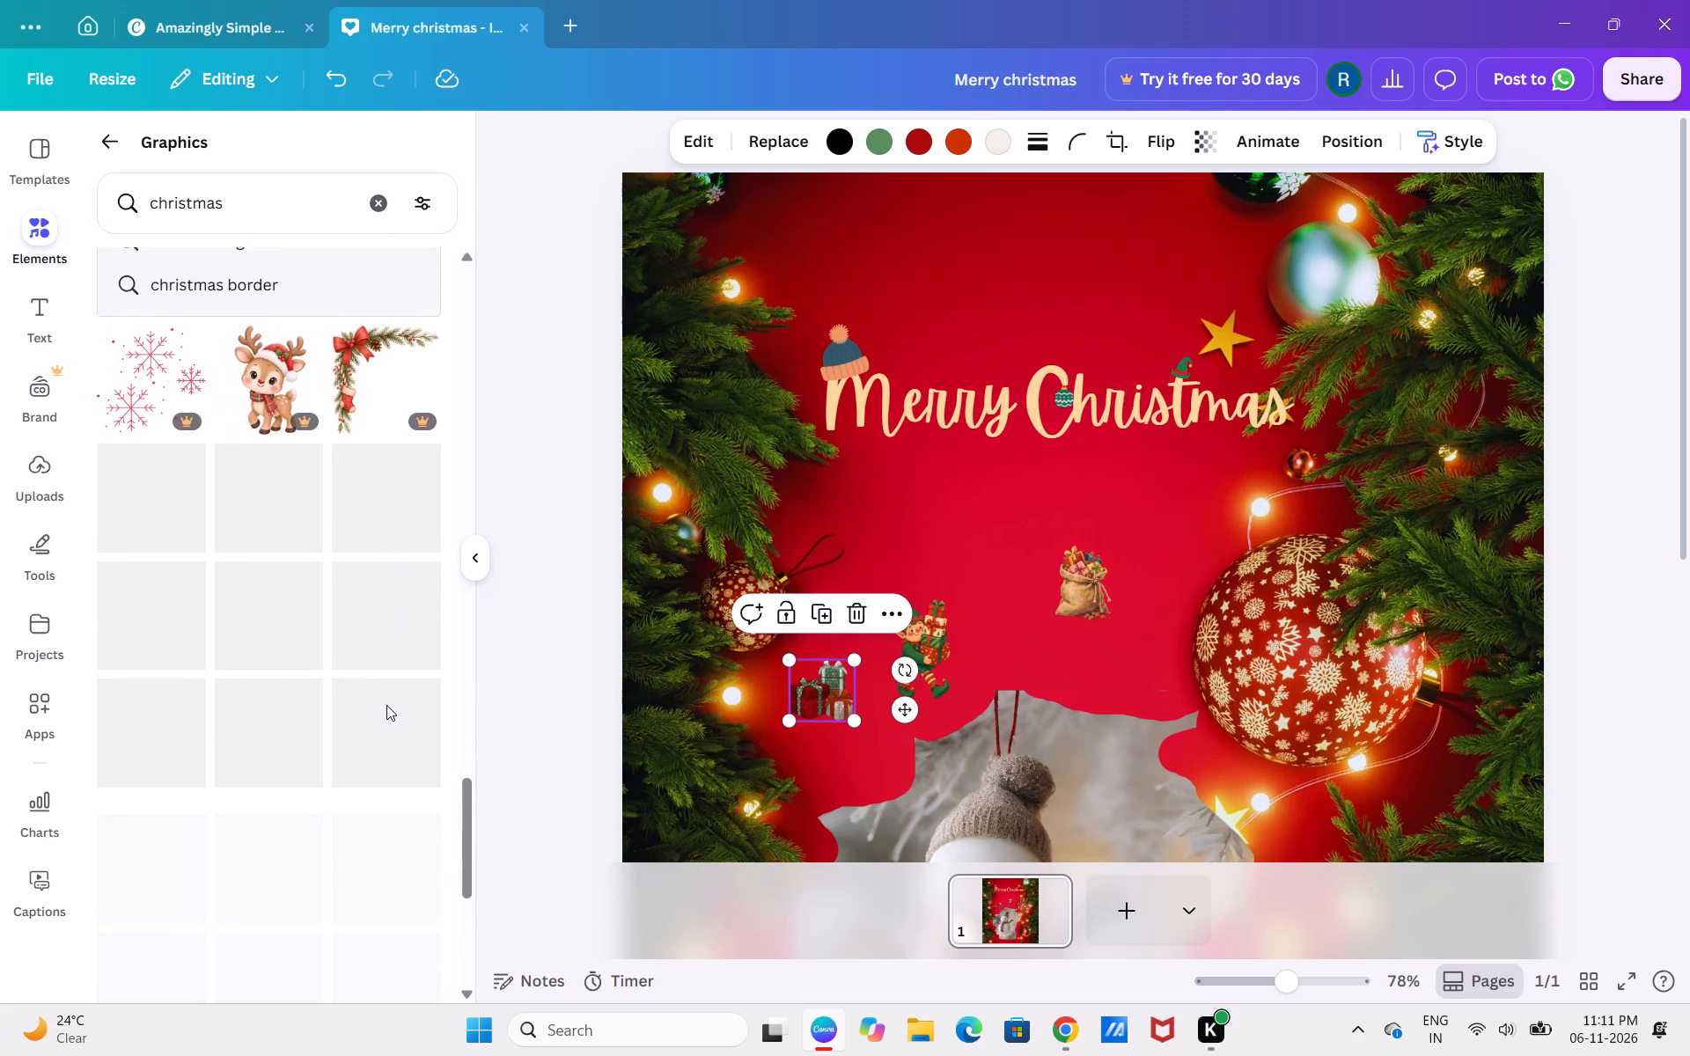
{"action": "scroll", "coordinate": [386, 705], "scroll_direction": "right", "scroll_amount": 2}
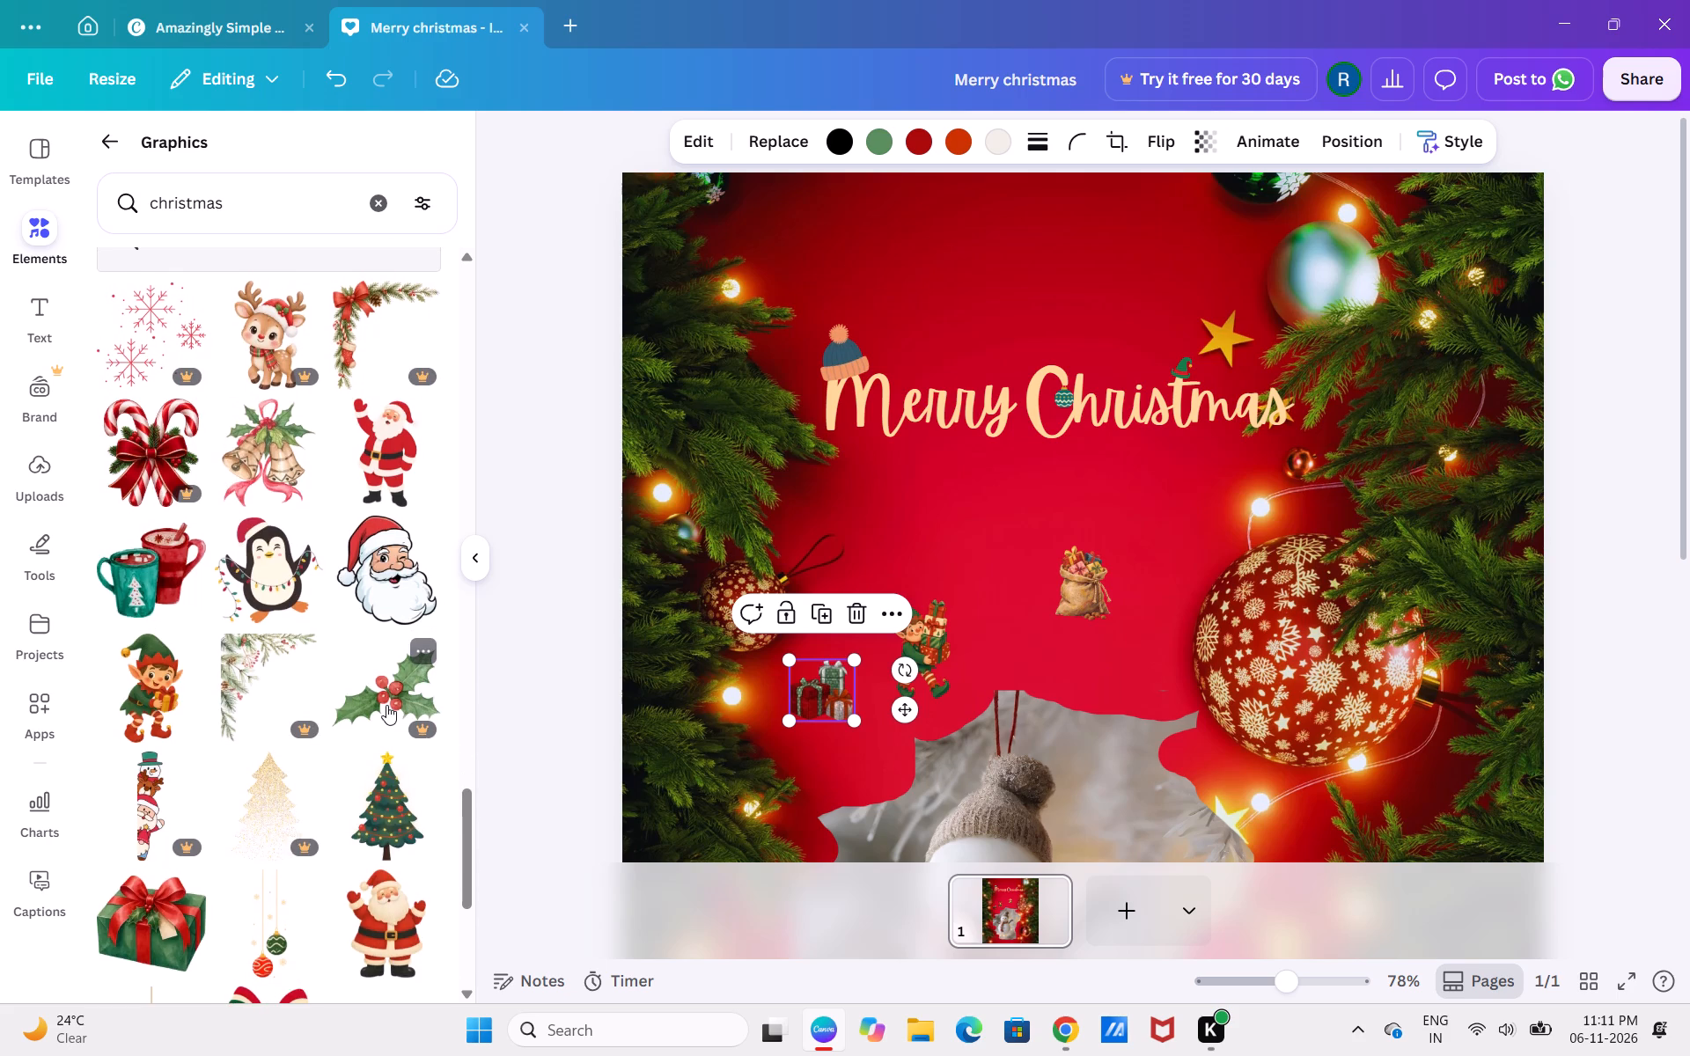
{"action": "scroll", "coordinate": [386, 705], "scroll_direction": "right", "scroll_amount": 1}
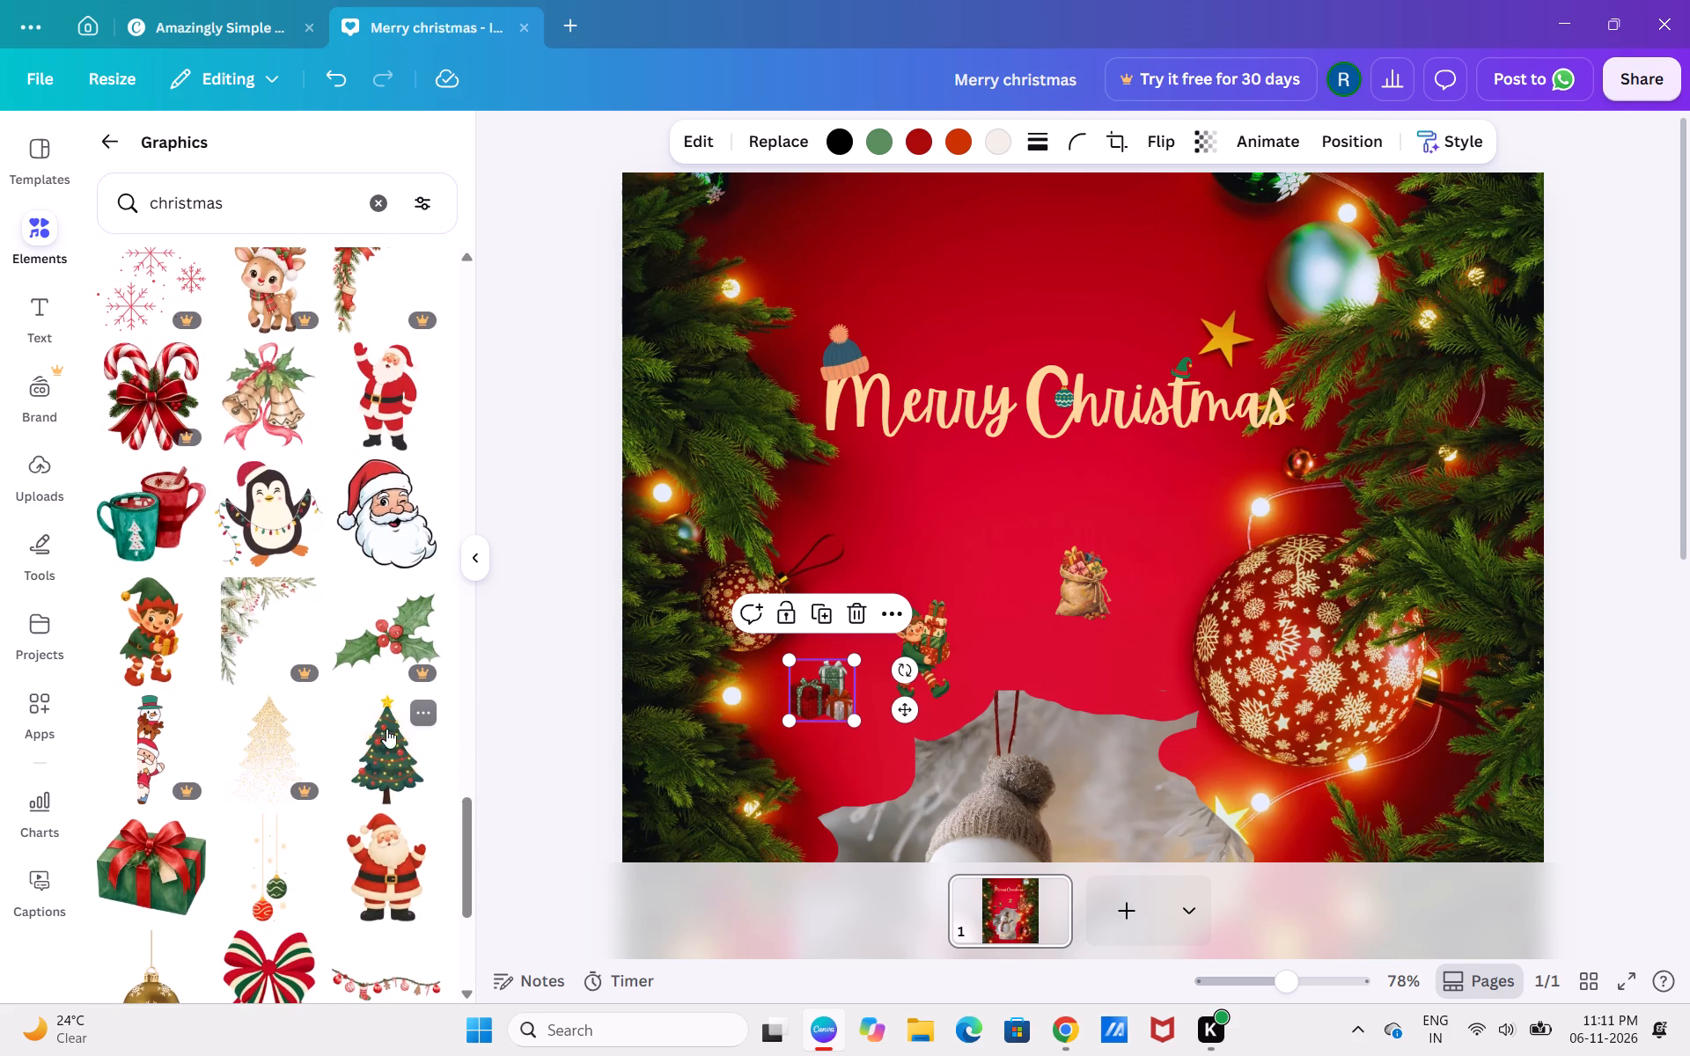
{"action": "left_click_drag", "start_coordinate": [380, 748], "coordinate": [891, 470]}
{"action": "scroll", "coordinate": [1046, 617], "scroll_direction": "down", "scroll_amount": 1}
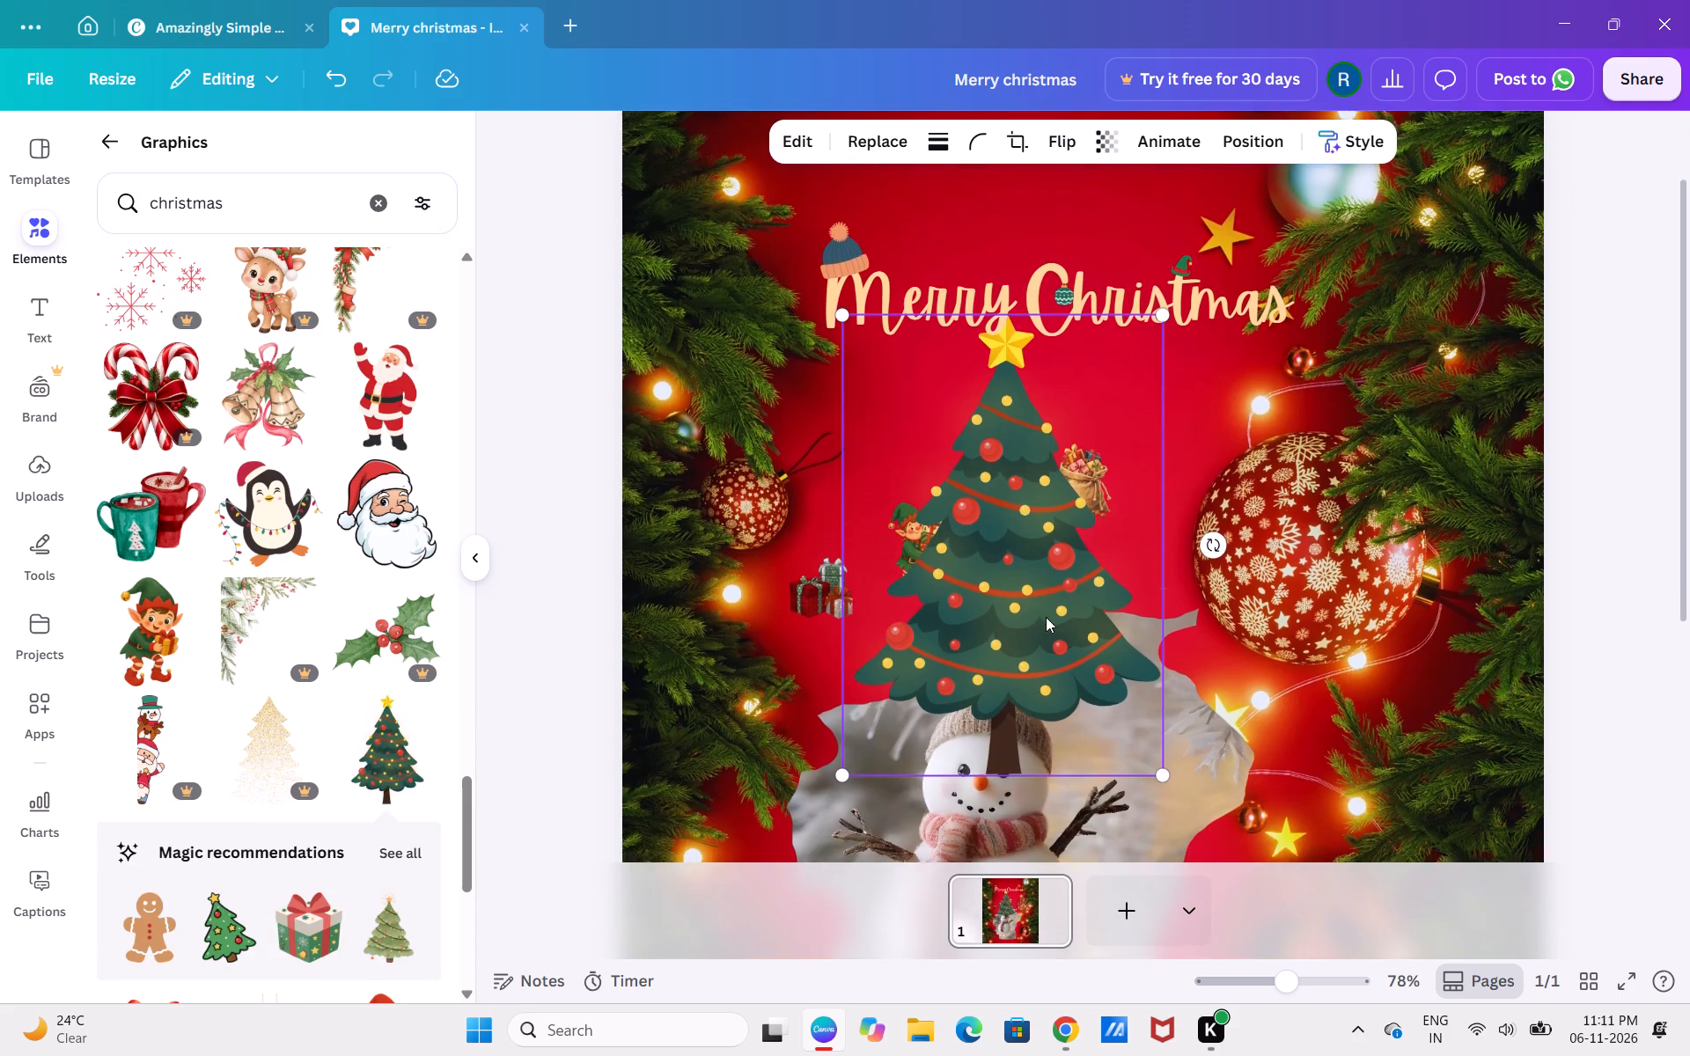
{"action": "scroll", "coordinate": [1046, 617], "scroll_direction": "down", "scroll_amount": 1}
{"action": "left_click_drag", "start_coordinate": [1170, 773], "coordinate": [893, 469]}
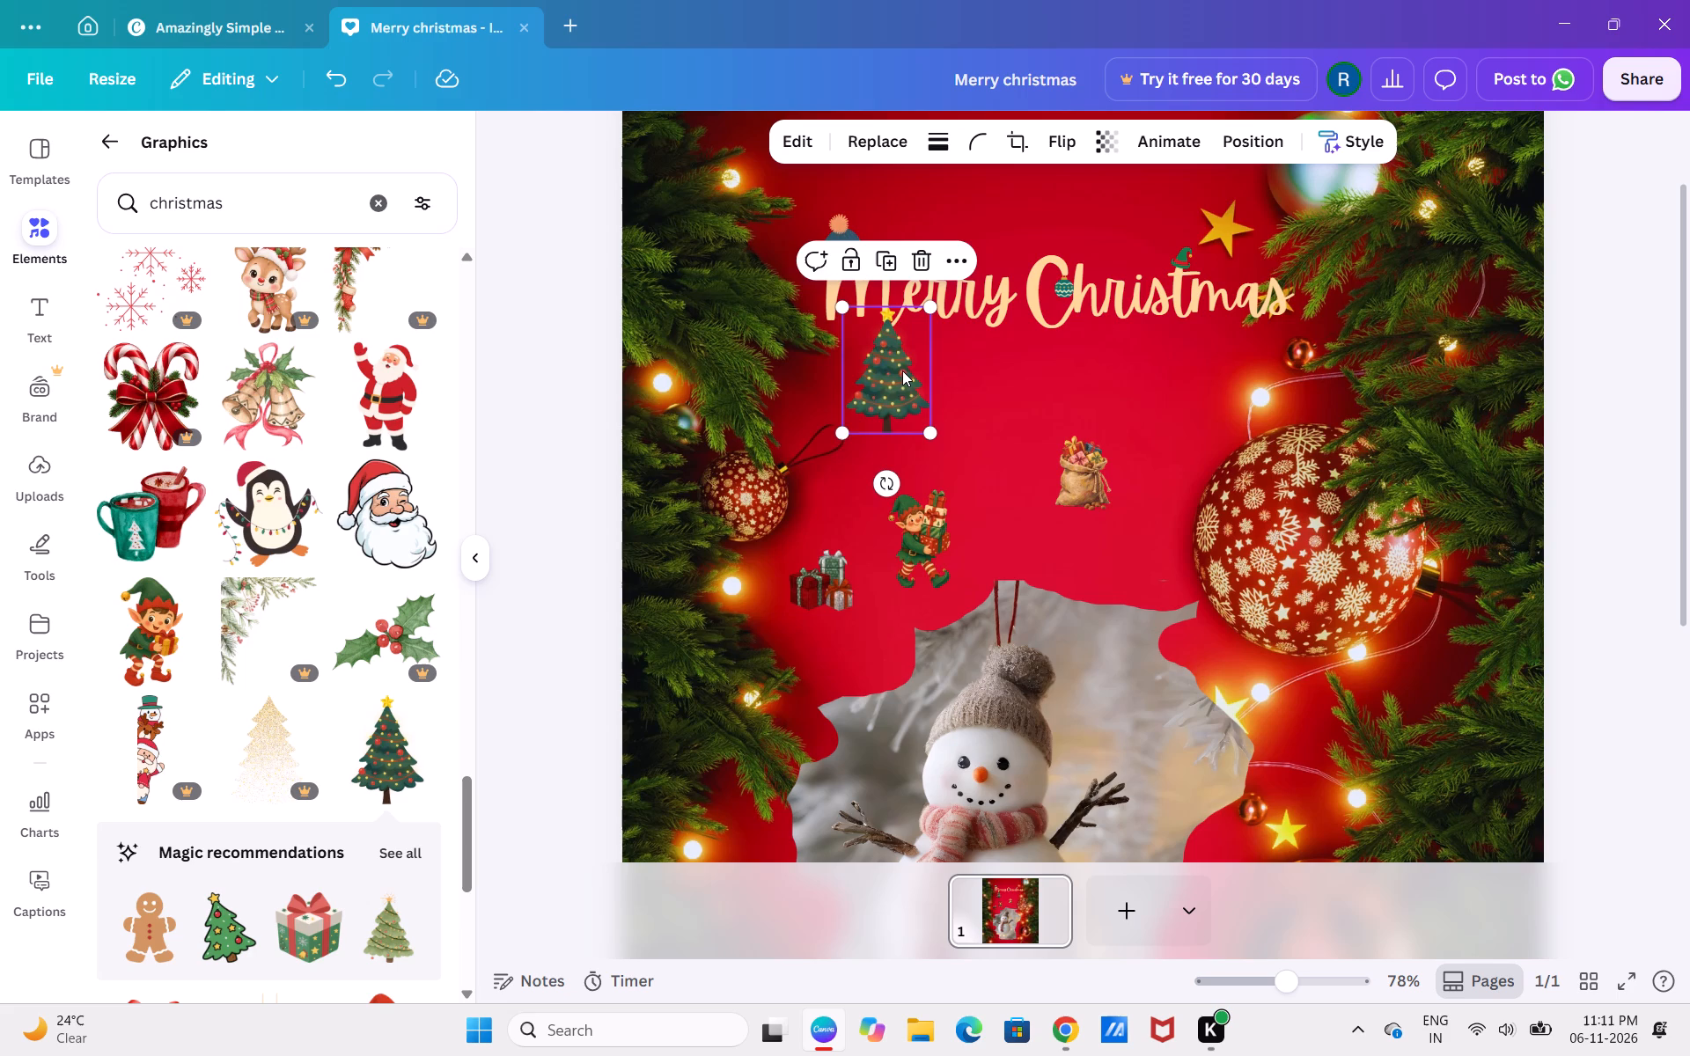
{"action": "left_click_drag", "start_coordinate": [902, 370], "coordinate": [844, 527]}
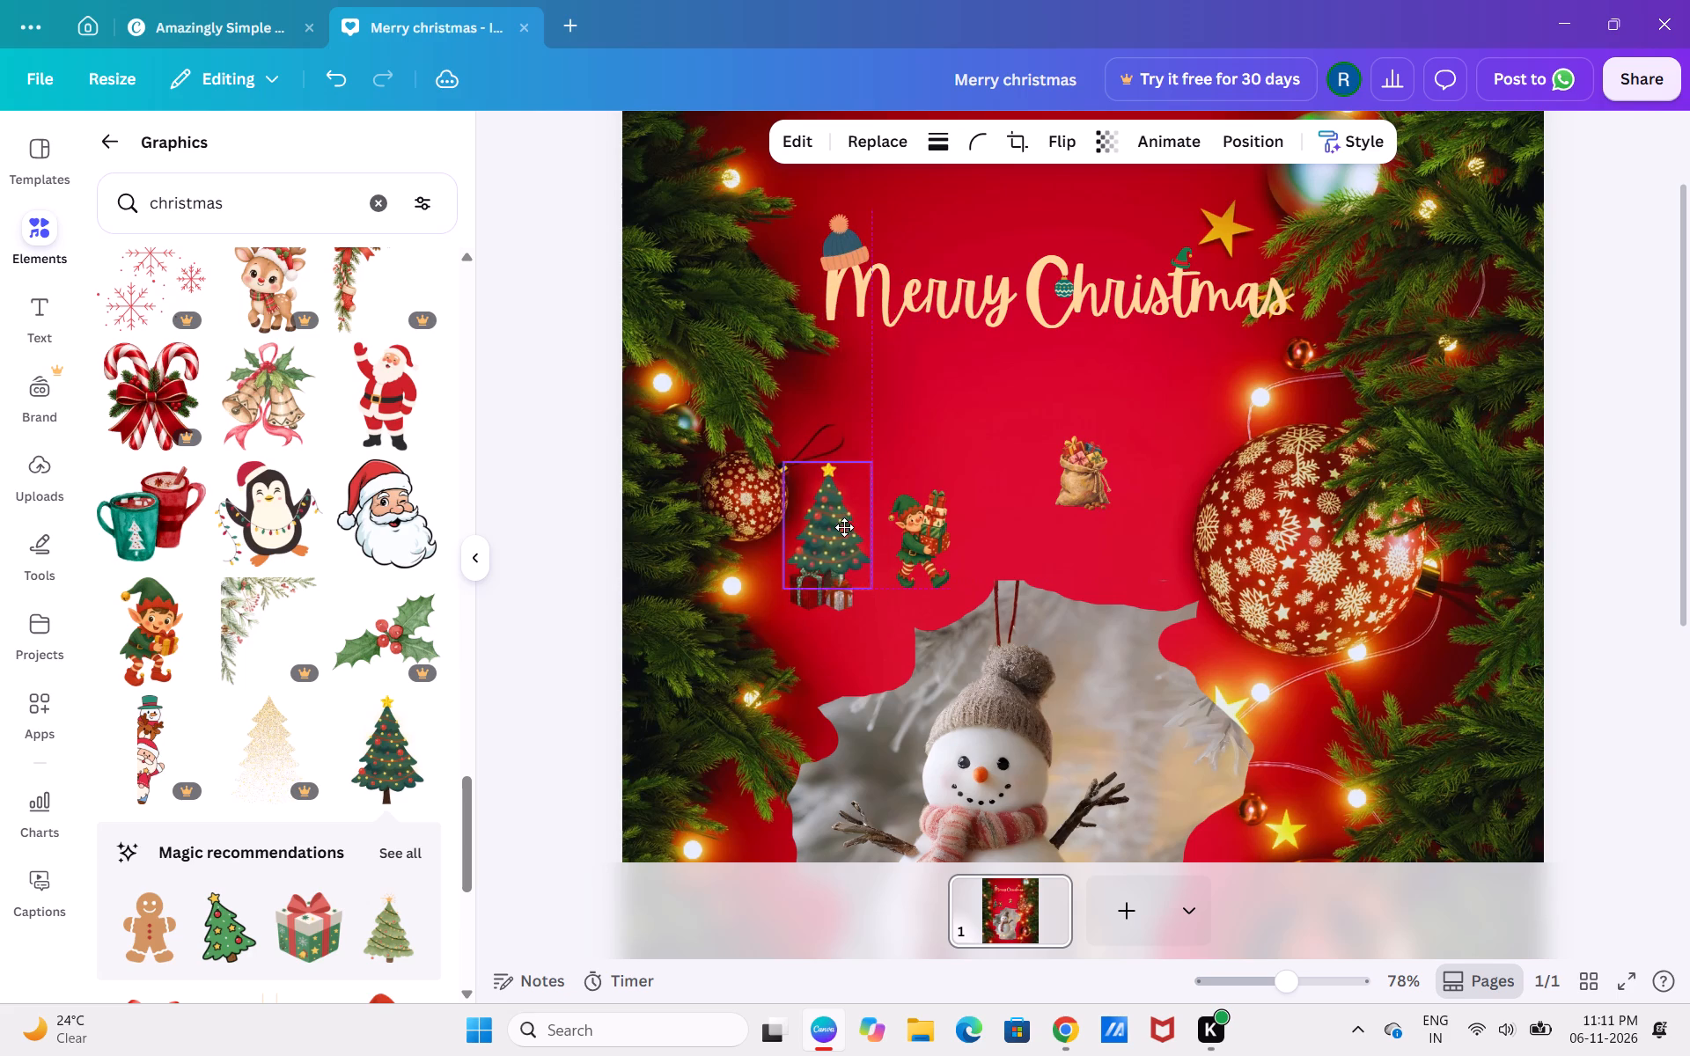
{"action": "left_click_drag", "start_coordinate": [844, 527], "coordinate": [837, 526]}
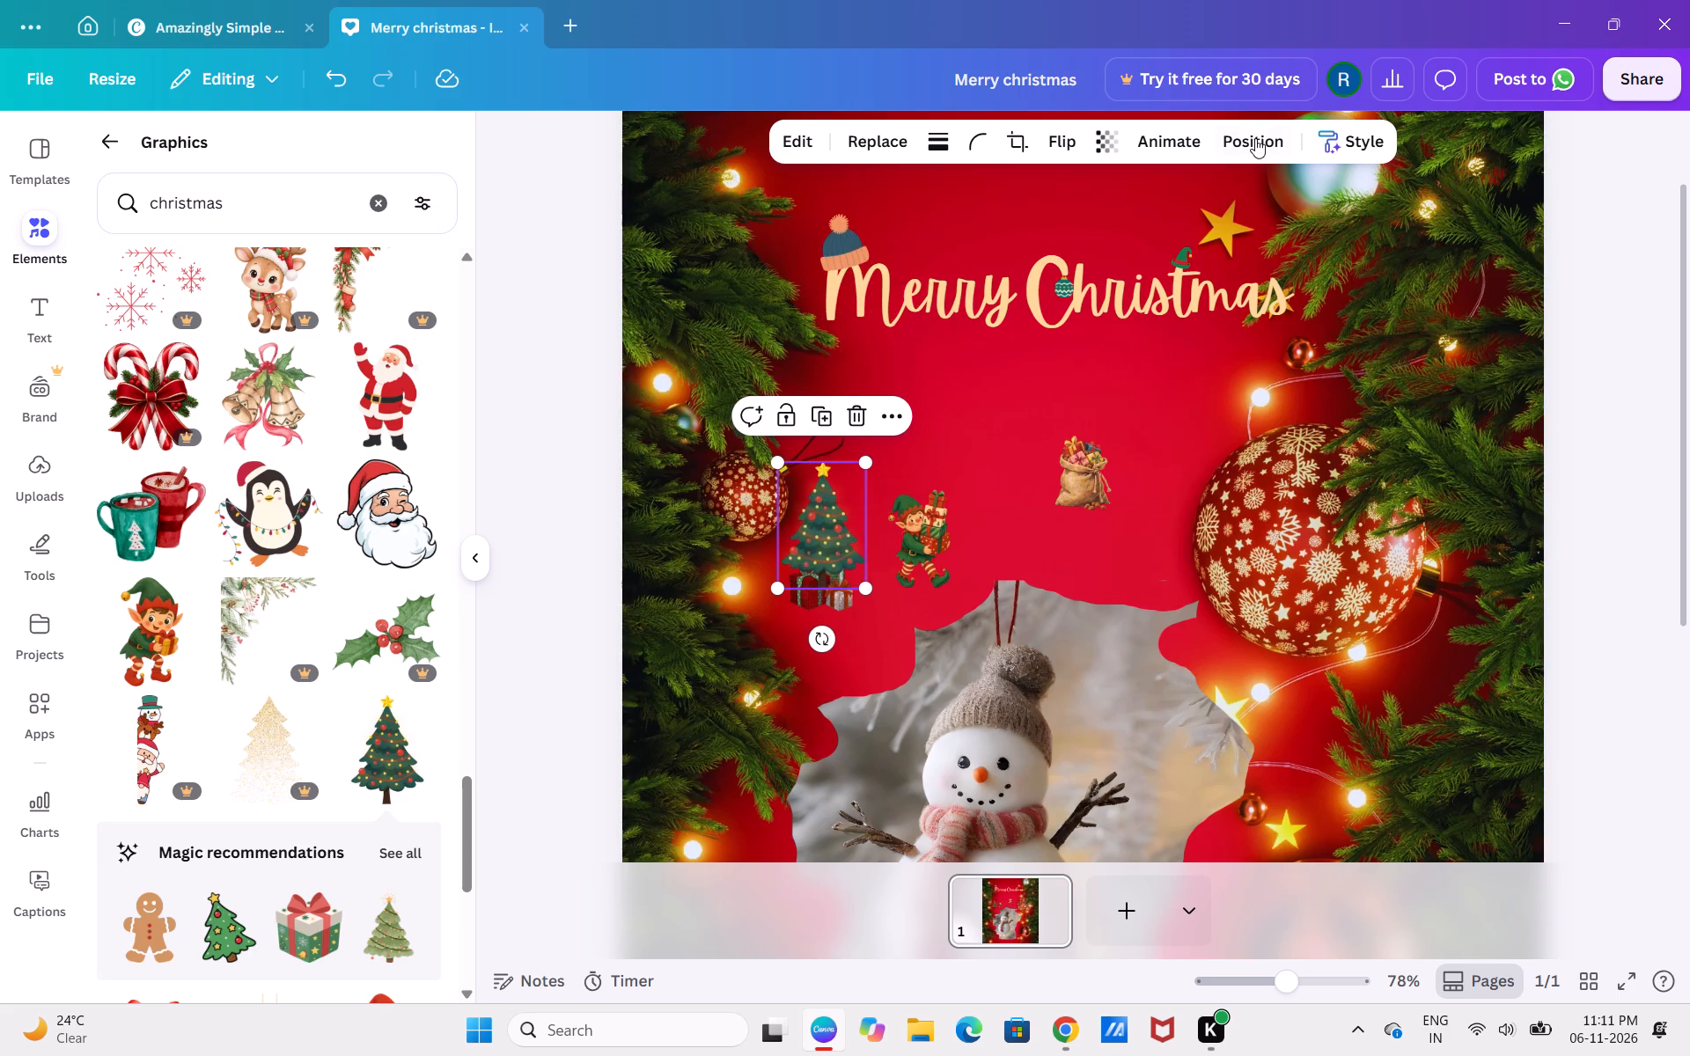
Send the Christmas tree one layer backward and set the gift boxes at its base, at about X 210 px, Y 581 px.
{"action": "left_click", "coordinate": [1255, 138]}
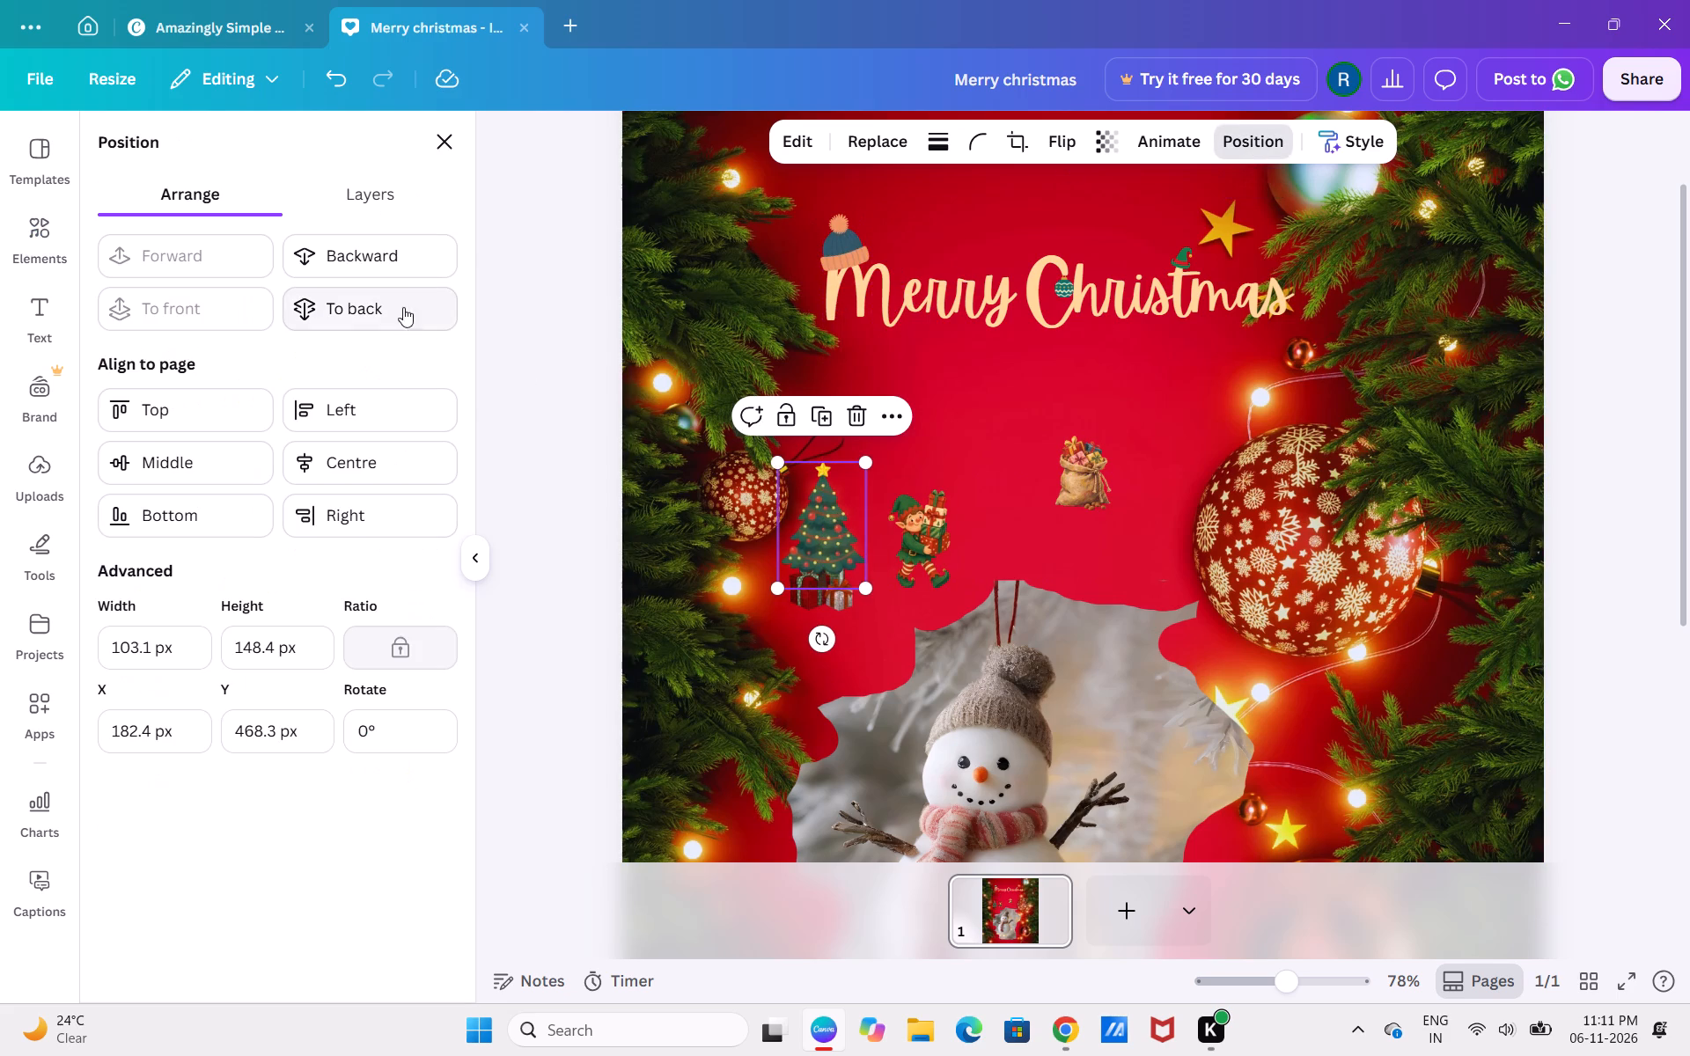
{"action": "left_click", "coordinate": [412, 260]}
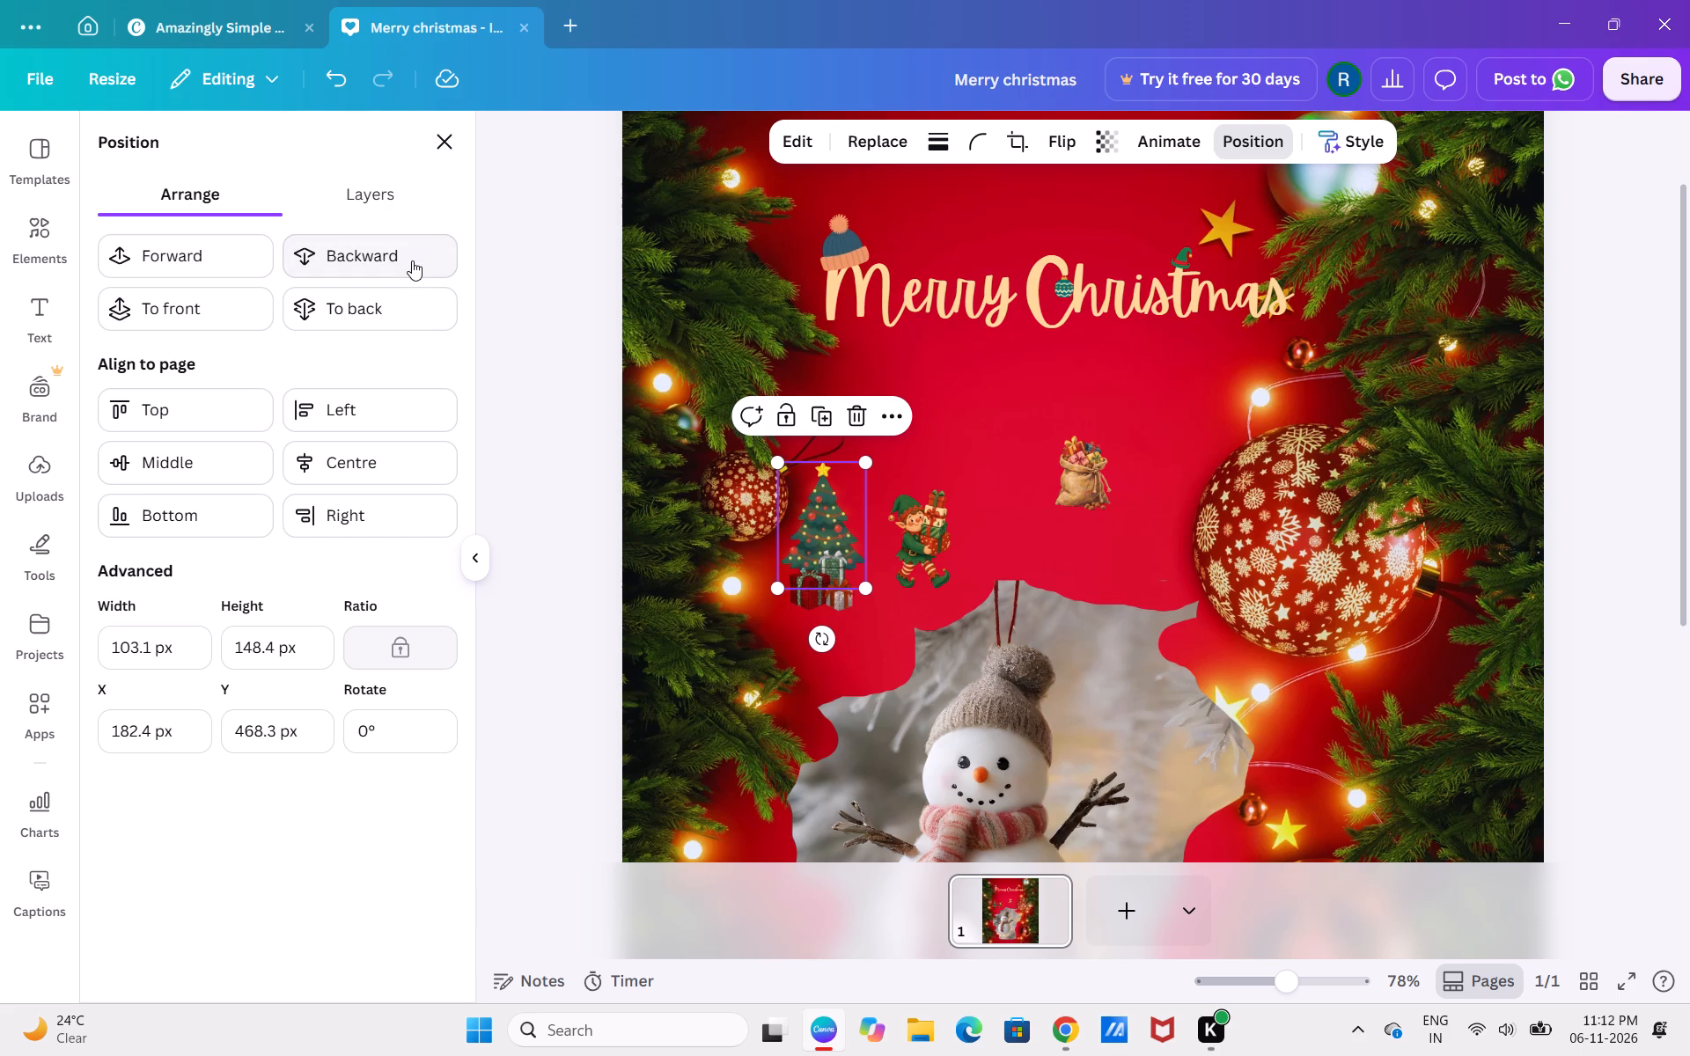
{"action": "left_click", "coordinate": [991, 438]}
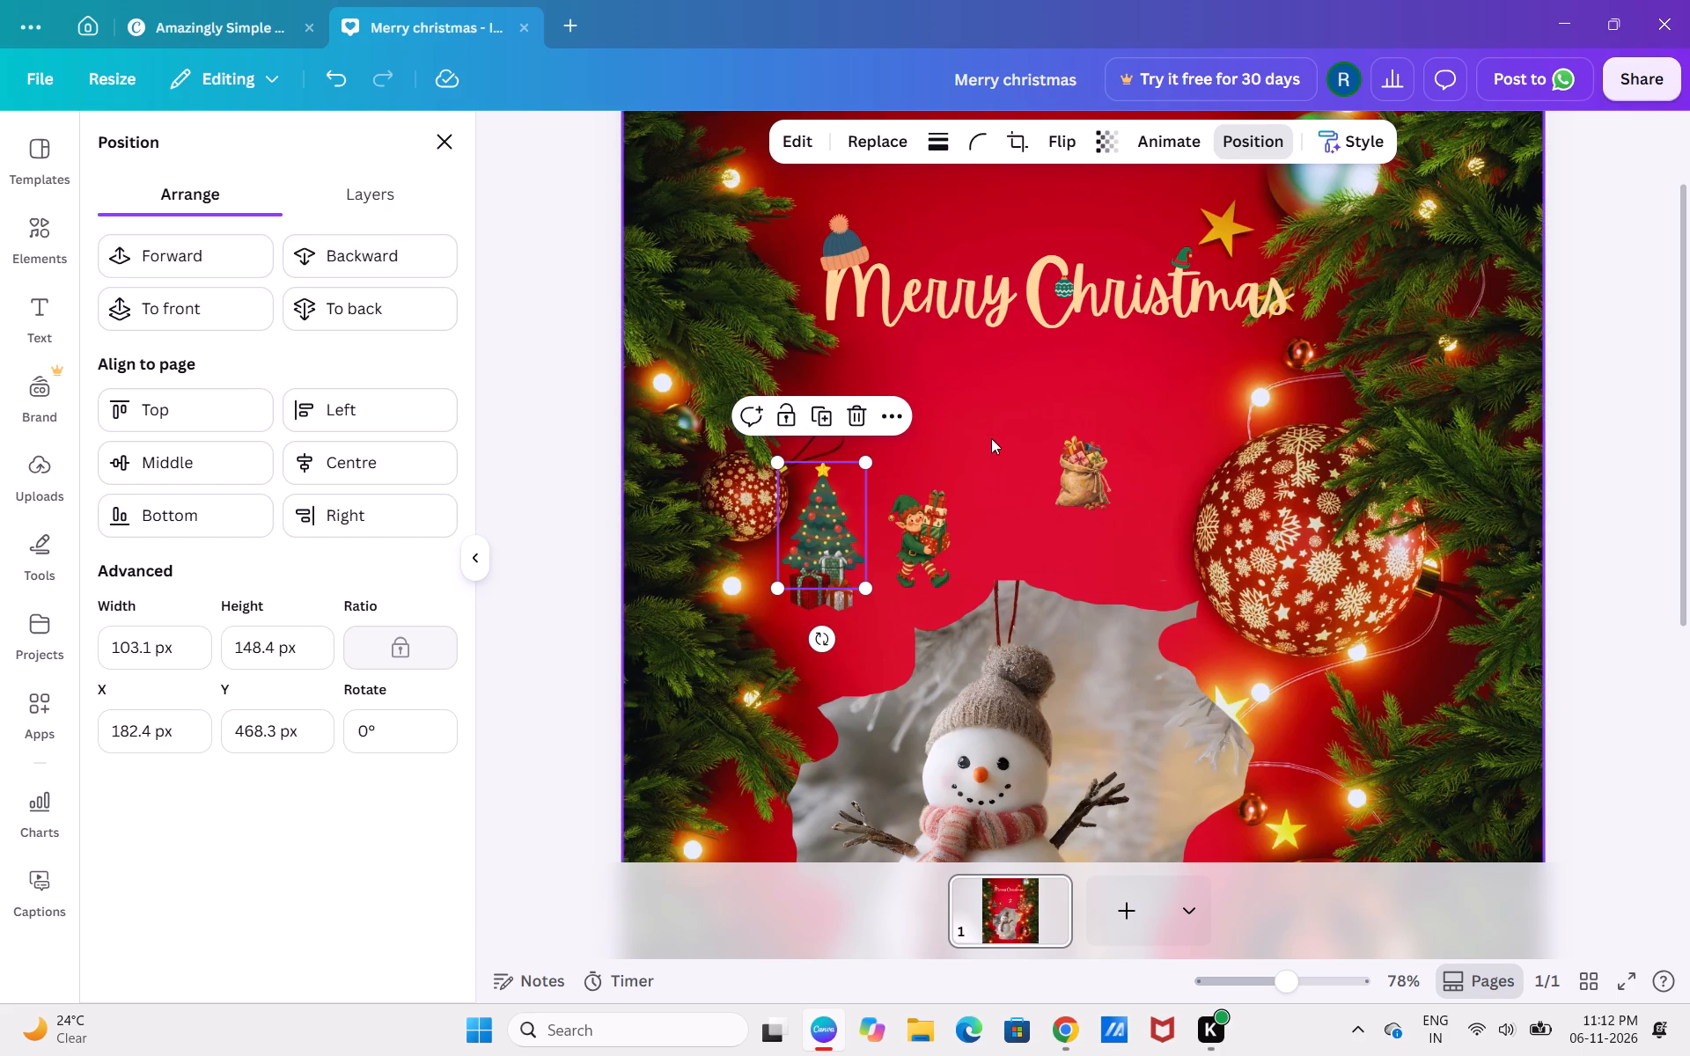
{"action": "left_click_drag", "start_coordinate": [810, 584], "coordinate": [841, 601]}
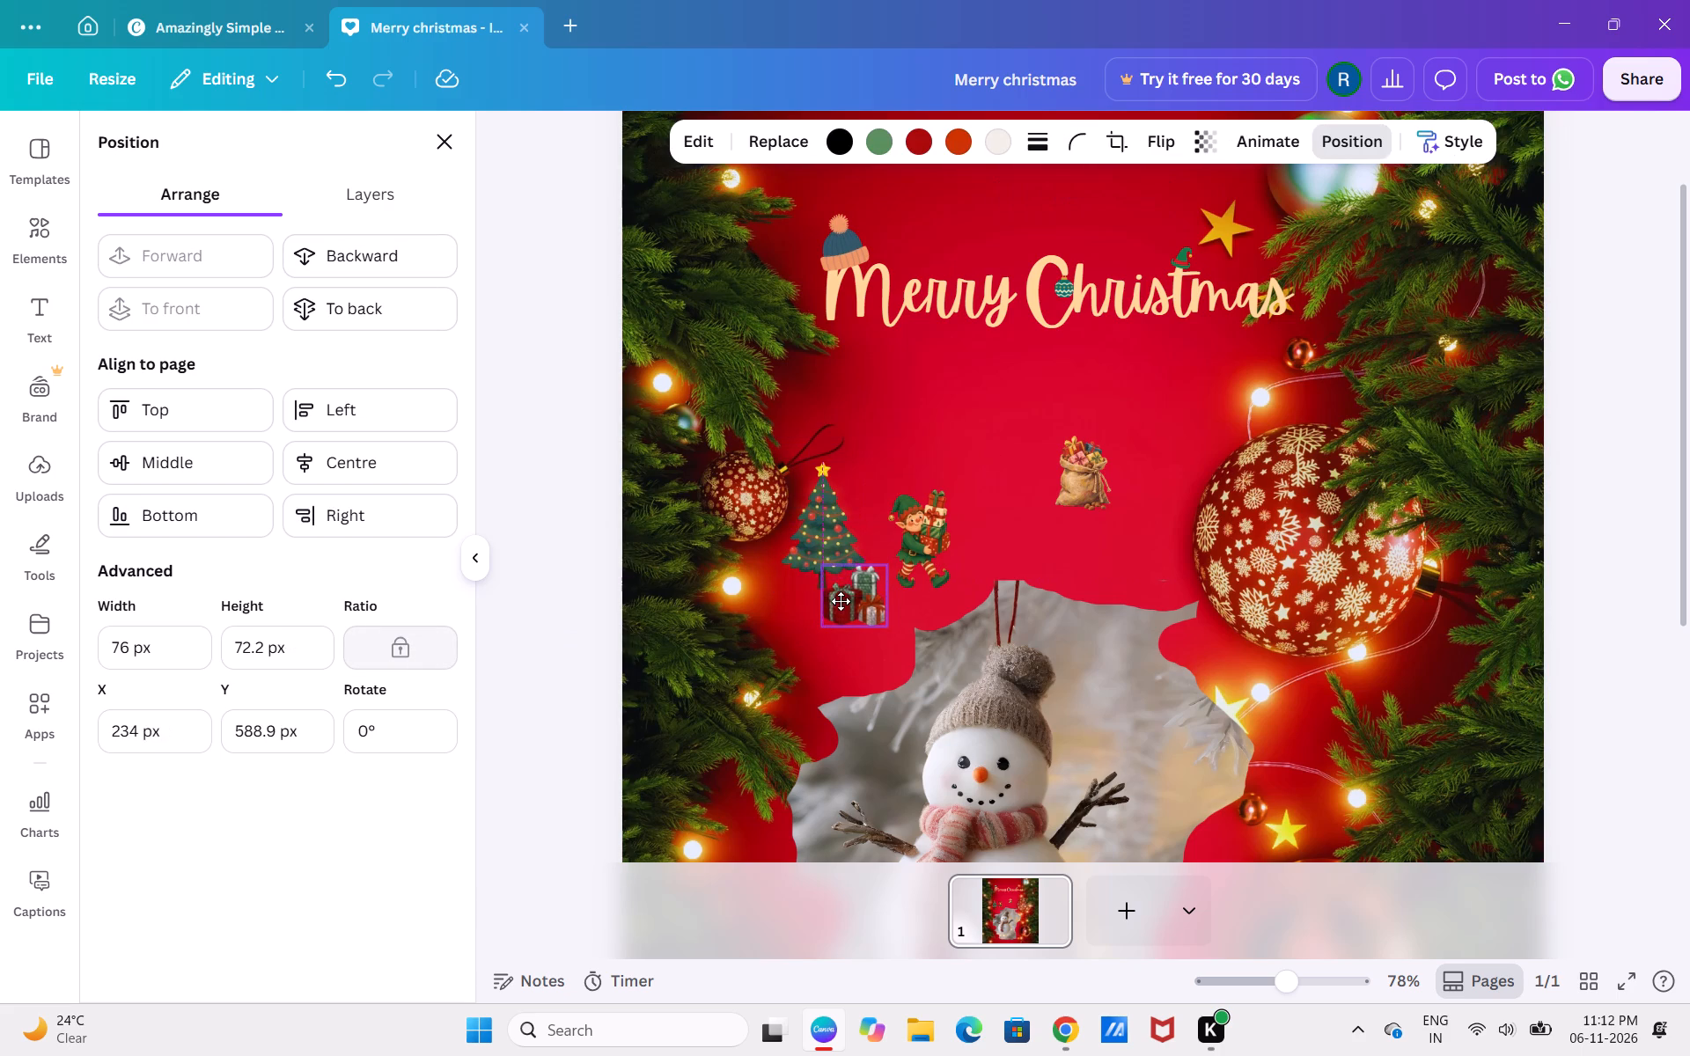
{"action": "left_click_drag", "start_coordinate": [841, 601], "coordinate": [825, 598]}
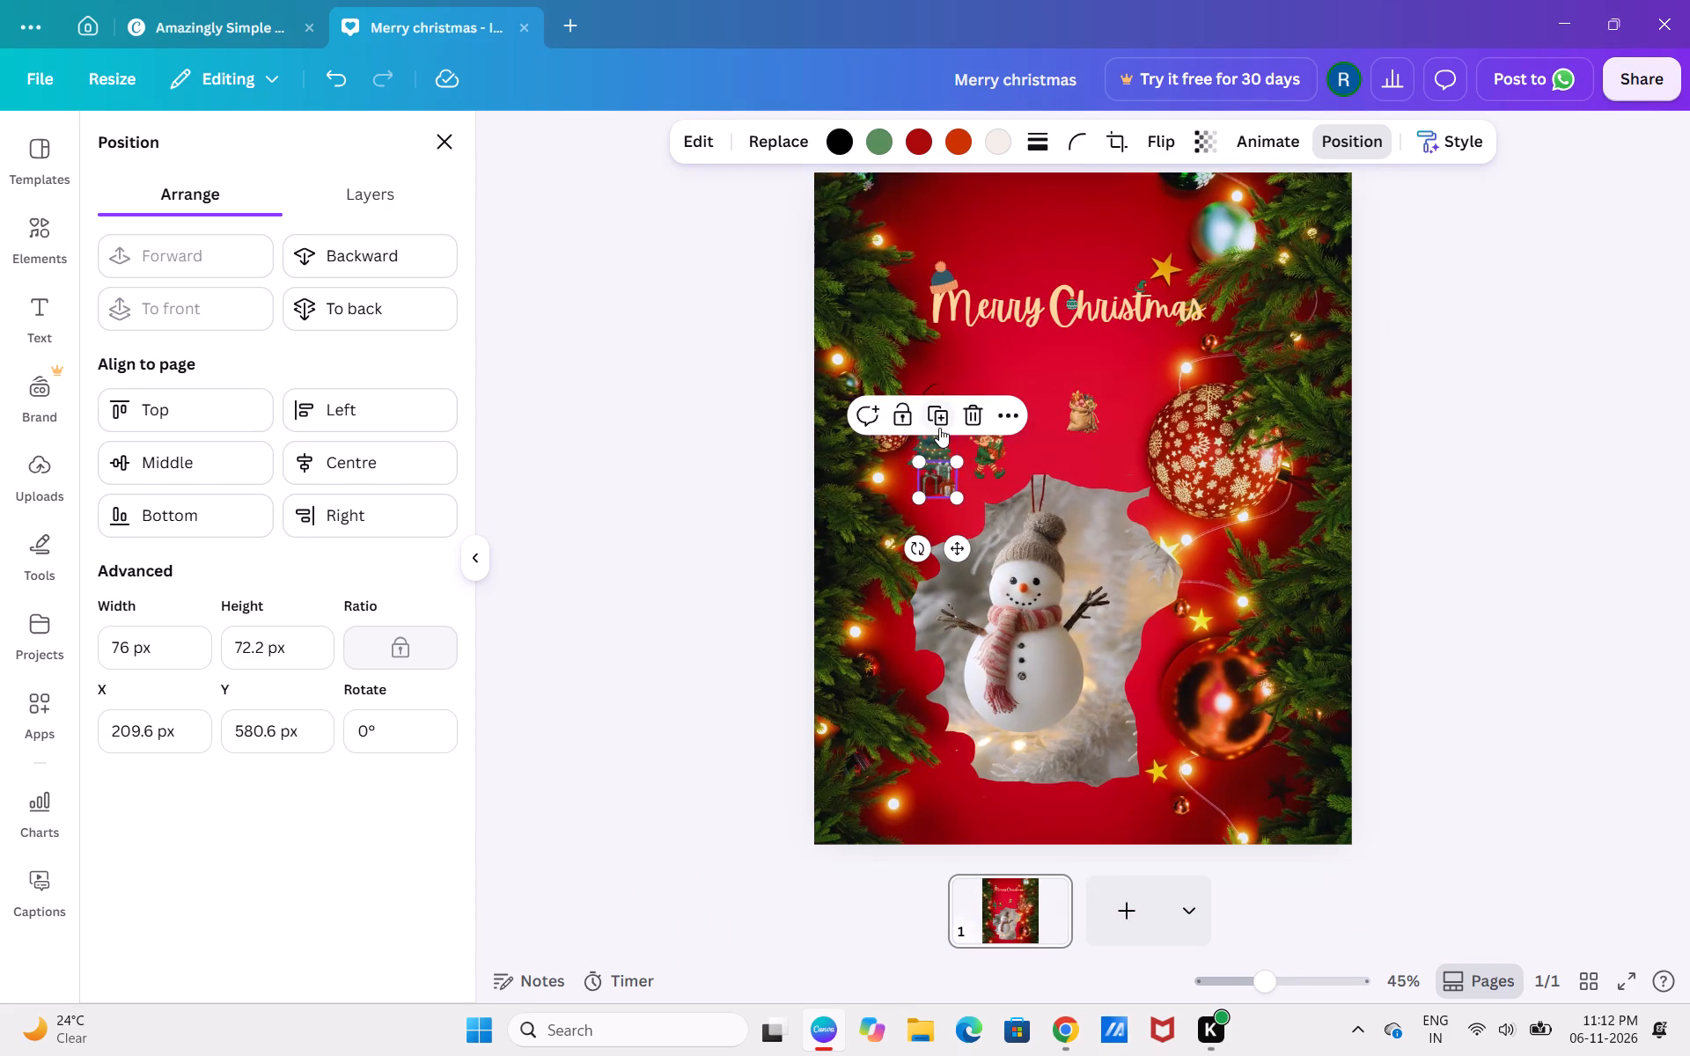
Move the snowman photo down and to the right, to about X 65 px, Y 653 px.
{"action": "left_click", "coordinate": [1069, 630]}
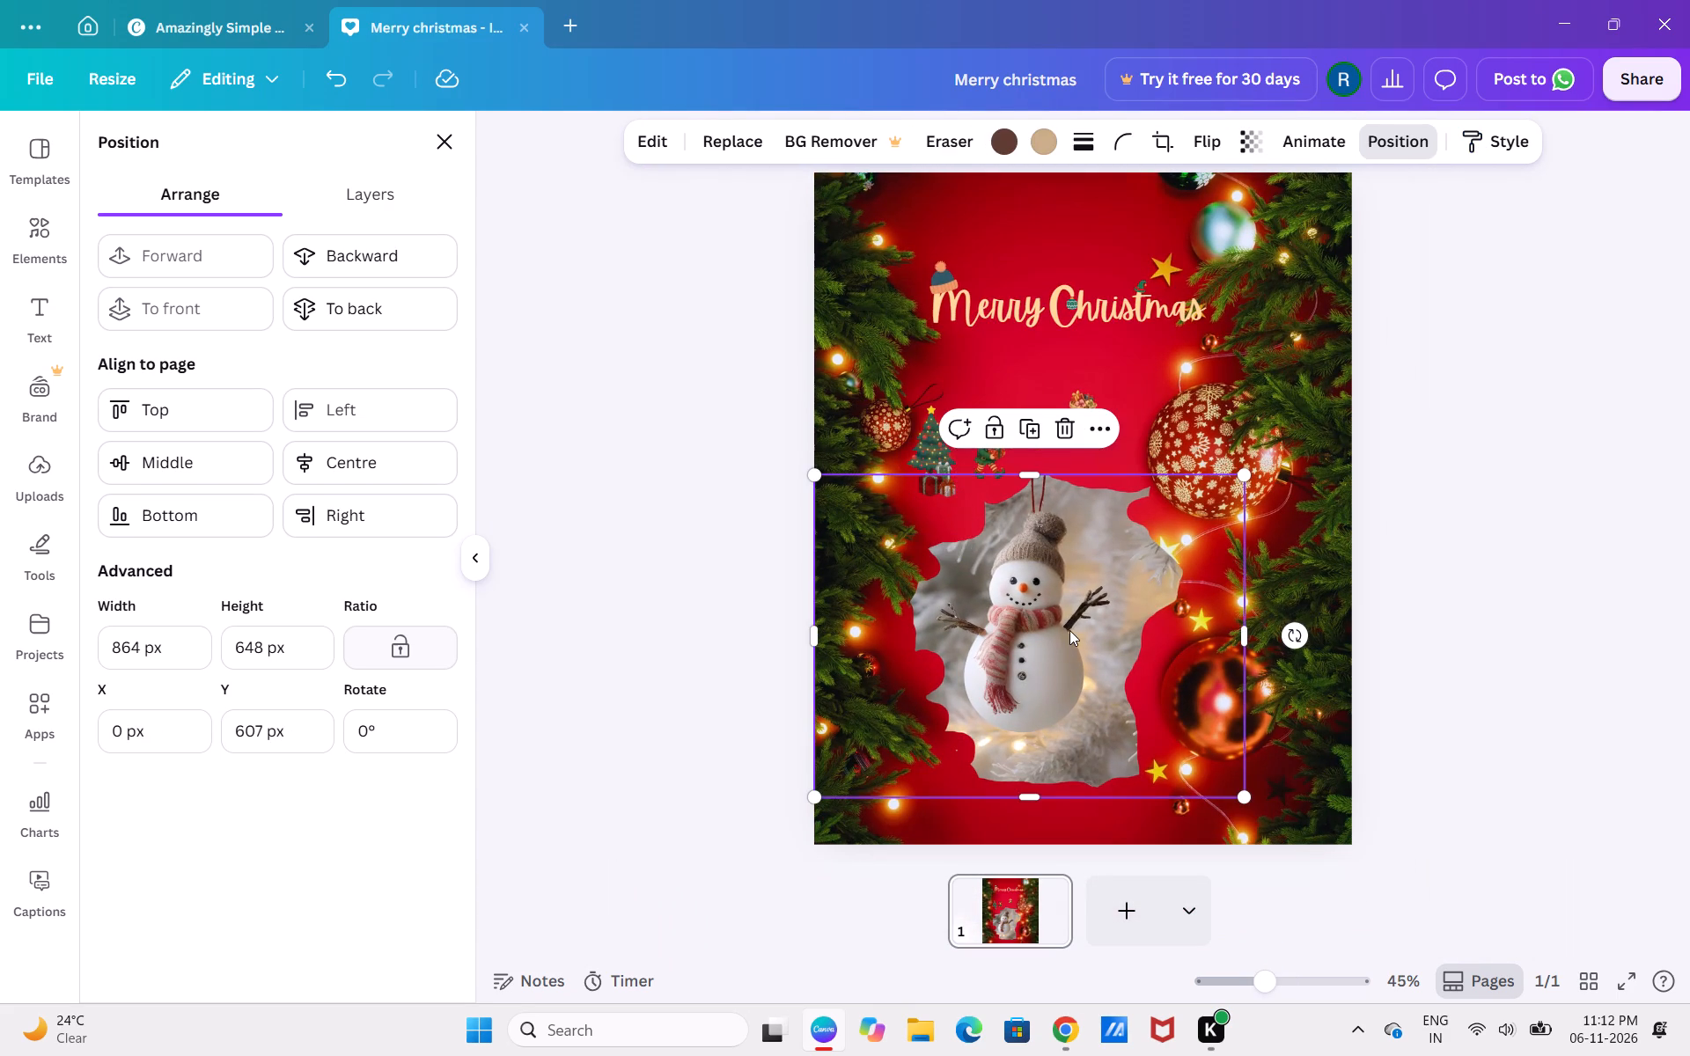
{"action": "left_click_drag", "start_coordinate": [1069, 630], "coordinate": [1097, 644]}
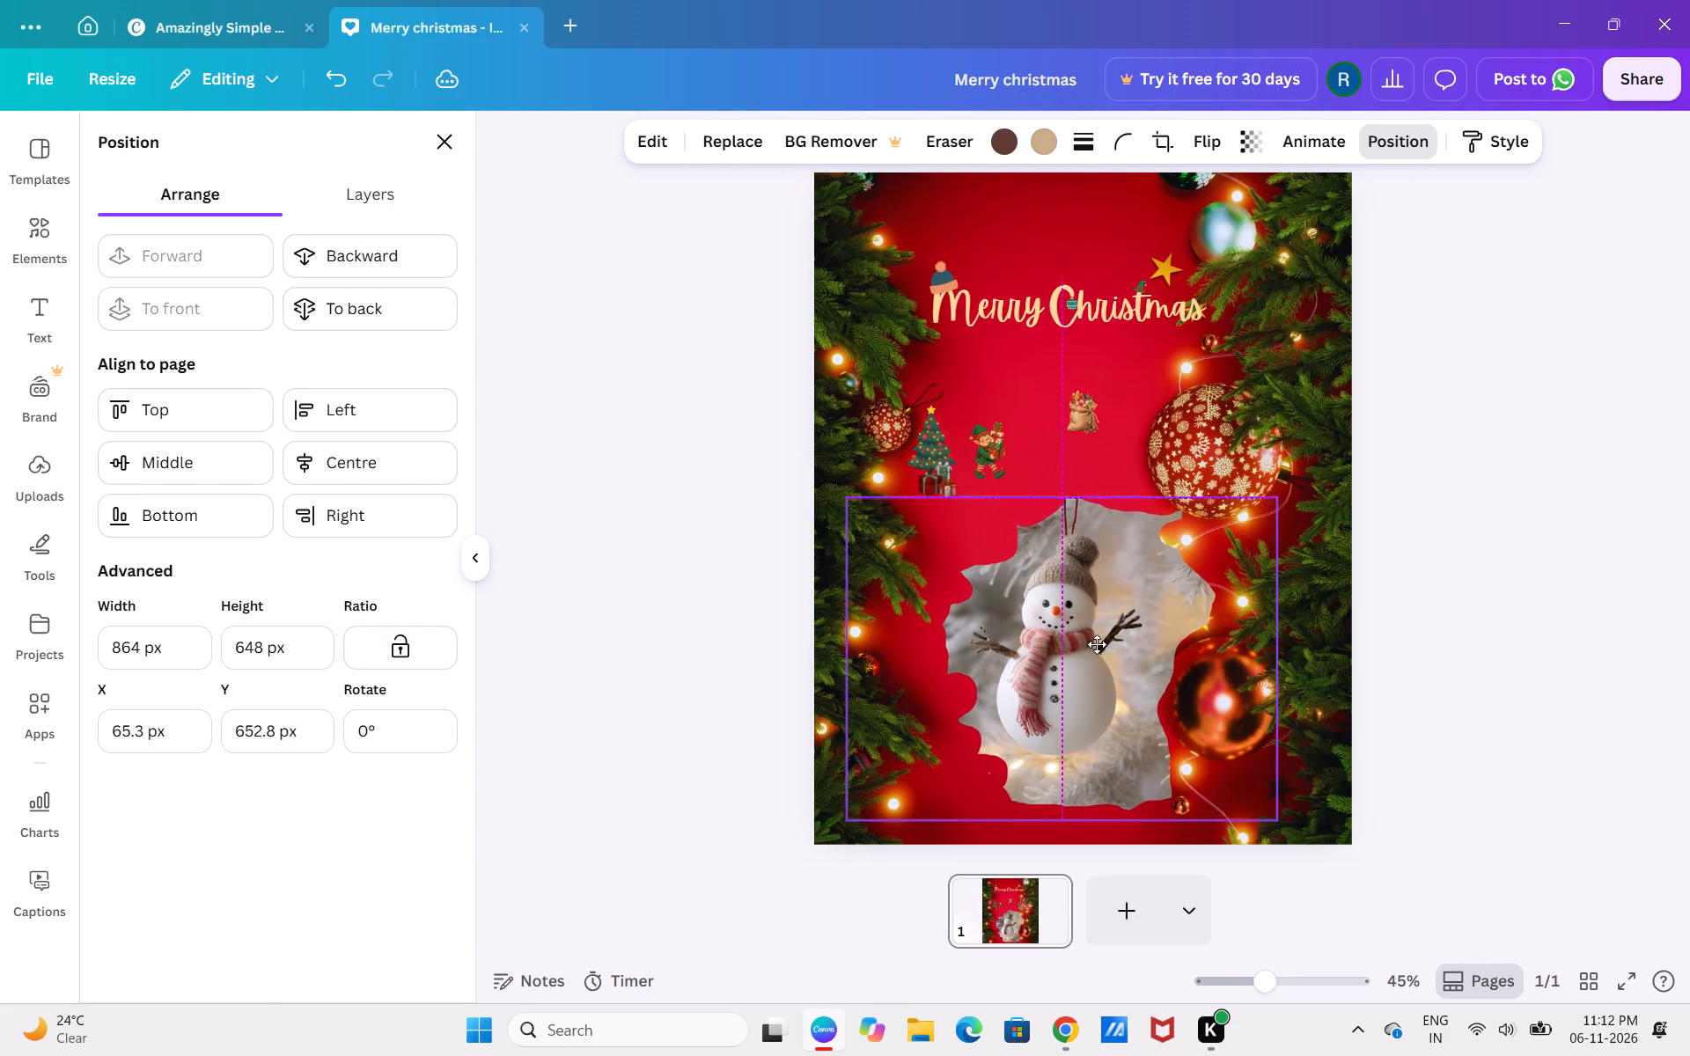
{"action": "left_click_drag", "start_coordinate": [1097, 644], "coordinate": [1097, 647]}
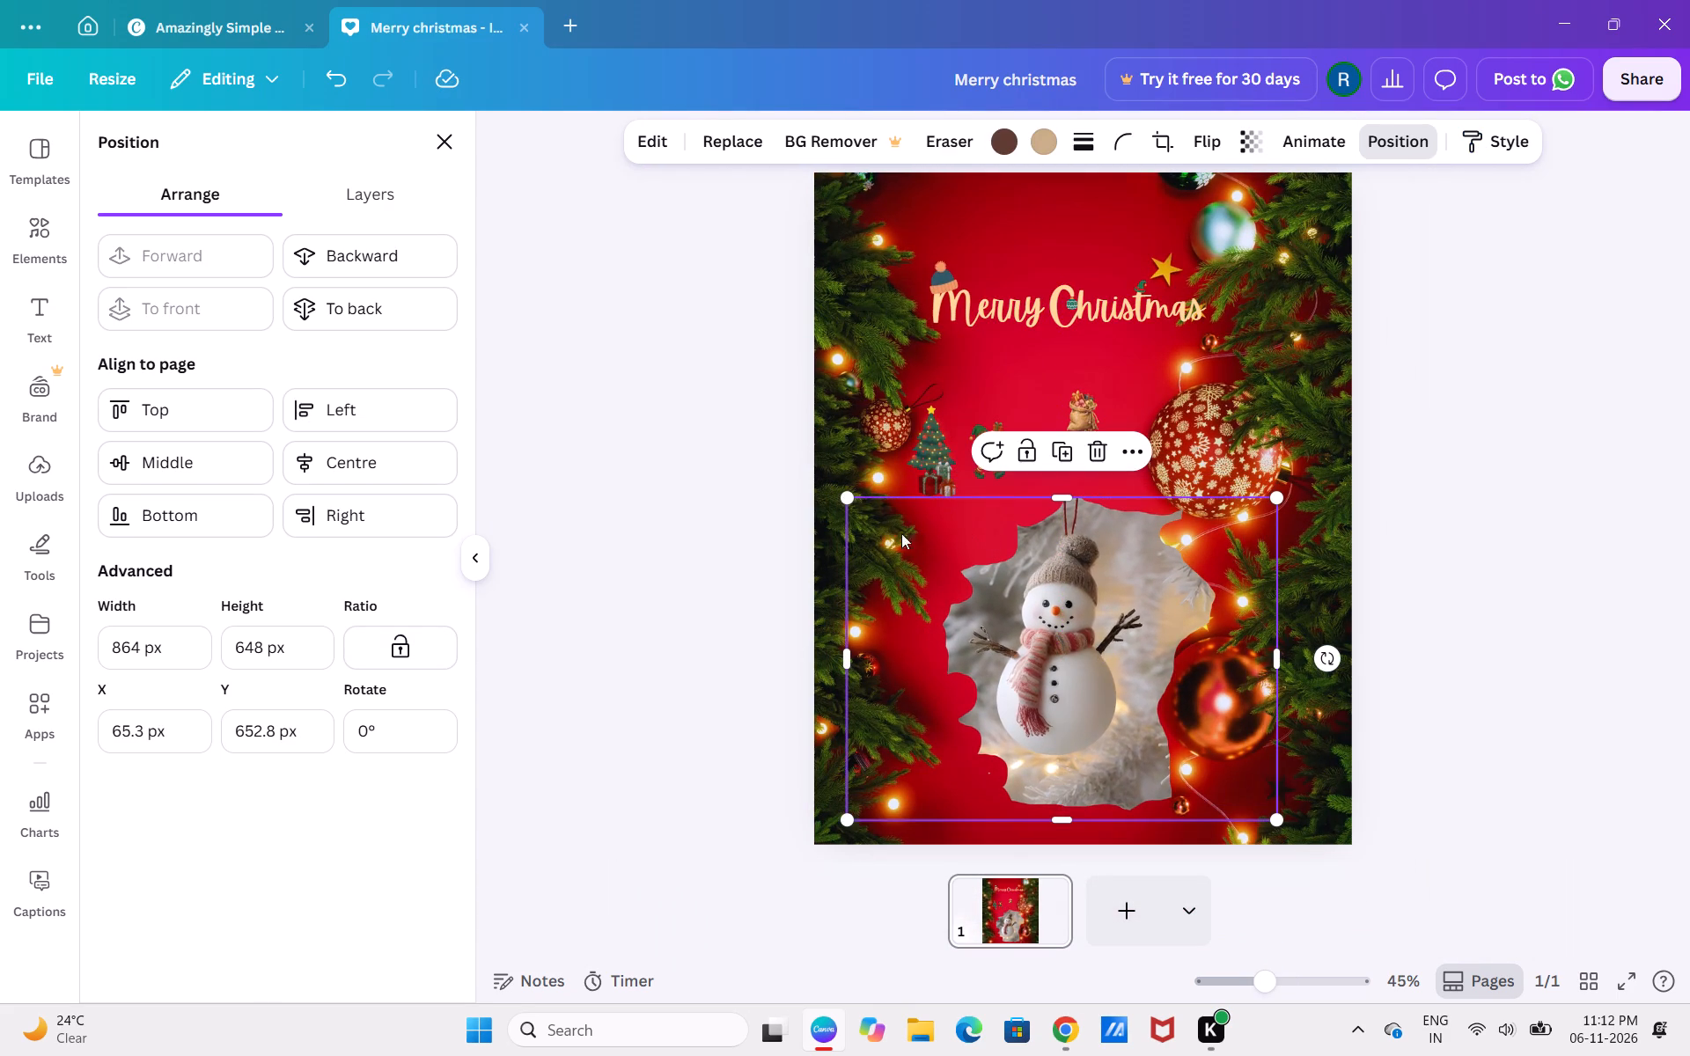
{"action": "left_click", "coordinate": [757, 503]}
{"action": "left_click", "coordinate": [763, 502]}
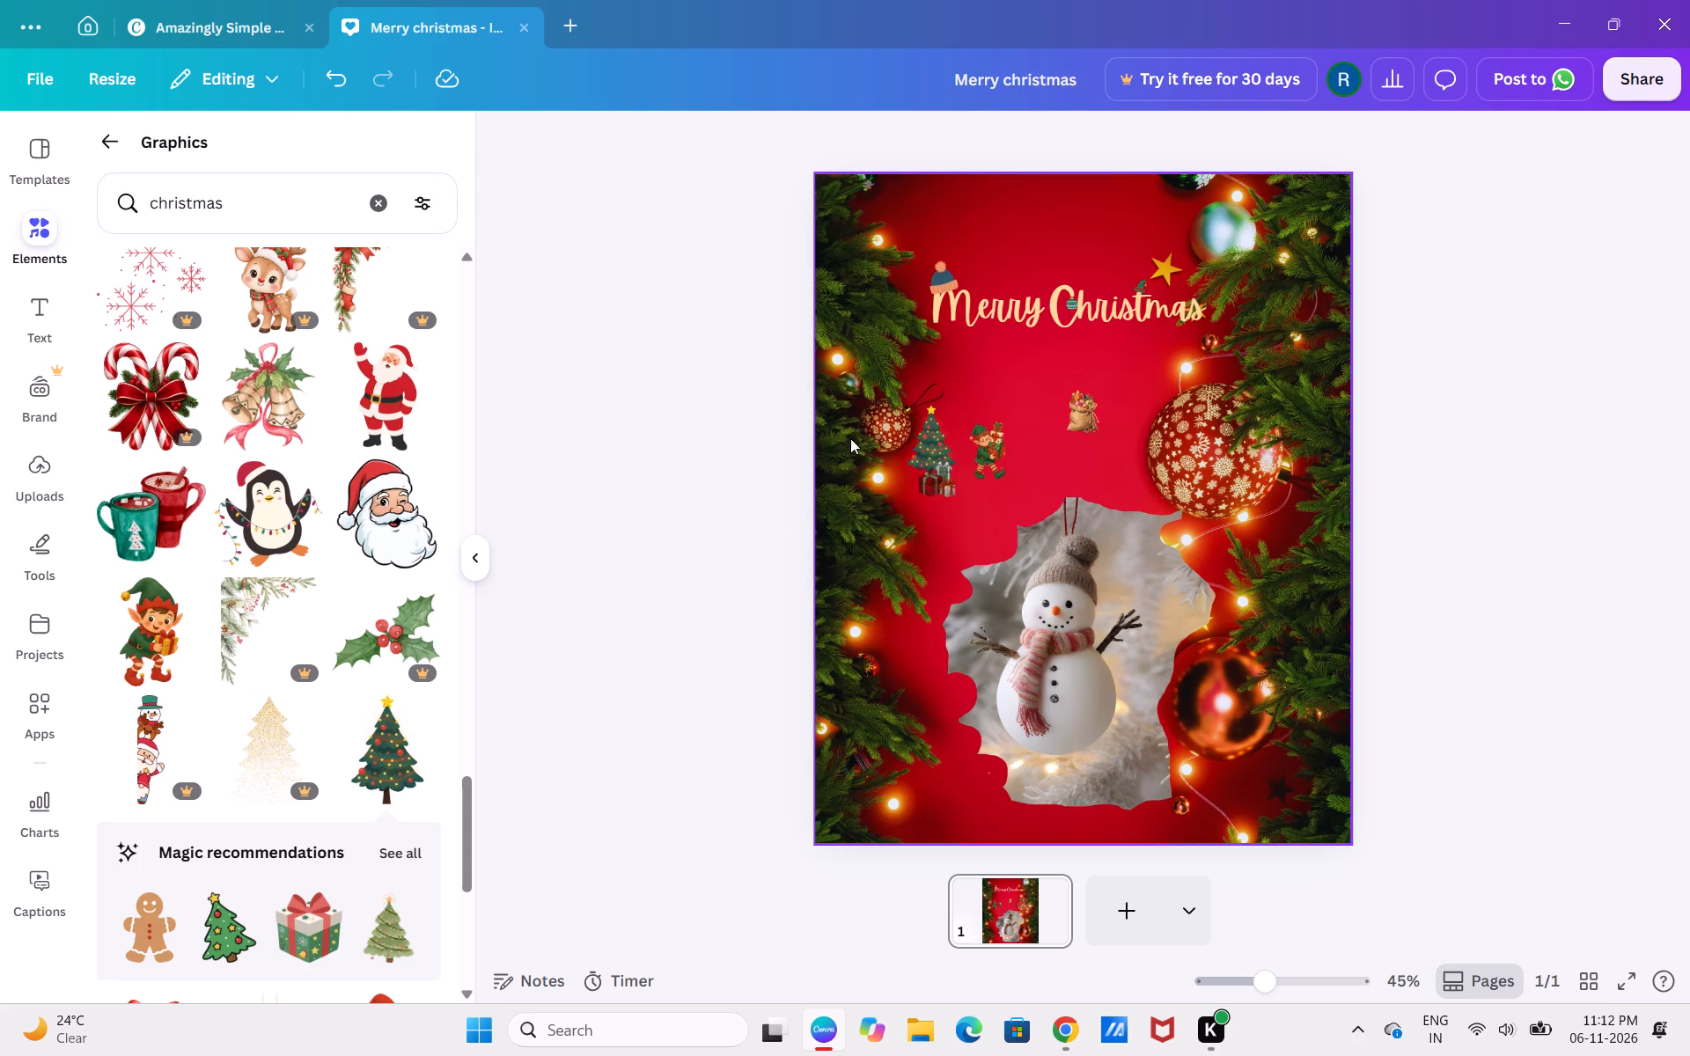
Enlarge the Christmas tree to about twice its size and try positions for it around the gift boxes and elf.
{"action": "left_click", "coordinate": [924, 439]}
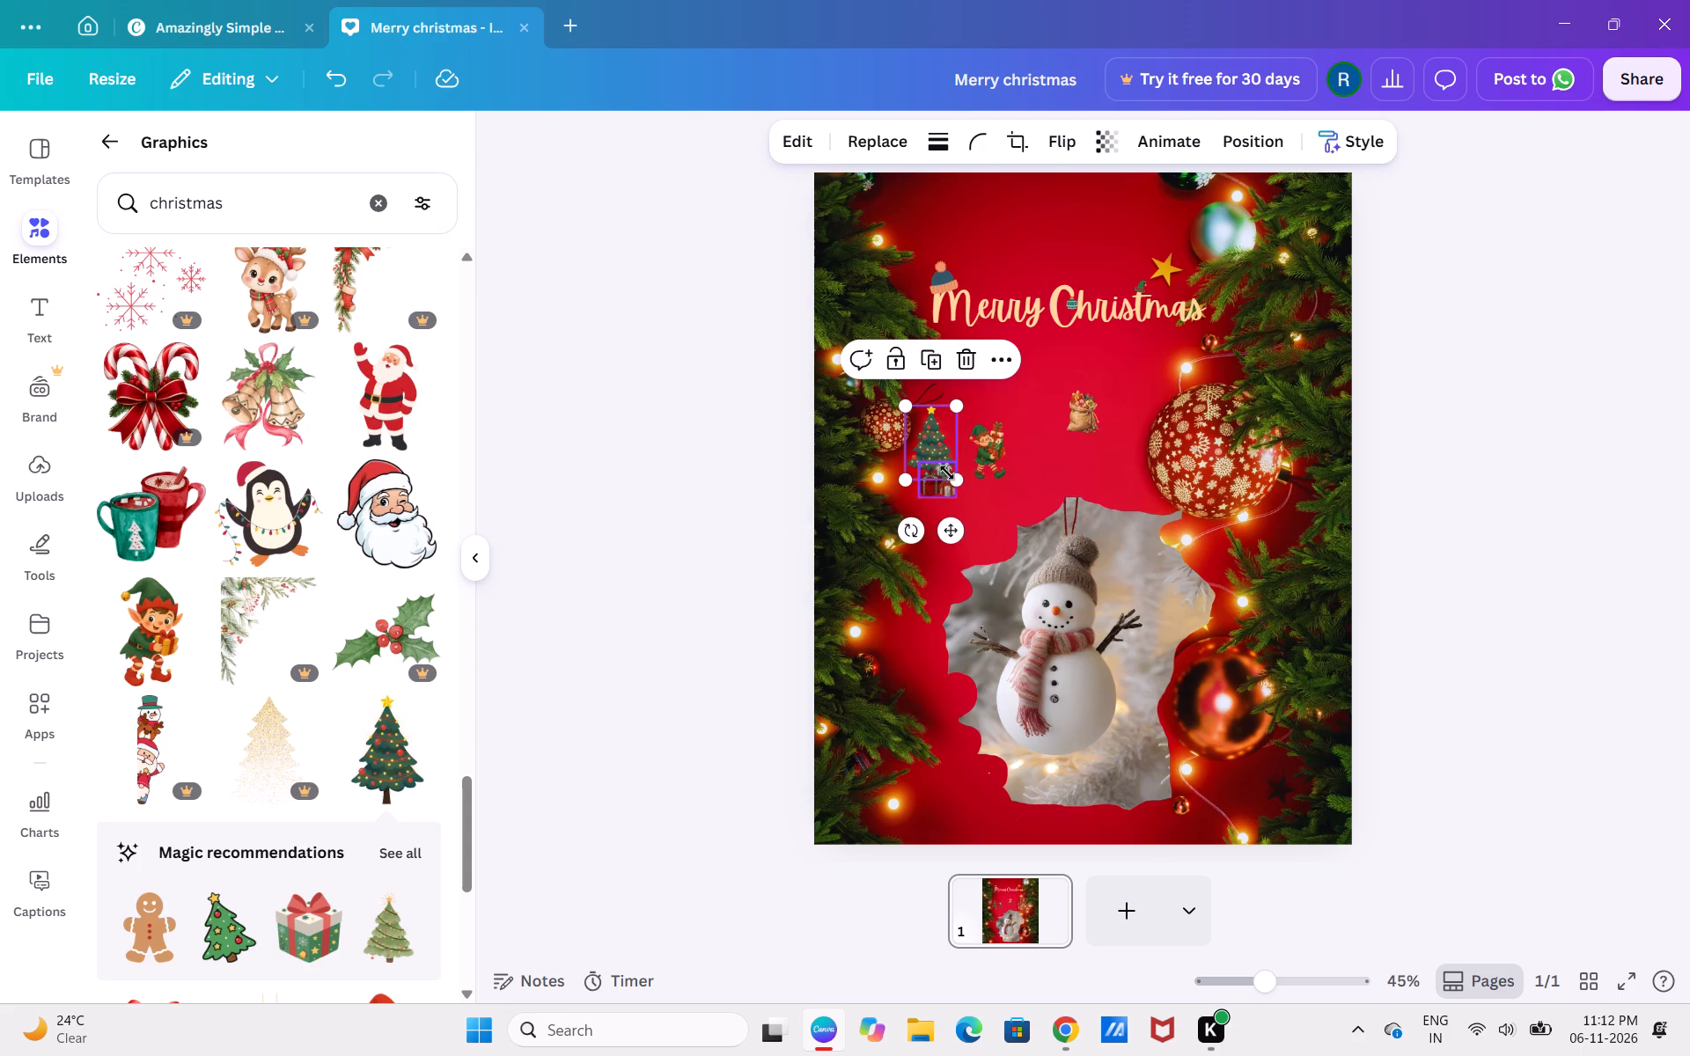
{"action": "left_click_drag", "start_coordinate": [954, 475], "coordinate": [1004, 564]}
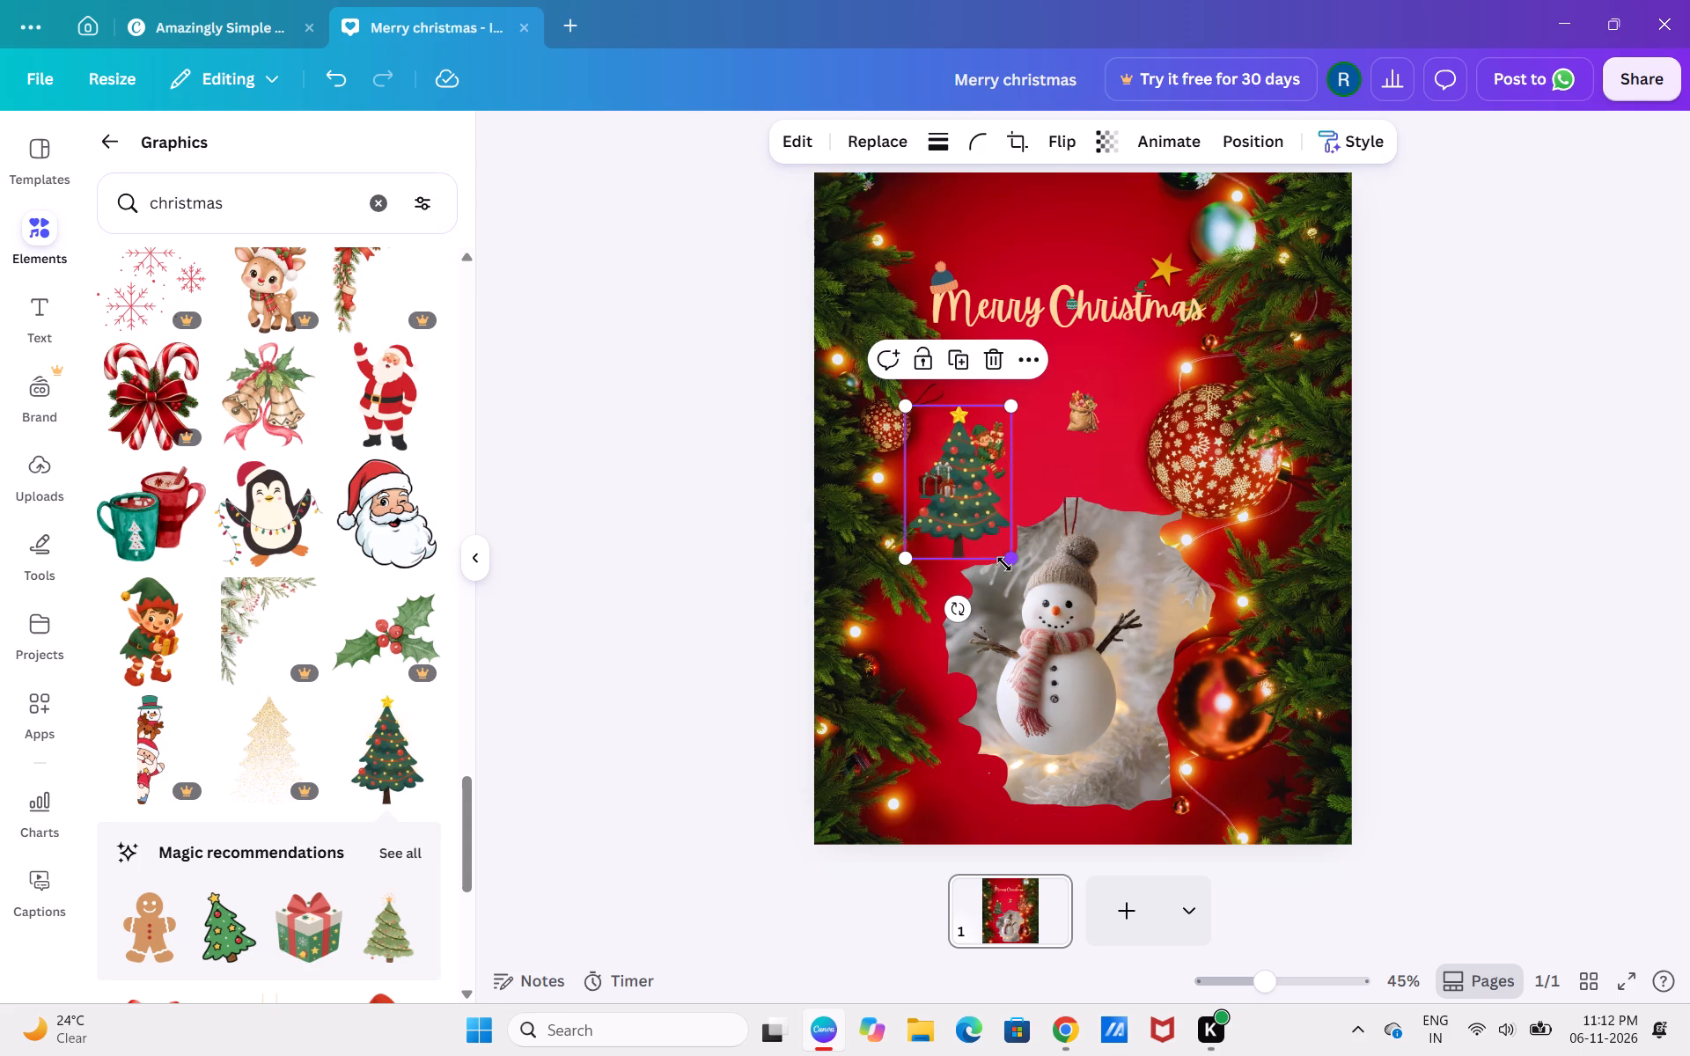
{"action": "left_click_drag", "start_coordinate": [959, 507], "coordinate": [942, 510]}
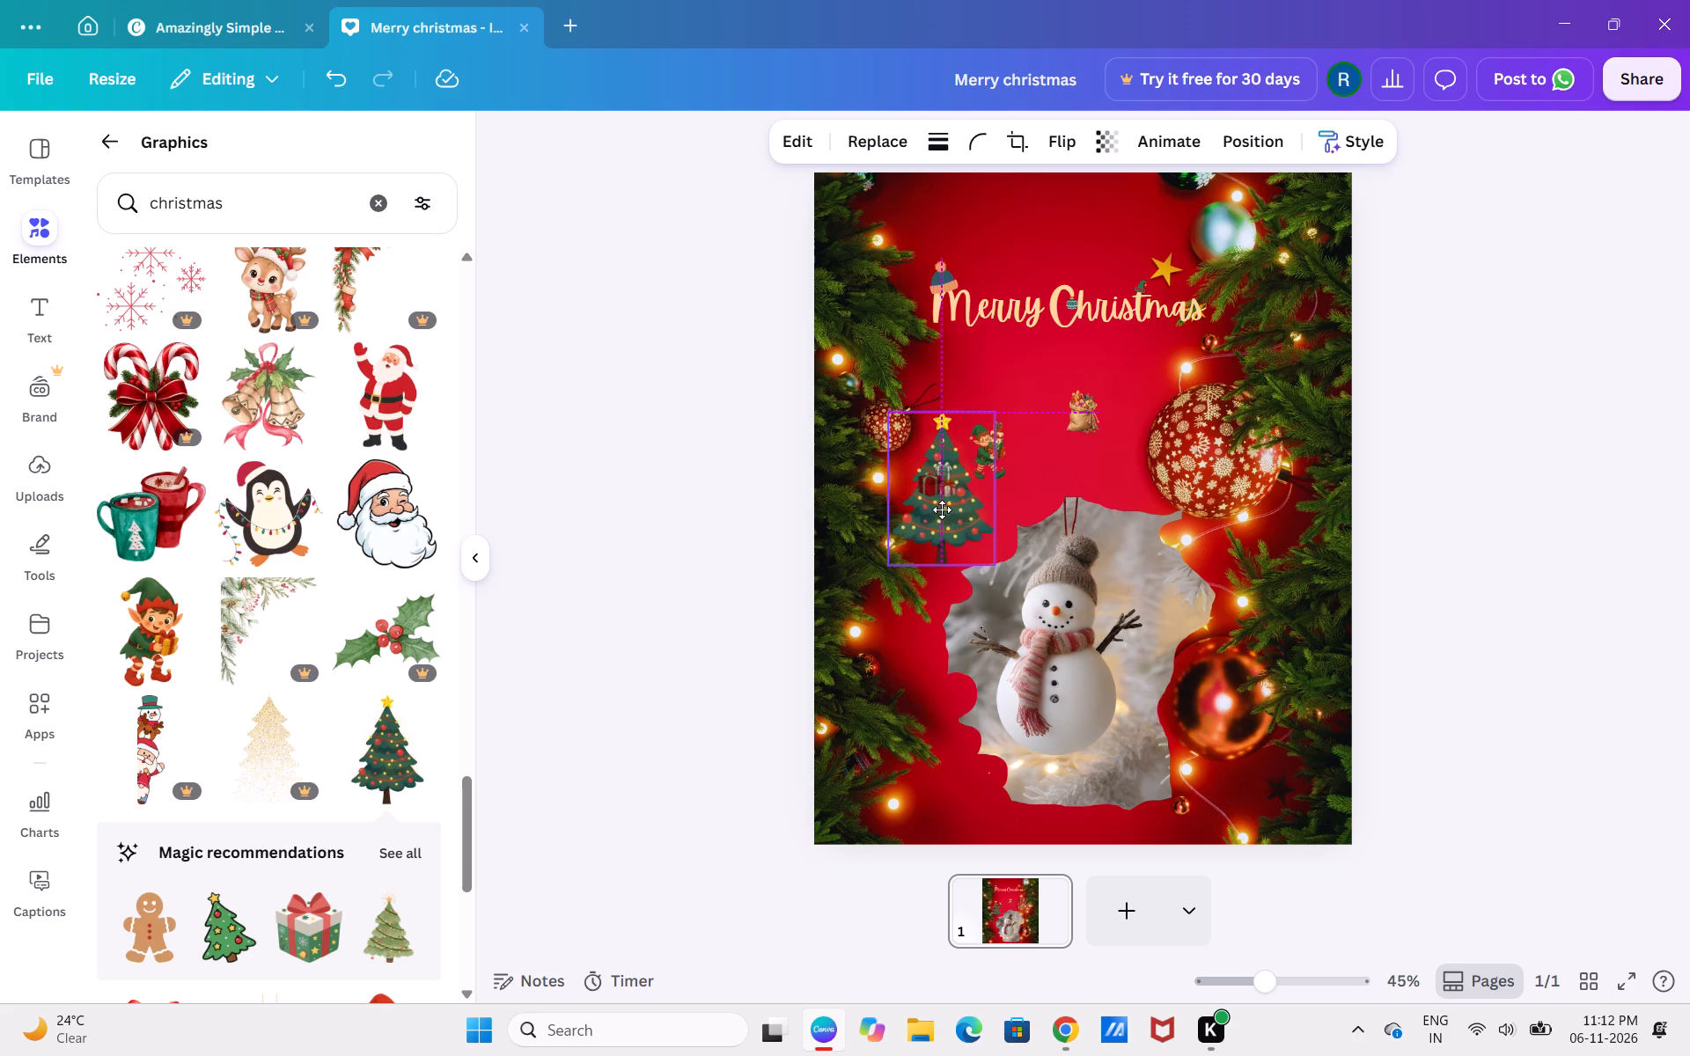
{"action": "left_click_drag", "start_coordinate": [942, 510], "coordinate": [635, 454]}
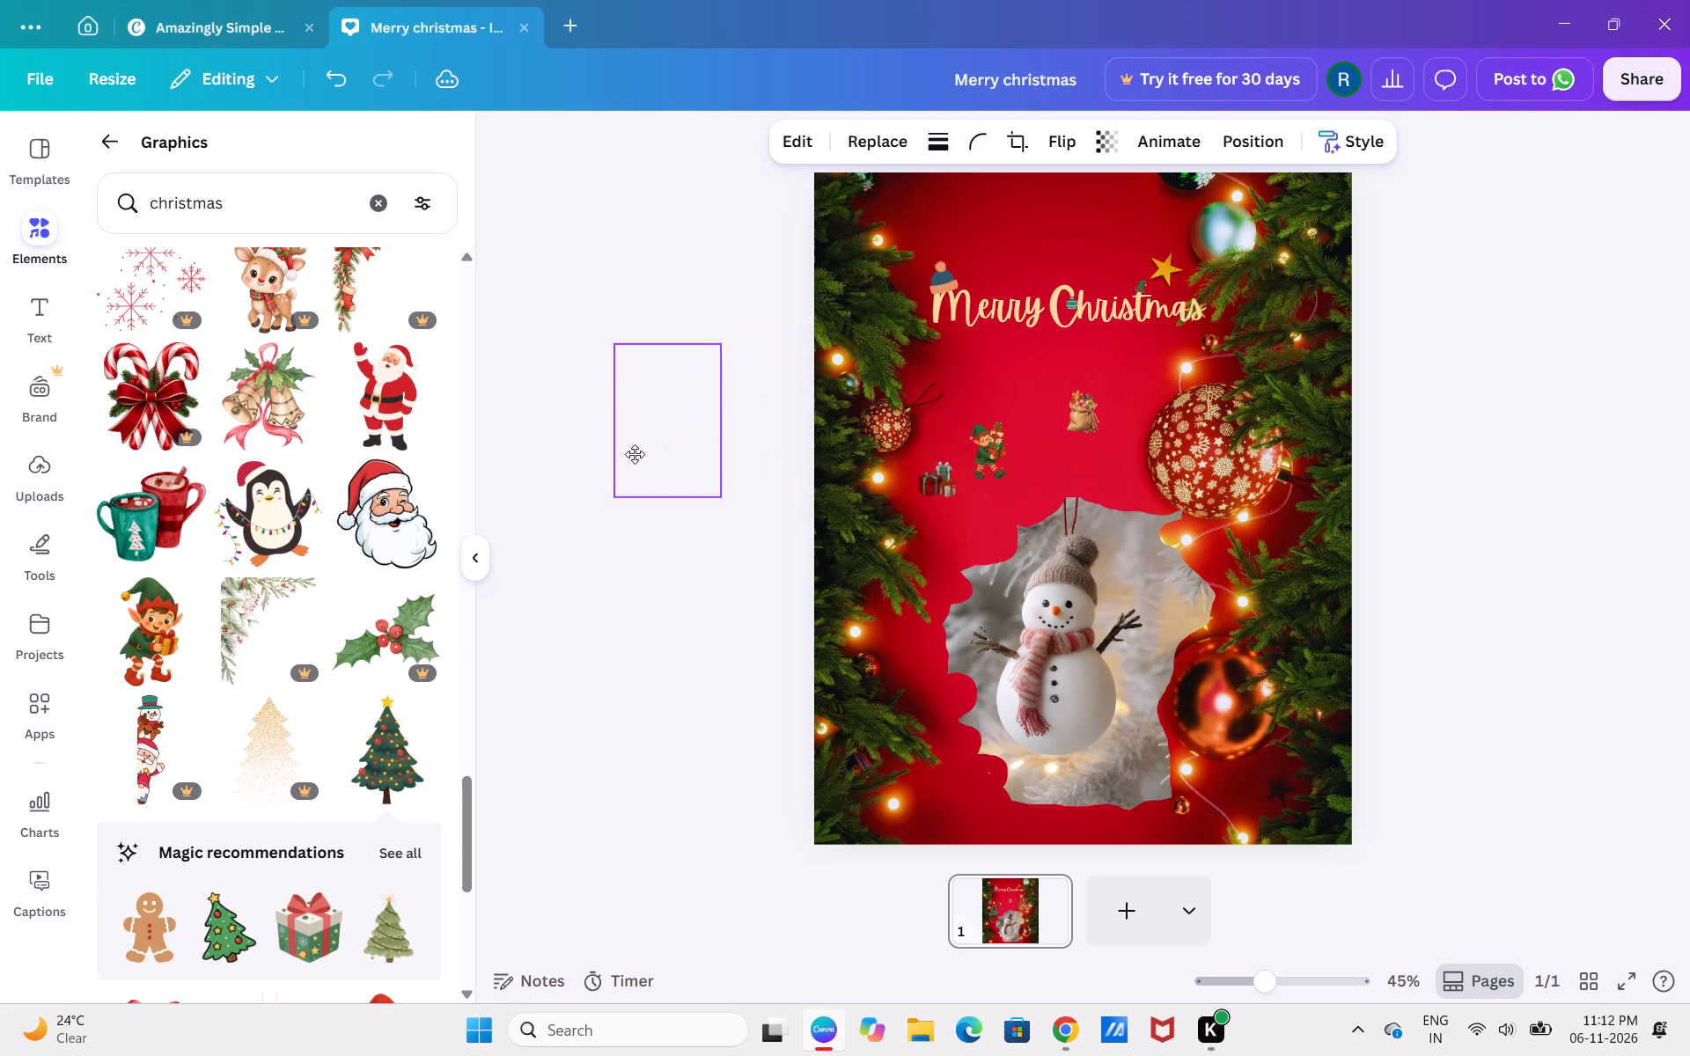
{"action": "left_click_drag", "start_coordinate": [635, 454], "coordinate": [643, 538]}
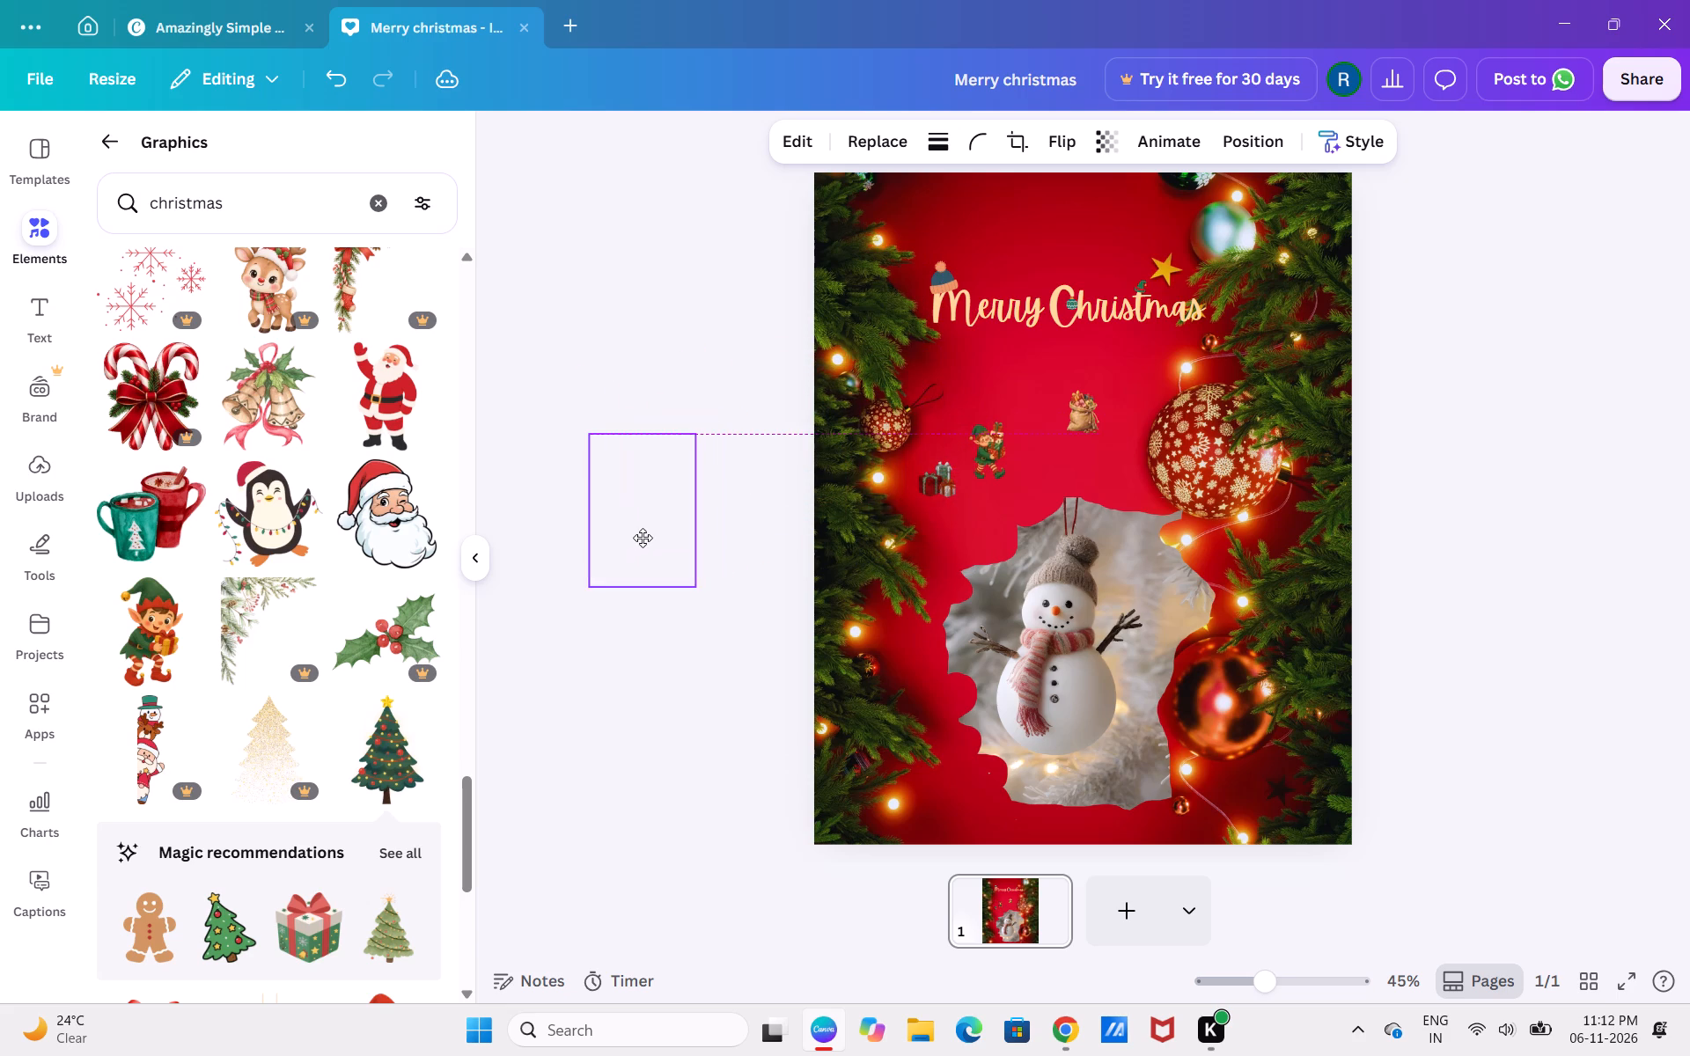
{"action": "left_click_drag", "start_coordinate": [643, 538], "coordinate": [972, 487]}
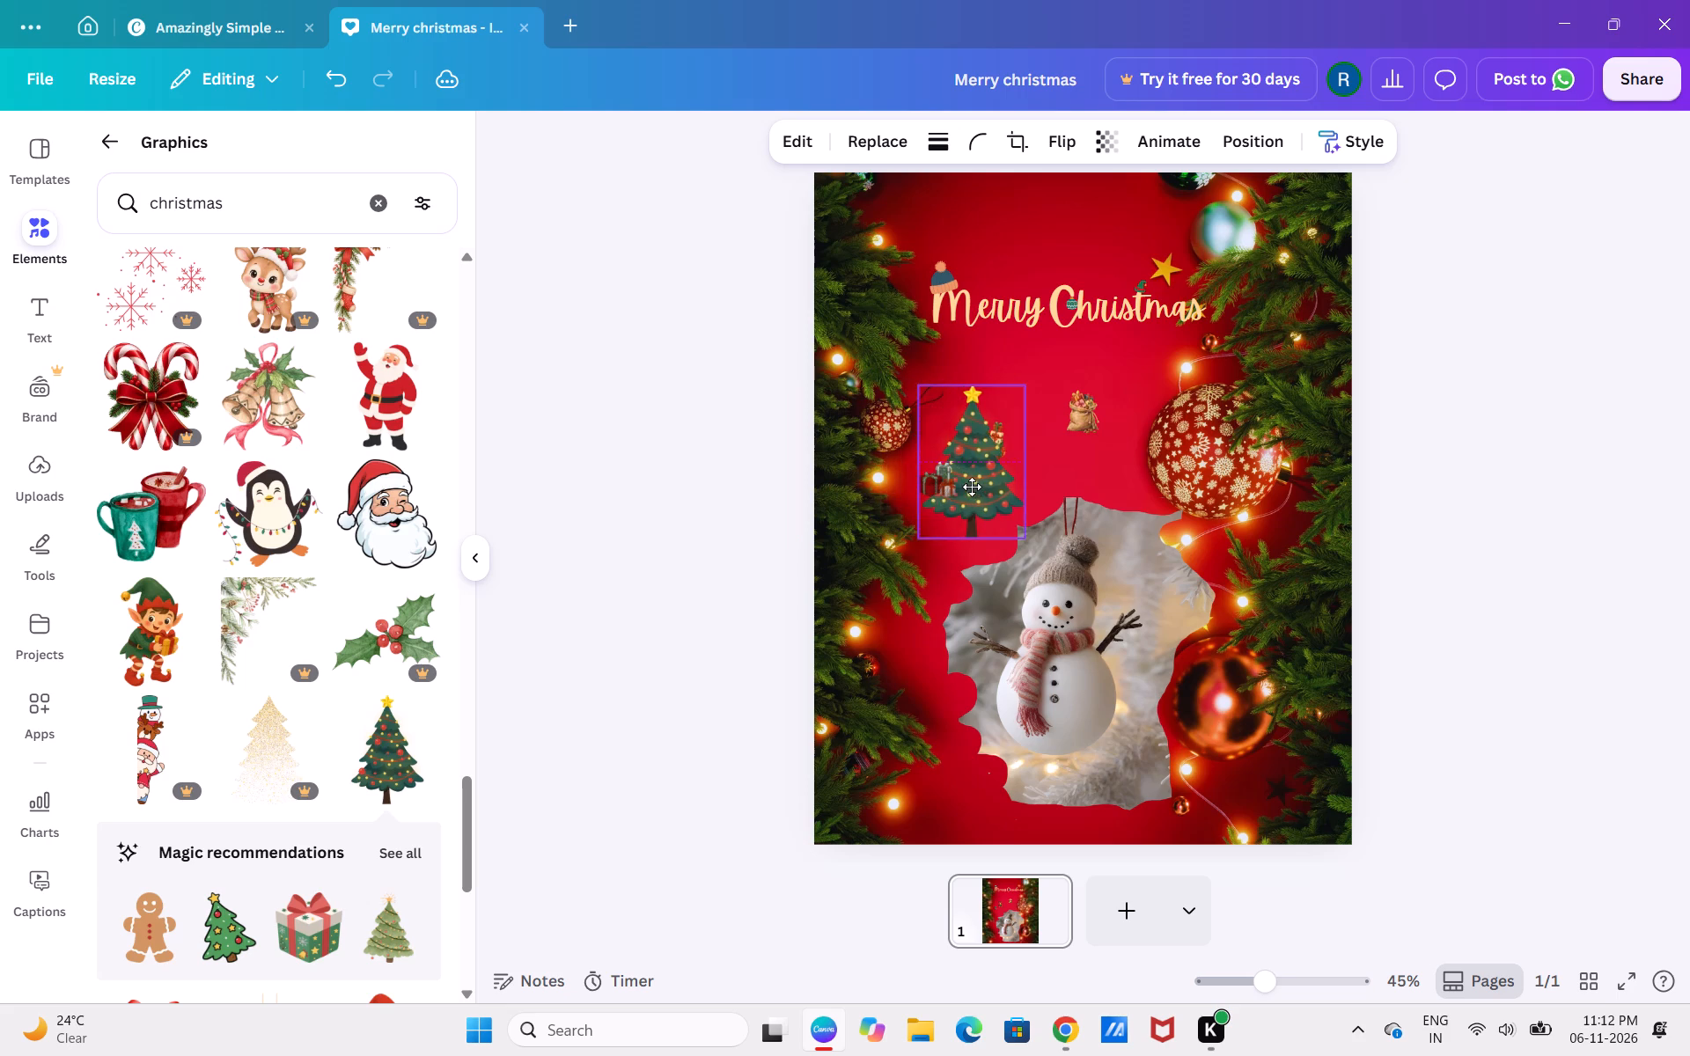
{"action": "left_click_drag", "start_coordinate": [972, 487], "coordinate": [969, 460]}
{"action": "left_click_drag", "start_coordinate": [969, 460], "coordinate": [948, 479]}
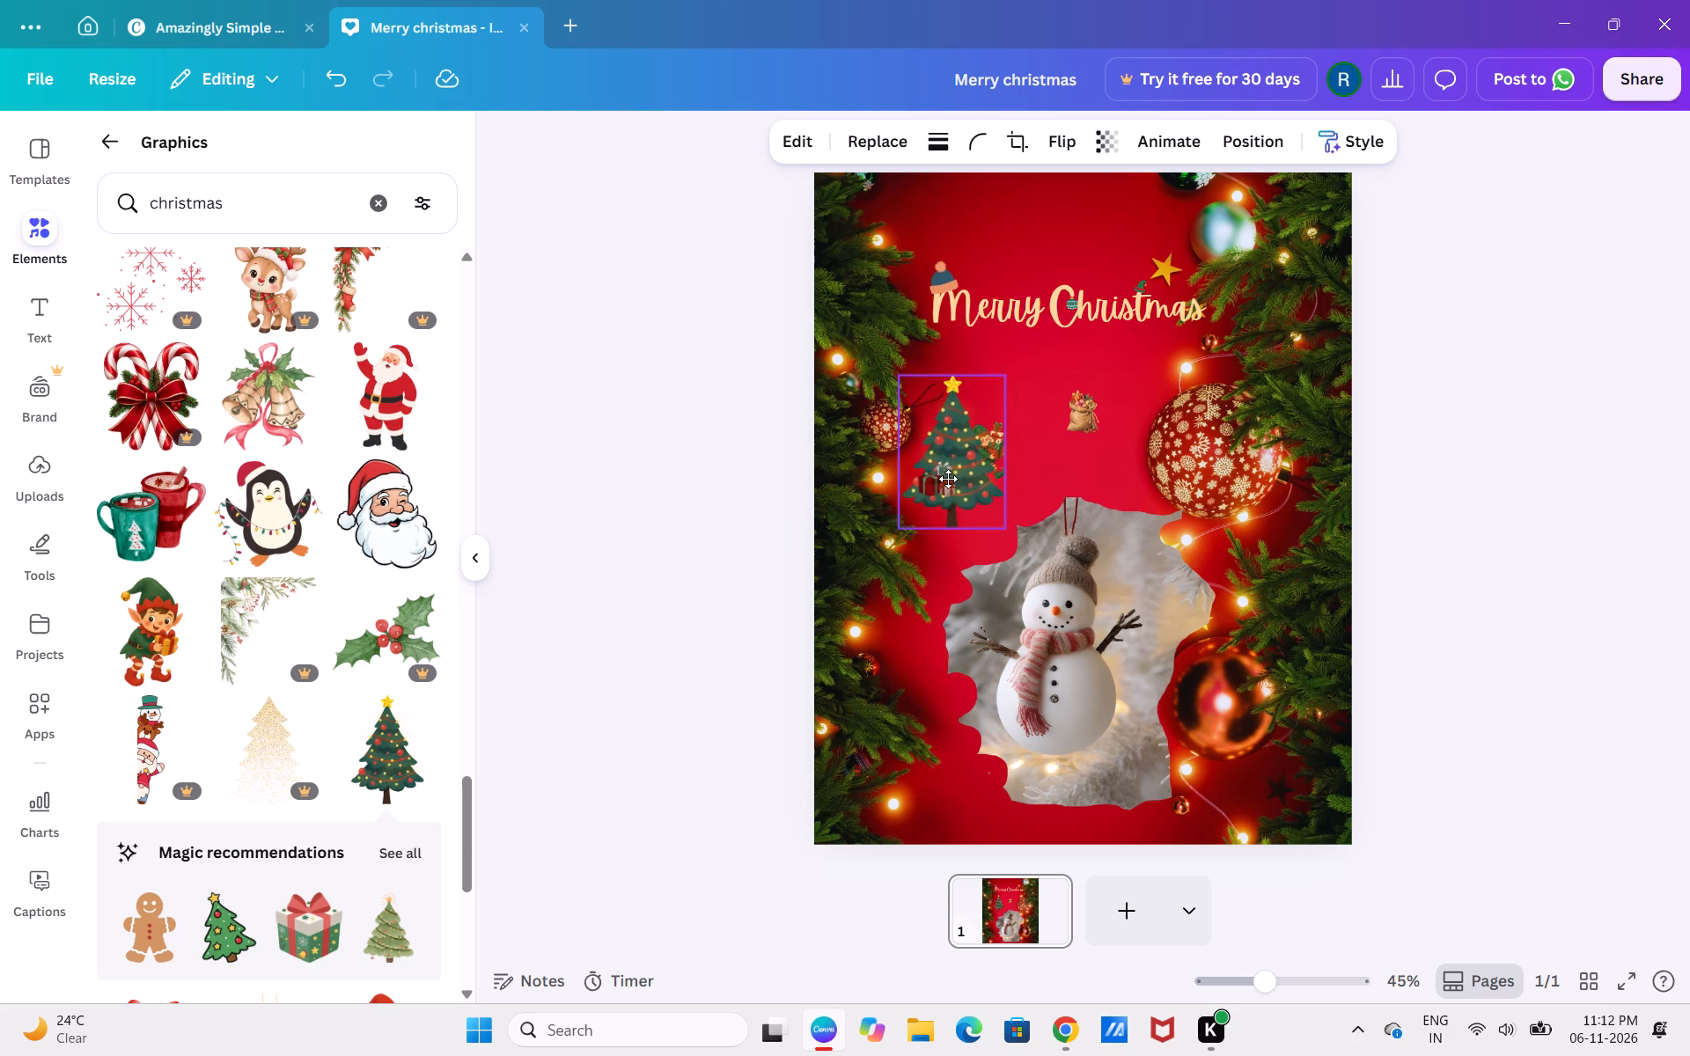
Shrink the Christmas tree and stand it above the snowman photo between the elf and the sack of gifts, shifting the sack right.
{"action": "left_click_drag", "start_coordinate": [948, 479], "coordinate": [1039, 432]}
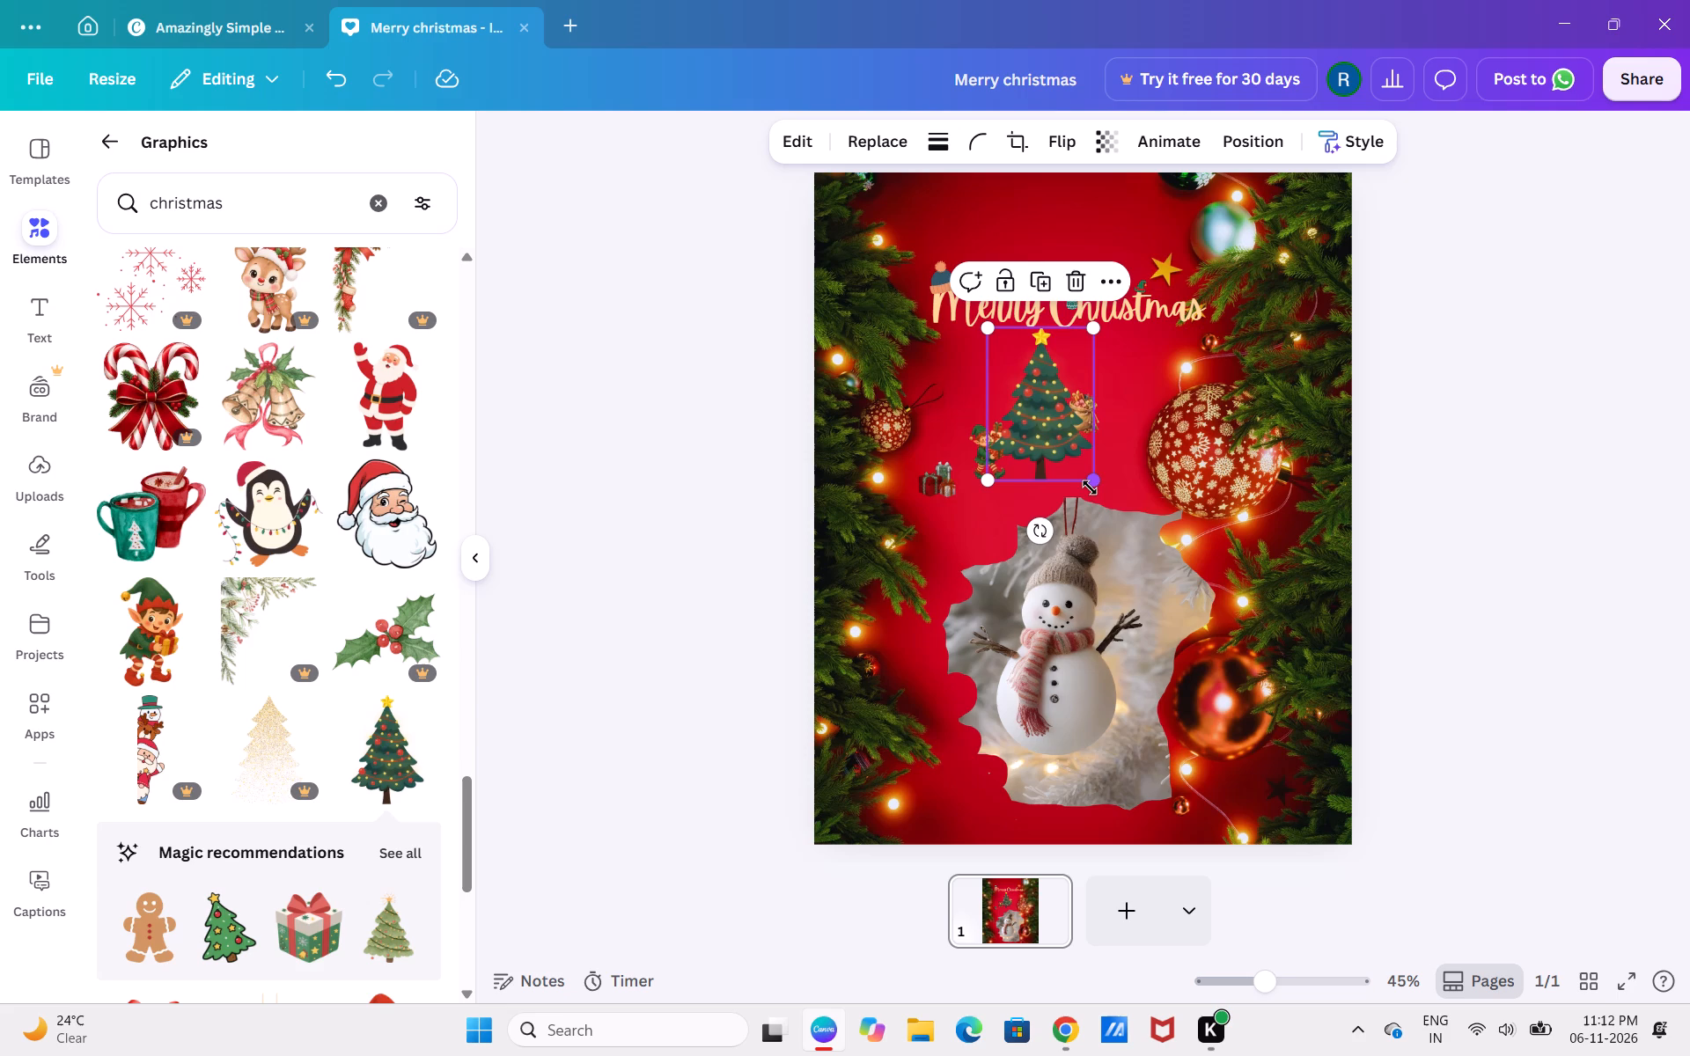
{"action": "left_click_drag", "start_coordinate": [1093, 485], "coordinate": [1056, 440]}
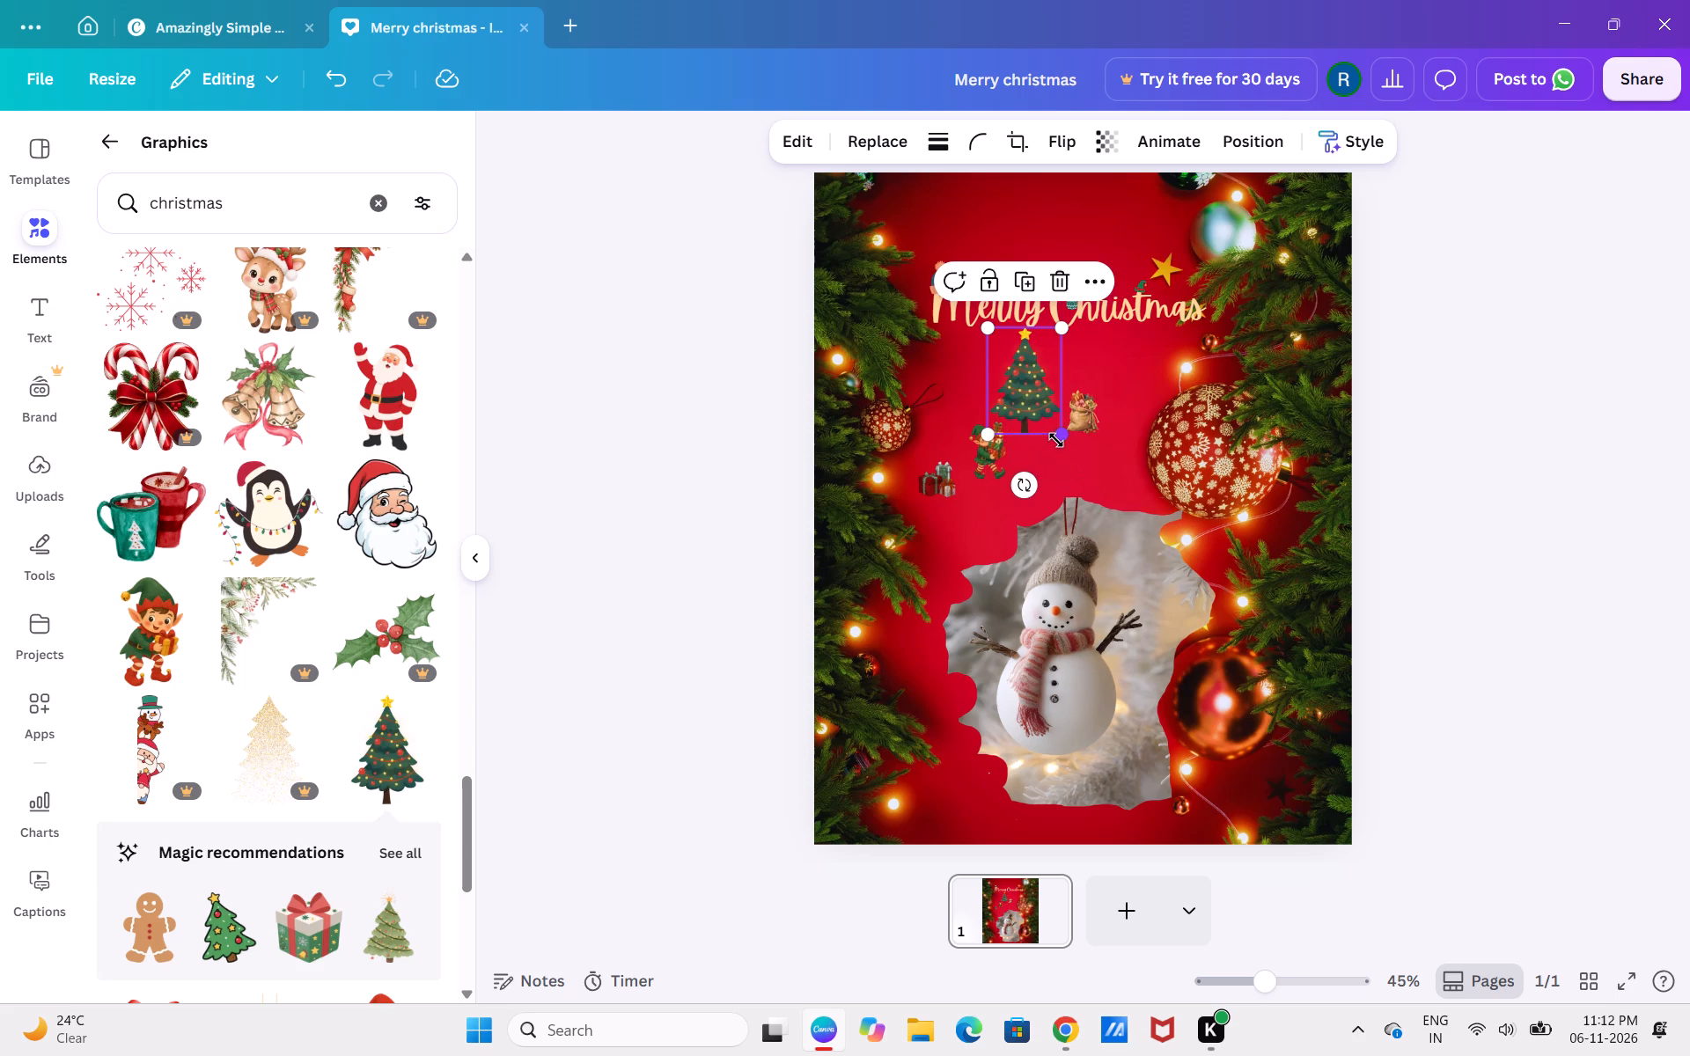
{"action": "left_click_drag", "start_coordinate": [1092, 425], "coordinate": [1131, 482]}
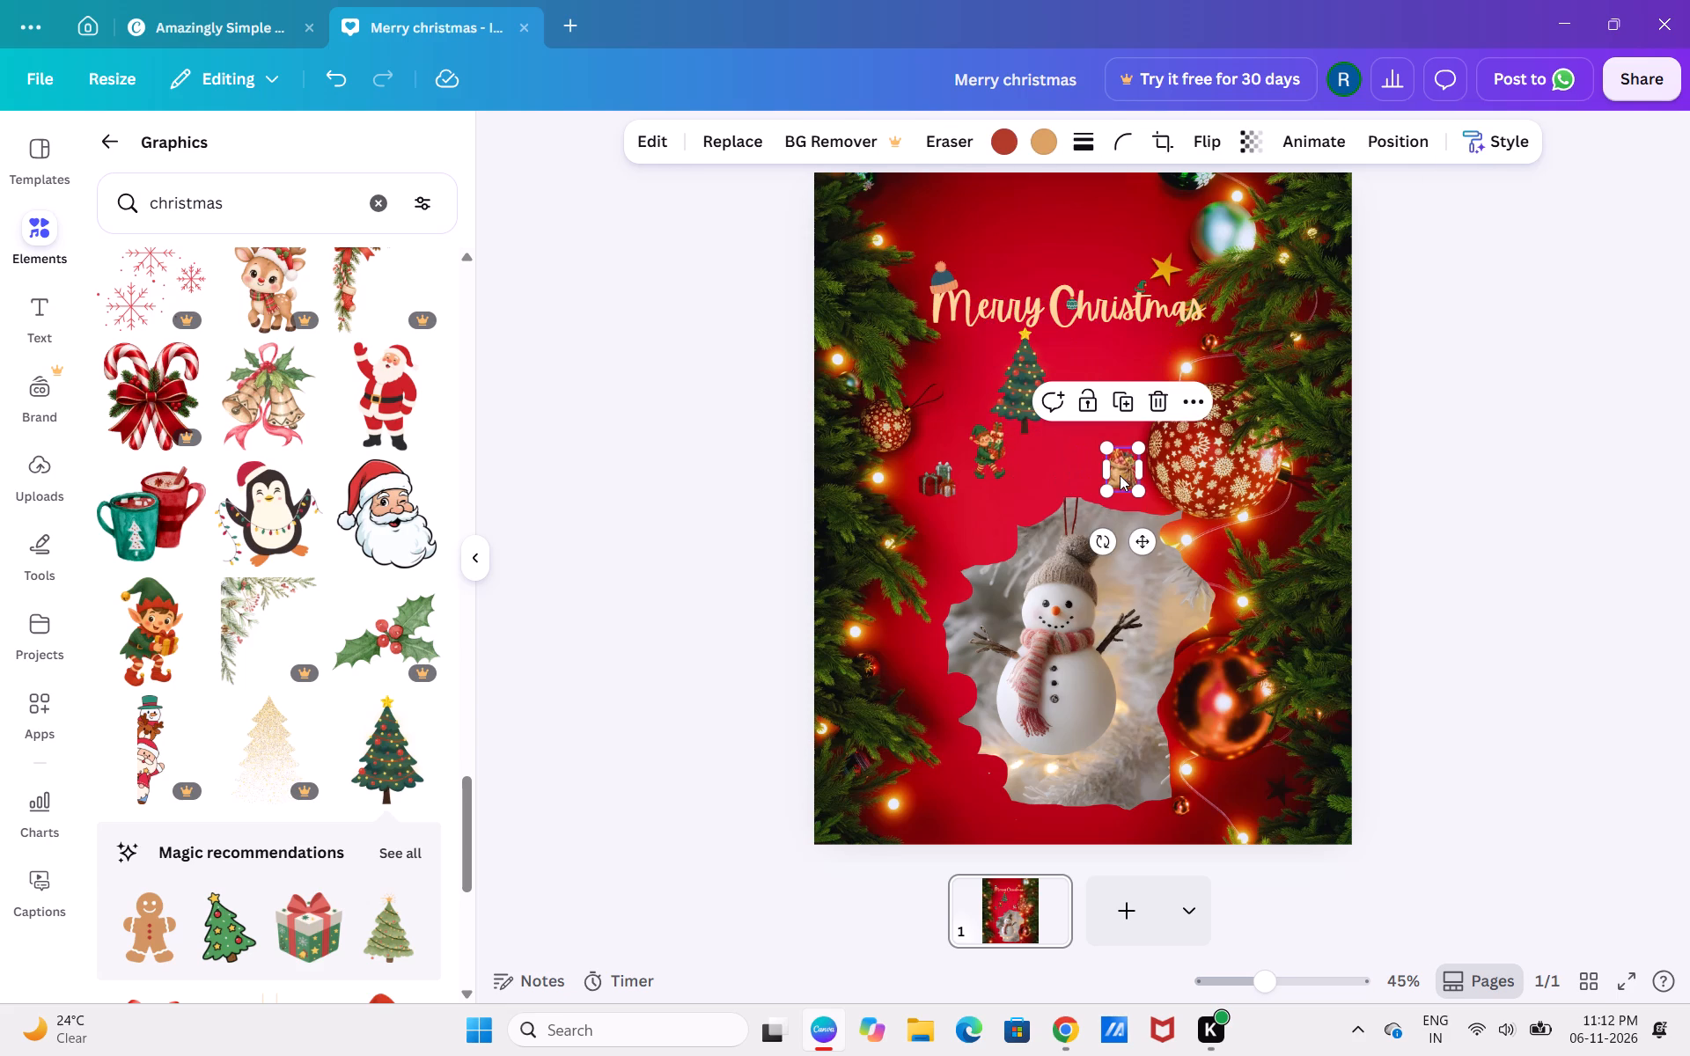
{"action": "left_click_drag", "start_coordinate": [1018, 410], "coordinate": [1059, 461]}
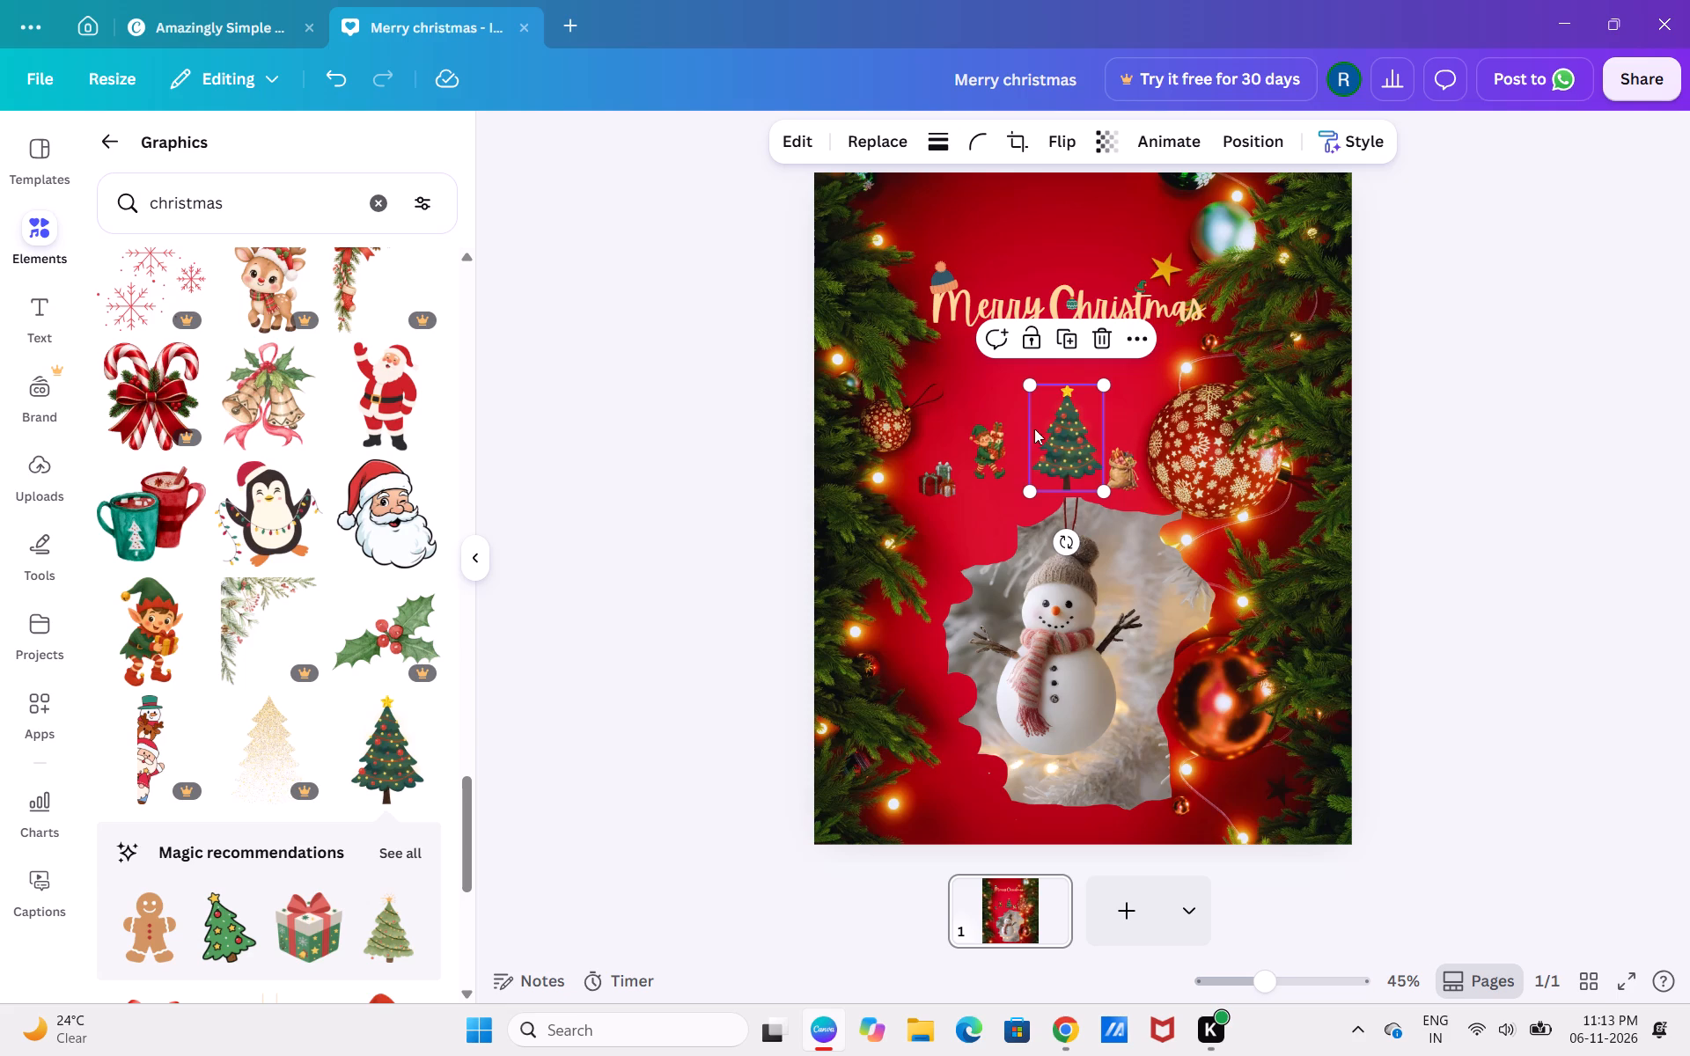
Take the snowman photo off the card, leaving only the red background in its place.
{"action": "left_click_drag", "start_coordinate": [1075, 752], "coordinate": [451, 844]}
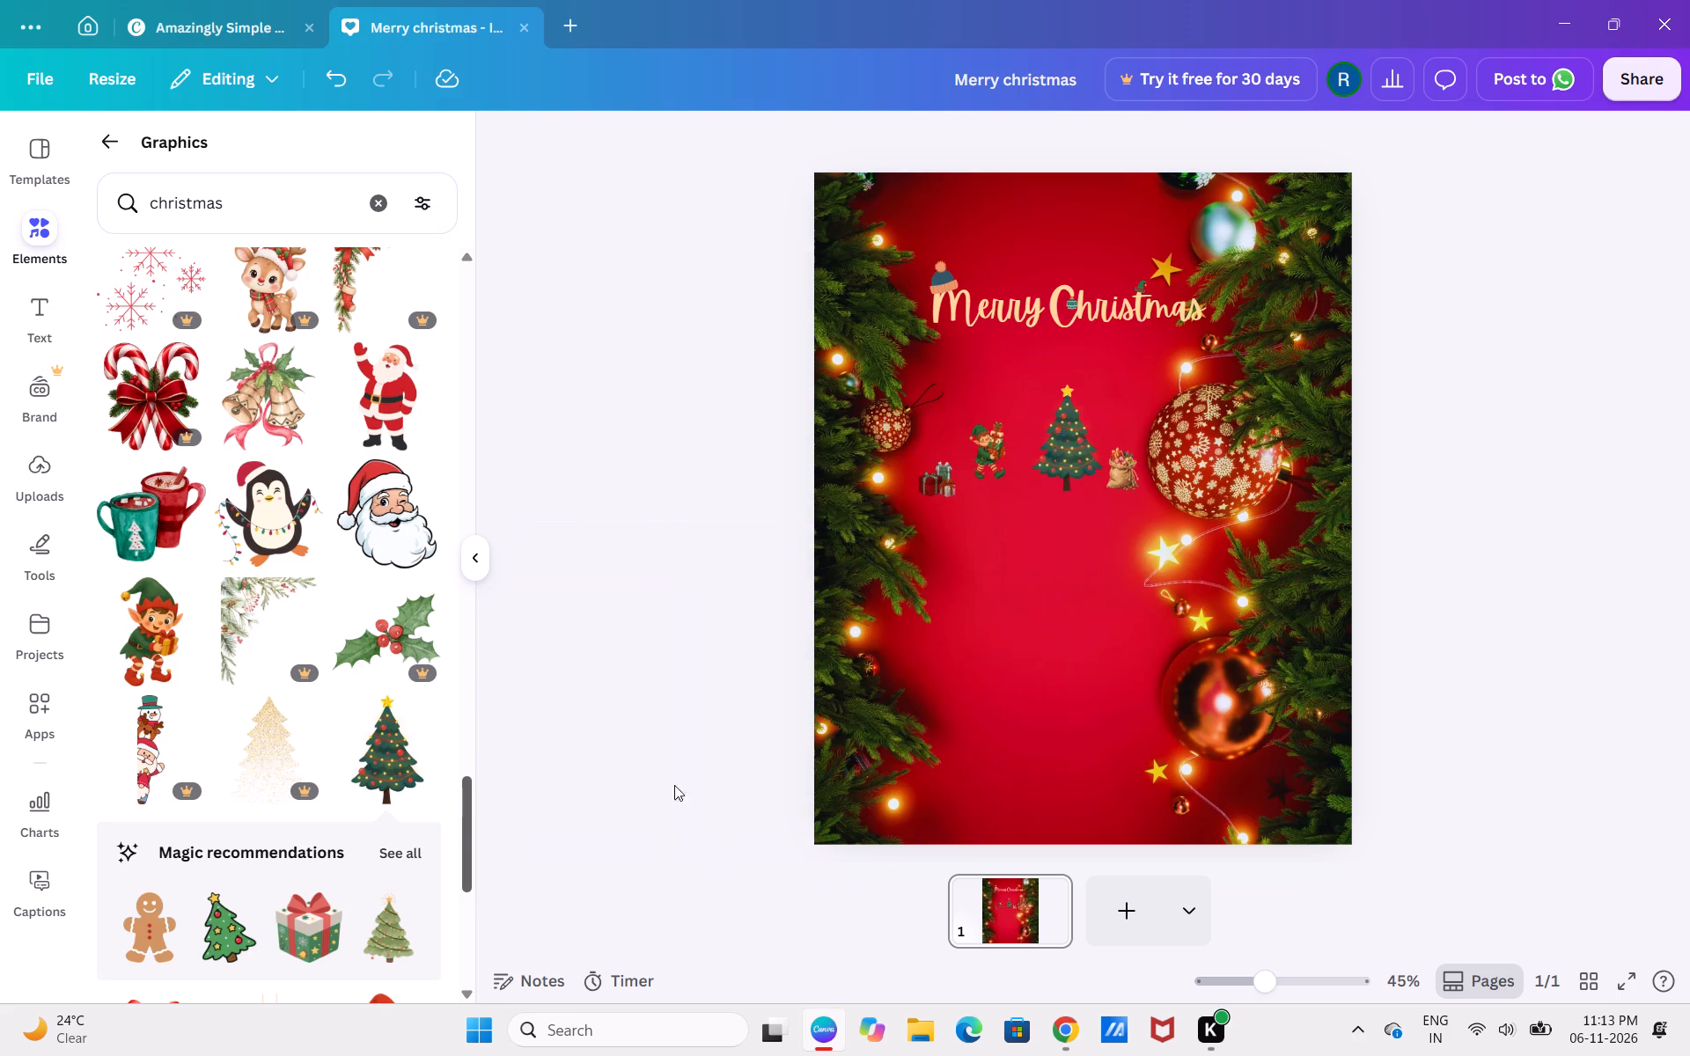
Move the Christmas tree down from the ornament row to the open red area in the card's lower half.
{"action": "left_click_drag", "start_coordinate": [1091, 461], "coordinate": [1086, 679]}
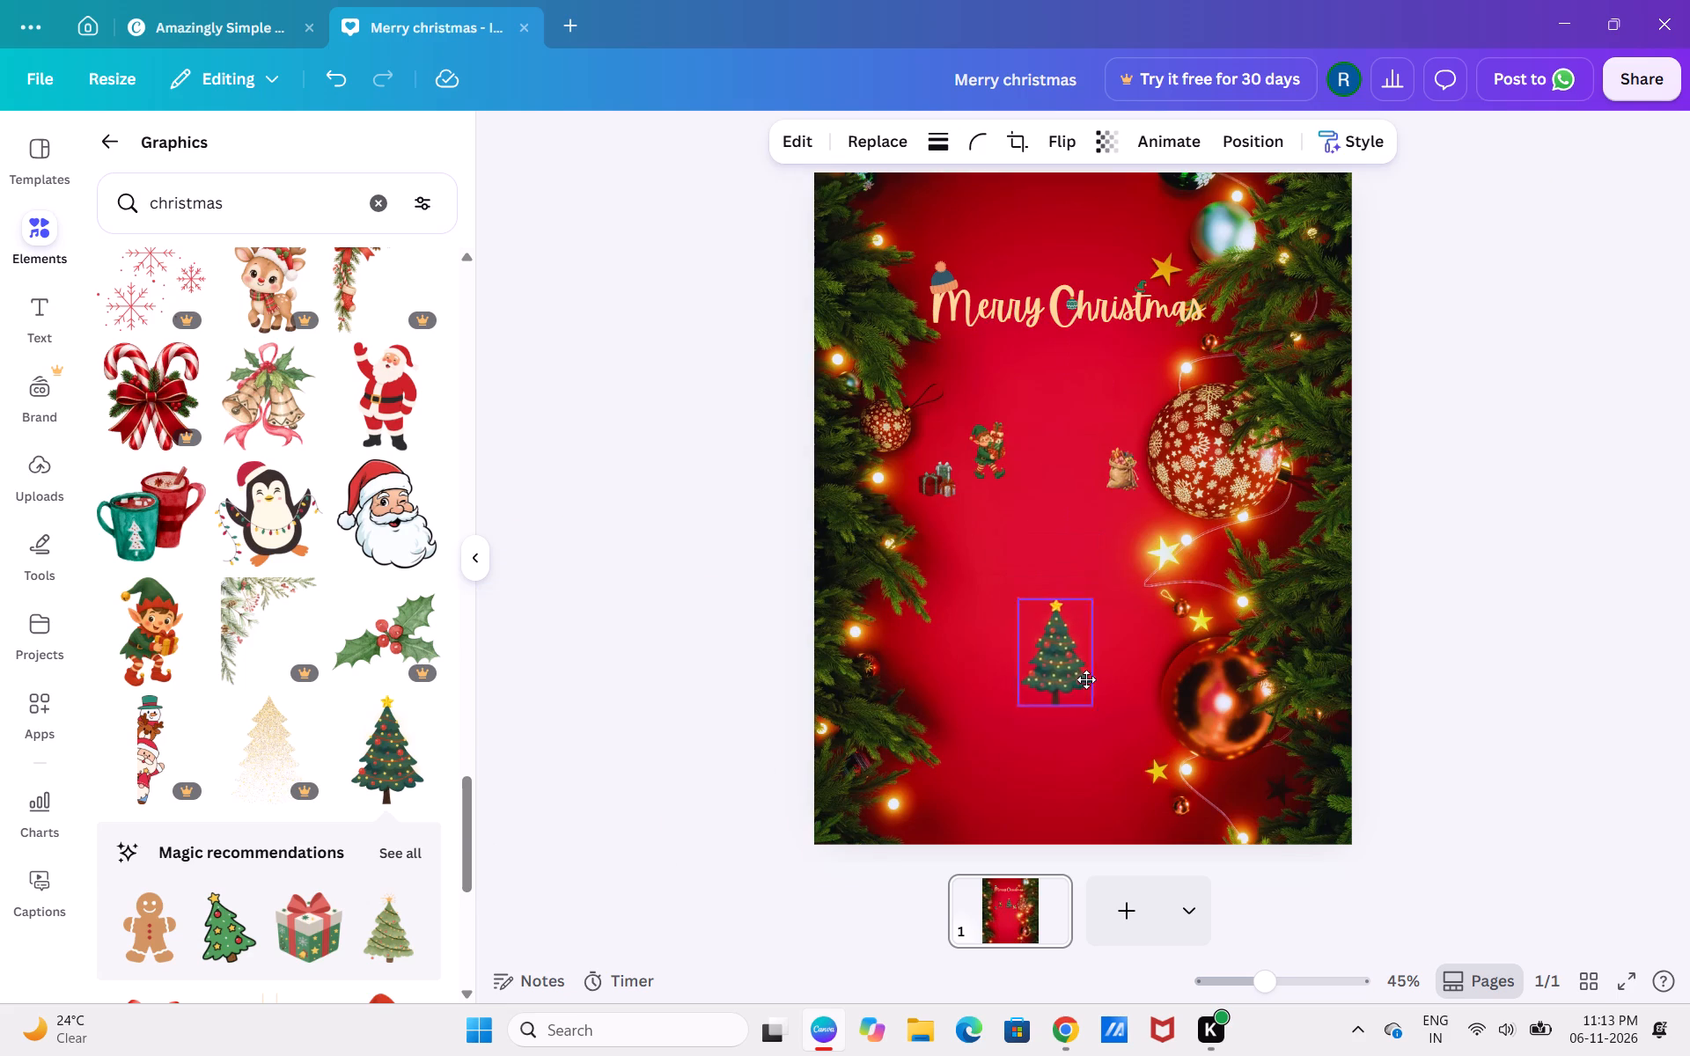
{"action": "left_click_drag", "start_coordinate": [1086, 679], "coordinate": [1093, 640]}
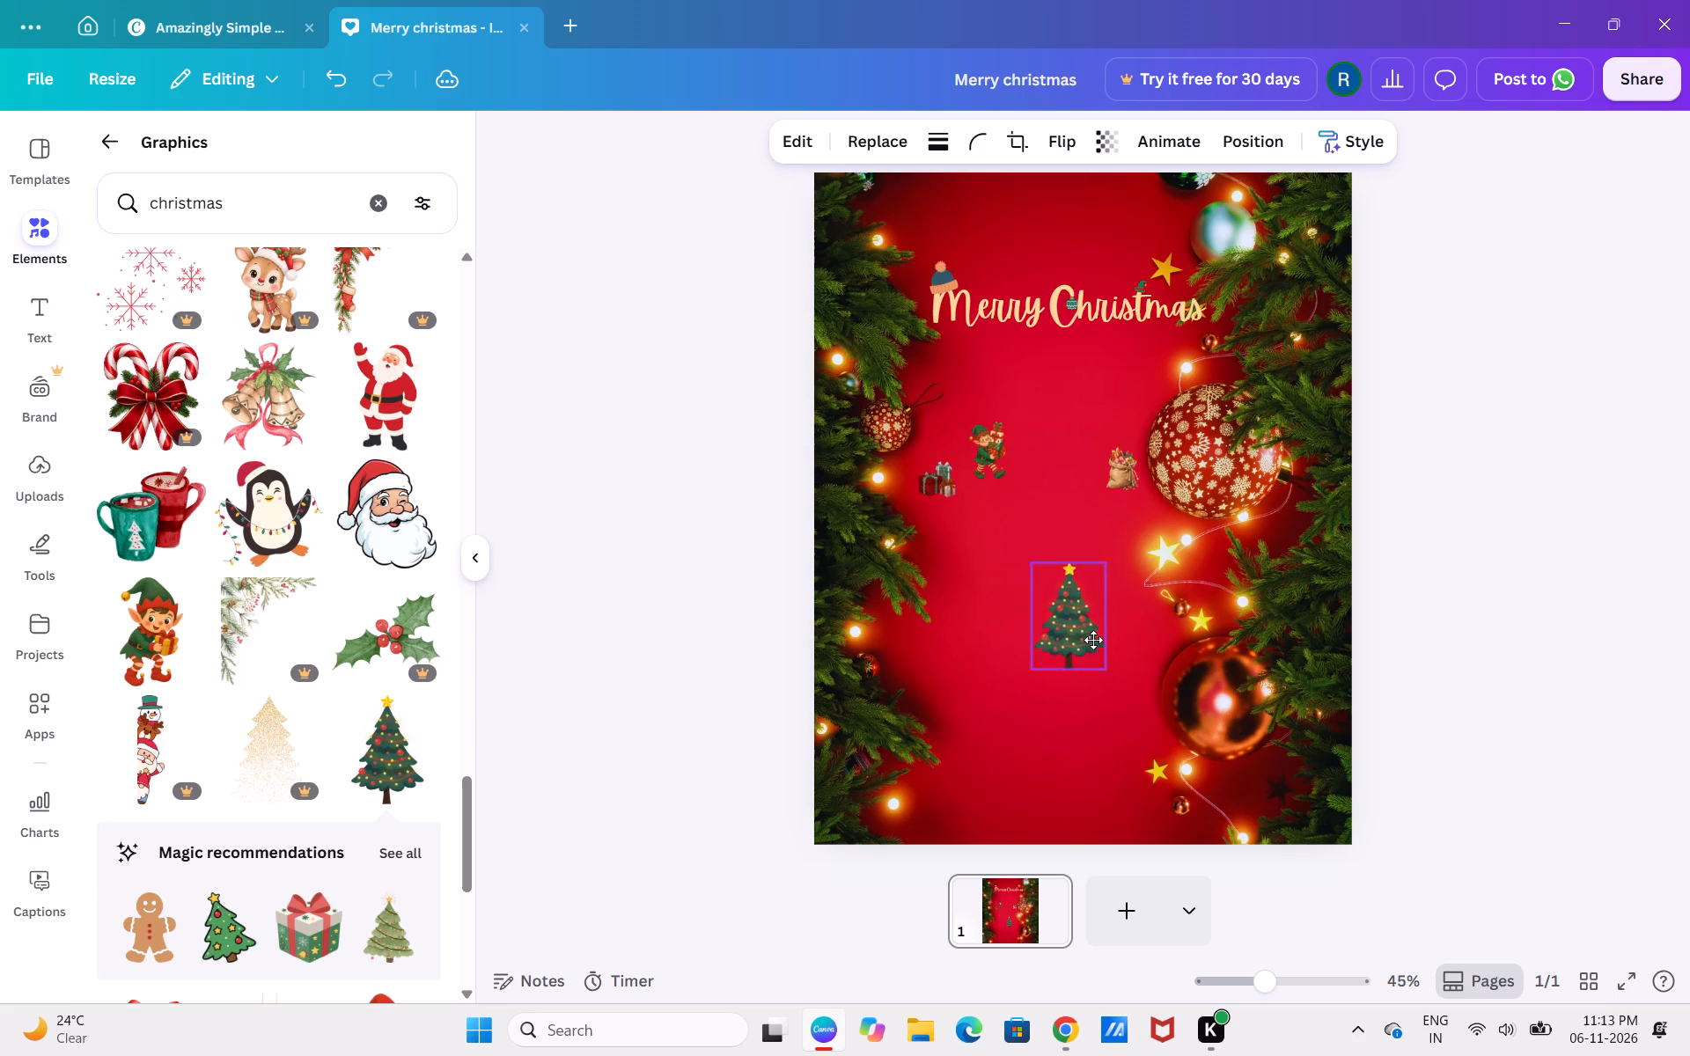
{"action": "left_click_drag", "start_coordinate": [1093, 640], "coordinate": [1098, 637]}
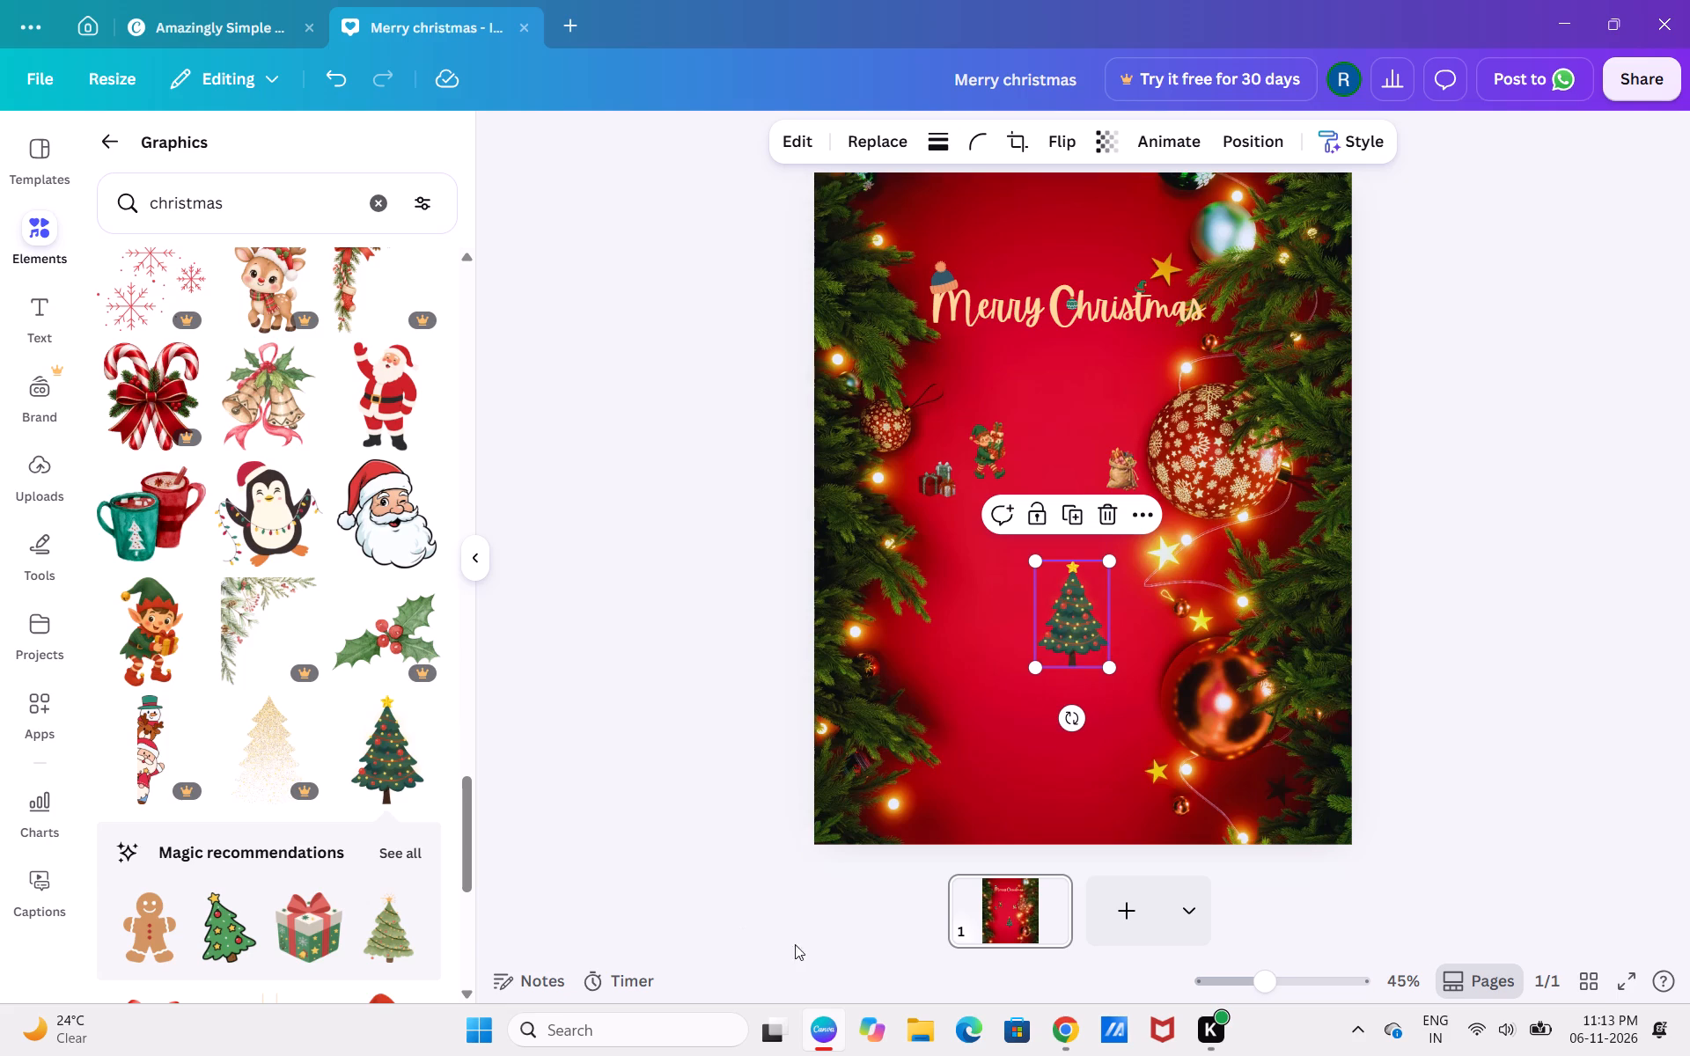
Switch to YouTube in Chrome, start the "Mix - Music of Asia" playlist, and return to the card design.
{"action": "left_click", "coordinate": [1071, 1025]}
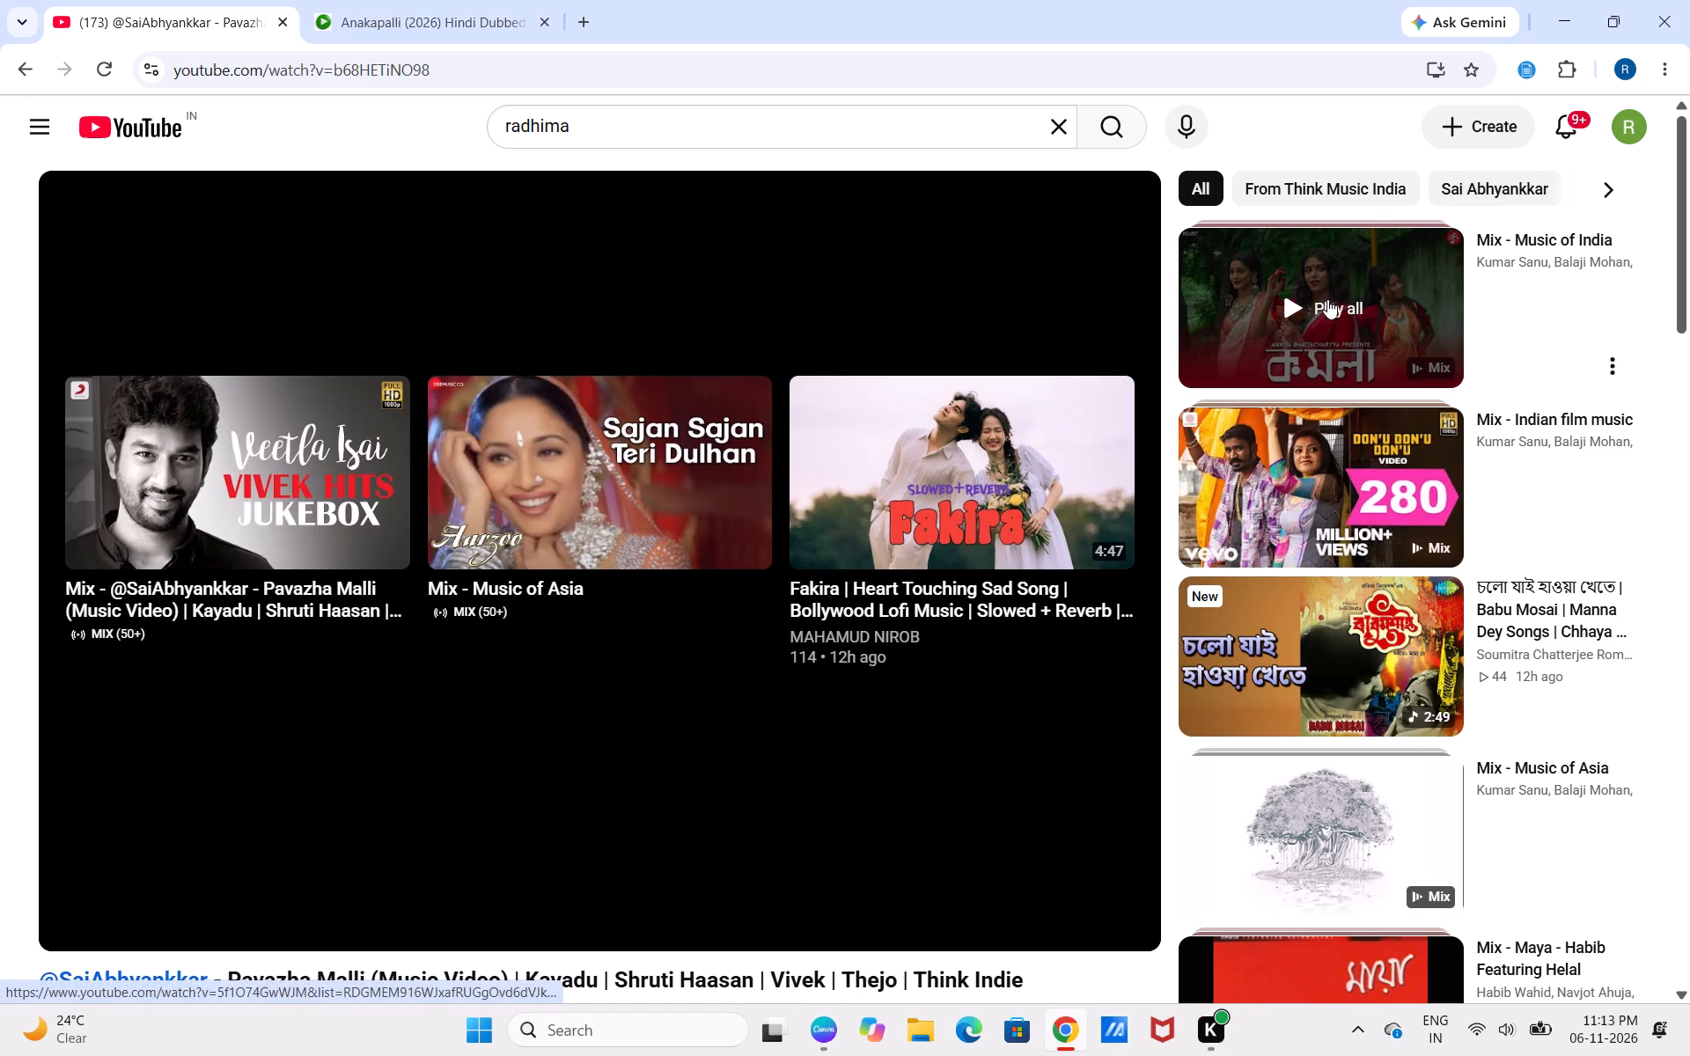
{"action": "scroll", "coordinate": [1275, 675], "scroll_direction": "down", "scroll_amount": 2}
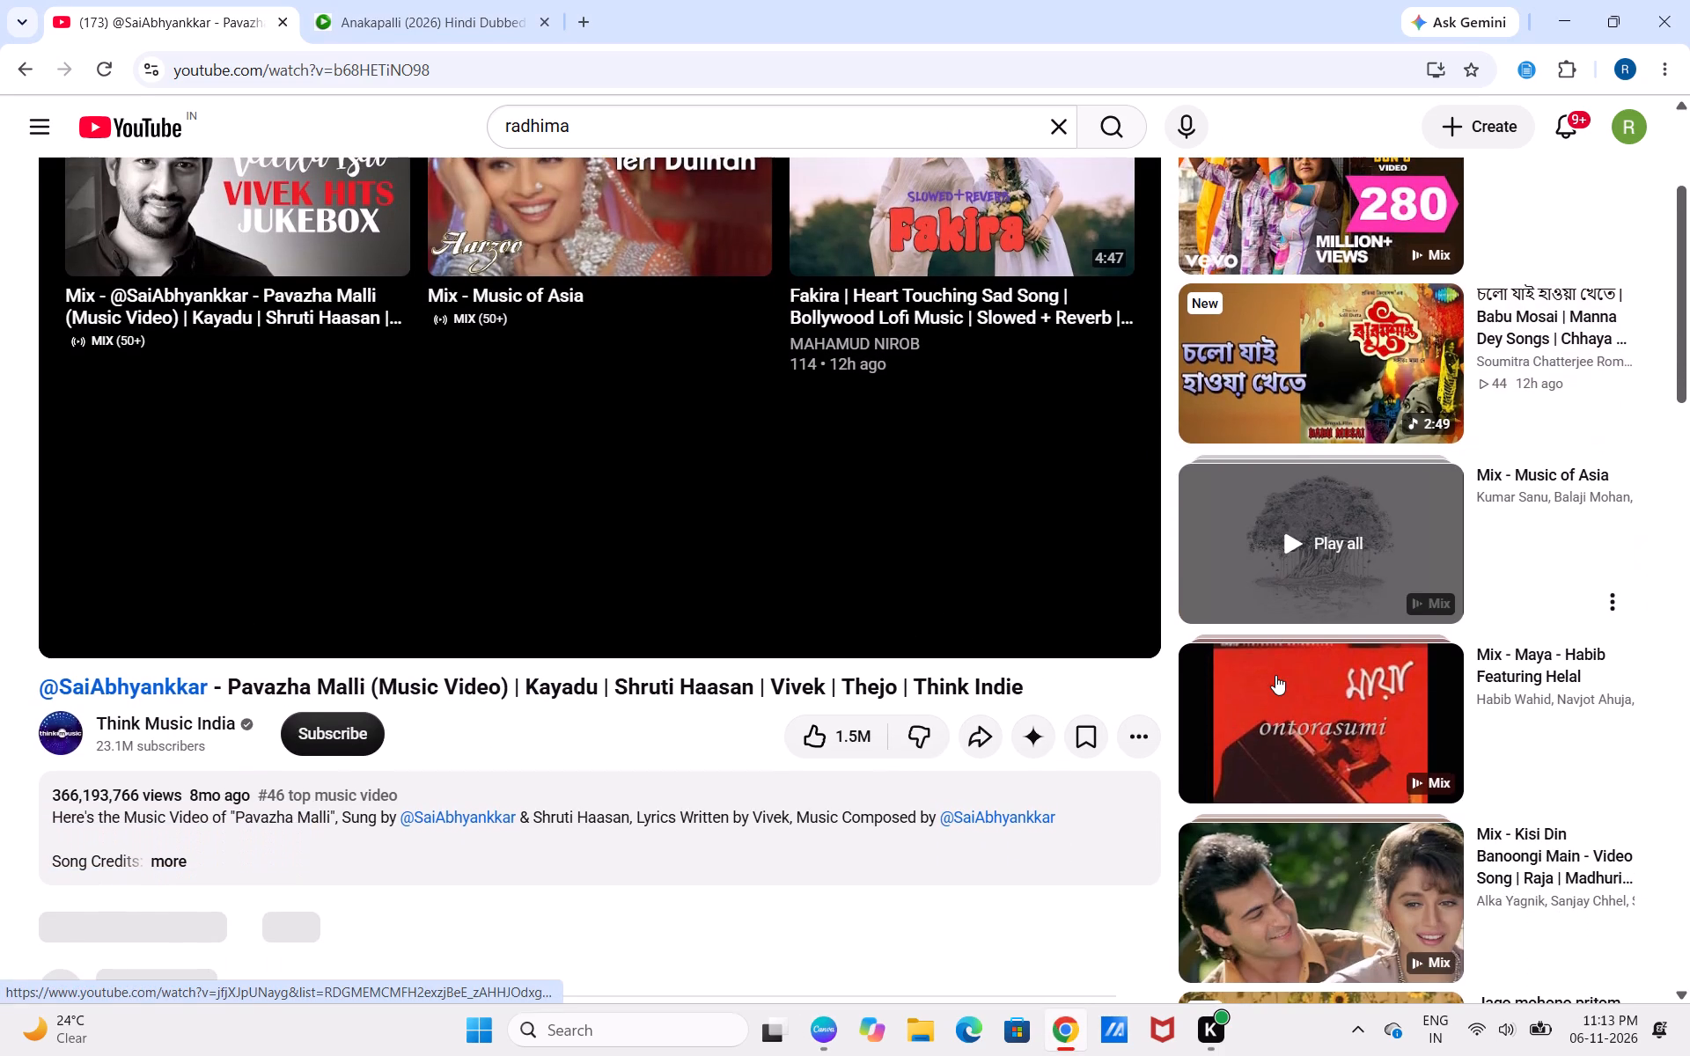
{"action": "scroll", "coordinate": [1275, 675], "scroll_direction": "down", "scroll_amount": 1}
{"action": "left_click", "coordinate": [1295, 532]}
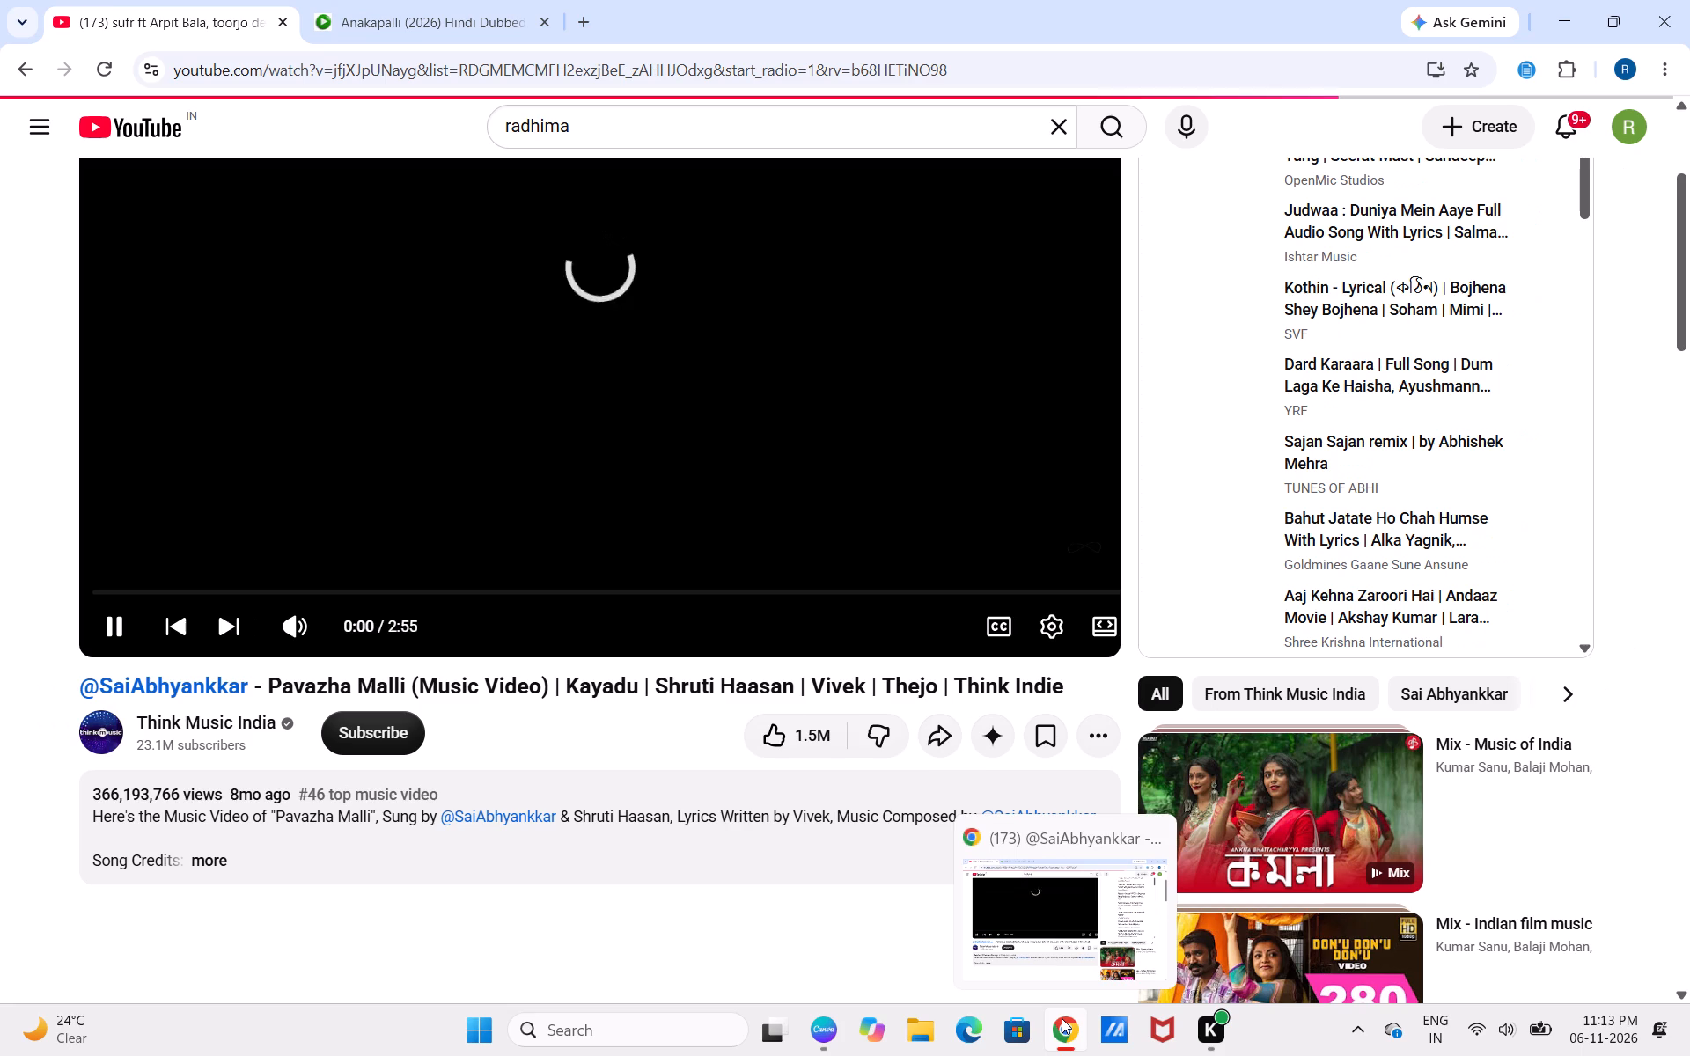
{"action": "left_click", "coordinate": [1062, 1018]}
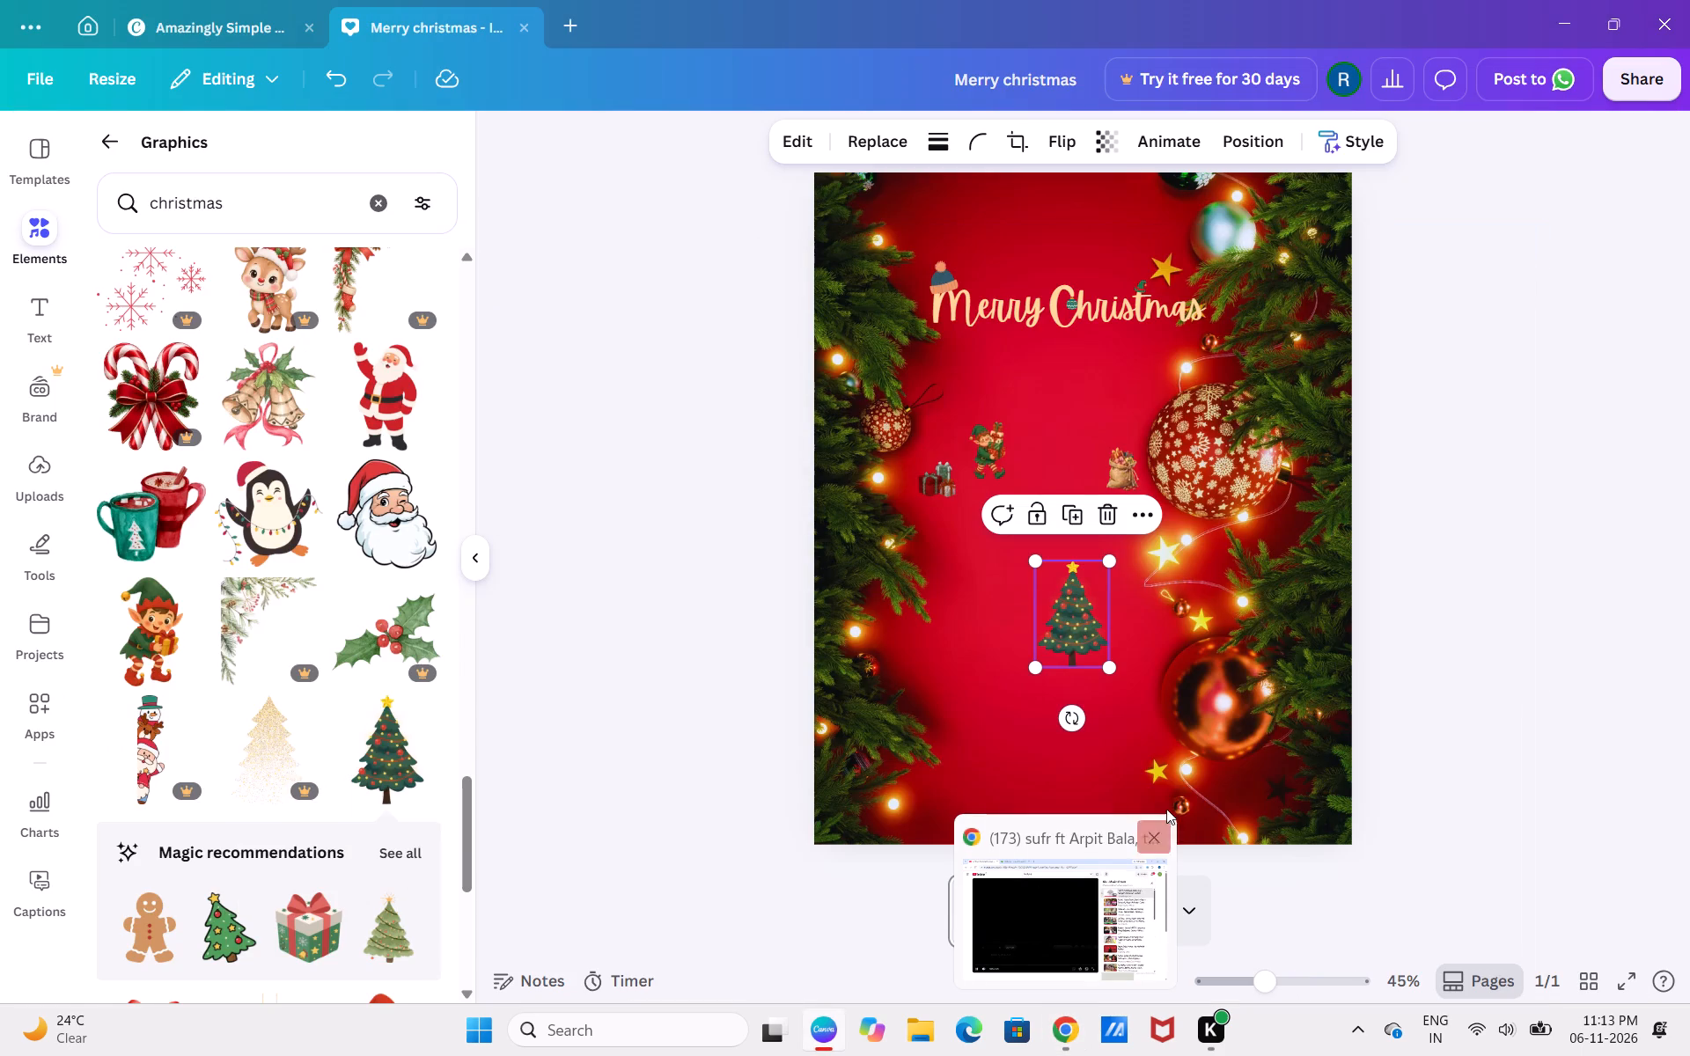
Enlarge the Christmas tree to about 1.6 times its size and centre it roughly in the card's lower red area.
{"action": "left_click_drag", "start_coordinate": [1109, 668], "coordinate": [1151, 740]}
{"action": "left_click_drag", "start_coordinate": [1134, 686], "coordinate": [1088, 674]}
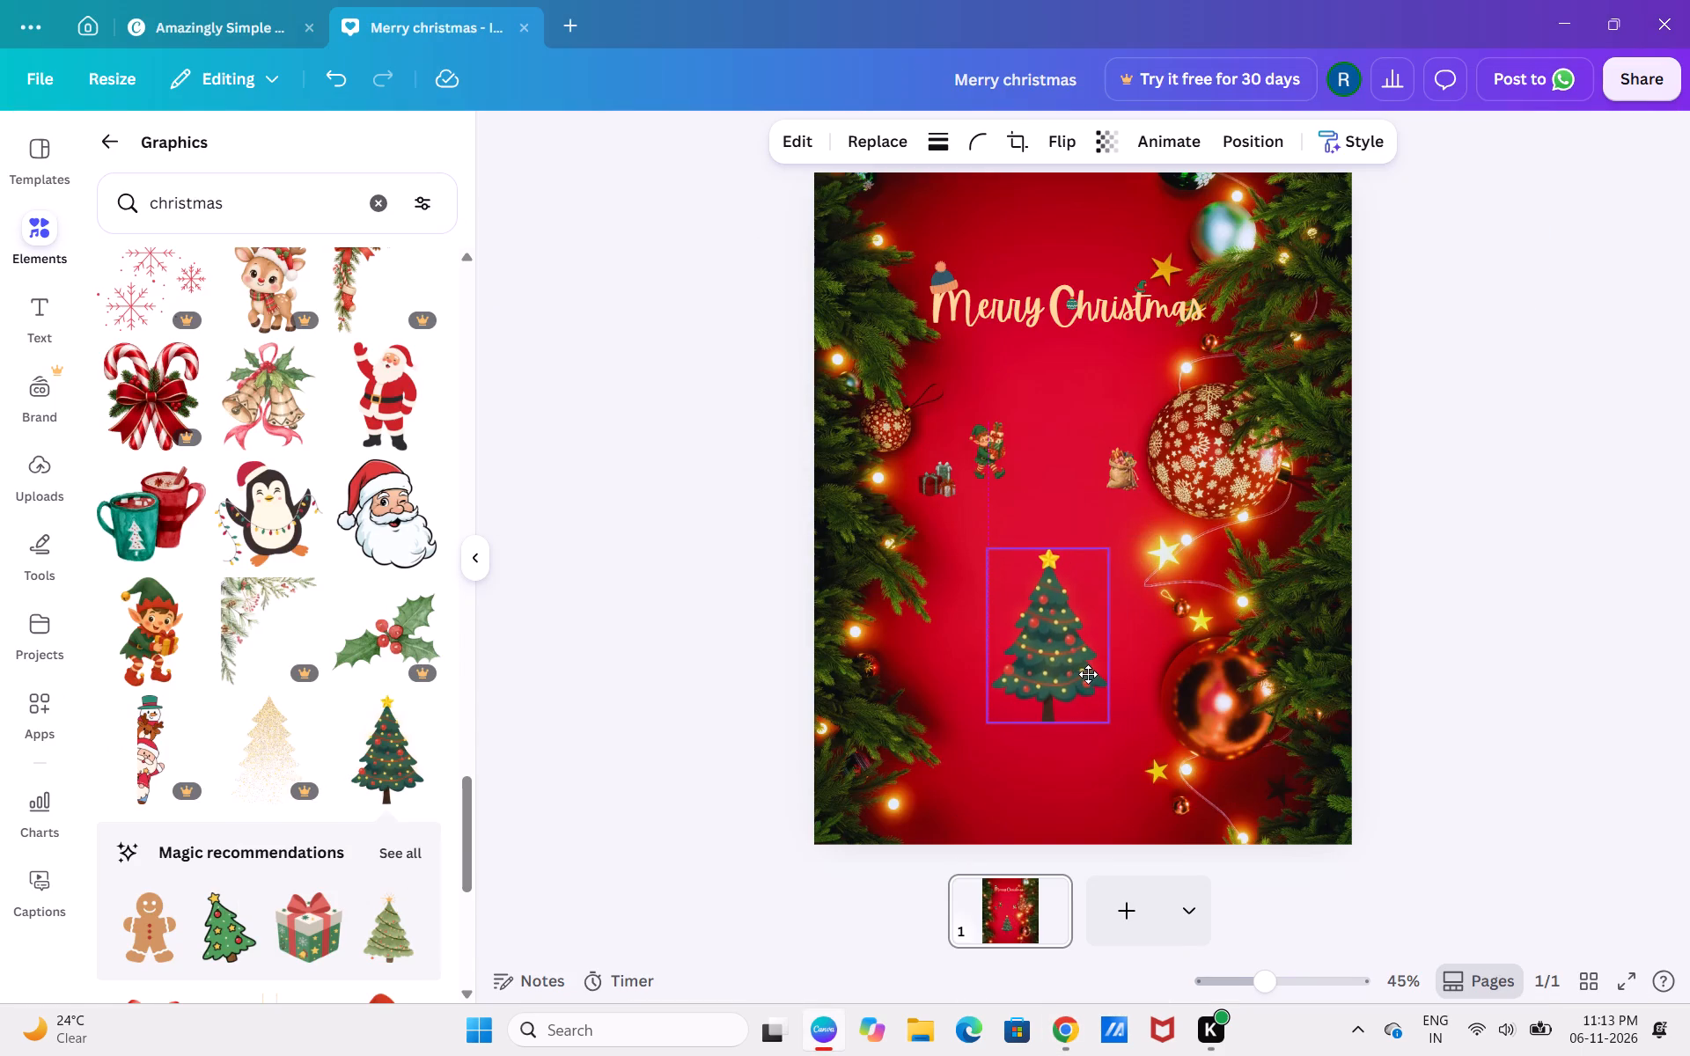
{"action": "left_click_drag", "start_coordinate": [1088, 674], "coordinate": [1106, 673]}
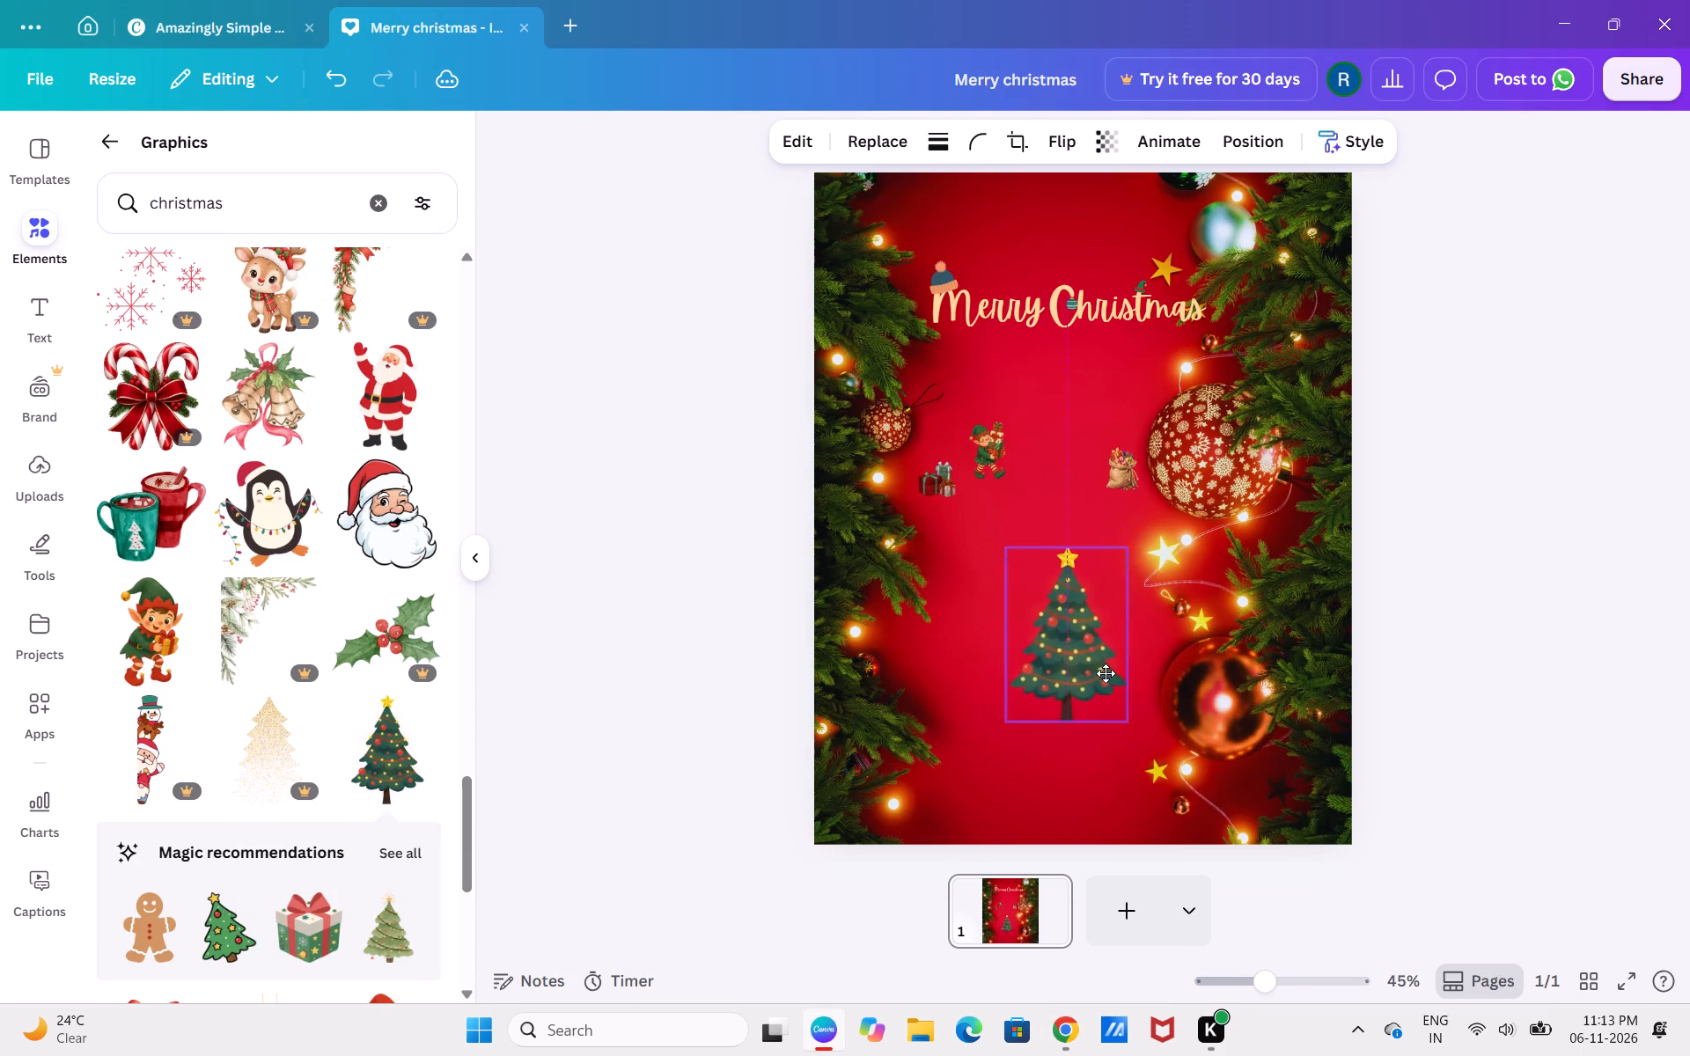
{"action": "left_click_drag", "start_coordinate": [1106, 673], "coordinate": [1106, 672]}
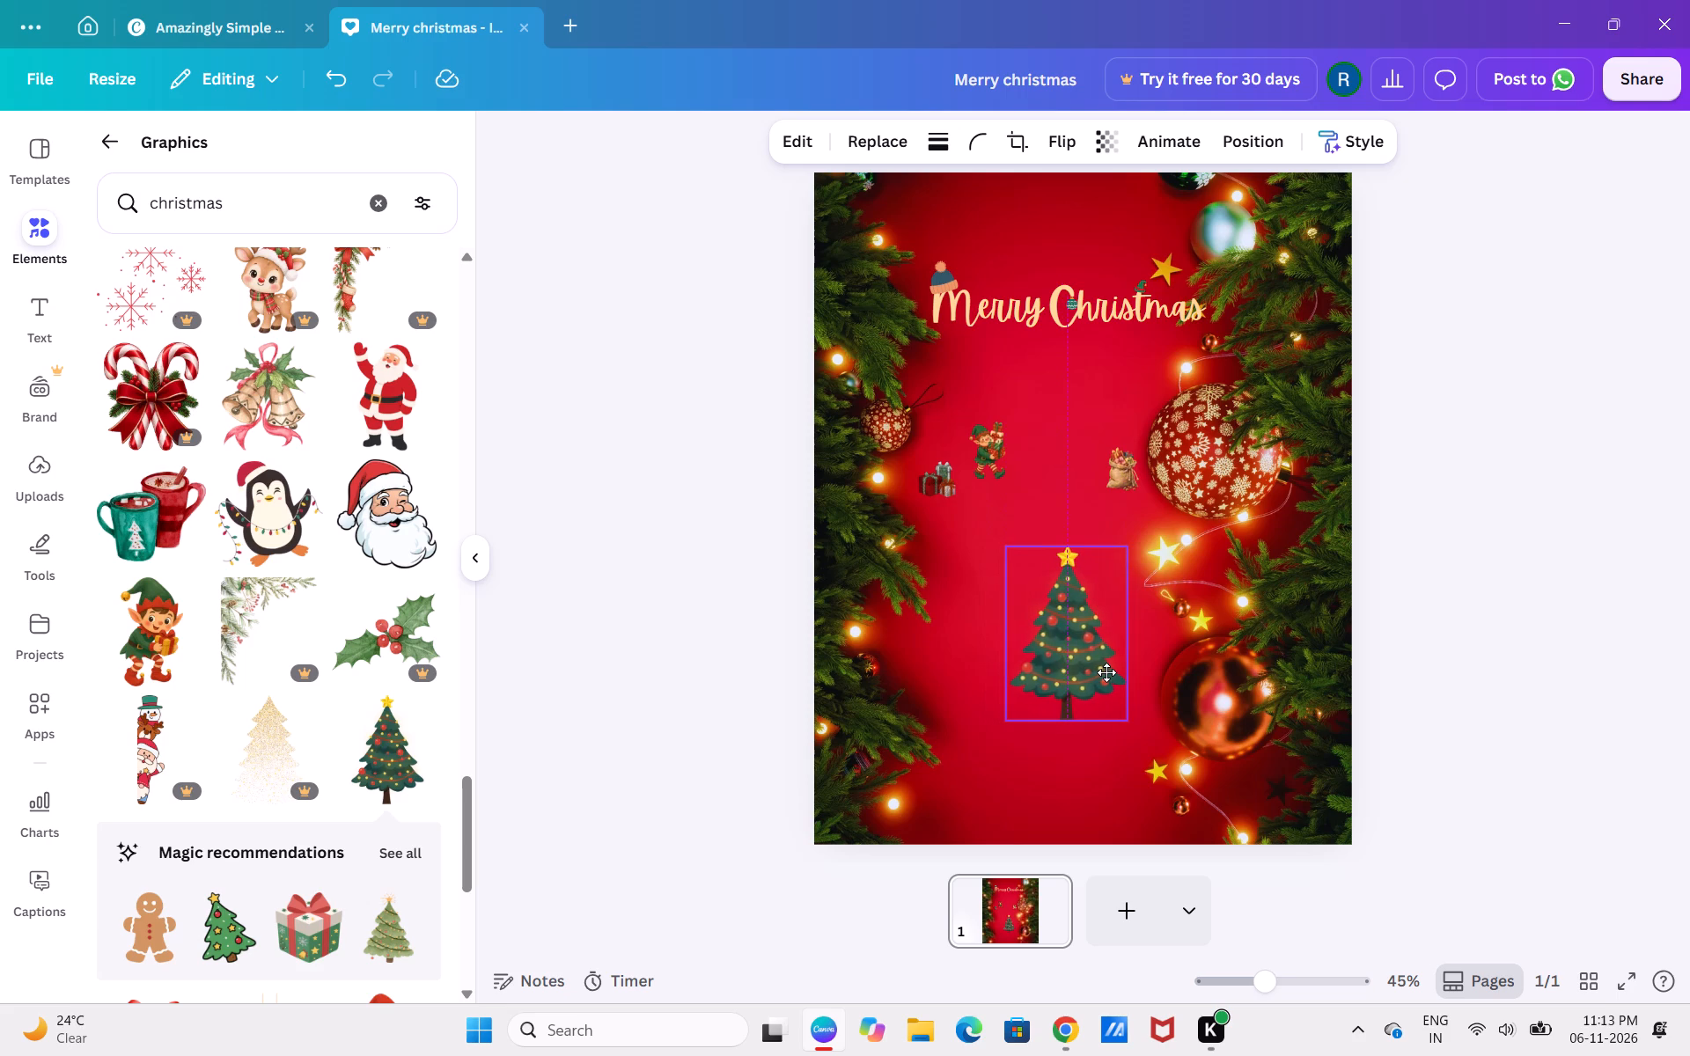
{"action": "left_click_drag", "start_coordinate": [1106, 672], "coordinate": [1107, 672]}
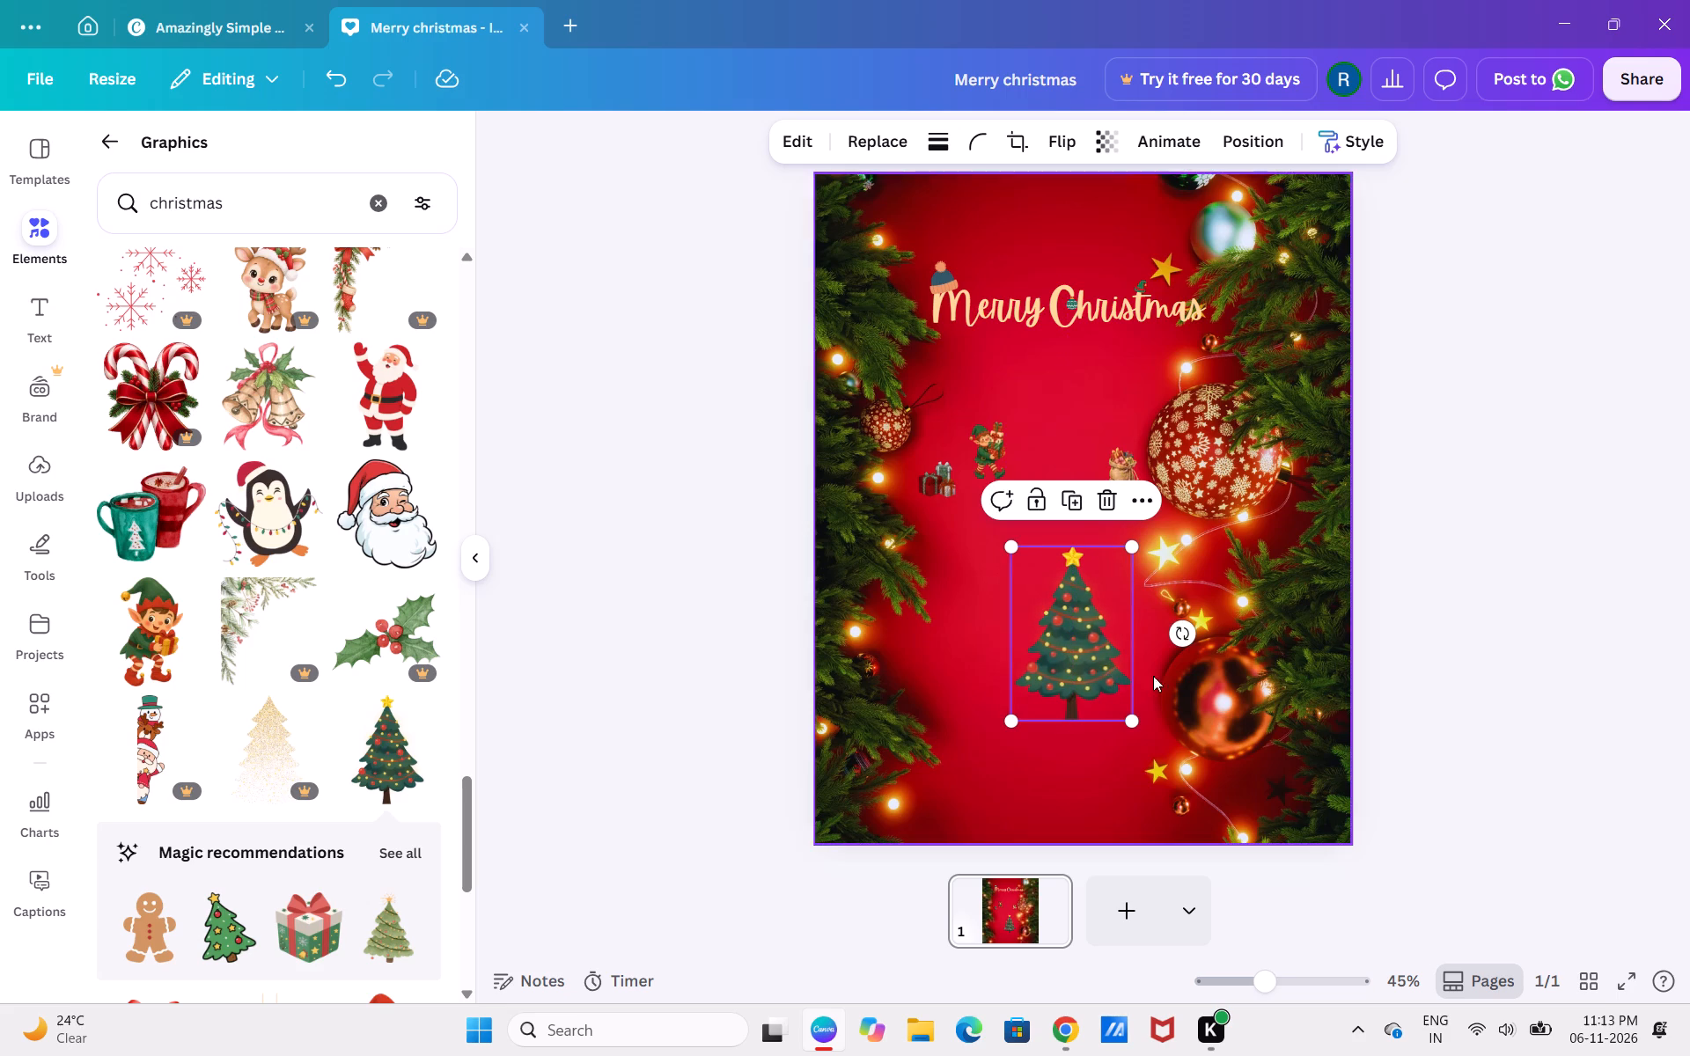
{"action": "left_click_drag", "start_coordinate": [1081, 674], "coordinate": [1058, 671]}
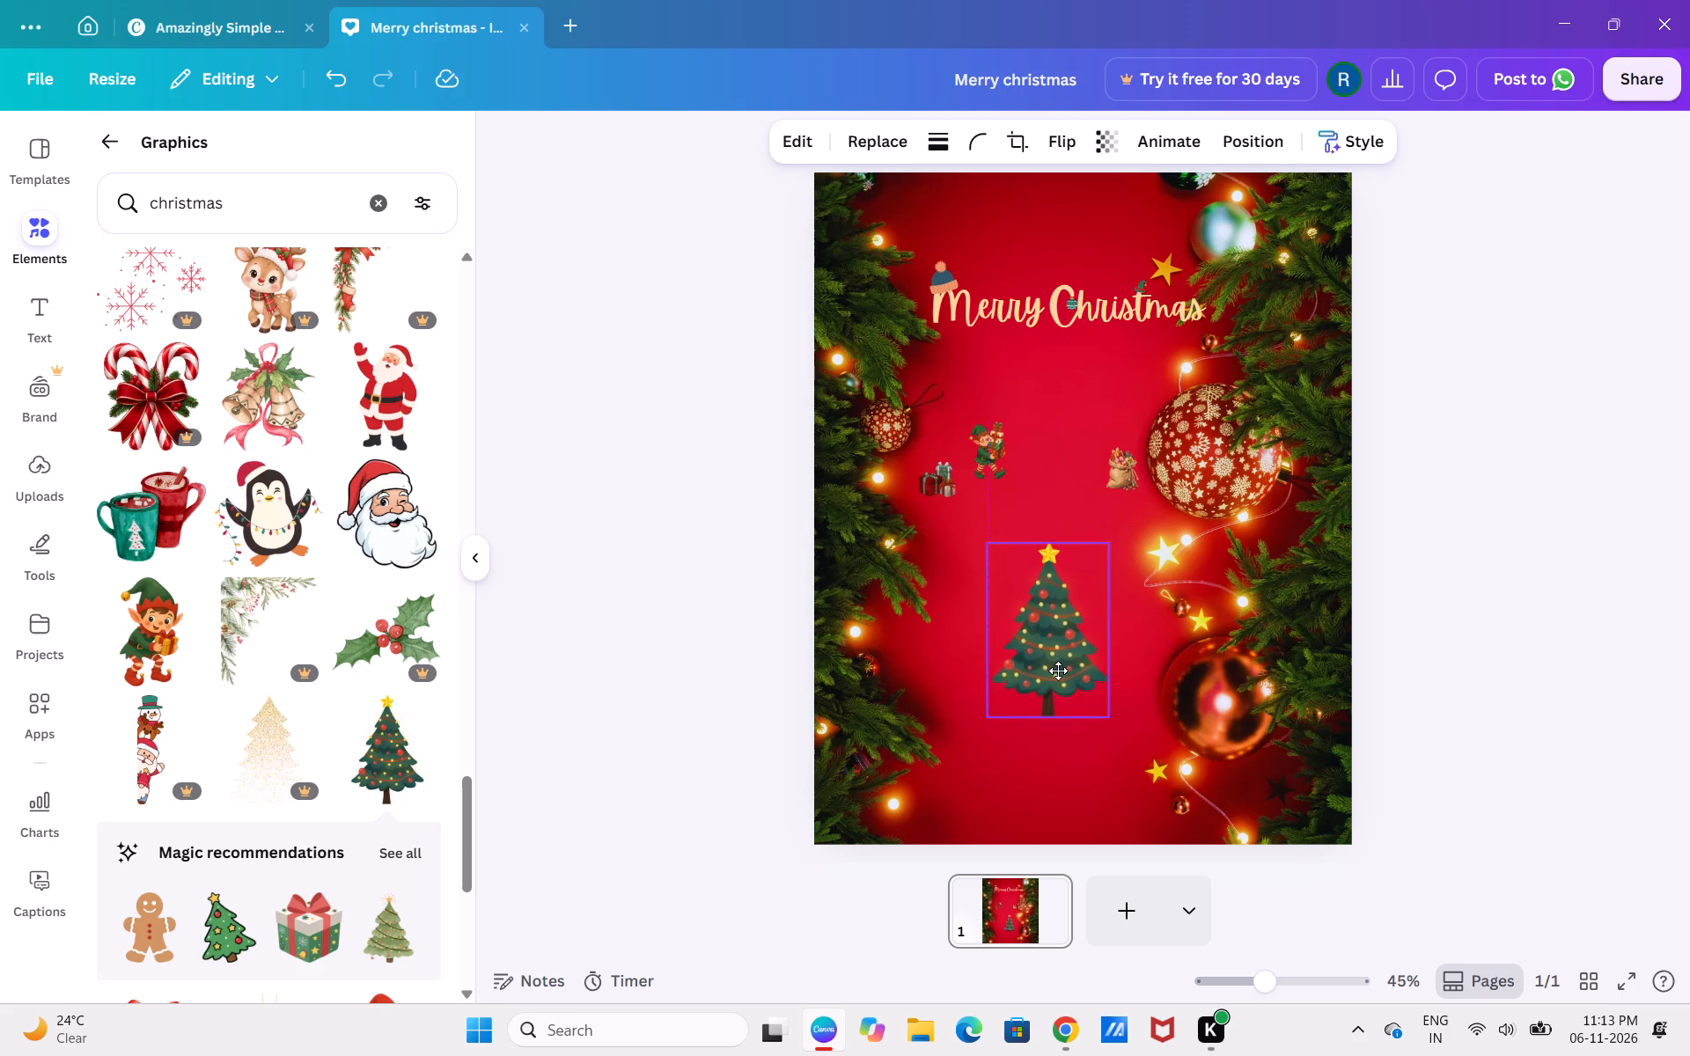
{"action": "left_click_drag", "start_coordinate": [1058, 671], "coordinate": [1054, 671]}
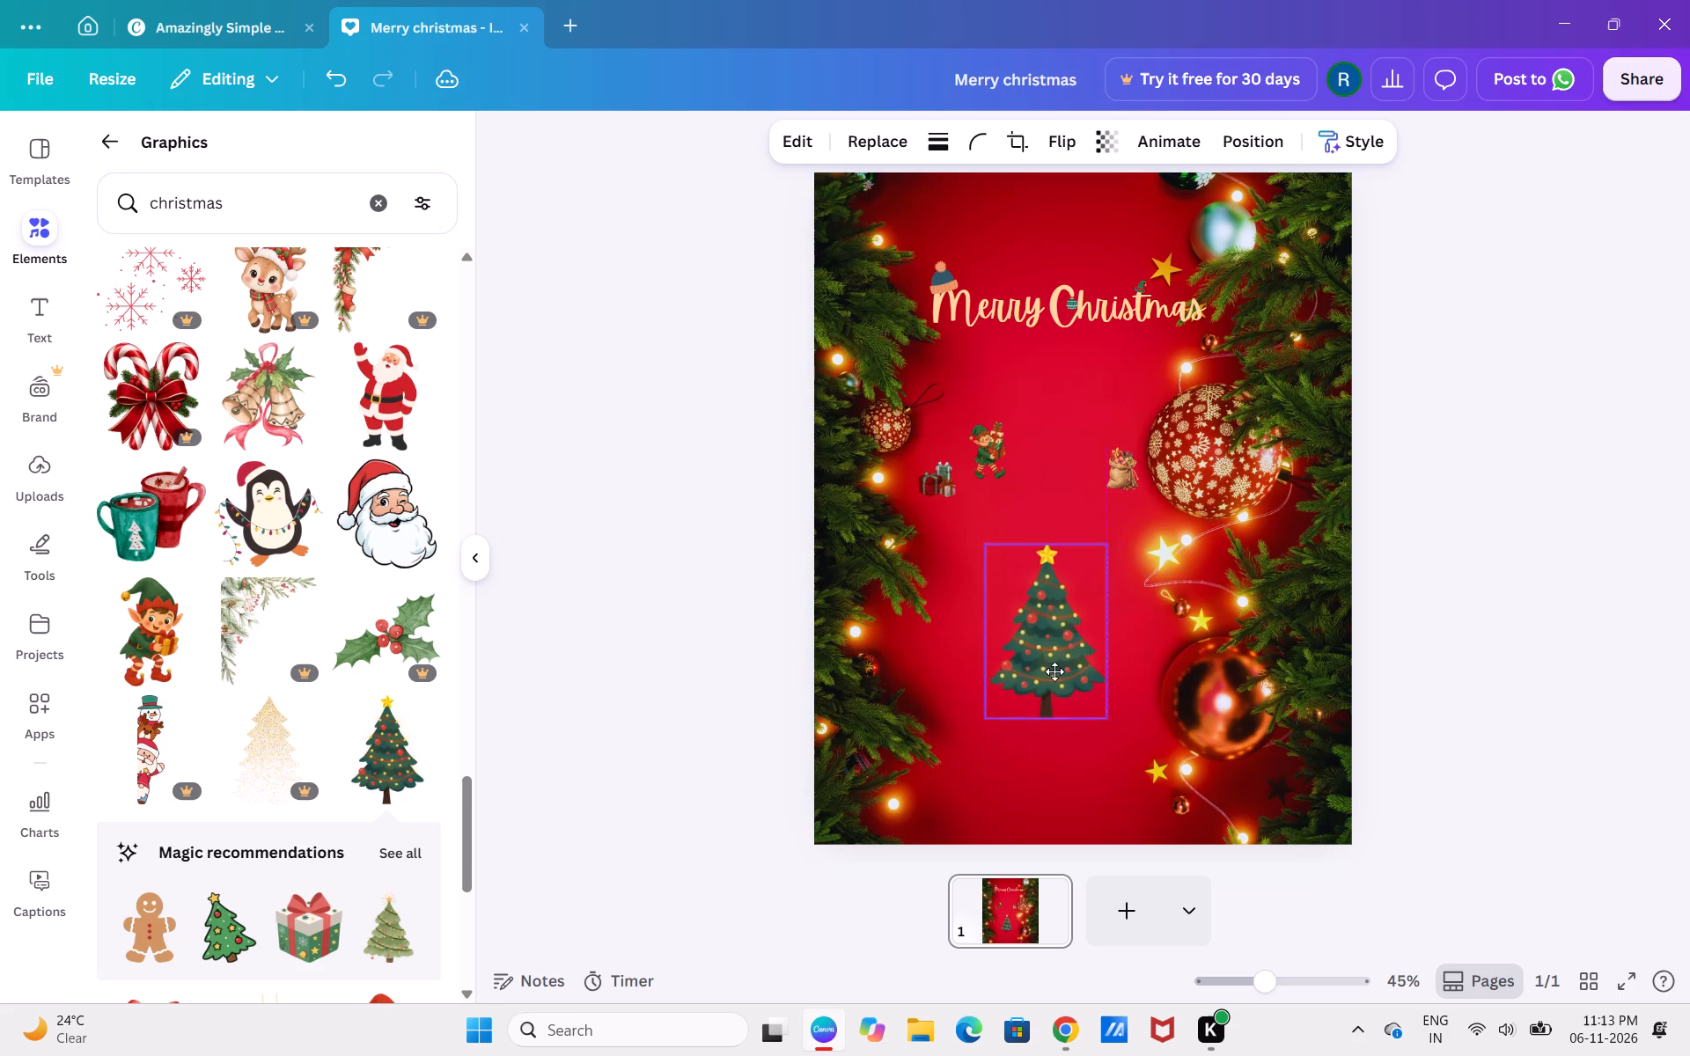
{"action": "left_click_drag", "start_coordinate": [1054, 671], "coordinate": [1052, 670]}
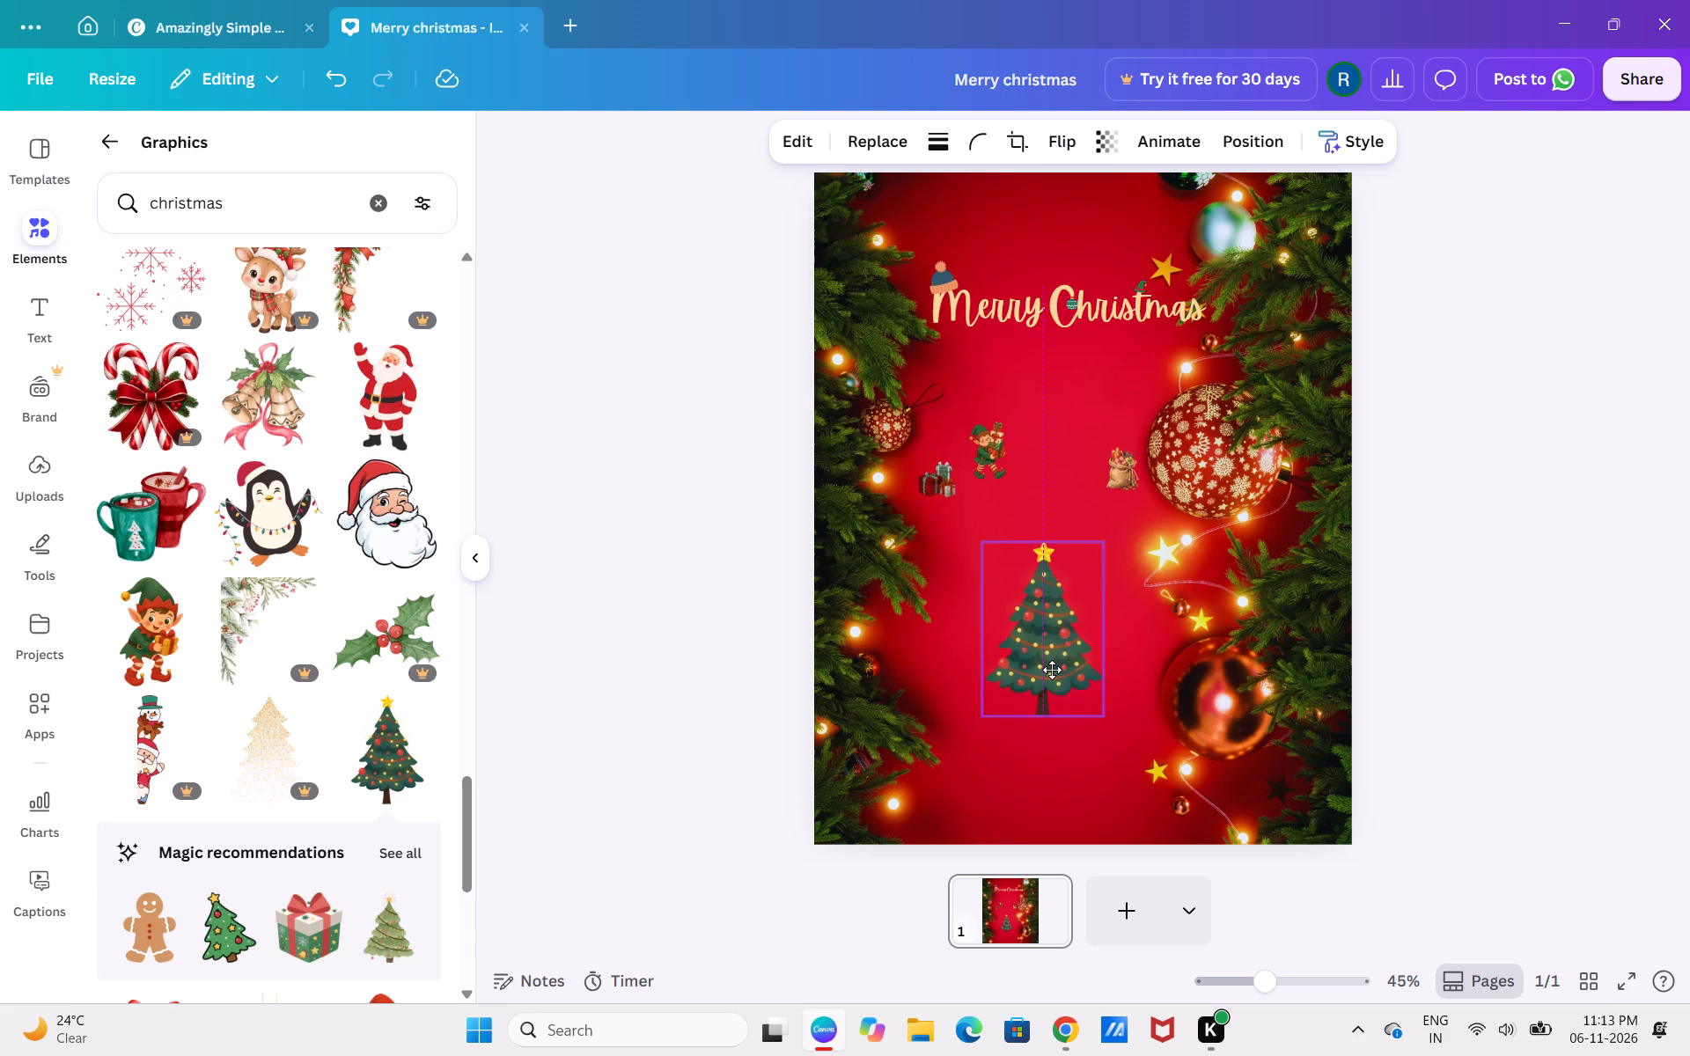
{"action": "left_click_drag", "start_coordinate": [1052, 670], "coordinate": [1052, 663]}
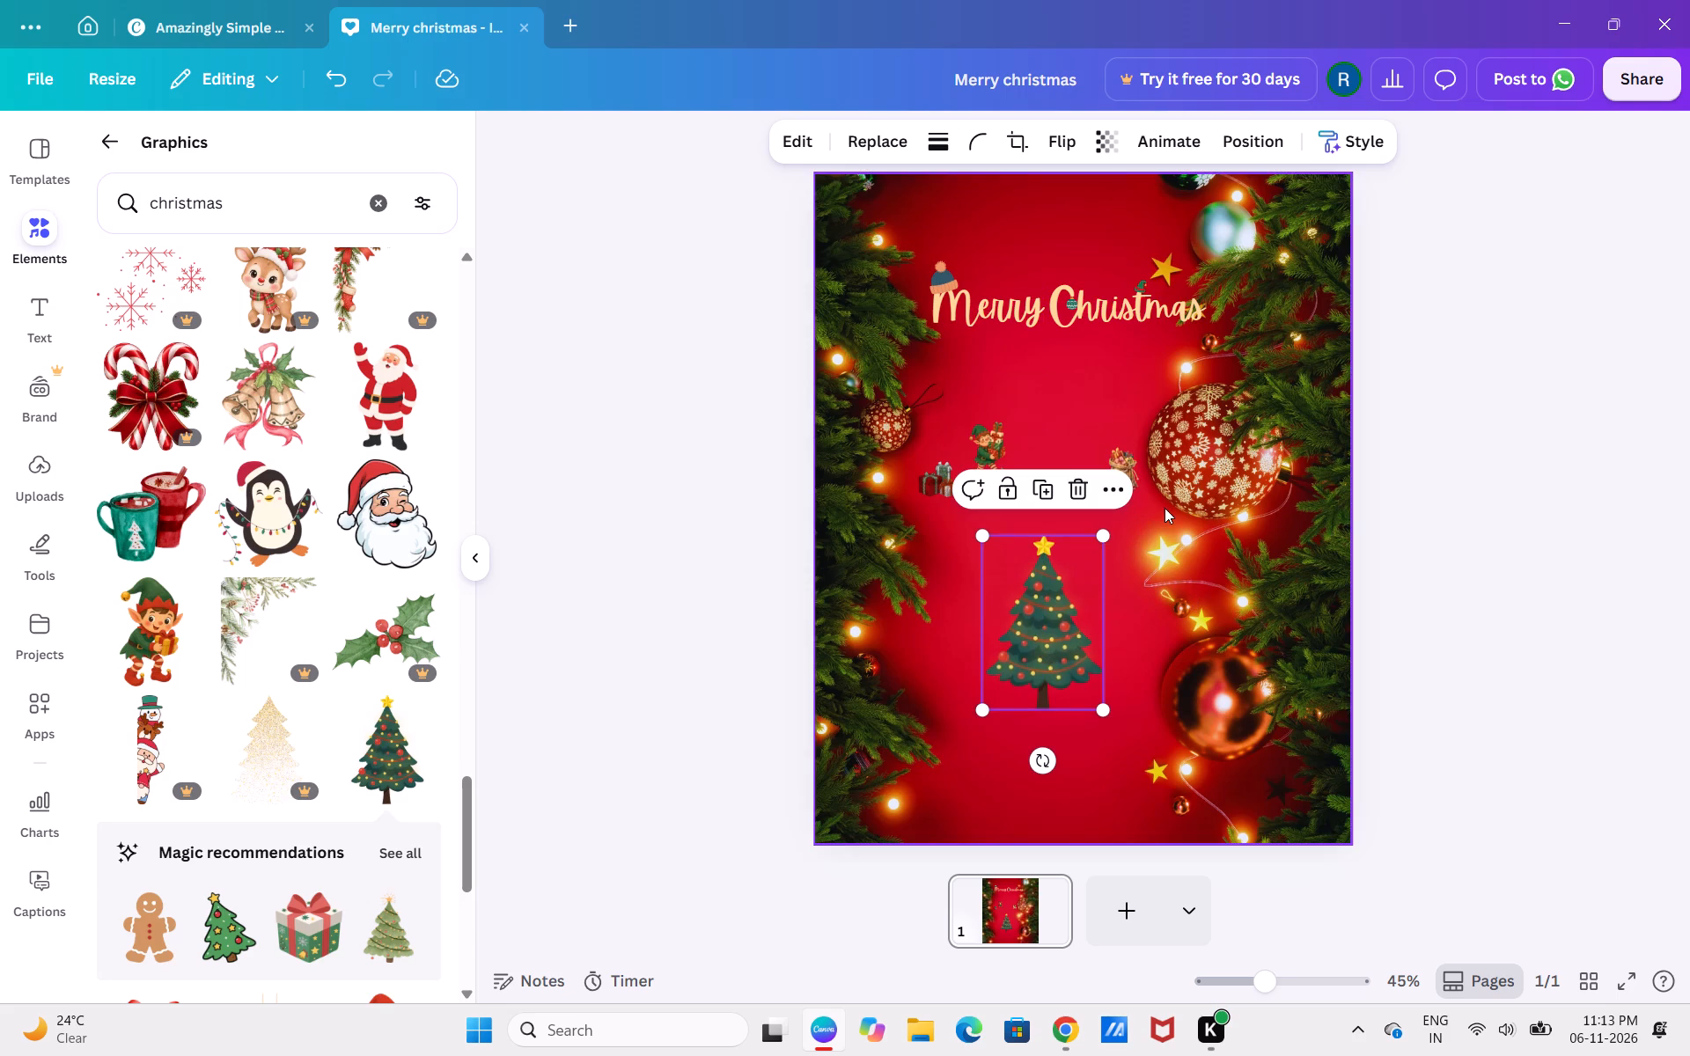
{"action": "left_click", "coordinate": [1165, 508]}
Move the gift boxes down to the foot of the Christmas tree, just left of and touching its trunk.
{"action": "left_click_drag", "start_coordinate": [936, 465], "coordinate": [955, 575]}
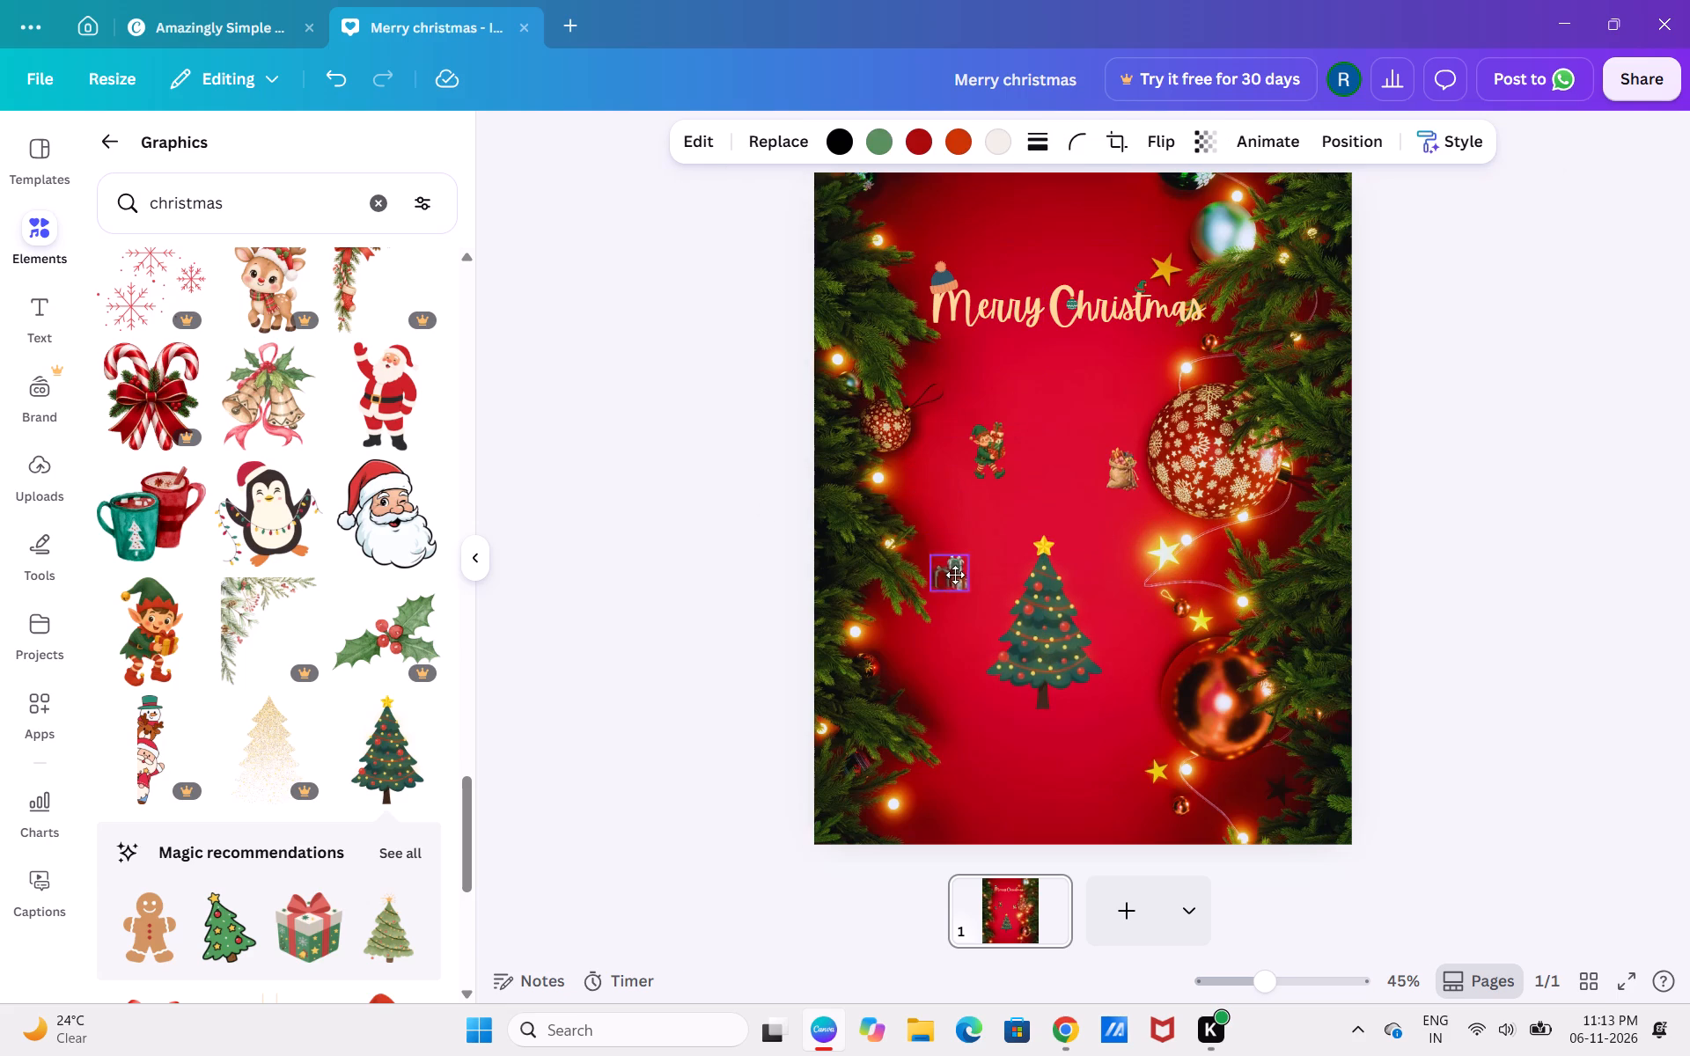
{"action": "left_click_drag", "start_coordinate": [955, 575], "coordinate": [1011, 683]}
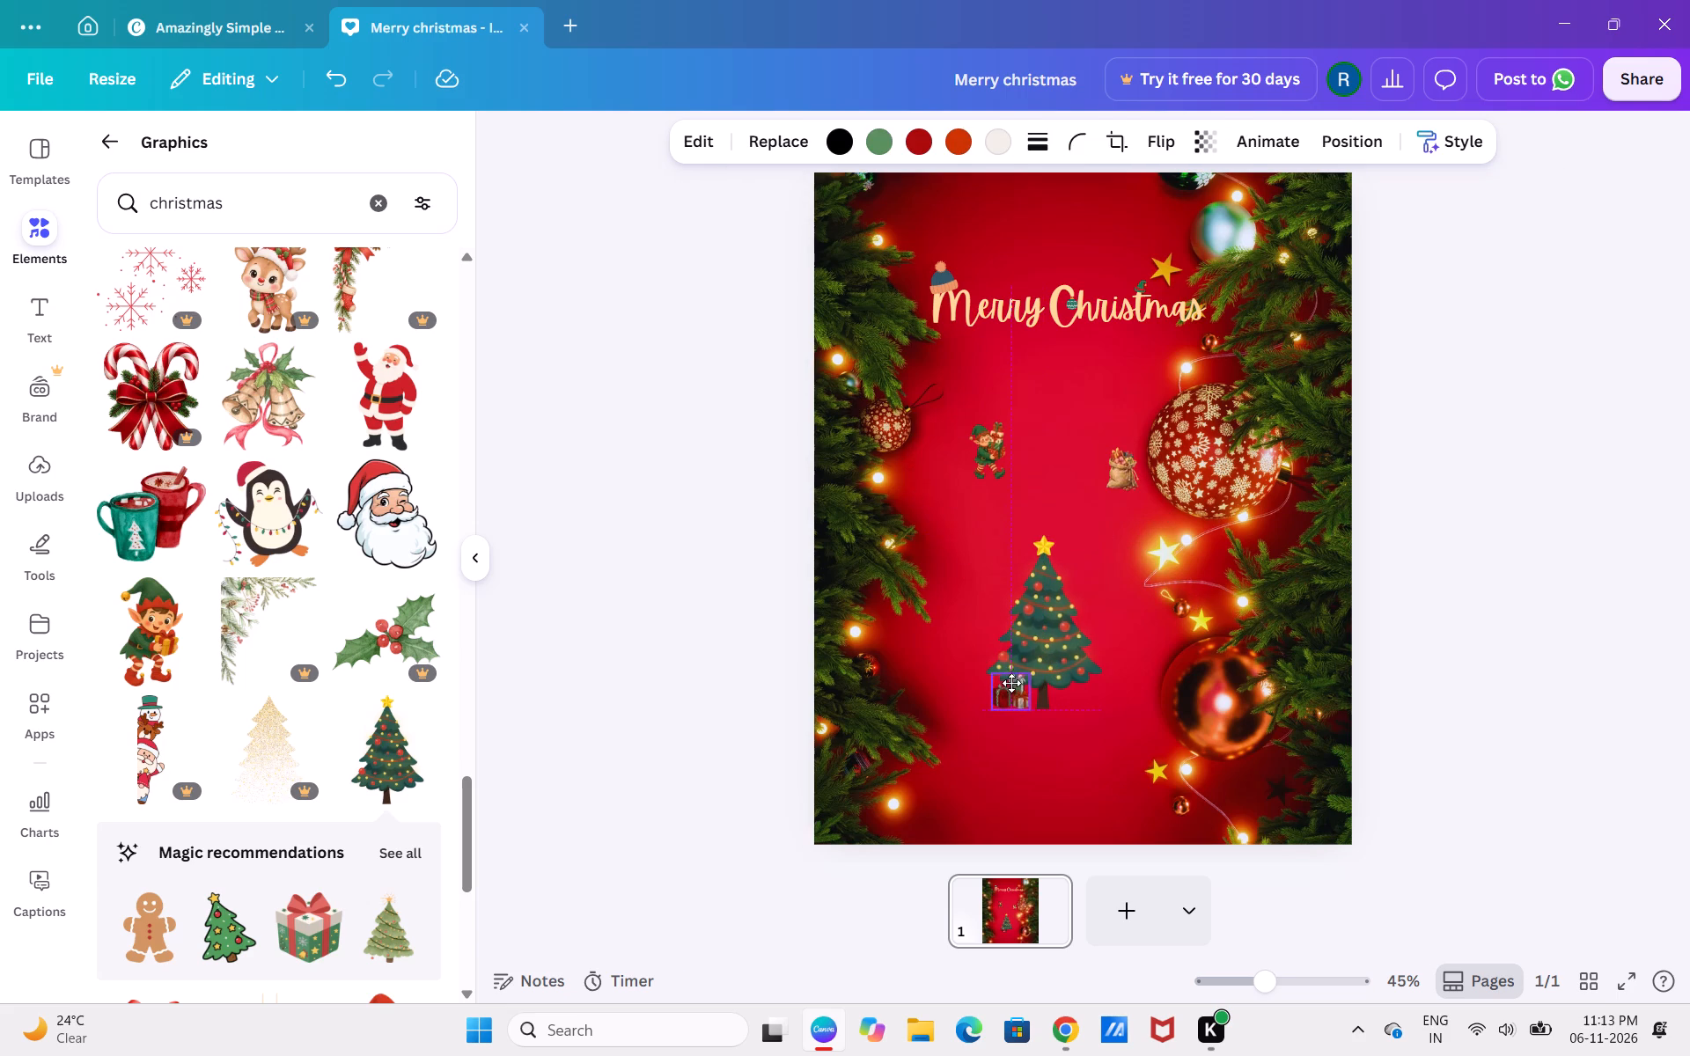
{"action": "left_click_drag", "start_coordinate": [1011, 683], "coordinate": [1013, 684]}
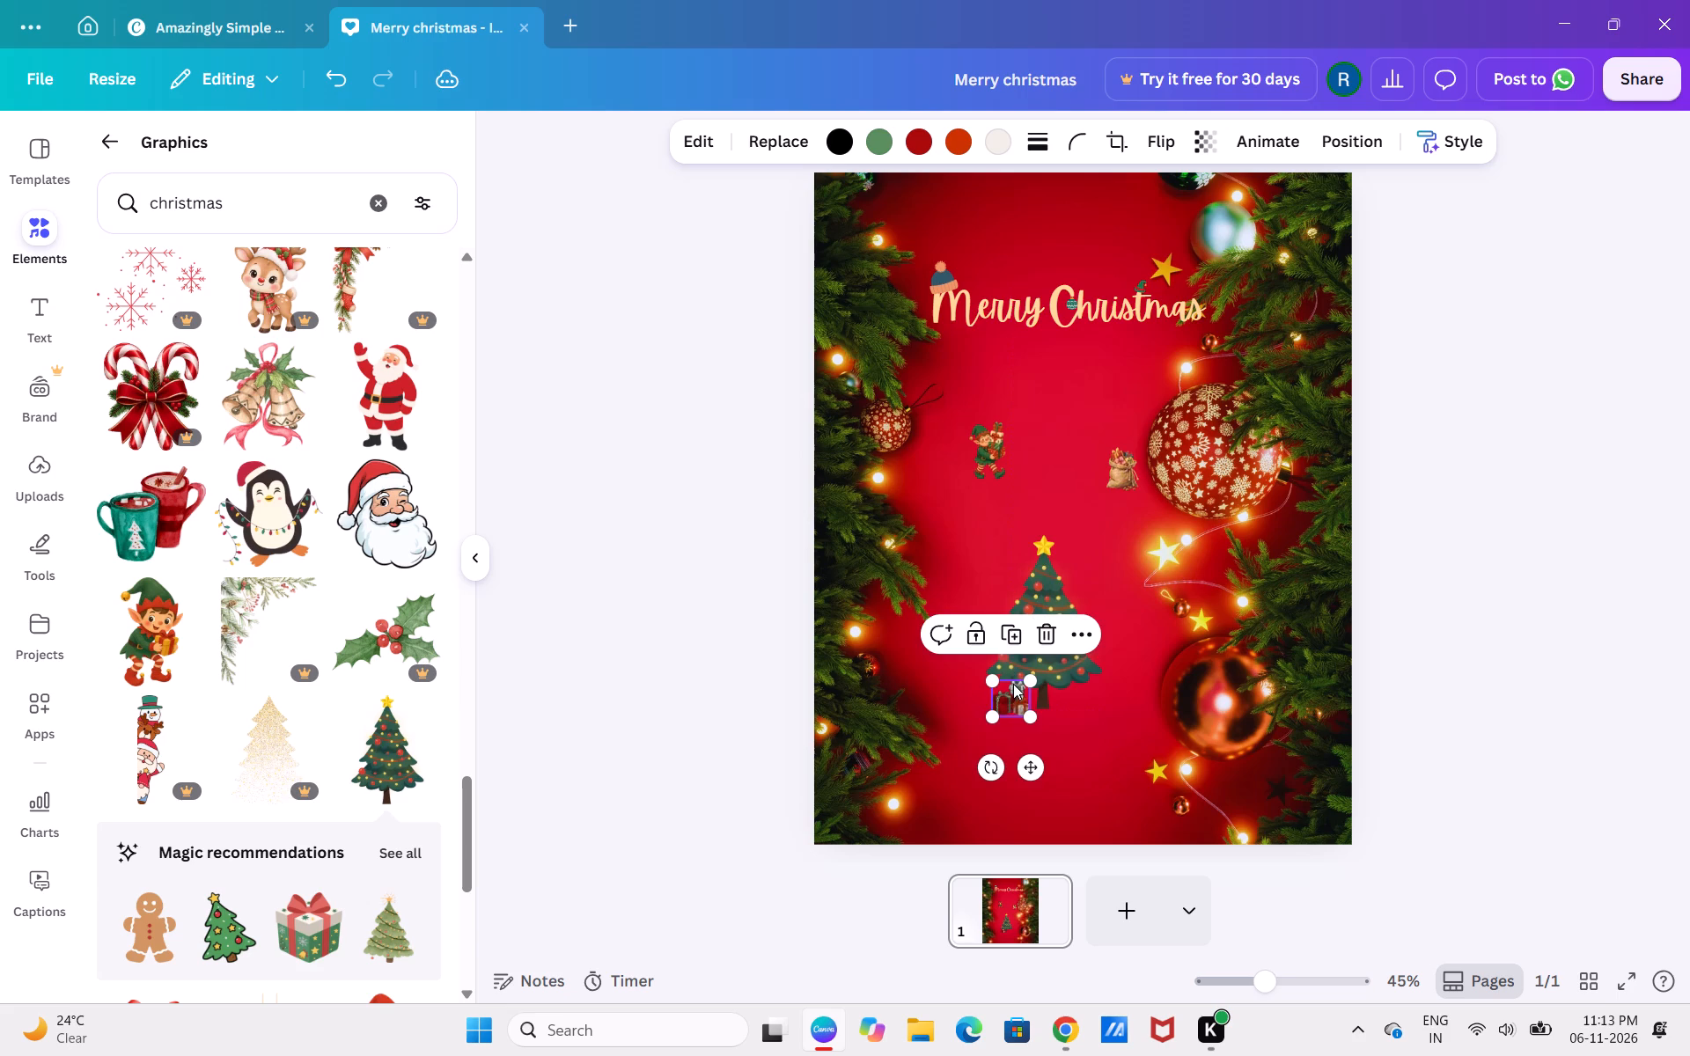
{"action": "left_click", "coordinate": [1238, 703]}
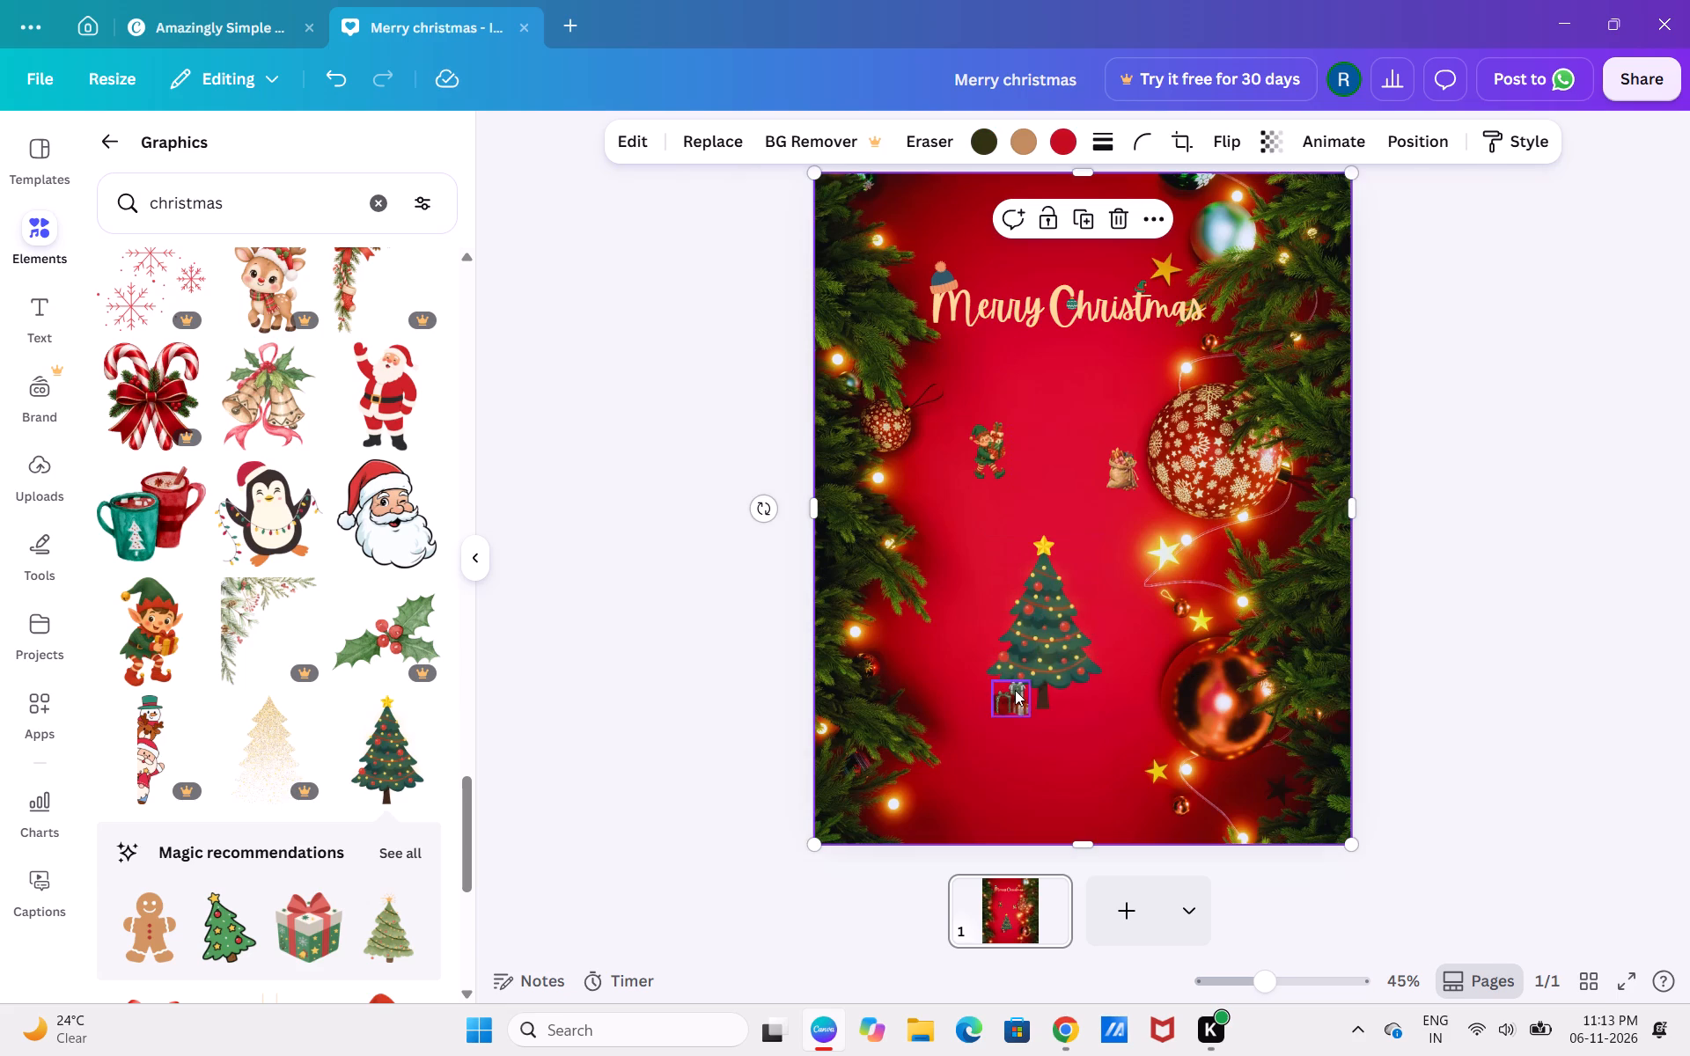
{"action": "left_click_drag", "start_coordinate": [1014, 690], "coordinate": [1024, 688]}
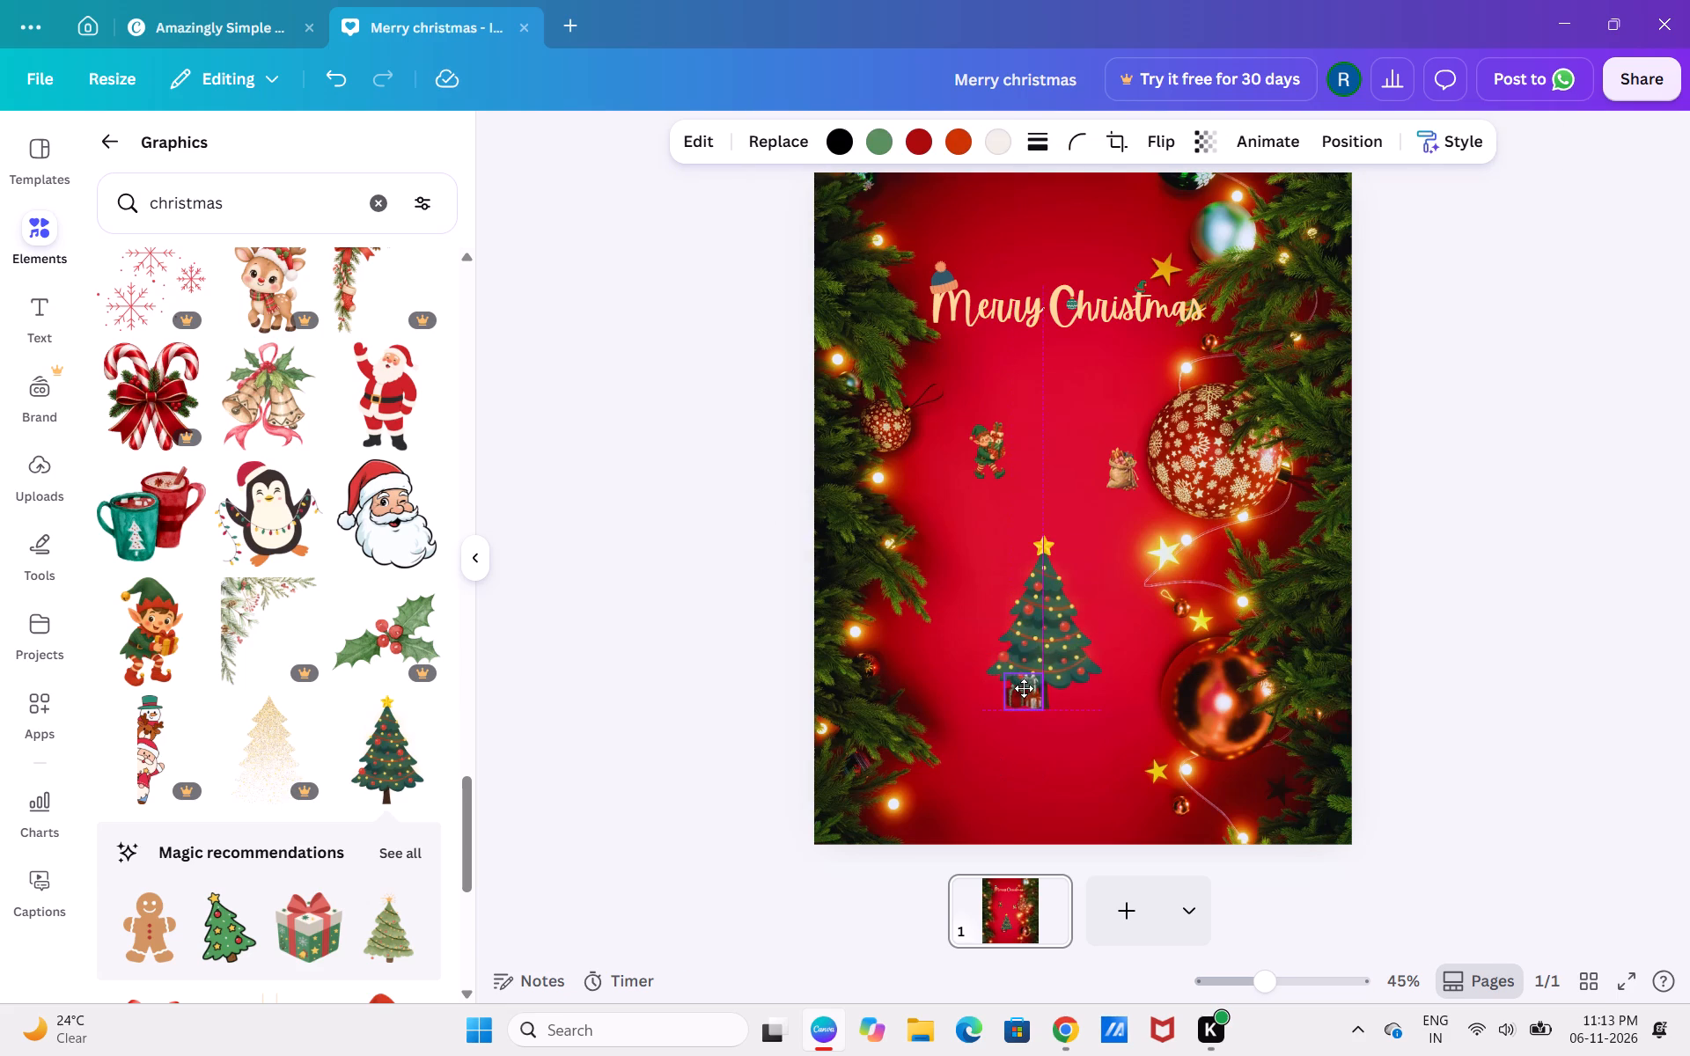
{"action": "left_click_drag", "start_coordinate": [1024, 688], "coordinate": [1021, 690]}
{"action": "left_click_drag", "start_coordinate": [1021, 690], "coordinate": [1022, 690]}
{"action": "left_click", "coordinate": [798, 687]}
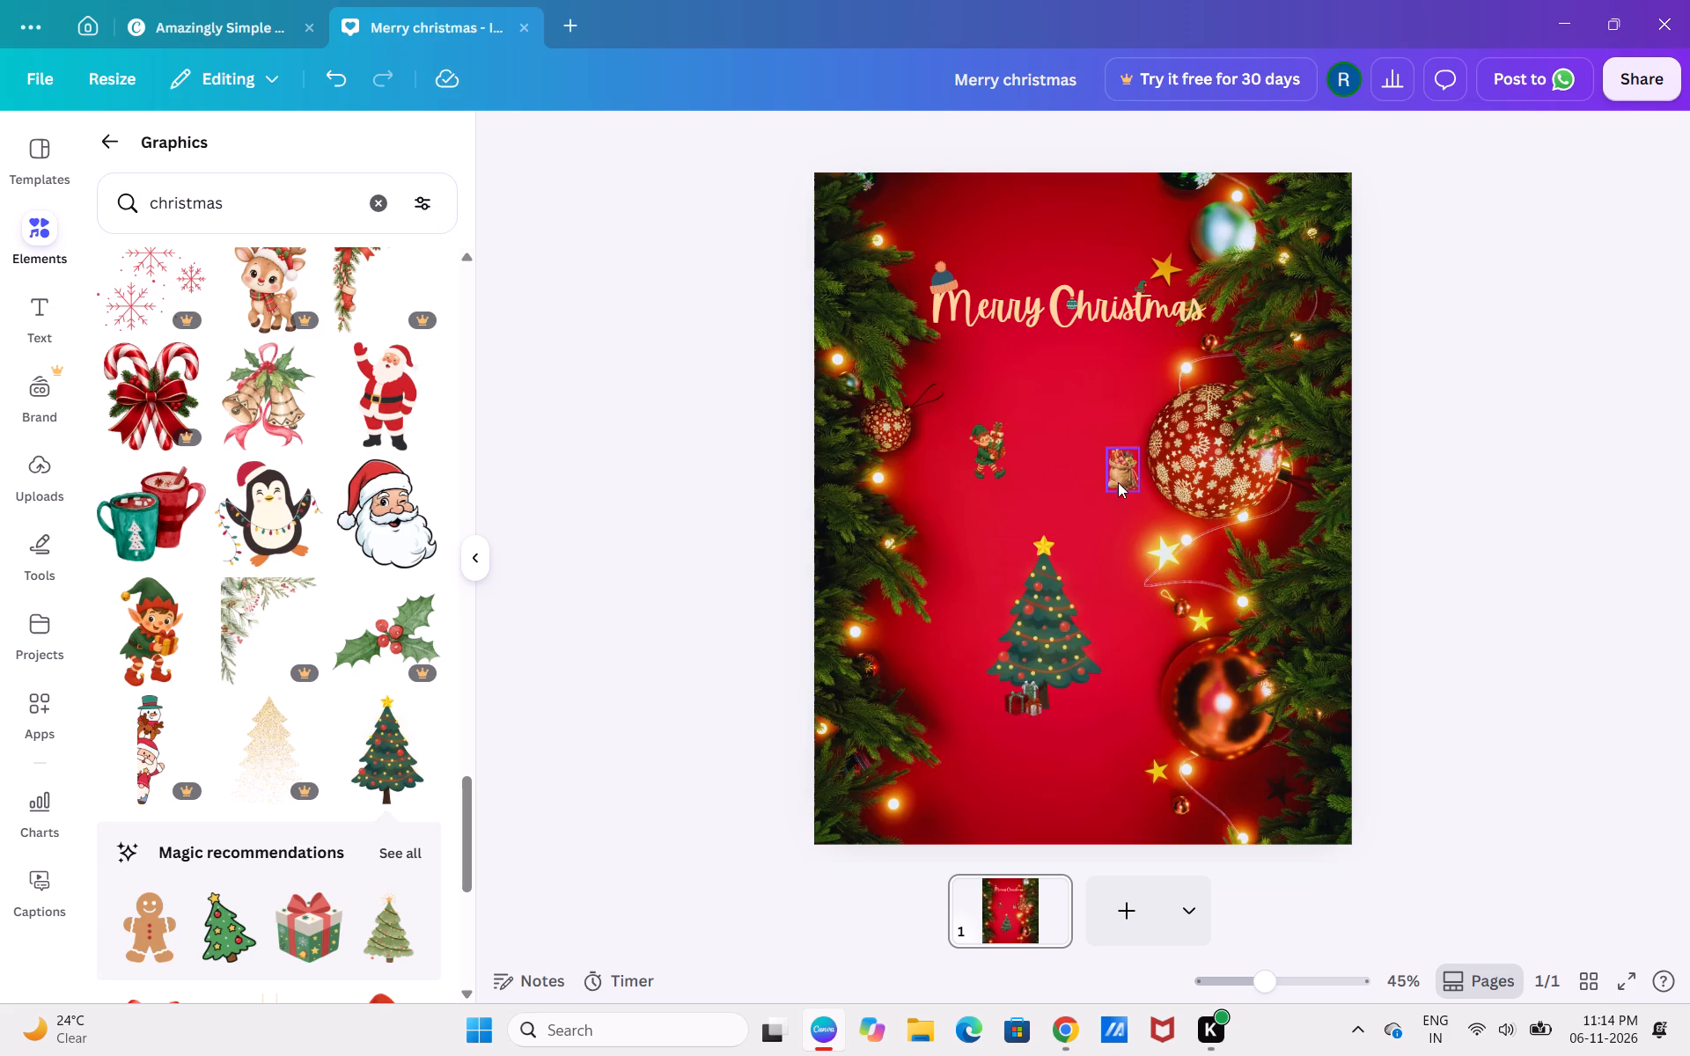
Move the sack of gifts to the tree's foot, directly left of the gift boxes.
{"action": "left_click_drag", "start_coordinate": [1124, 472], "coordinate": [1003, 707]}
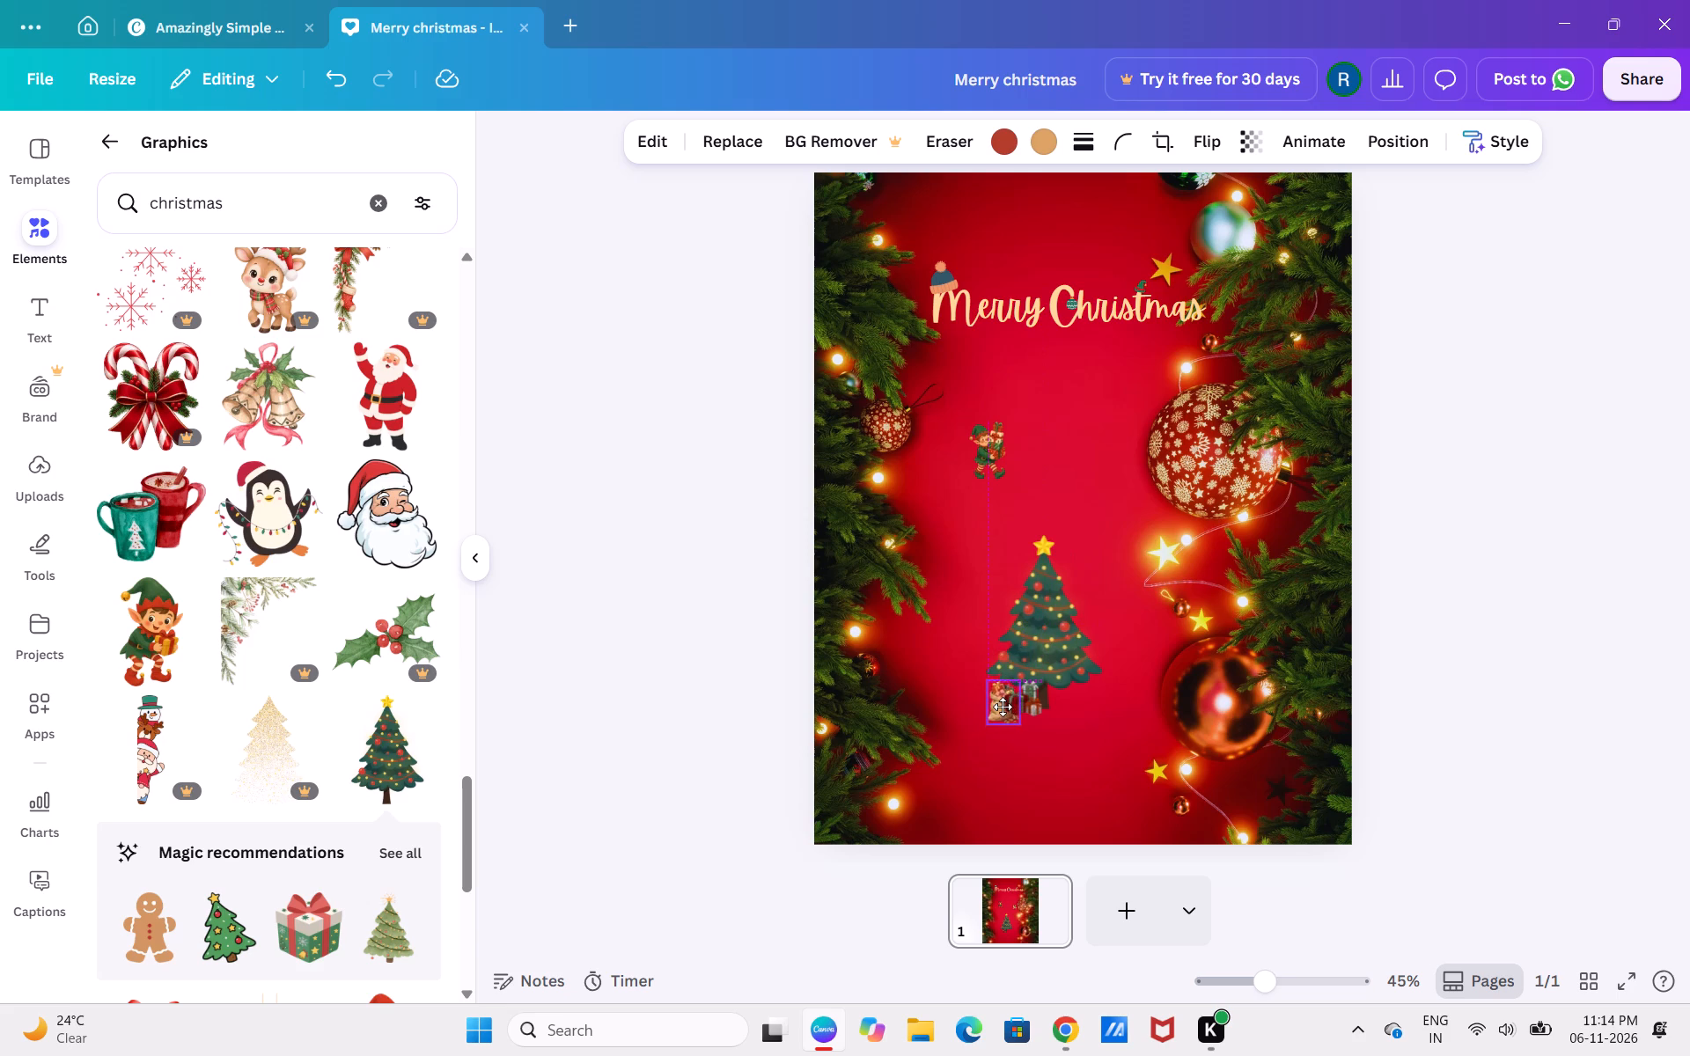
{"action": "left_click_drag", "start_coordinate": [1003, 707], "coordinate": [996, 695]}
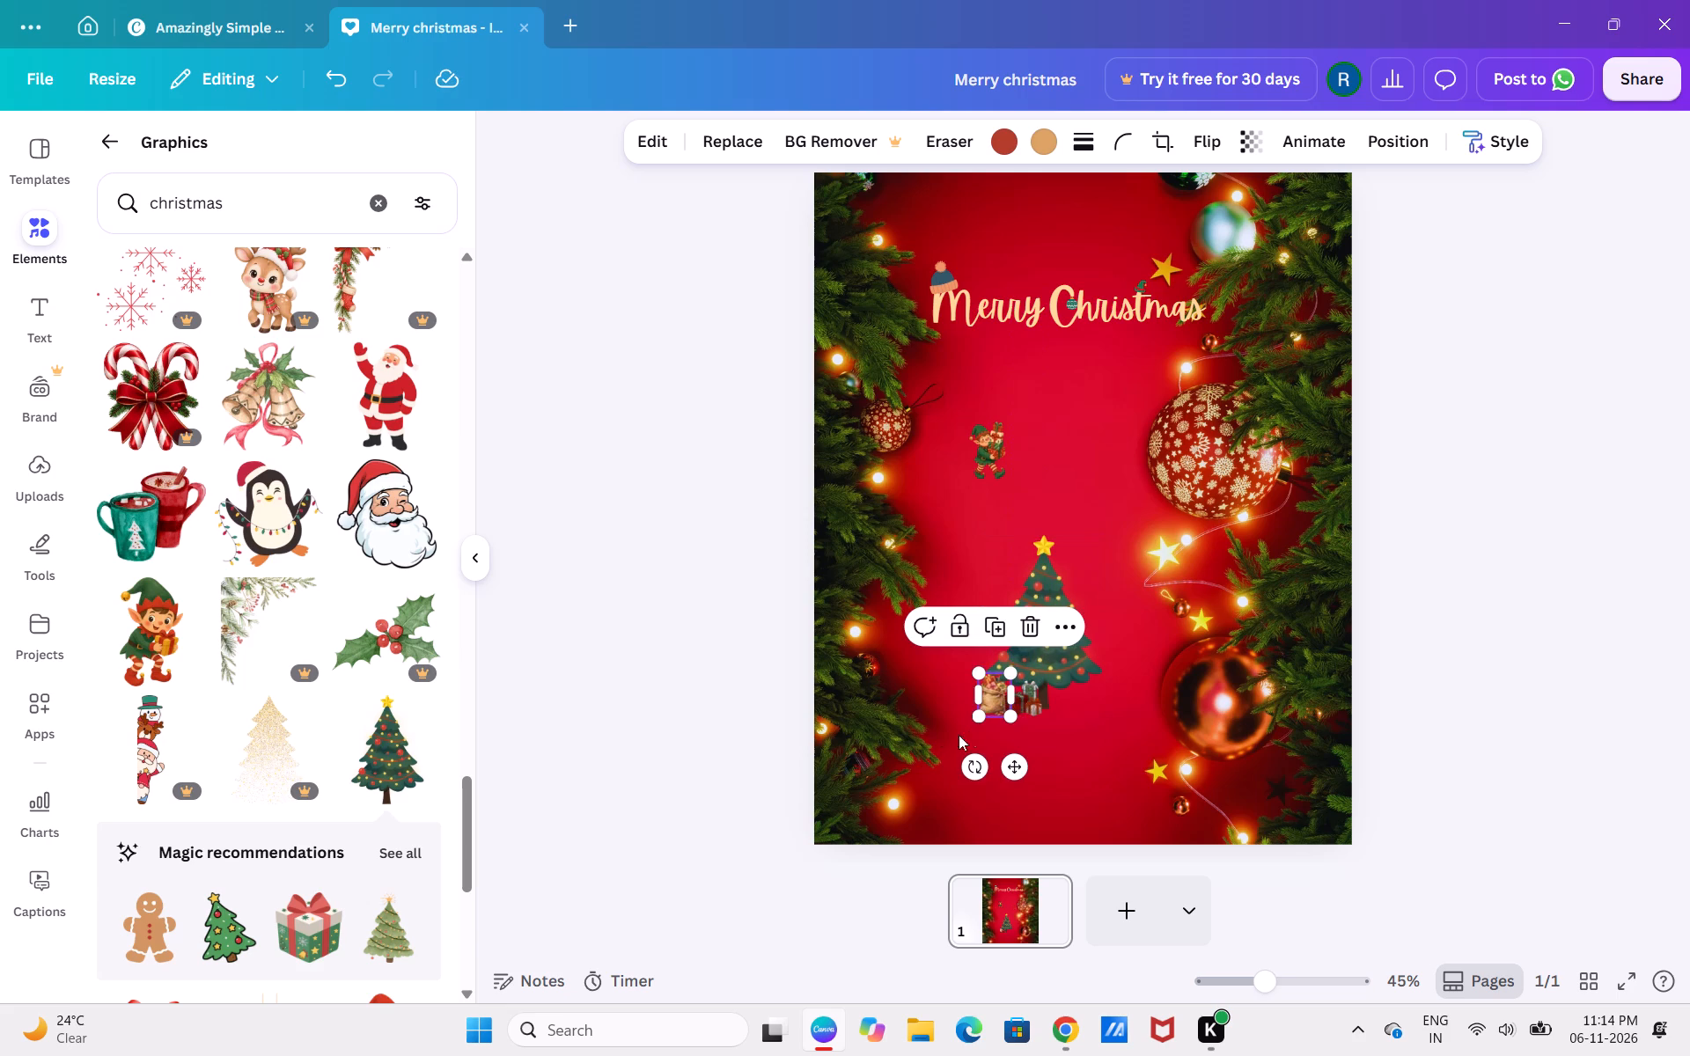
{"action": "left_click", "coordinate": [845, 714]}
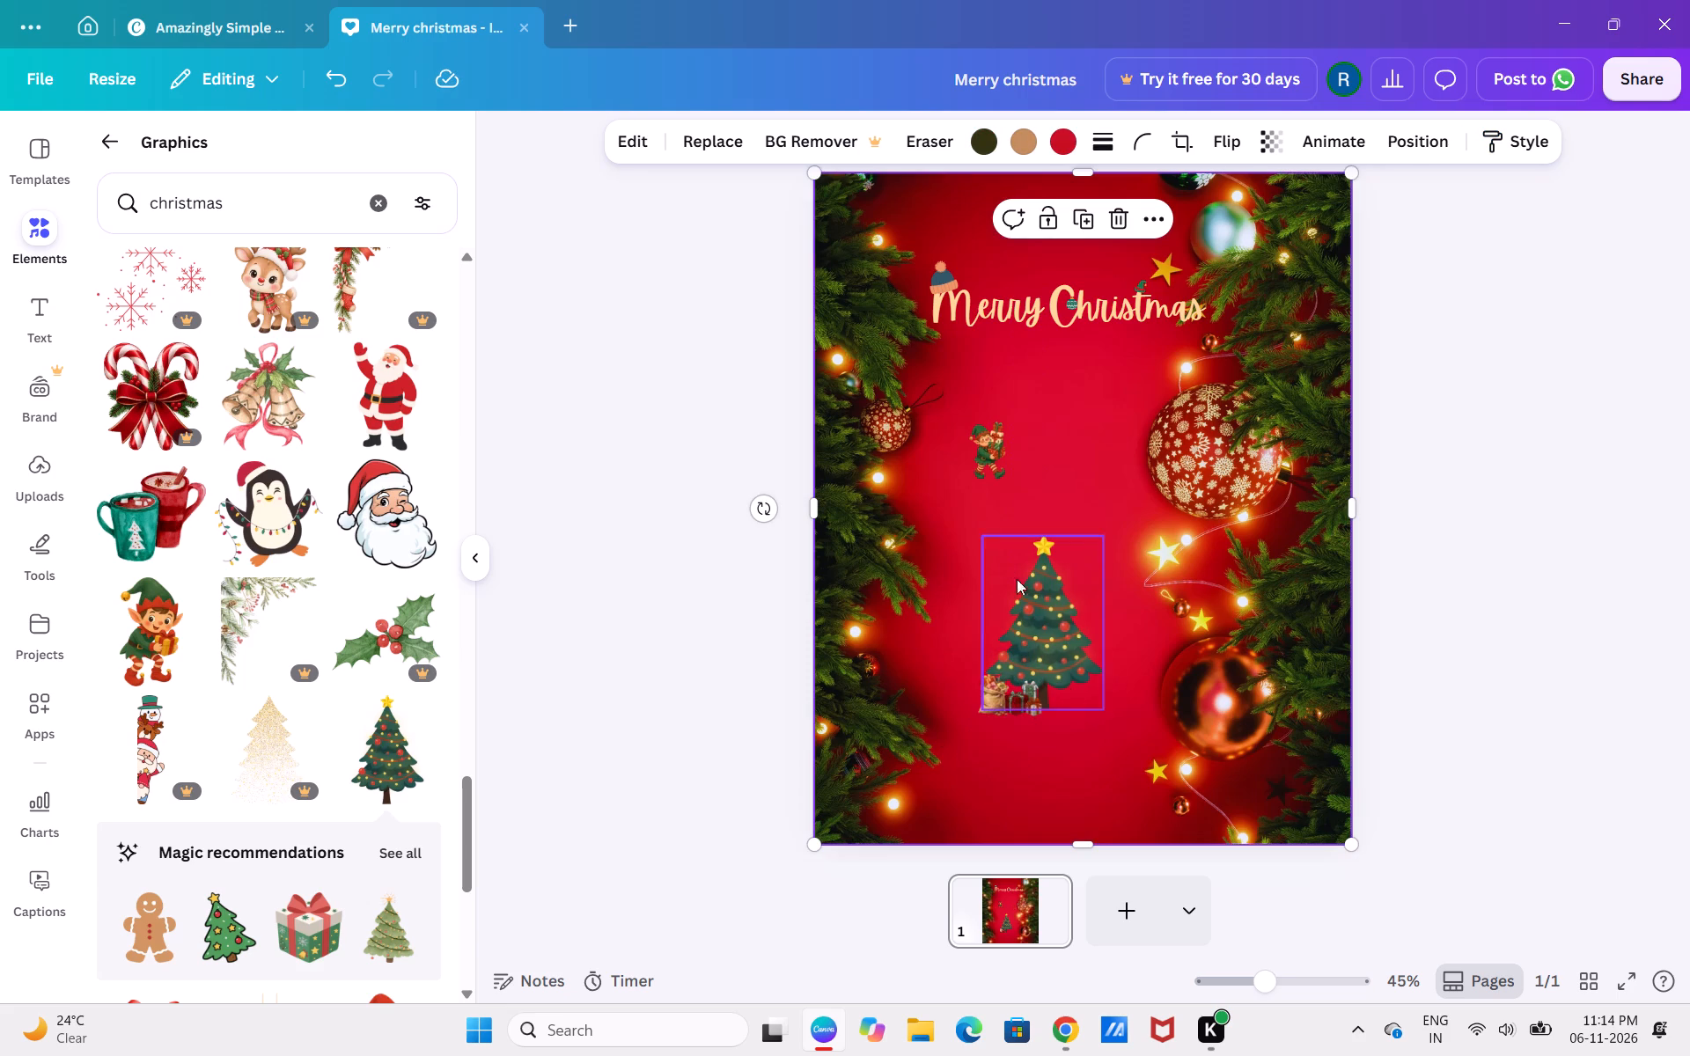
Move the elf down to the tree's foot, to the right of the trunk and gift boxes.
{"action": "left_click_drag", "start_coordinate": [997, 461], "coordinate": [1063, 706]}
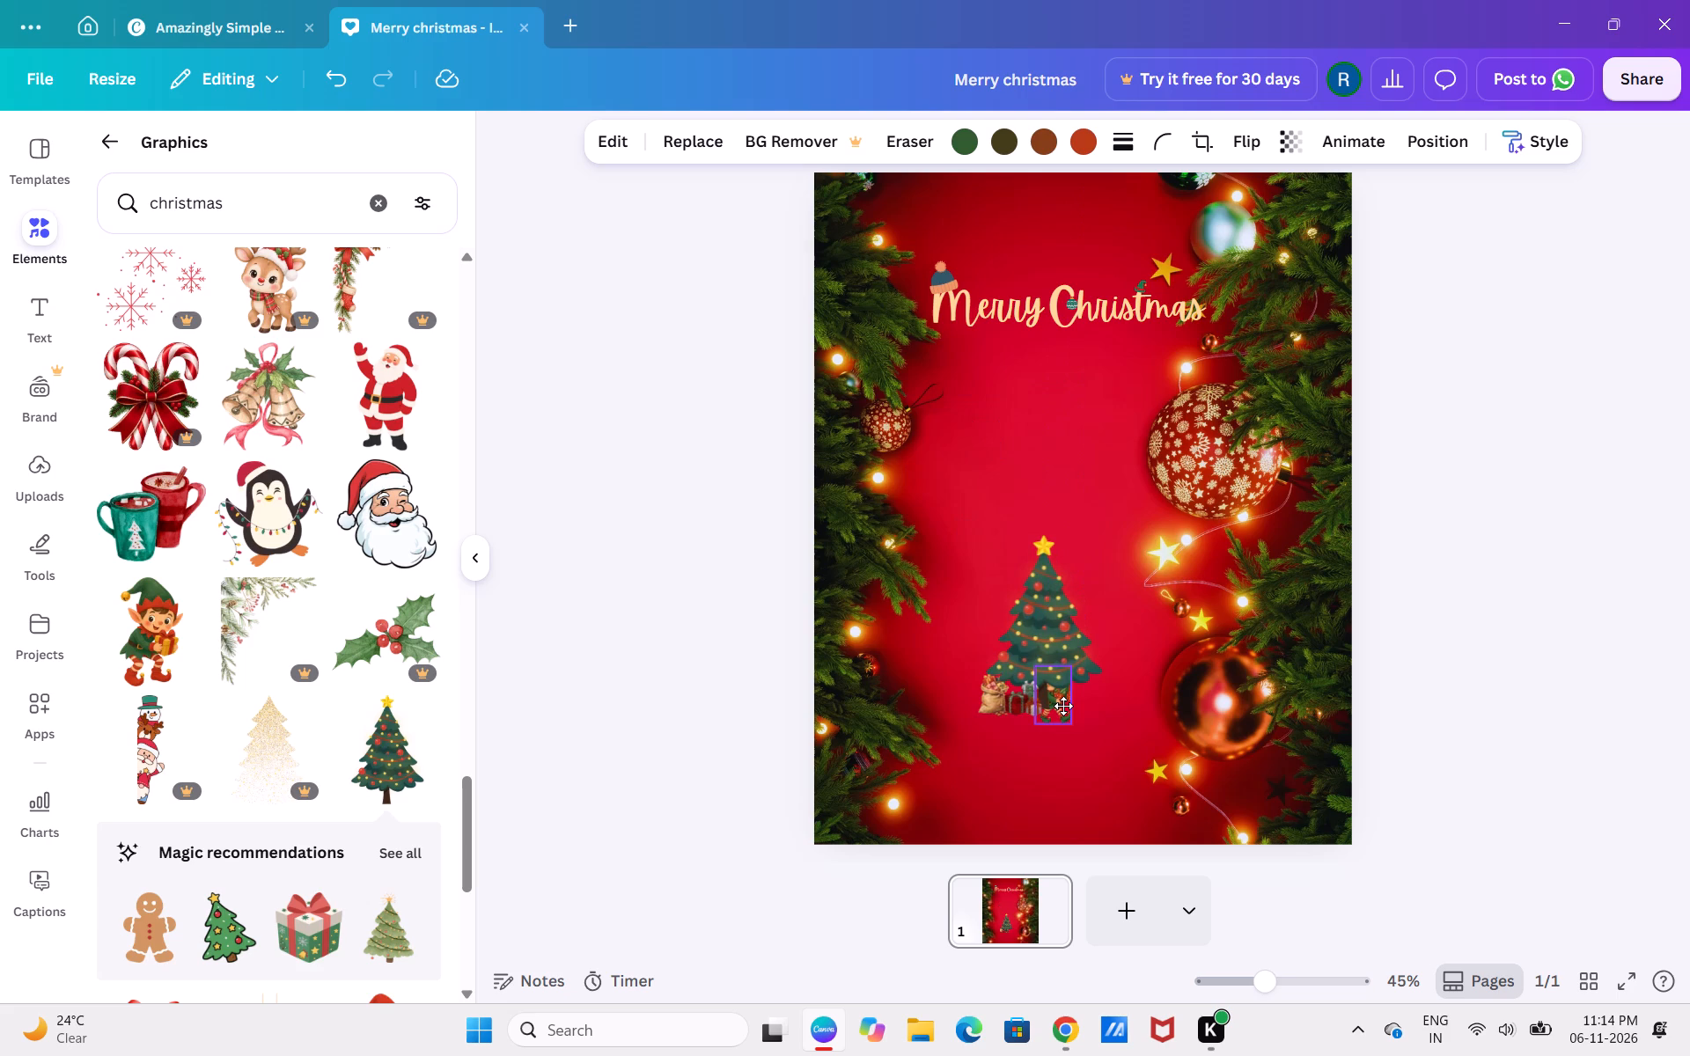
{"action": "left_click_drag", "start_coordinate": [1063, 706], "coordinate": [1071, 696]}
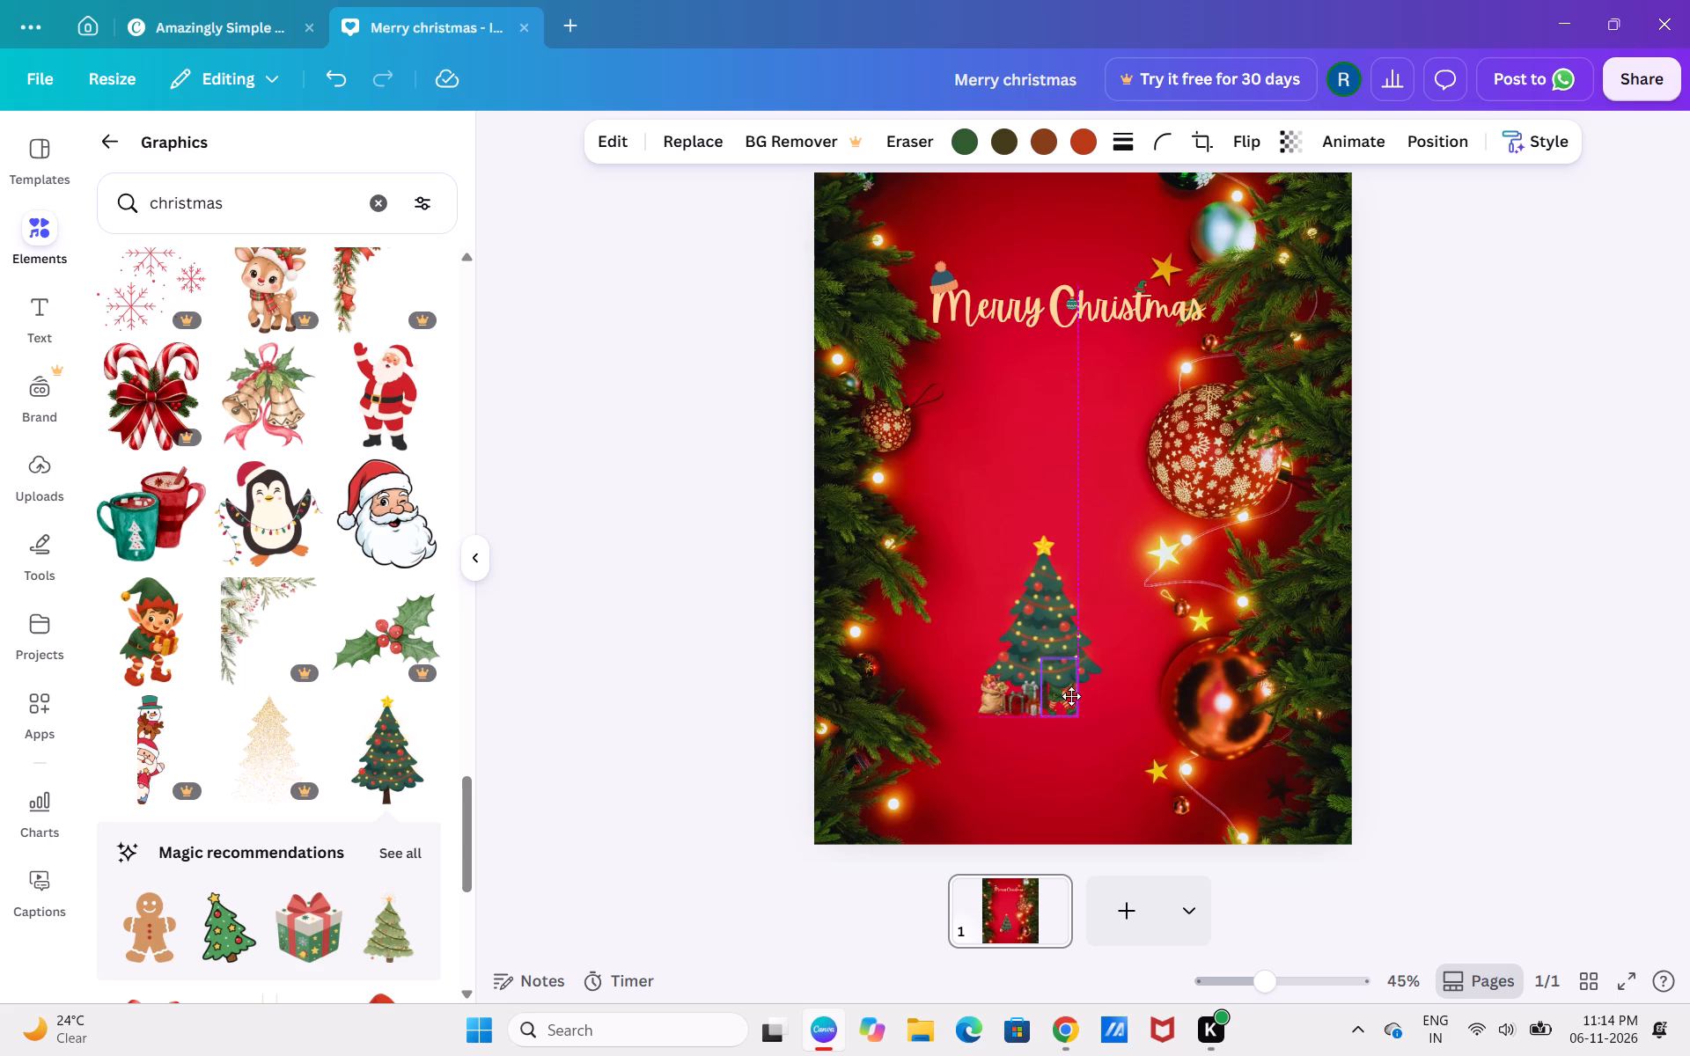
{"action": "left_click_drag", "start_coordinate": [1071, 696], "coordinate": [1079, 693]}
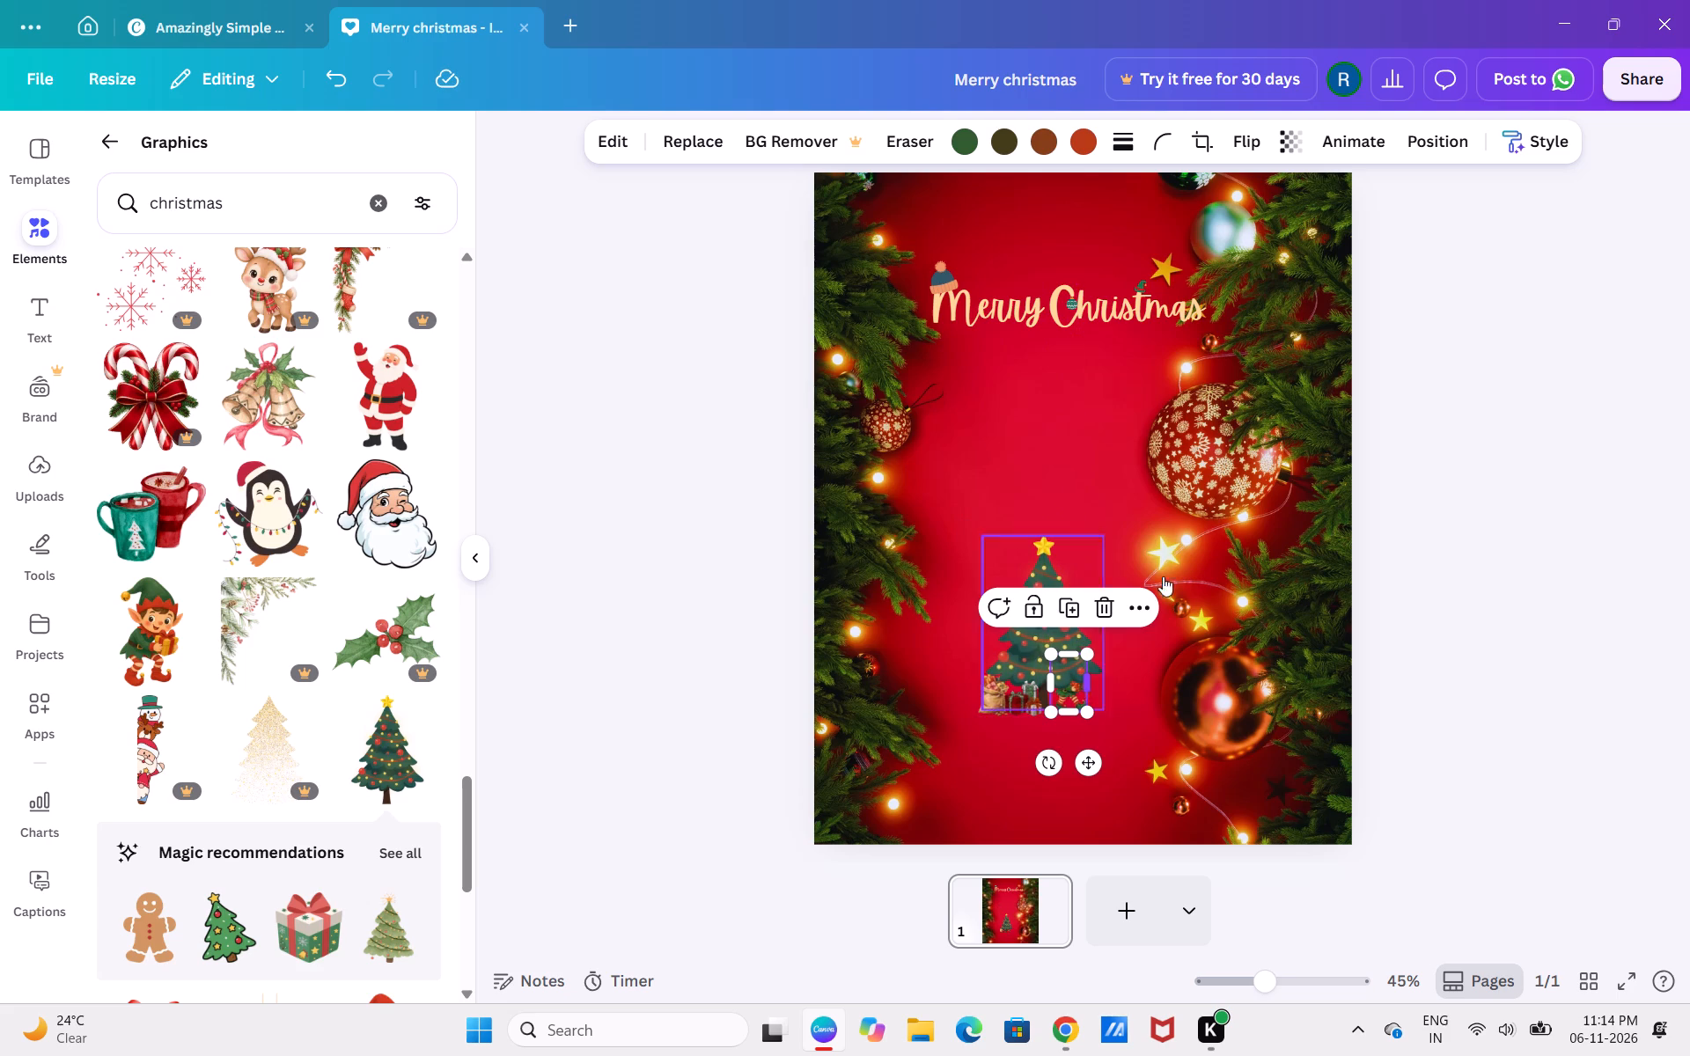
Bring the elf forward one layer so it stands in front of the Christmas tree.
{"action": "left_click", "coordinate": [1425, 150]}
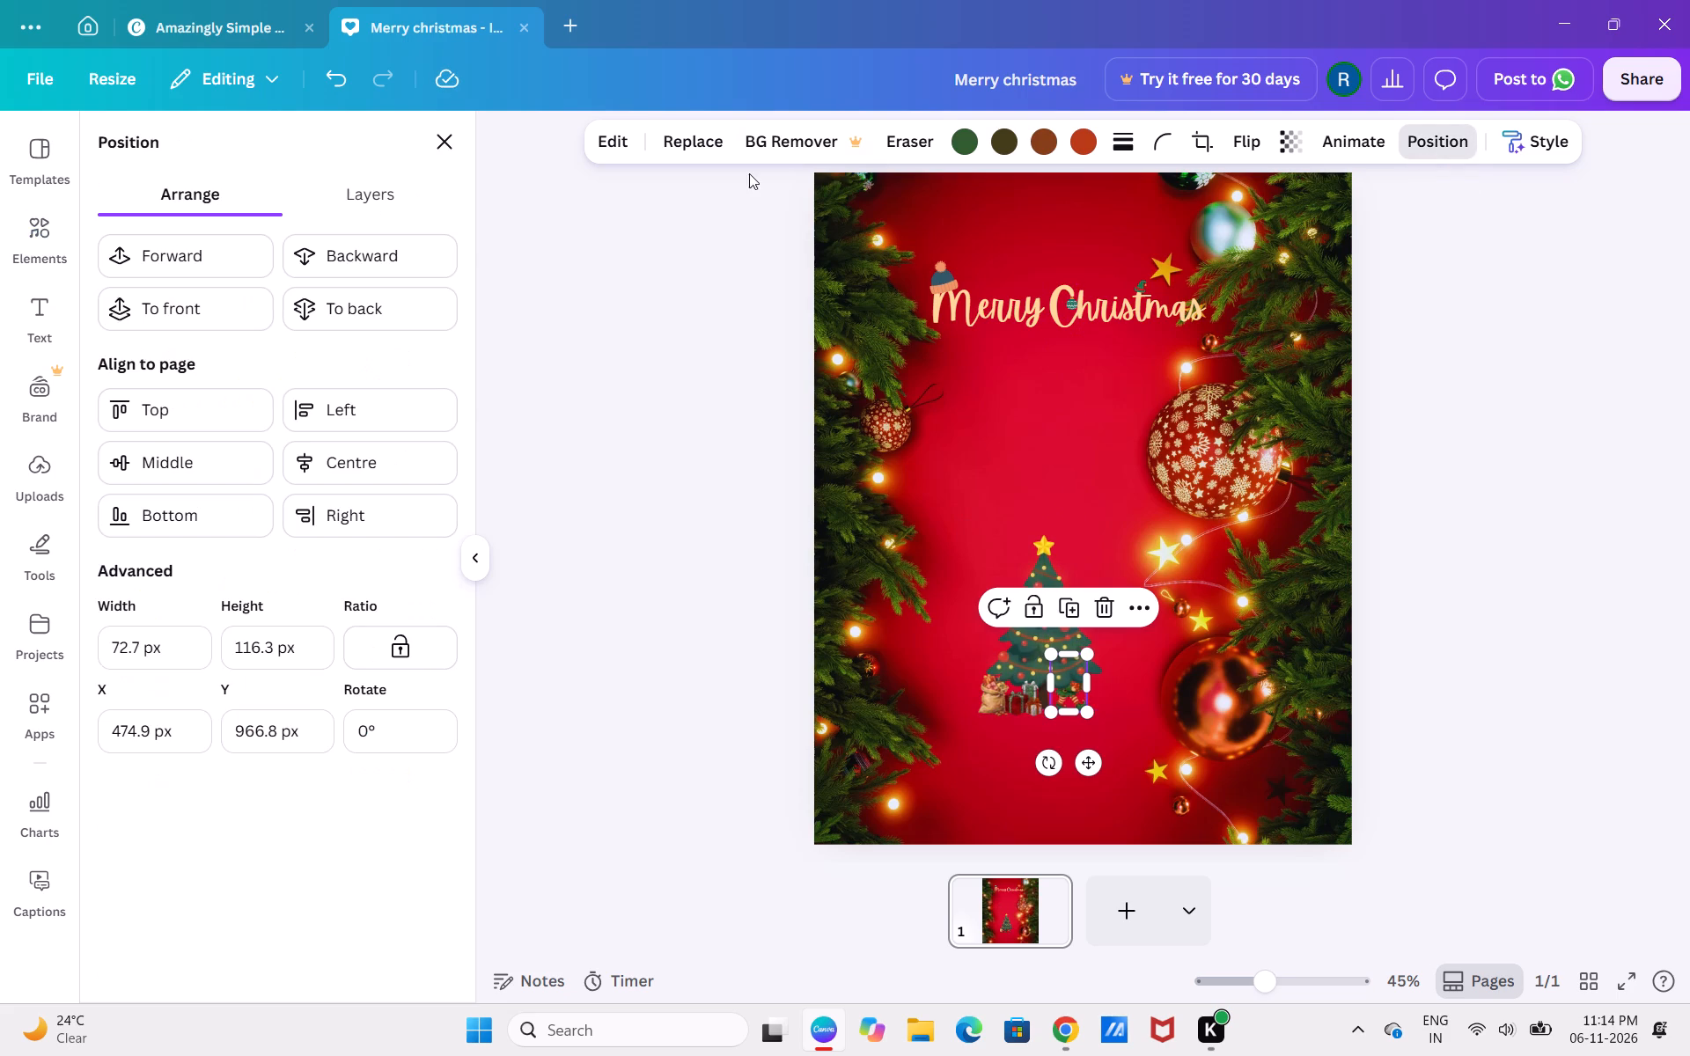
{"action": "left_click", "coordinate": [229, 240]}
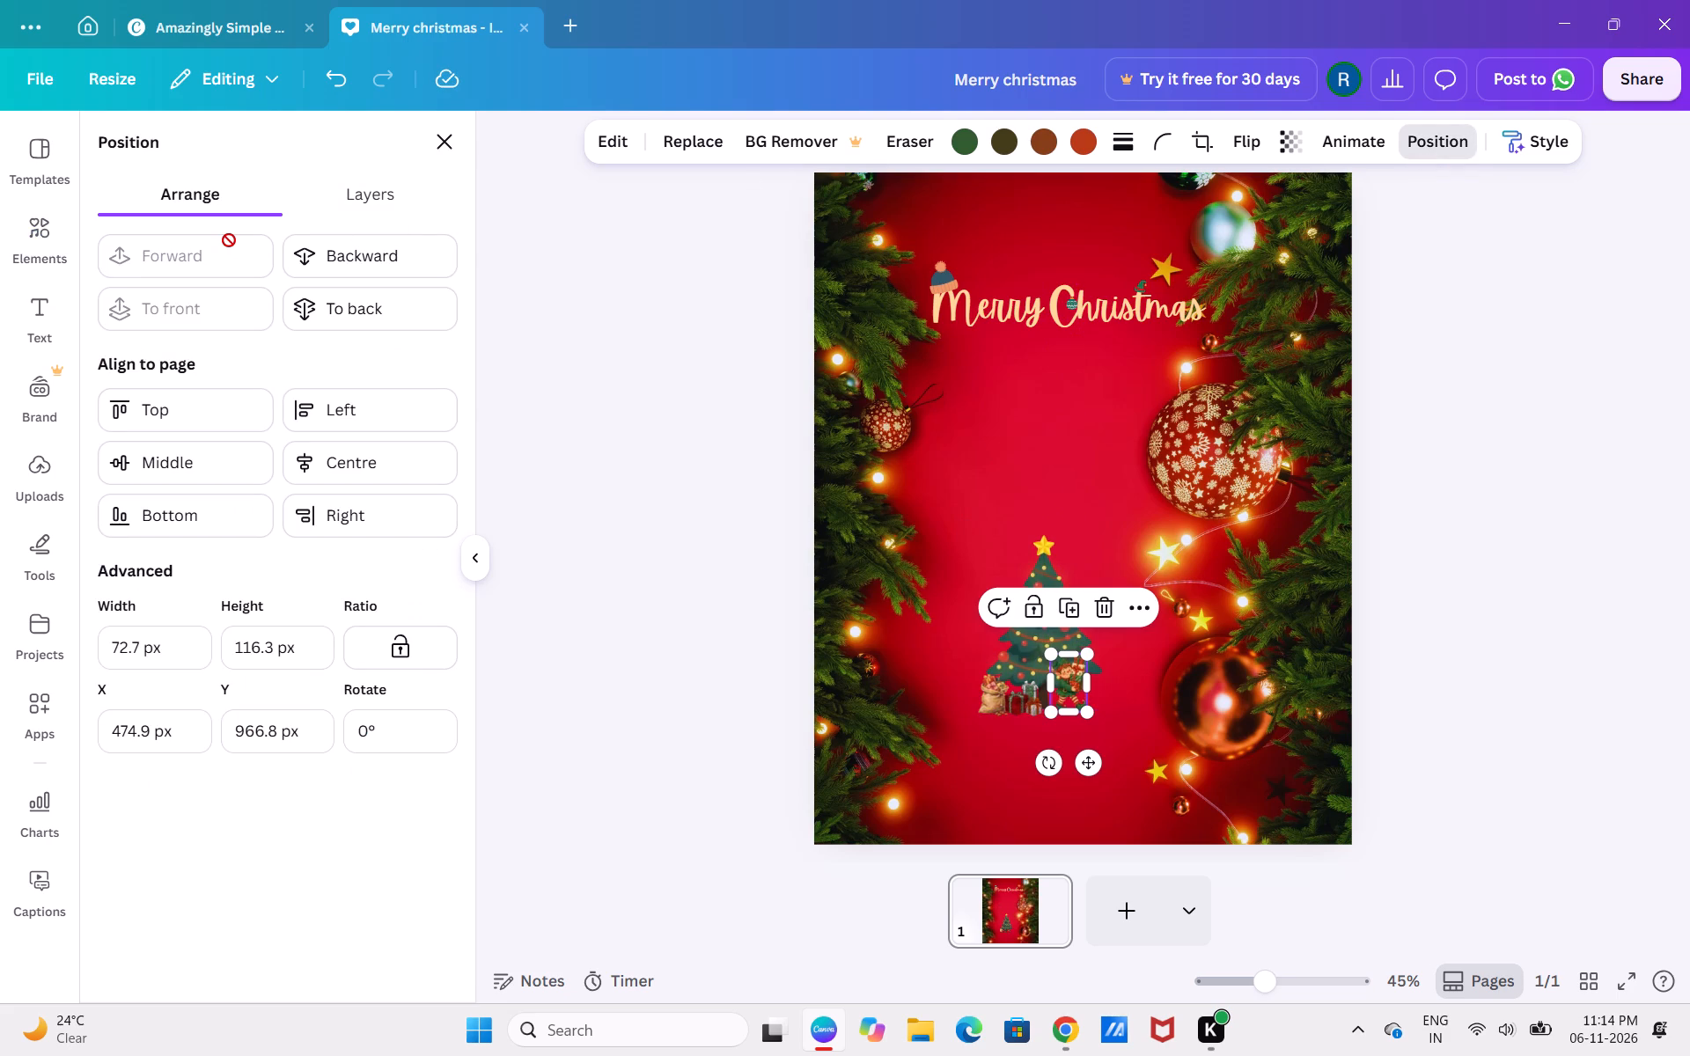
{"action": "left_click", "coordinate": [496, 499]}
{"action": "left_click", "coordinate": [702, 605]}
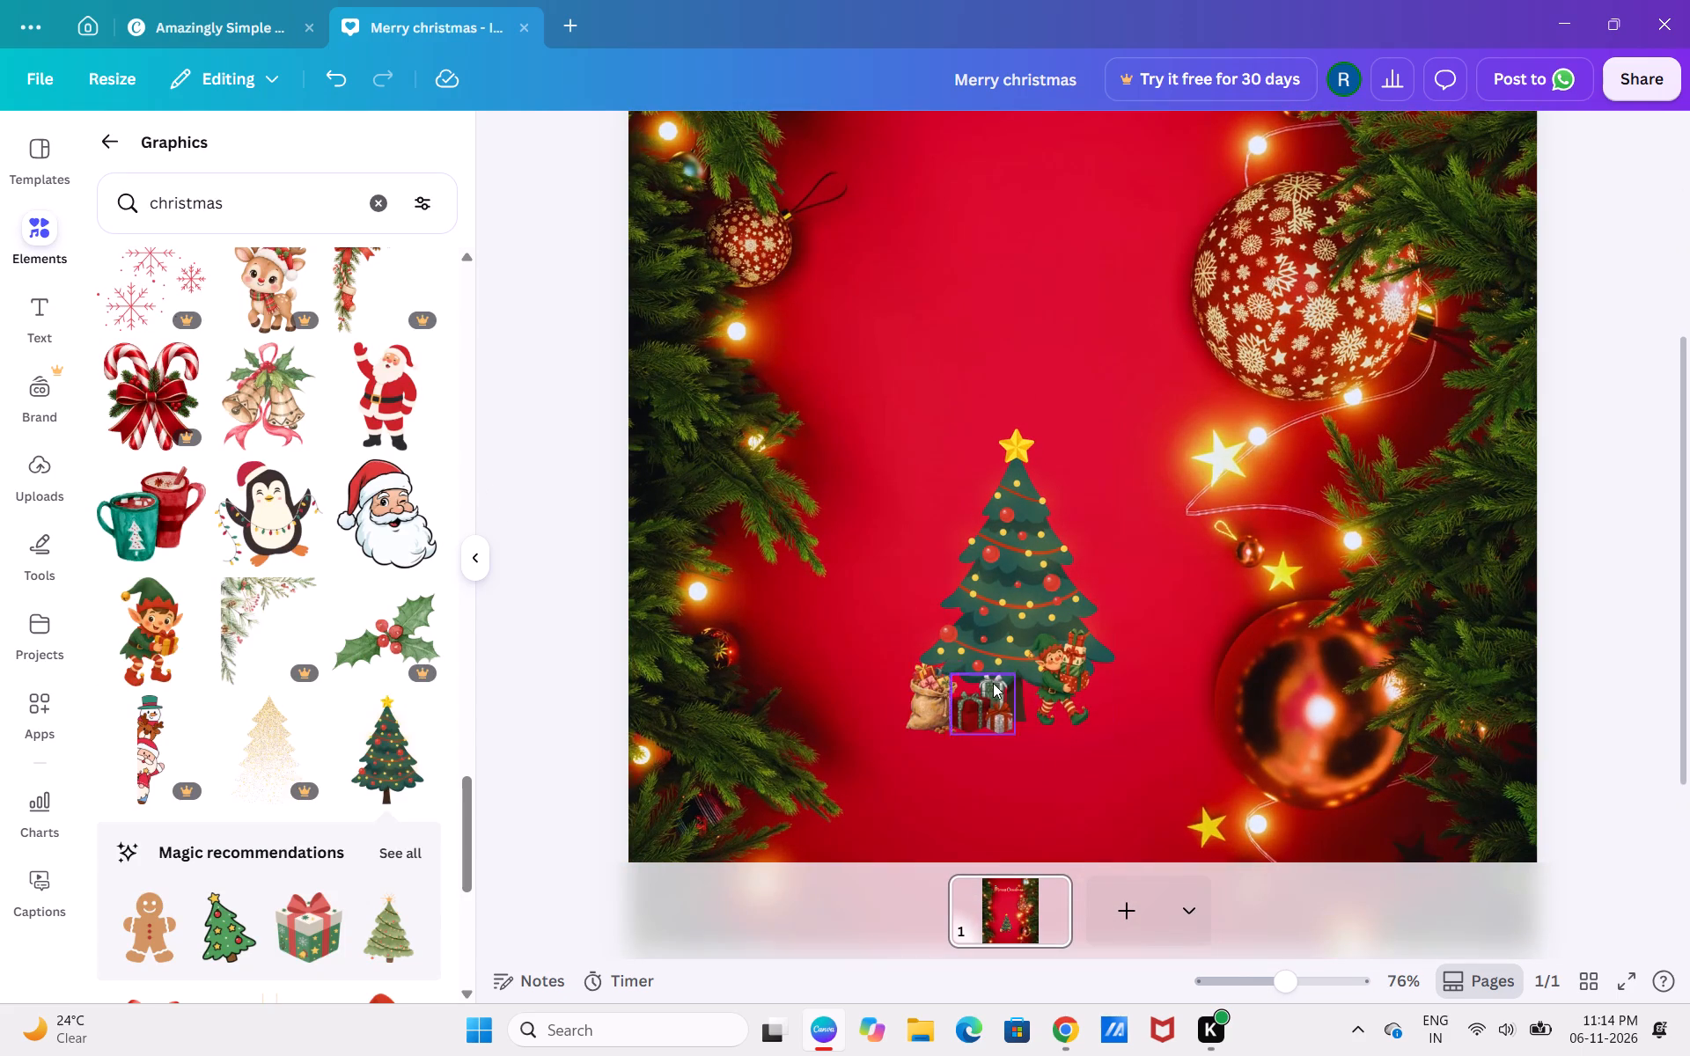
Shift the elf right so it stands just beyond the tree's lower branches, level with the gift boxes.
{"action": "left_click_drag", "start_coordinate": [1082, 700], "coordinate": [1163, 703]}
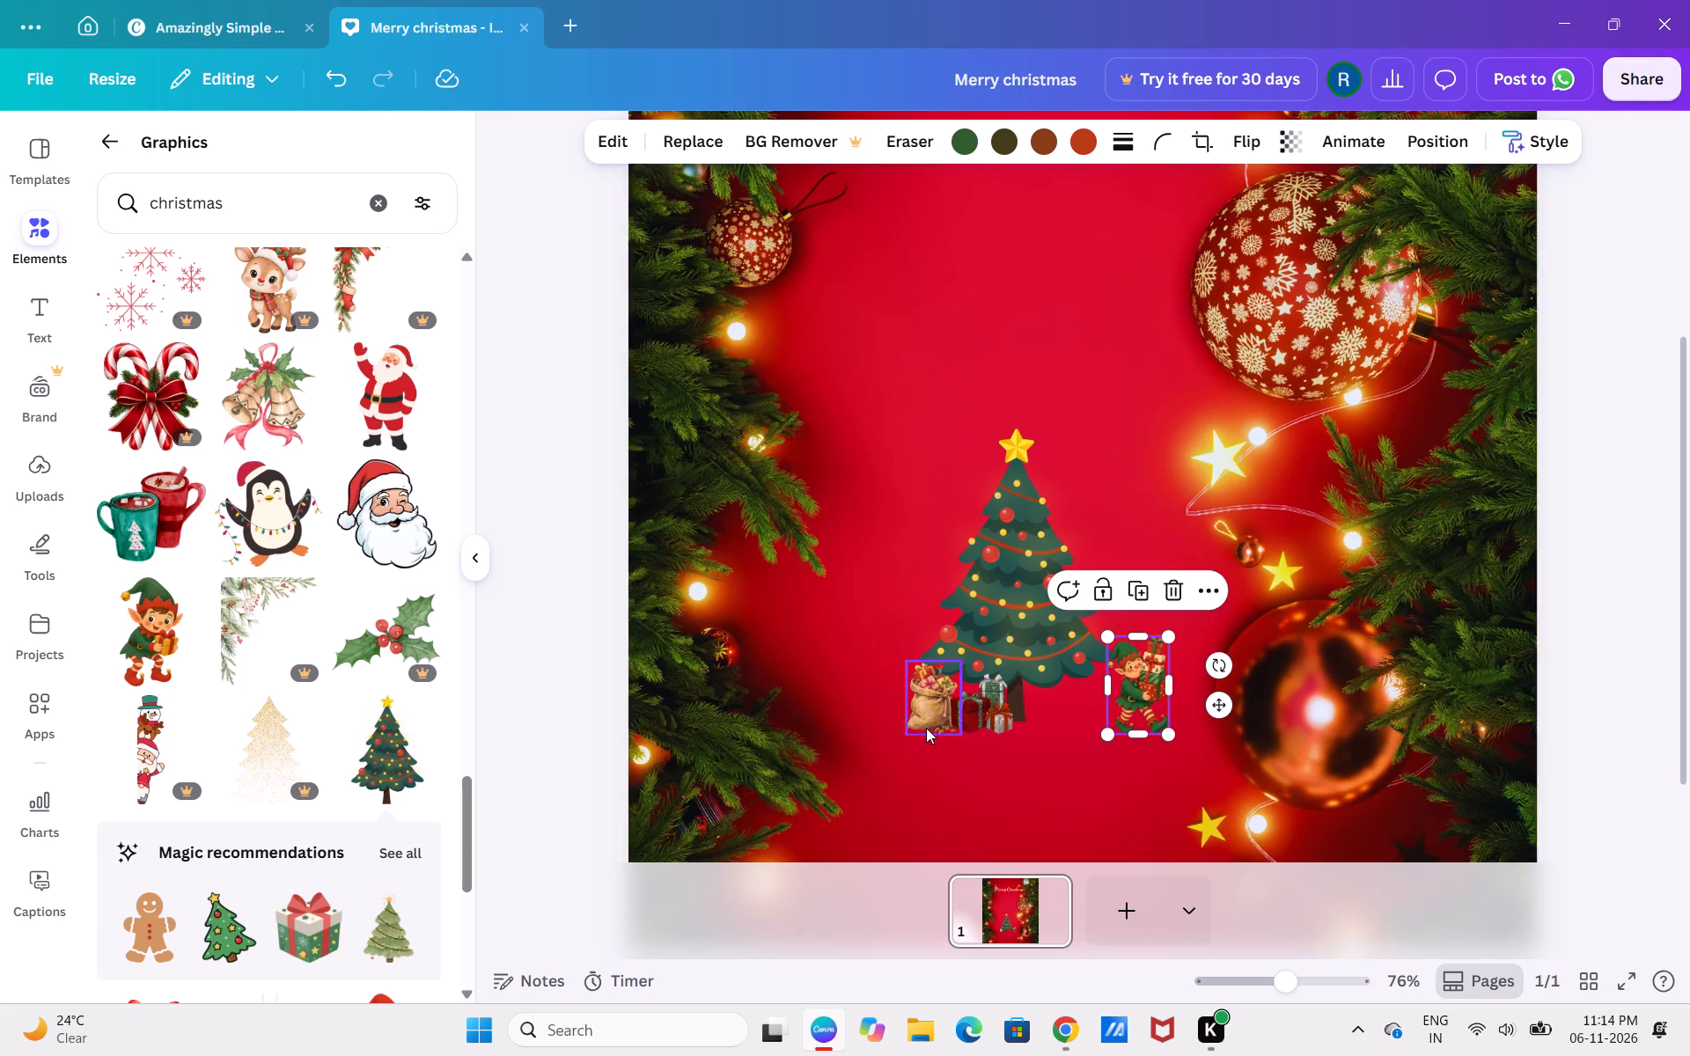
Add the green gift box graphic with the red bow and shrink it to about the size of the small gift boxes.
{"action": "scroll", "coordinate": [238, 693], "scroll_direction": "down", "scroll_amount": 1}
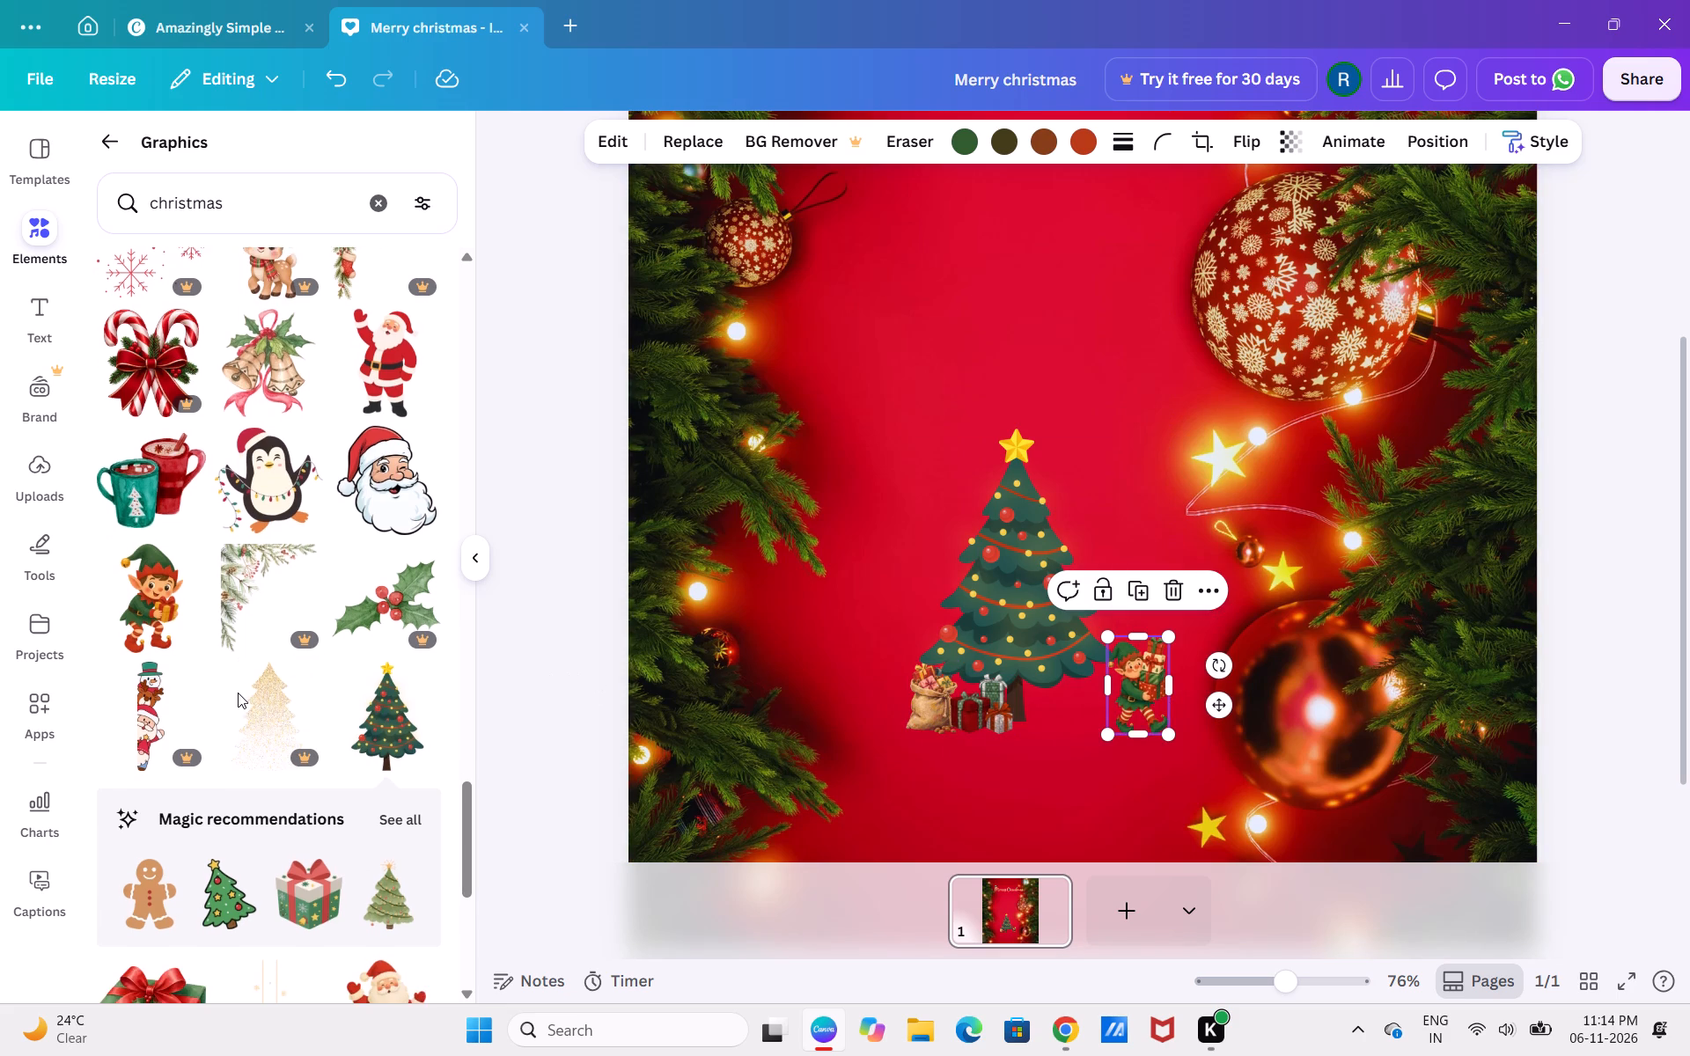
{"action": "scroll", "coordinate": [238, 693], "scroll_direction": "down", "scroll_amount": 2}
{"action": "scroll", "coordinate": [238, 693], "scroll_direction": "right", "scroll_amount": 1}
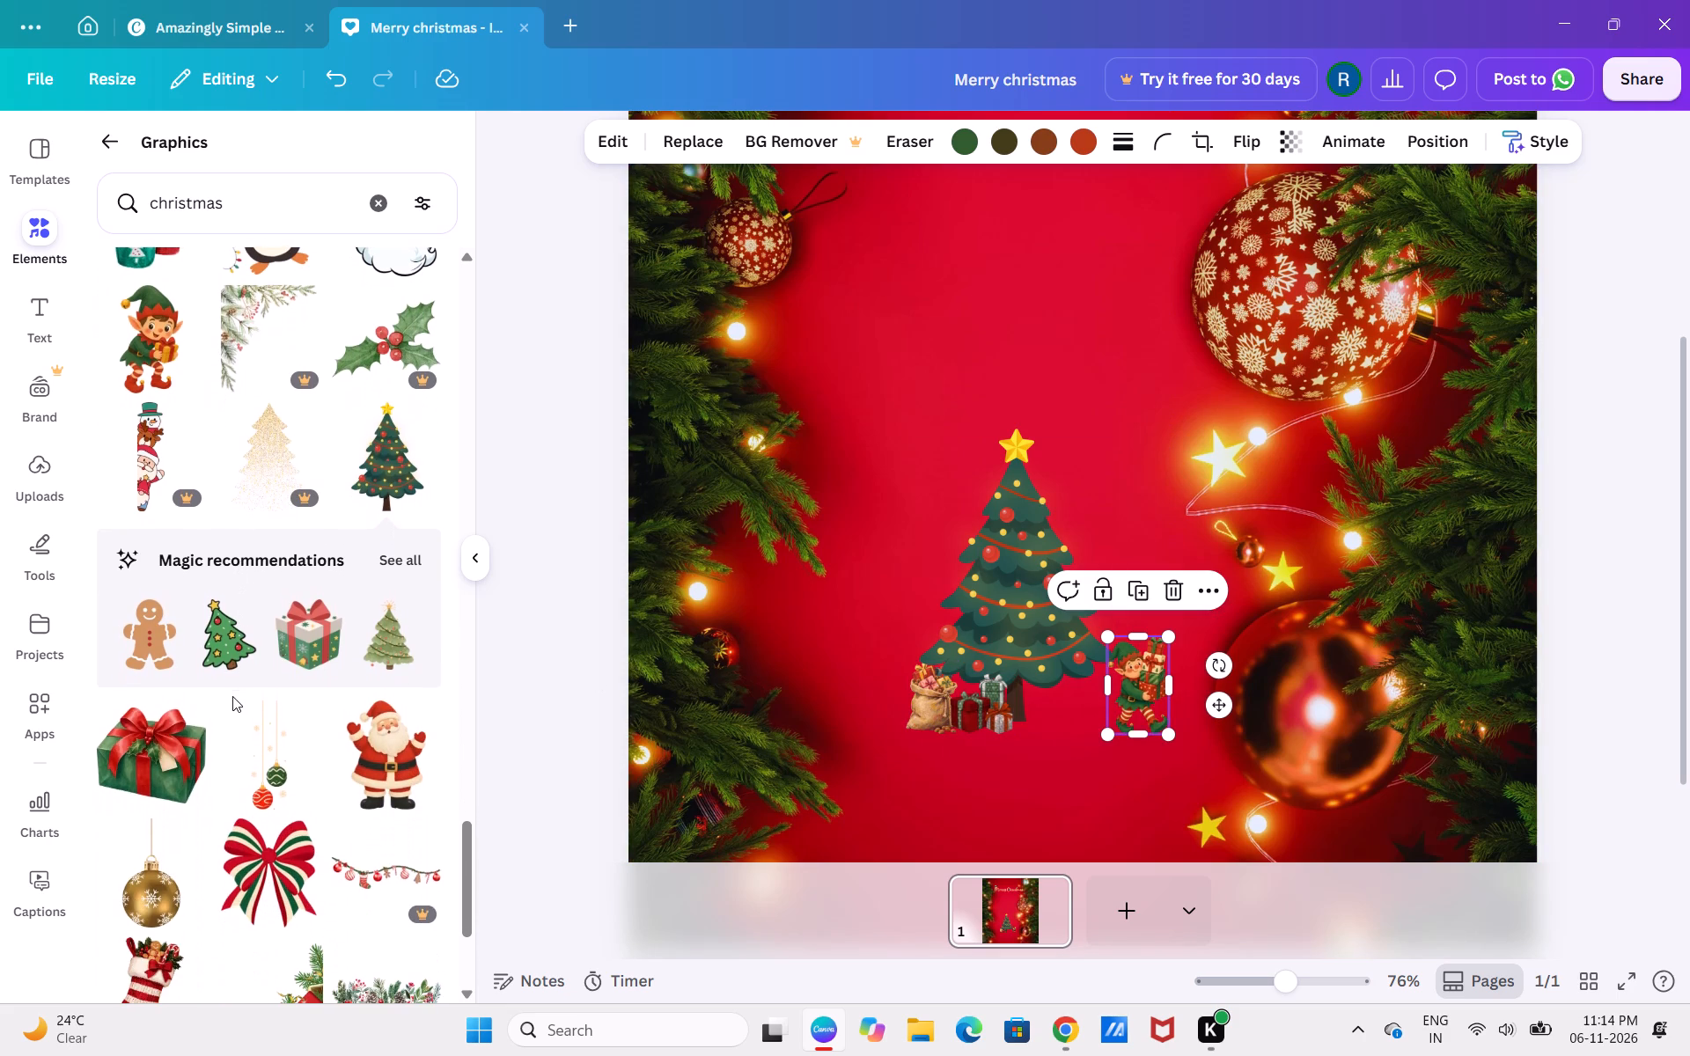
{"action": "left_click_drag", "start_coordinate": [138, 769], "coordinate": [818, 458]}
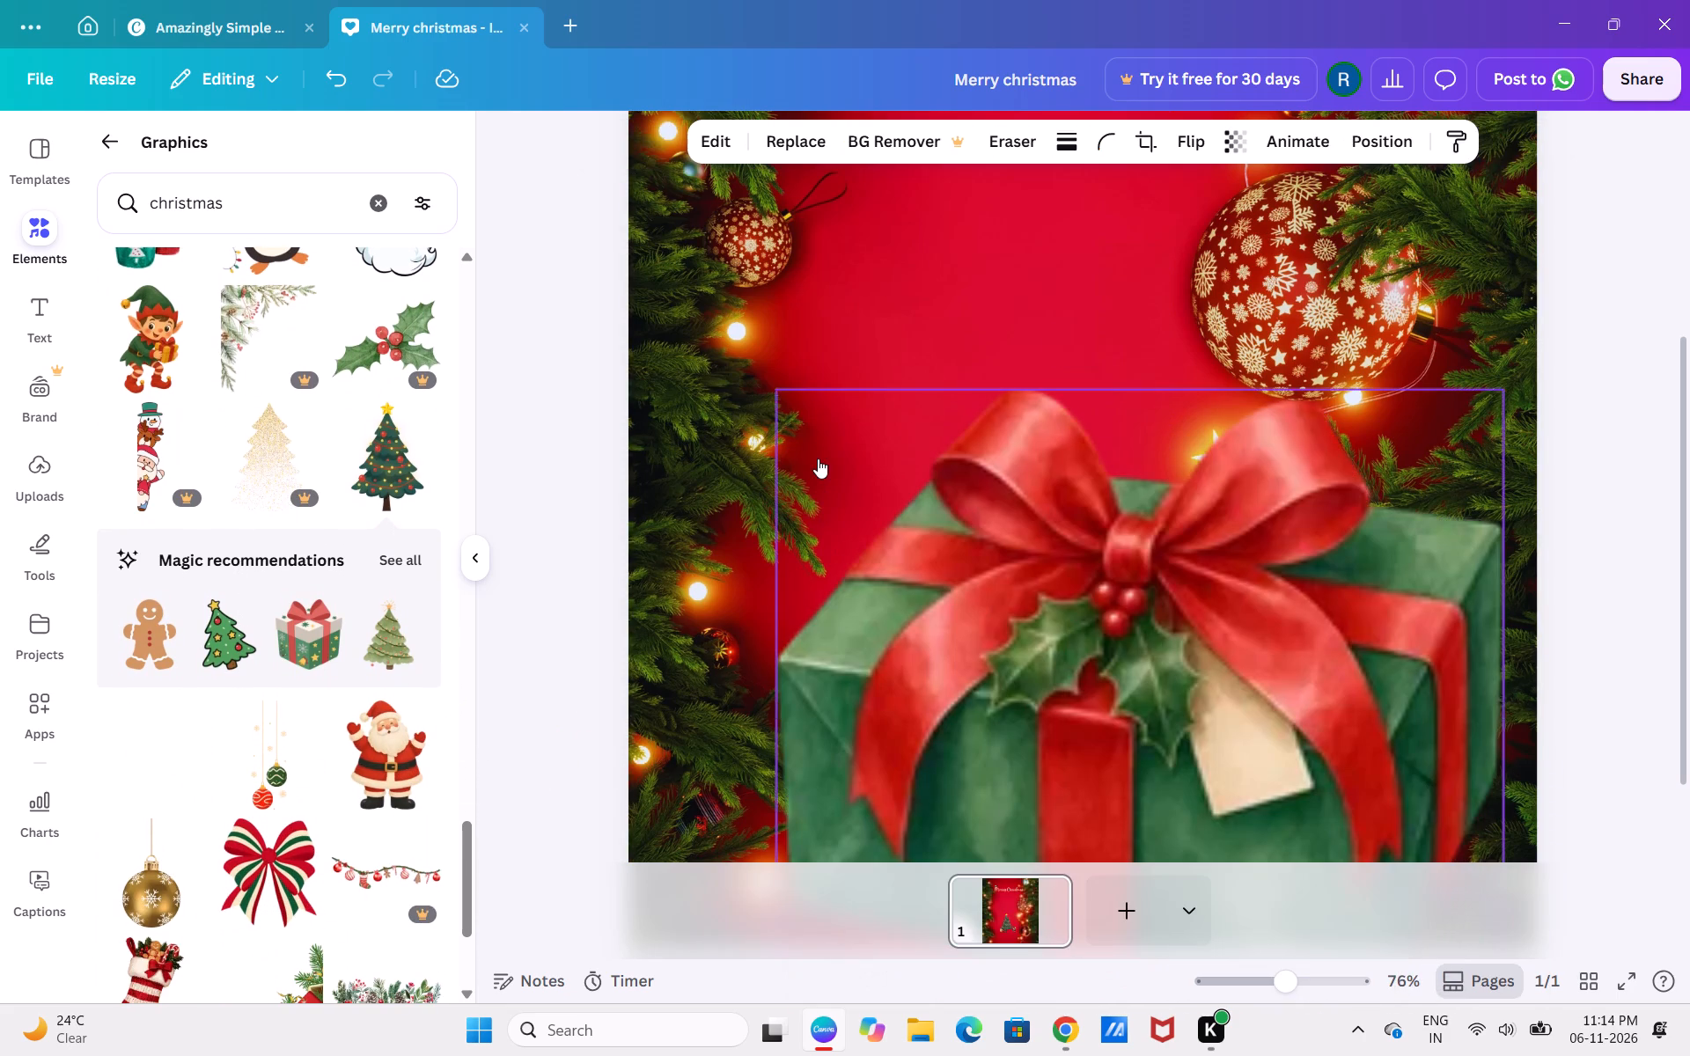
{"action": "left_click_drag", "start_coordinate": [773, 389], "coordinate": [1106, 665]}
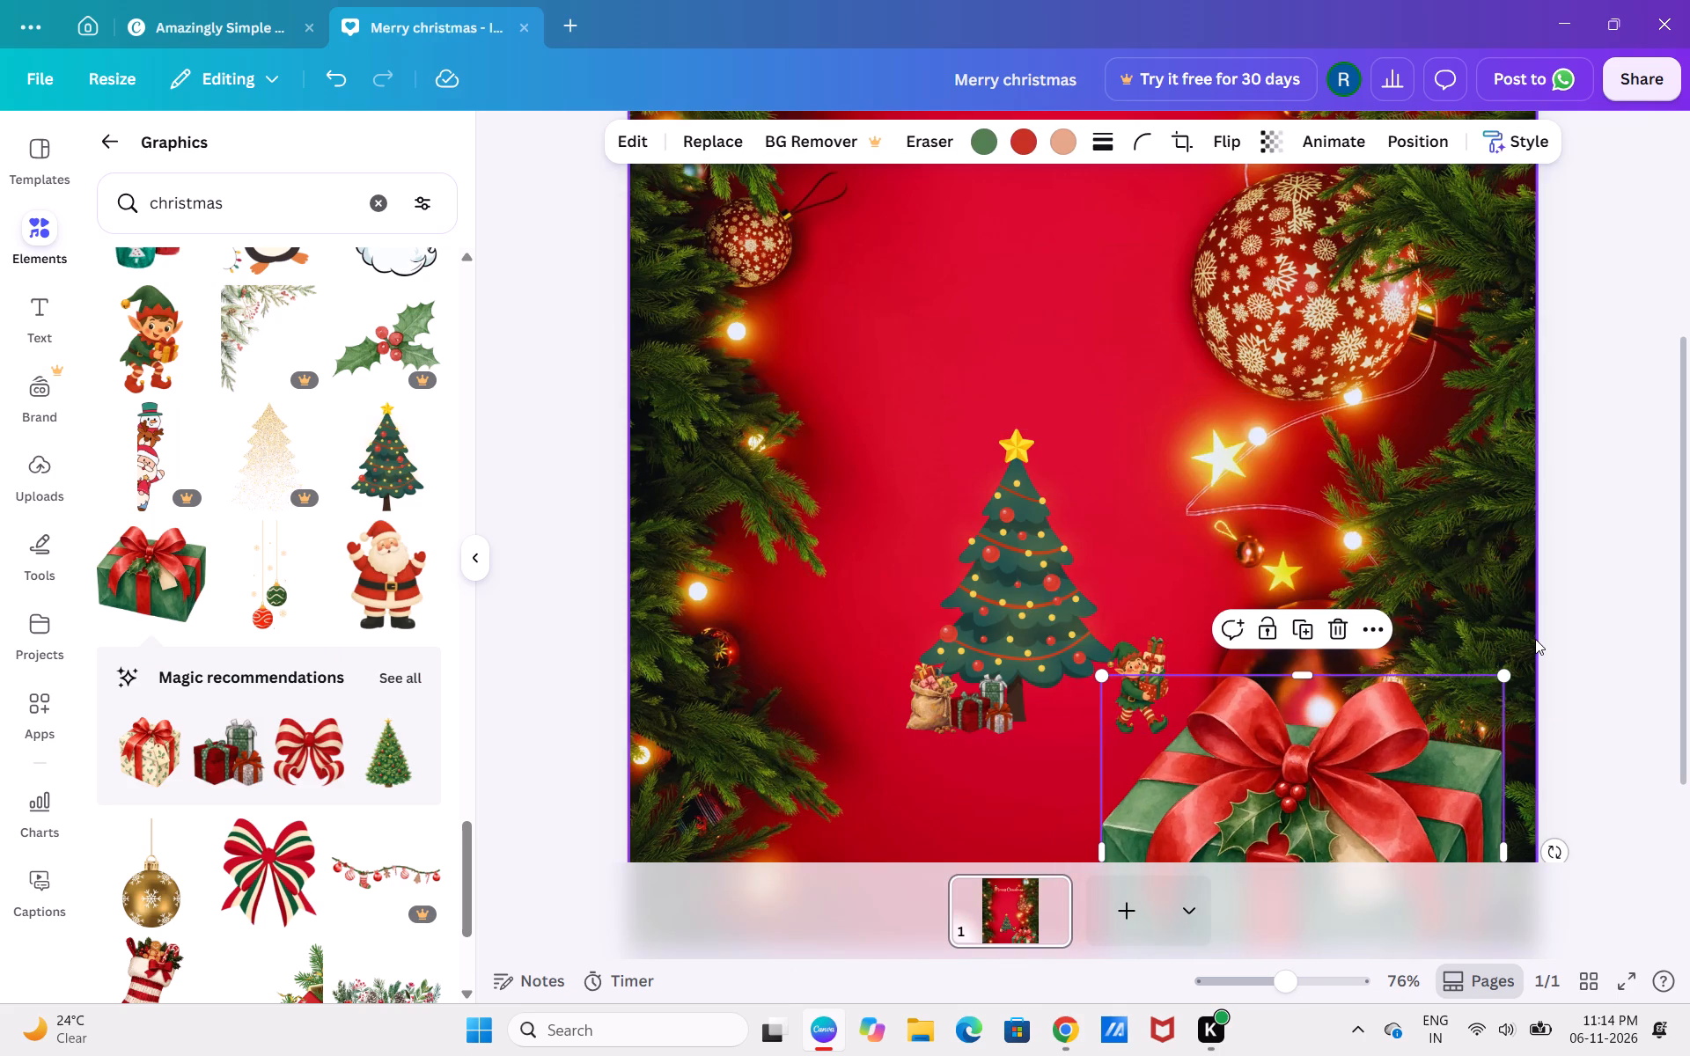
{"action": "left_click", "coordinate": [1634, 617]}
{"action": "left_click_drag", "start_coordinate": [1314, 842], "coordinate": [1229, 679]}
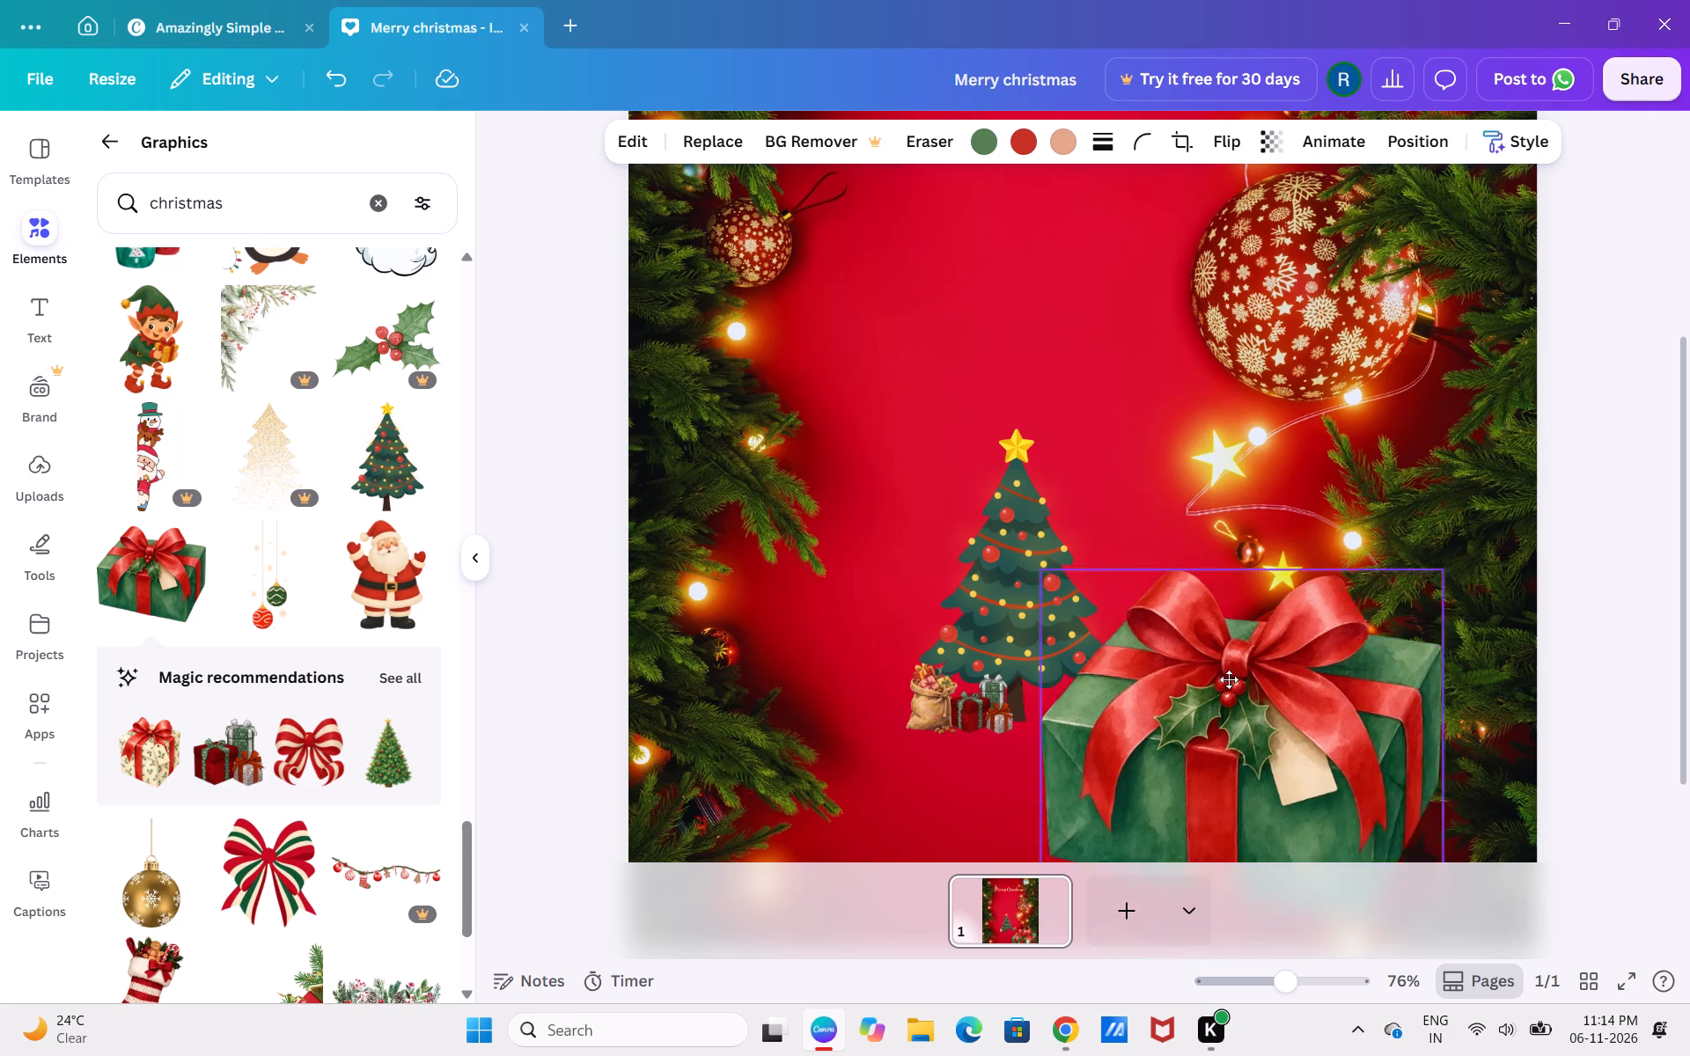
{"action": "left_click_drag", "start_coordinate": [1229, 679], "coordinate": [1067, 576]}
{"action": "left_click_drag", "start_coordinate": [1257, 761], "coordinate": [1159, 715]}
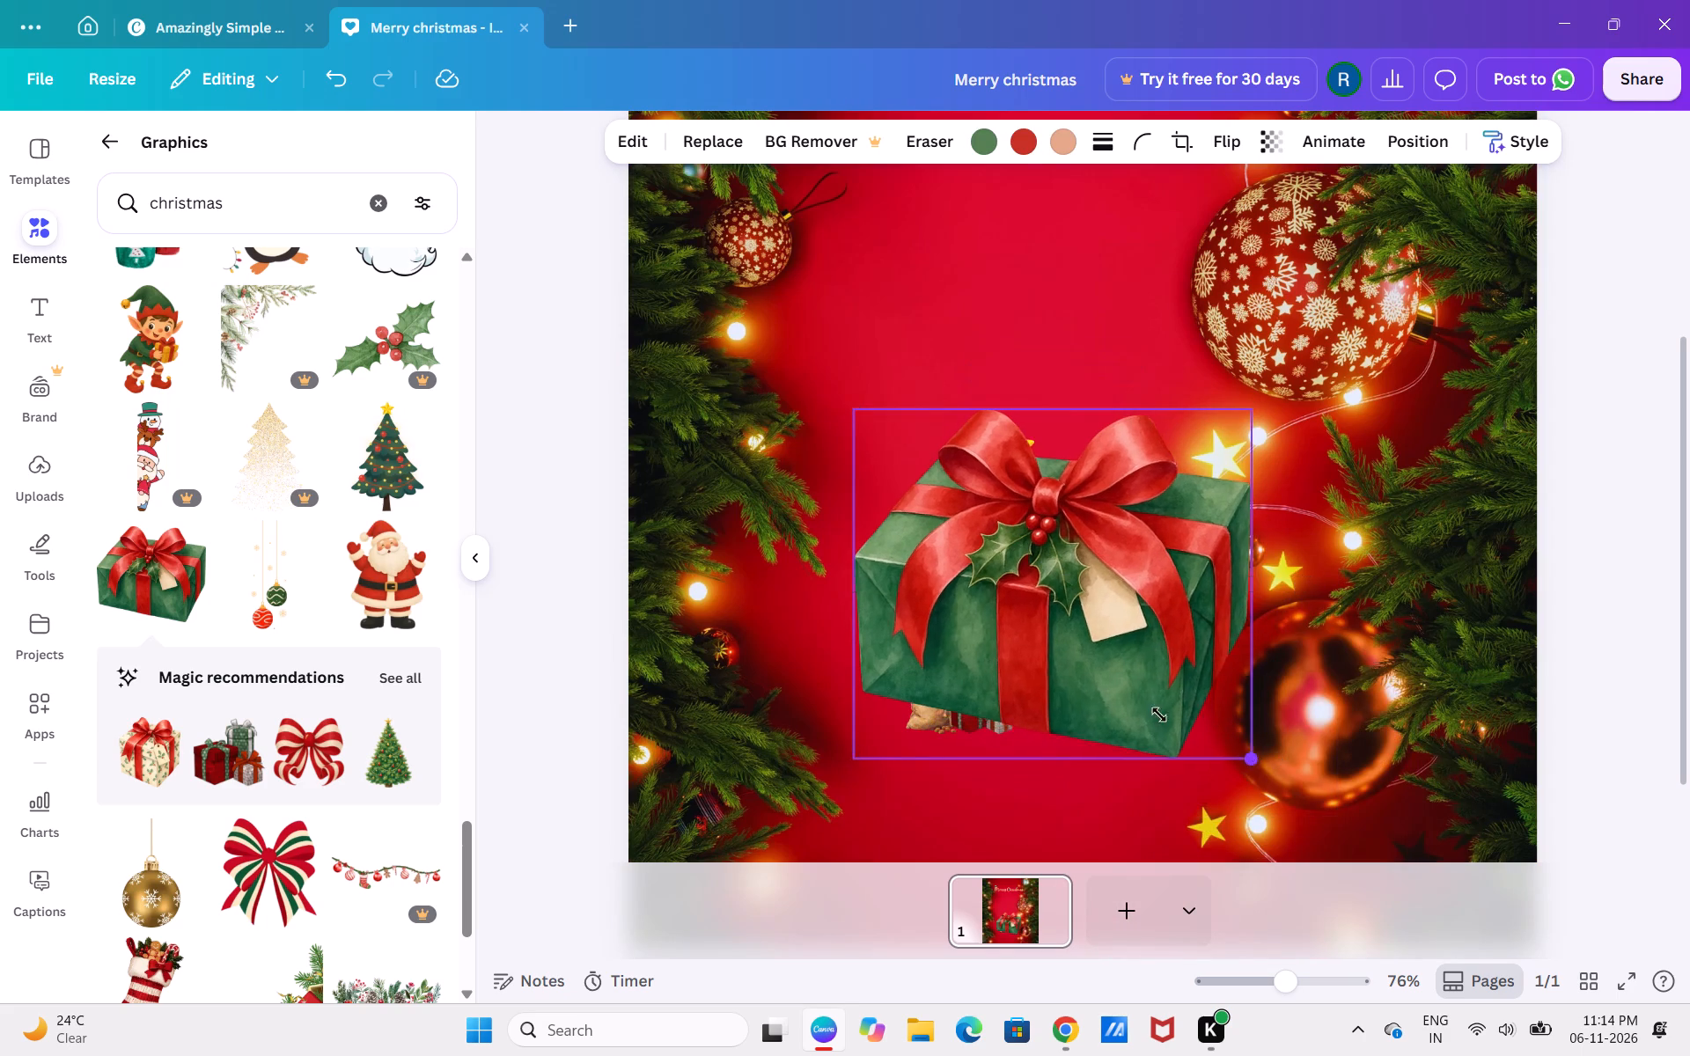
{"action": "left_click_drag", "start_coordinate": [1159, 715], "coordinate": [918, 433]}
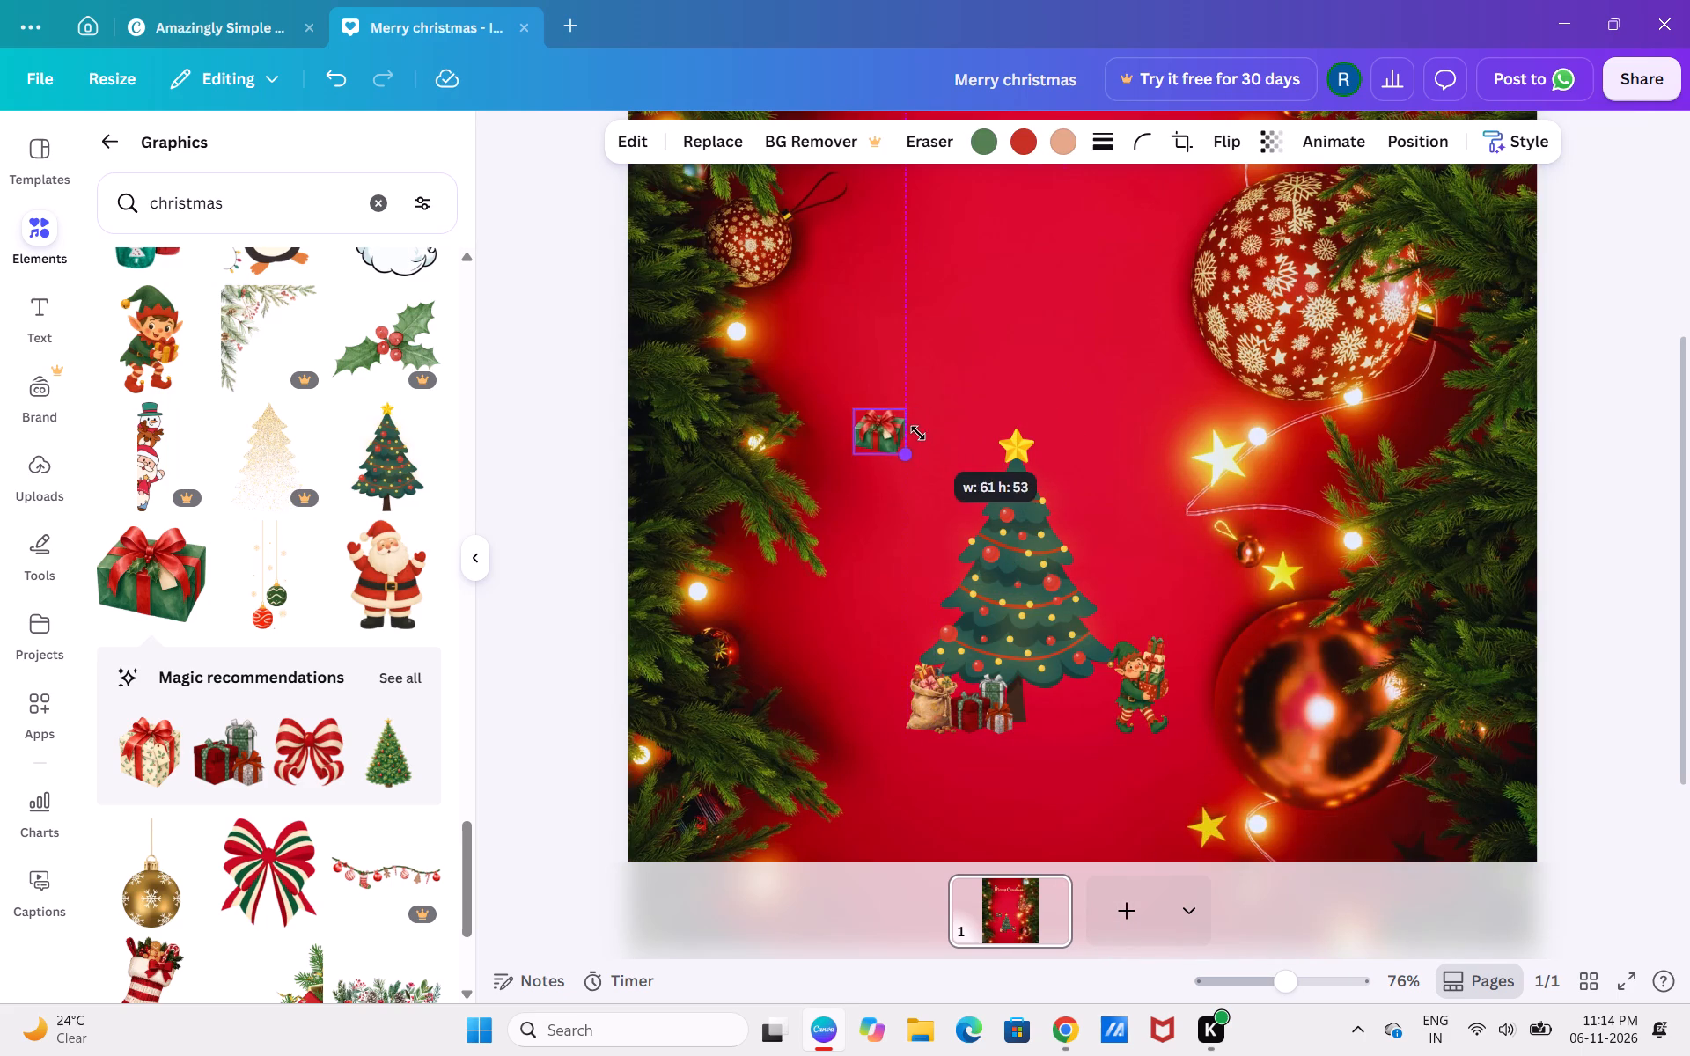
{"action": "left_click_drag", "start_coordinate": [918, 433], "coordinate": [910, 429]}
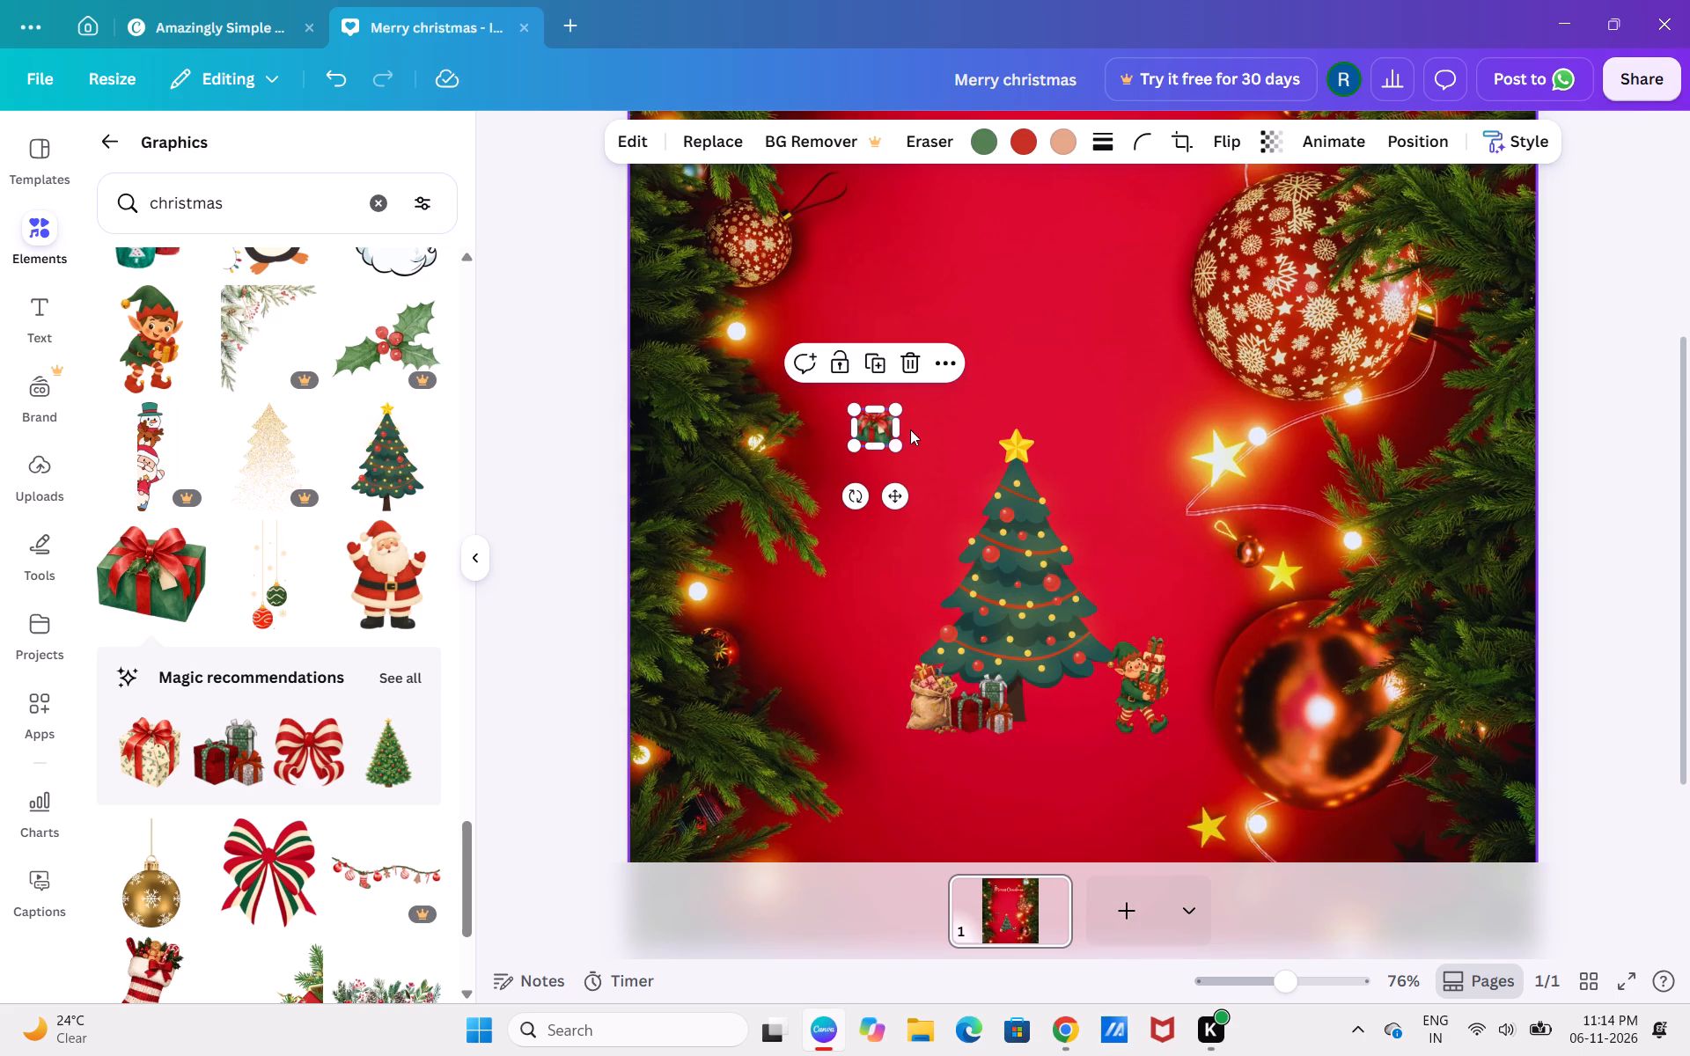
Move the small green gift box to the tree's foot, just right of the existing gift boxes and level with them.
{"action": "left_click_drag", "start_coordinate": [876, 420], "coordinate": [1039, 699]}
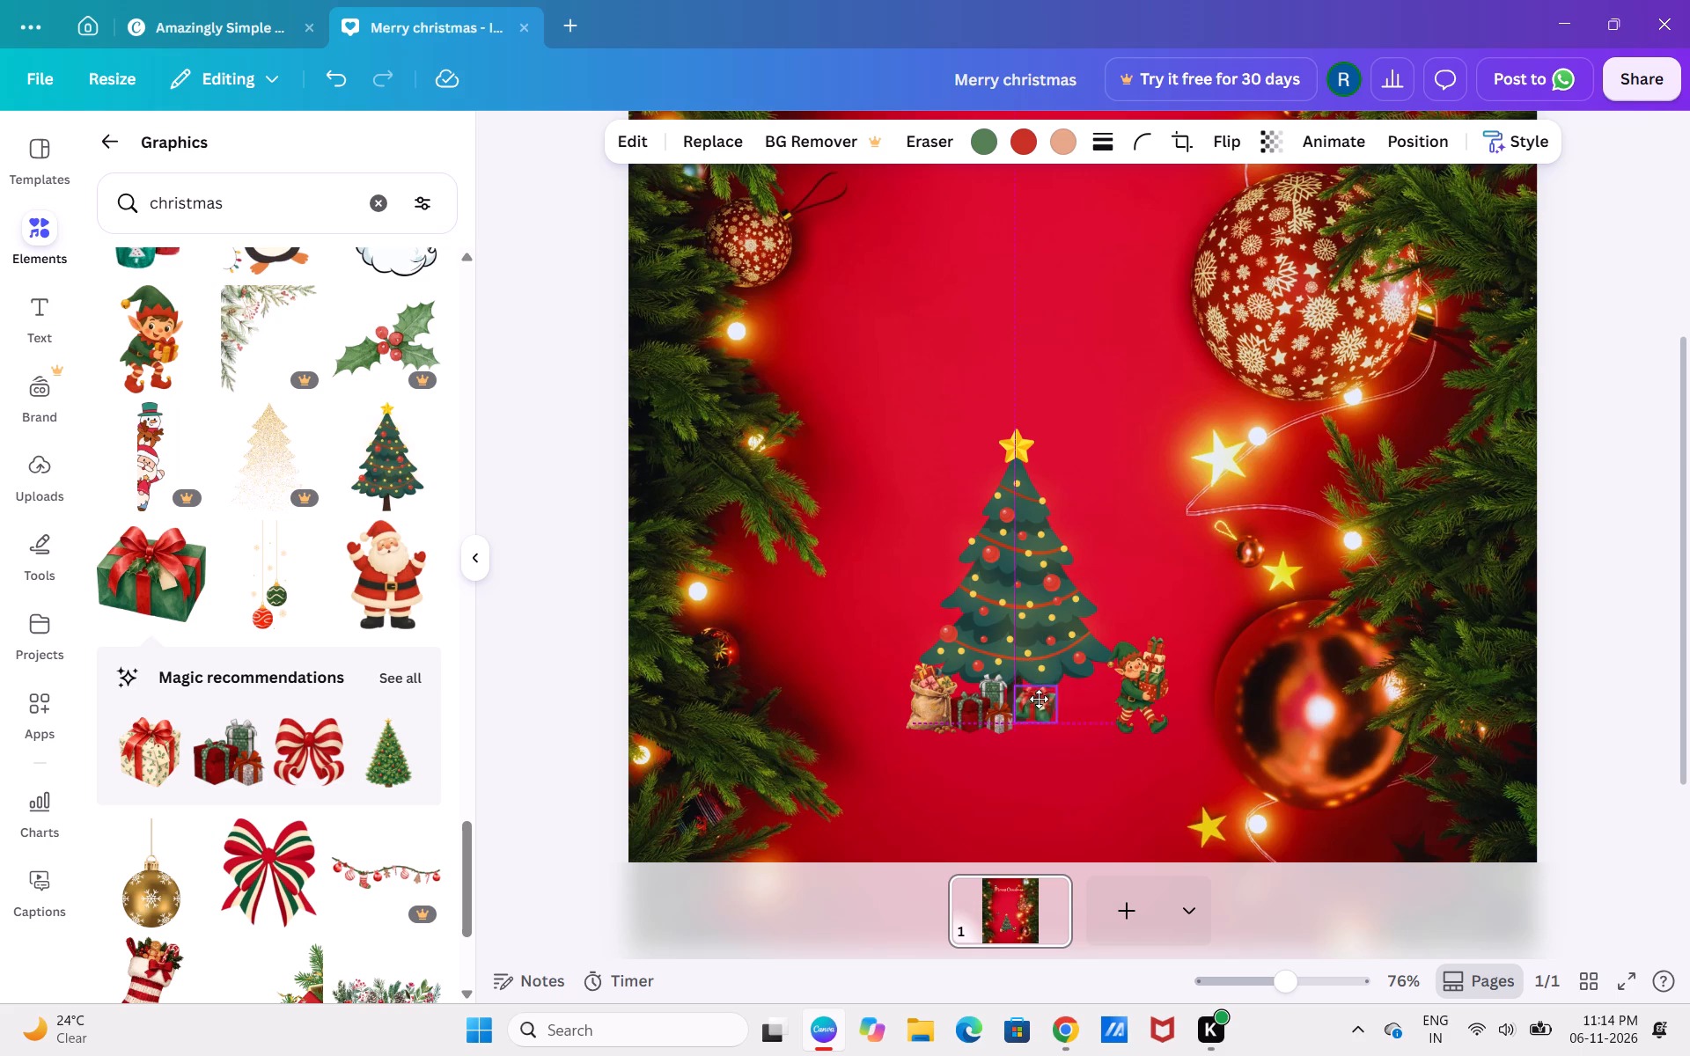
{"action": "left_click_drag", "start_coordinate": [1039, 699], "coordinate": [1049, 708]}
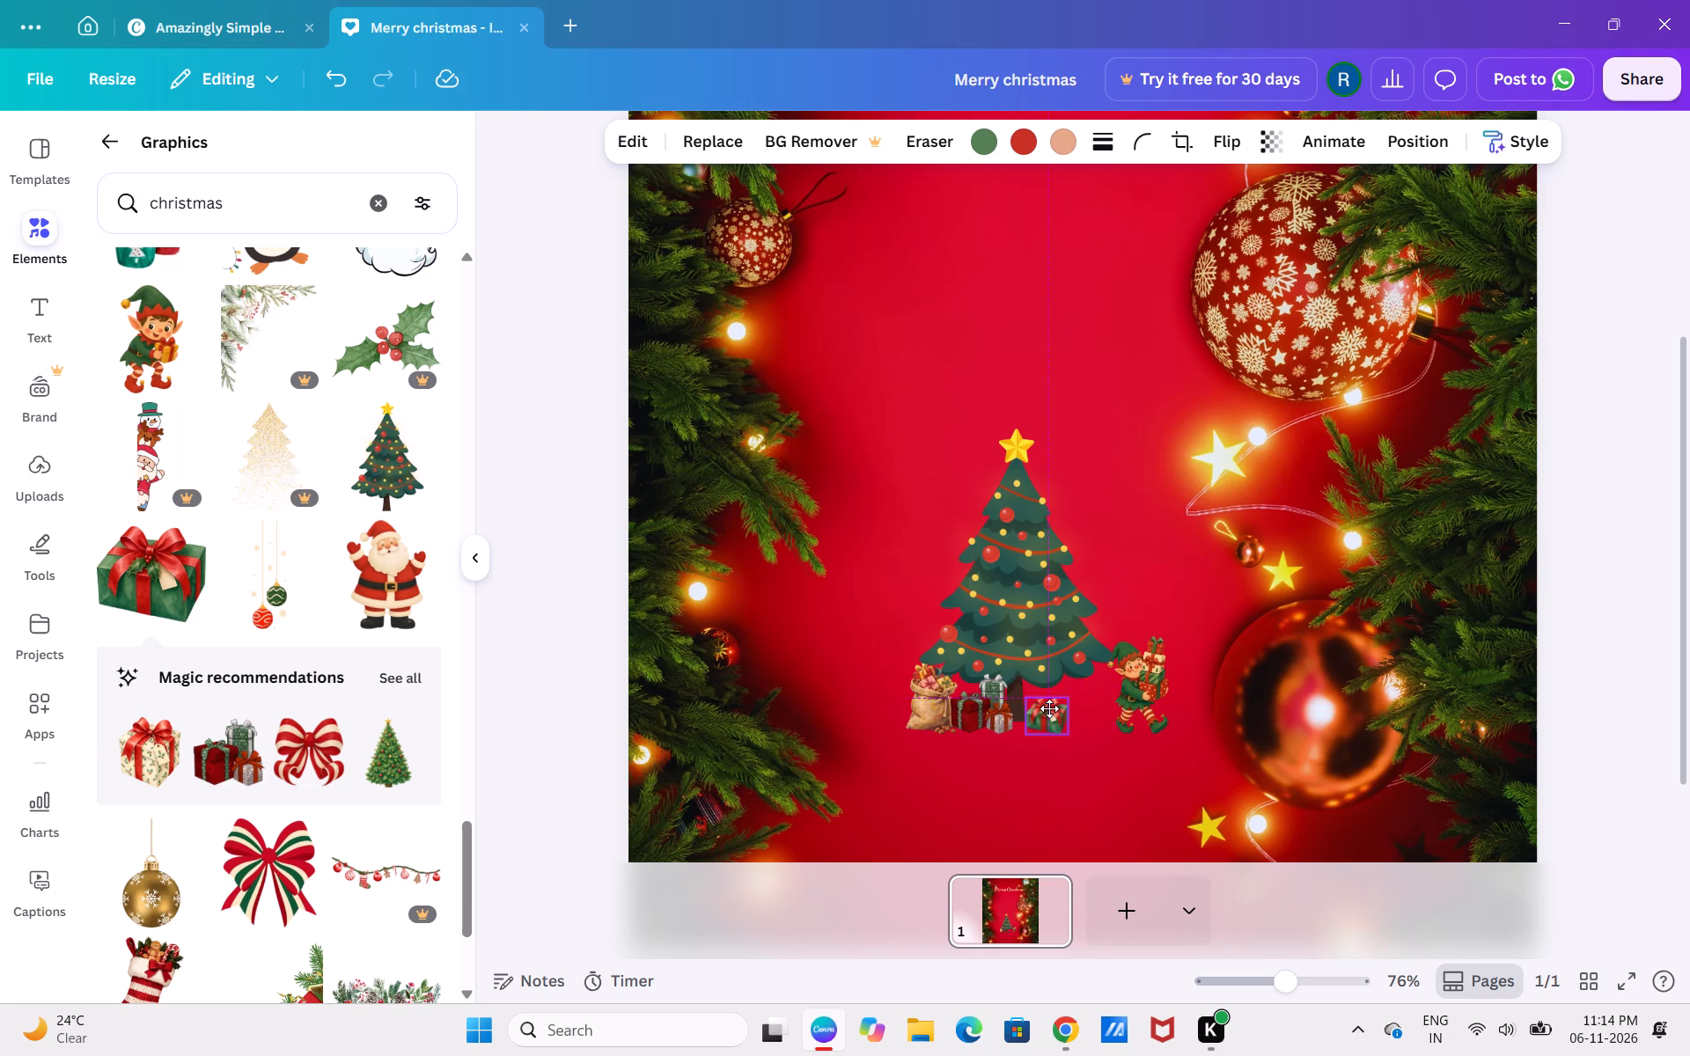
{"action": "left_click_drag", "start_coordinate": [1049, 708], "coordinate": [1034, 708]}
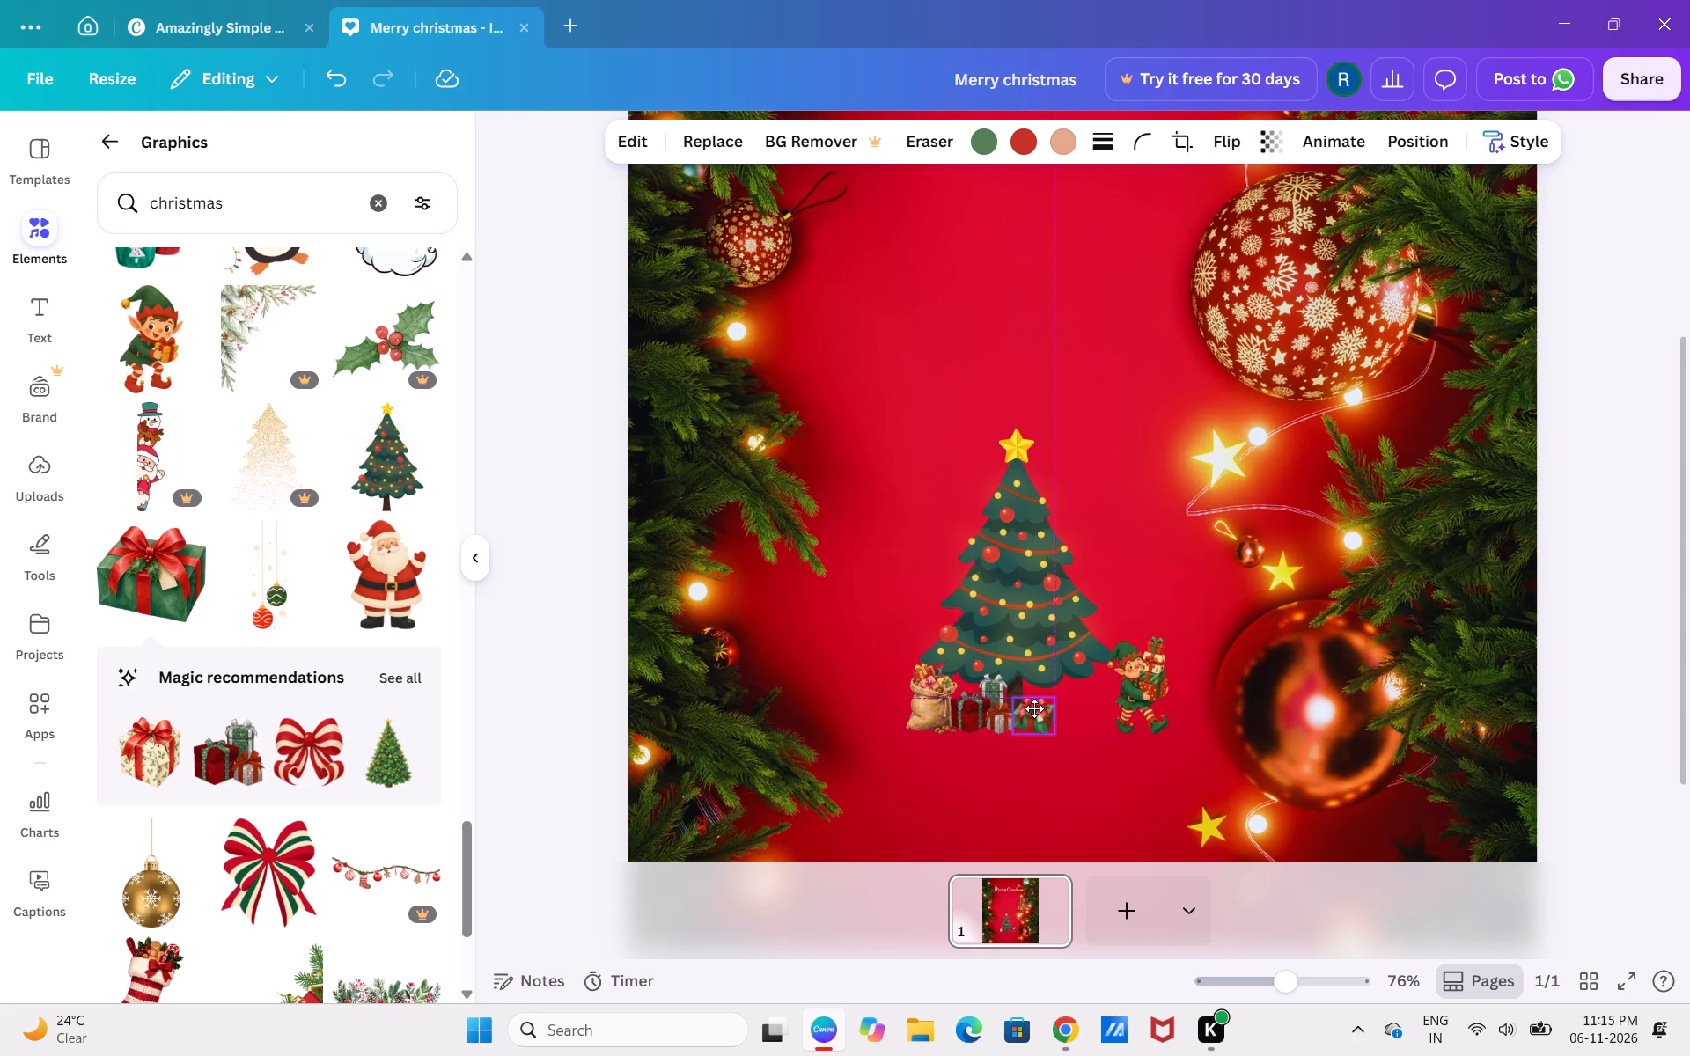
{"action": "left_click_drag", "start_coordinate": [1034, 708], "coordinate": [1036, 705]}
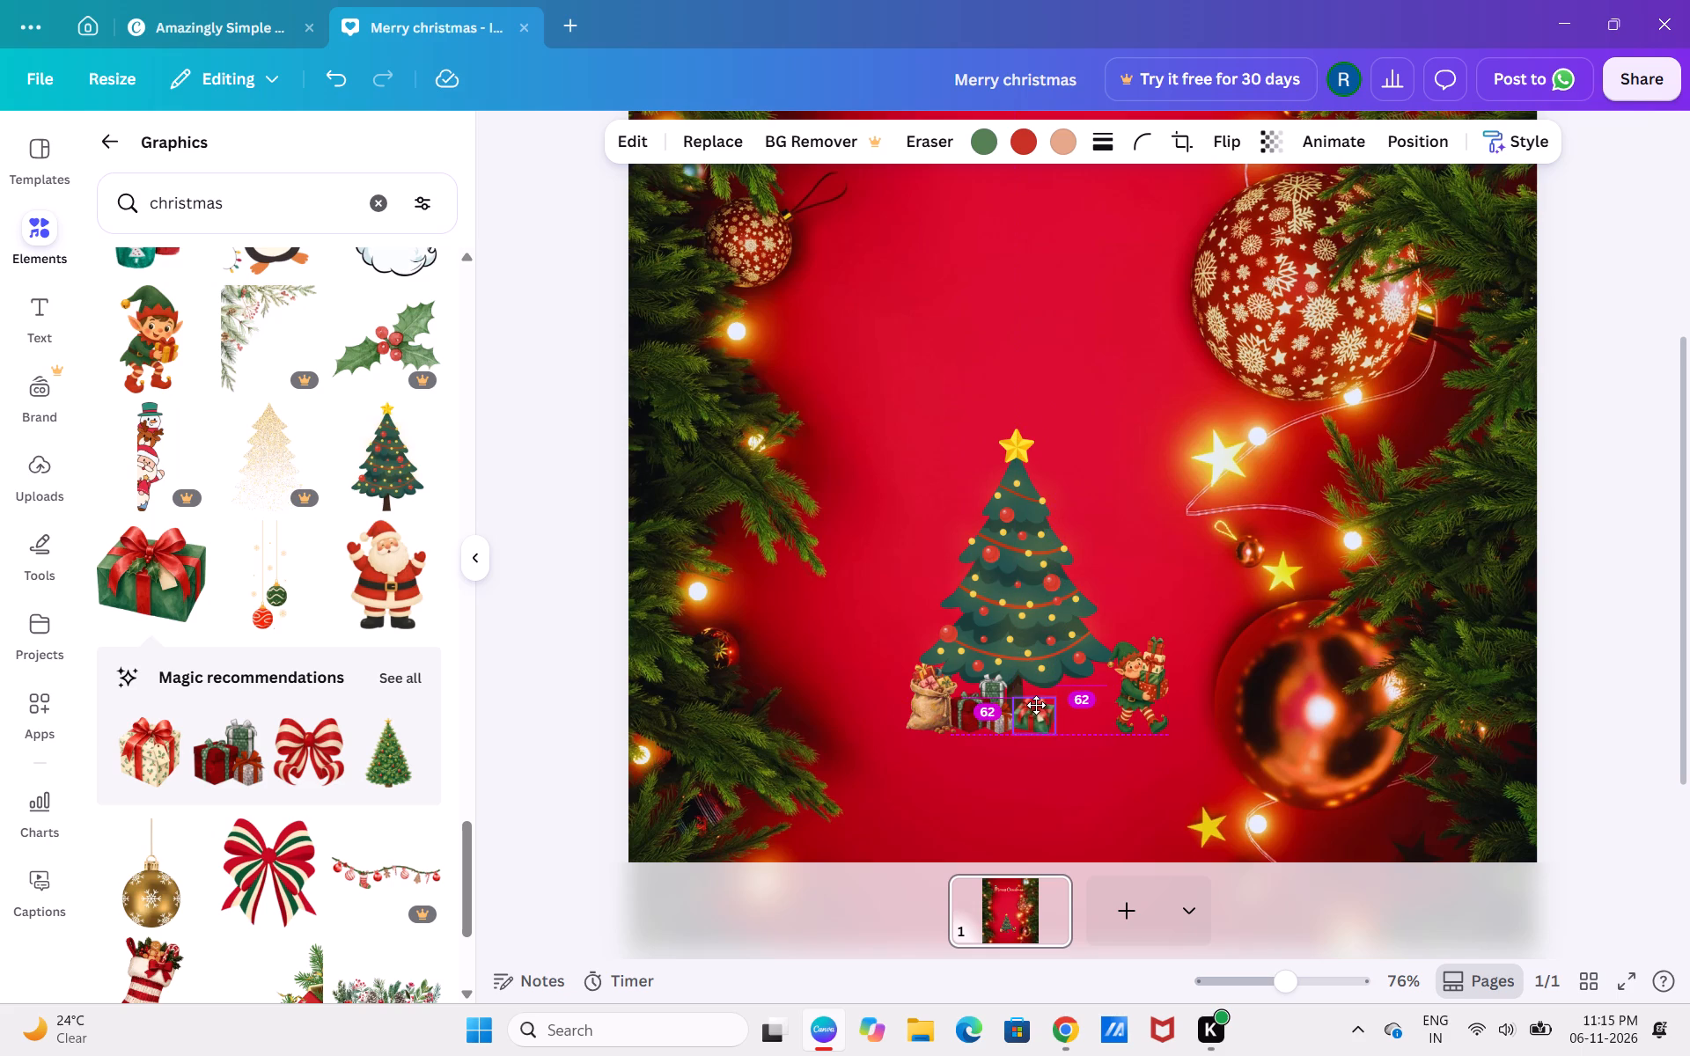
{"action": "left_click_drag", "start_coordinate": [1036, 705], "coordinate": [1038, 706]}
{"action": "left_click", "coordinate": [725, 734]}
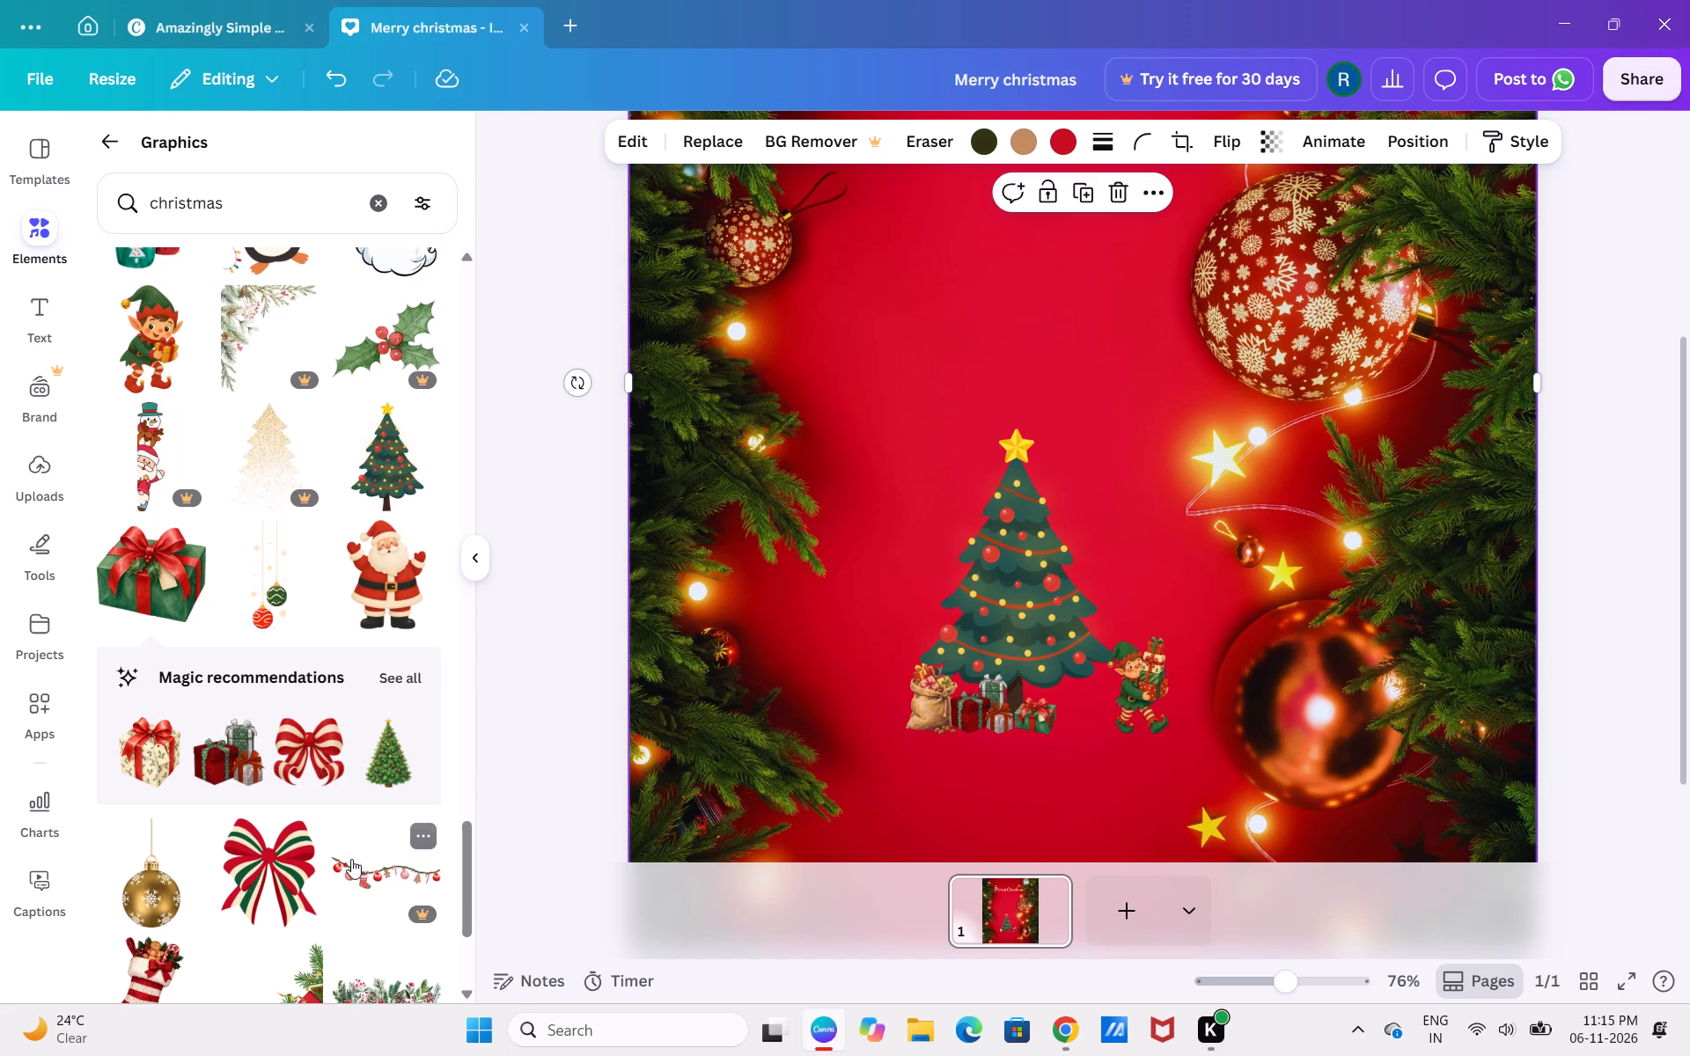
Add the cream holly-patterned gift box graphic with the red bow and shrink it to about 49 × 56 px.
{"action": "left_click_drag", "start_coordinate": [154, 754], "coordinate": [863, 459]}
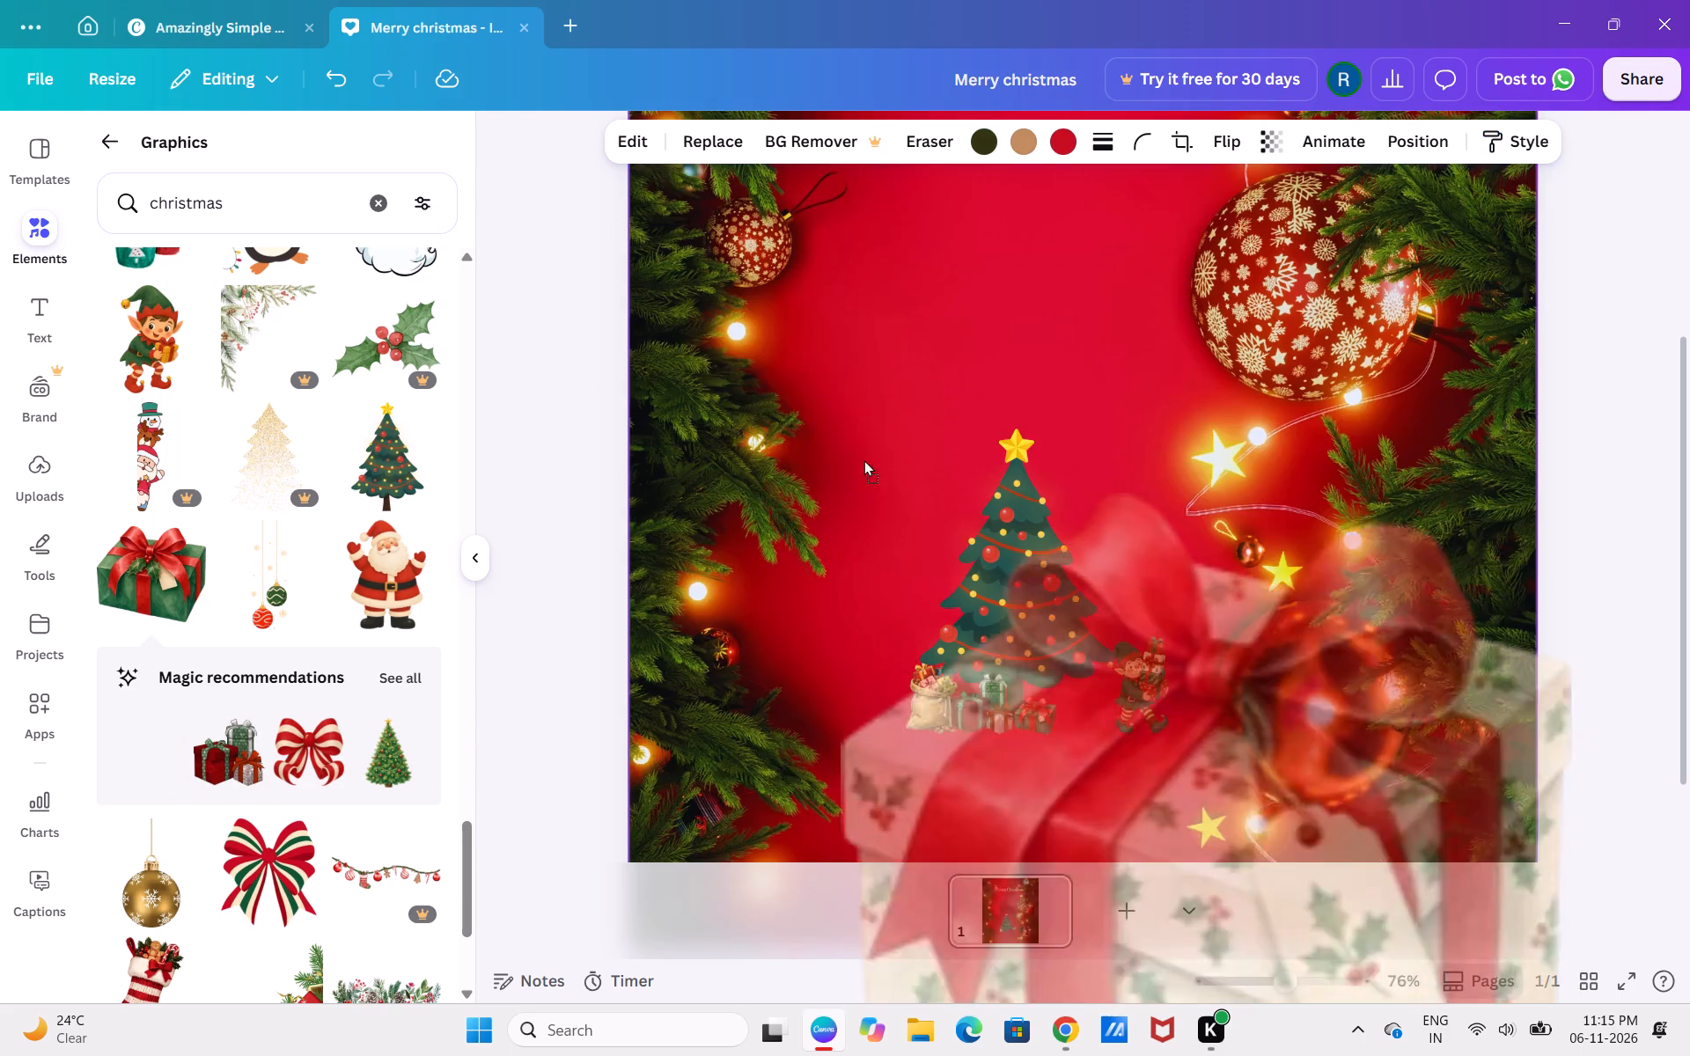
{"action": "left_click_drag", "start_coordinate": [863, 459], "coordinate": [848, 365]}
{"action": "left_click_drag", "start_coordinate": [1020, 480], "coordinate": [907, 400]}
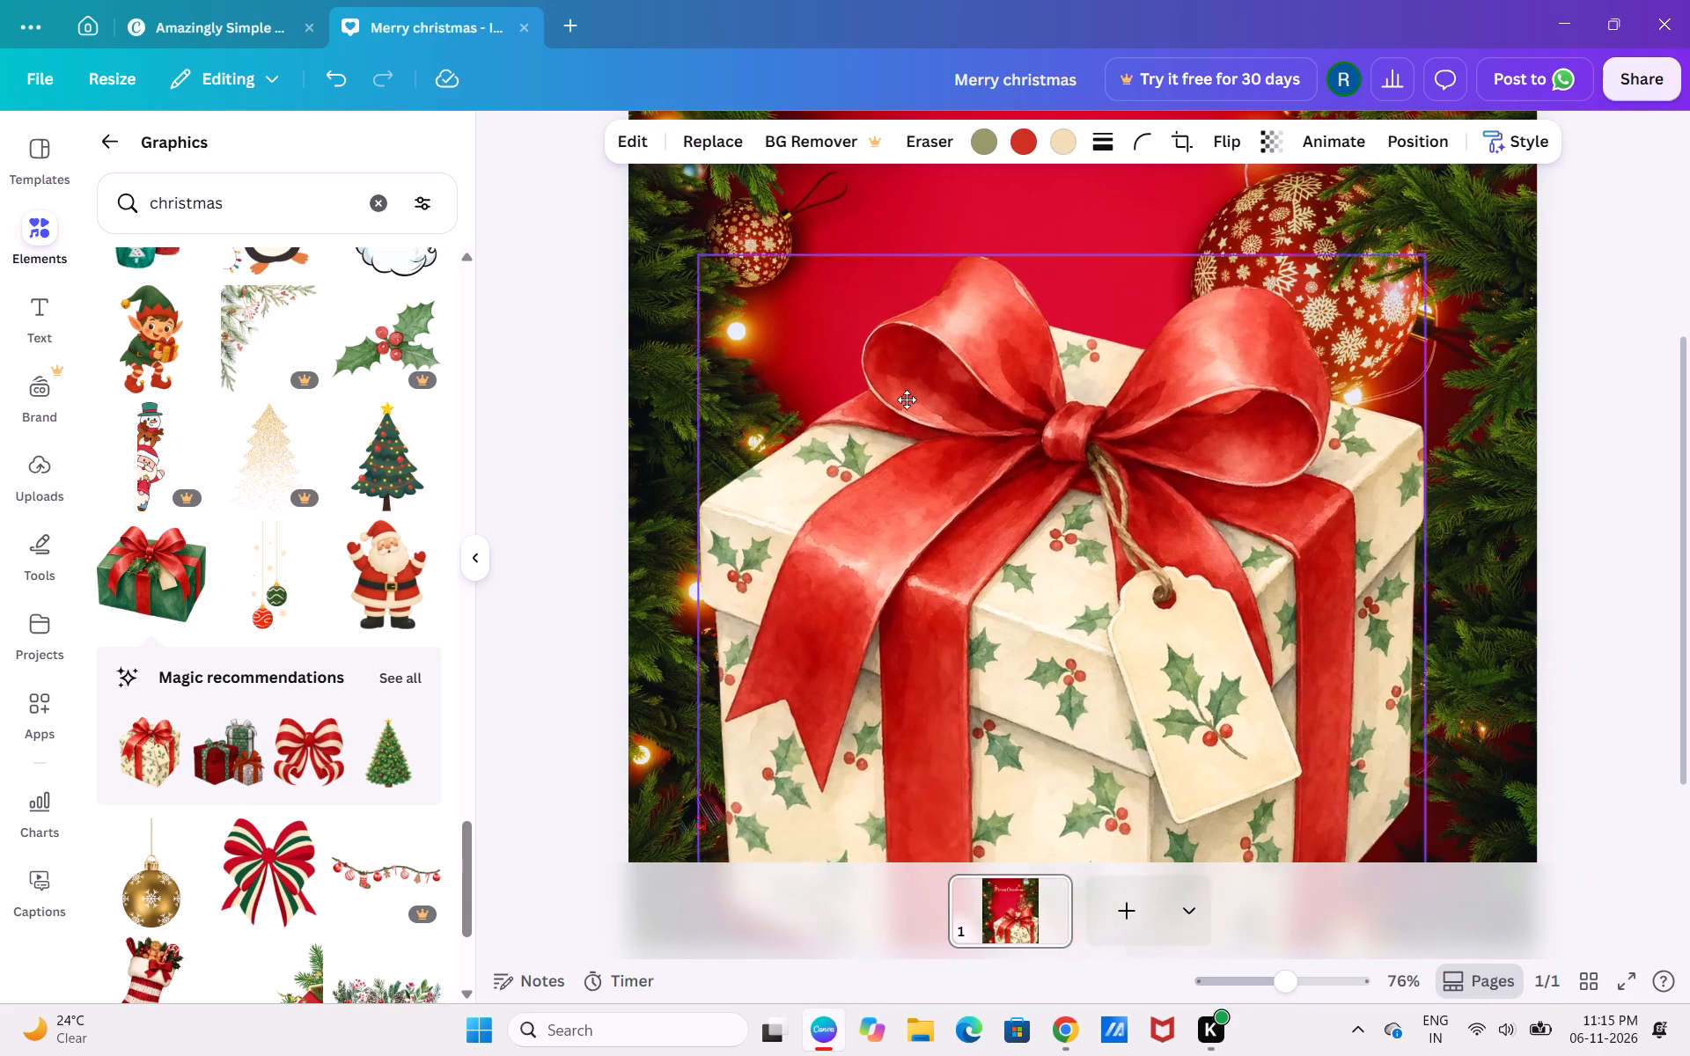
{"action": "left_click_drag", "start_coordinate": [907, 400], "coordinate": [956, 382]}
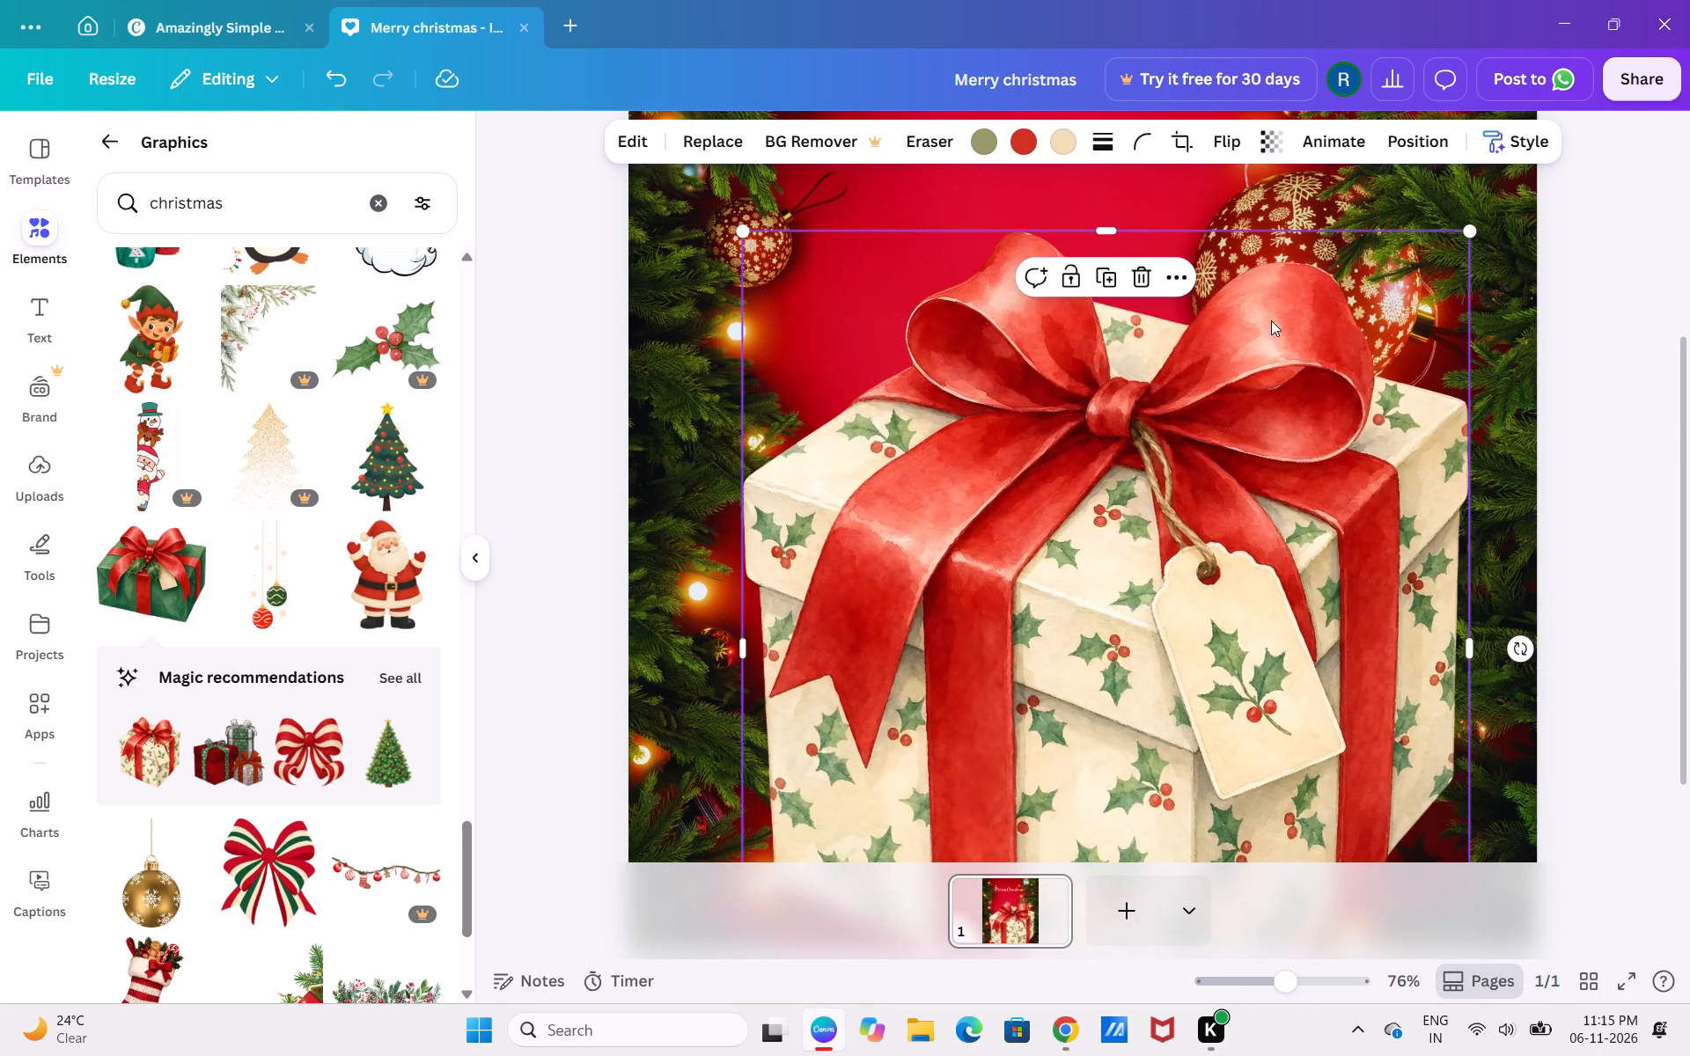
{"action": "left_click_drag", "start_coordinate": [1466, 237], "coordinate": [1093, 591]}
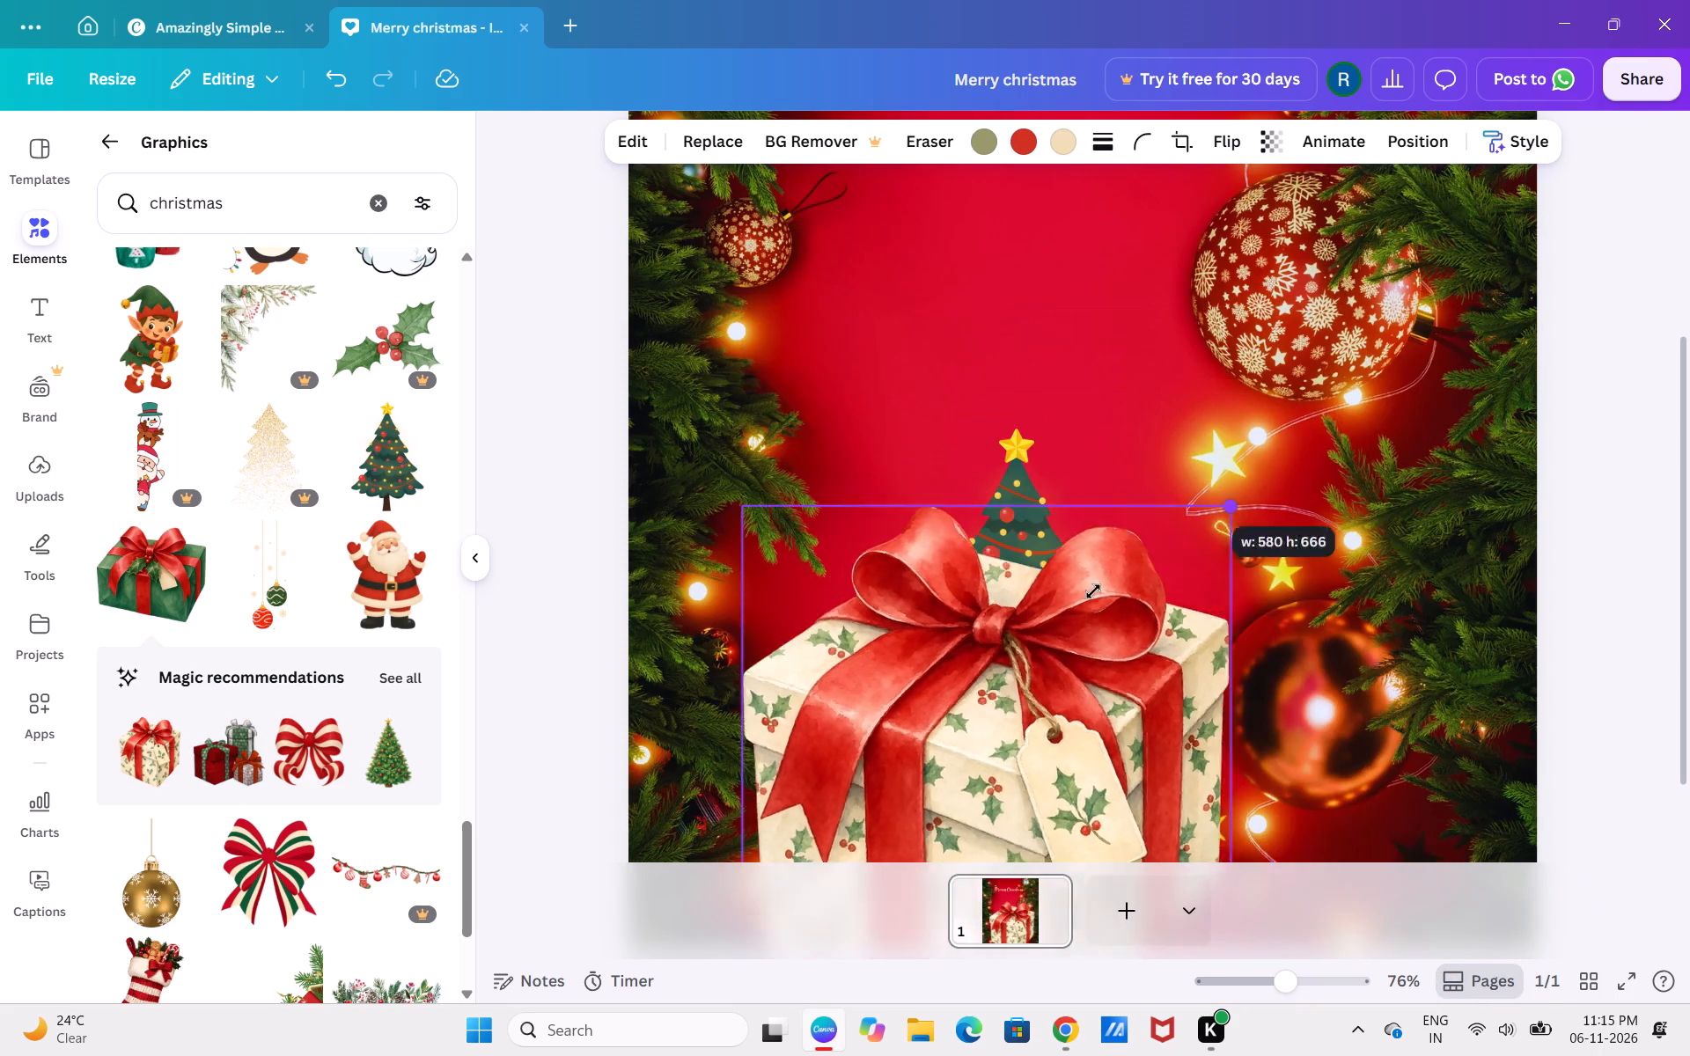
{"action": "left_click_drag", "start_coordinate": [1093, 591], "coordinate": [902, 759]}
{"action": "left_click_drag", "start_coordinate": [890, 821], "coordinate": [1048, 350]}
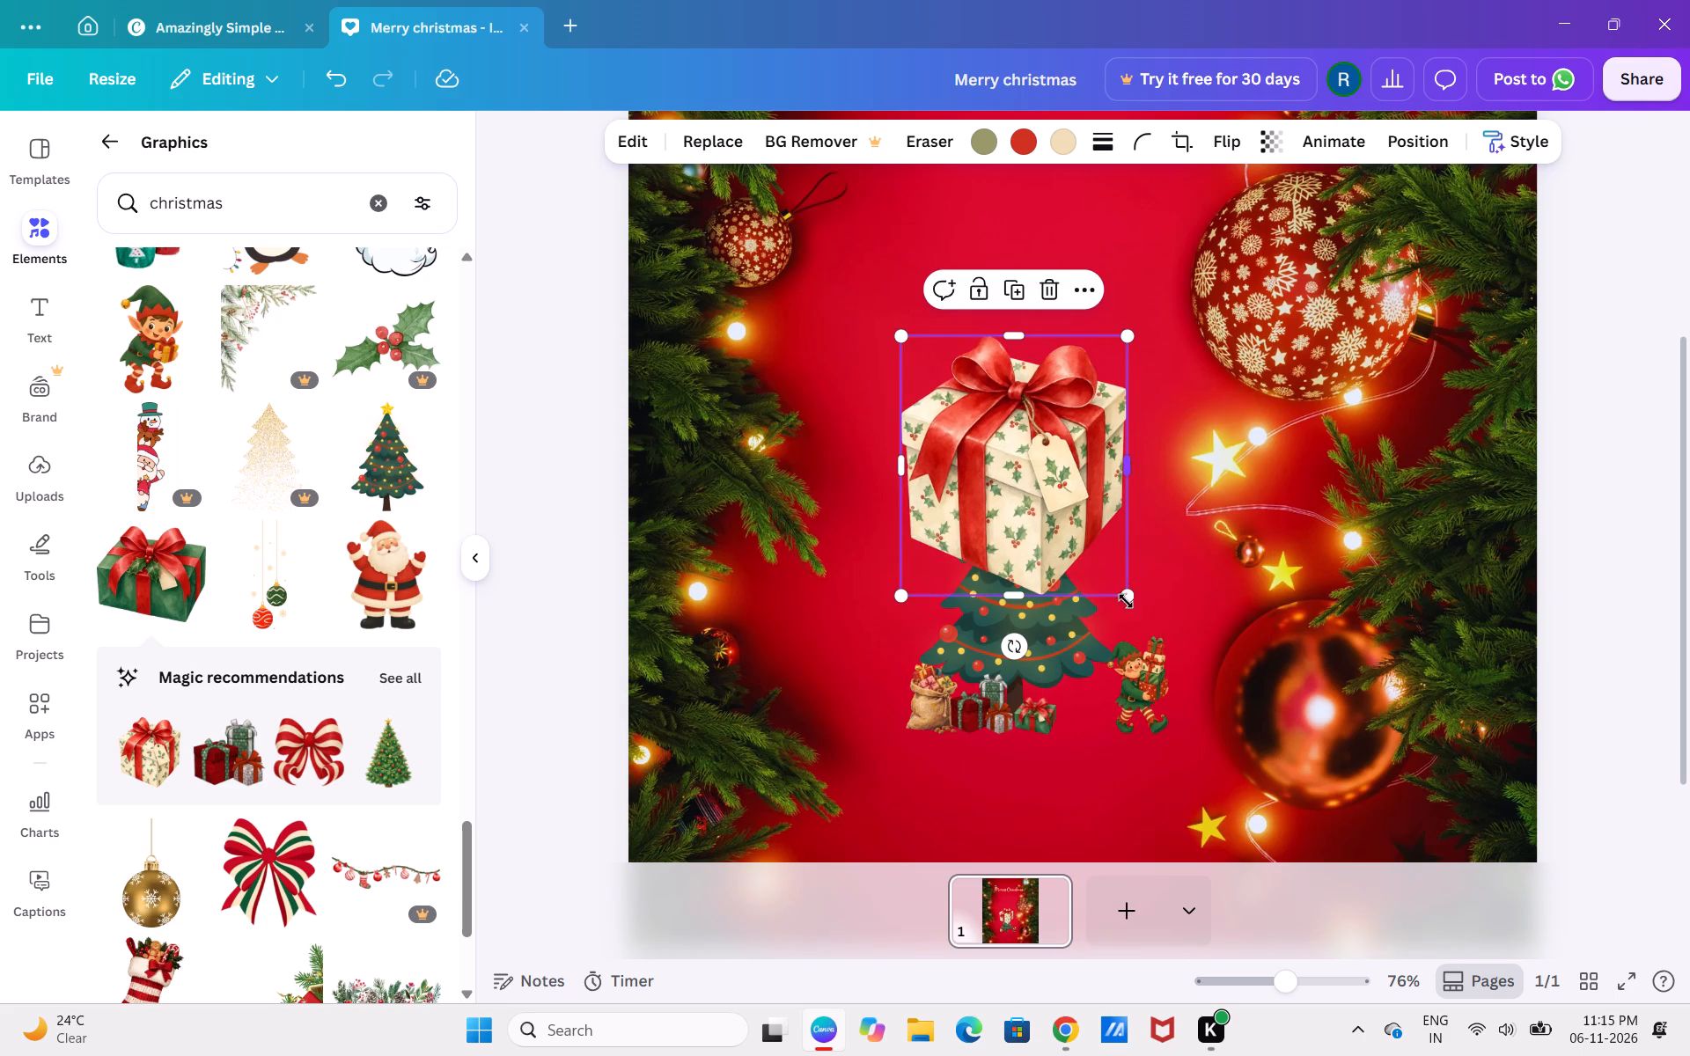
{"action": "left_click_drag", "start_coordinate": [1126, 598], "coordinate": [995, 429]}
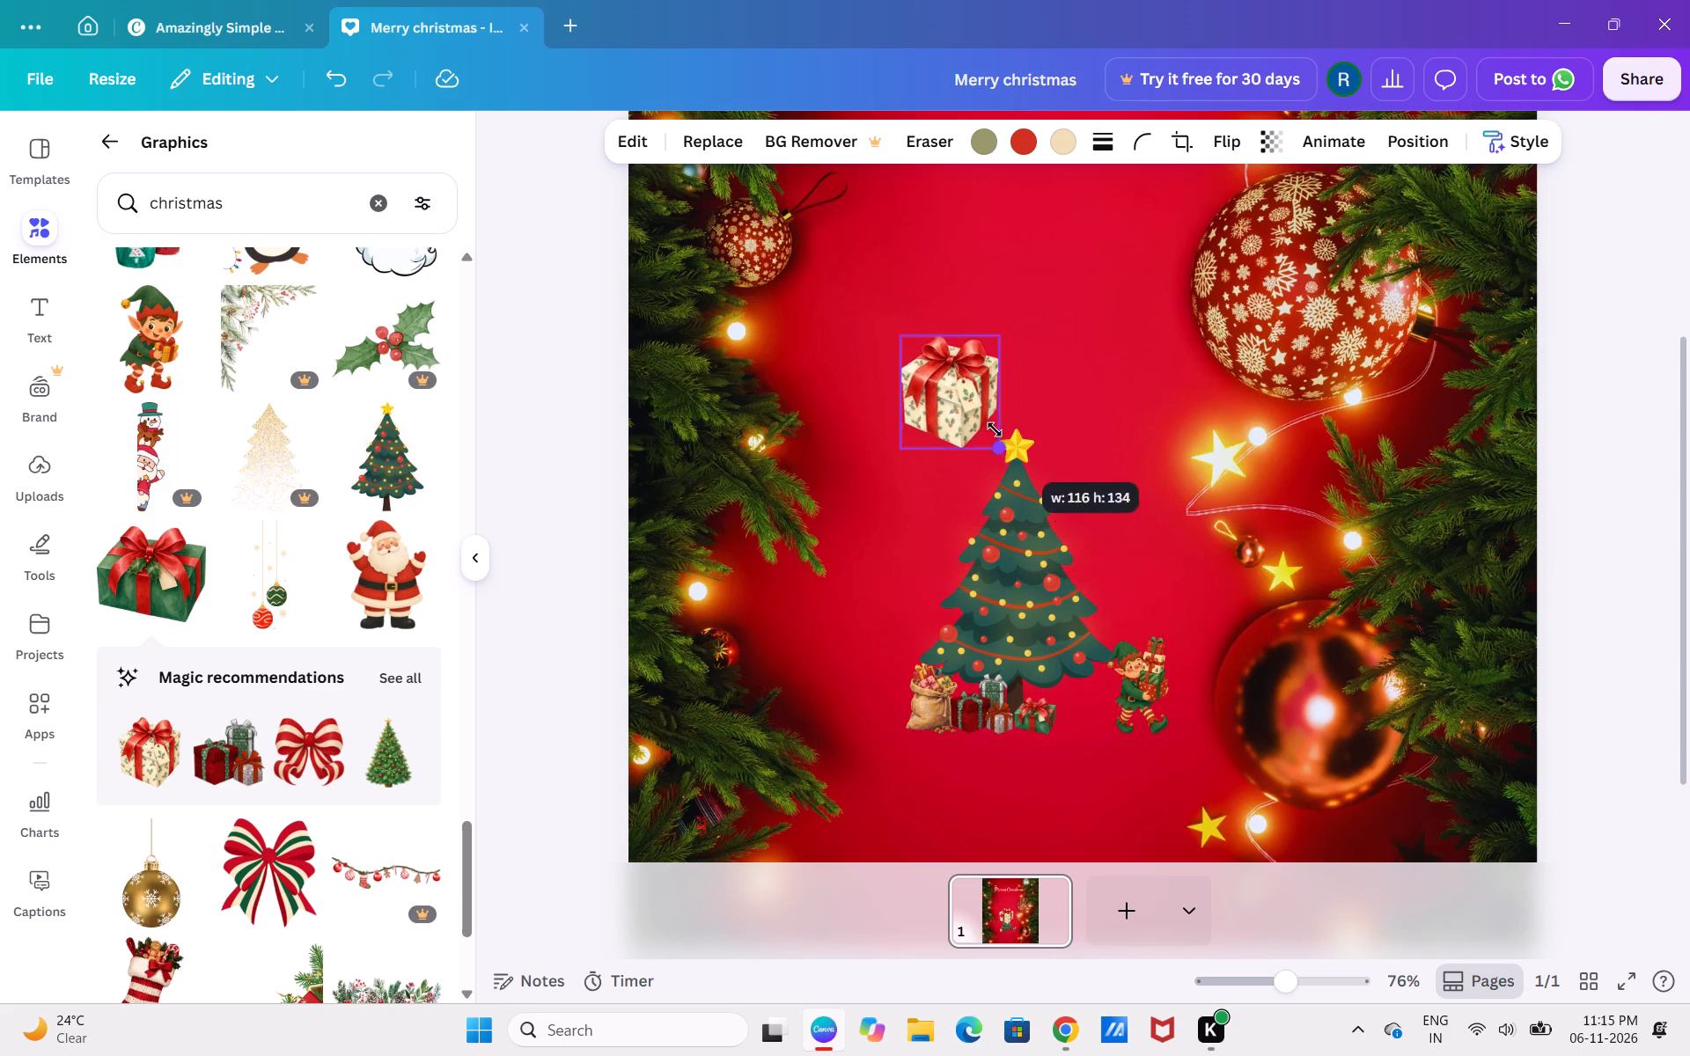
{"action": "left_click_drag", "start_coordinate": [995, 429], "coordinate": [952, 380]}
Move the cream gift box under the tree's lower branches, between the green gift box and the elf.
{"action": "left_click_drag", "start_coordinate": [921, 358], "coordinate": [1083, 680]}
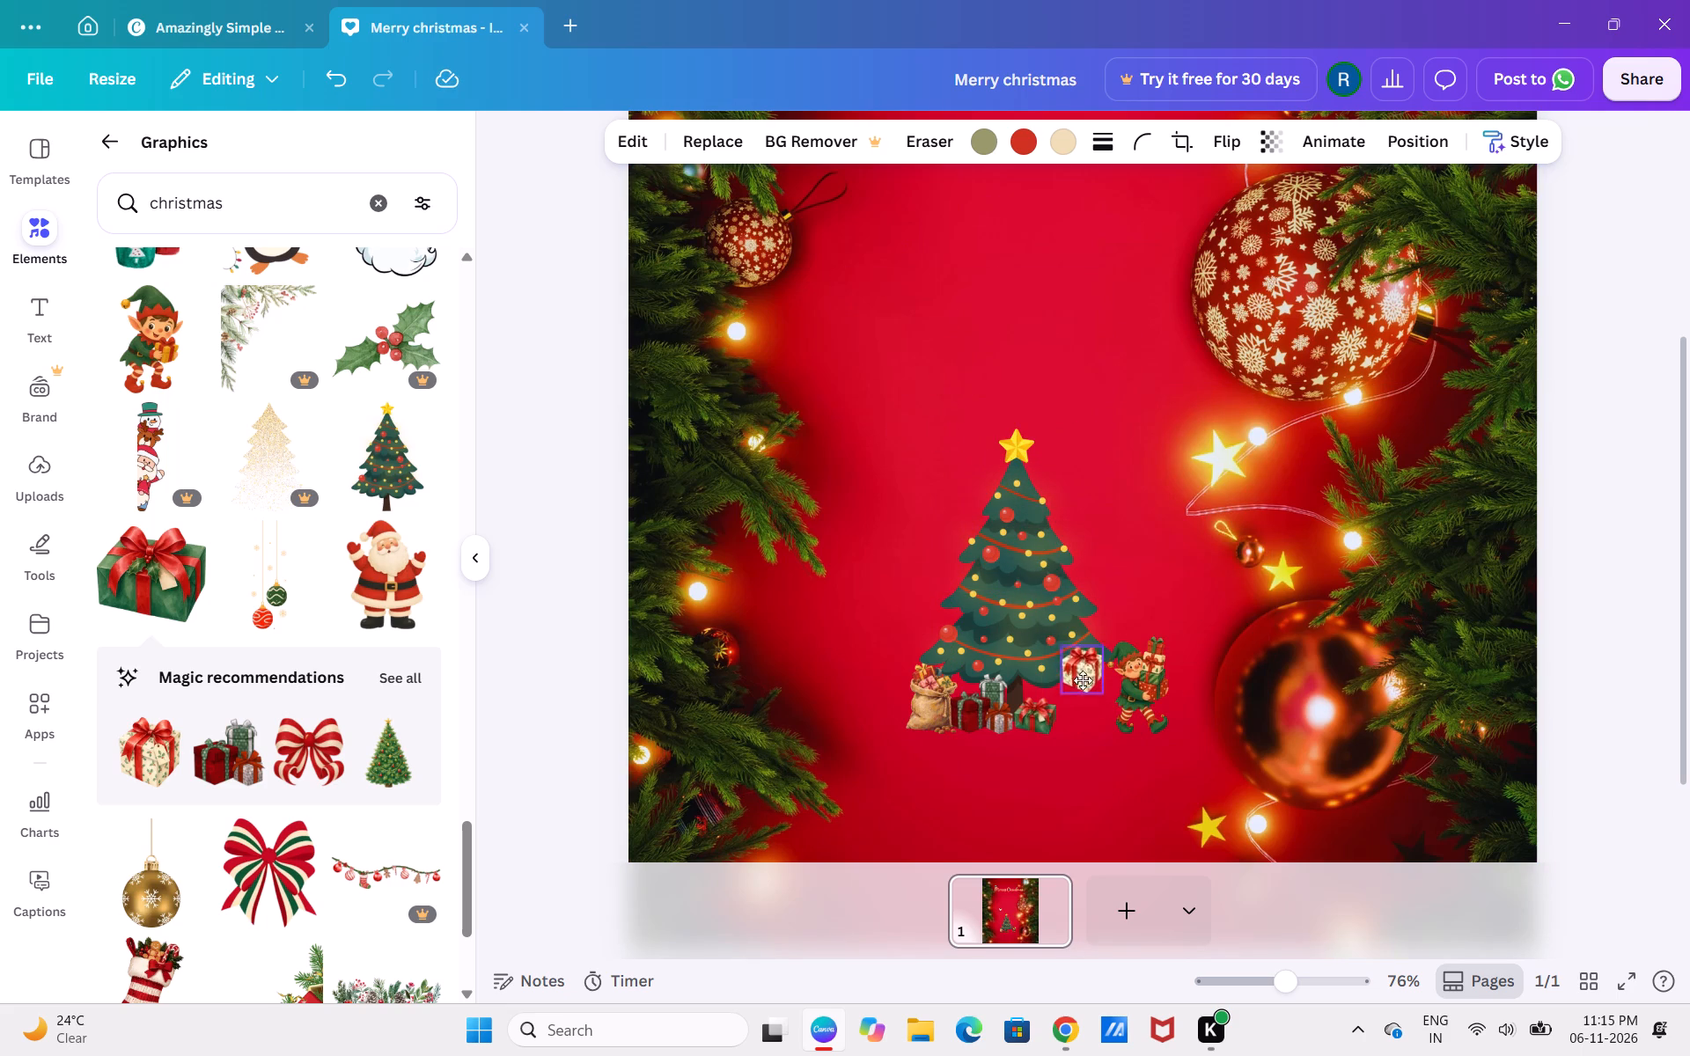
{"action": "left_click_drag", "start_coordinate": [1083, 680], "coordinate": [1059, 700]}
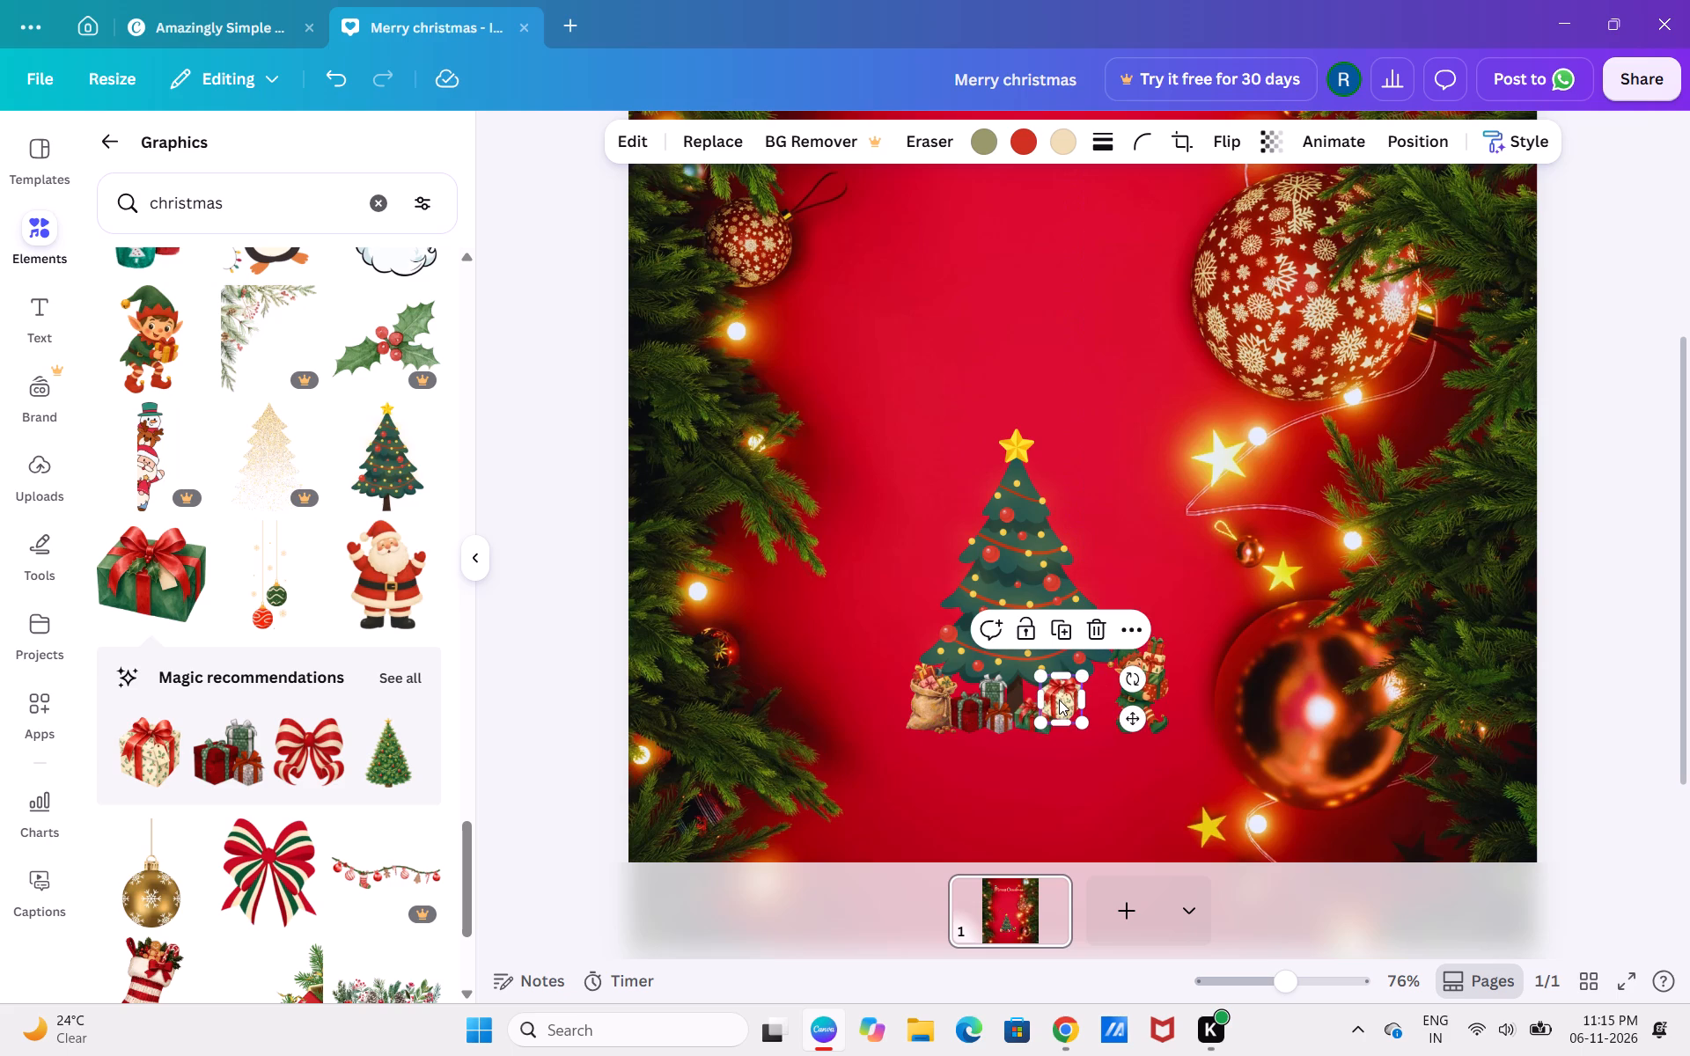
{"action": "left_click", "coordinate": [1059, 700]}
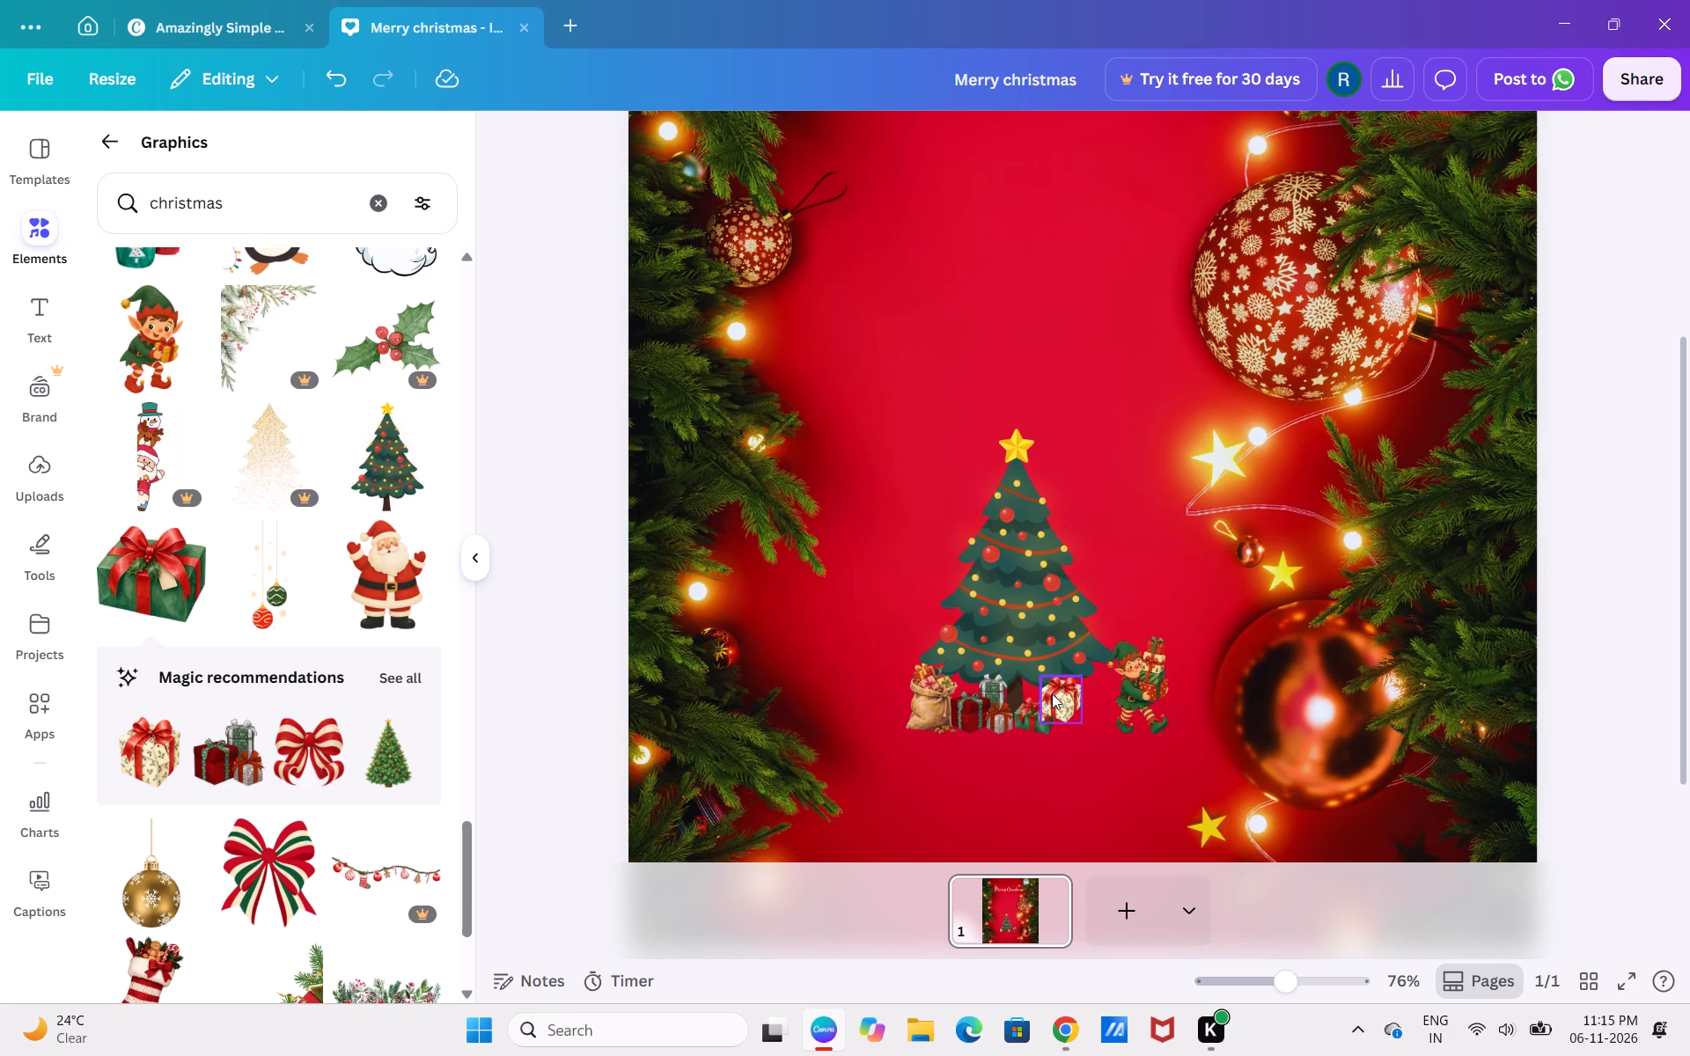
Send the cream gift box backward one layer so it sits behind the green gift box.
{"action": "left_click", "coordinate": [1052, 693]}
{"action": "left_click", "coordinate": [1411, 134]}
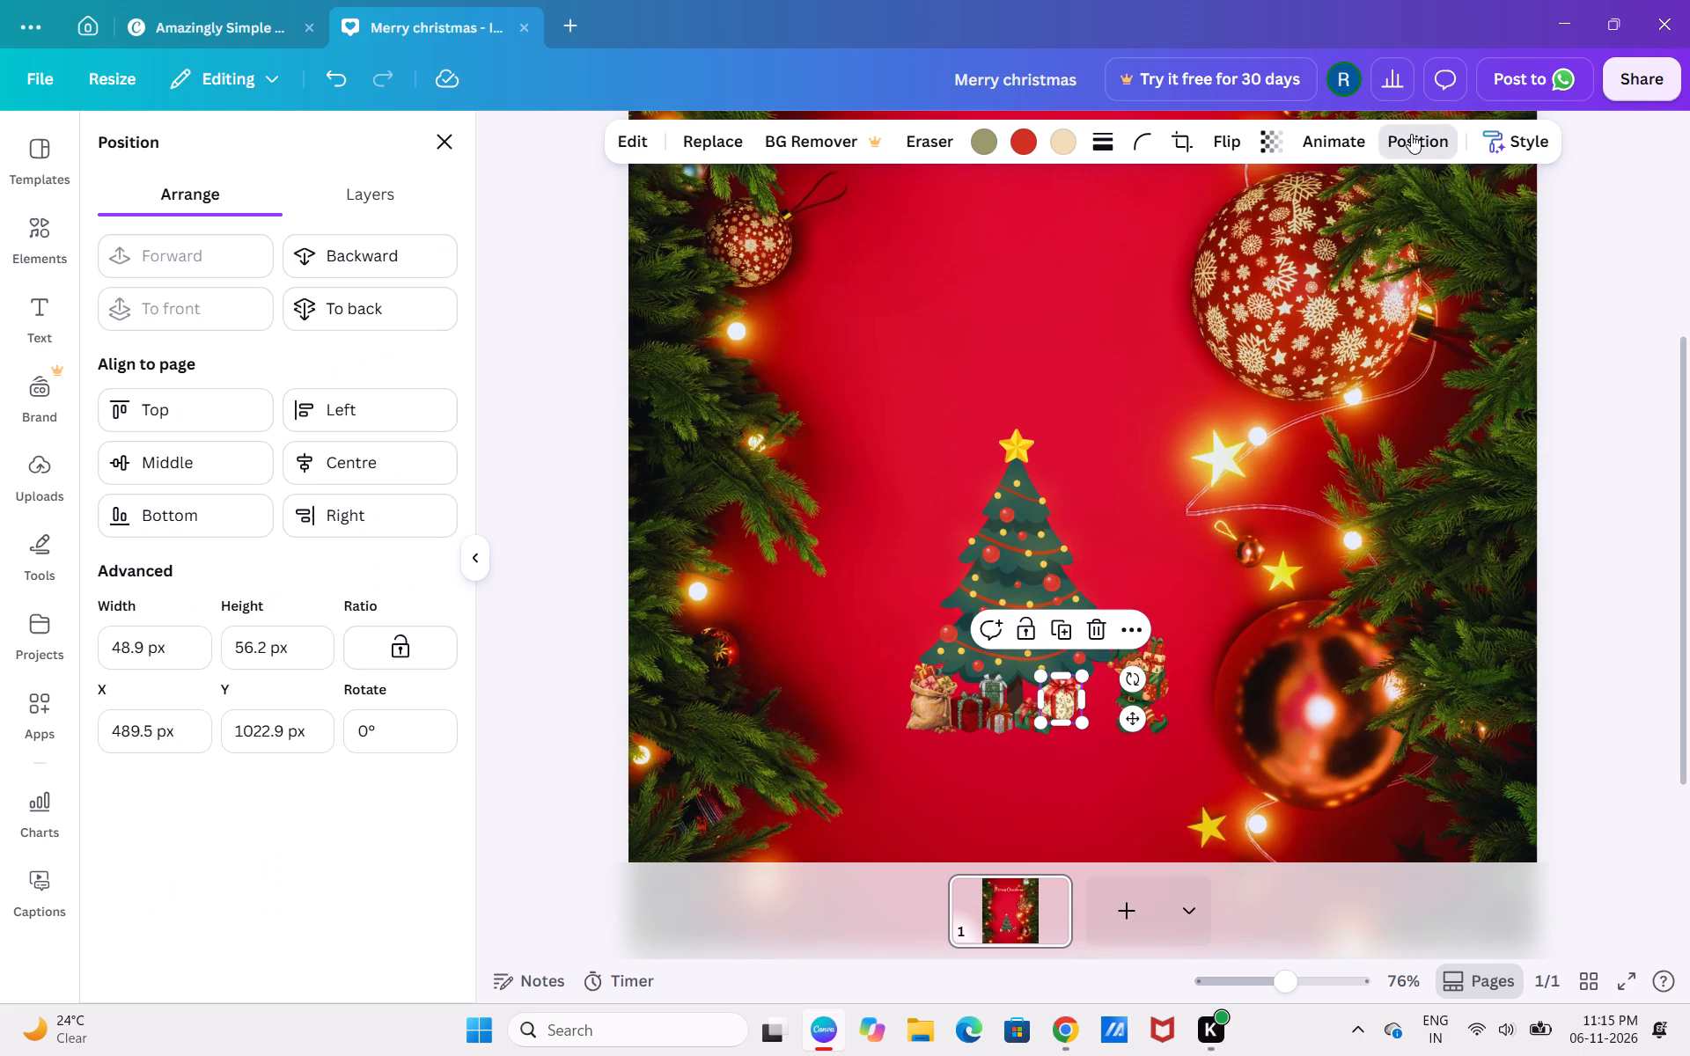
{"action": "left_click", "coordinate": [419, 253]}
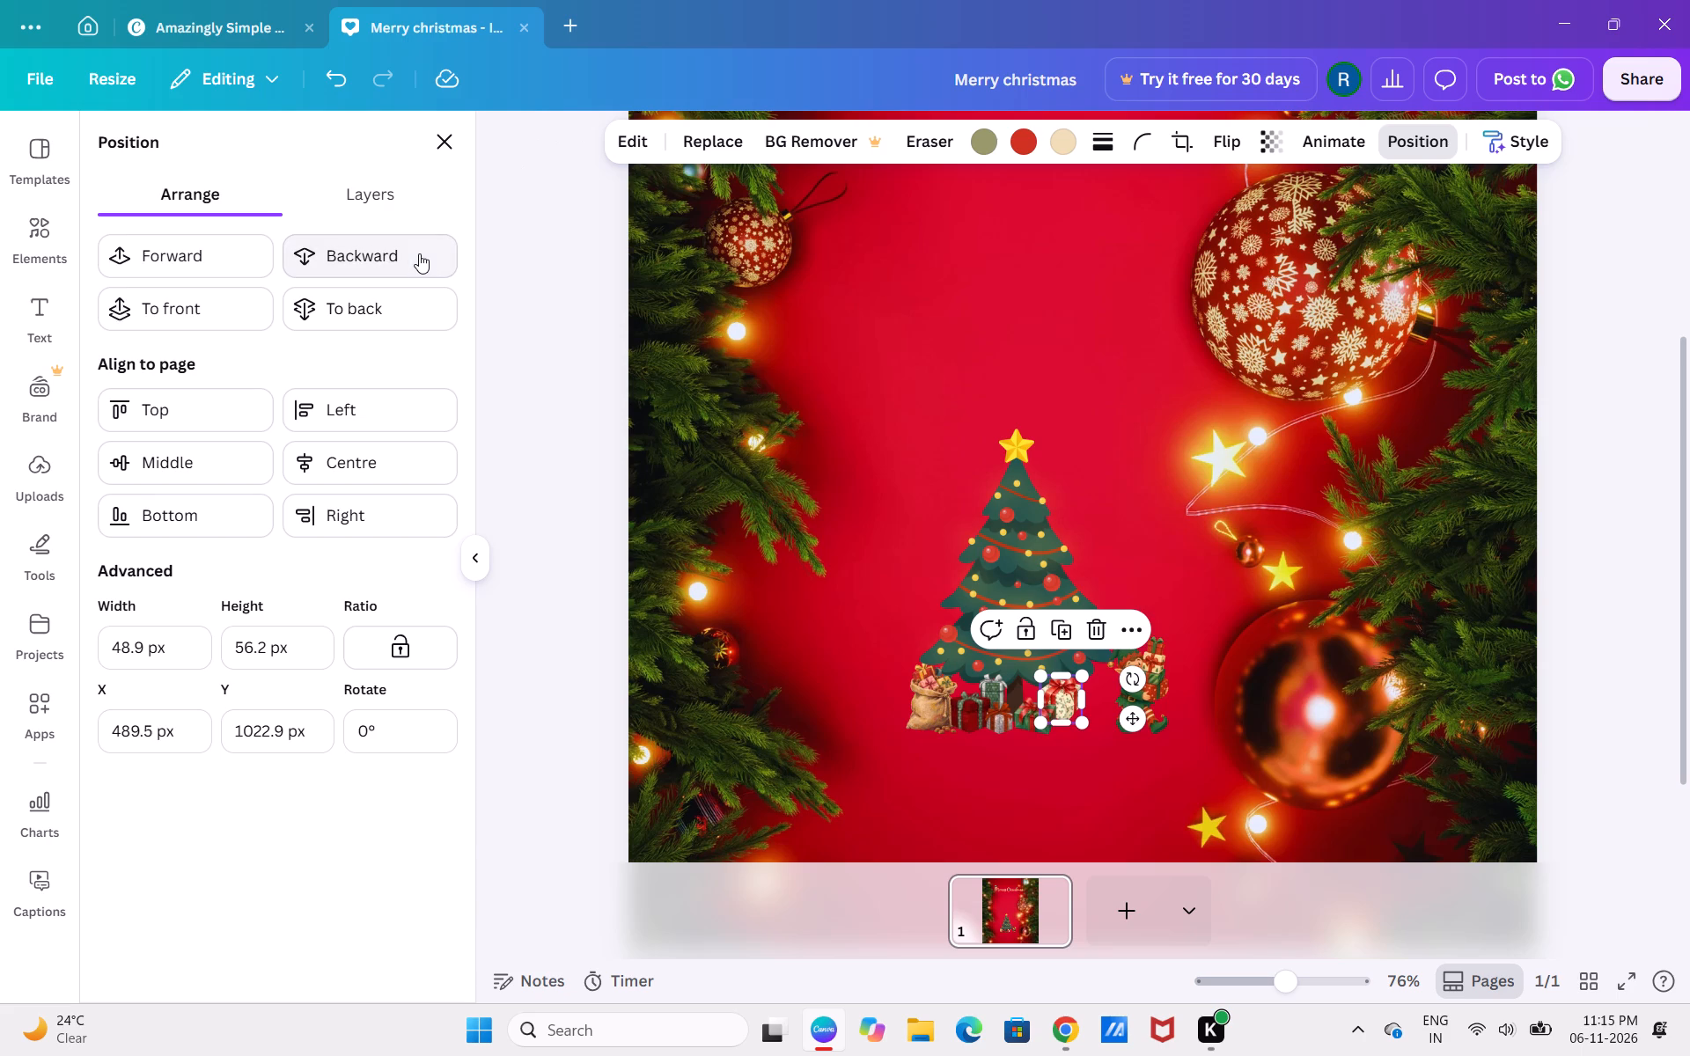
{"action": "left_click", "coordinate": [585, 469]}
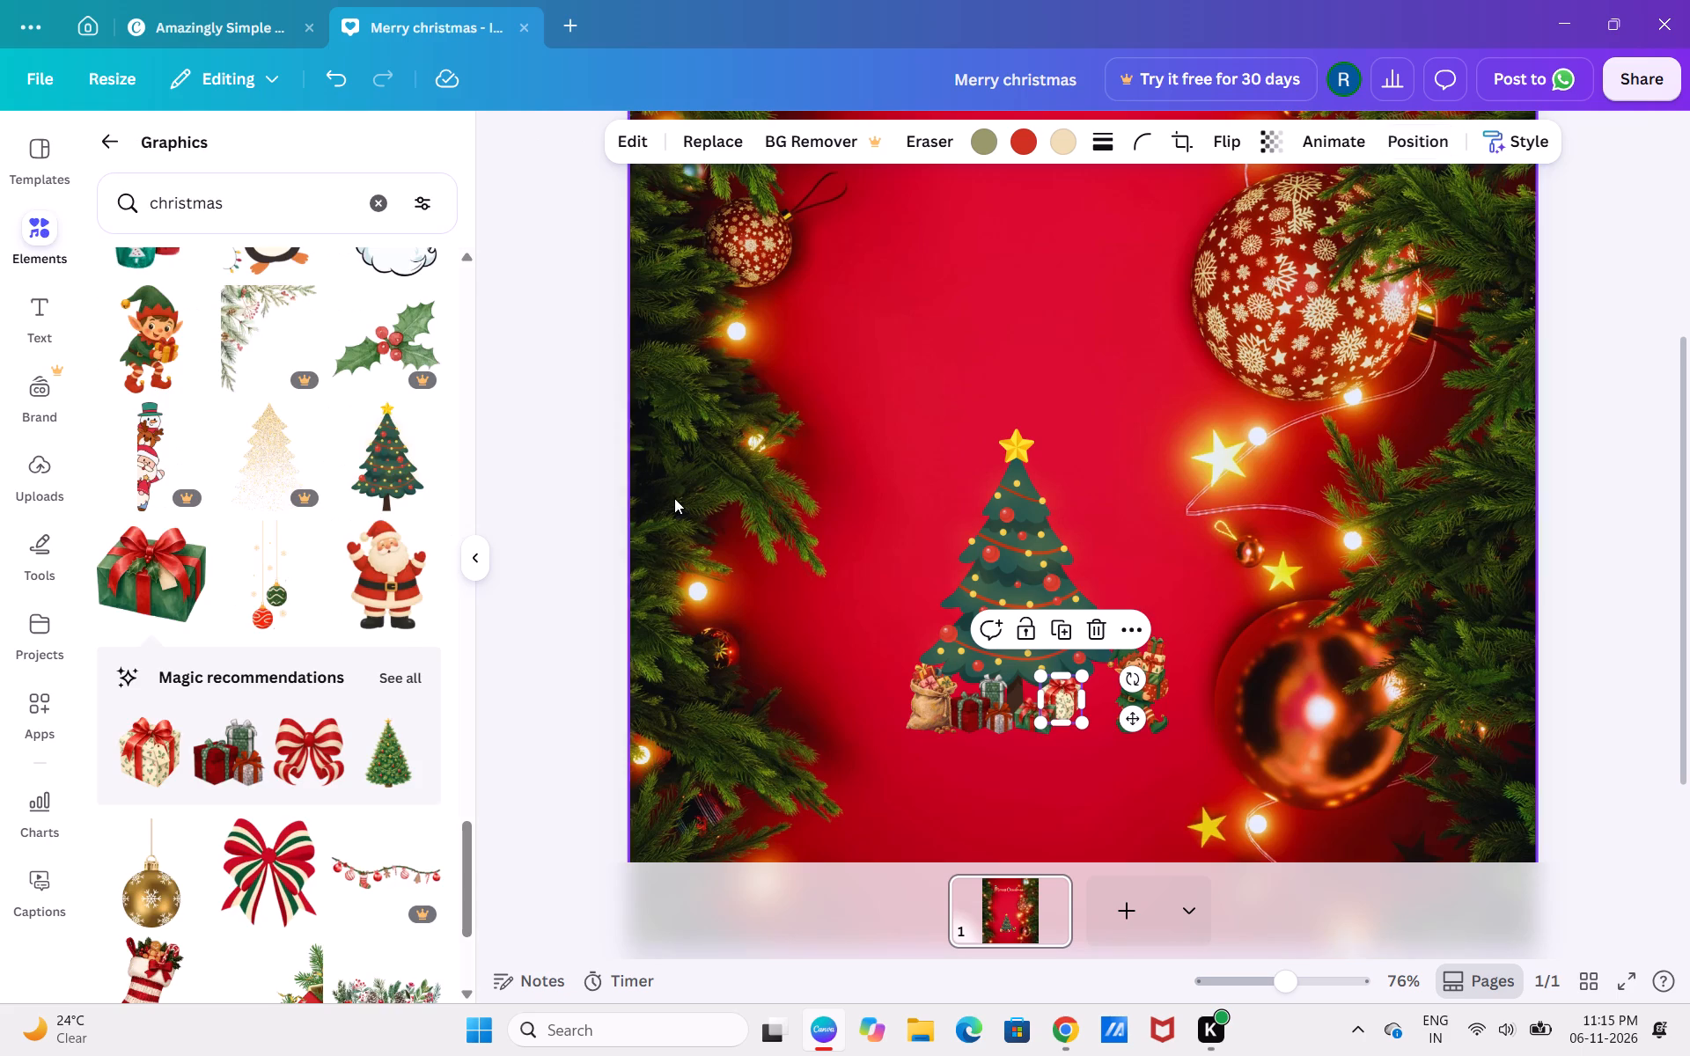
{"action": "left_click", "coordinate": [572, 485]}
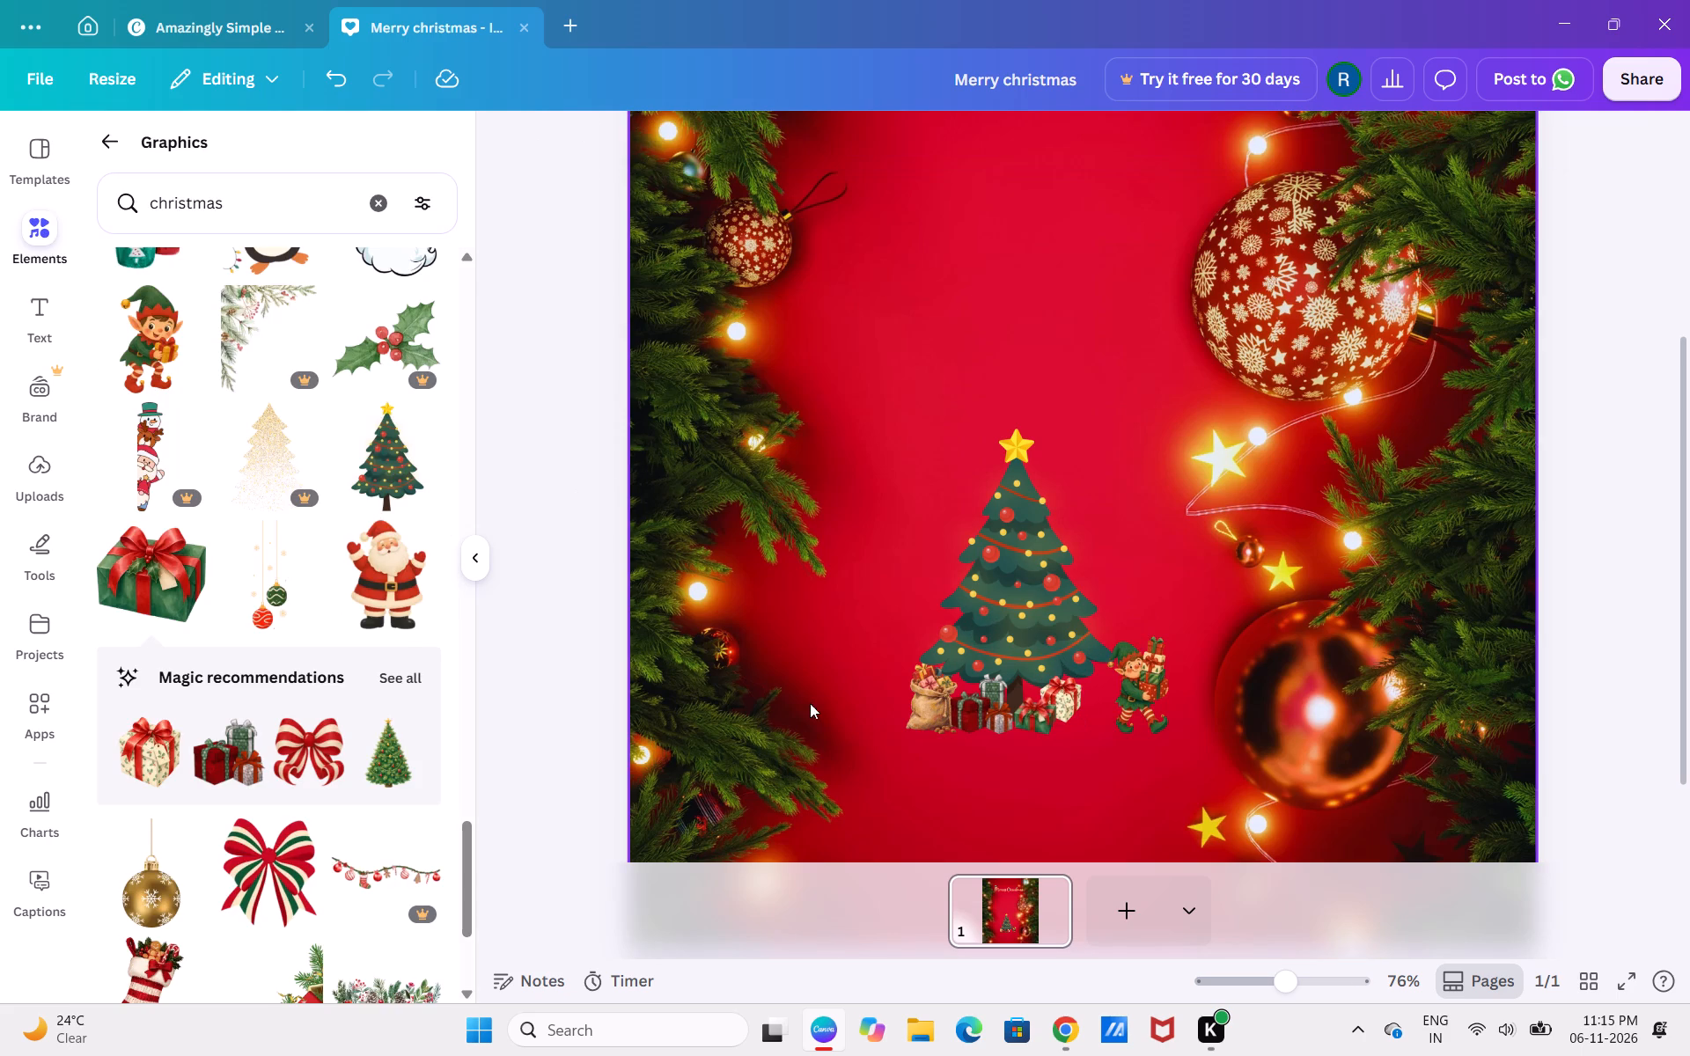
Send the cream gift box further backward among the tree graphics, keeping it one layer in front of the background image.
{"action": "left_click", "coordinate": [1058, 685]}
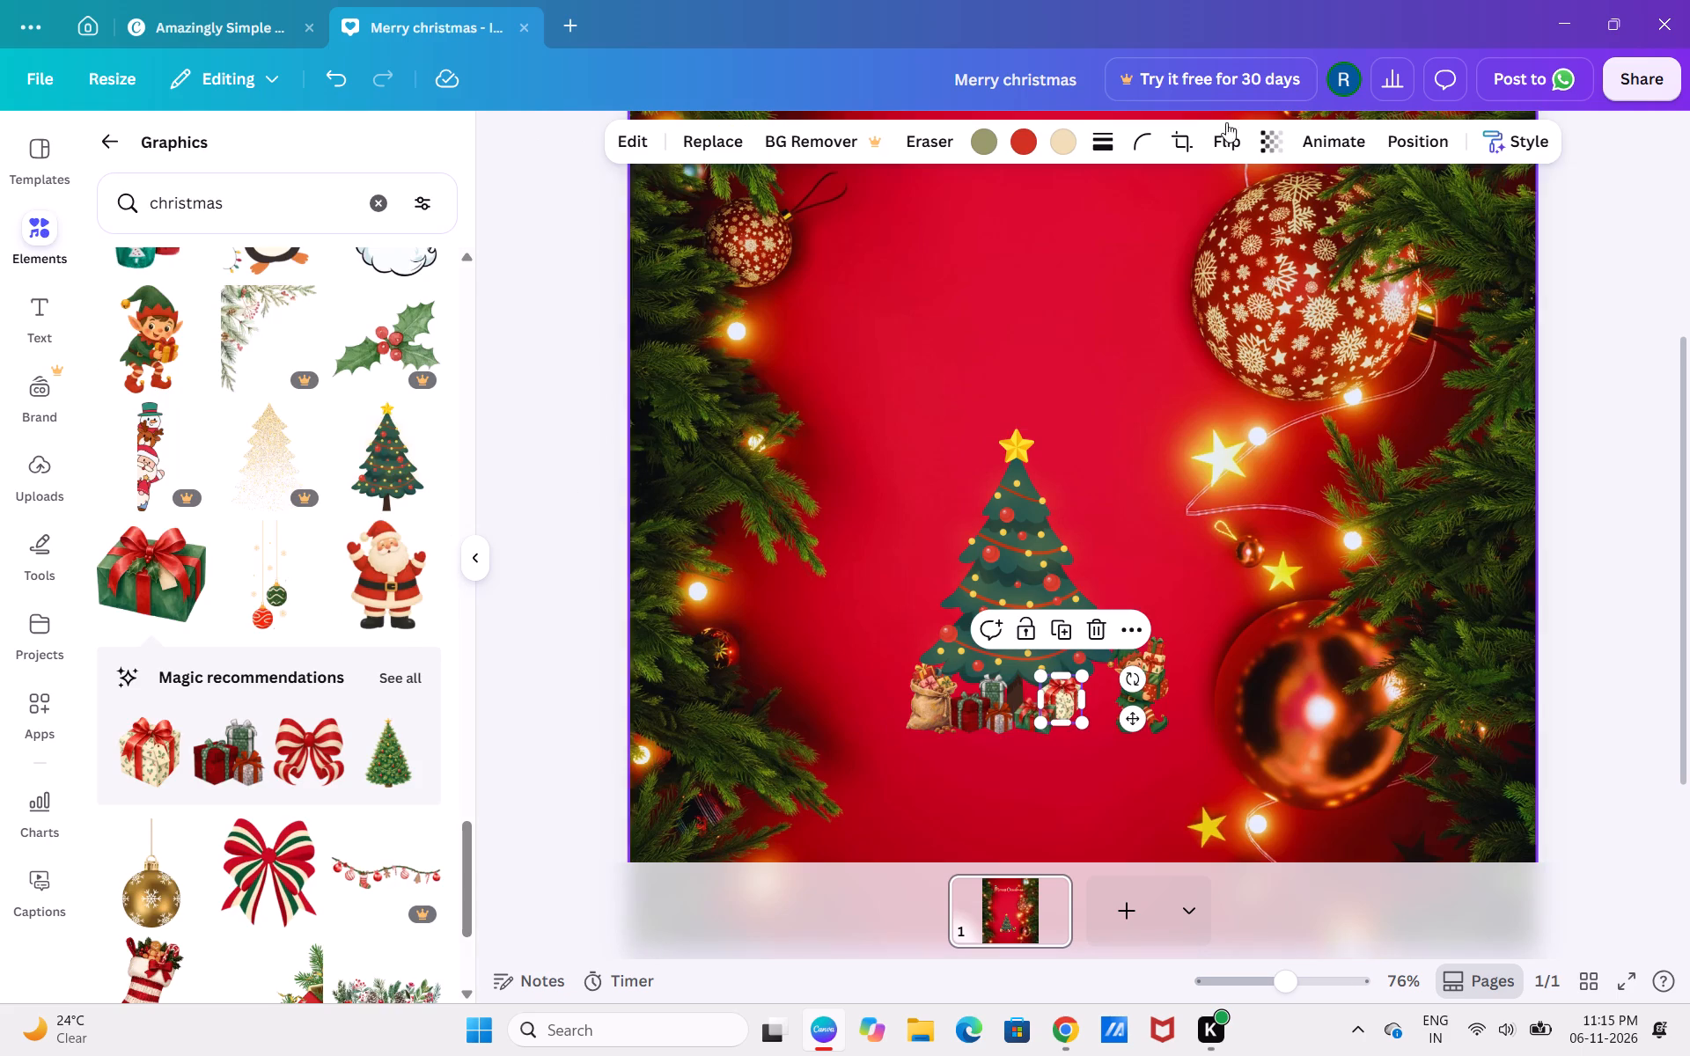
{"action": "left_click", "coordinate": [1388, 136]}
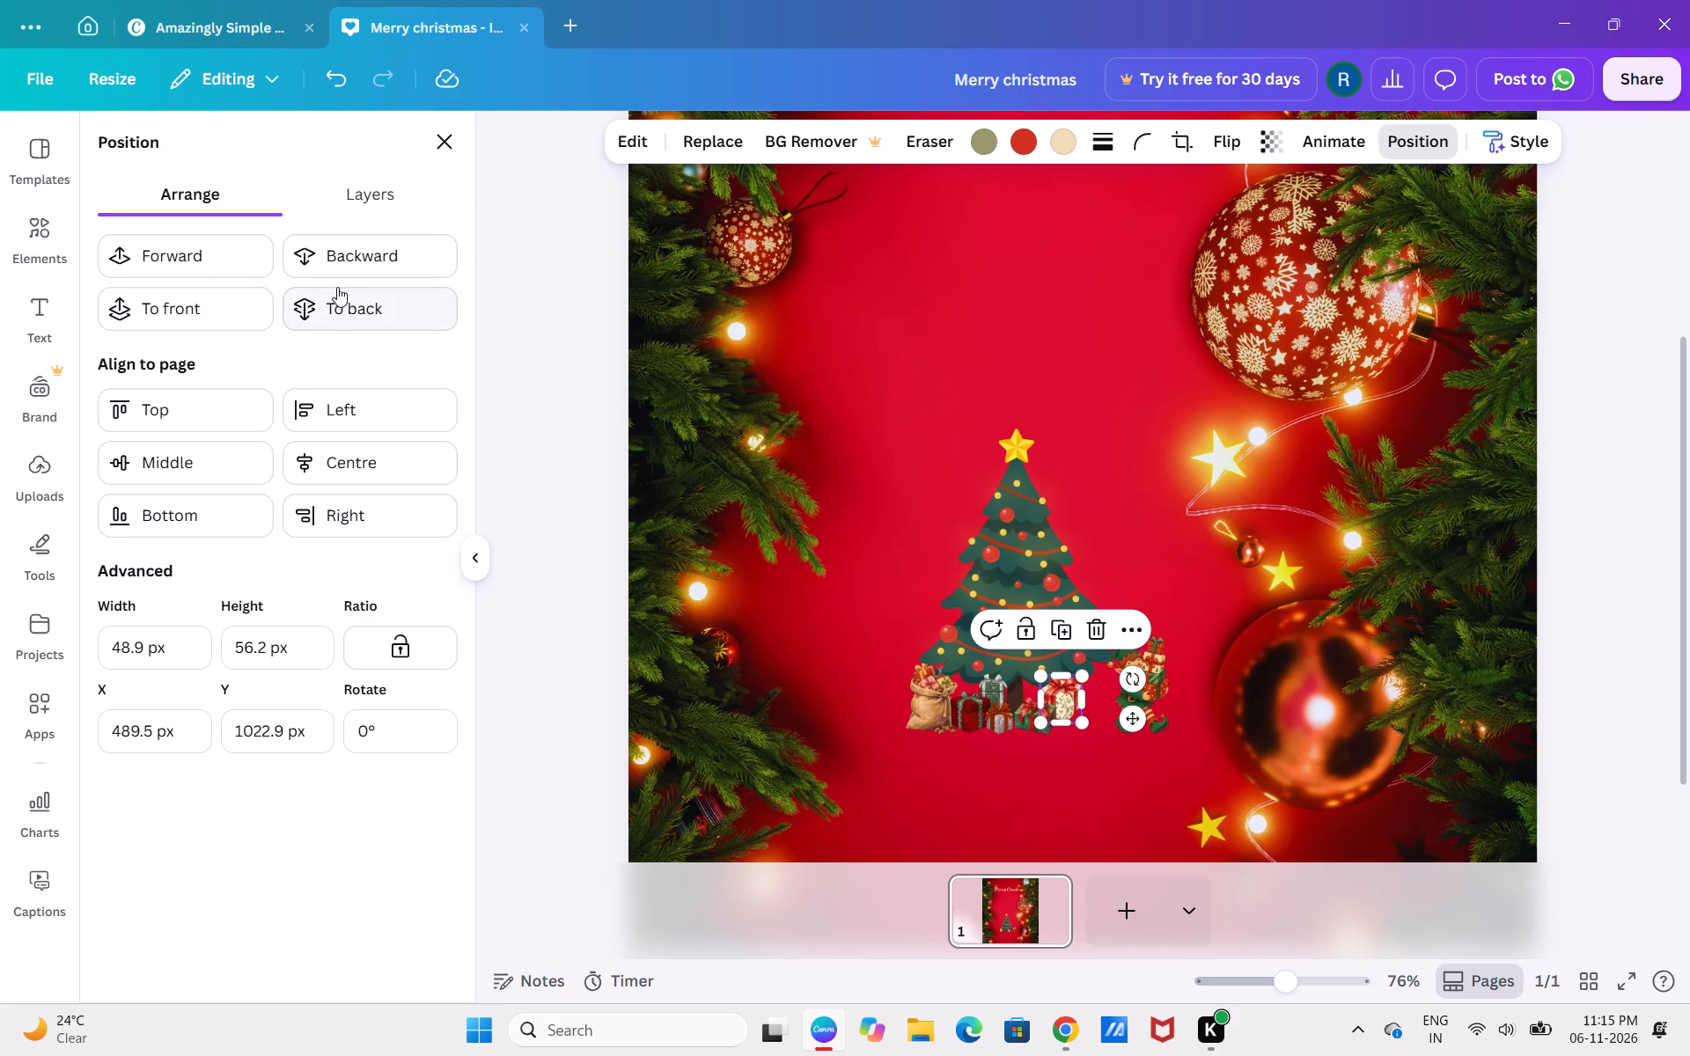
{"action": "left_click", "coordinate": [346, 245]}
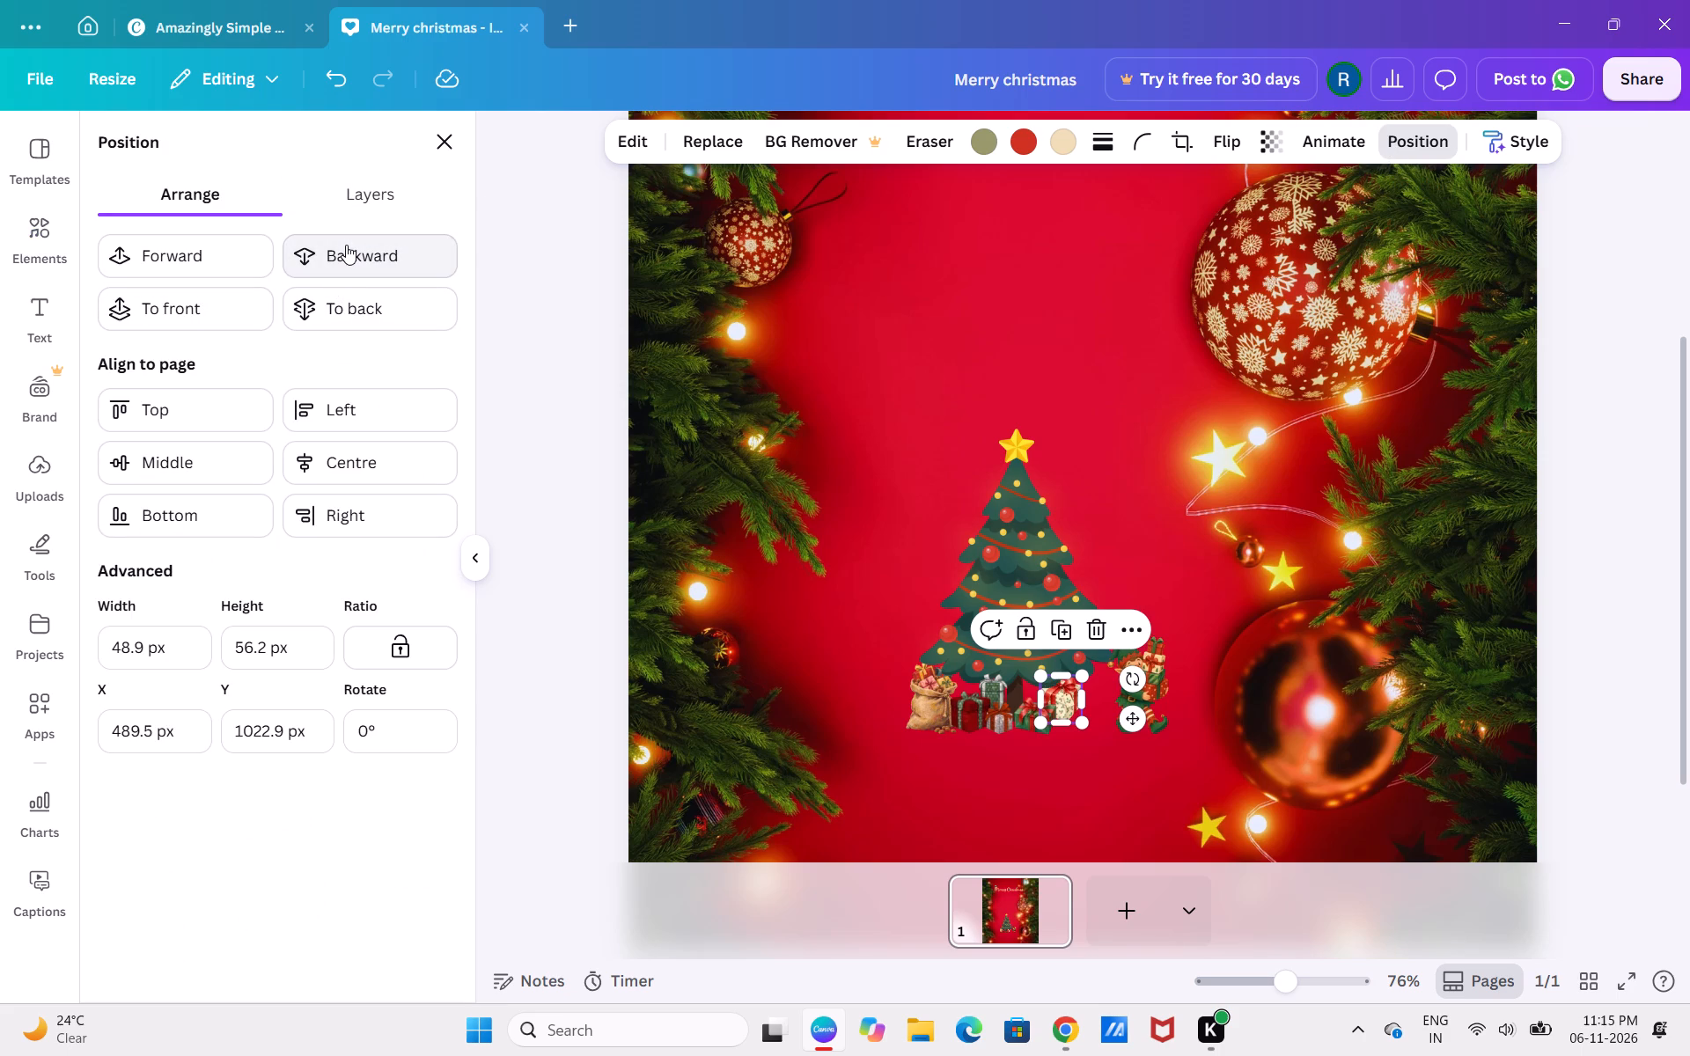
{"action": "left_click", "coordinate": [346, 245]}
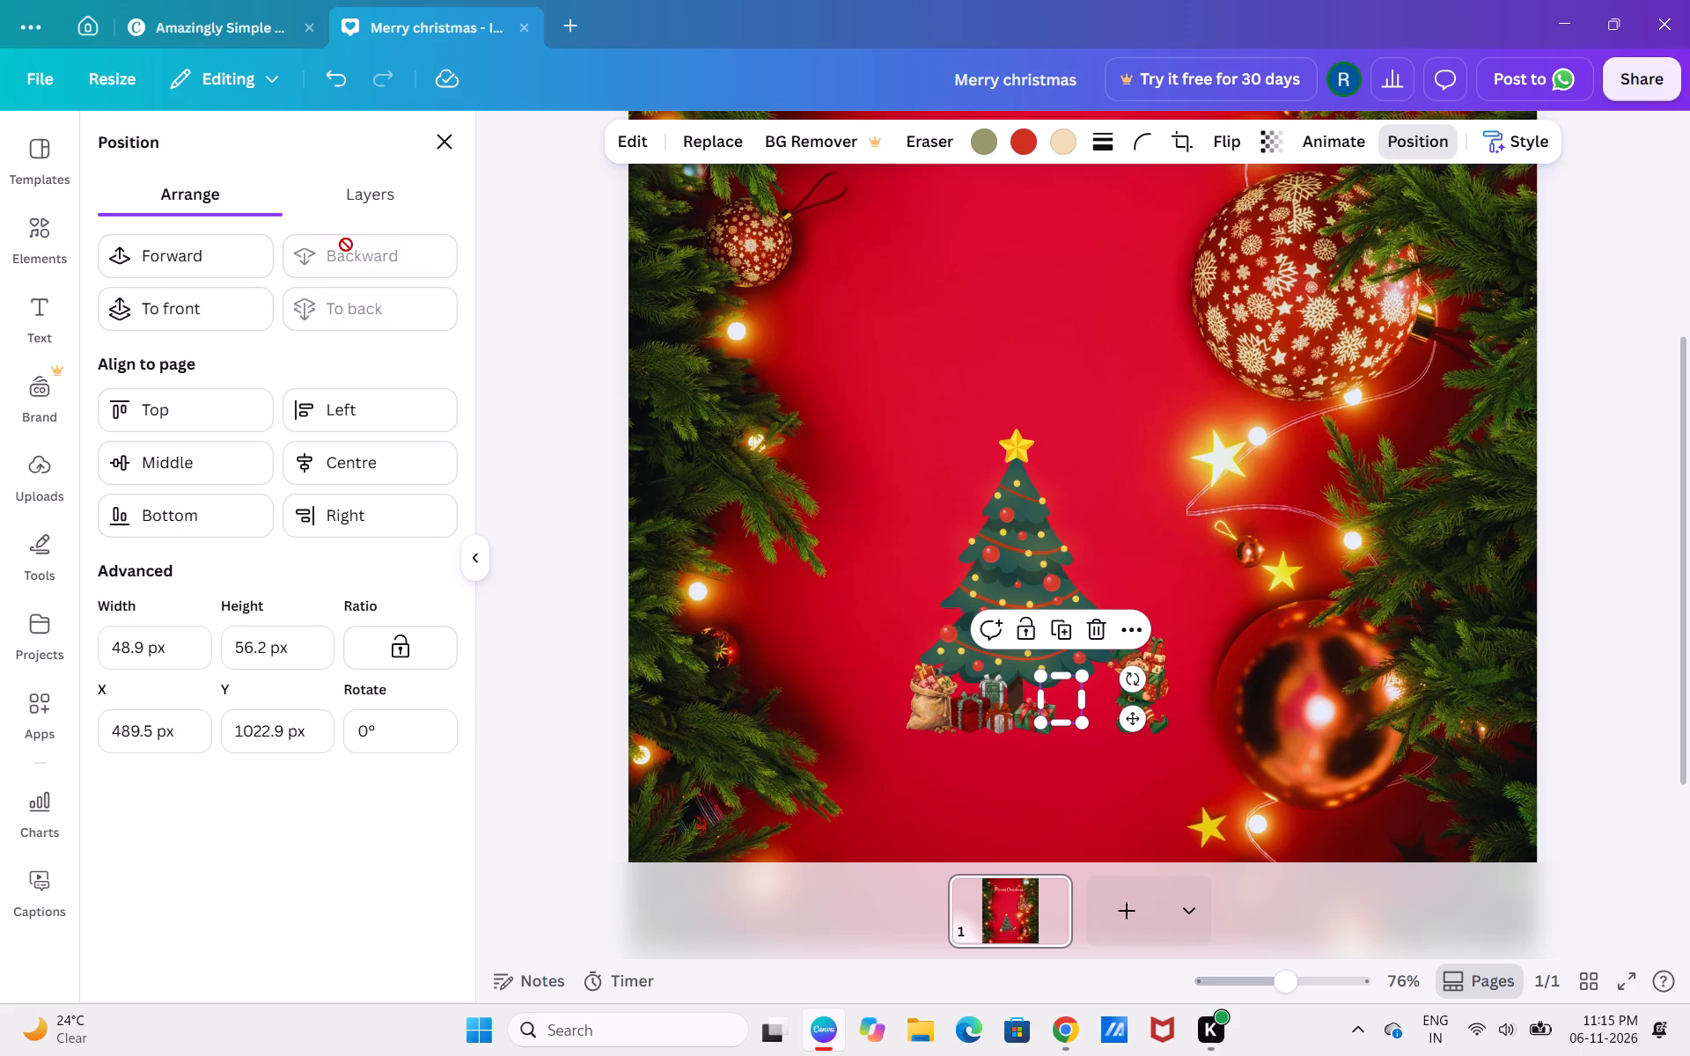
{"action": "left_click", "coordinate": [193, 250]}
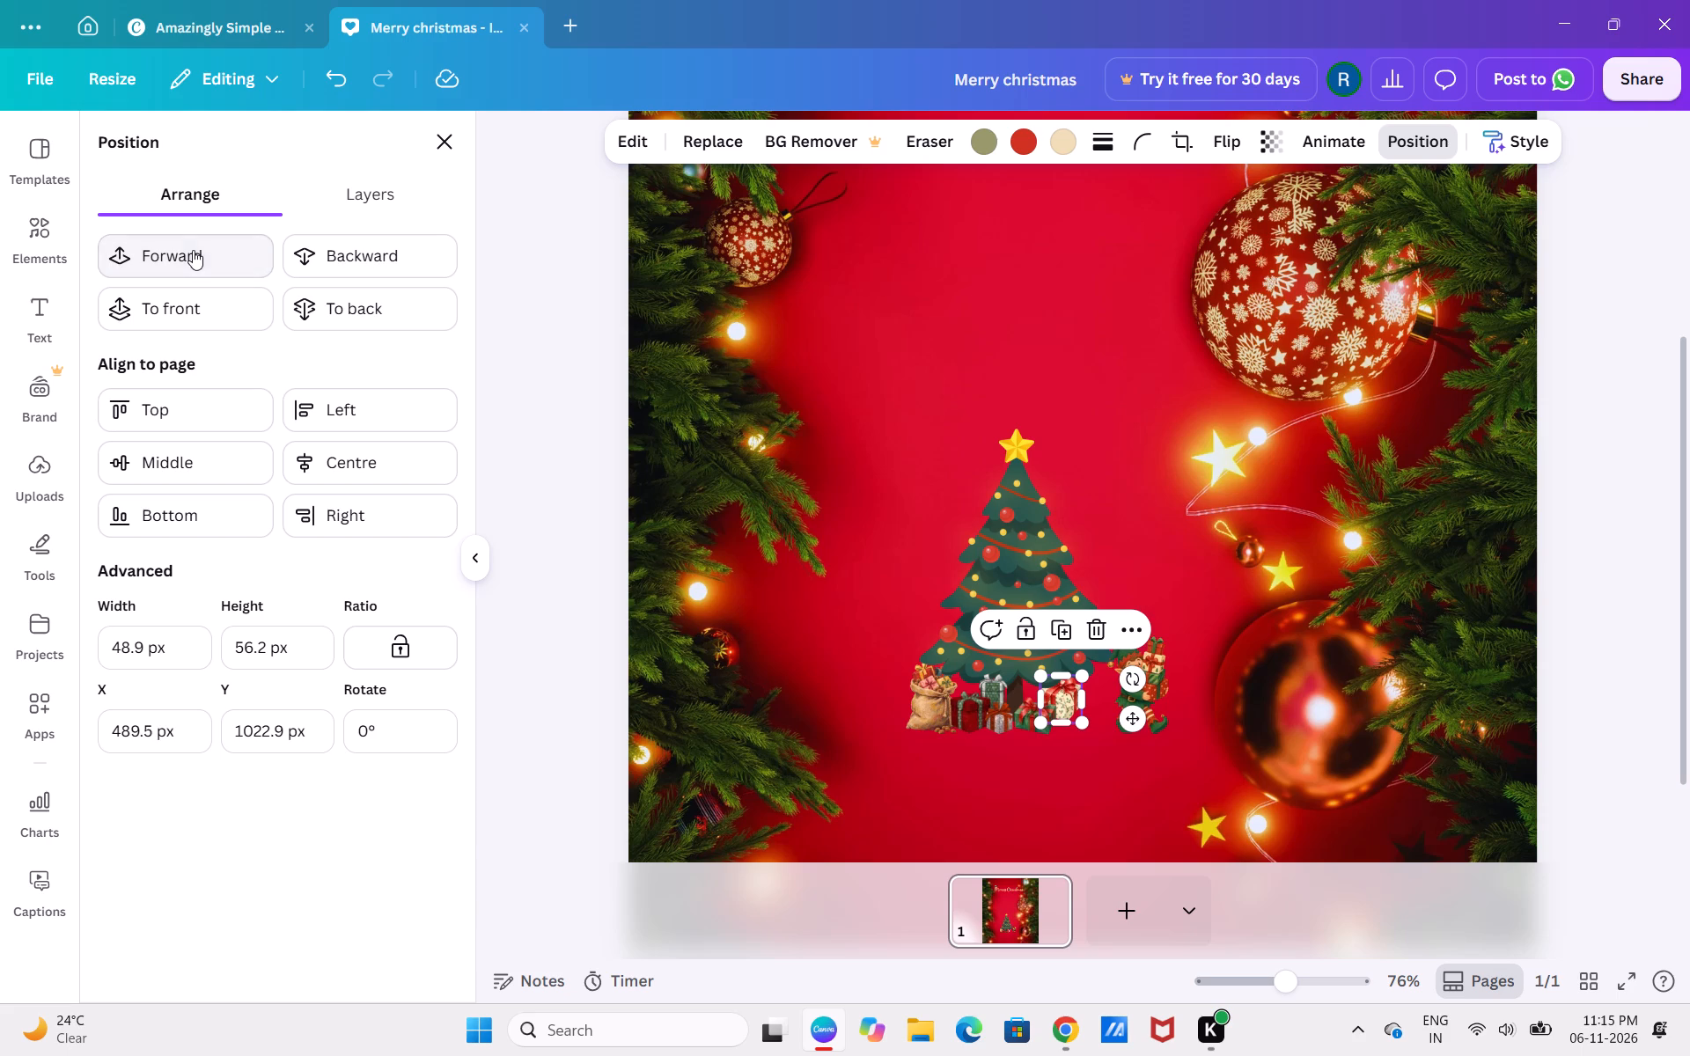
{"action": "left_click", "coordinate": [515, 388]}
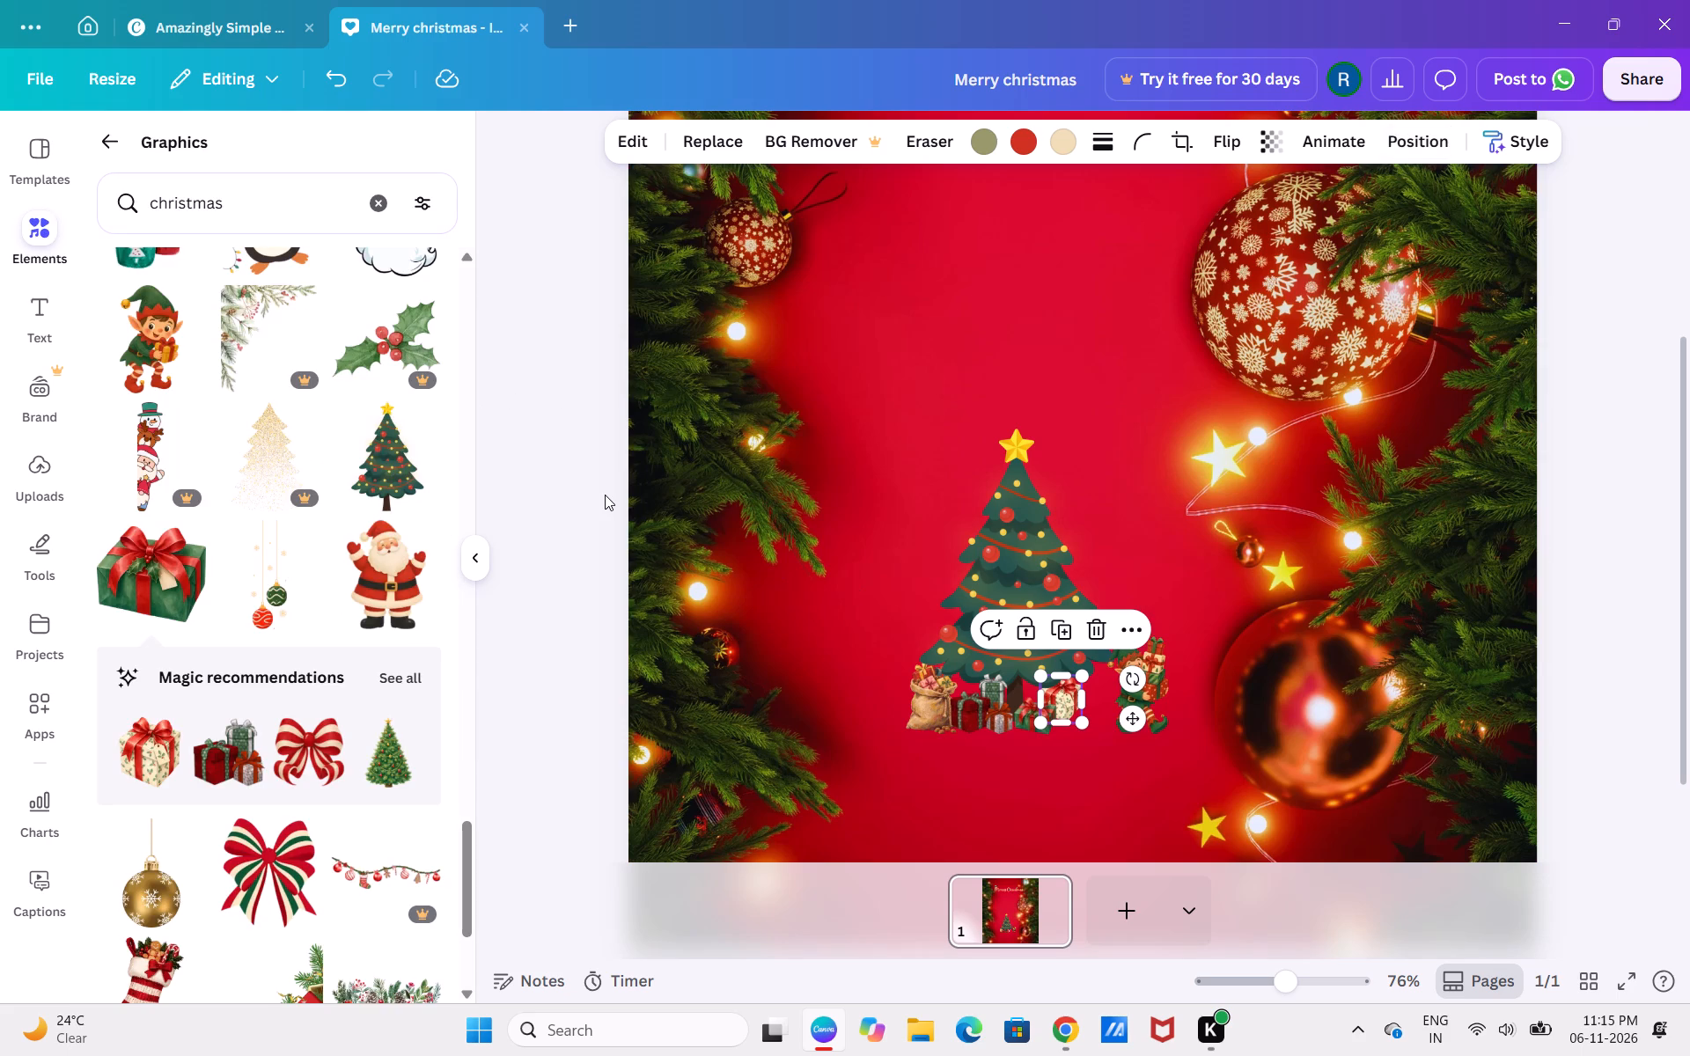
{"action": "left_click", "coordinate": [605, 495]}
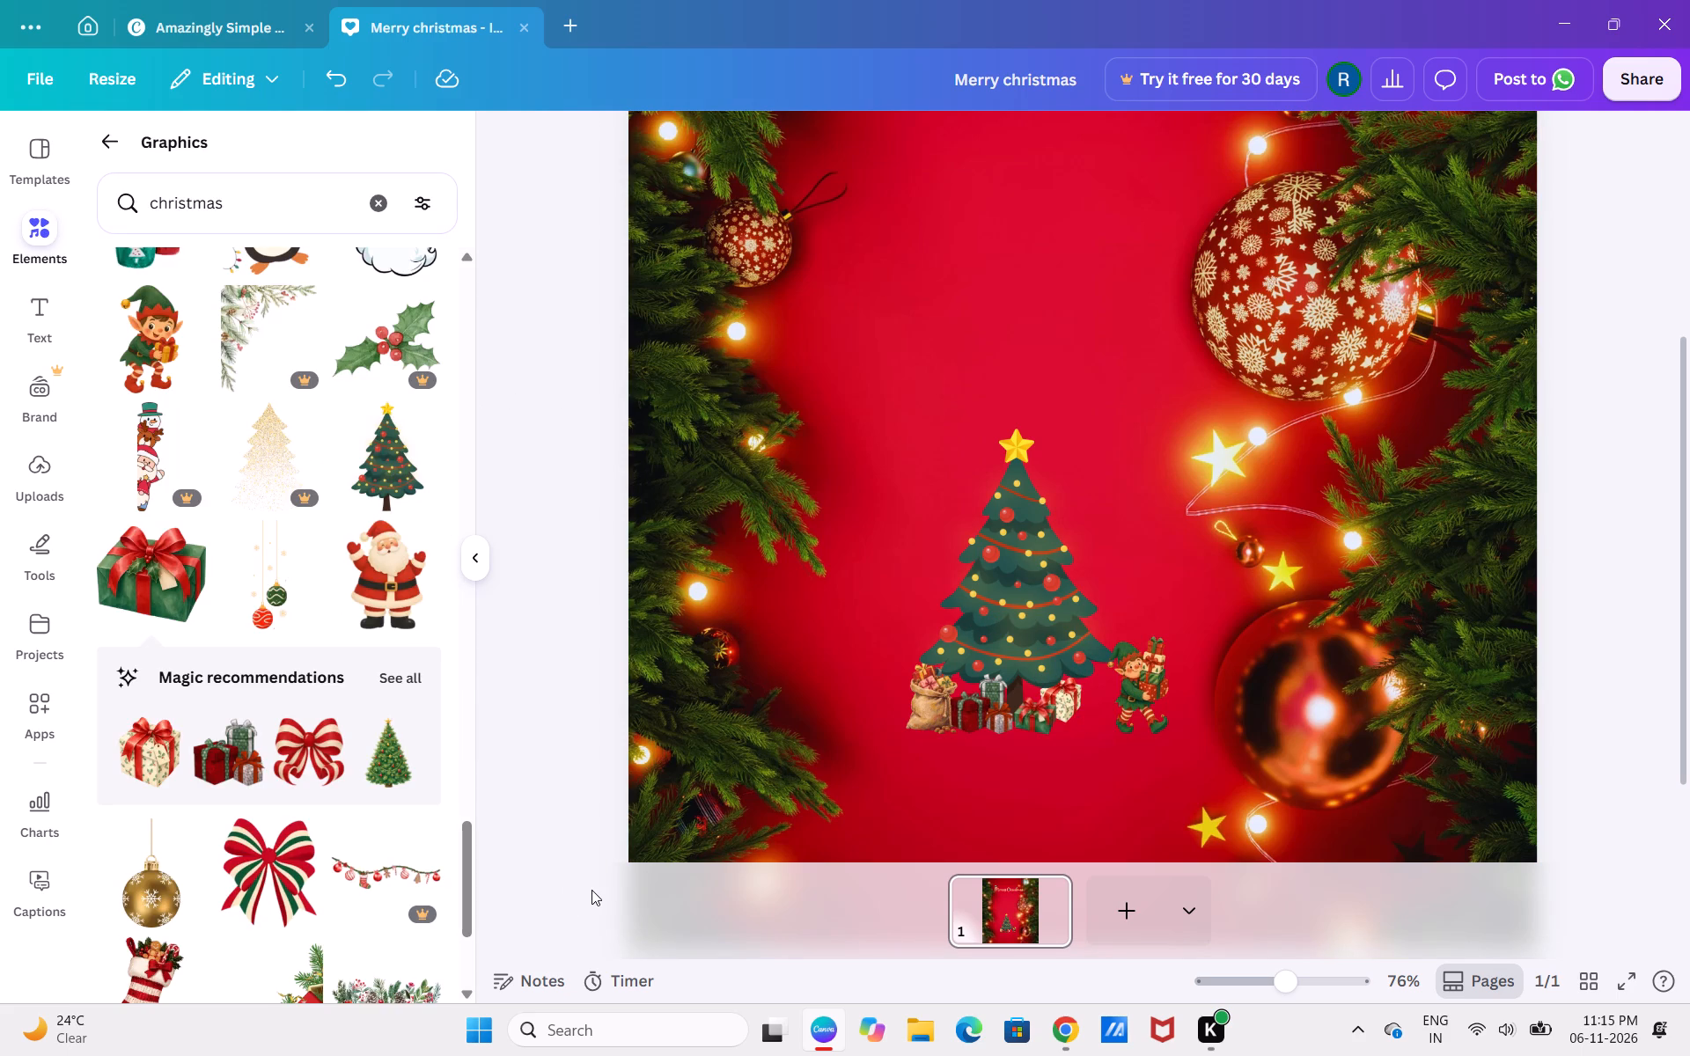
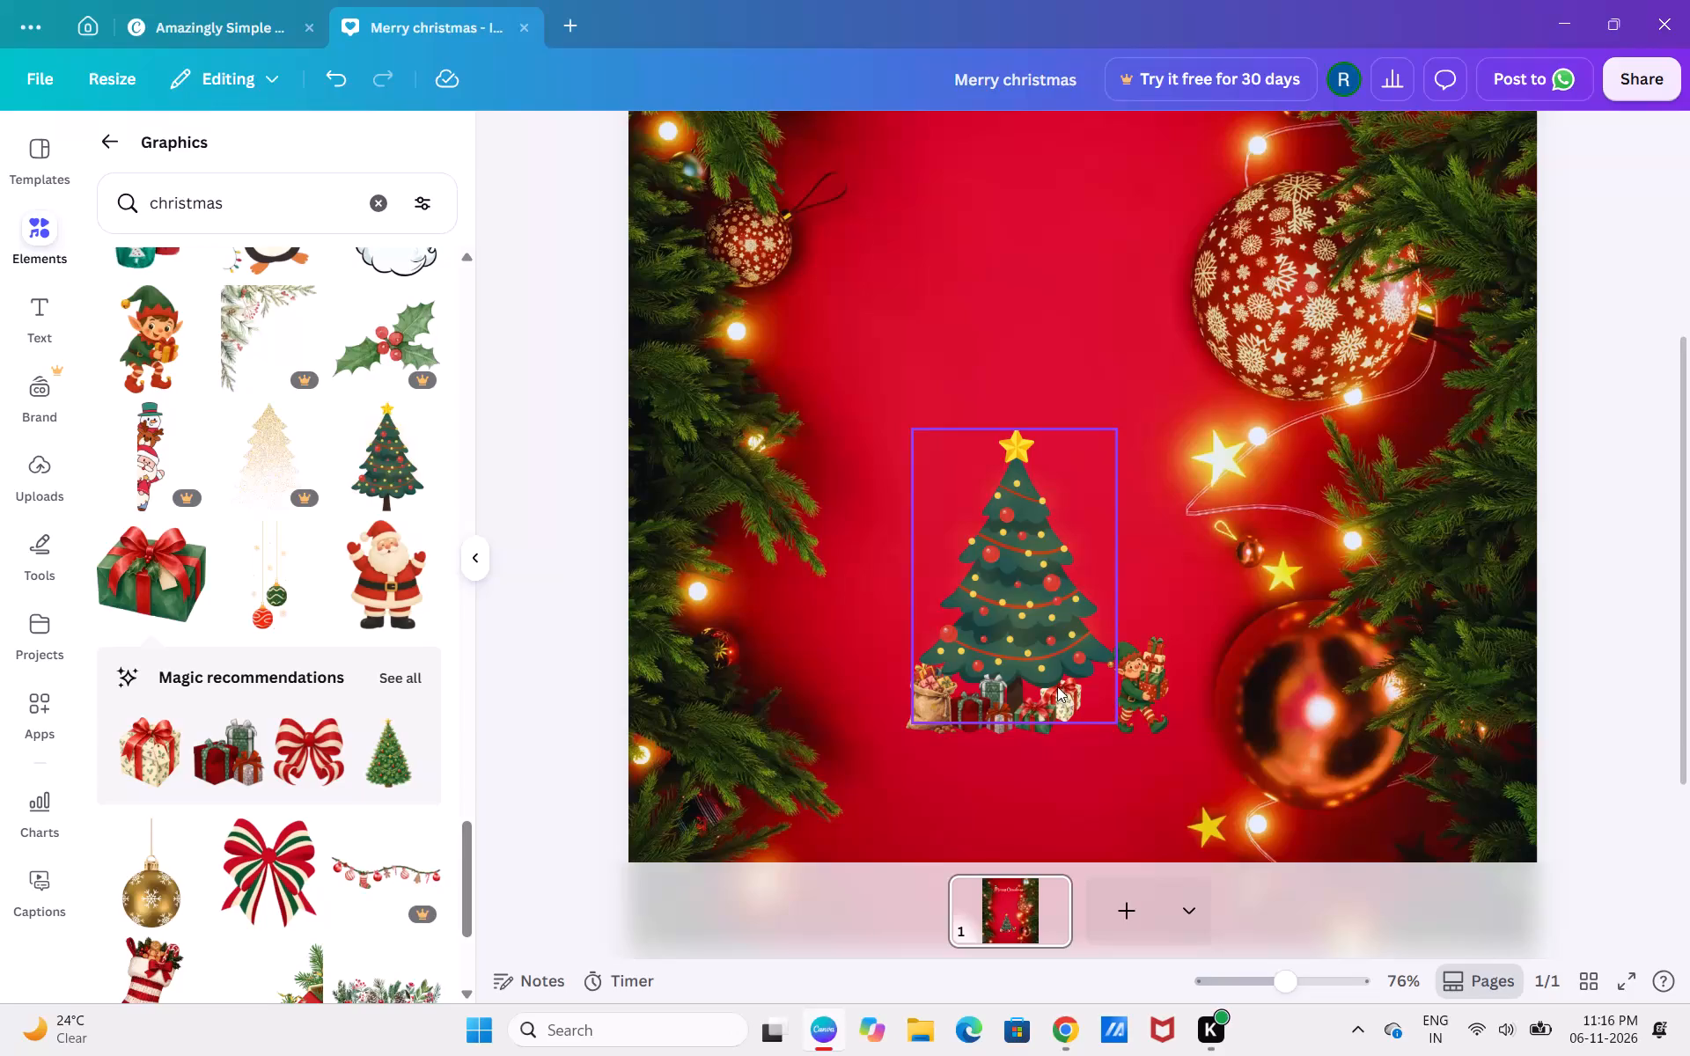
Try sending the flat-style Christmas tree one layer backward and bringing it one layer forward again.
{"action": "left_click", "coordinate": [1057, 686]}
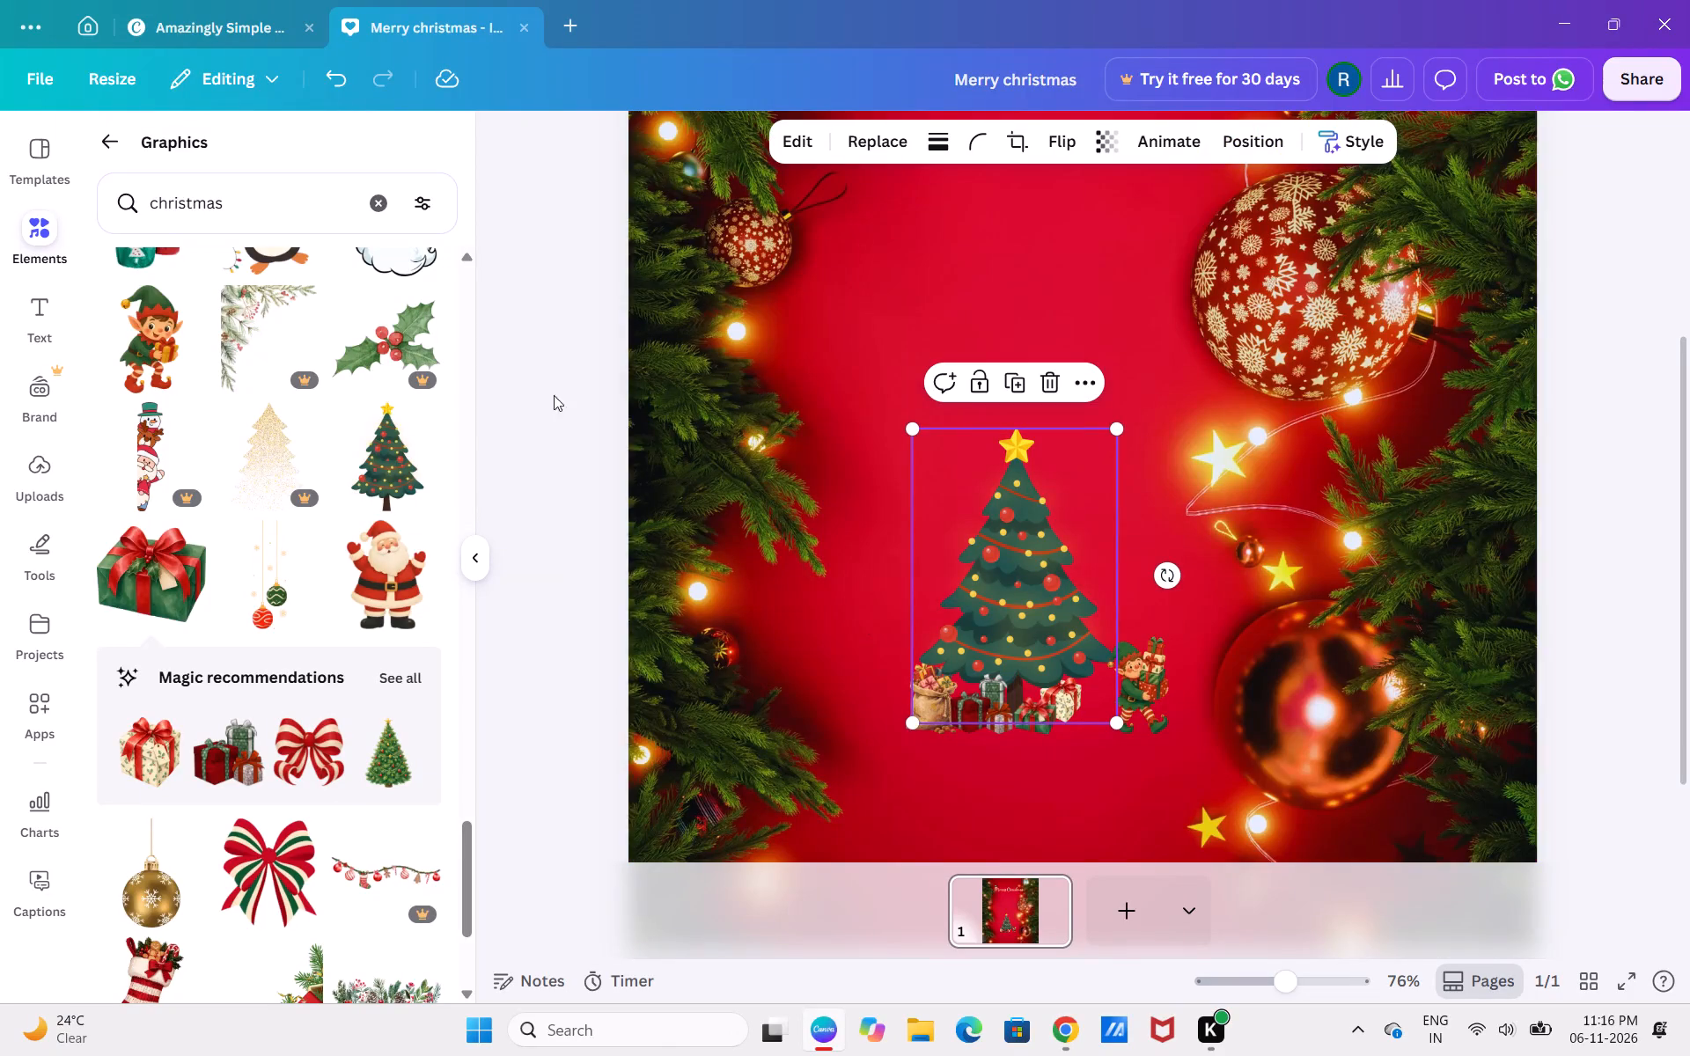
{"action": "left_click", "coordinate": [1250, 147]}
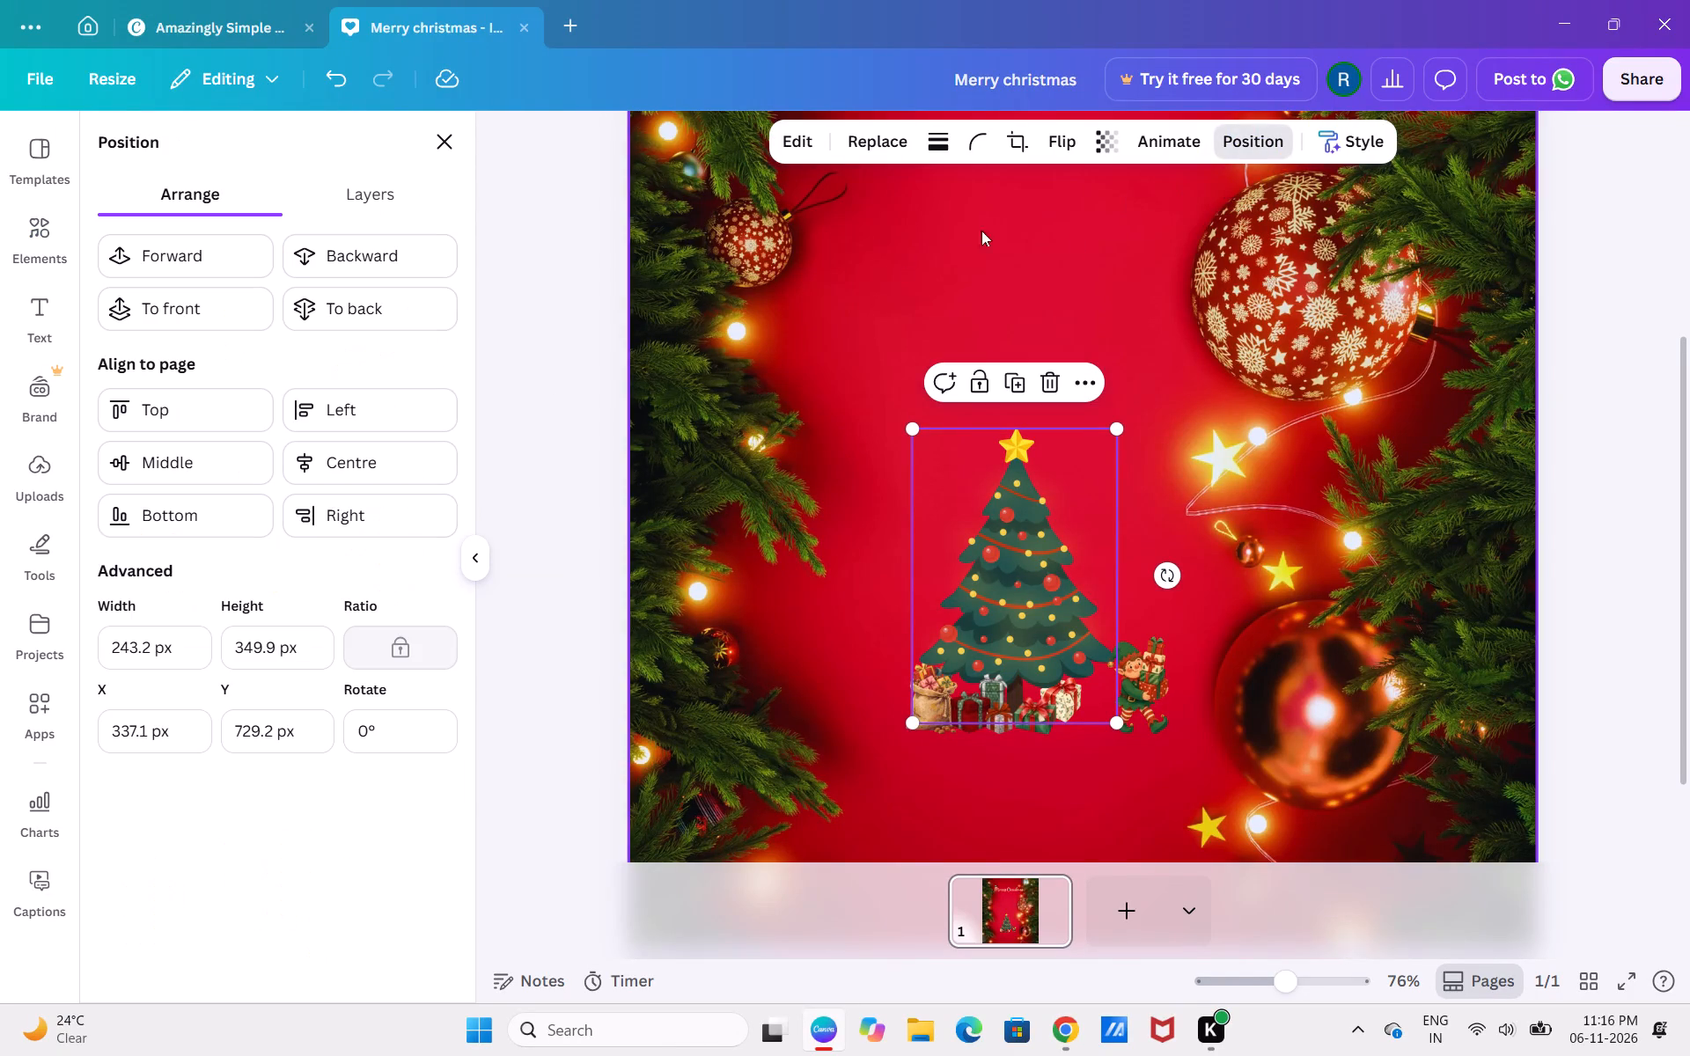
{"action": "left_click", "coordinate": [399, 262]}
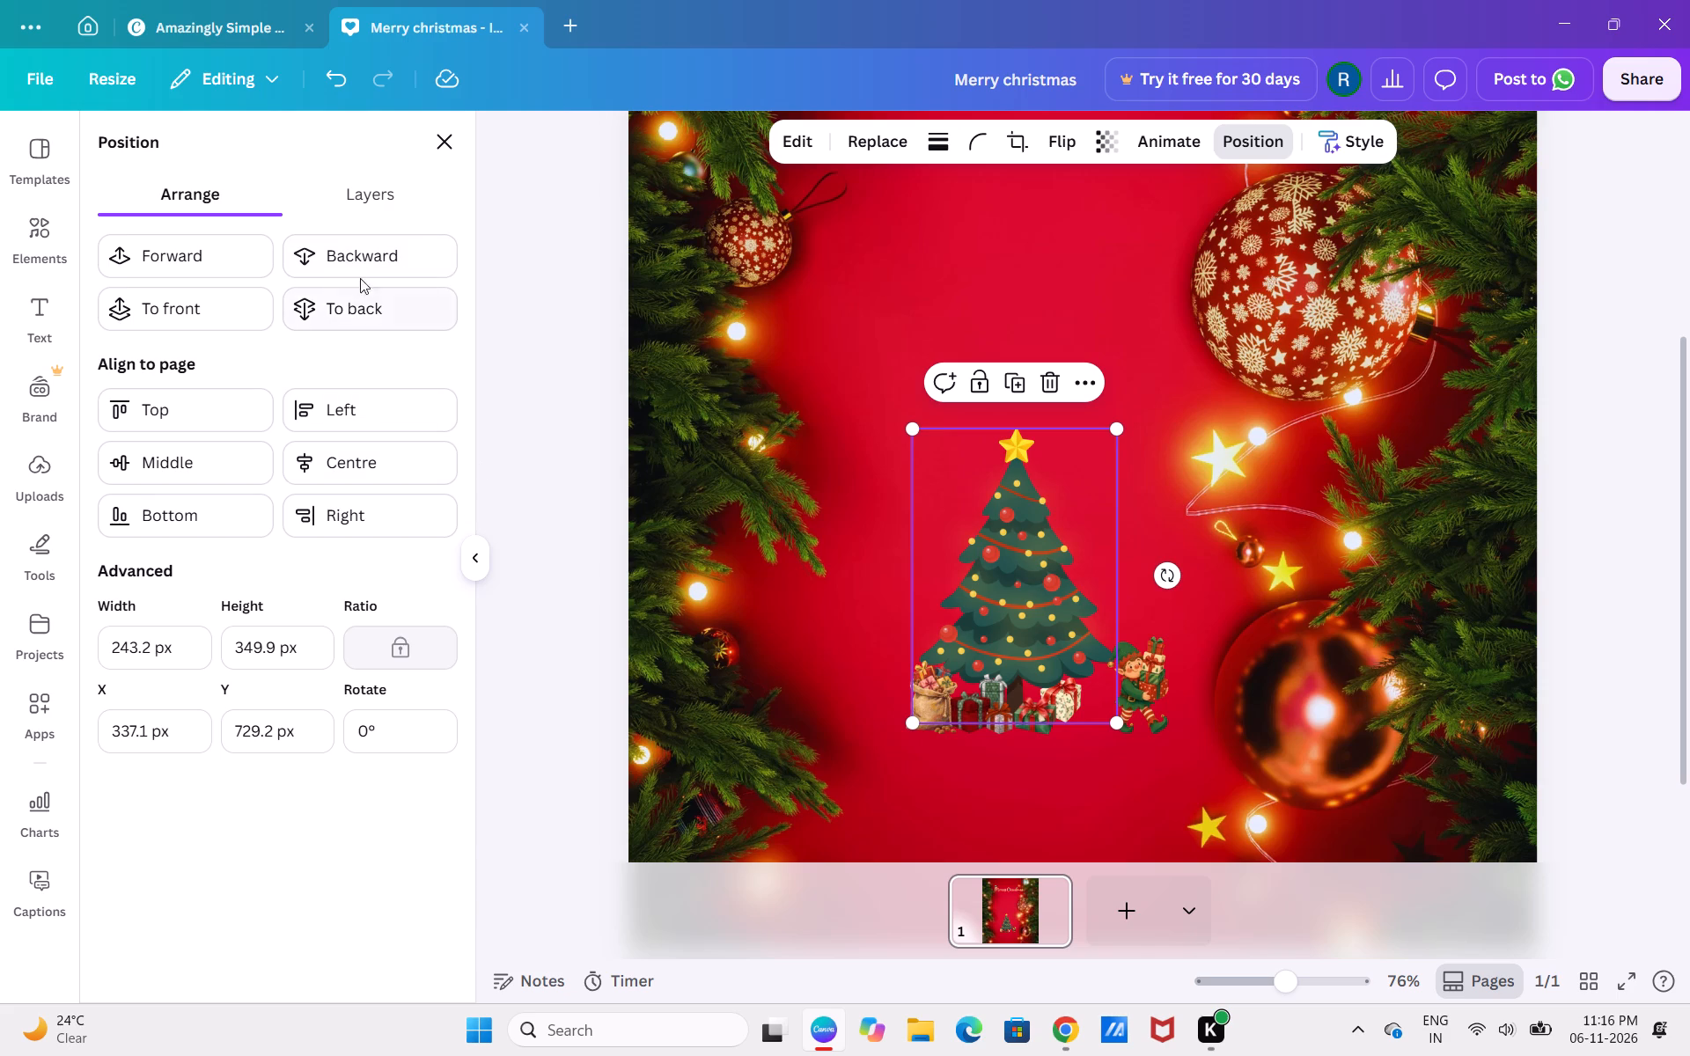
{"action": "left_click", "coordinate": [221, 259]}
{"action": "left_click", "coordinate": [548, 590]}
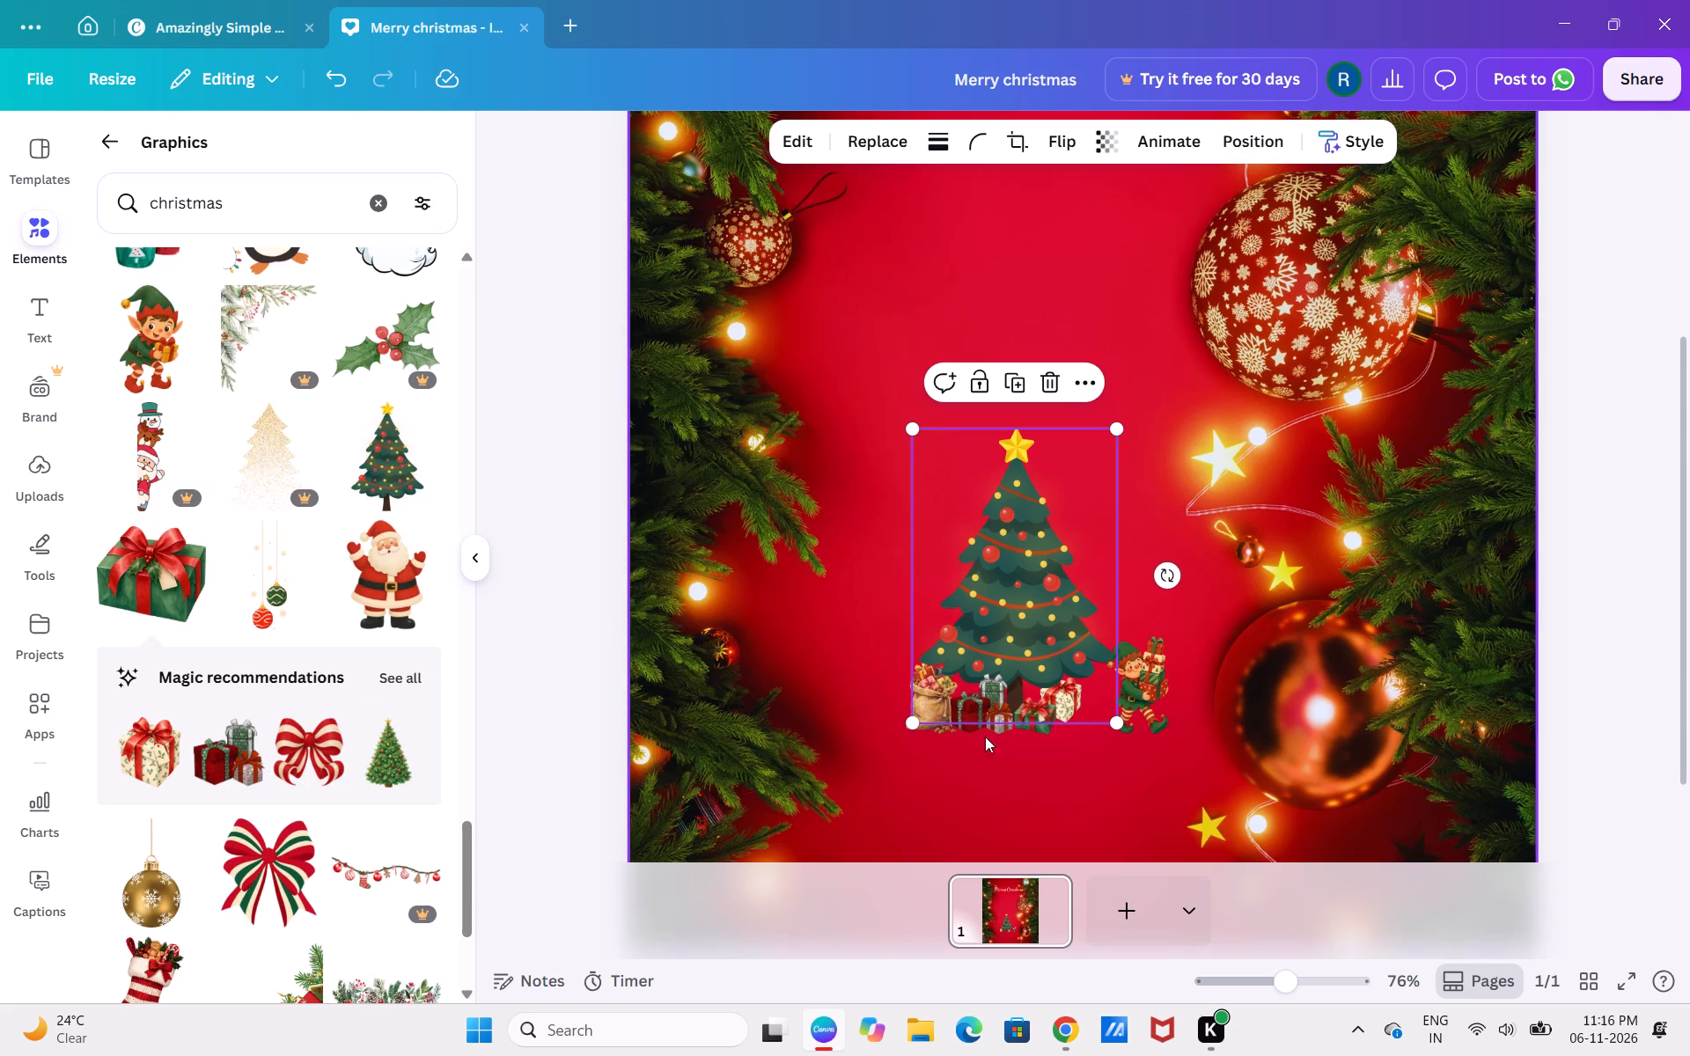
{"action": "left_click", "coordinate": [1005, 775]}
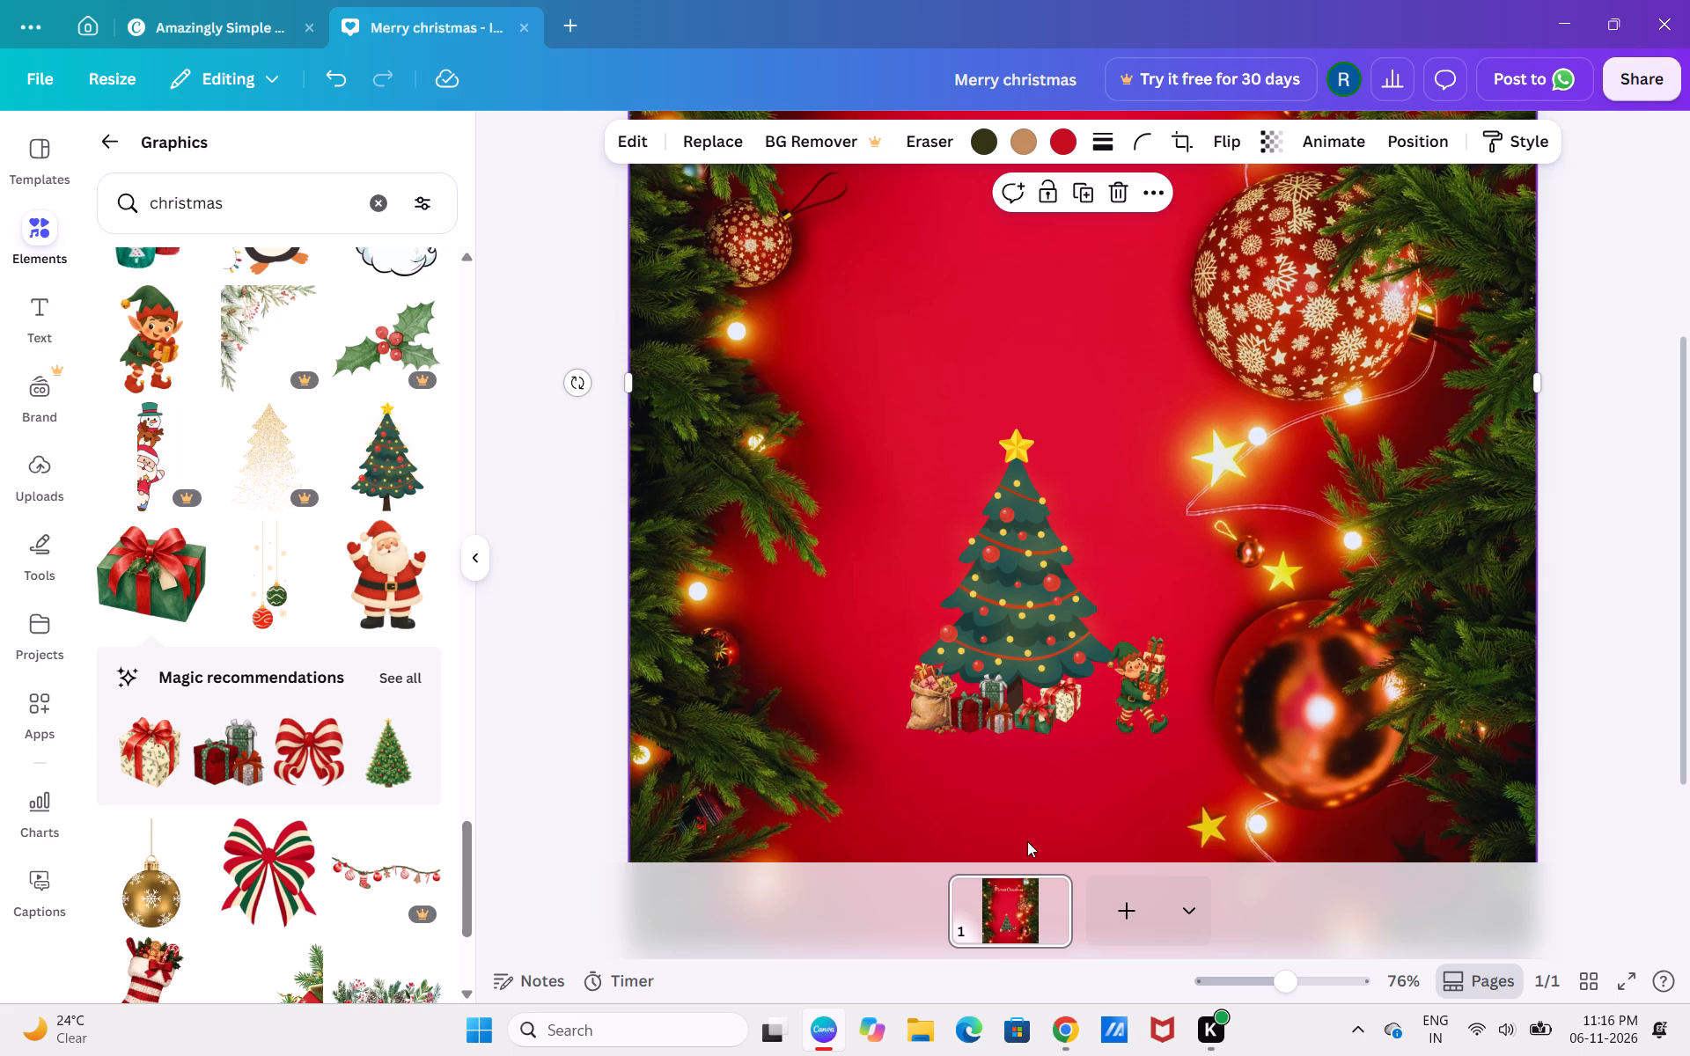
Undo the recent edits until the cream gift box is gone from beneath the tree.
{"action": "key", "text": "ctrl+z"}
{"action": "key", "text": "ctrl+z"}
{"action": "key", "text": "ctrl+z"}
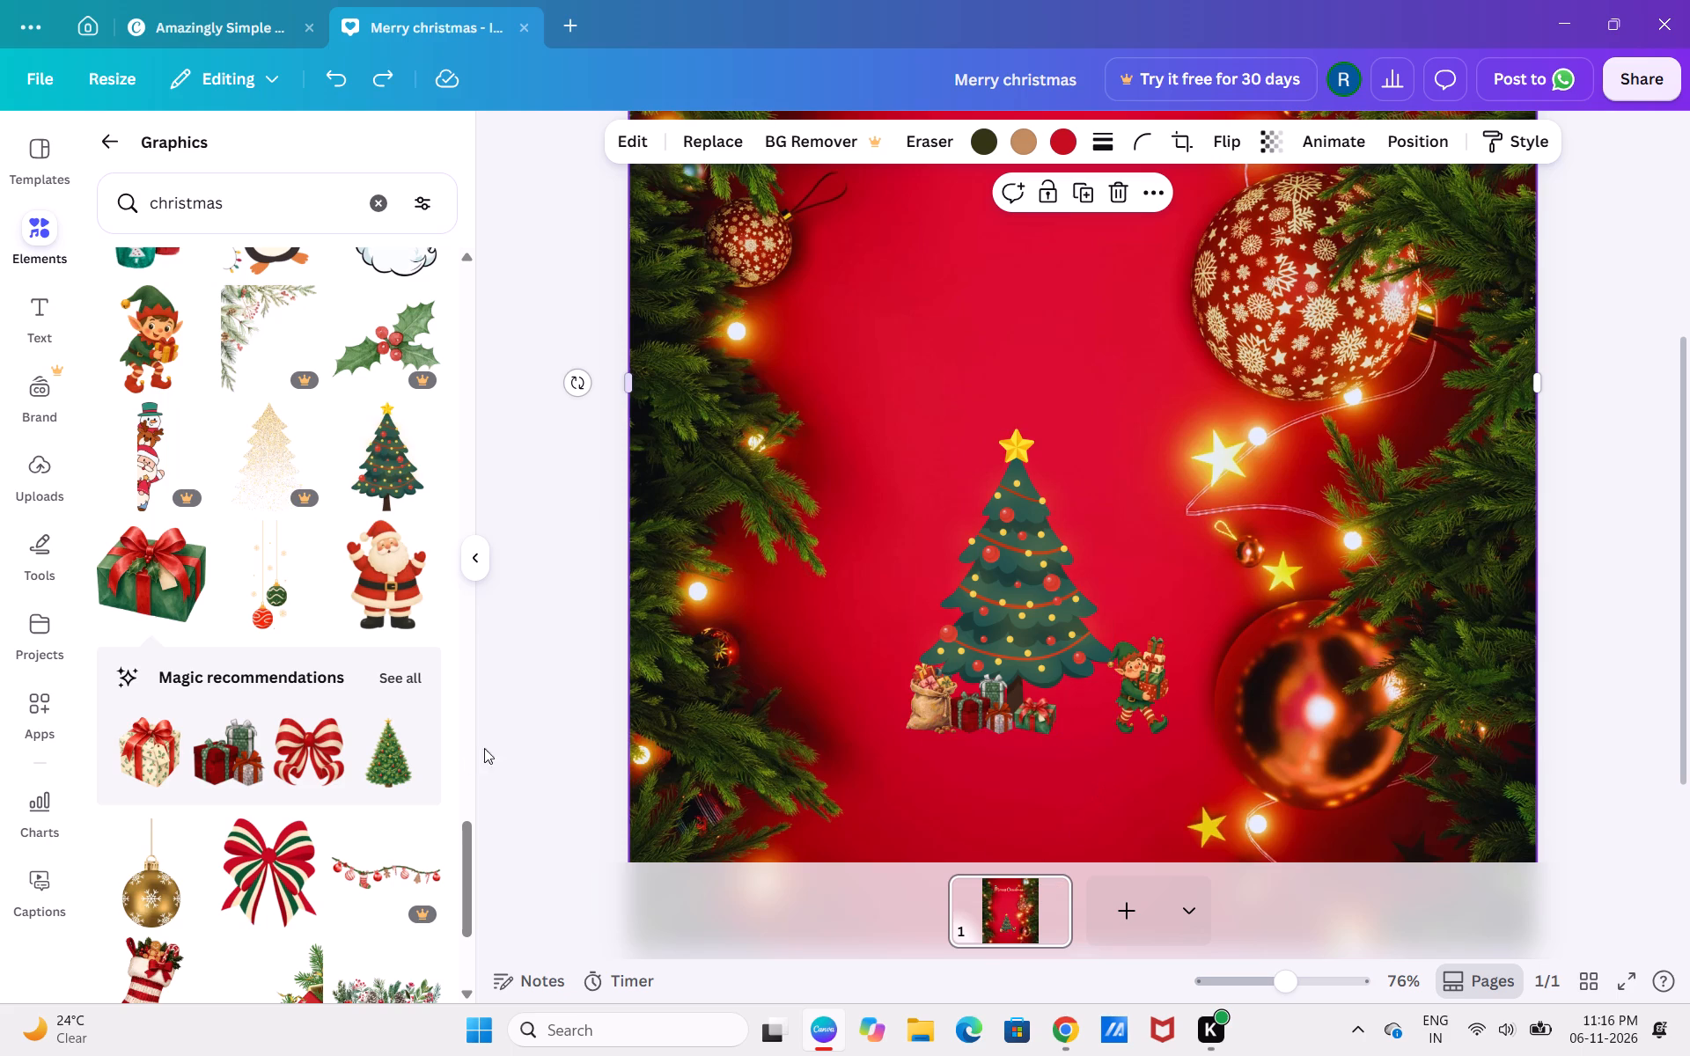
Browse the Christmas graphics results for another graphic that suits the tree and gift scene.
{"action": "scroll", "coordinate": [302, 786], "scroll_direction": "down", "scroll_amount": 1}
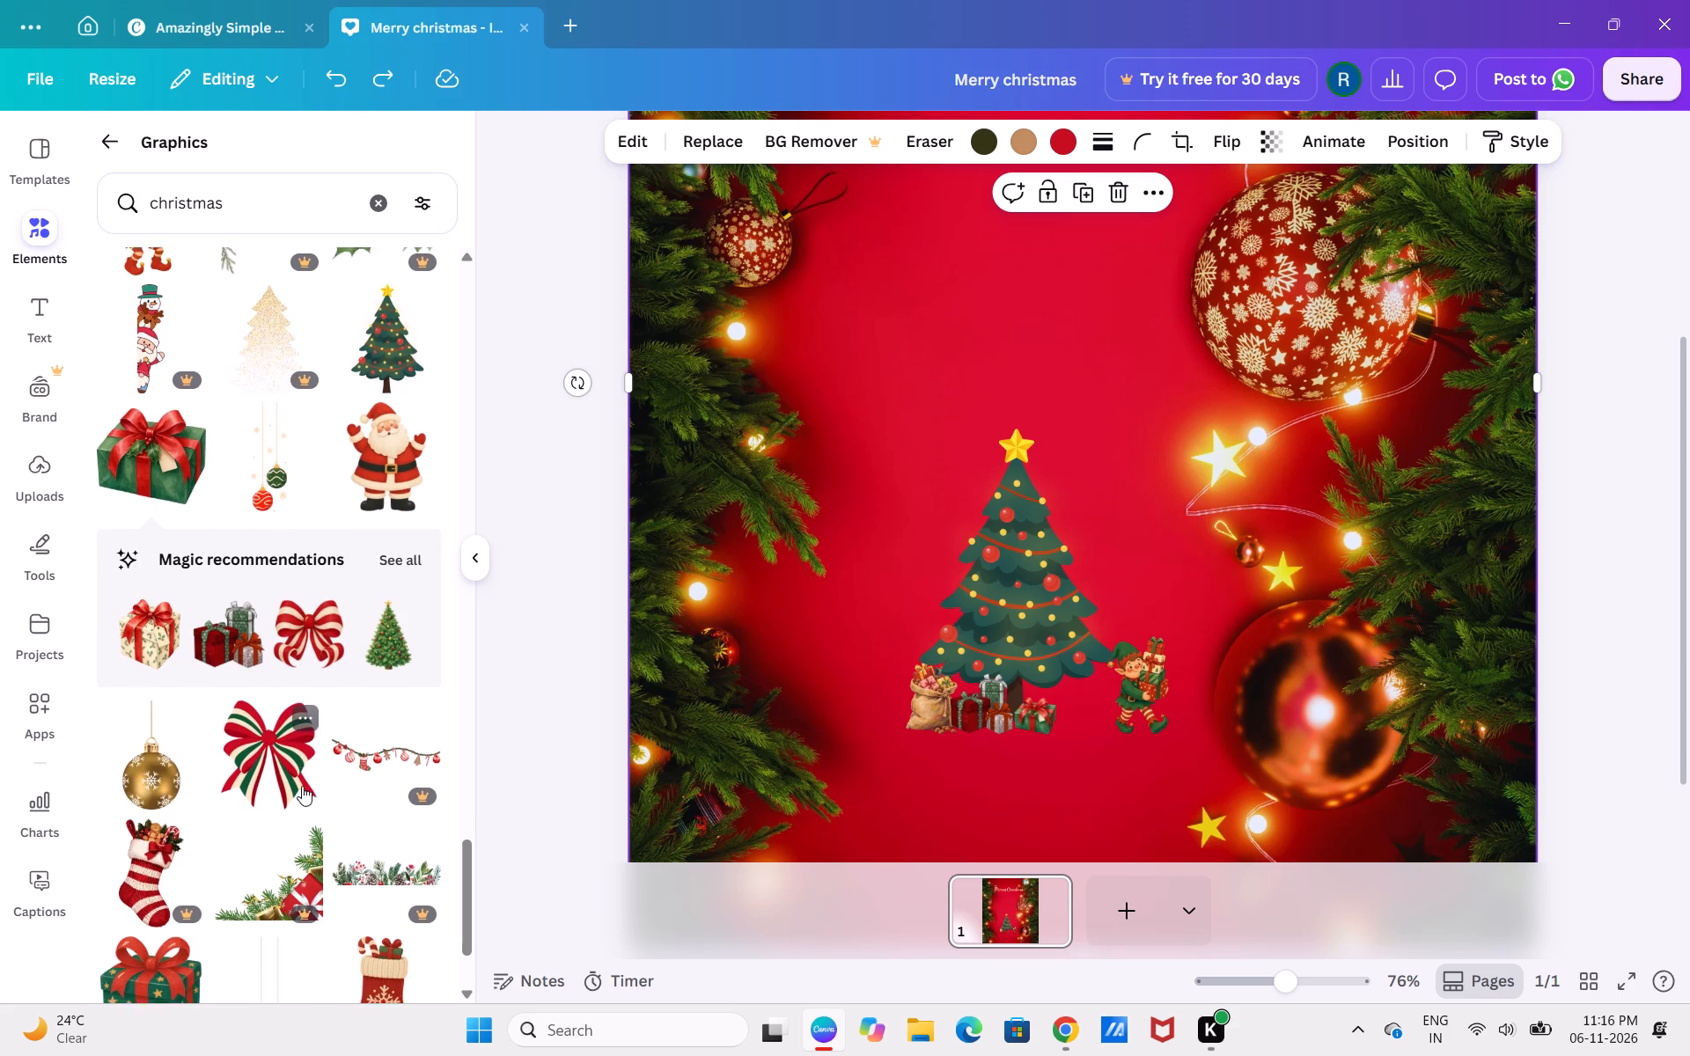
{"action": "scroll", "coordinate": [302, 786], "scroll_direction": "down", "scroll_amount": 2}
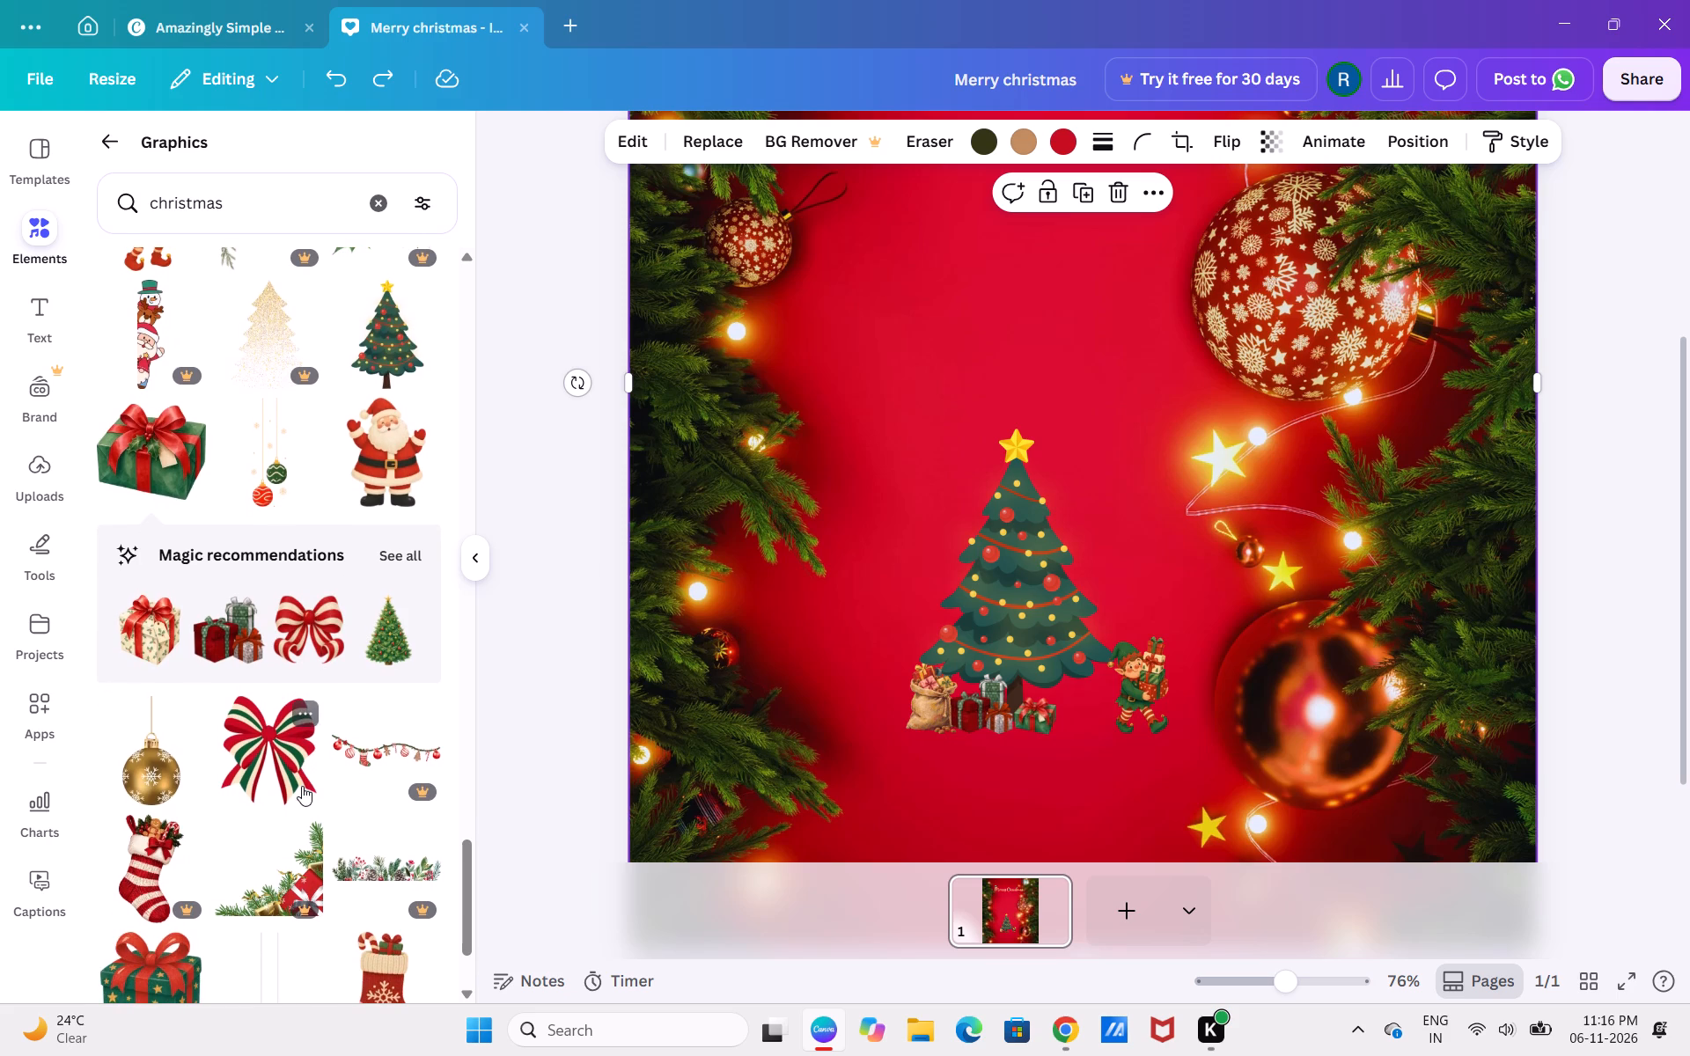
{"action": "scroll", "coordinate": [302, 786], "scroll_direction": "down", "scroll_amount": 1}
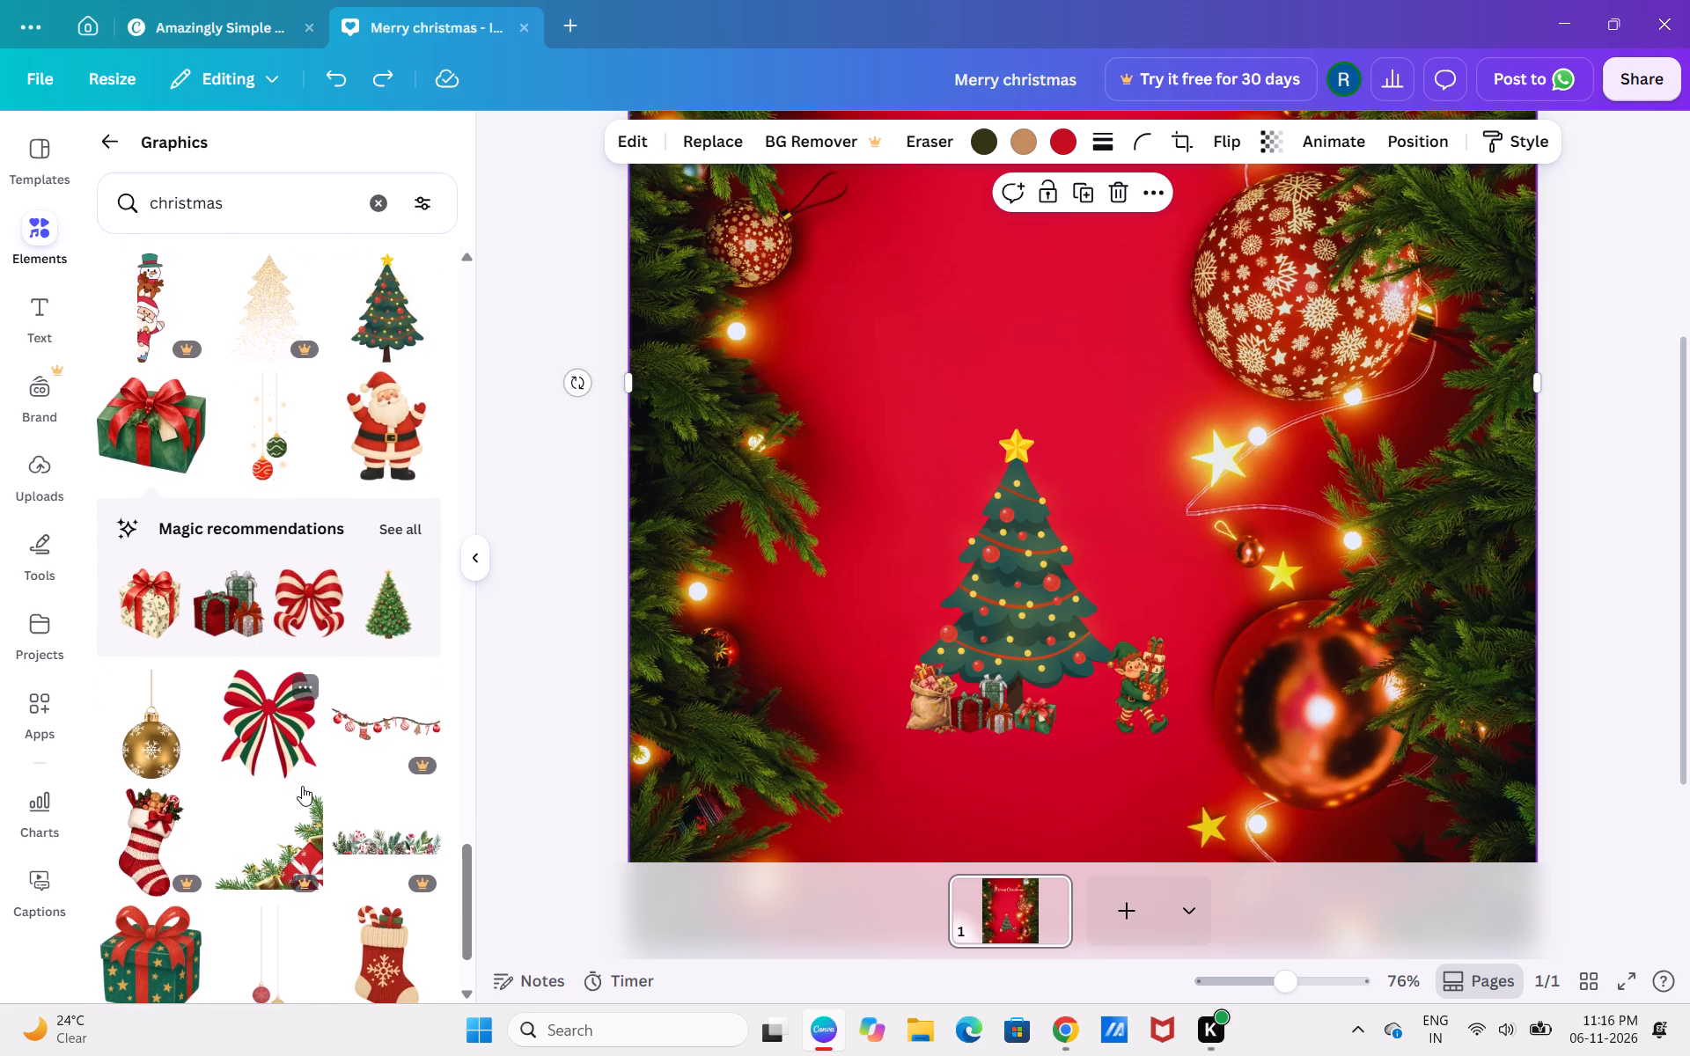
{"action": "scroll", "coordinate": [302, 786], "scroll_direction": "down", "scroll_amount": 2}
{"action": "scroll", "coordinate": [302, 786], "scroll_direction": "right", "scroll_amount": 1}
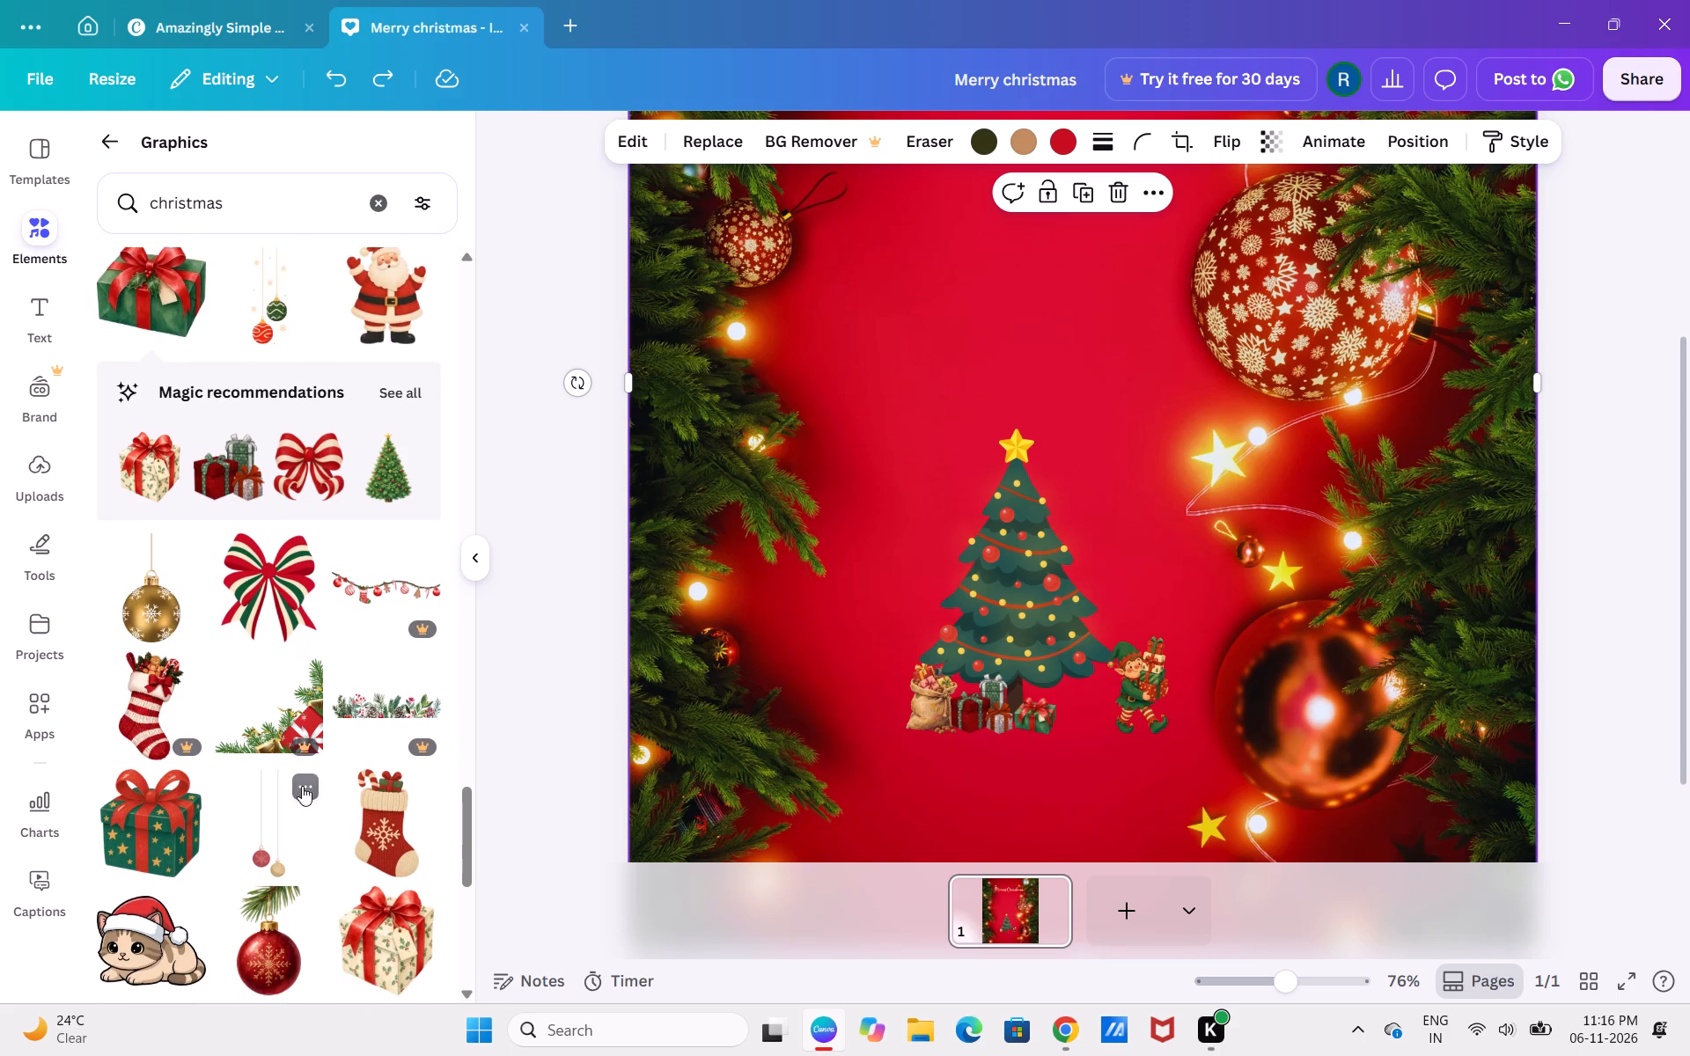
{"action": "scroll", "coordinate": [302, 786], "scroll_direction": "right", "scroll_amount": 1}
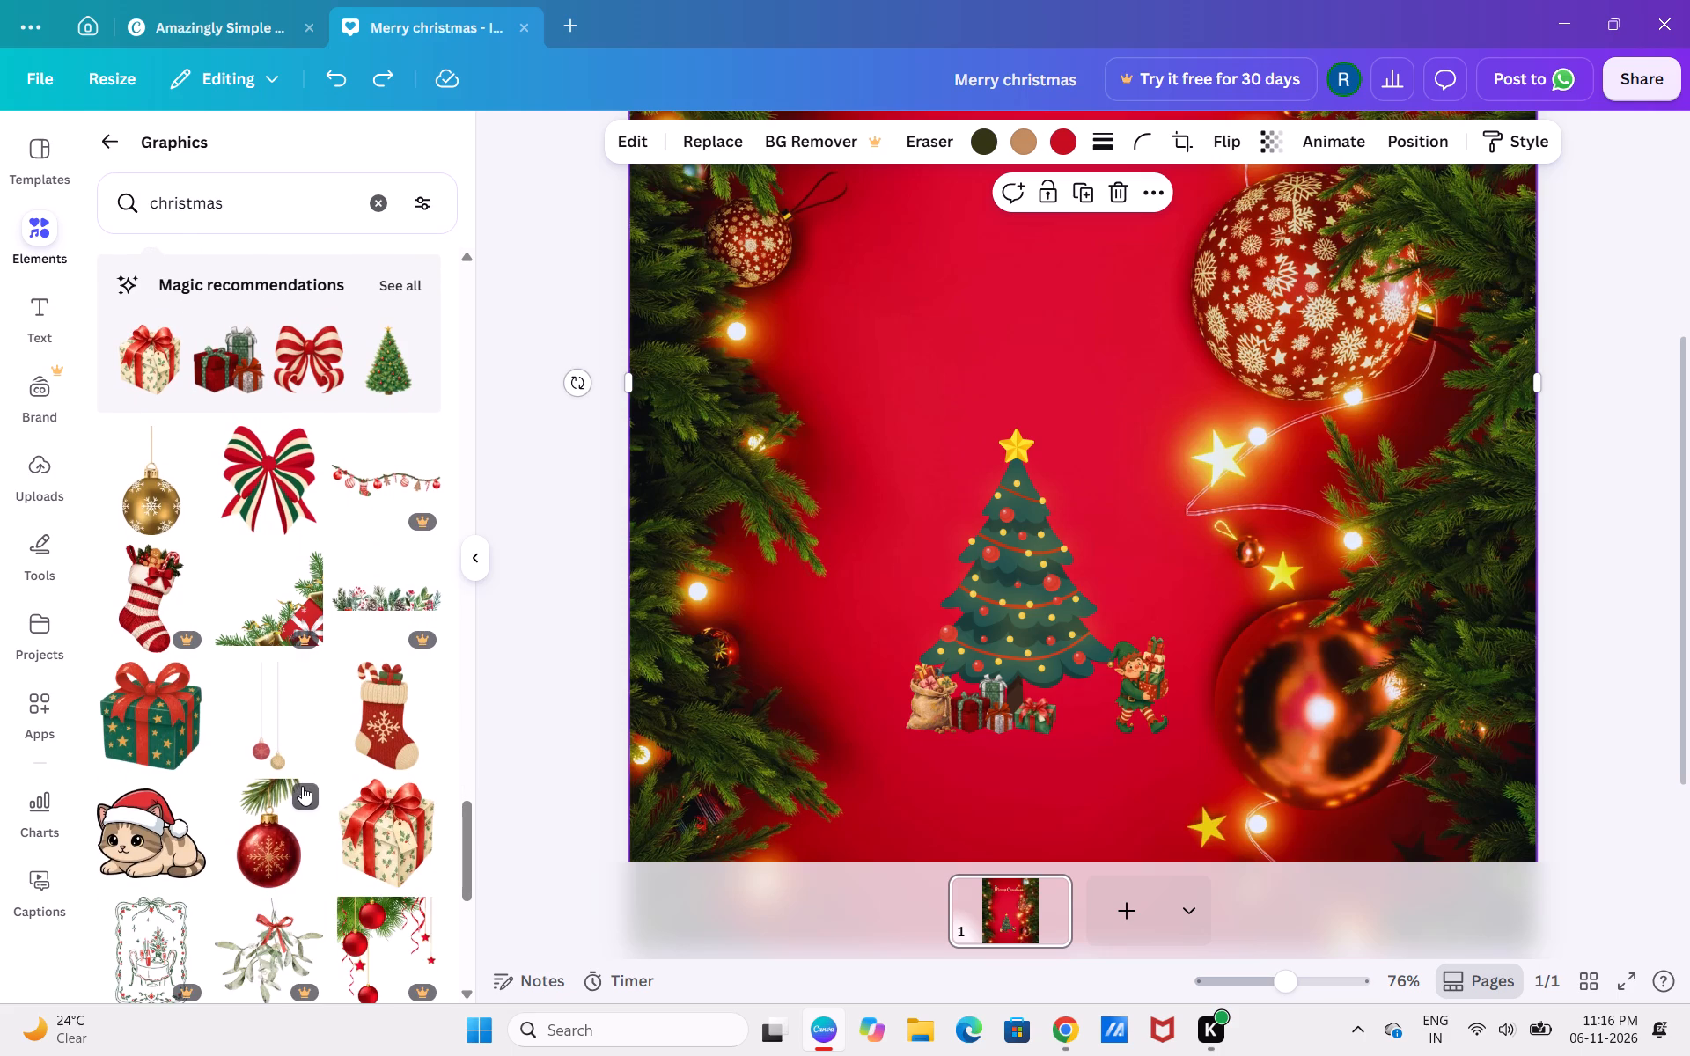
{"action": "left_click", "coordinate": [302, 786]}
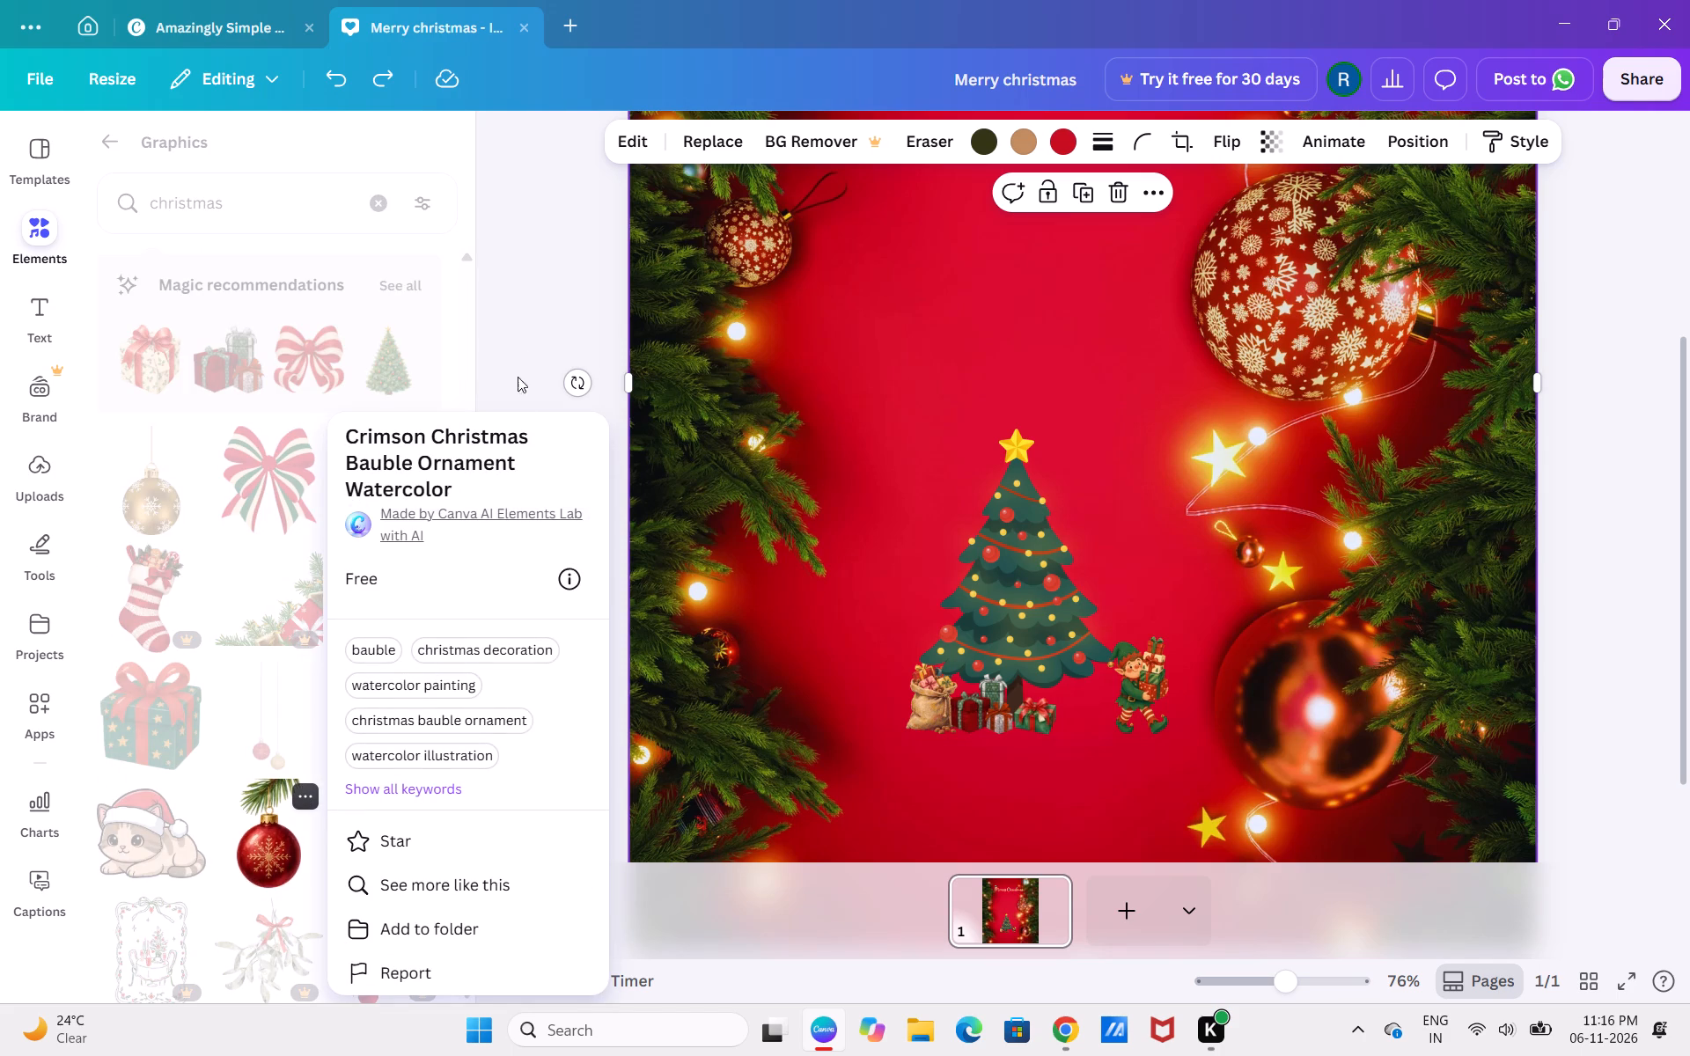
{"action": "left_click", "coordinate": [550, 268]}
{"action": "scroll", "coordinate": [223, 677], "scroll_direction": "down", "scroll_amount": 1}
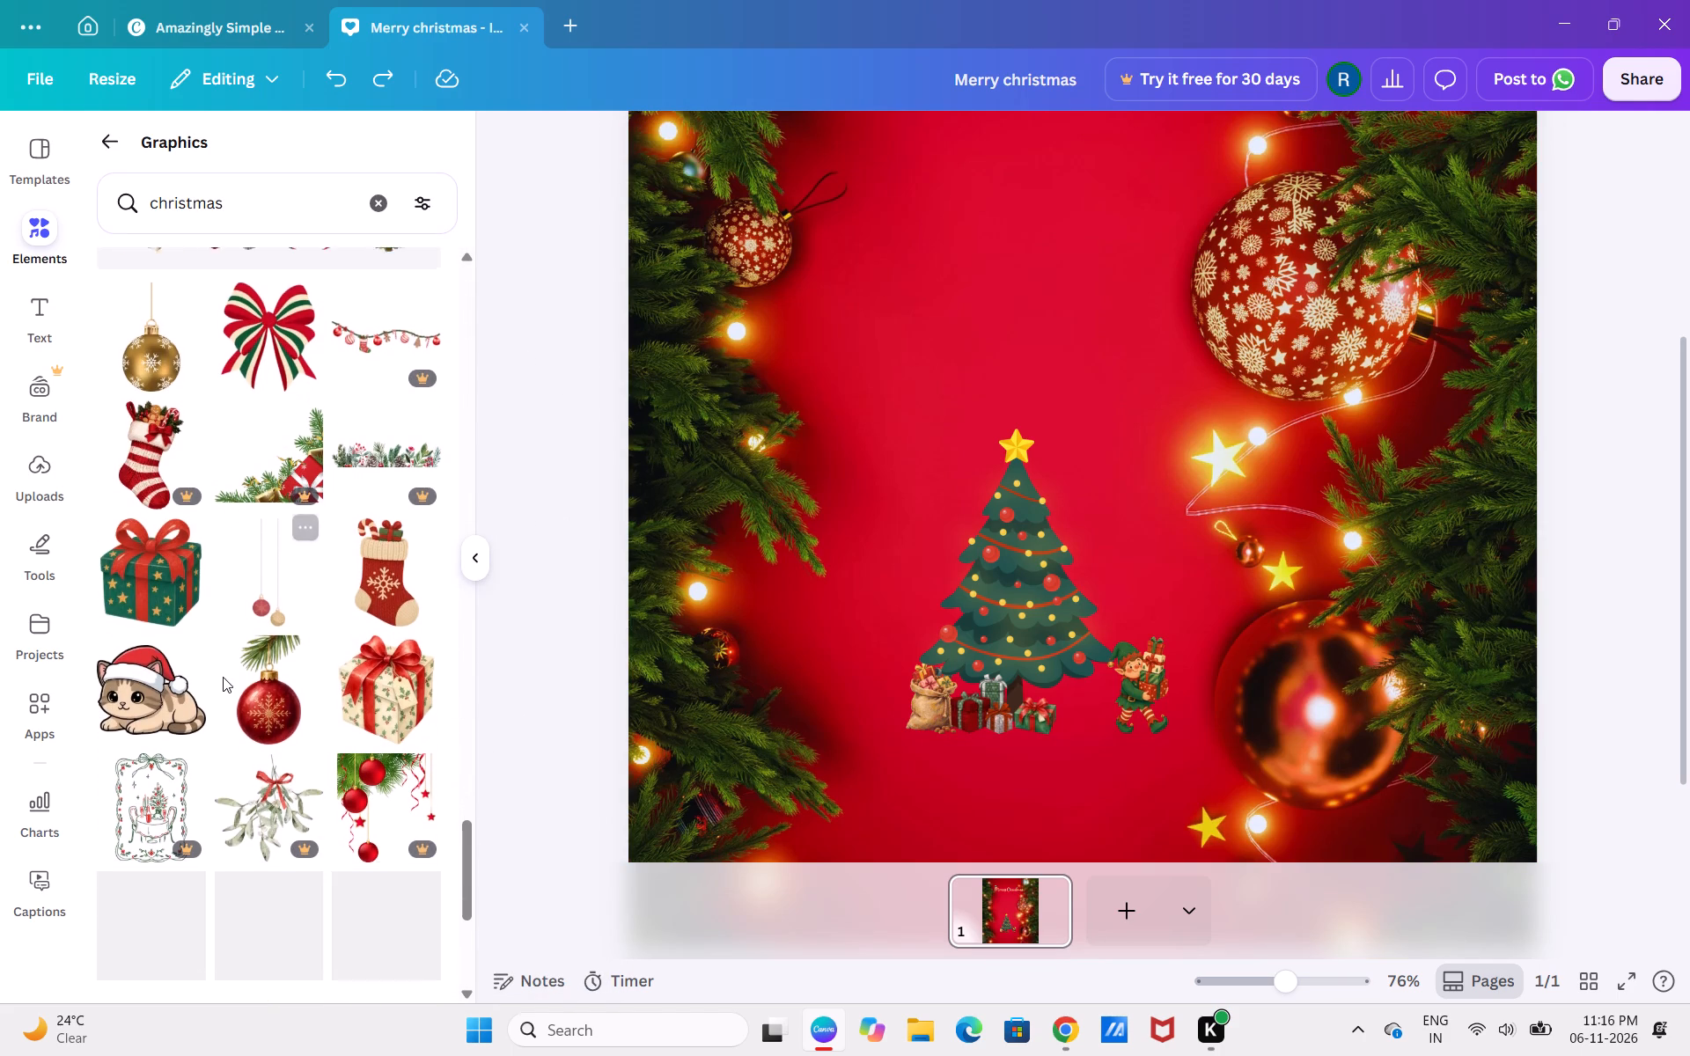
{"action": "scroll", "coordinate": [223, 677], "scroll_direction": "down", "scroll_amount": 3}
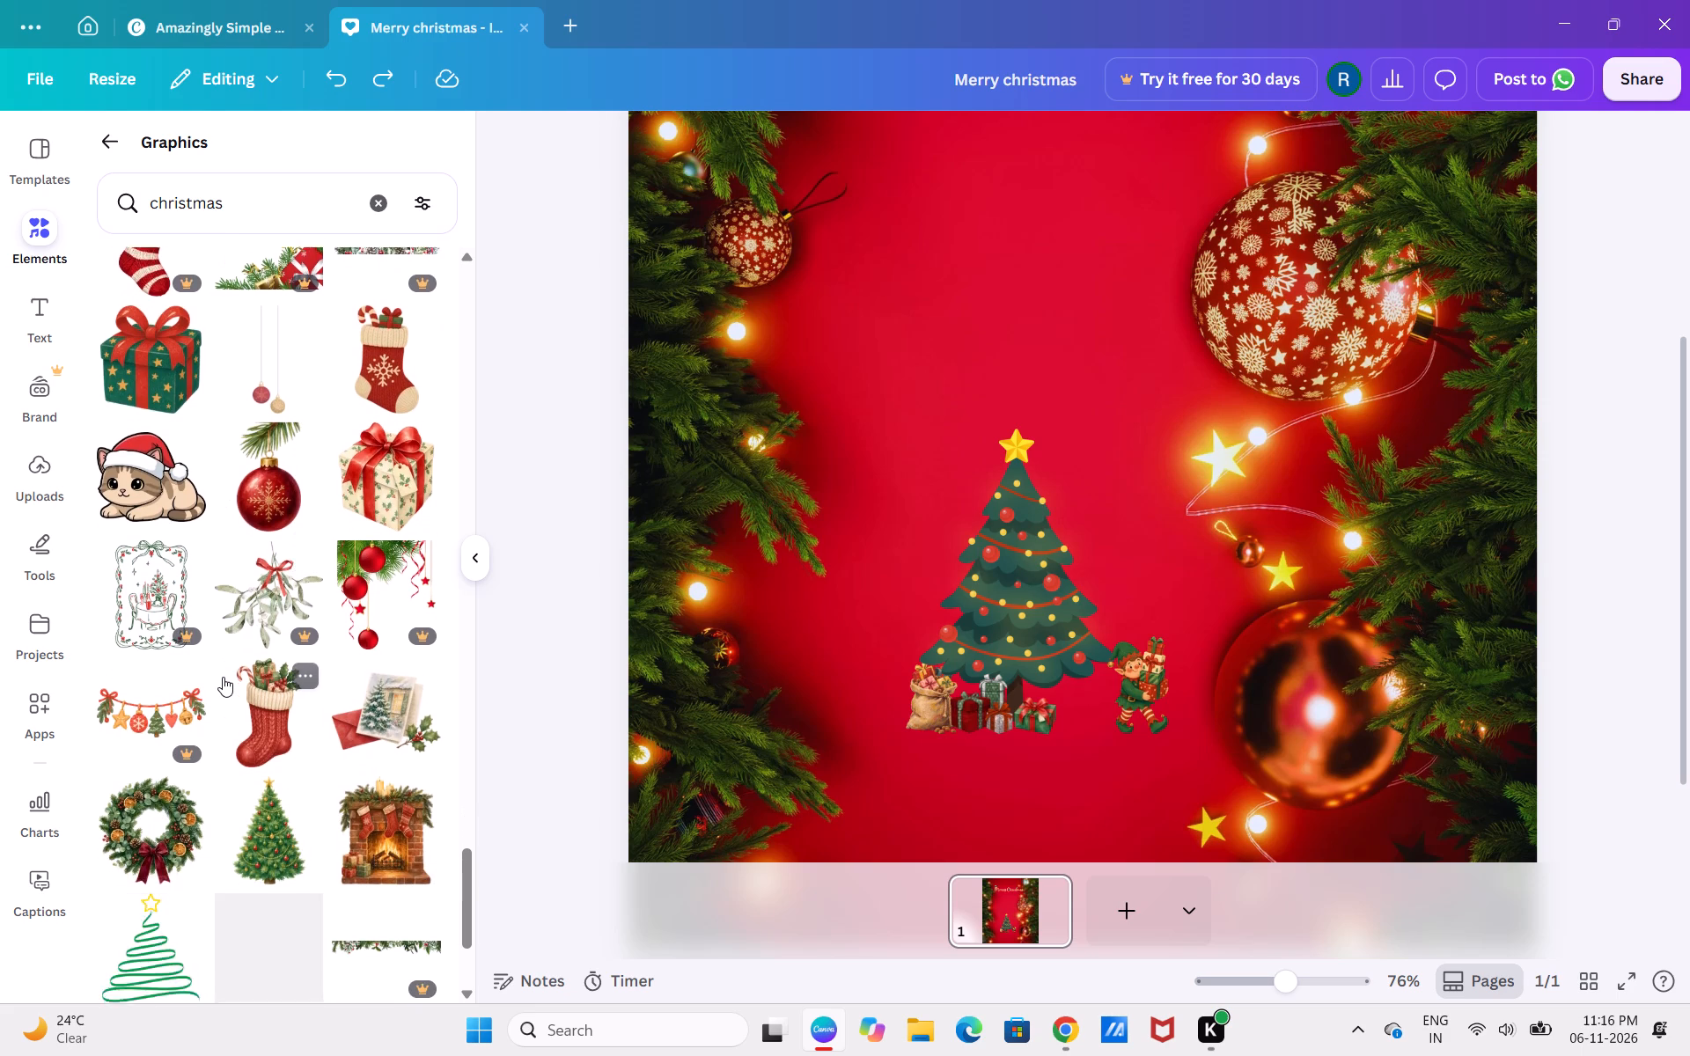
{"action": "scroll", "coordinate": [223, 677], "scroll_direction": "down", "scroll_amount": 1}
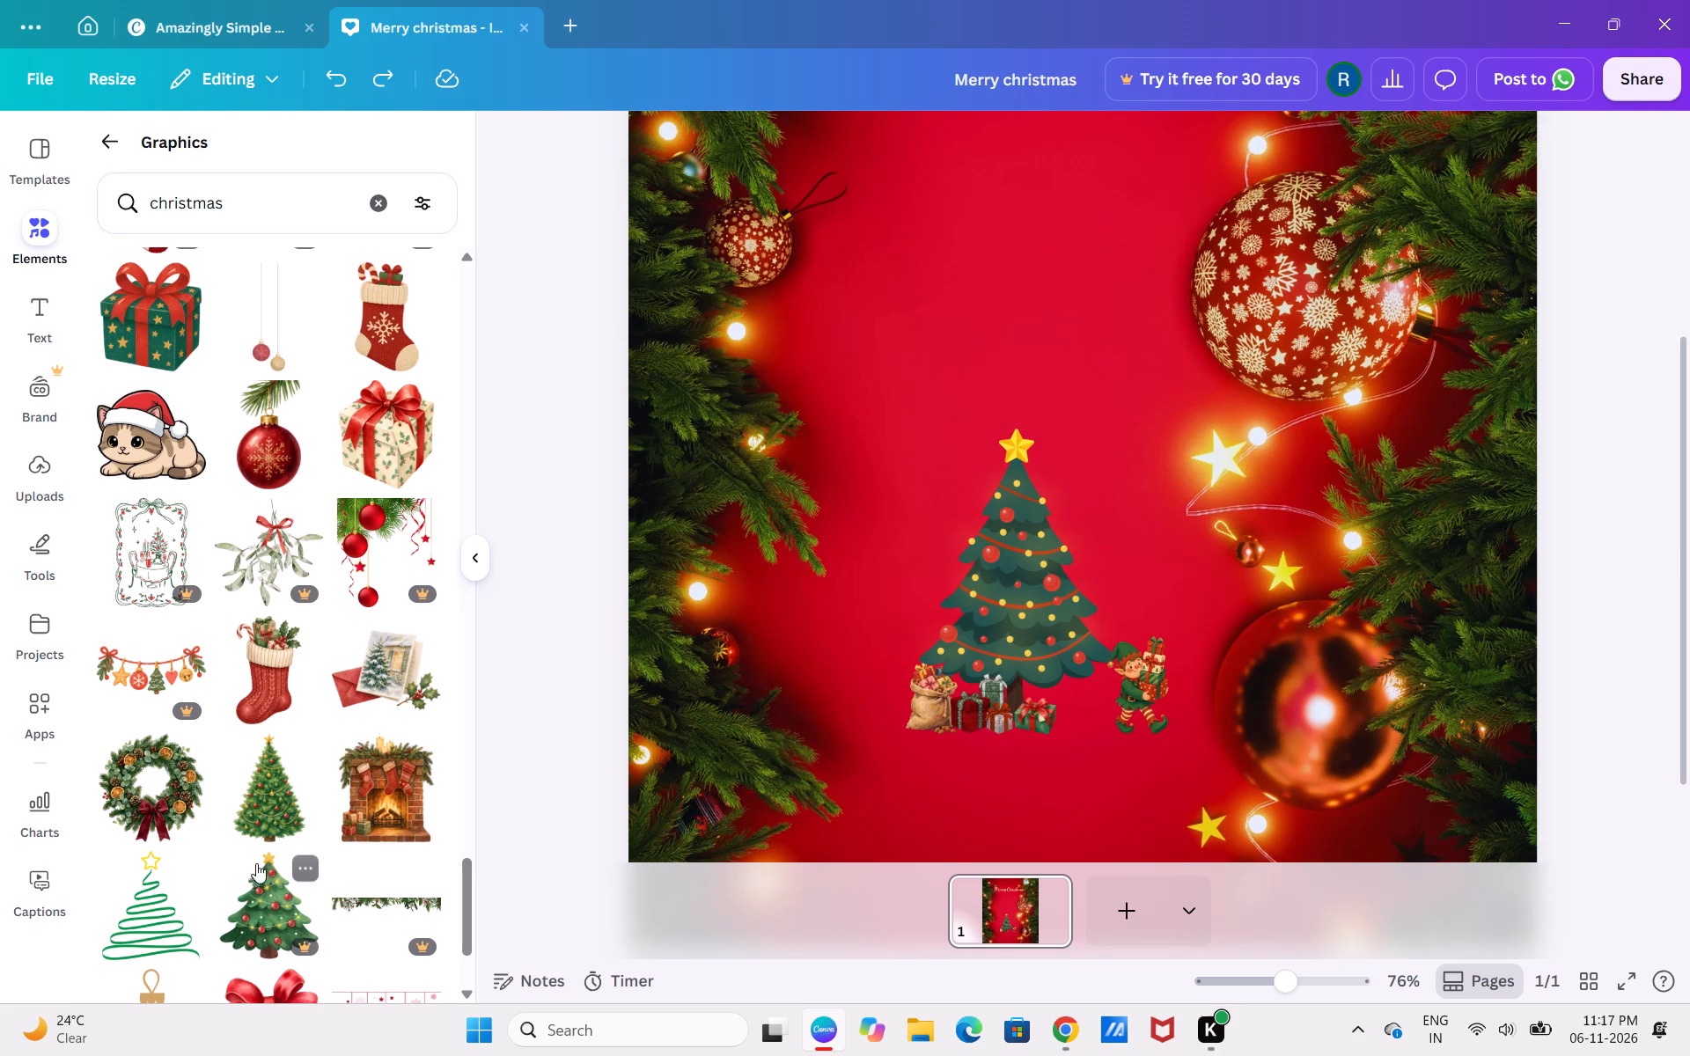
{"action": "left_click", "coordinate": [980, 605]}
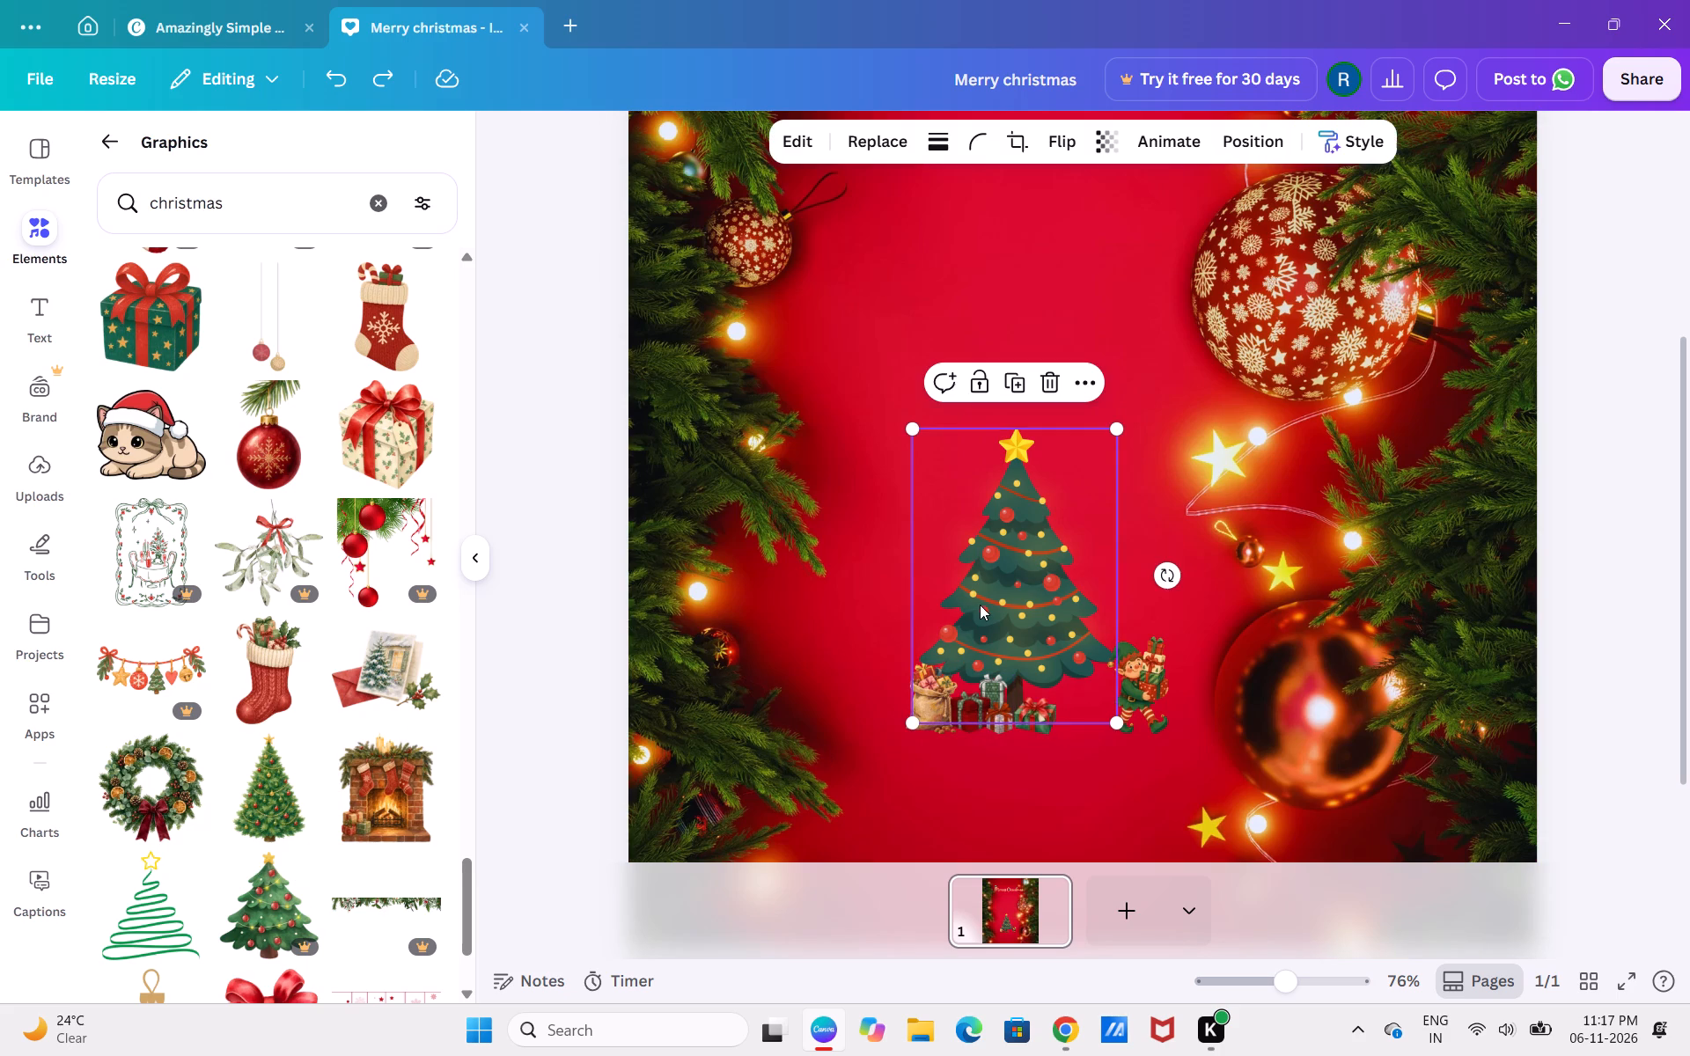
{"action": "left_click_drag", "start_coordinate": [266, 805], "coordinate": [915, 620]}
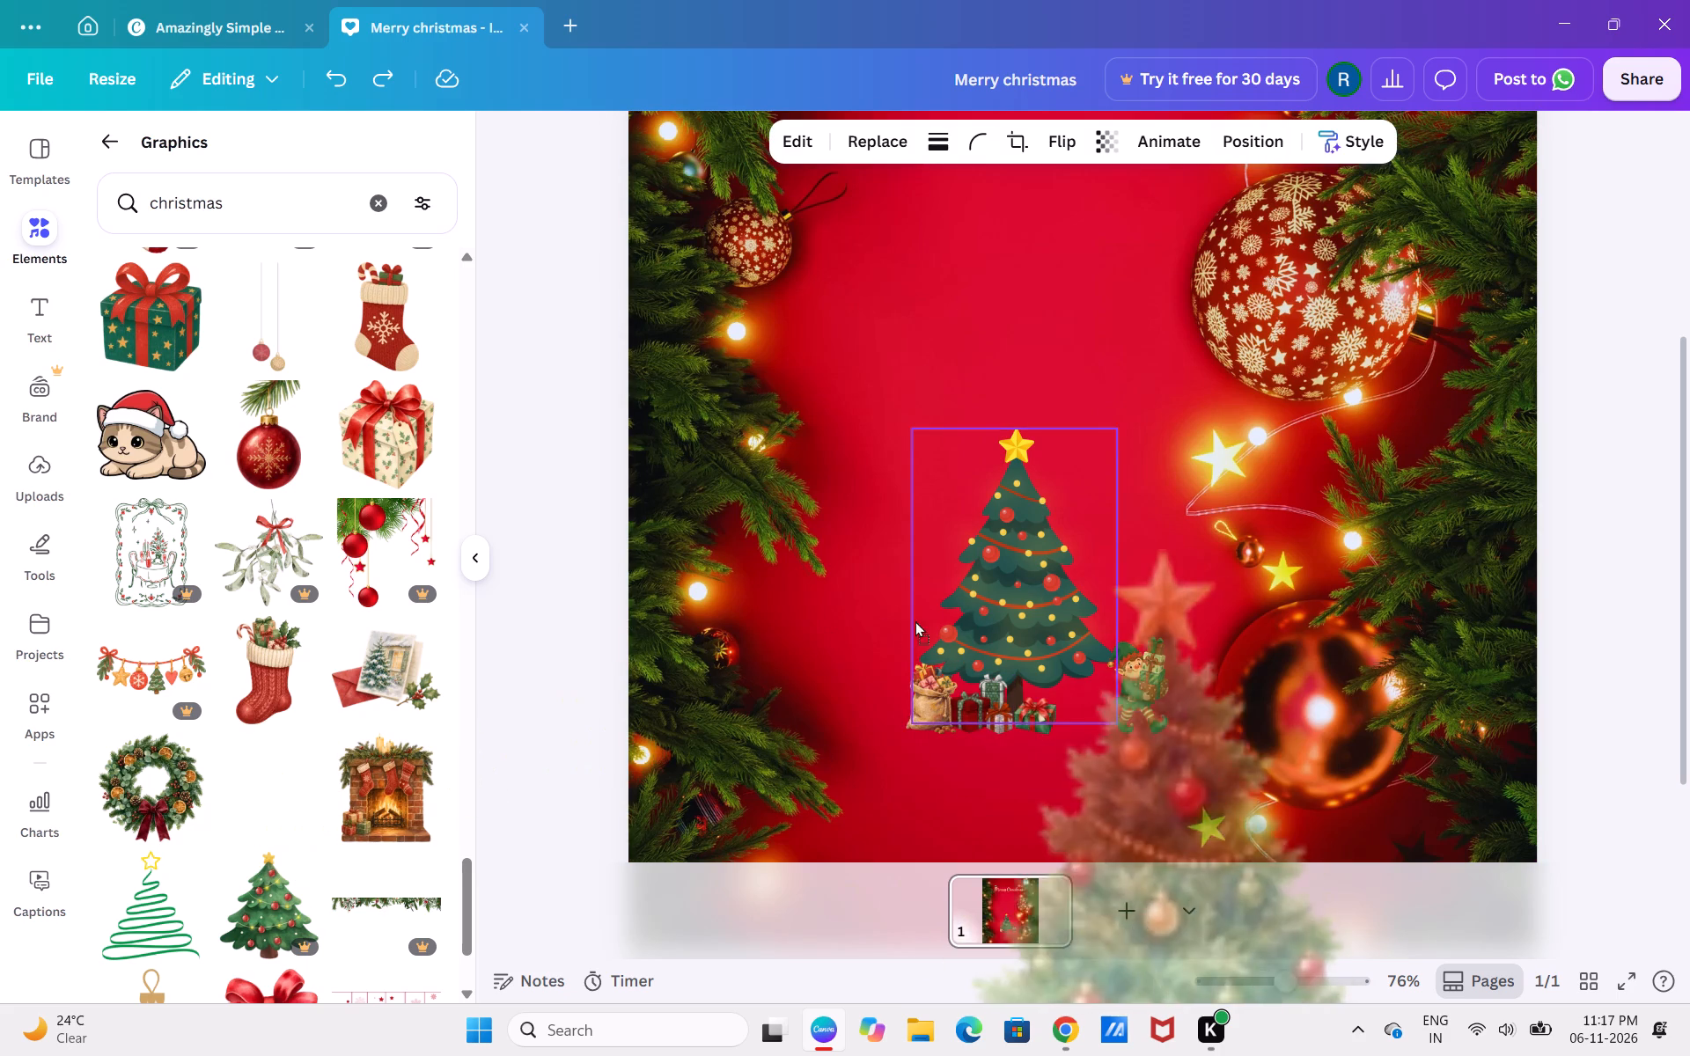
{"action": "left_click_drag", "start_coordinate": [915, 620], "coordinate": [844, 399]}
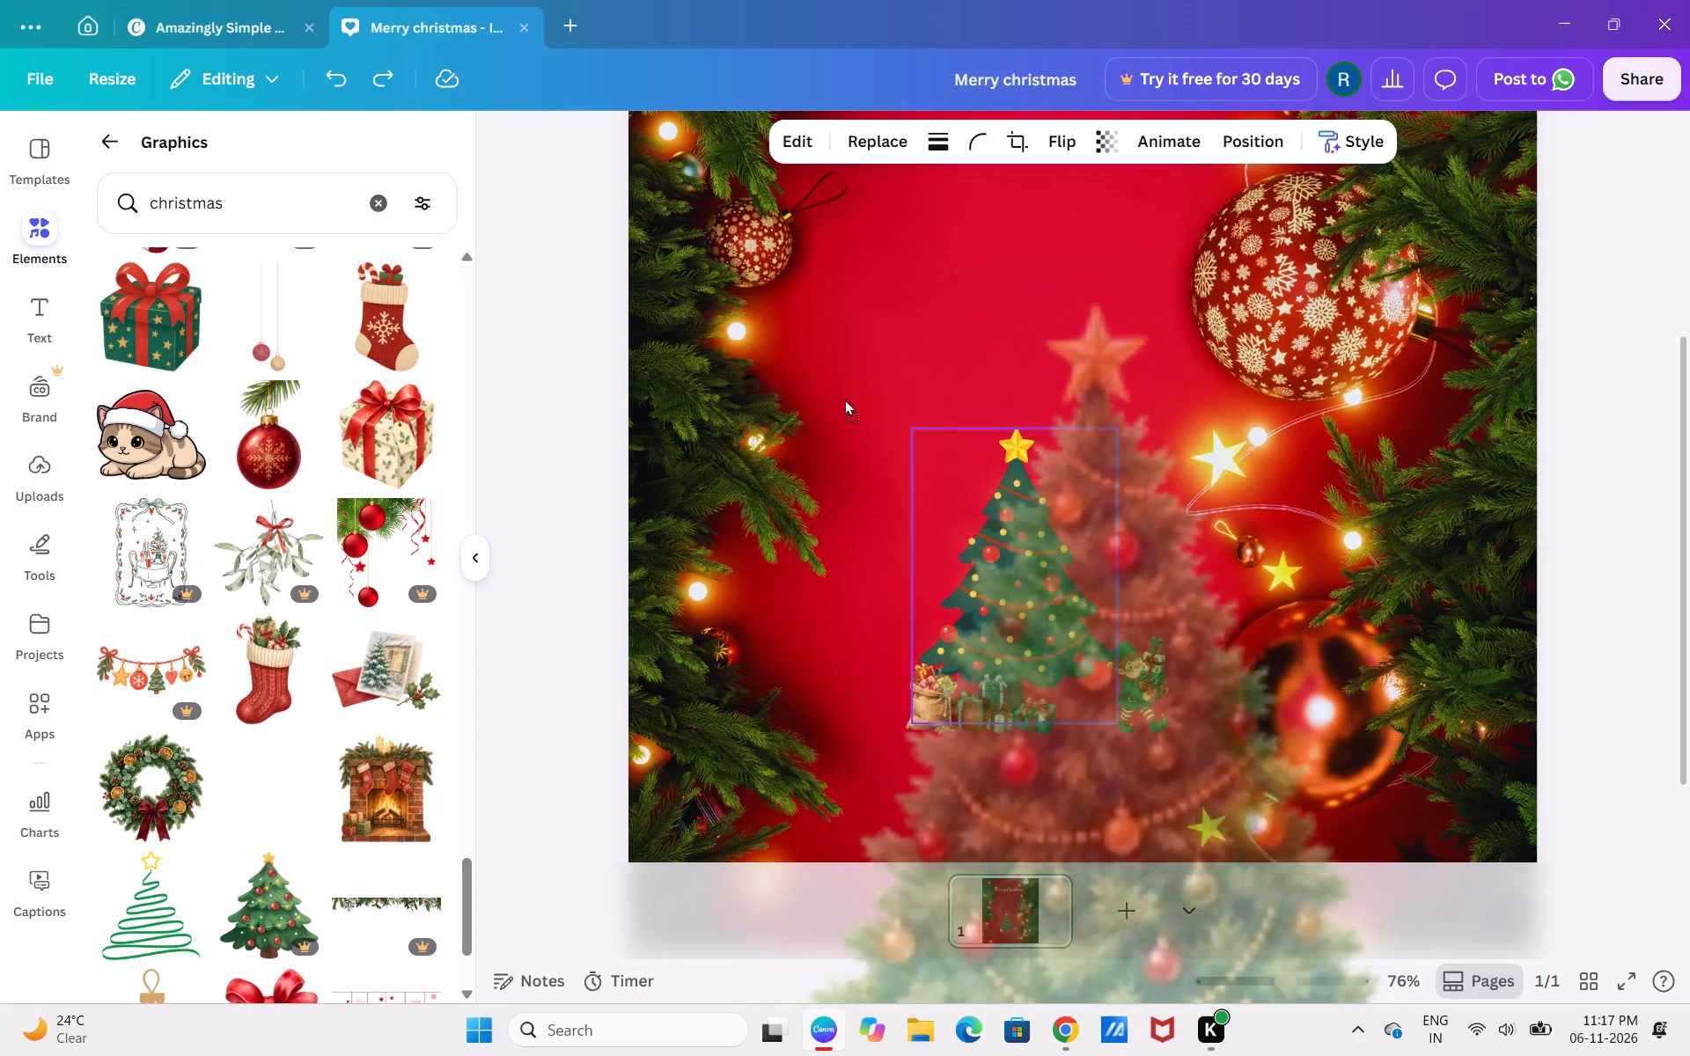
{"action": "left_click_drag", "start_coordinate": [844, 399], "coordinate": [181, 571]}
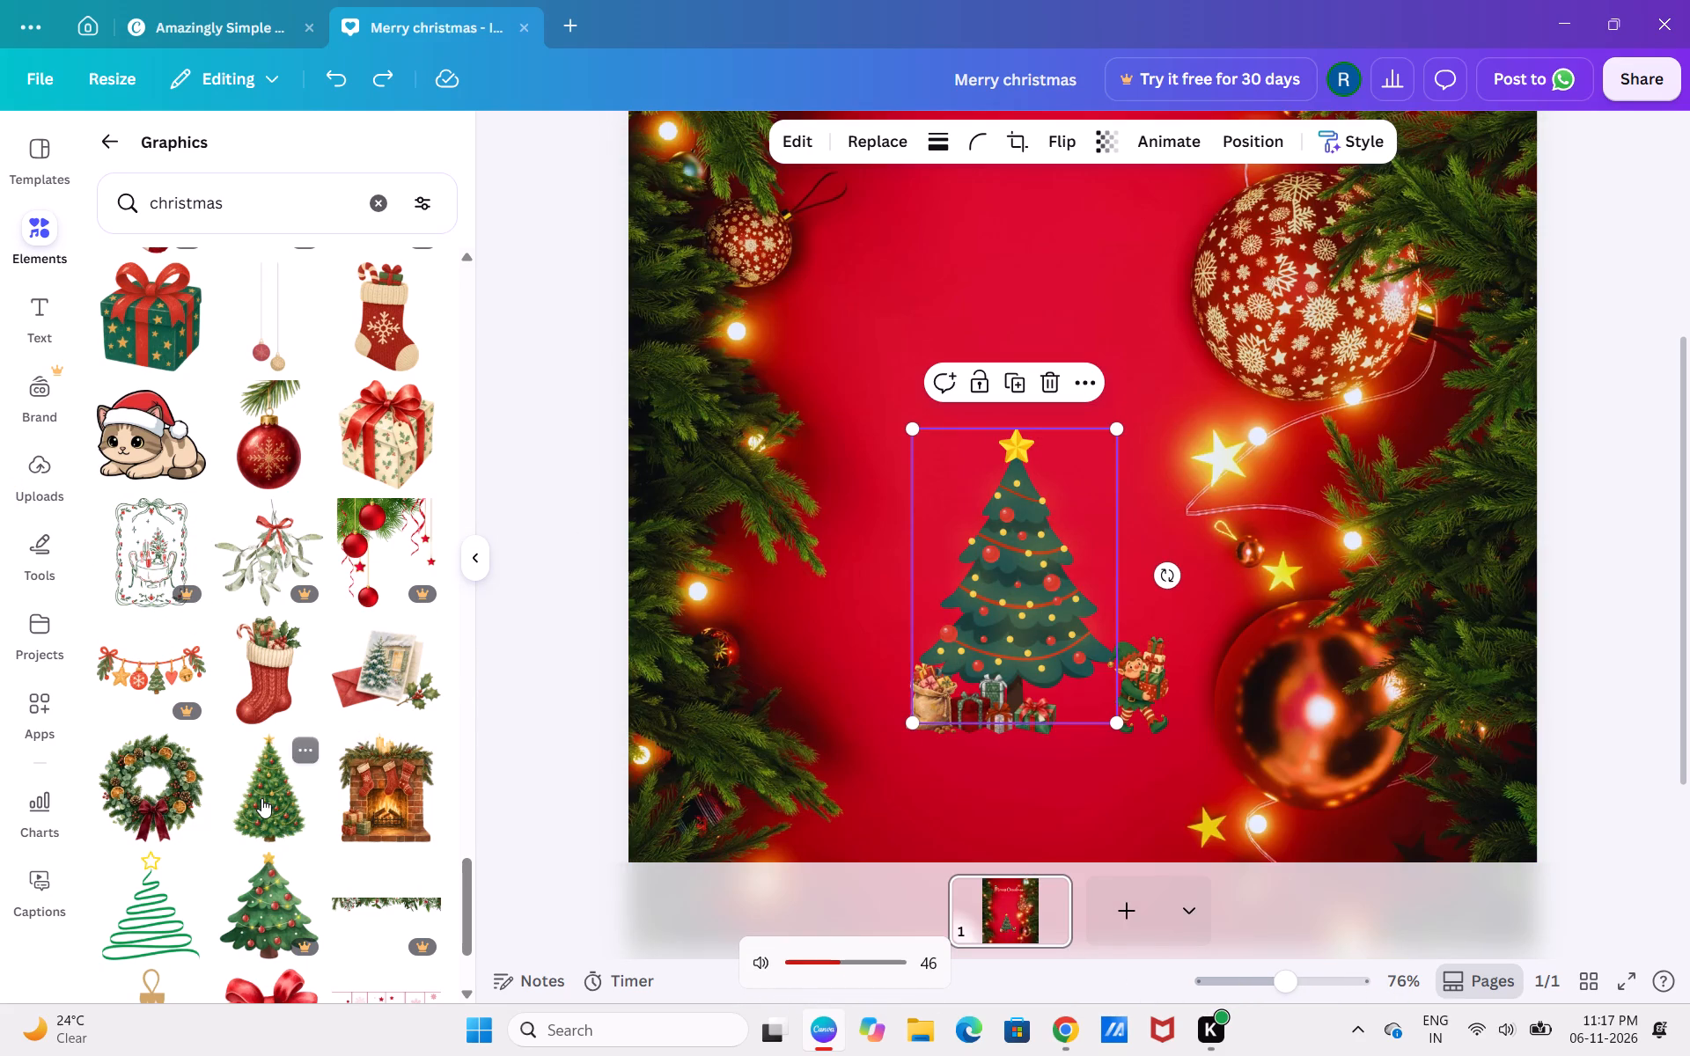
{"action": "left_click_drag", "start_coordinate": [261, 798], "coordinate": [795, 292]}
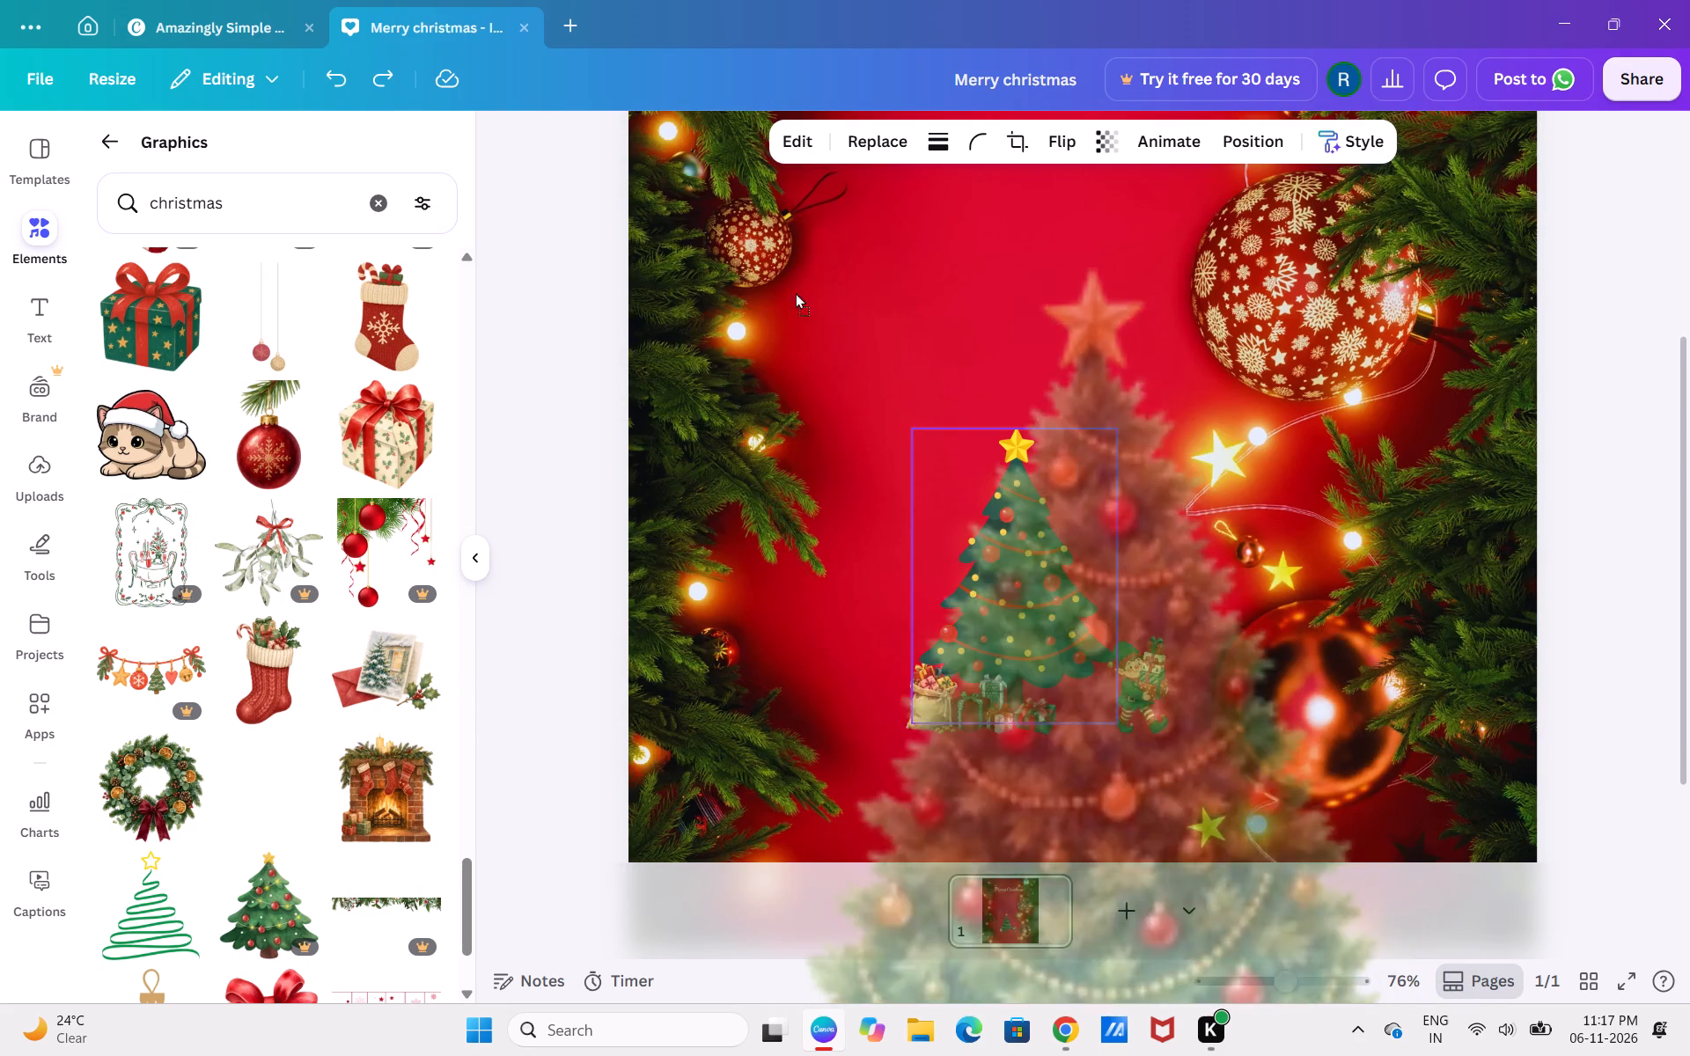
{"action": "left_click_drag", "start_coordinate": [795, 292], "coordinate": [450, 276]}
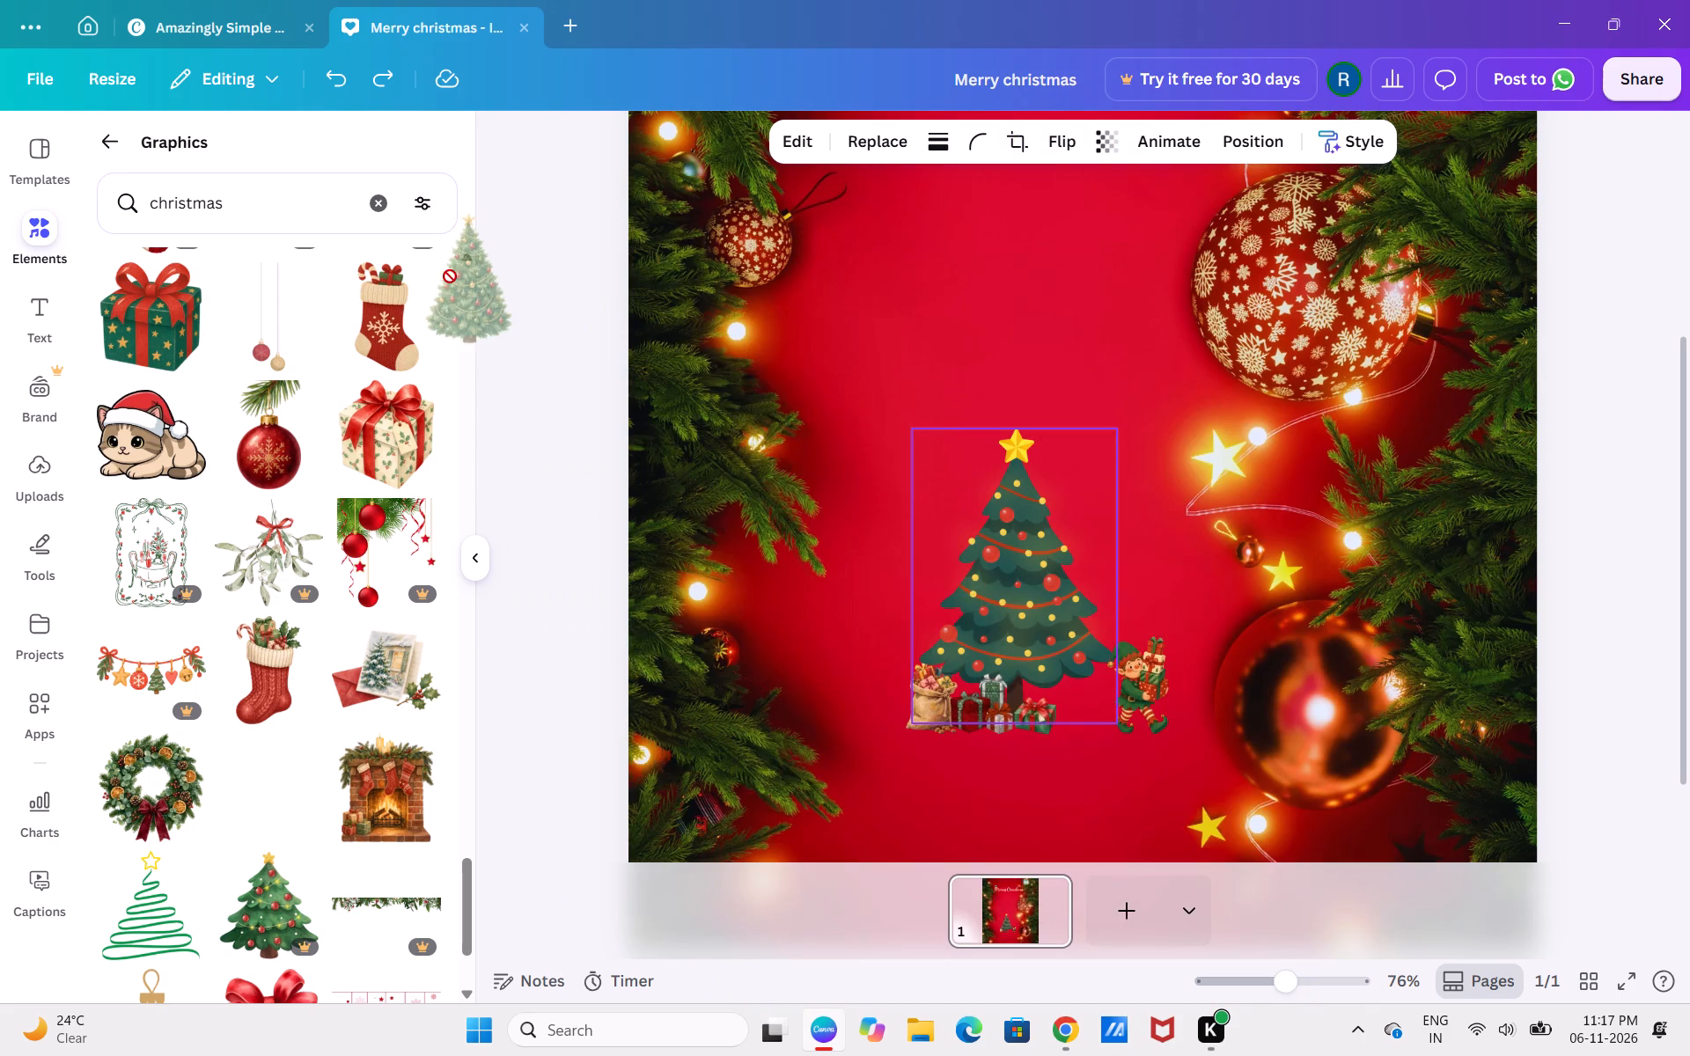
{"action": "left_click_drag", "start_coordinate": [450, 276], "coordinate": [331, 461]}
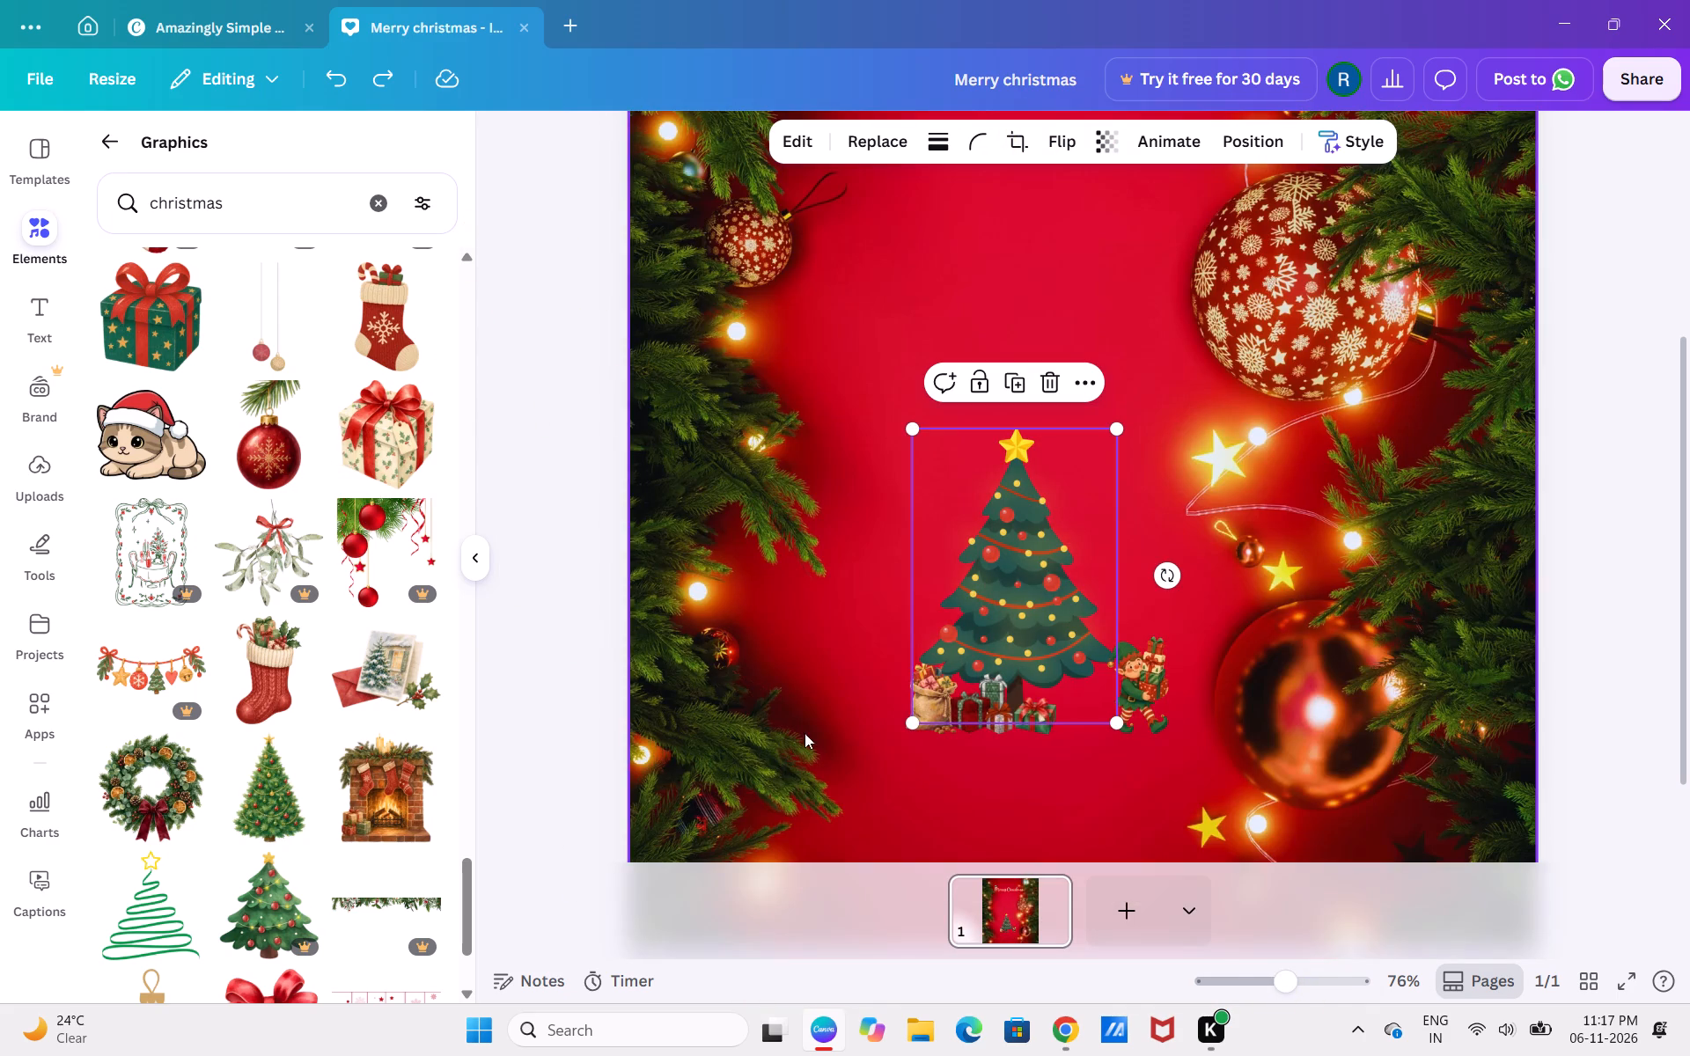
Add the bushy green Christmas tree with the gold garland and star topper, shrinking it to about a third of the page width.
{"action": "left_click_drag", "start_coordinate": [1279, 981], "coordinate": [1238, 1003]}
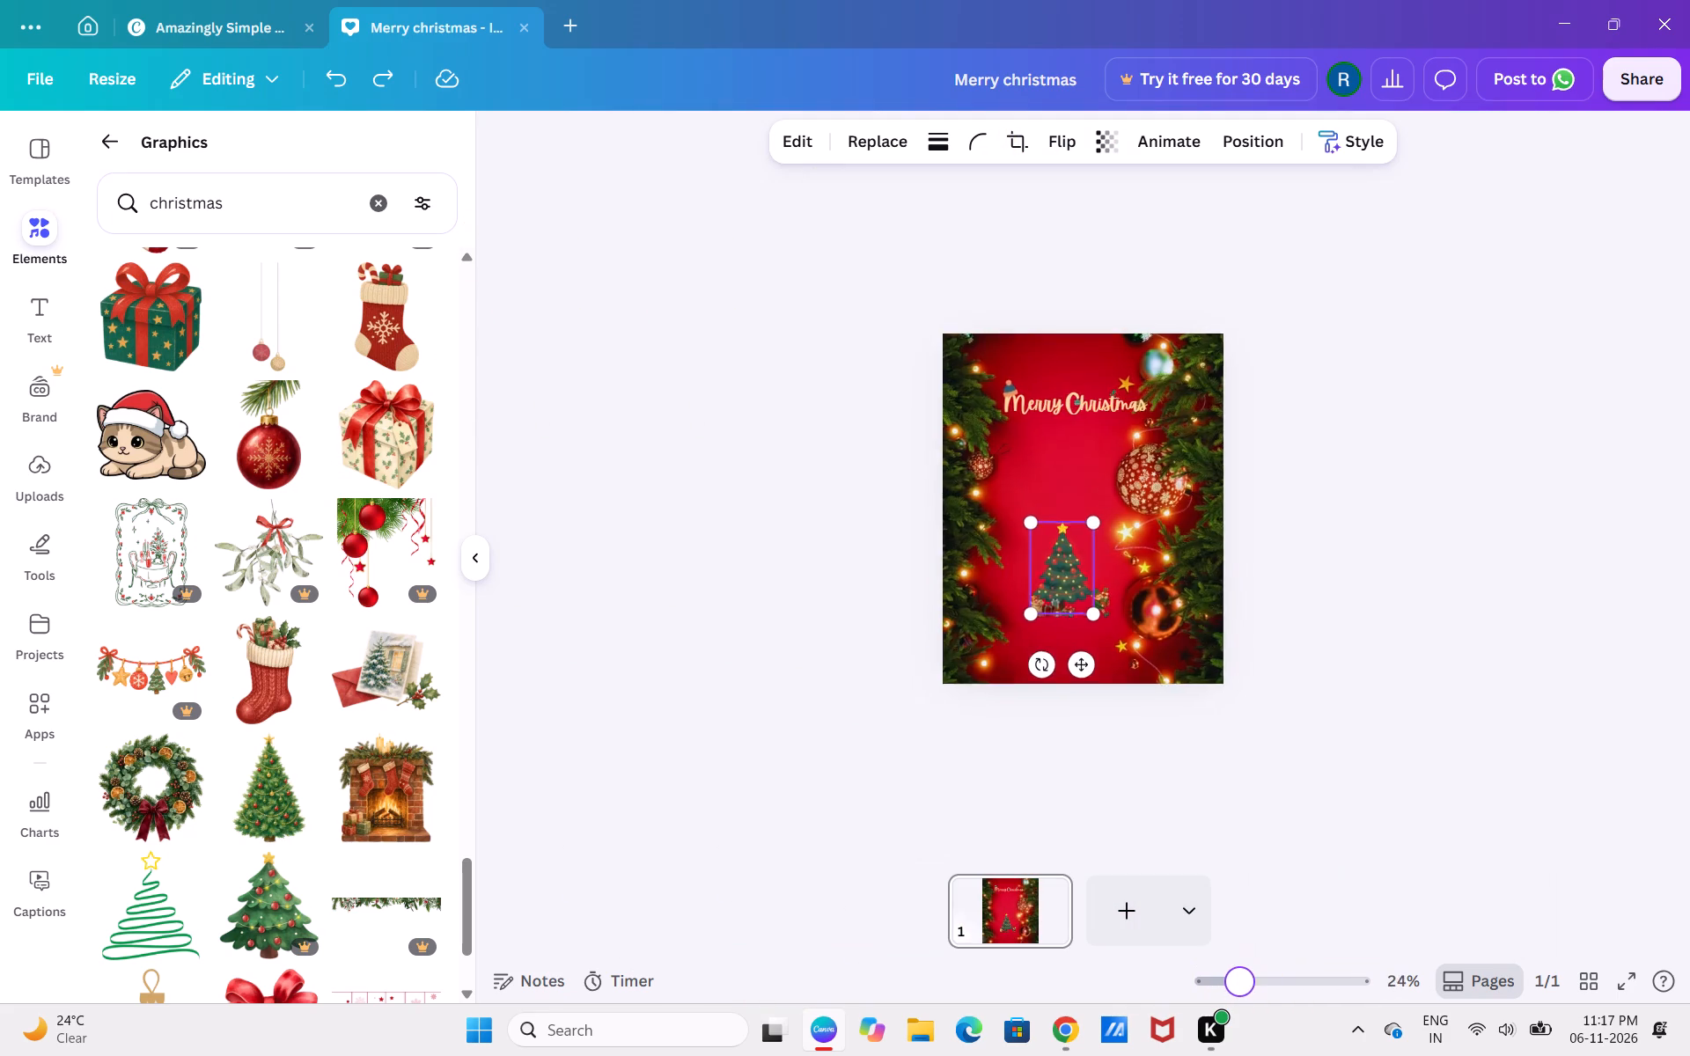
{"action": "left_click_drag", "start_coordinate": [1238, 1003], "coordinate": [1264, 1007]}
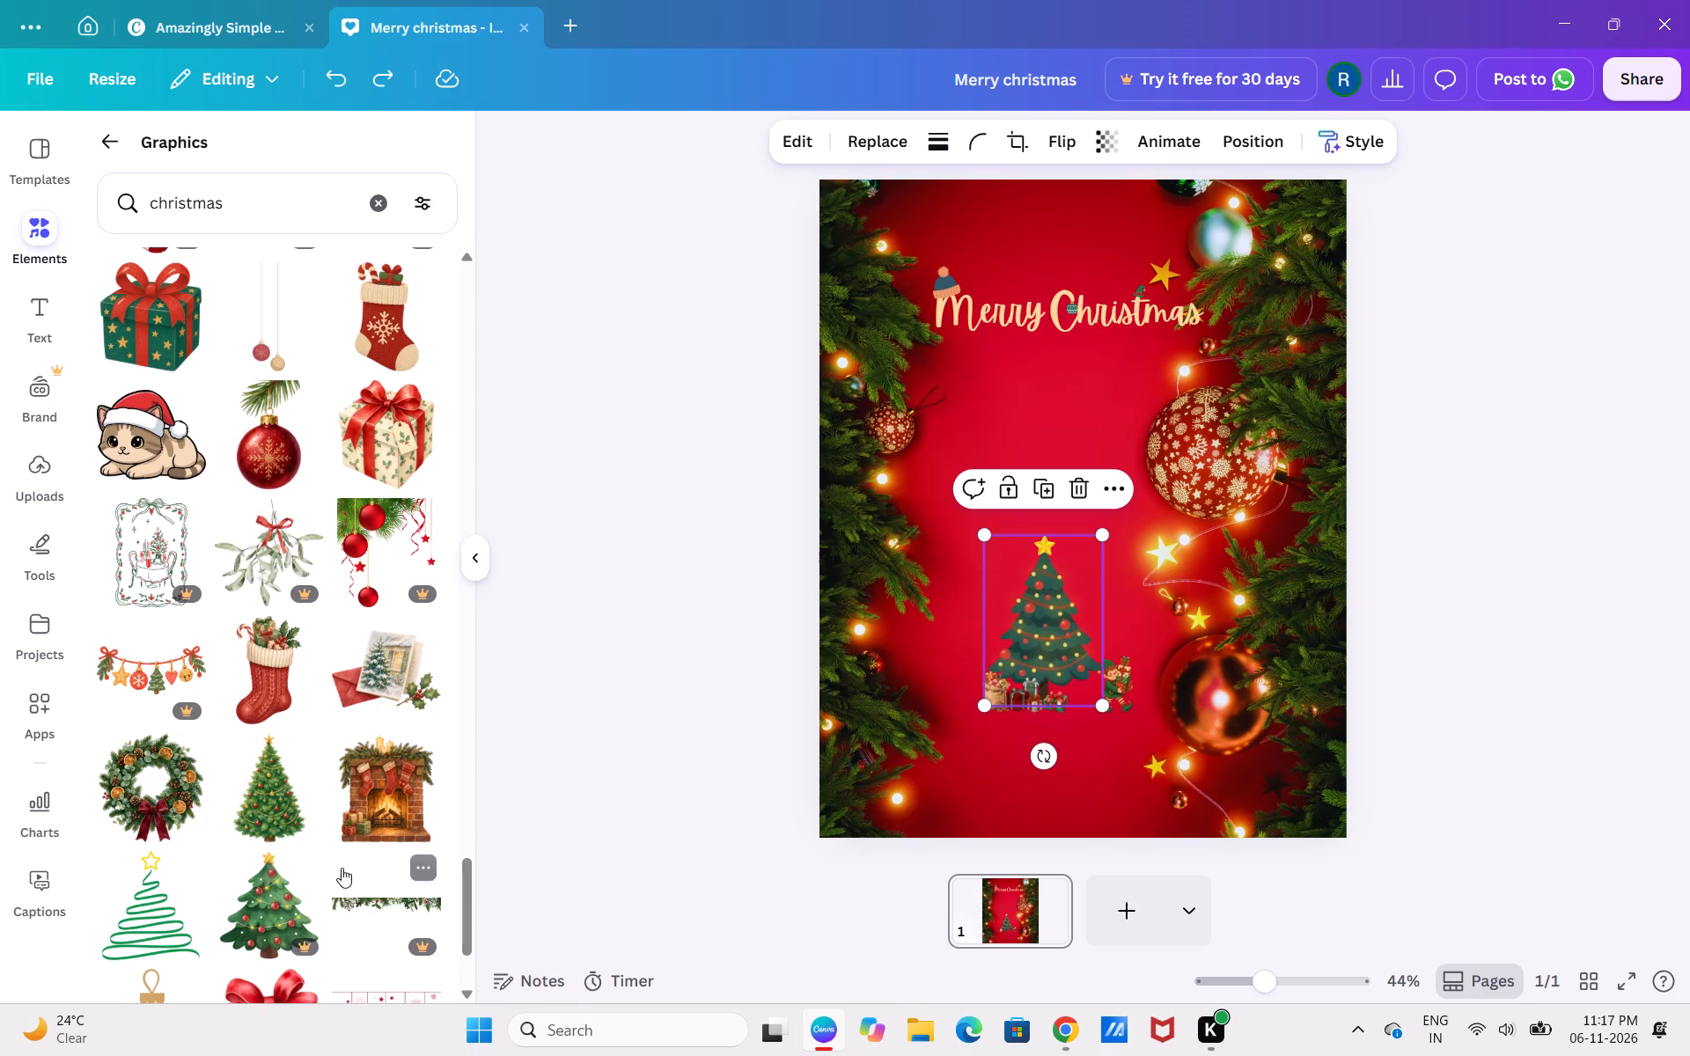
{"action": "left_click_drag", "start_coordinate": [265, 818], "coordinate": [944, 315]}
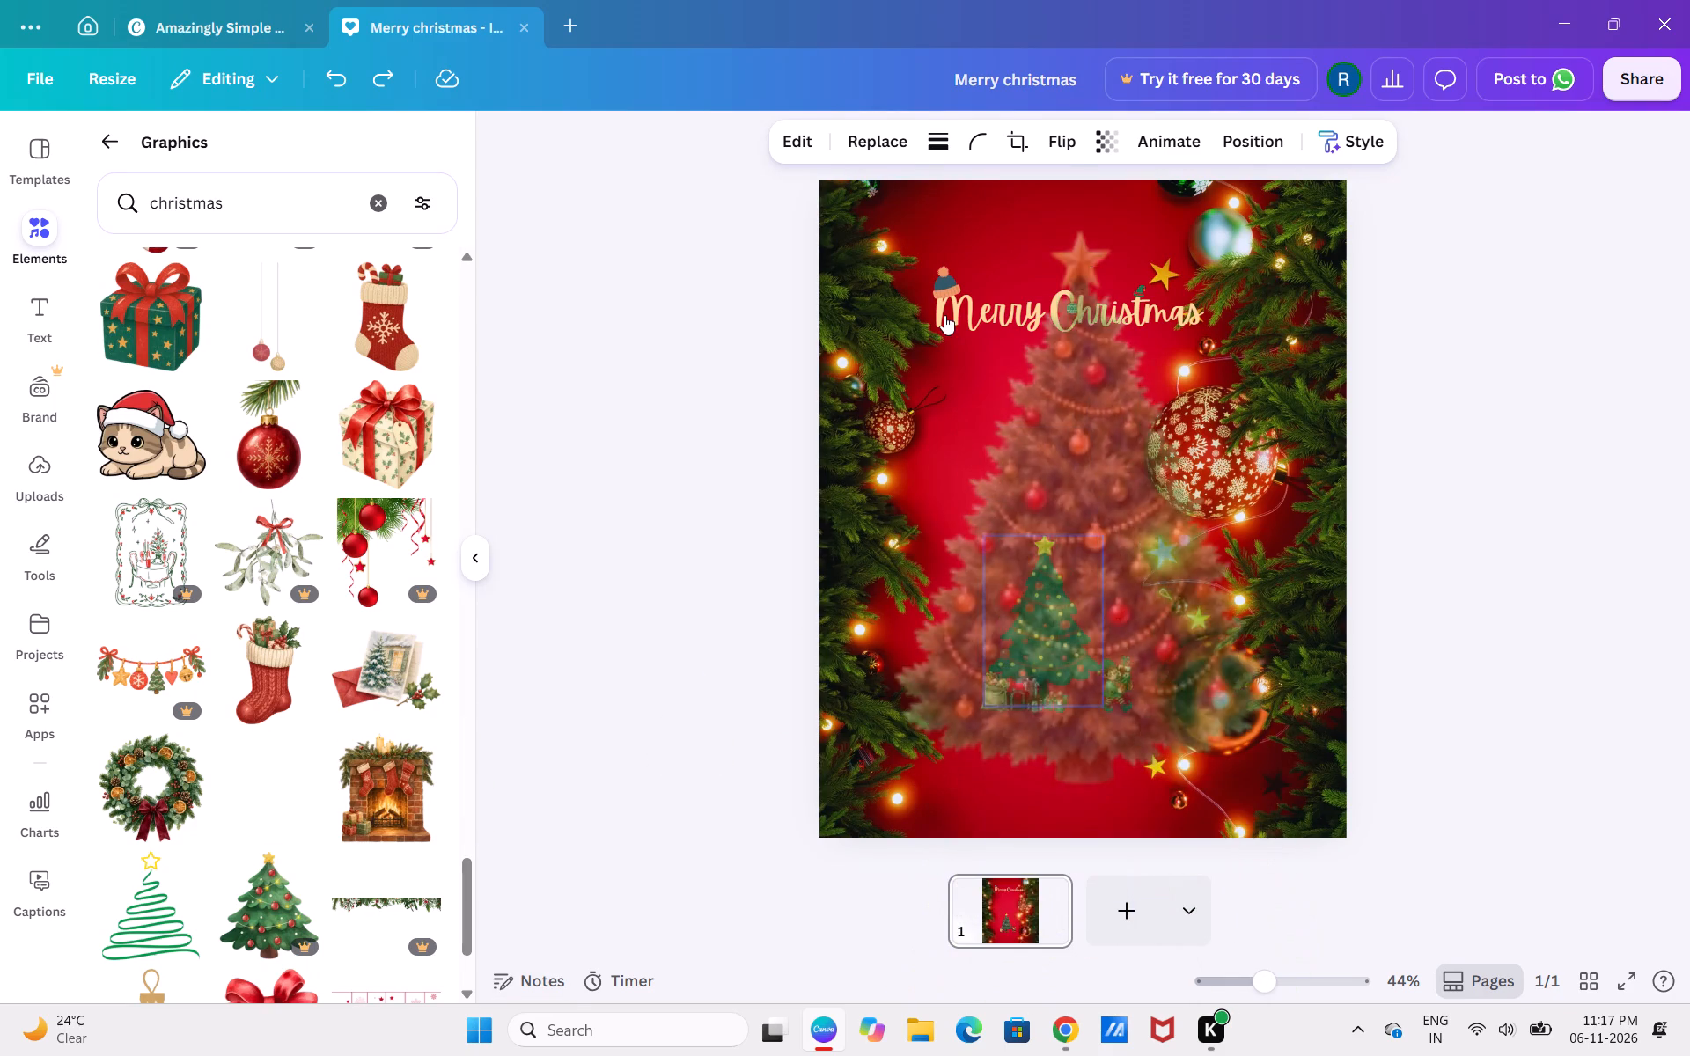
{"action": "left_click_drag", "start_coordinate": [1268, 784], "coordinate": [1014, 502]}
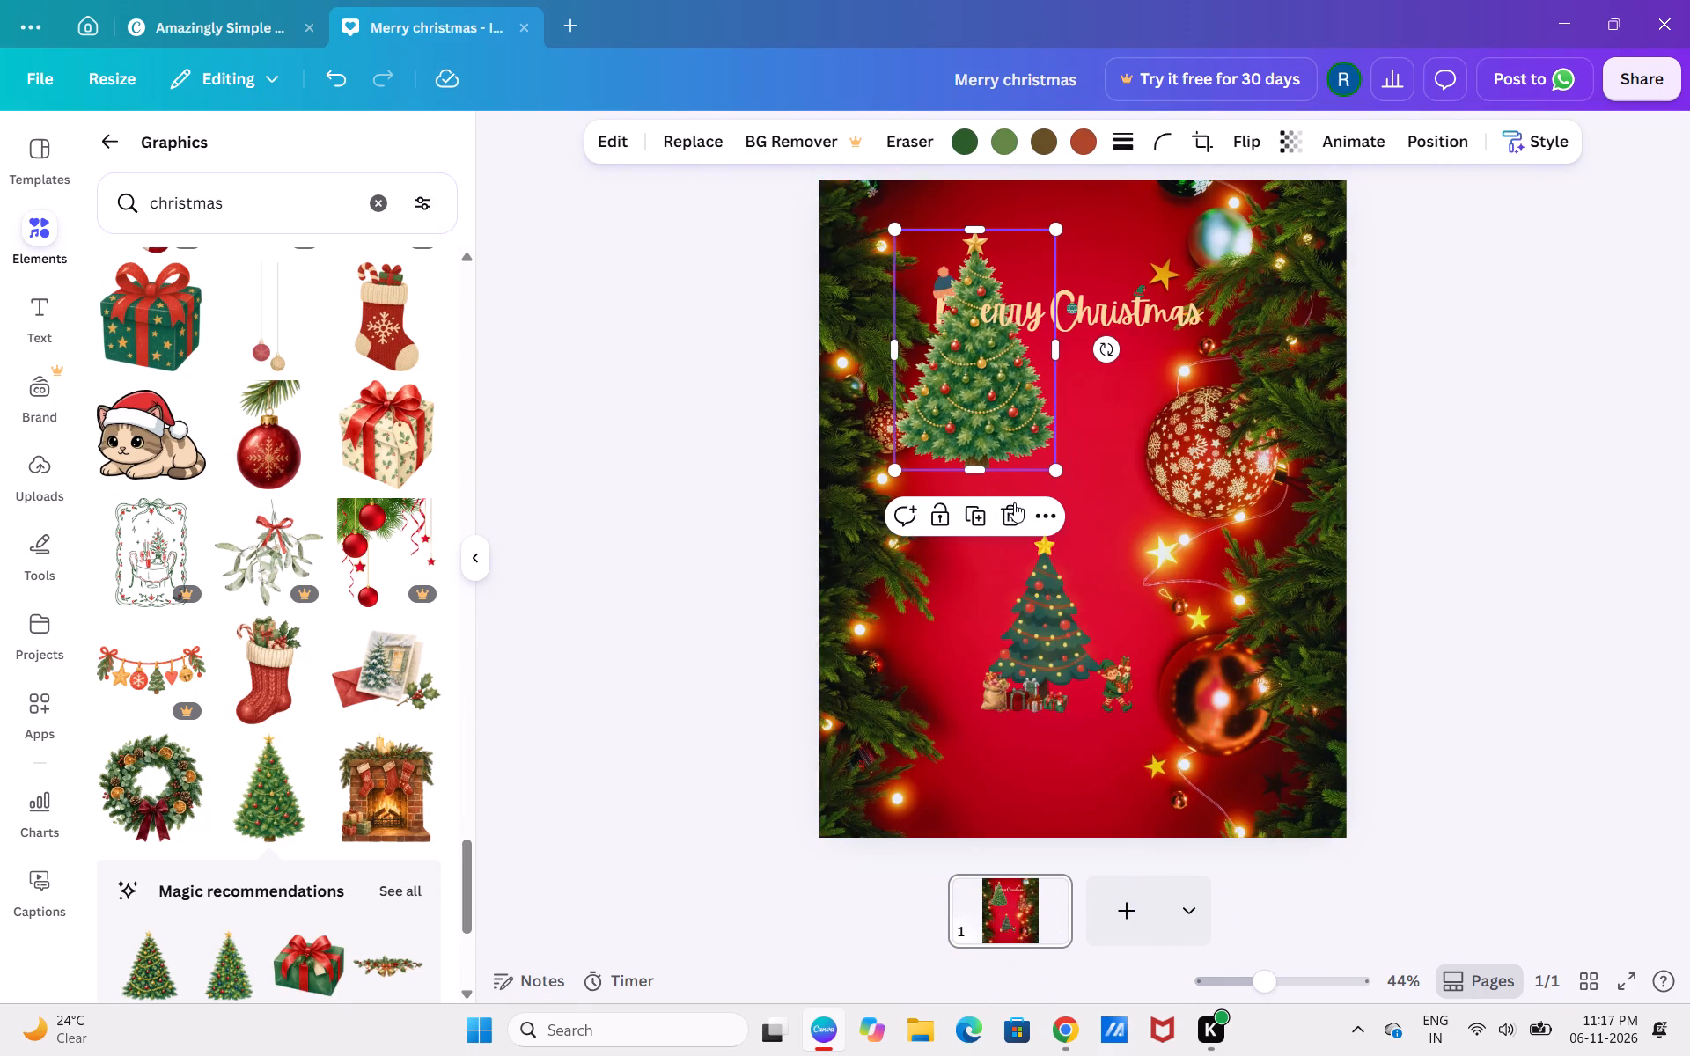
Take the old flat-style Christmas tree off the page, leaving the sack, gift boxes and elf in place.
{"action": "left_click_drag", "start_coordinate": [1034, 612], "coordinate": [724, 606]}
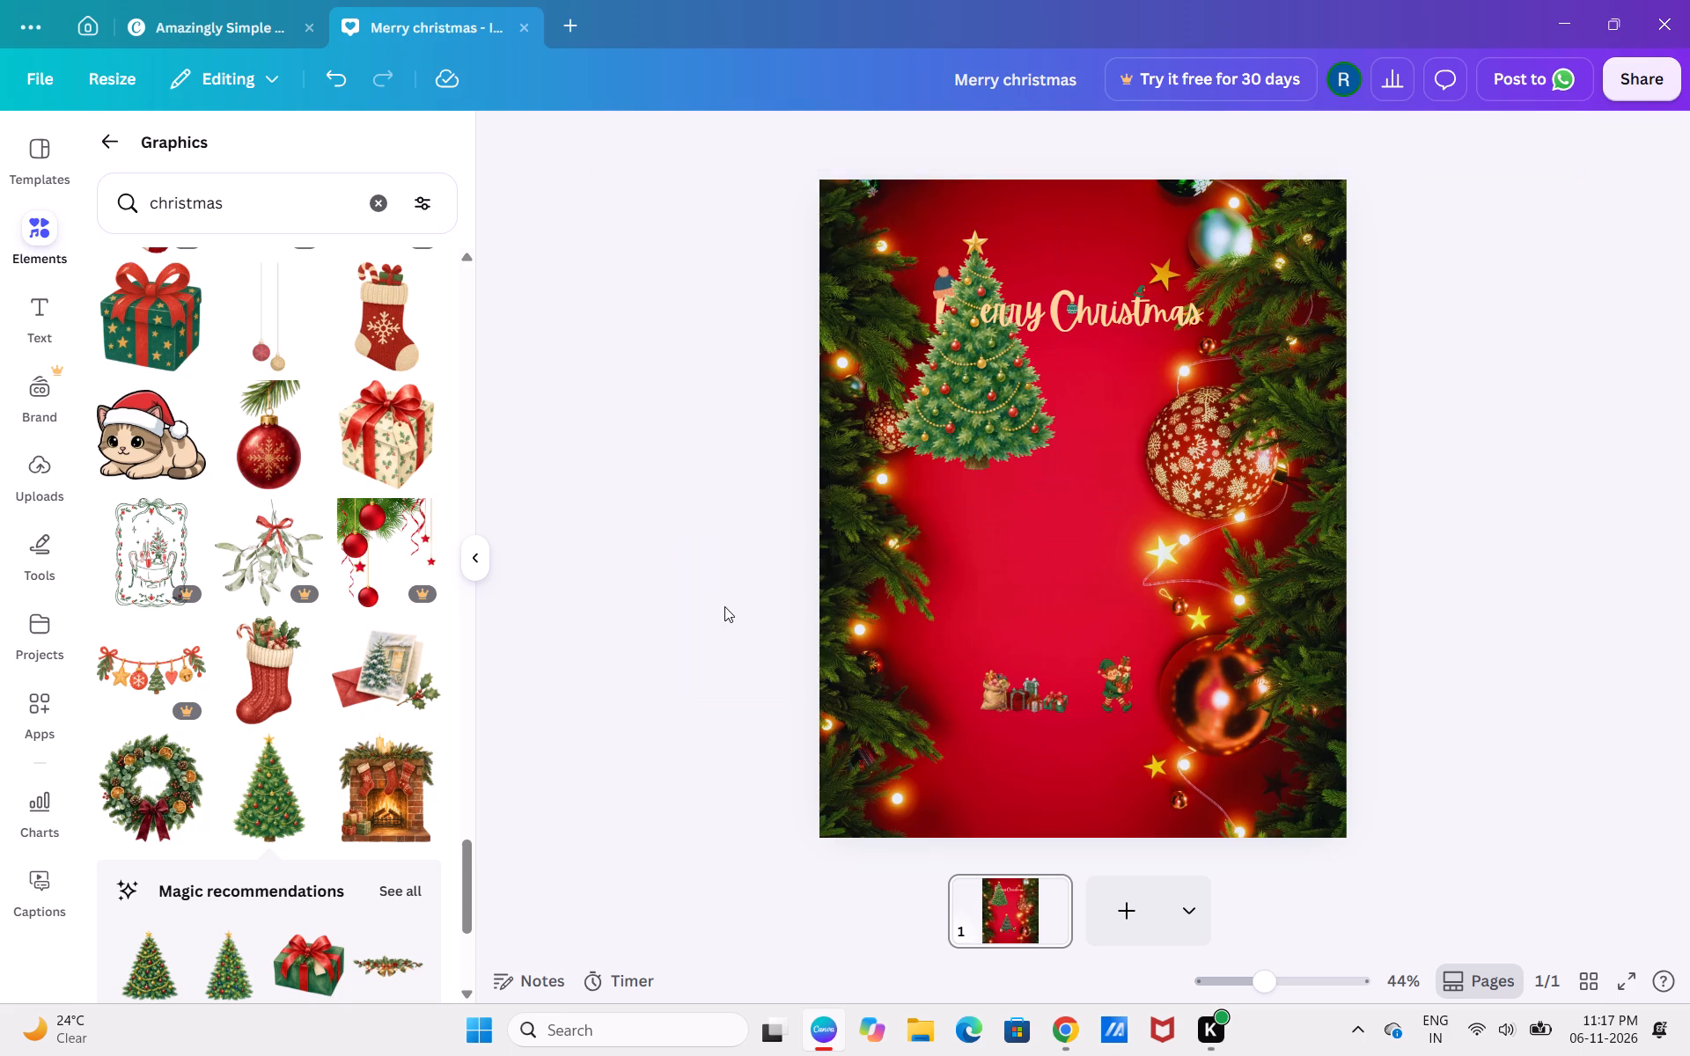
Shrink the new tree to about the width of the sack-and-gifts row and place it just above them, overlapping their tops.
{"action": "left_click_drag", "start_coordinate": [1016, 367], "coordinate": [1088, 586]}
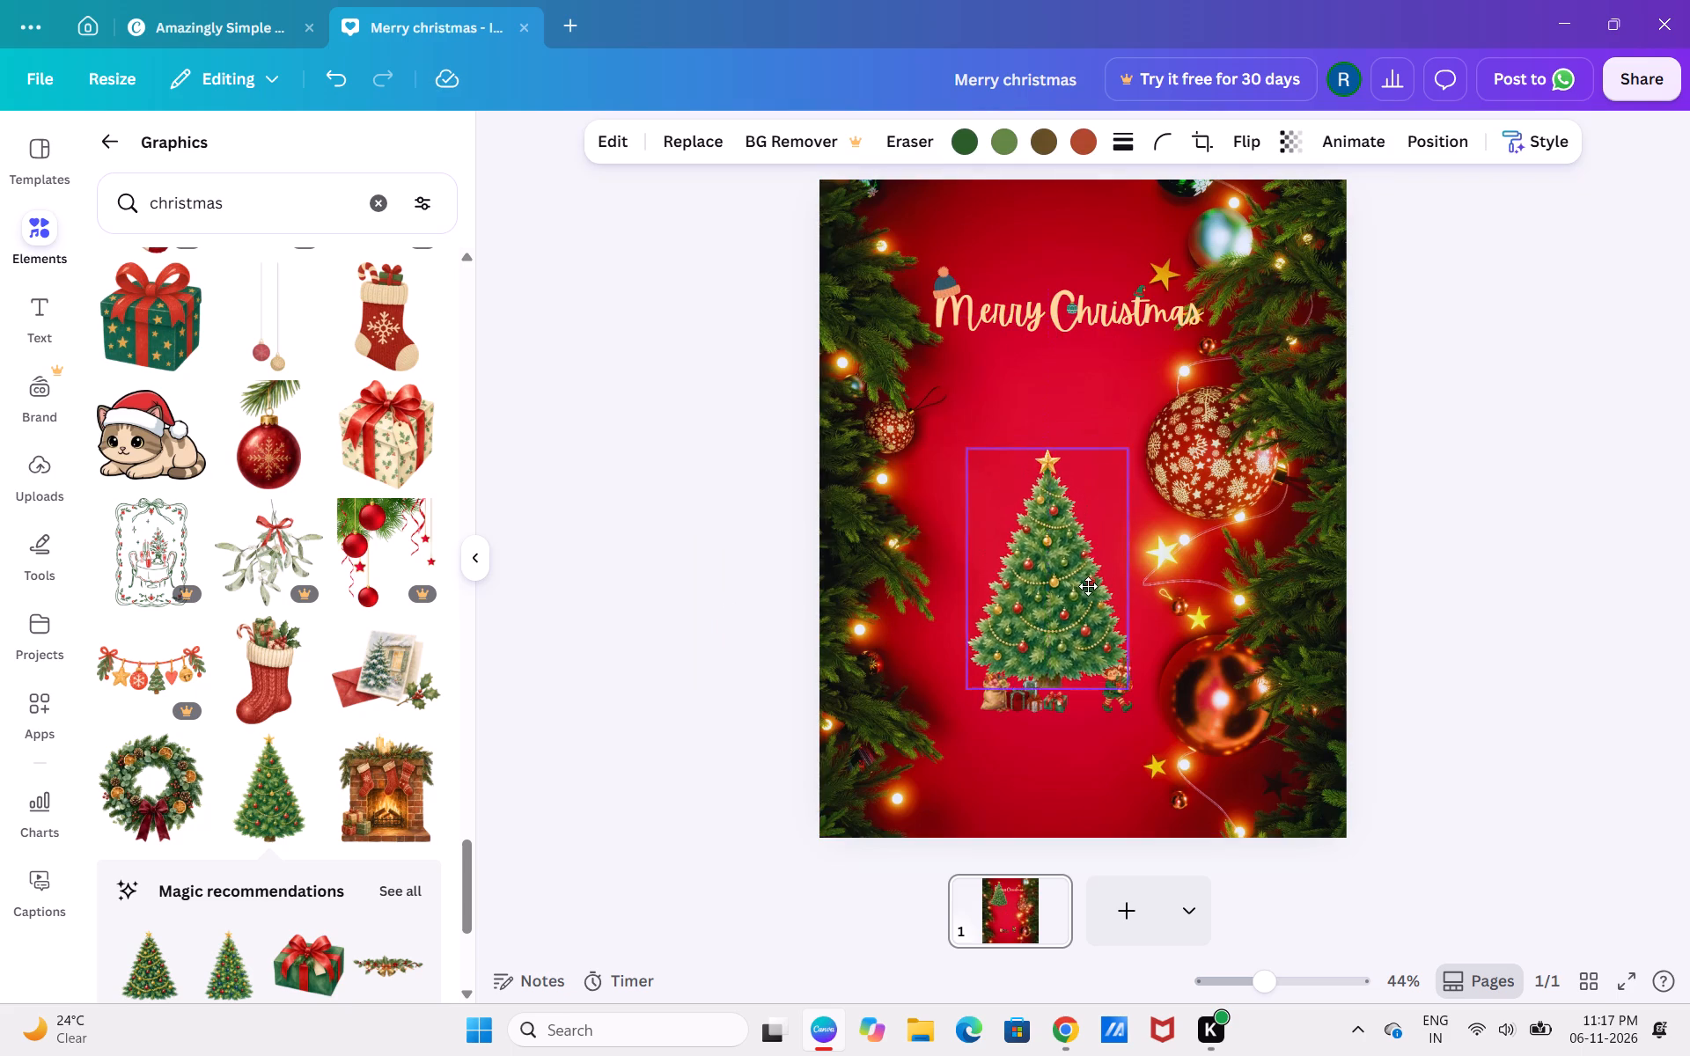
{"action": "left_click_drag", "start_coordinate": [1088, 586], "coordinate": [1076, 591]}
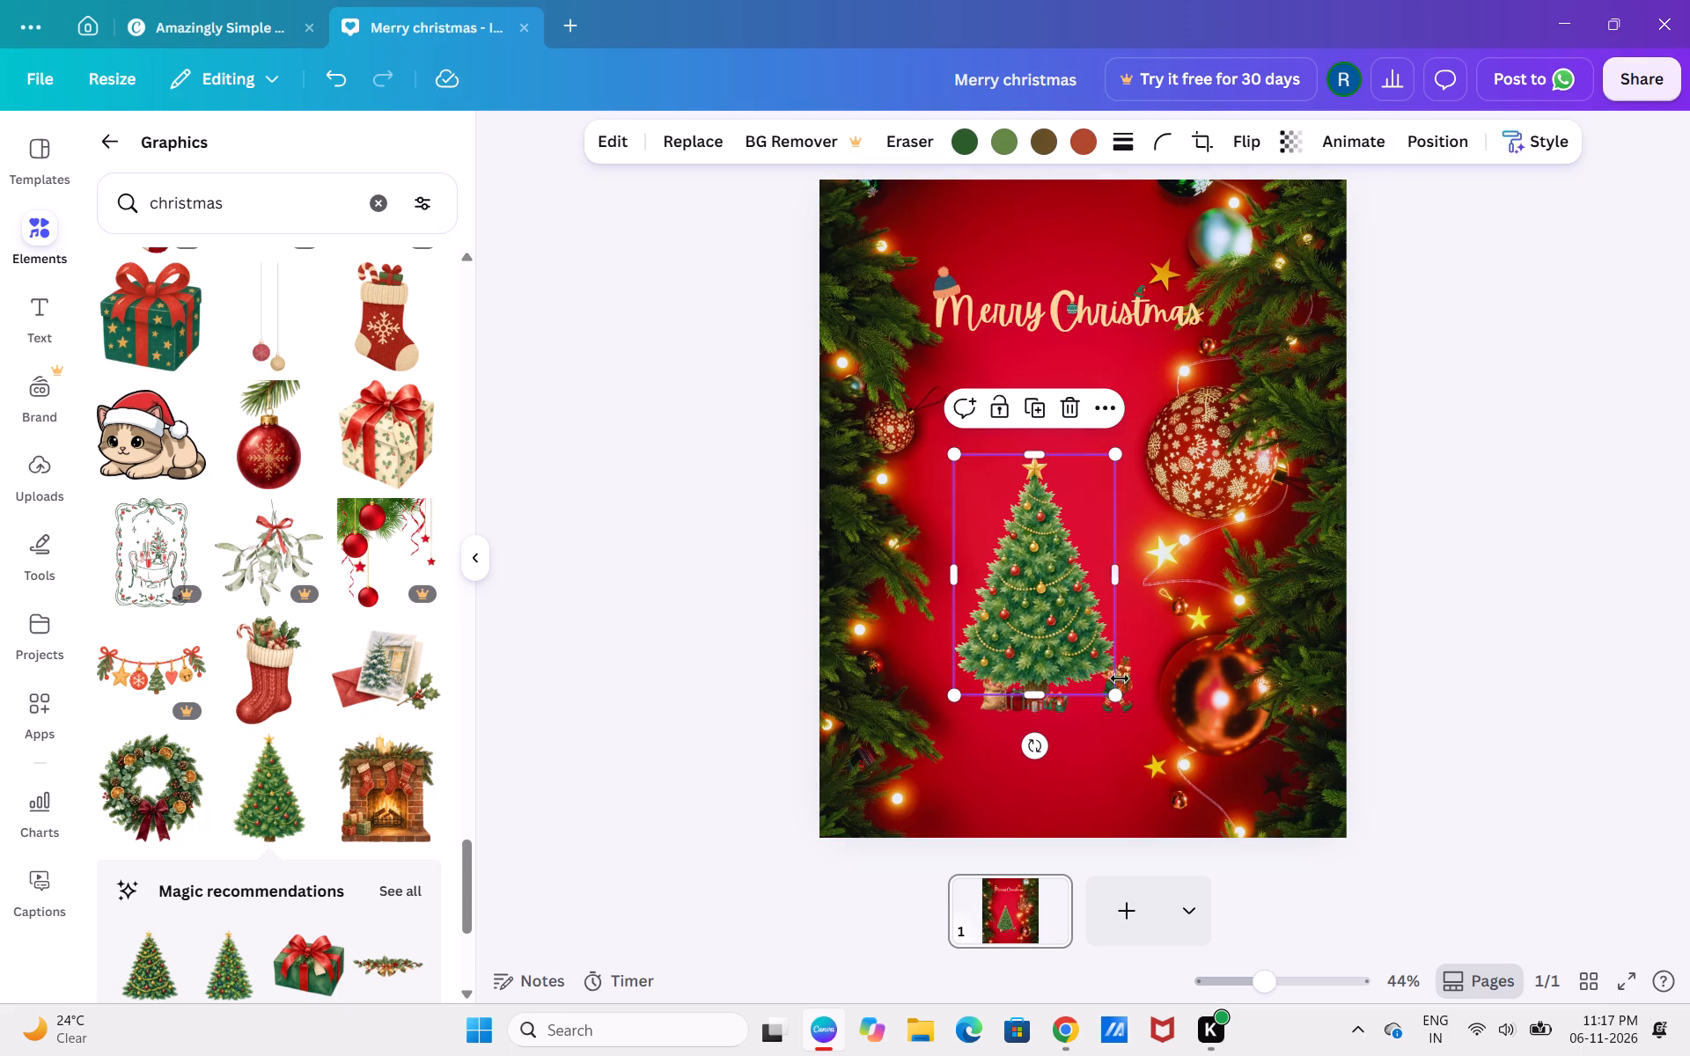
{"action": "left_click_drag", "start_coordinate": [1113, 694], "coordinate": [1028, 596]}
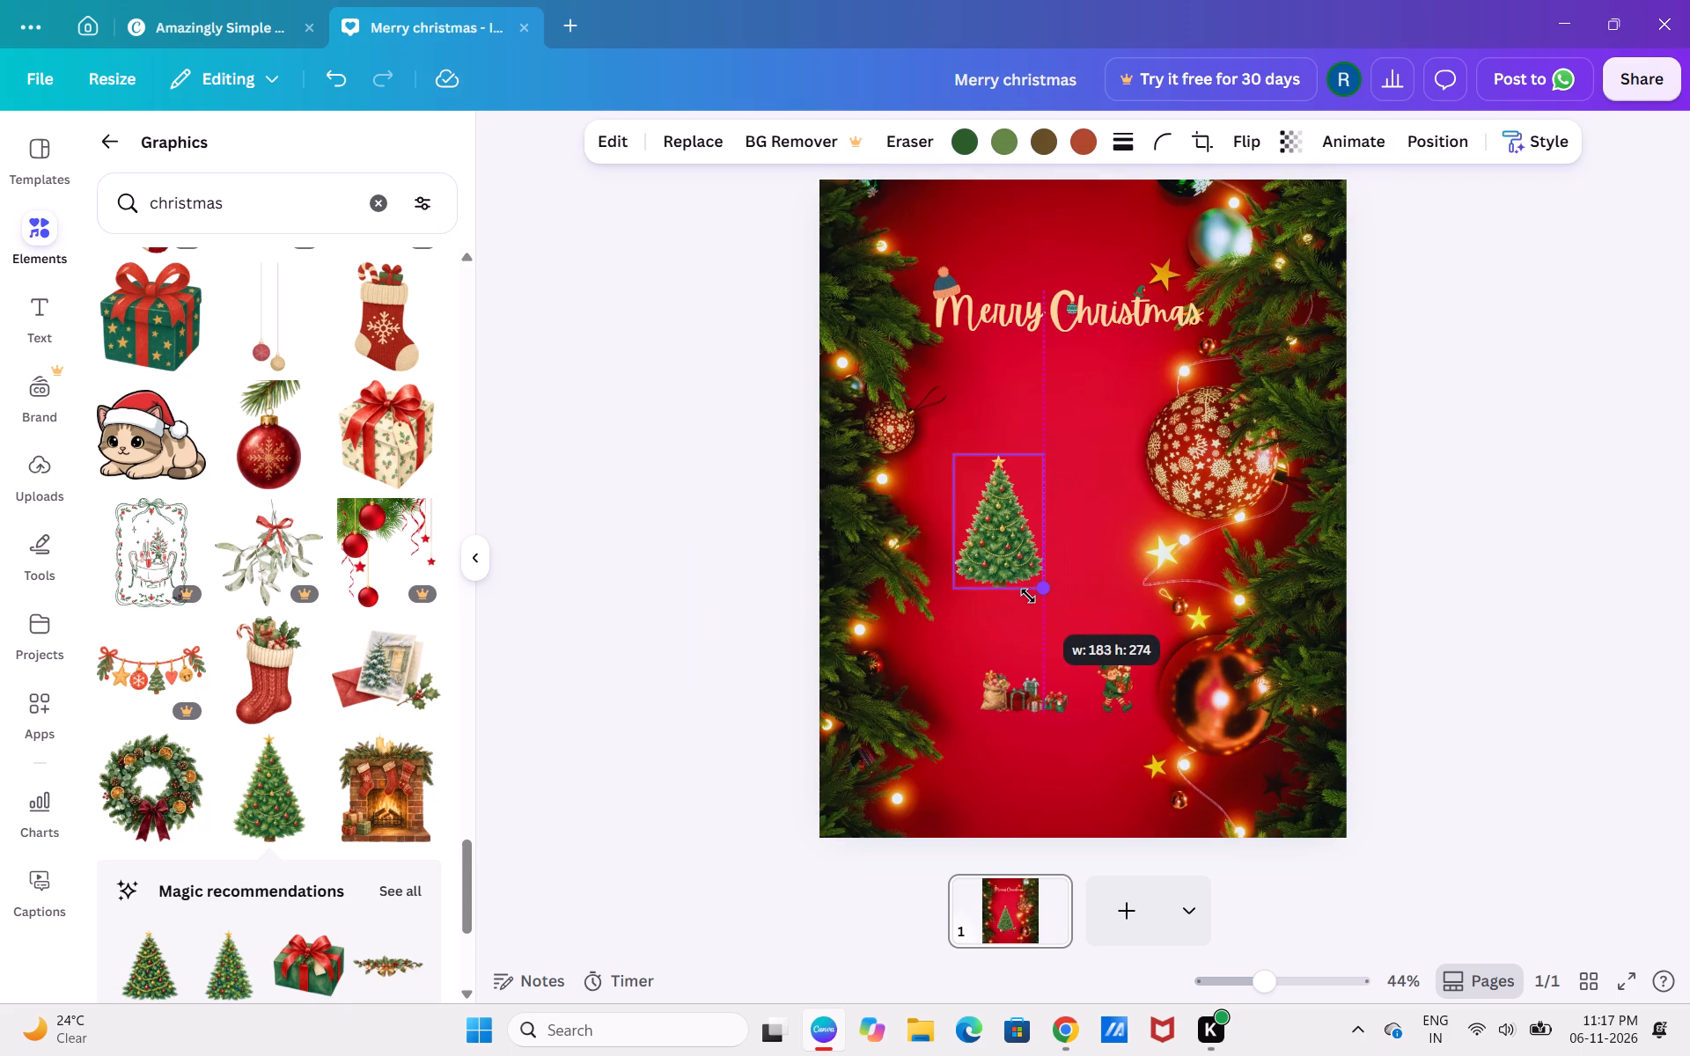
{"action": "left_click_drag", "start_coordinate": [1028, 596], "coordinate": [1032, 600]}
{"action": "left_click_drag", "start_coordinate": [1024, 531], "coordinate": [1024, 532]}
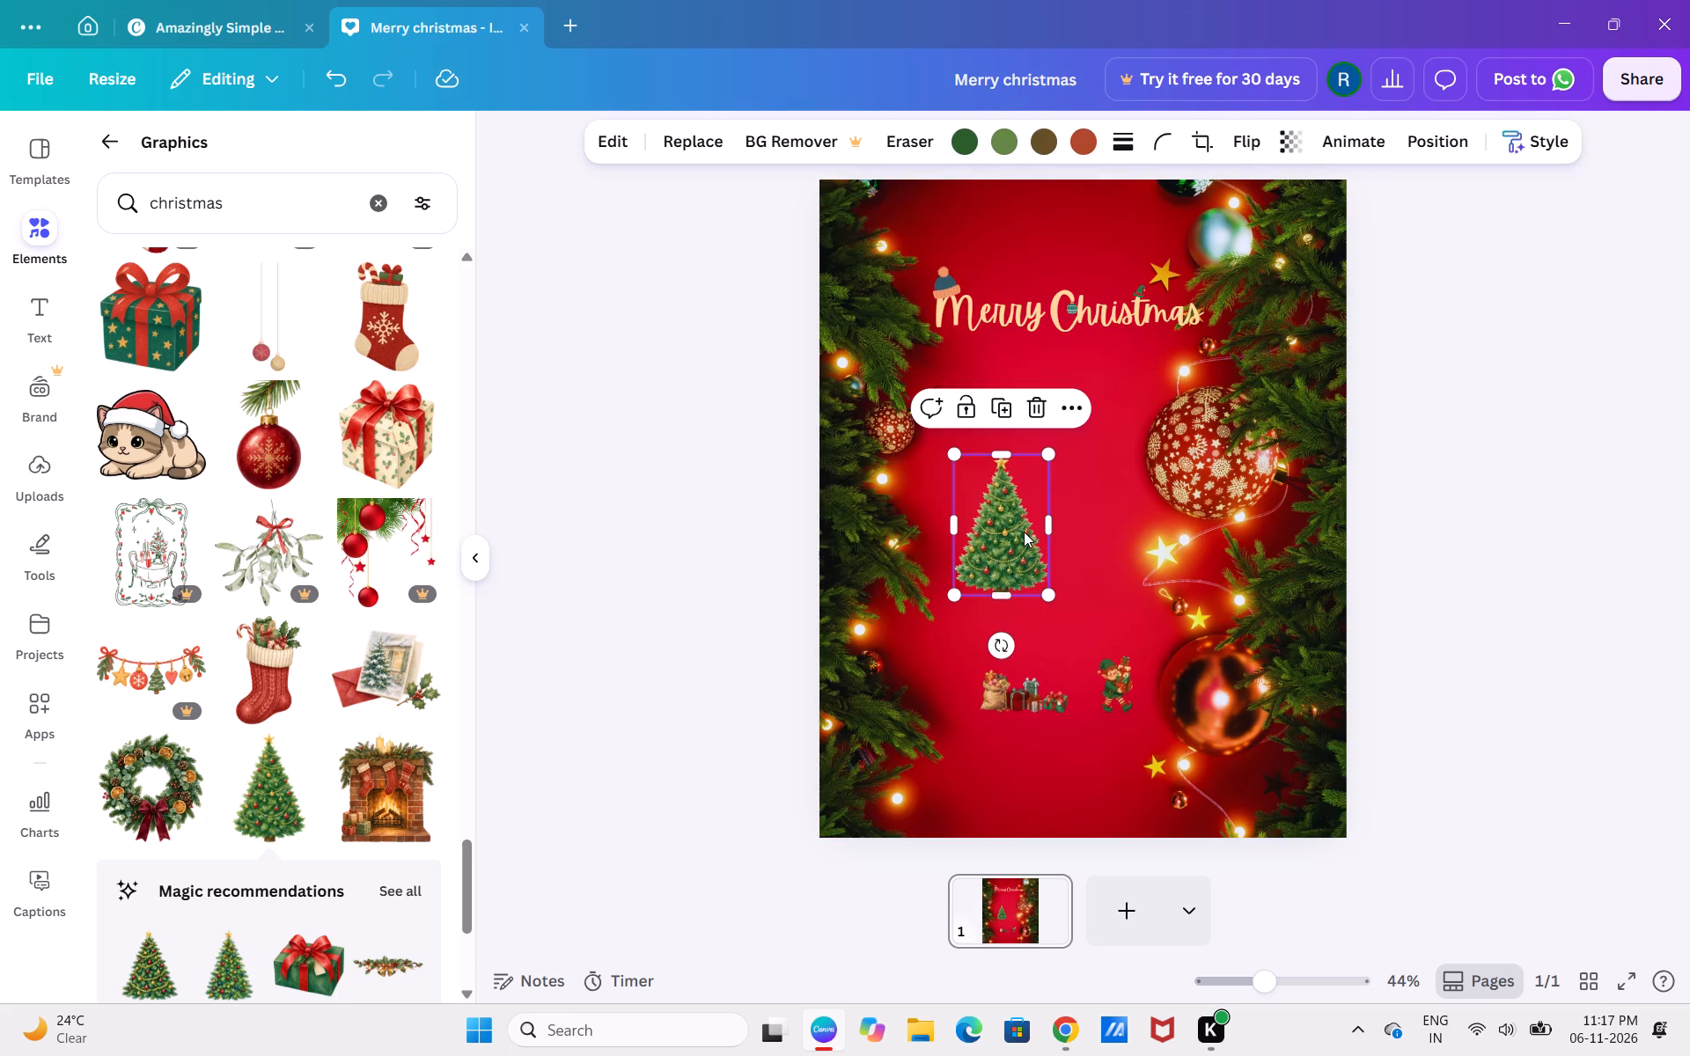
{"action": "left_click_drag", "start_coordinate": [1024, 532], "coordinate": [1056, 631]}
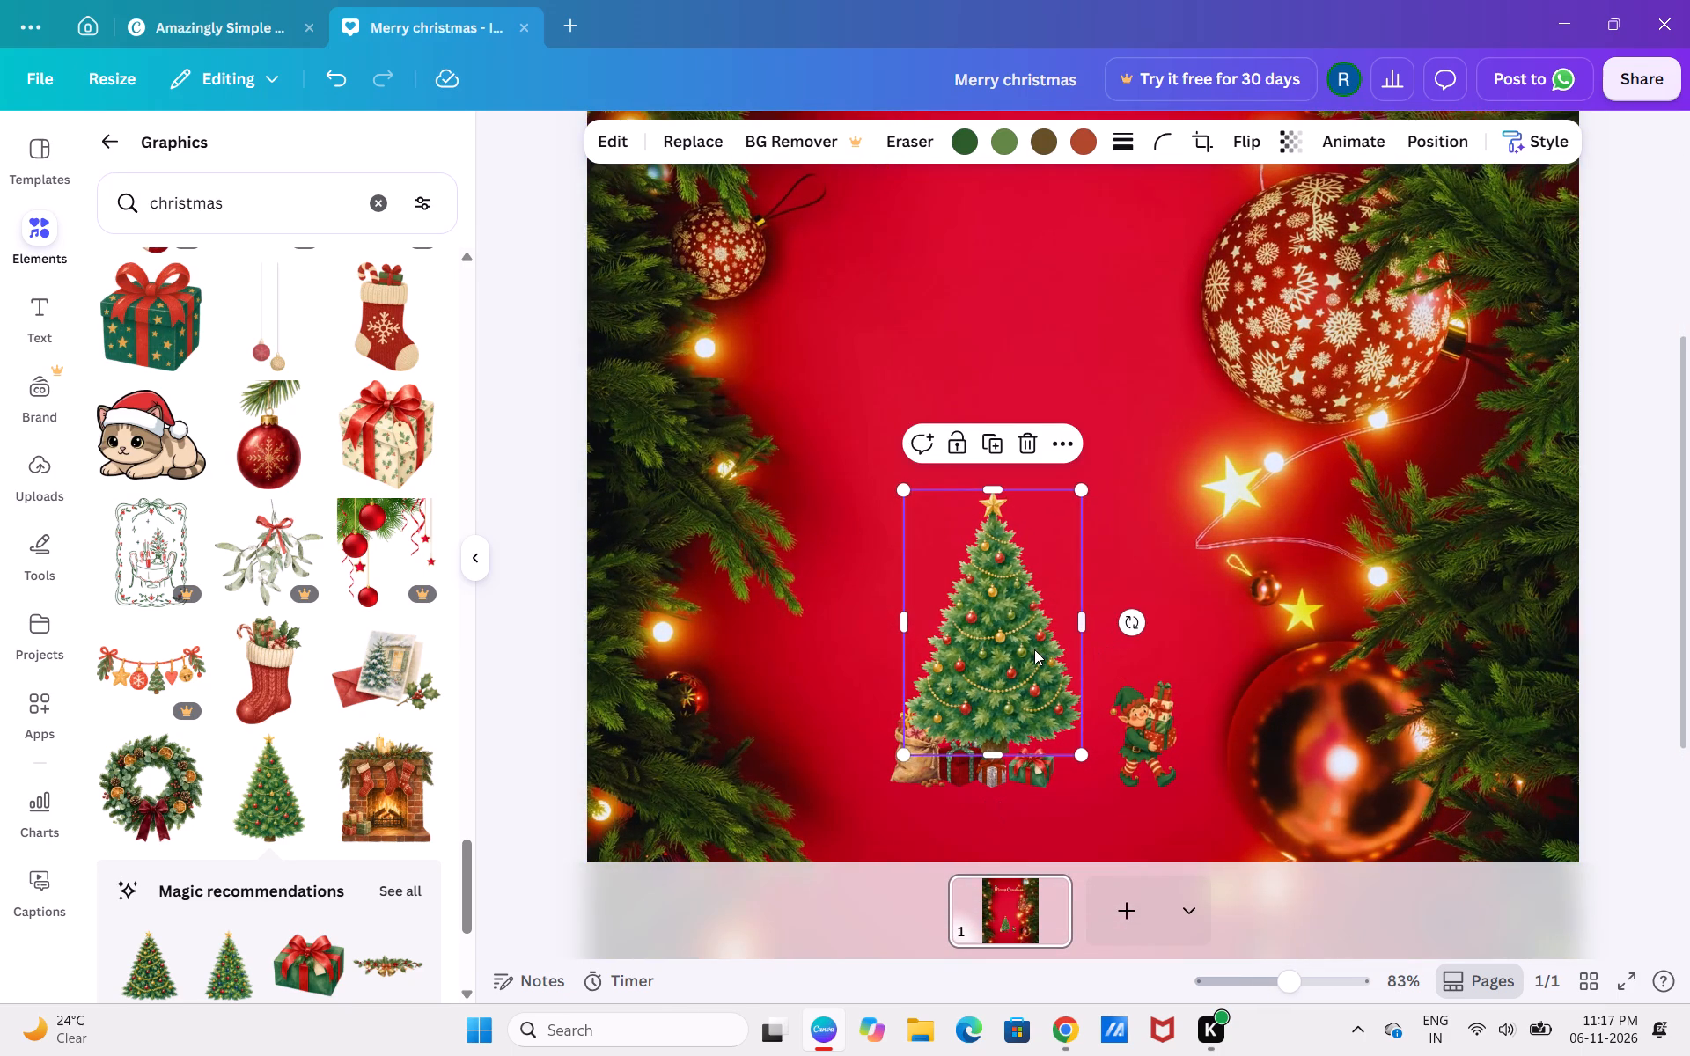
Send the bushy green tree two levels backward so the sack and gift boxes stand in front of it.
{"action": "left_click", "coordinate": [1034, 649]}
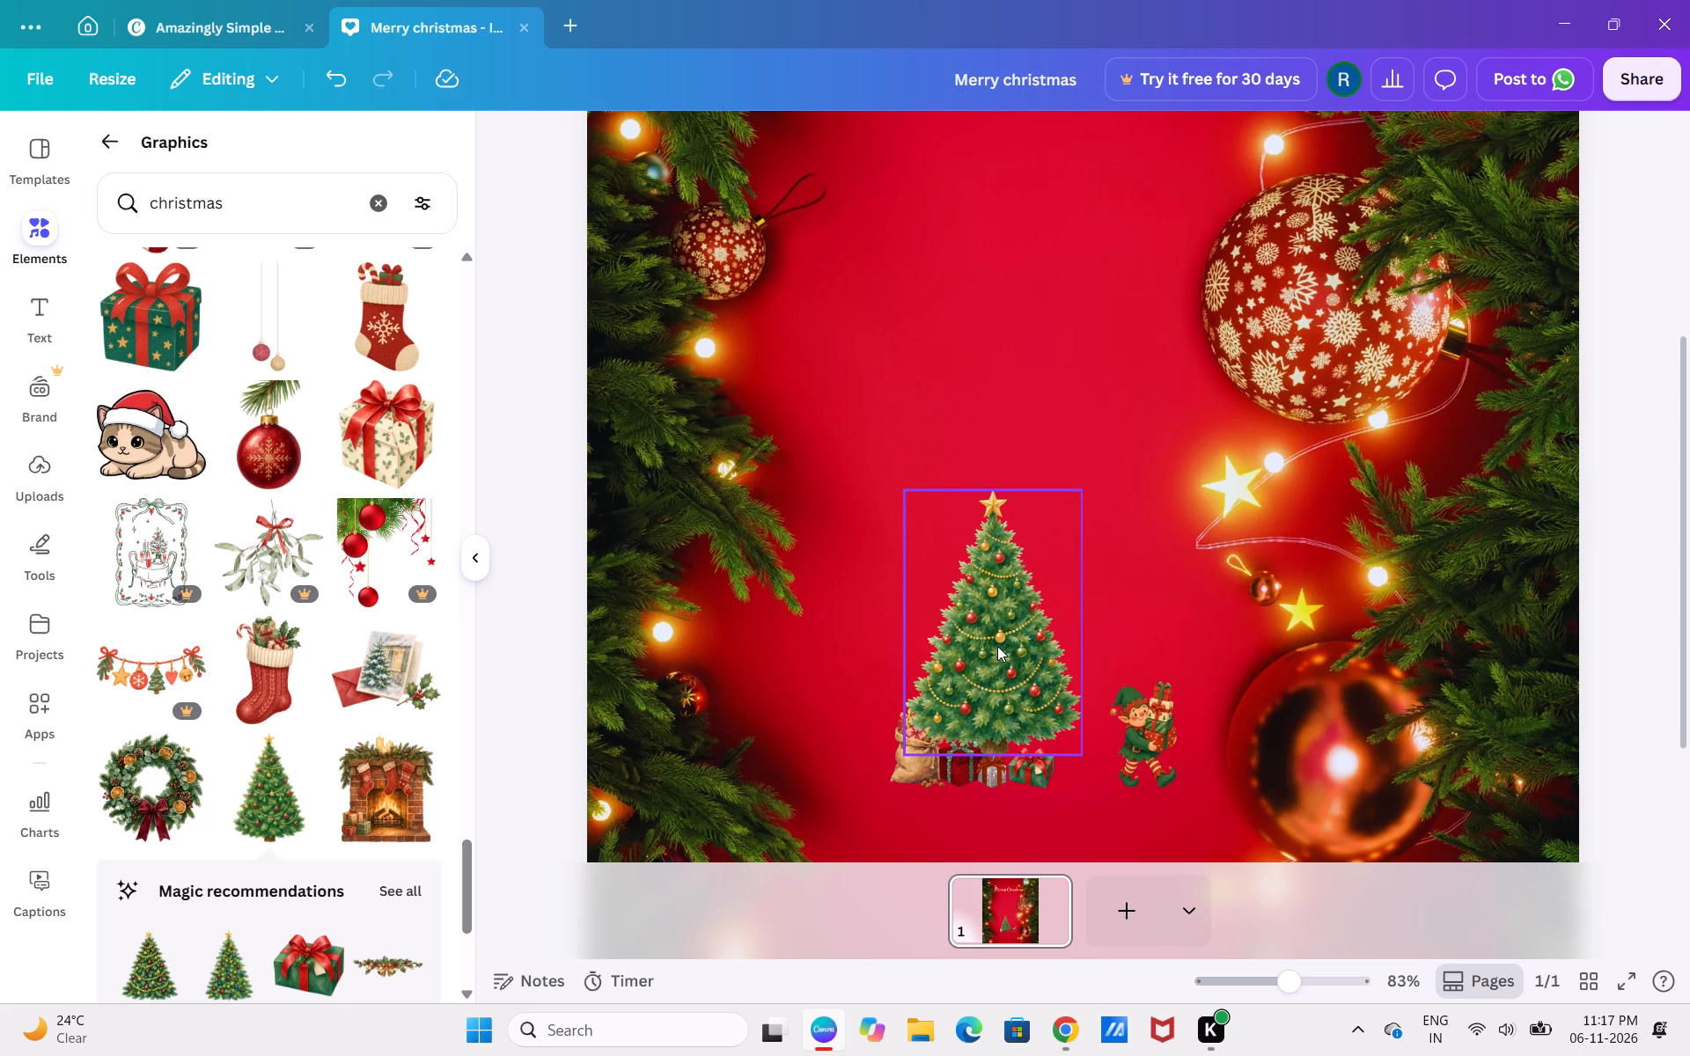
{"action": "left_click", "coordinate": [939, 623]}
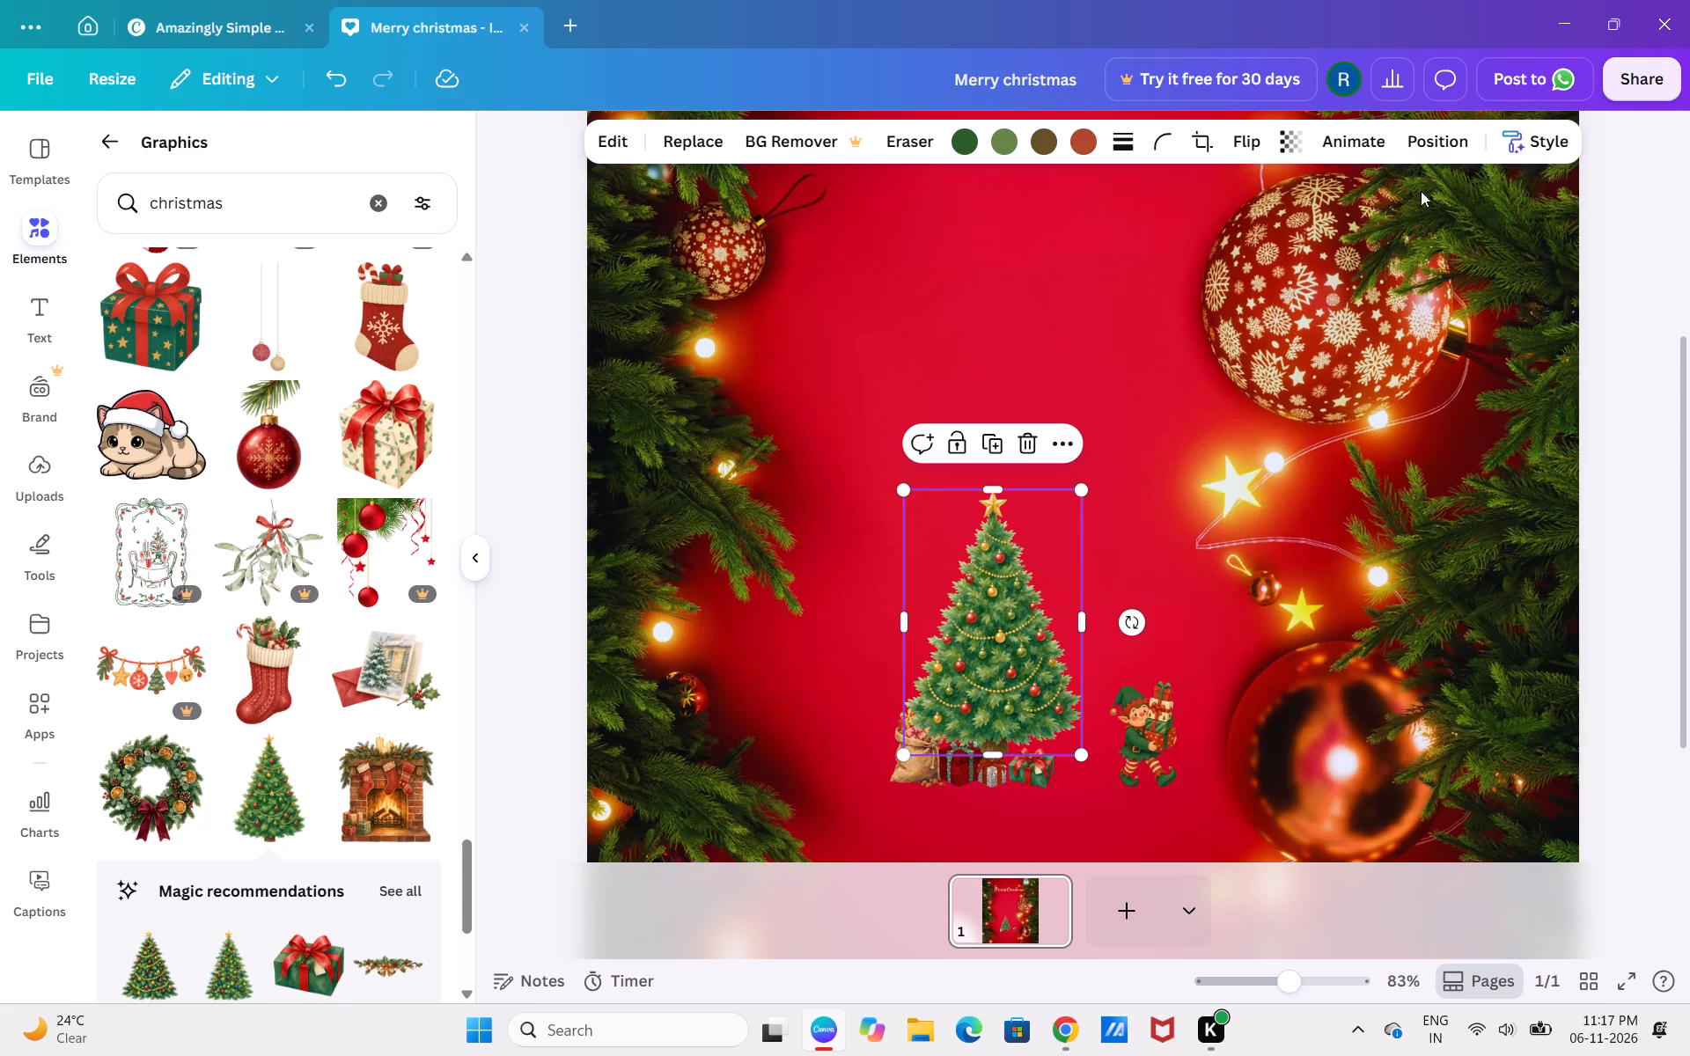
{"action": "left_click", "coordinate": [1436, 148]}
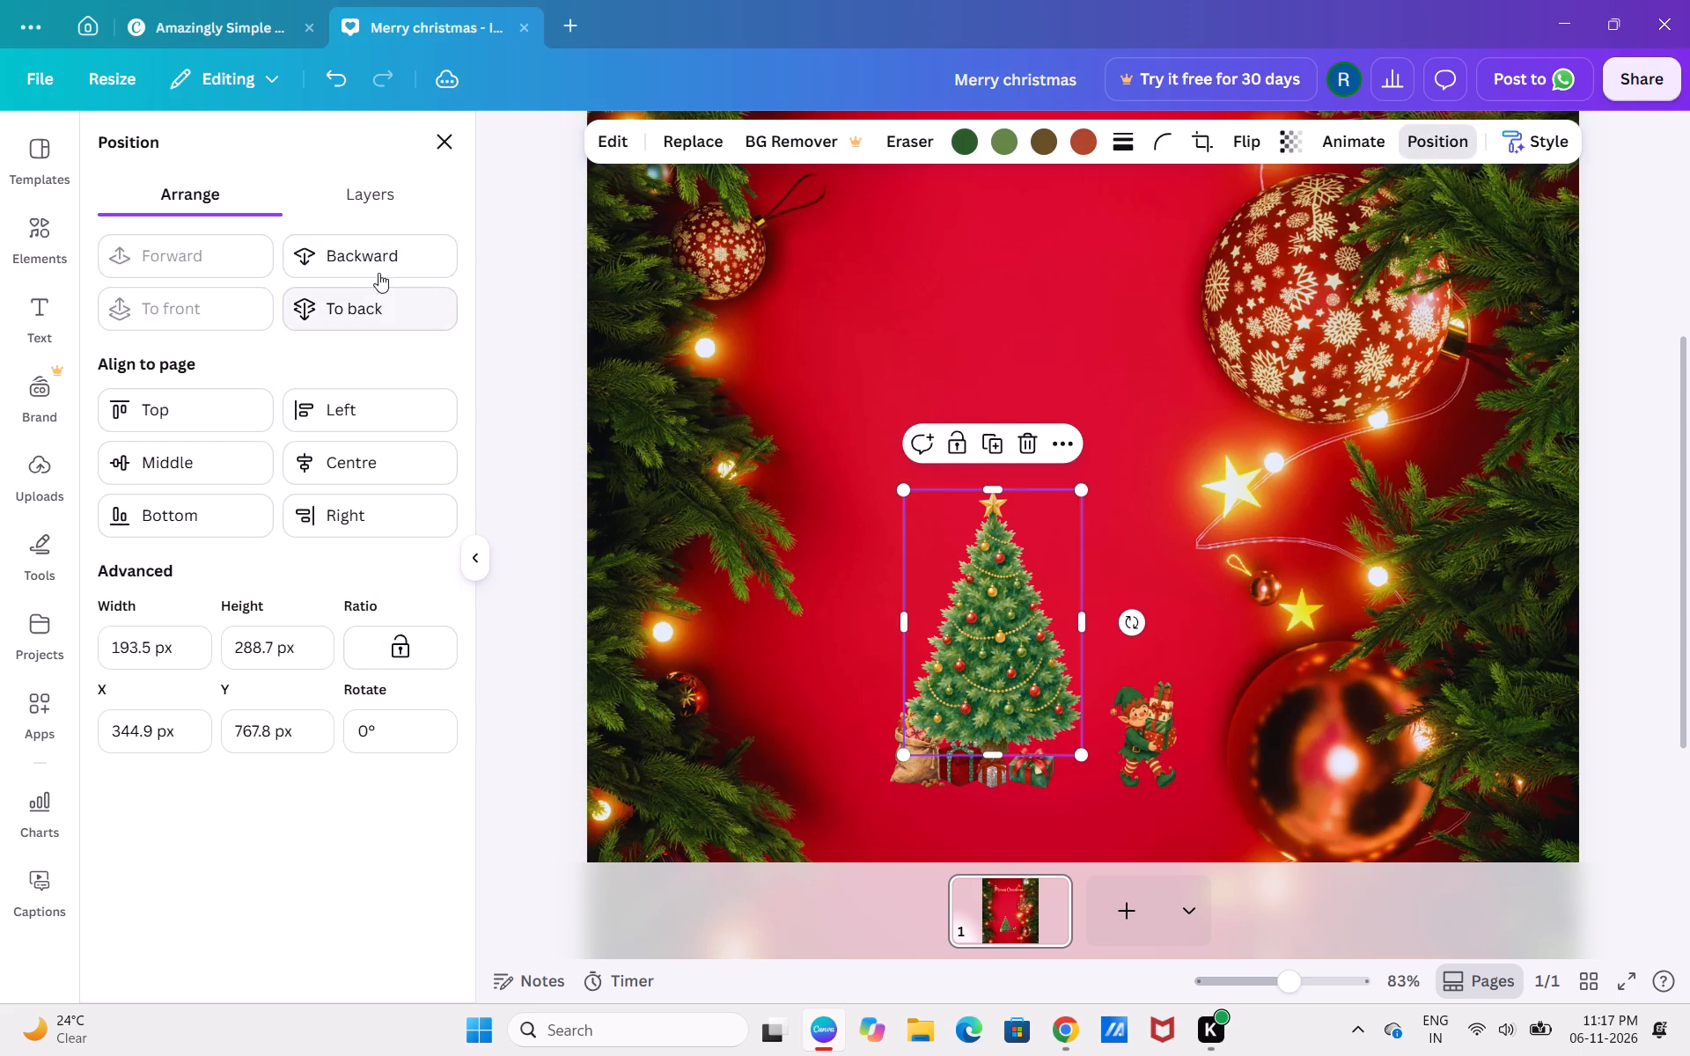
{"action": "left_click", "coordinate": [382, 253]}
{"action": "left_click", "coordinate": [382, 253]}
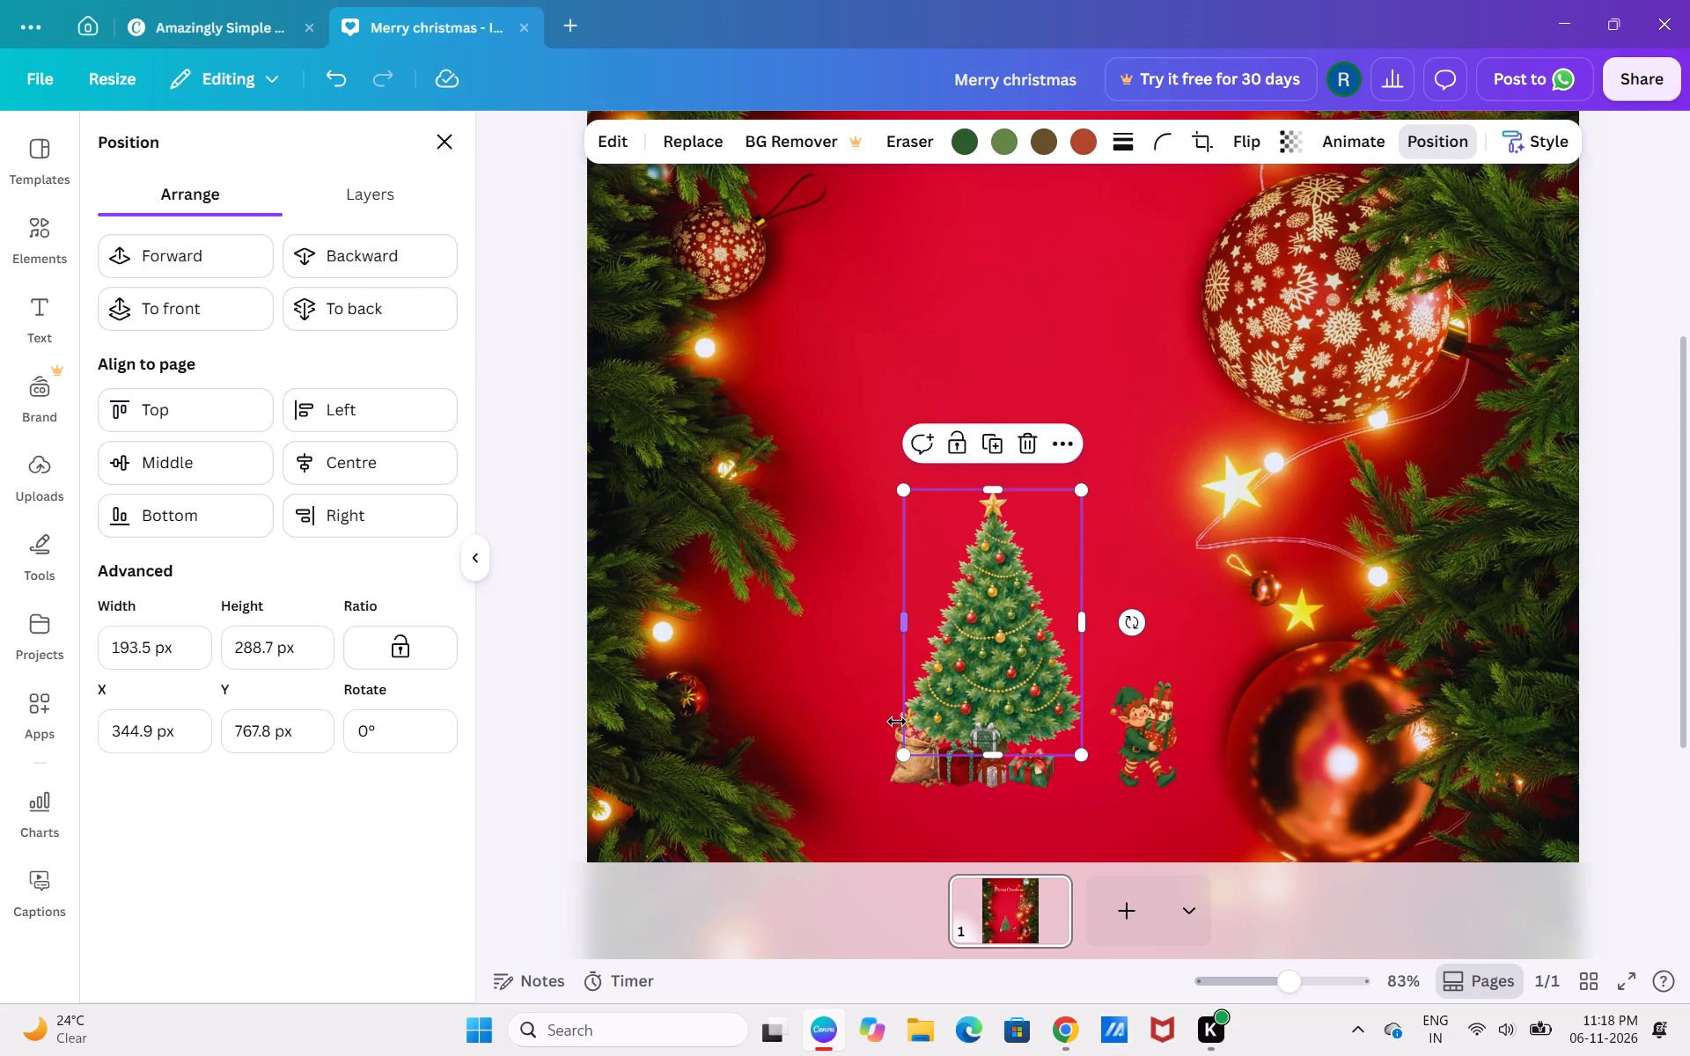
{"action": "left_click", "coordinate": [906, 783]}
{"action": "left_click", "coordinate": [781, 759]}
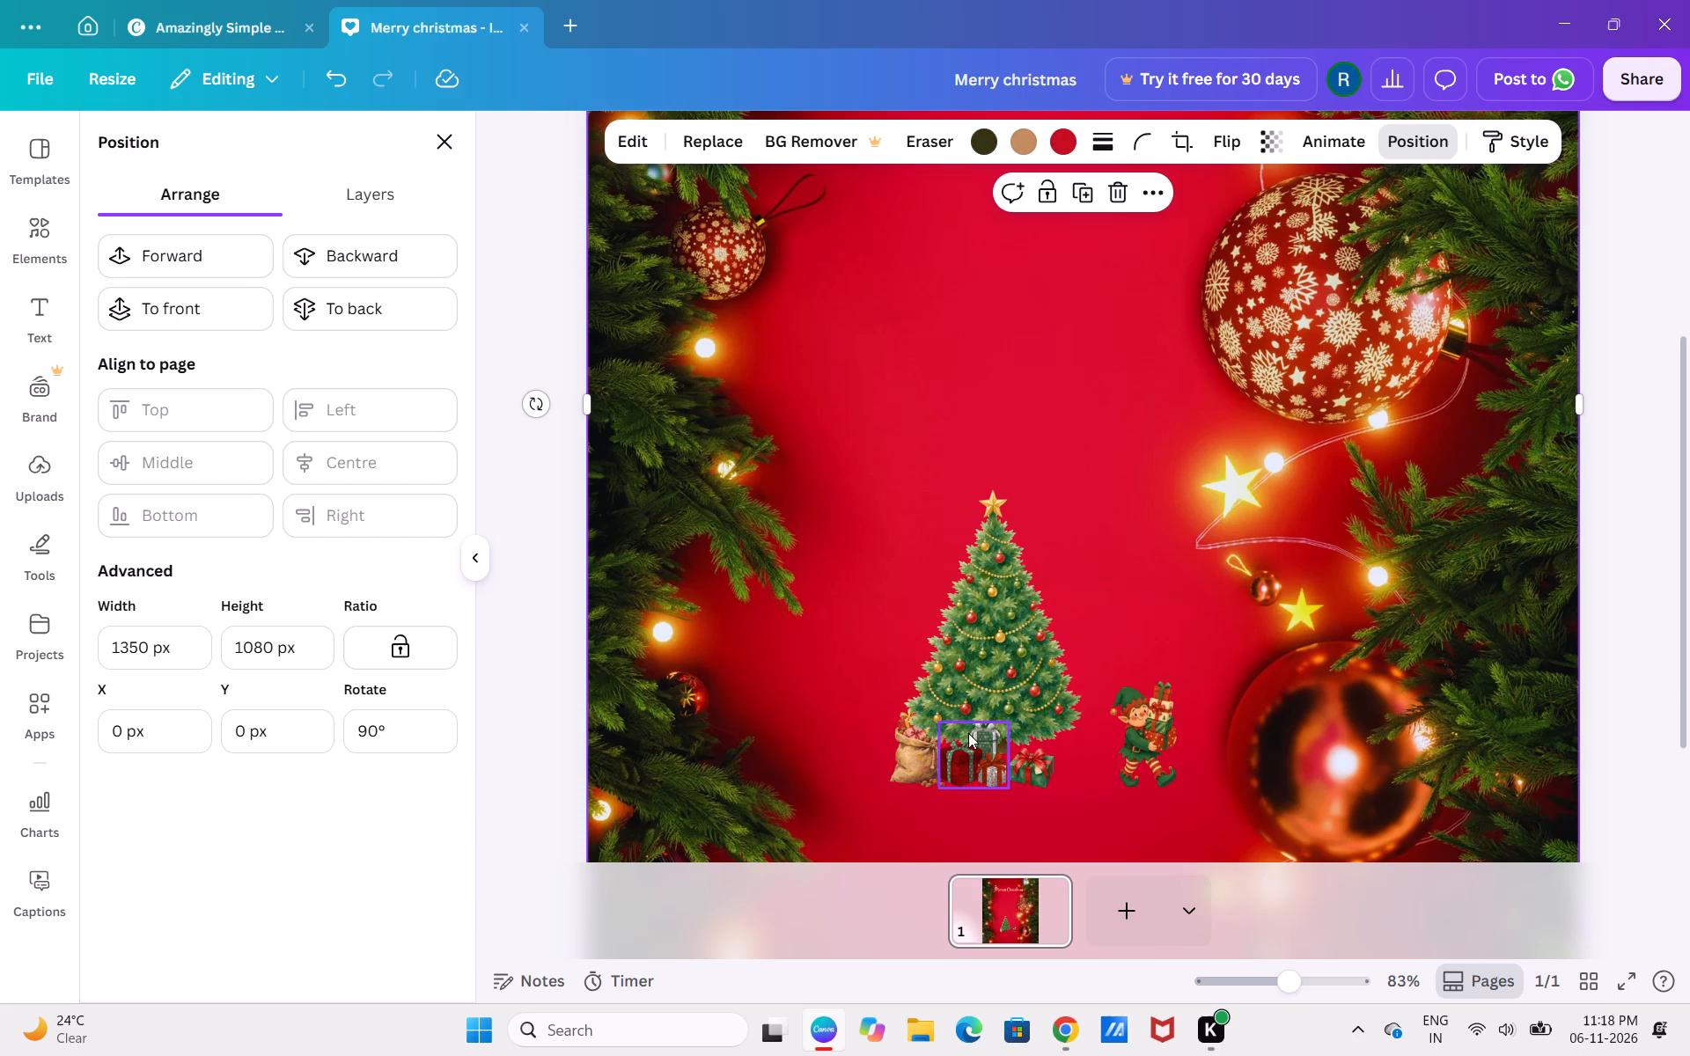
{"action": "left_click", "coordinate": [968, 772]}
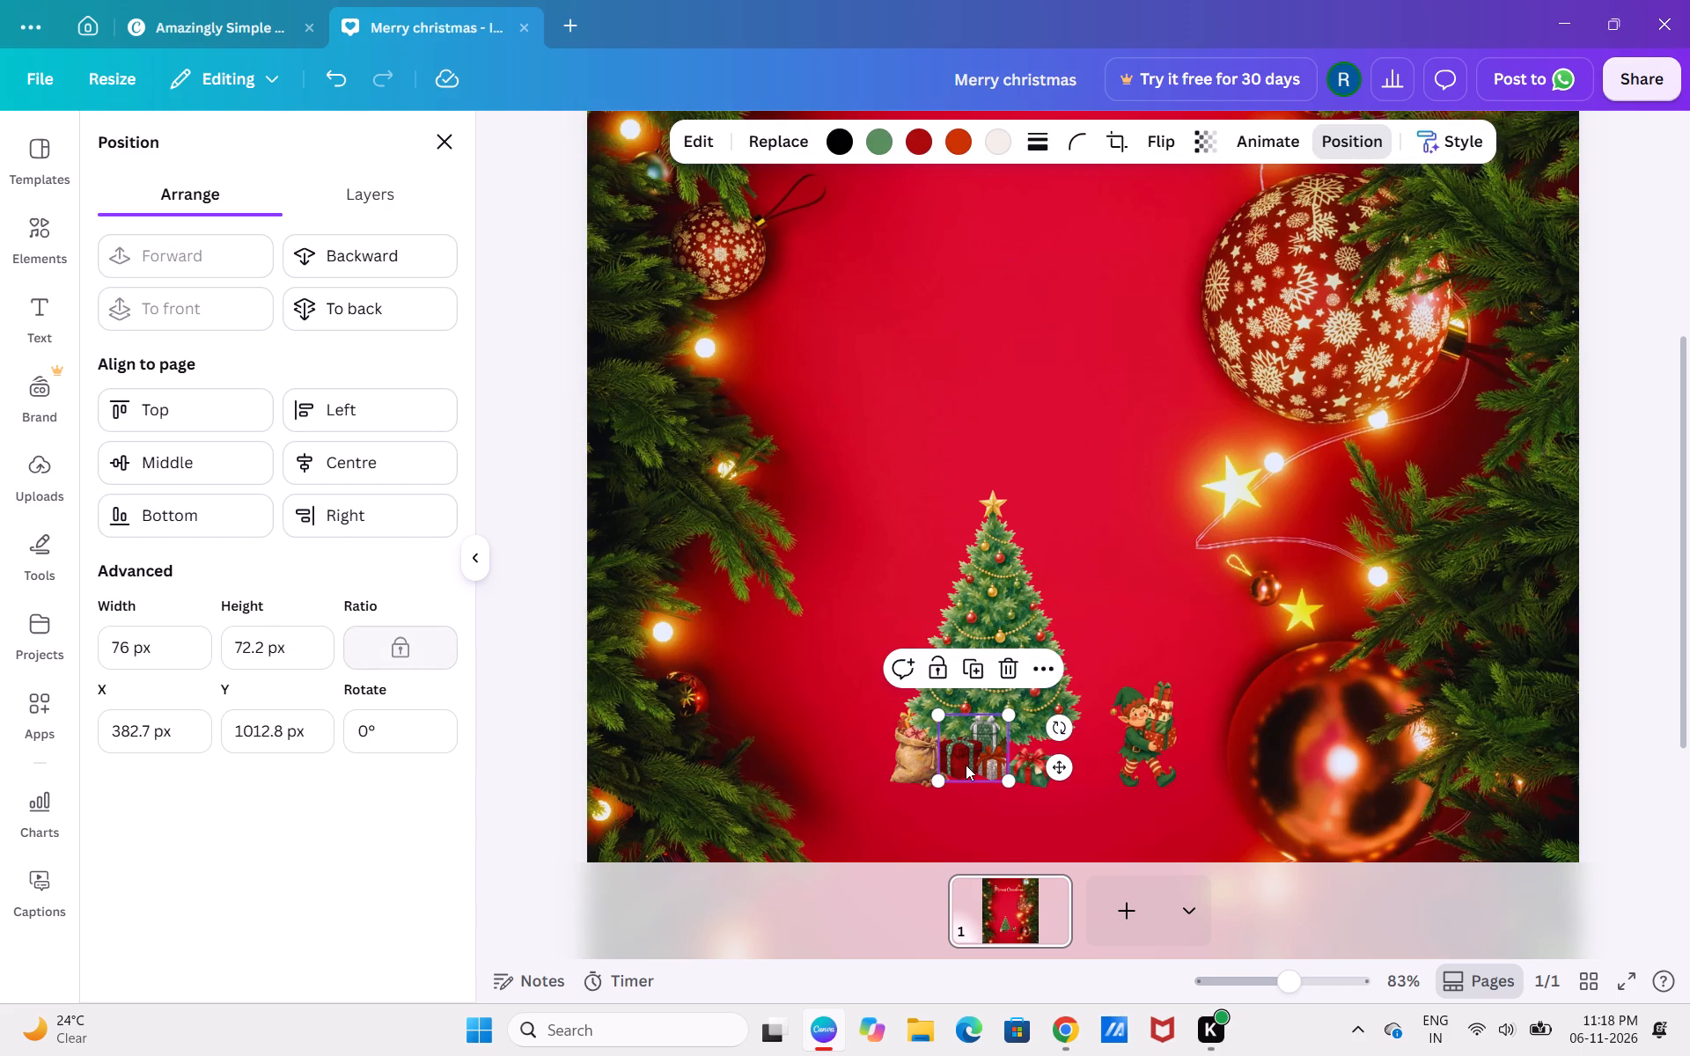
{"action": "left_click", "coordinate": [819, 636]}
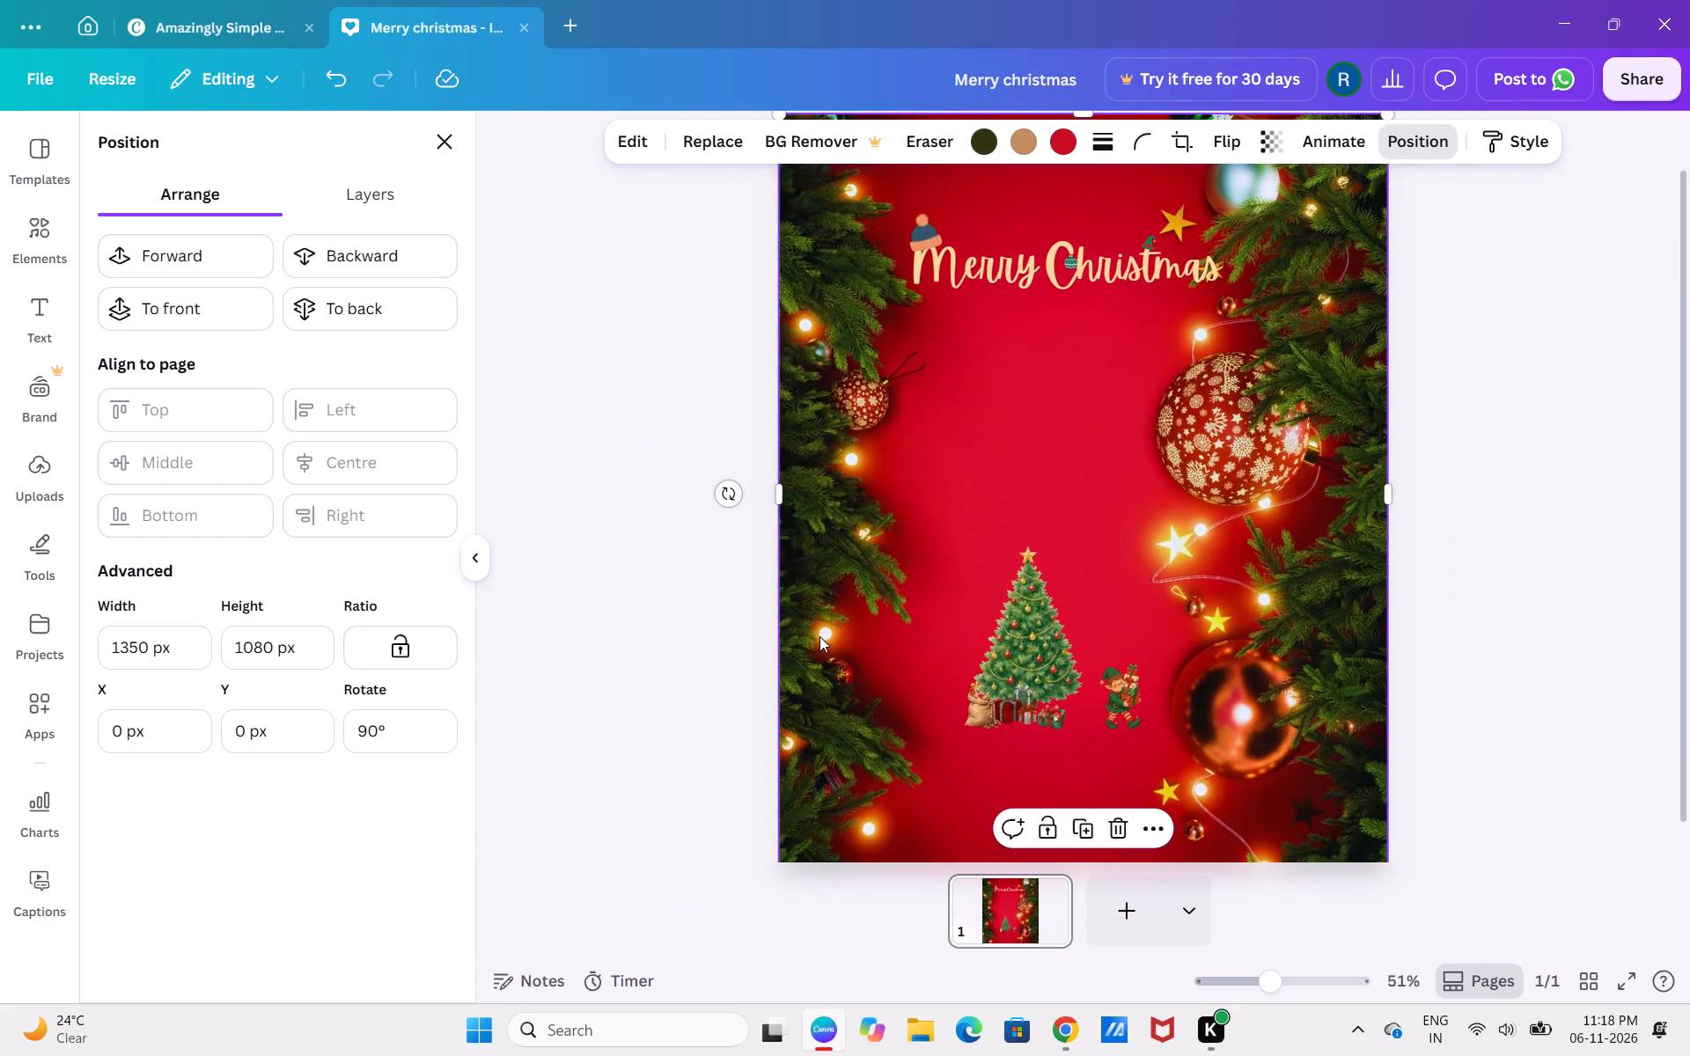
Undo the recent tree changes until the bushy tree is off the page and the old flat-style tree is back.
{"action": "key", "text": "ctrl+z"}
{"action": "key", "text": "ctrl+z"}
{"action": "key", "text": "ctrl+z"}
{"action": "key", "text": "ctrl+z"}
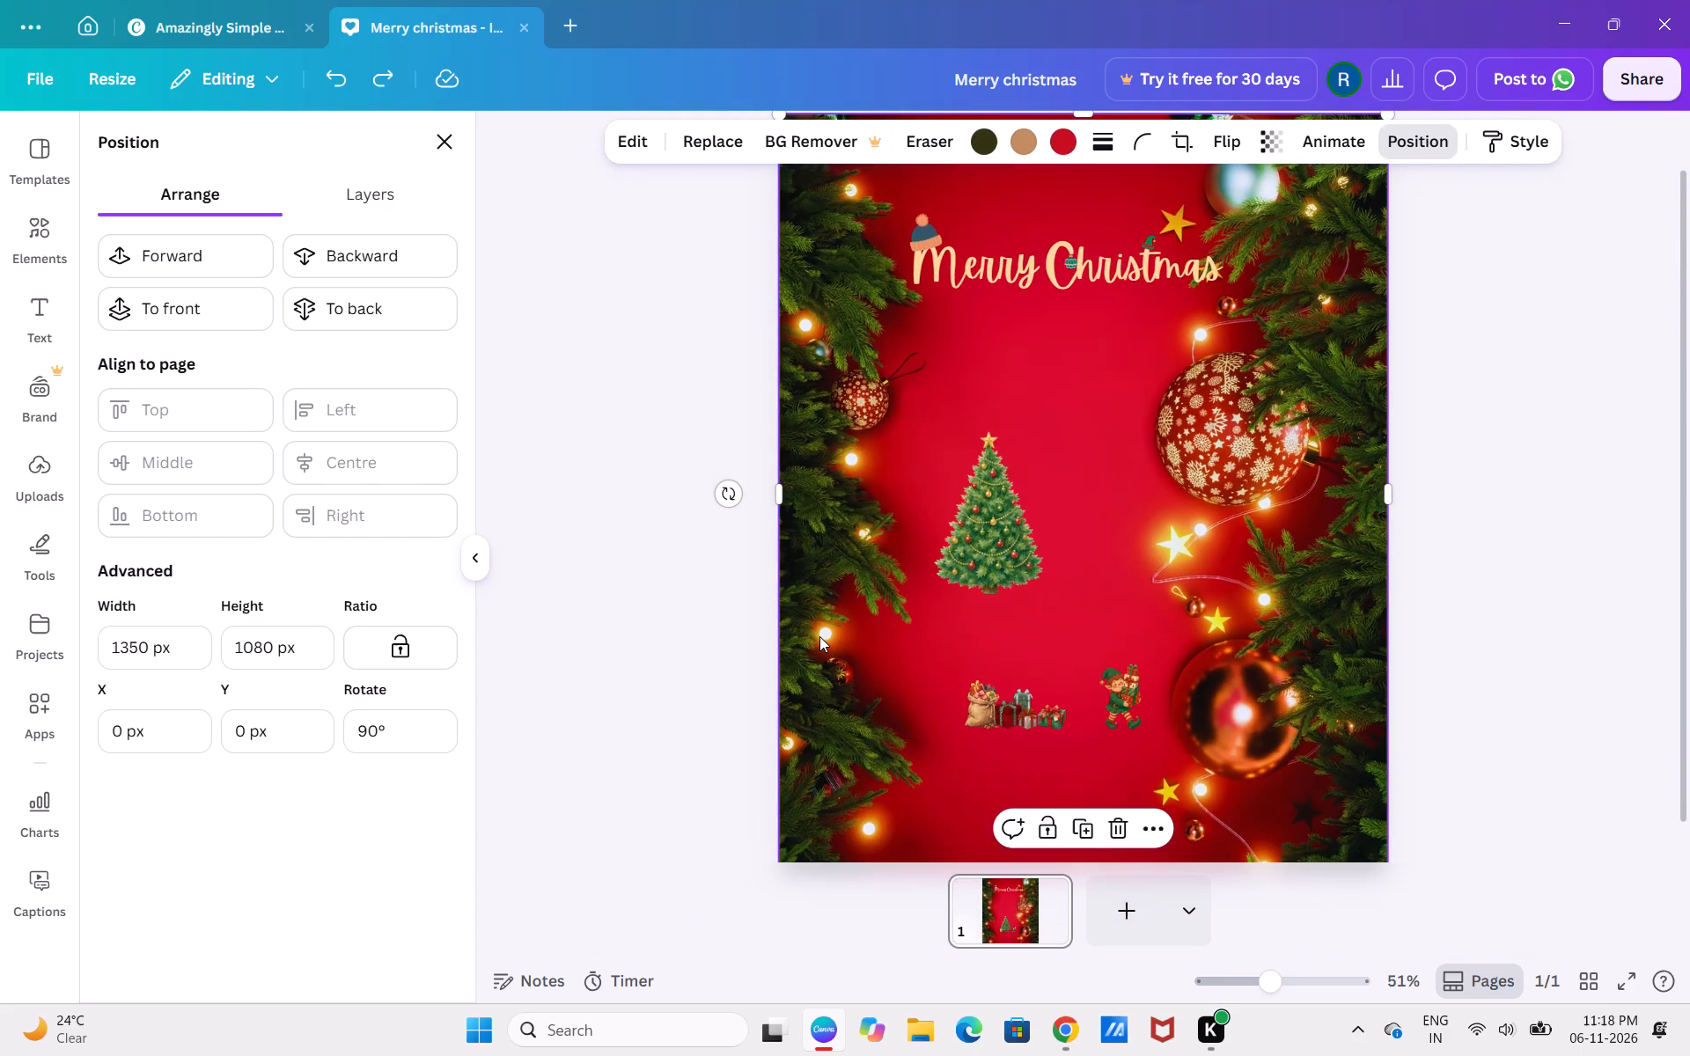
{"action": "key", "text": "ctrl+z"}
{"action": "key", "text": "ctrl+z"}
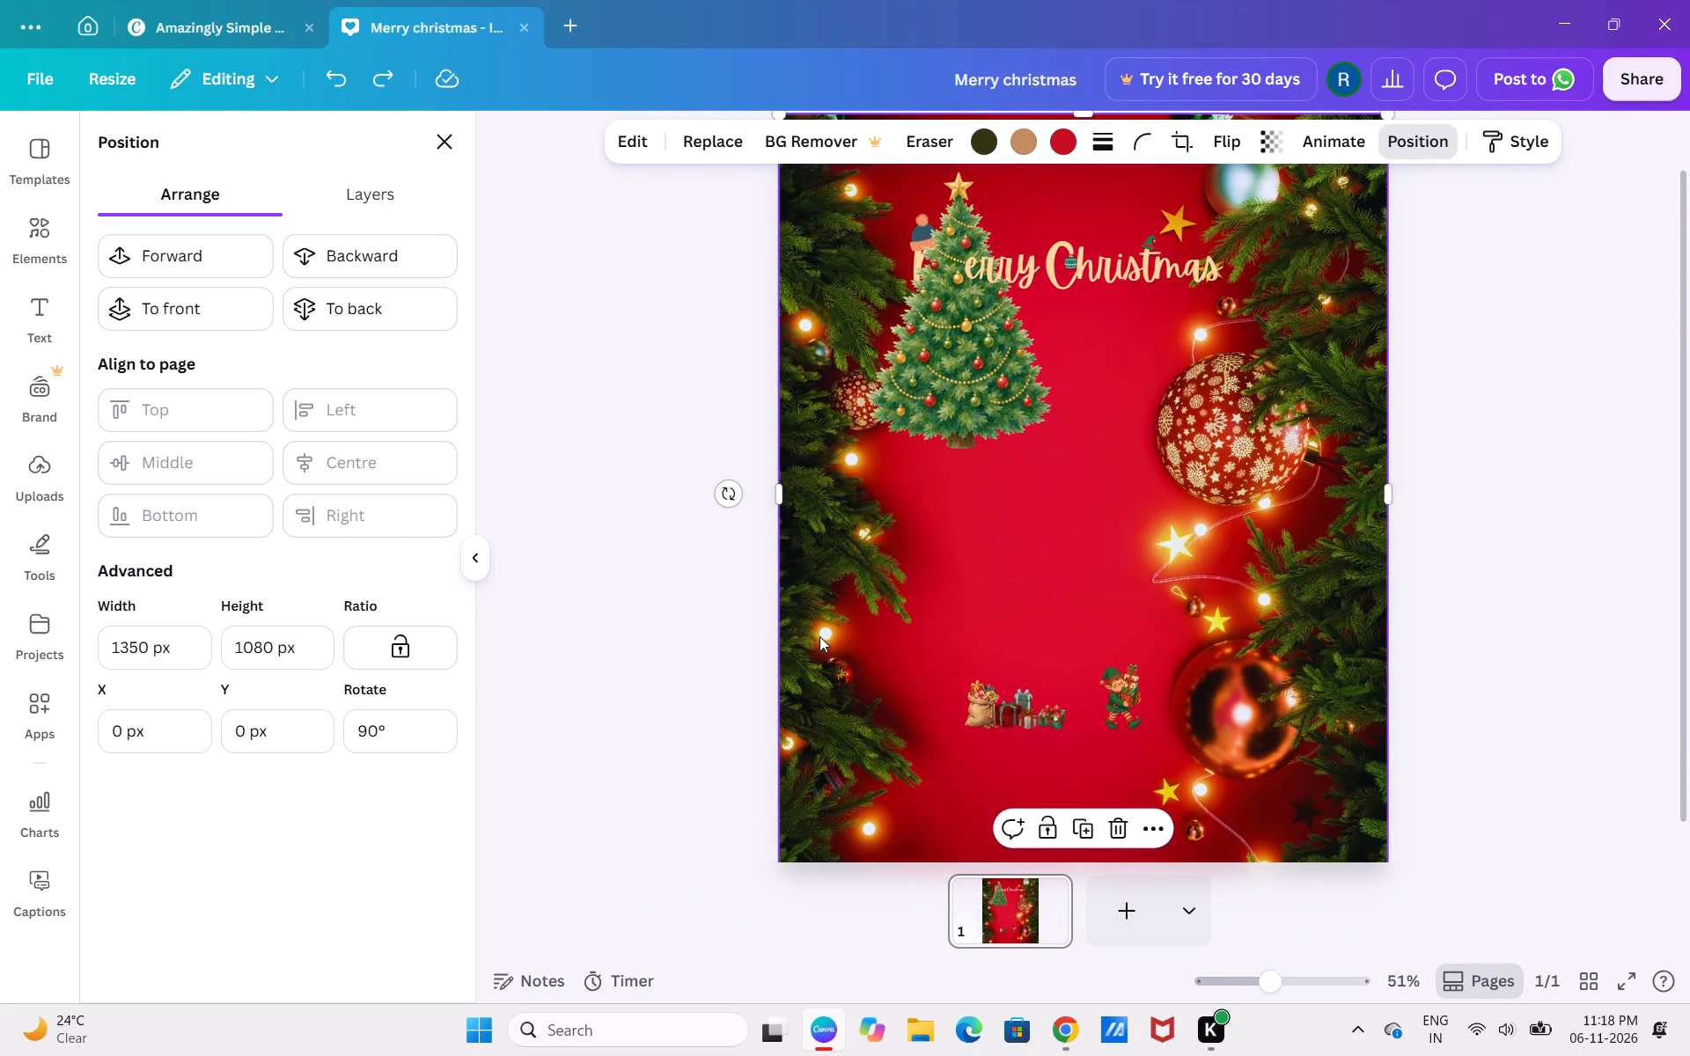
{"action": "key", "text": "ctrl+z"}
{"action": "key", "text": "ctrl+z"}
{"action": "key", "text": "ctrl+z"}
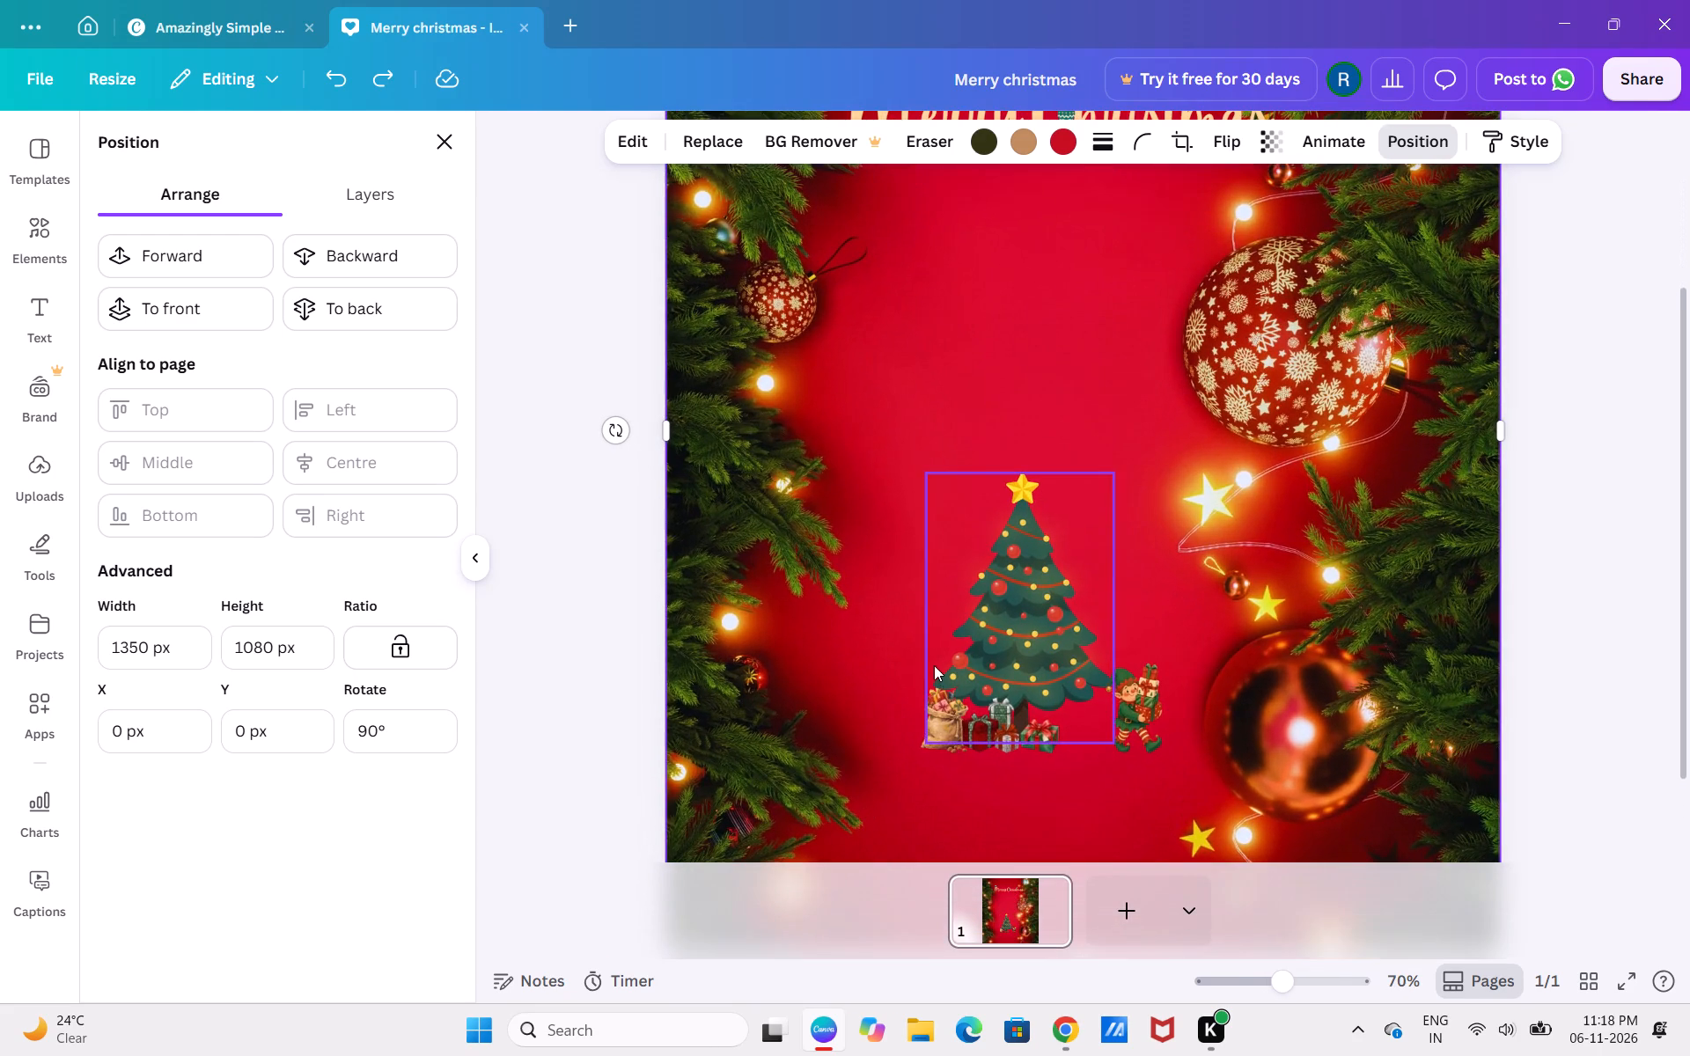
{"action": "left_click", "coordinate": [439, 146]}
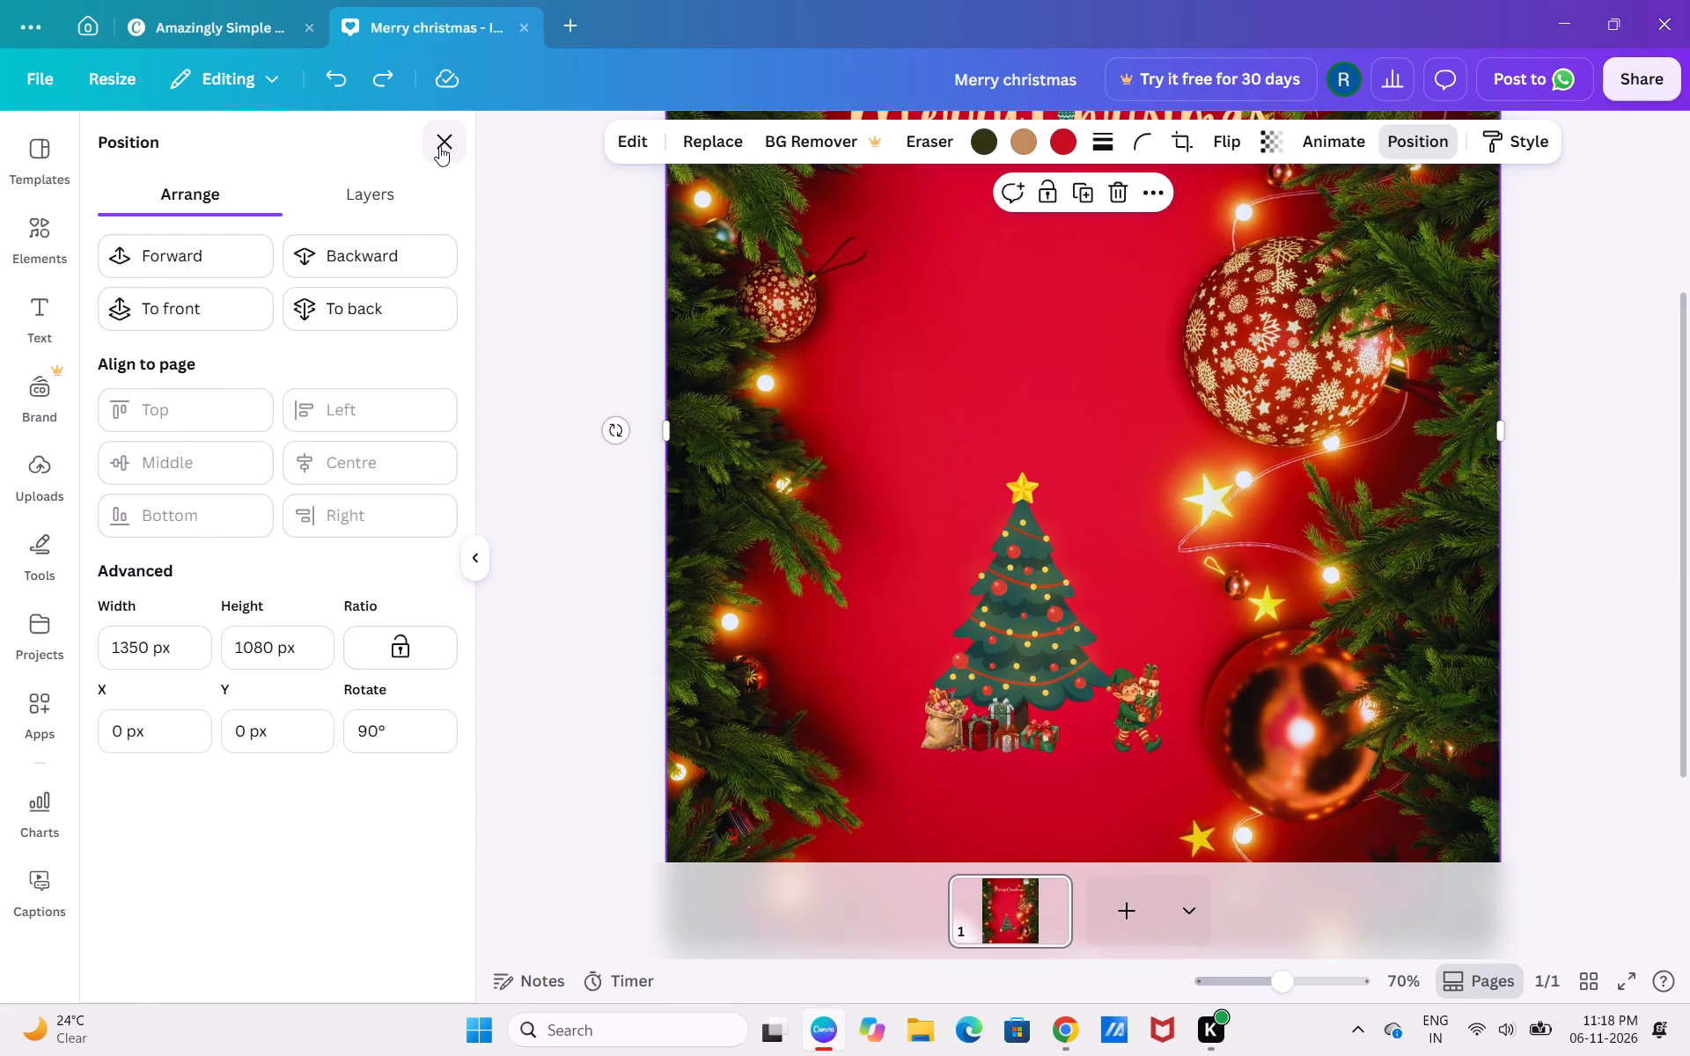
Move the elf left against the gift boxes, overlapping the lower right edge of the flat-style tree.
{"action": "scroll", "coordinate": [825, 582], "scroll_direction": "left", "scroll_amount": 1}
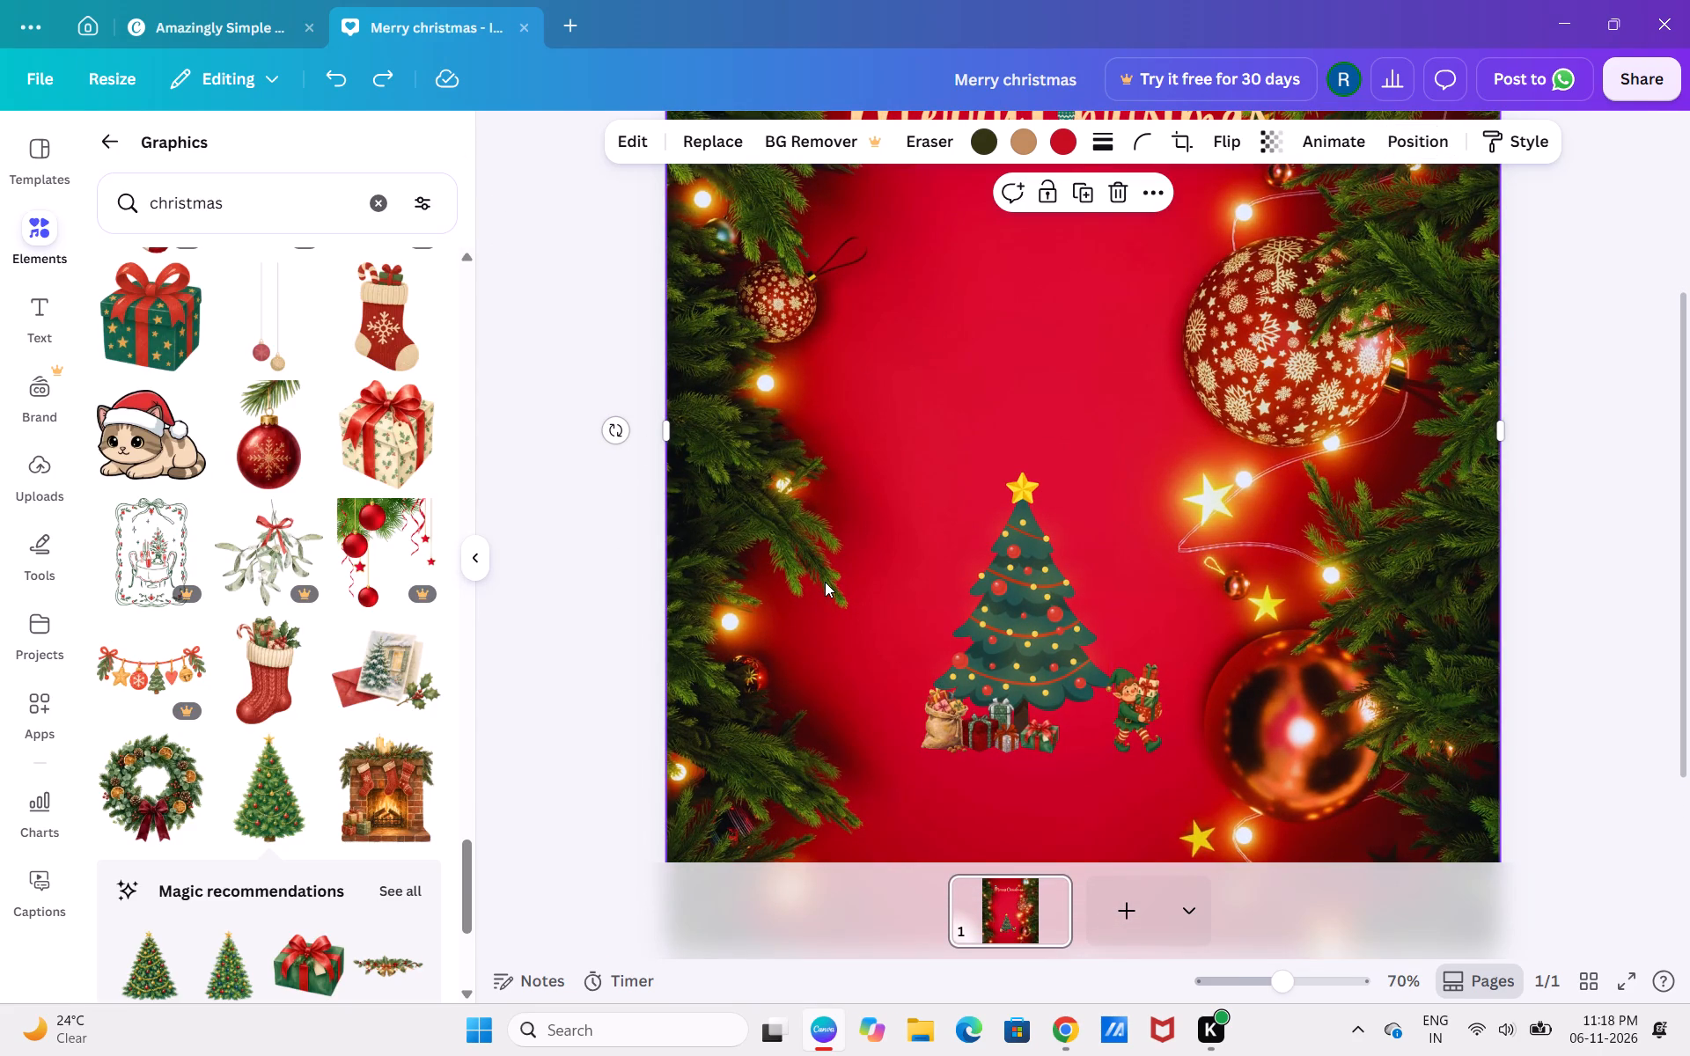
{"action": "scroll", "coordinate": [825, 582], "scroll_direction": "left", "scroll_amount": 1}
{"action": "left_click_drag", "start_coordinate": [1124, 700], "coordinate": [1078, 701]}
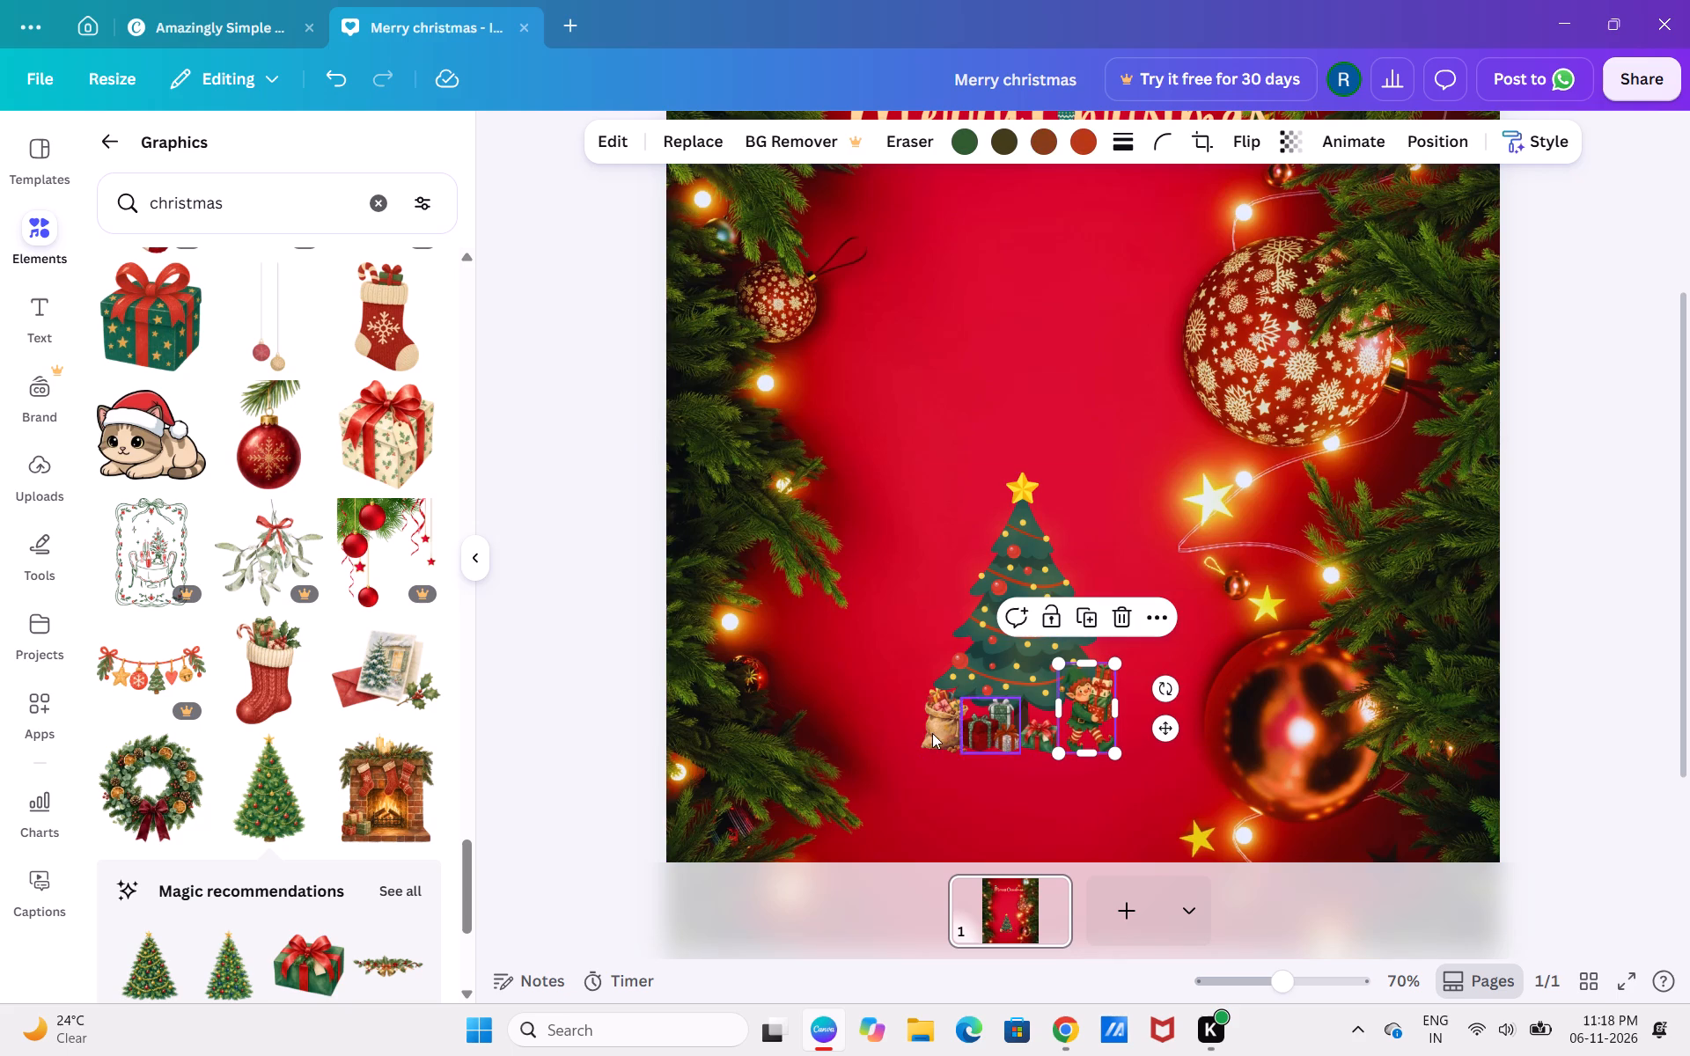
{"action": "left_click", "coordinate": [630, 656]}
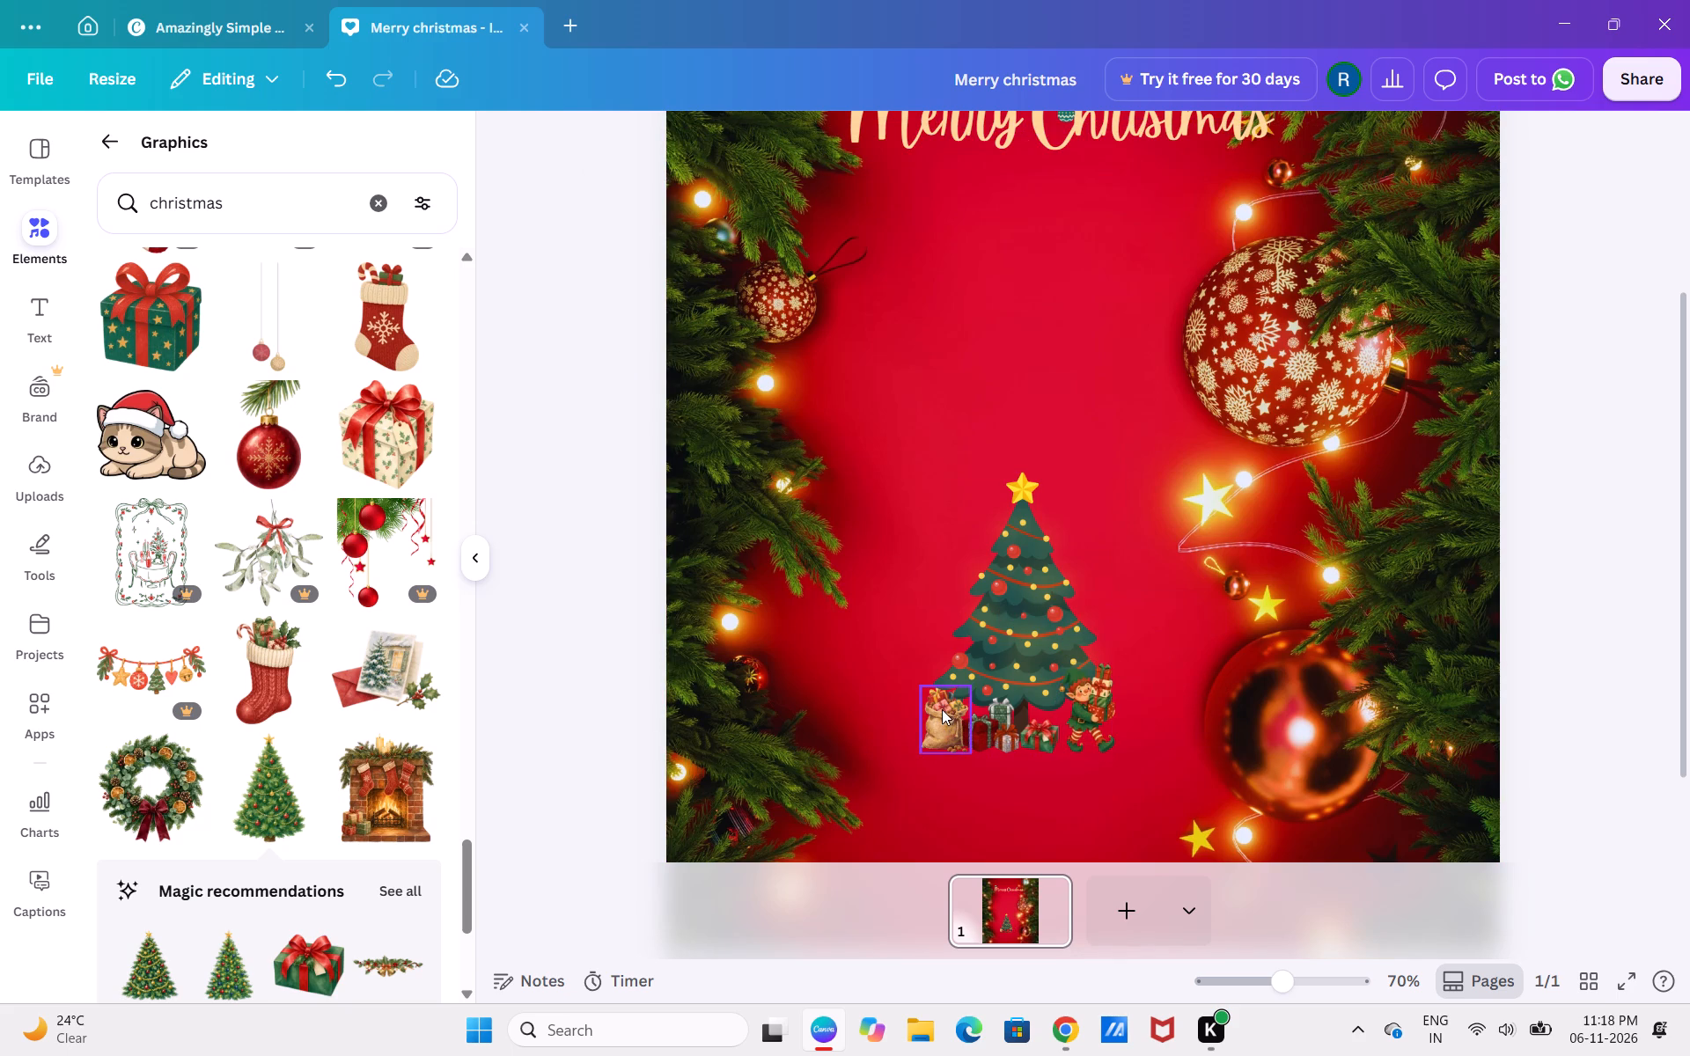
Browse the Christmas graphics results for another gift graphic that suits the scene under the tree.
{"action": "scroll", "coordinate": [276, 539], "scroll_direction": "up", "scroll_amount": 4}
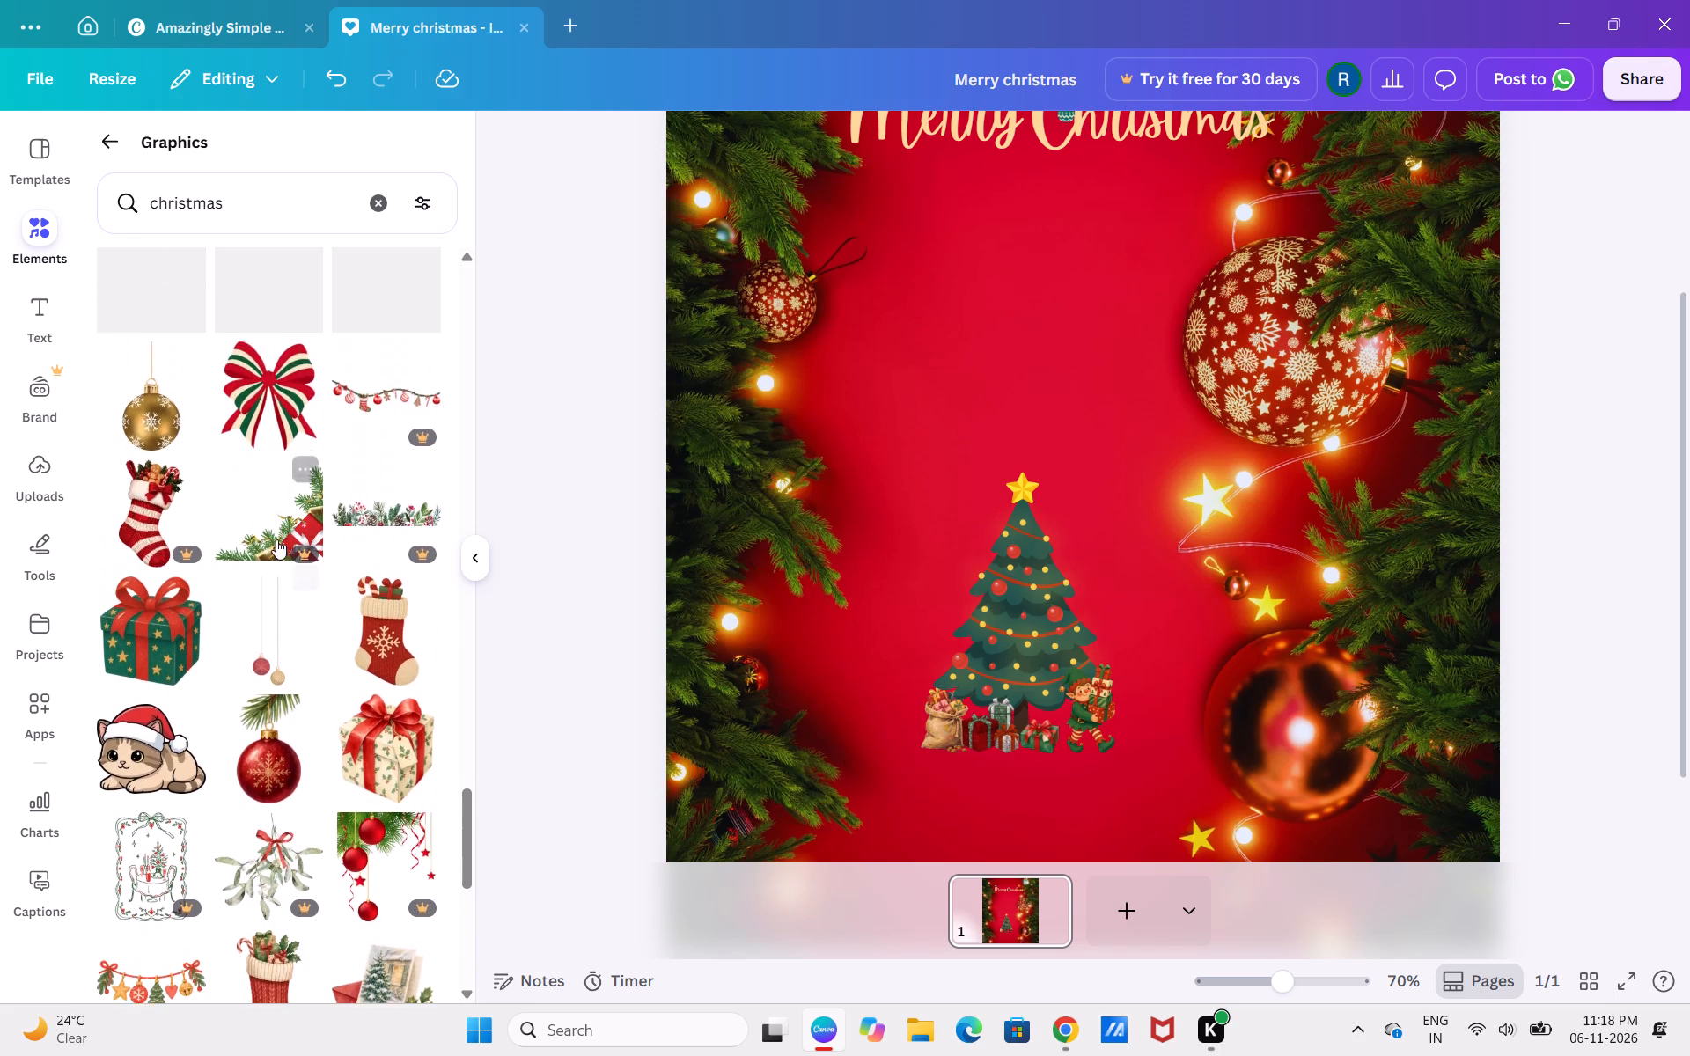
{"action": "scroll", "coordinate": [276, 539], "scroll_direction": "up", "scroll_amount": 3}
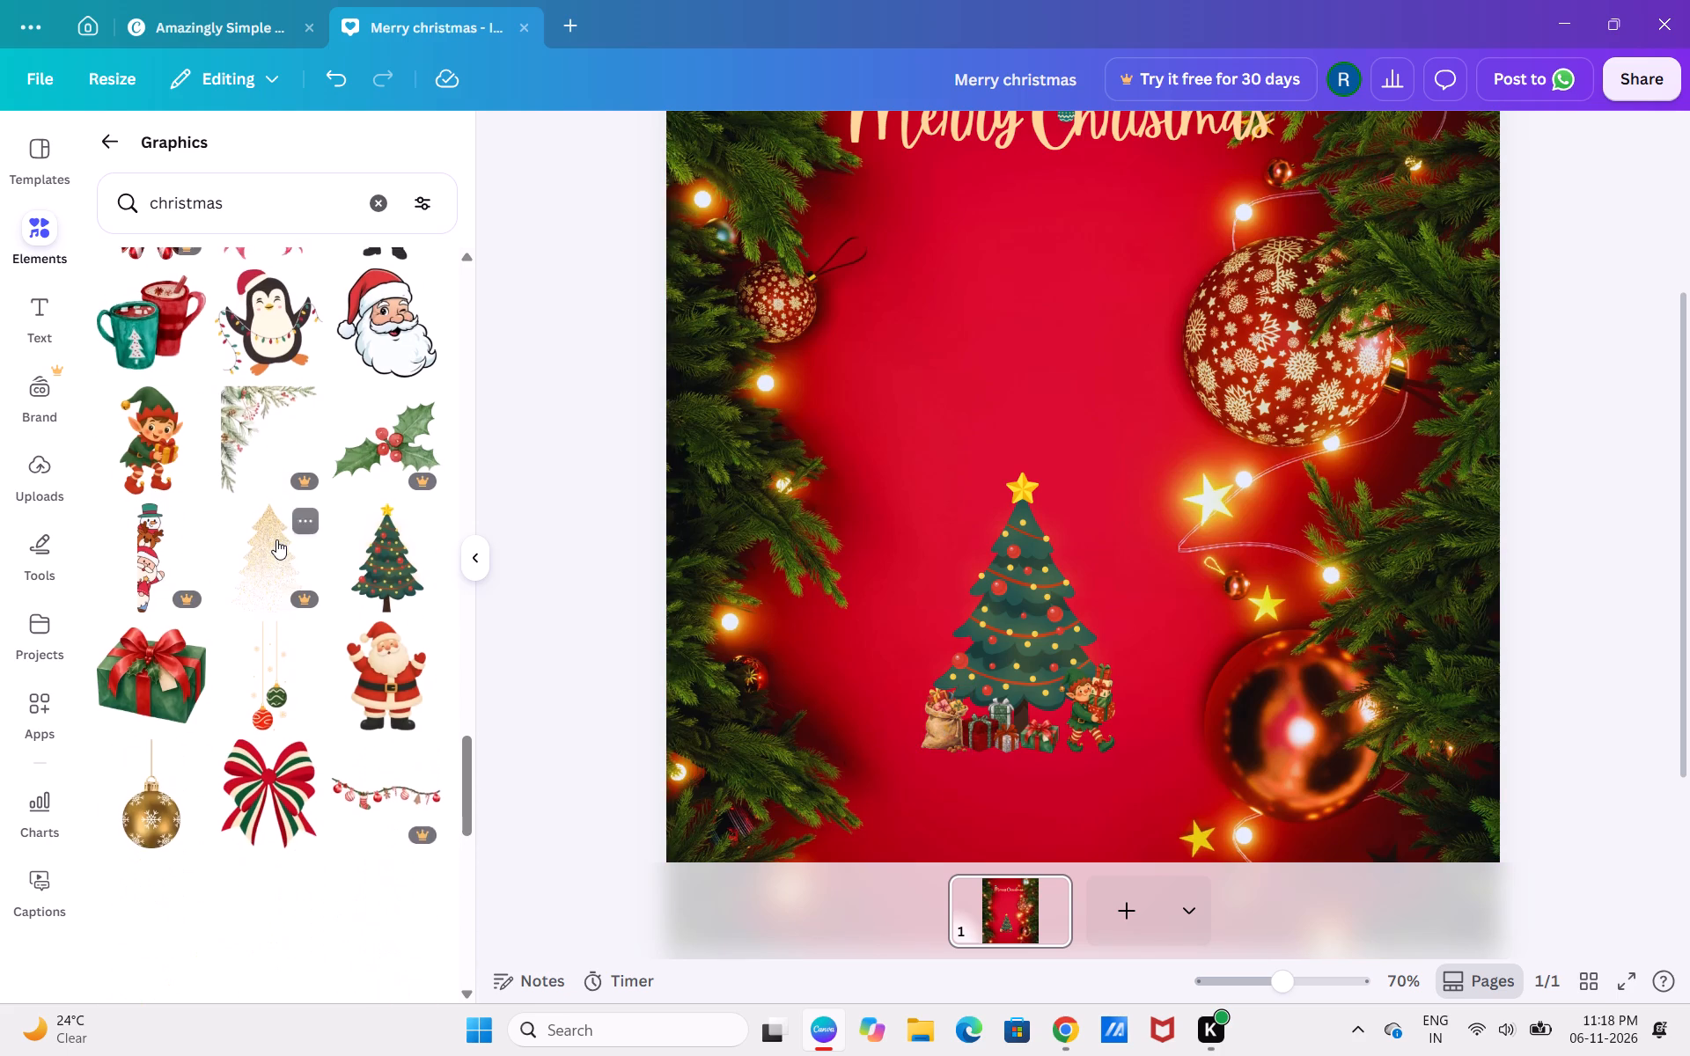
{"action": "scroll", "coordinate": [276, 539], "scroll_direction": "up", "scroll_amount": 2}
{"action": "scroll", "coordinate": [276, 539], "scroll_direction": "down", "scroll_amount": 3}
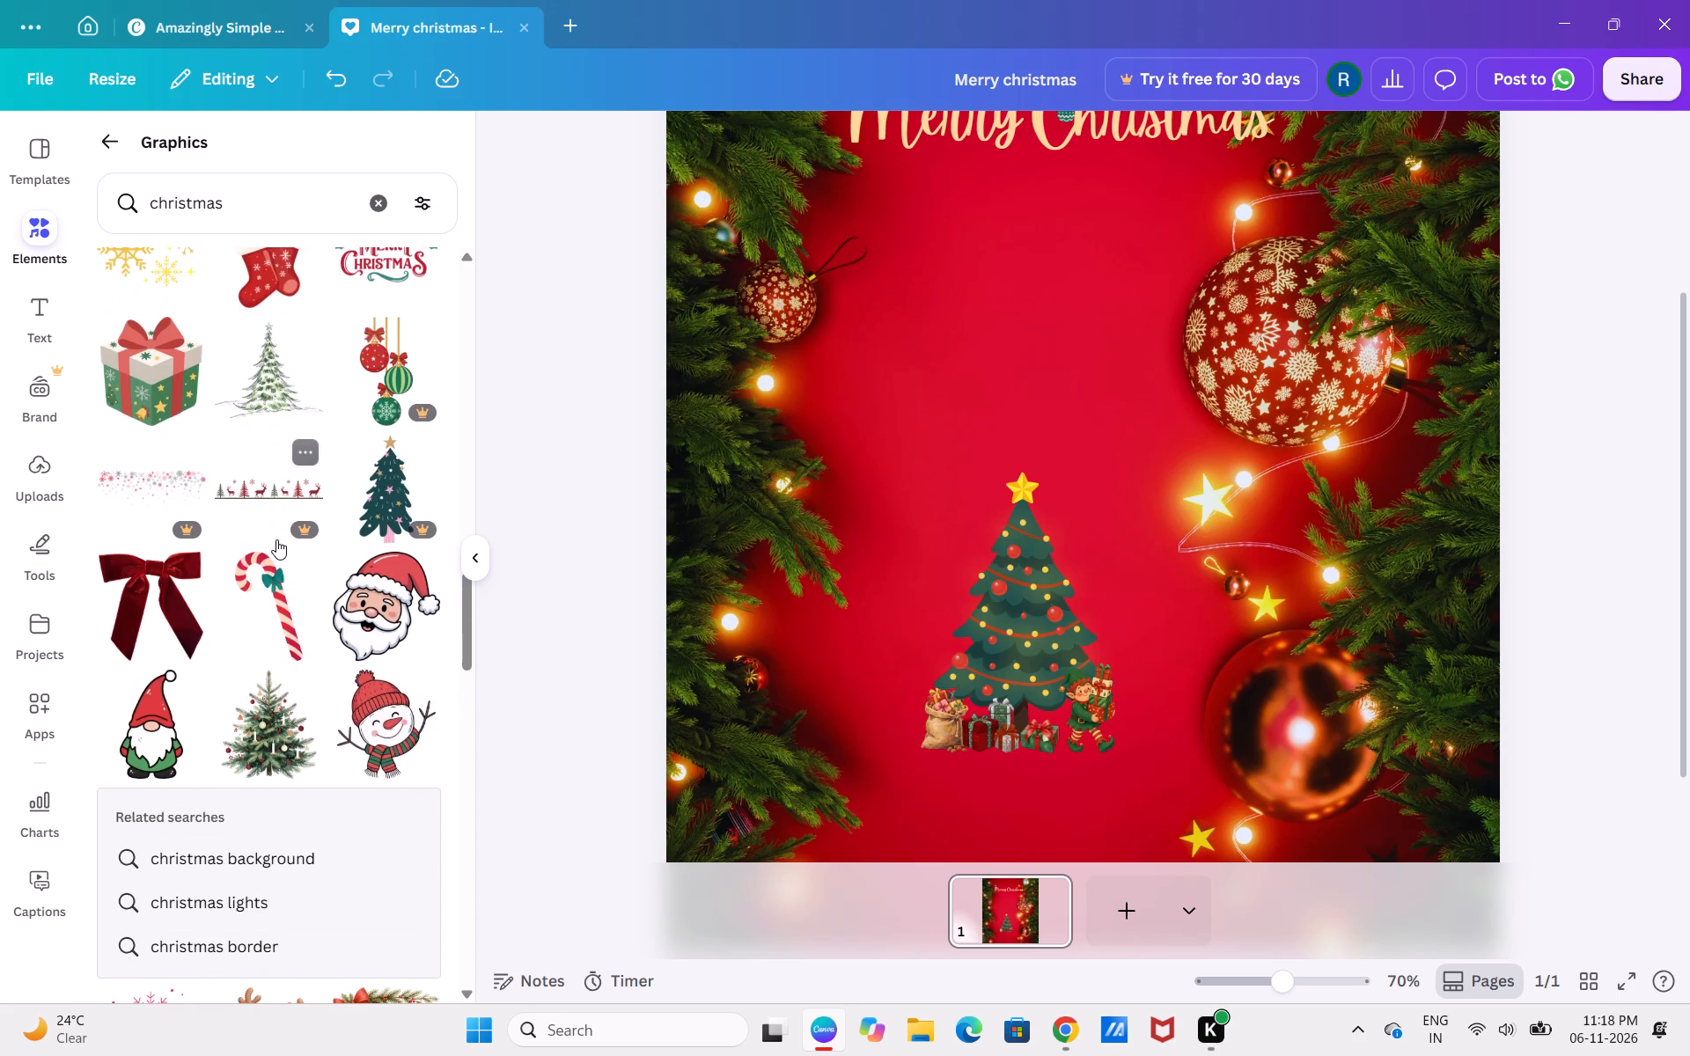
{"action": "scroll", "coordinate": [276, 539], "scroll_direction": "up", "scroll_amount": 7}
{"action": "scroll", "coordinate": [276, 539], "scroll_direction": "down", "scroll_amount": 3}
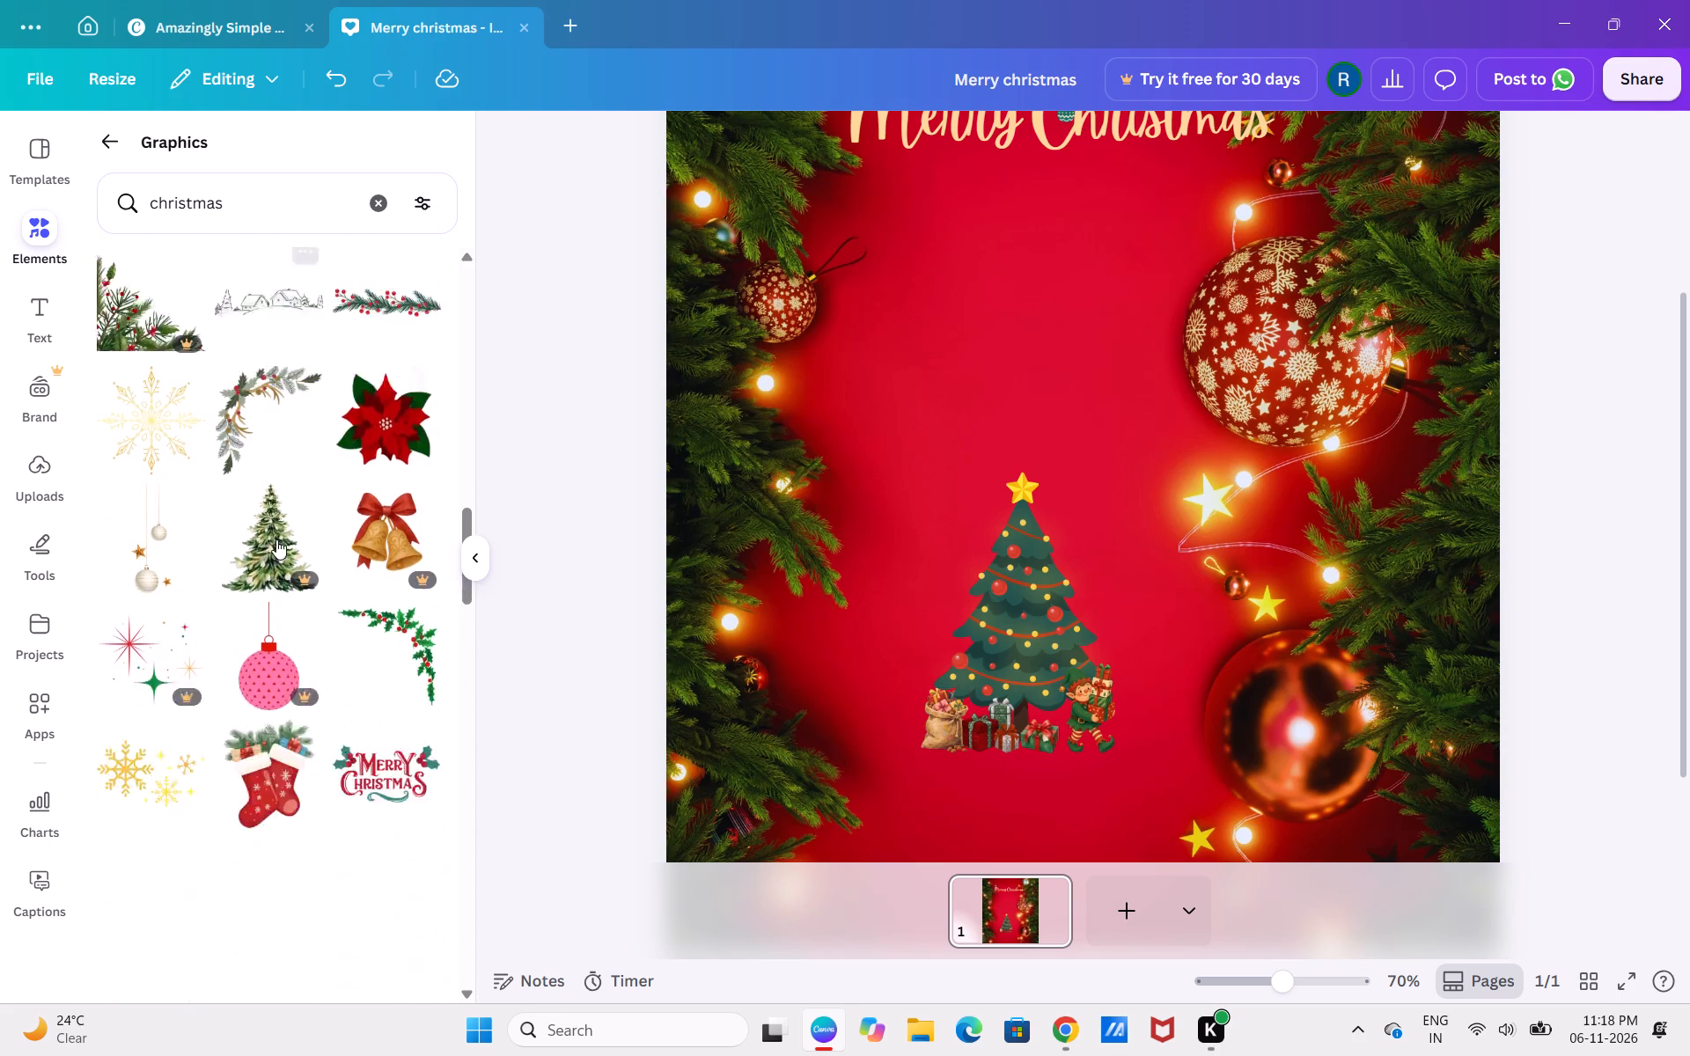
{"action": "scroll", "coordinate": [276, 539], "scroll_direction": "down", "scroll_amount": 5}
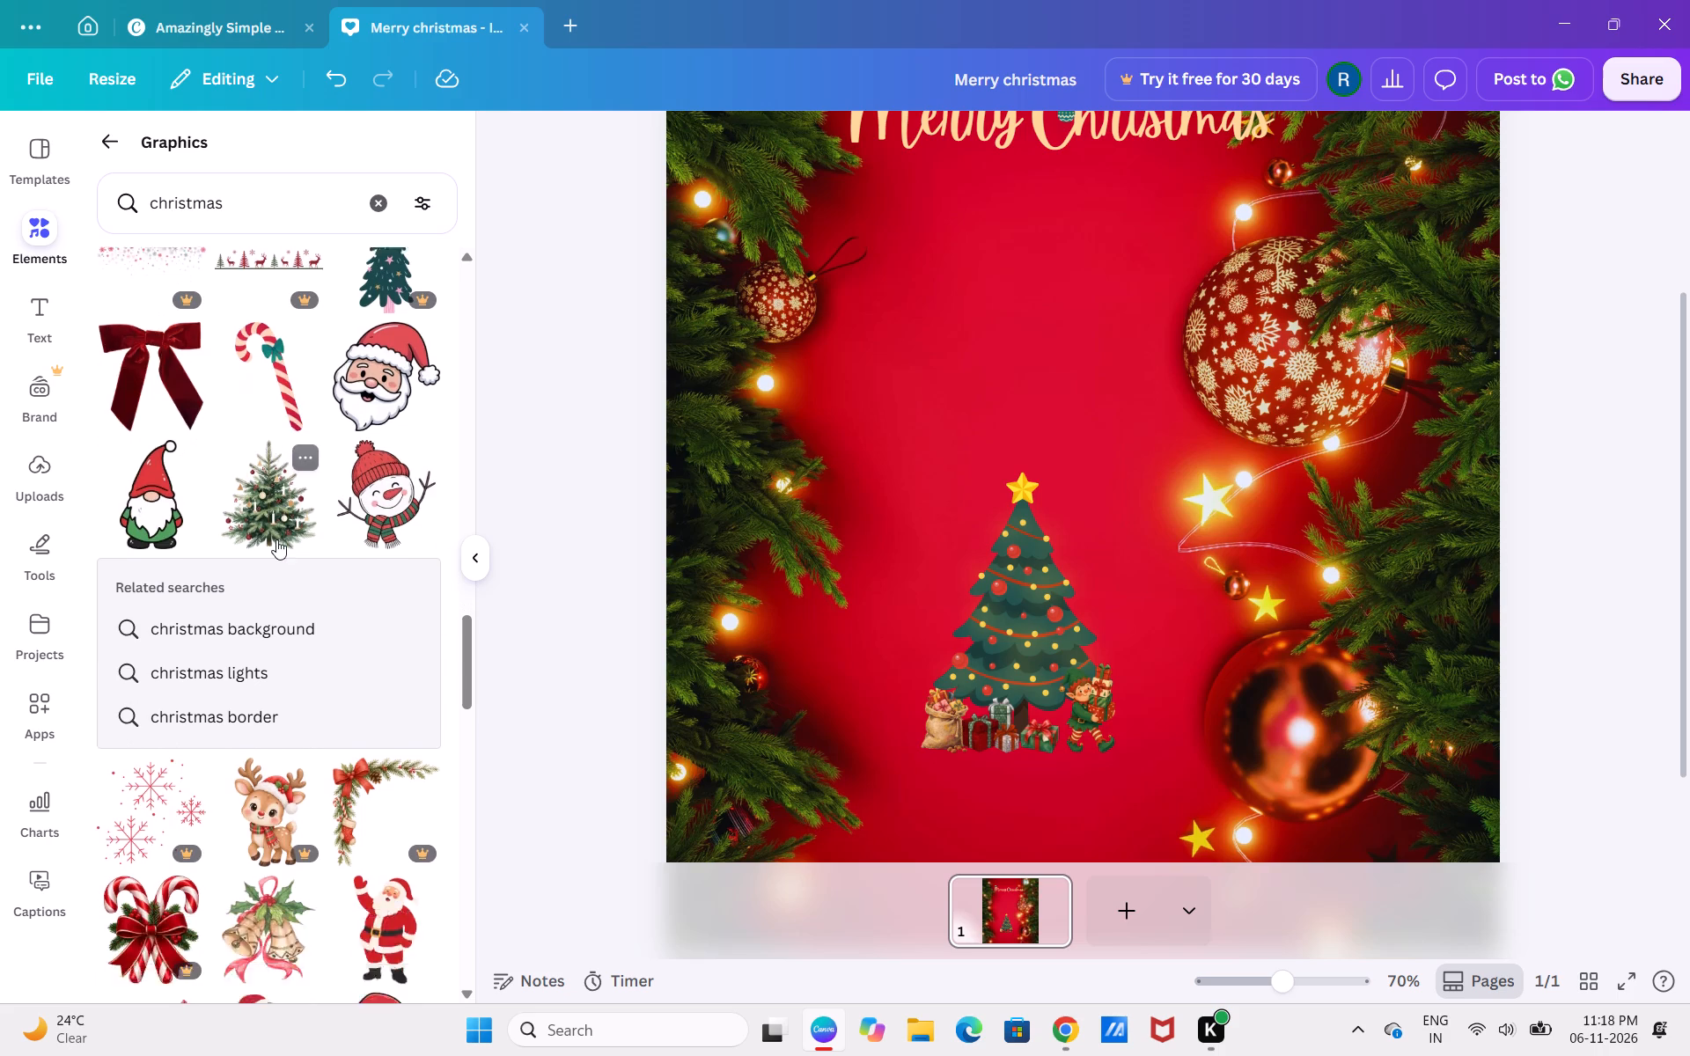
{"action": "scroll", "coordinate": [276, 539], "scroll_direction": "down", "scroll_amount": 5}
{"action": "scroll", "coordinate": [276, 539], "scroll_direction": "up", "scroll_amount": 4}
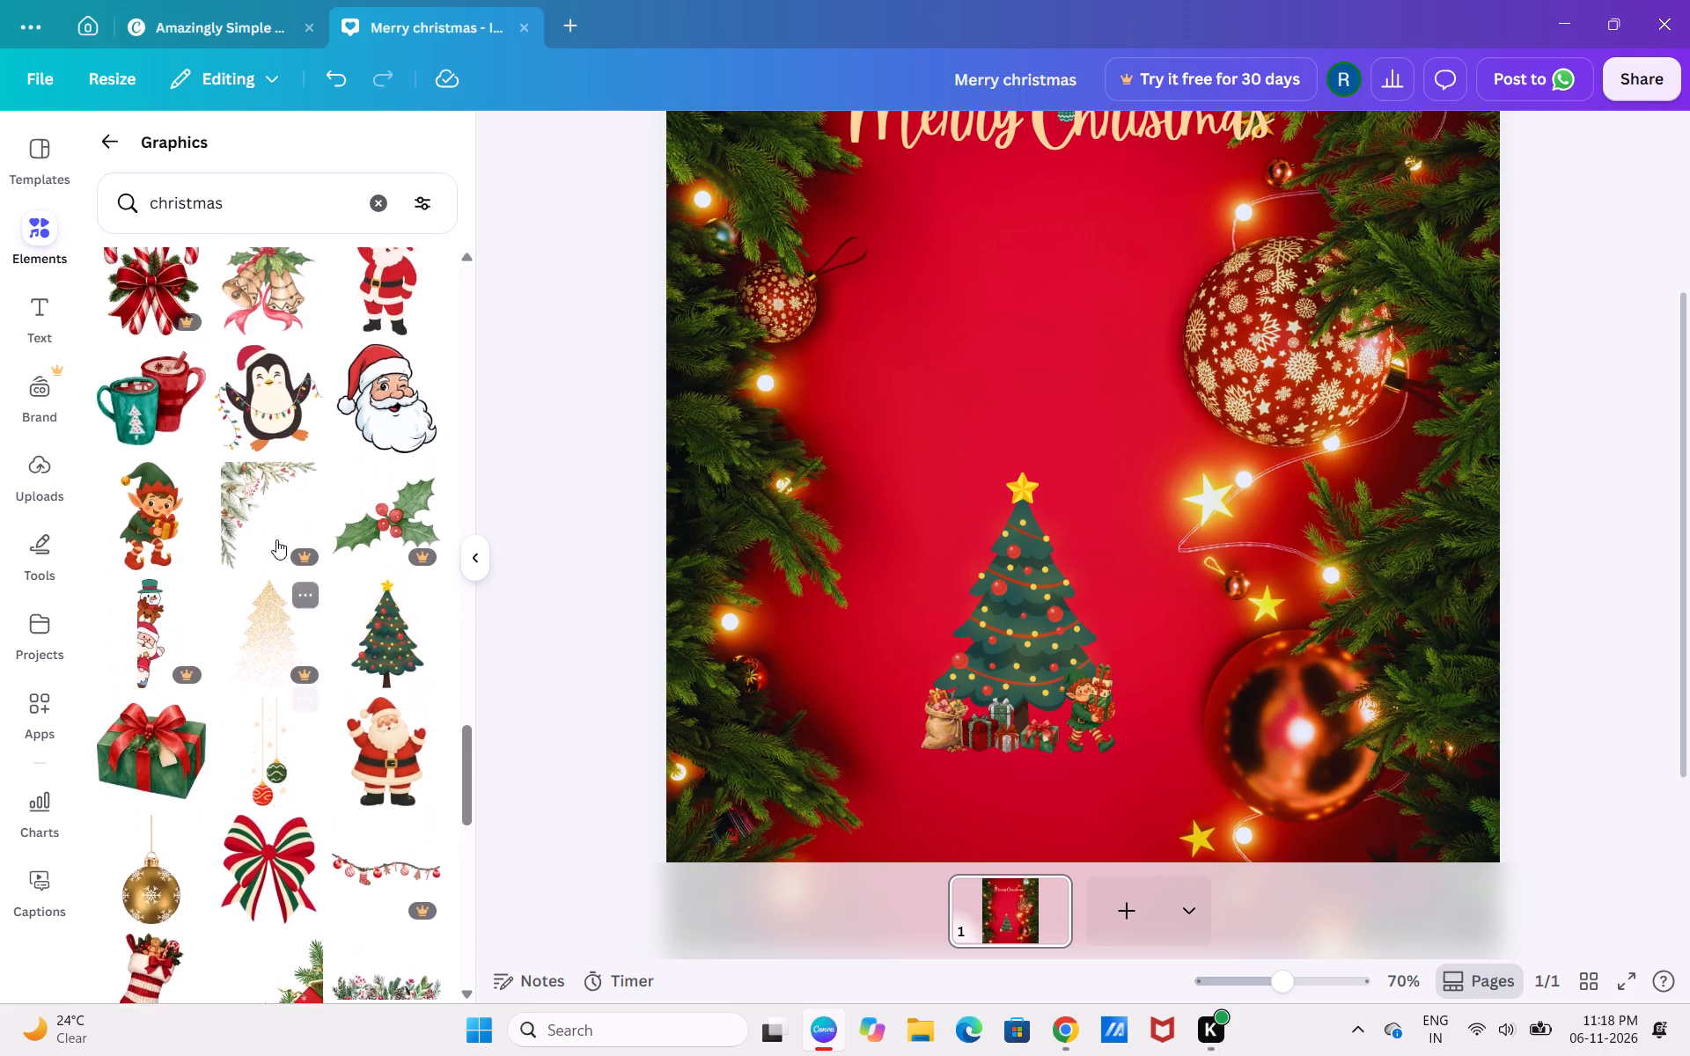
{"action": "scroll", "coordinate": [276, 539], "scroll_direction": "up", "scroll_amount": 2}
{"action": "scroll", "coordinate": [276, 539], "scroll_direction": "right", "scroll_amount": 1}
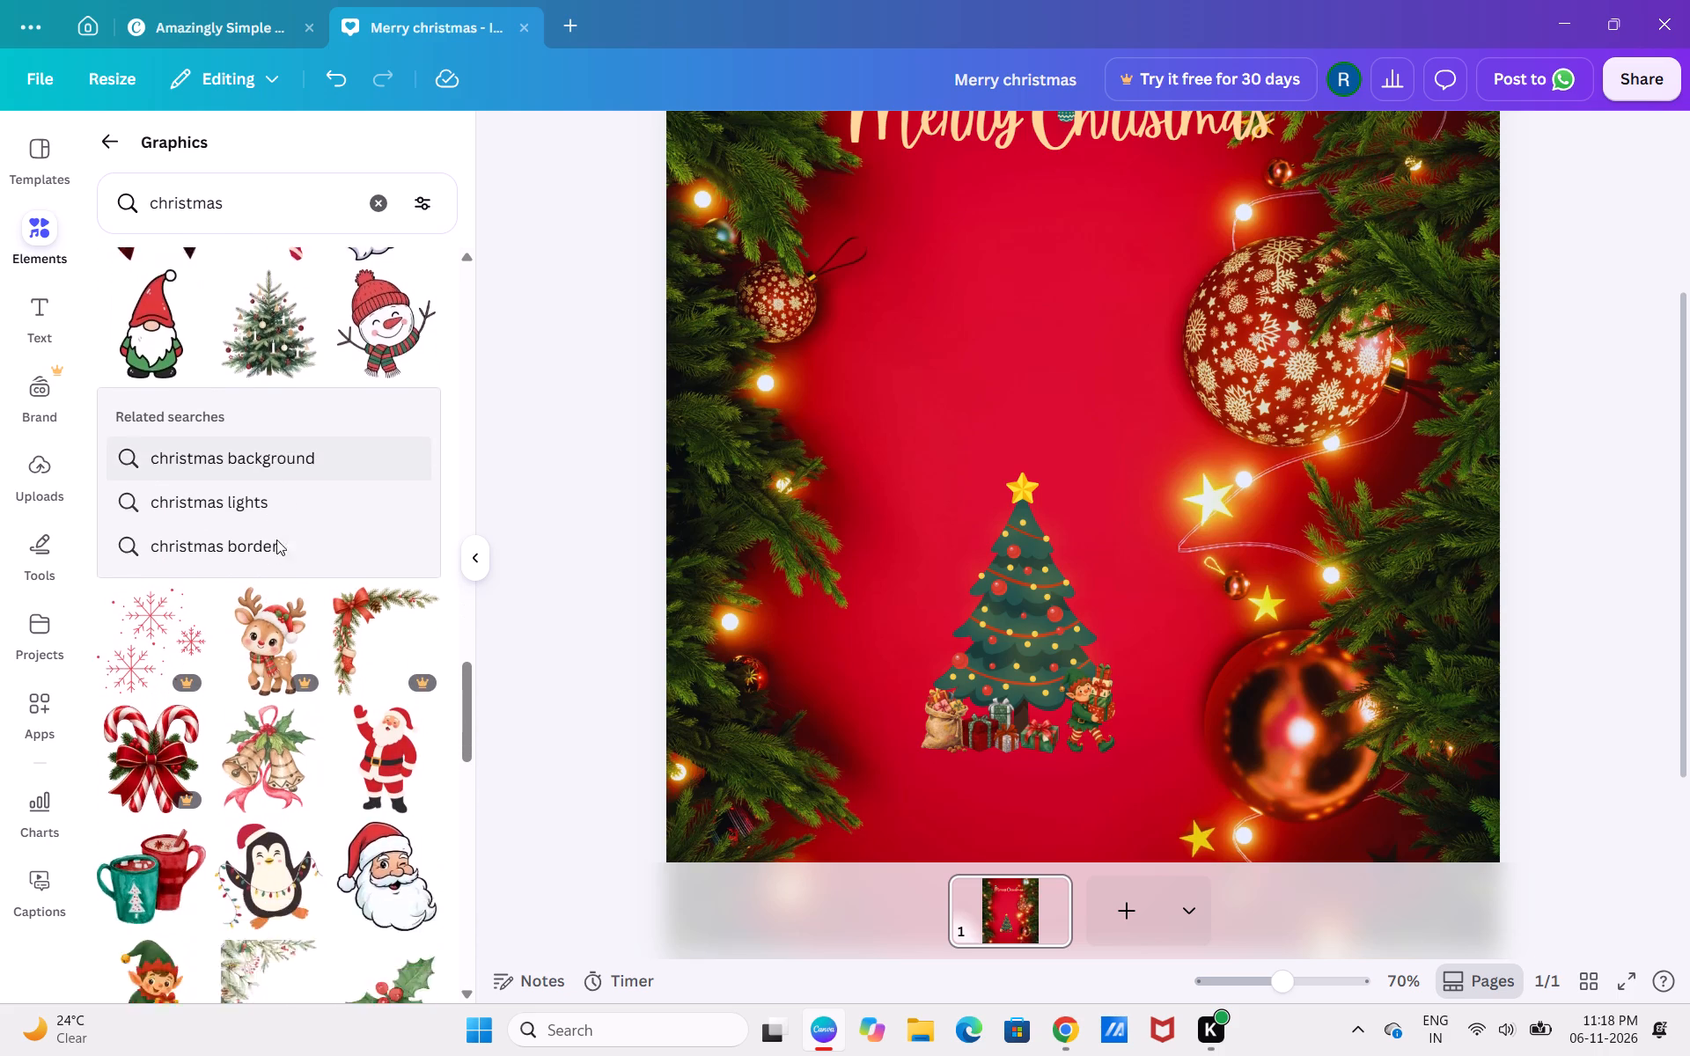
{"action": "scroll", "coordinate": [276, 539], "scroll_direction": "right", "scroll_amount": 1}
{"action": "scroll", "coordinate": [276, 539], "scroll_direction": "down", "scroll_amount": 4}
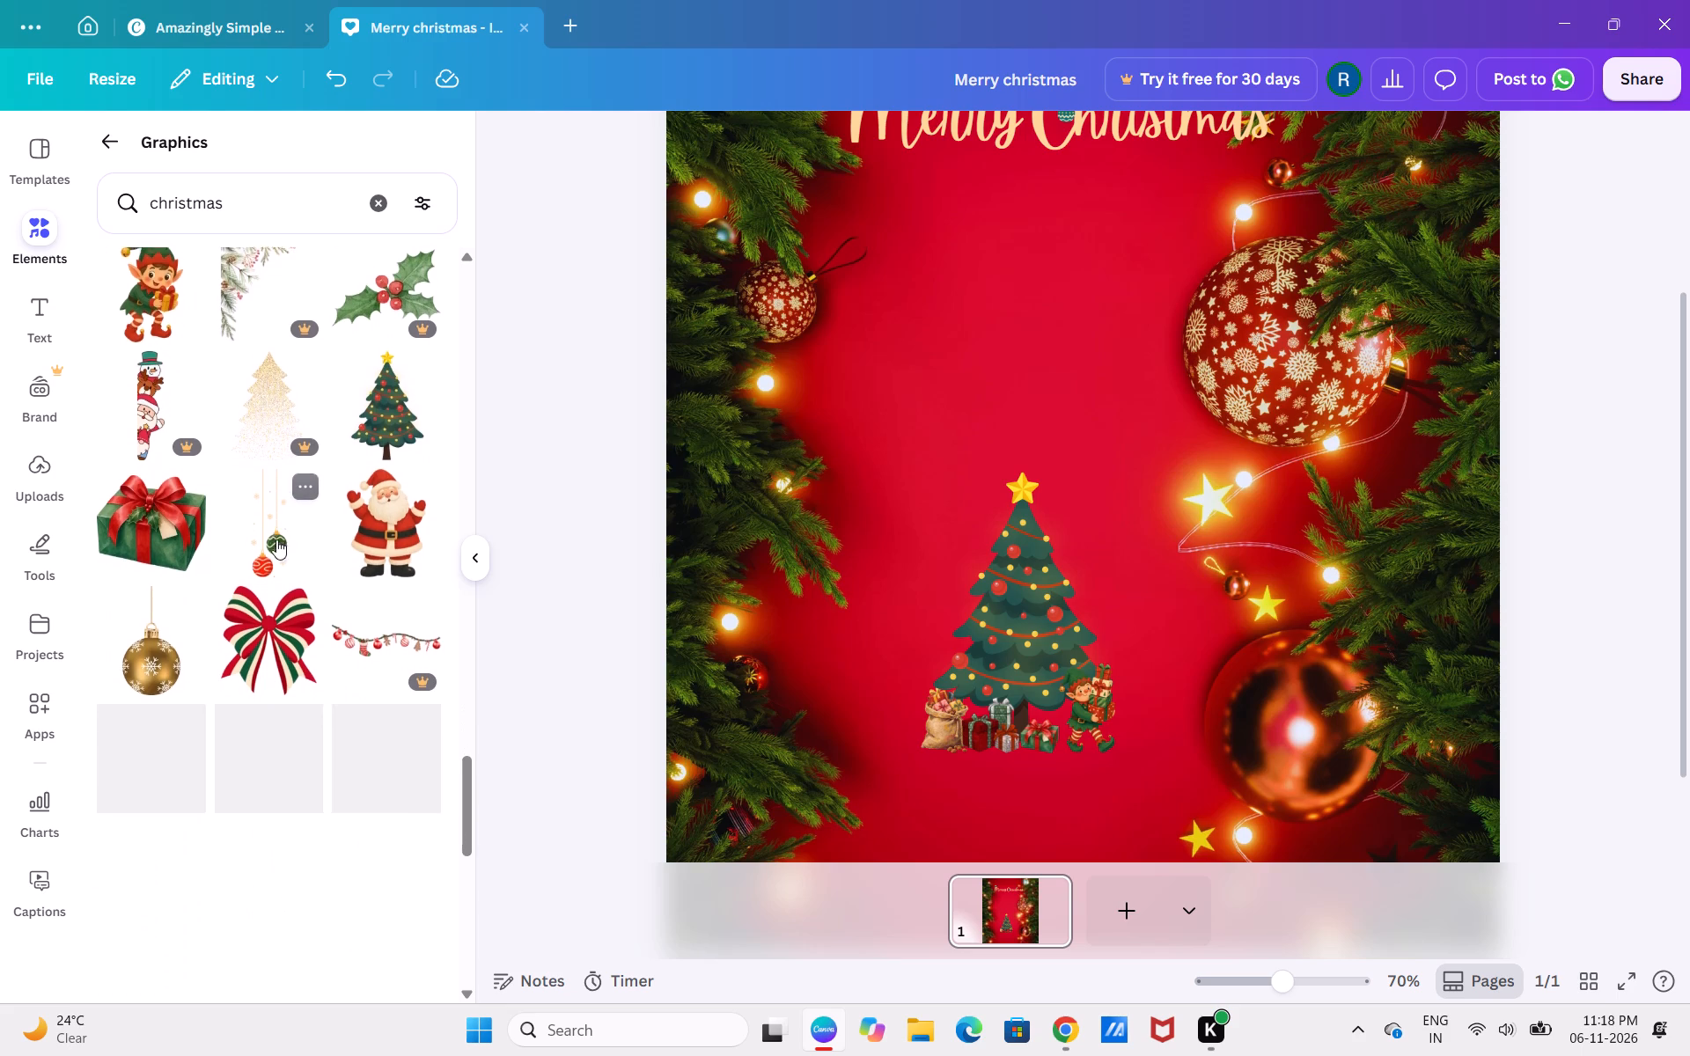
{"action": "scroll", "coordinate": [276, 539], "scroll_direction": "down", "scroll_amount": 4}
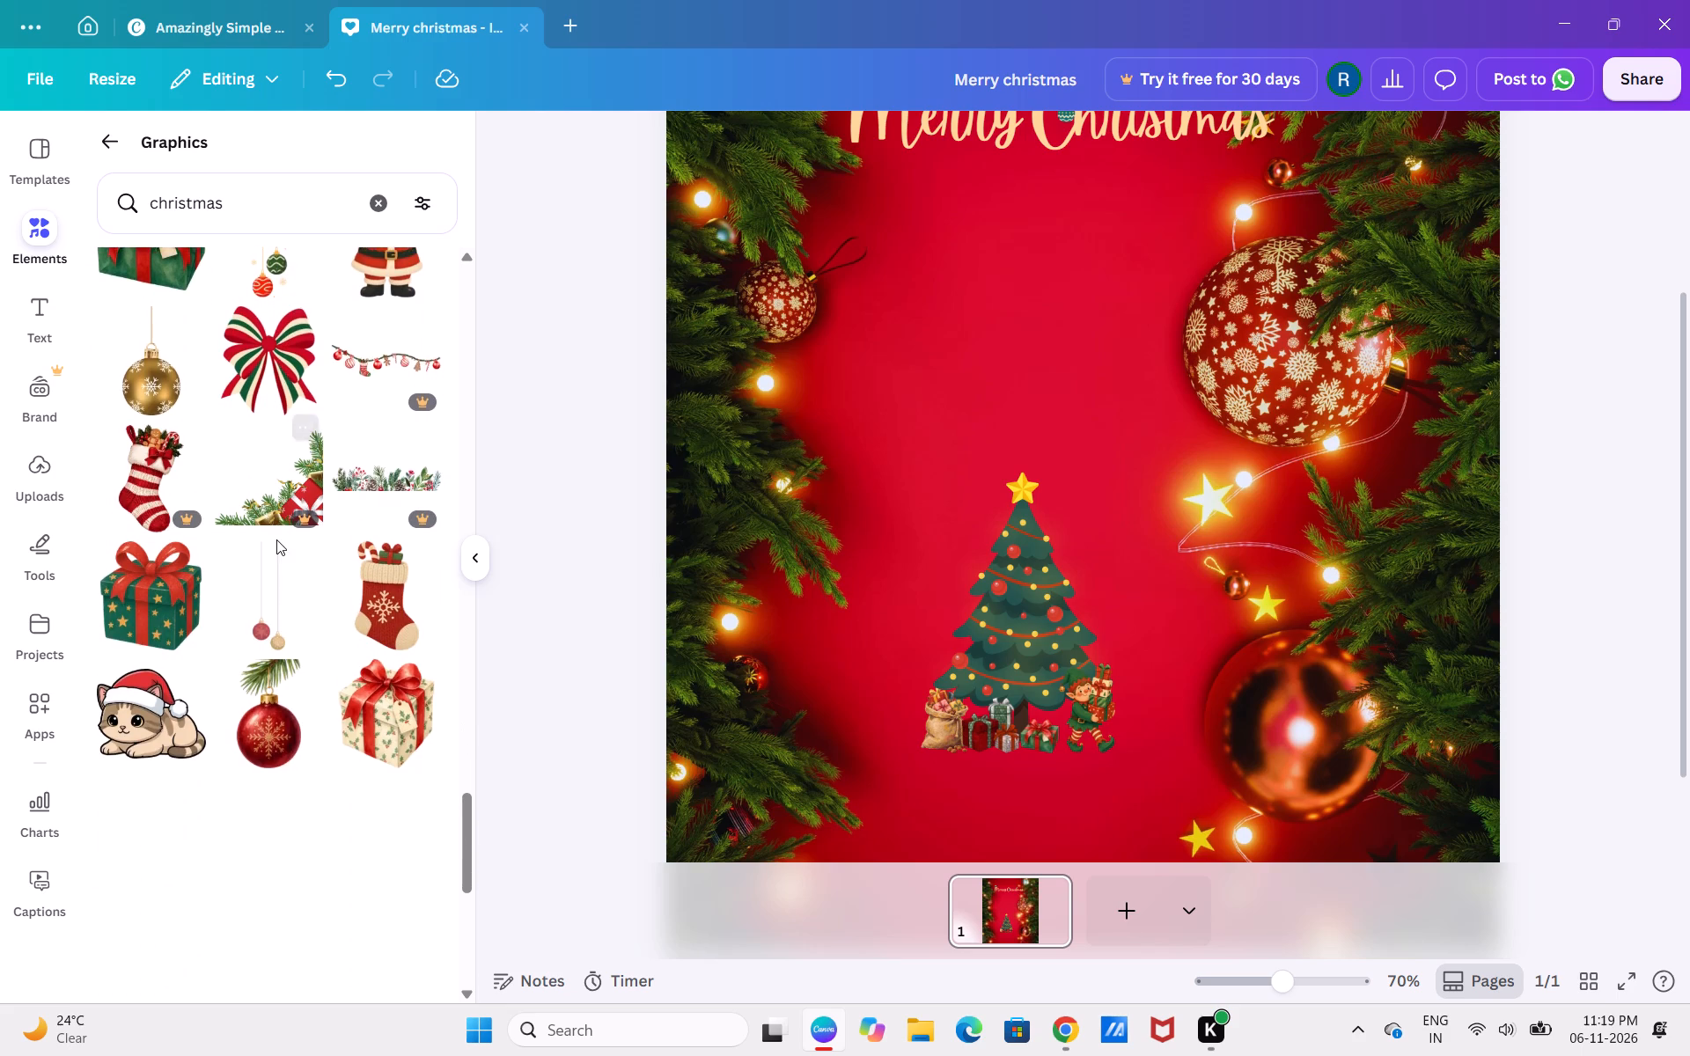
{"action": "scroll", "coordinate": [276, 539], "scroll_direction": "down", "scroll_amount": 1}
{"action": "scroll", "coordinate": [276, 539], "scroll_direction": "right", "scroll_amount": 2}
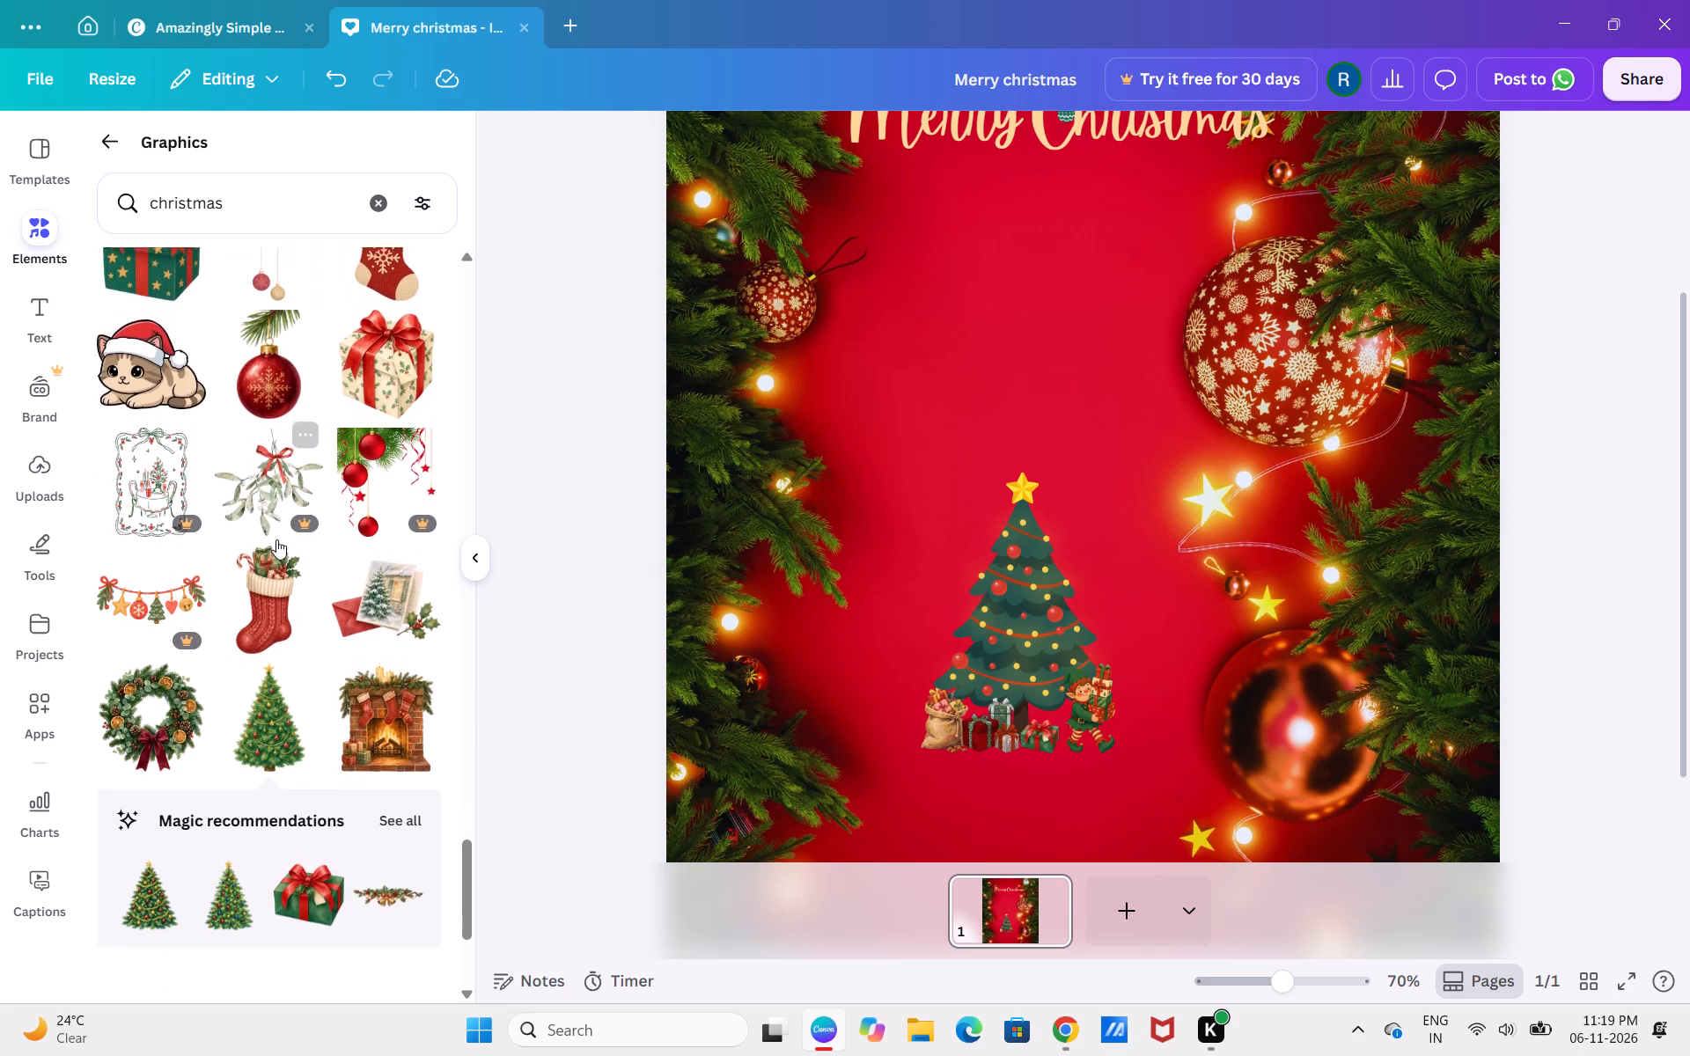
{"action": "scroll", "coordinate": [276, 539], "scroll_direction": "right", "scroll_amount": 1}
{"action": "scroll", "coordinate": [276, 539], "scroll_direction": "down", "scroll_amount": 4}
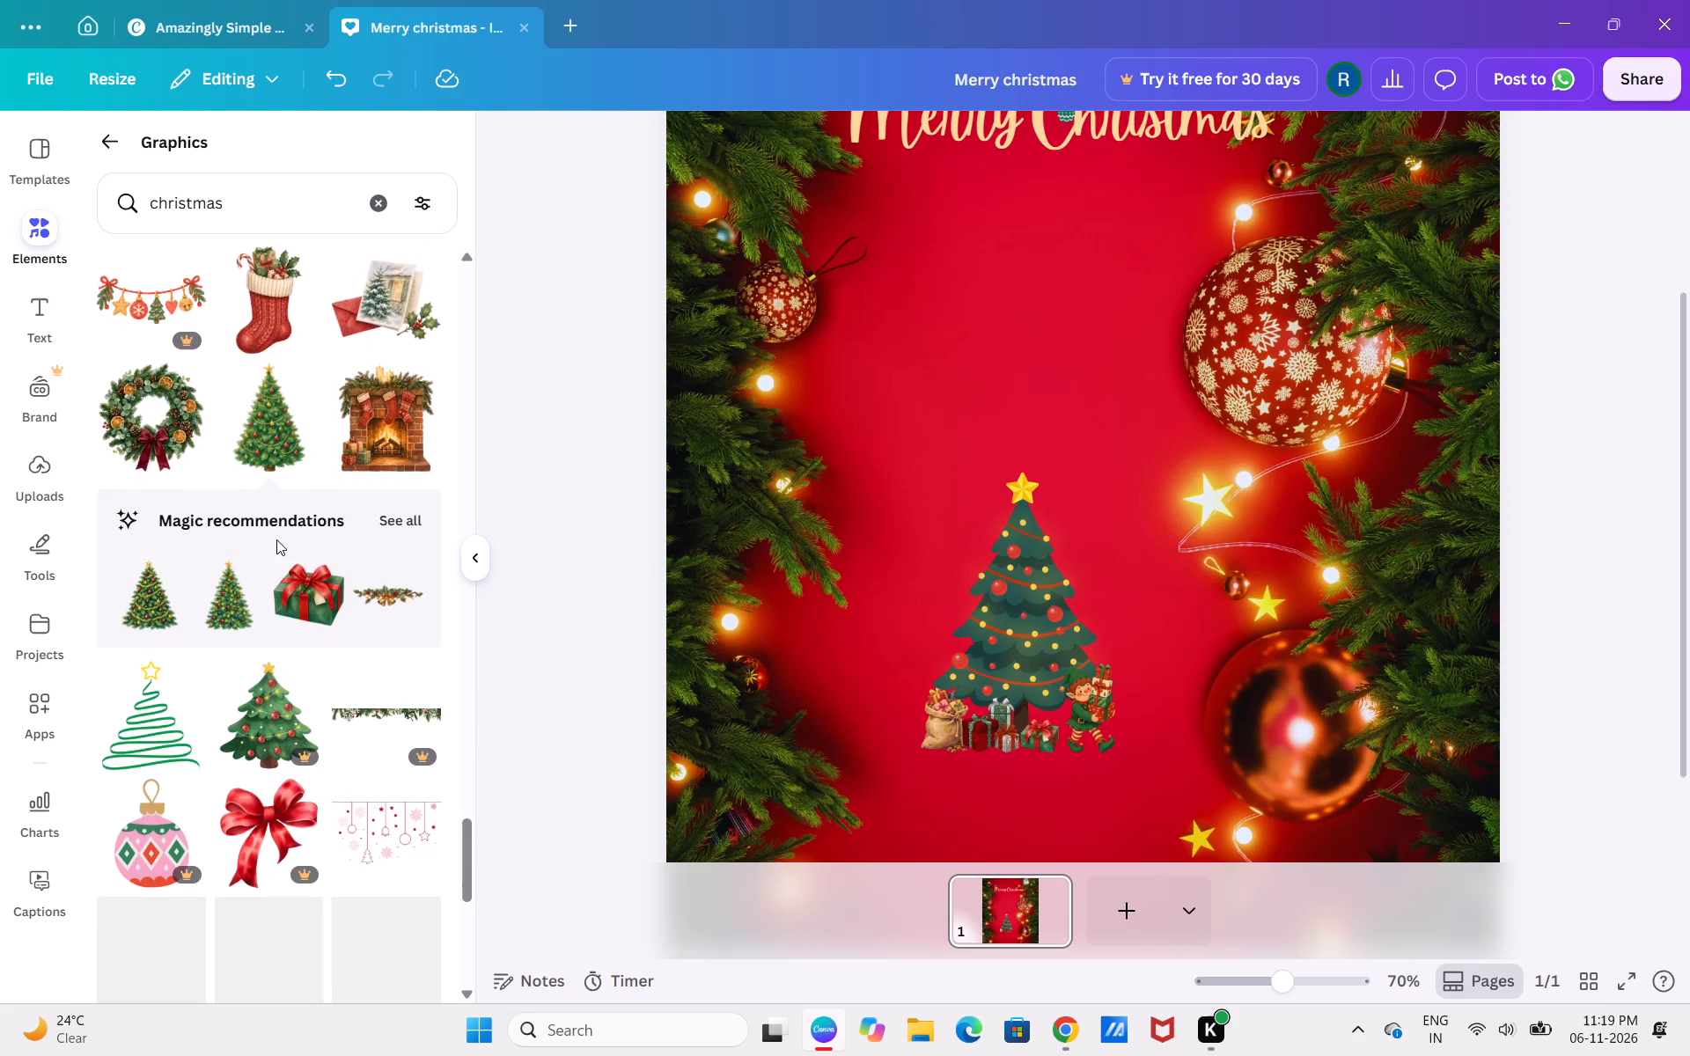
{"action": "scroll", "coordinate": [276, 539], "scroll_direction": "down", "scroll_amount": 4}
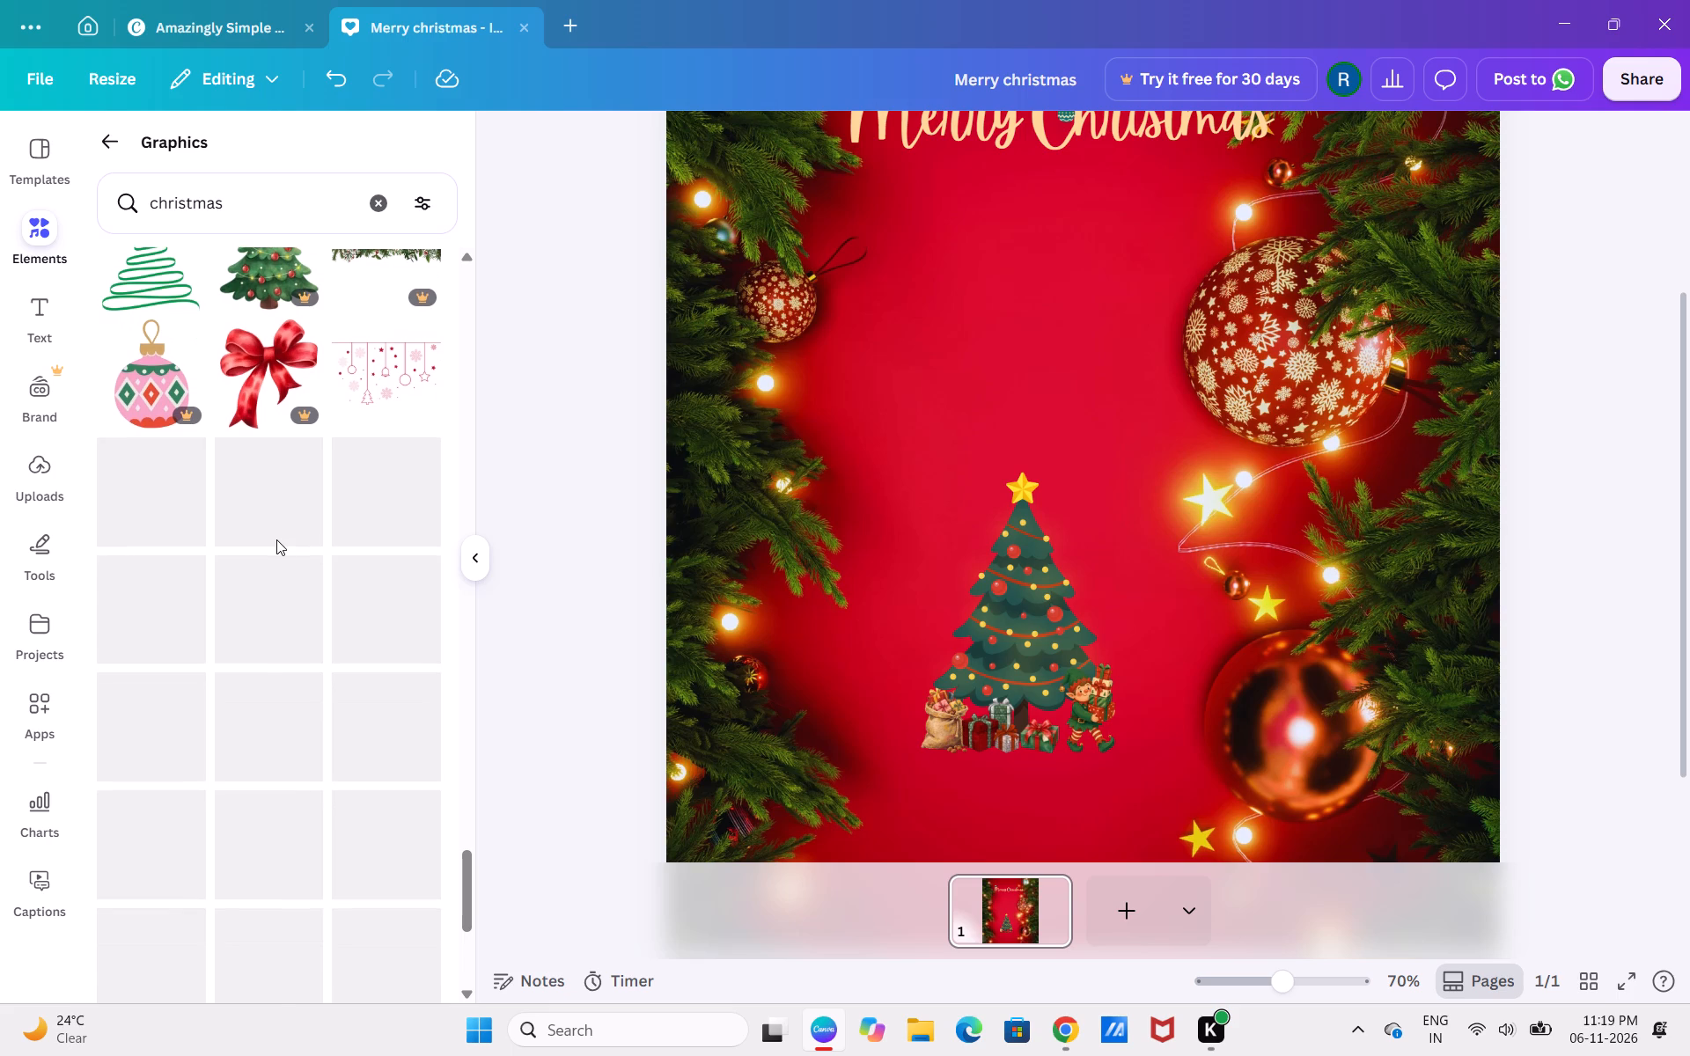
{"action": "scroll", "coordinate": [276, 539], "scroll_direction": "down", "scroll_amount": 1}
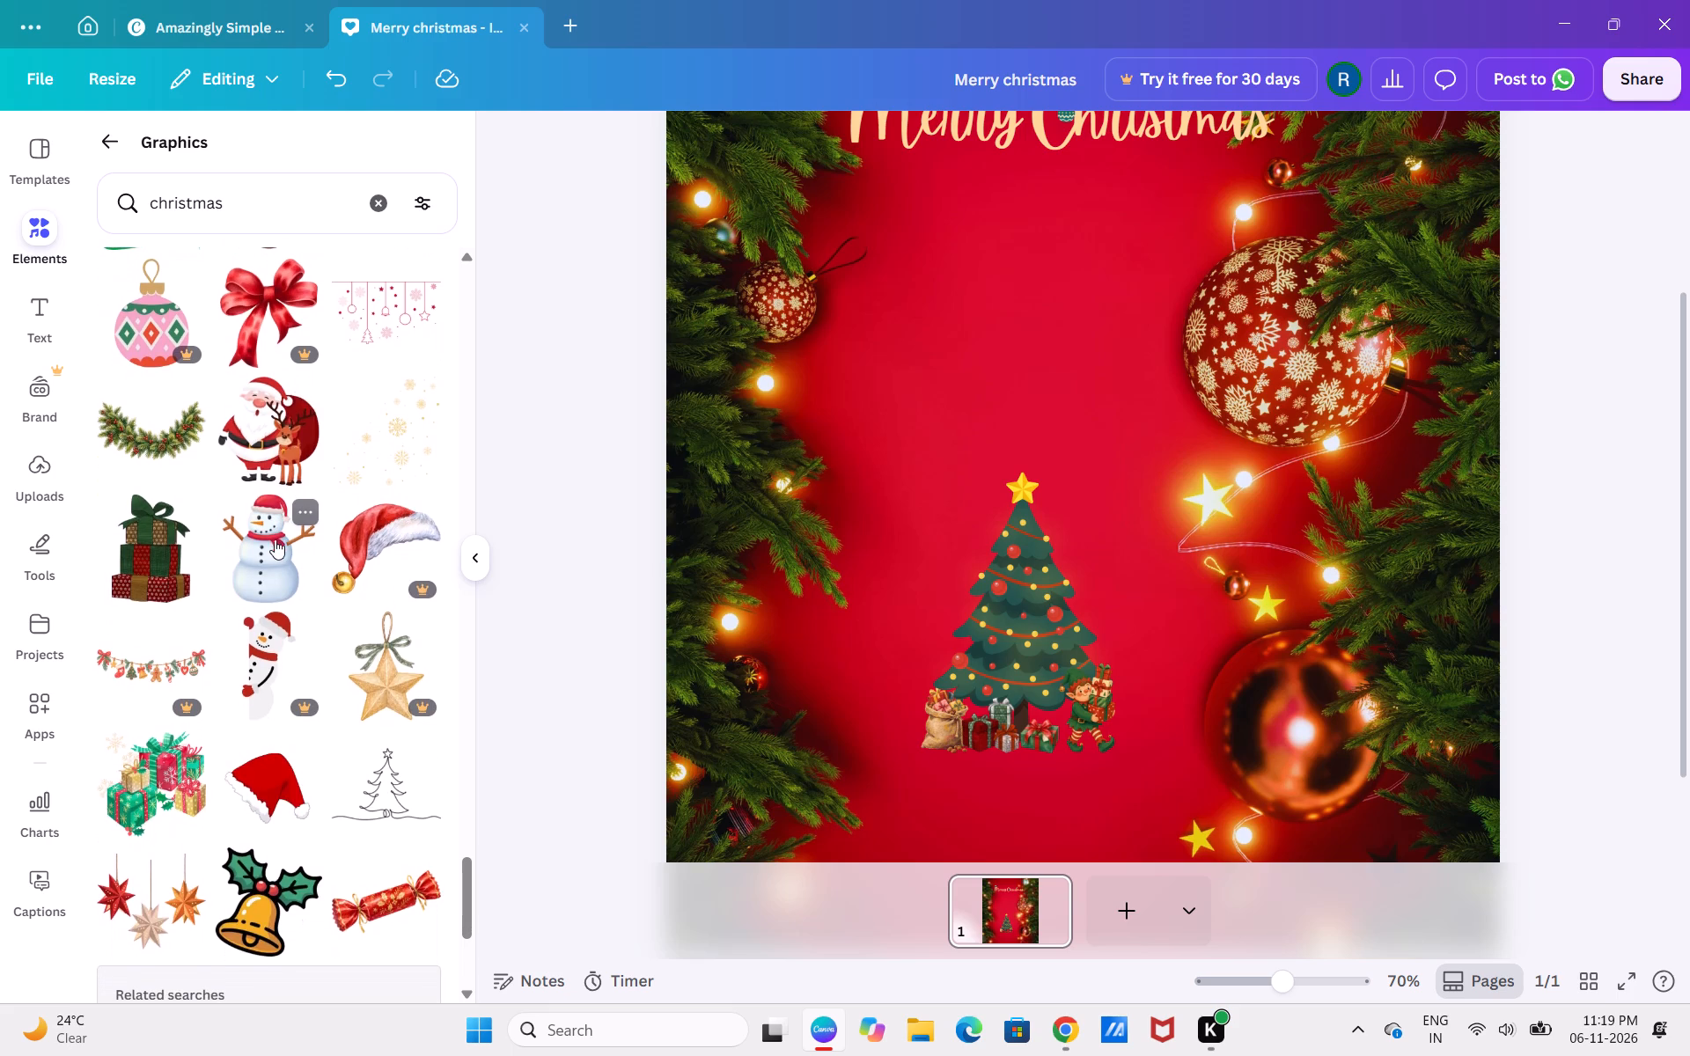
Add the three-tier gift stack with the green bow, shrink it to about 55 by 76 px, and place it beside the elf at the tree's base.
{"action": "left_click_drag", "start_coordinate": [138, 565], "coordinate": [151, 571]}
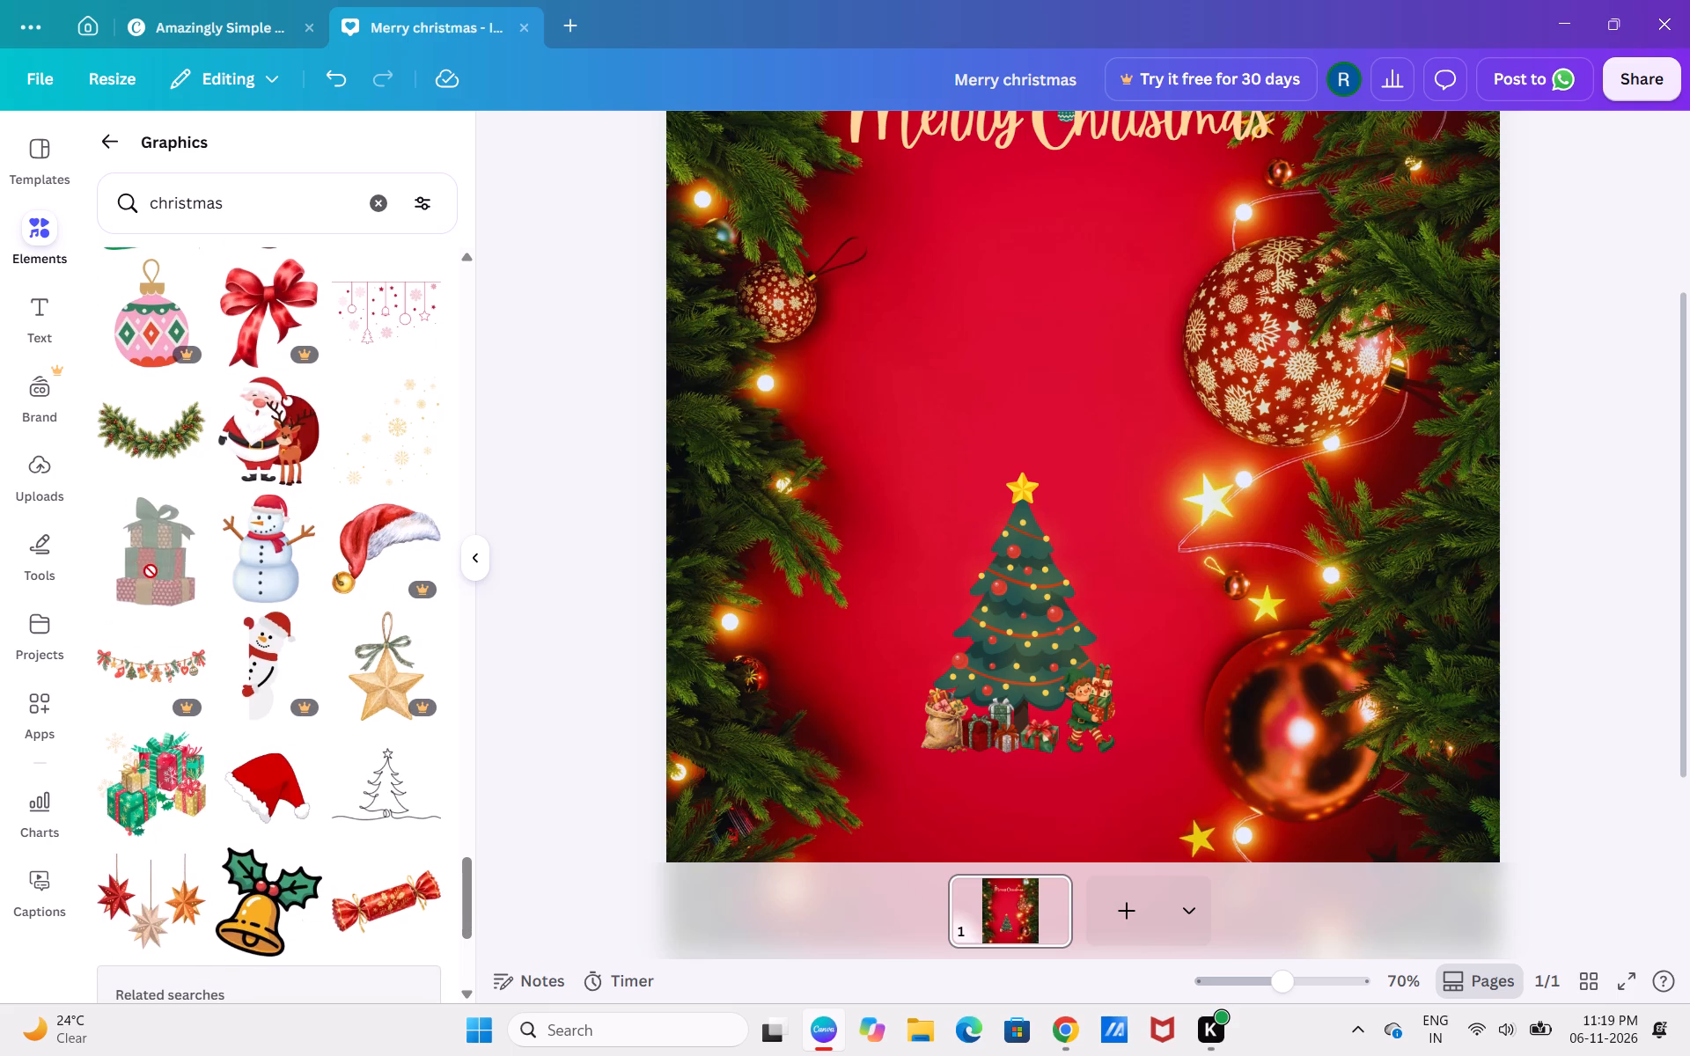
{"action": "left_click_drag", "start_coordinate": [151, 571], "coordinate": [953, 495]}
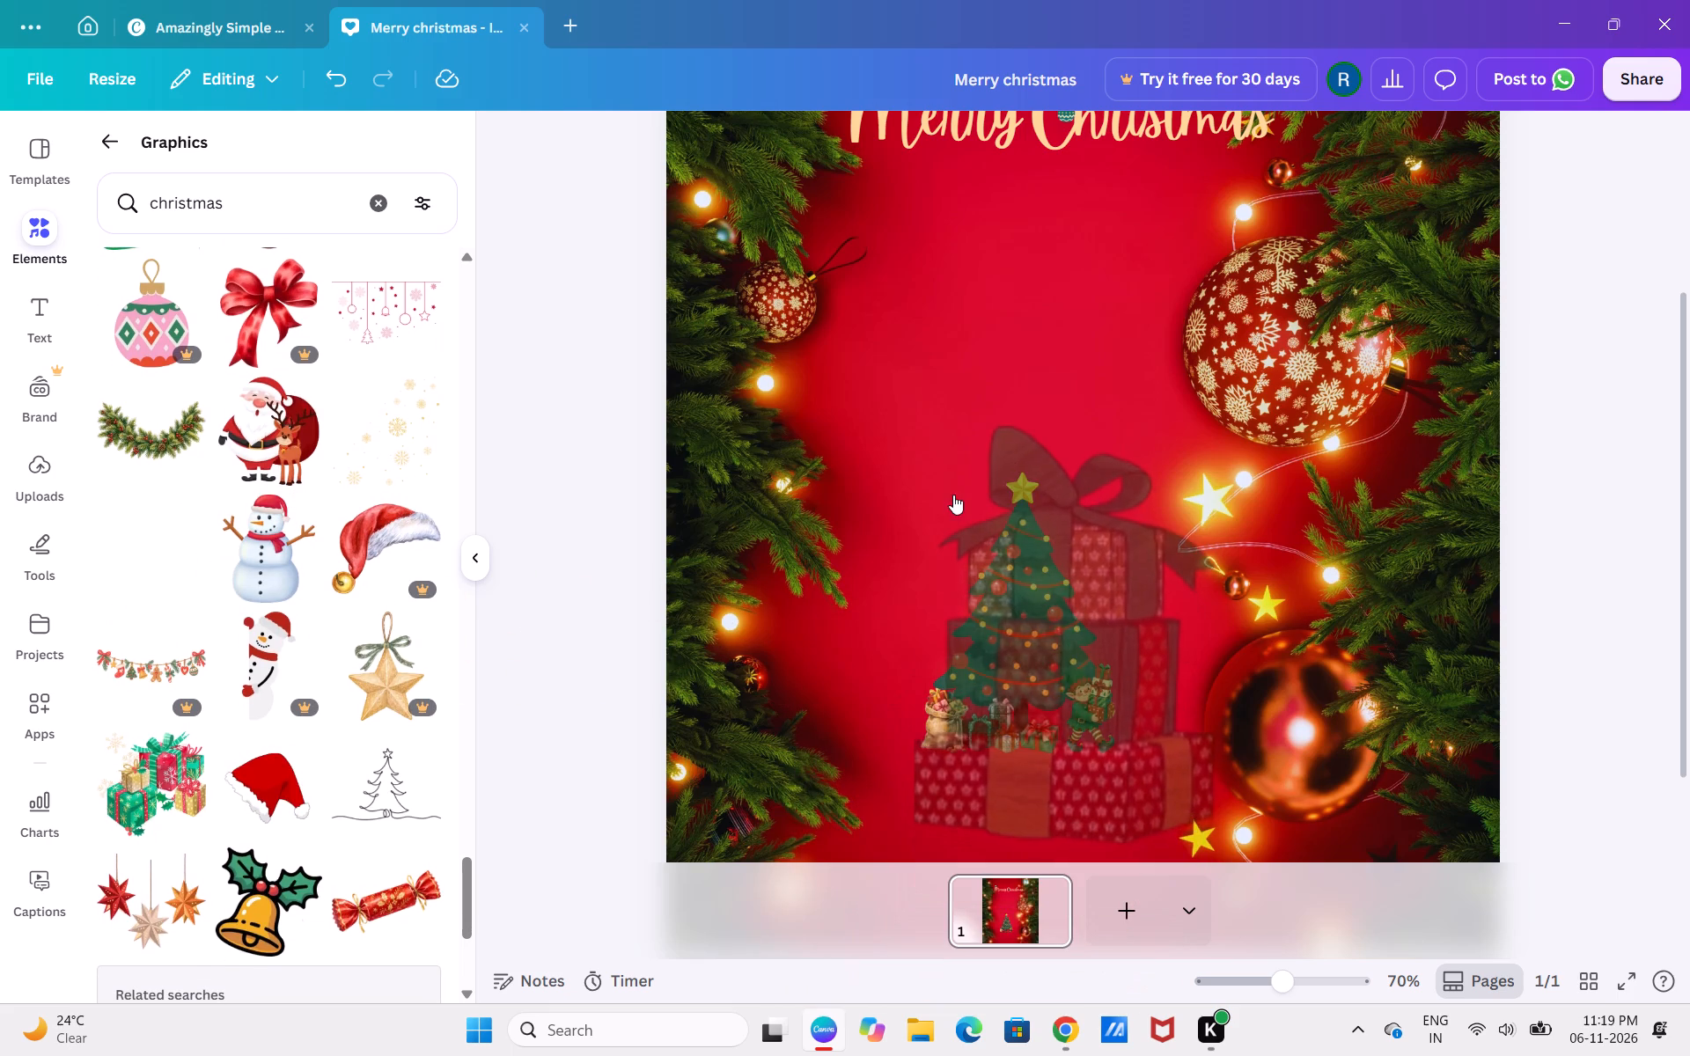
{"action": "left_click_drag", "start_coordinate": [1216, 845], "coordinate": [1149, 760]}
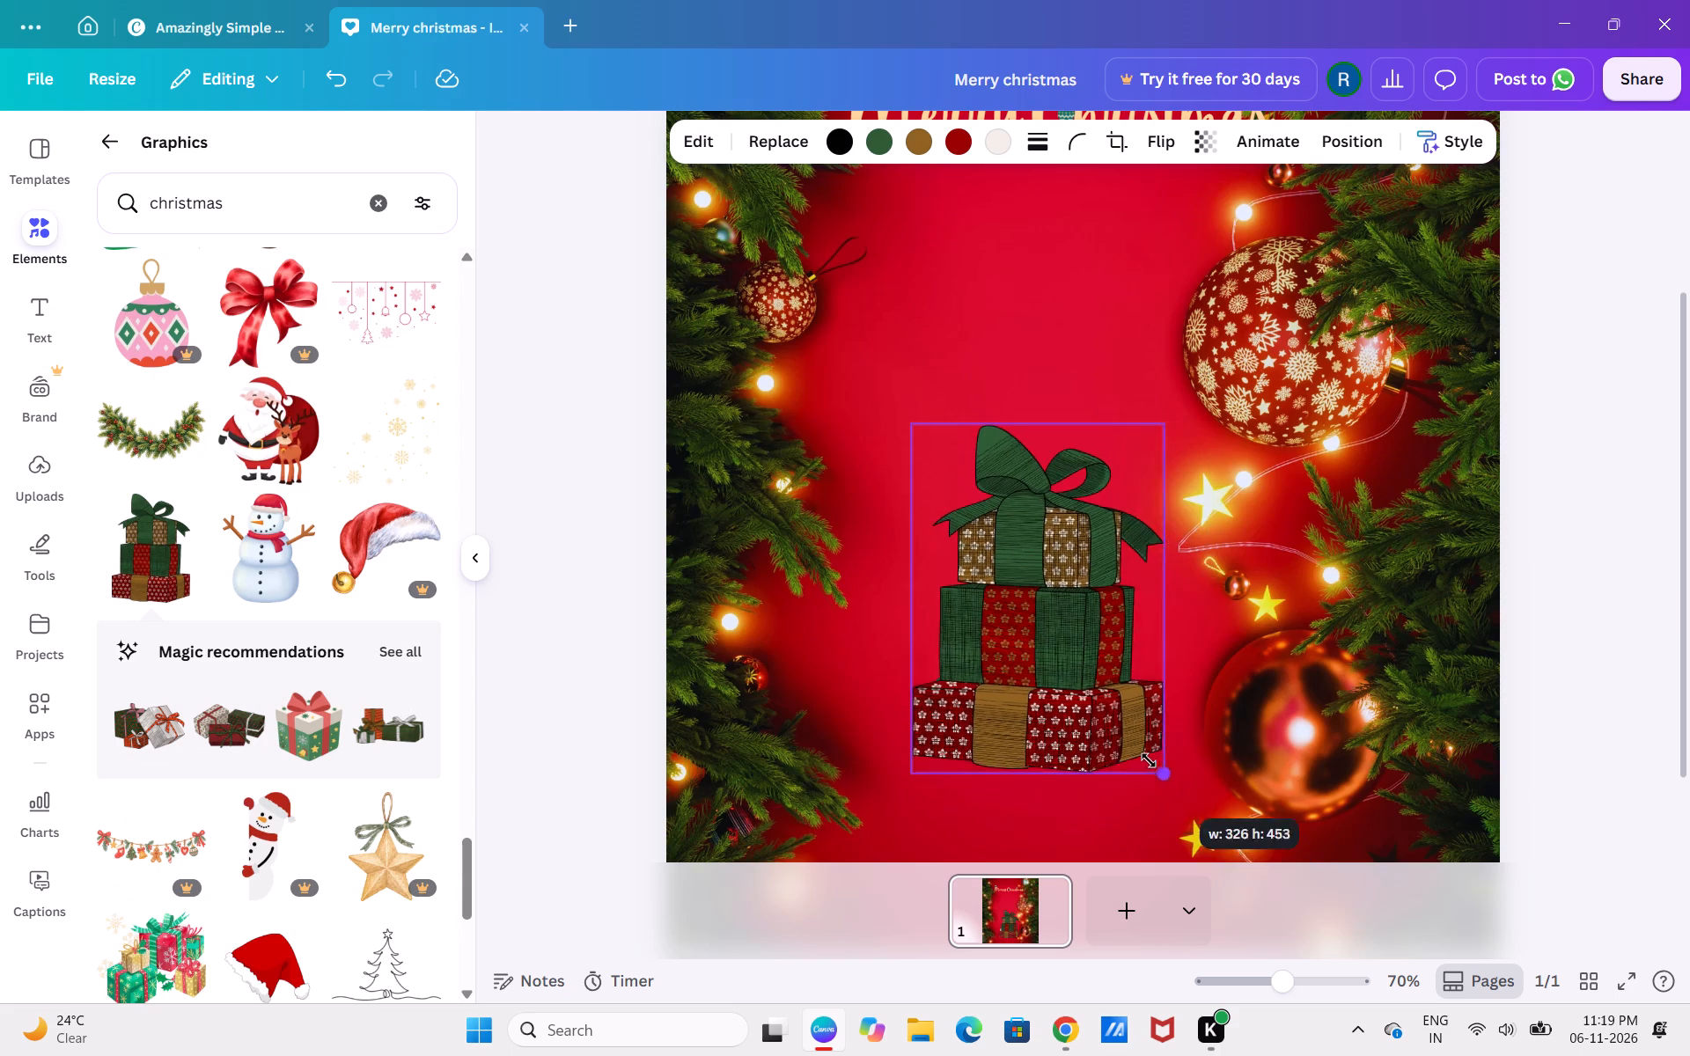
{"action": "left_click_drag", "start_coordinate": [1149, 760], "coordinate": [942, 533]}
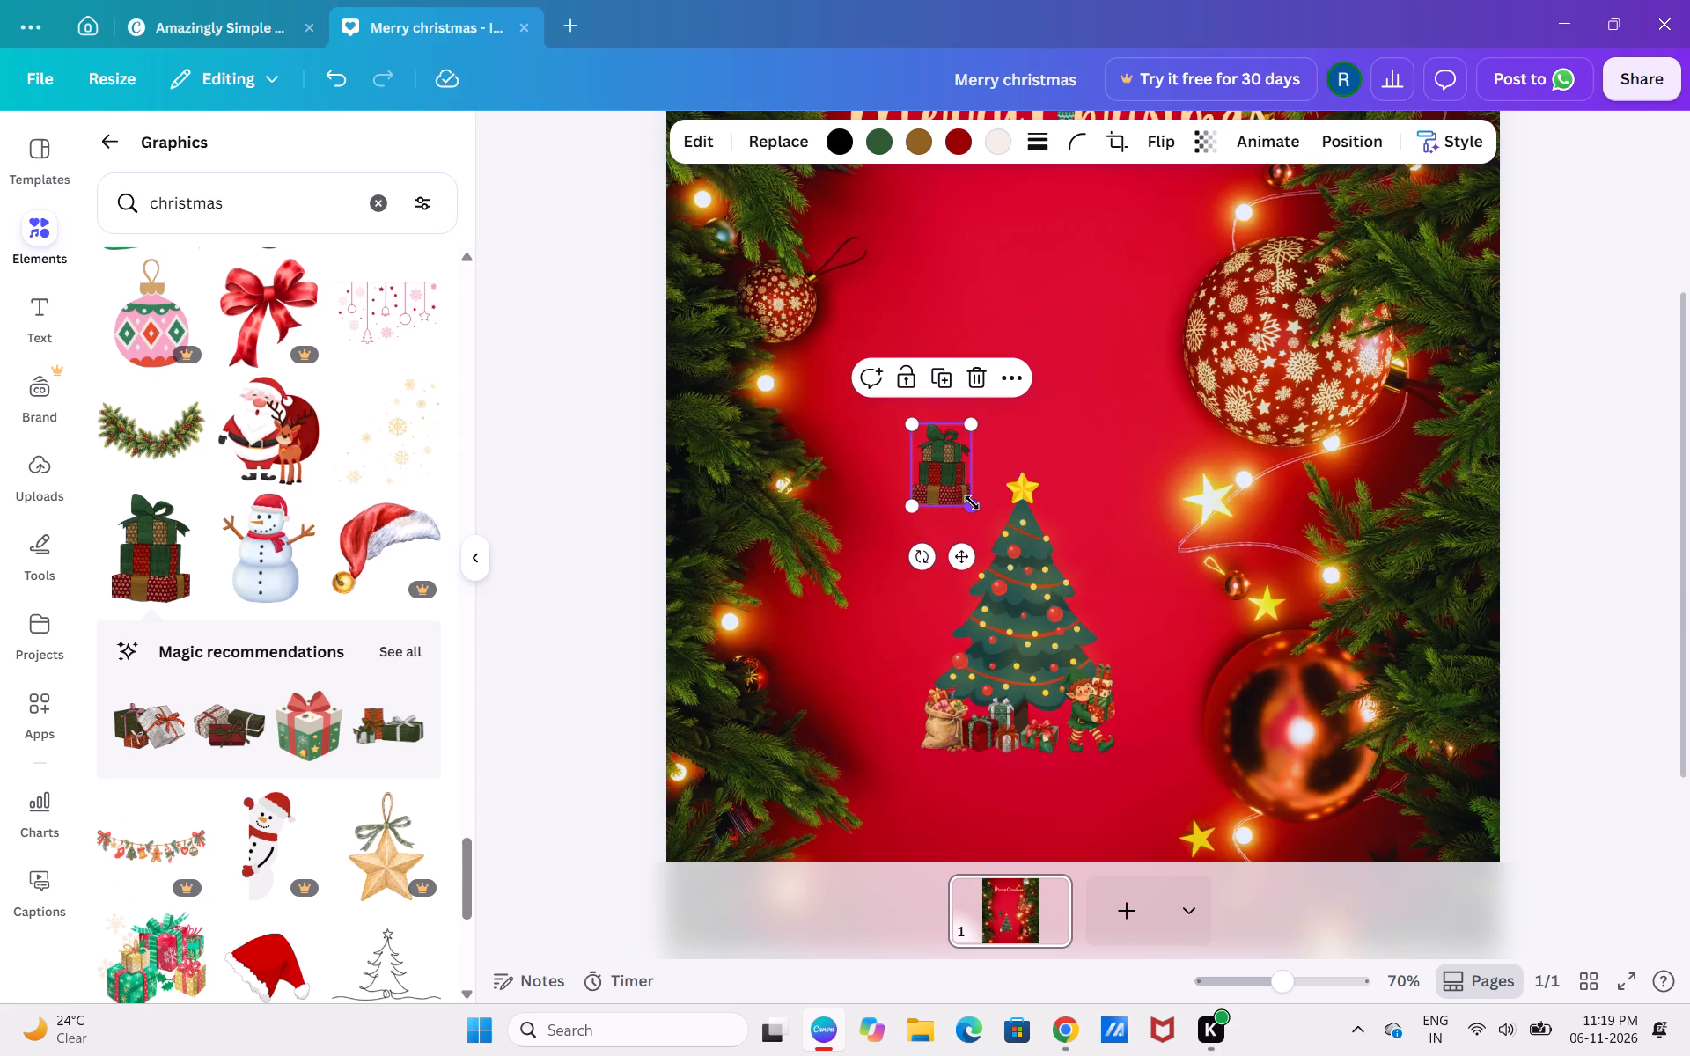
{"action": "left_click_drag", "start_coordinate": [973, 502], "coordinate": [949, 484]}
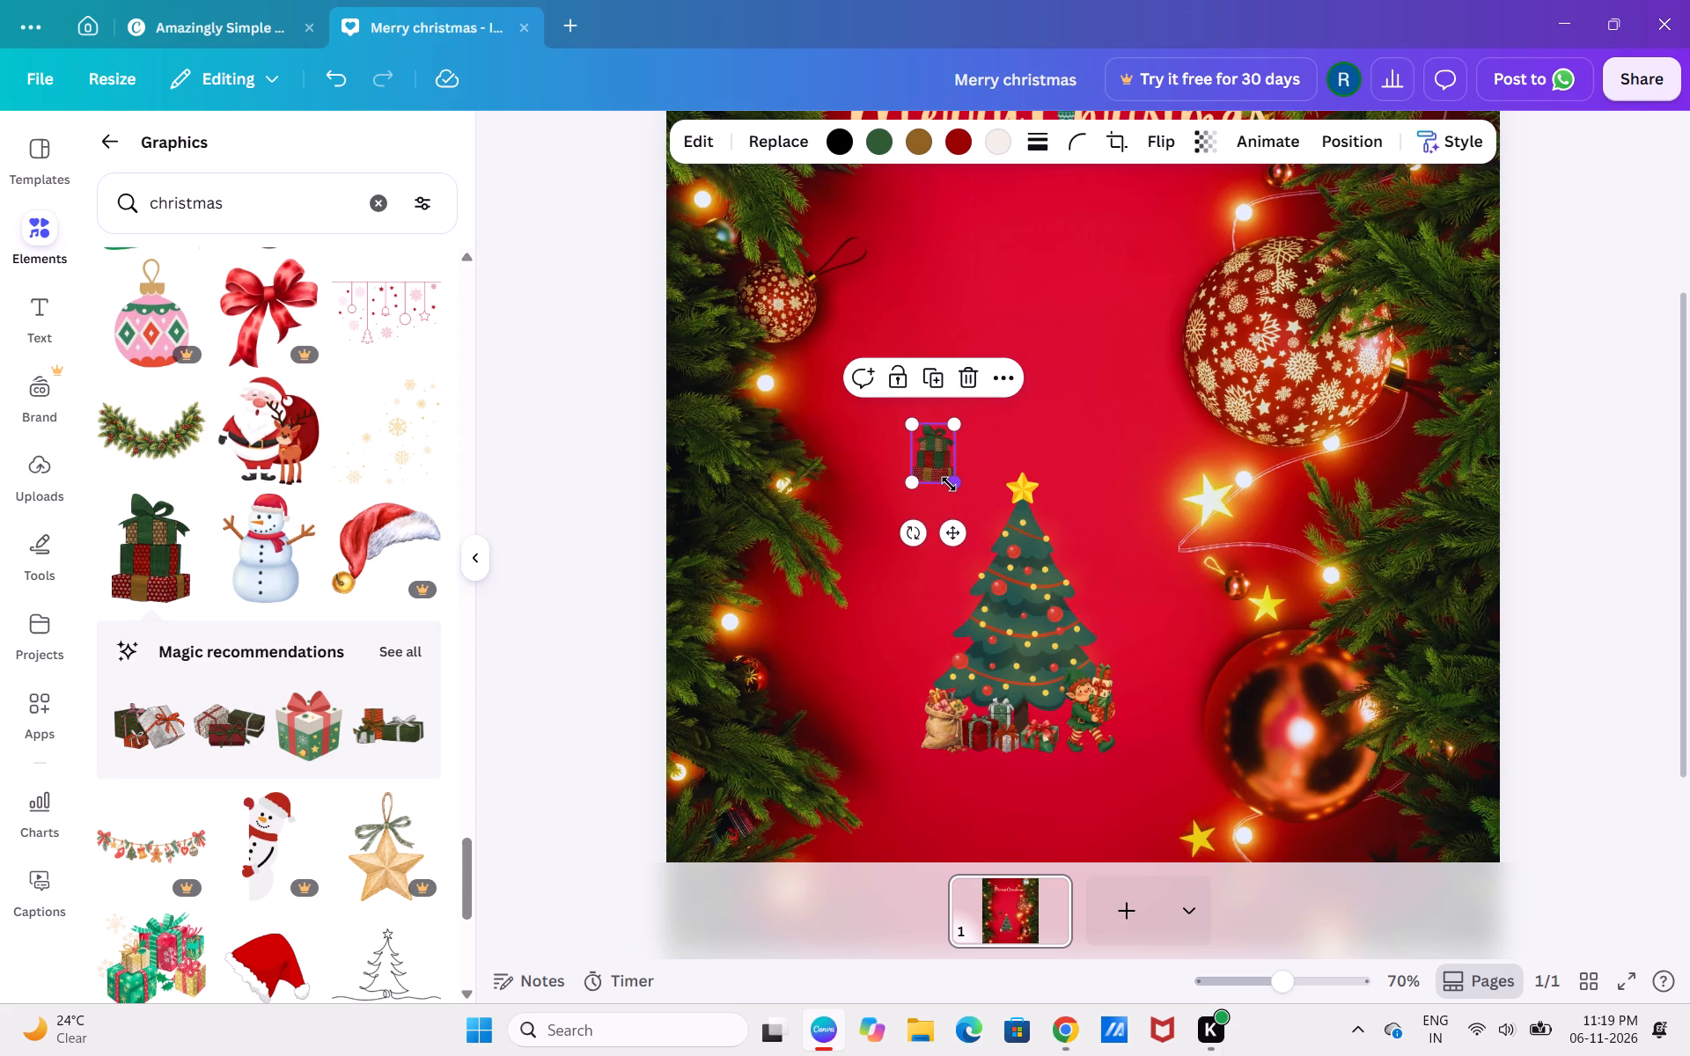
{"action": "left_click_drag", "start_coordinate": [924, 452], "coordinate": [1044, 713]}
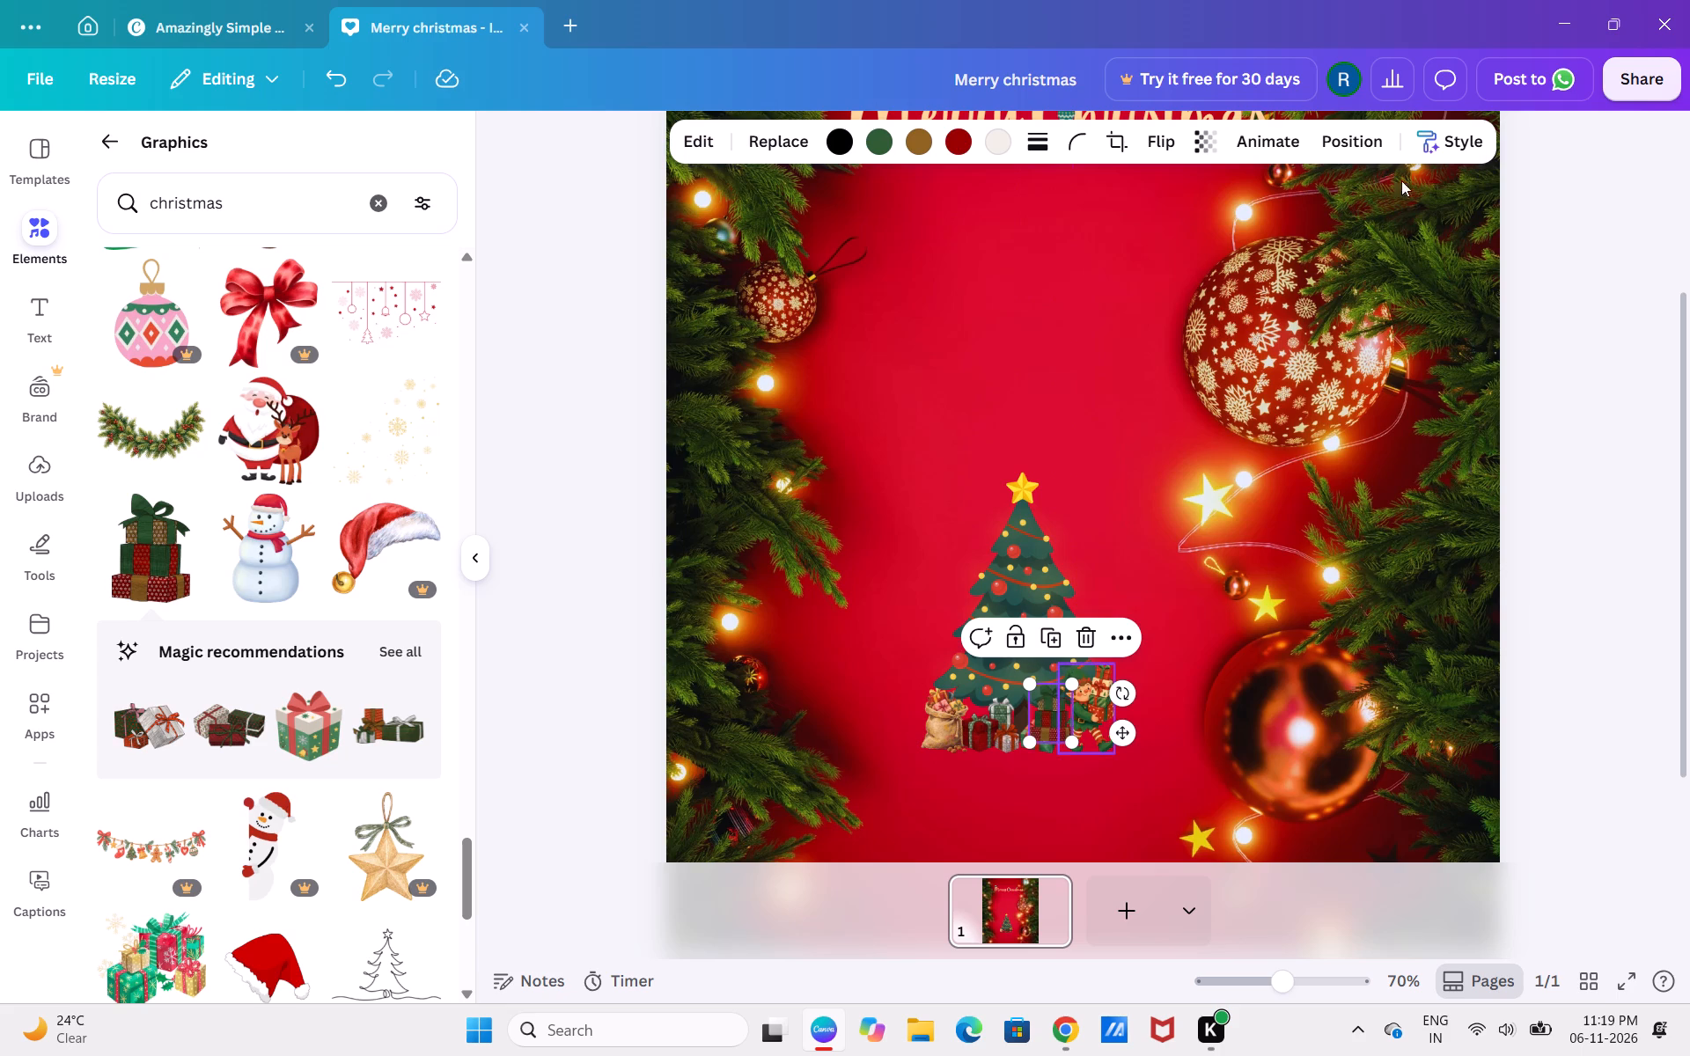
Send the new gift stack one level backward in the layer order.
{"action": "left_click", "coordinate": [1358, 143]}
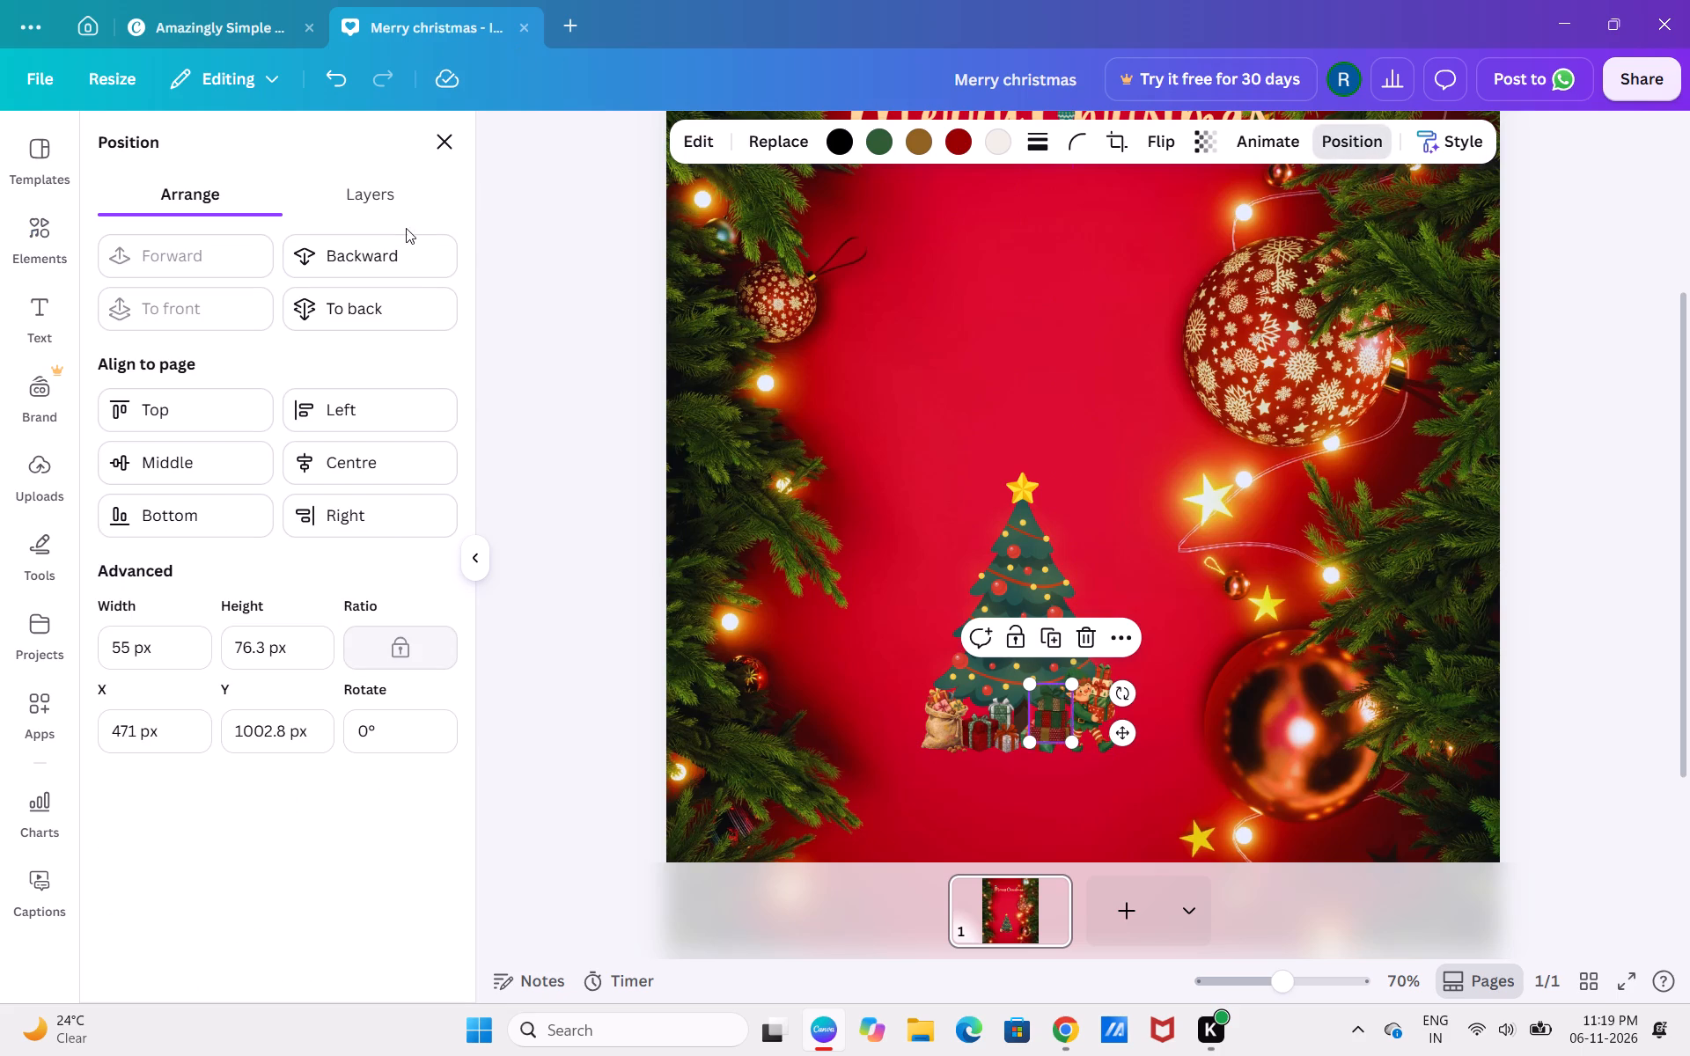
{"action": "left_click", "coordinate": [399, 260]}
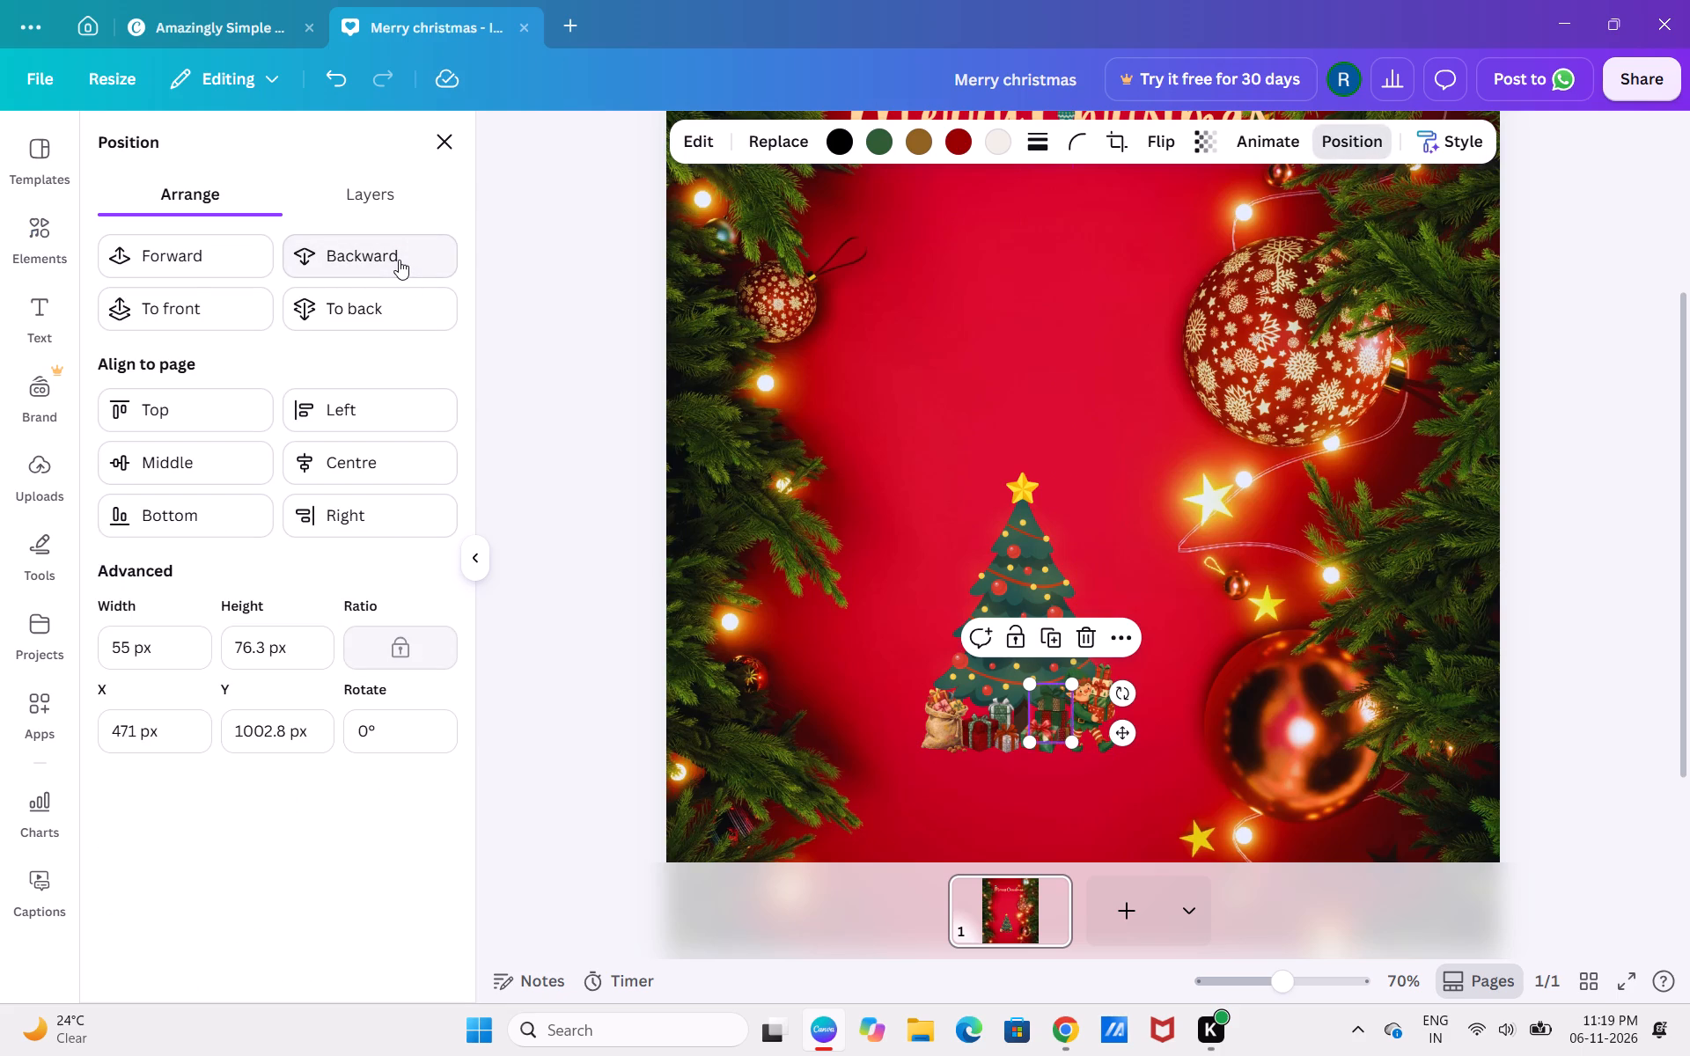
Send the three-tier gift stack two more levels backward in the layer order and deselect it.
{"action": "left_click", "coordinate": [399, 260]}
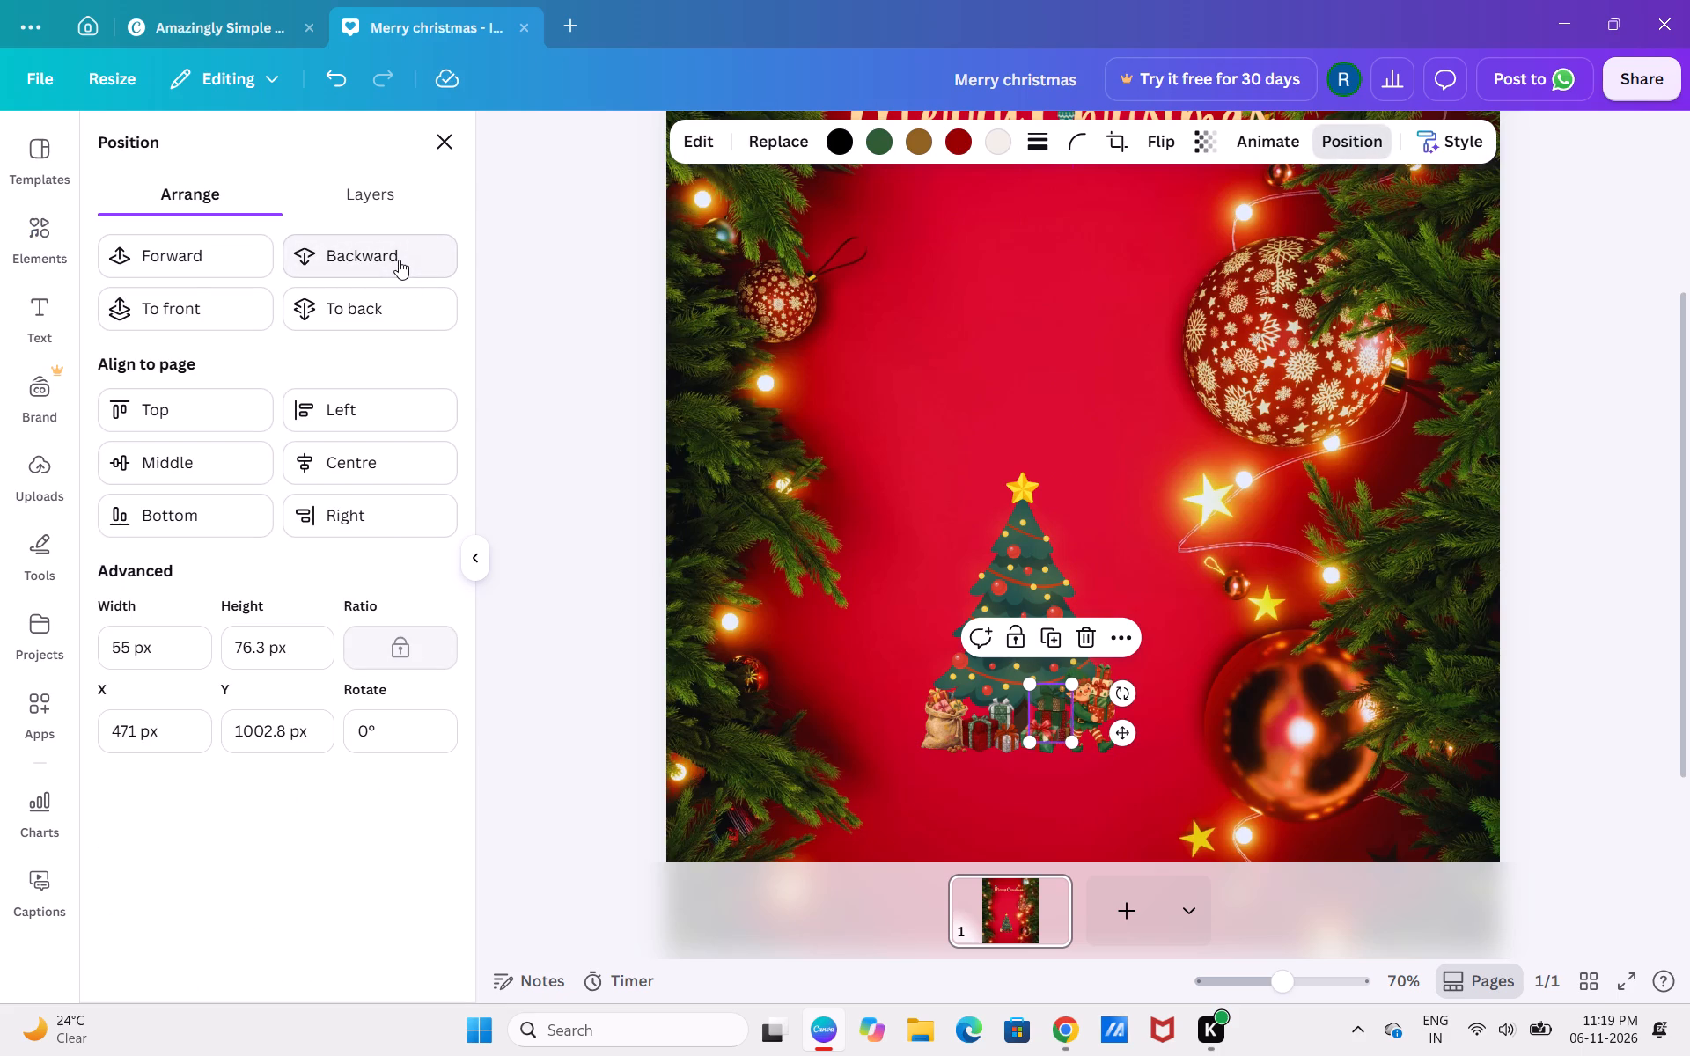
{"action": "left_click", "coordinate": [399, 260]}
{"action": "left_click", "coordinate": [526, 392]}
{"action": "left_click", "coordinate": [596, 404]}
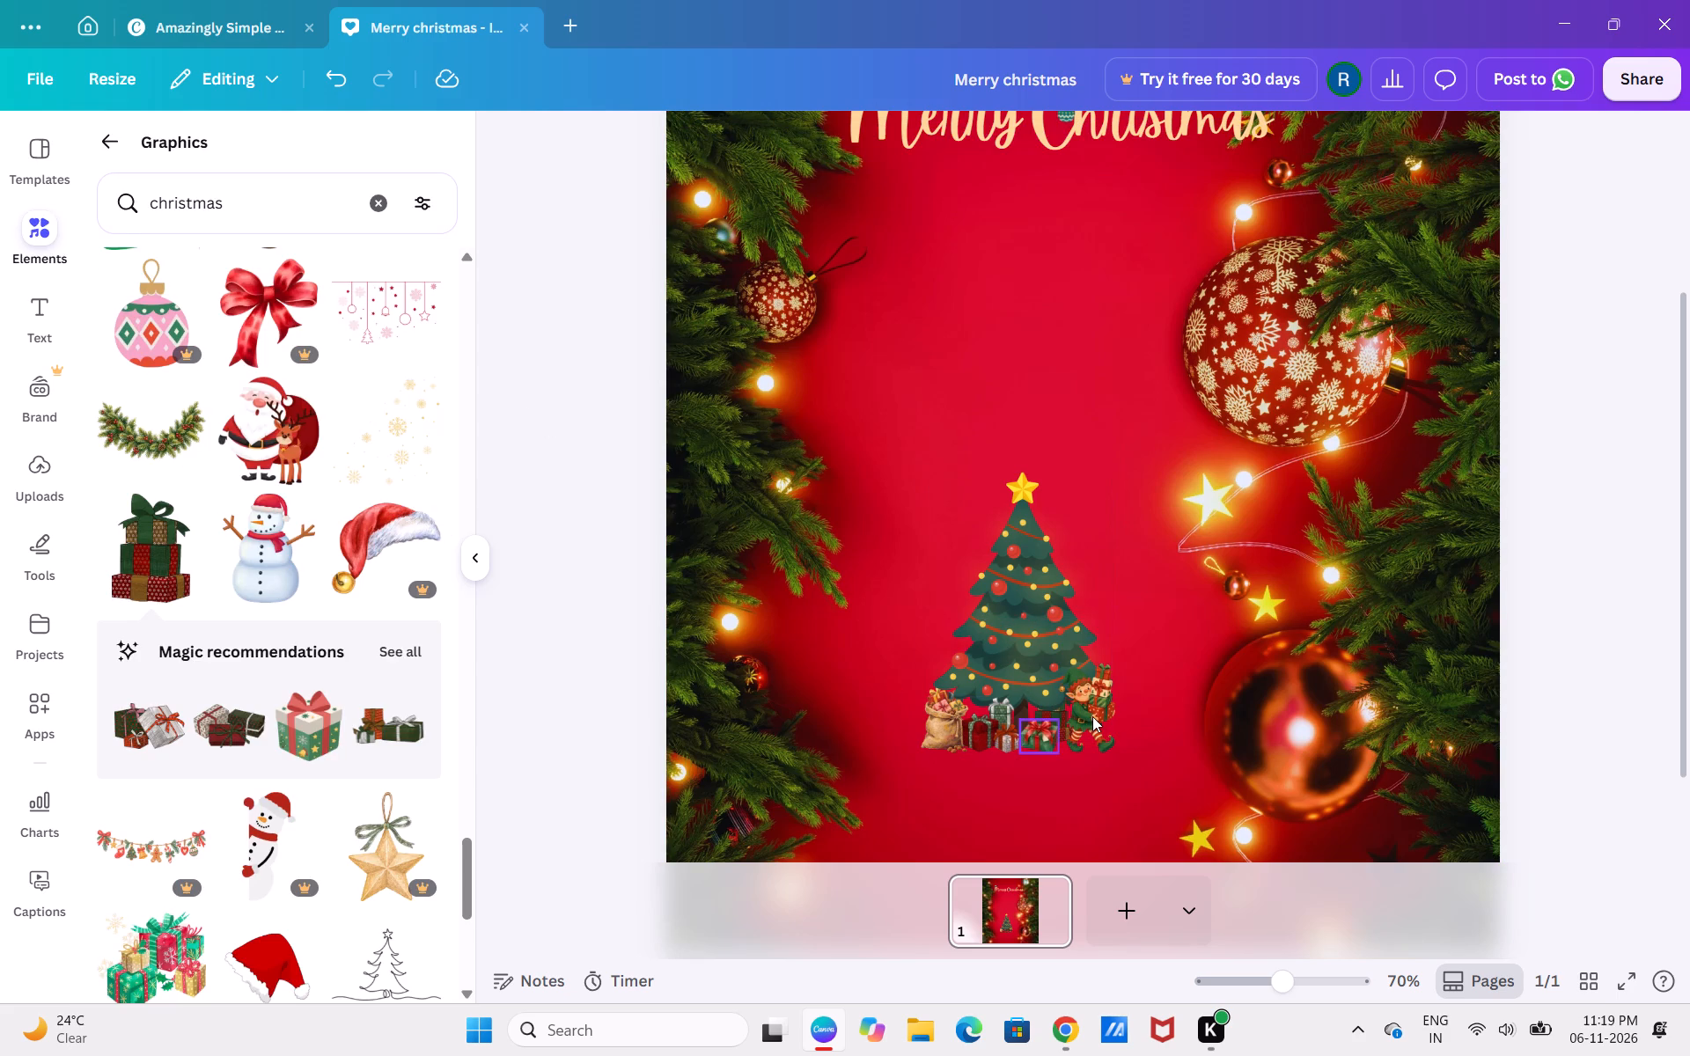
Move the elf slightly away from the gifts at the tree's base and enlarge it to about 81 by 130 px.
{"action": "left_click_drag", "start_coordinate": [1092, 716], "coordinate": [1114, 719]}
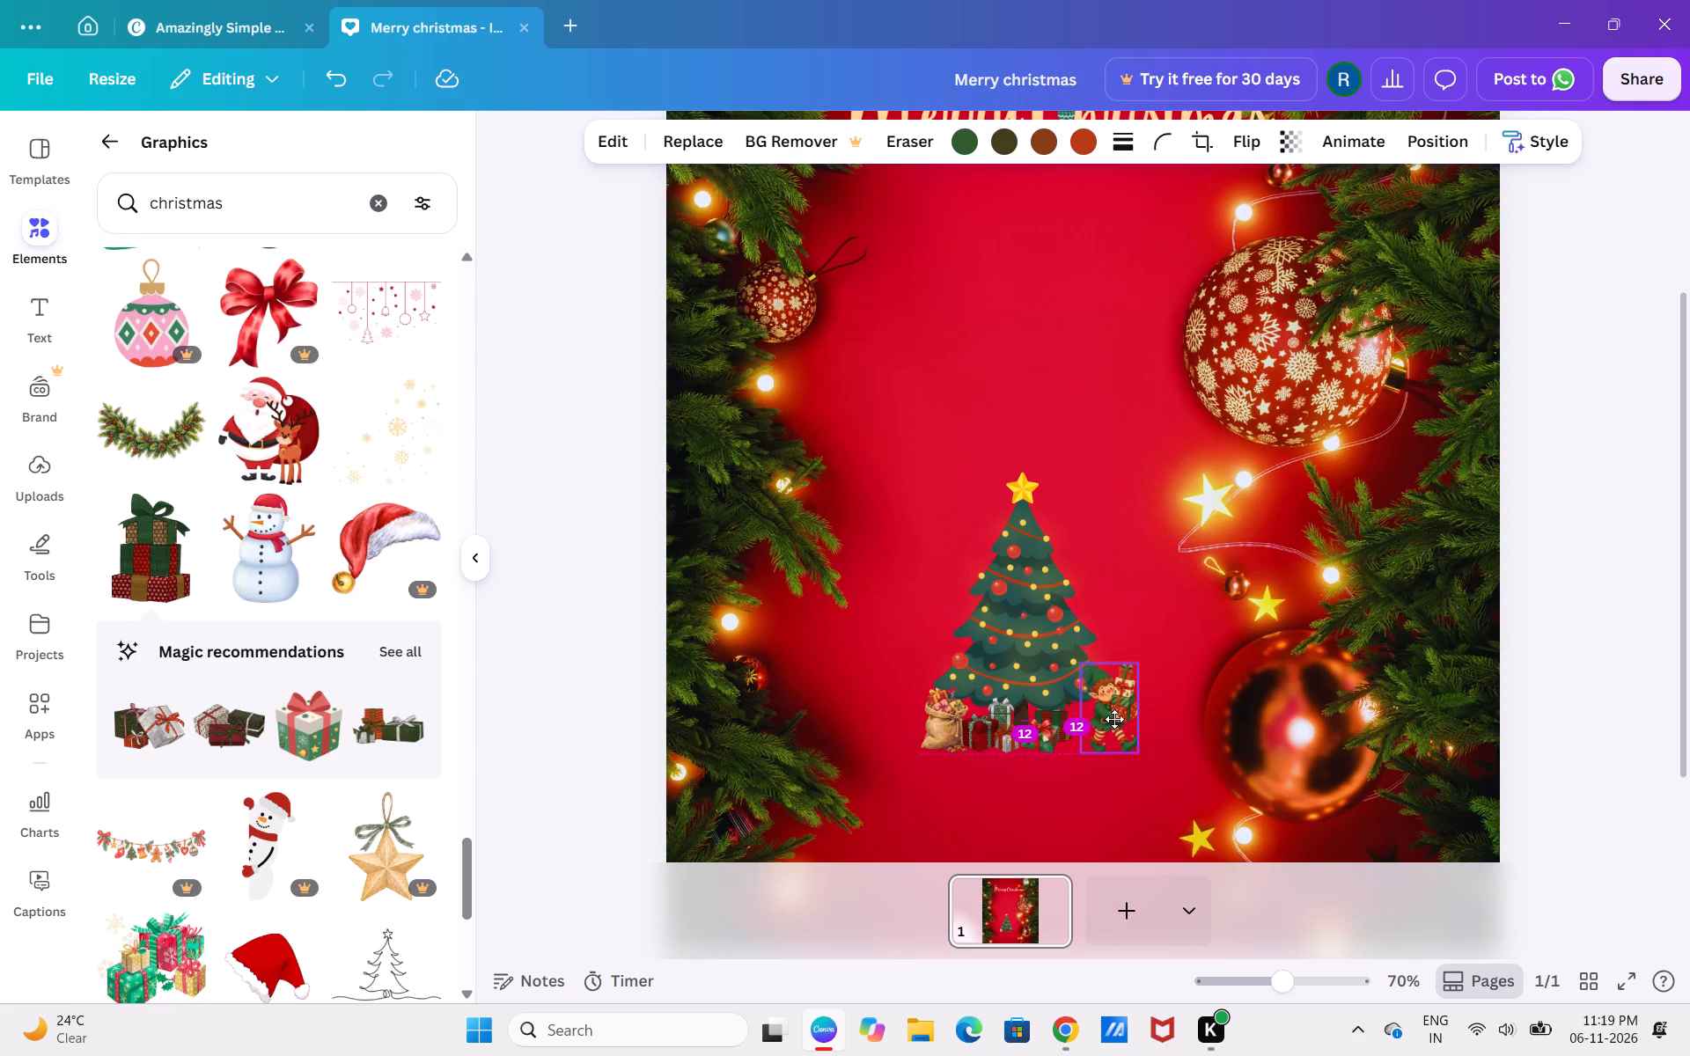
{"action": "left_click_drag", "start_coordinate": [1114, 719], "coordinate": [1113, 712]}
{"action": "left_click_drag", "start_coordinate": [1113, 712], "coordinate": [1112, 712]}
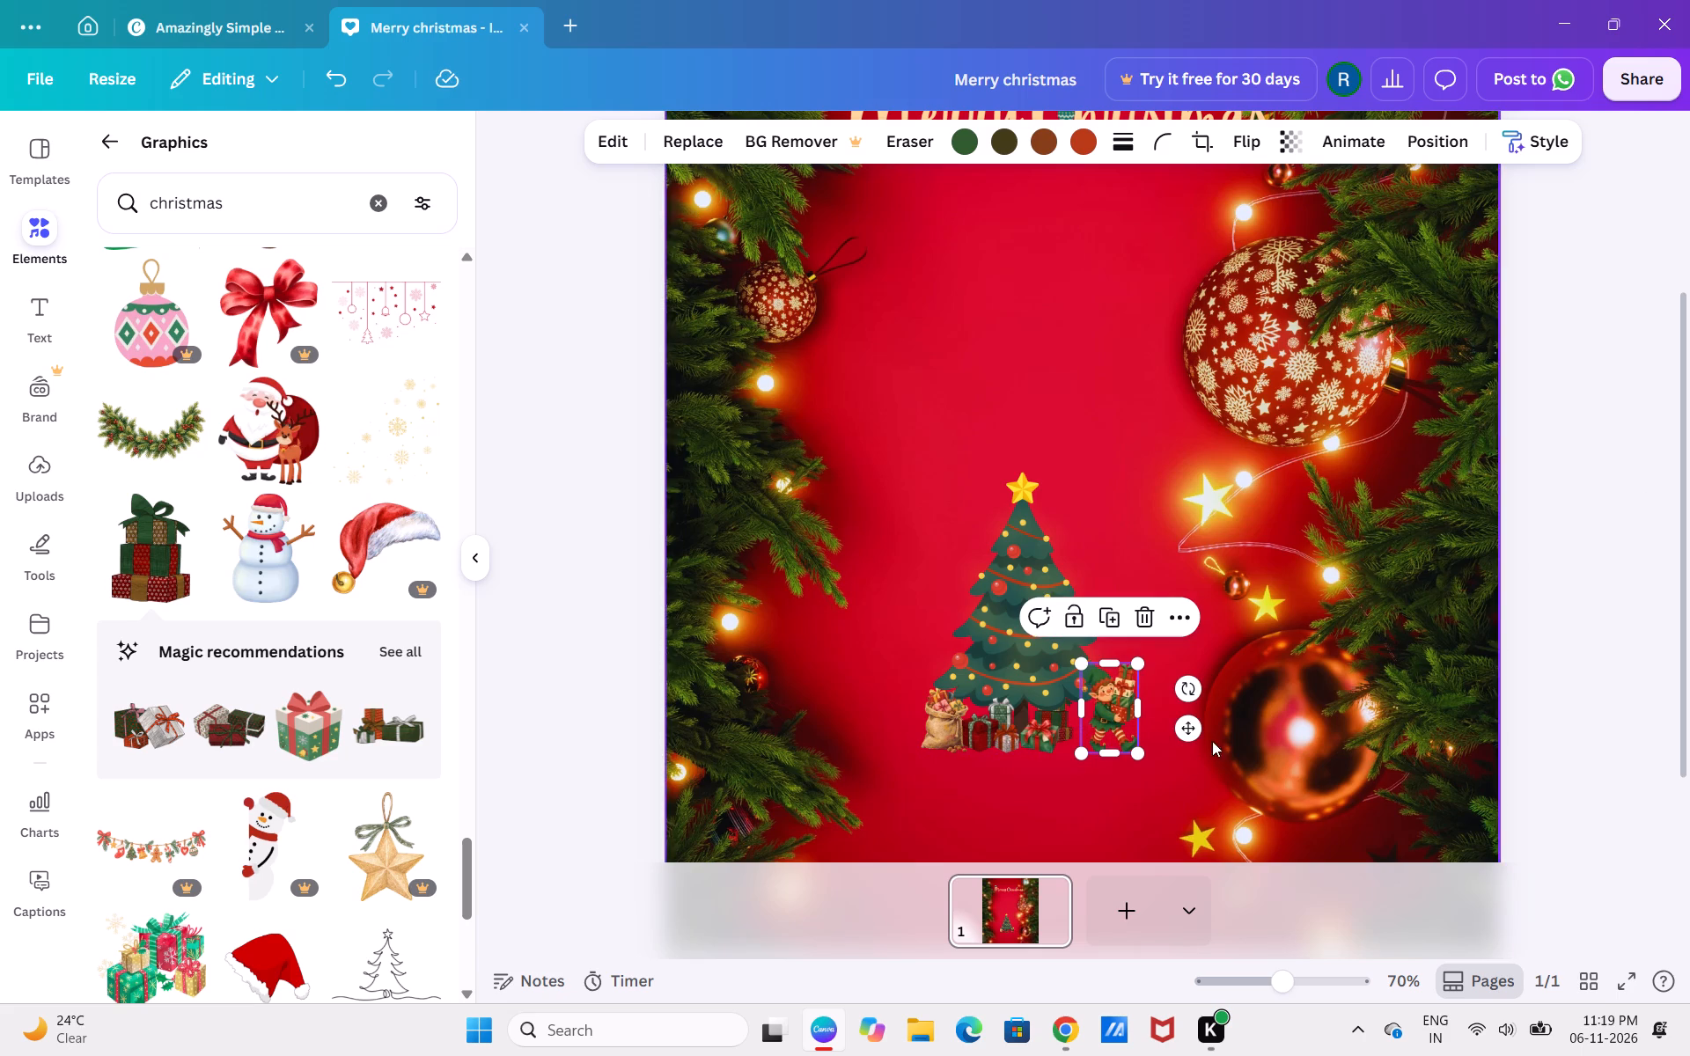
{"action": "left_click_drag", "start_coordinate": [1142, 665], "coordinate": [1144, 663]}
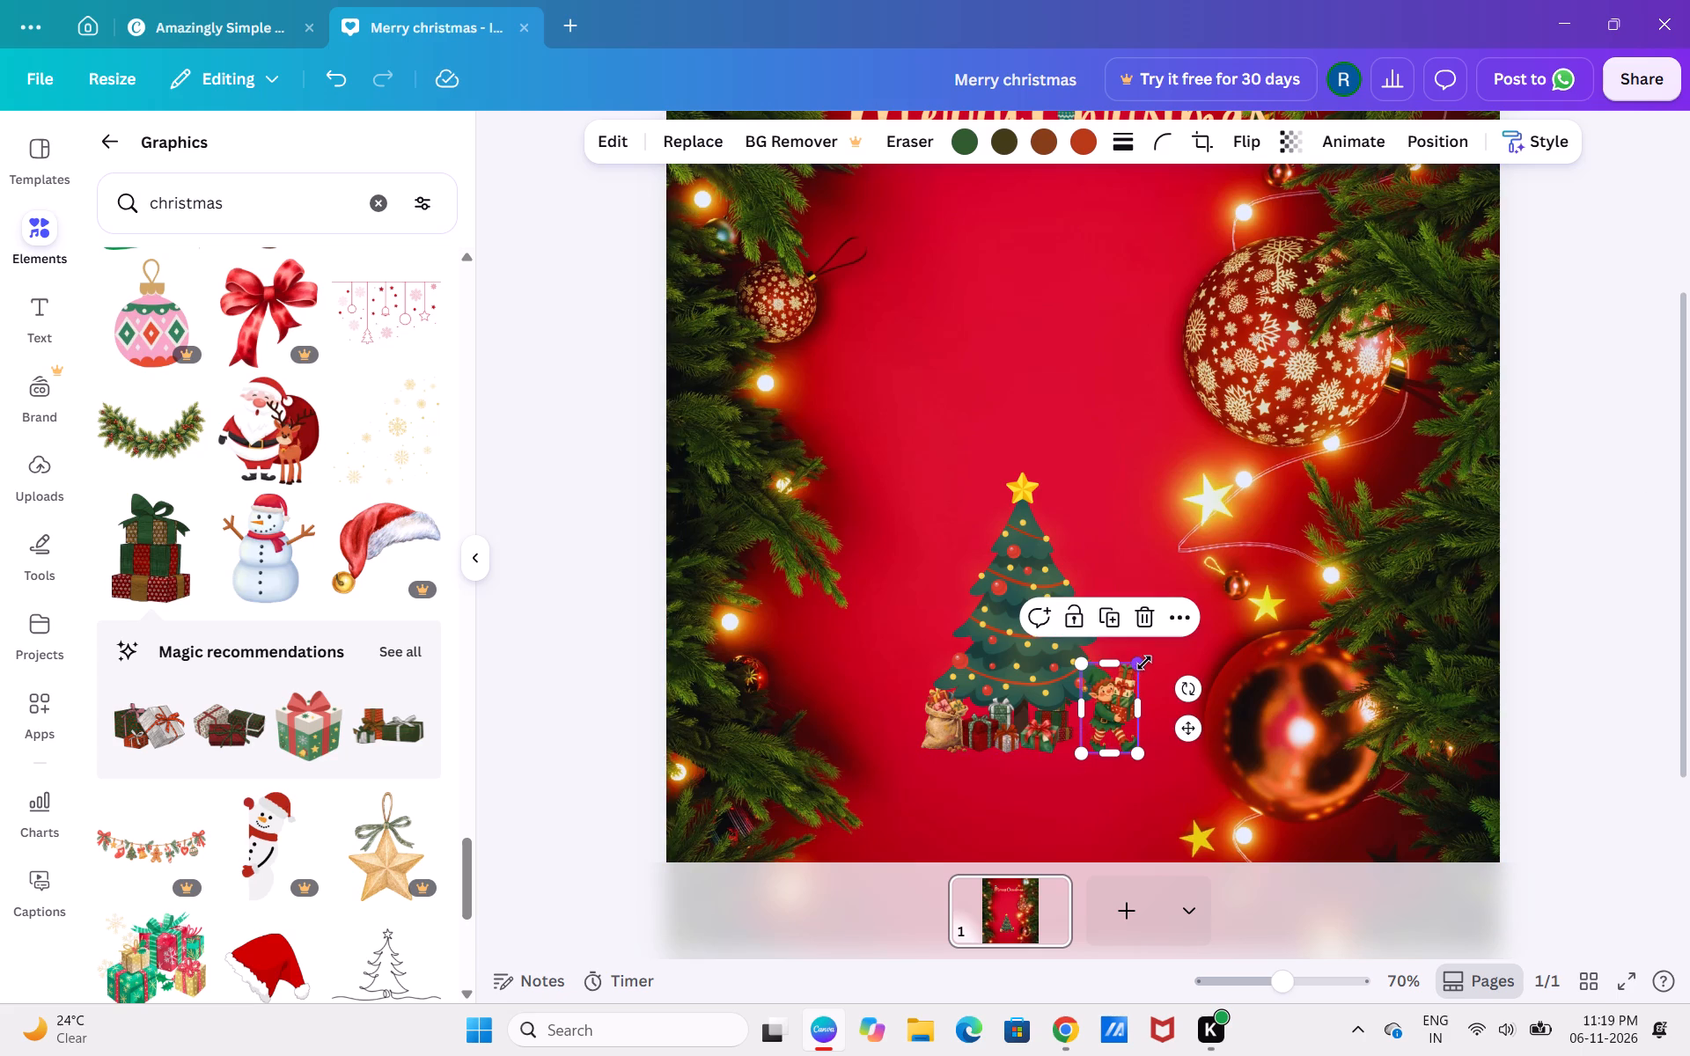
{"action": "left_click_drag", "start_coordinate": [1144, 663], "coordinate": [1151, 656]}
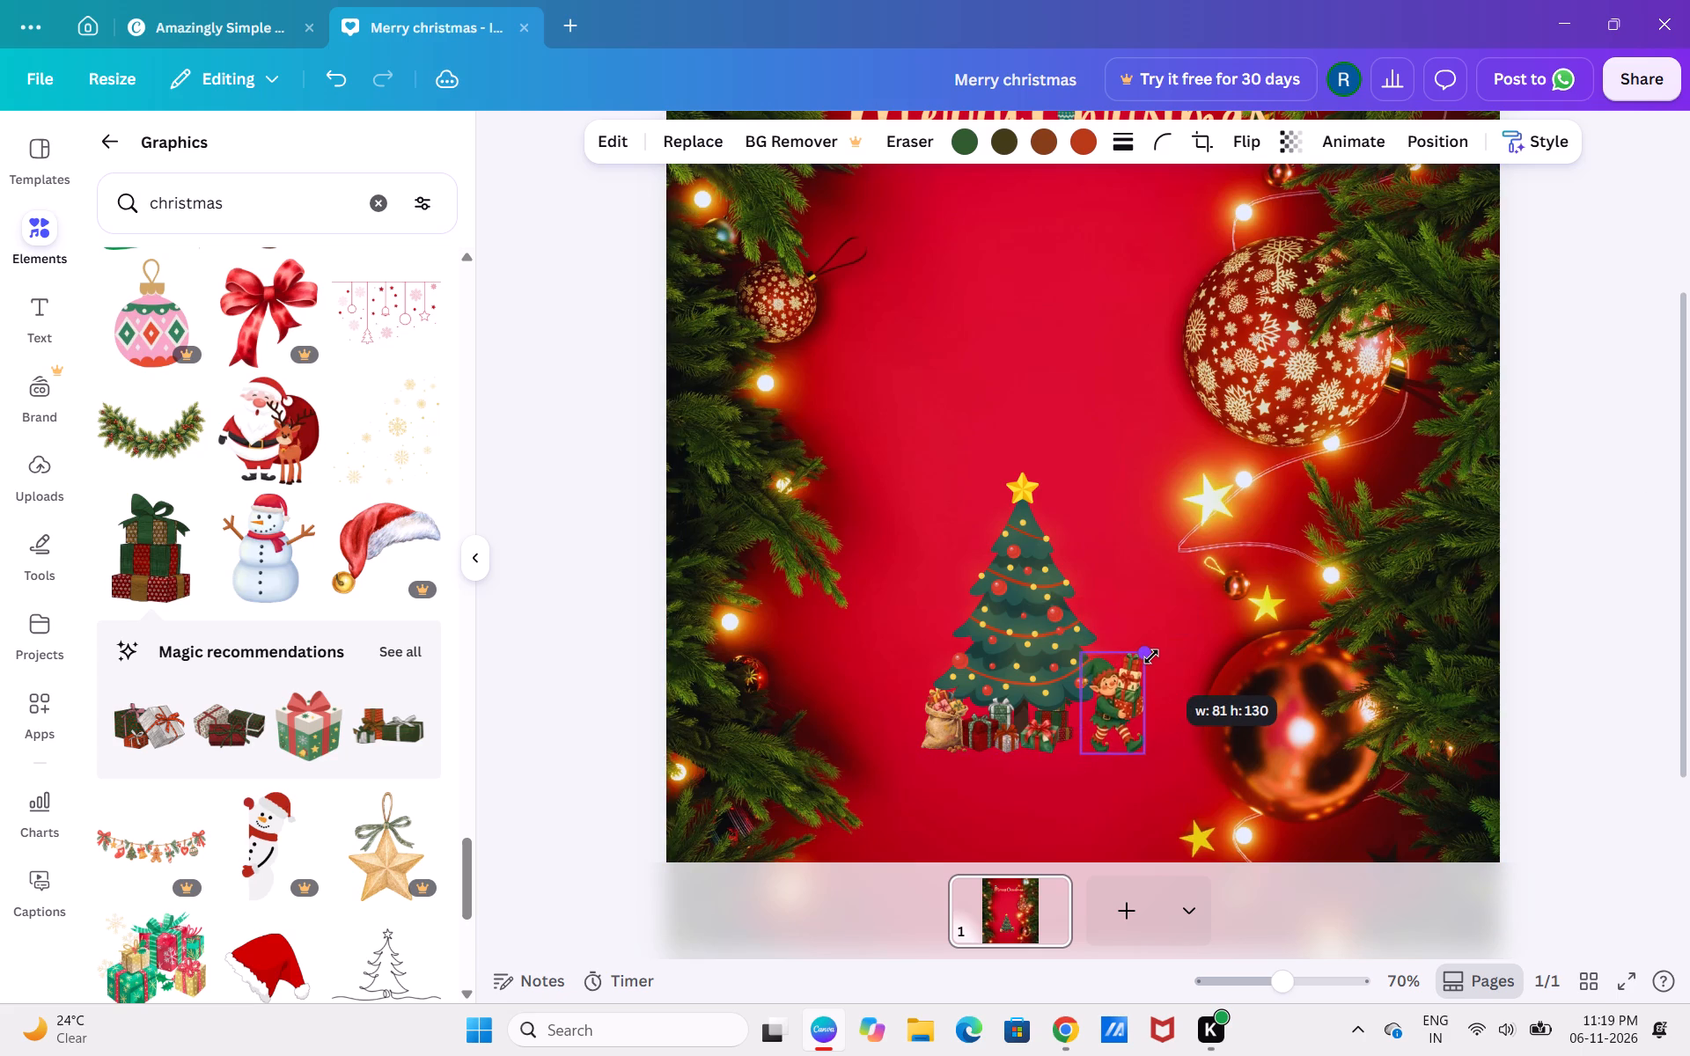
{"action": "left_click_drag", "start_coordinate": [1151, 656], "coordinate": [1151, 657]}
{"action": "left_click", "coordinate": [1623, 523]}
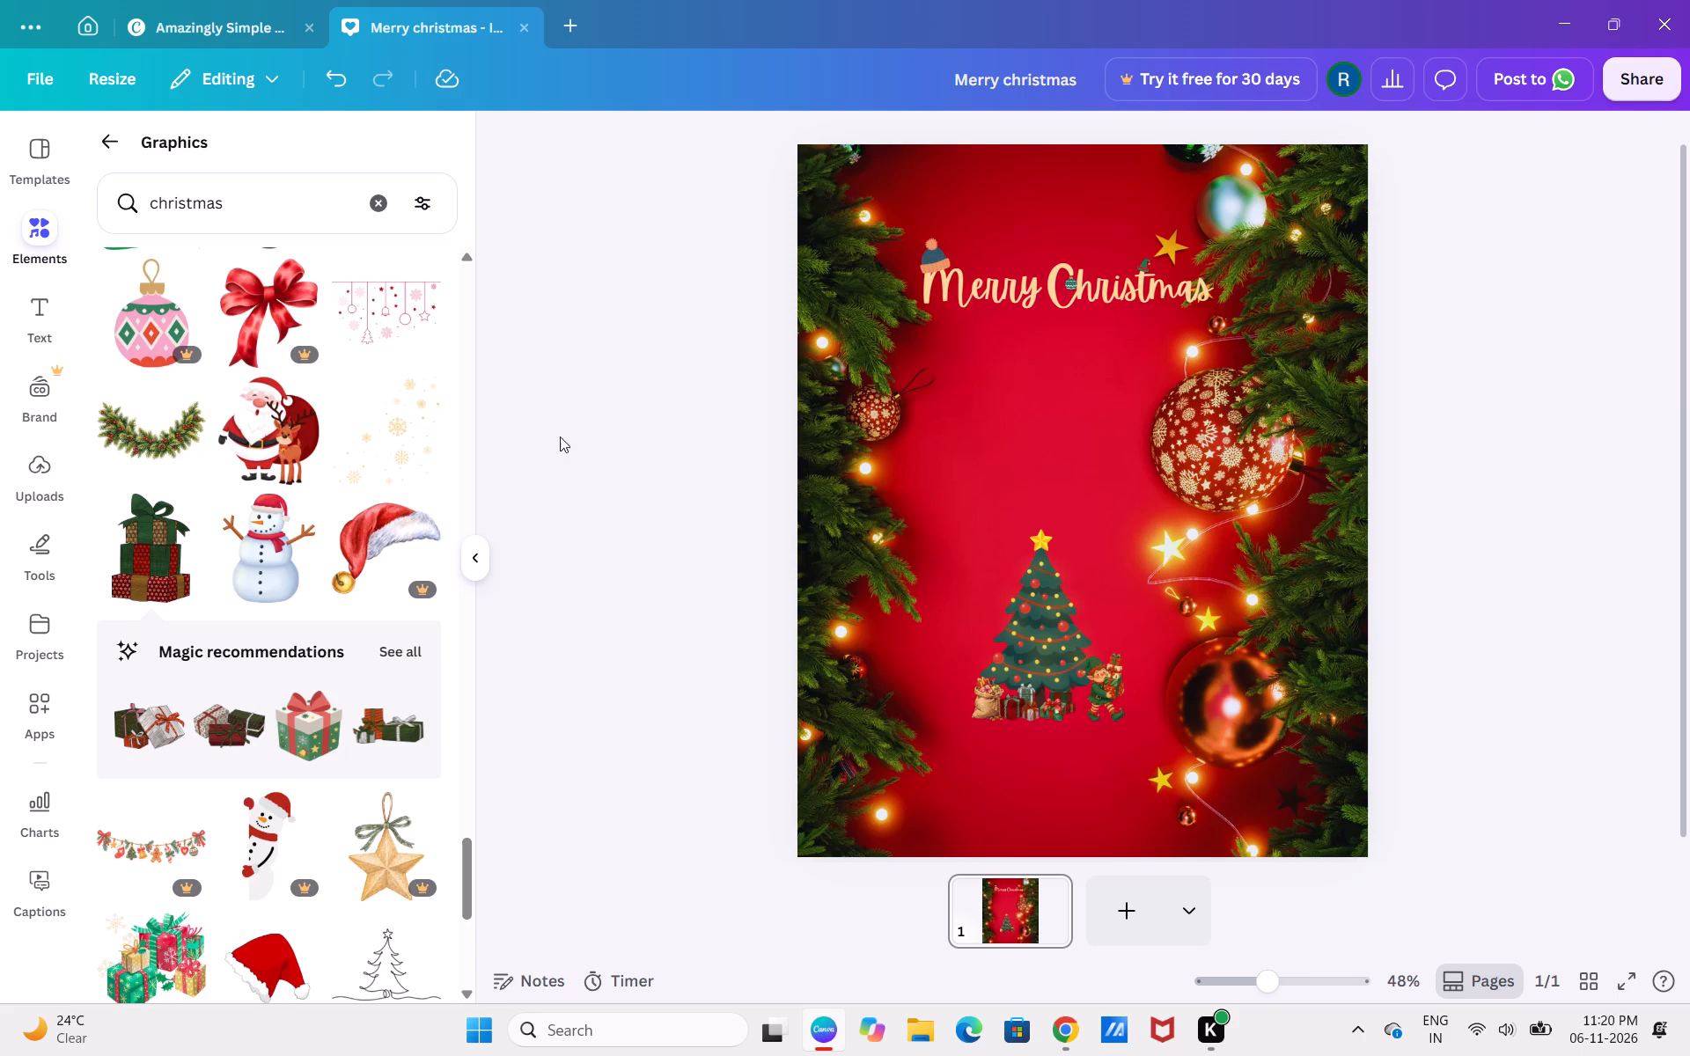
Search the graphics for "santa claus".
{"action": "scroll", "coordinate": [273, 673], "scroll_direction": "down", "scroll_amount": 5}
{"action": "left_click_drag", "start_coordinate": [254, 199], "coordinate": [232, 199]}
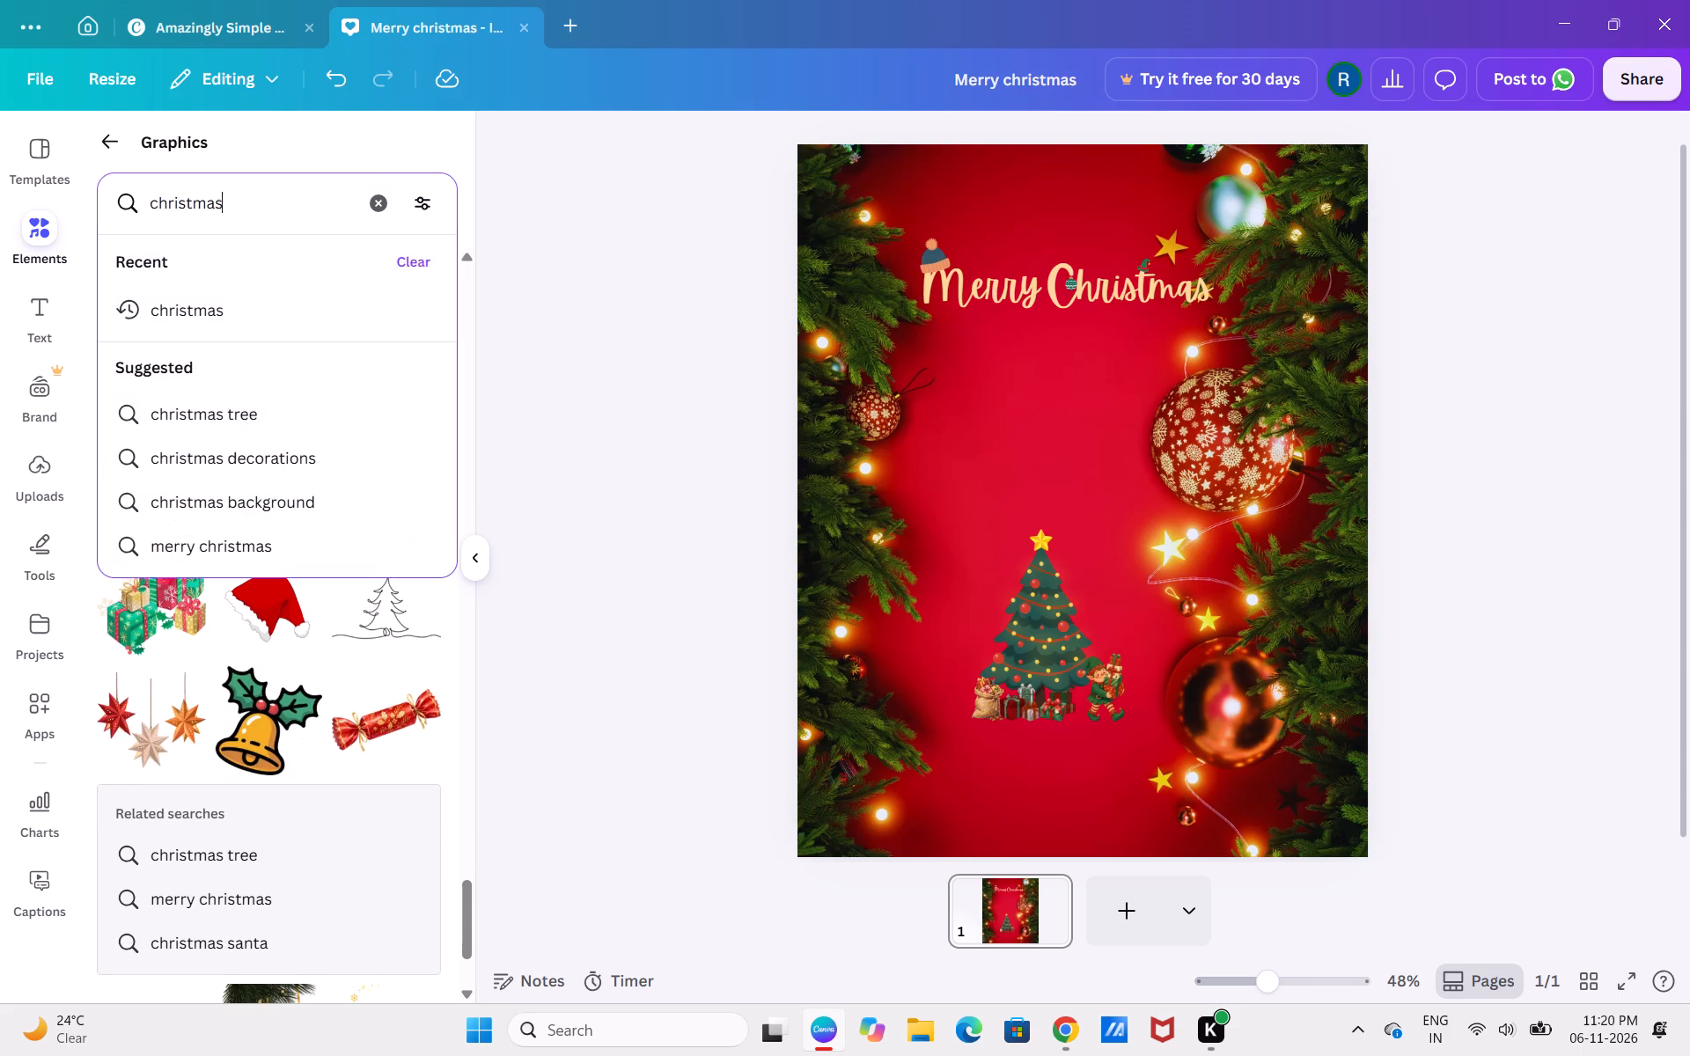
{"action": "left_click_drag", "start_coordinate": [232, 199], "coordinate": [37, 221]}
{"action": "type", "text": "santa clauswe"}
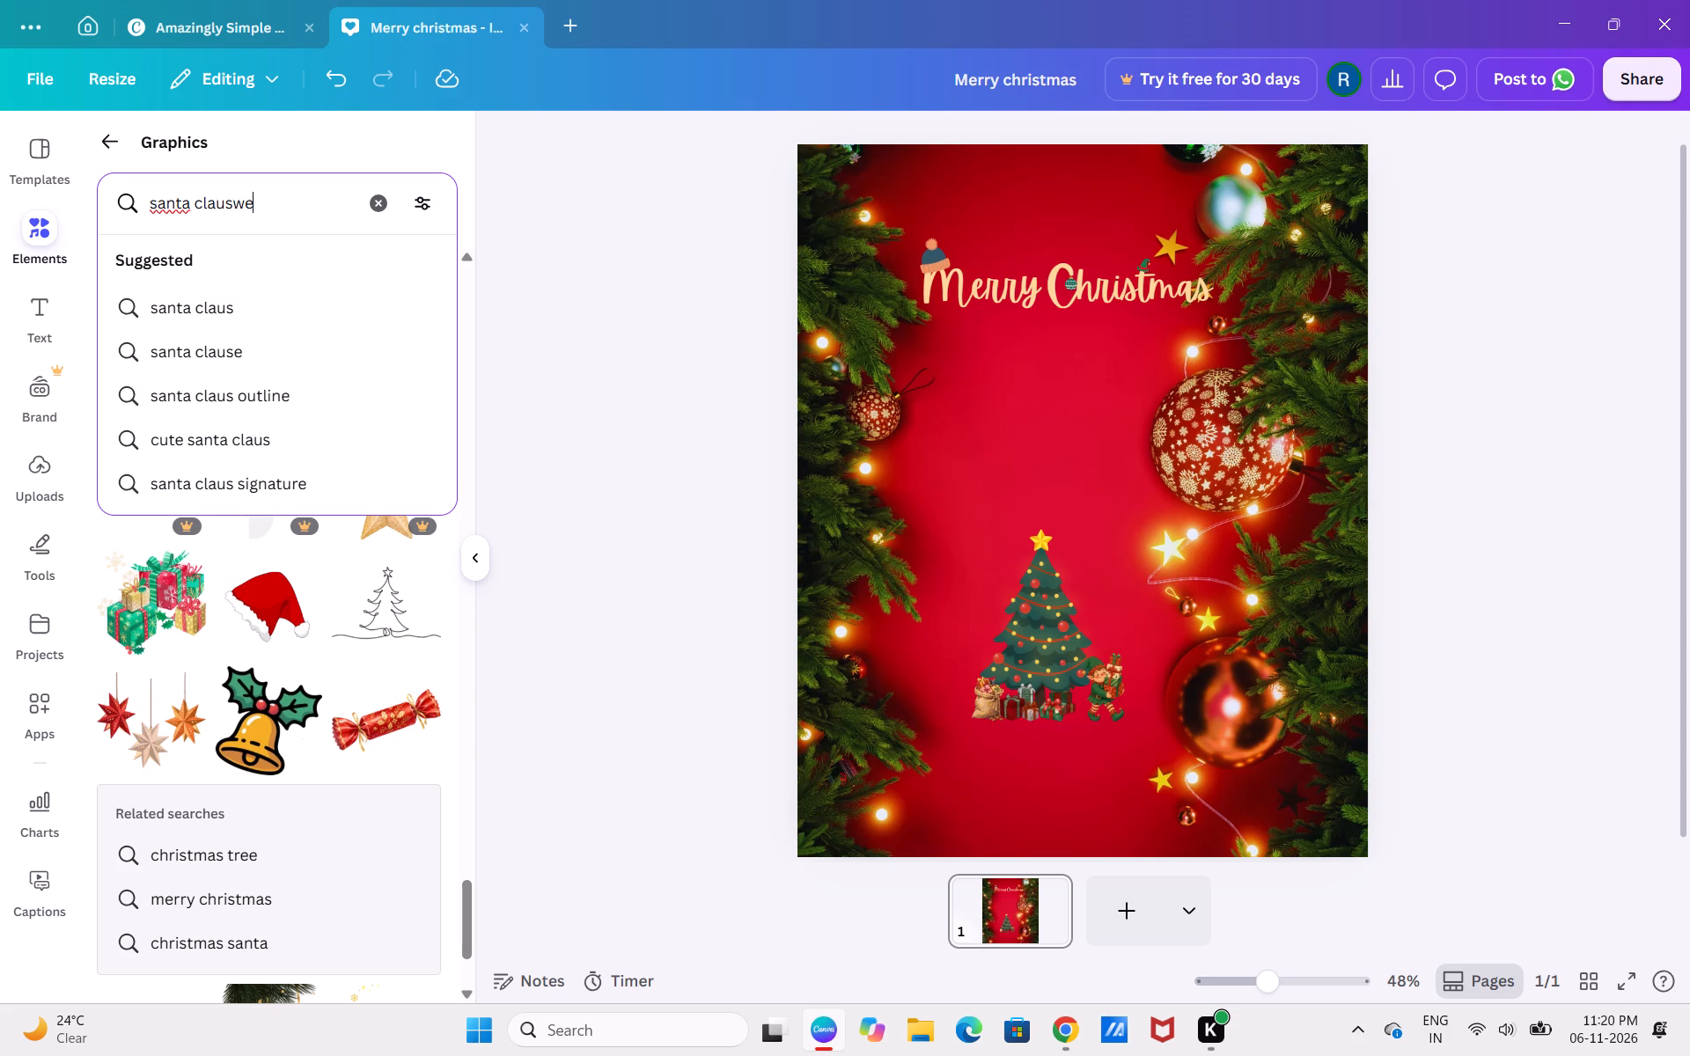
{"action": "key", "text": "BackSpace"}
{"action": "key", "text": "BackSpace"}
{"action": "key", "text": "e"}
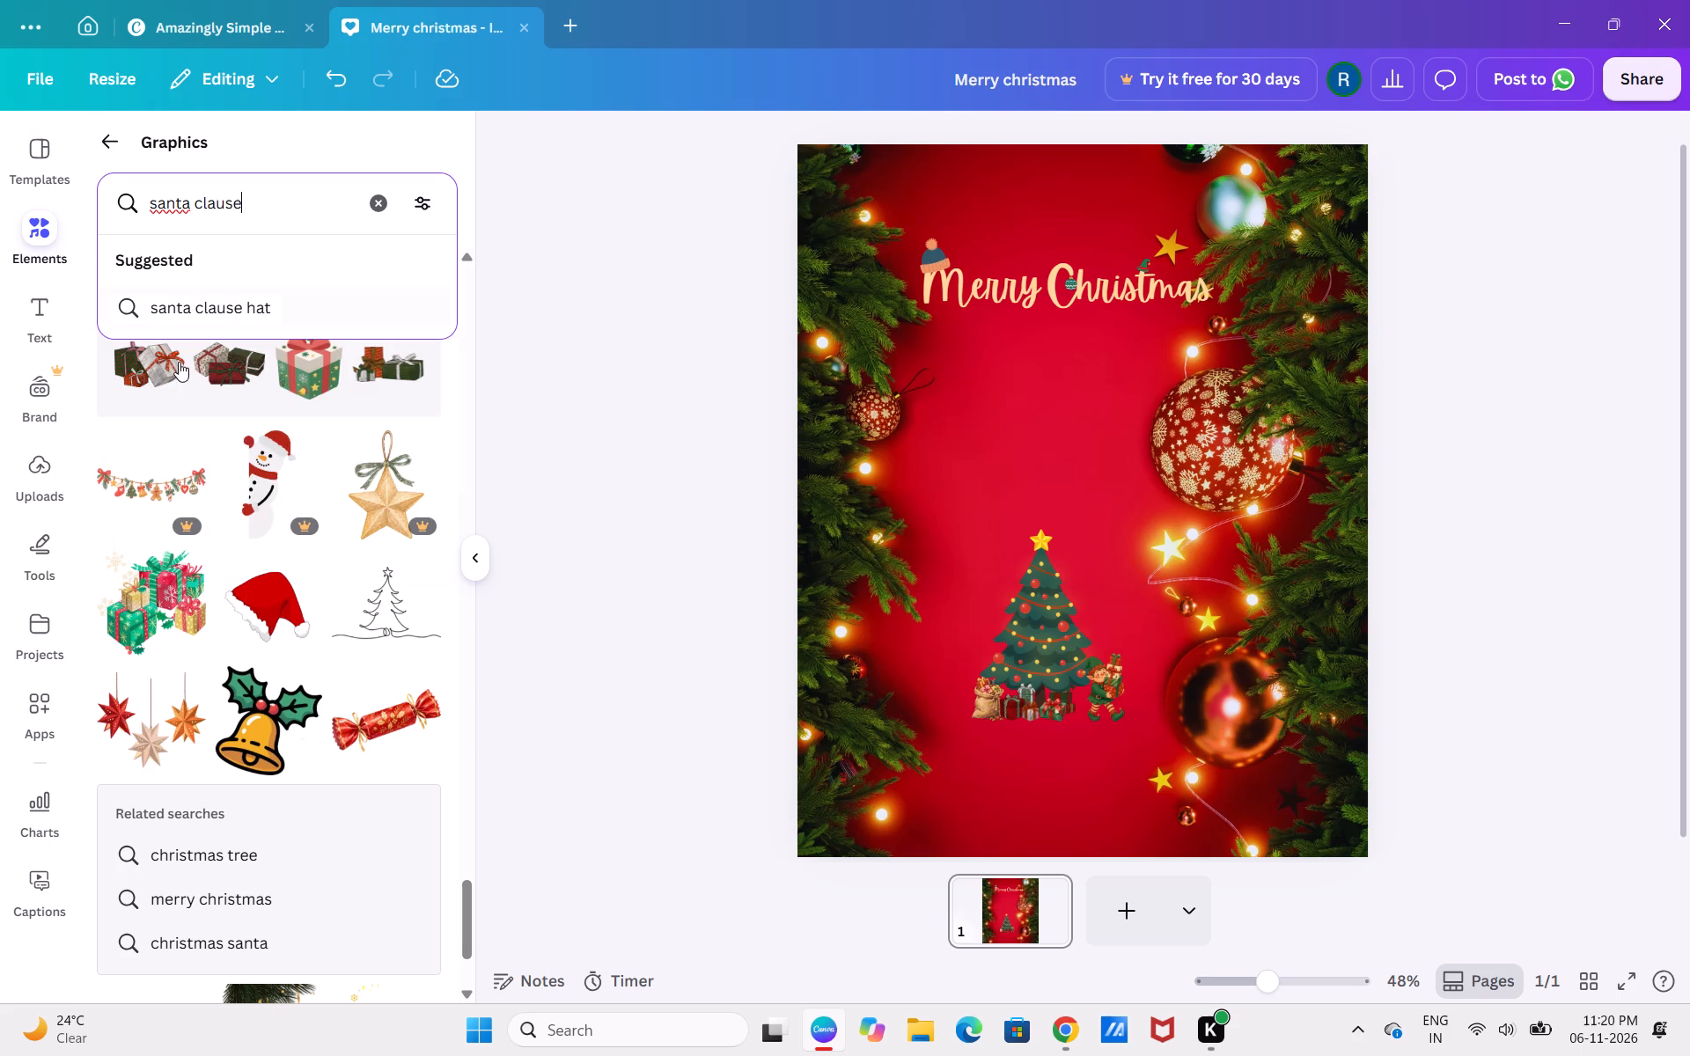
{"action": "key", "text": "BackSpace"}
{"action": "key", "text": "BackSpace"}
{"action": "key", "text": "BackSpace"}
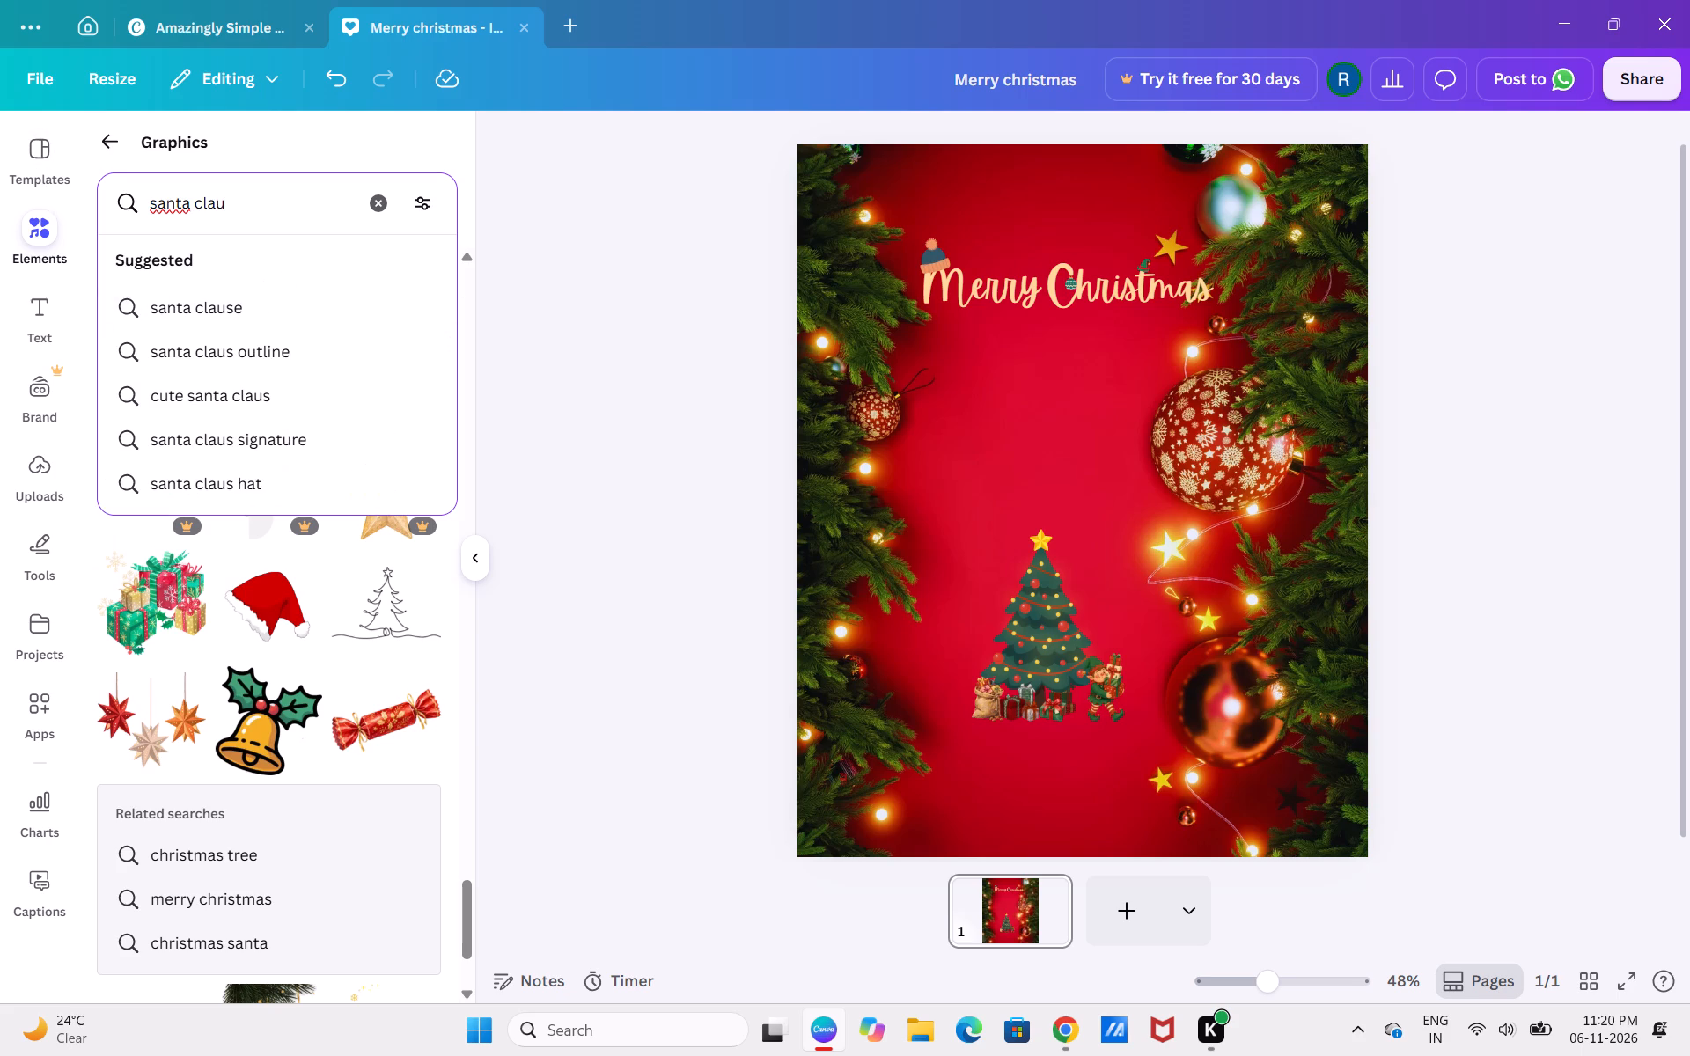
{"action": "key", "text": "BackSpace"}
{"action": "key", "text": "BackSpace"}
{"action": "key", "text": "BackSpace"}
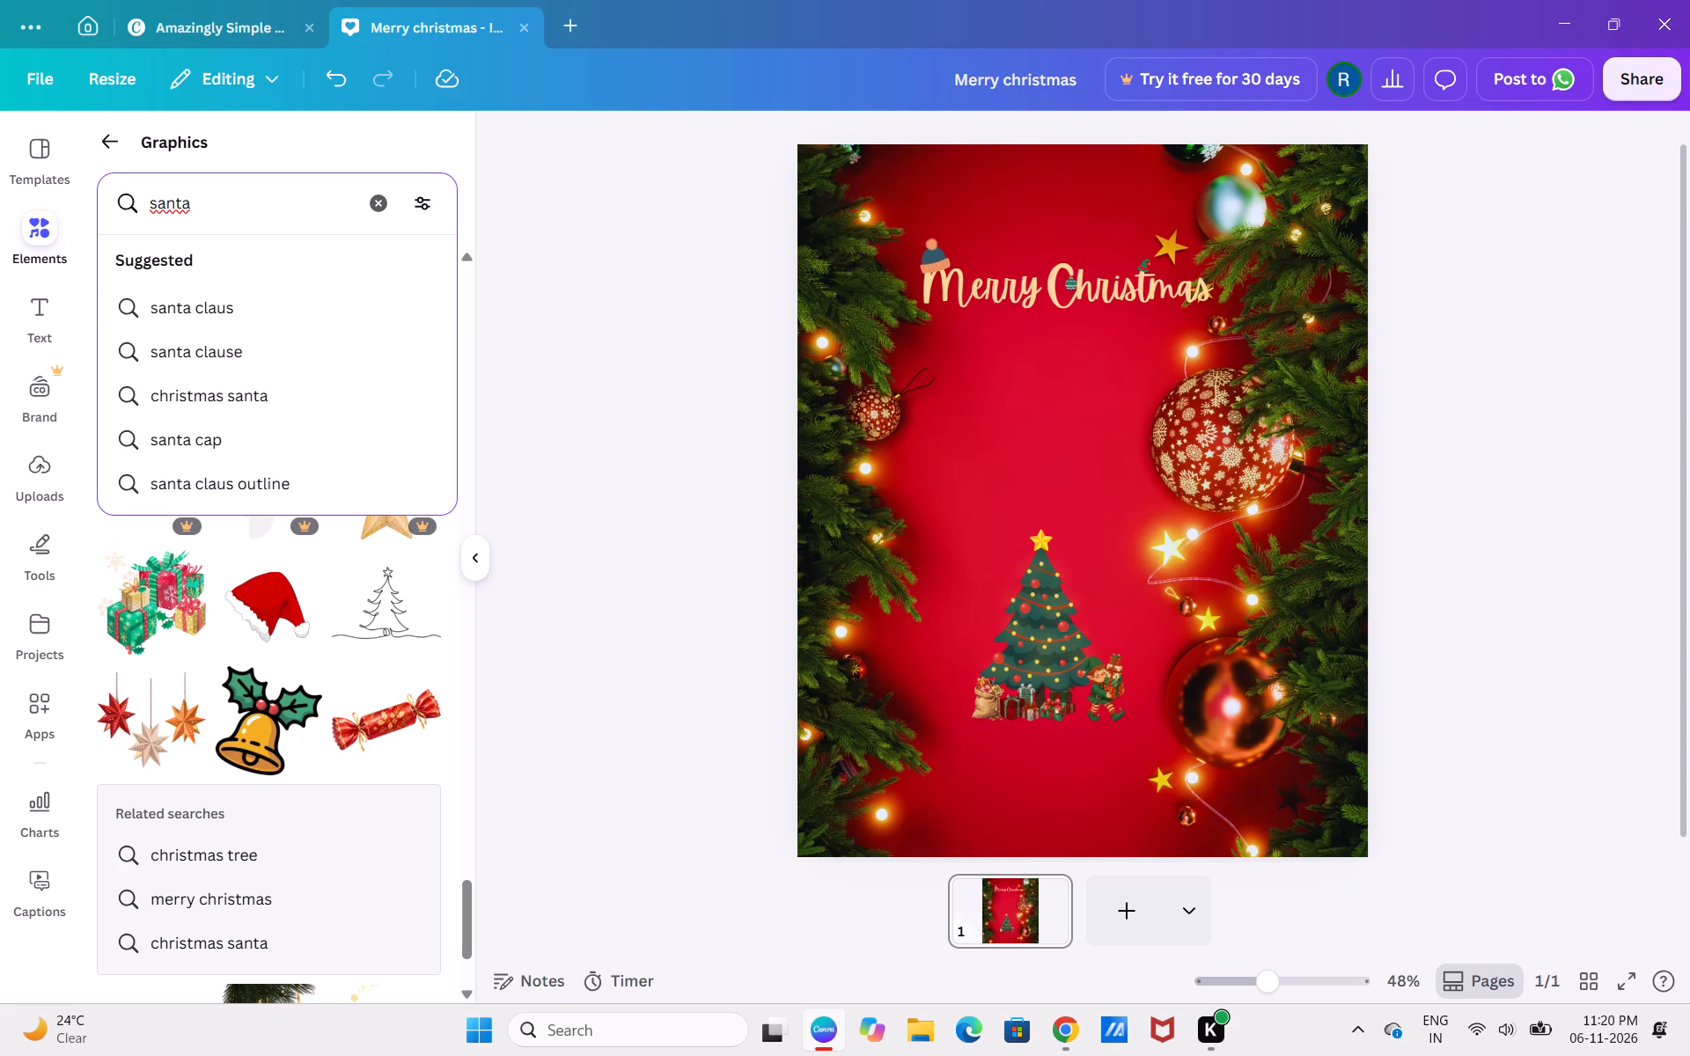
{"action": "type", "text": "claus"}
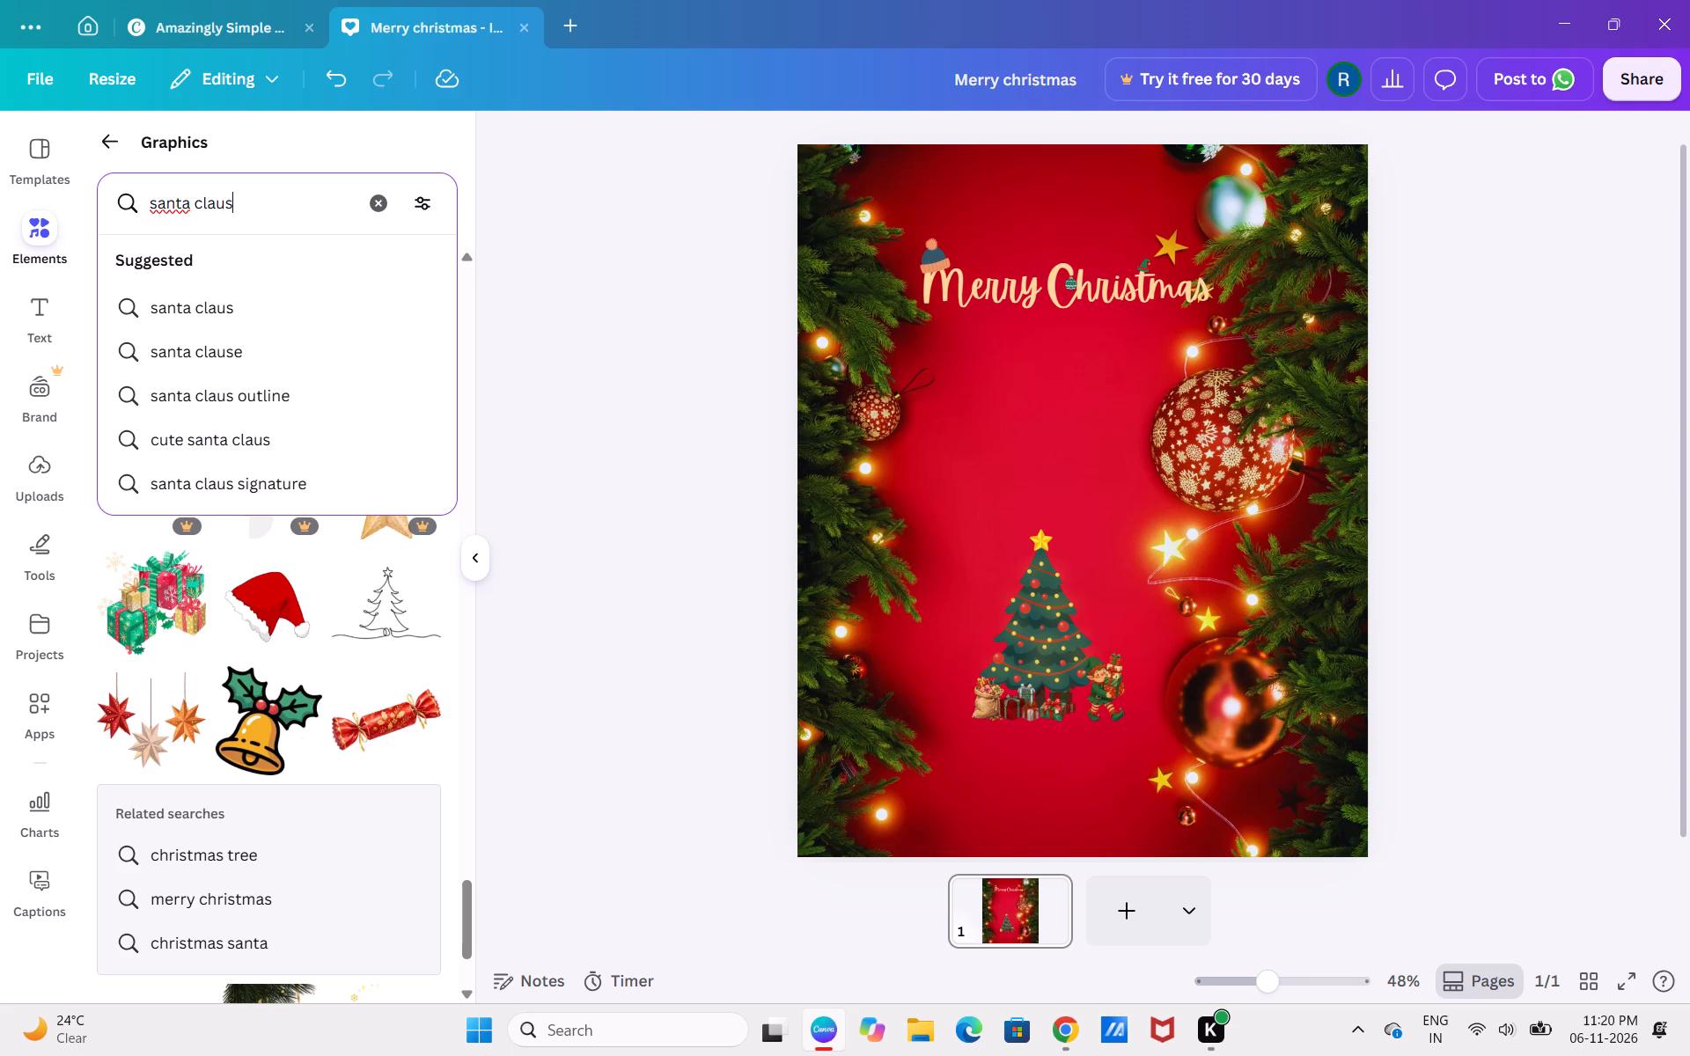
{"action": "key", "text": "Return"}
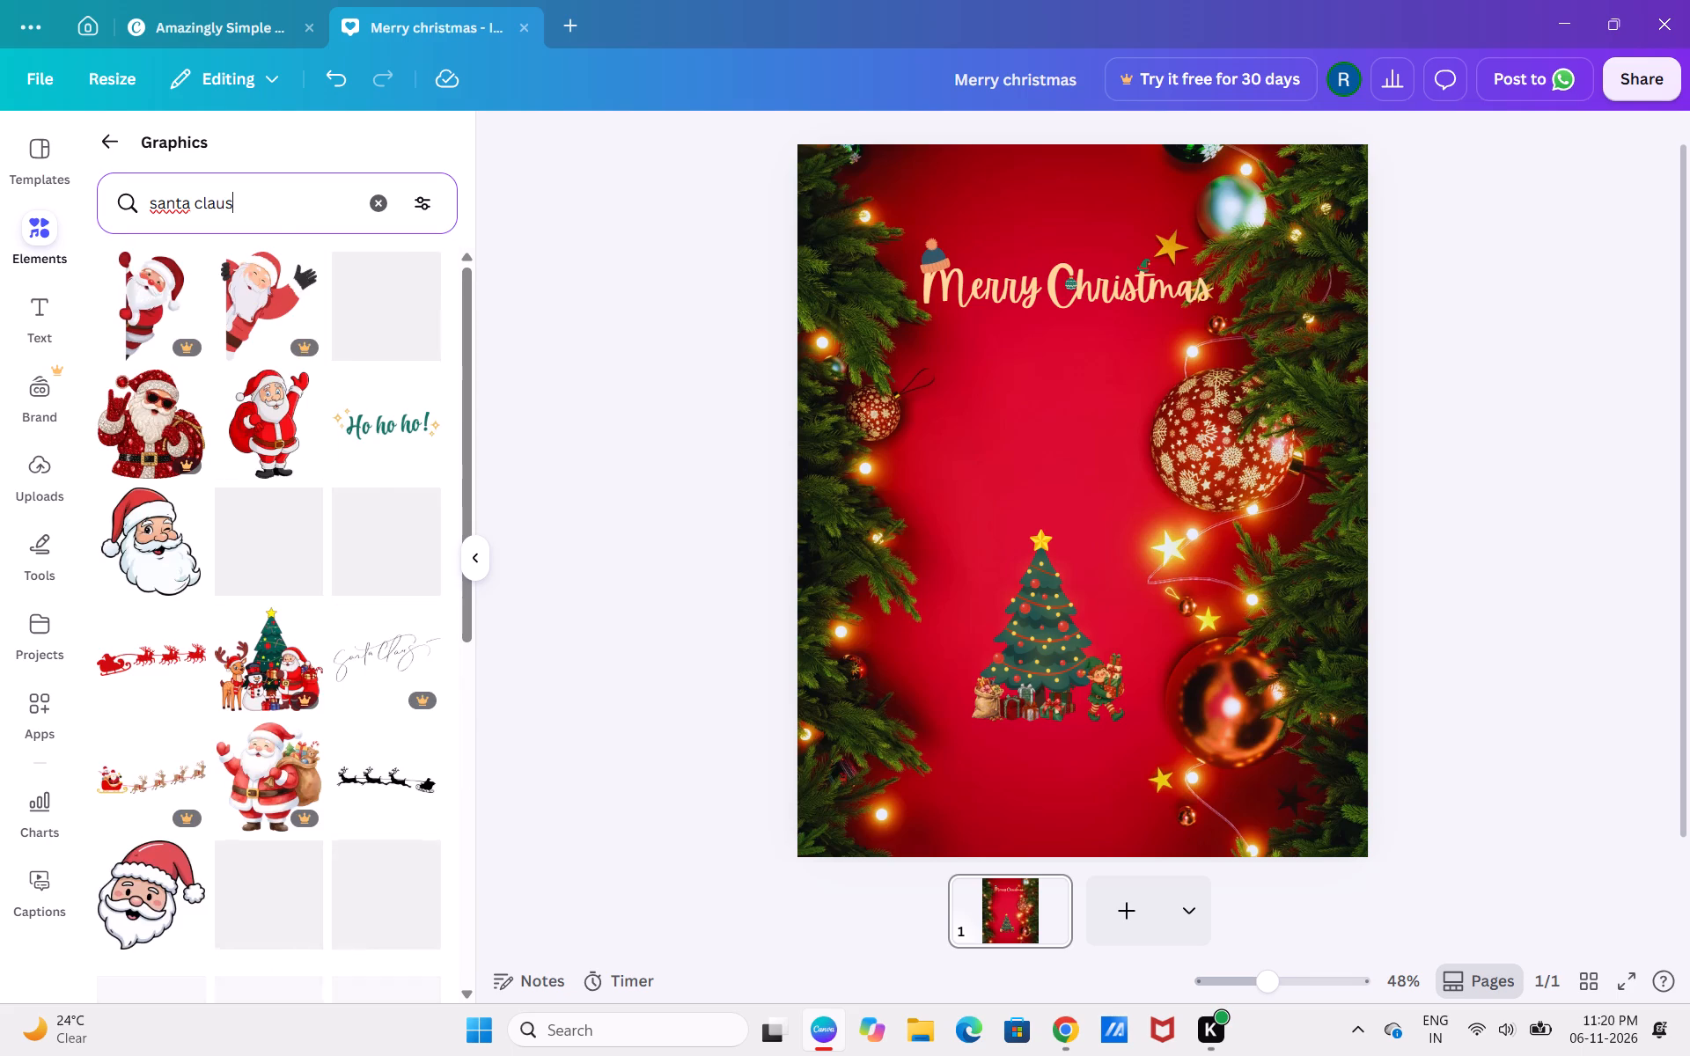
Browse the Santa Claus graphics for a free full-figure Santa that suits the card's style.
{"action": "scroll", "coordinate": [312, 498], "scroll_direction": "down", "scroll_amount": 3}
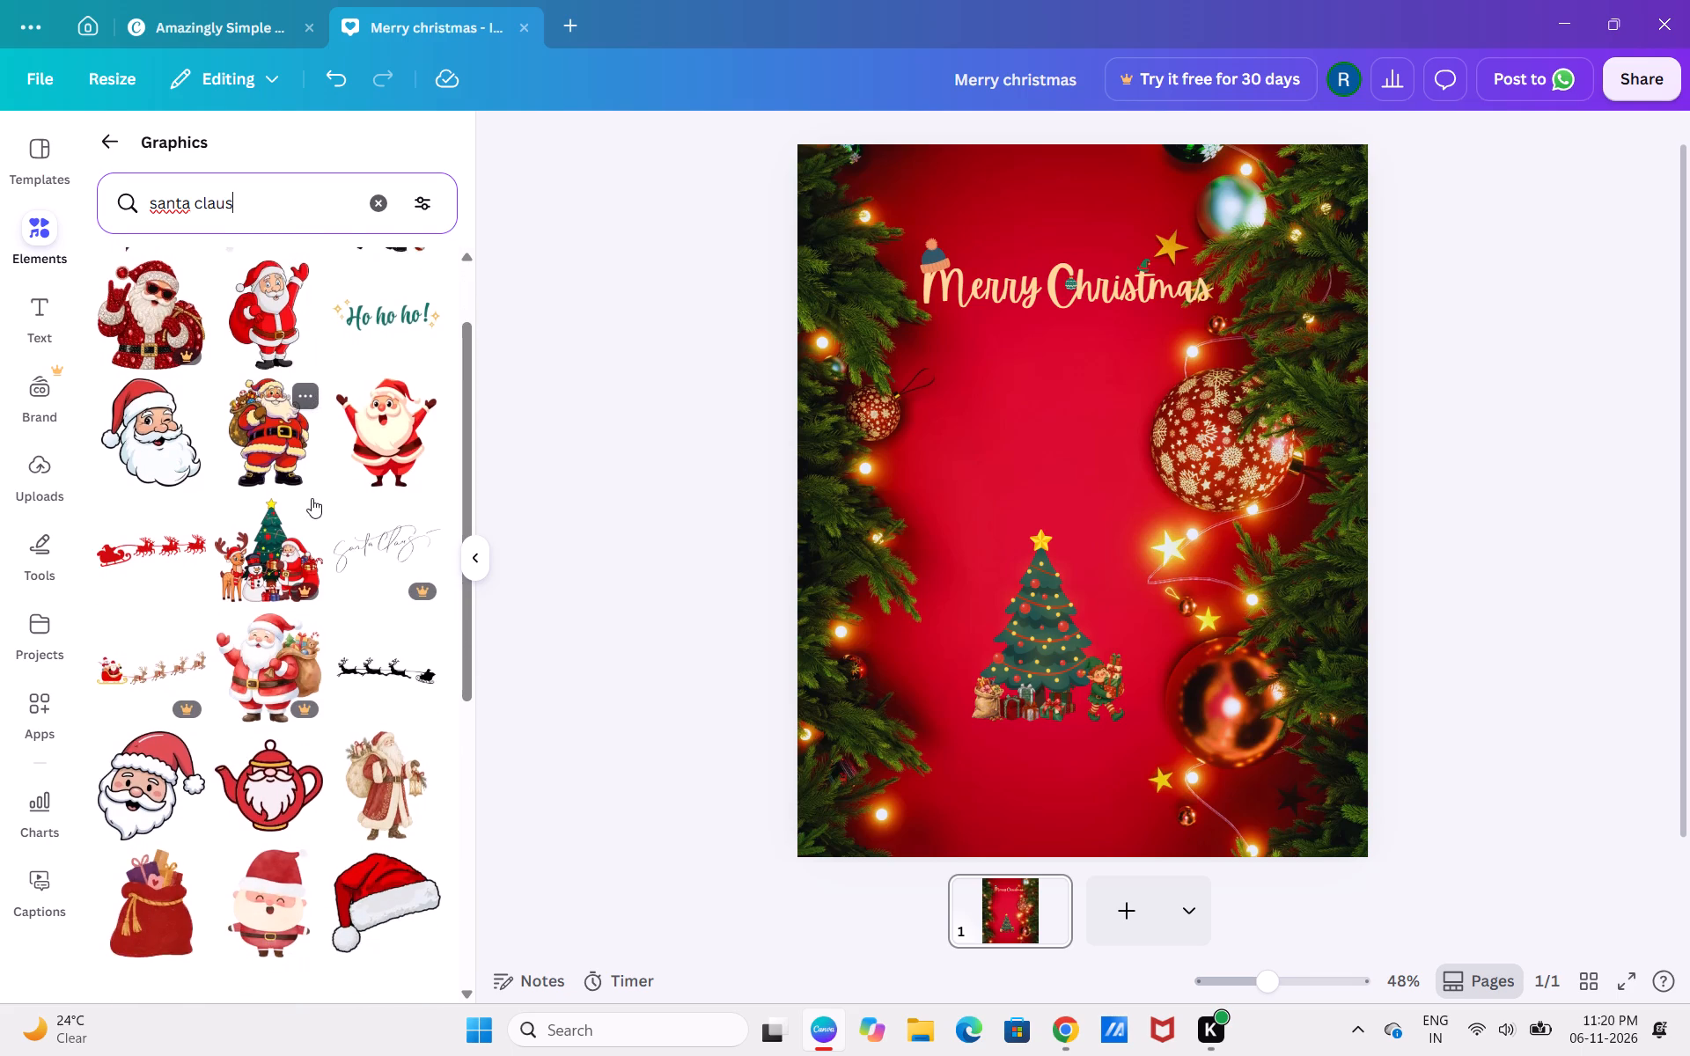
{"action": "scroll", "coordinate": [312, 498], "scroll_direction": "down", "scroll_amount": 5}
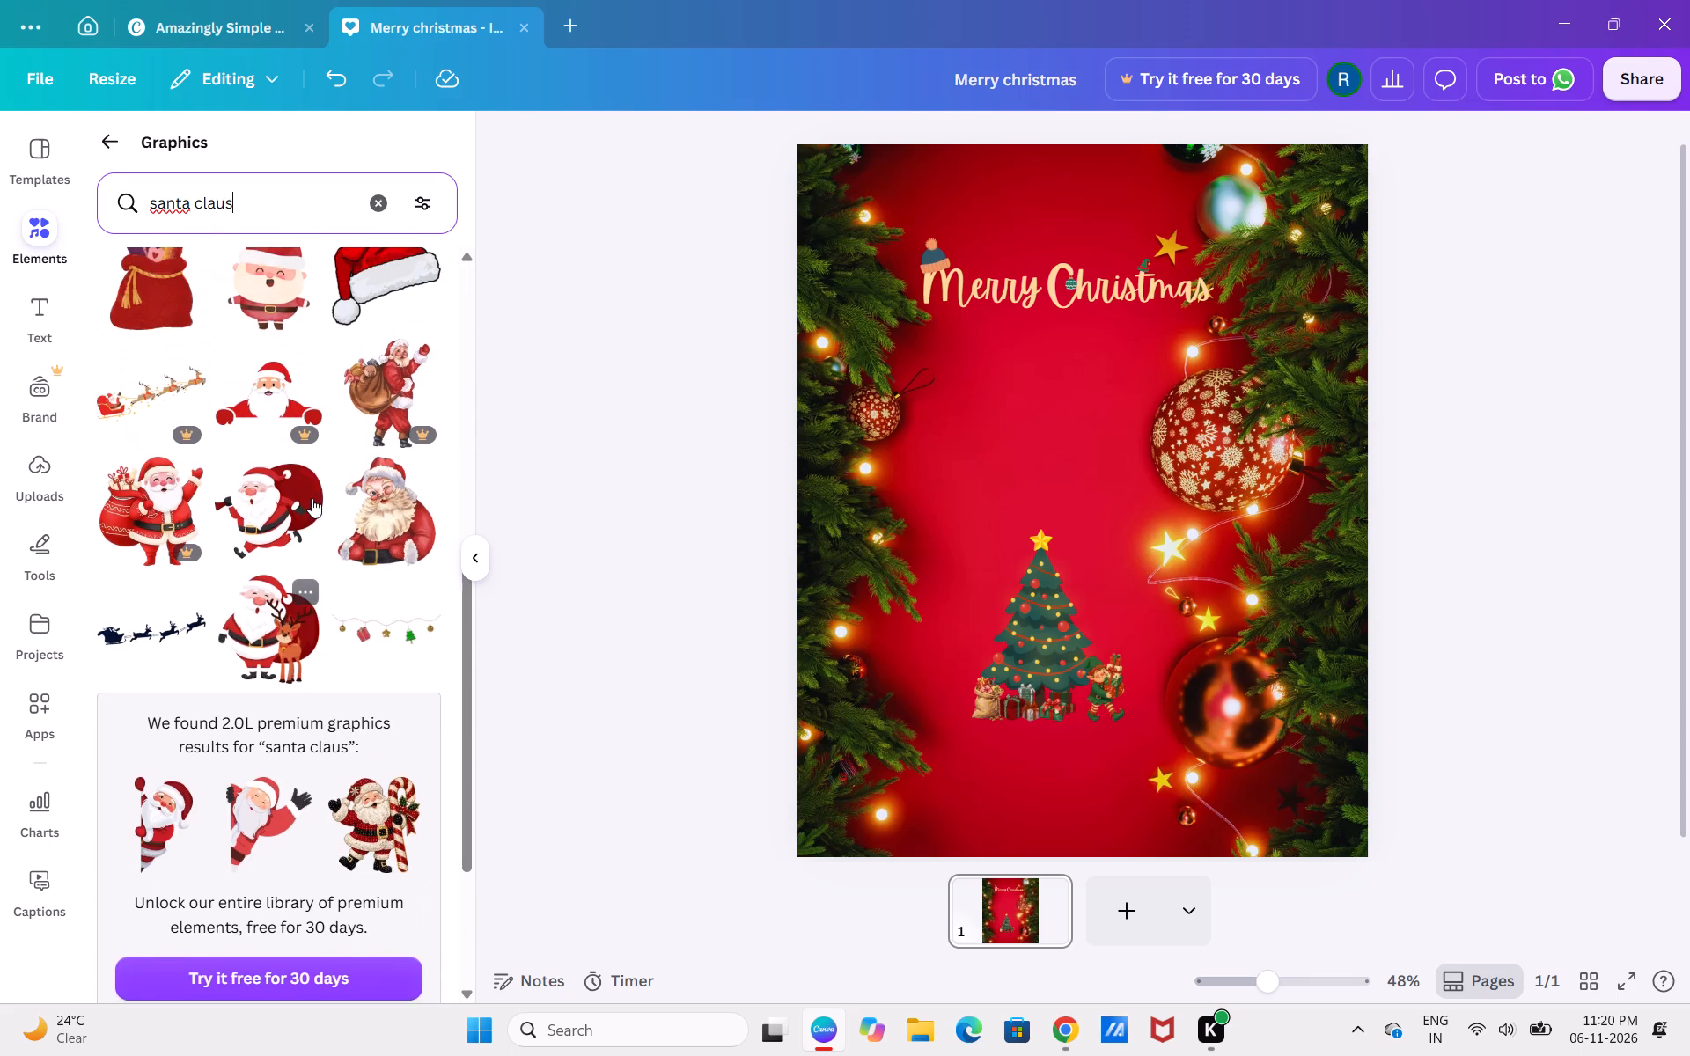
{"action": "scroll", "coordinate": [312, 498], "scroll_direction": "down", "scroll_amount": 3}
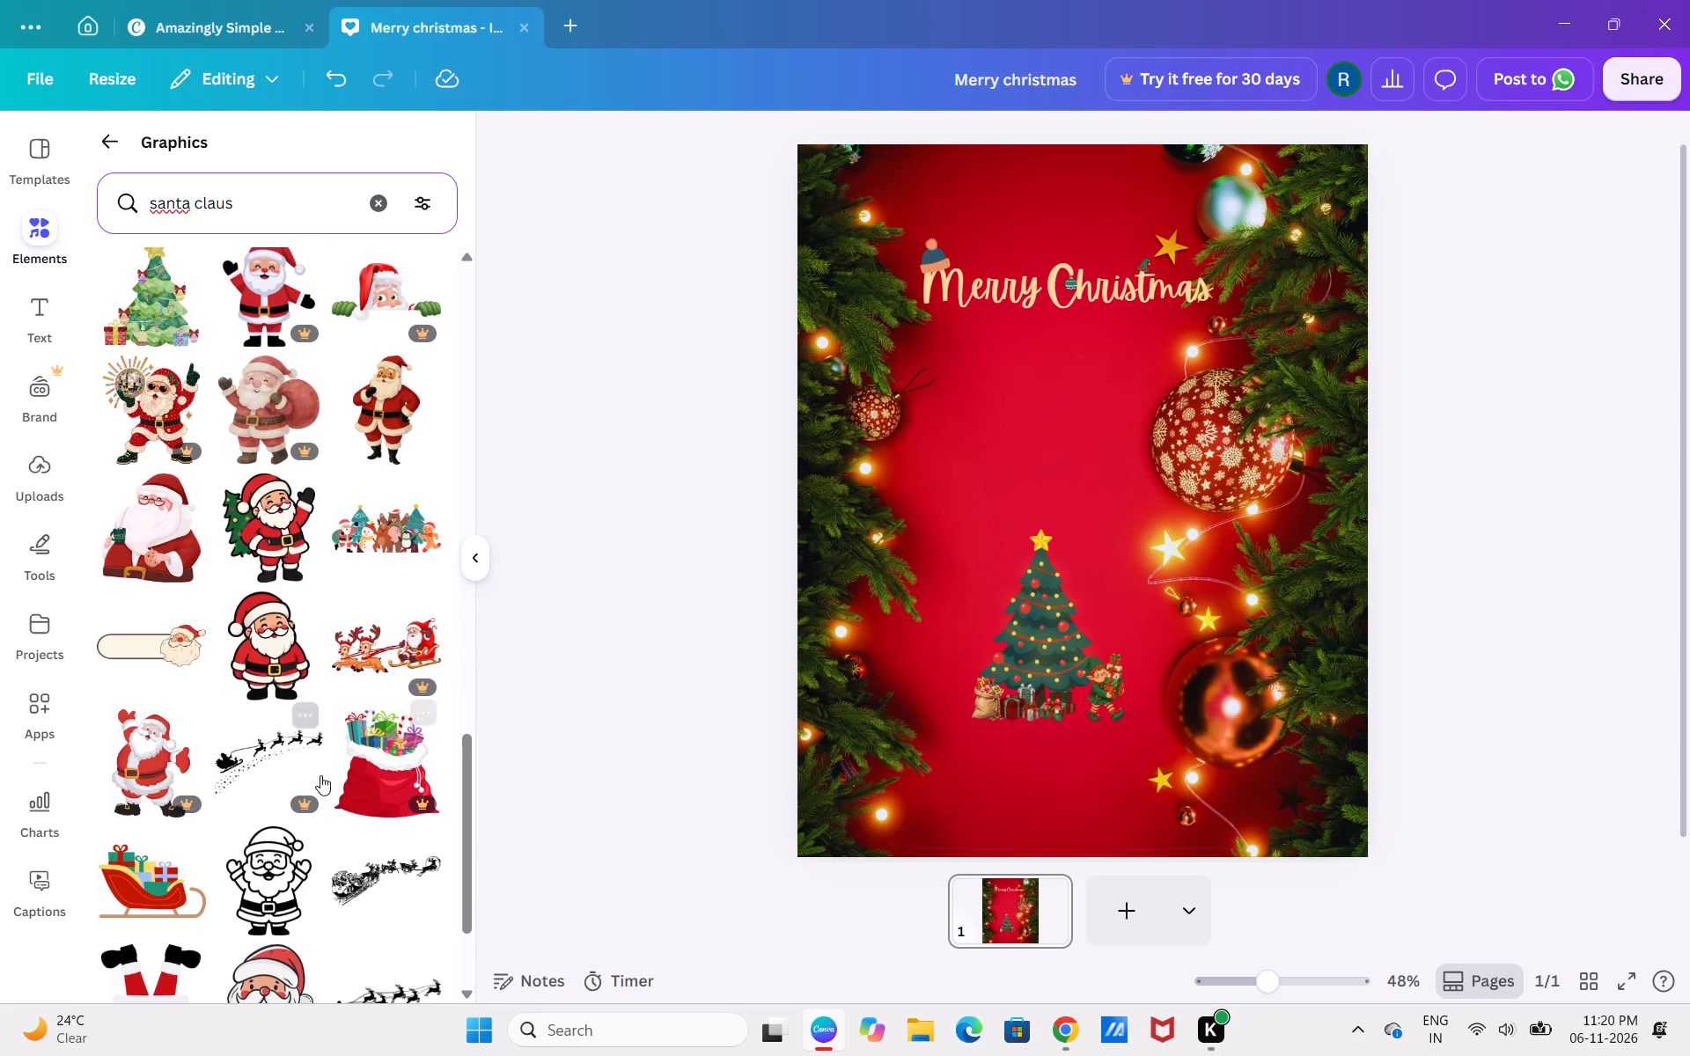
{"action": "scroll", "coordinate": [320, 775], "scroll_direction": "down", "scroll_amount": 4}
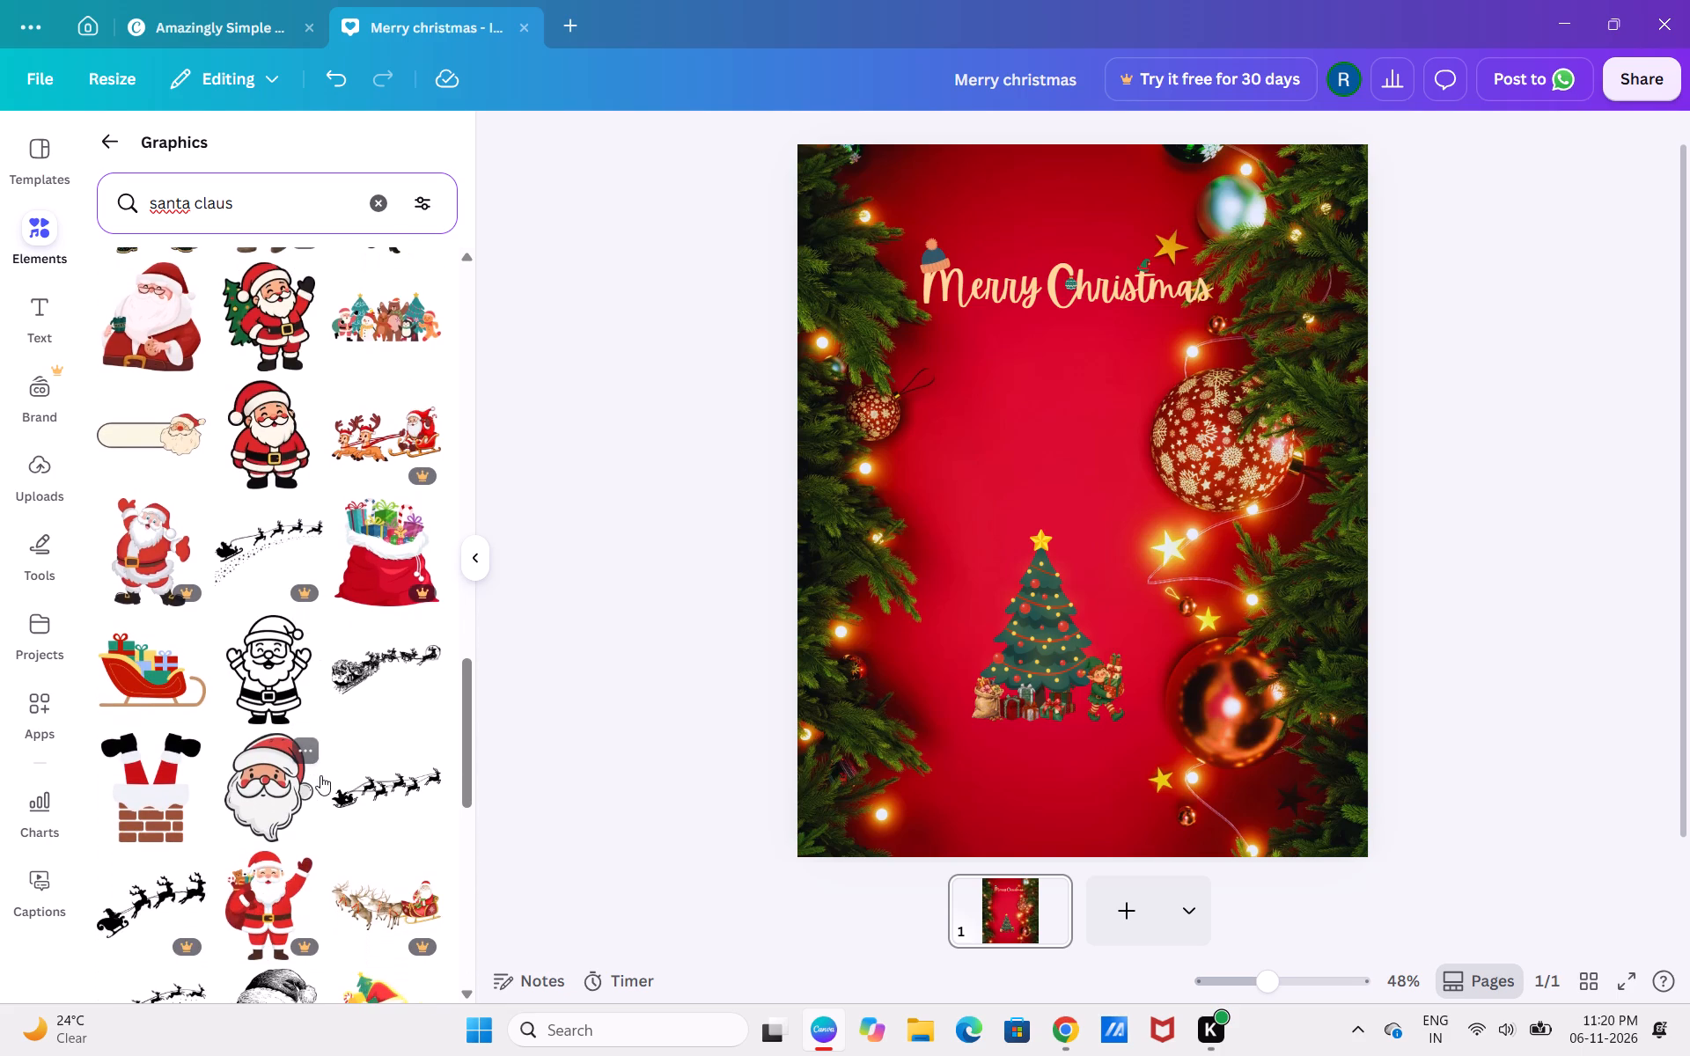
{"action": "scroll", "coordinate": [257, 759], "scroll_direction": "down", "scroll_amount": 4}
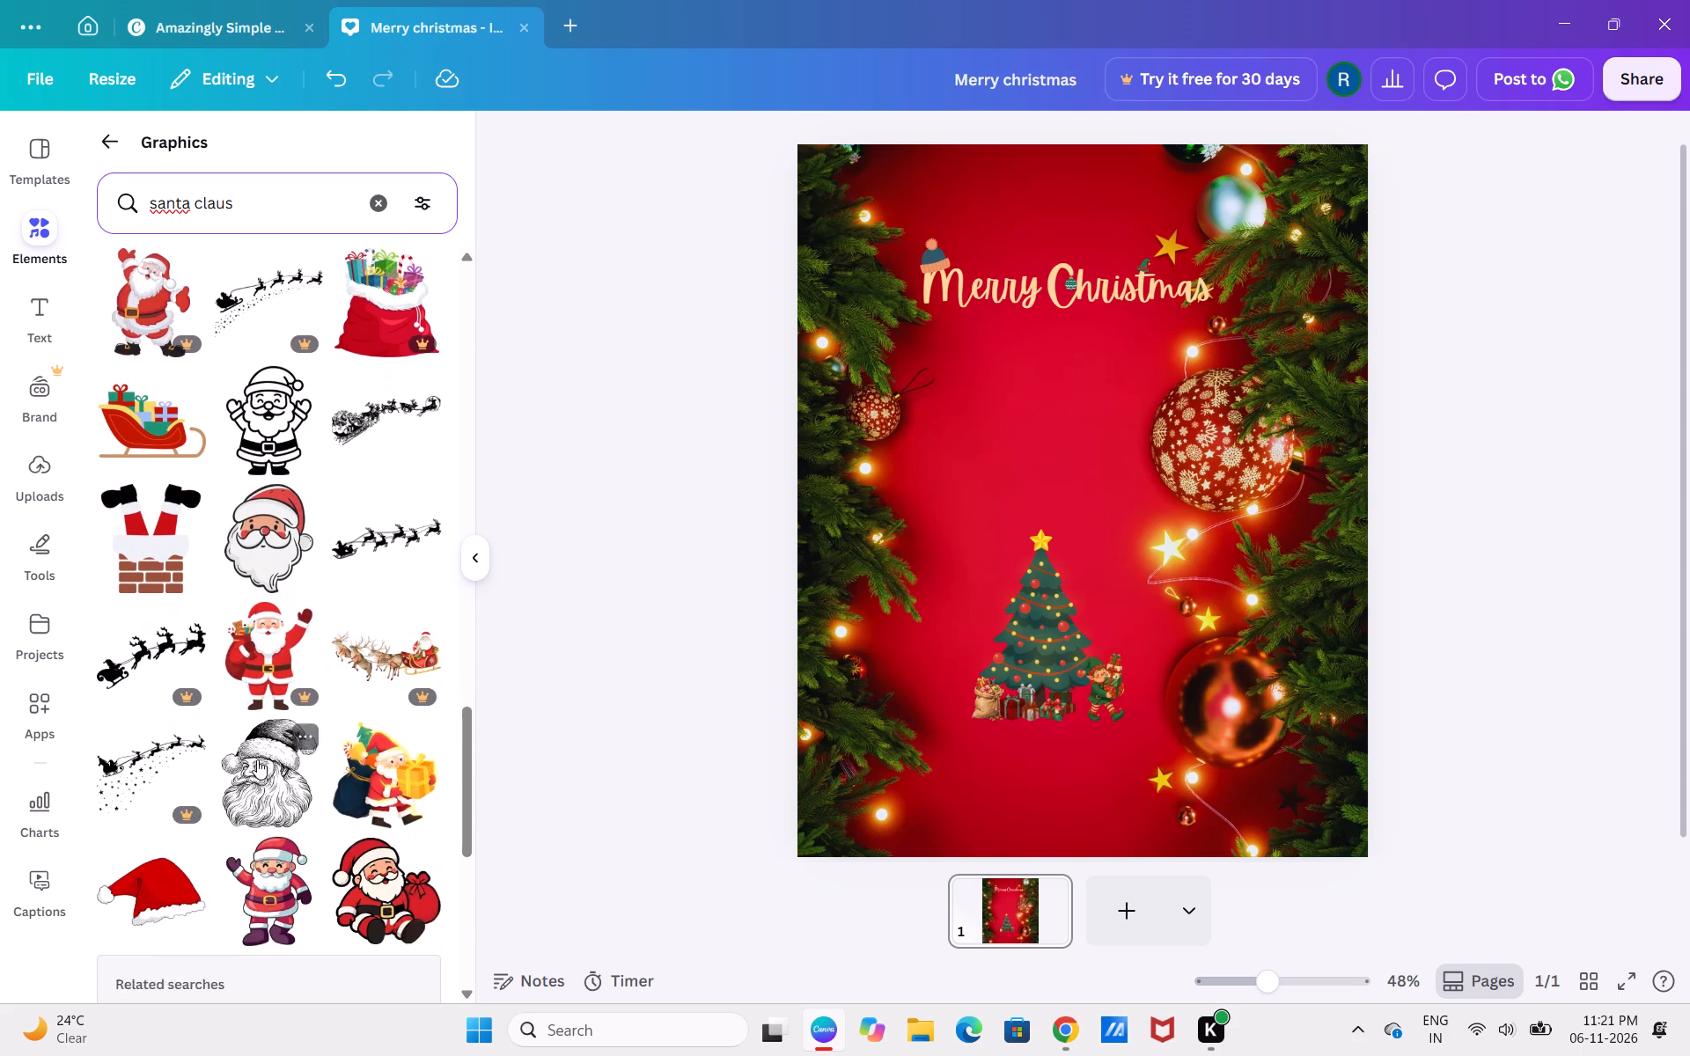
{"action": "scroll", "coordinate": [257, 759], "scroll_direction": "down", "scroll_amount": 5}
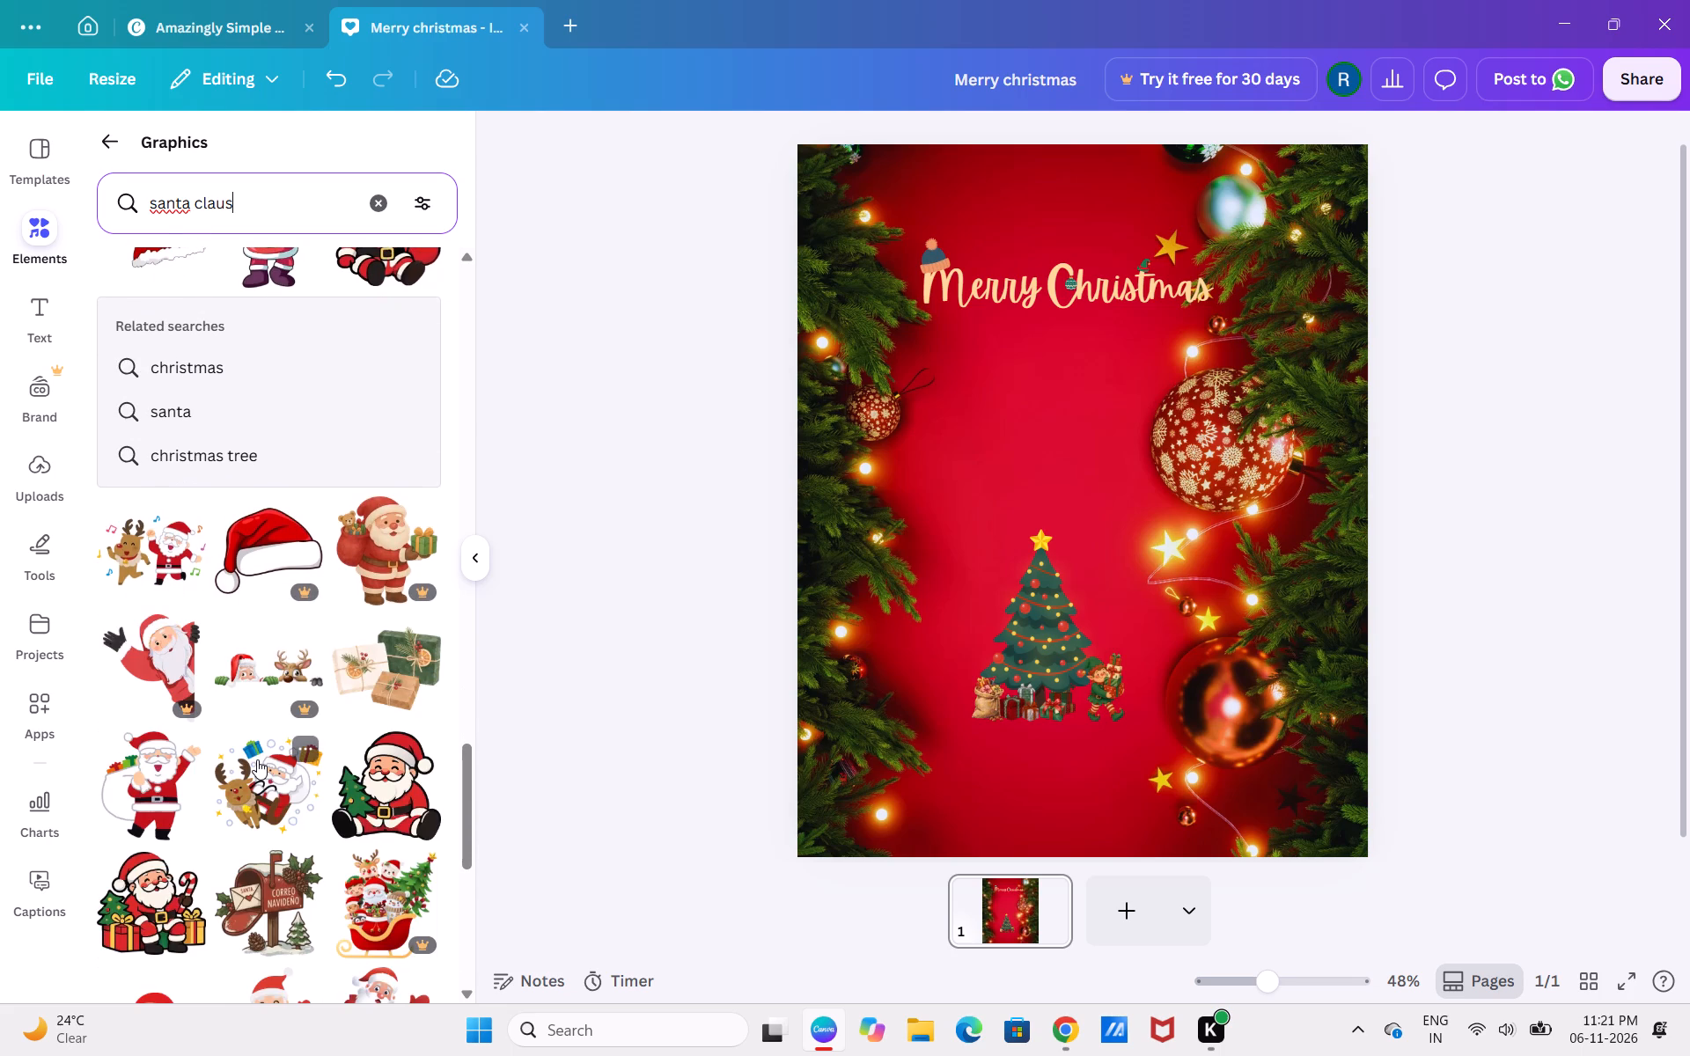
{"action": "scroll", "coordinate": [228, 840], "scroll_direction": "up", "scroll_amount": 2}
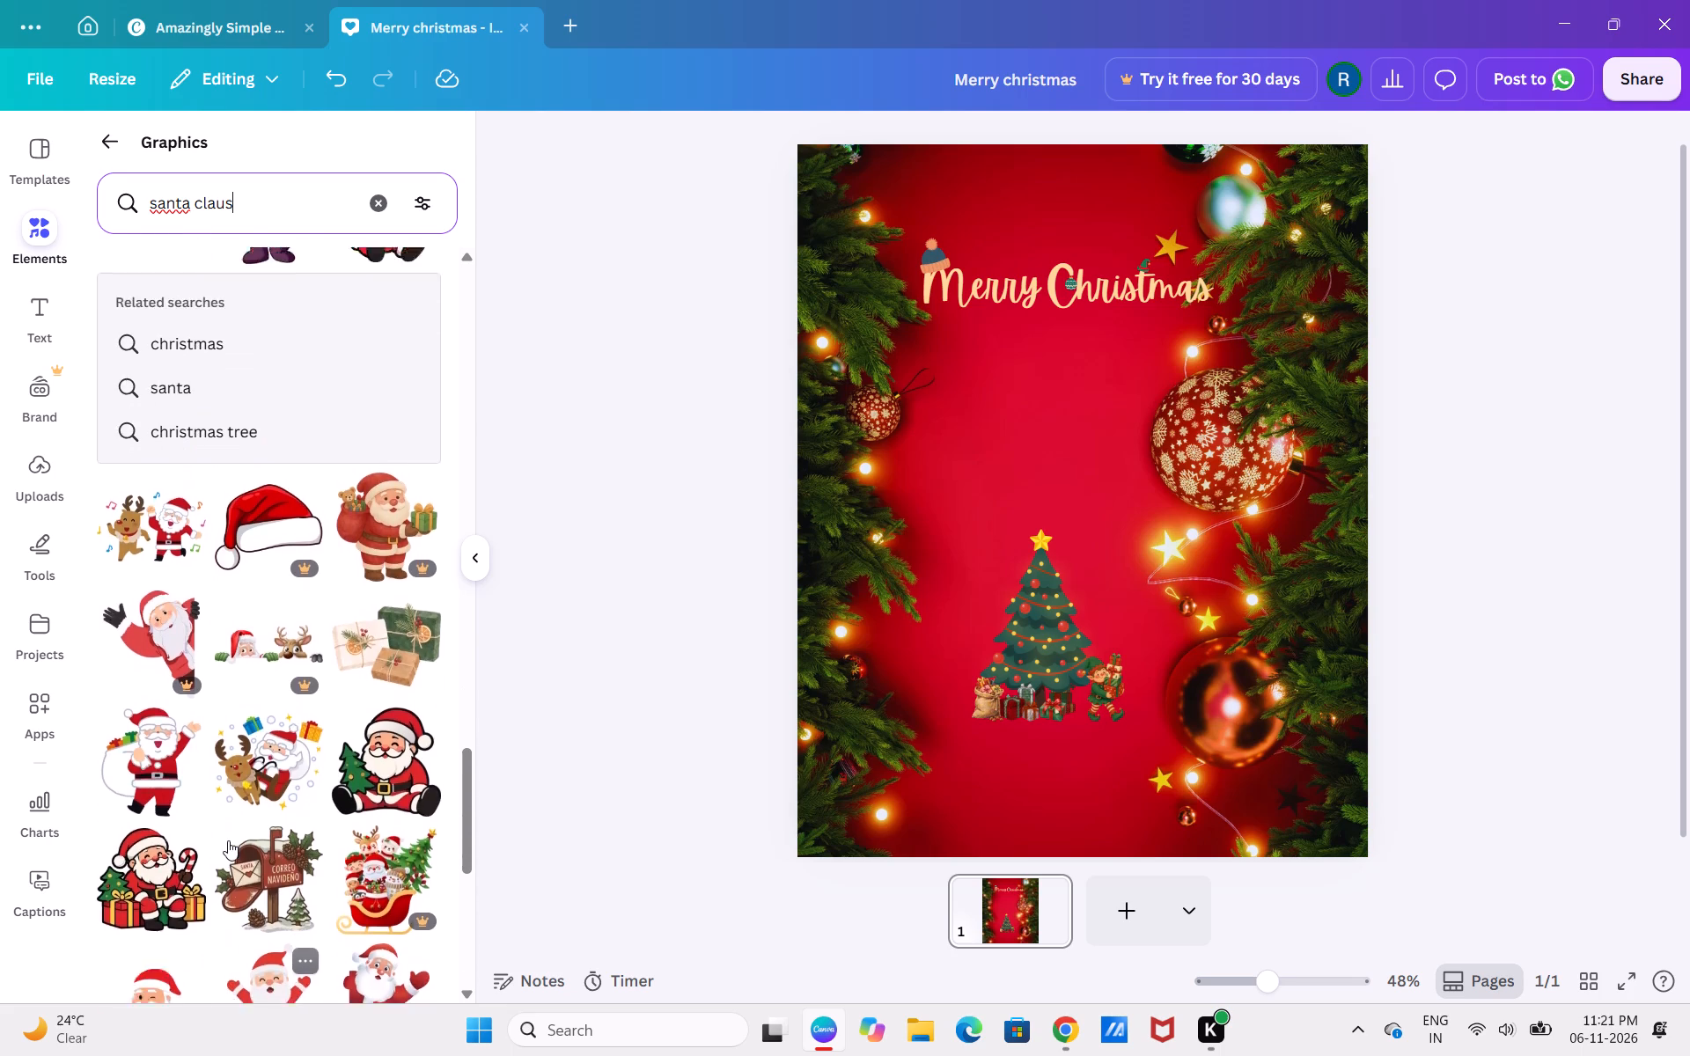
{"action": "scroll", "coordinate": [228, 840], "scroll_direction": "up", "scroll_amount": 3}
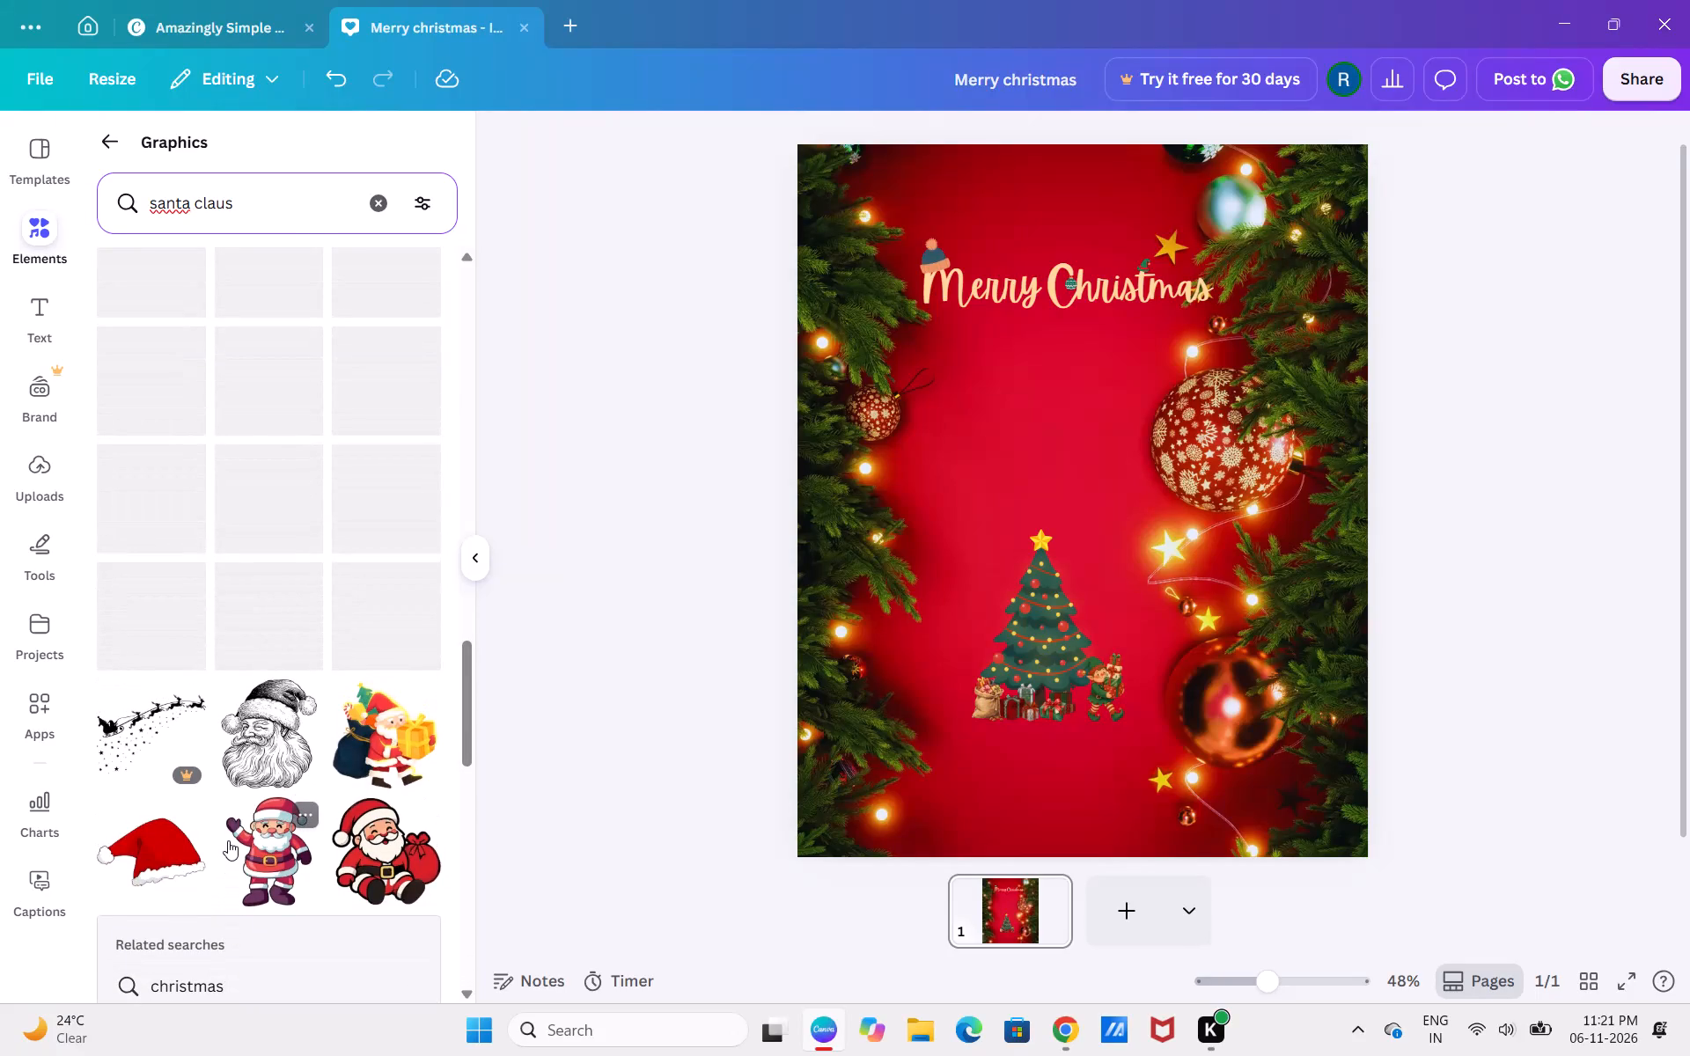
{"action": "scroll", "coordinate": [228, 840], "scroll_direction": "up", "scroll_amount": 2}
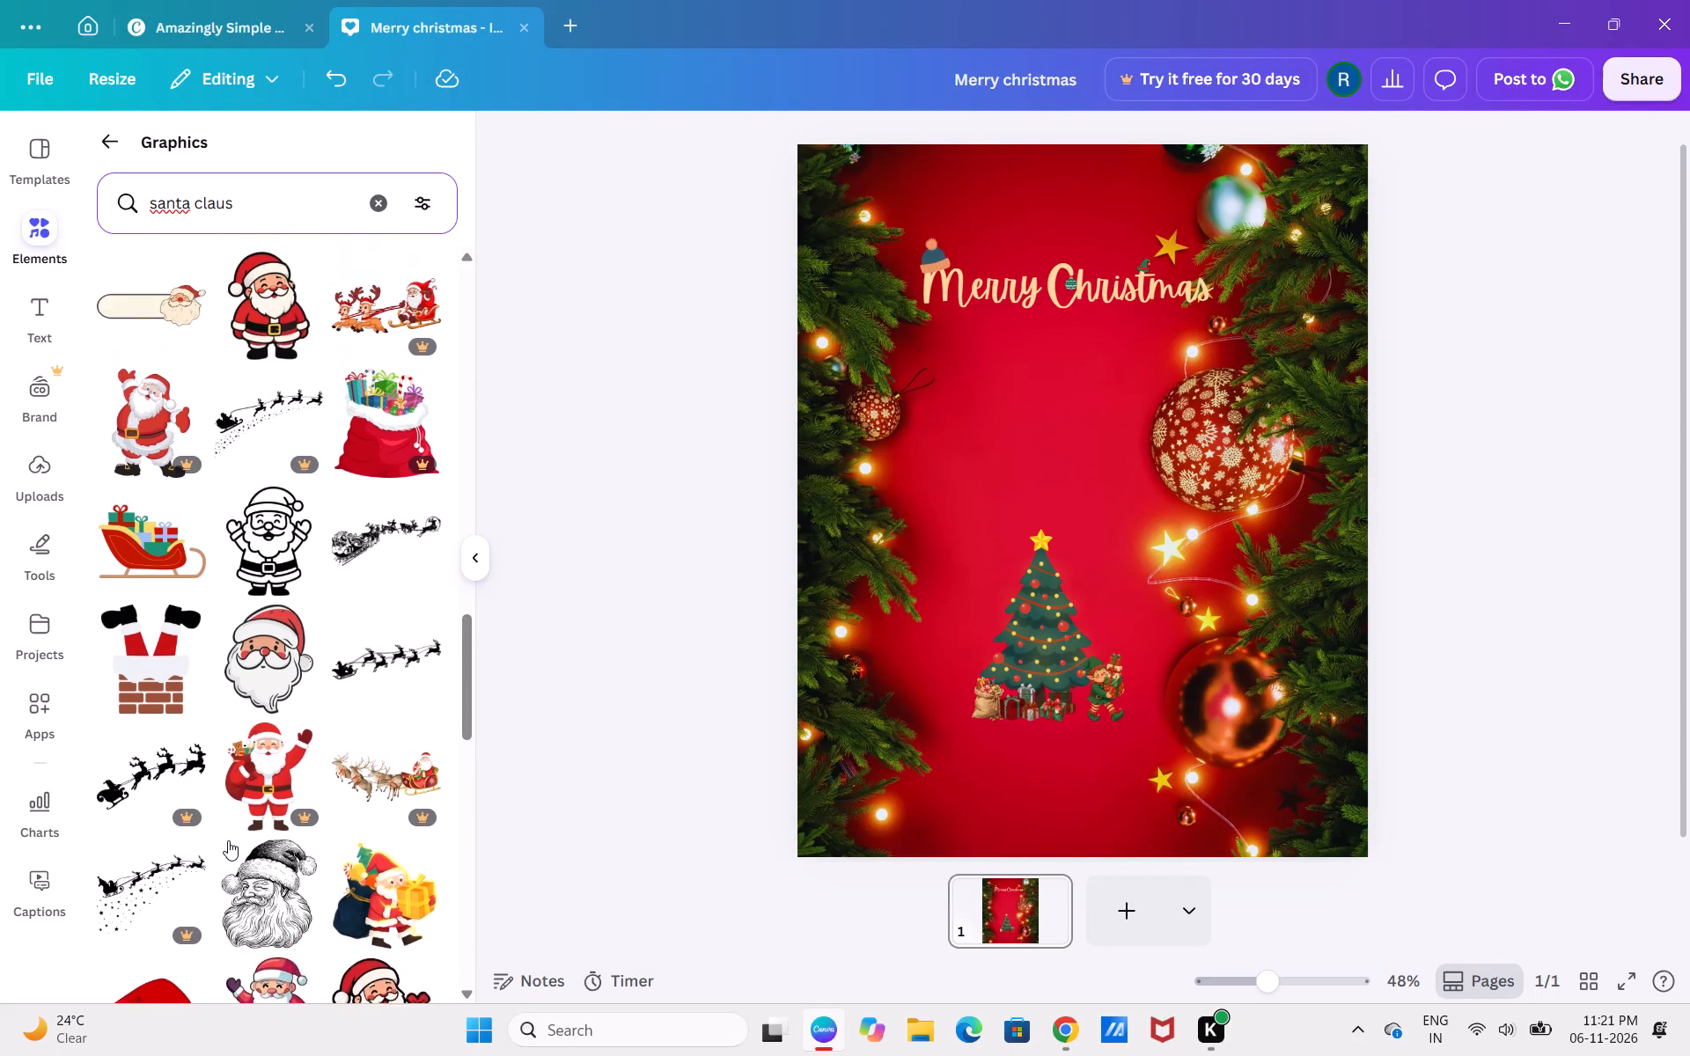
{"action": "scroll", "coordinate": [228, 840], "scroll_direction": "up", "scroll_amount": 5}
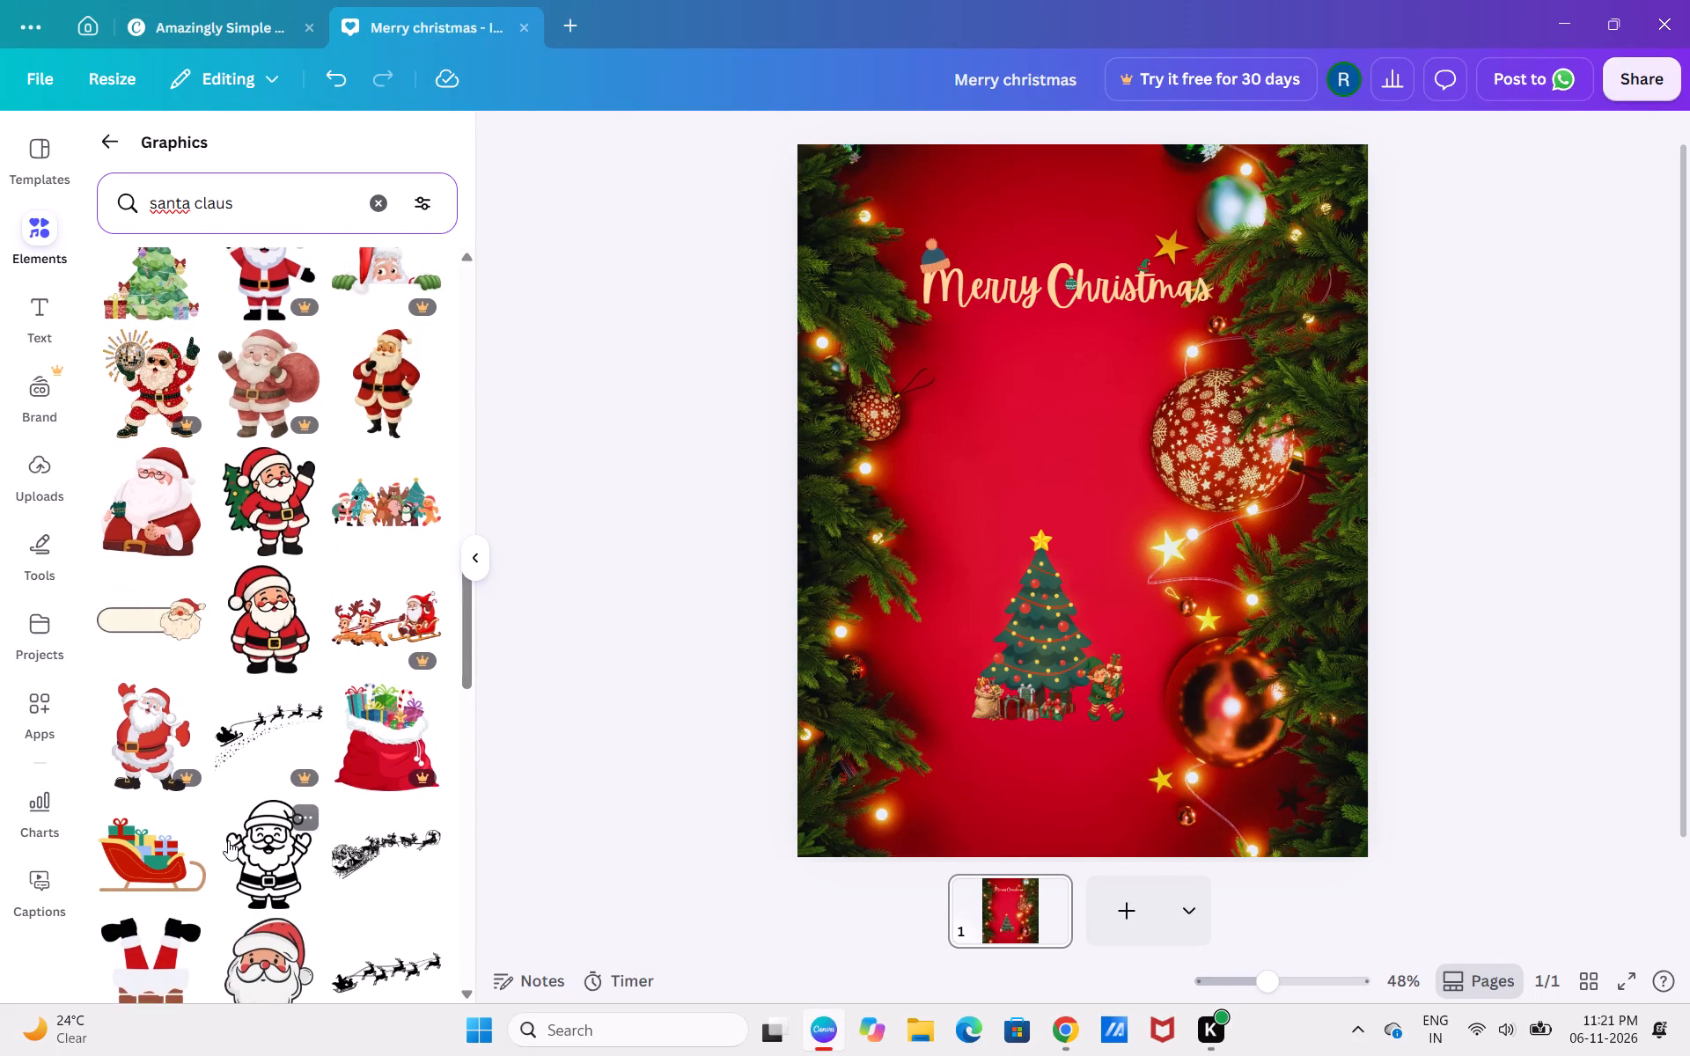
{"action": "scroll", "coordinate": [228, 840], "scroll_direction": "up", "scroll_amount": 3}
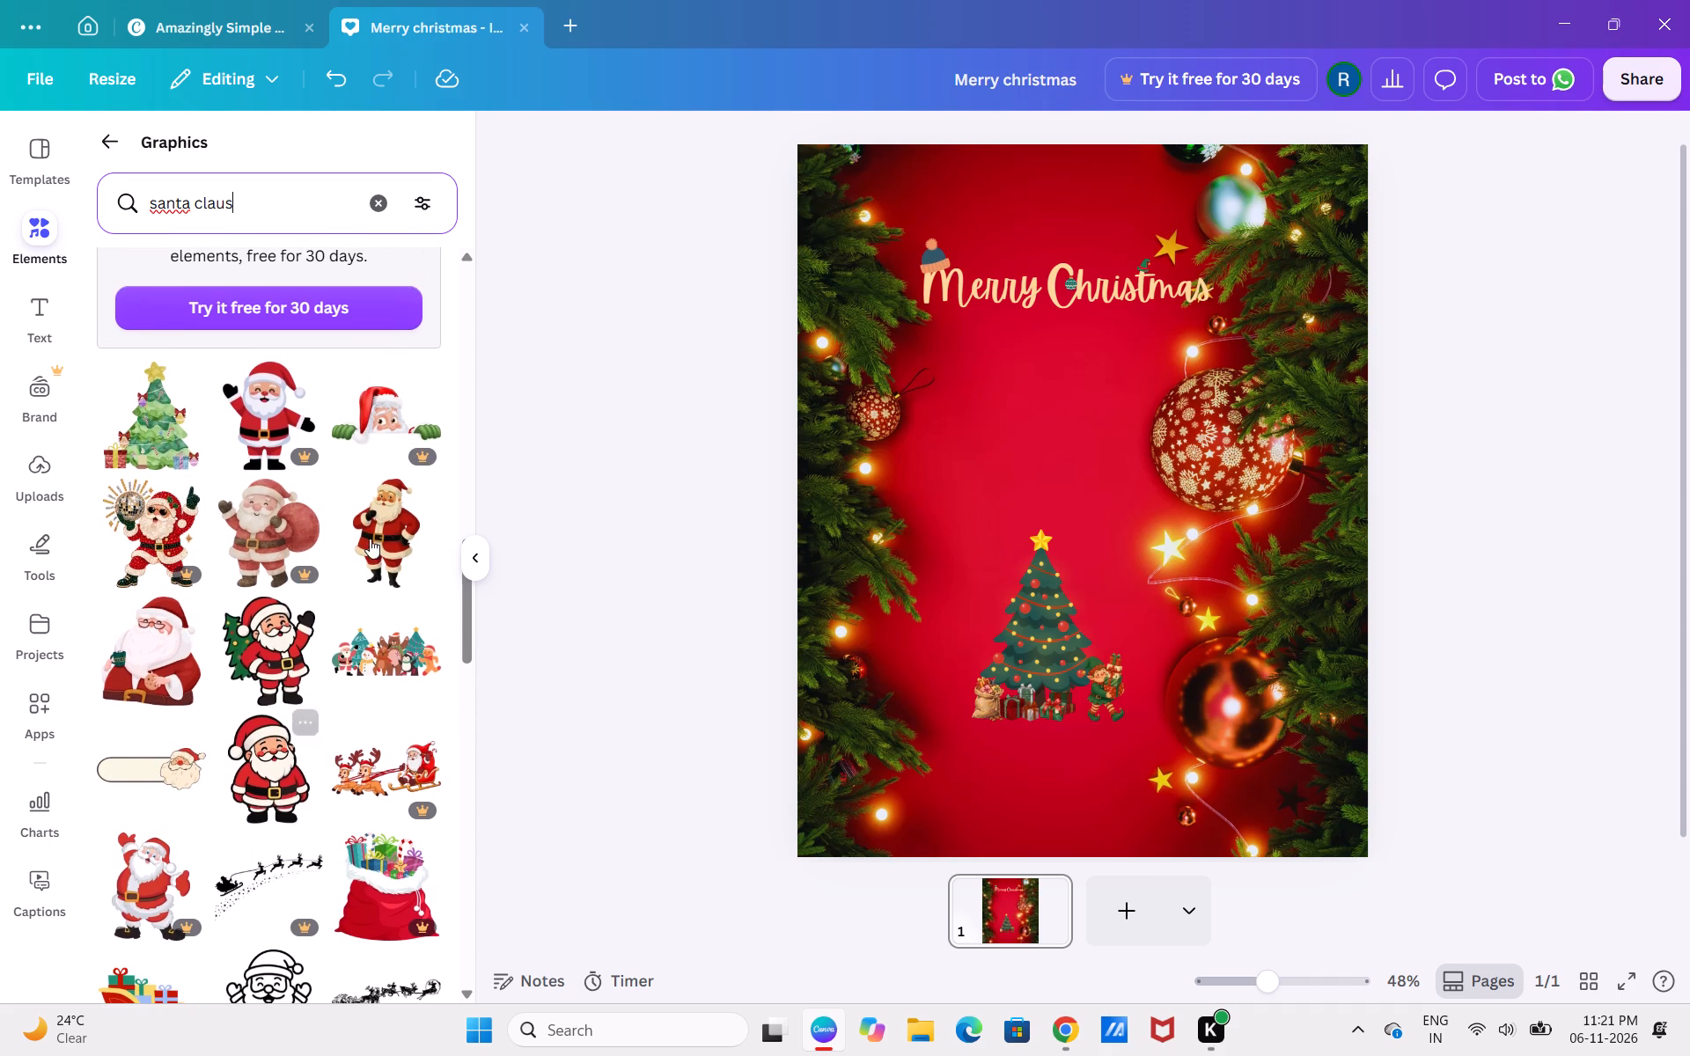
Add the standing Santa with a hand at his beard and shrink him to a small figure near the card's bottom edge.
{"action": "left_click_drag", "start_coordinate": [384, 508], "coordinate": [1008, 195]}
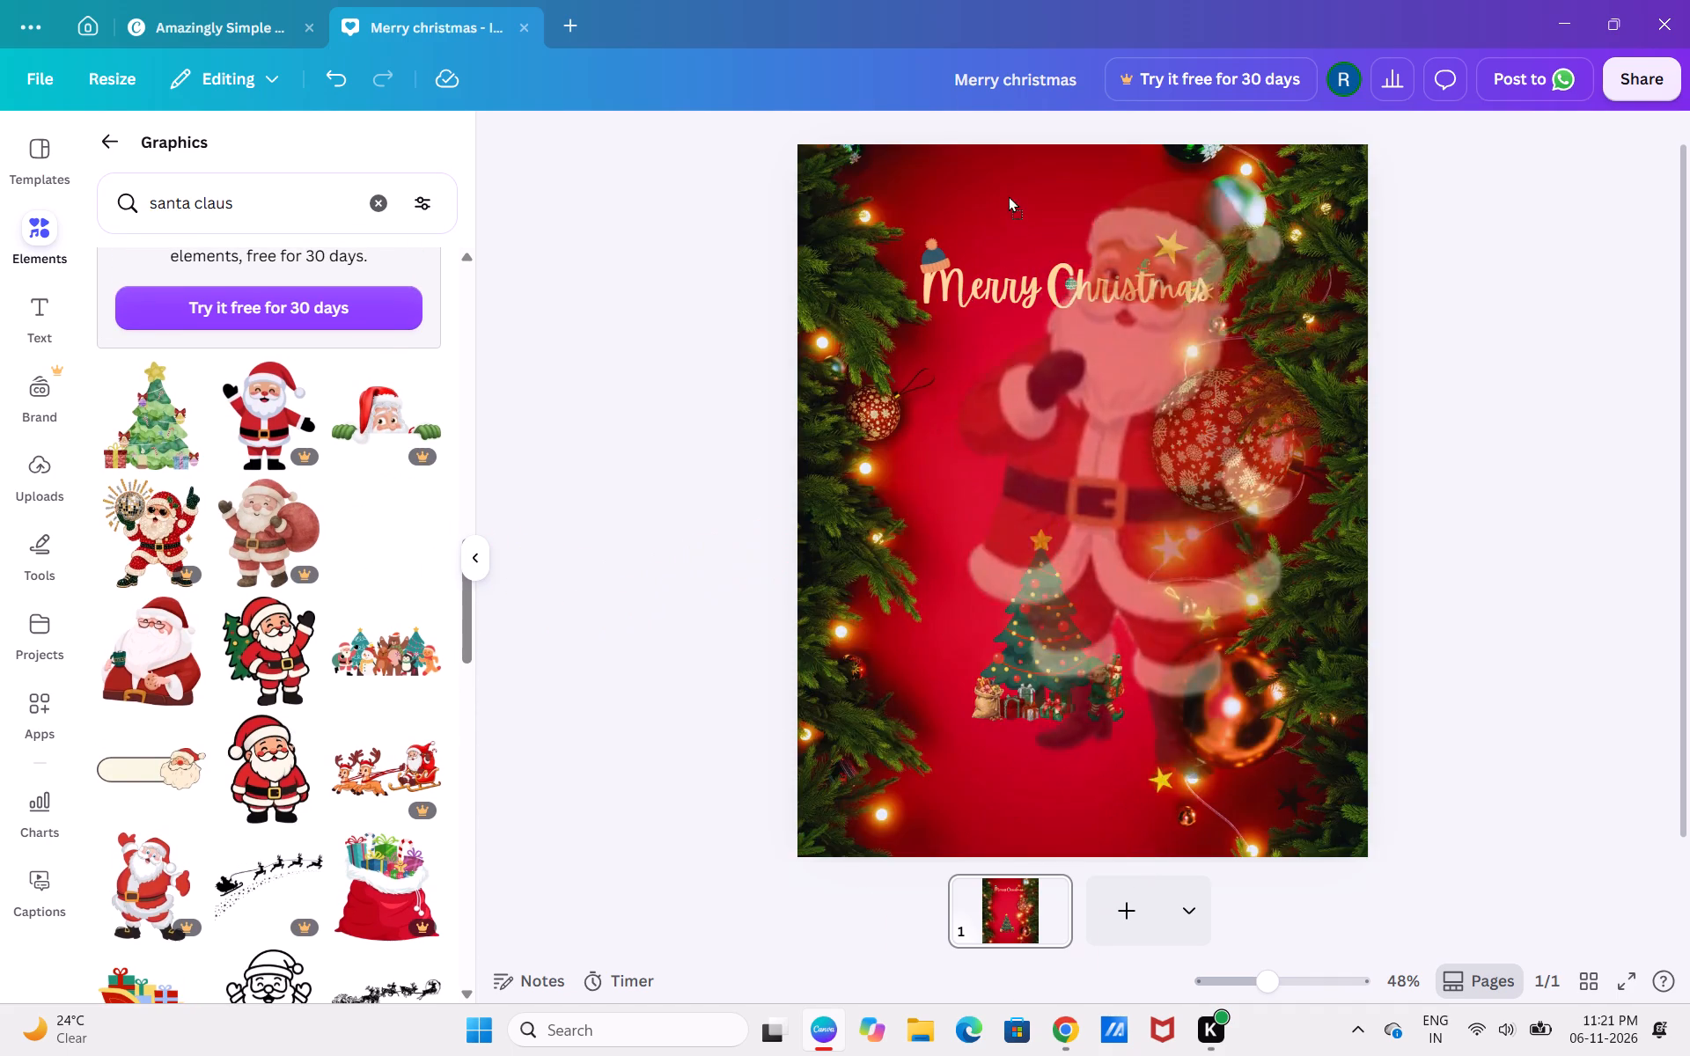
{"action": "left_click_drag", "start_coordinate": [1008, 195], "coordinate": [964, 286]}
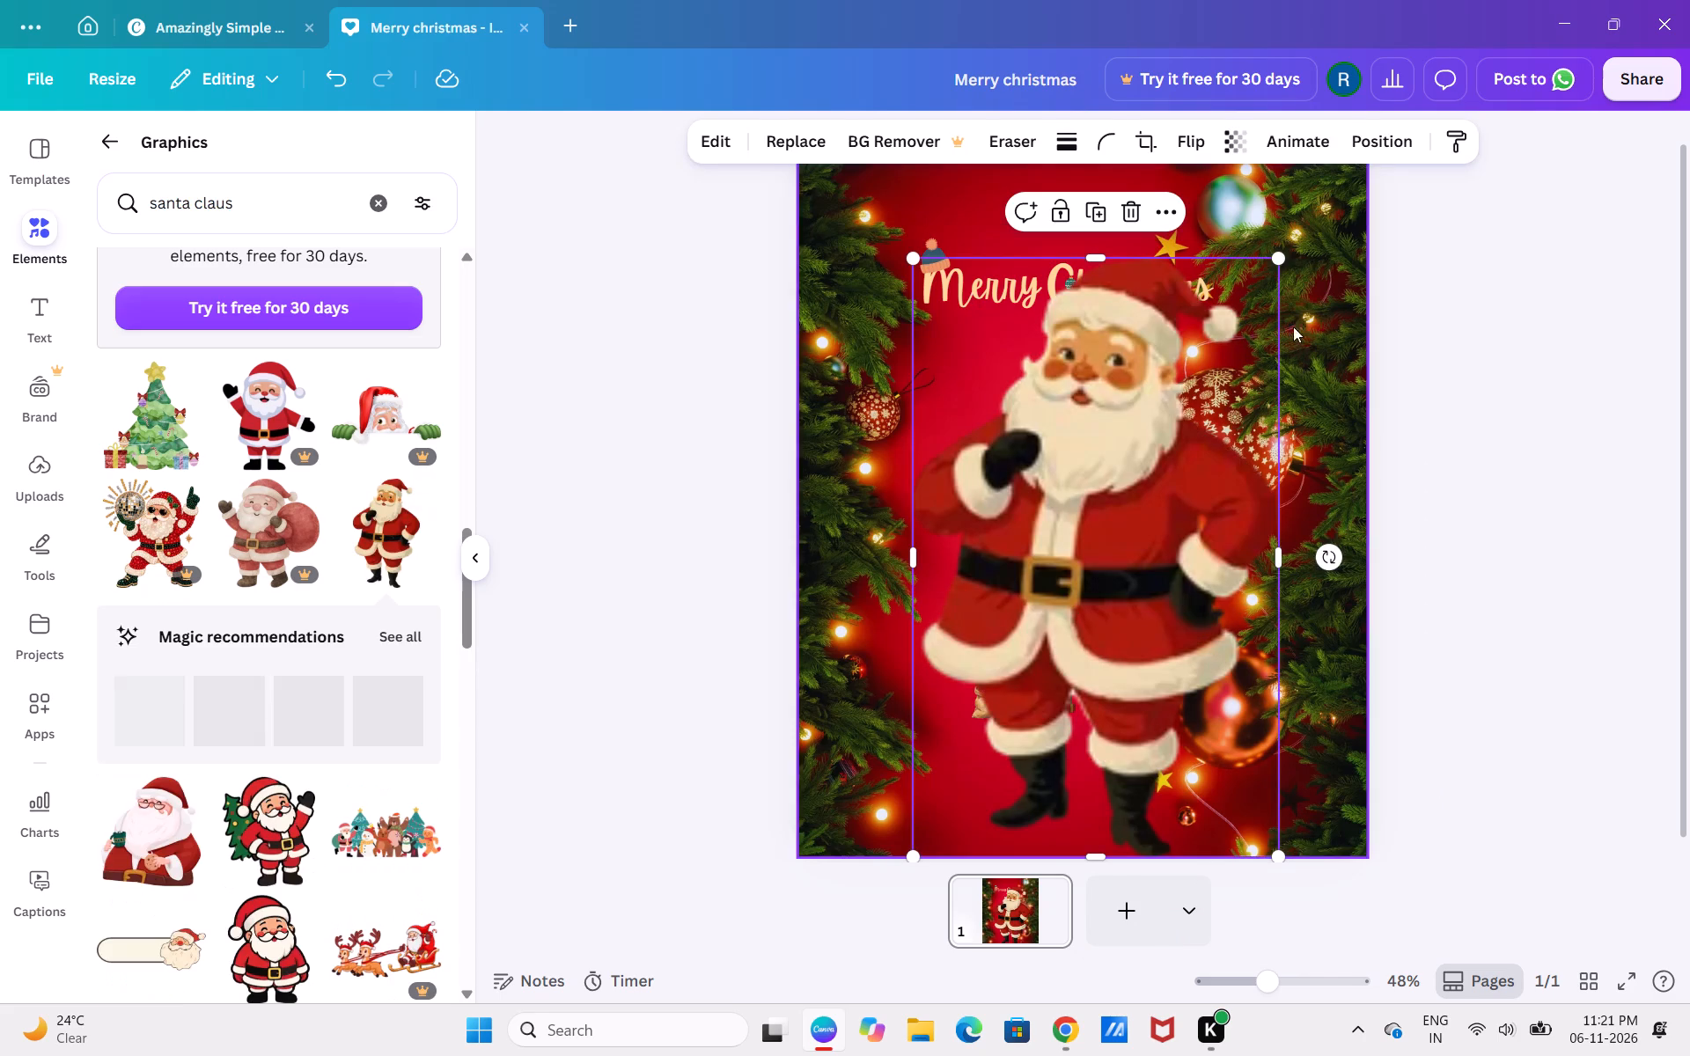
{"action": "left_click_drag", "start_coordinate": [1282, 256], "coordinate": [1007, 575]}
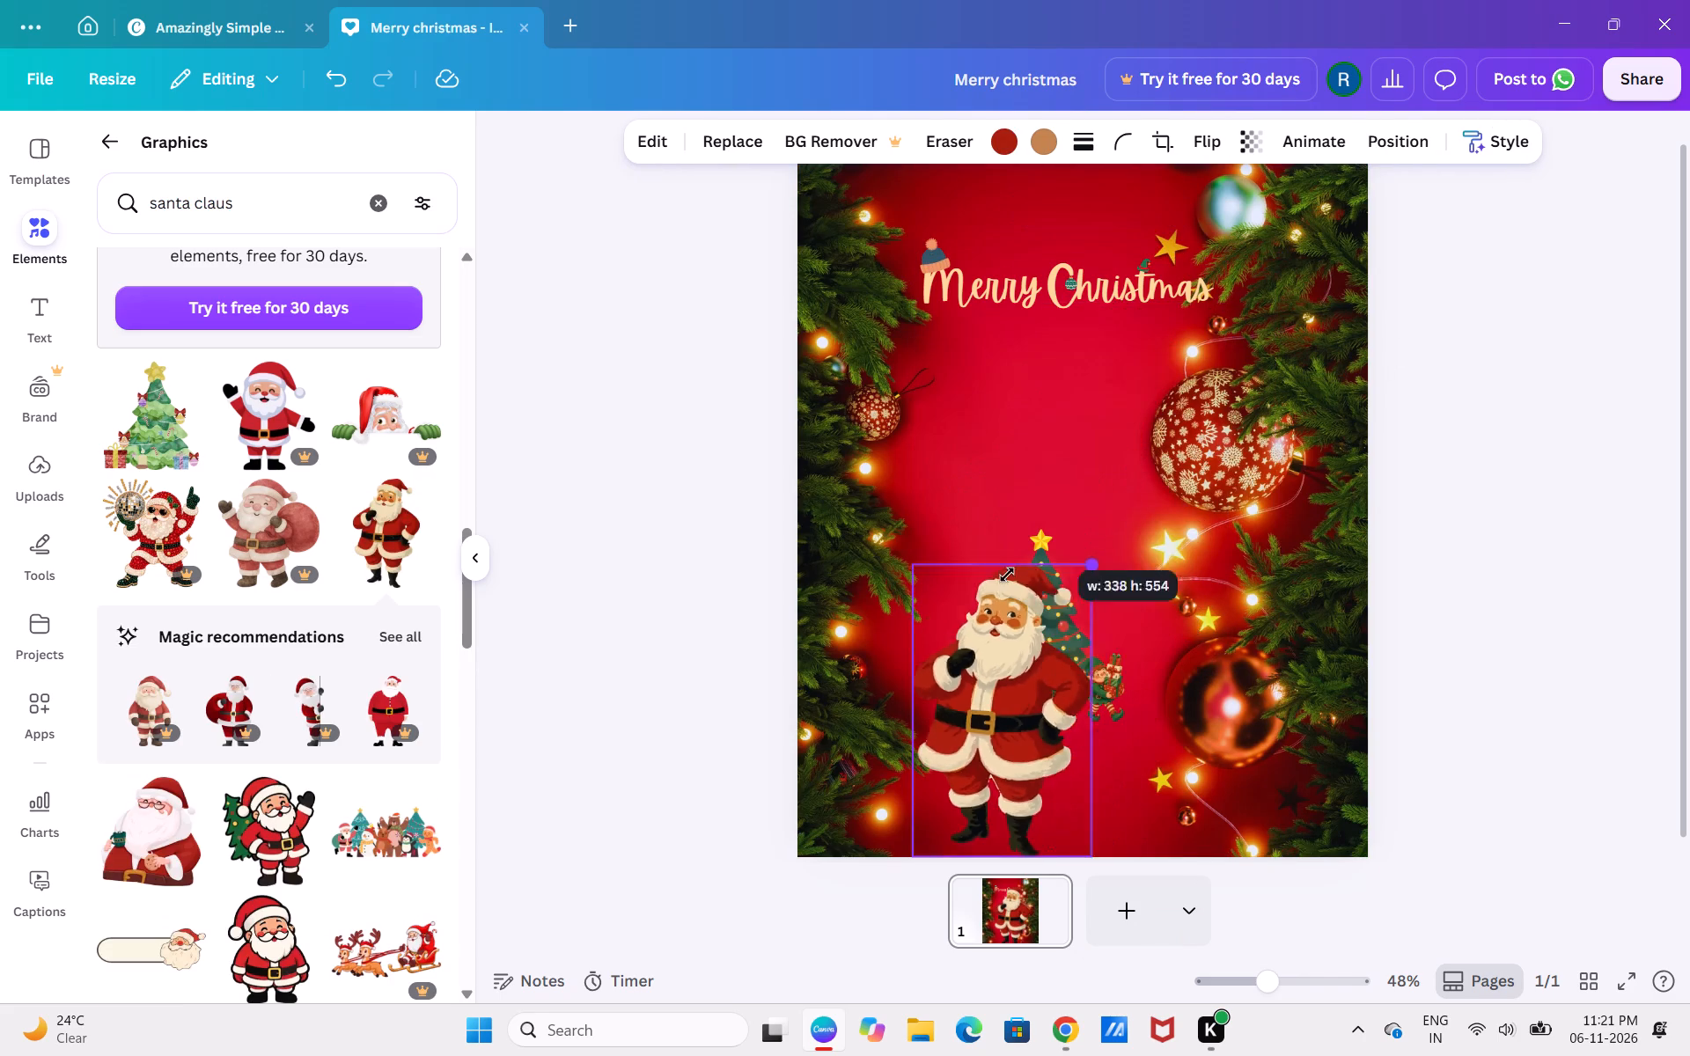
{"action": "left_click_drag", "start_coordinate": [1007, 575], "coordinate": [924, 801]}
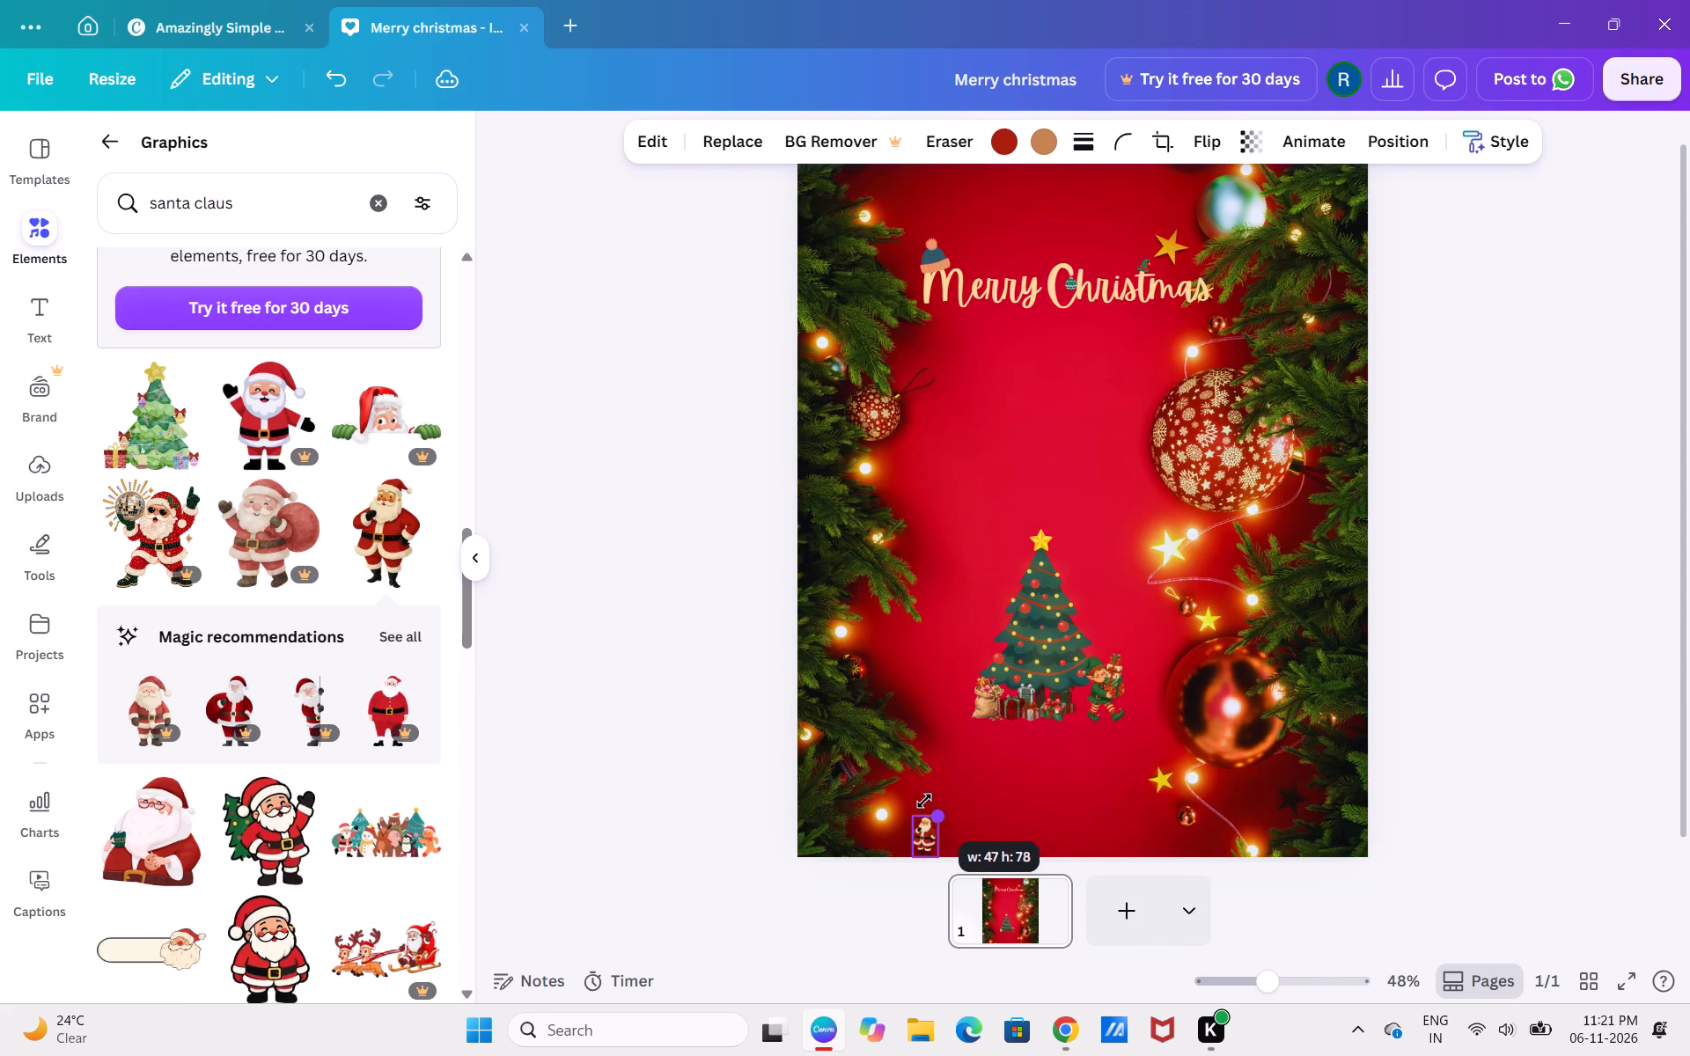
{"action": "left_click_drag", "start_coordinate": [924, 801], "coordinate": [946, 782]}
Move the small Santa from the card's bottom edge up to just above the word "Merry" in the title.
{"action": "left_click_drag", "start_coordinate": [932, 838], "coordinate": [1131, 780]}
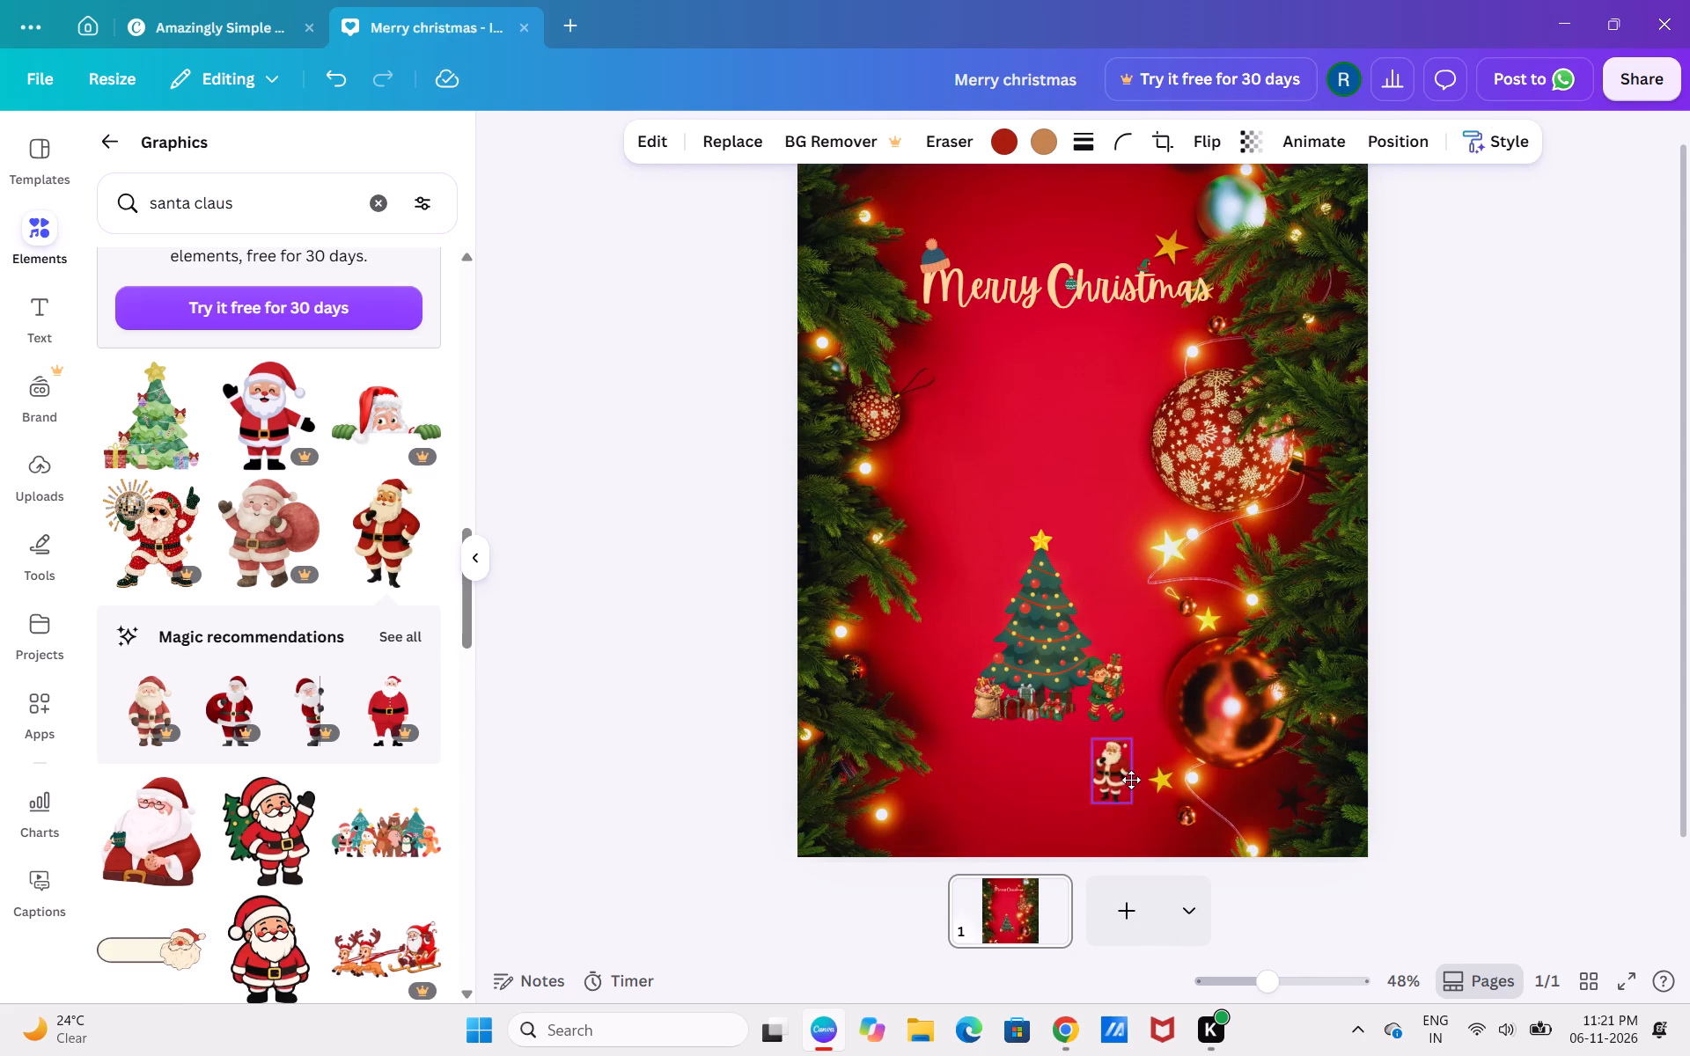
{"action": "left_click_drag", "start_coordinate": [1131, 780], "coordinate": [1032, 414]}
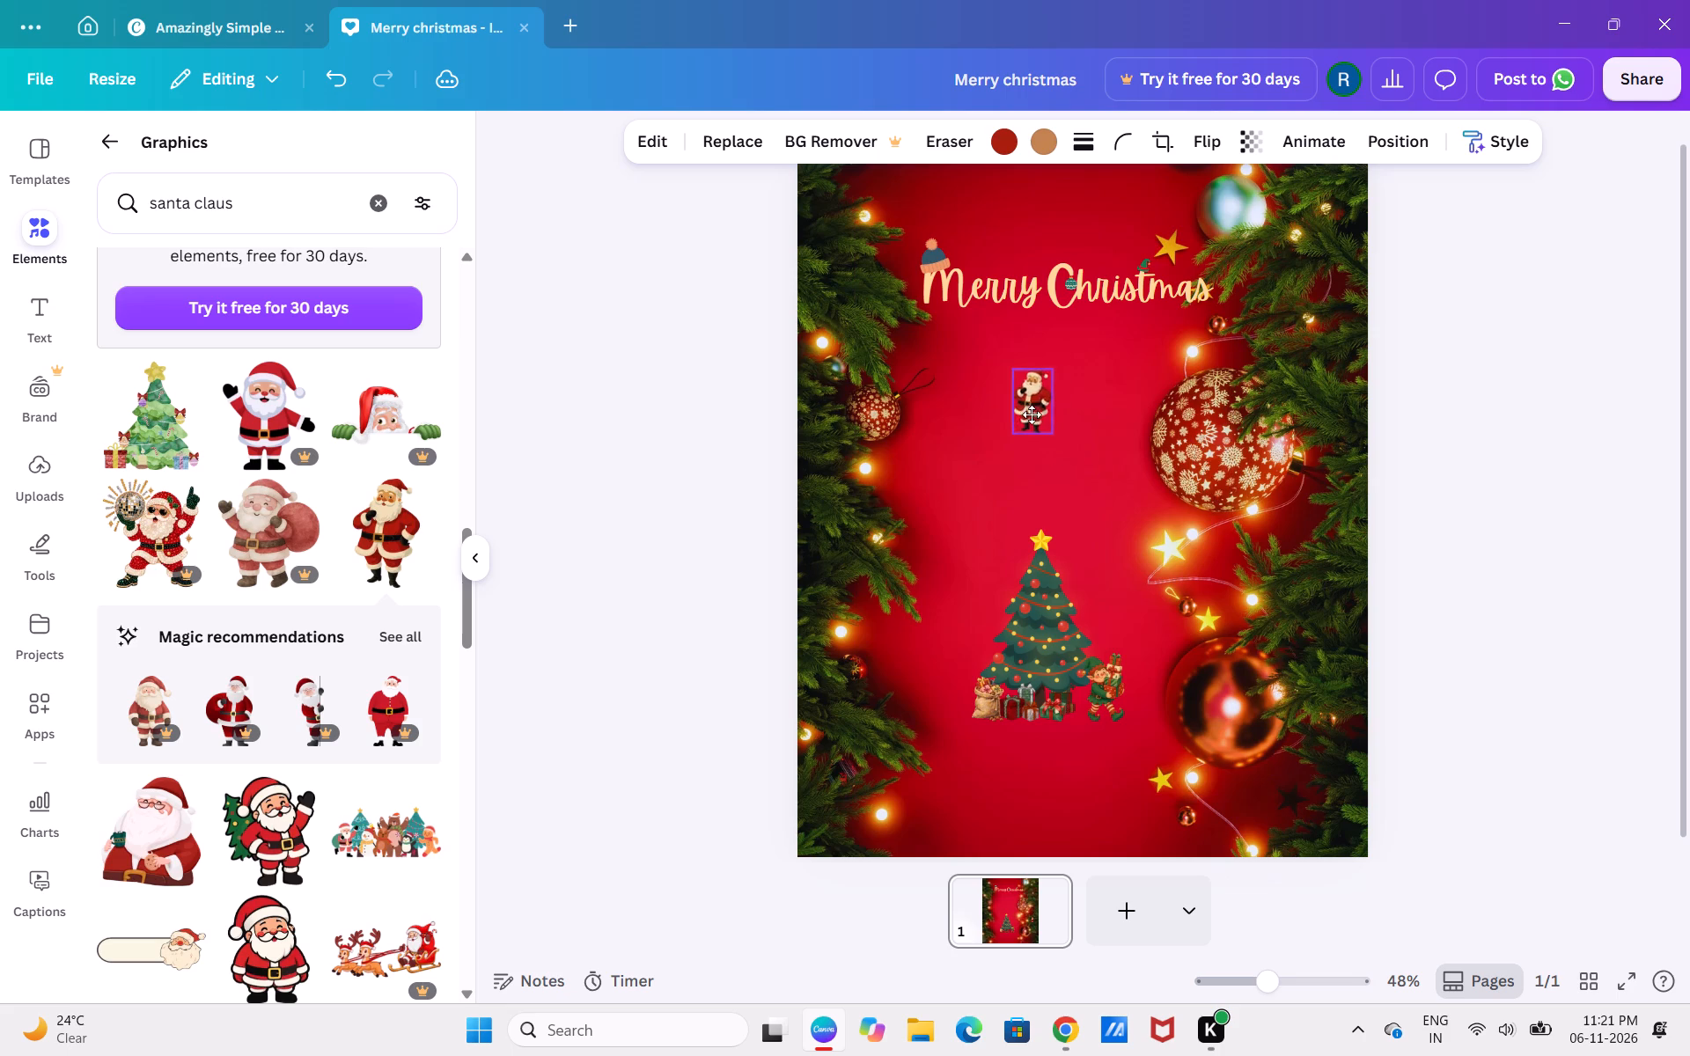
{"action": "left_click_drag", "start_coordinate": [1032, 414], "coordinate": [1229, 353]}
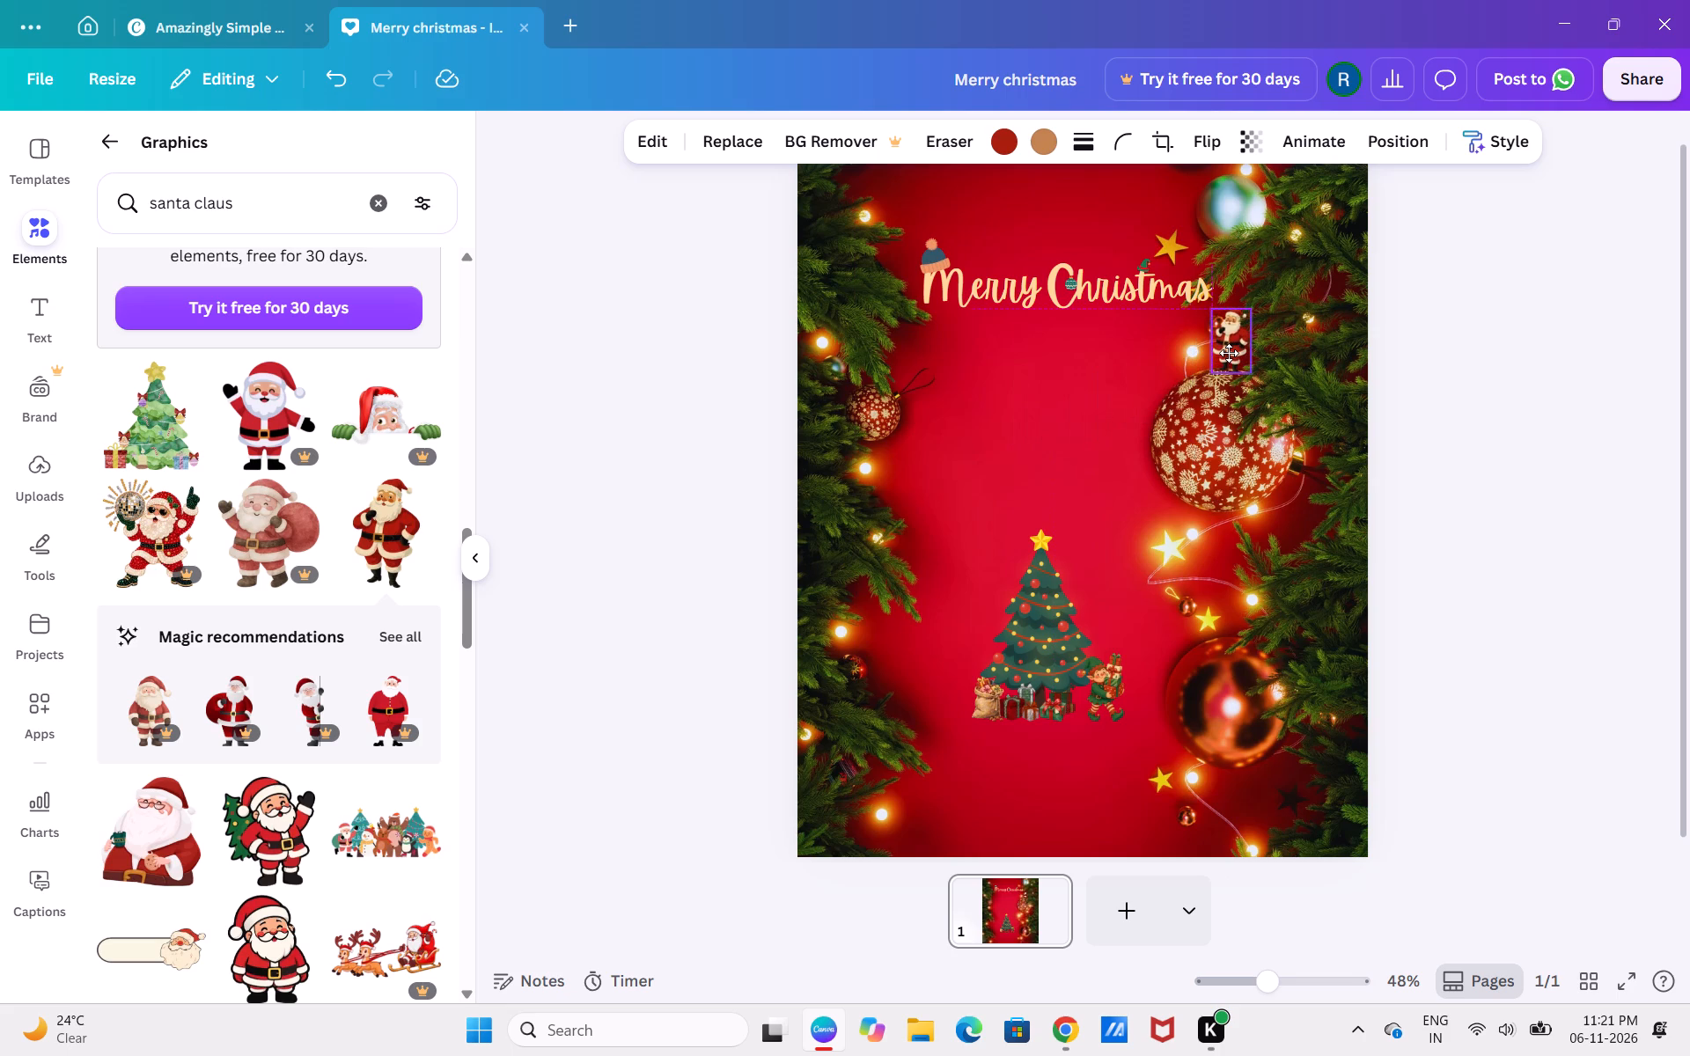
{"action": "left_click_drag", "start_coordinate": [1229, 353], "coordinate": [1033, 249]}
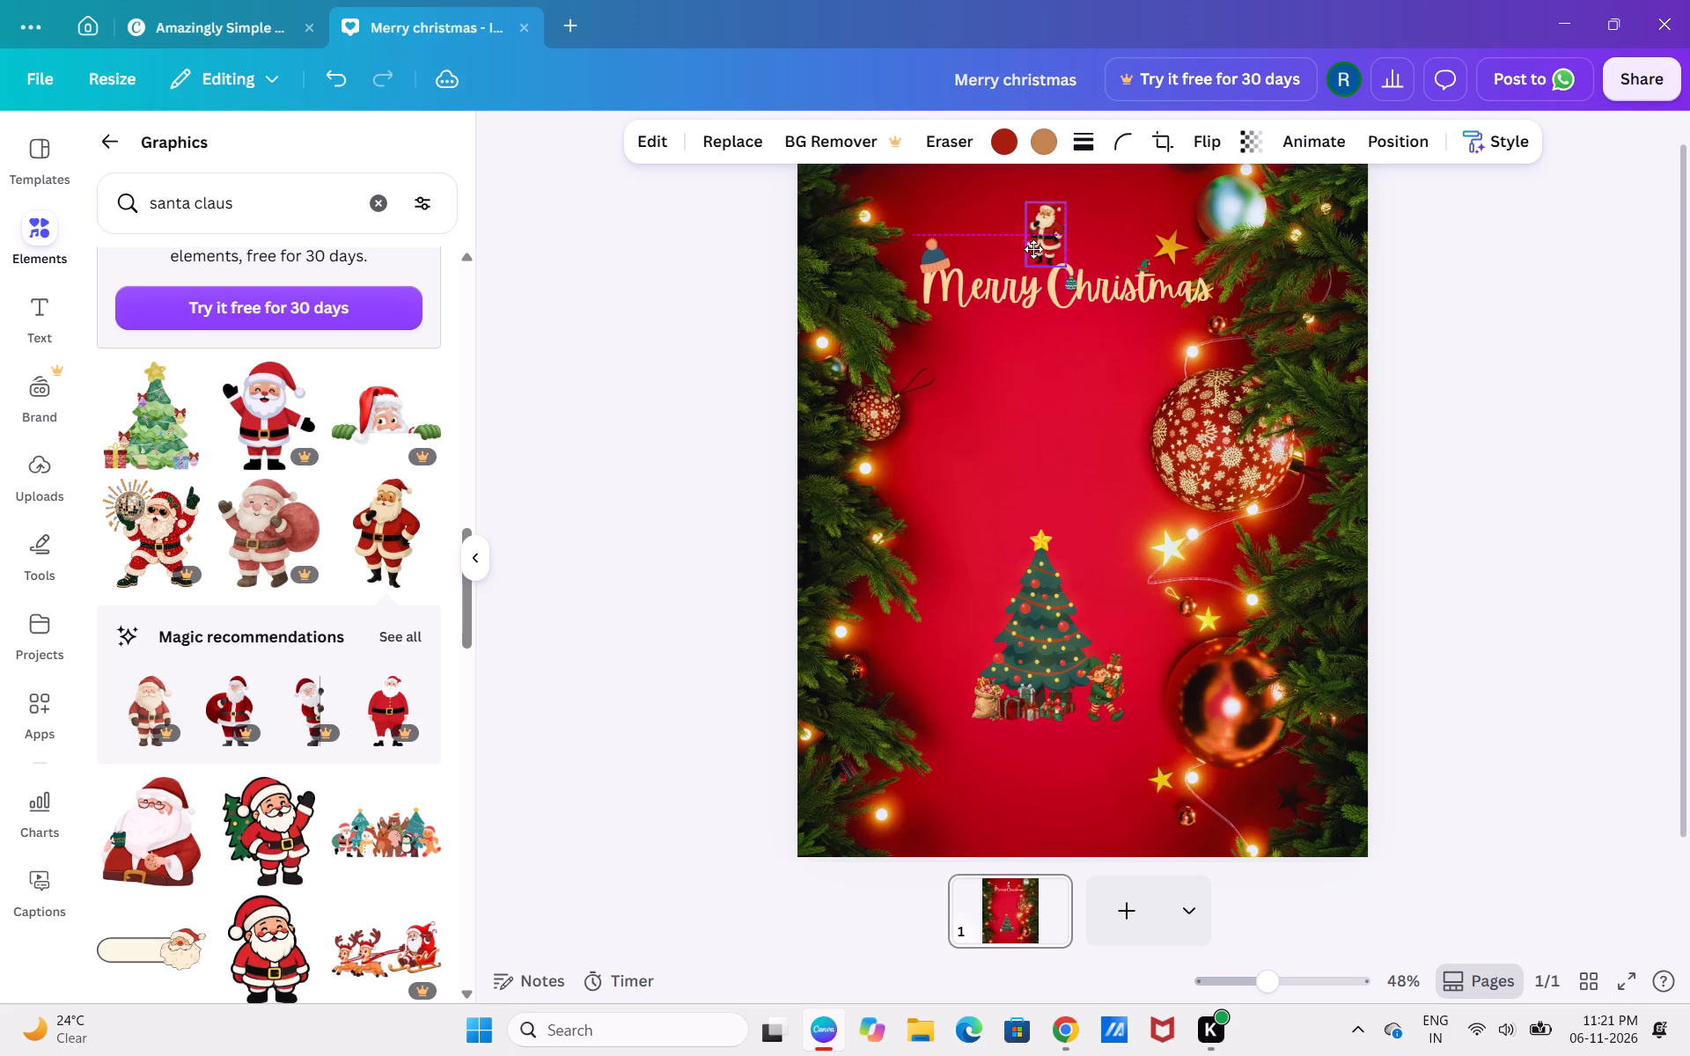
{"action": "left_click_drag", "start_coordinate": [1033, 249], "coordinate": [1002, 257]}
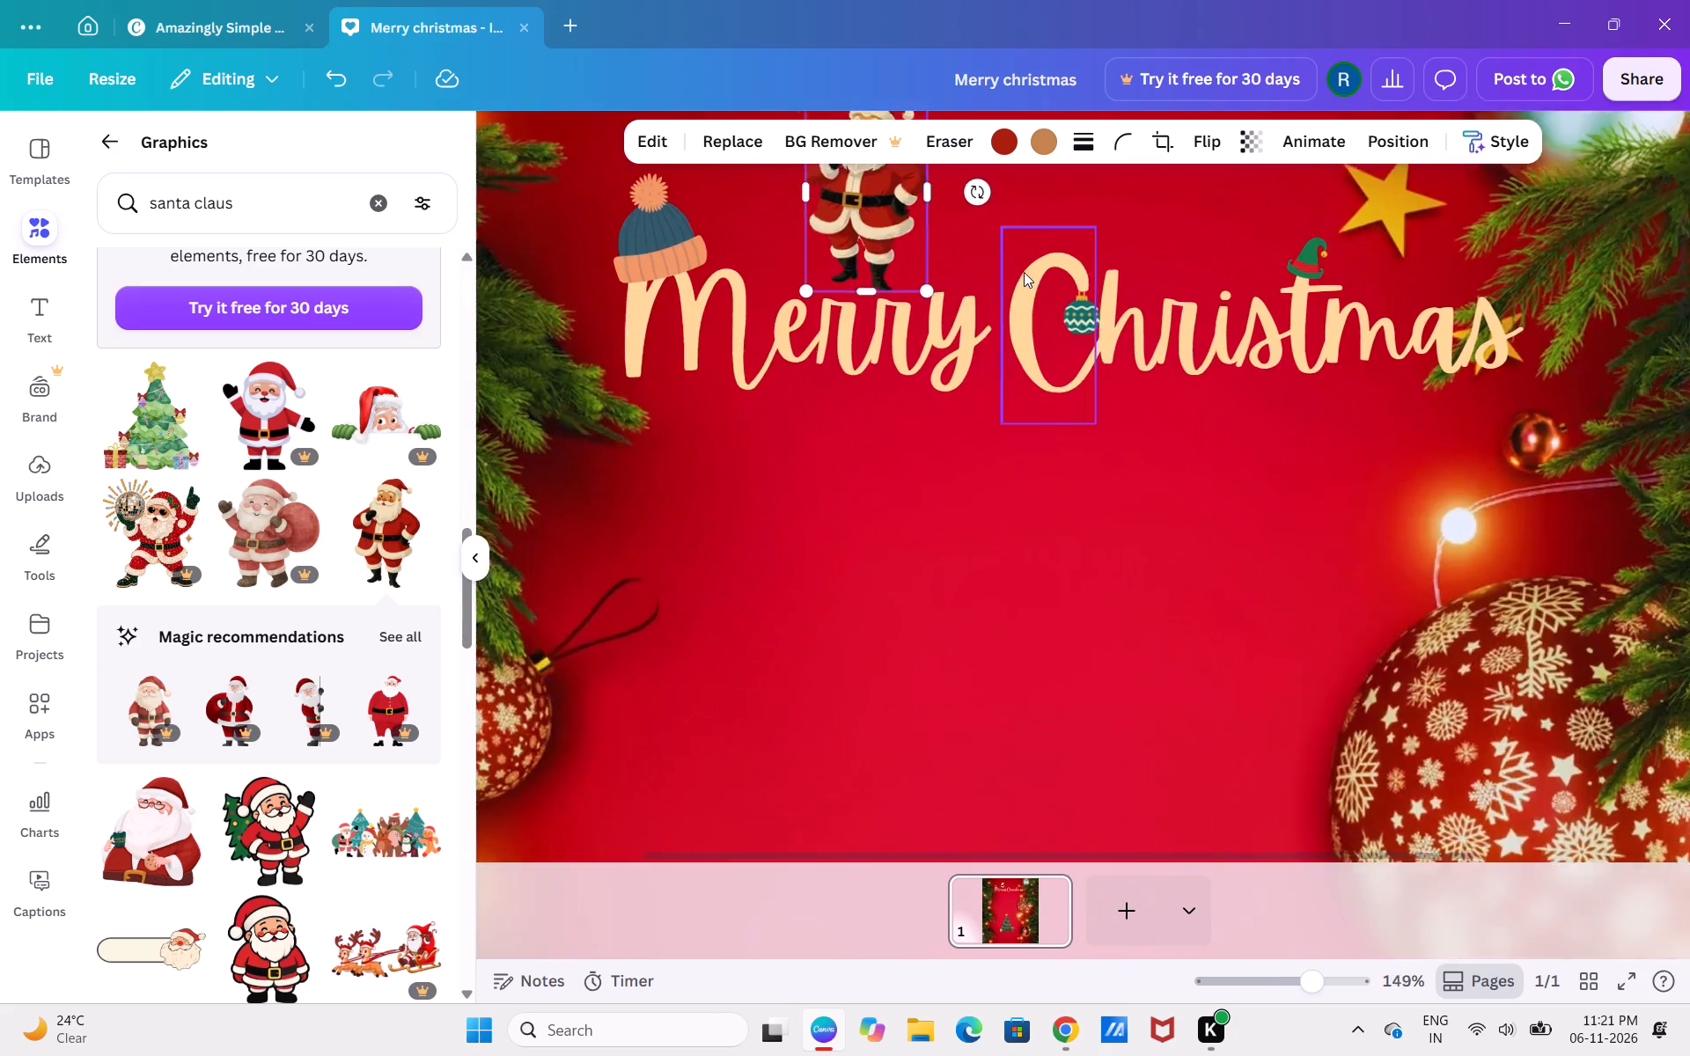
Shrink the Santa to about half his size and stand him on top of the "rr" in "Merry".
{"action": "scroll", "coordinate": [892, 461], "scroll_direction": "up", "scroll_amount": 1}
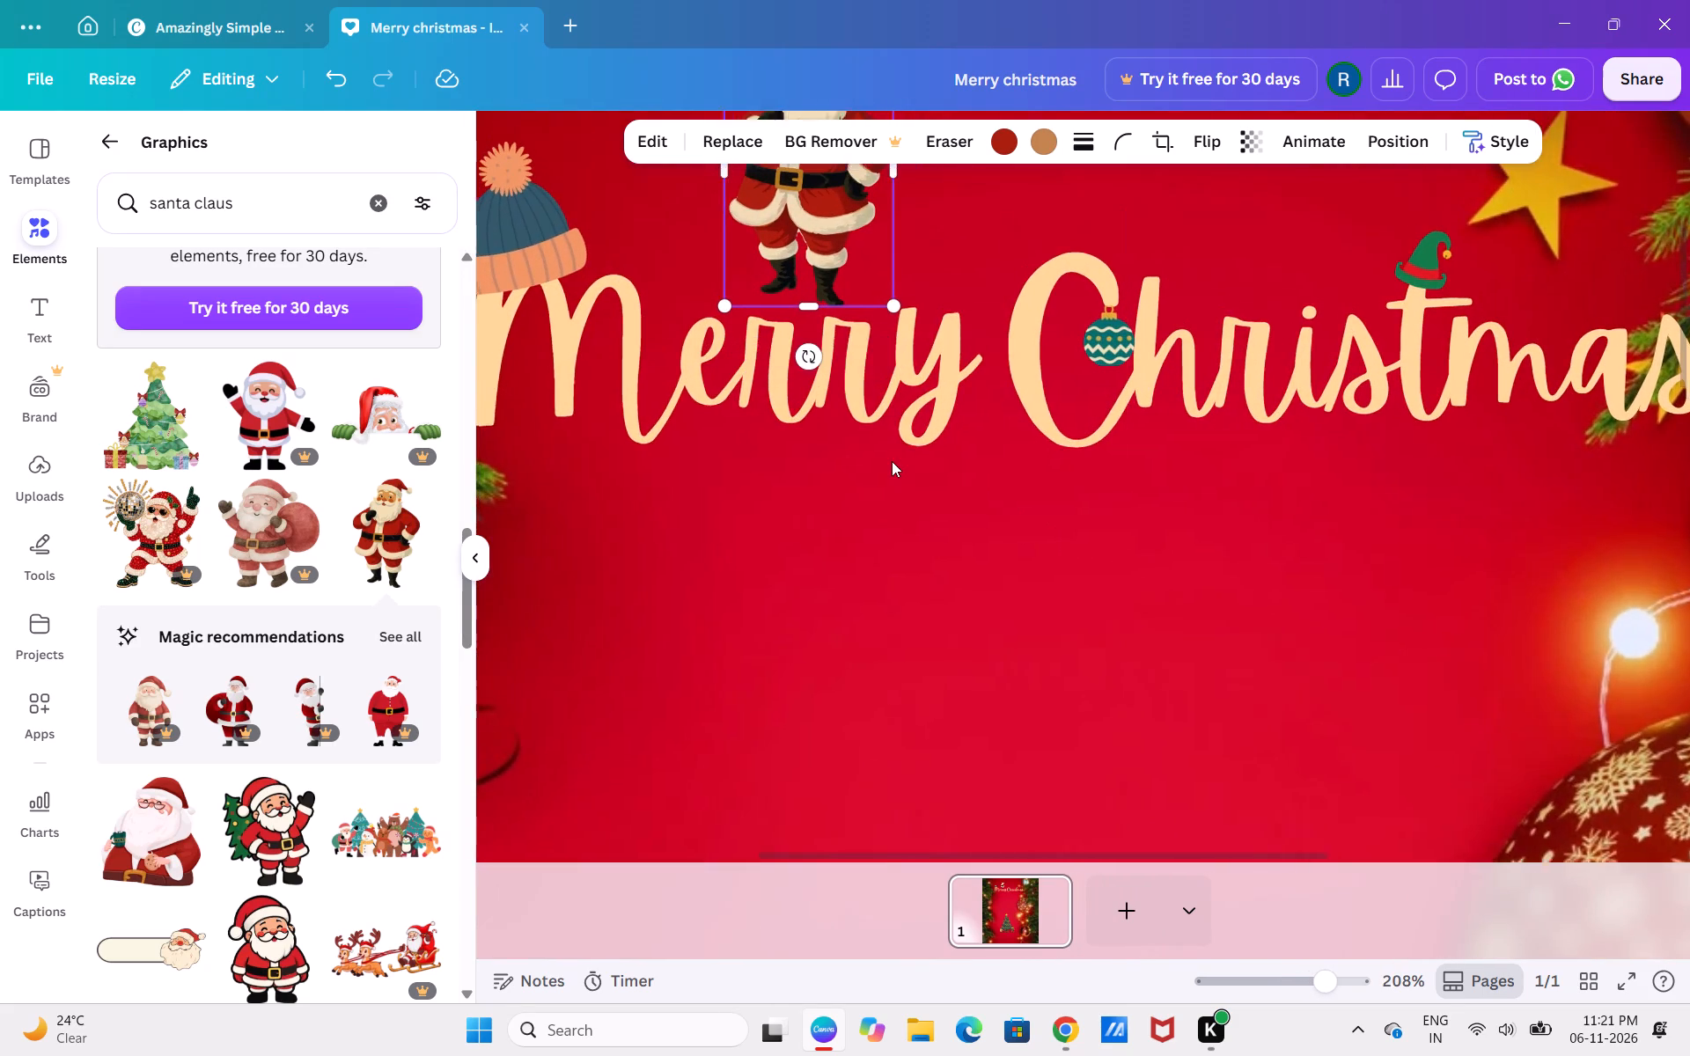
{"action": "scroll", "coordinate": [892, 461], "scroll_direction": "up", "scroll_amount": 2}
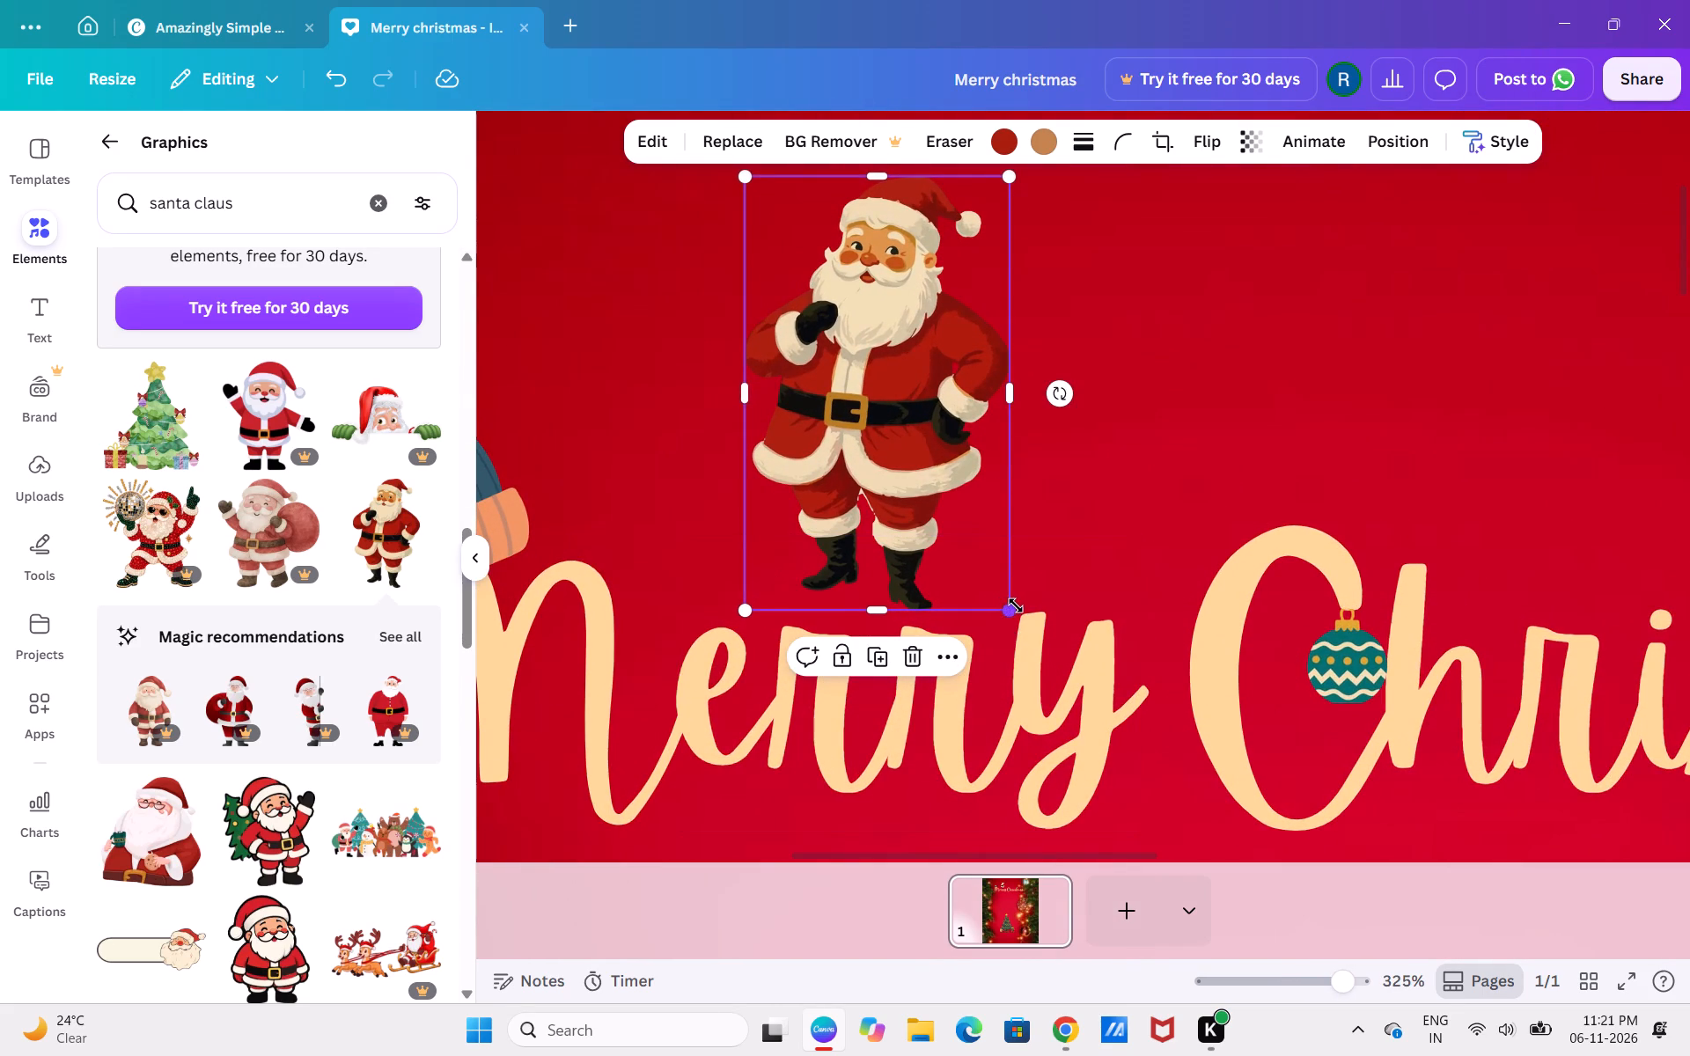
{"action": "left_click_drag", "start_coordinate": [1016, 605], "coordinate": [841, 434]}
{"action": "left_click_drag", "start_coordinate": [799, 315], "coordinate": [933, 502]}
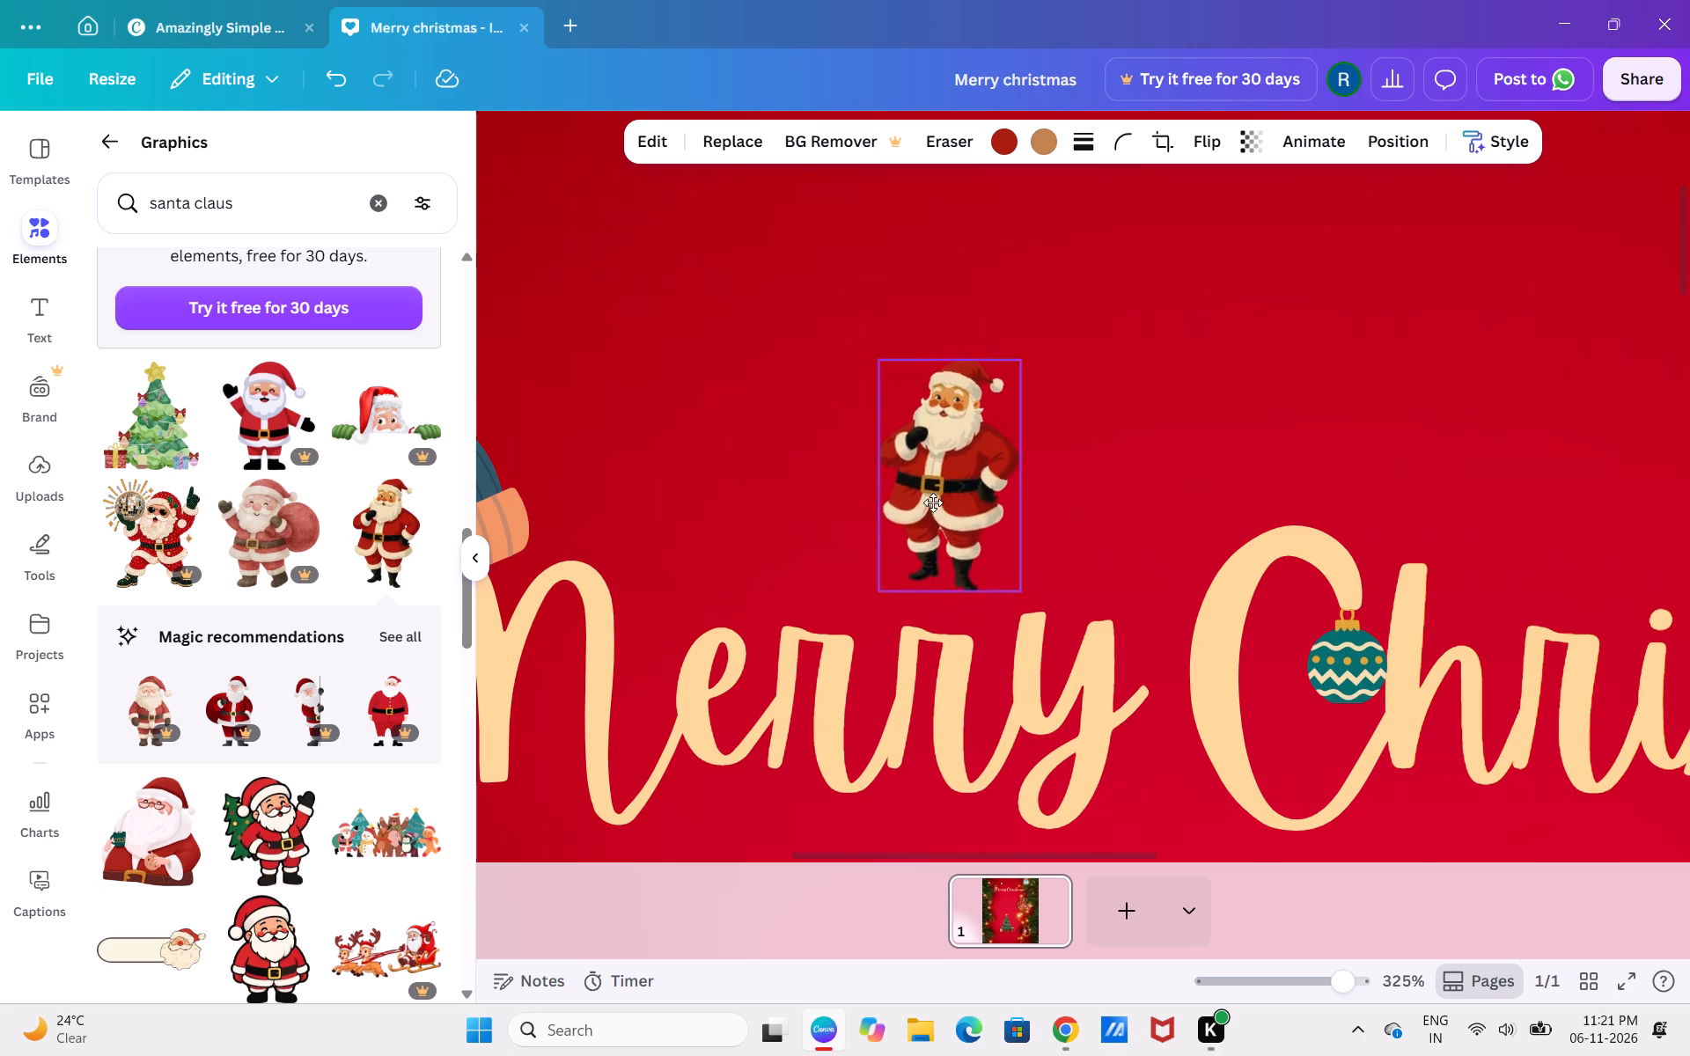
{"action": "left_click_drag", "start_coordinate": [933, 502], "coordinate": [930, 544]}
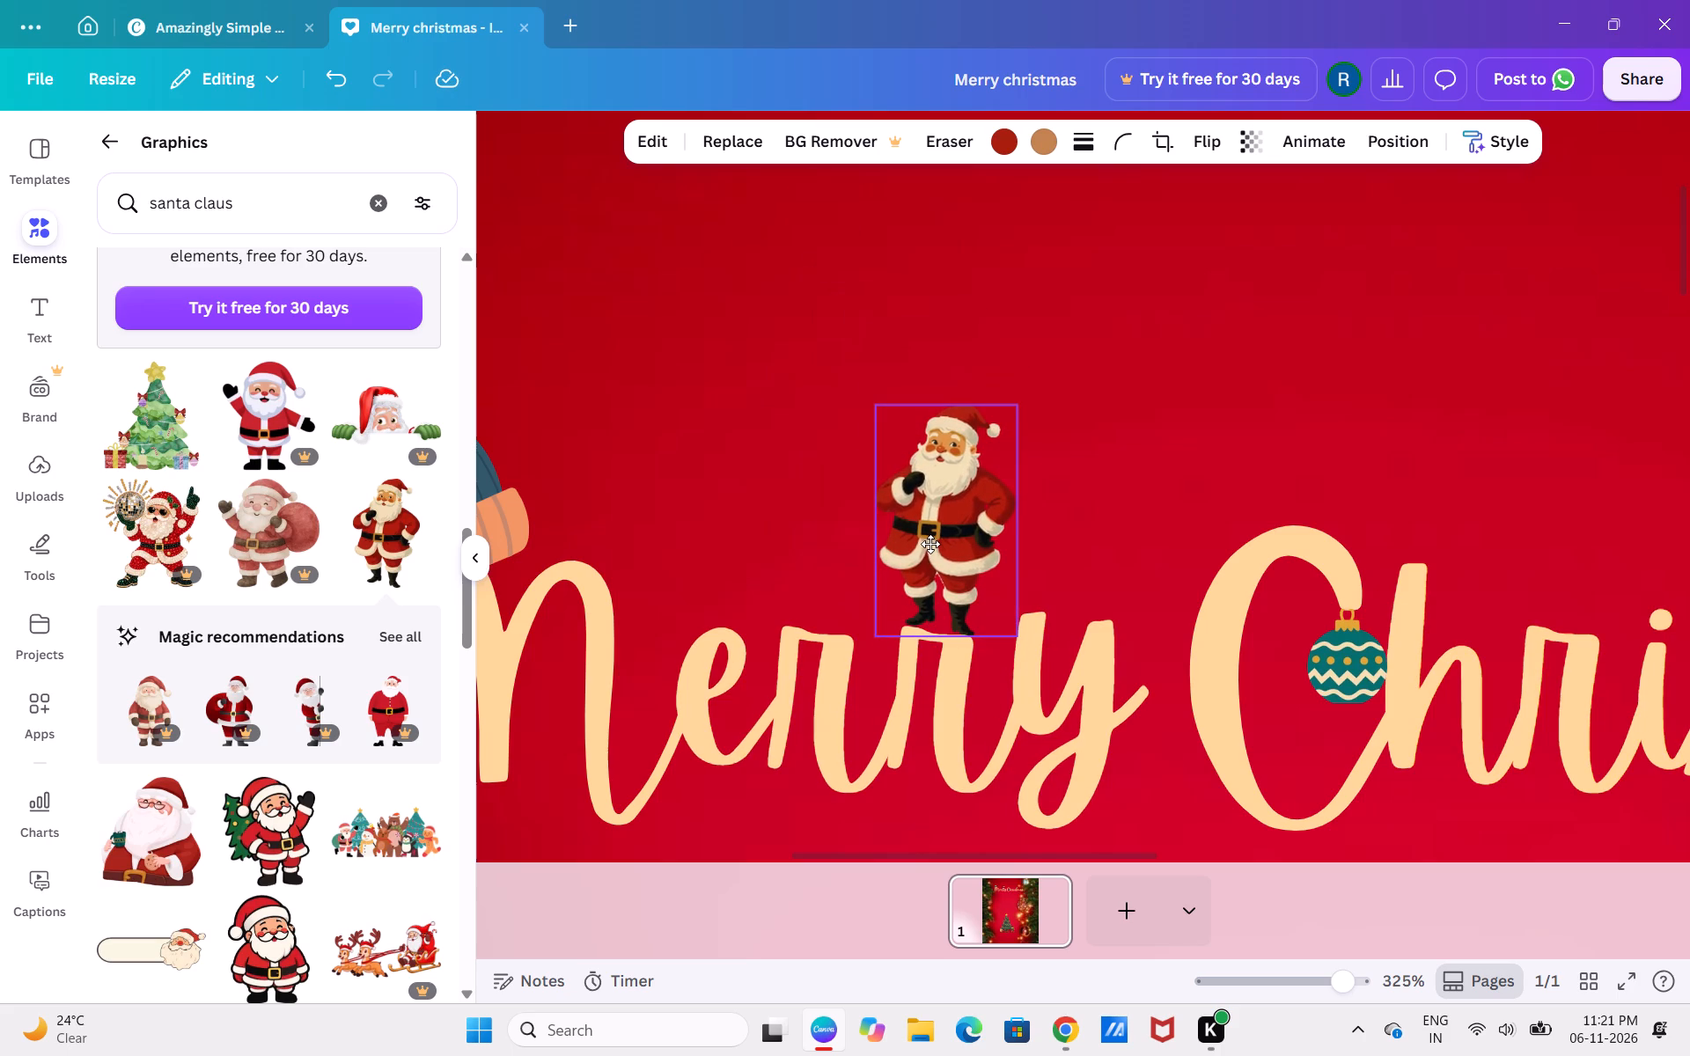
{"action": "left_click_drag", "start_coordinate": [930, 544], "coordinate": [929, 546]}
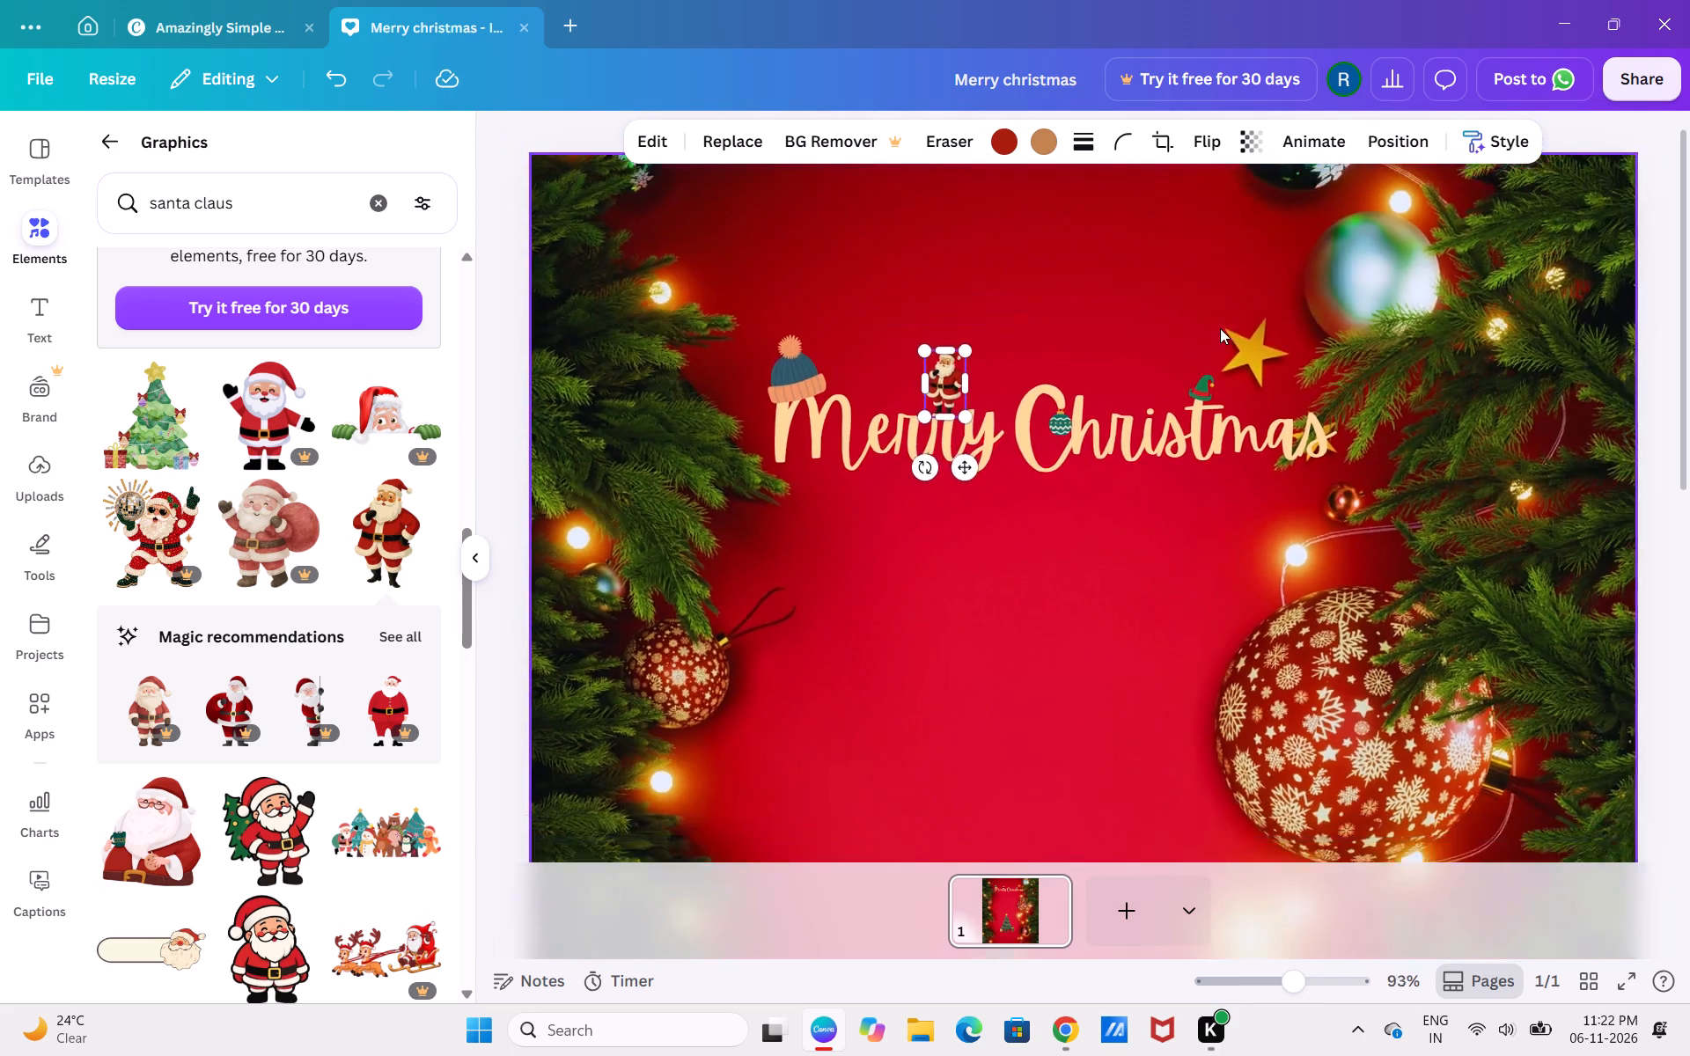
{"action": "left_click", "coordinate": [1631, 303]}
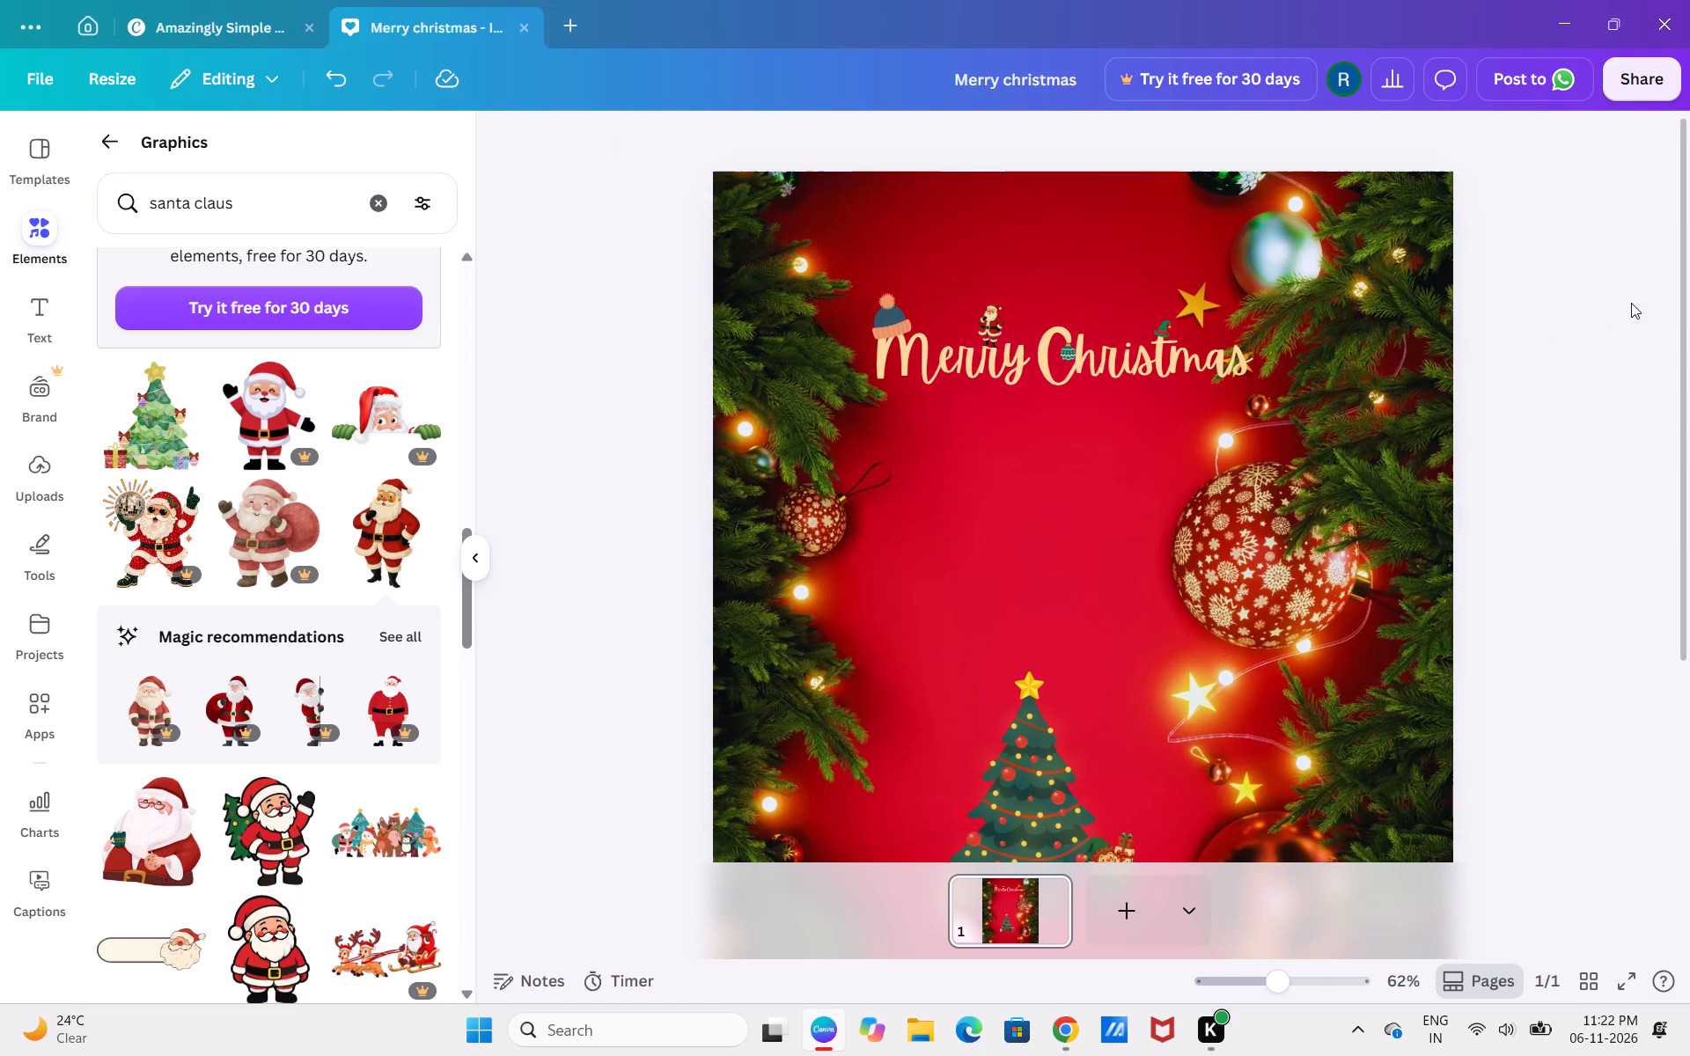
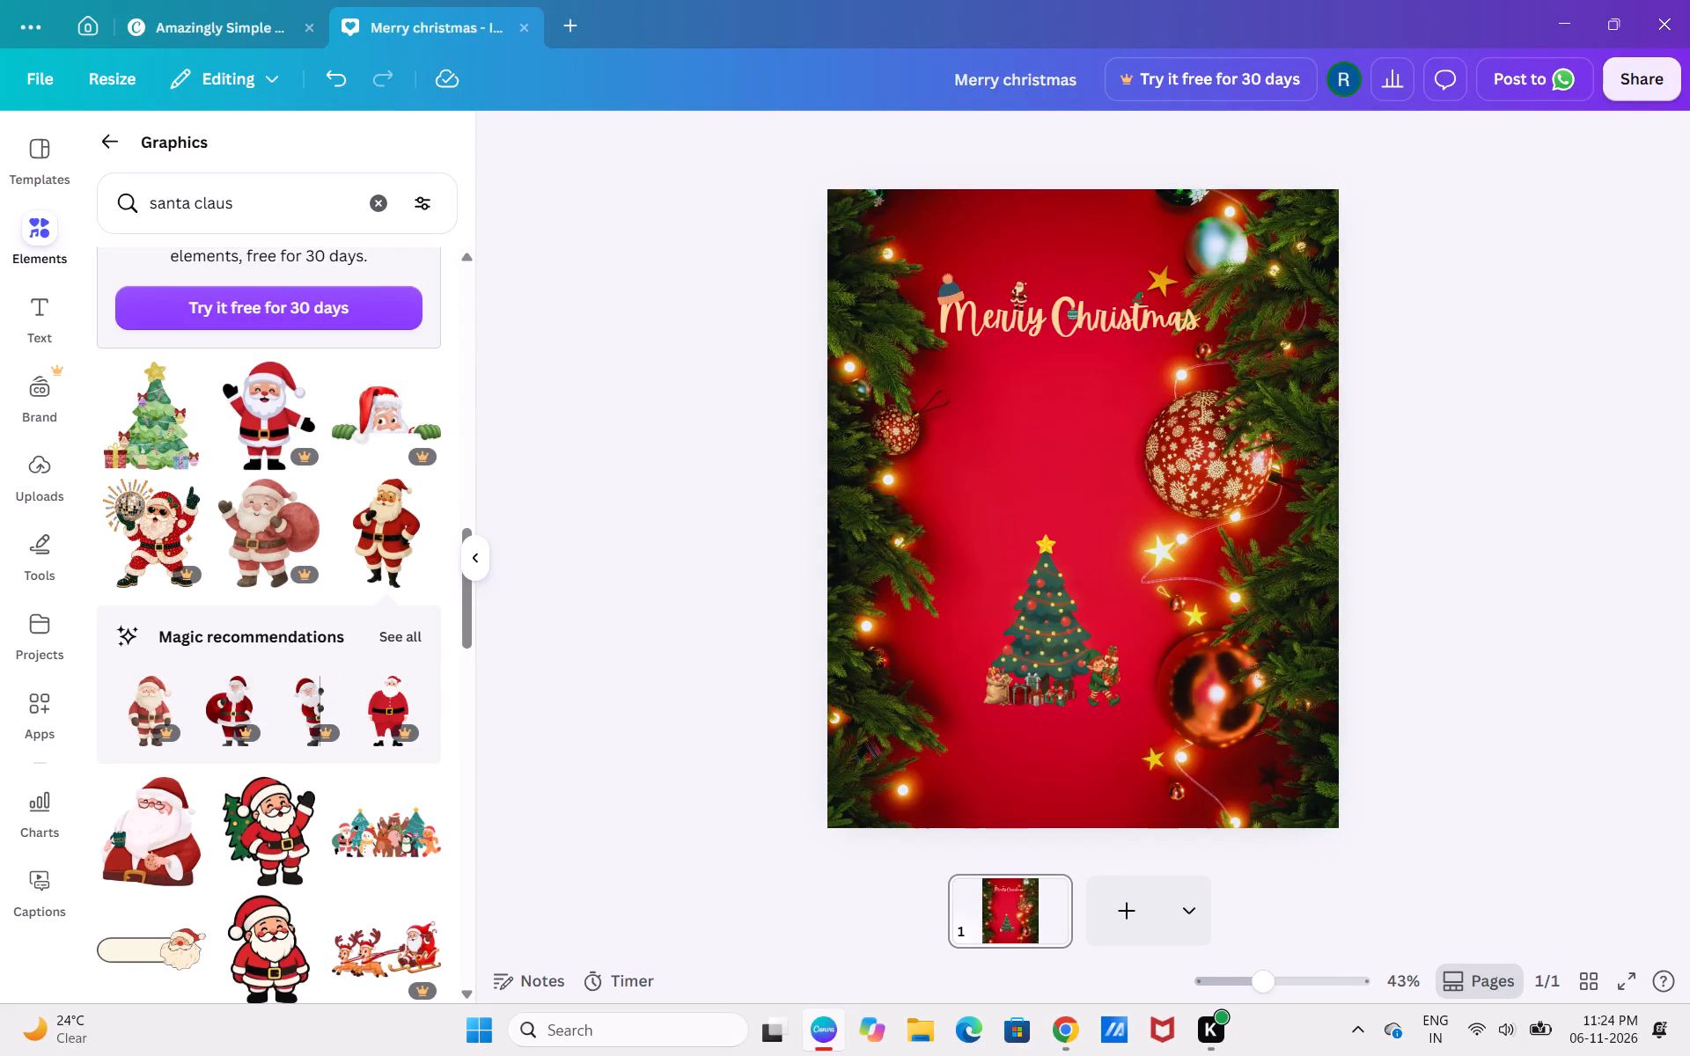
Search the graphics for "snow road" and browse for a free snowy ground that suits the card.
{"action": "left_click_drag", "start_coordinate": [250, 215], "coordinate": [104, 239]}
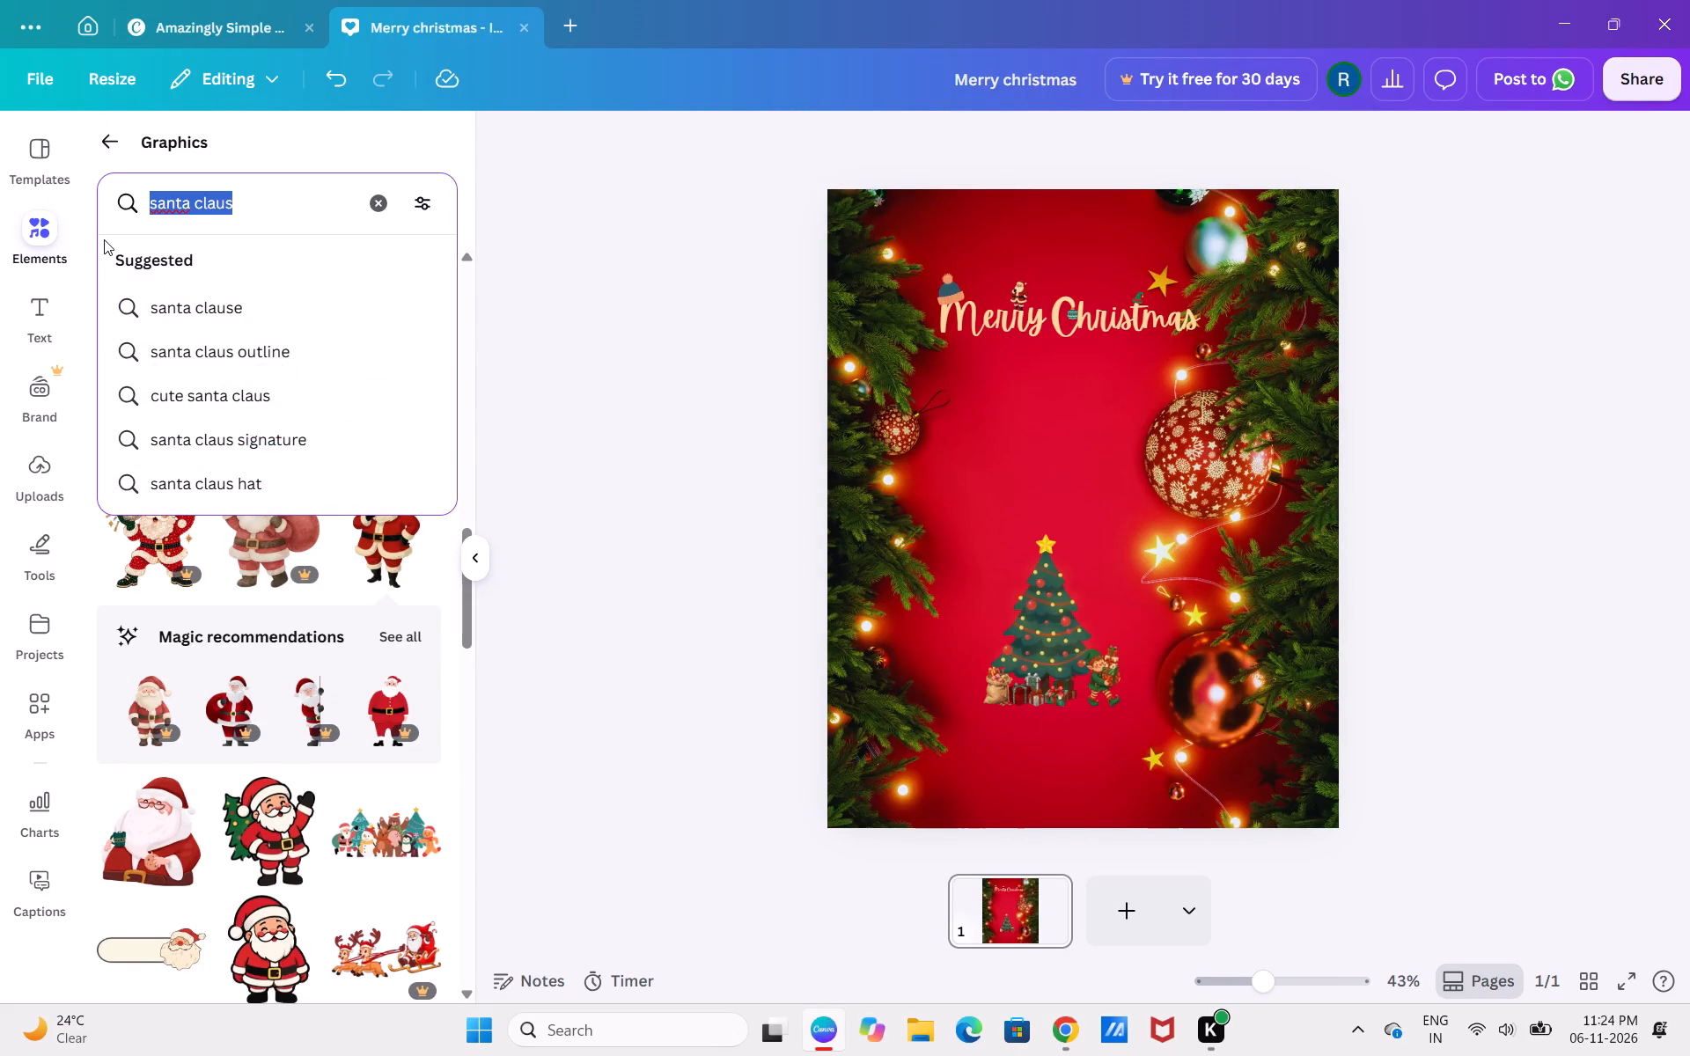
{"action": "type", "text": "snow rp"}
{"action": "key", "text": "BackSpace"}
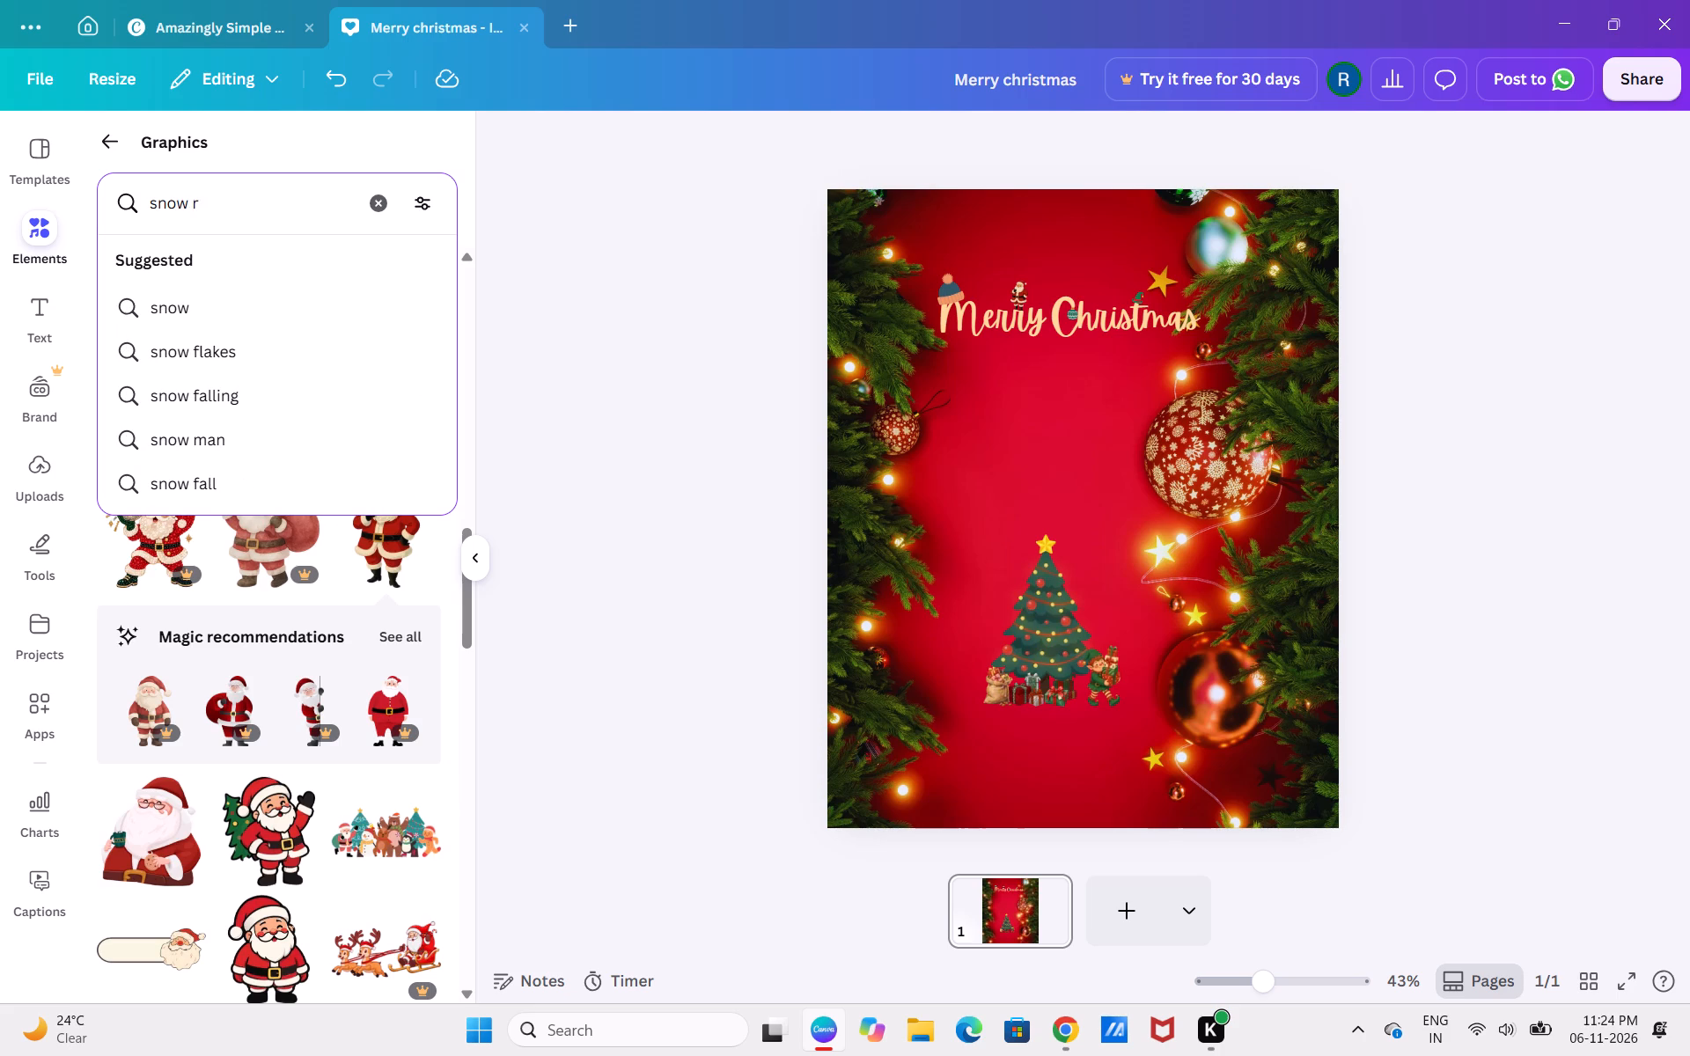
{"action": "type", "text": "oad"}
{"action": "key", "text": "Return"}
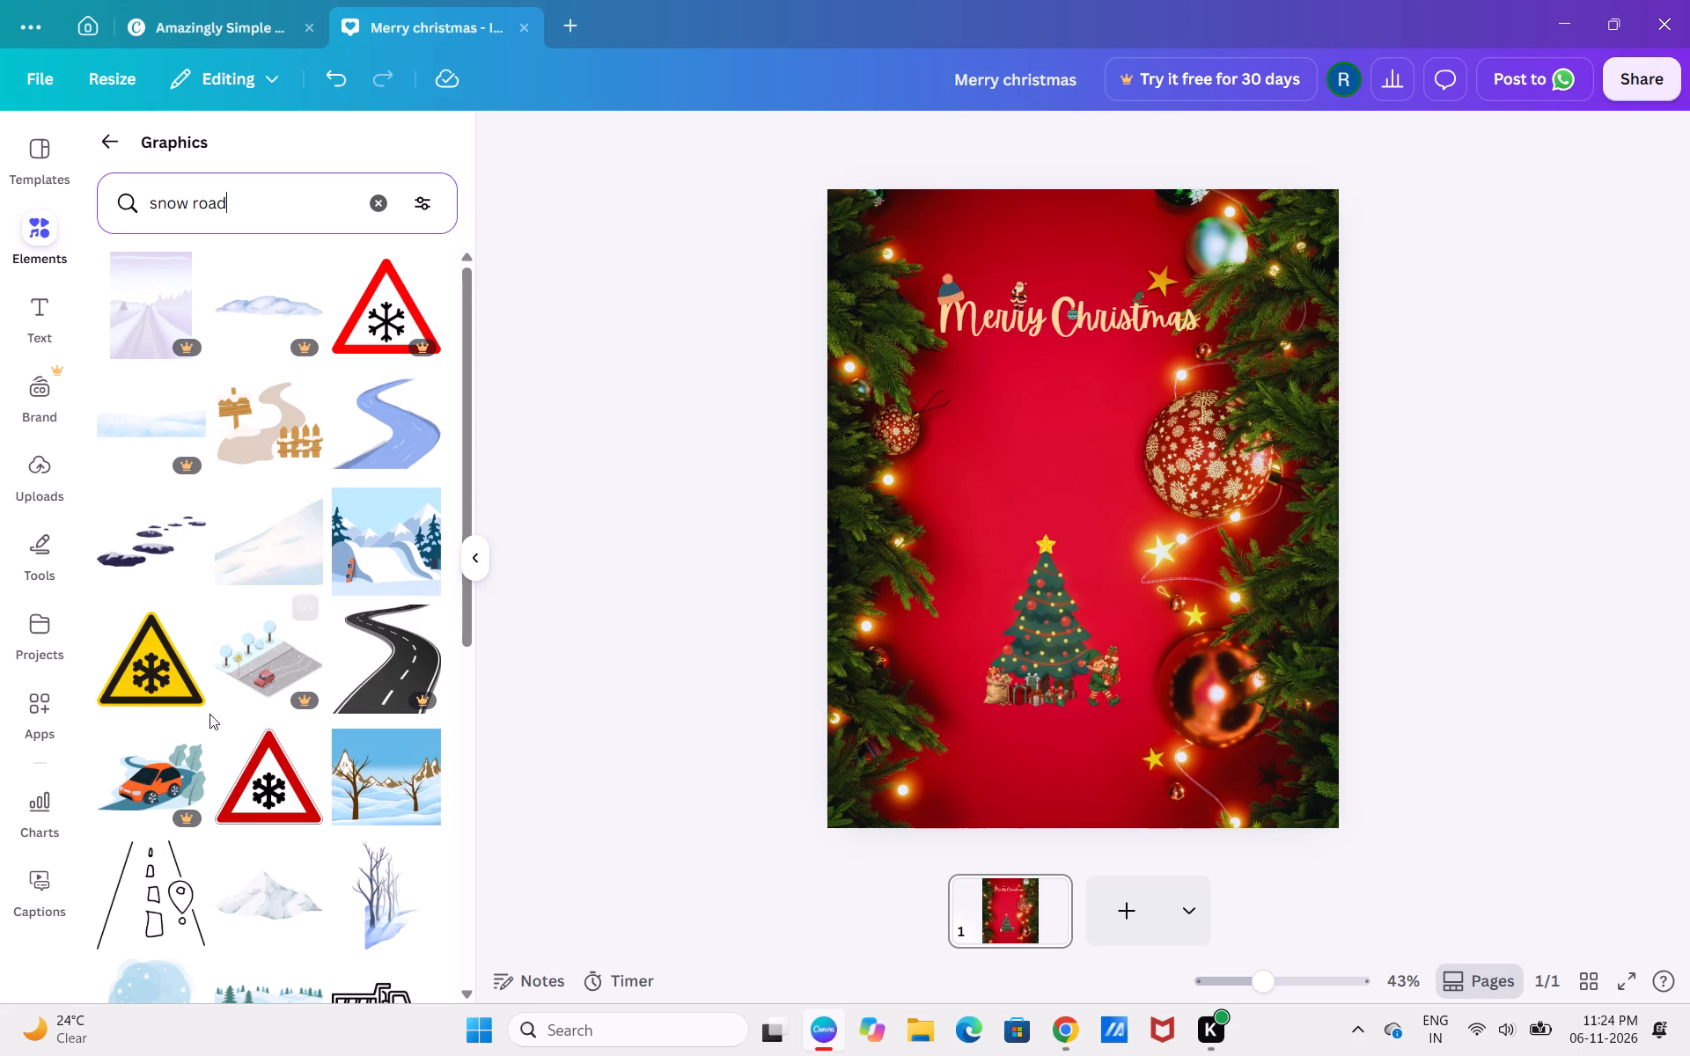
{"action": "scroll", "coordinate": [307, 899], "scroll_direction": "down", "scroll_amount": 1}
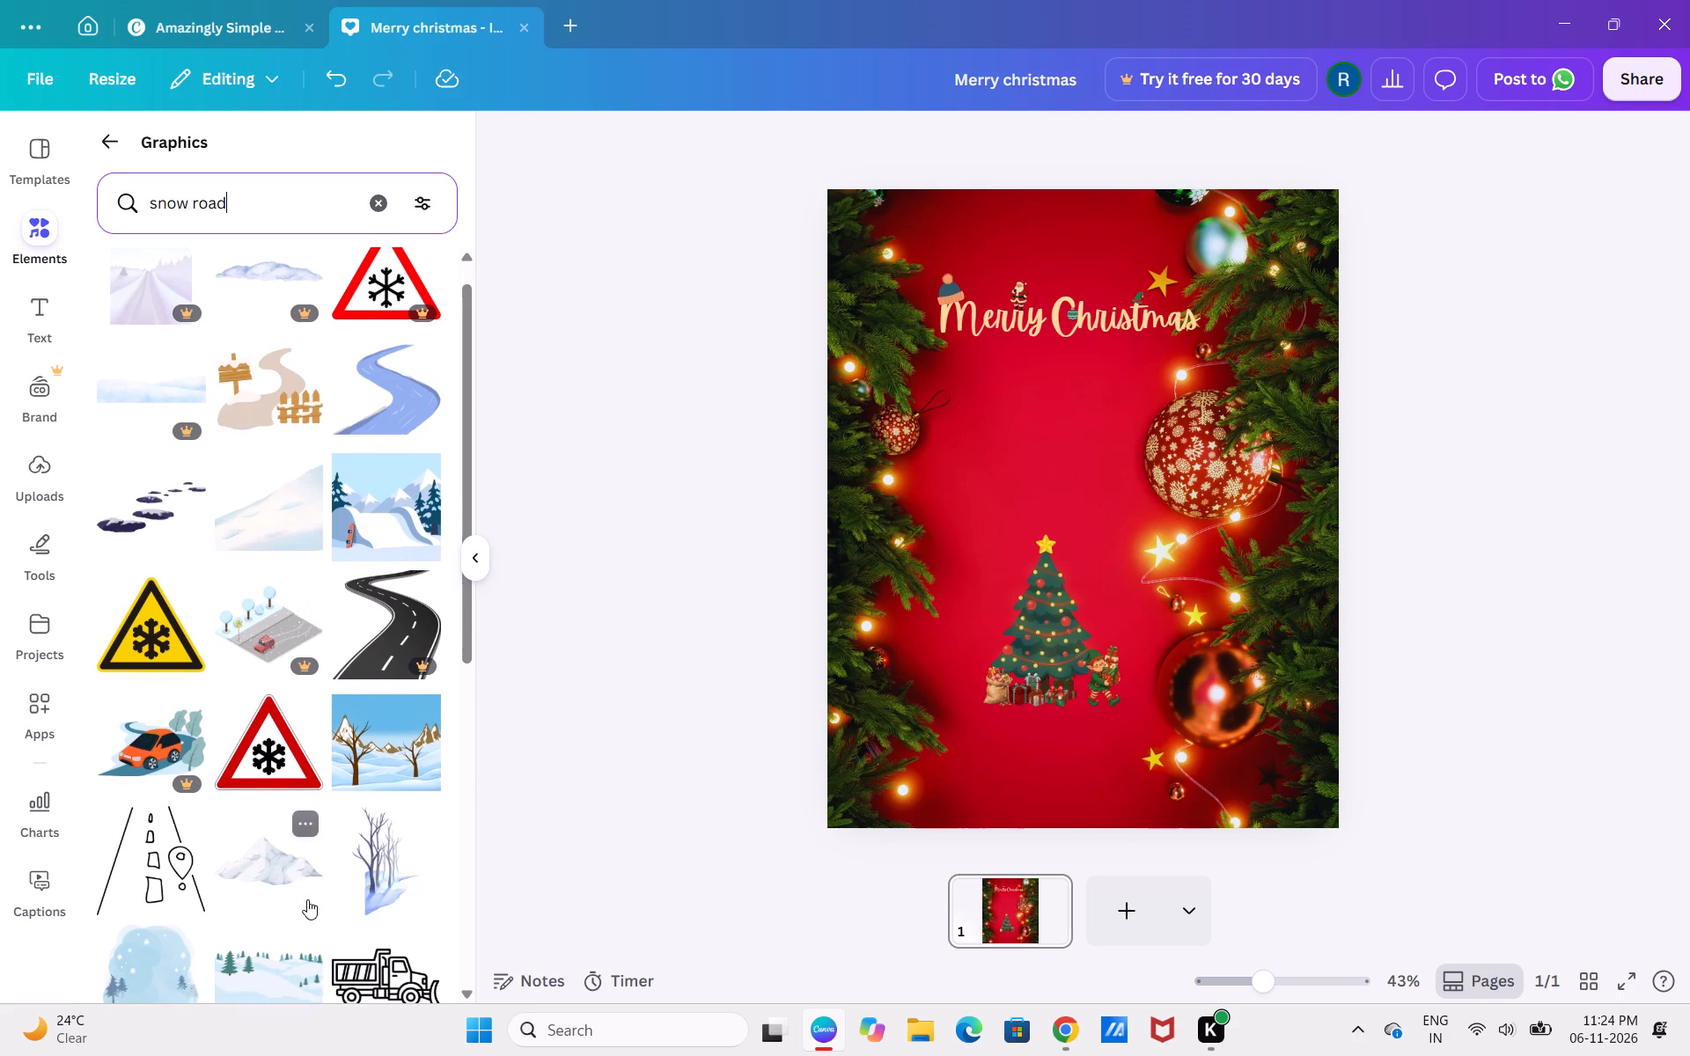
{"action": "scroll", "coordinate": [307, 899], "scroll_direction": "down", "scroll_amount": 4}
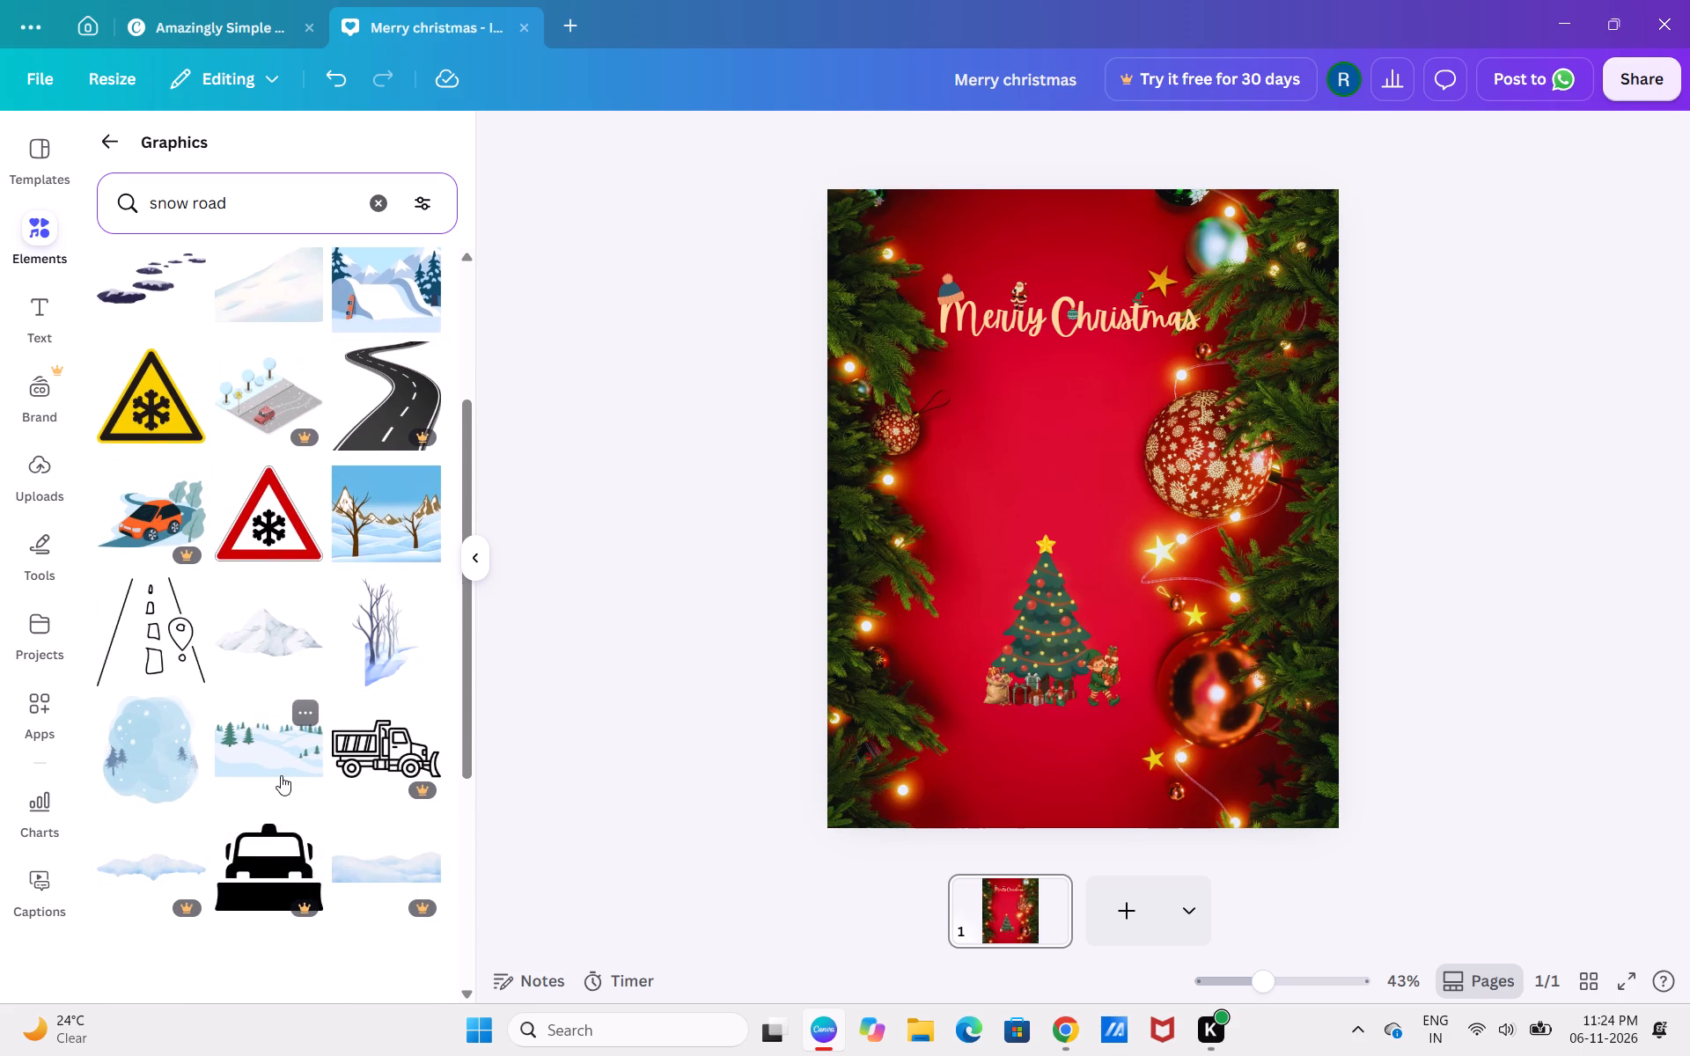
{"action": "scroll", "coordinate": [387, 878], "scroll_direction": "down", "scroll_amount": 1}
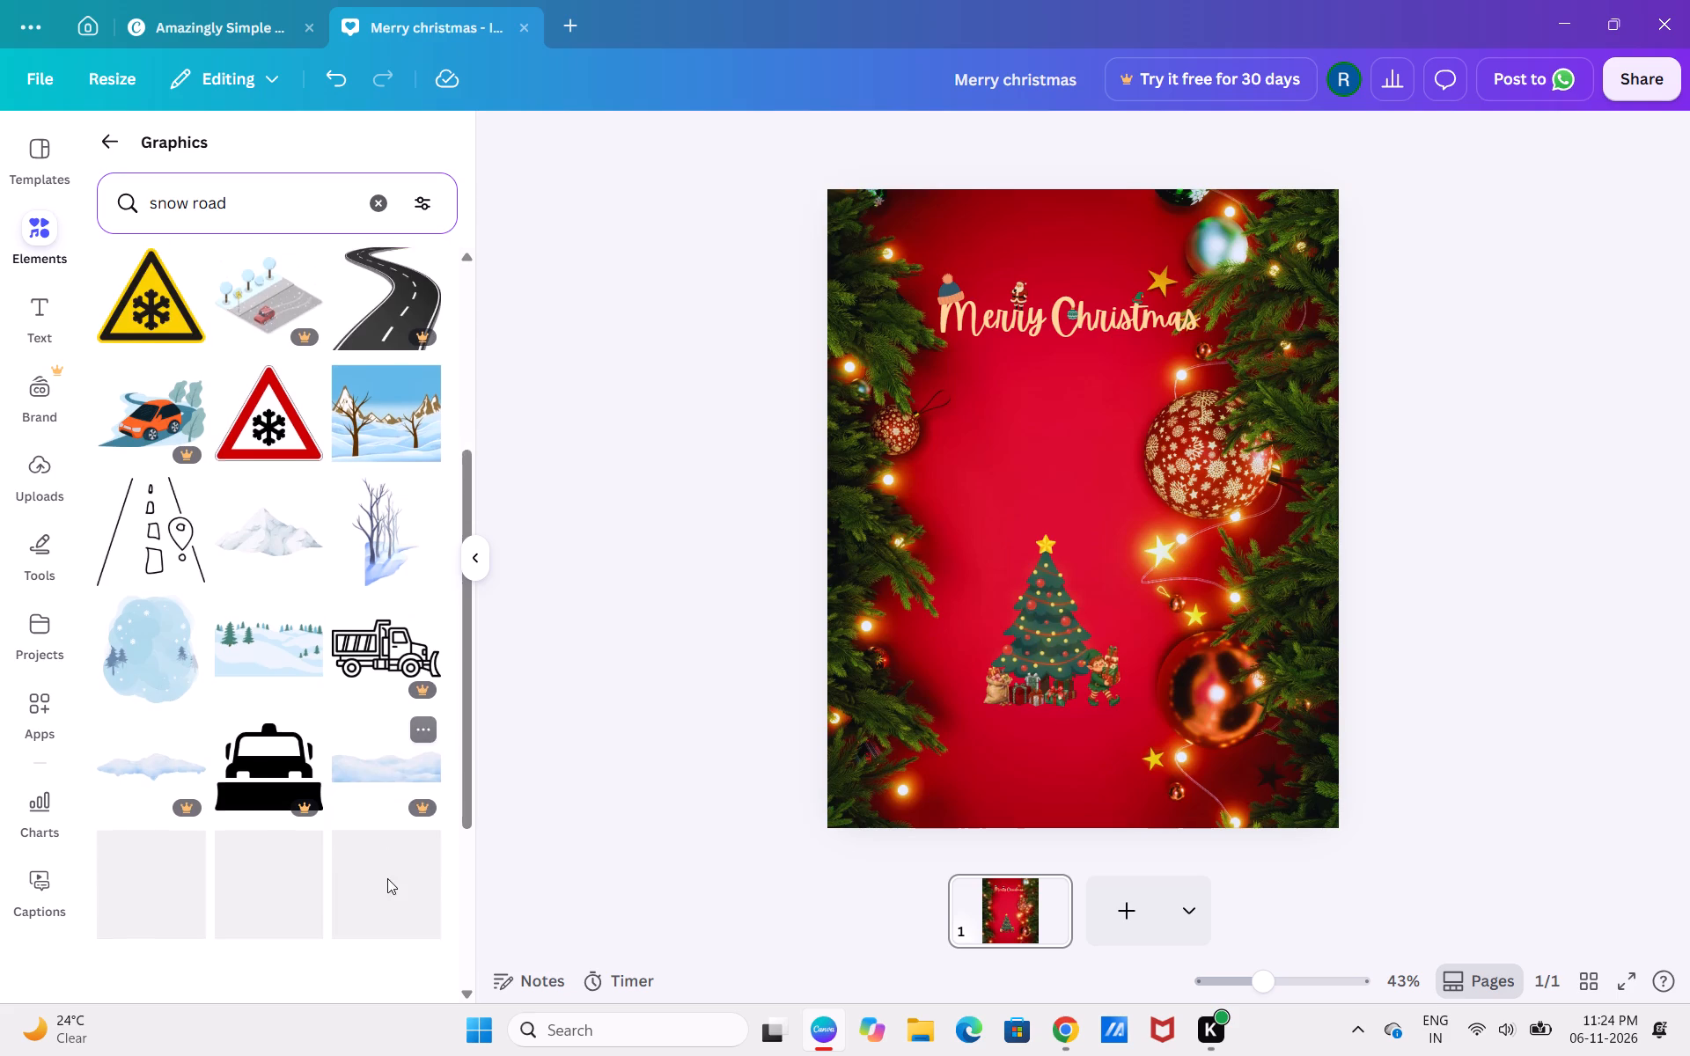
{"action": "scroll", "coordinate": [387, 878], "scroll_direction": "down", "scroll_amount": 2}
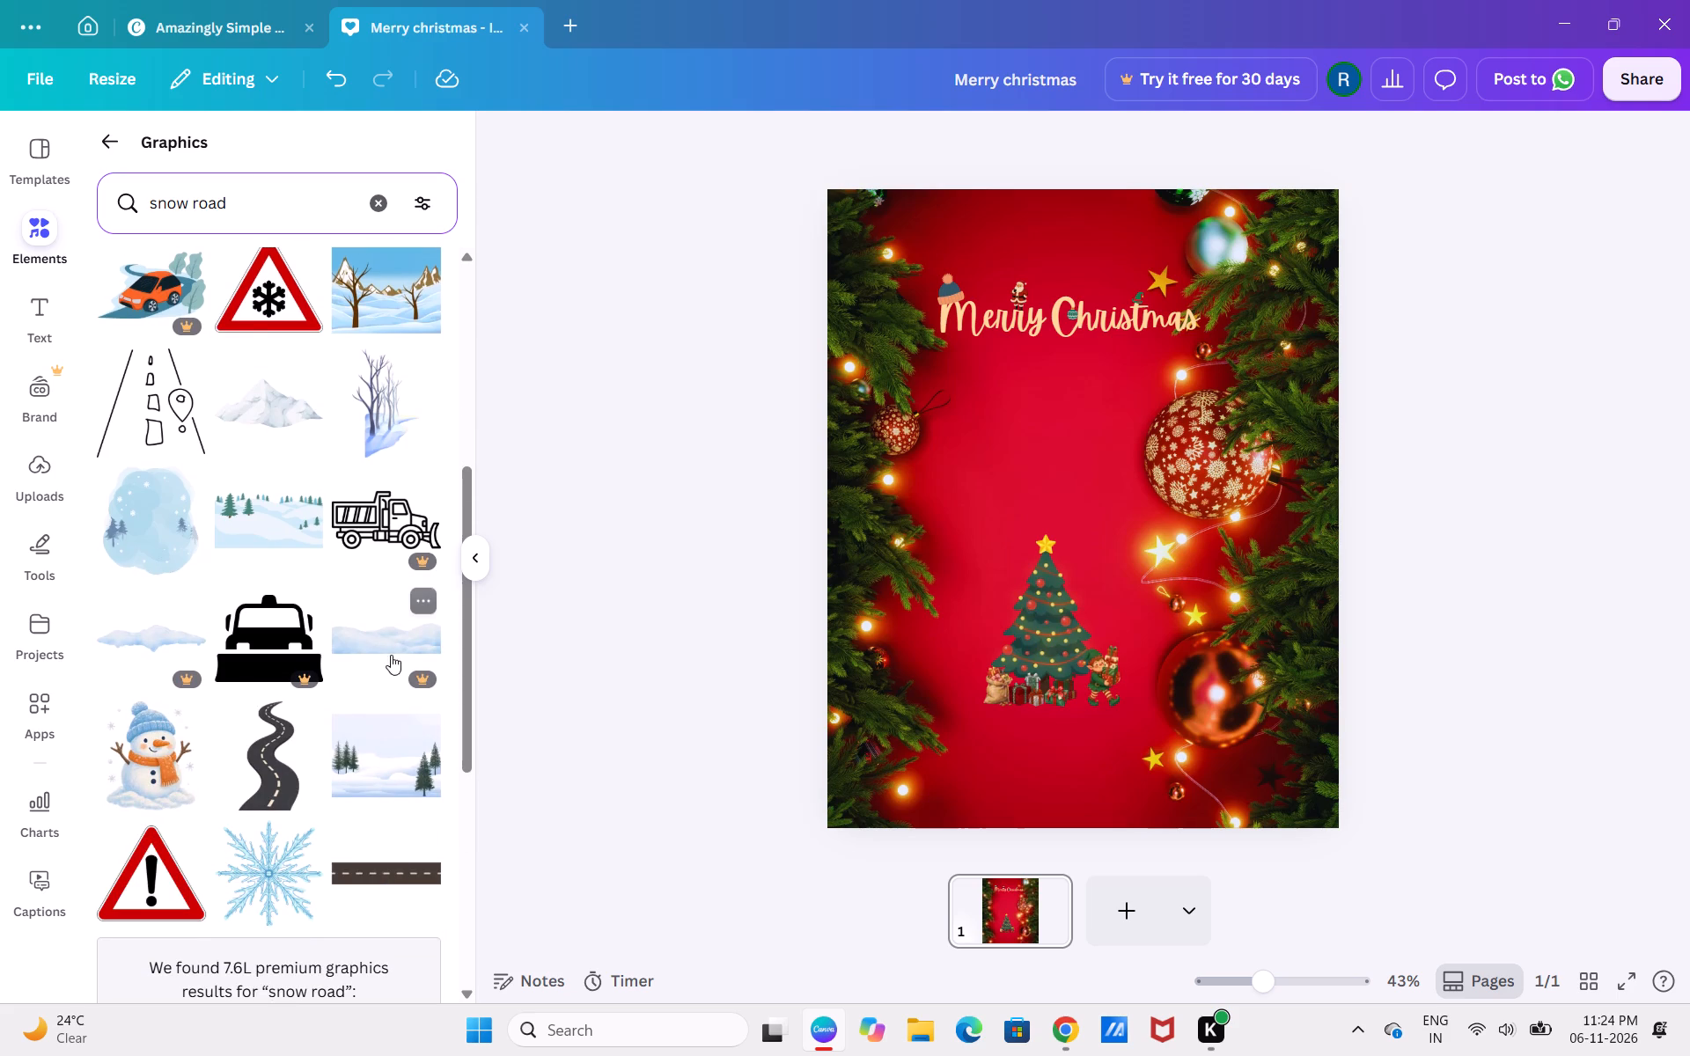
{"action": "scroll", "coordinate": [304, 781], "scroll_direction": "down", "scroll_amount": 2}
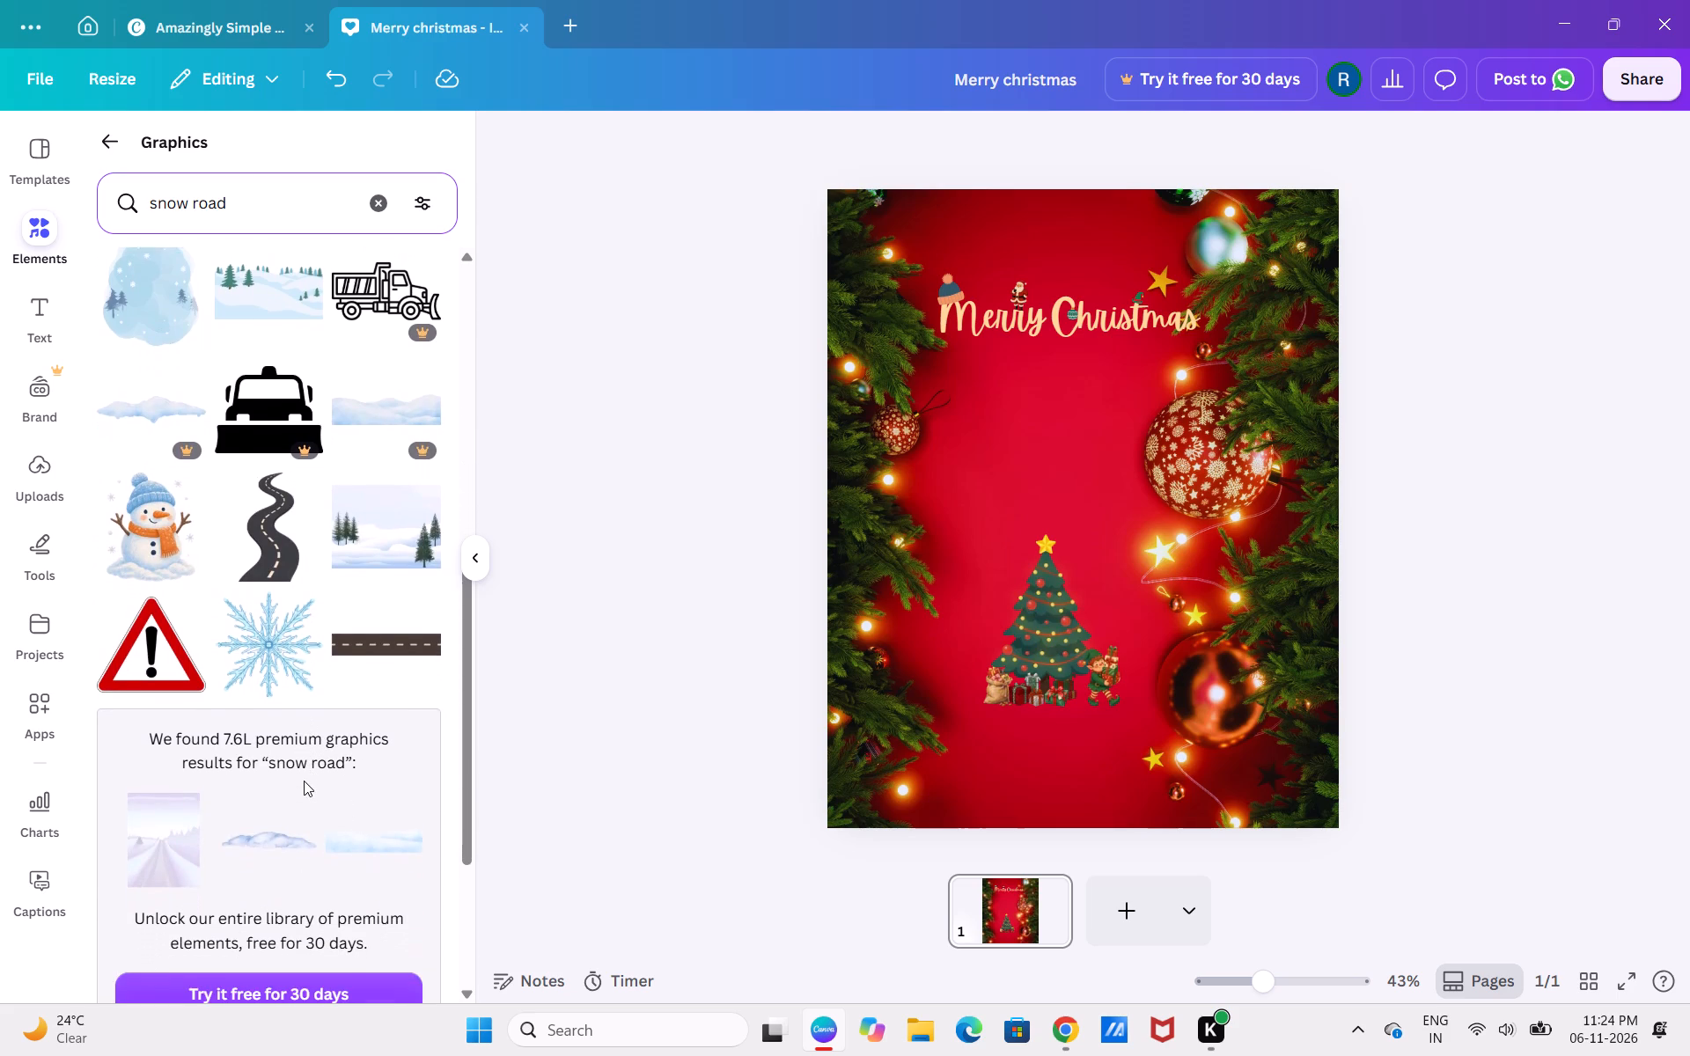
{"action": "scroll", "coordinate": [304, 781], "scroll_direction": "down", "scroll_amount": 7}
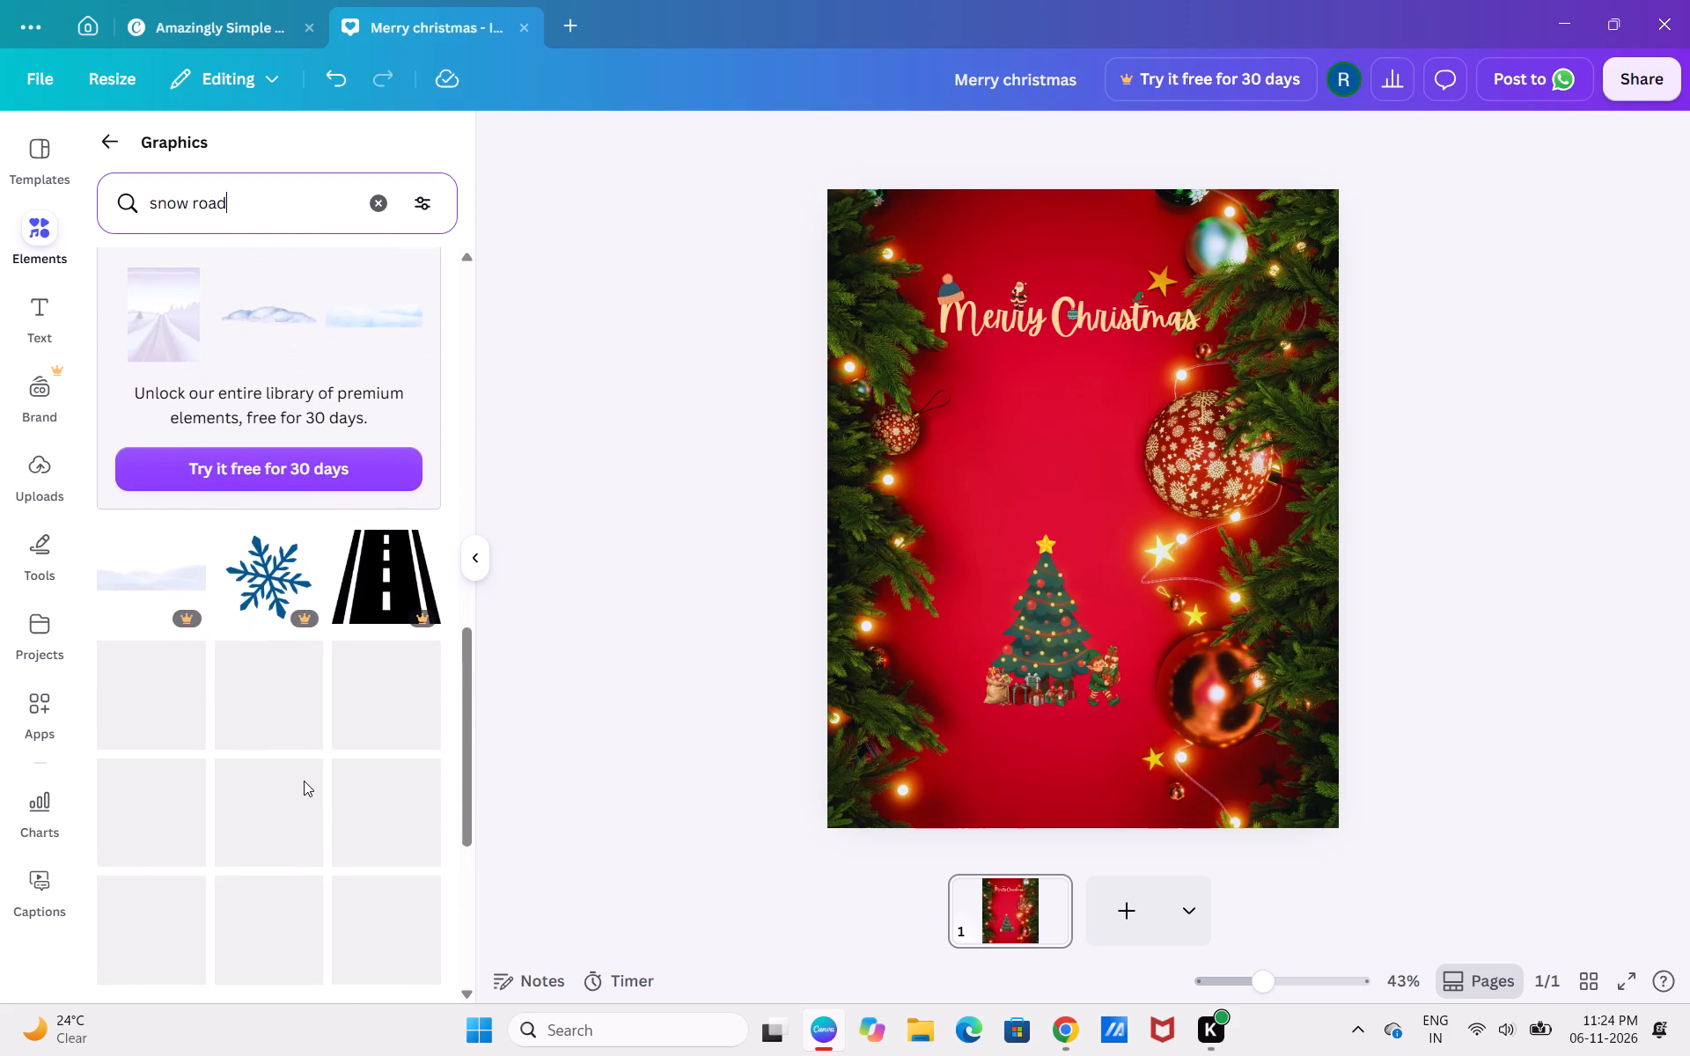
{"action": "scroll", "coordinate": [304, 781], "scroll_direction": "down", "scroll_amount": 3}
{"action": "scroll", "coordinate": [304, 781], "scroll_direction": "up", "scroll_amount": 4}
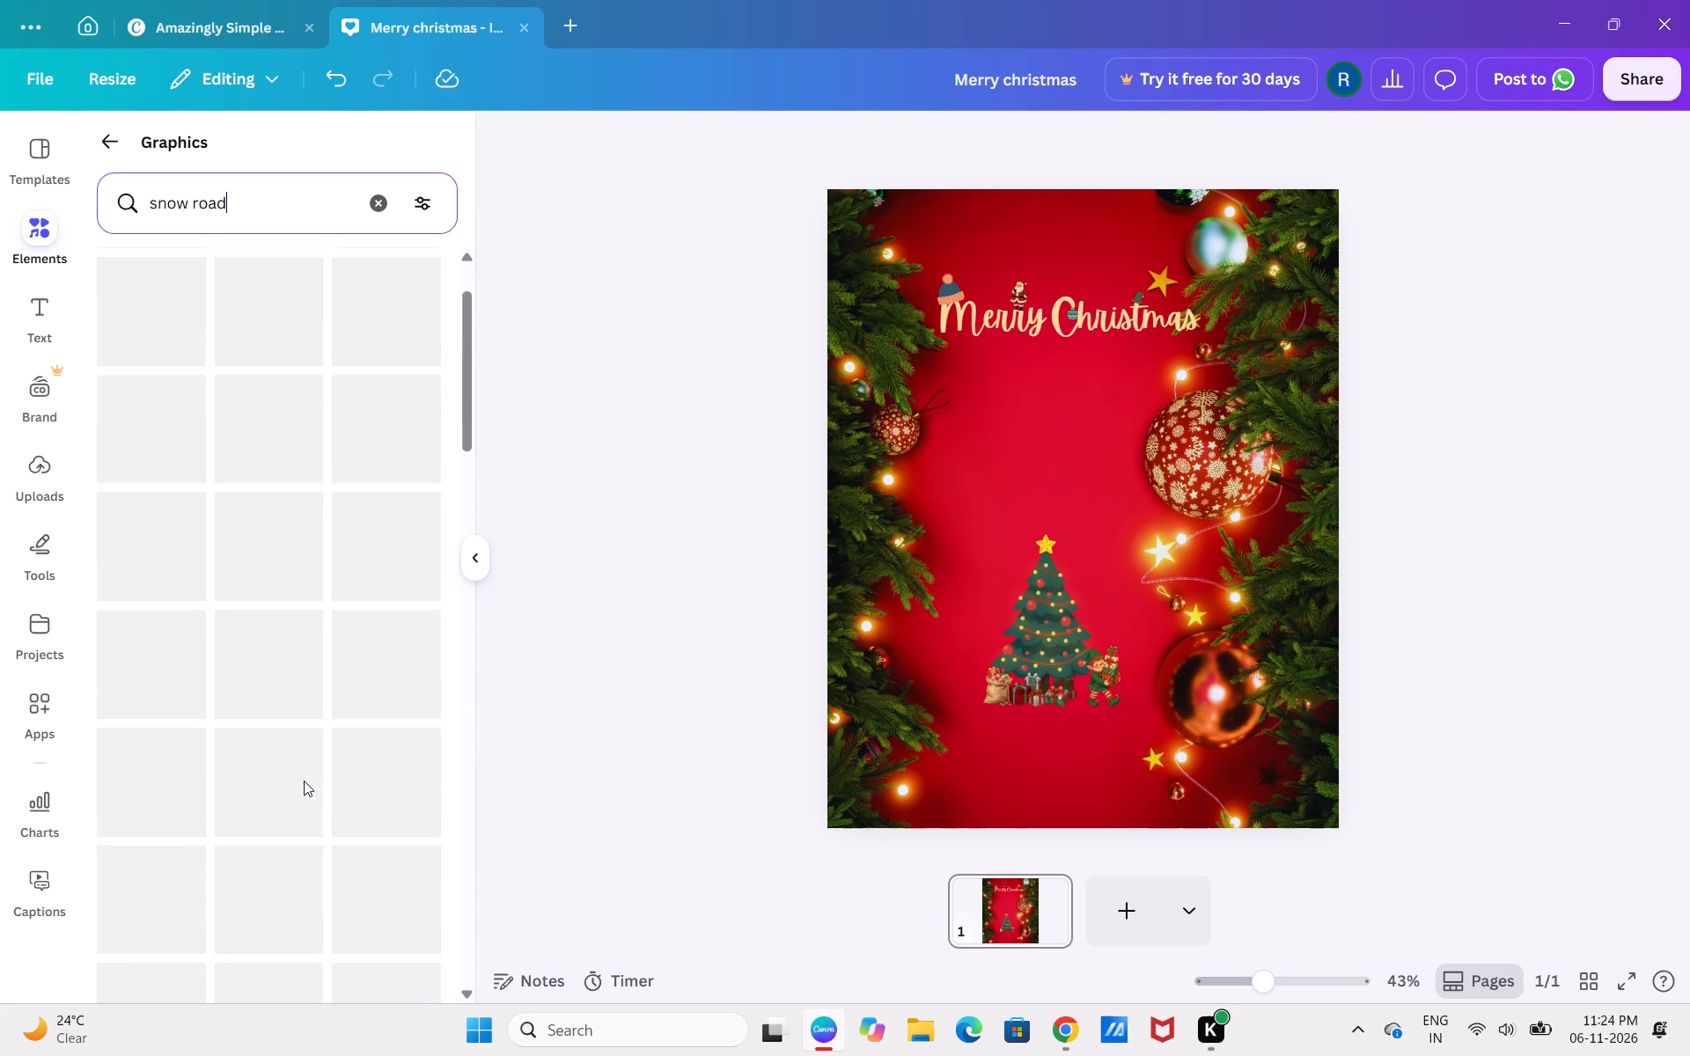
Search the graphics for "snow" and browse for a free snow patch to use as ground.
{"action": "key", "text": "BackSpace"}
{"action": "key", "text": "BackSpace"}
{"action": "key", "text": "BackSpace"}
{"action": "key", "text": "BackSpace"}
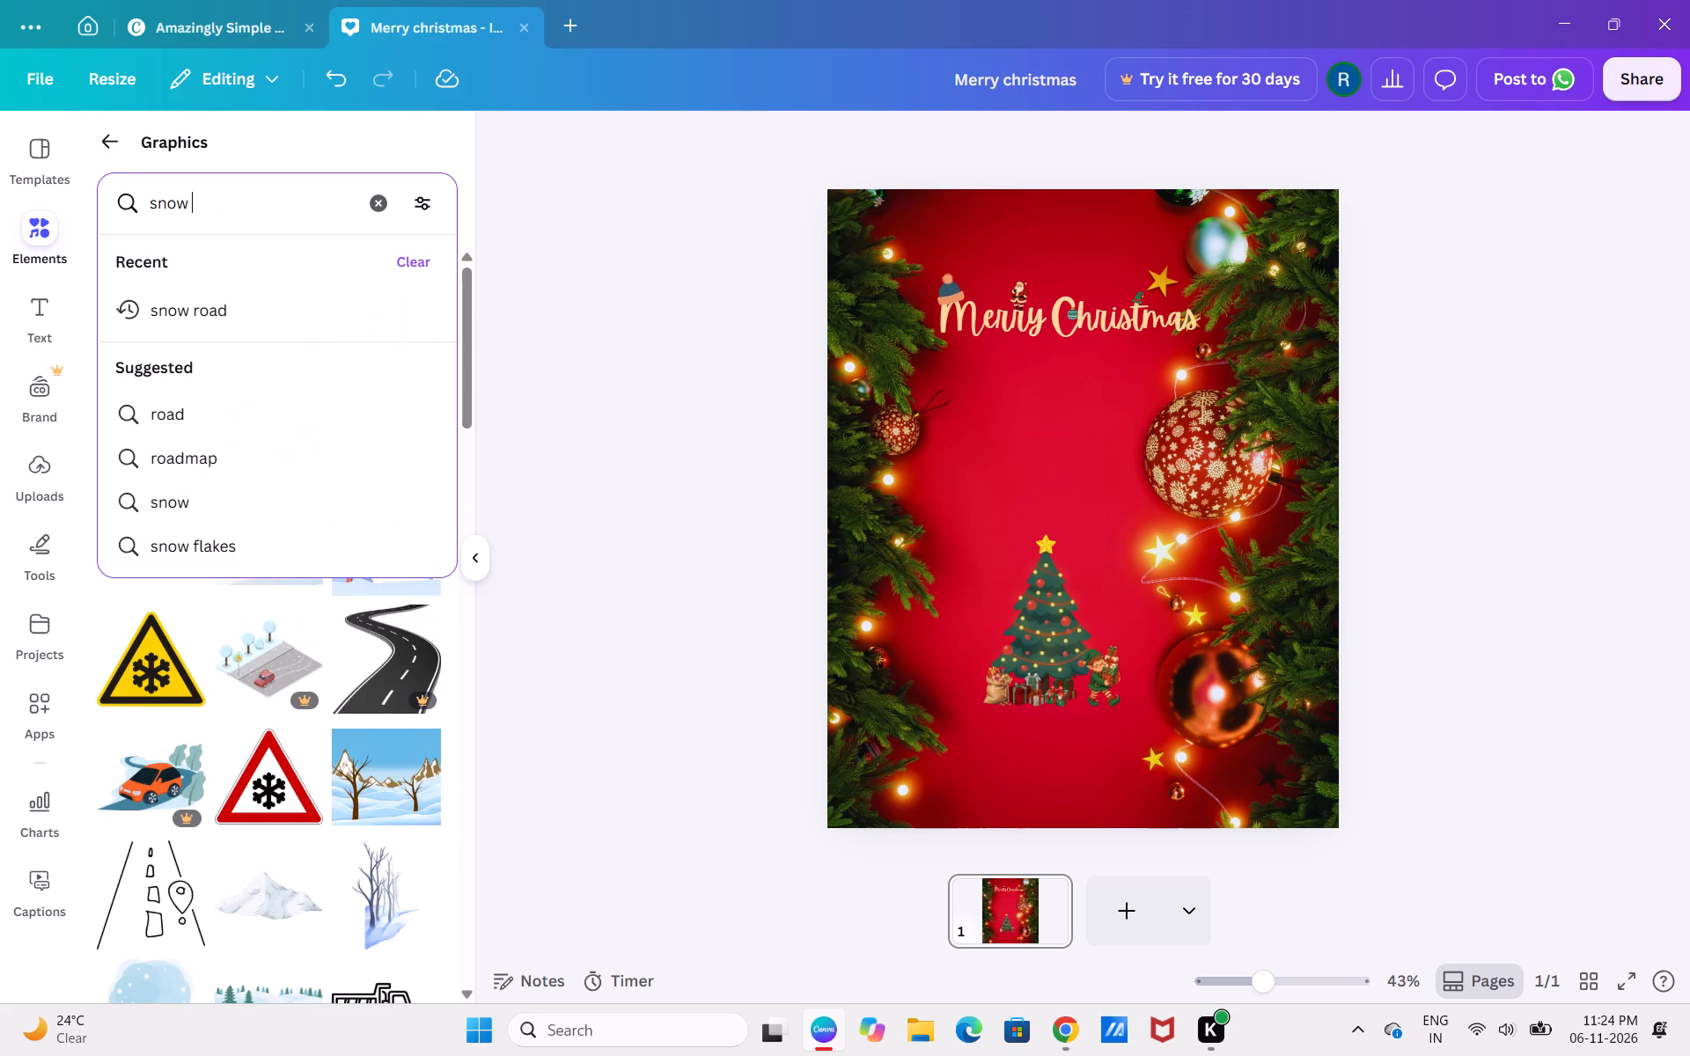
{"action": "key", "text": "Return"}
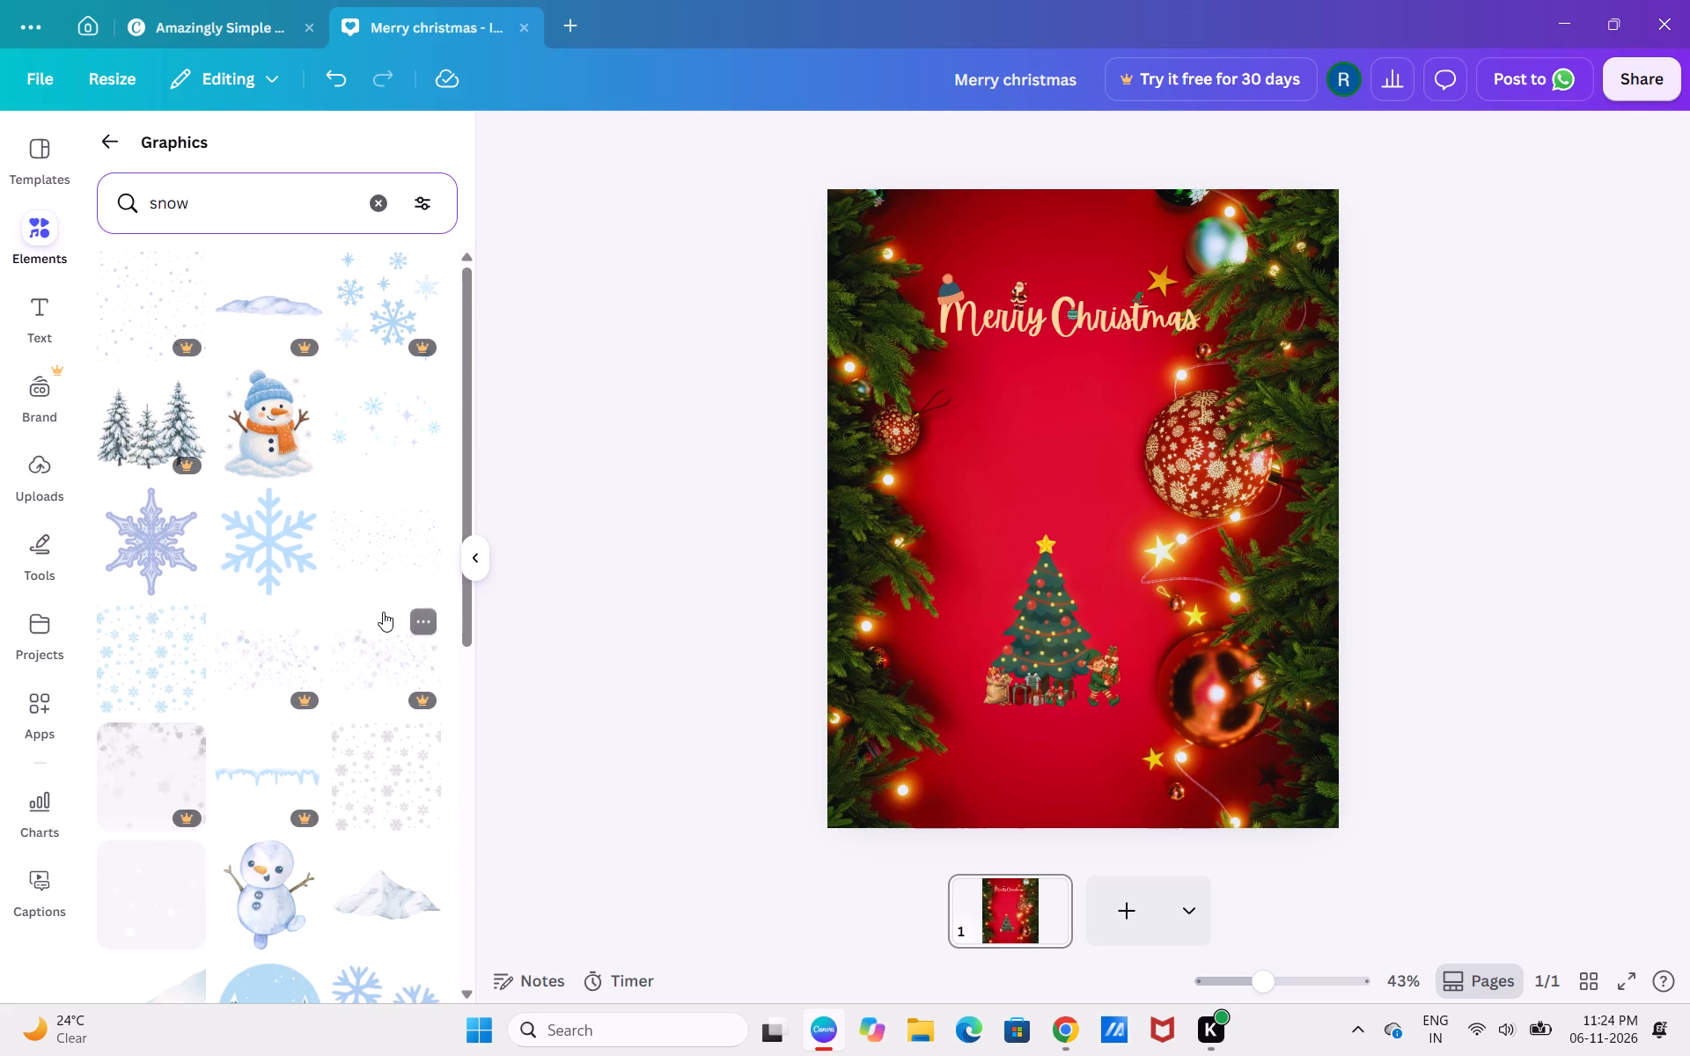
{"action": "scroll", "coordinate": [383, 612], "scroll_direction": "down", "scroll_amount": 3}
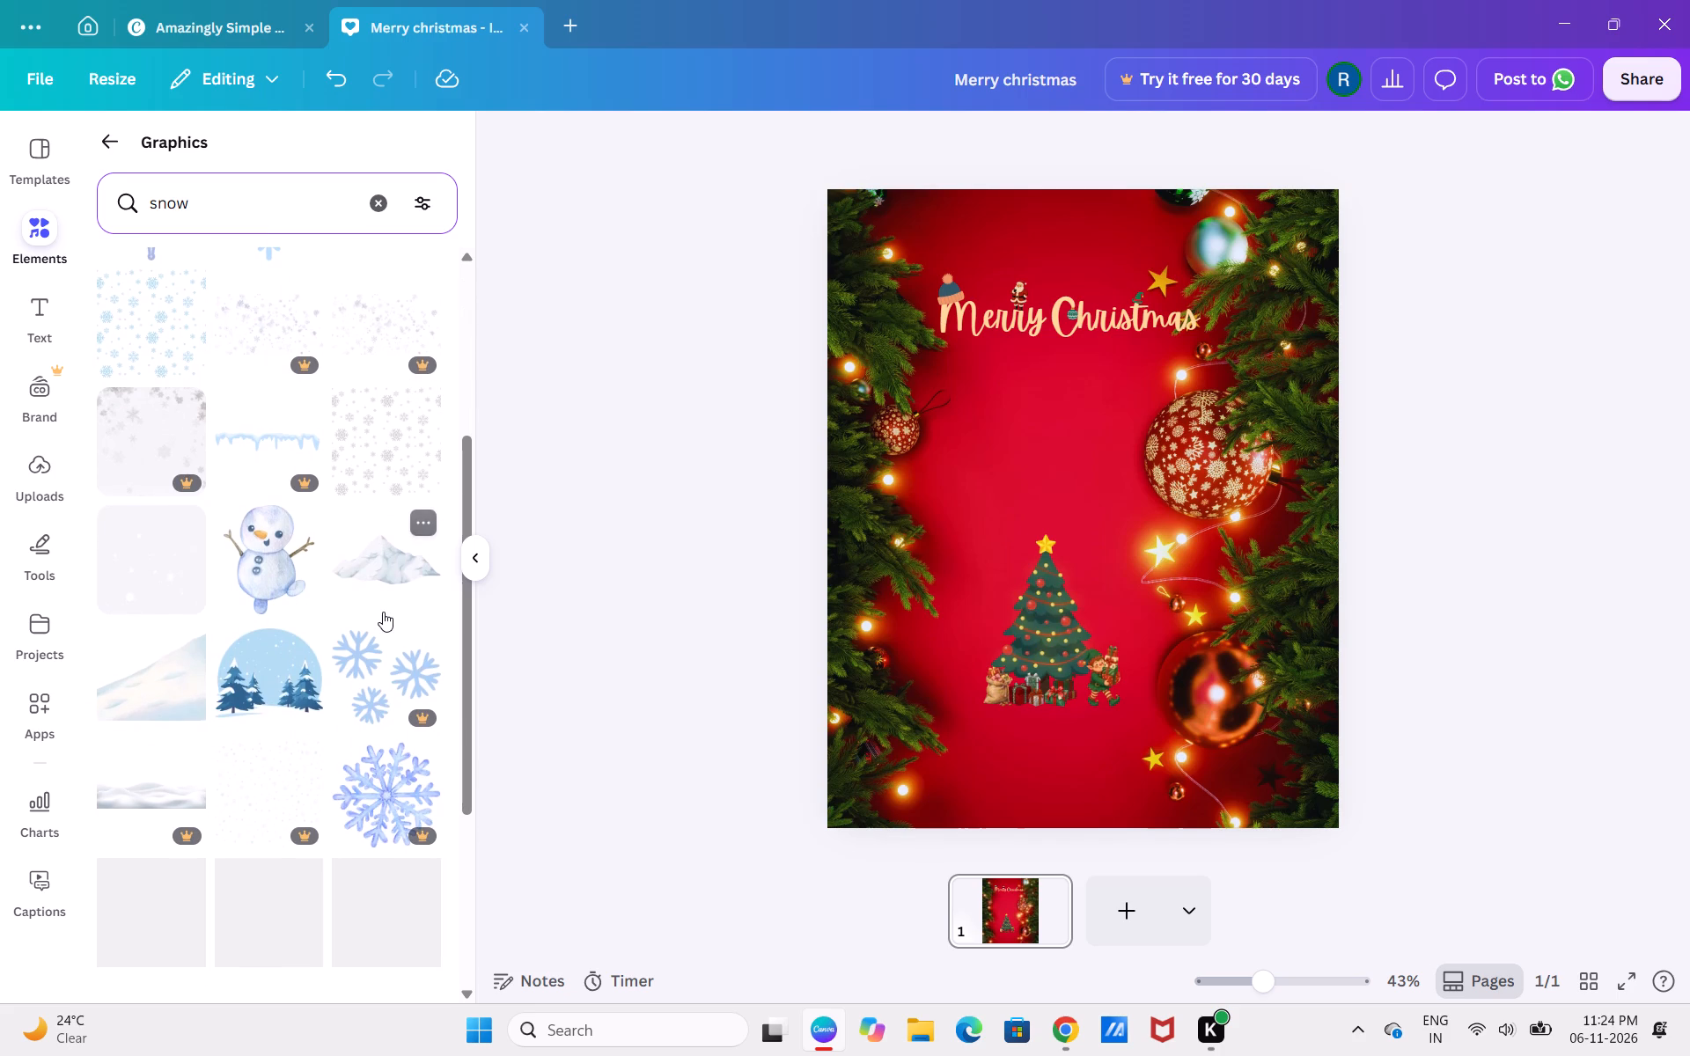
{"action": "scroll", "coordinate": [383, 612], "scroll_direction": "down", "scroll_amount": 1}
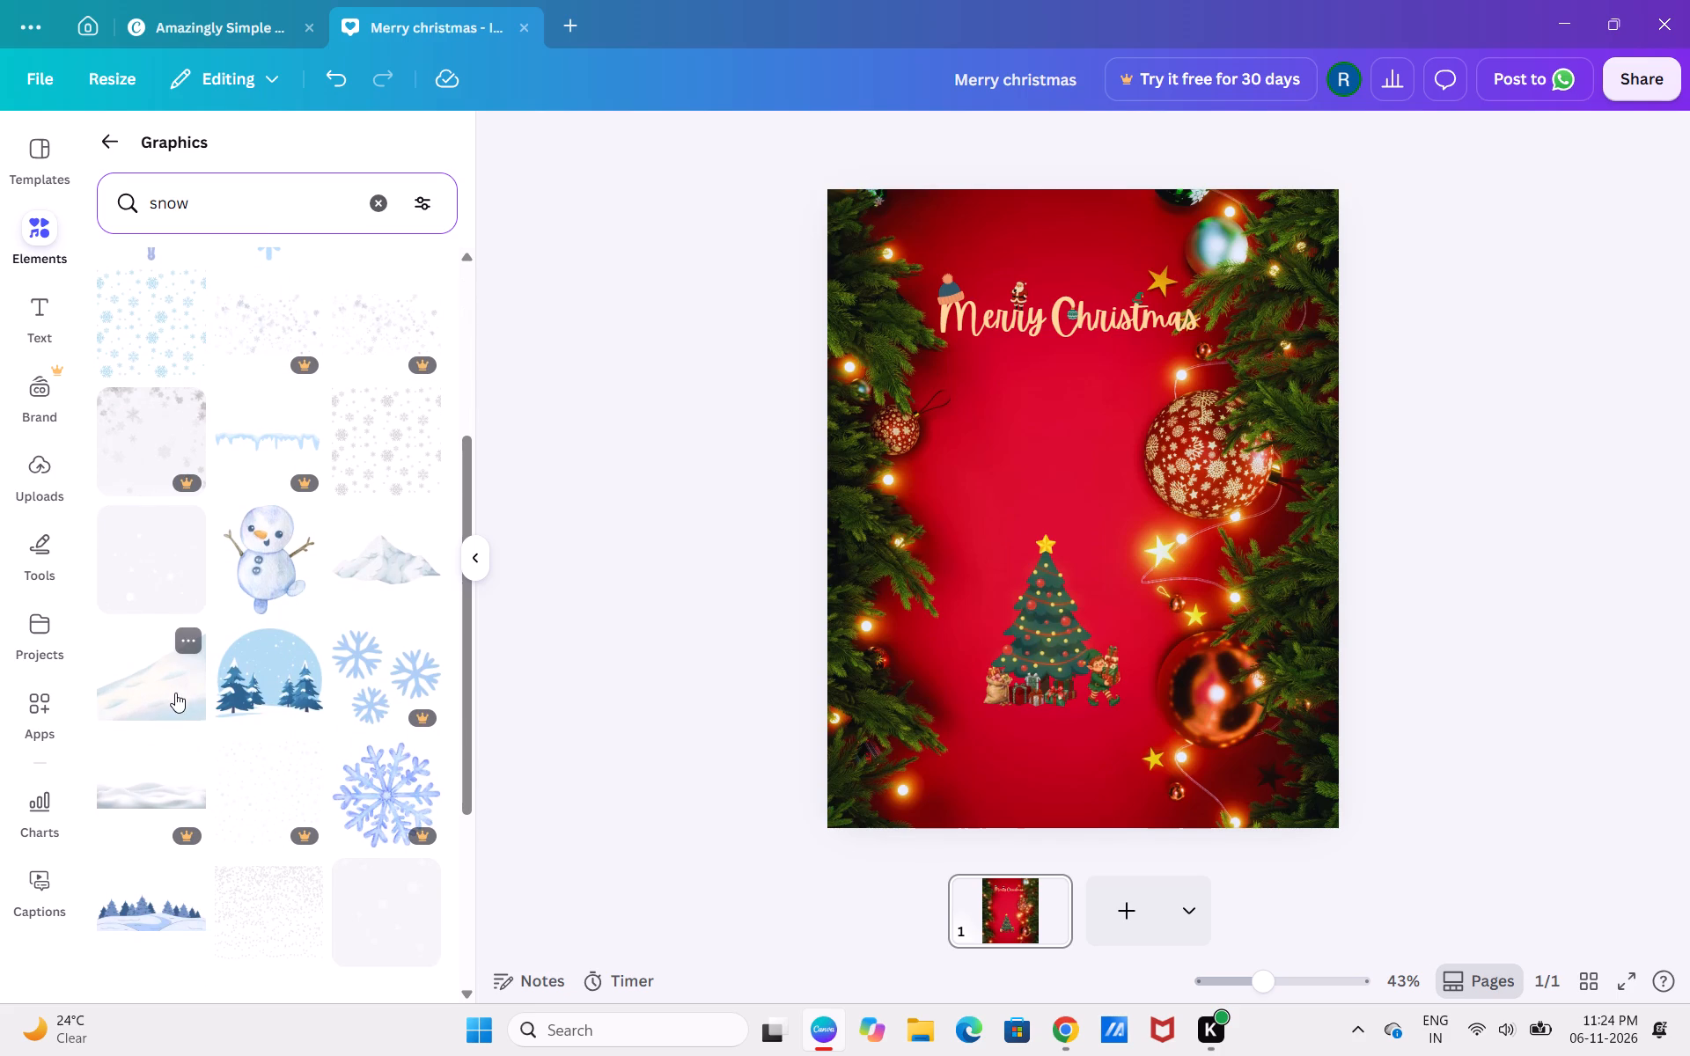
{"action": "scroll", "coordinate": [175, 693], "scroll_direction": "down", "scroll_amount": 3}
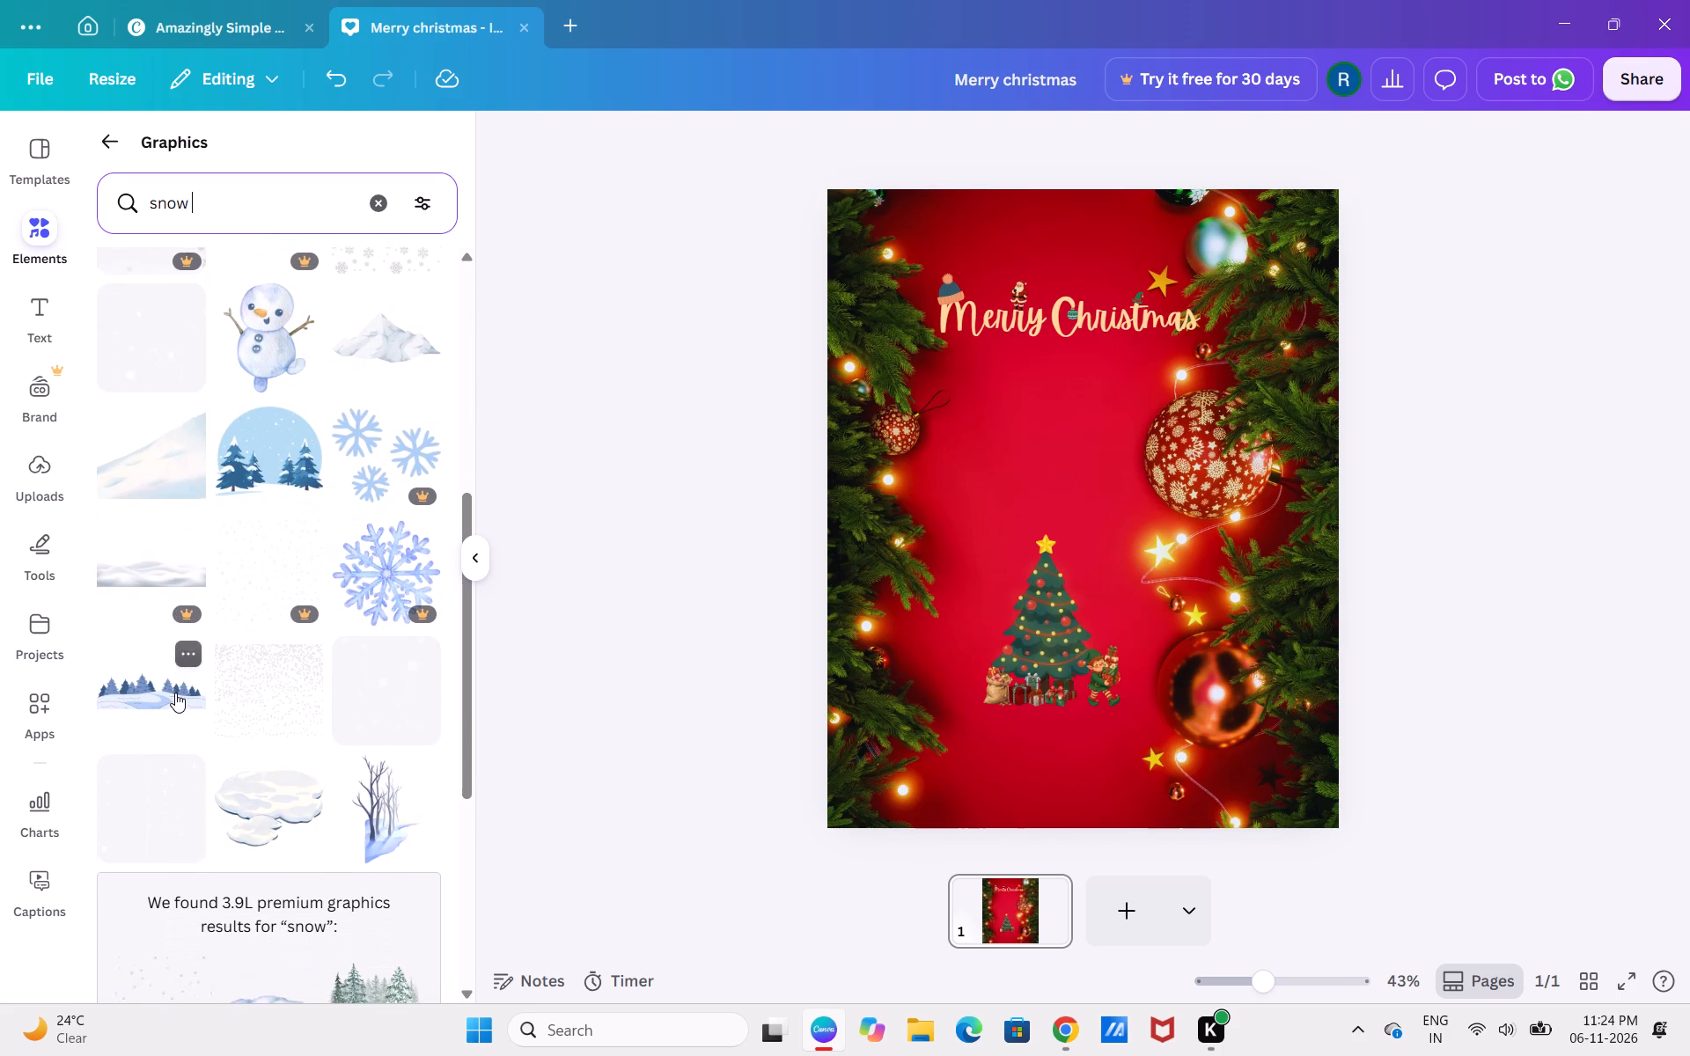
{"action": "scroll", "coordinate": [175, 693], "scroll_direction": "down", "scroll_amount": 1}
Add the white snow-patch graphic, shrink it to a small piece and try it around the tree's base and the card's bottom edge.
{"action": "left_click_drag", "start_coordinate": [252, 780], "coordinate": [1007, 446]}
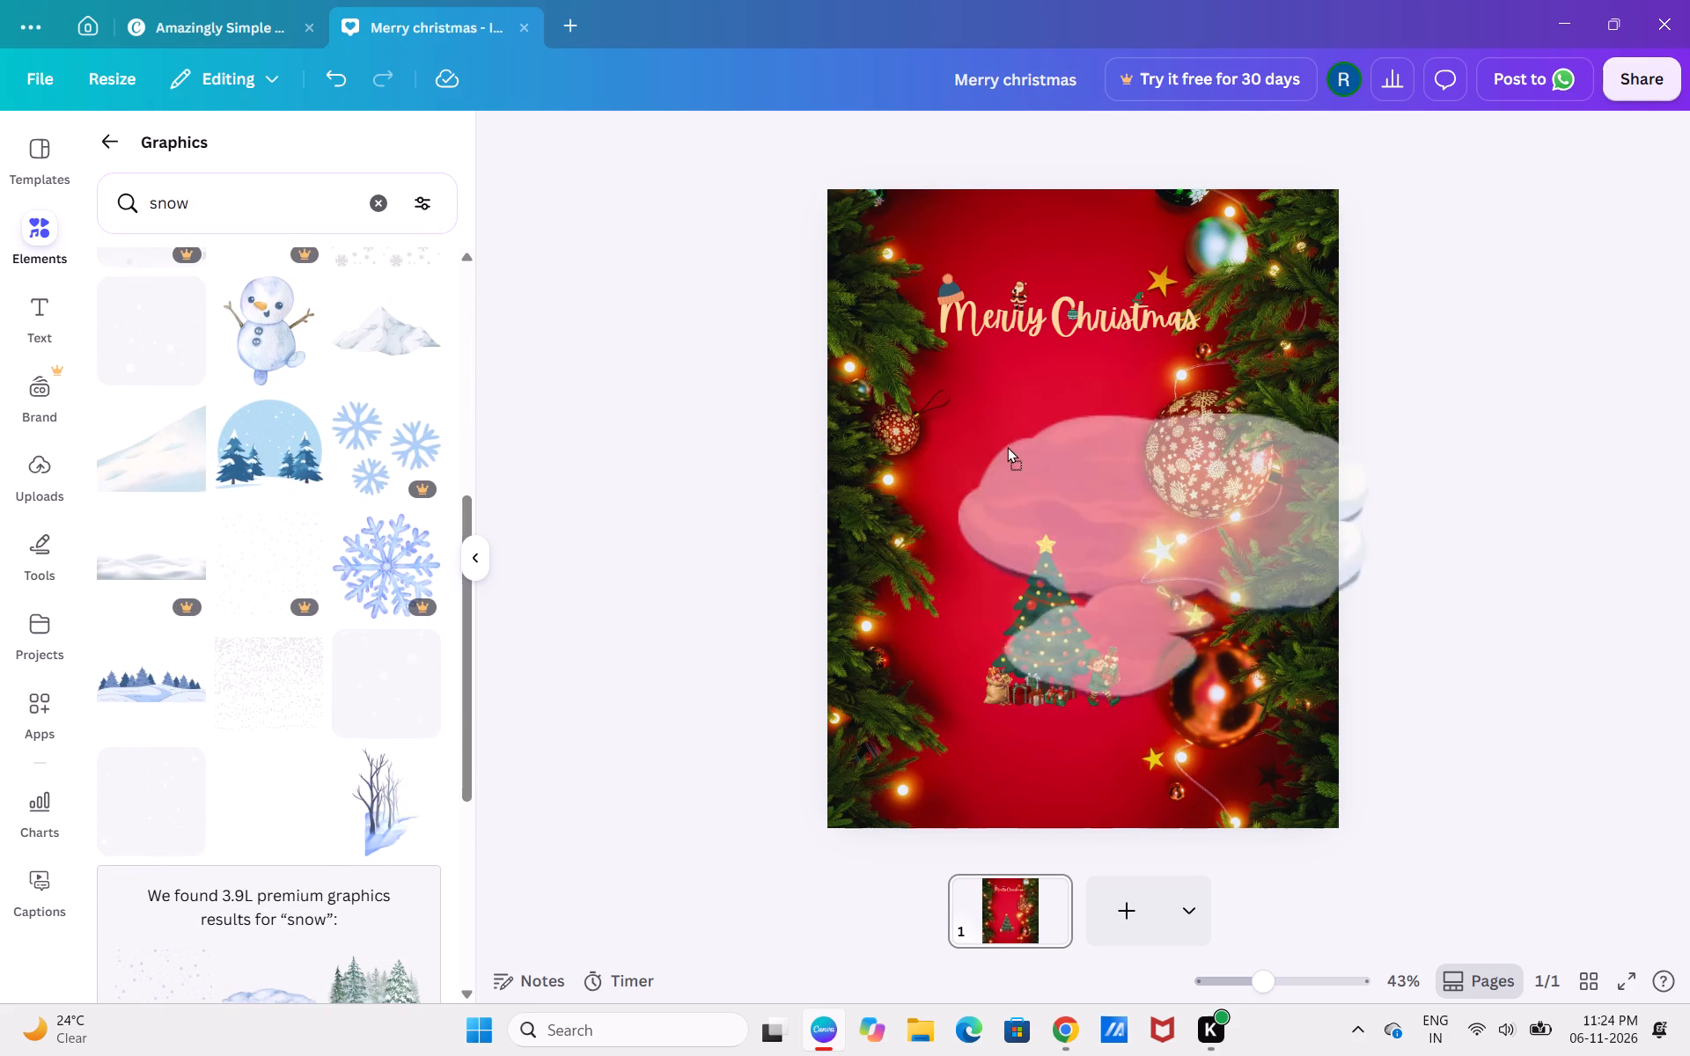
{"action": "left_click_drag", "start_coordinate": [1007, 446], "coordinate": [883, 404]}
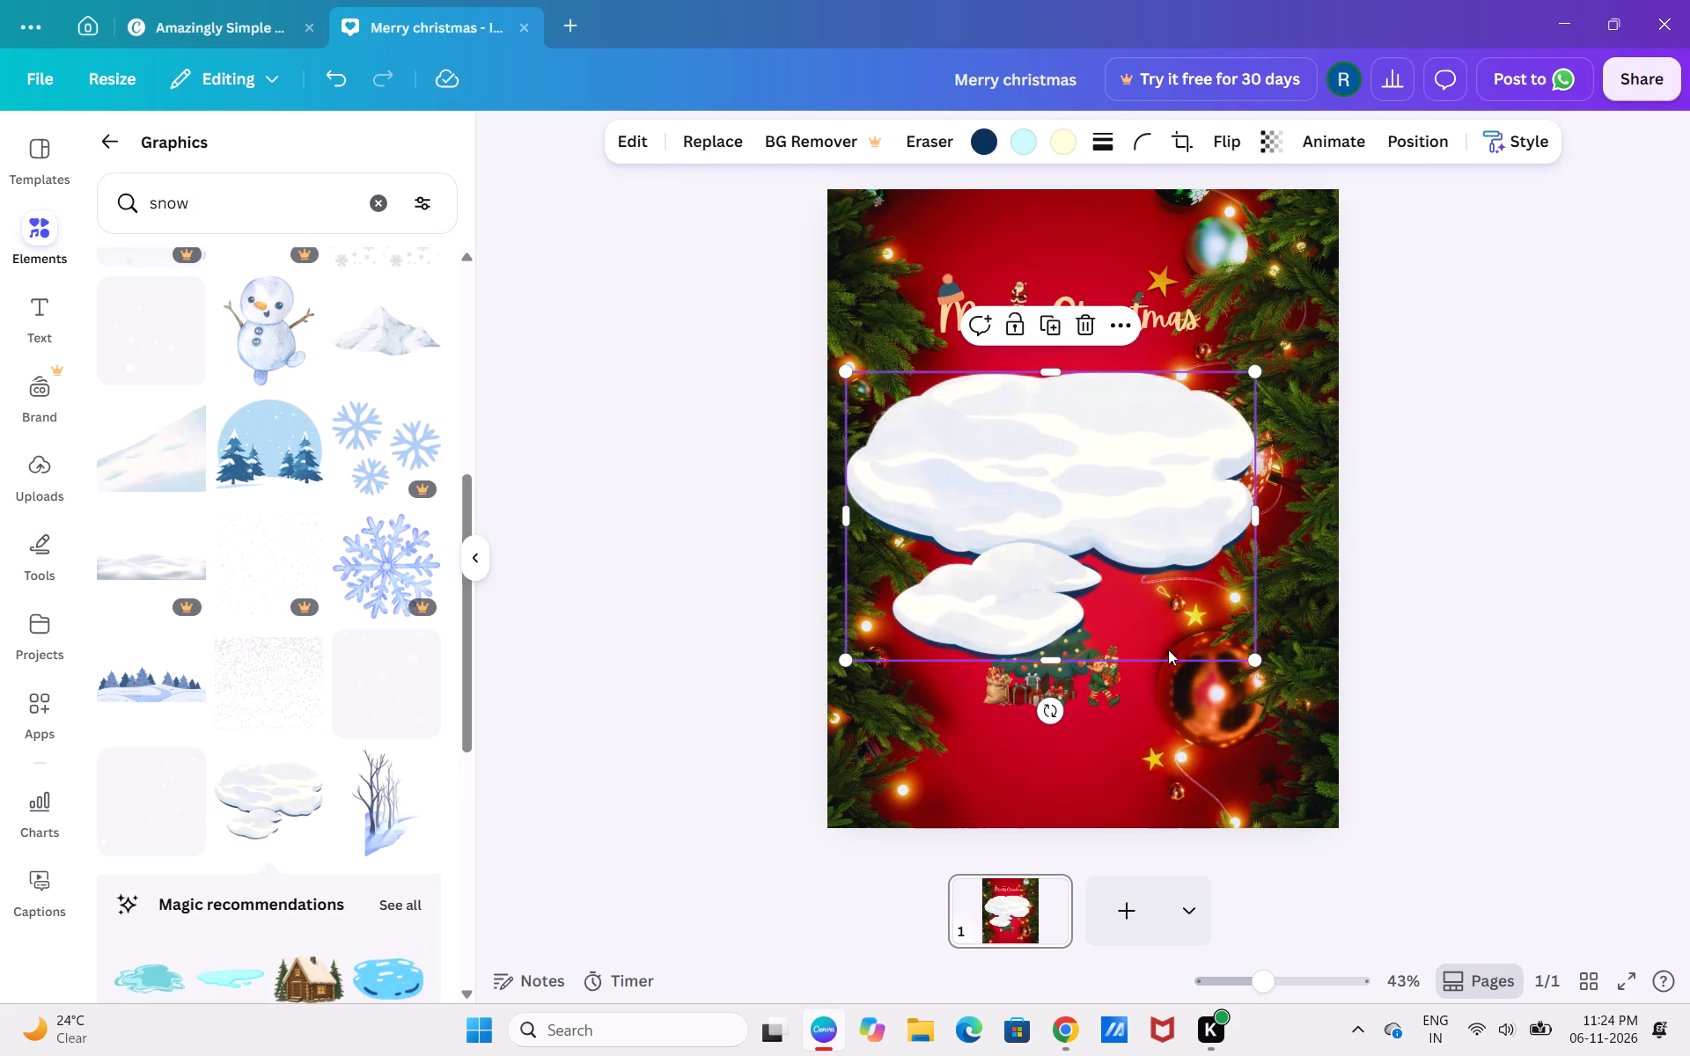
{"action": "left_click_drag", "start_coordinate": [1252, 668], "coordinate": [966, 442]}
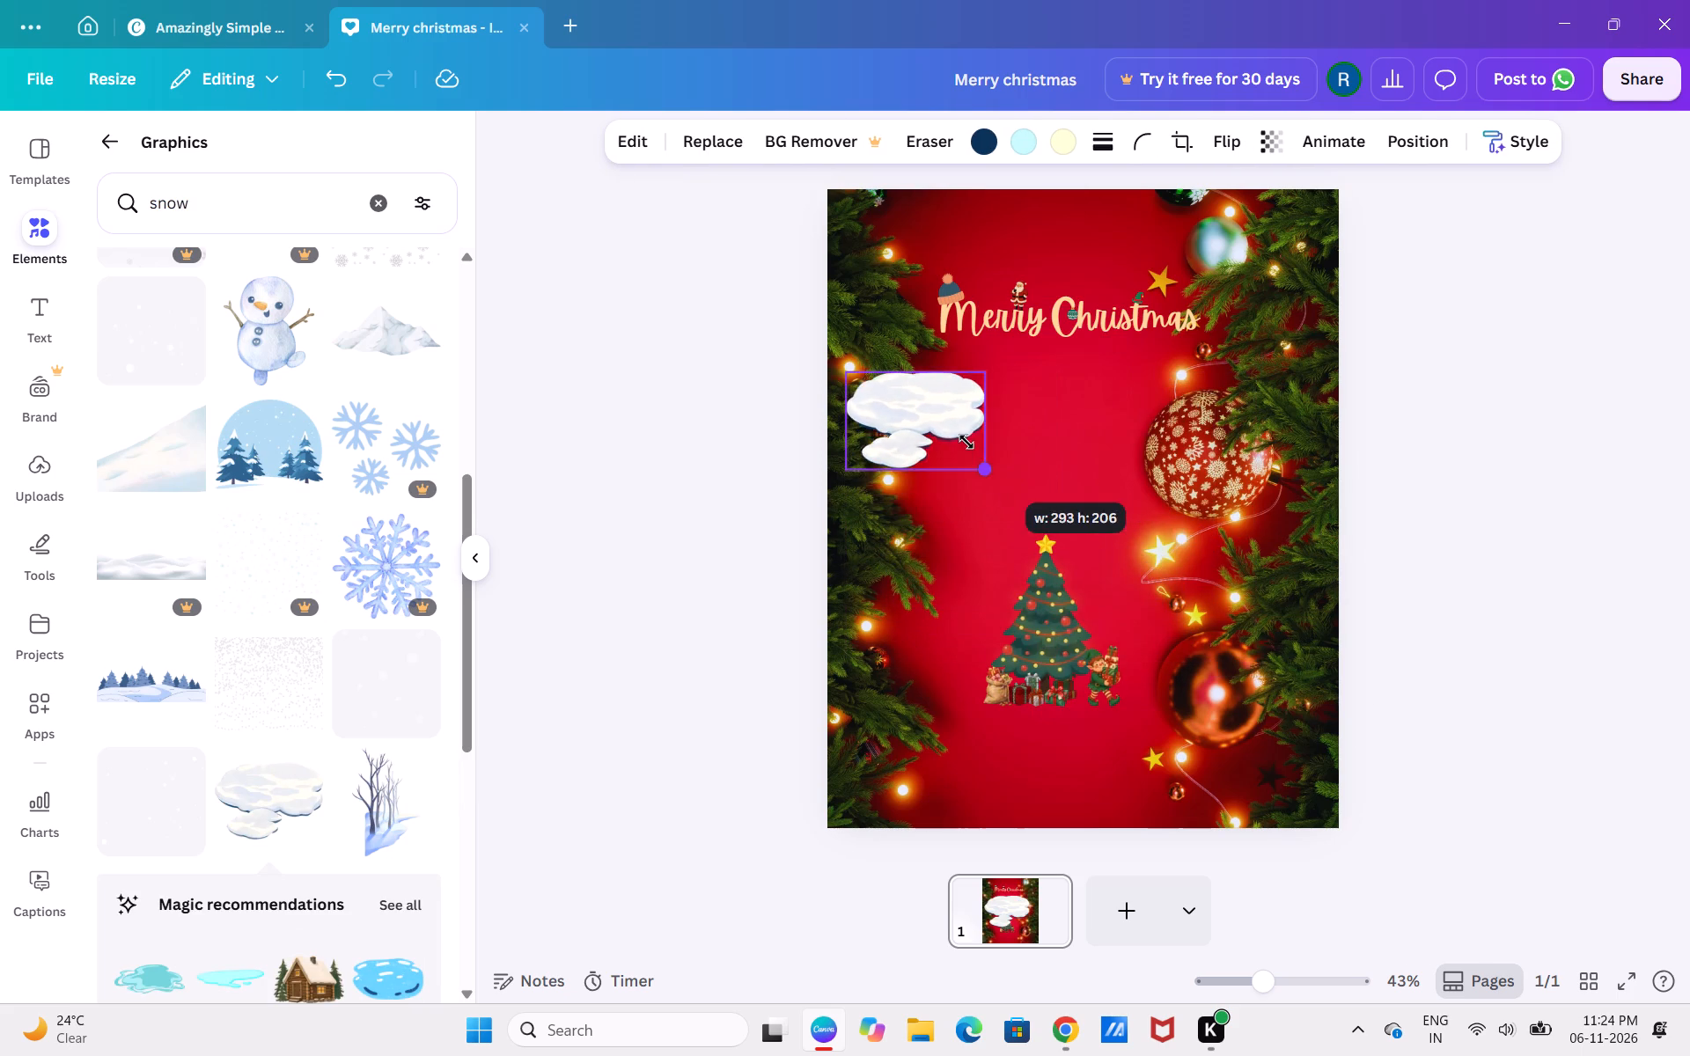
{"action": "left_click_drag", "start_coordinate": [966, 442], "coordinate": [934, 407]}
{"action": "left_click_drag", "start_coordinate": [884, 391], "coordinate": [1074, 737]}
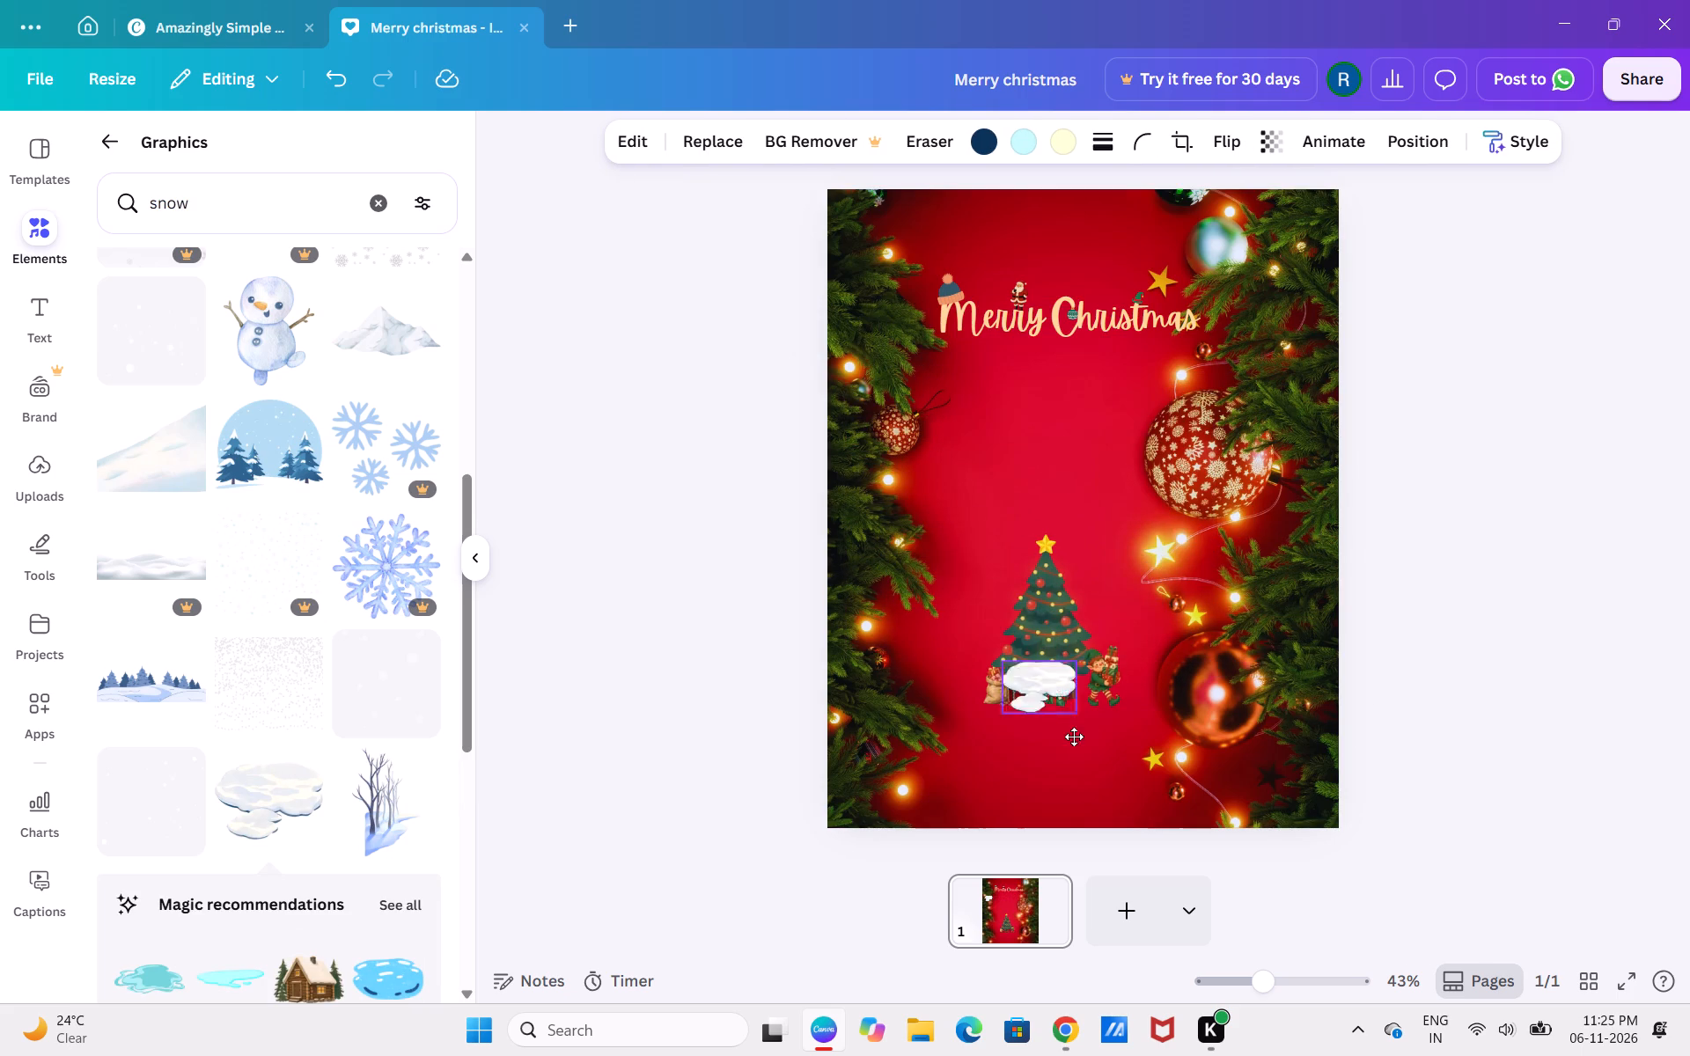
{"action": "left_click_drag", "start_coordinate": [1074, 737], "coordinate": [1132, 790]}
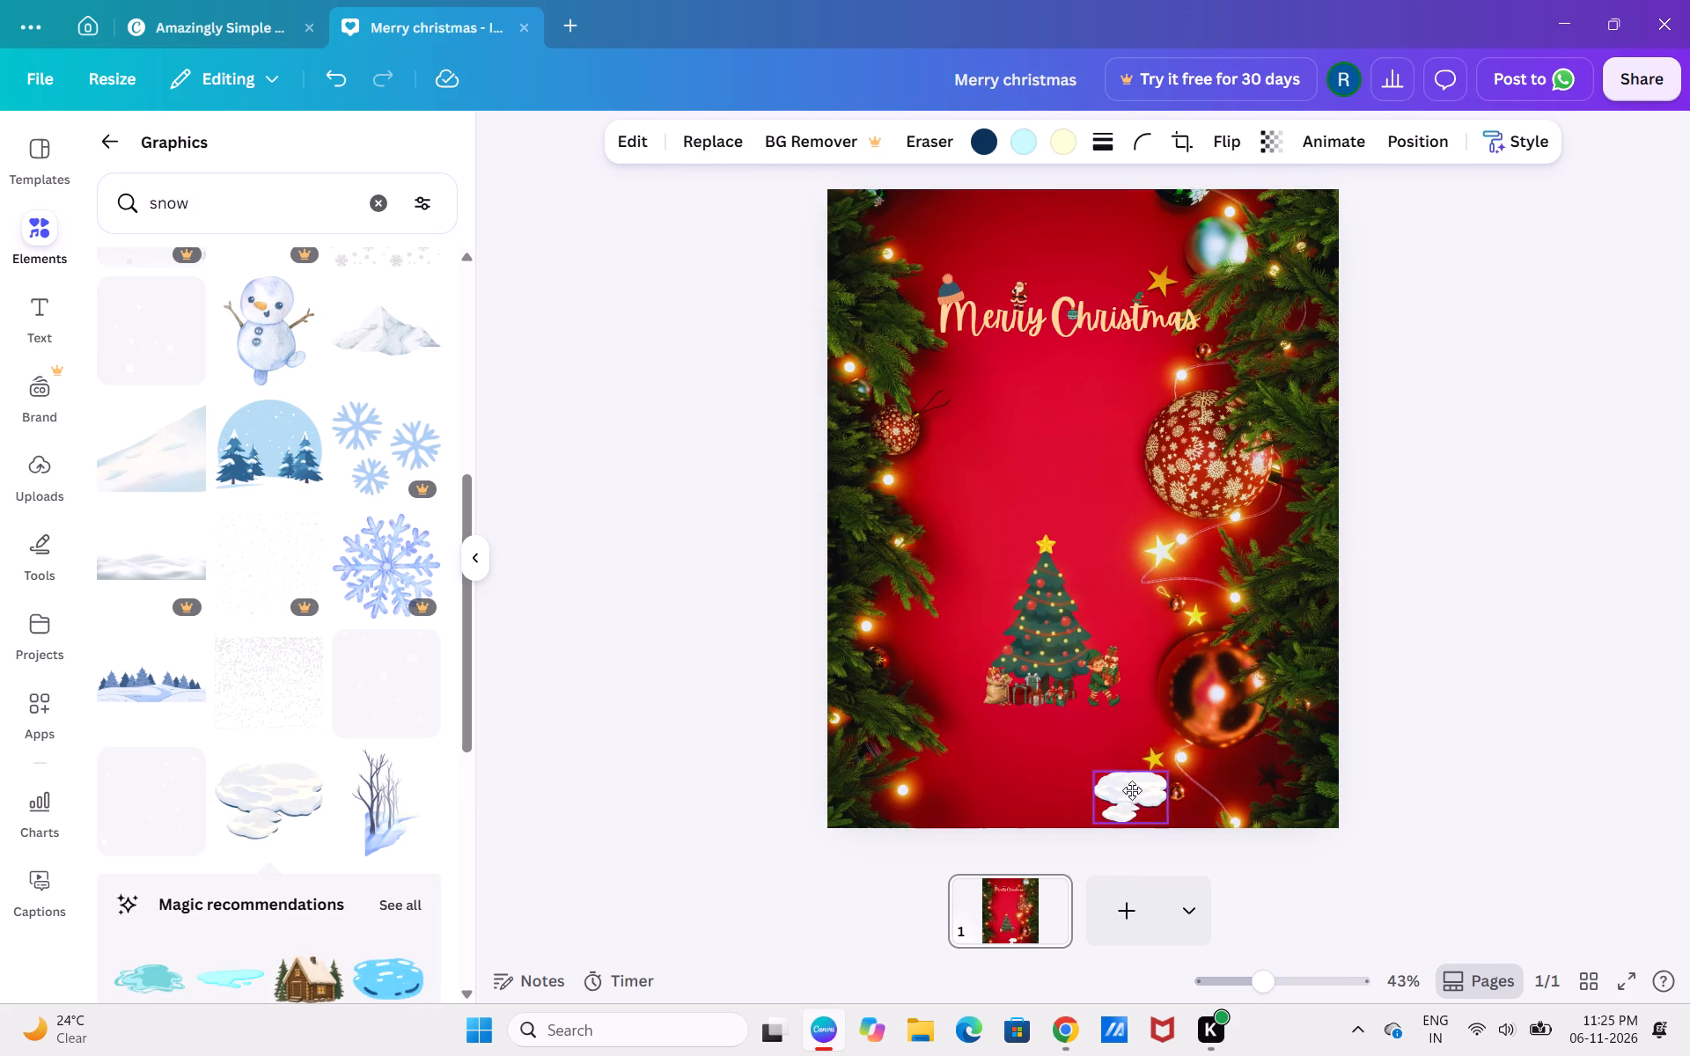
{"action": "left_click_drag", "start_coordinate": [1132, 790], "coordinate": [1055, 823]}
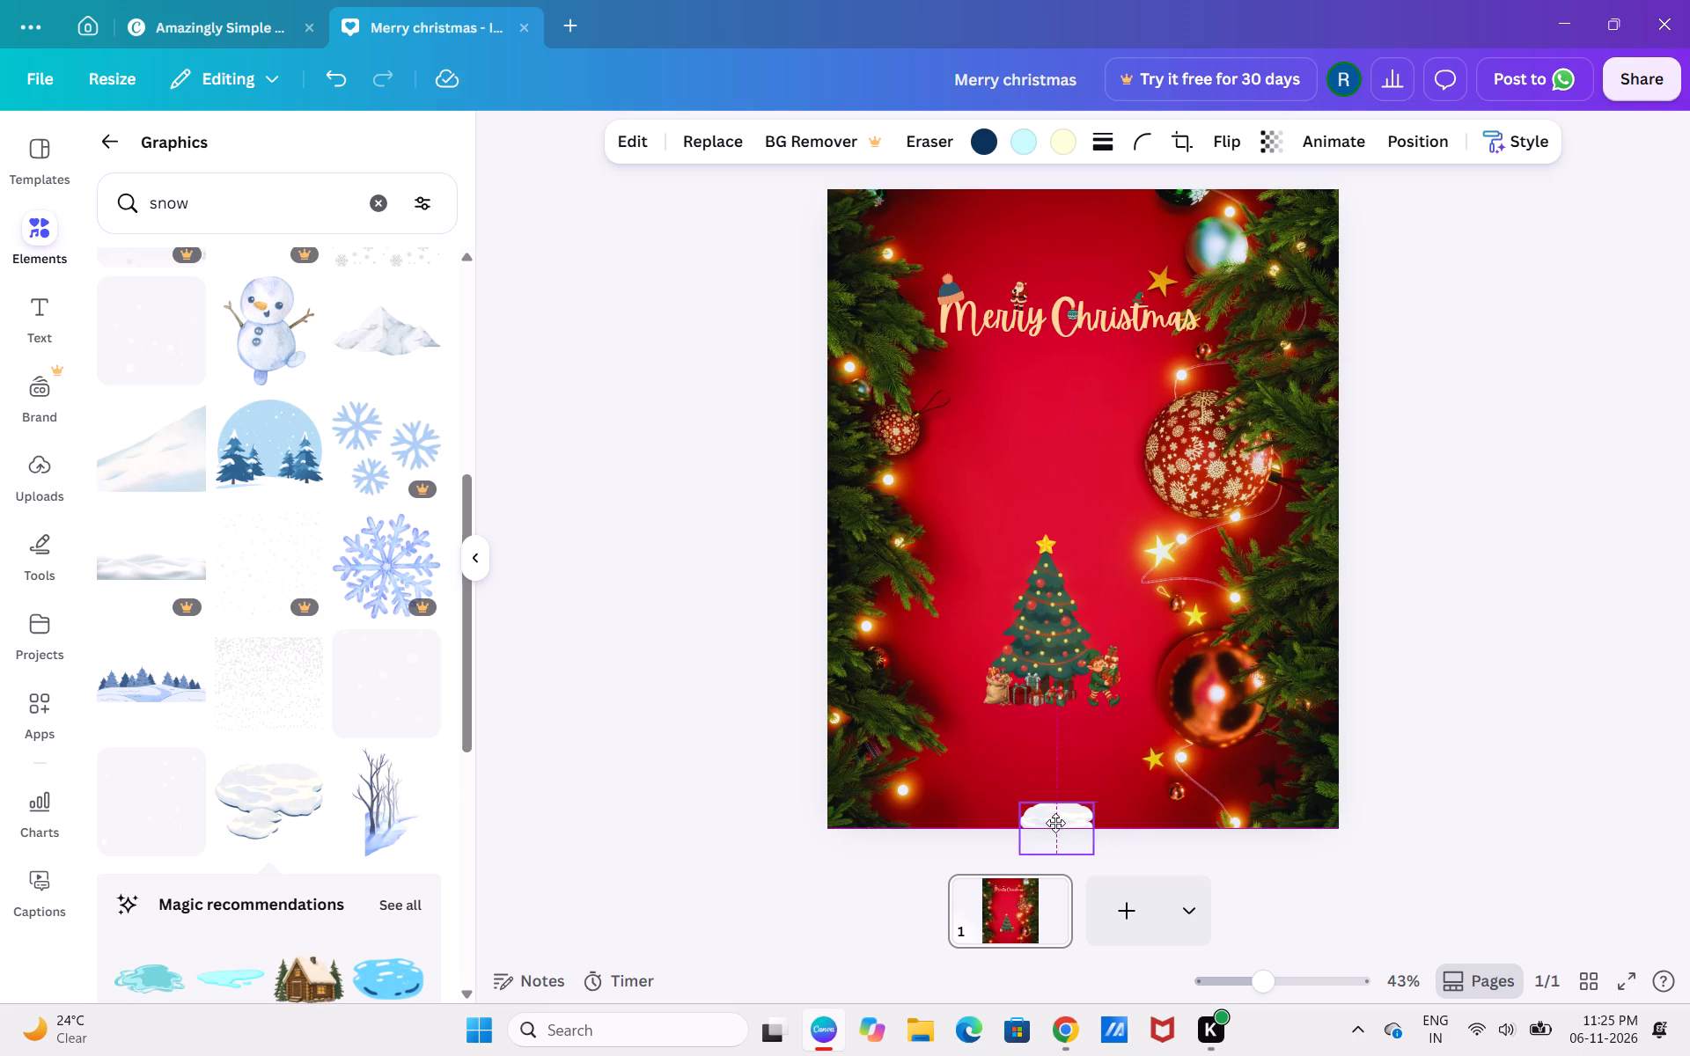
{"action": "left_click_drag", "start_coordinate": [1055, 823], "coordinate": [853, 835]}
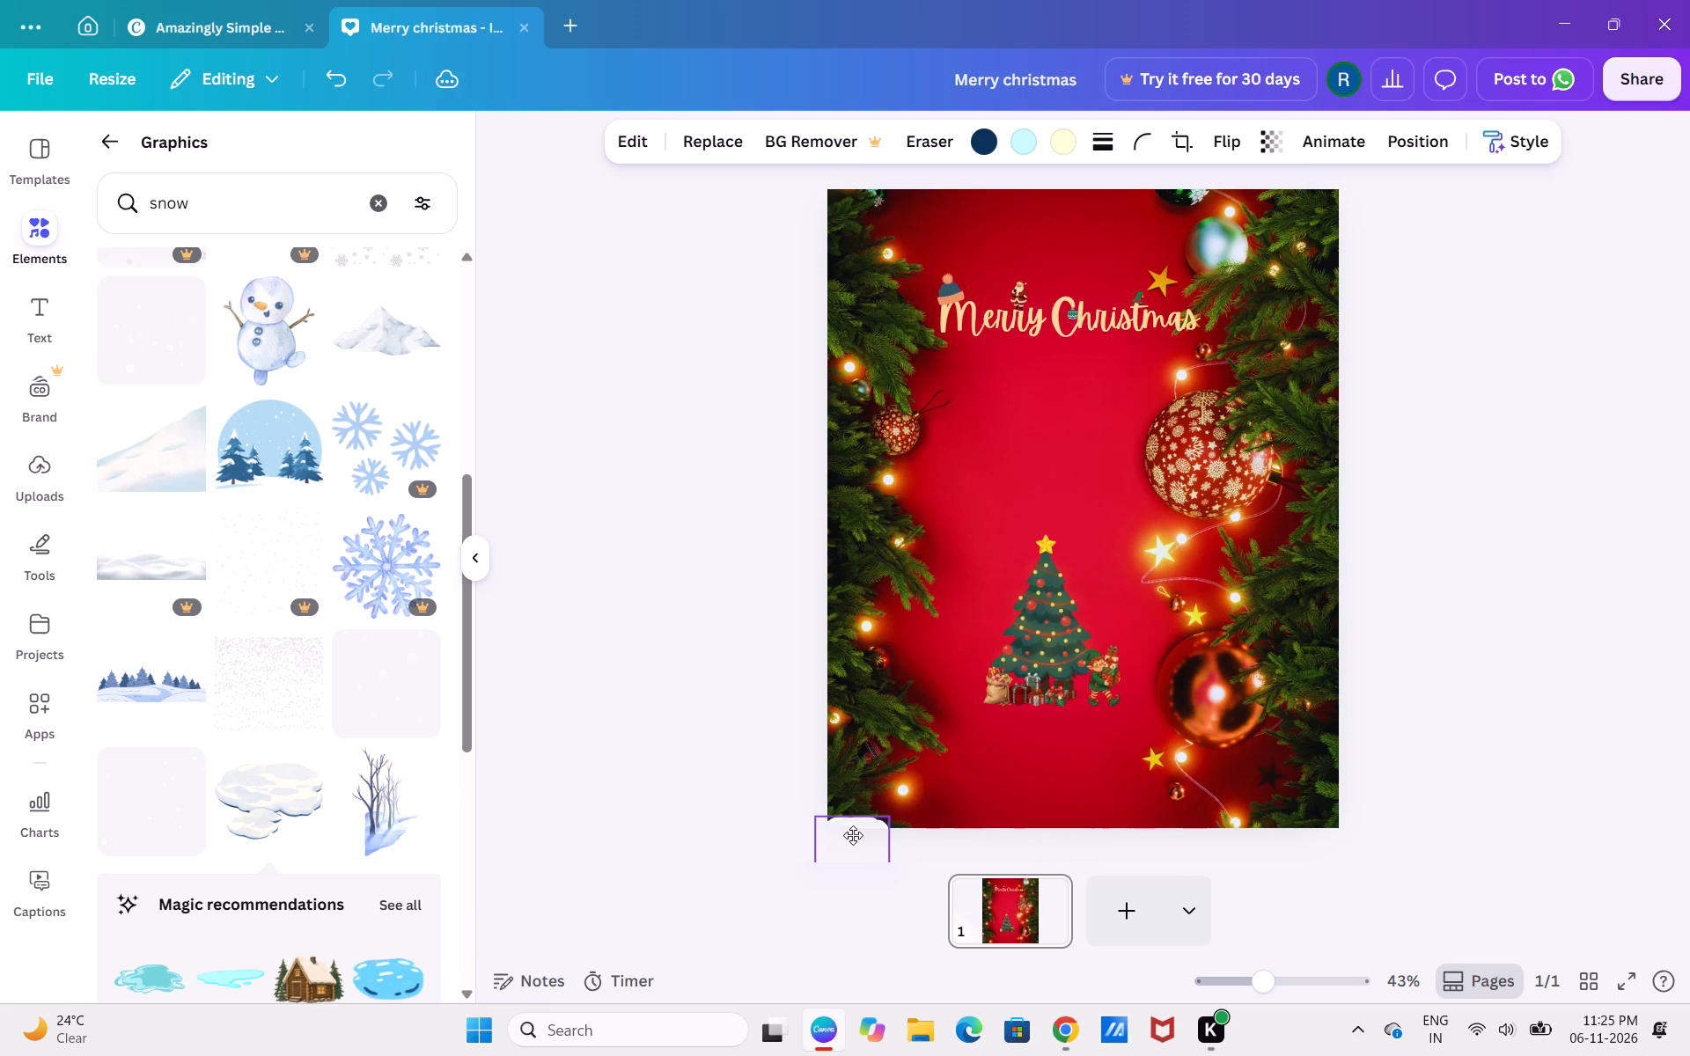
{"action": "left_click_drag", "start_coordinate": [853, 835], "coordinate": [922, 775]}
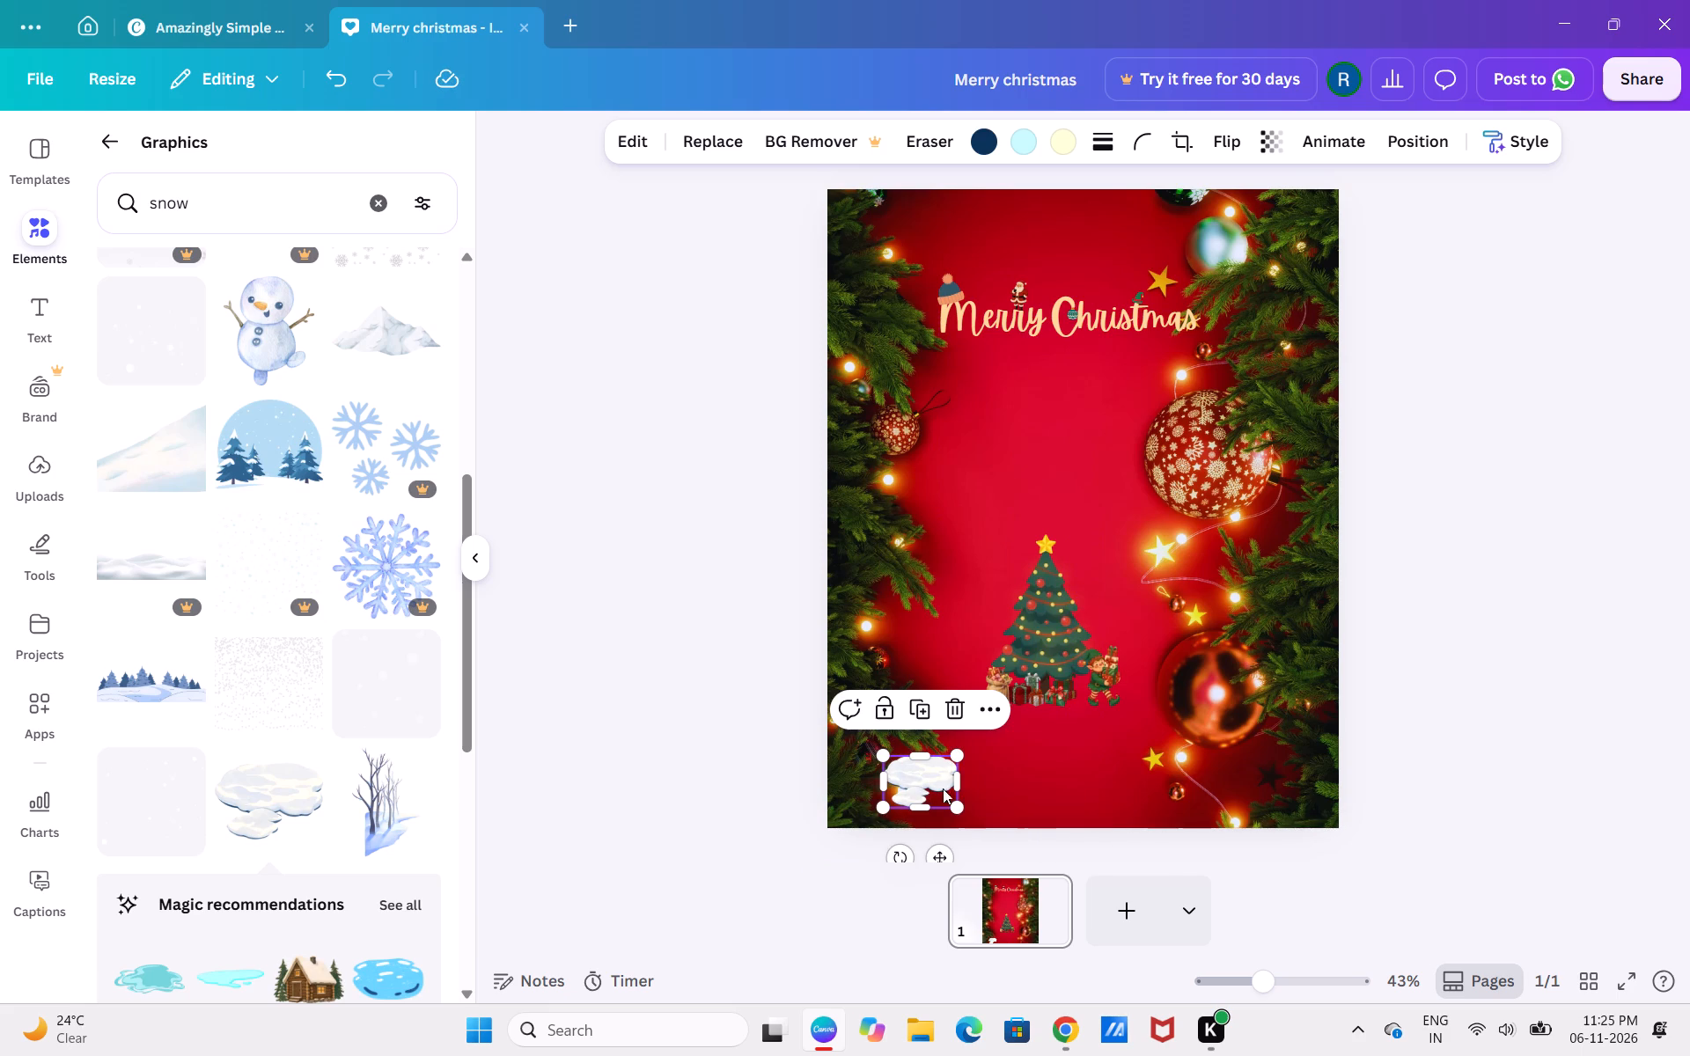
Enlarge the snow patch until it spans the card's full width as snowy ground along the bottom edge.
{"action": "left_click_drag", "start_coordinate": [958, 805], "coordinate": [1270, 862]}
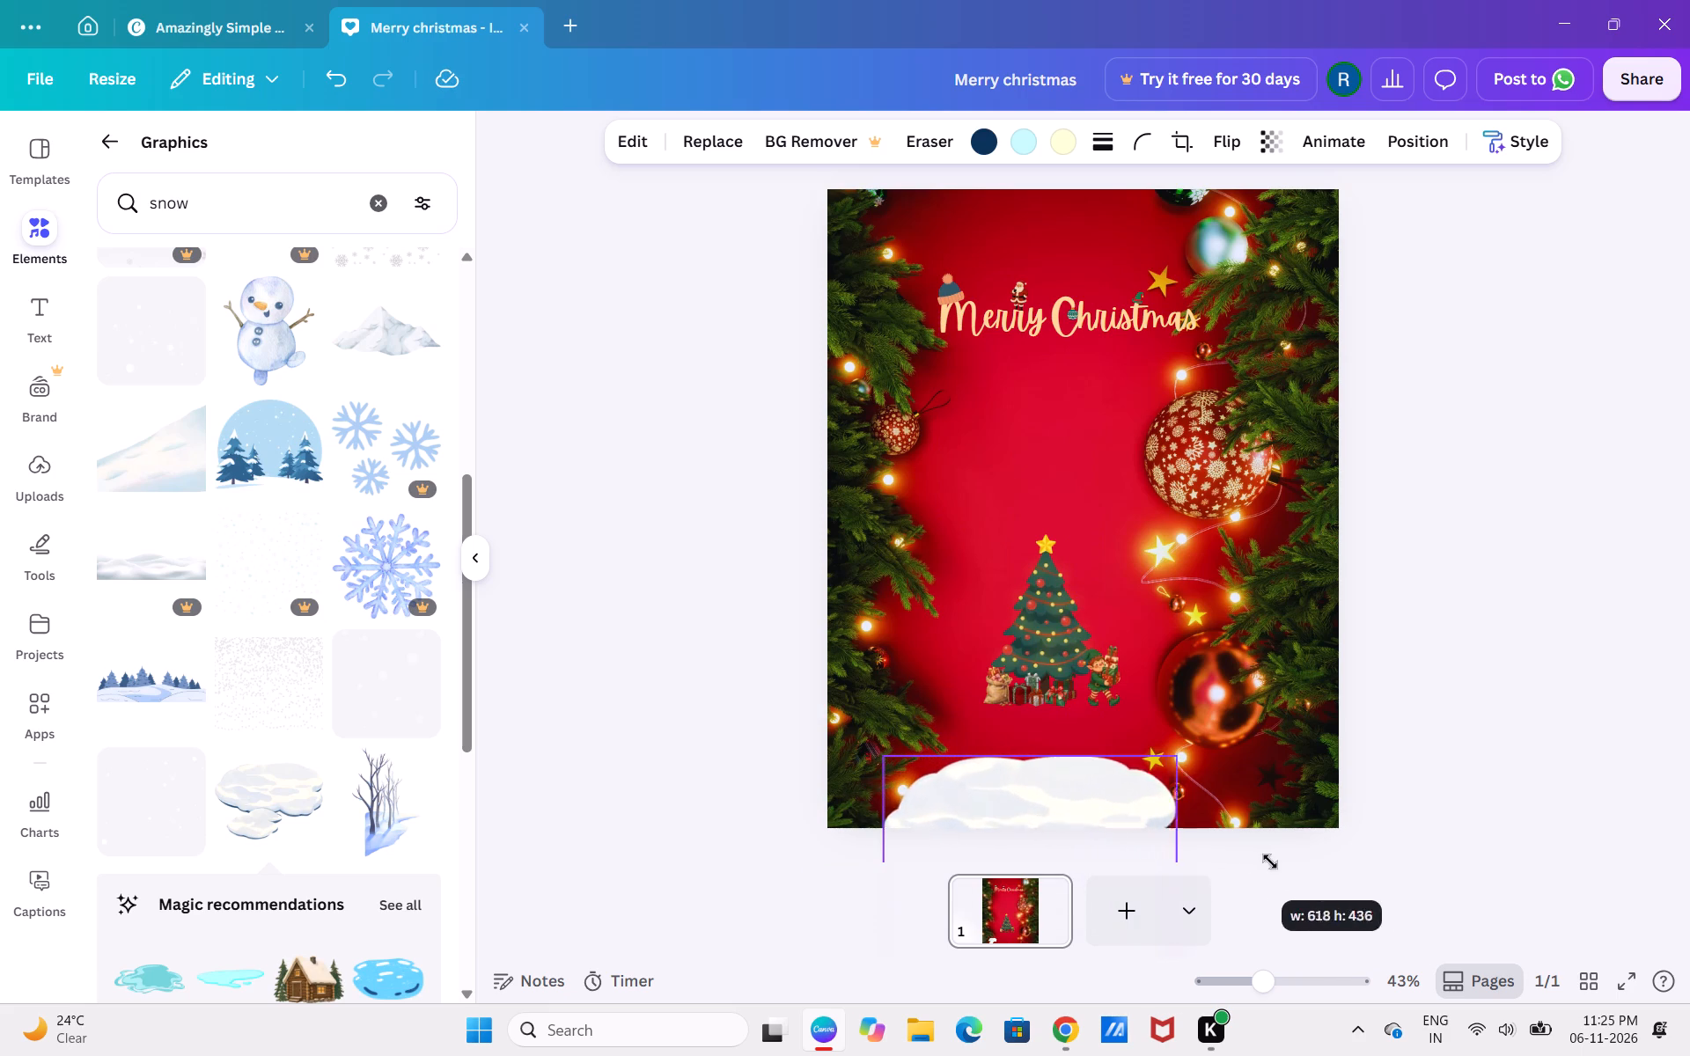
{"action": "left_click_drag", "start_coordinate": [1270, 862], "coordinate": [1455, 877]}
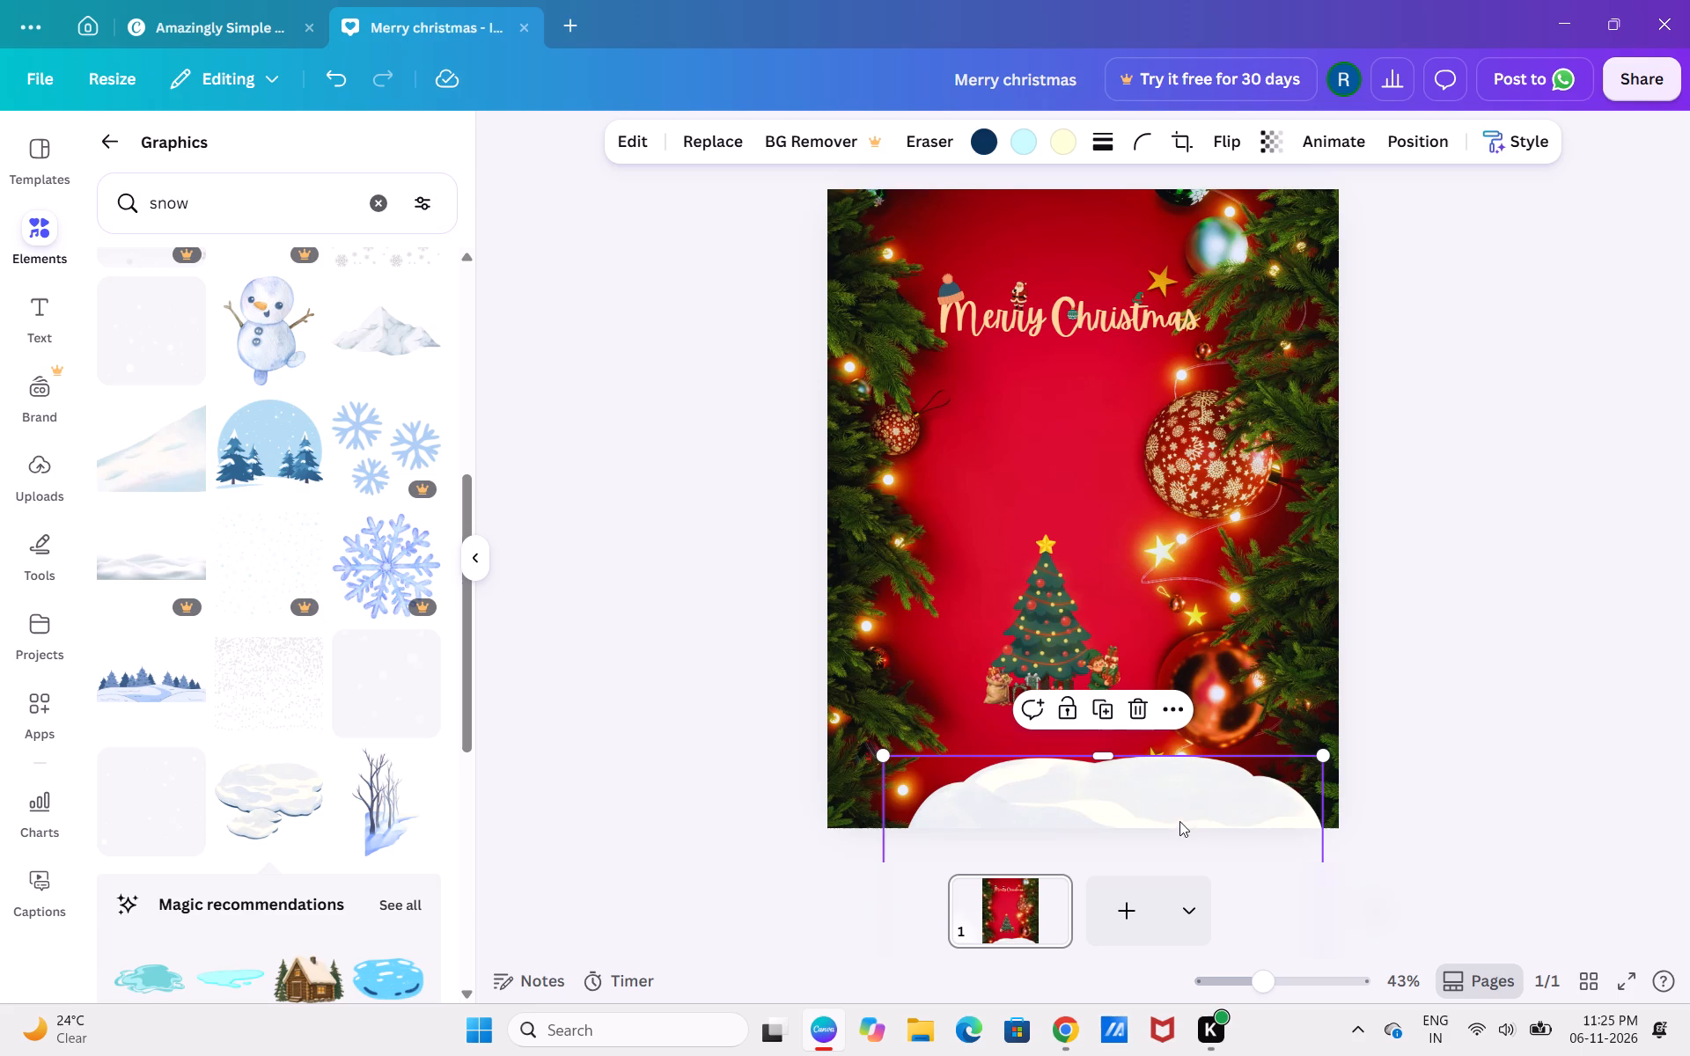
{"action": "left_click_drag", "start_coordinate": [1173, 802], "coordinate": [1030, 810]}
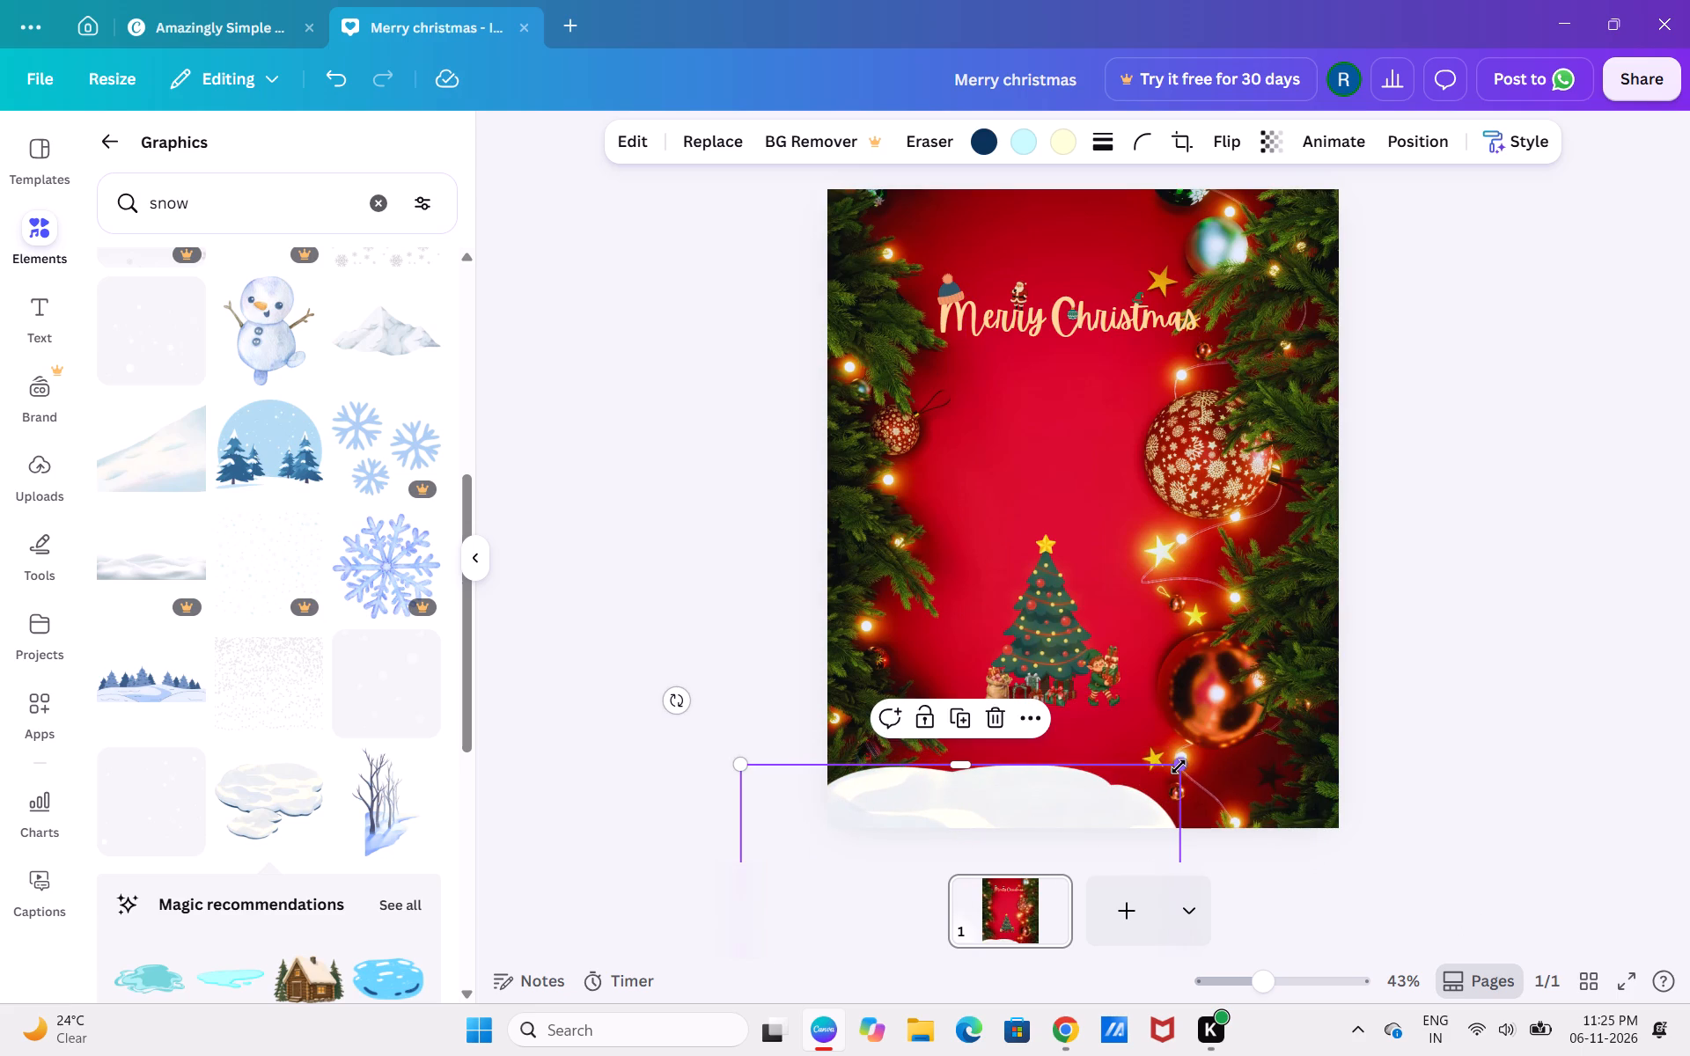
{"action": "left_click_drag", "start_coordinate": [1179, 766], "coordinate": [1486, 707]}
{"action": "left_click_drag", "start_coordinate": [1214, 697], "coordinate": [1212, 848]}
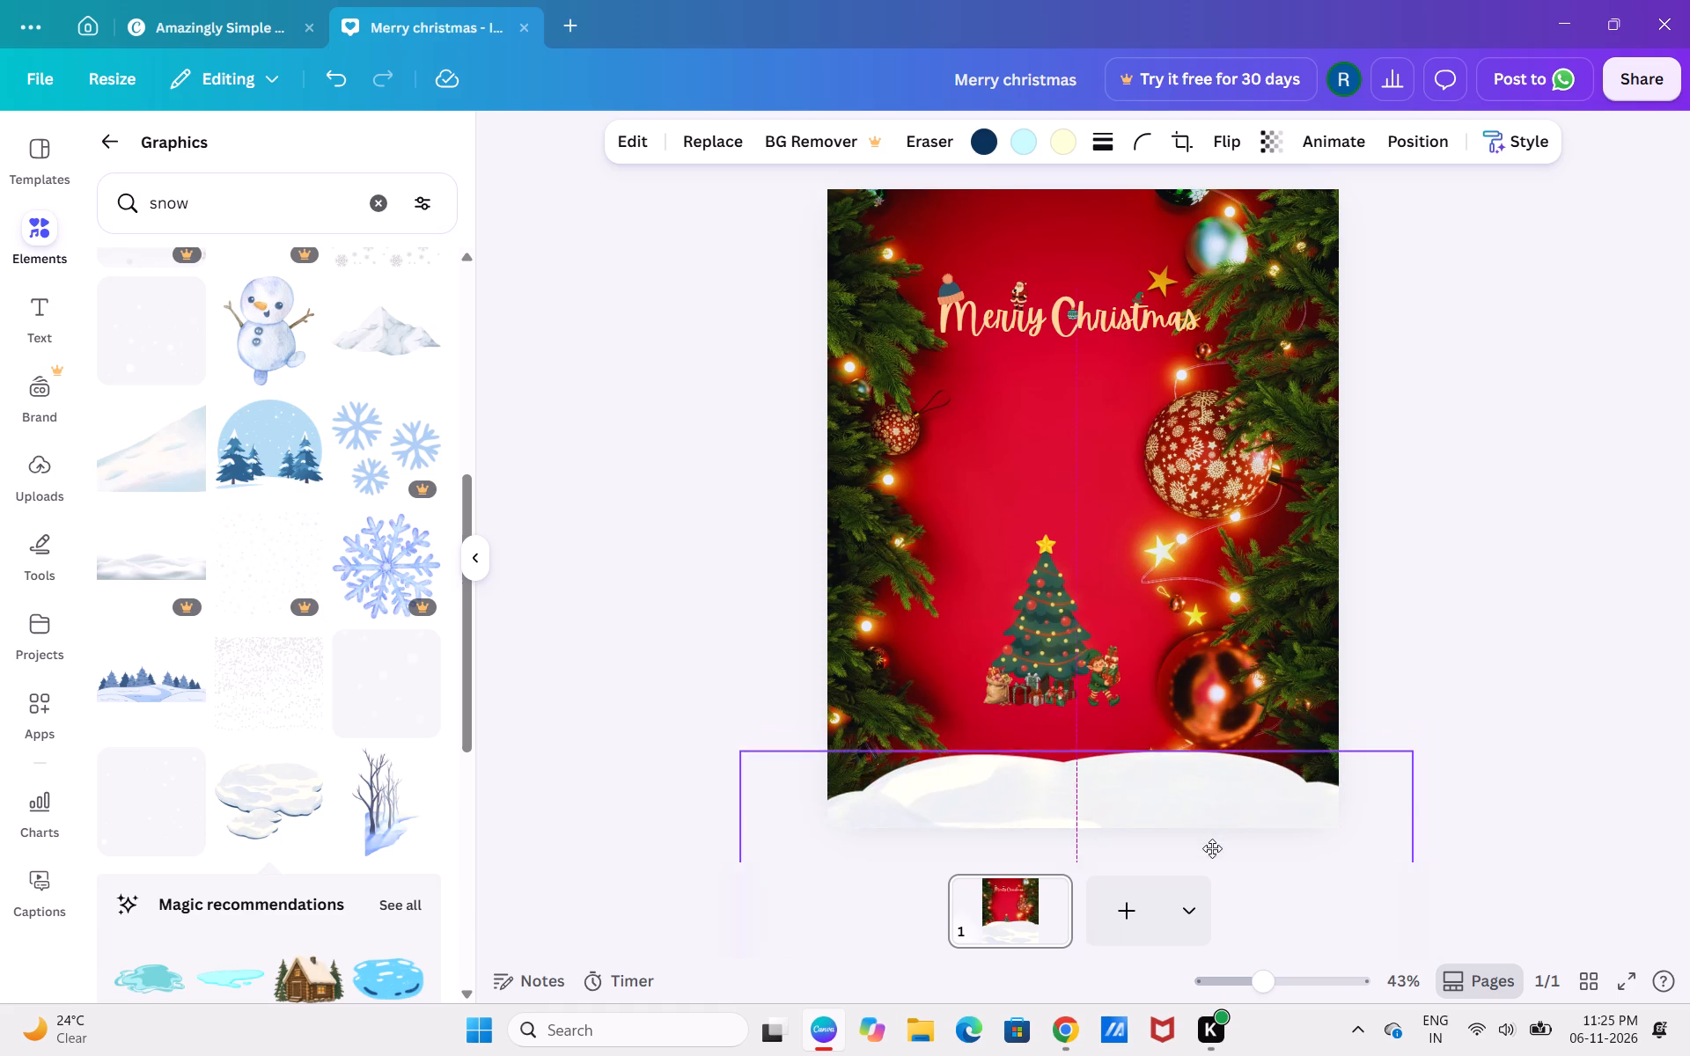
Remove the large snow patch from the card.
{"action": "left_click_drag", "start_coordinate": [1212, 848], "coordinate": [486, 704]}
Find the free light-blue icicle border among the snow graphics and add it at the card's top-left corner.
{"action": "scroll", "coordinate": [669, 728], "scroll_direction": "left", "scroll_amount": 1}
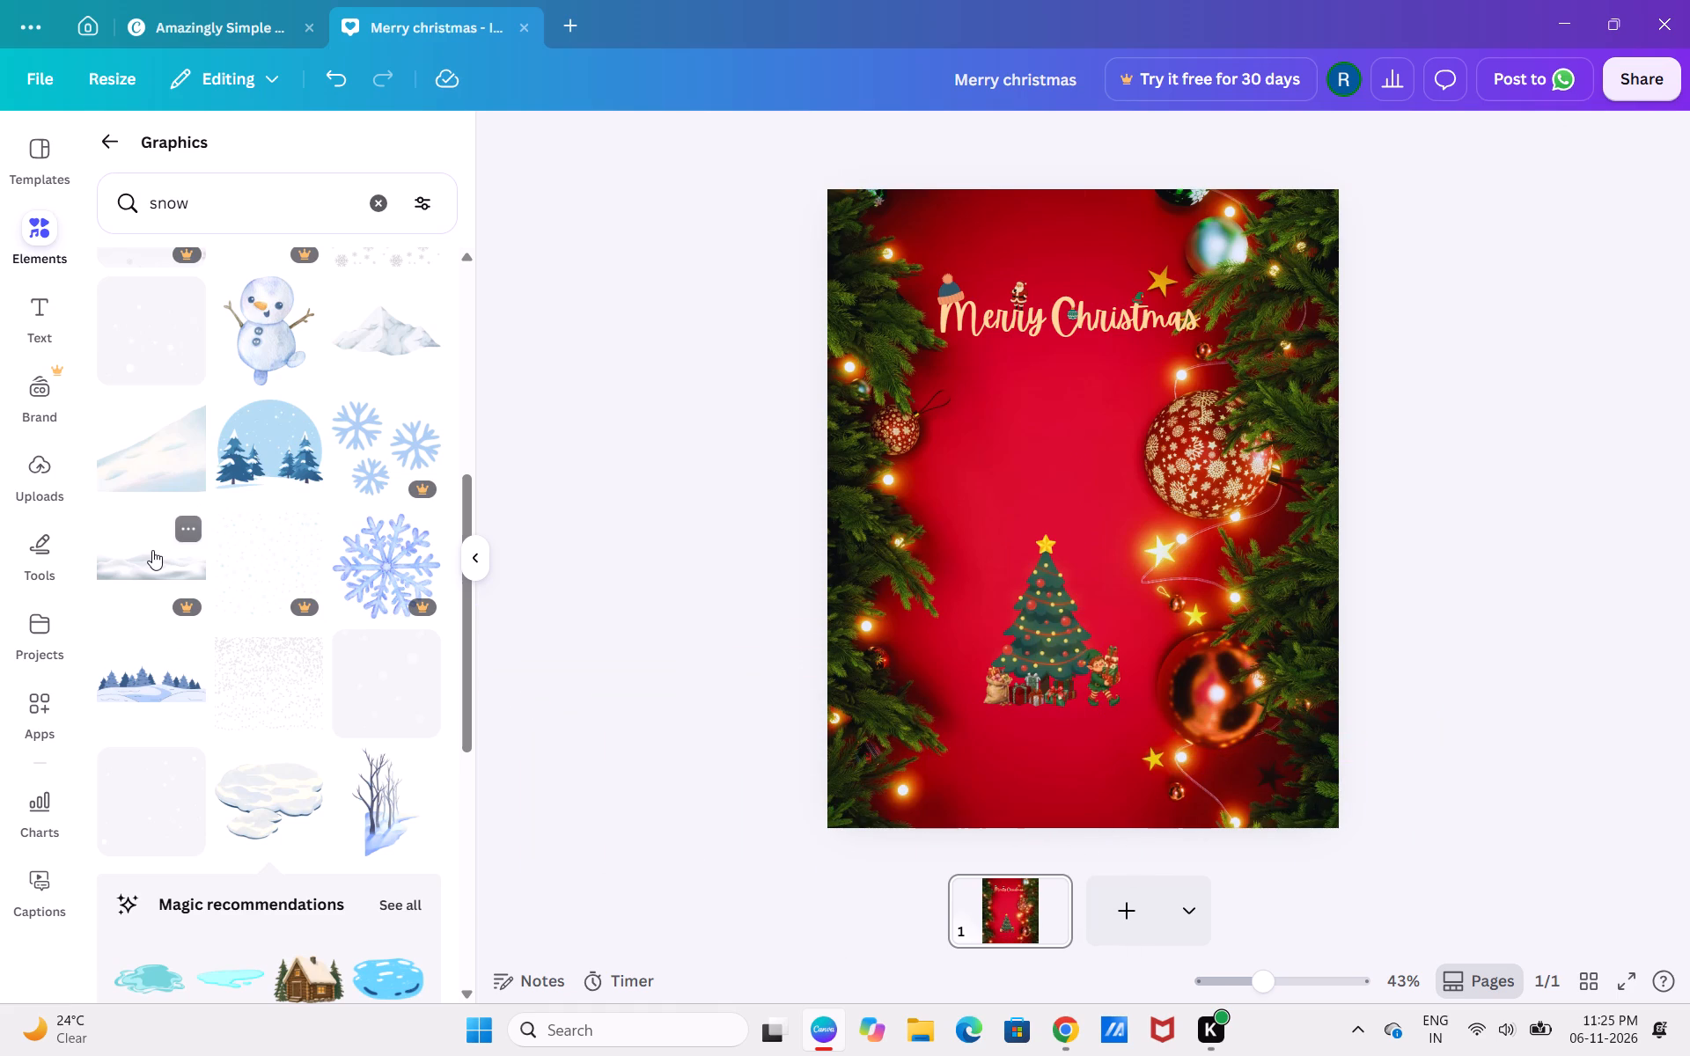
{"action": "scroll", "coordinate": [152, 550], "scroll_direction": "down", "scroll_amount": 6}
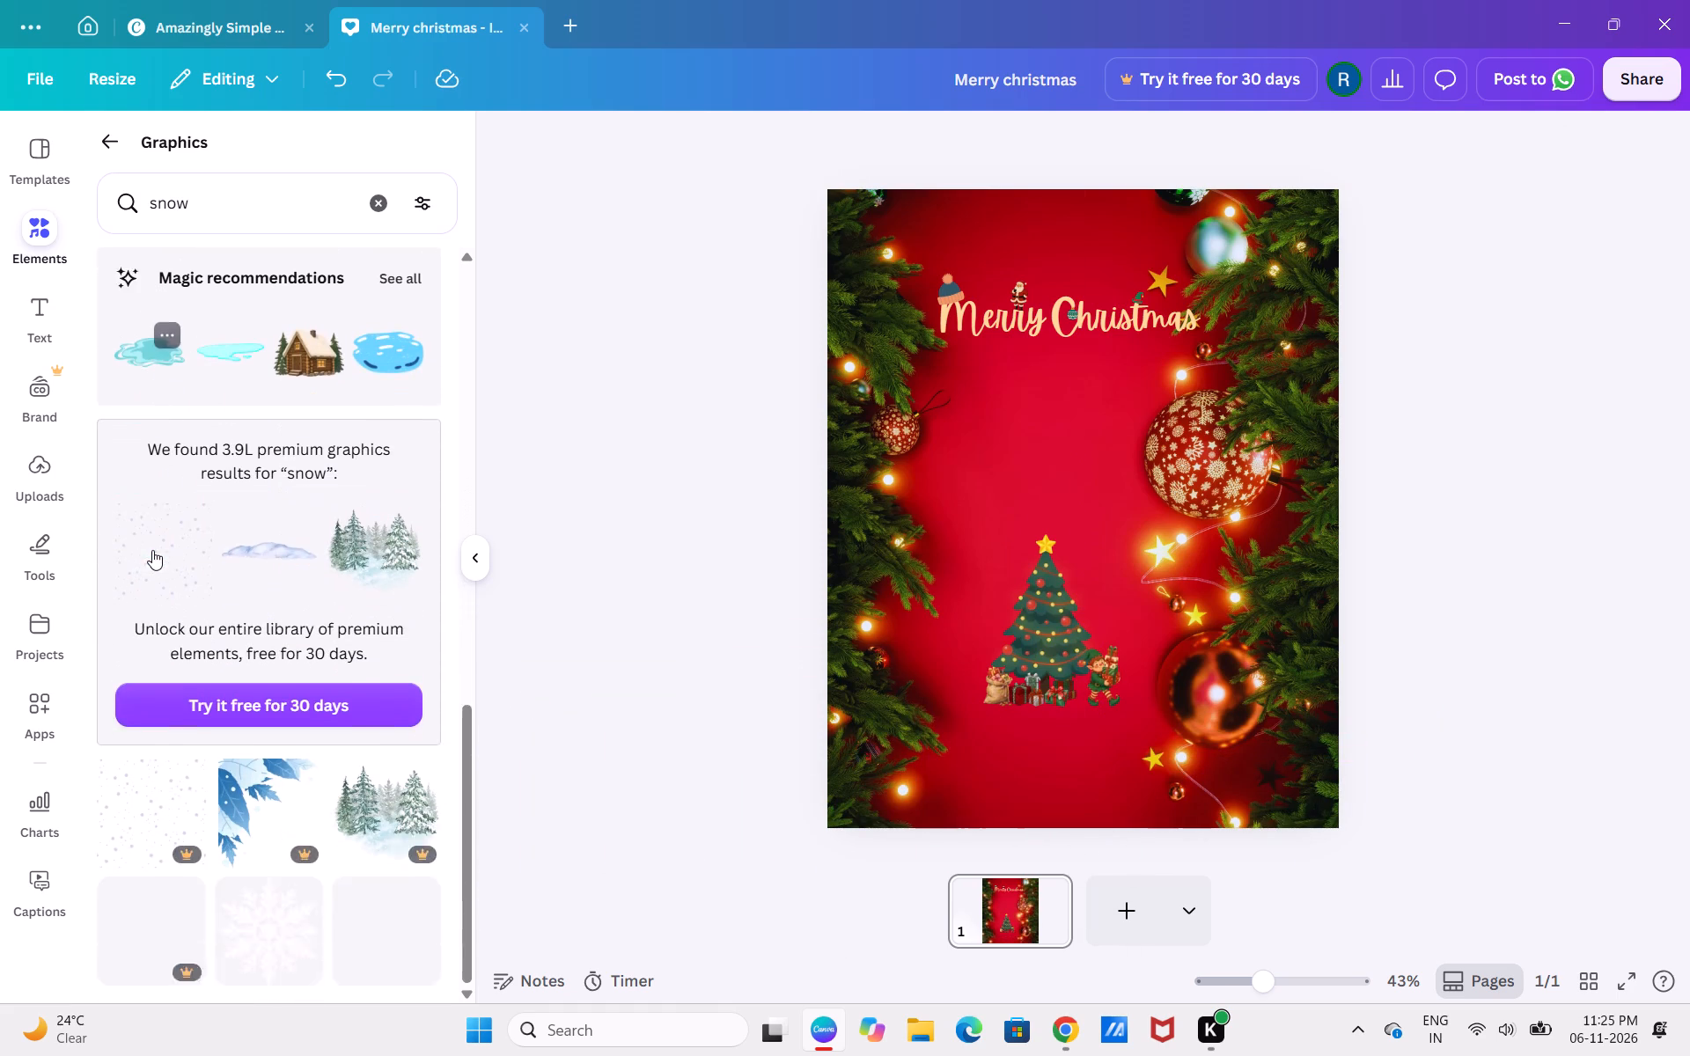
{"action": "scroll", "coordinate": [152, 550], "scroll_direction": "down", "scroll_amount": 6}
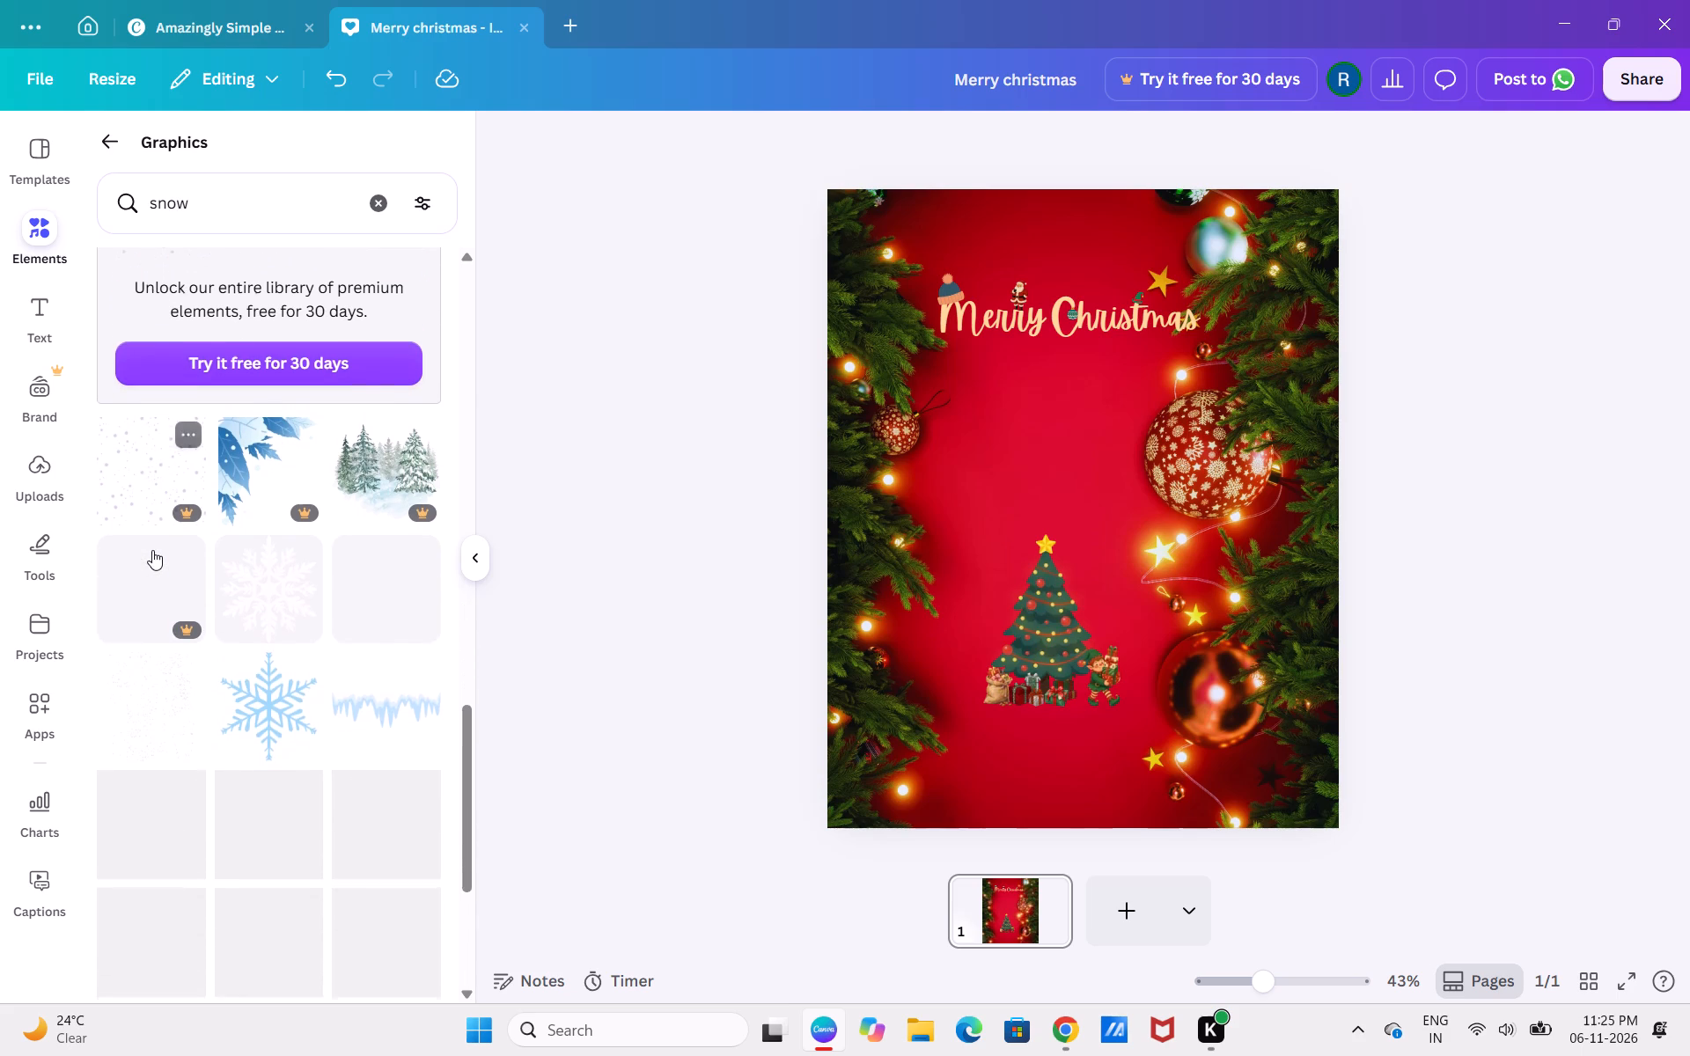
{"action": "scroll", "coordinate": [152, 550], "scroll_direction": "down", "scroll_amount": 1}
{"action": "left_click_drag", "start_coordinate": [365, 566], "coordinate": [855, 218]}
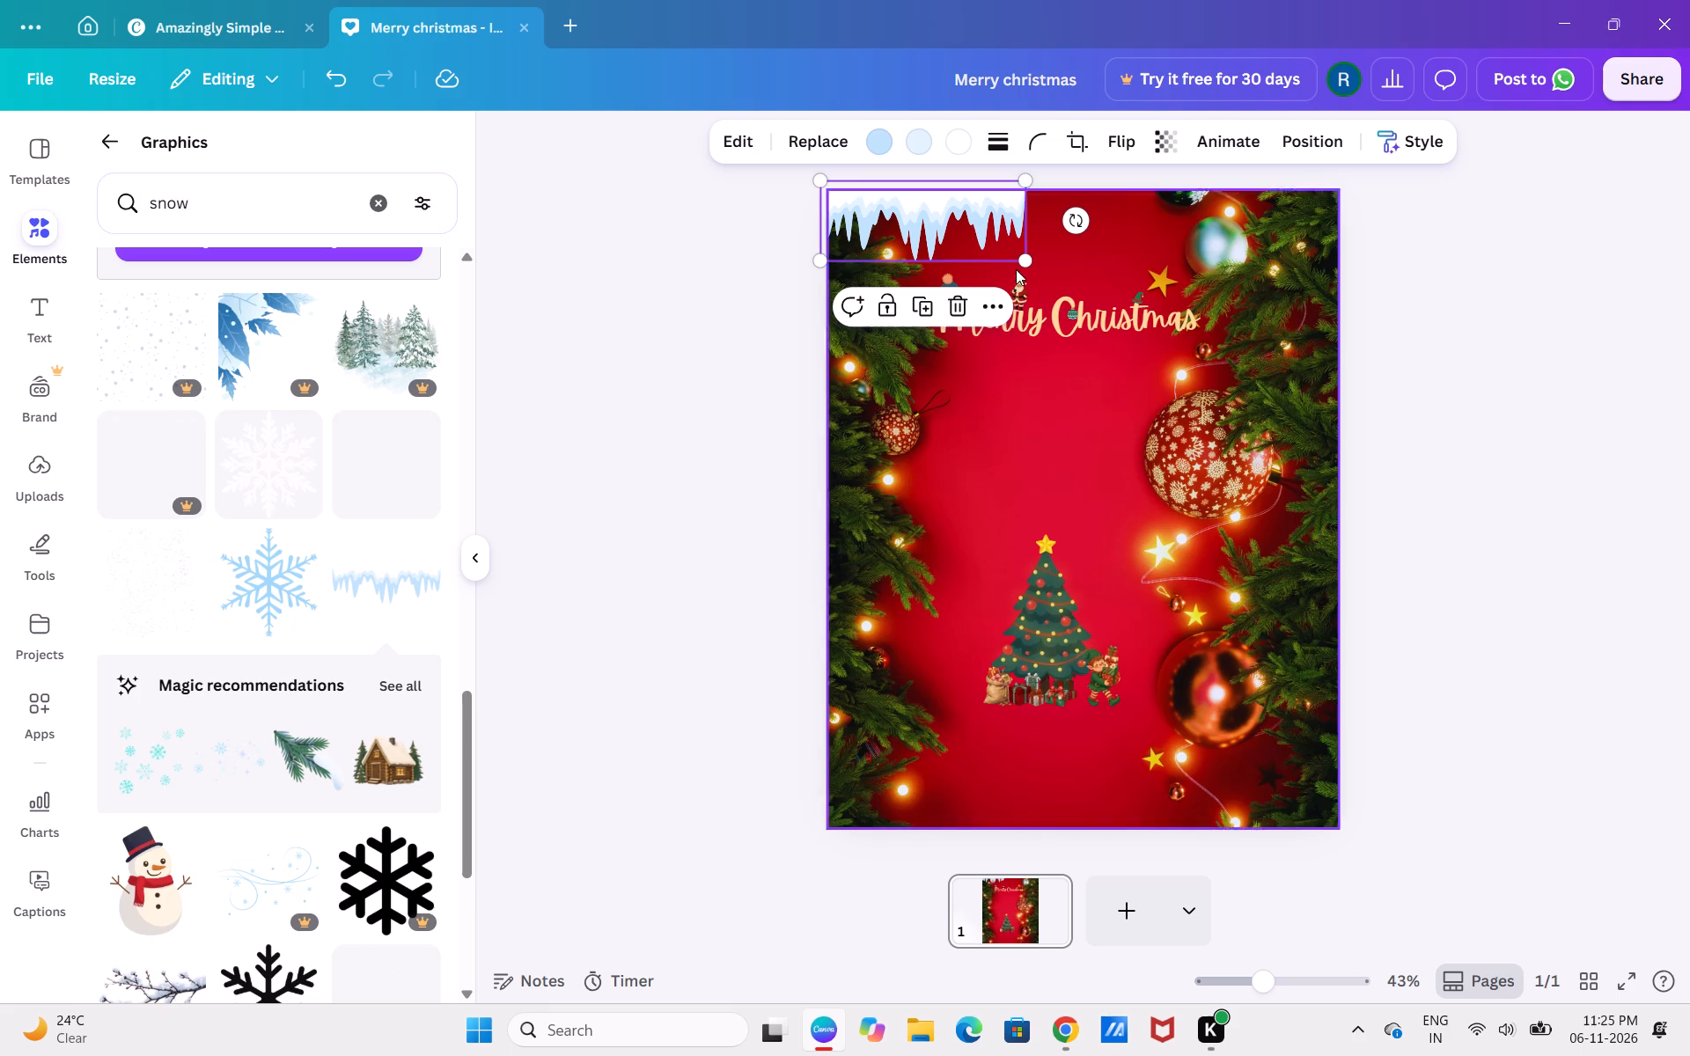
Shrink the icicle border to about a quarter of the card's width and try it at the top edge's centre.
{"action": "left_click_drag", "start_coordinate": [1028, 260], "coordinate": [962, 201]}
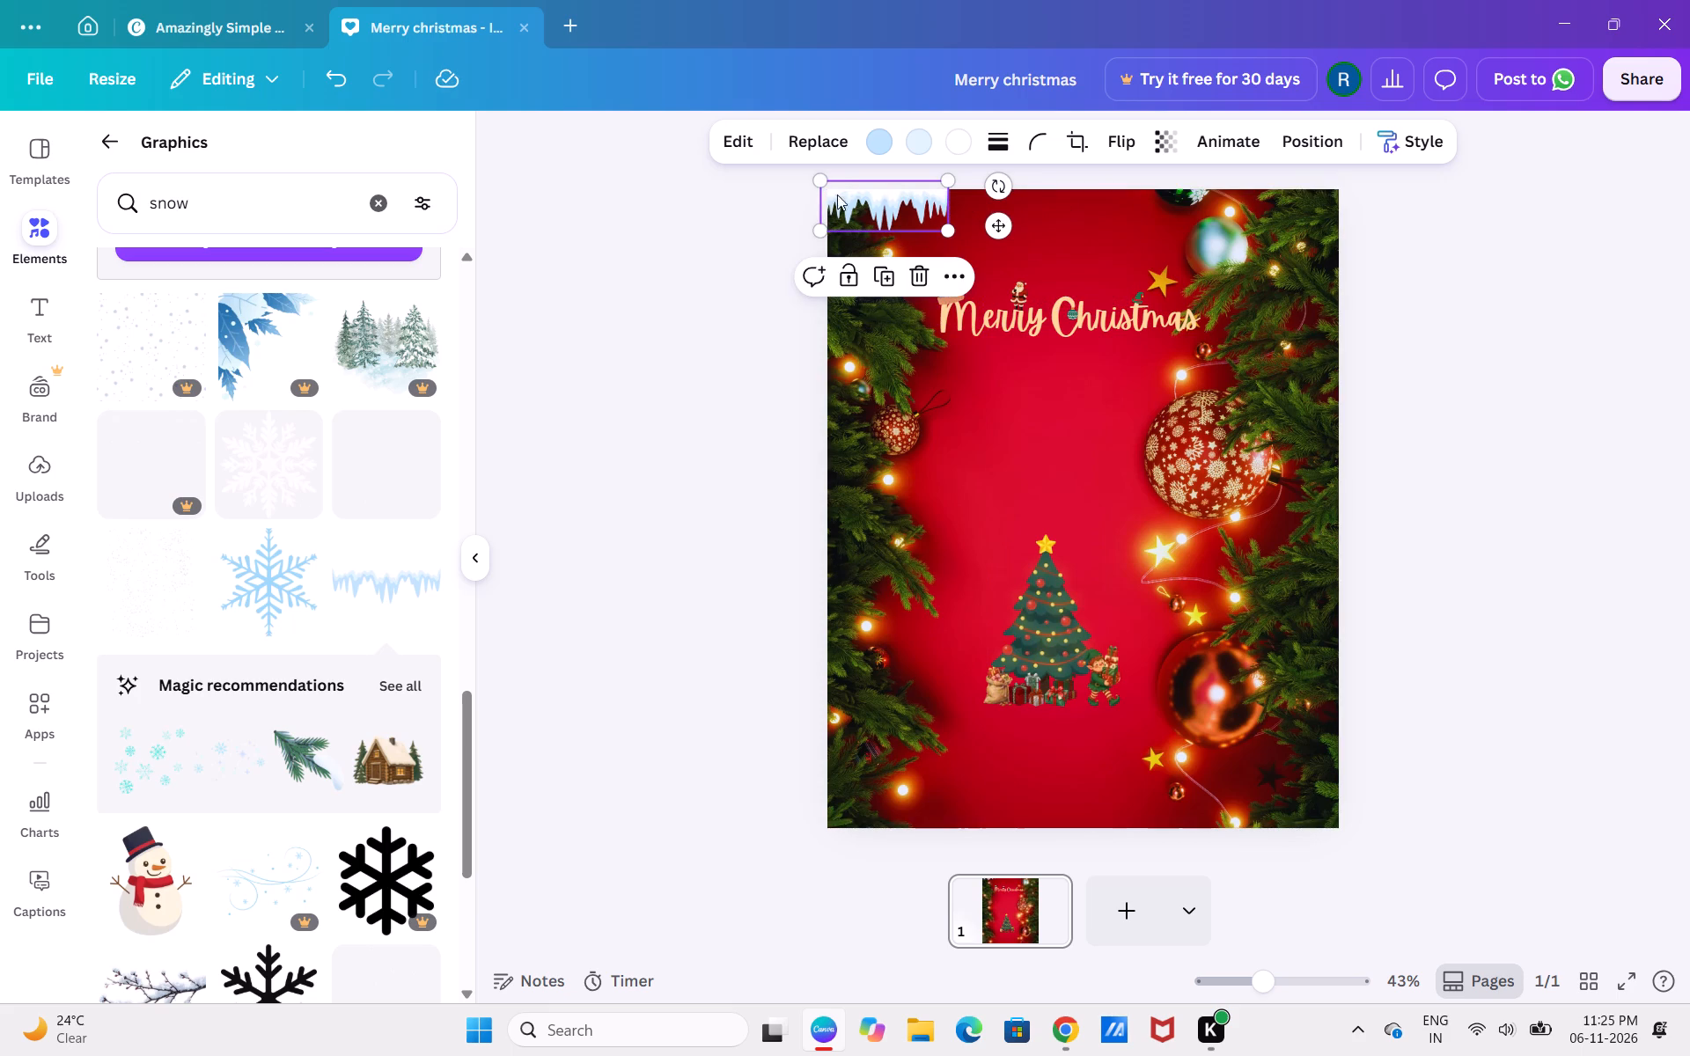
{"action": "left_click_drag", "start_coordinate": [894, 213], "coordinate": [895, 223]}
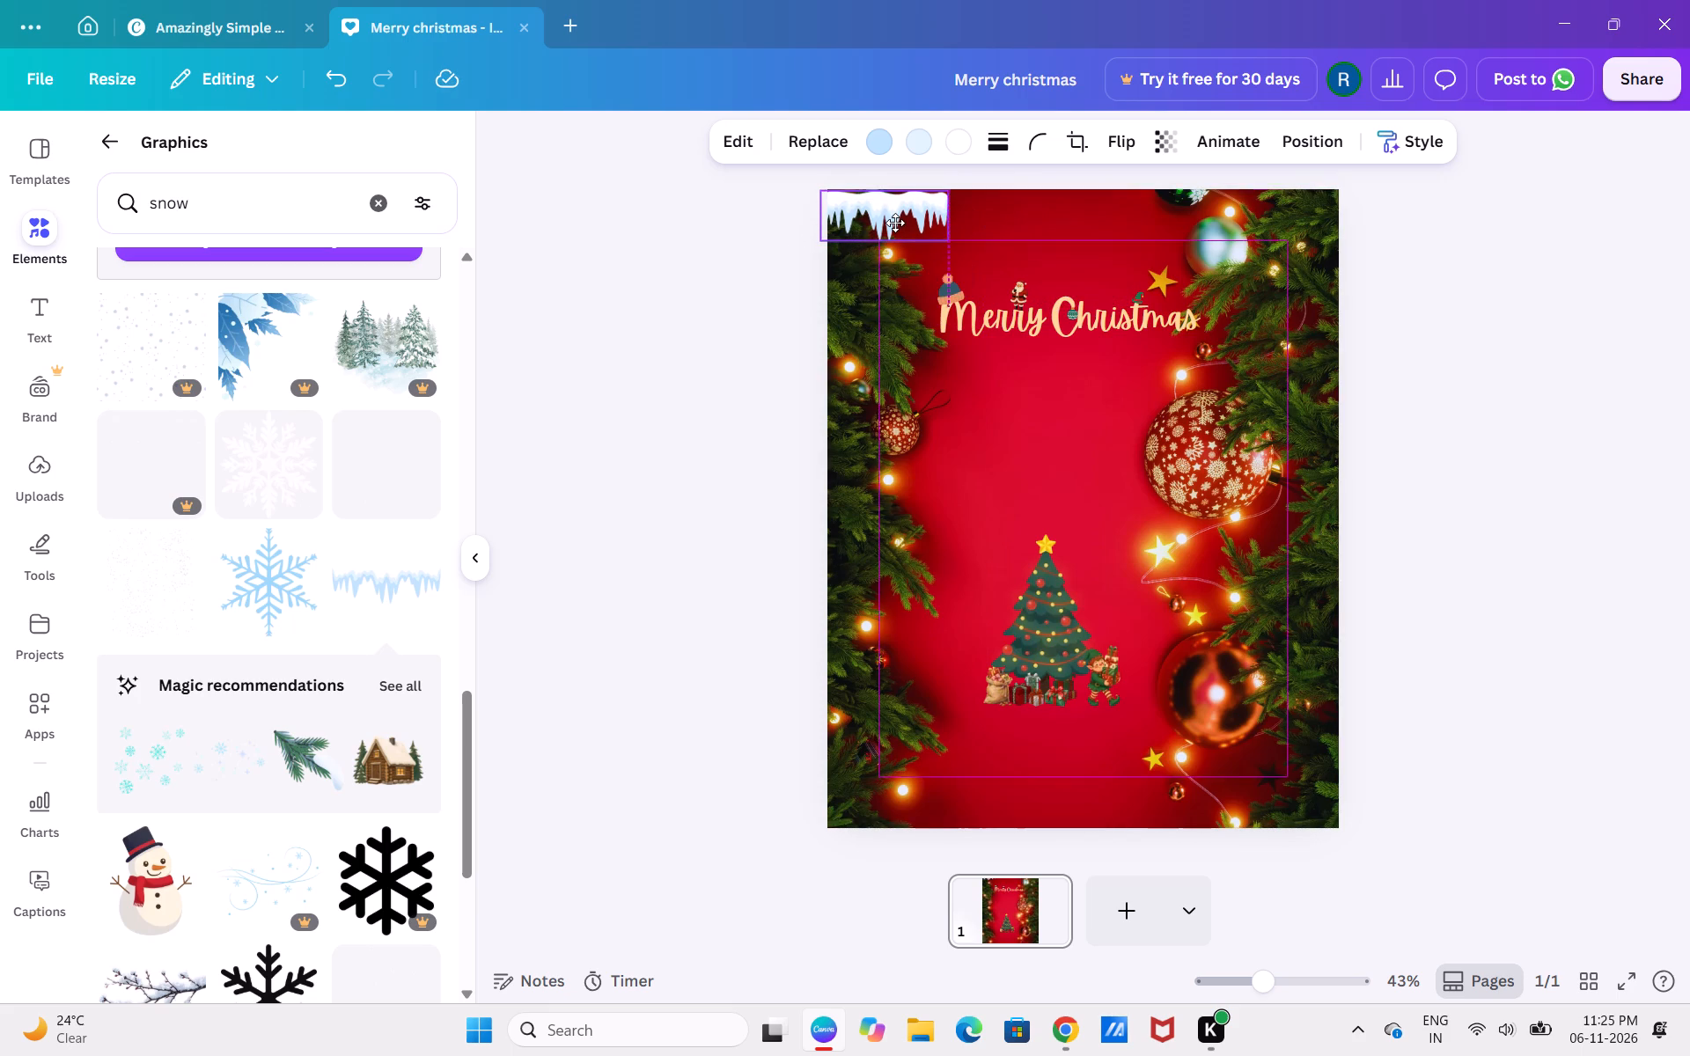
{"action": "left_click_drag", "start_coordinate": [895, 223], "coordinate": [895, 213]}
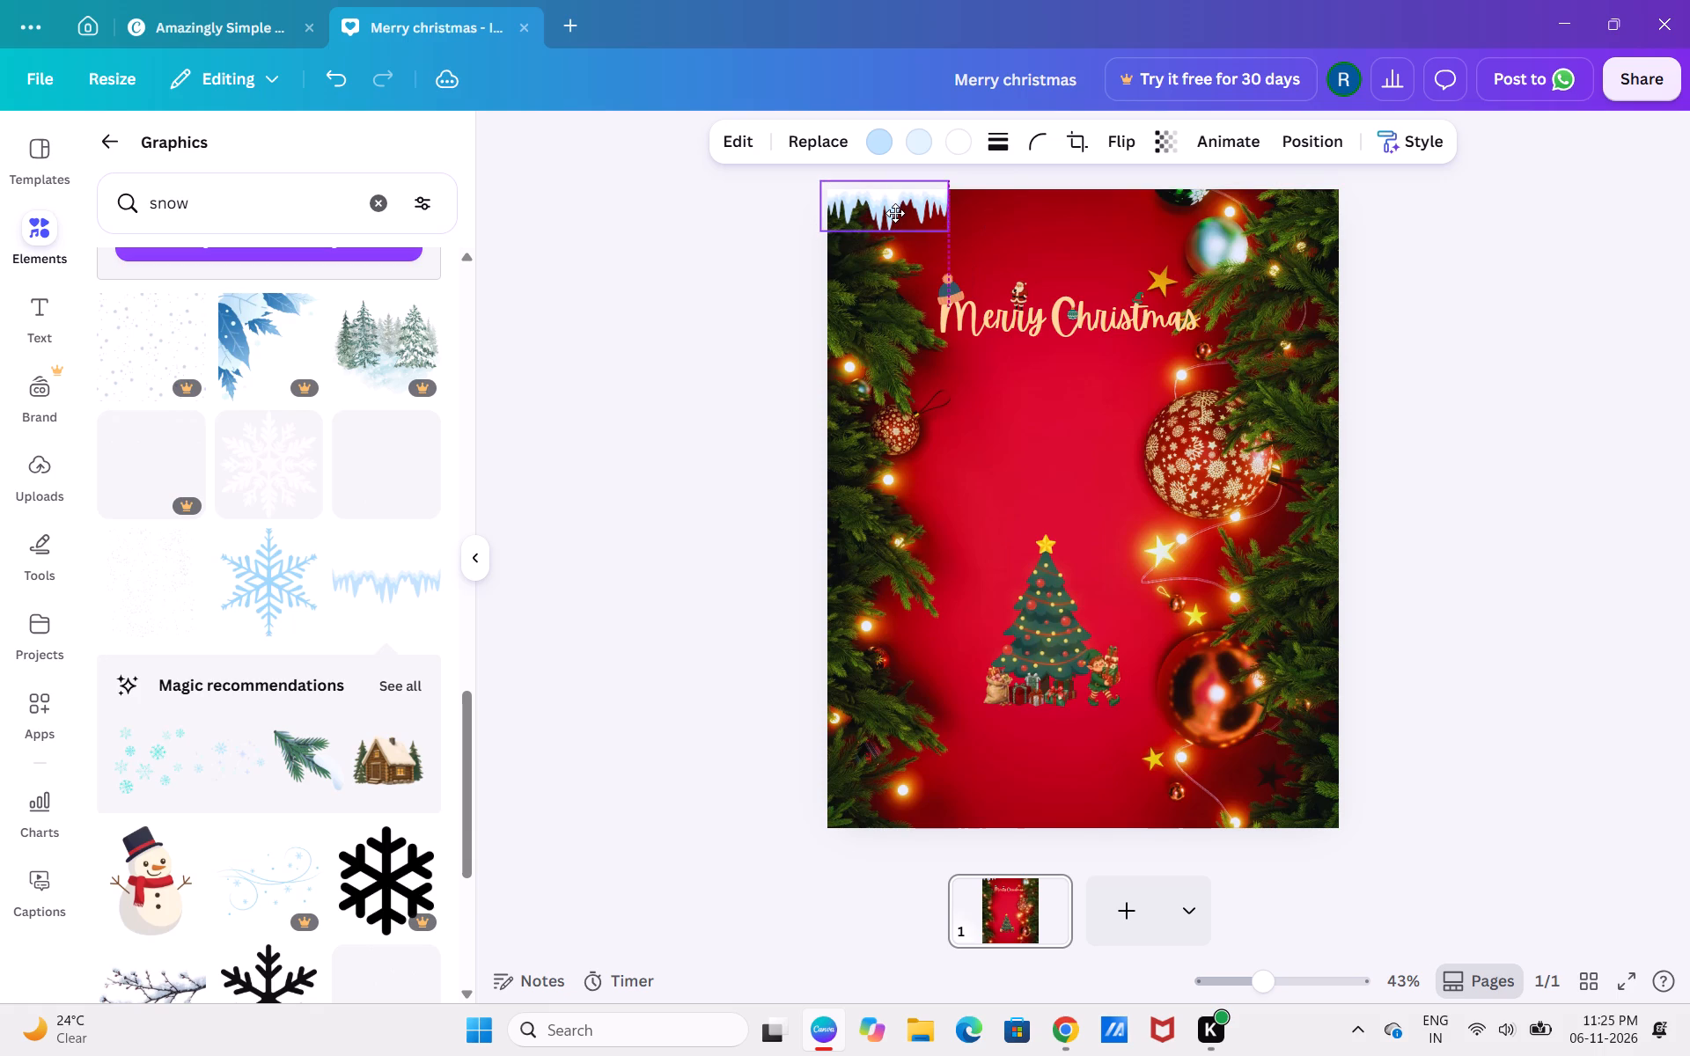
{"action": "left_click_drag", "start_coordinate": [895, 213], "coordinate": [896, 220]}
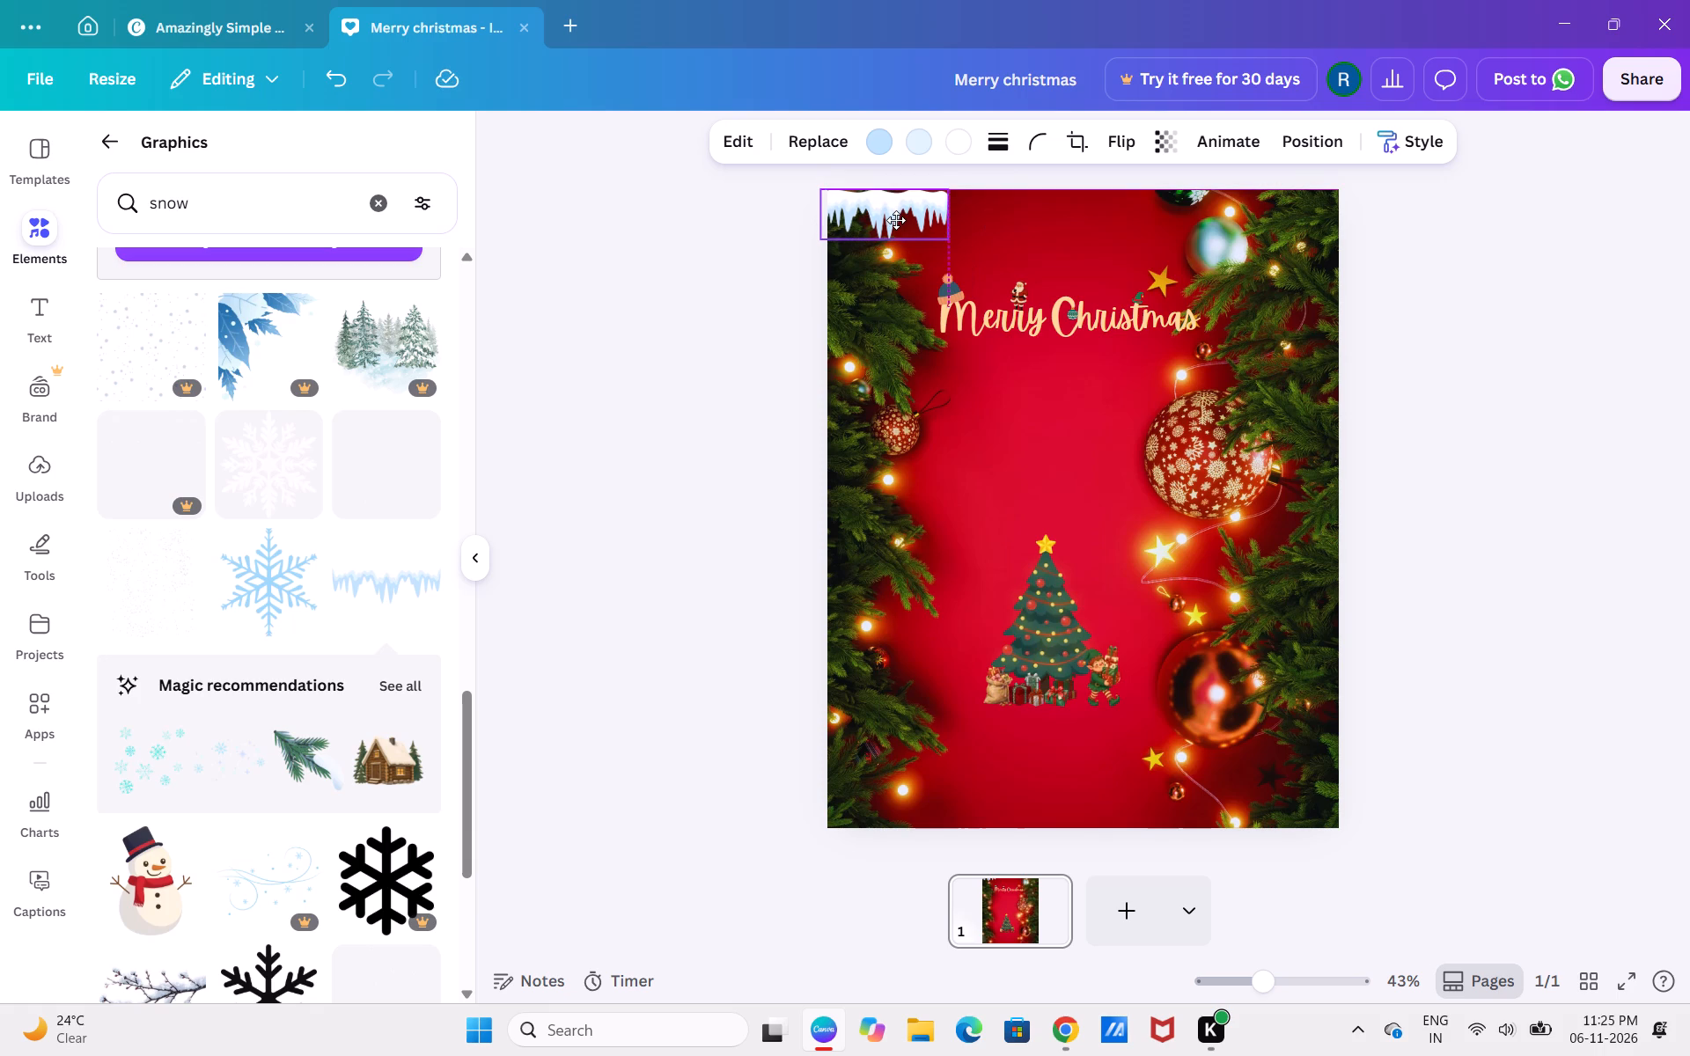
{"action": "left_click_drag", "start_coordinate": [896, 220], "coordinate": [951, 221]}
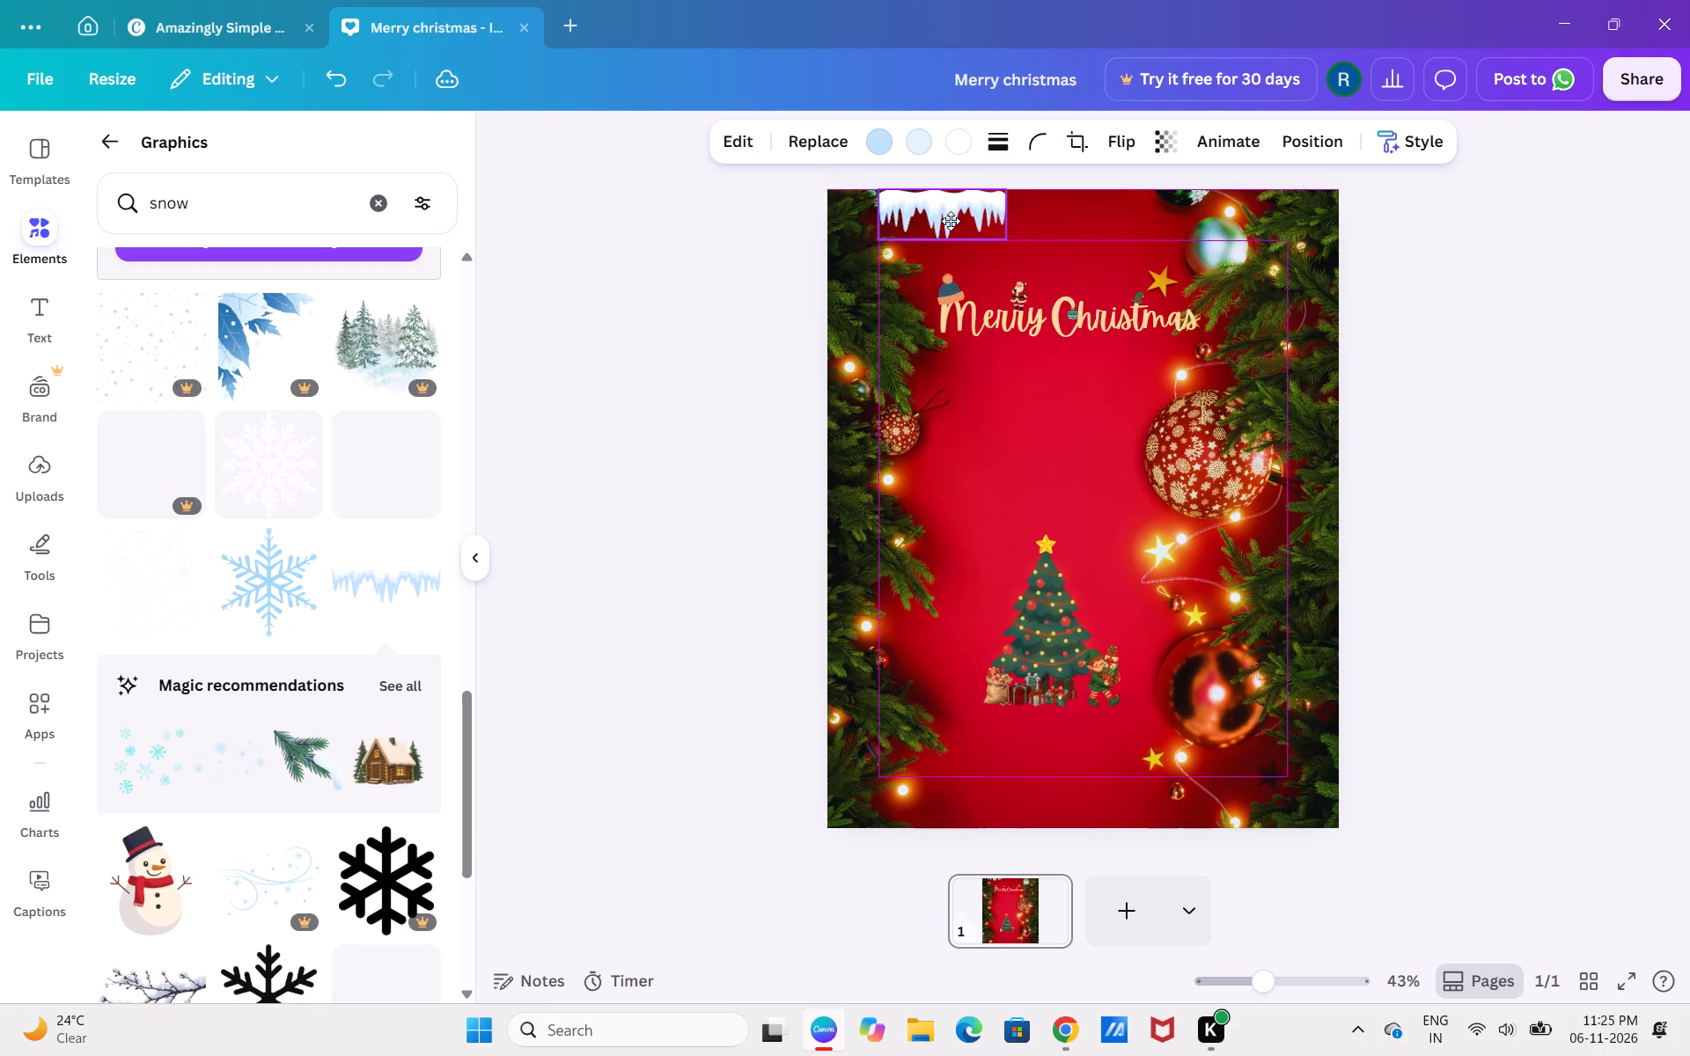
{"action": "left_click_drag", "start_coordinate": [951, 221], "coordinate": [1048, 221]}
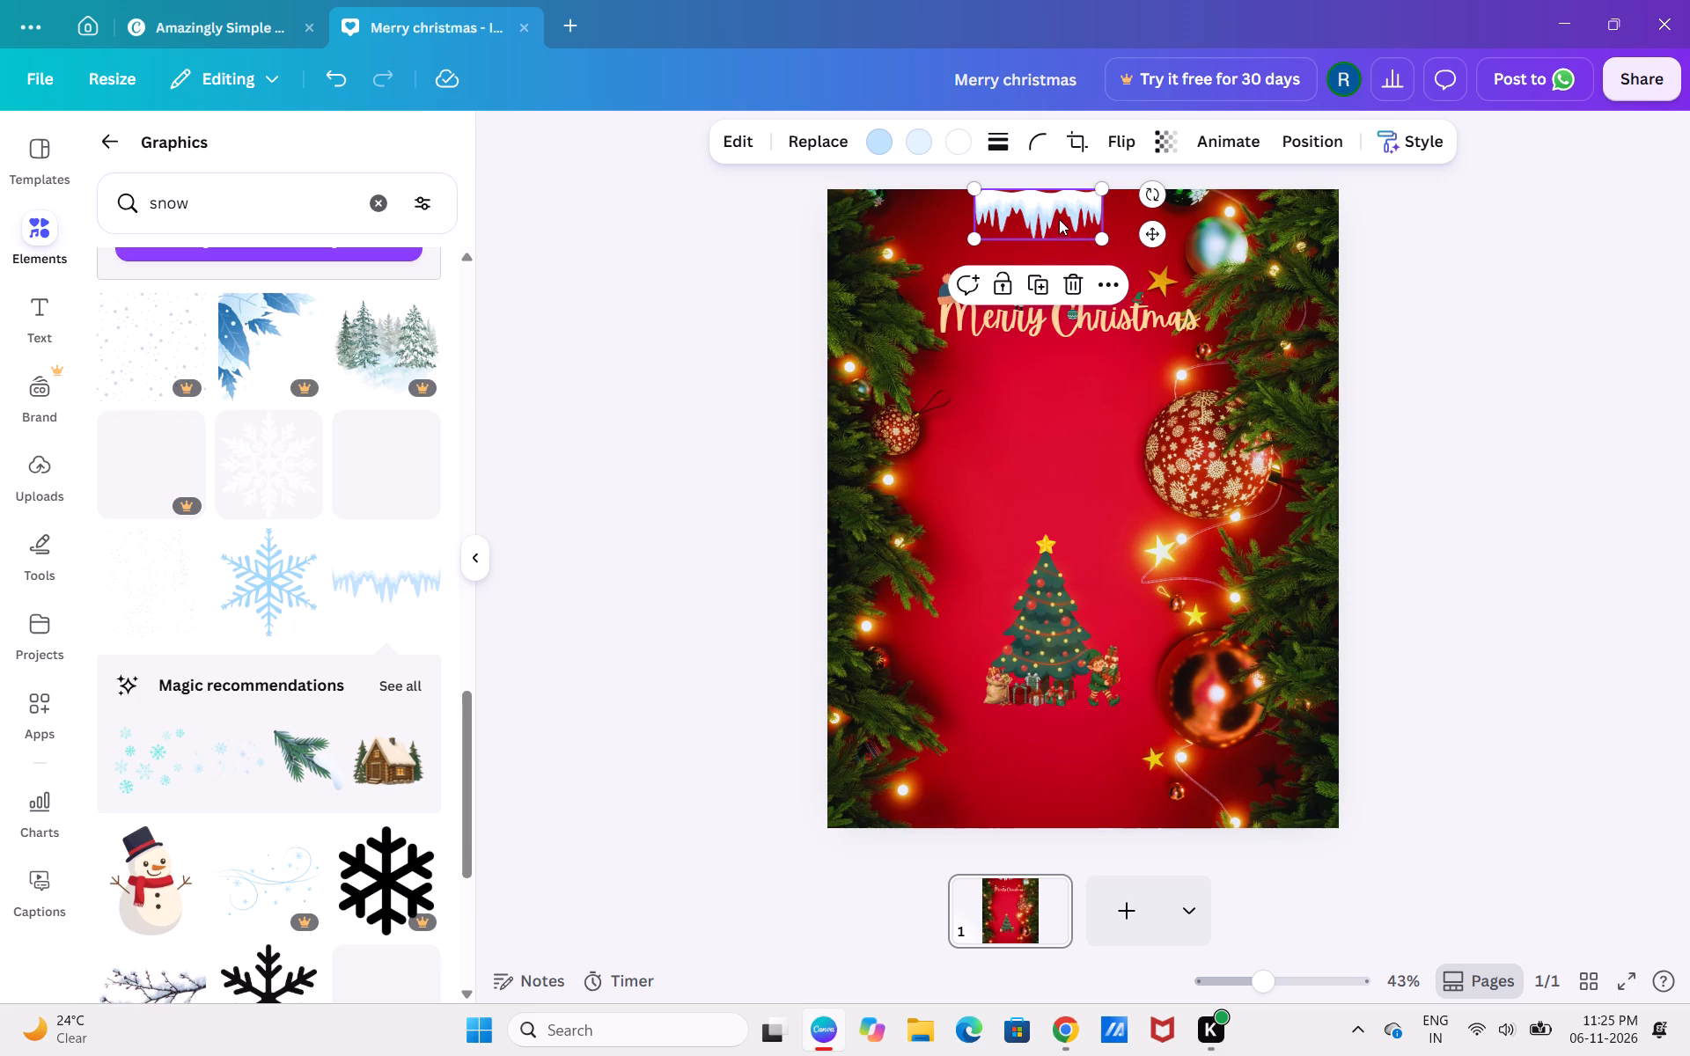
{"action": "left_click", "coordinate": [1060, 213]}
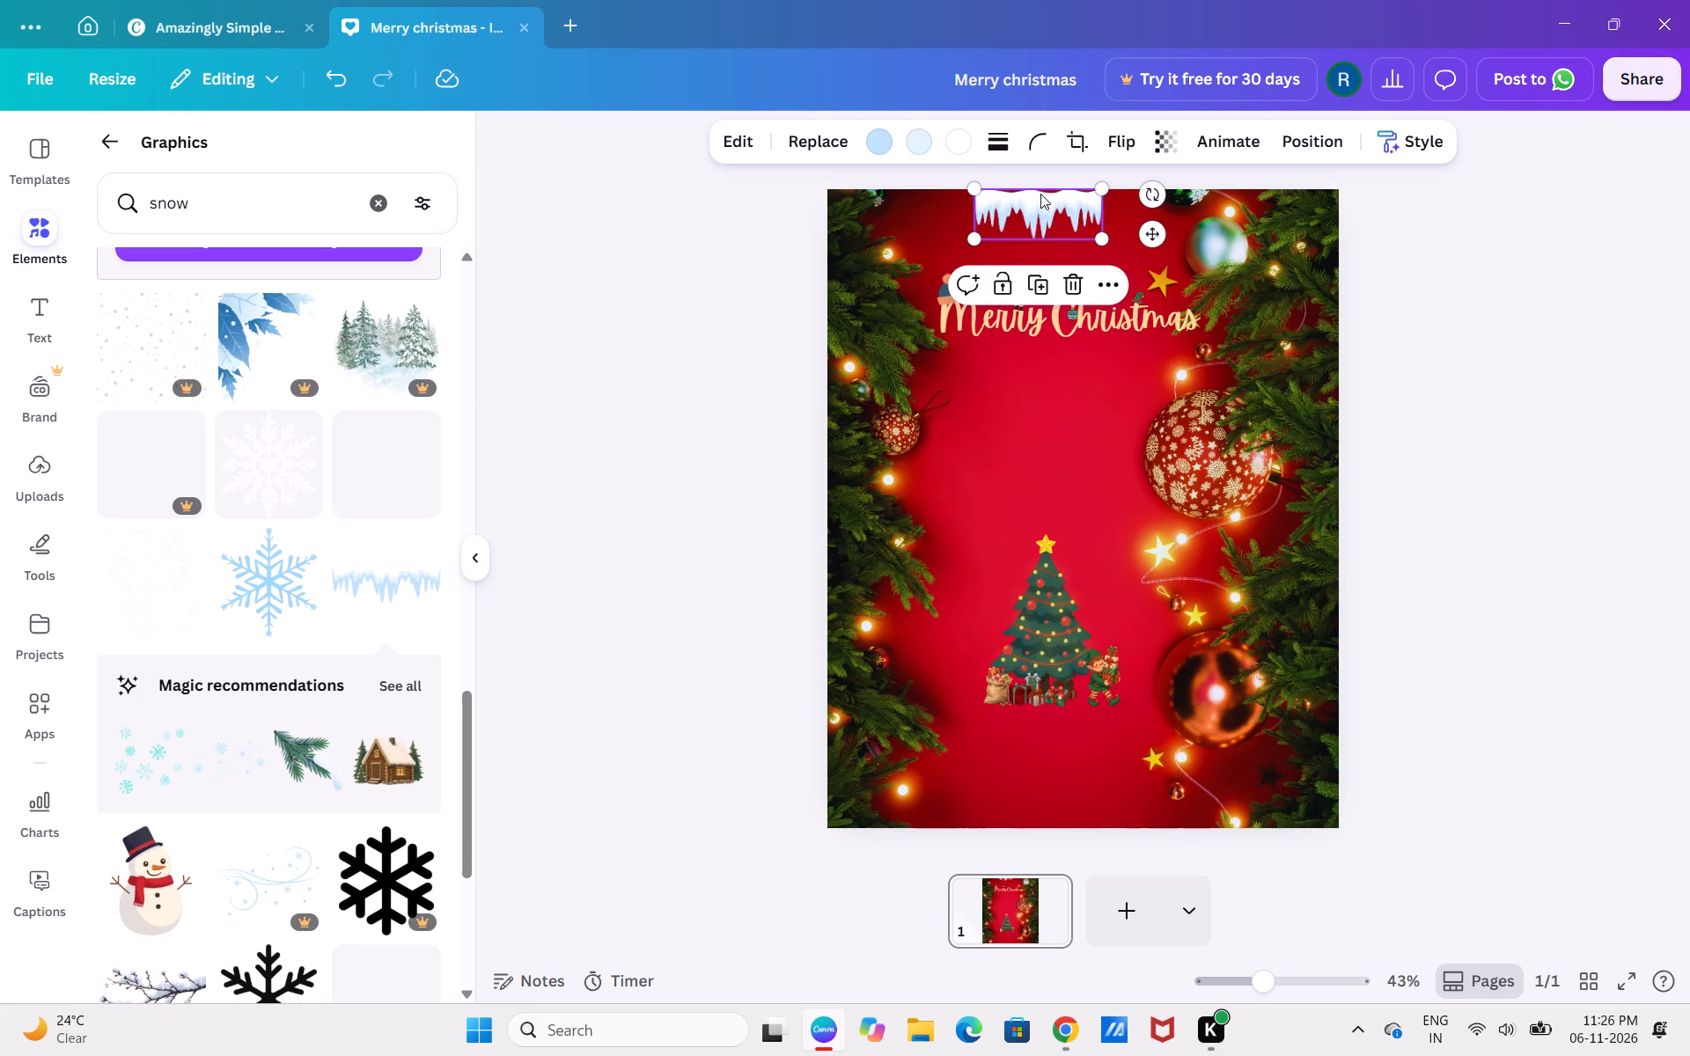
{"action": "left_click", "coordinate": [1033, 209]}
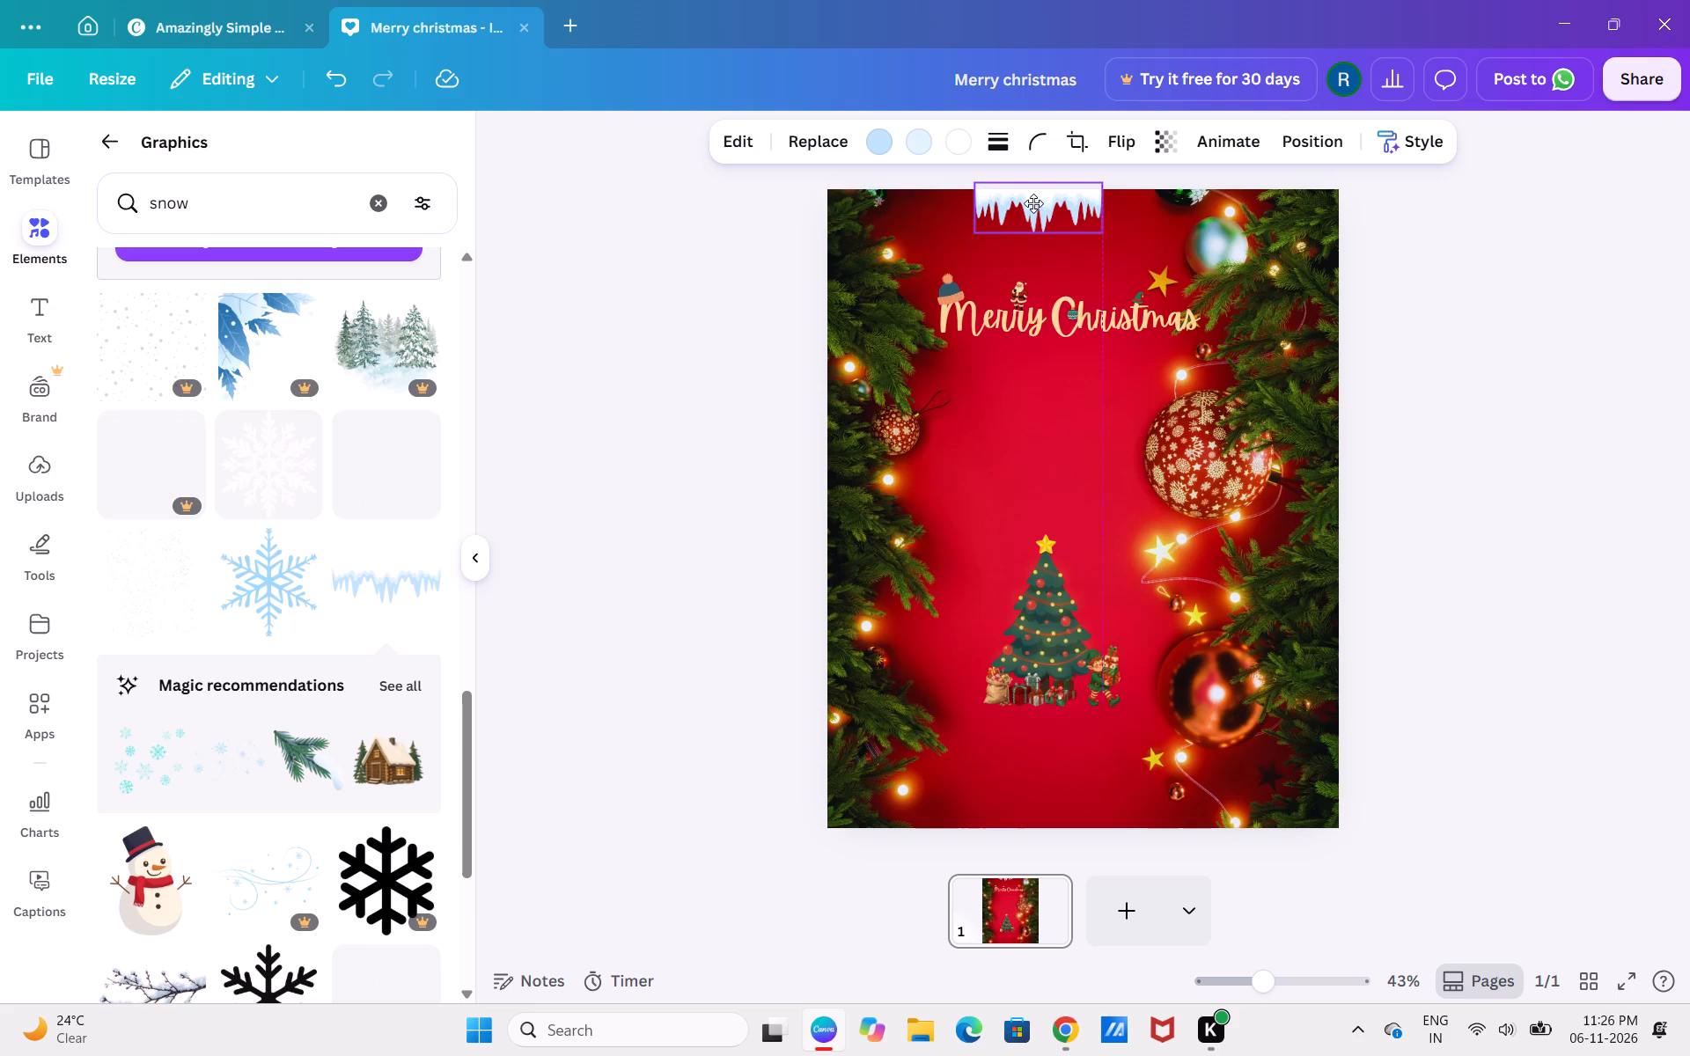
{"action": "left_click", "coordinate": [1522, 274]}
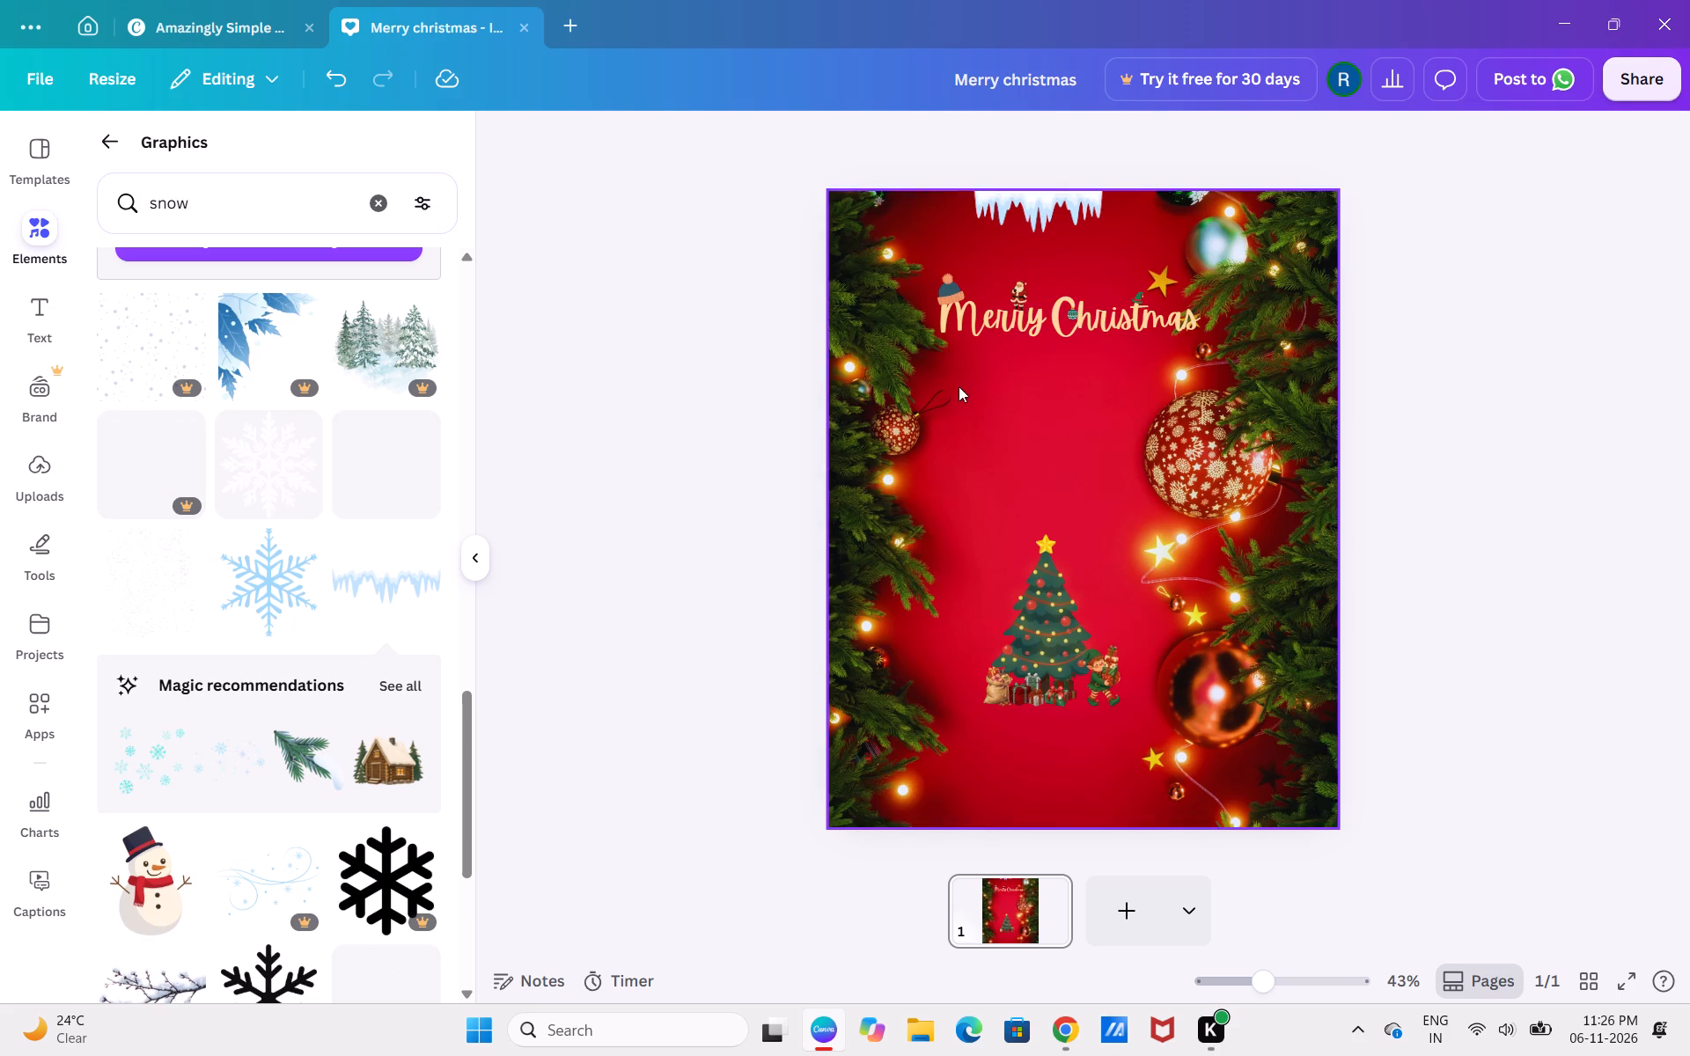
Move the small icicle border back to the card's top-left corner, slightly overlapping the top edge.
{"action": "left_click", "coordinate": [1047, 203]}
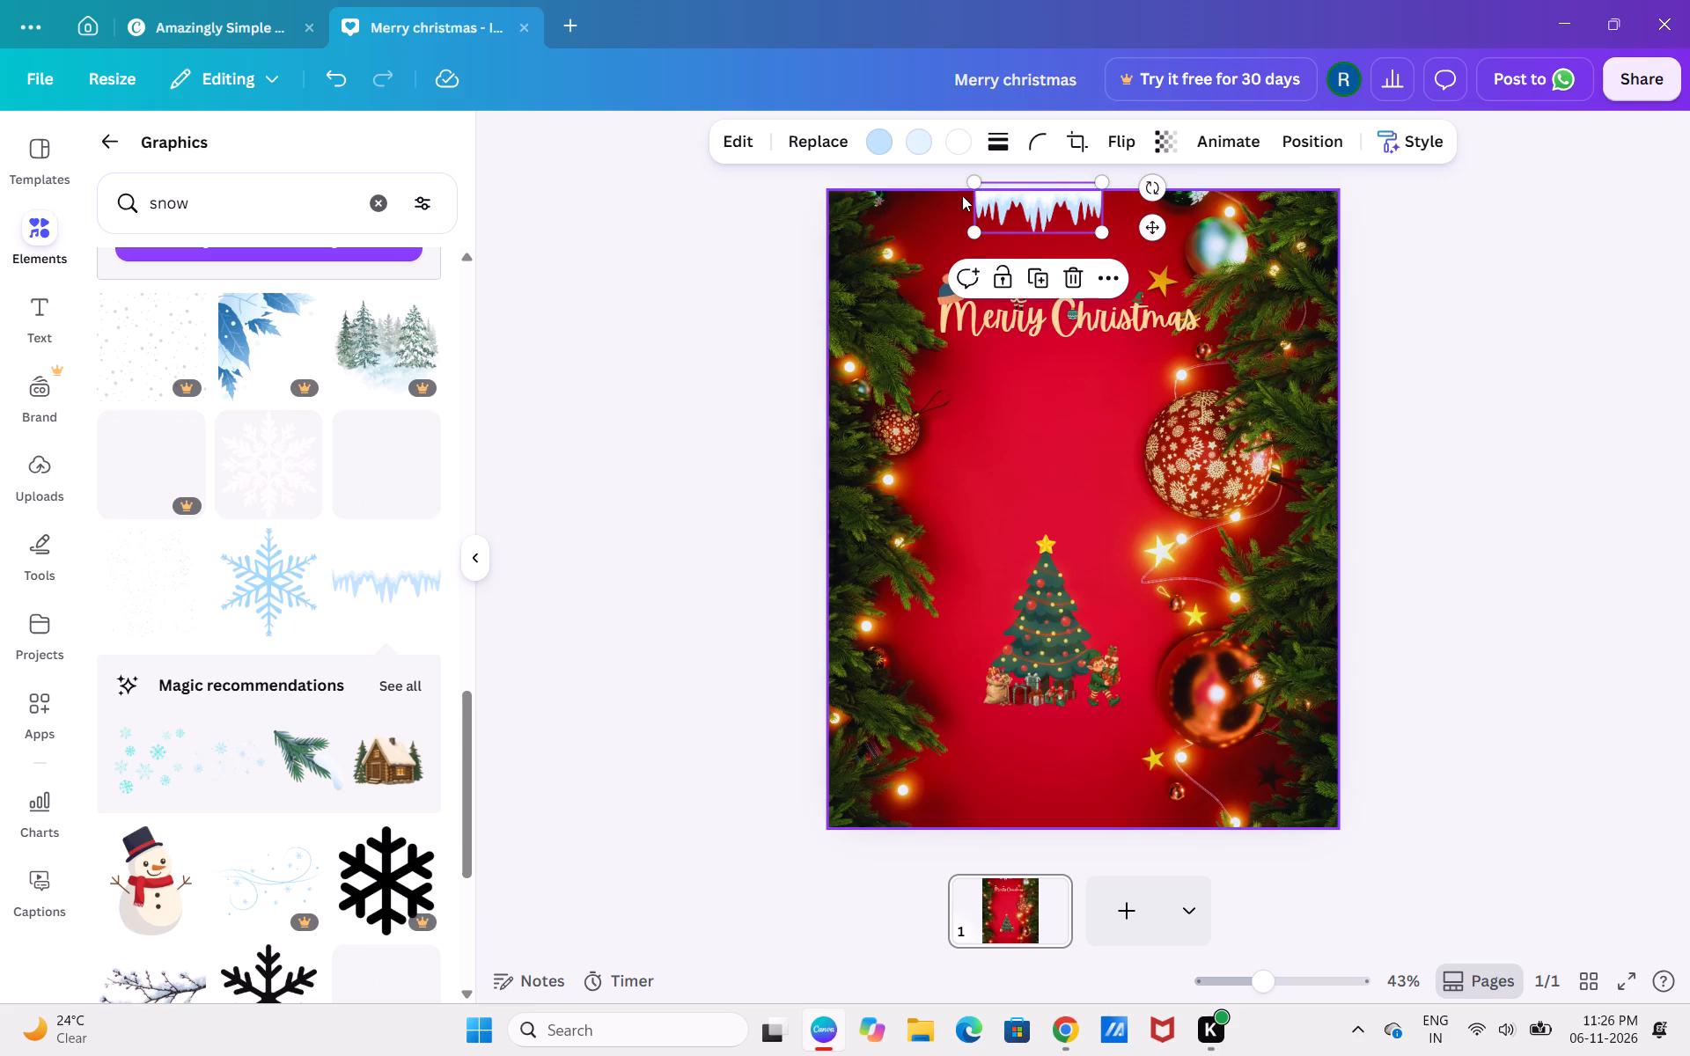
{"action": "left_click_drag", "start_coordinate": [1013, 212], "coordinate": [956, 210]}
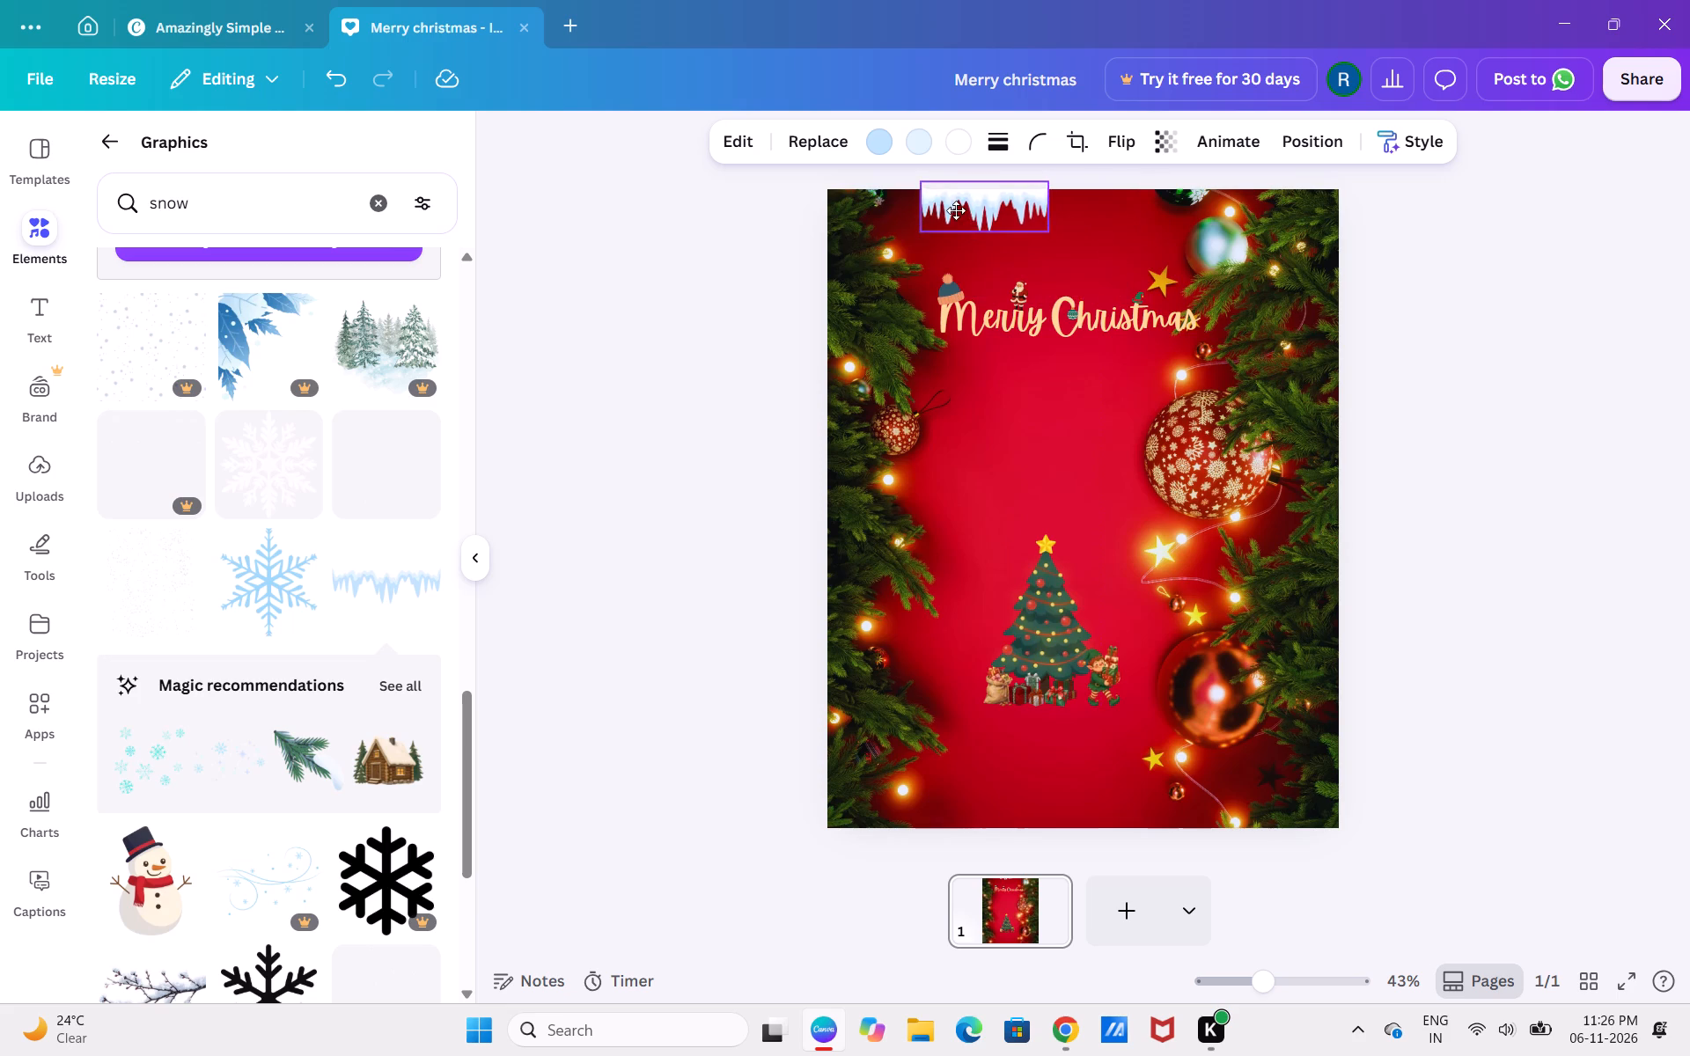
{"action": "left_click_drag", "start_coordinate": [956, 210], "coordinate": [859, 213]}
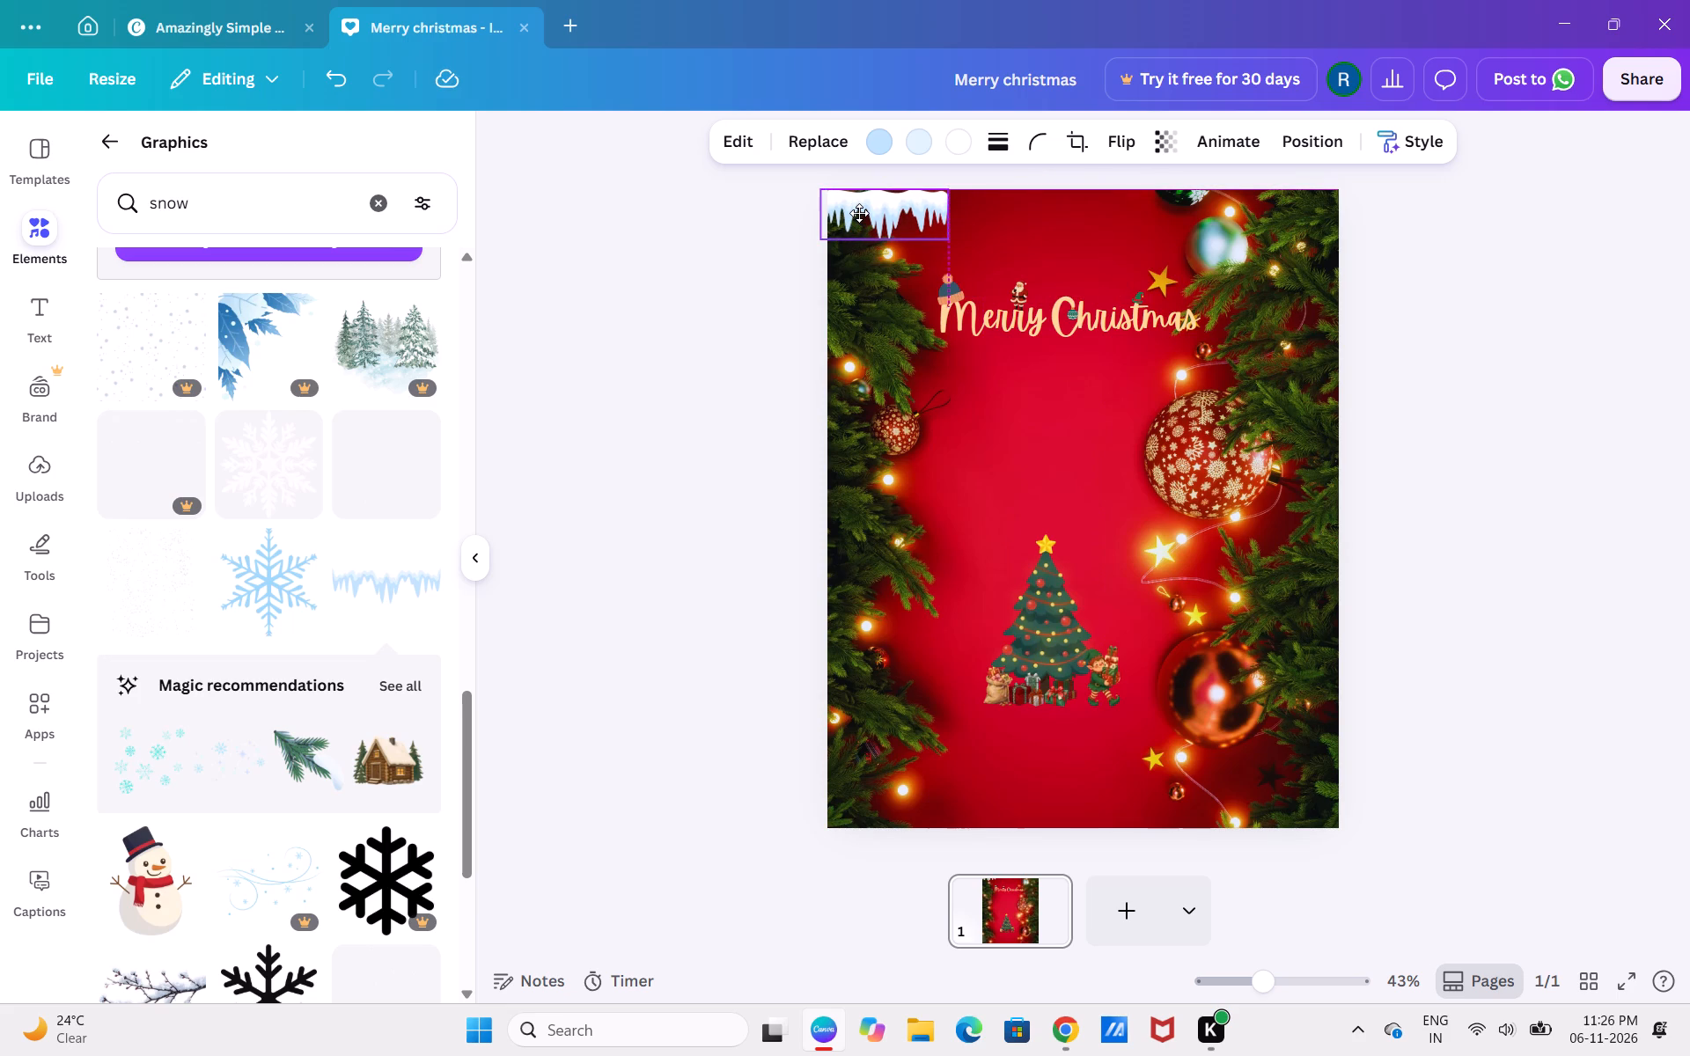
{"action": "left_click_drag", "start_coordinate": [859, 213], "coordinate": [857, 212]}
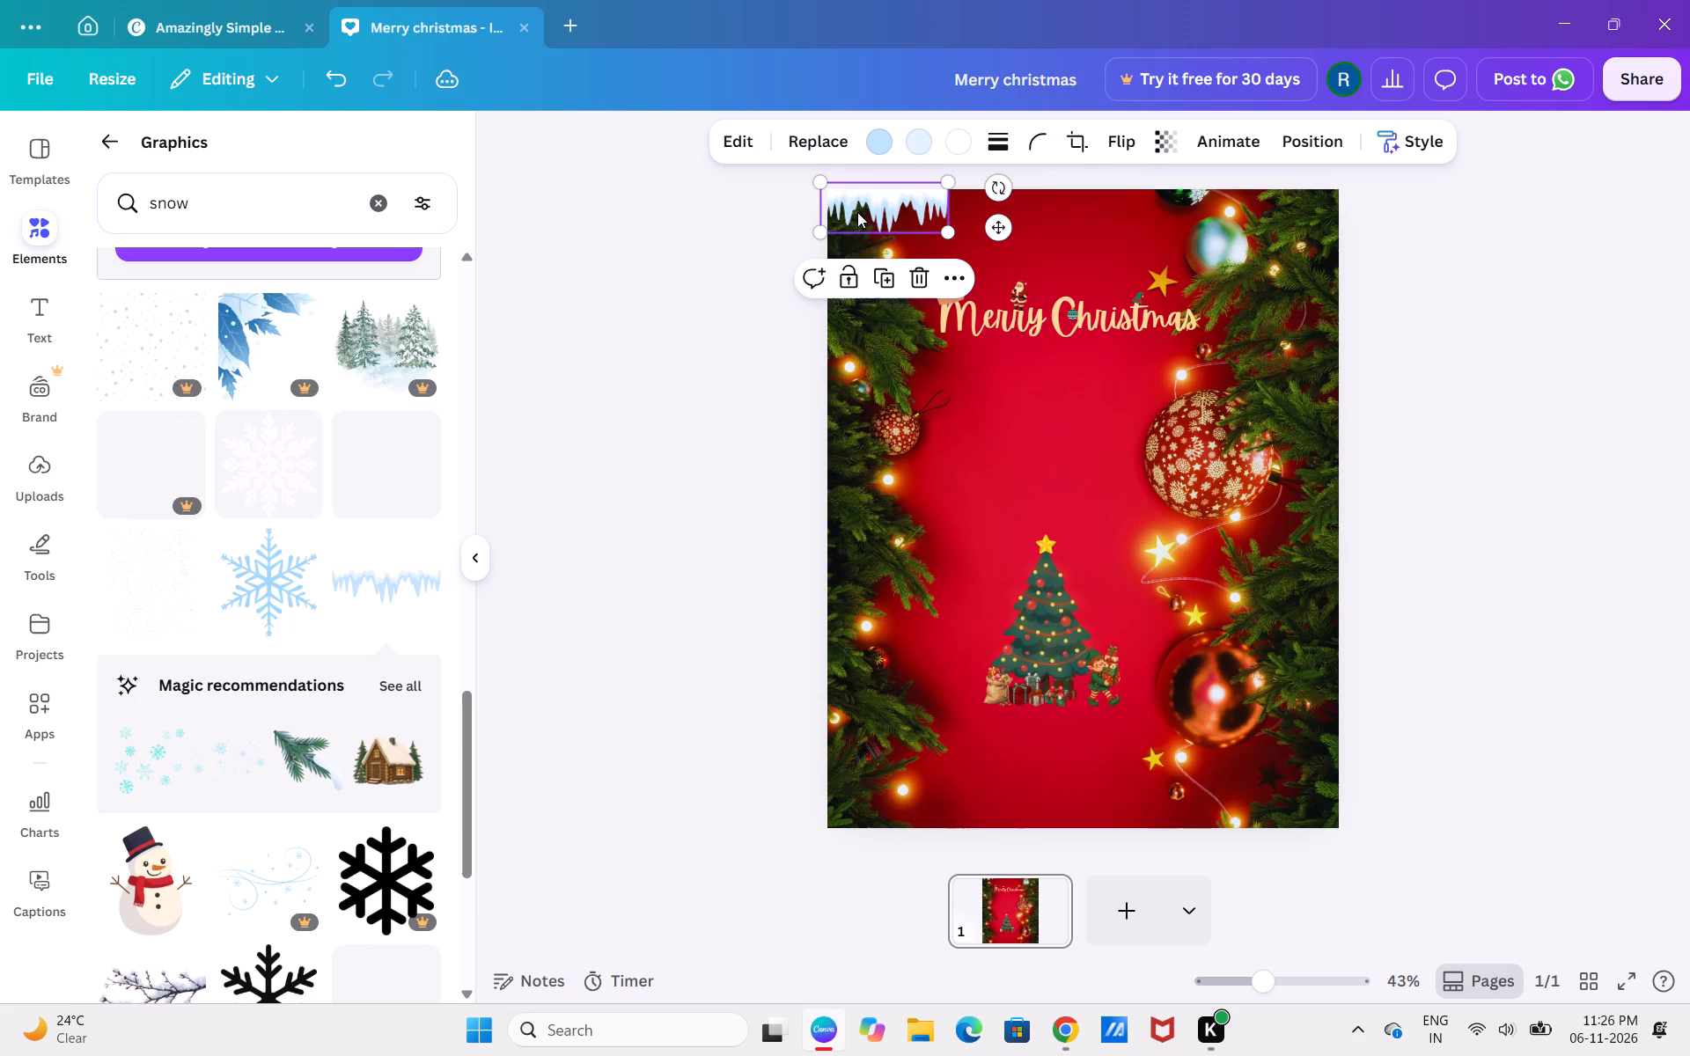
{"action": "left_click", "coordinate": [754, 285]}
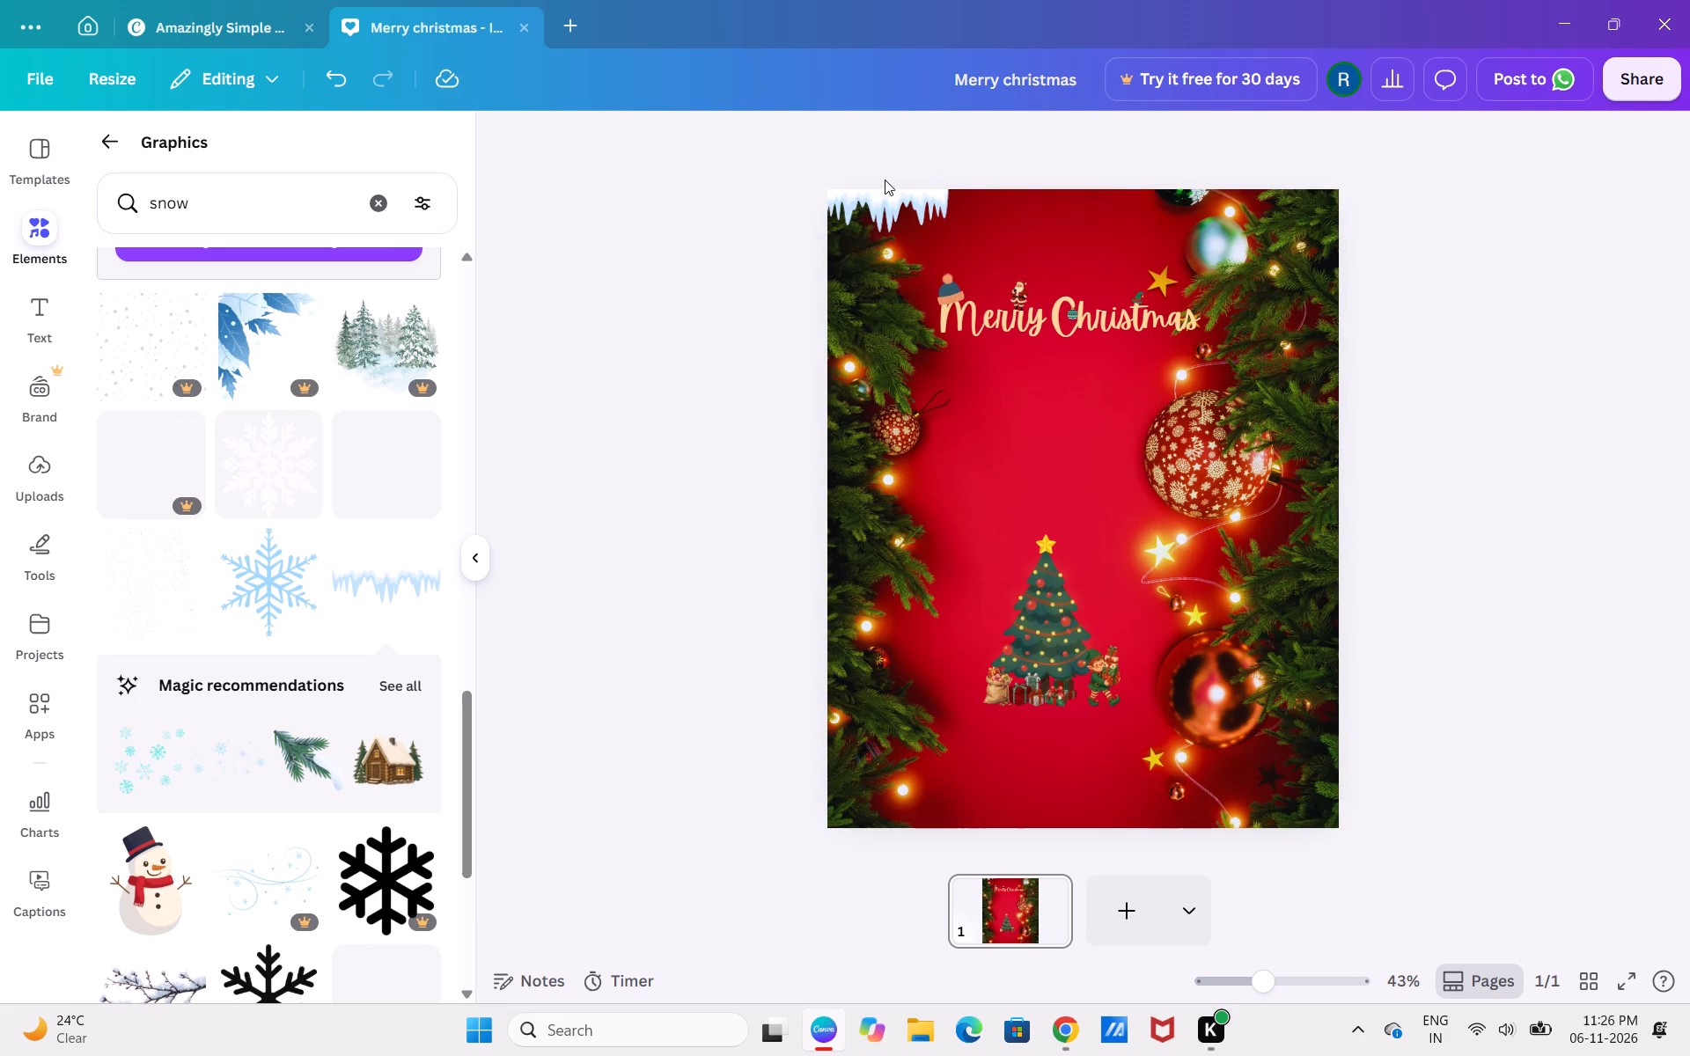
Remove the icicle border from the card.
{"action": "left_click_drag", "start_coordinate": [886, 197], "coordinate": [775, 260]}
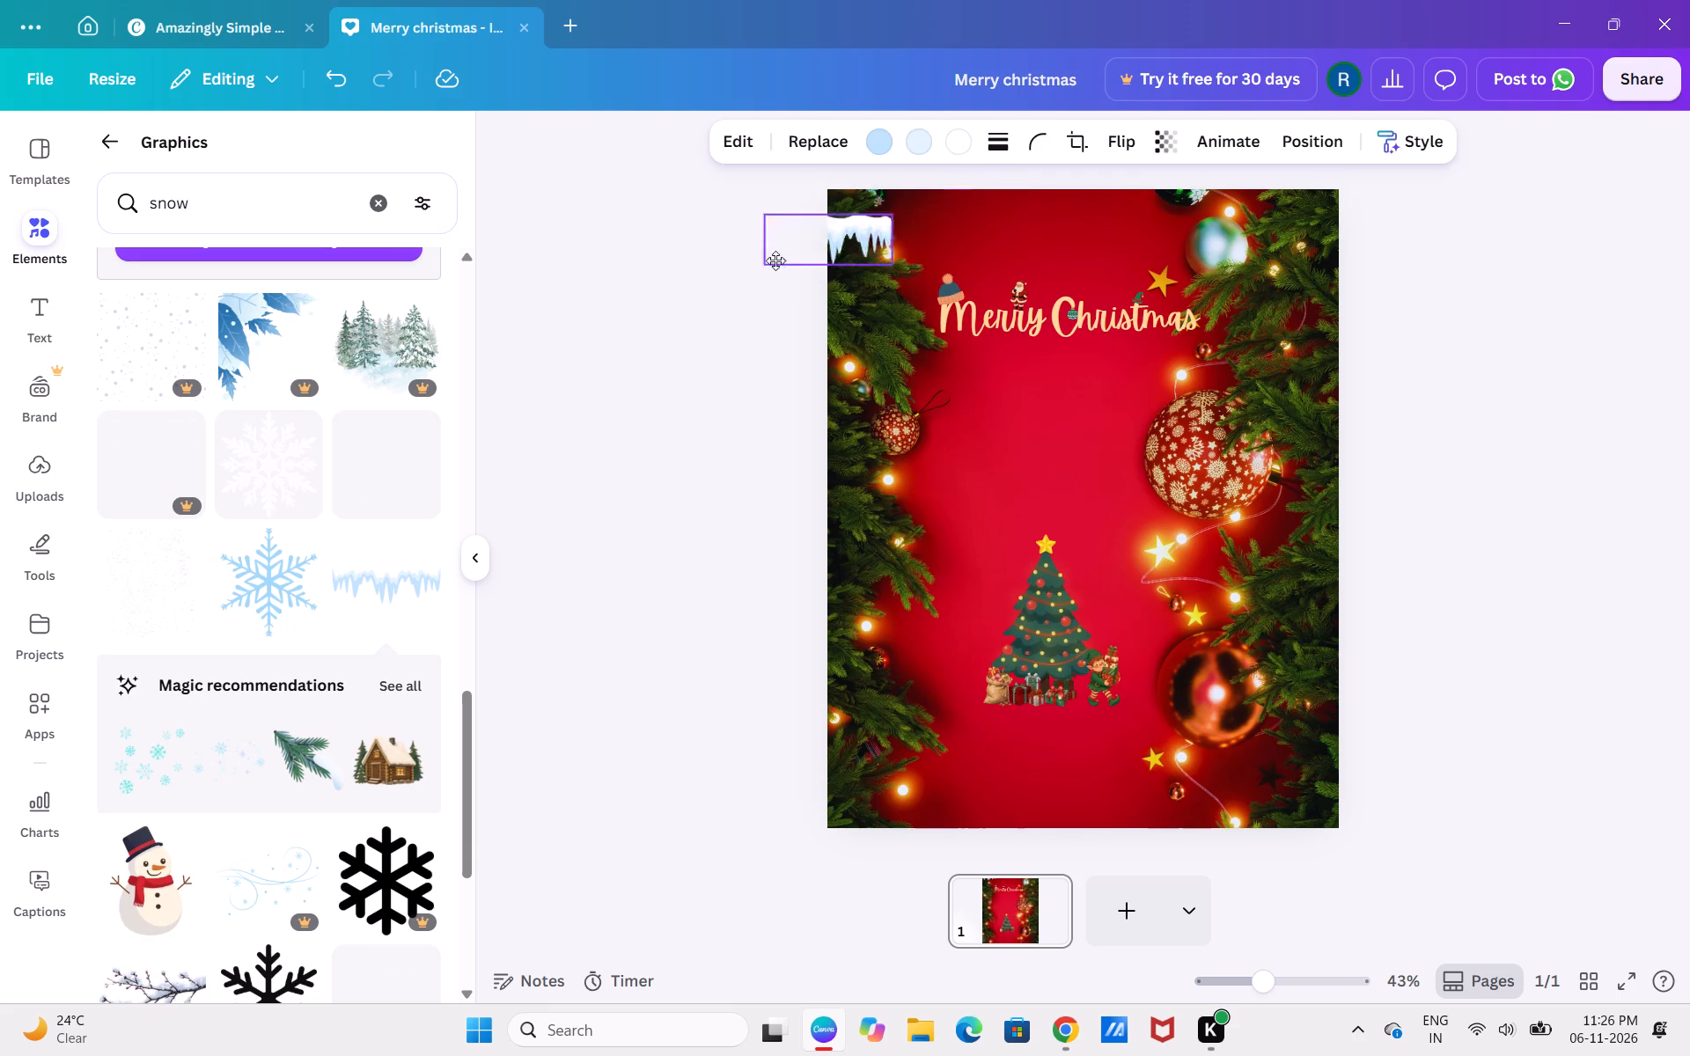
{"action": "left_click_drag", "start_coordinate": [775, 260], "coordinate": [573, 445]}
Find the free reindeer herd among the snow graphics, add it and shrink it into the card's bottom-left corner.
{"action": "scroll", "coordinate": [247, 607], "scroll_direction": "right", "scroll_amount": 4}
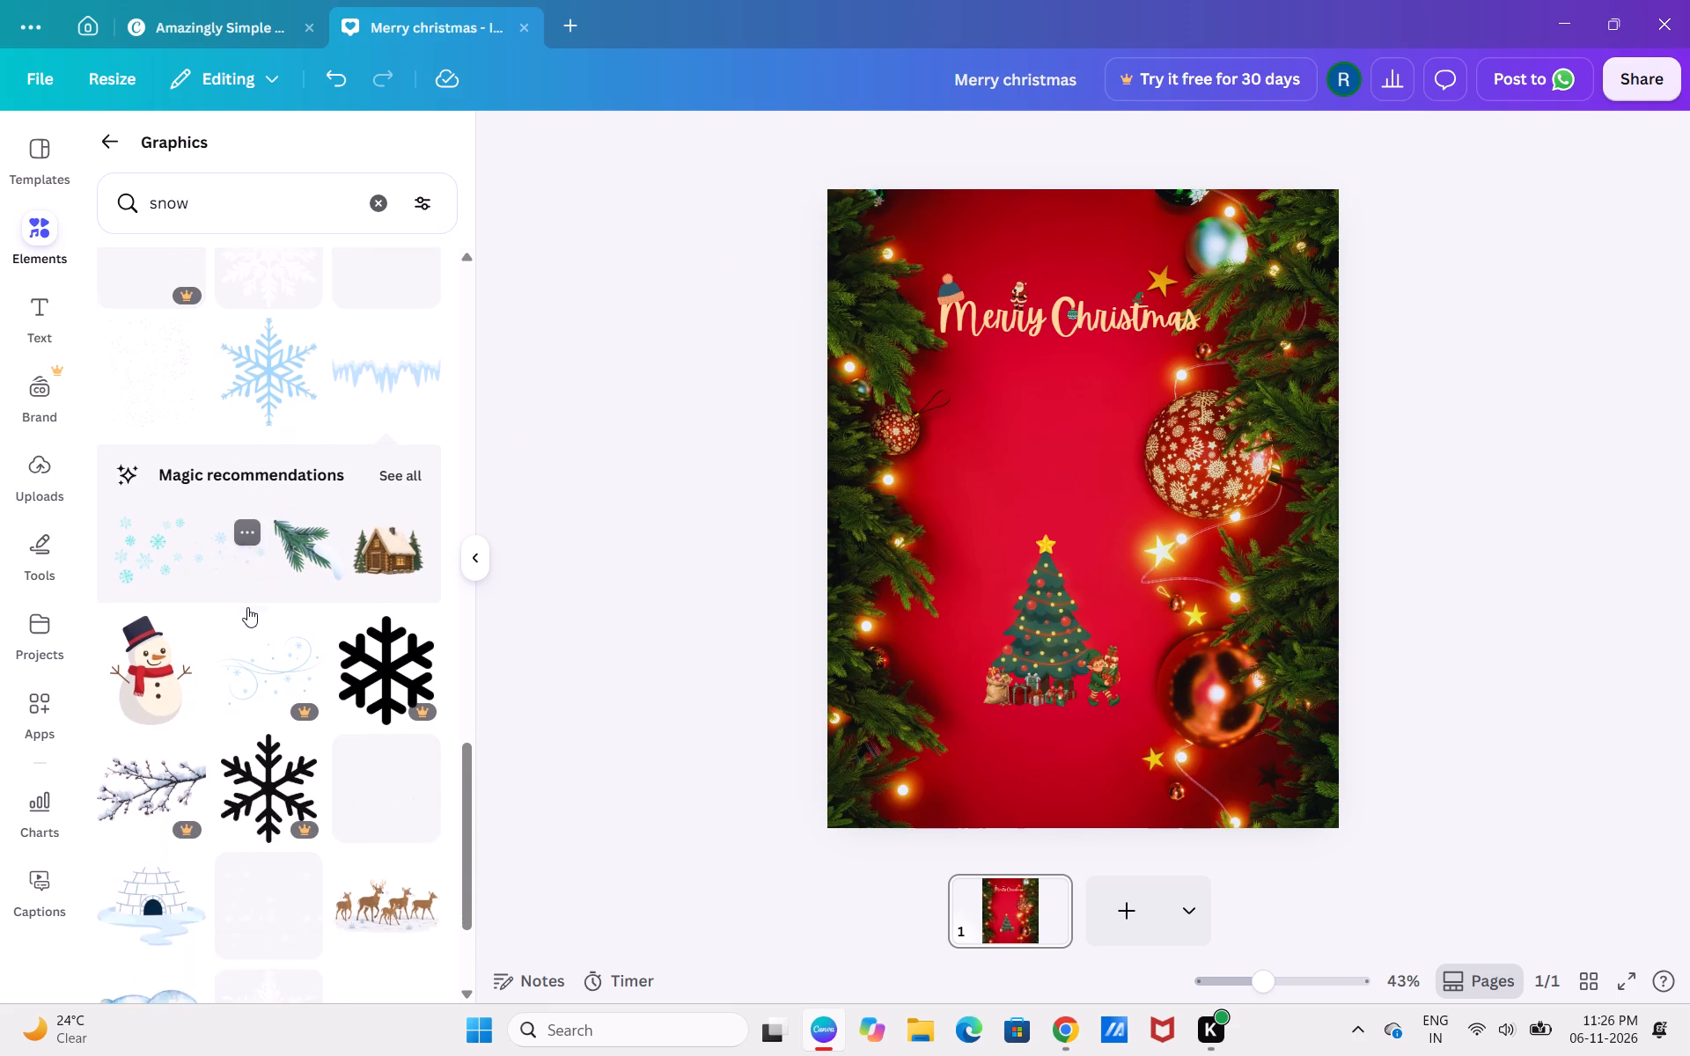
{"action": "scroll", "coordinate": [247, 607], "scroll_direction": "right", "scroll_amount": 4}
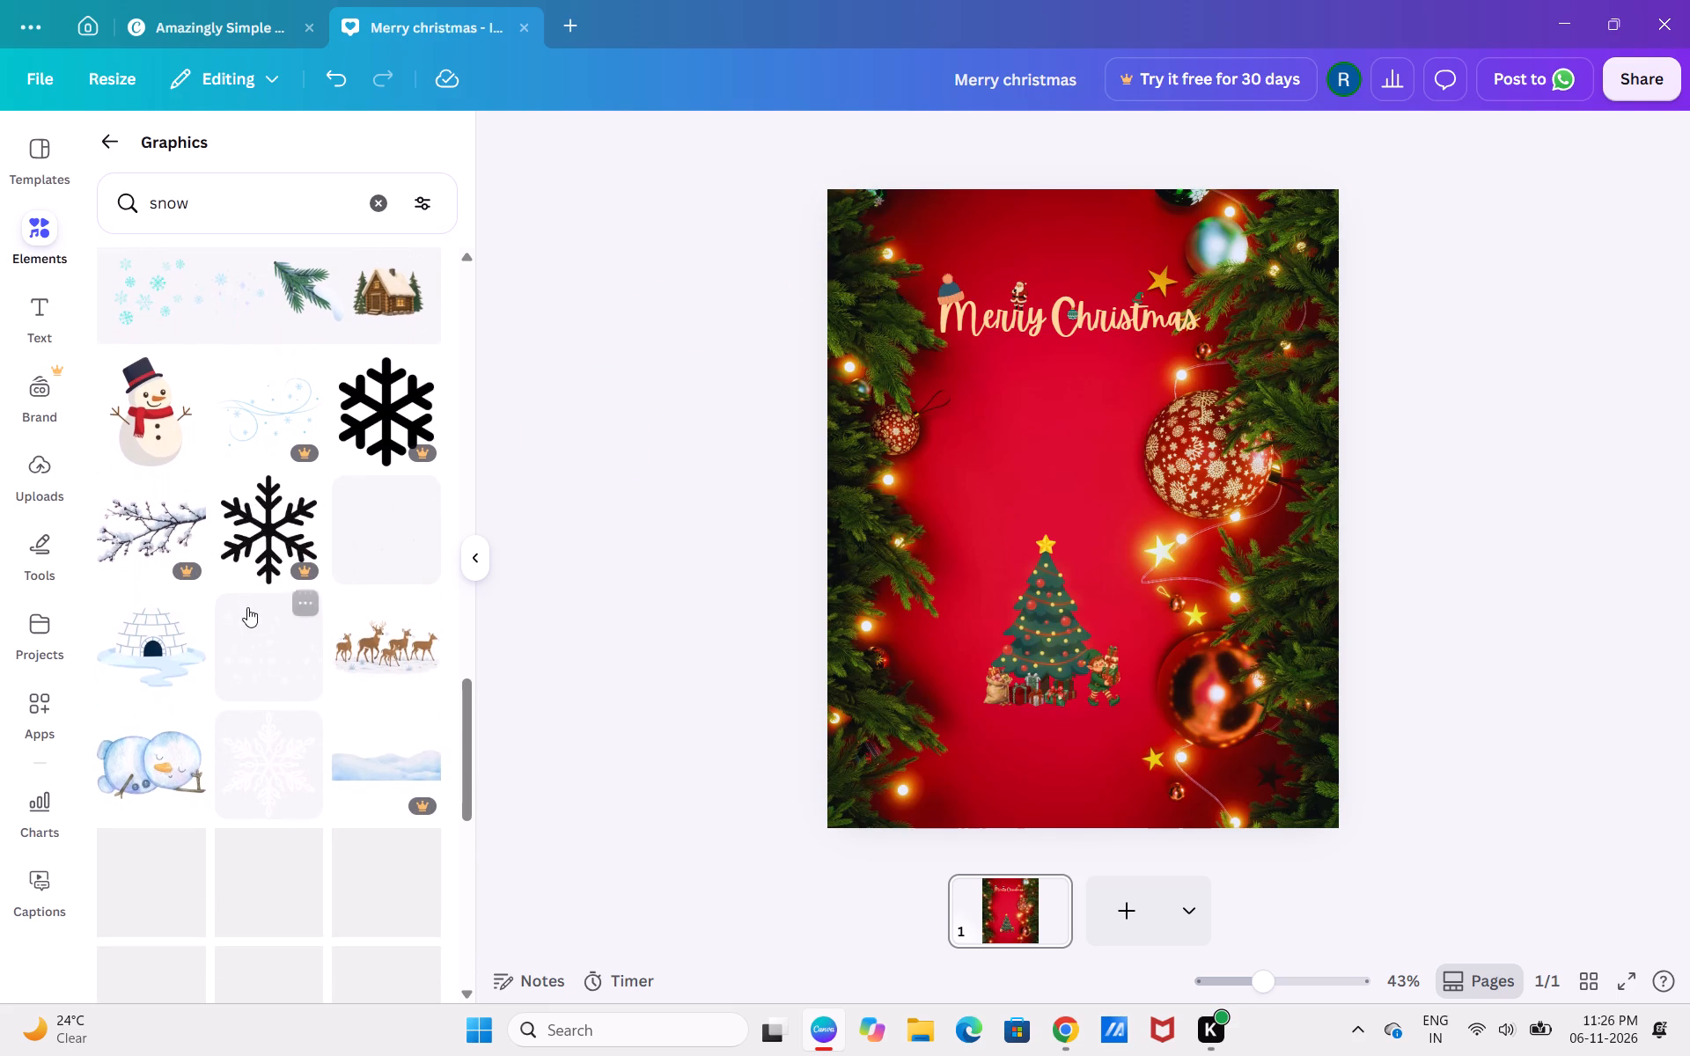
{"action": "left_click_drag", "start_coordinate": [397, 630], "coordinate": [405, 637]}
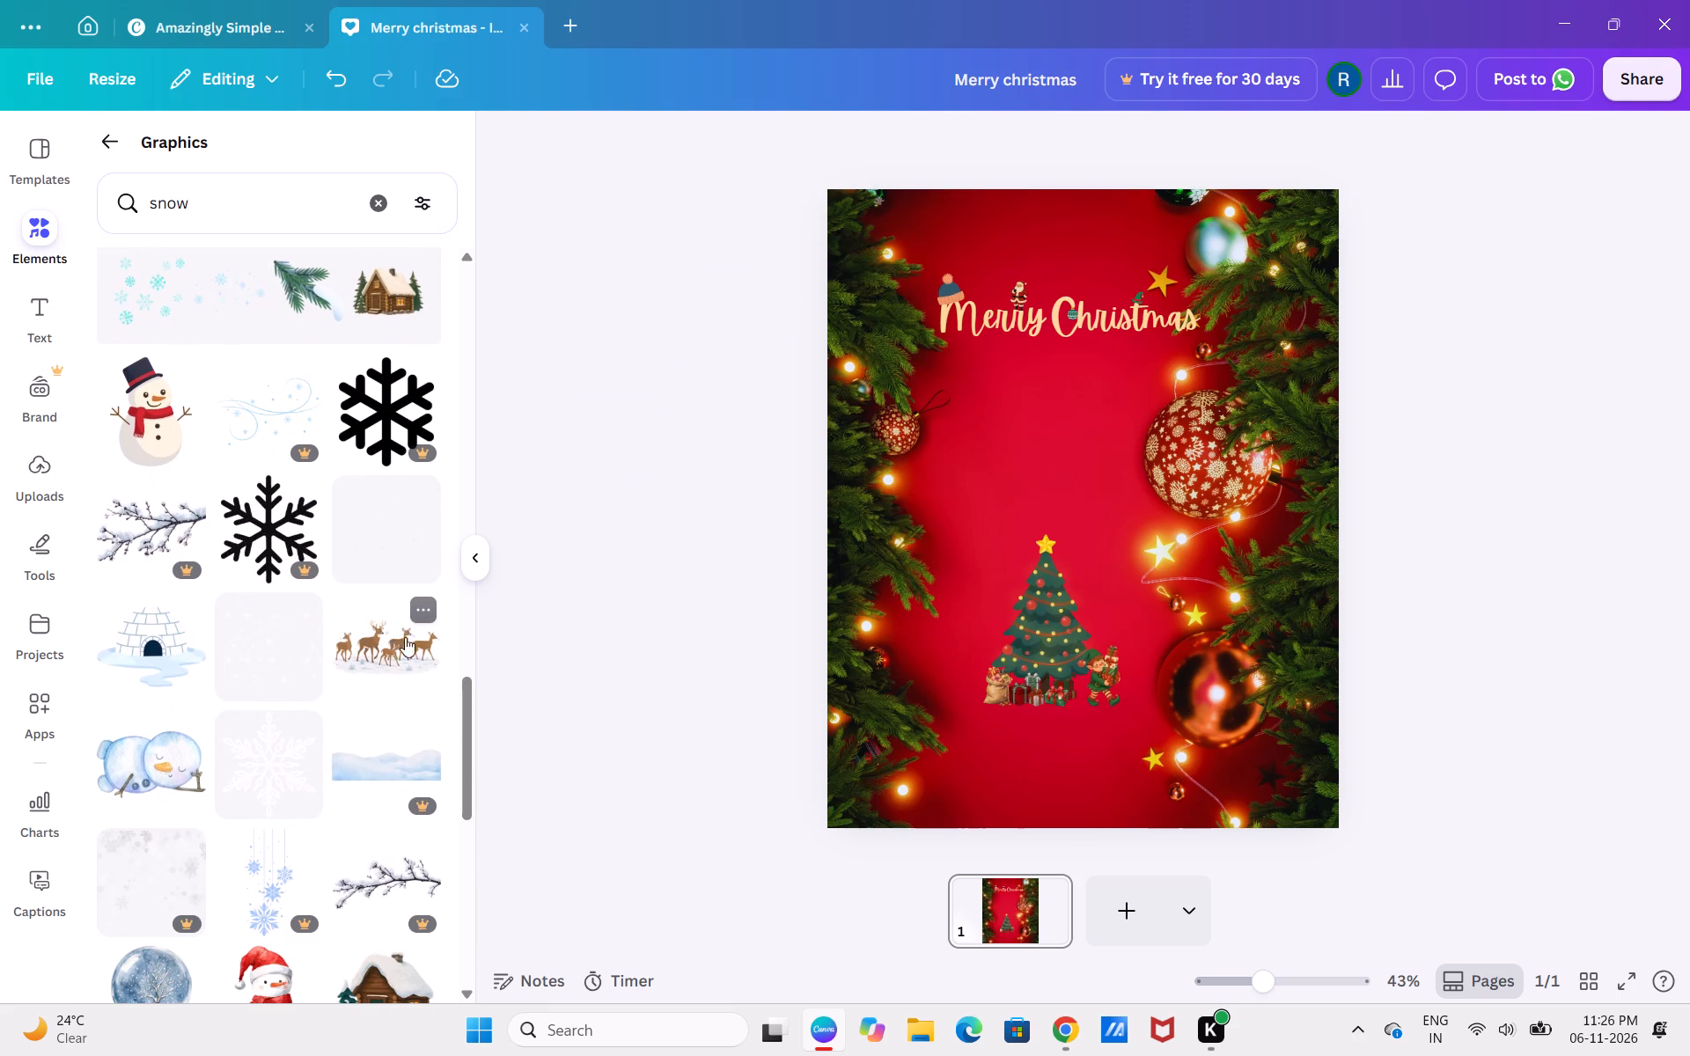
{"action": "left_click_drag", "start_coordinate": [405, 637], "coordinate": [900, 692]}
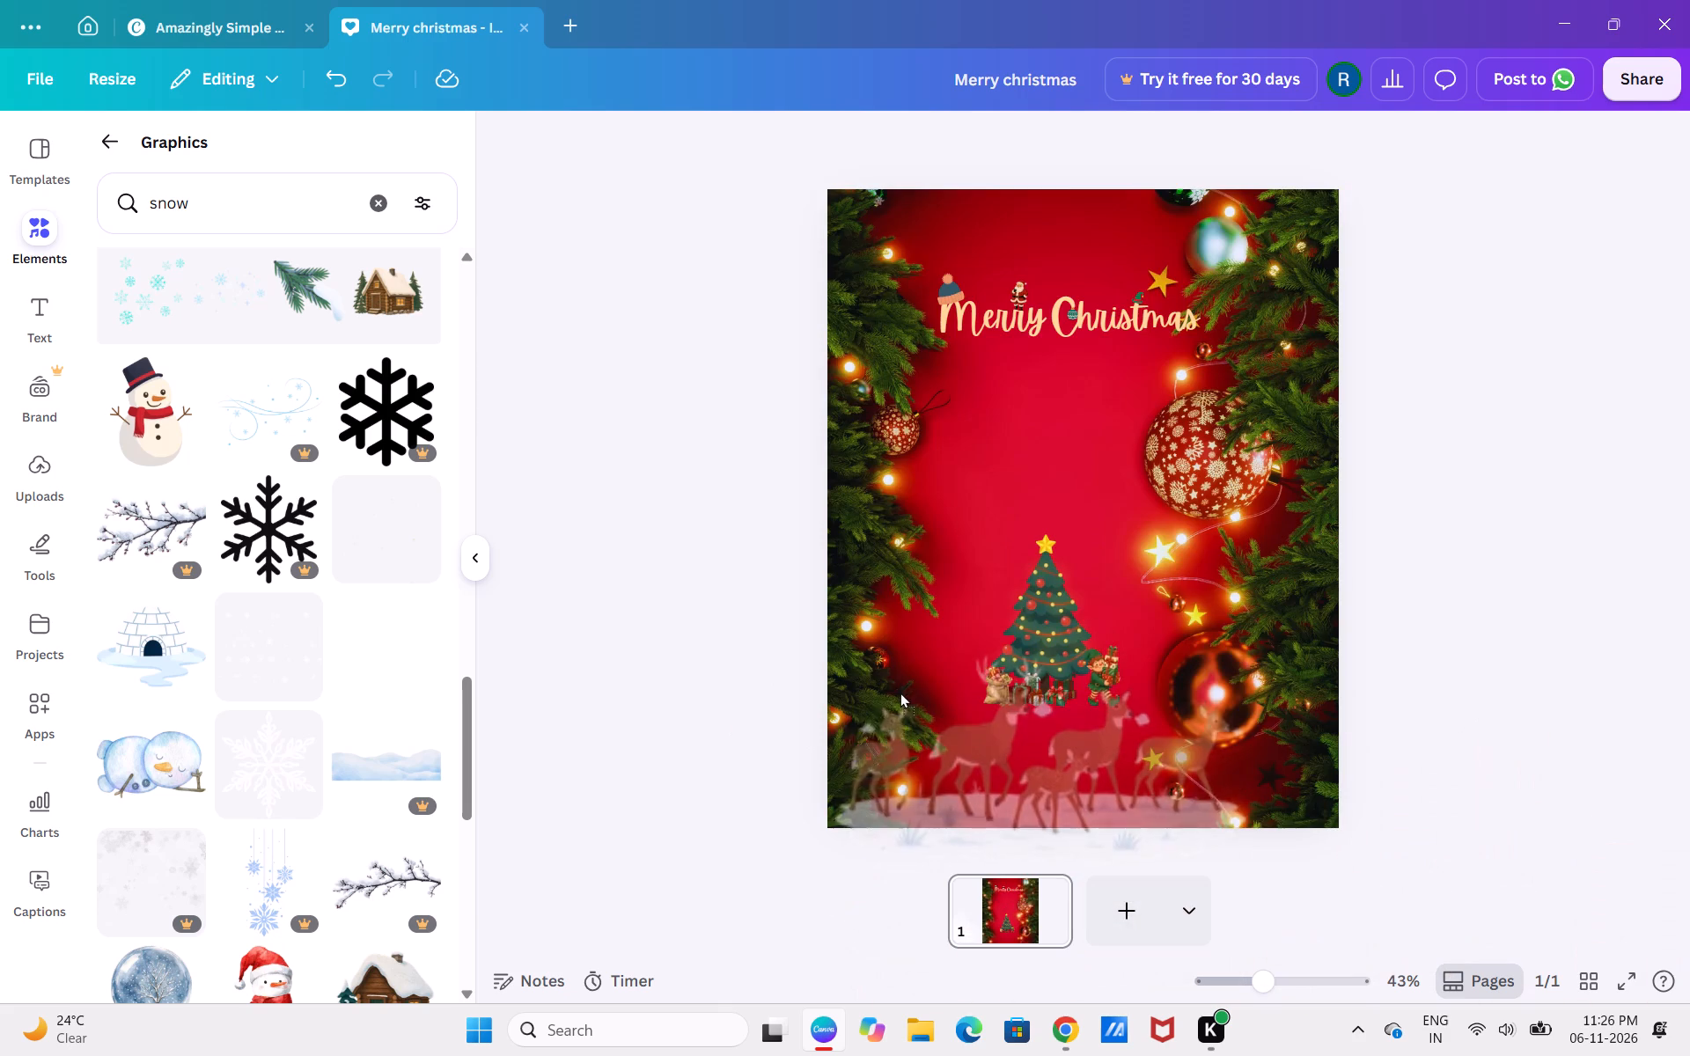
{"action": "left_click_drag", "start_coordinate": [900, 692], "coordinate": [900, 661]}
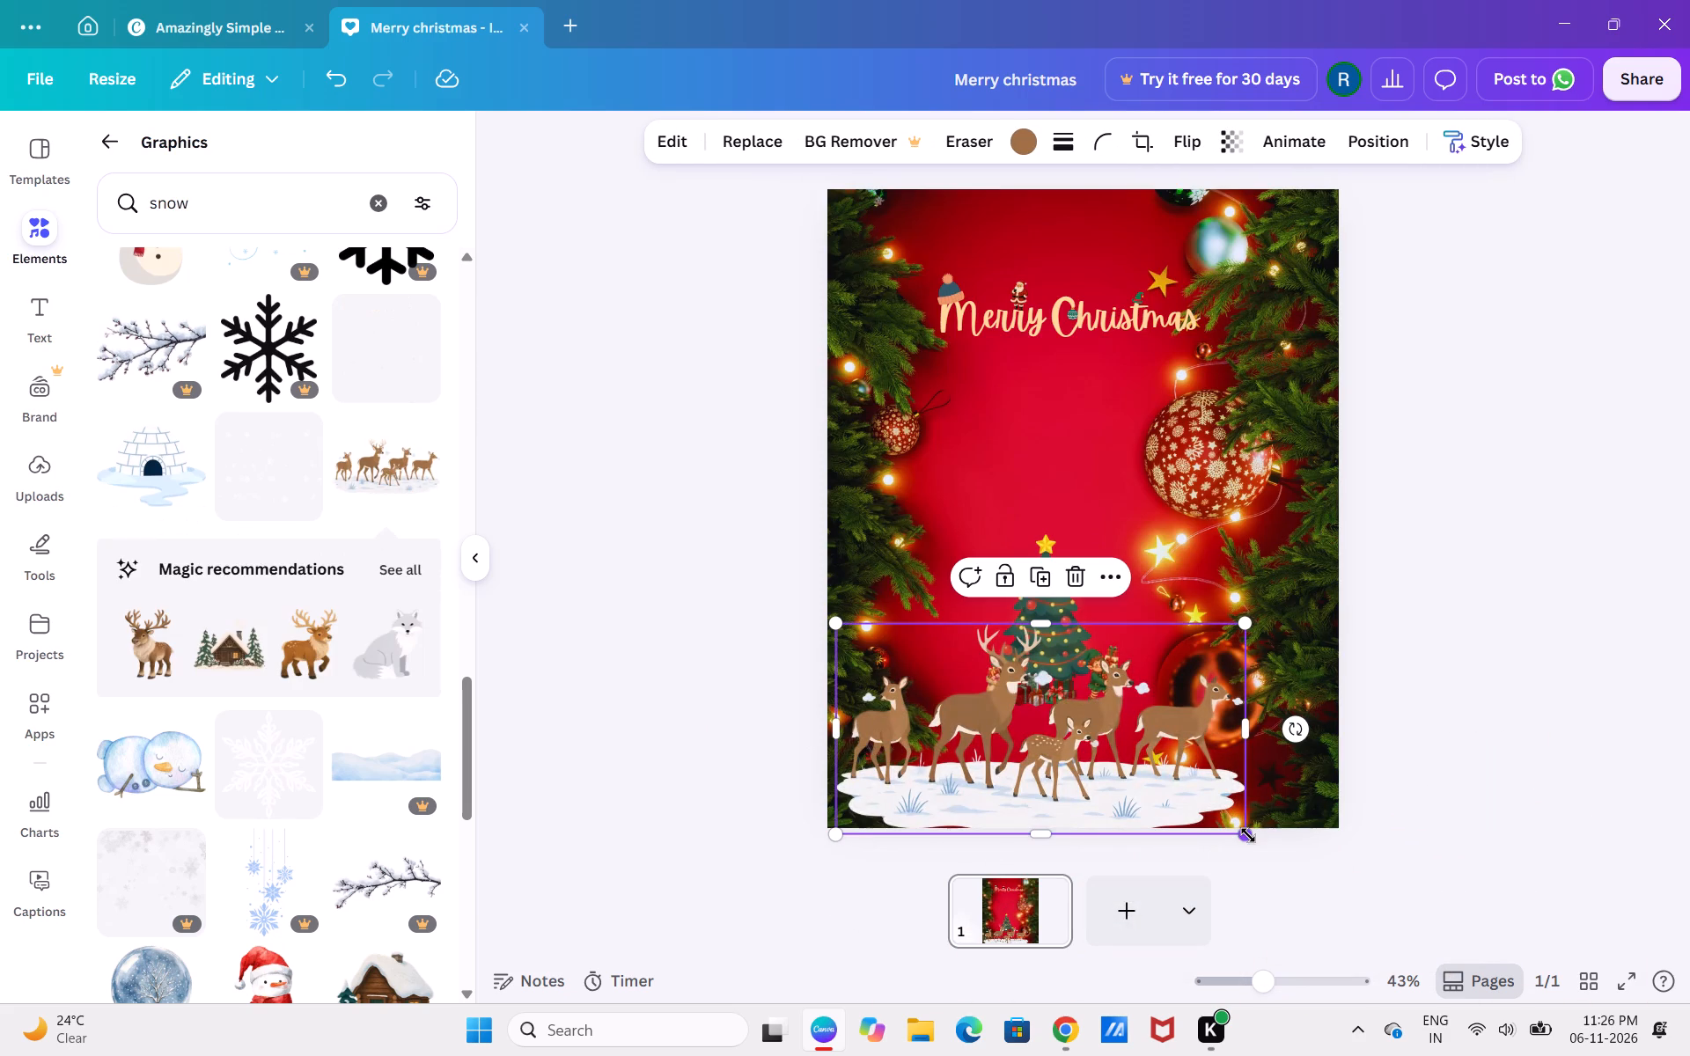
{"action": "left_click_drag", "start_coordinate": [1248, 835], "coordinate": [1049, 706]}
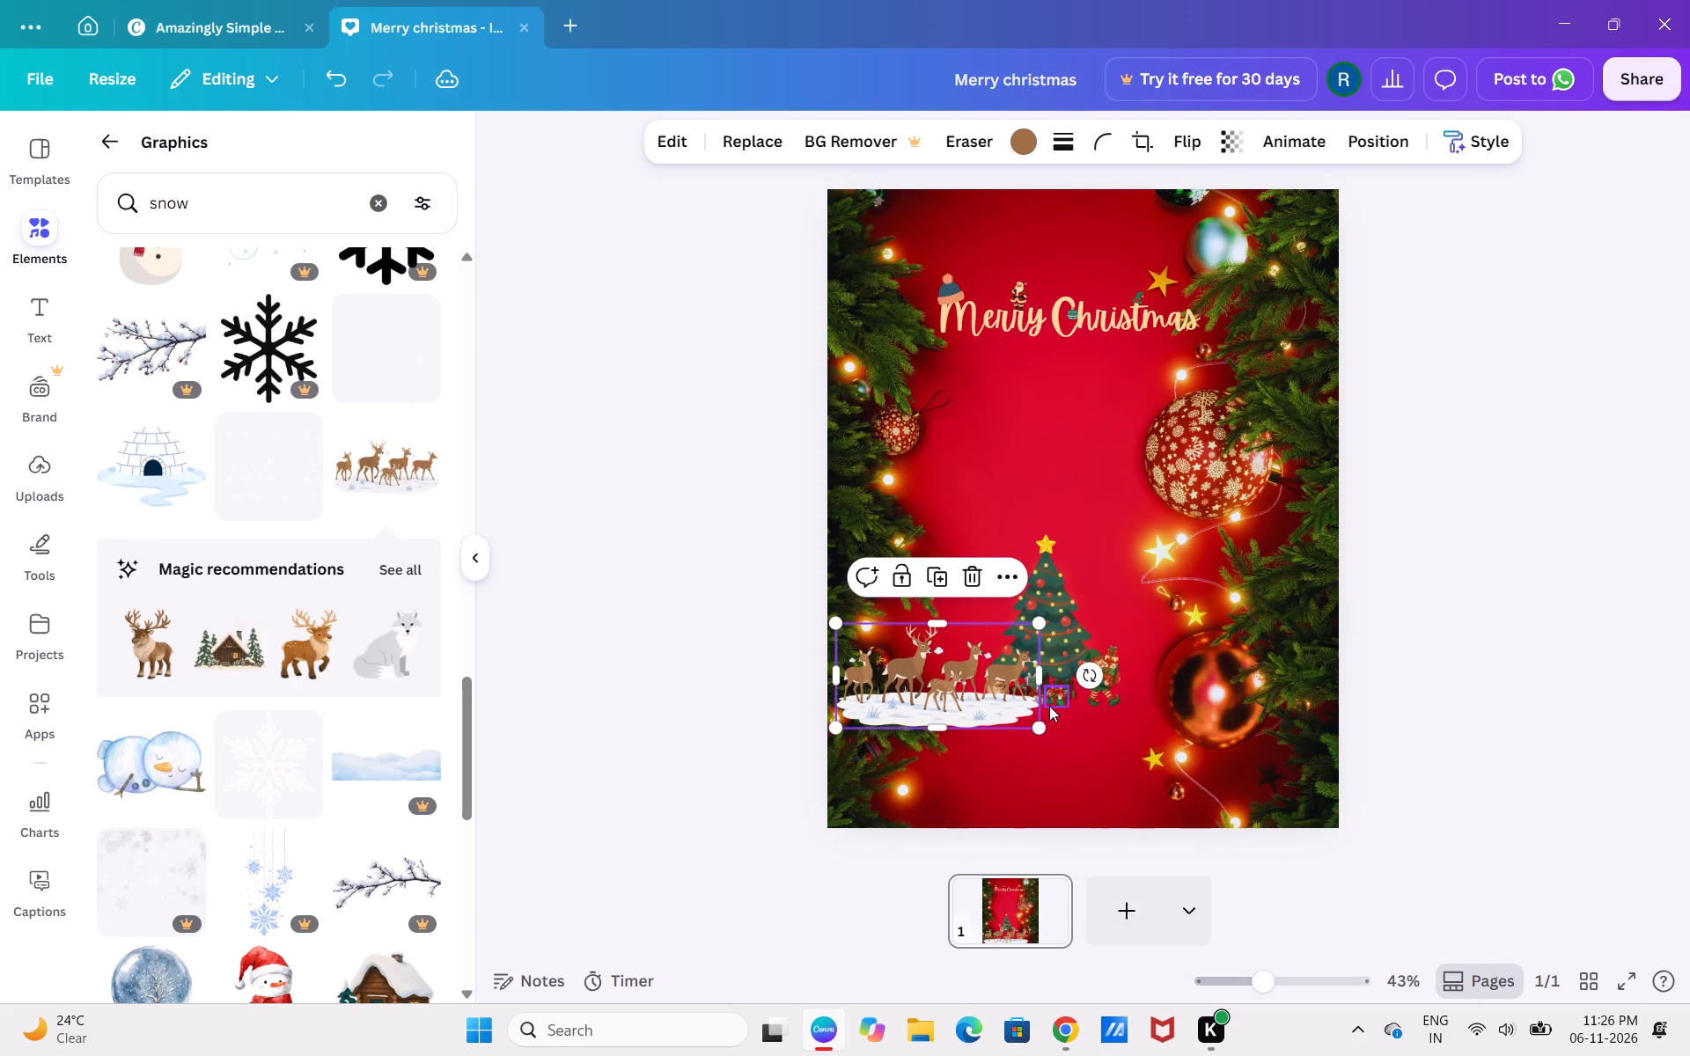
{"action": "left_click_drag", "start_coordinate": [919, 684], "coordinate": [899, 804]}
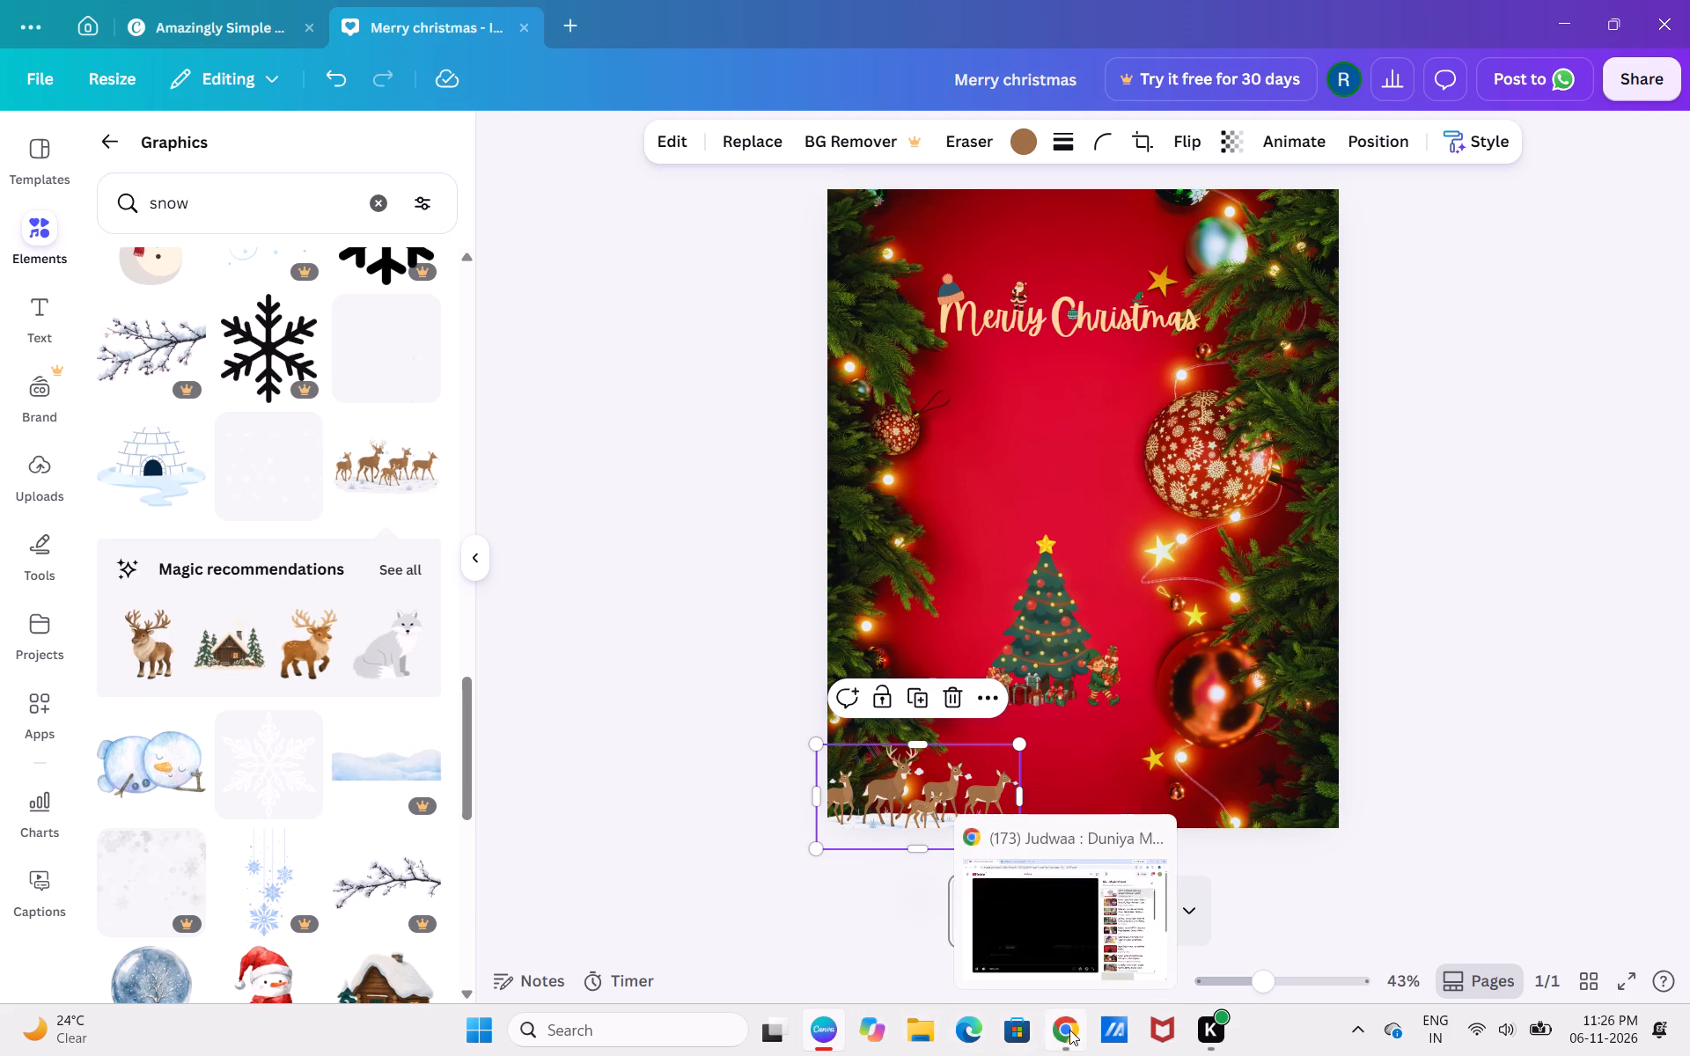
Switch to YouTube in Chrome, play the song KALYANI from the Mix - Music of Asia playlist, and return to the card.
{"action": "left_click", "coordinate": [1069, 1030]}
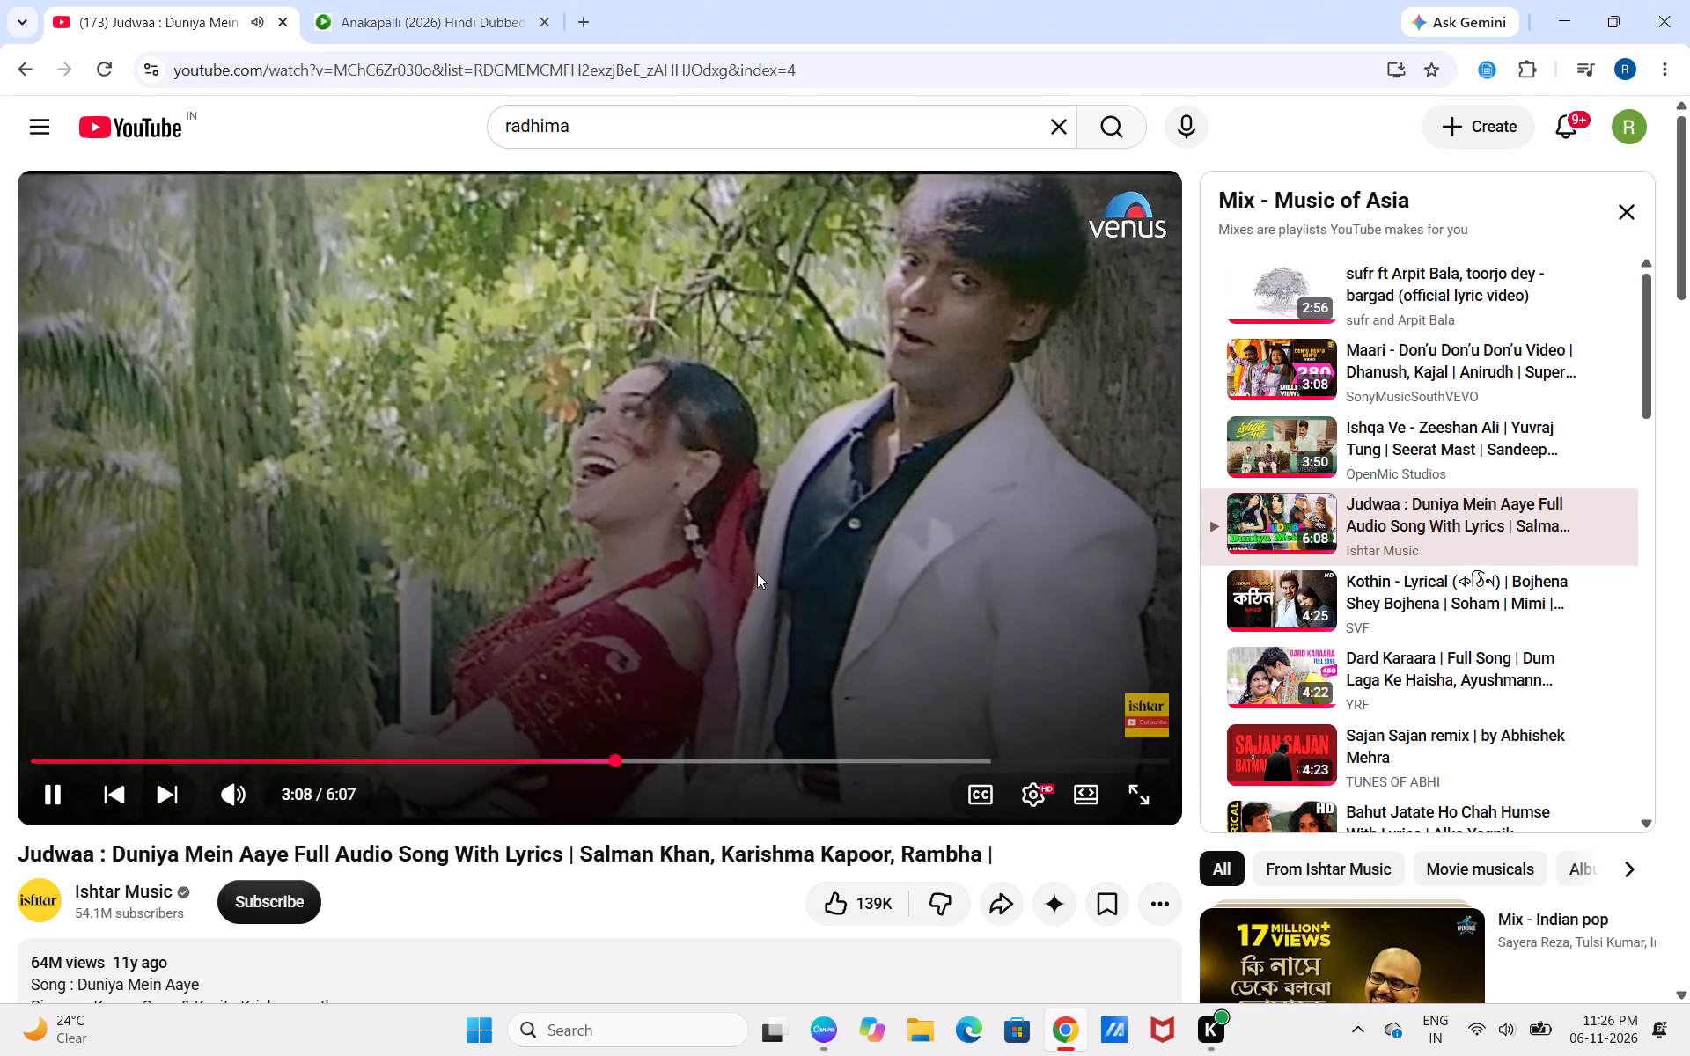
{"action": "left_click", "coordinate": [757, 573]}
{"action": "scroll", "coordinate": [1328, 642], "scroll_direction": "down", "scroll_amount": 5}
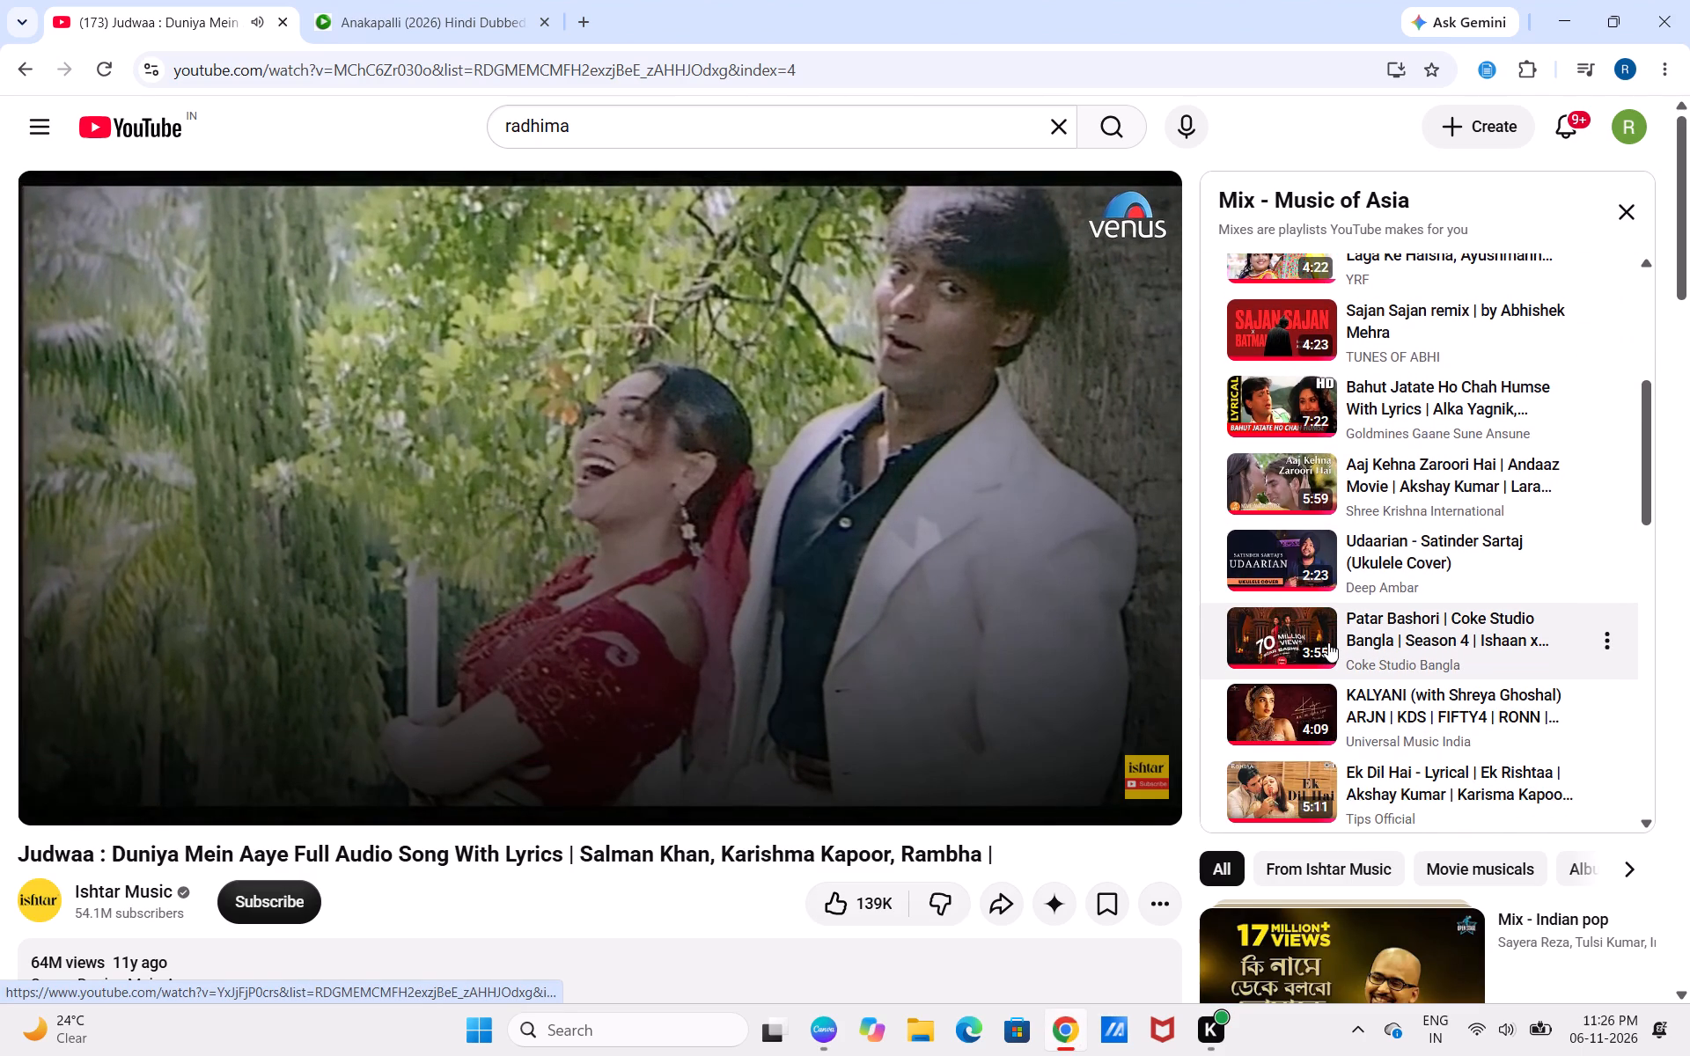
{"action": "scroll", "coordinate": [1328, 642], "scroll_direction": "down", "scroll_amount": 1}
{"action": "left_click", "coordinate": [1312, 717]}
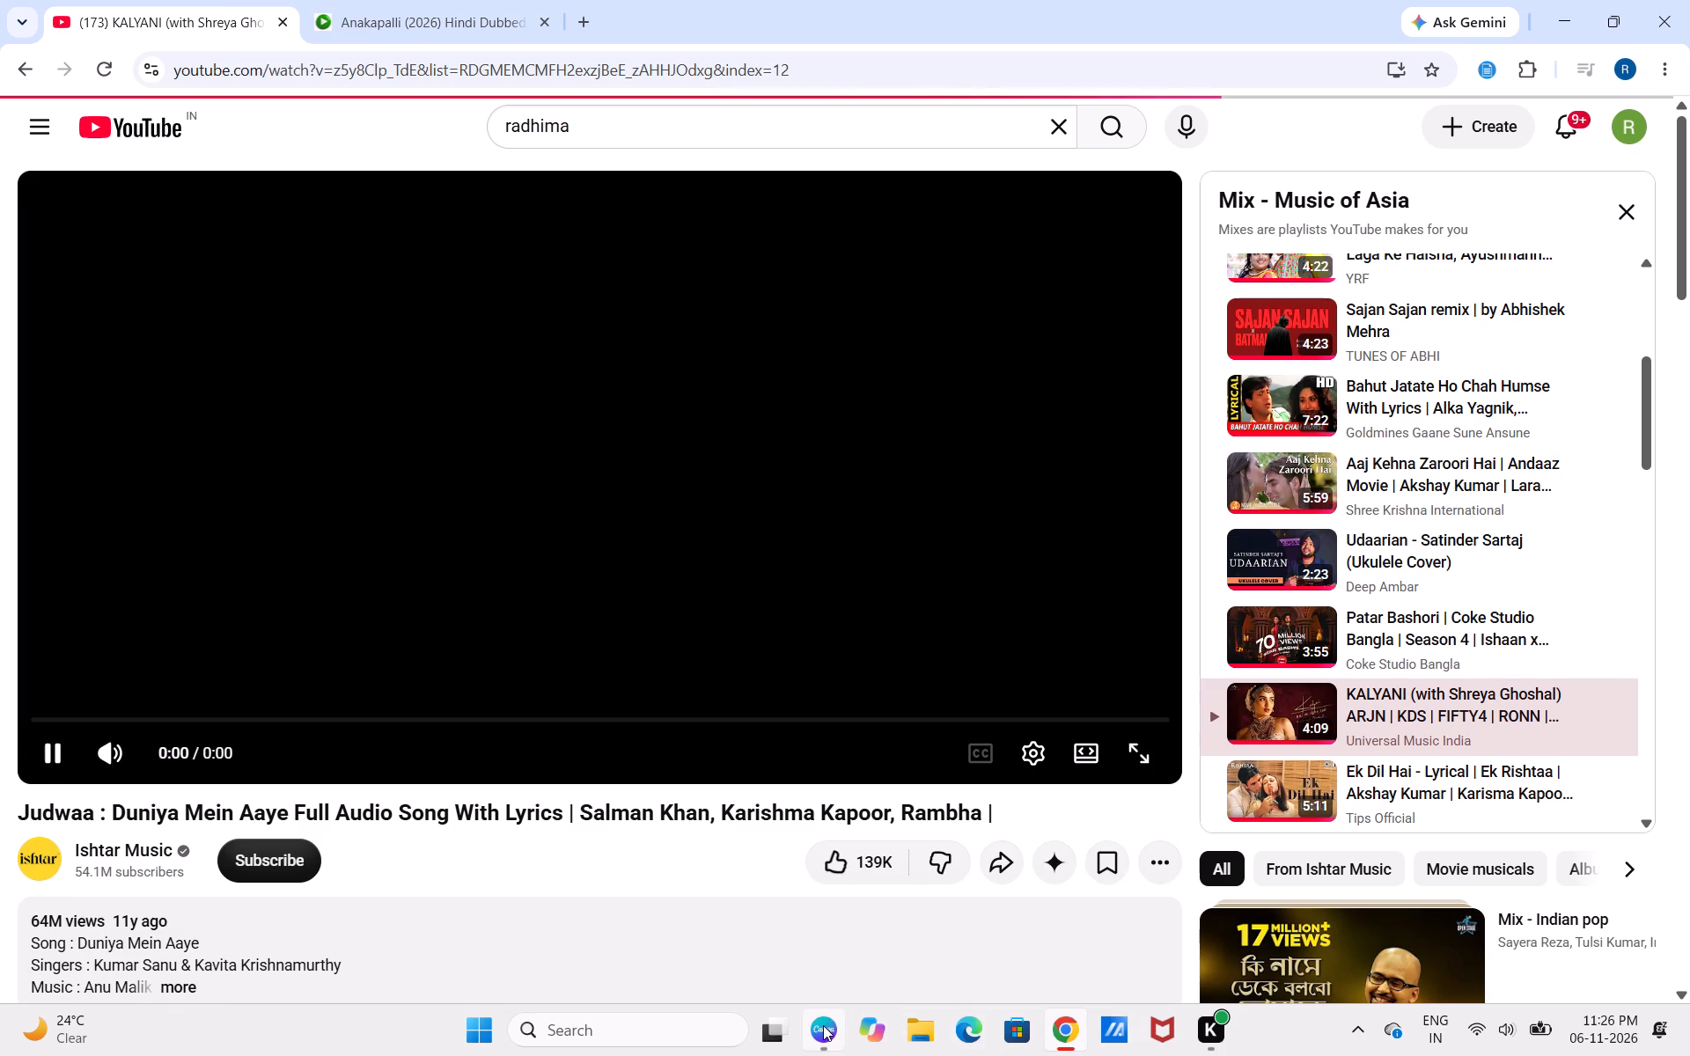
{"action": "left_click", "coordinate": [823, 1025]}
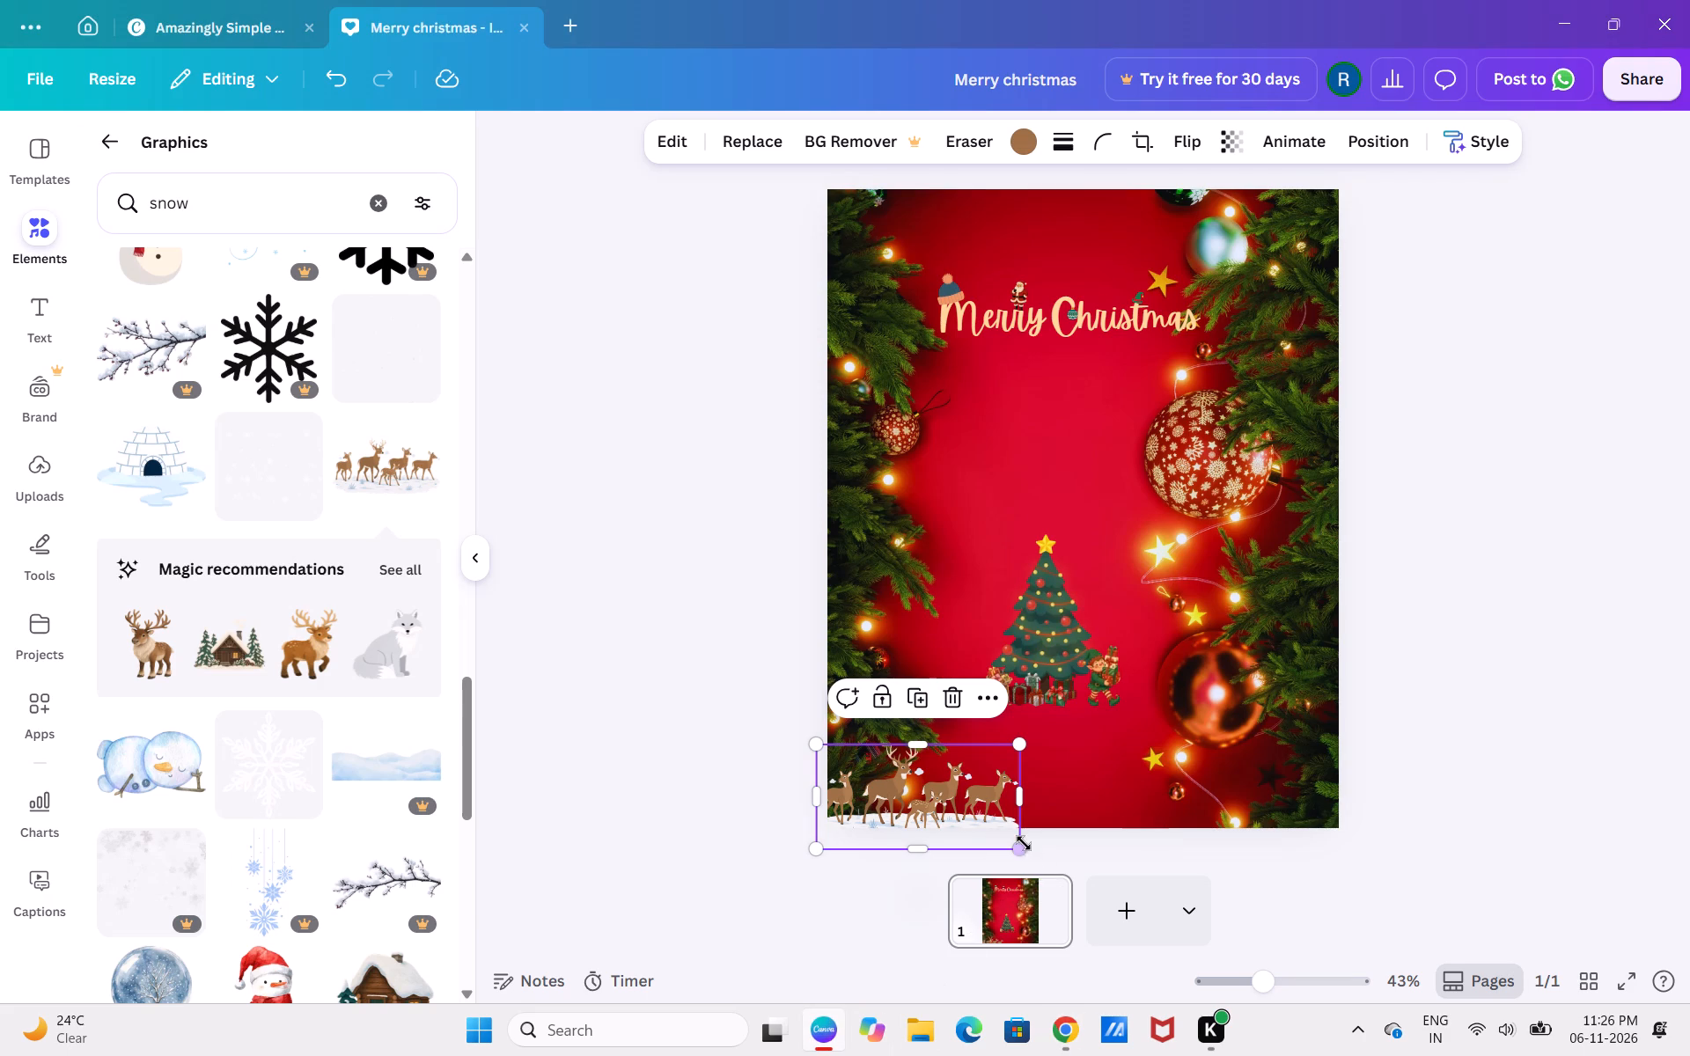
Resize the reindeer herd to about 406 by 209 and nudge it to sit in the card's bottom-left corner.
{"action": "left_click_drag", "start_coordinate": [1018, 843], "coordinate": [1002, 827]}
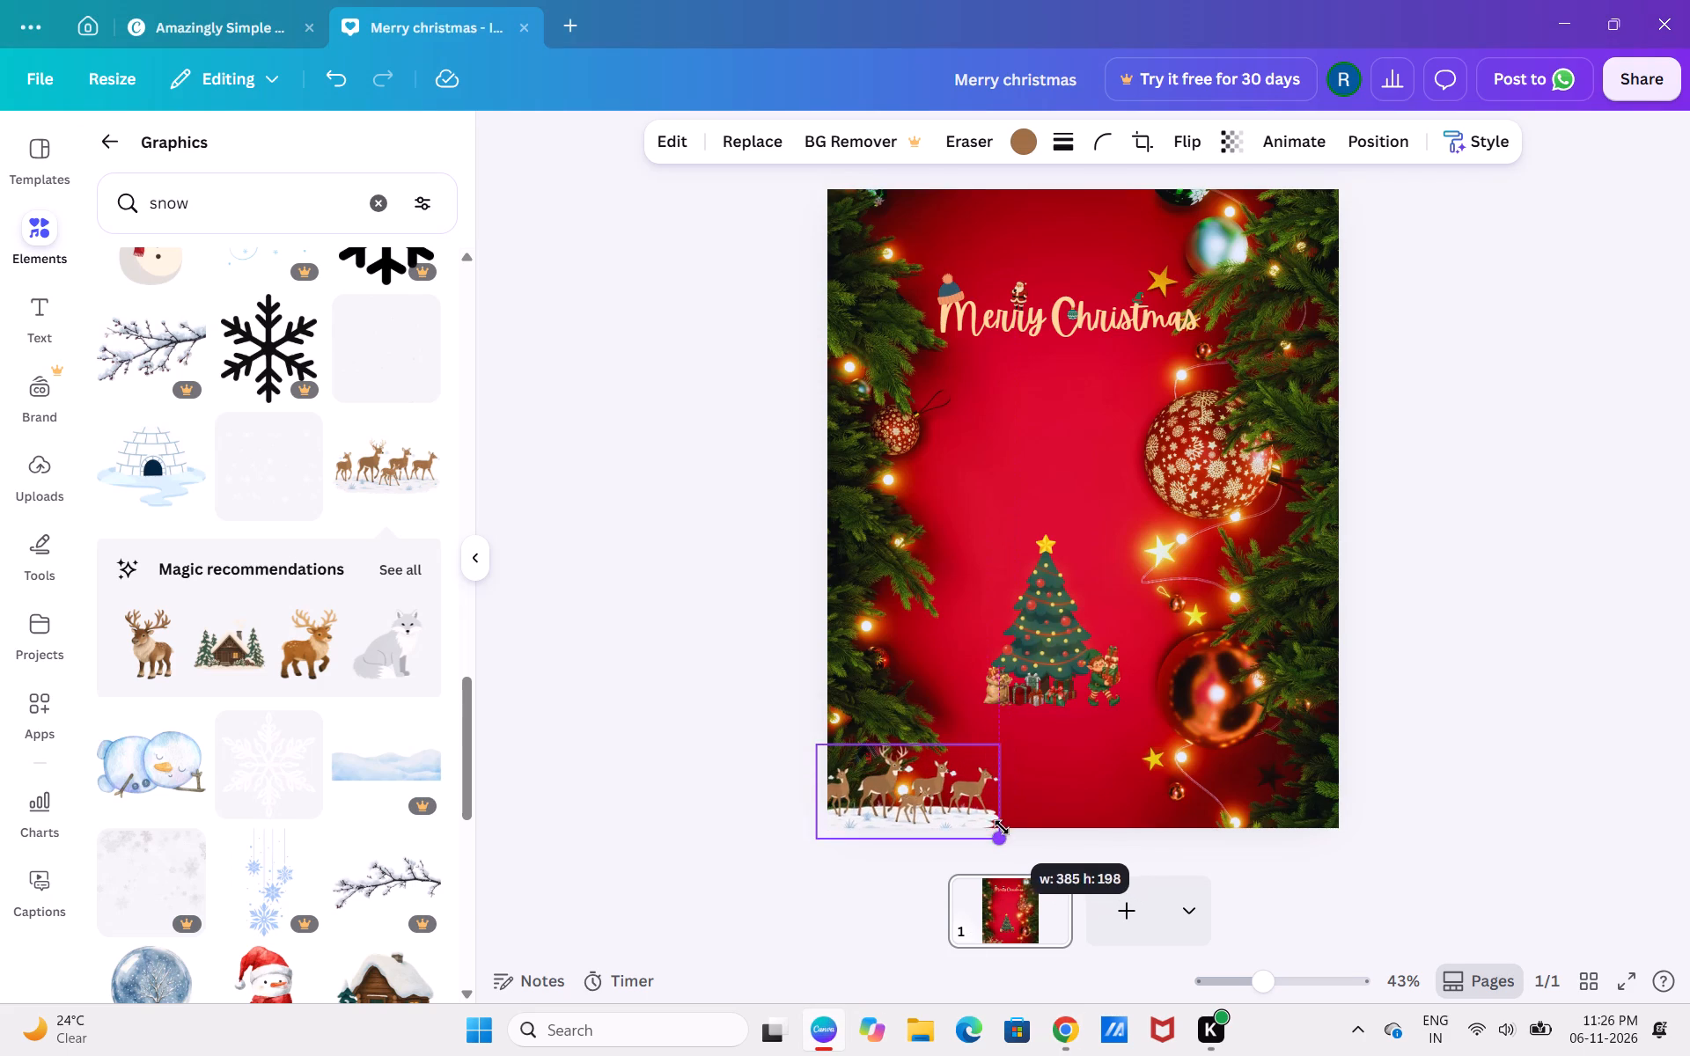
{"action": "left_click_drag", "start_coordinate": [1002, 827], "coordinate": [1008, 832]}
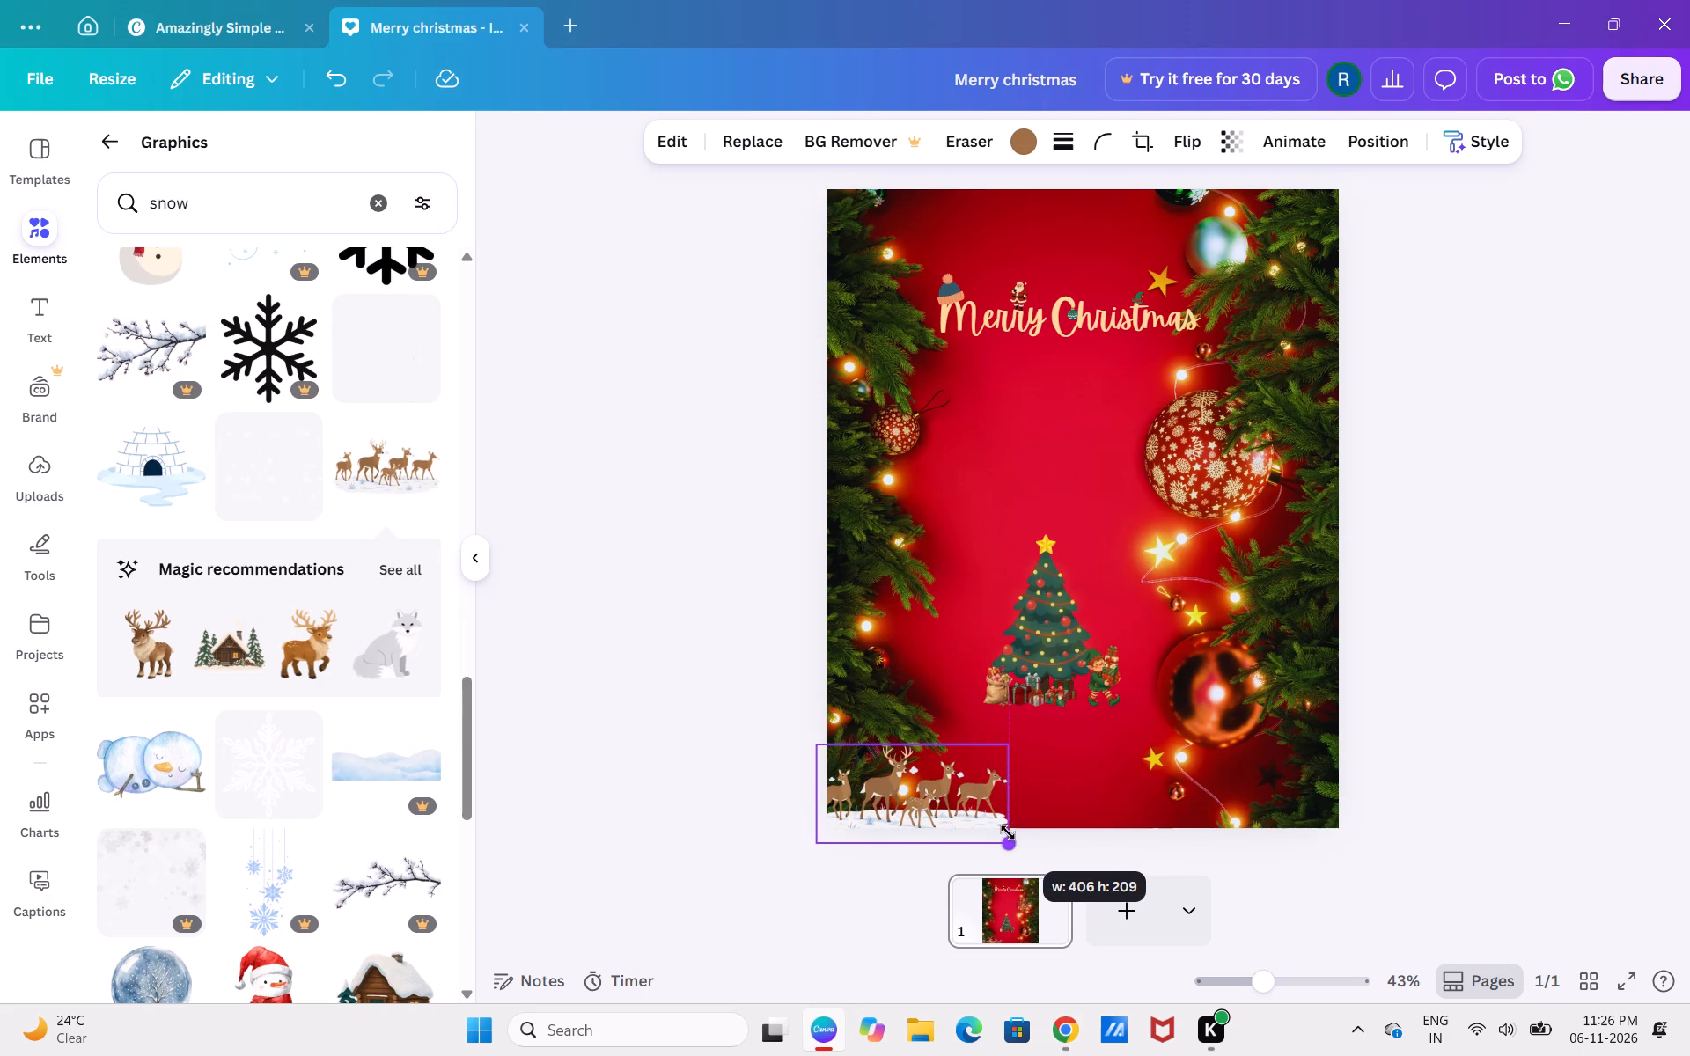
{"action": "left_click_drag", "start_coordinate": [1008, 832], "coordinate": [1008, 832]}
{"action": "left_click", "coordinate": [933, 807]}
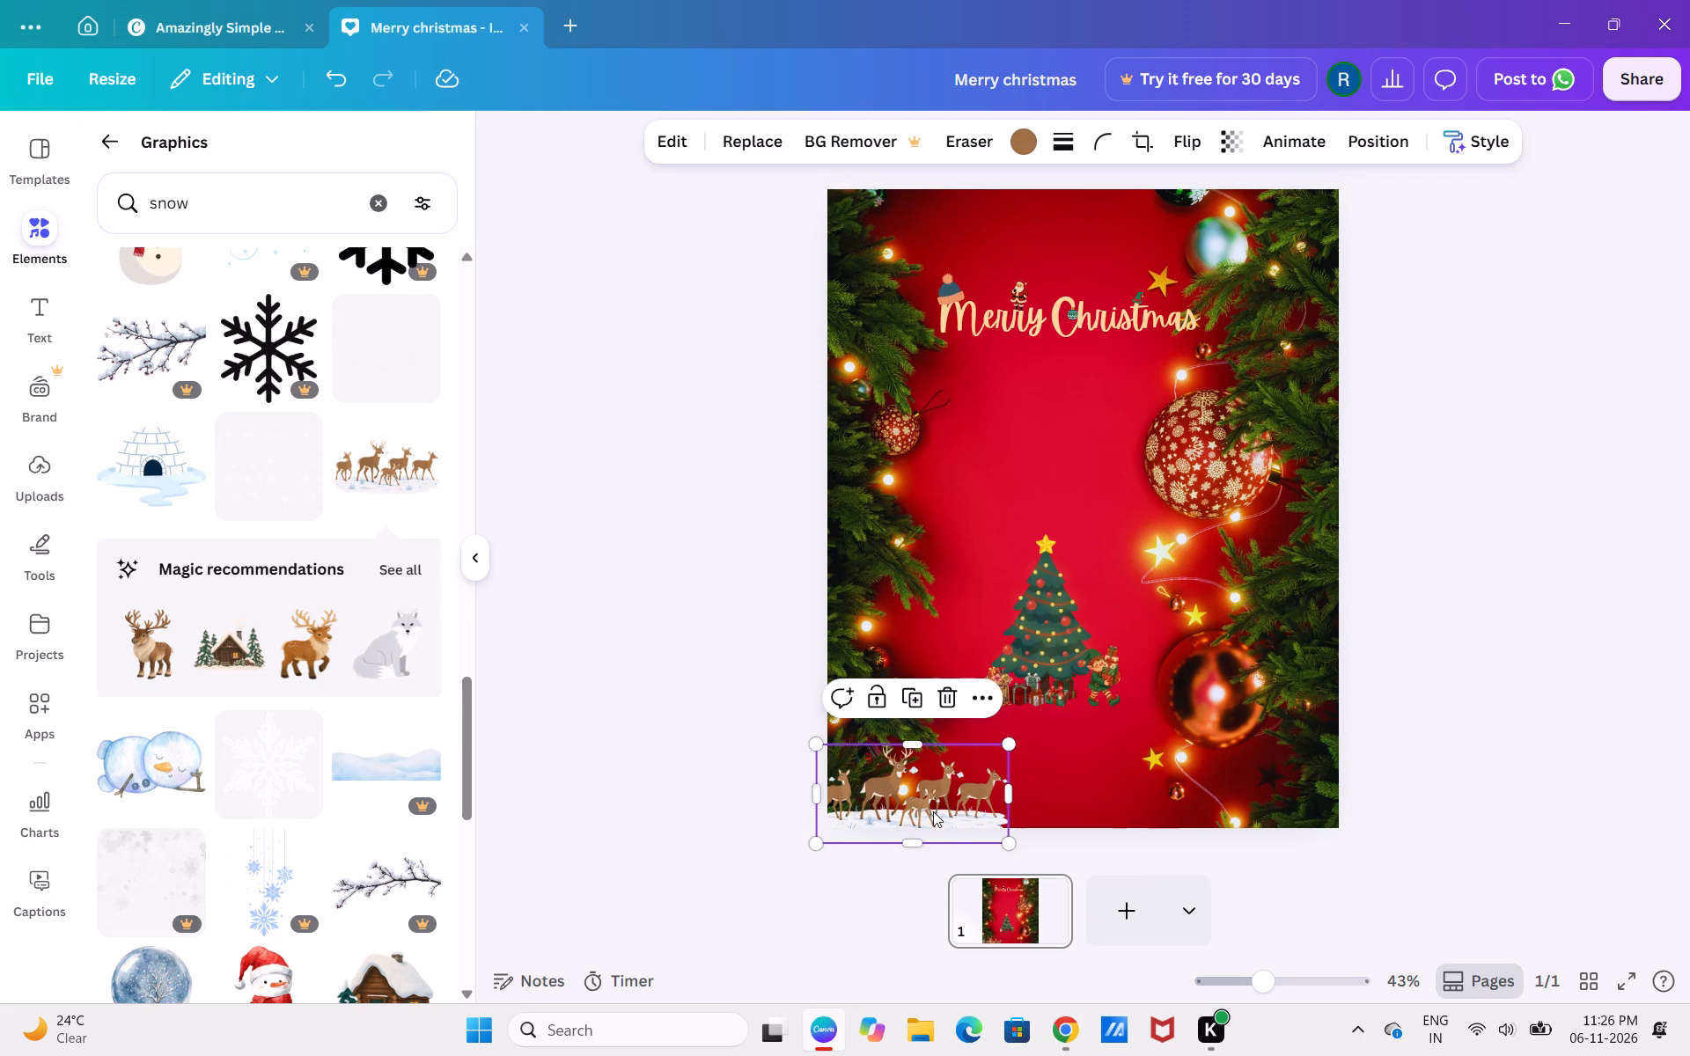
{"action": "left_click", "coordinate": [792, 825]}
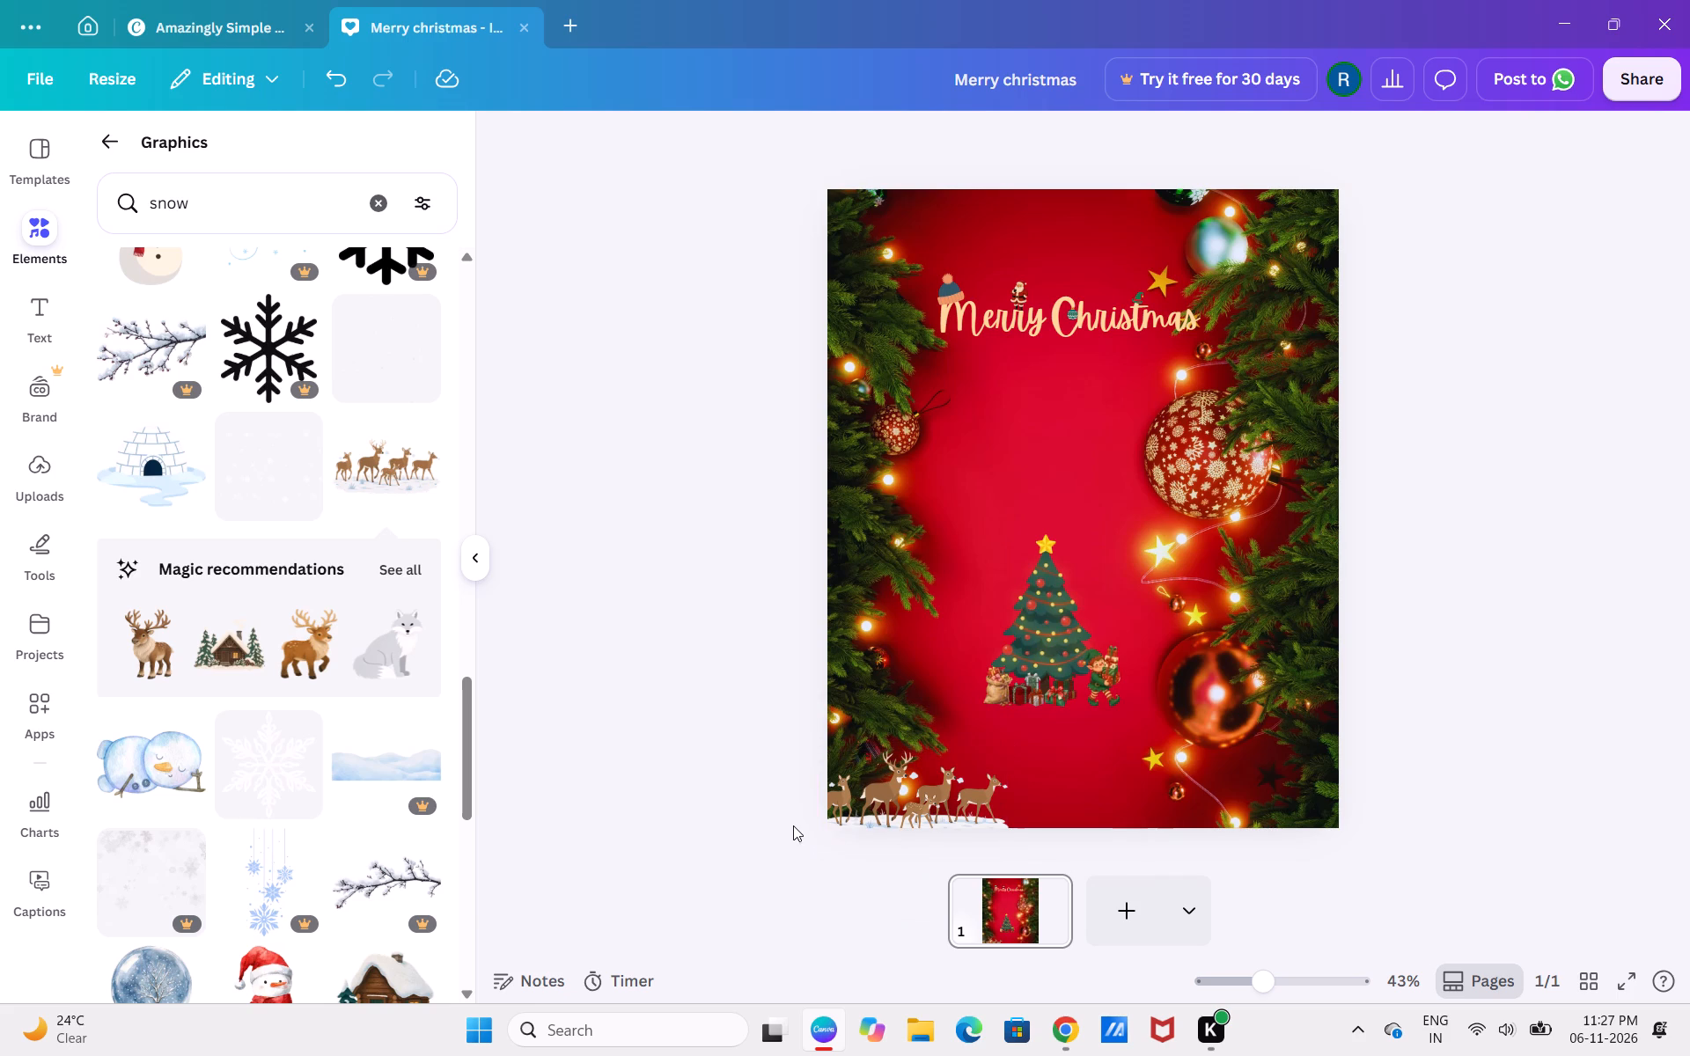
{"action": "left_click", "coordinate": [878, 795]}
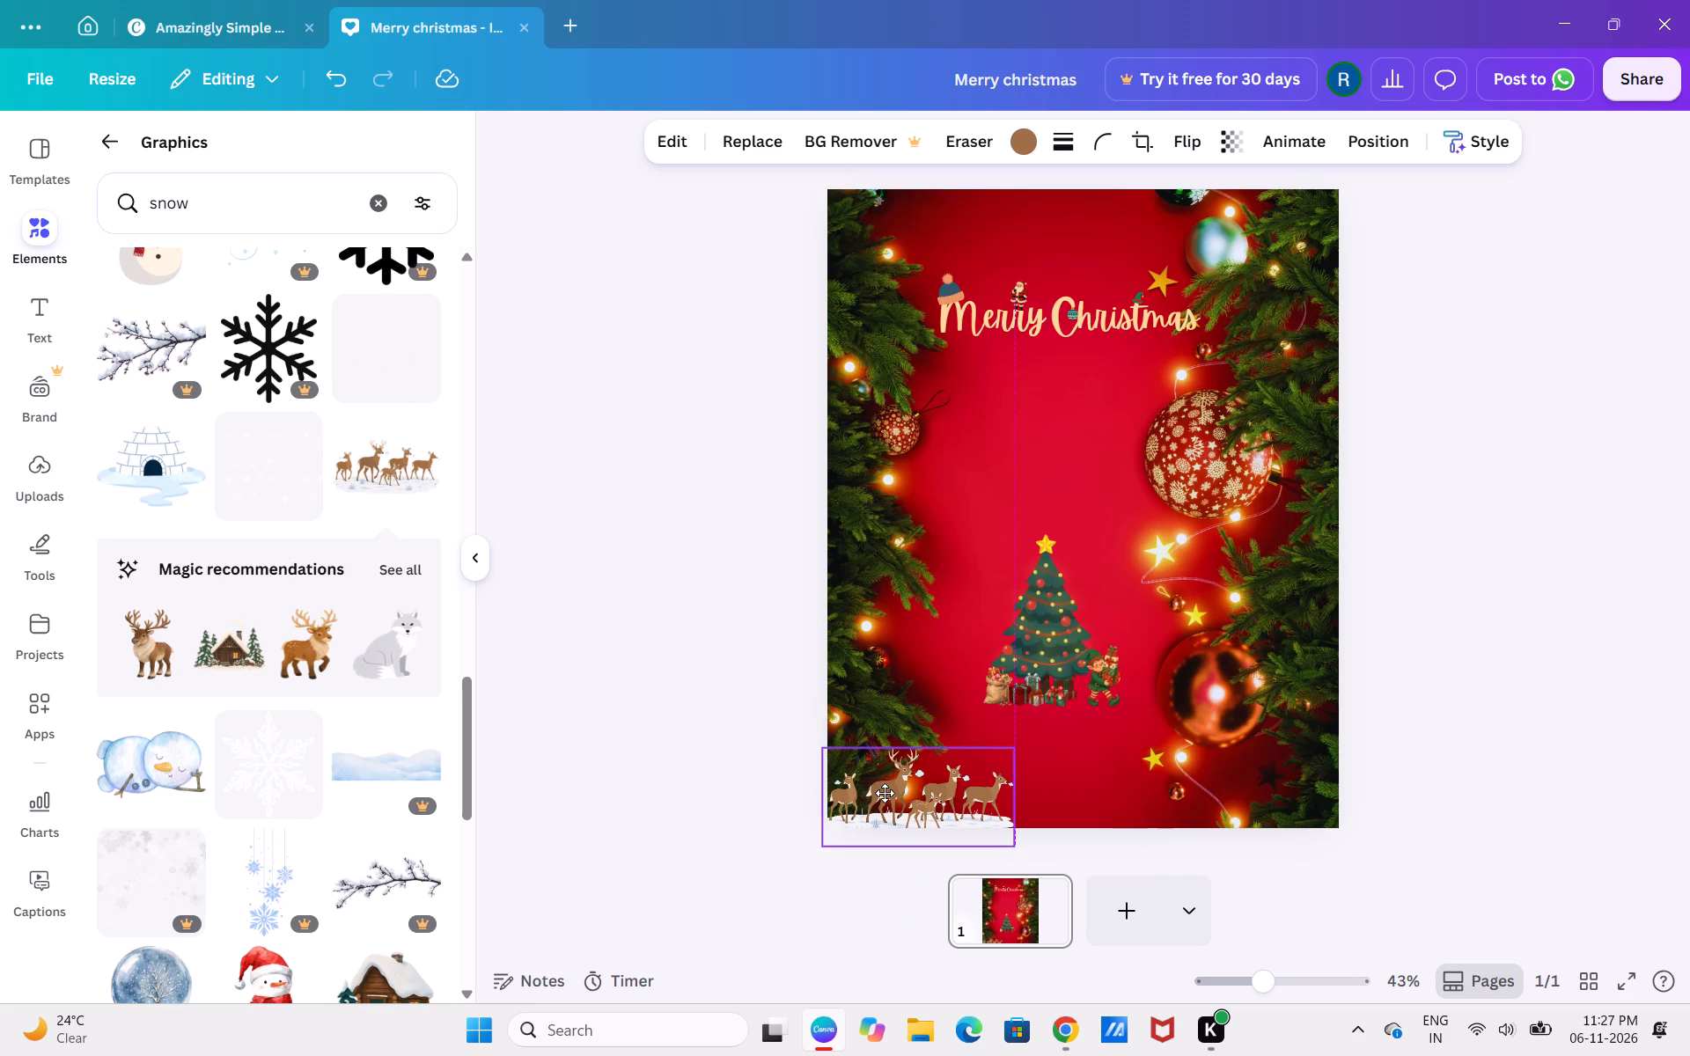
{"action": "left_click", "coordinate": [657, 785]}
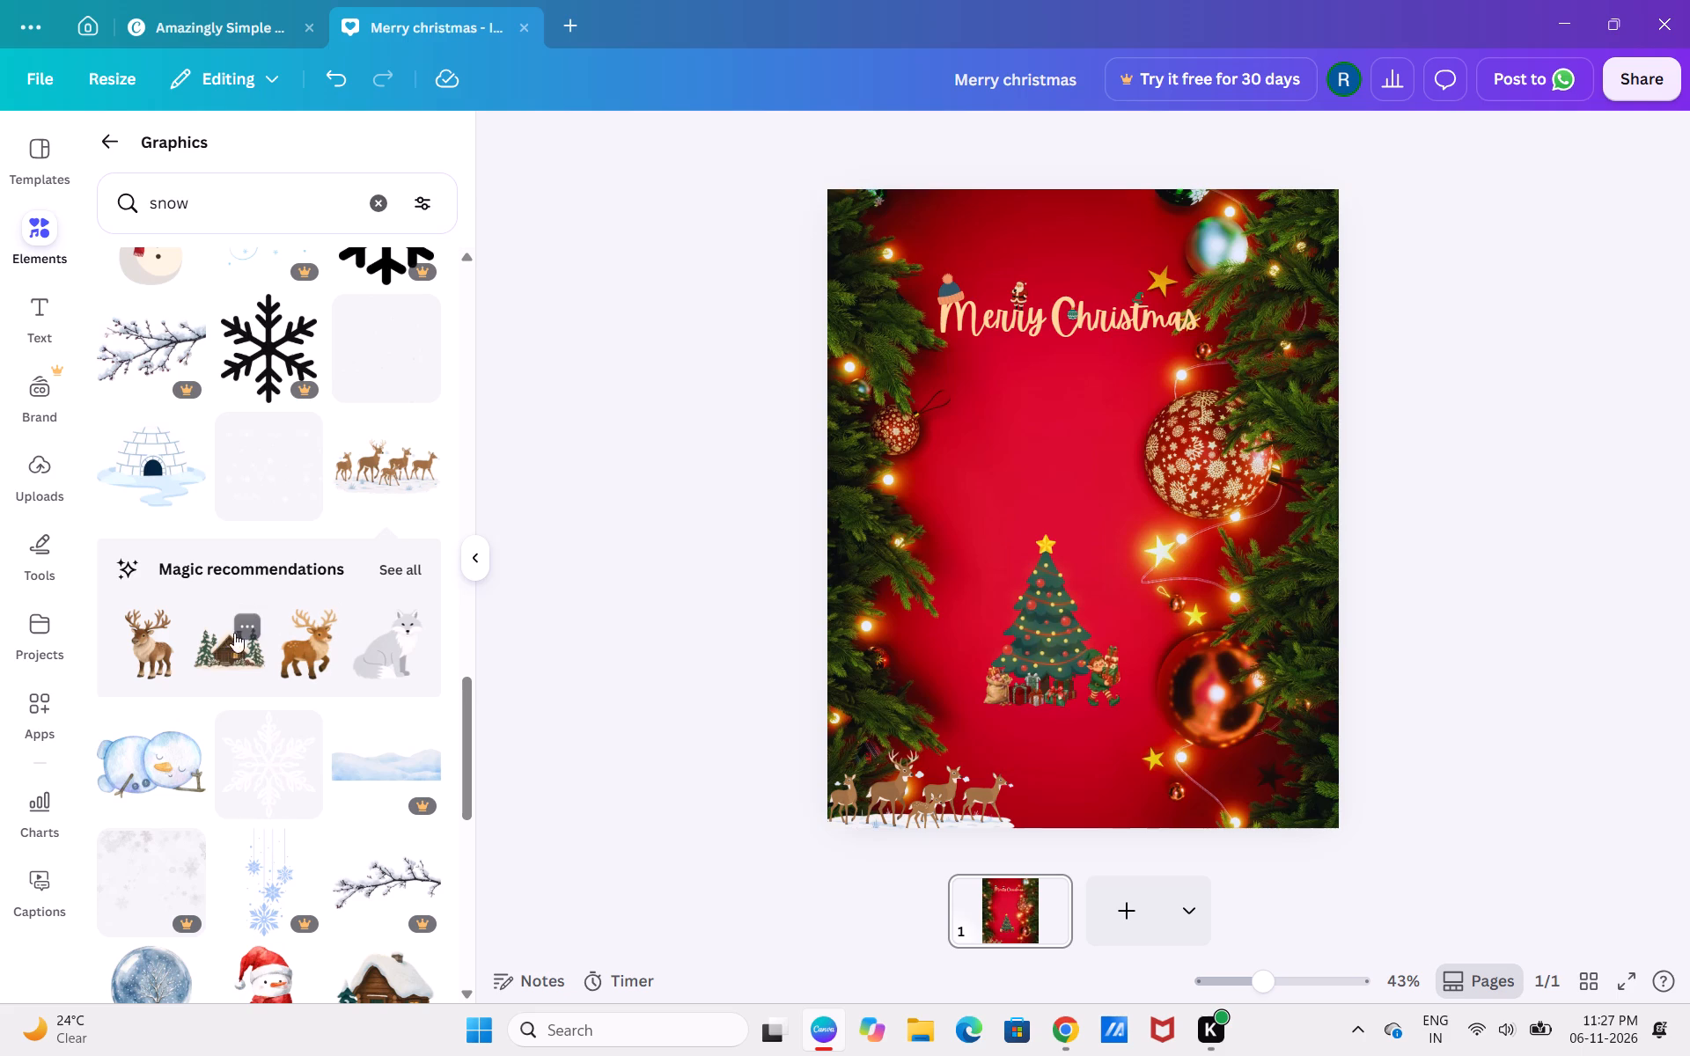
Add a second reindeer herd and line it up directly beside the first along the card's bottom edge.
{"action": "left_click_drag", "start_coordinate": [400, 477], "coordinate": [1043, 792]}
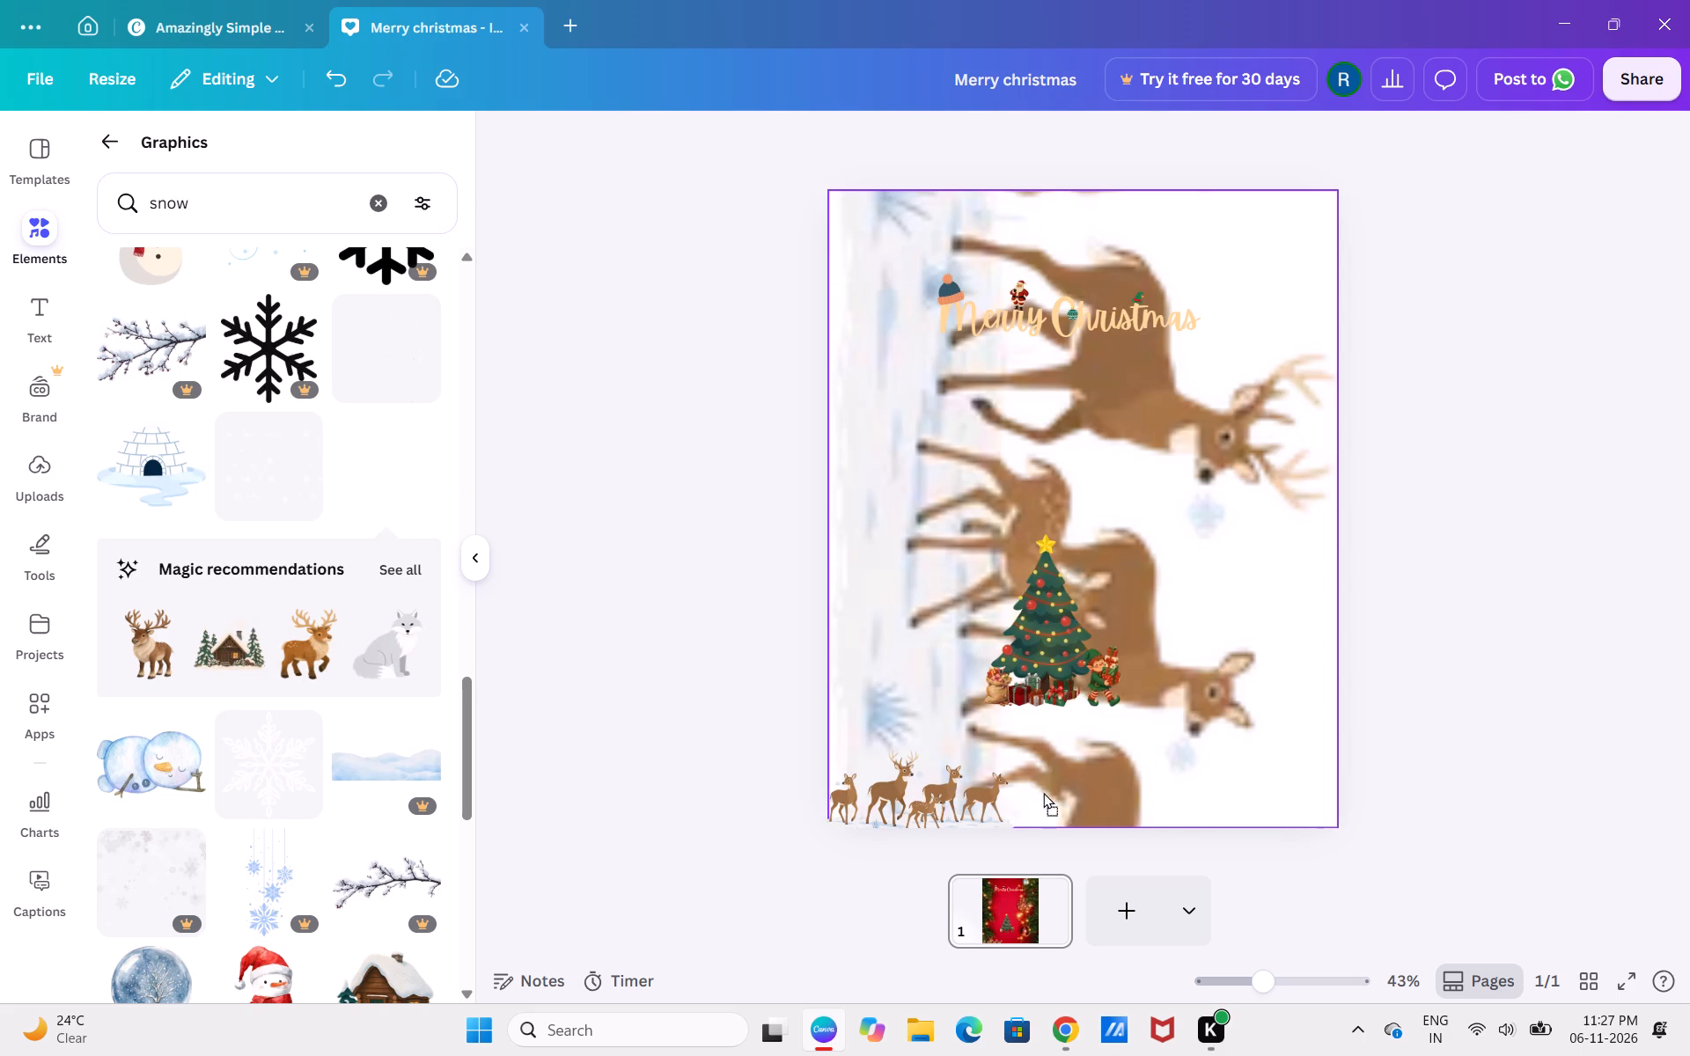
{"action": "left_click_drag", "start_coordinate": [1043, 792], "coordinate": [1061, 791]}
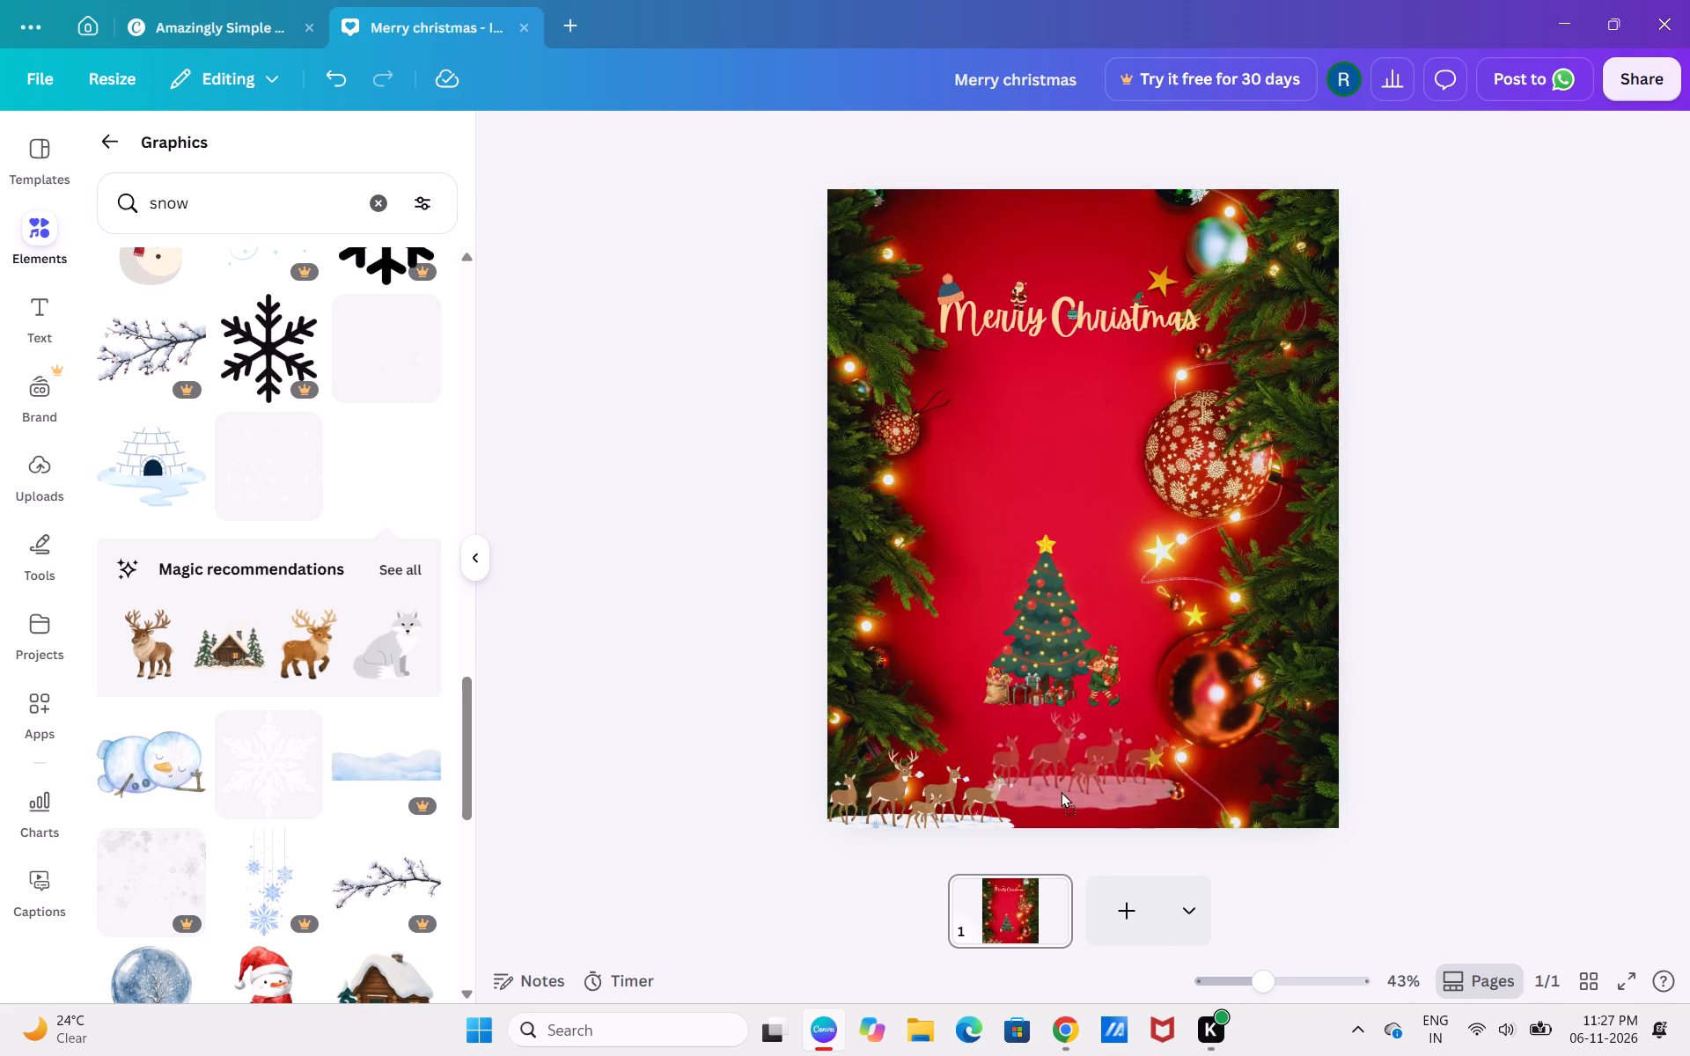
{"action": "left_click_drag", "start_coordinate": [1061, 791], "coordinate": [1188, 716]}
{"action": "left_click_drag", "start_coordinate": [1205, 715], "coordinate": [1102, 814]}
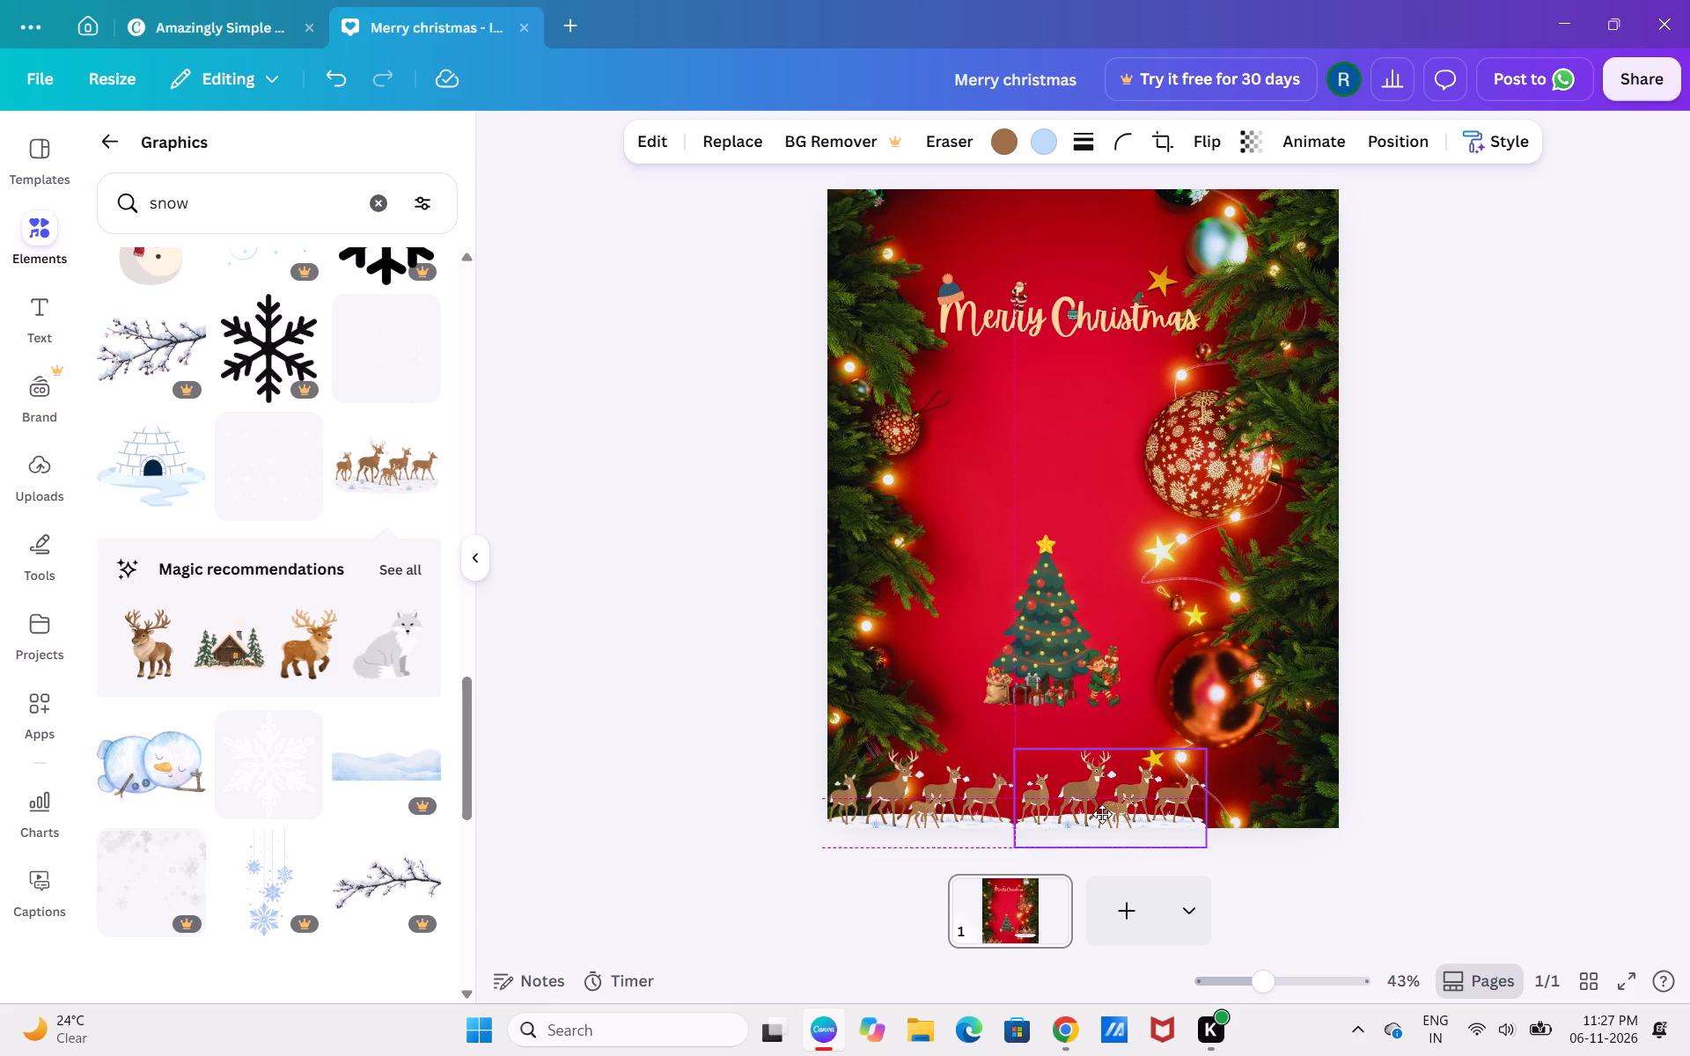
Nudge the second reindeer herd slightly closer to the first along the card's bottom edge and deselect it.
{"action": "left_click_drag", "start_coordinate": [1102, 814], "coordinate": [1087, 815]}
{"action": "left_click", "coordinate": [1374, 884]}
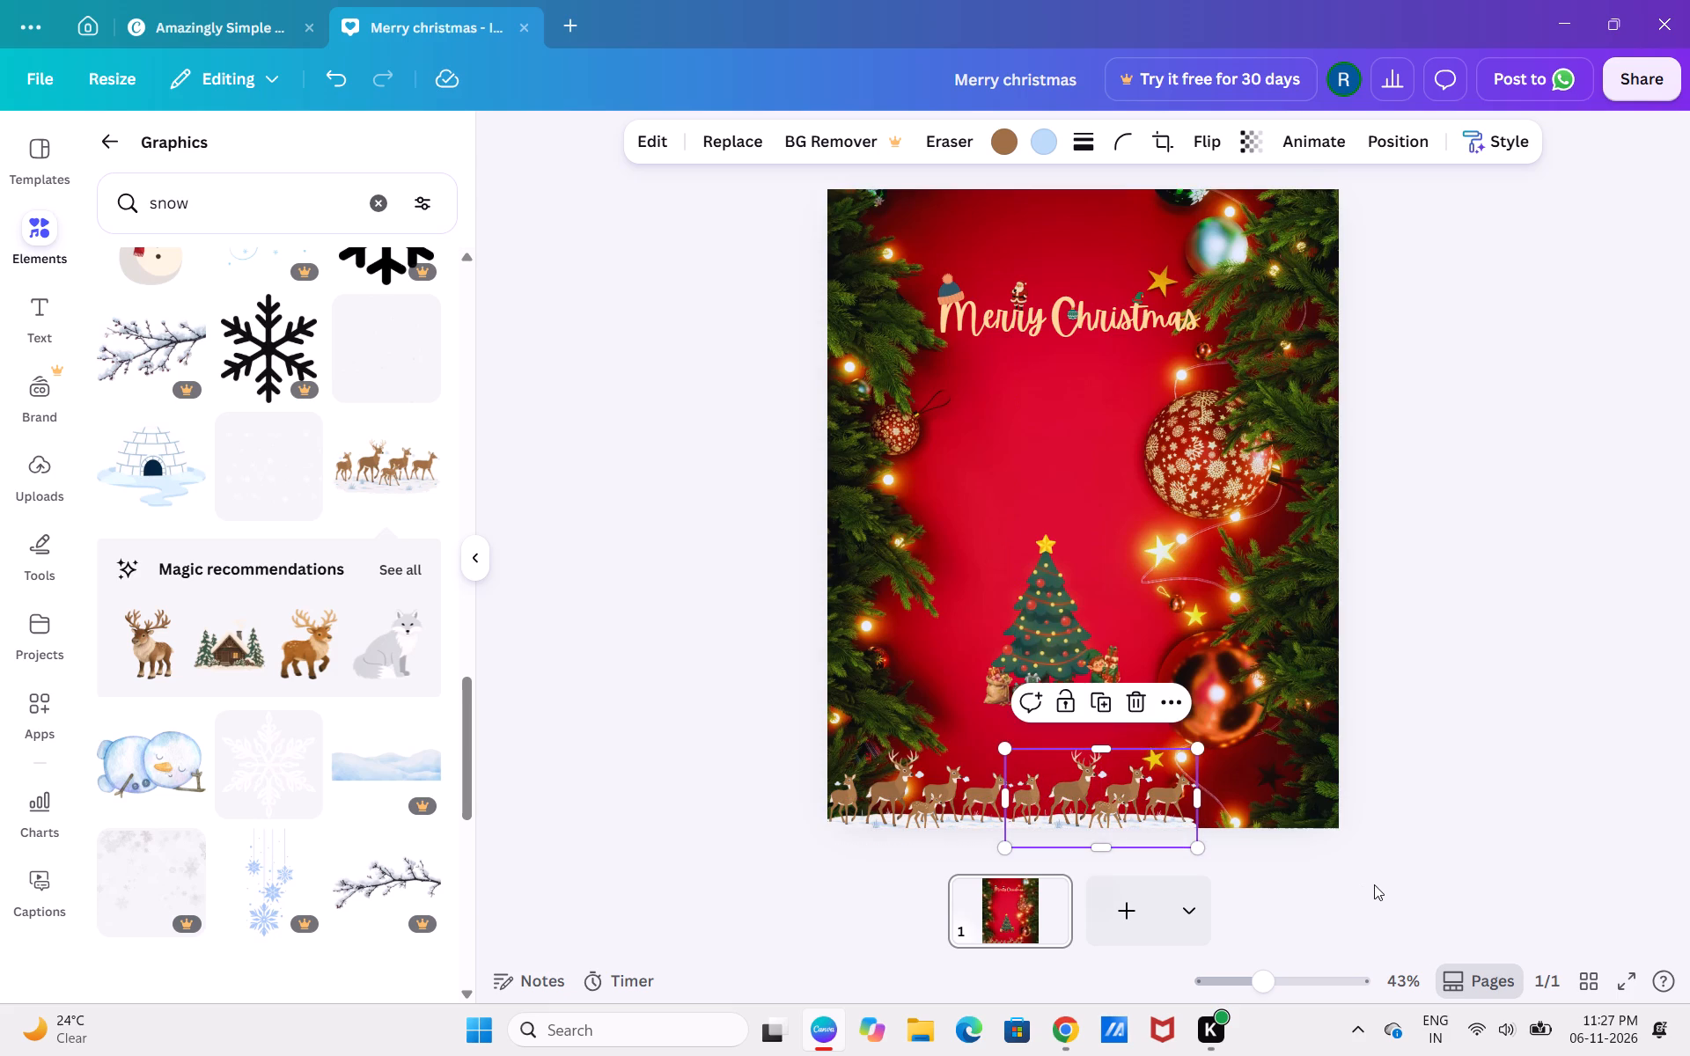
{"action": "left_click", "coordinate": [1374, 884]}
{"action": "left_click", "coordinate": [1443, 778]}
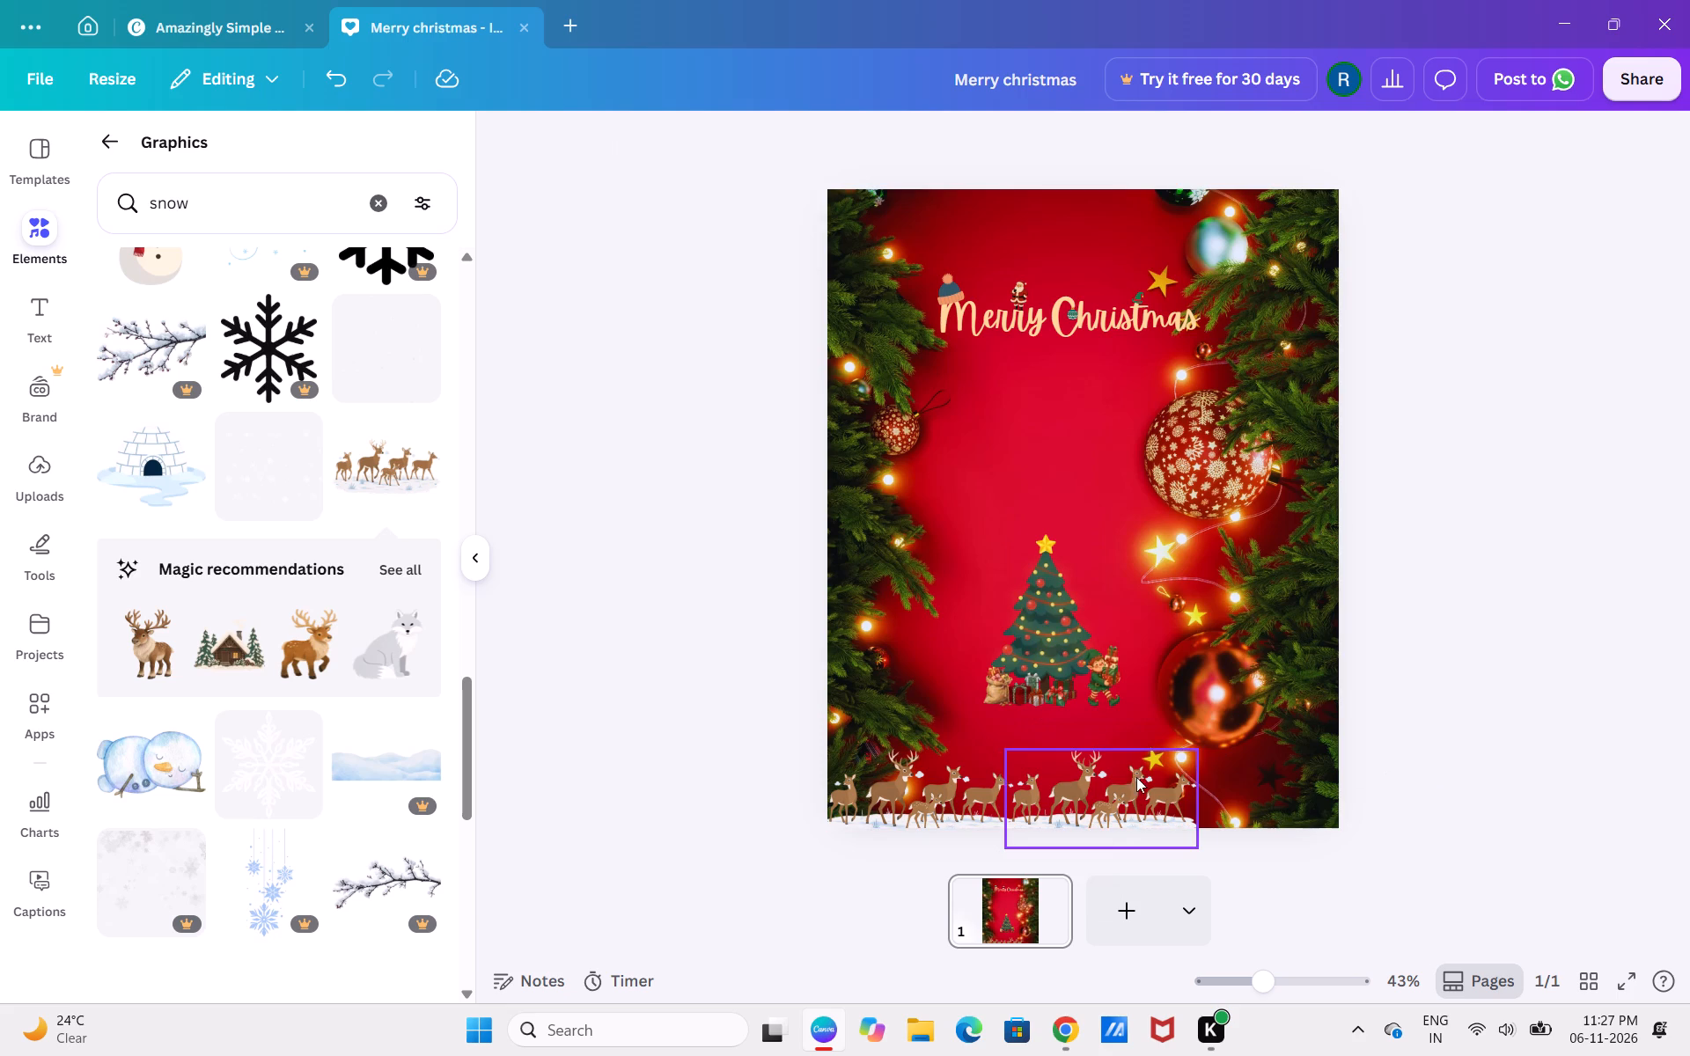
Remove the second reindeer herd from the card's bottom edge.
{"action": "left_click_drag", "start_coordinate": [1128, 805], "coordinate": [595, 902]}
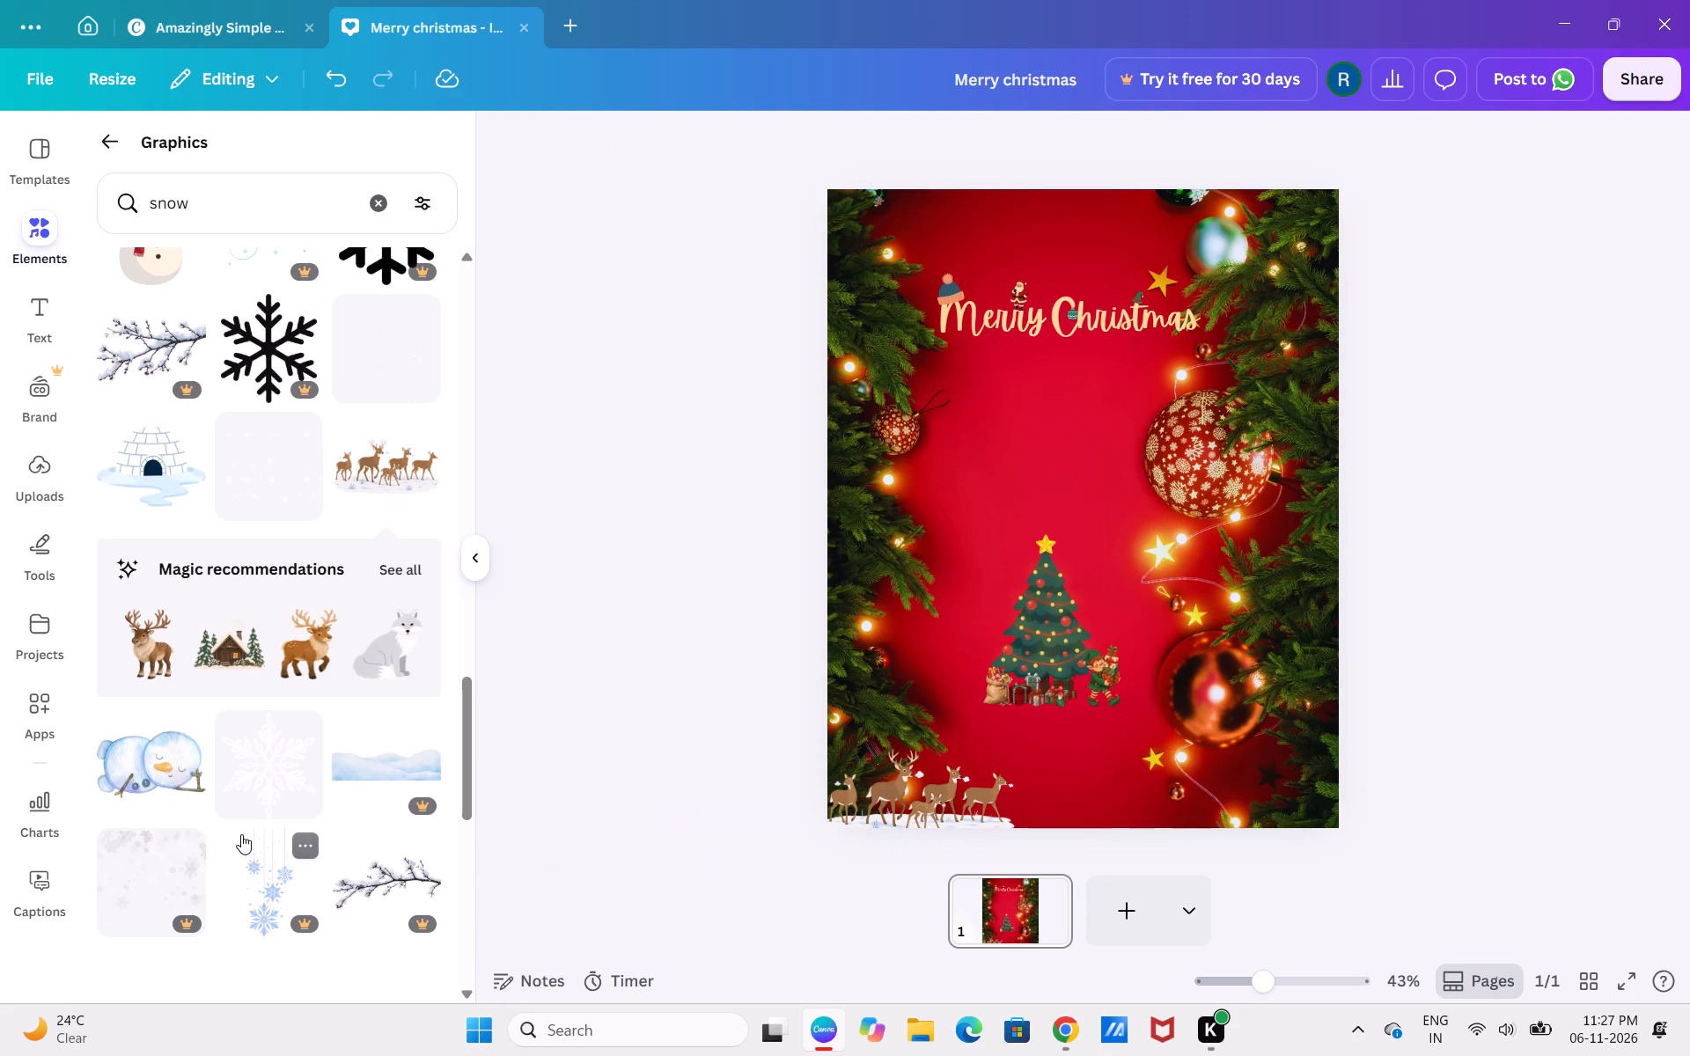
Find the free snow-covered log cabin among the snow graphics, add it, and shrink it into the card's bottom-right corner.
{"action": "scroll", "coordinate": [252, 744], "scroll_direction": "right", "scroll_amount": 6}
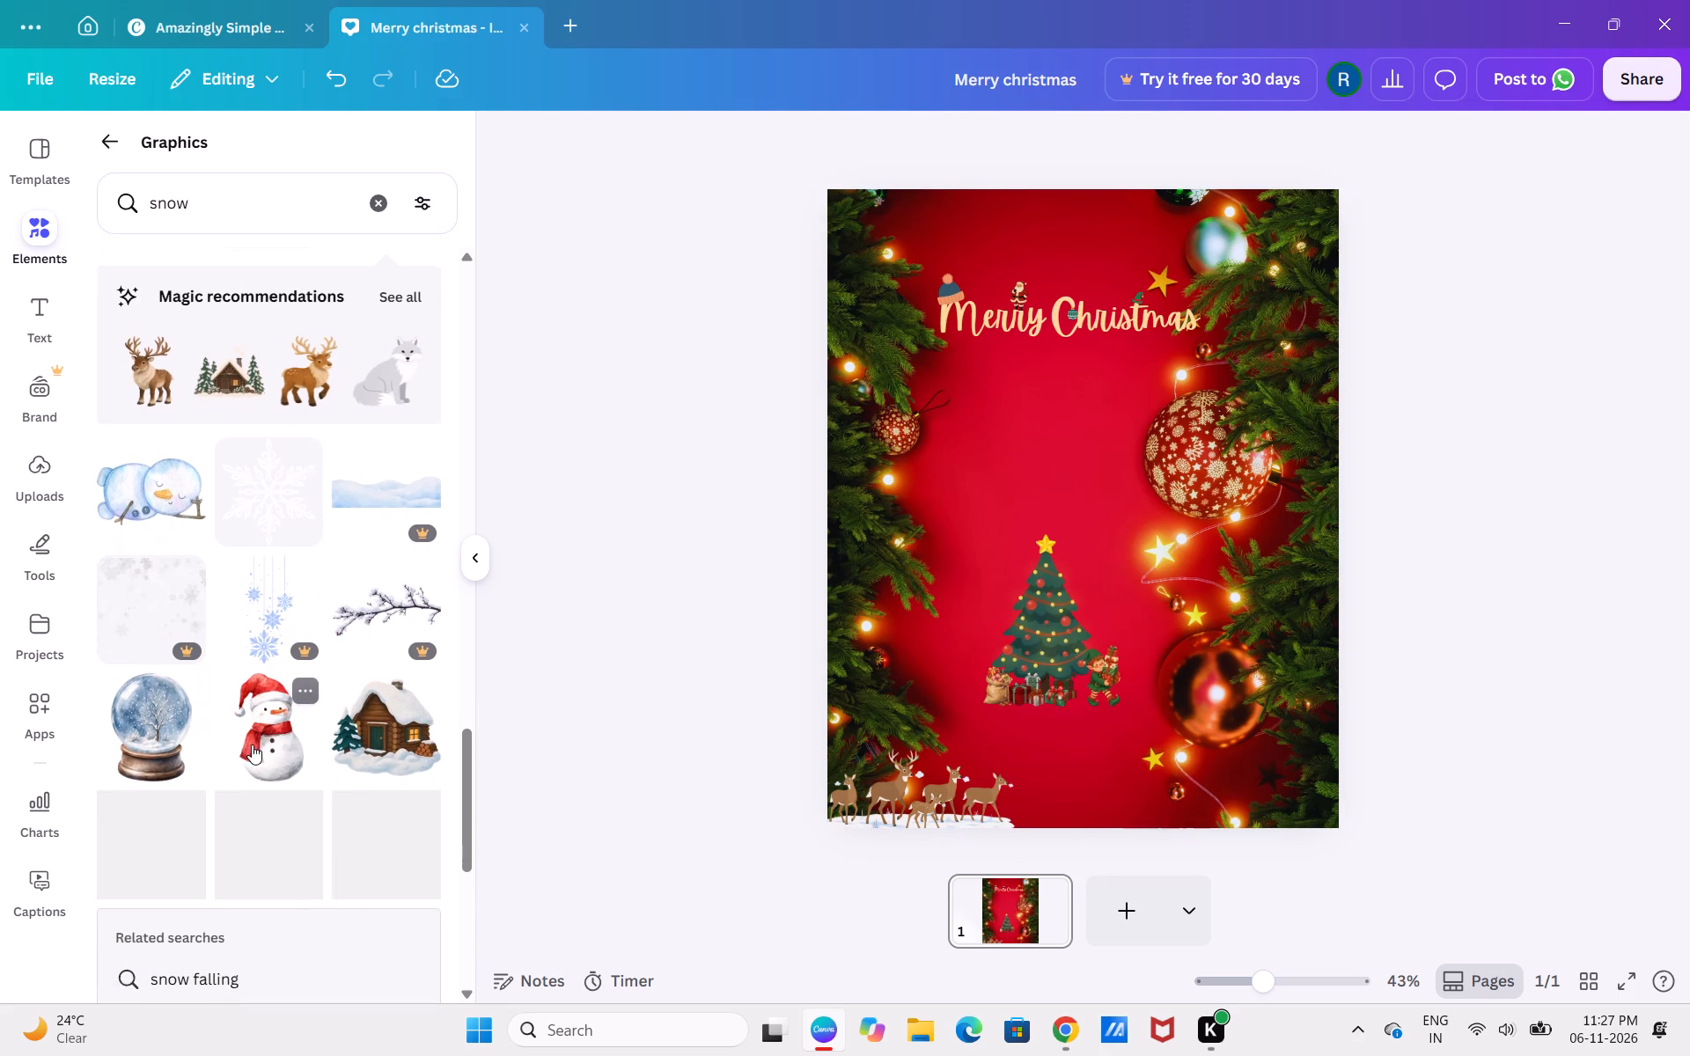
{"action": "scroll", "coordinate": [252, 744], "scroll_direction": "right", "scroll_amount": 2}
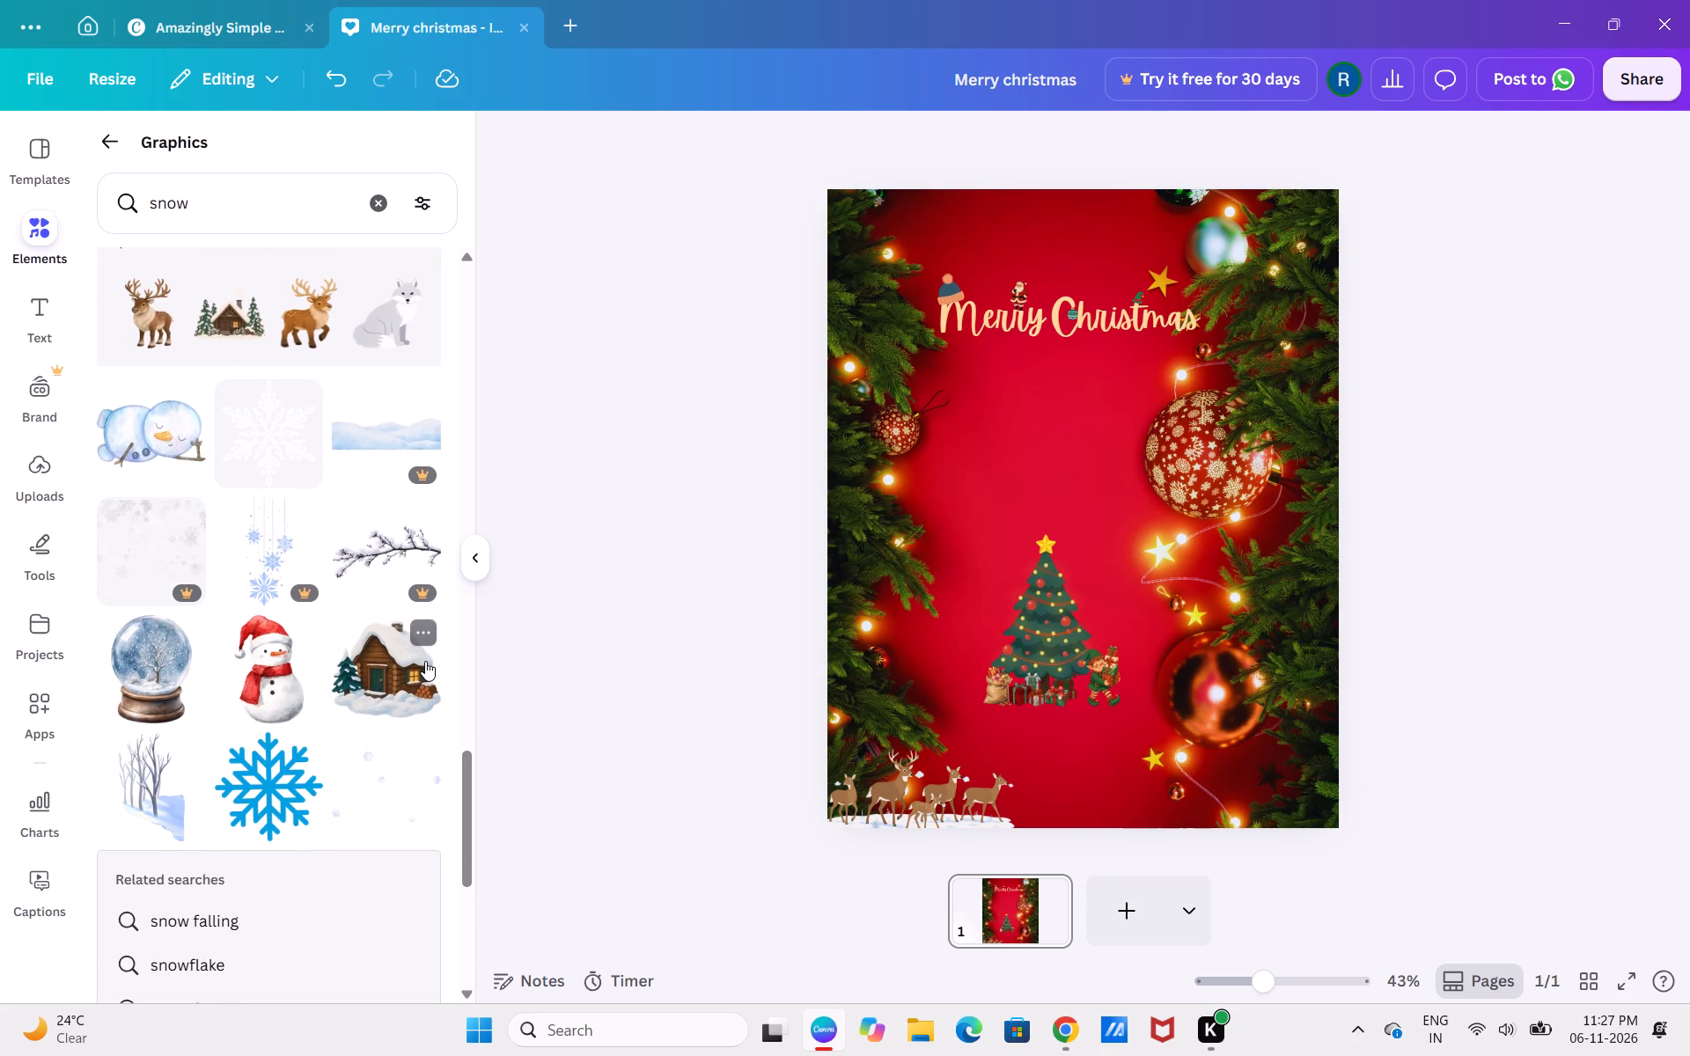
{"action": "left_click_drag", "start_coordinate": [425, 661], "coordinate": [1245, 613]}
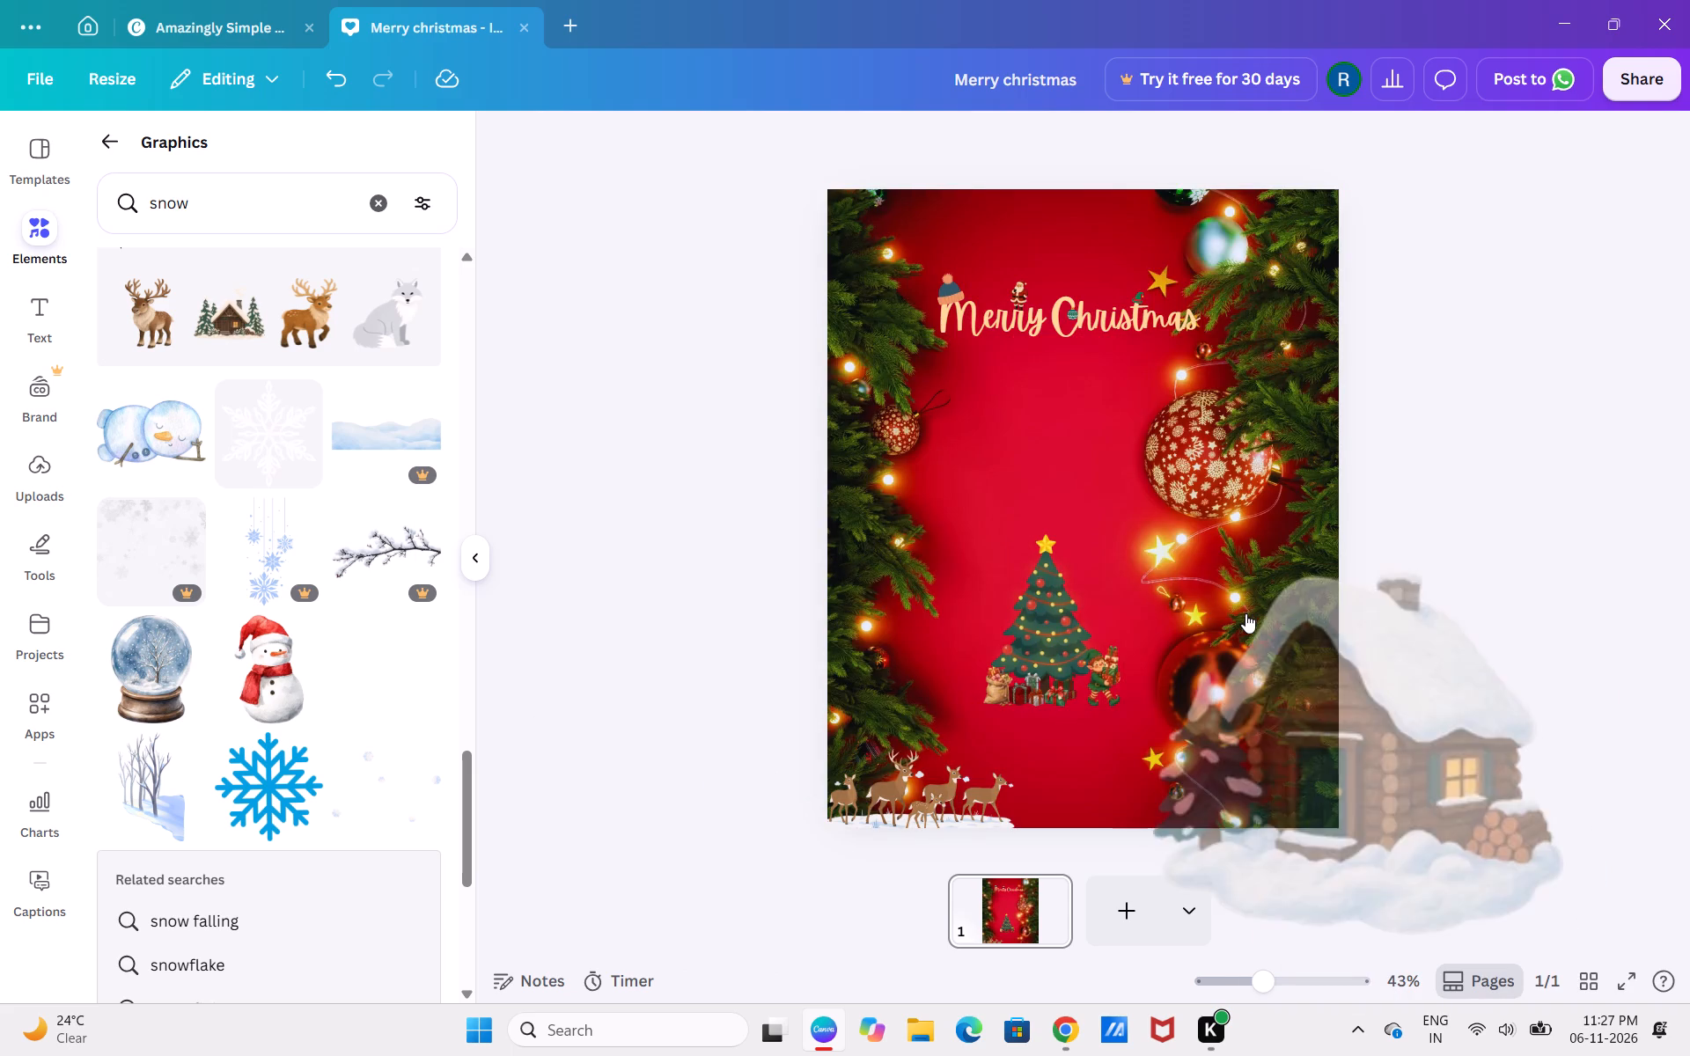
{"action": "left_click_drag", "start_coordinate": [1238, 691], "coordinate": [1014, 491]}
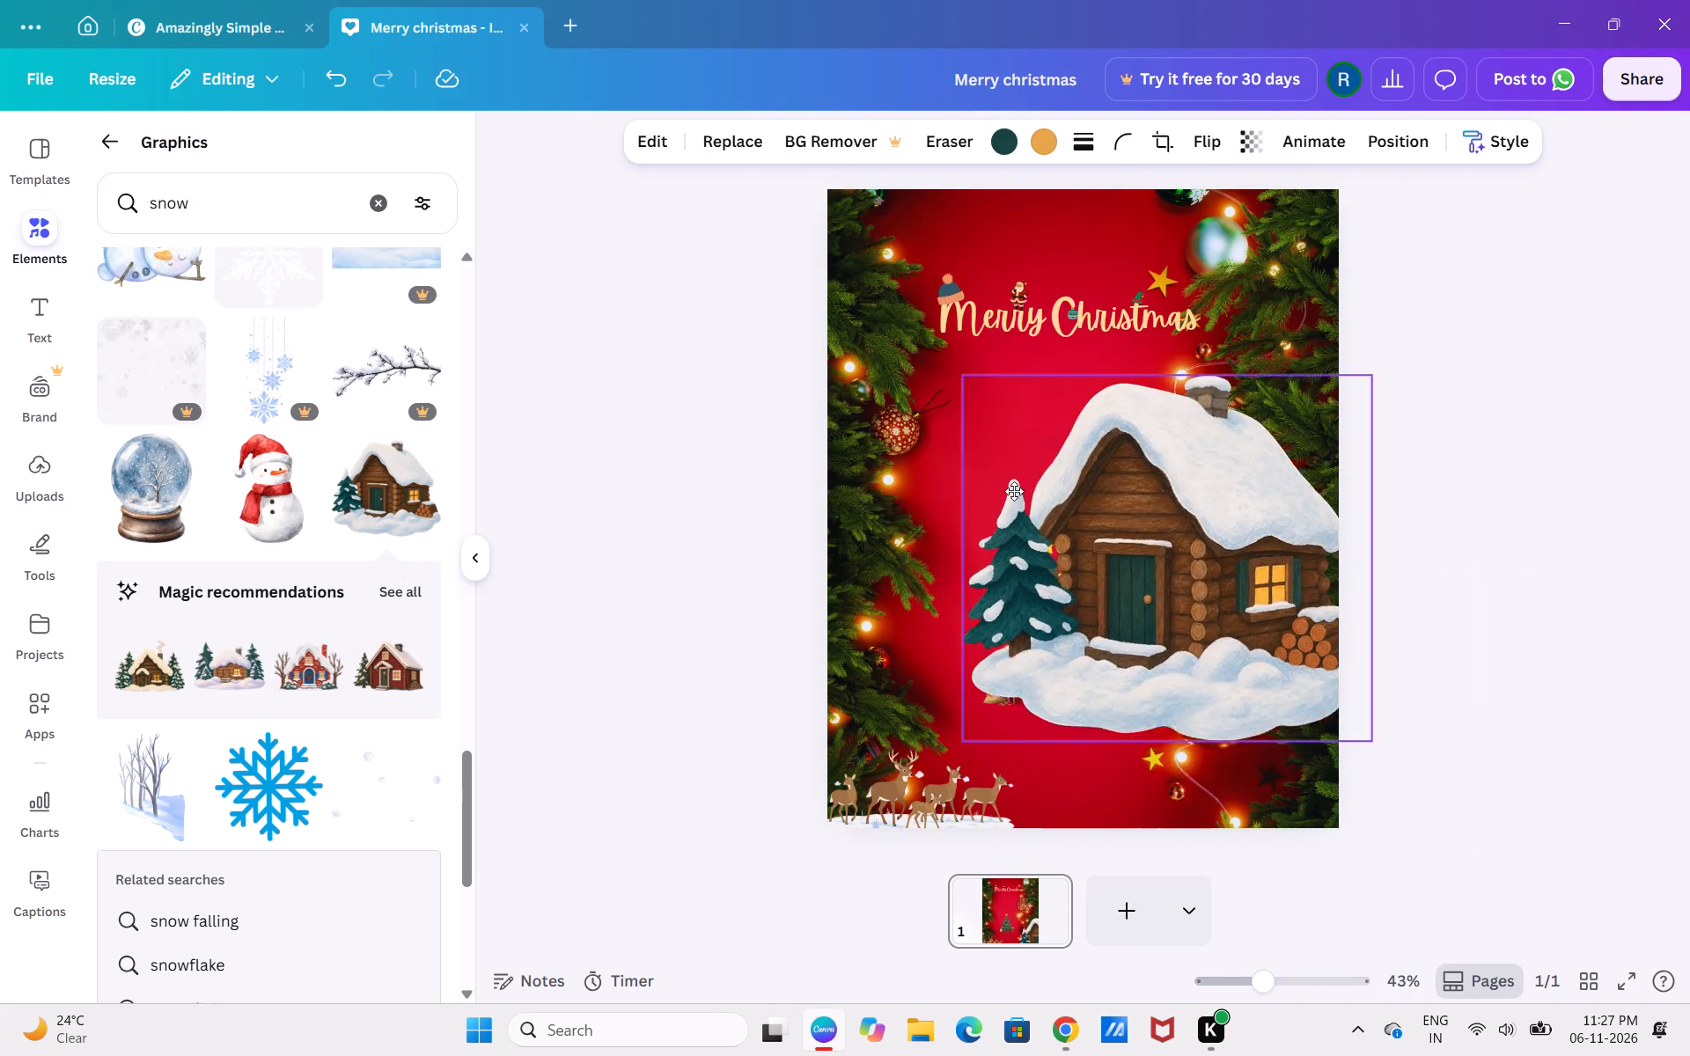
{"action": "left_click_drag", "start_coordinate": [1014, 491], "coordinate": [939, 468]}
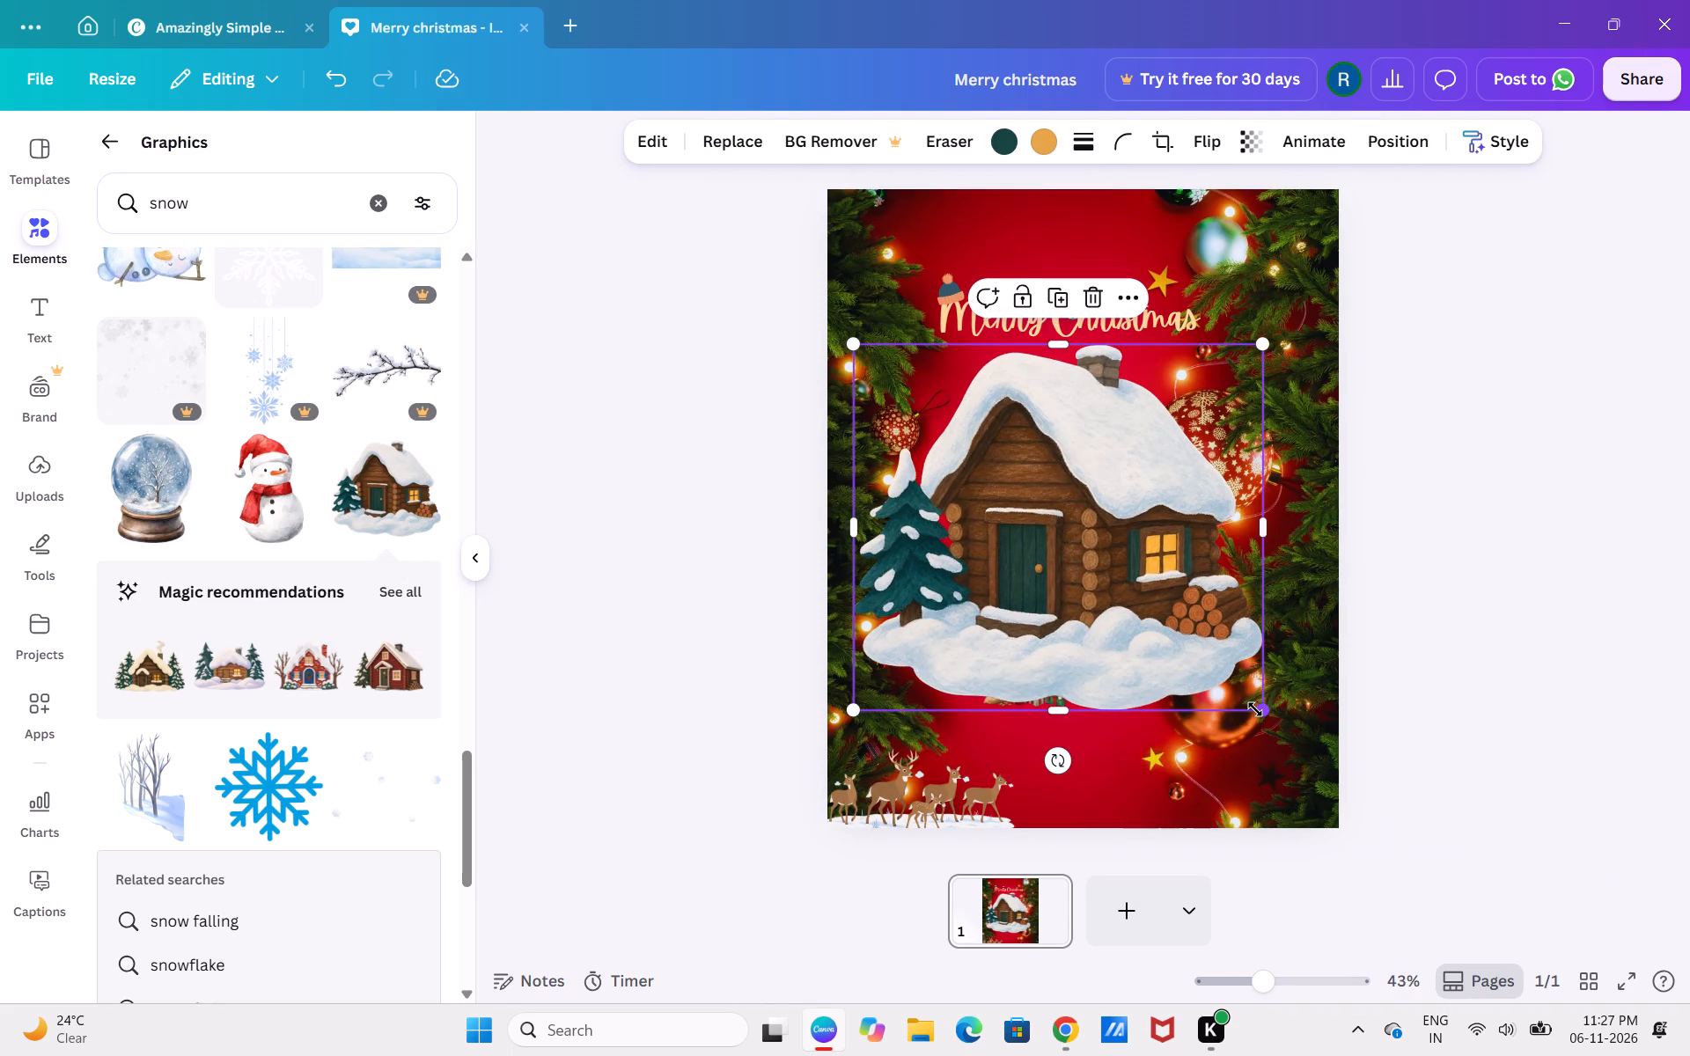
{"action": "left_click_drag", "start_coordinate": [1257, 712], "coordinate": [989, 446]}
{"action": "left_click_drag", "start_coordinate": [949, 362], "coordinate": [1331, 745]}
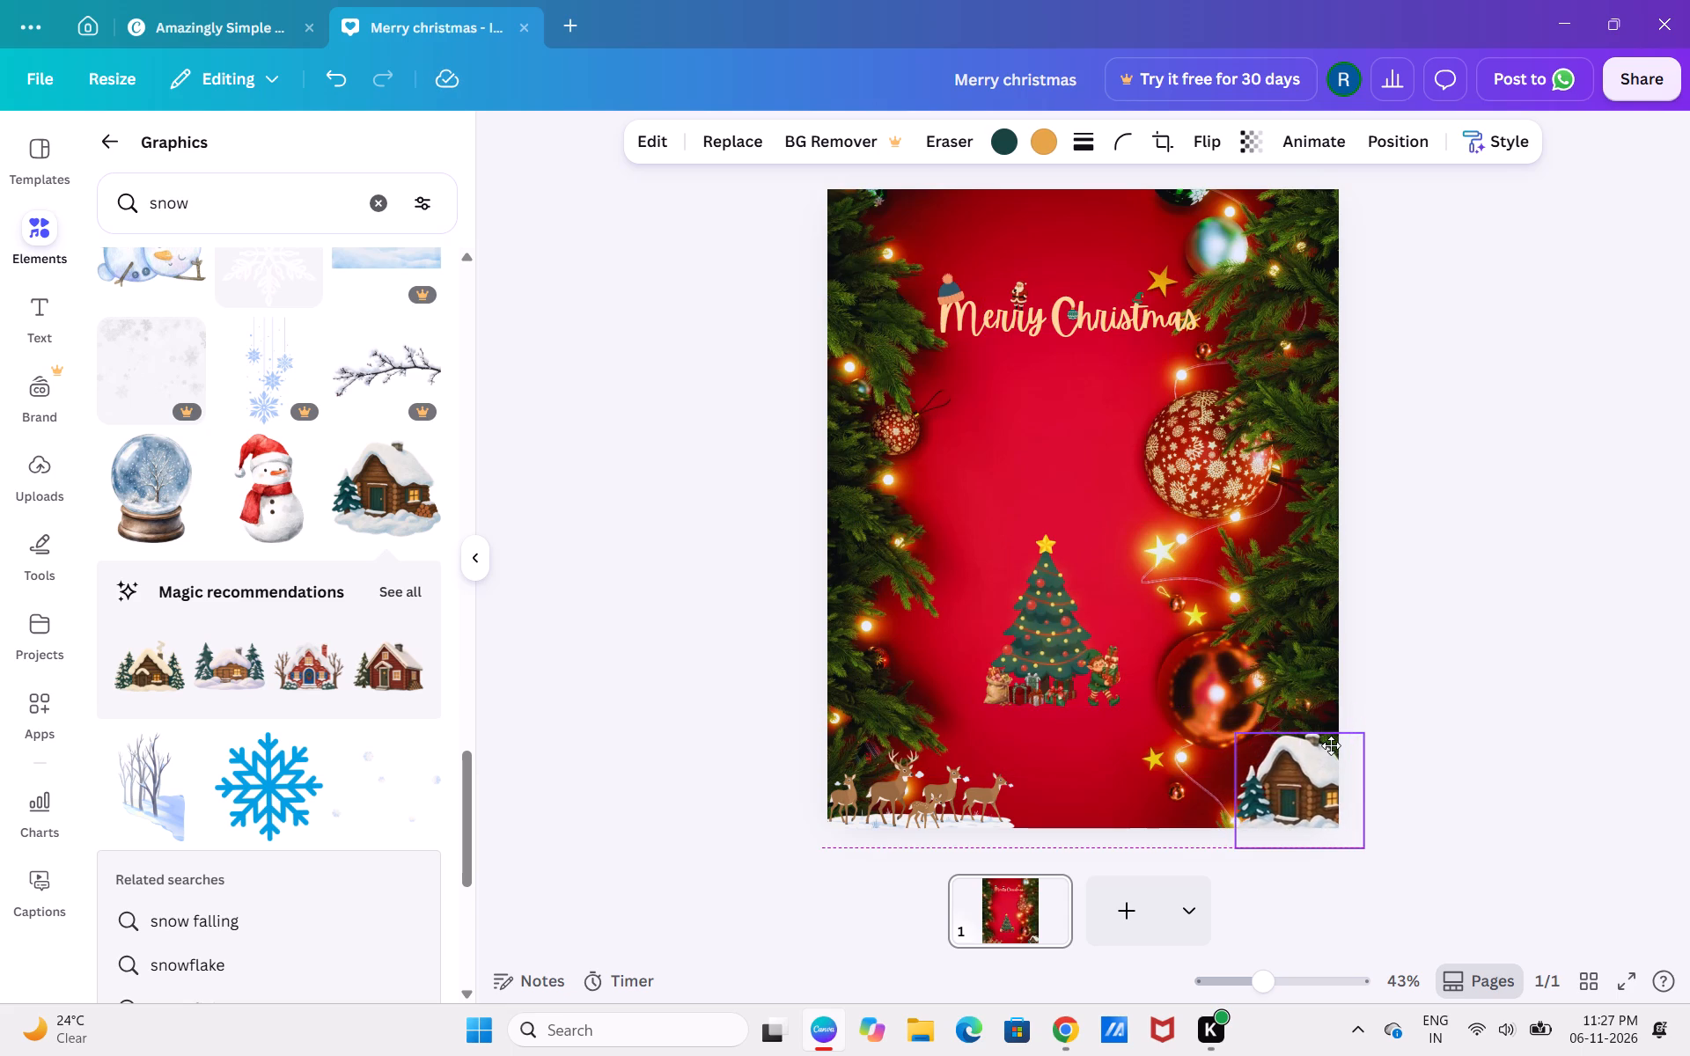
Refine the log cabin's size and tuck it into the card's bottom-right corner, slightly overlapping the edges.
{"action": "left_click_drag", "start_coordinate": [1331, 745], "coordinate": [1272, 706]}
{"action": "left_click_drag", "start_coordinate": [1304, 803], "coordinate": [1267, 772]}
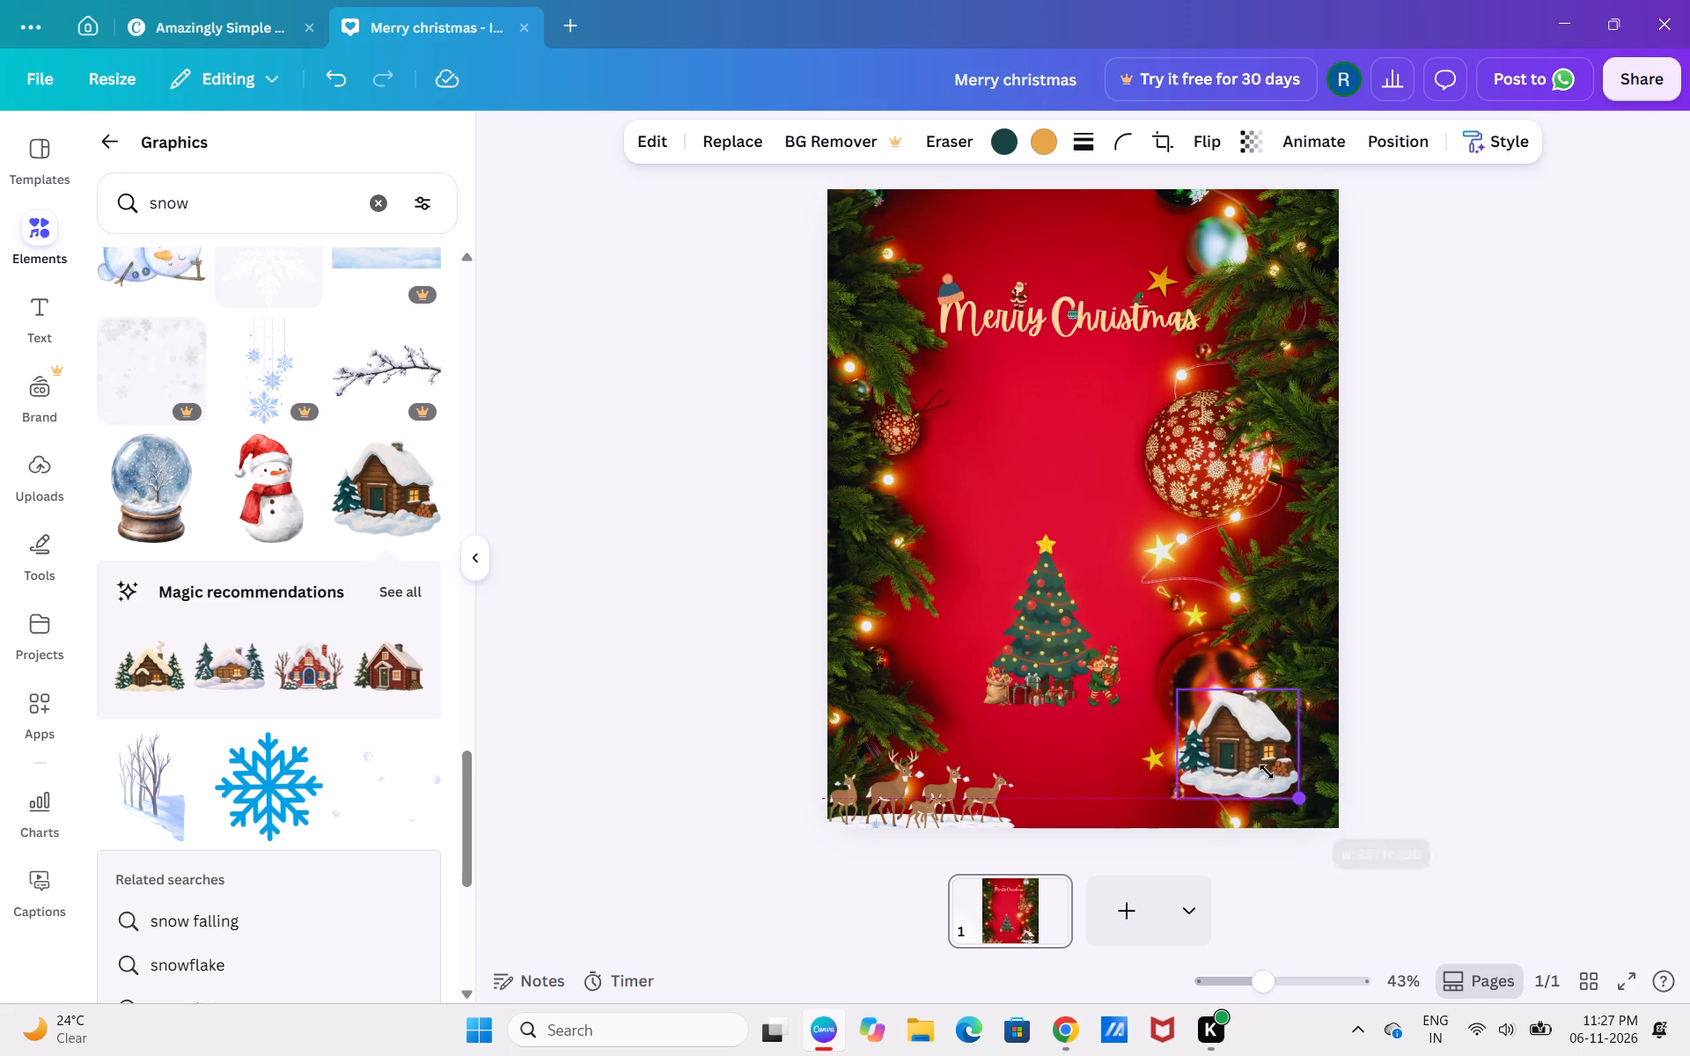
{"action": "left_click_drag", "start_coordinate": [1267, 772], "coordinate": [1260, 759]}
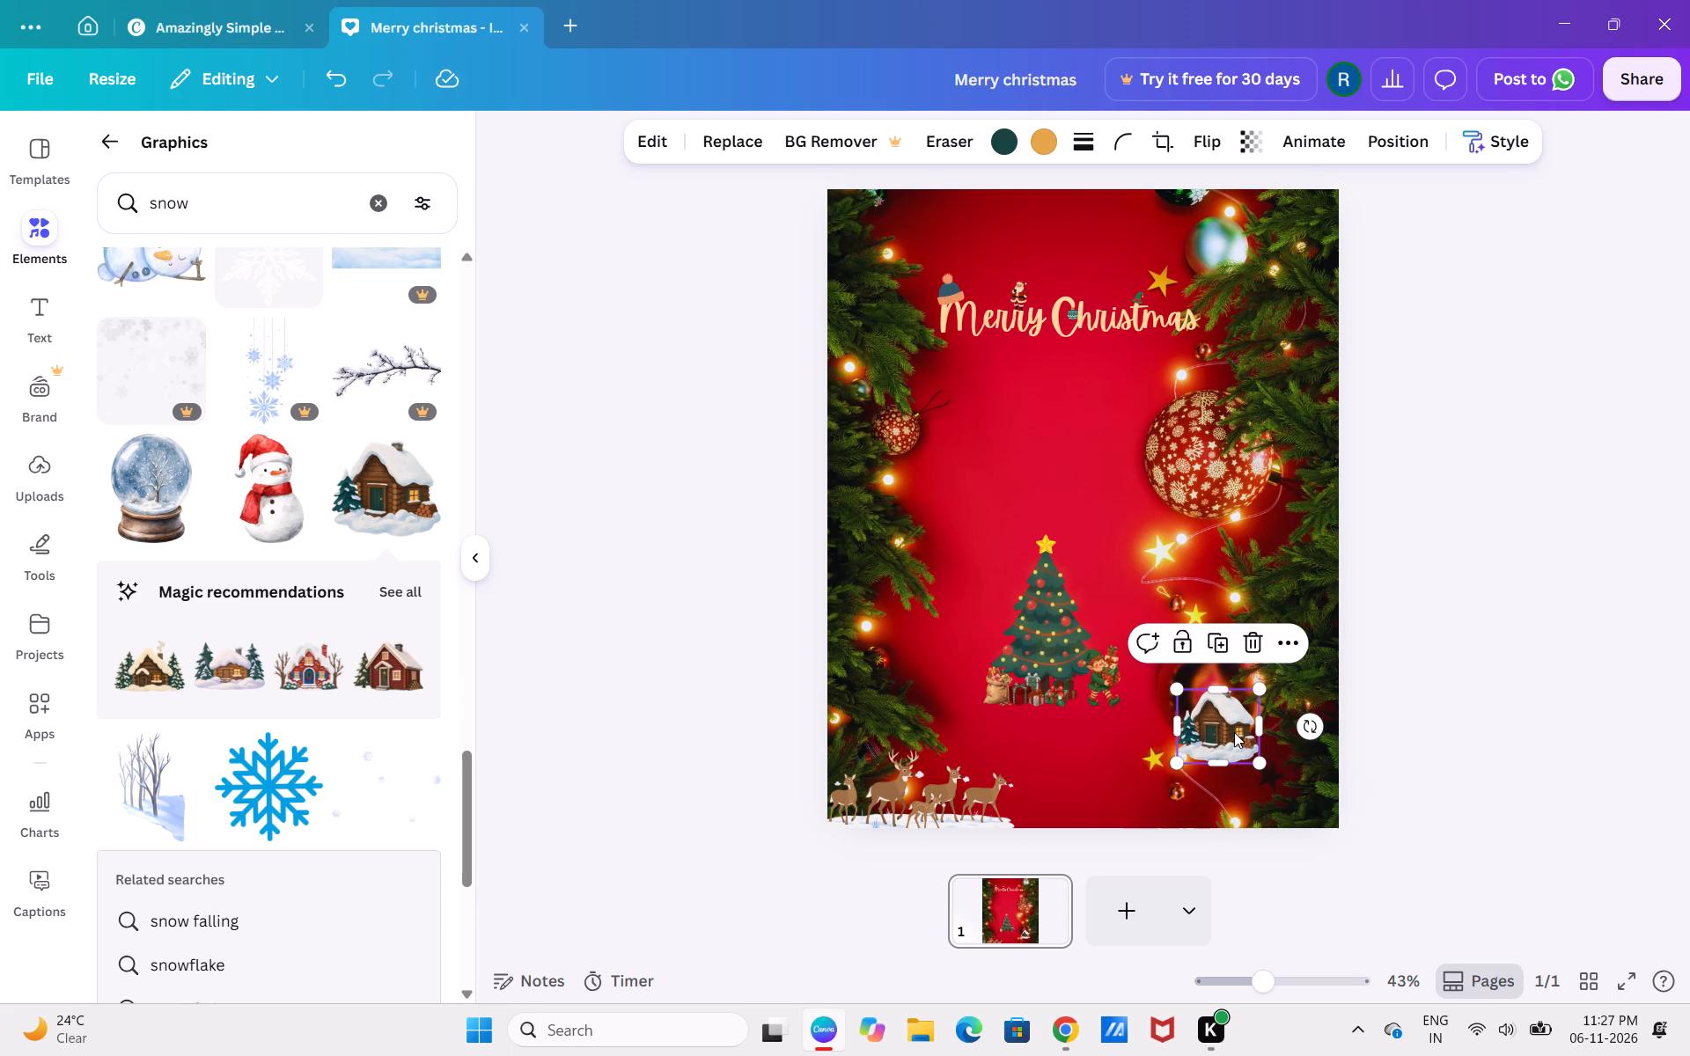
{"action": "left_click_drag", "start_coordinate": [1234, 732], "coordinate": [1316, 792]}
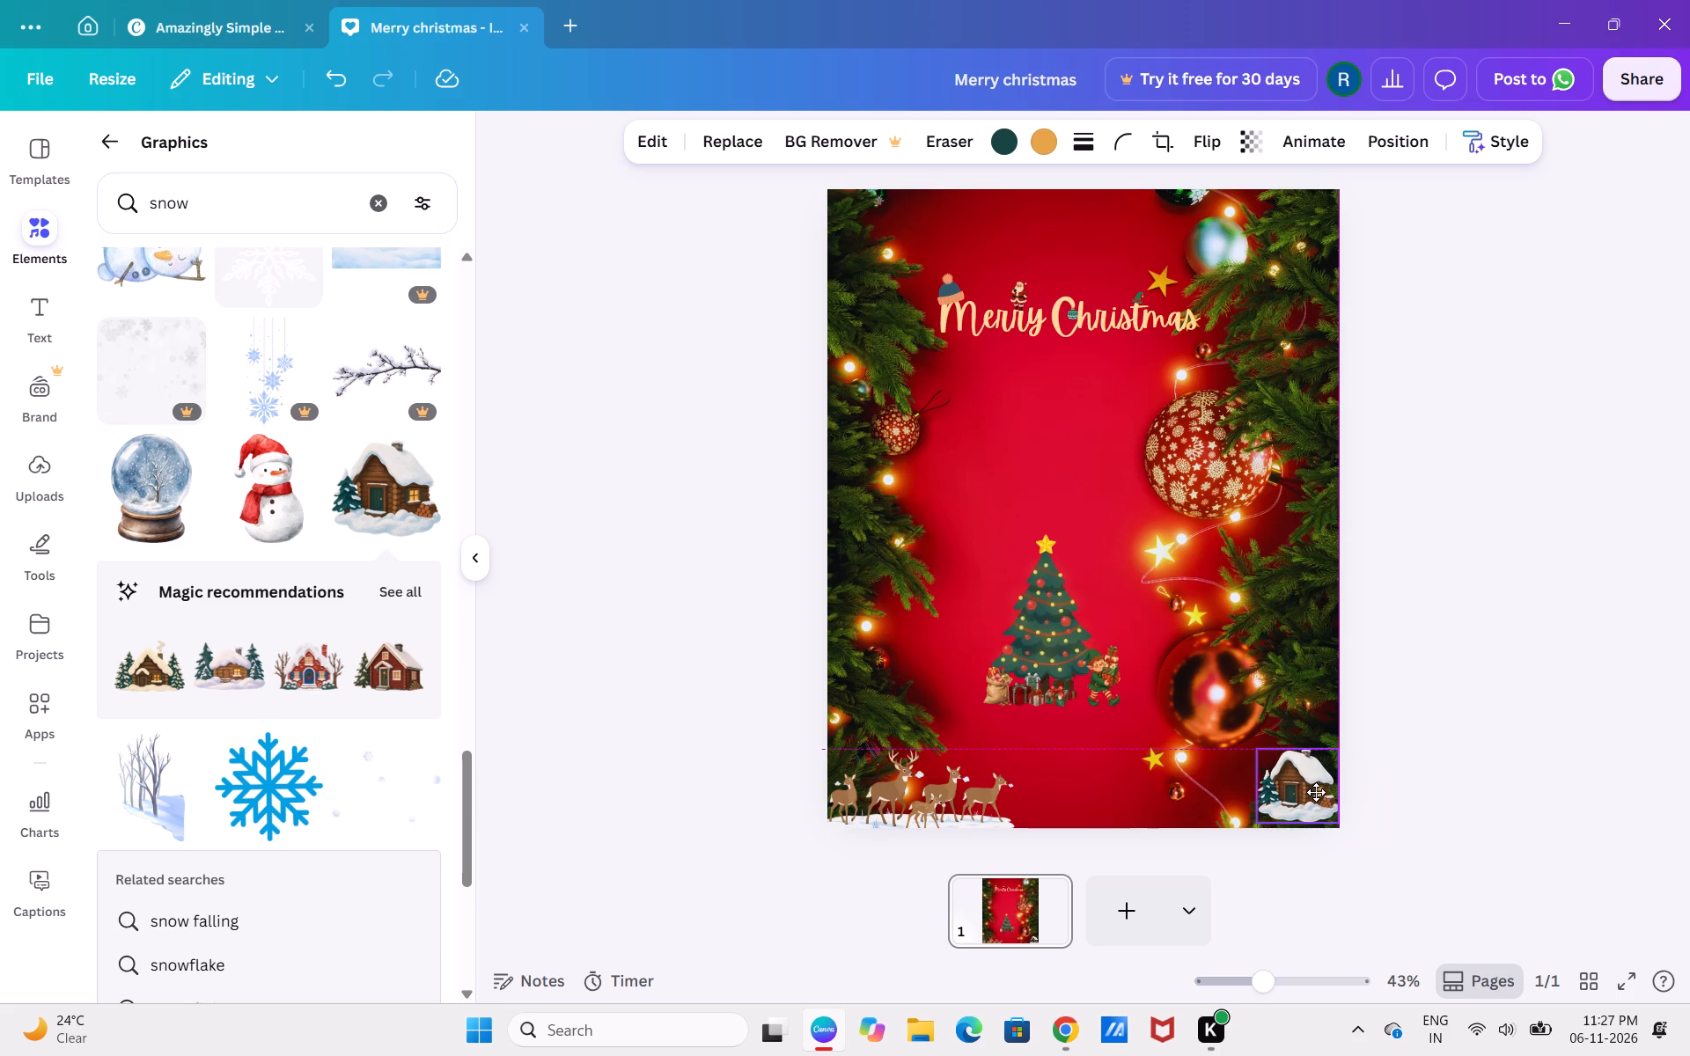
{"action": "left_click_drag", "start_coordinate": [1316, 792], "coordinate": [1323, 799]}
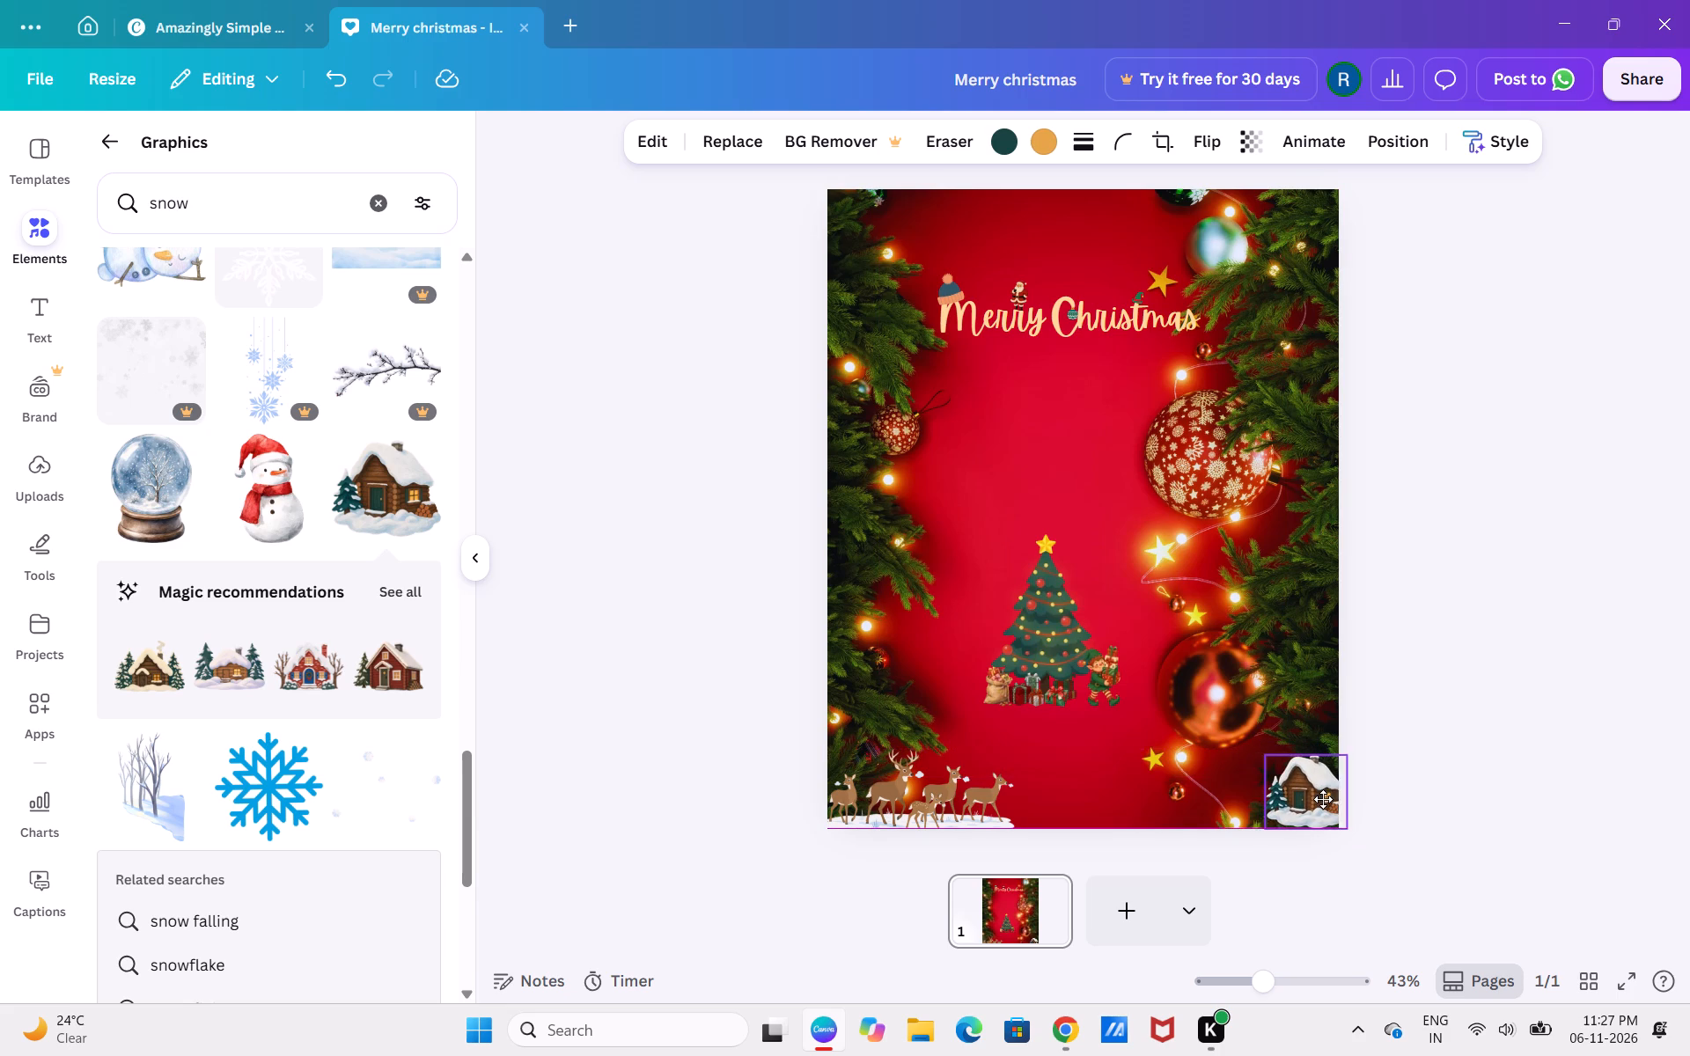
{"action": "left_click_drag", "start_coordinate": [1323, 799], "coordinate": [1327, 801]}
{"action": "left_click", "coordinate": [1327, 801]}
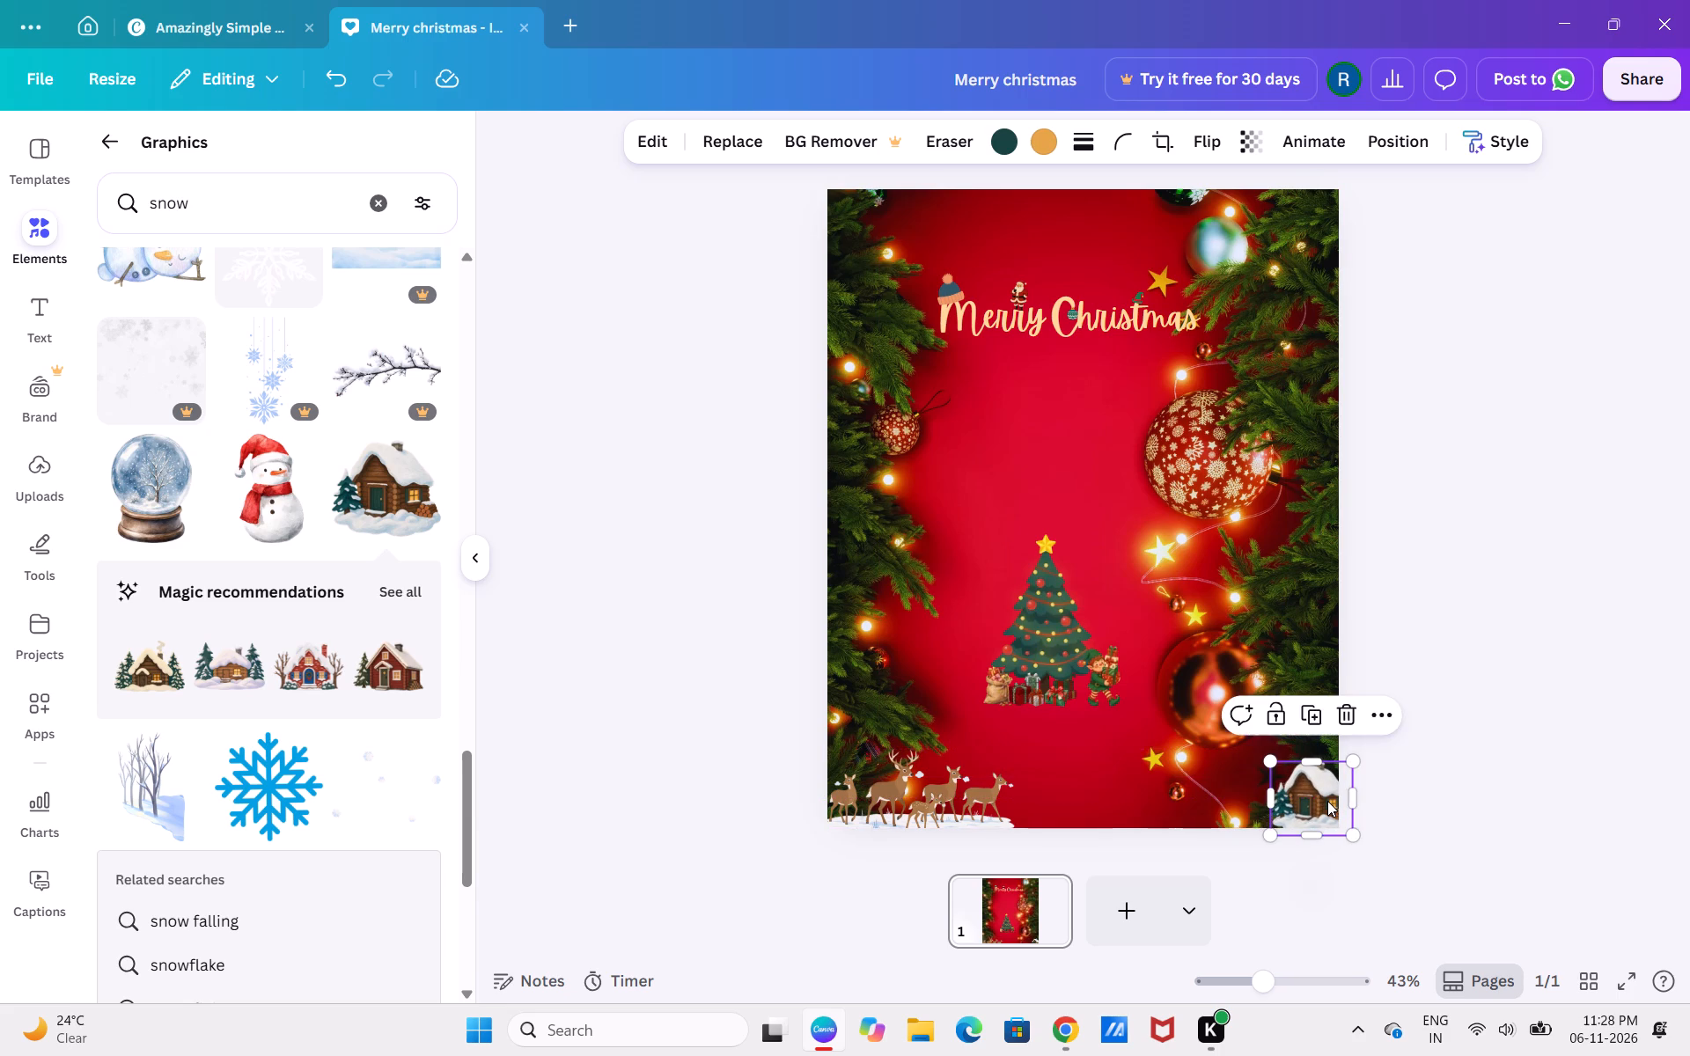
{"action": "left_click", "coordinate": [1278, 764]}
{"action": "left_click_drag", "start_coordinate": [1264, 762], "coordinate": [1217, 733]}
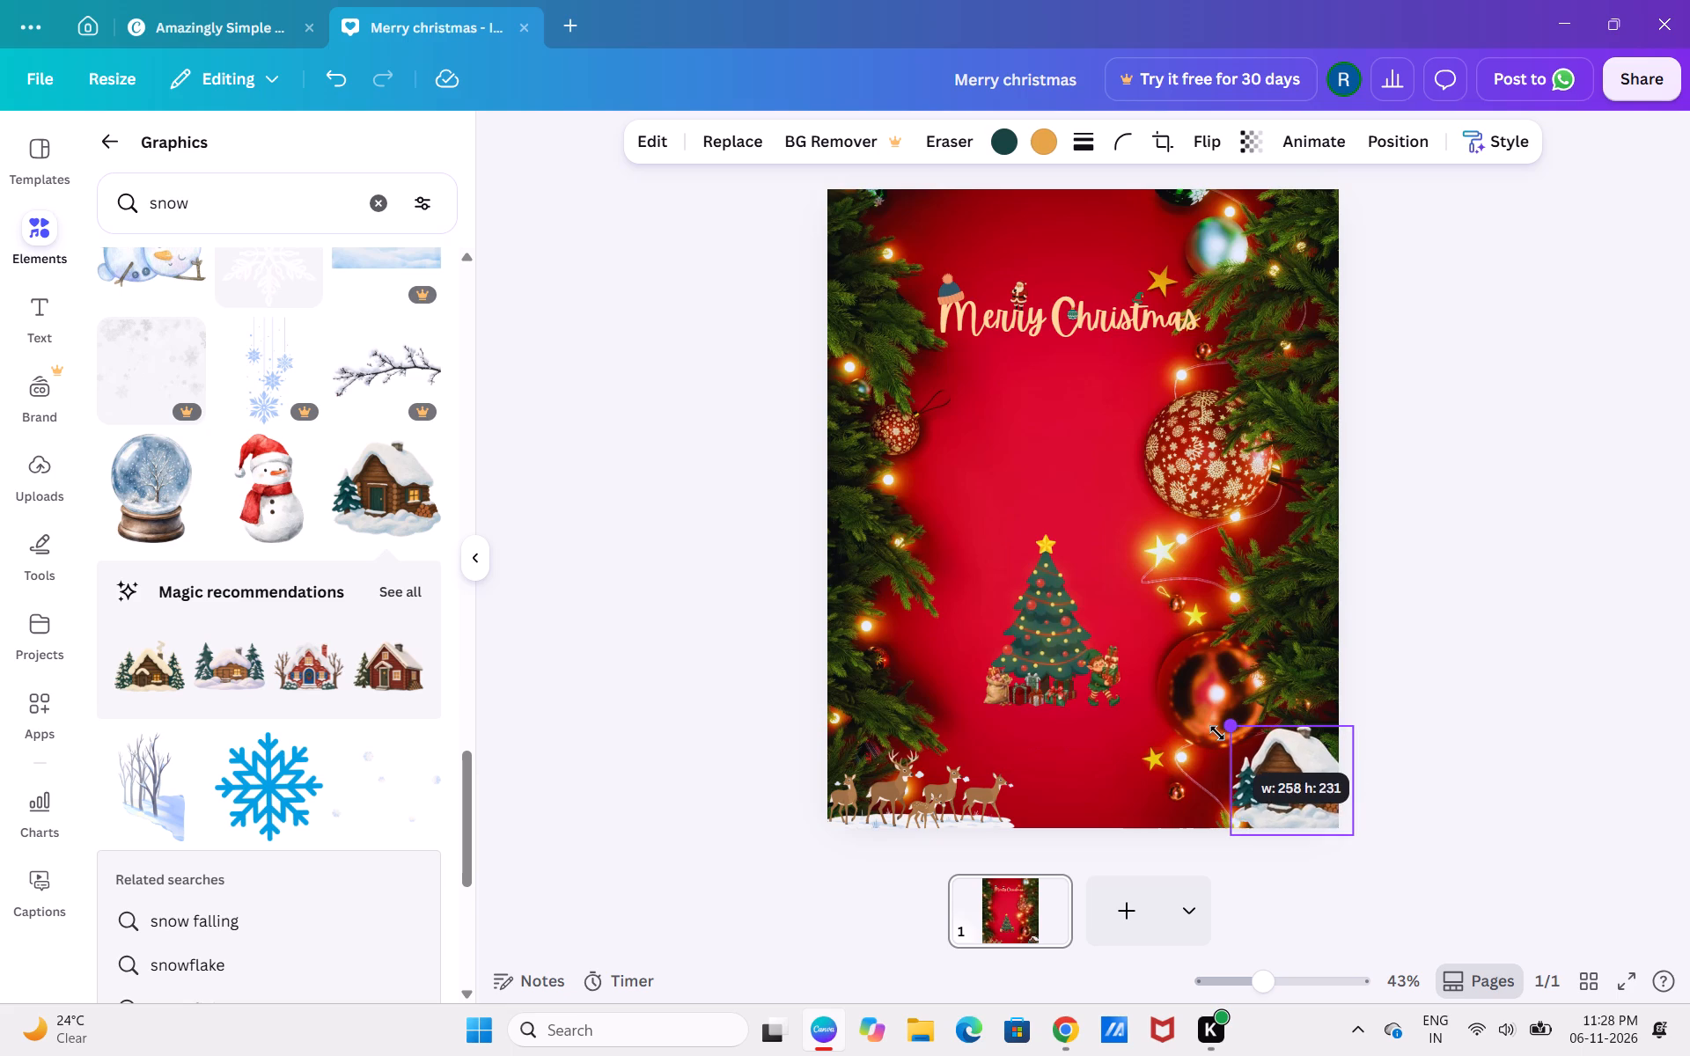
{"action": "left_click_drag", "start_coordinate": [1217, 733], "coordinate": [1226, 743]}
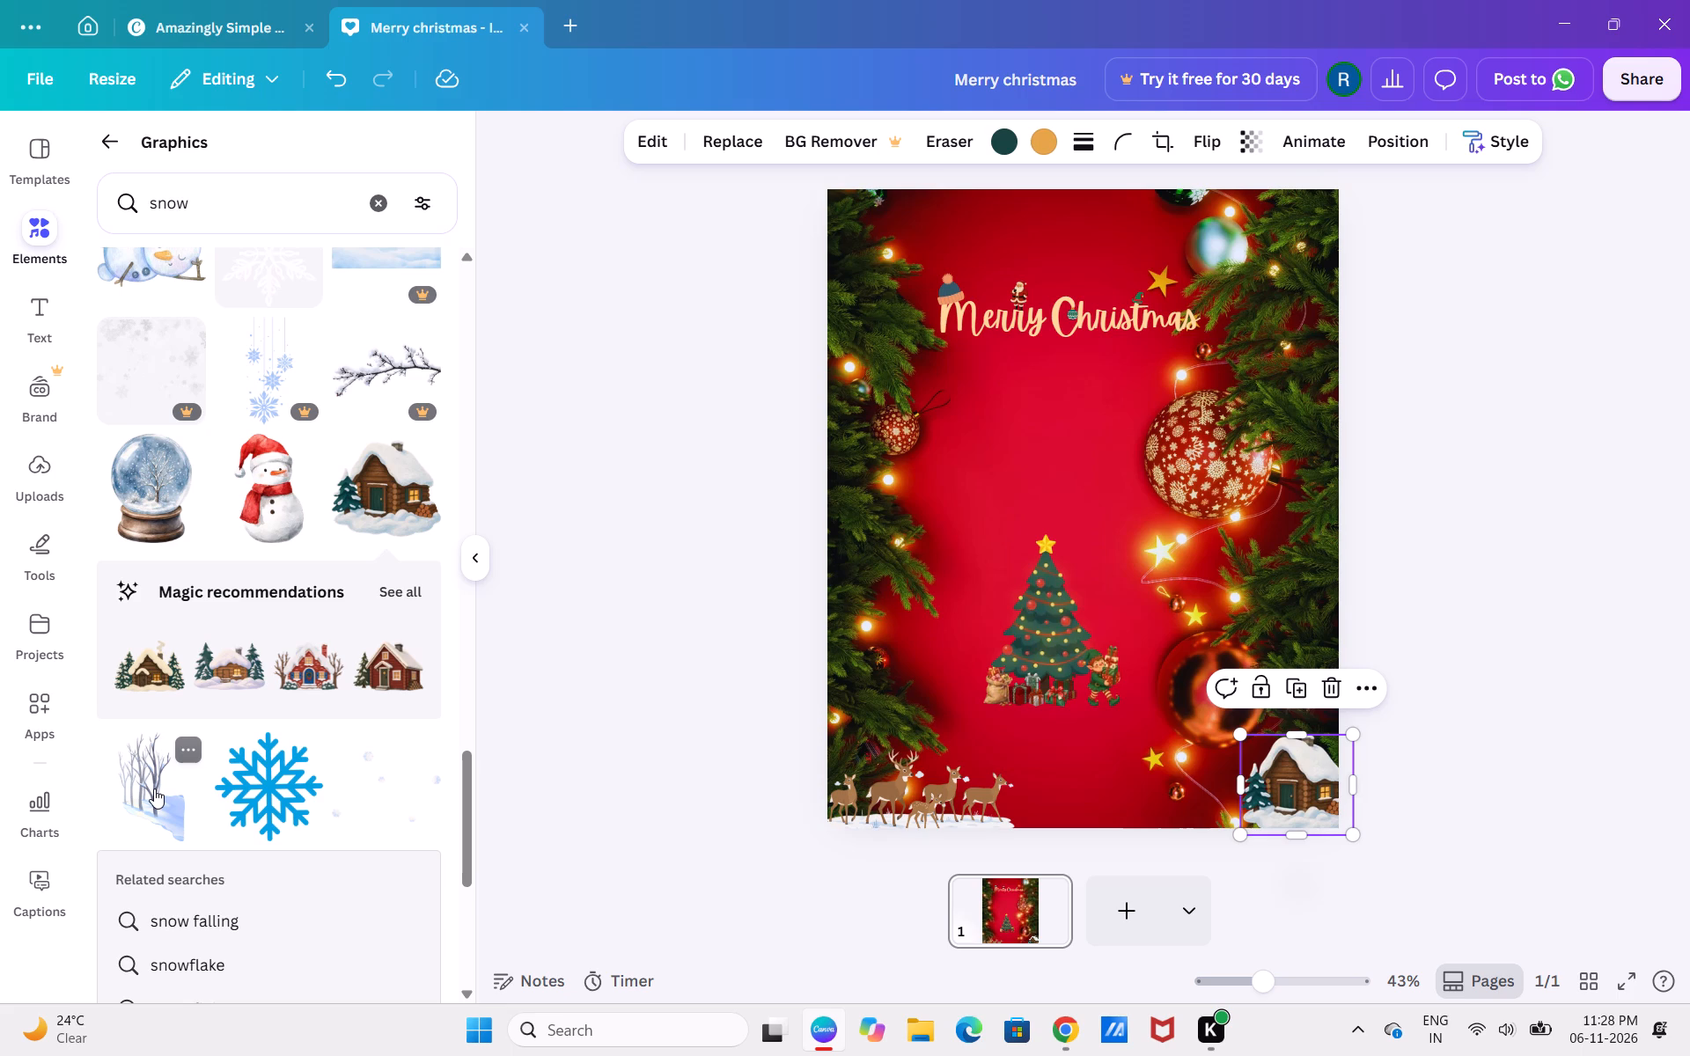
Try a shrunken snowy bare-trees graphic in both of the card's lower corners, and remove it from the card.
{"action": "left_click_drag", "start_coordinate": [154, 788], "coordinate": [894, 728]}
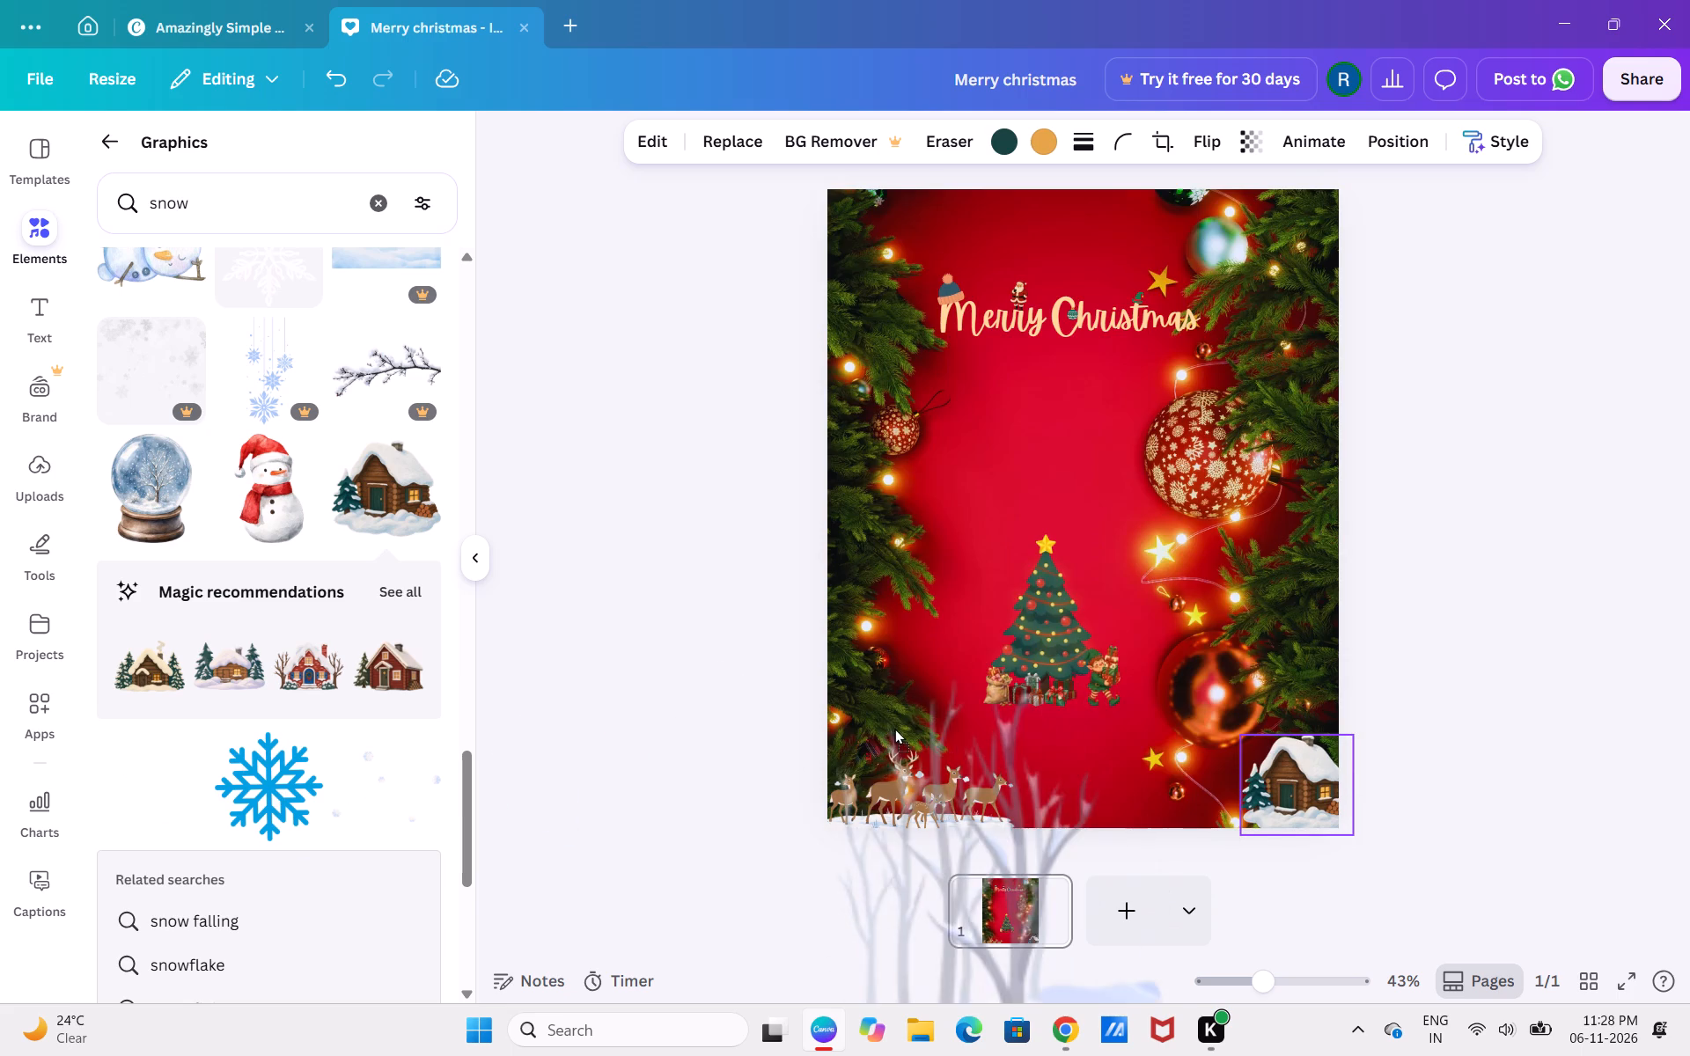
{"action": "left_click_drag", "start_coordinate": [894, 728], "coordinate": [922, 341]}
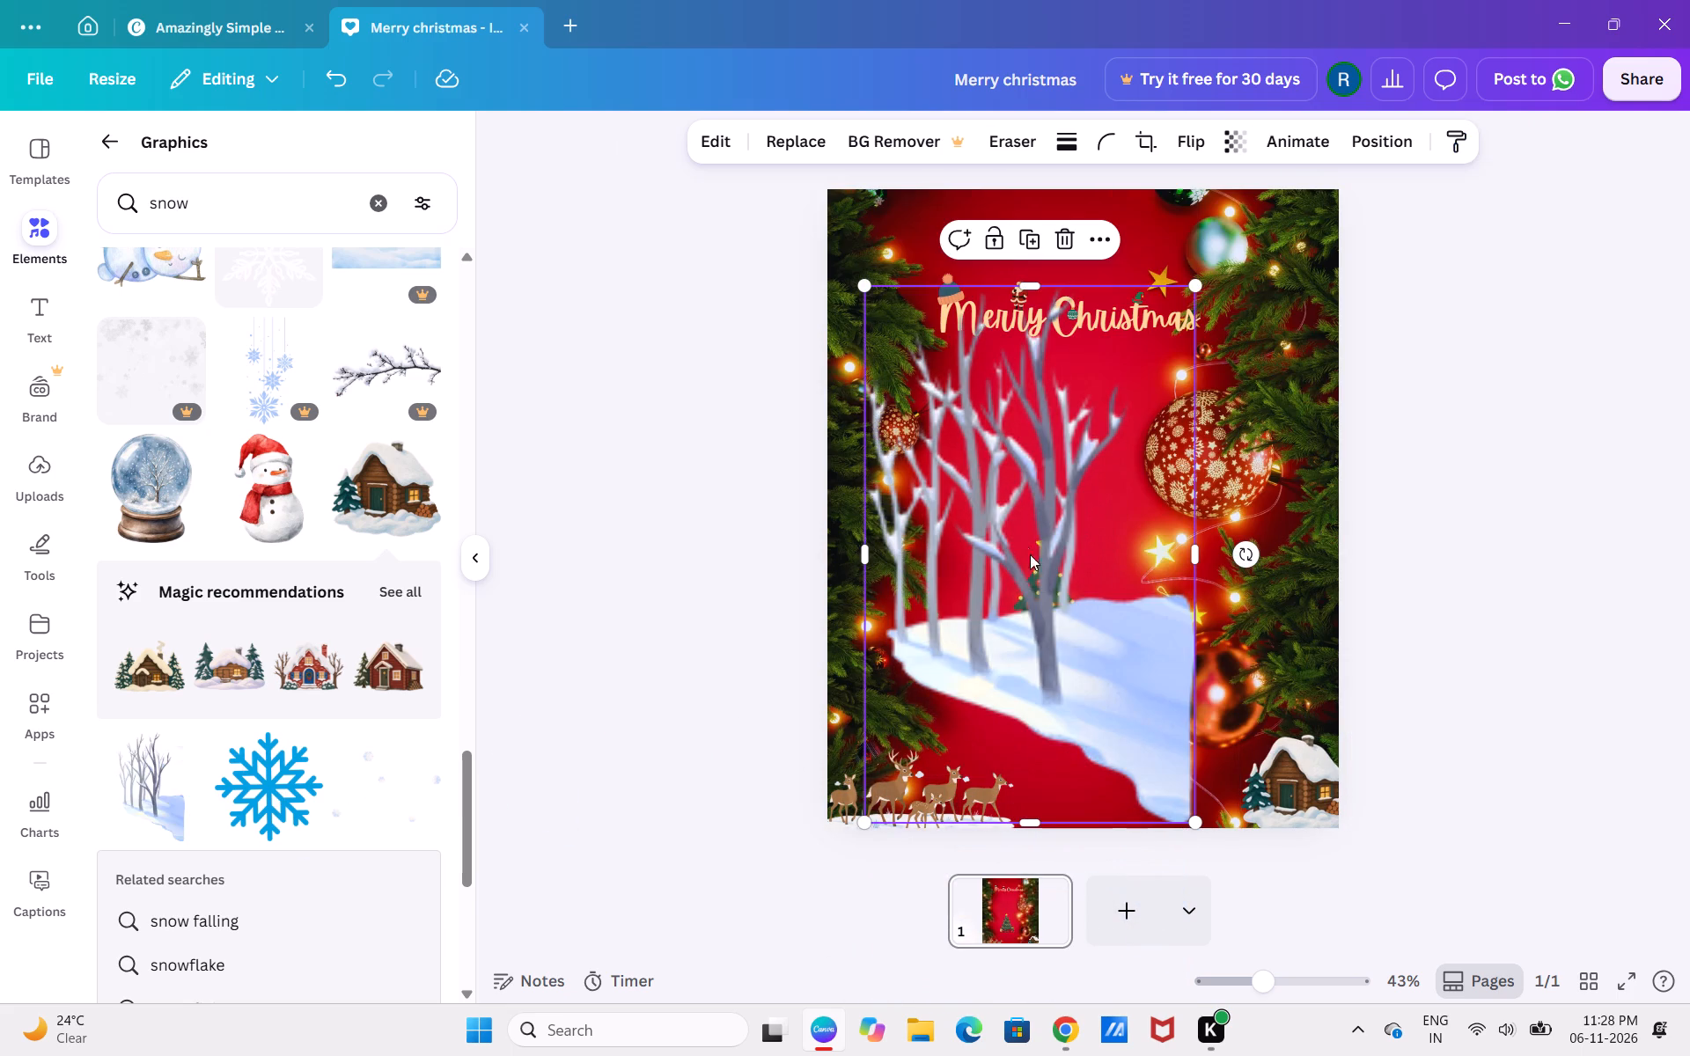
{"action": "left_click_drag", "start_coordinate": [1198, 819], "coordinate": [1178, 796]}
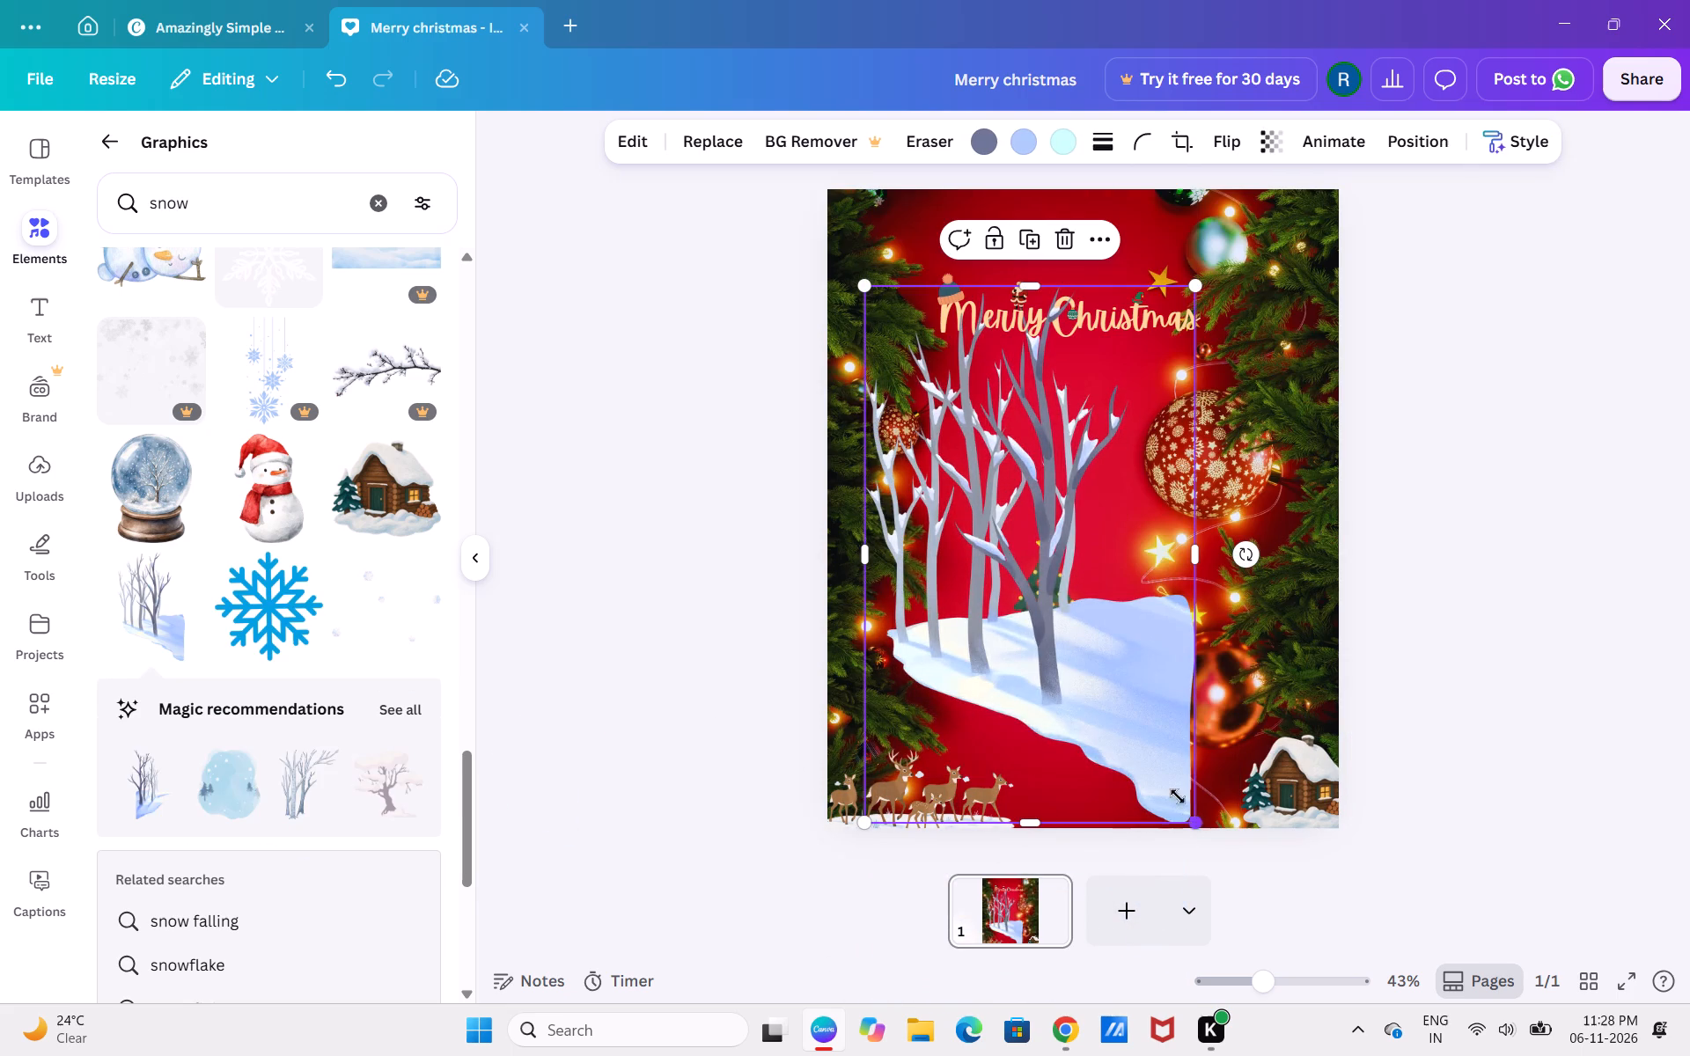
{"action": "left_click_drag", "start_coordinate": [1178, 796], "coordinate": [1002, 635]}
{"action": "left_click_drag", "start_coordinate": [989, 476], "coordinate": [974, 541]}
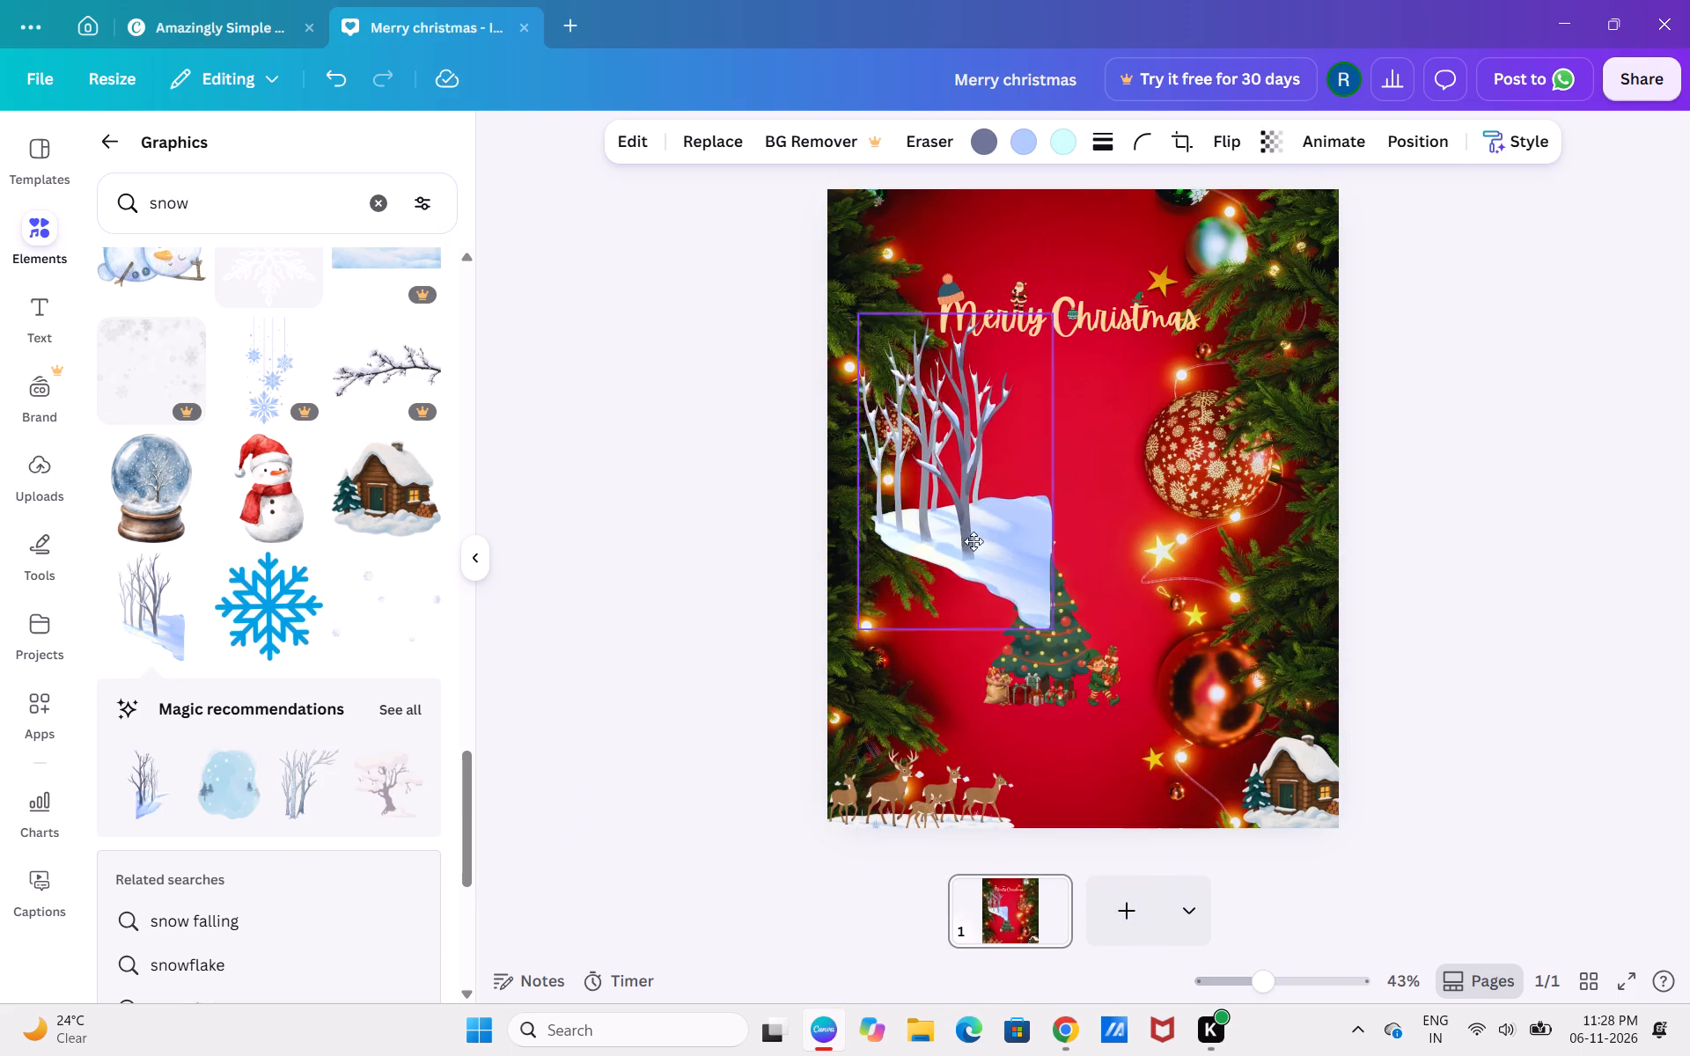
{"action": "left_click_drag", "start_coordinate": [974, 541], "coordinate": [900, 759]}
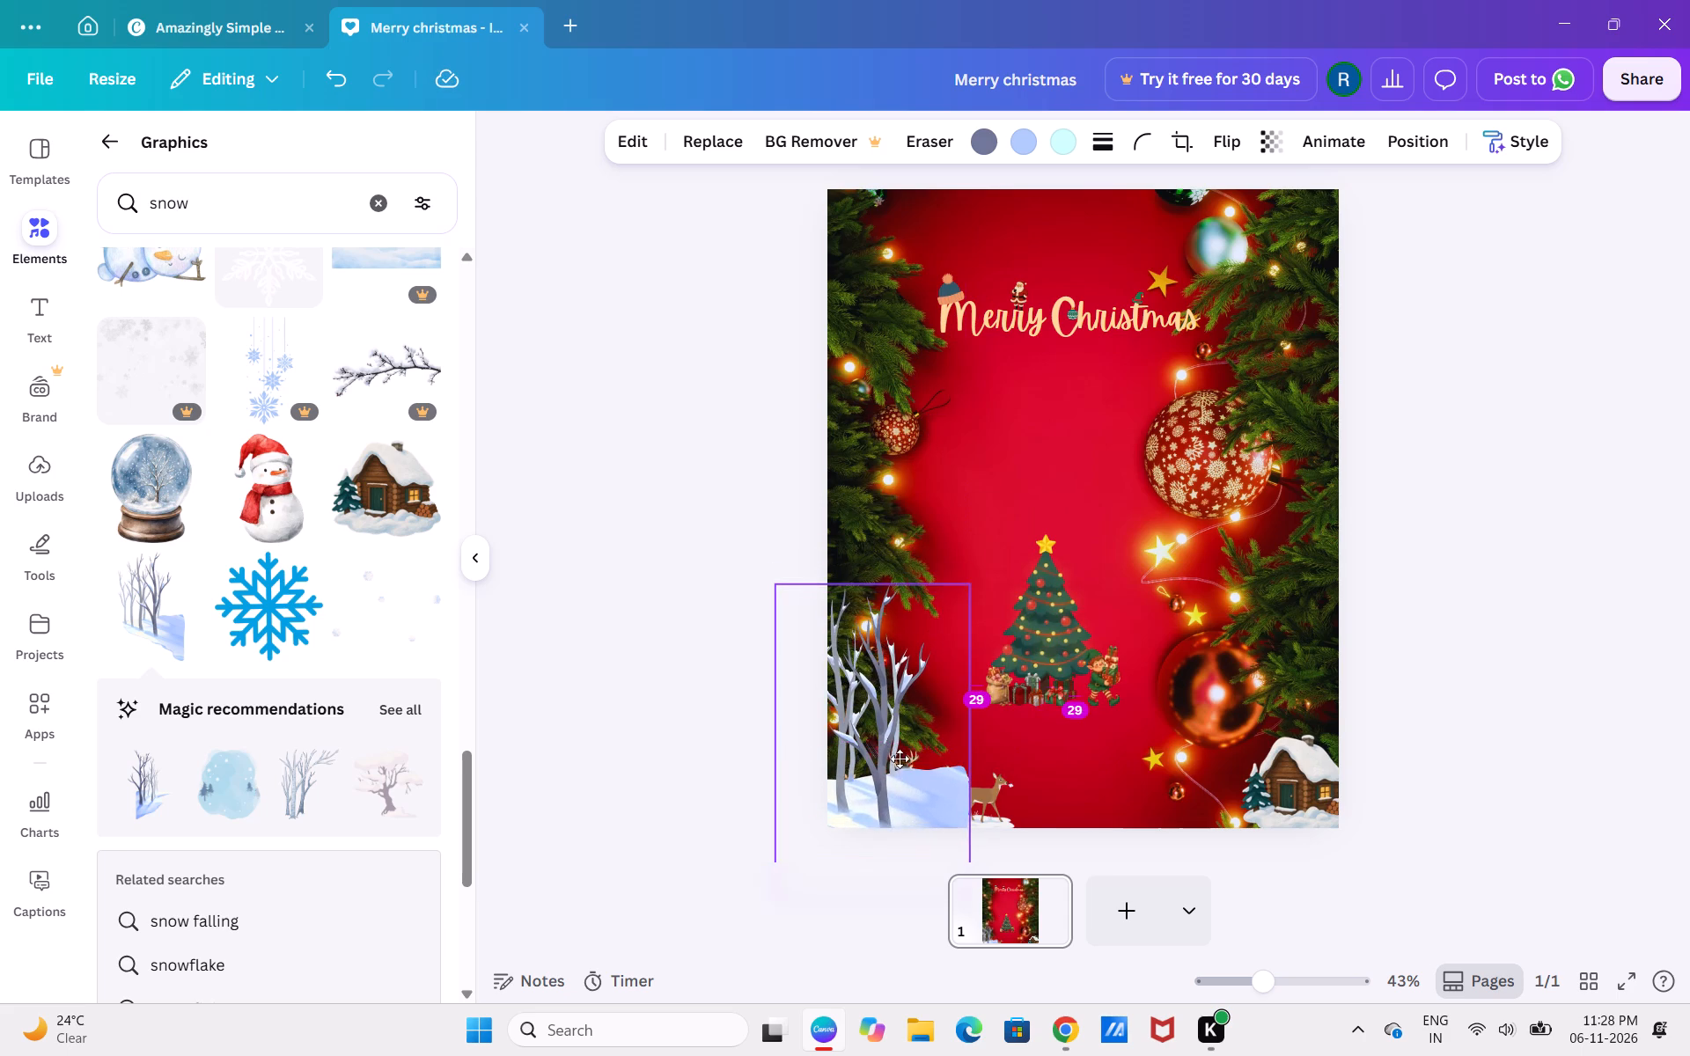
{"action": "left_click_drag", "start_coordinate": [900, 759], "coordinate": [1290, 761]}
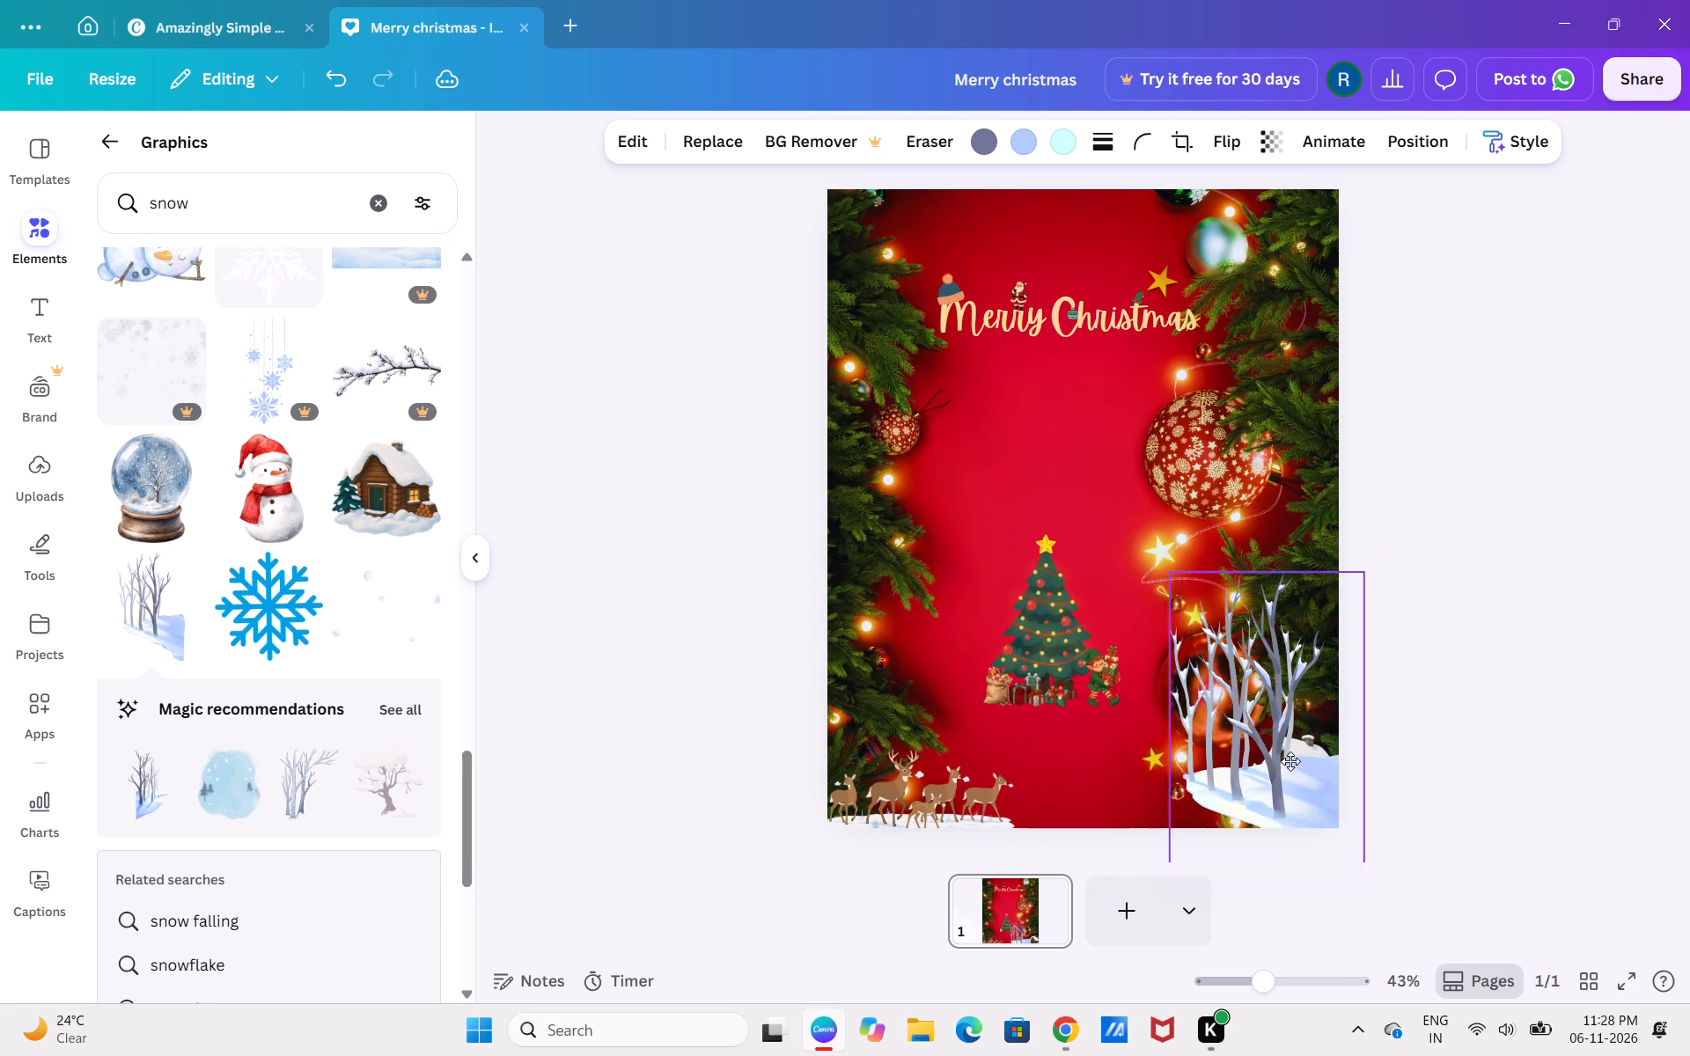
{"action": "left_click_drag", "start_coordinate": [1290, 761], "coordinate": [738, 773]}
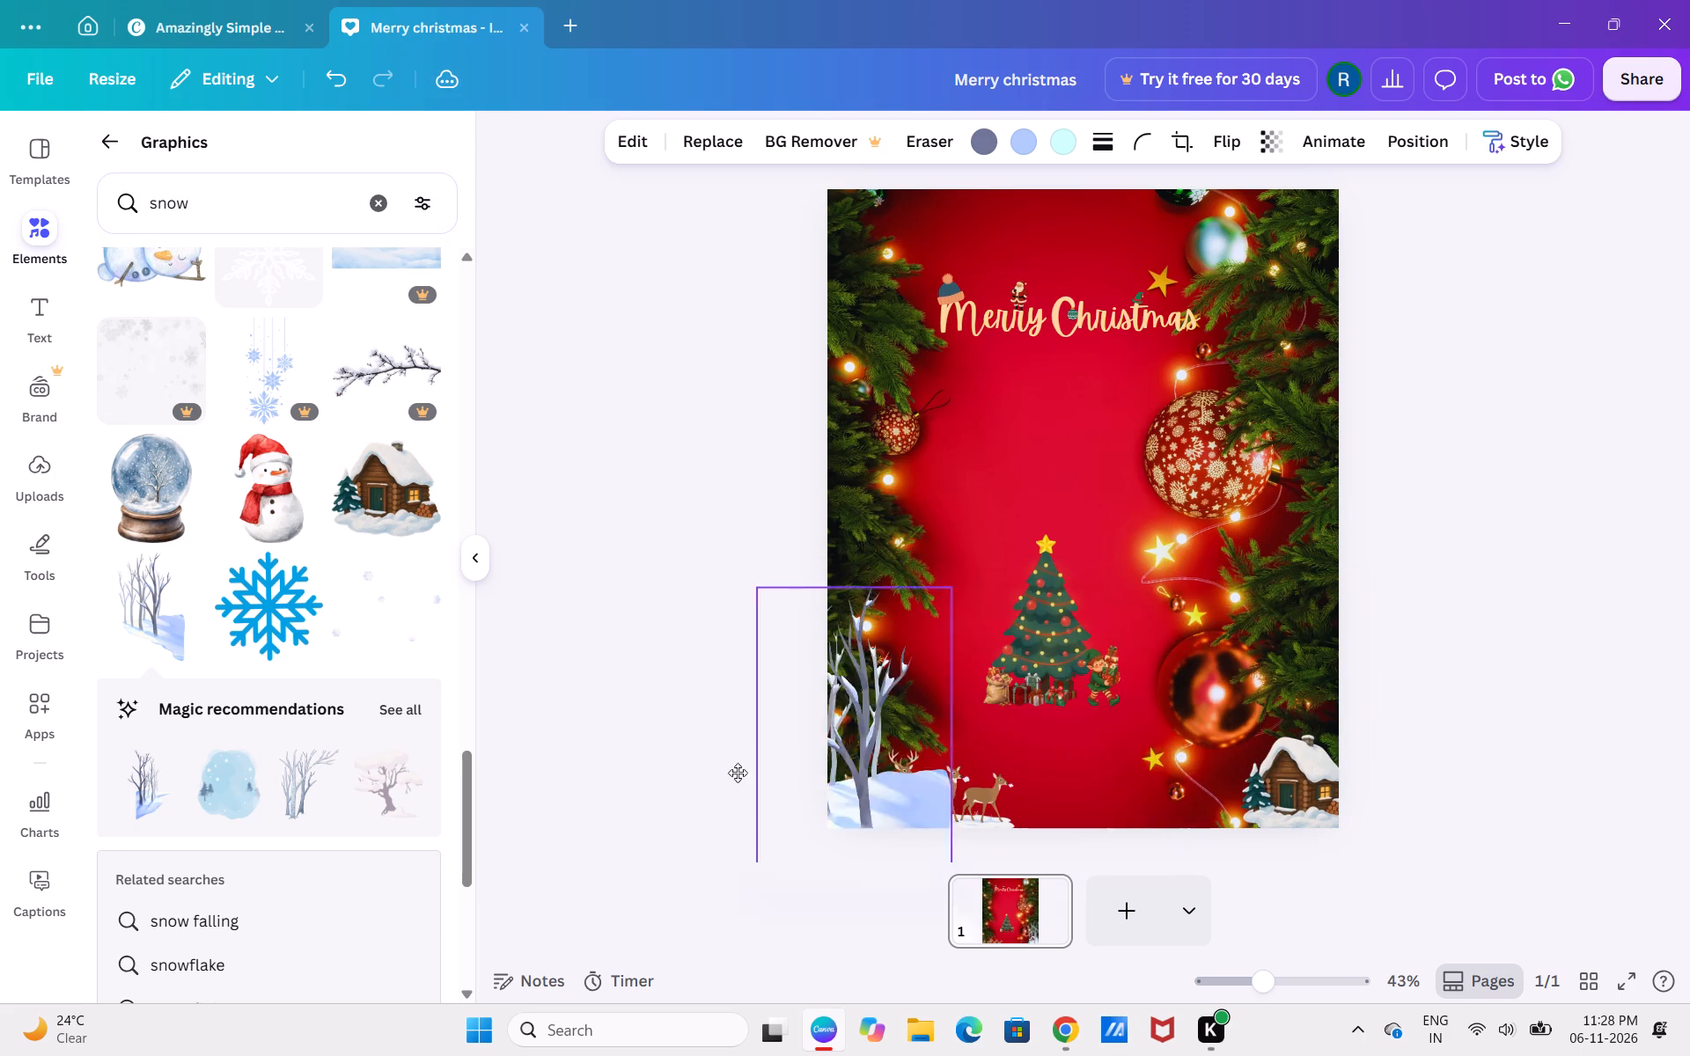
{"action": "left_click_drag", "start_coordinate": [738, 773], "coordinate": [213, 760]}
Add the free snow-covered pine tree from the snow graphics, shrink it, and place it above the cabin, beside the decorated tree.
{"action": "scroll", "coordinate": [226, 588], "scroll_direction": "down", "scroll_amount": 2}
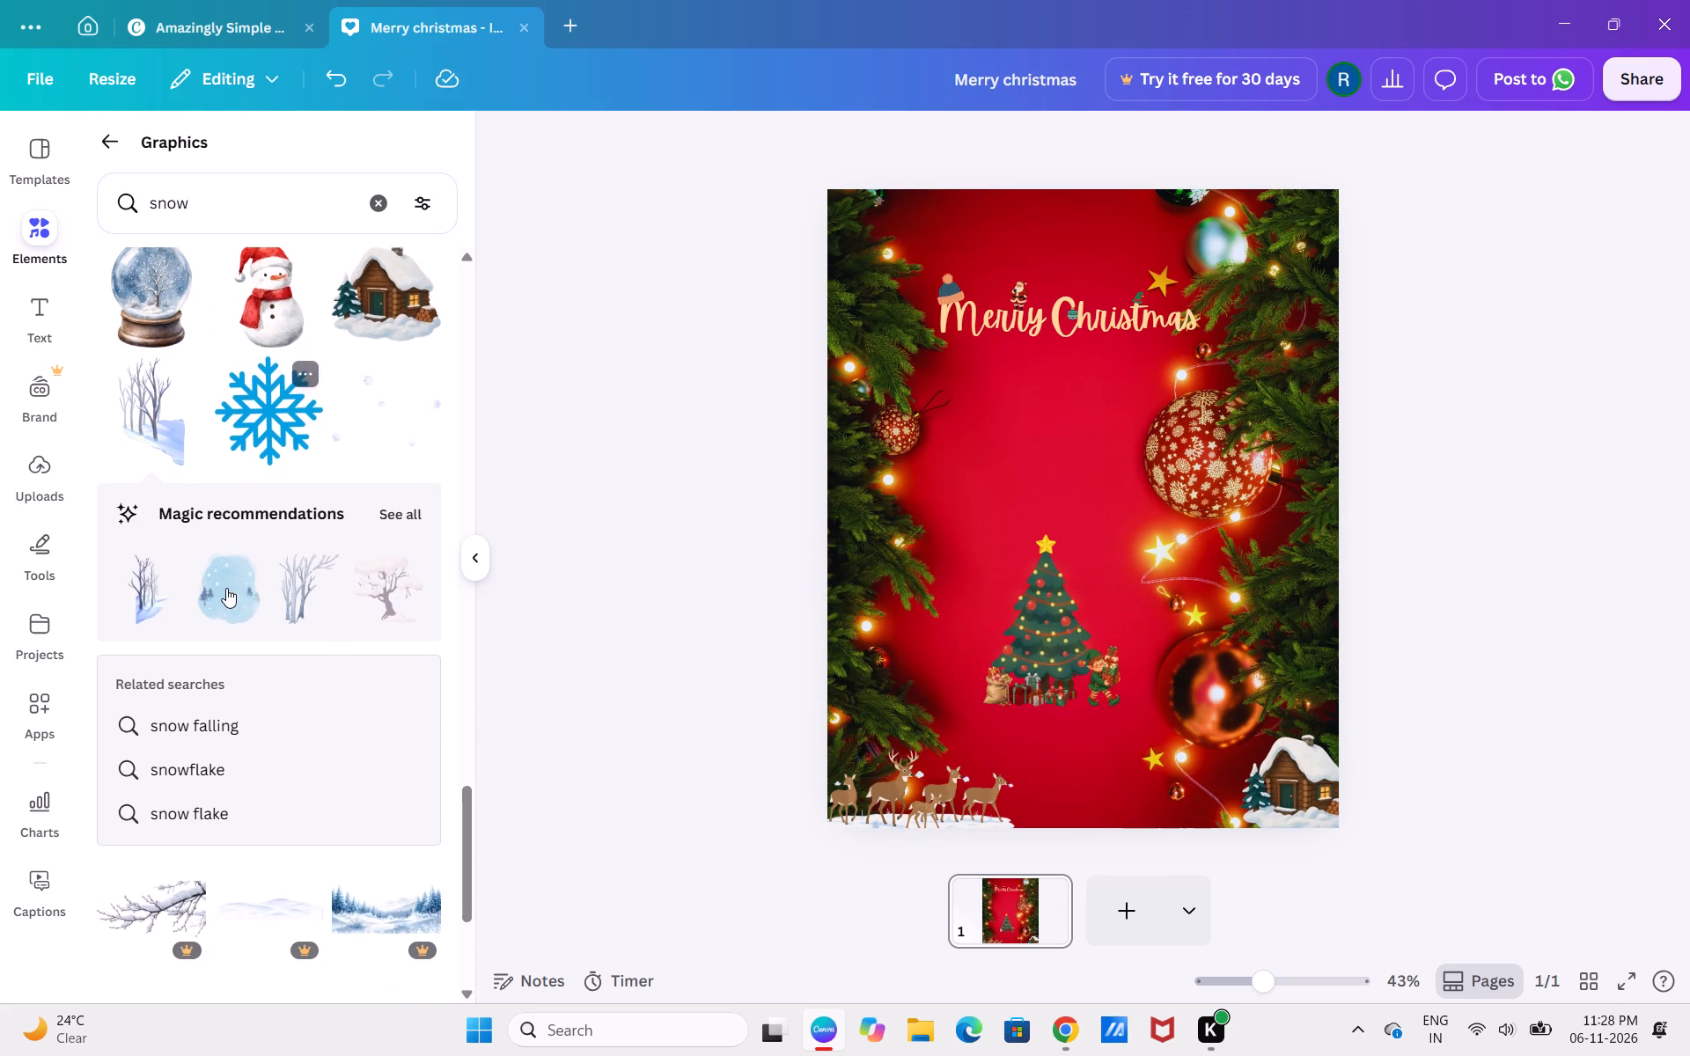
{"action": "scroll", "coordinate": [226, 588], "scroll_direction": "right", "scroll_amount": 6}
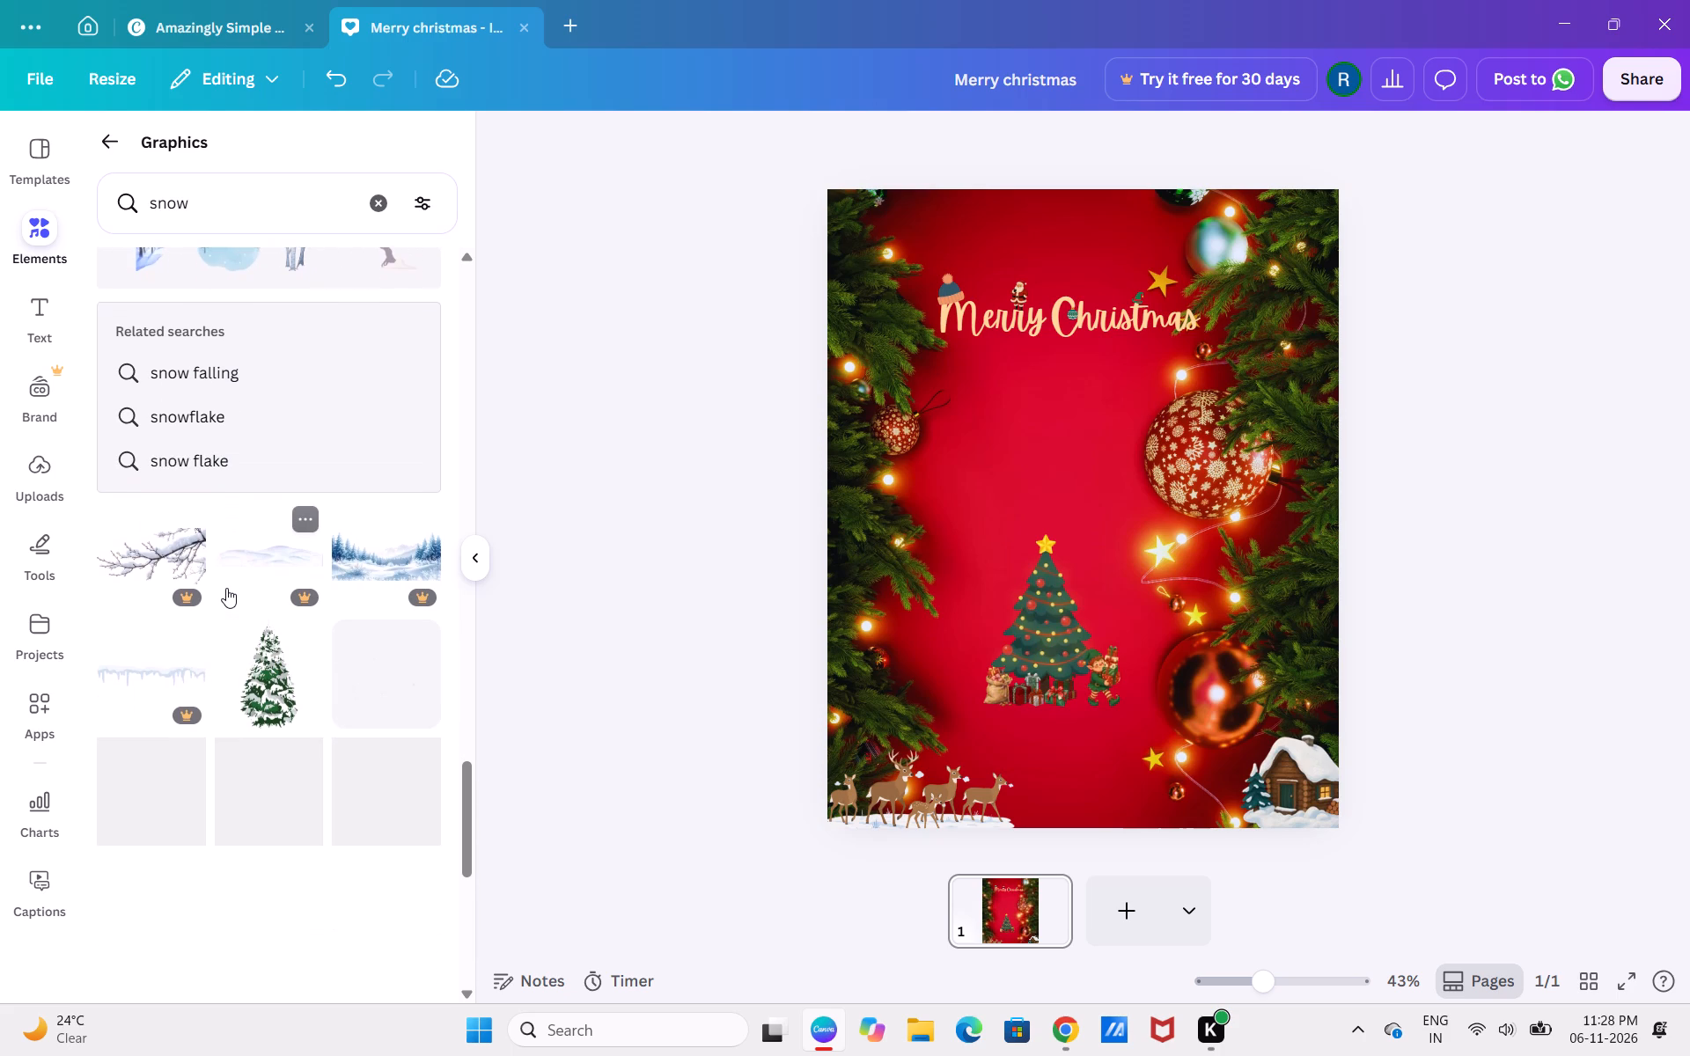
{"action": "scroll", "coordinate": [226, 588], "scroll_direction": "right", "scroll_amount": 1}
{"action": "left_click_drag", "start_coordinate": [268, 597], "coordinate": [765, 754]}
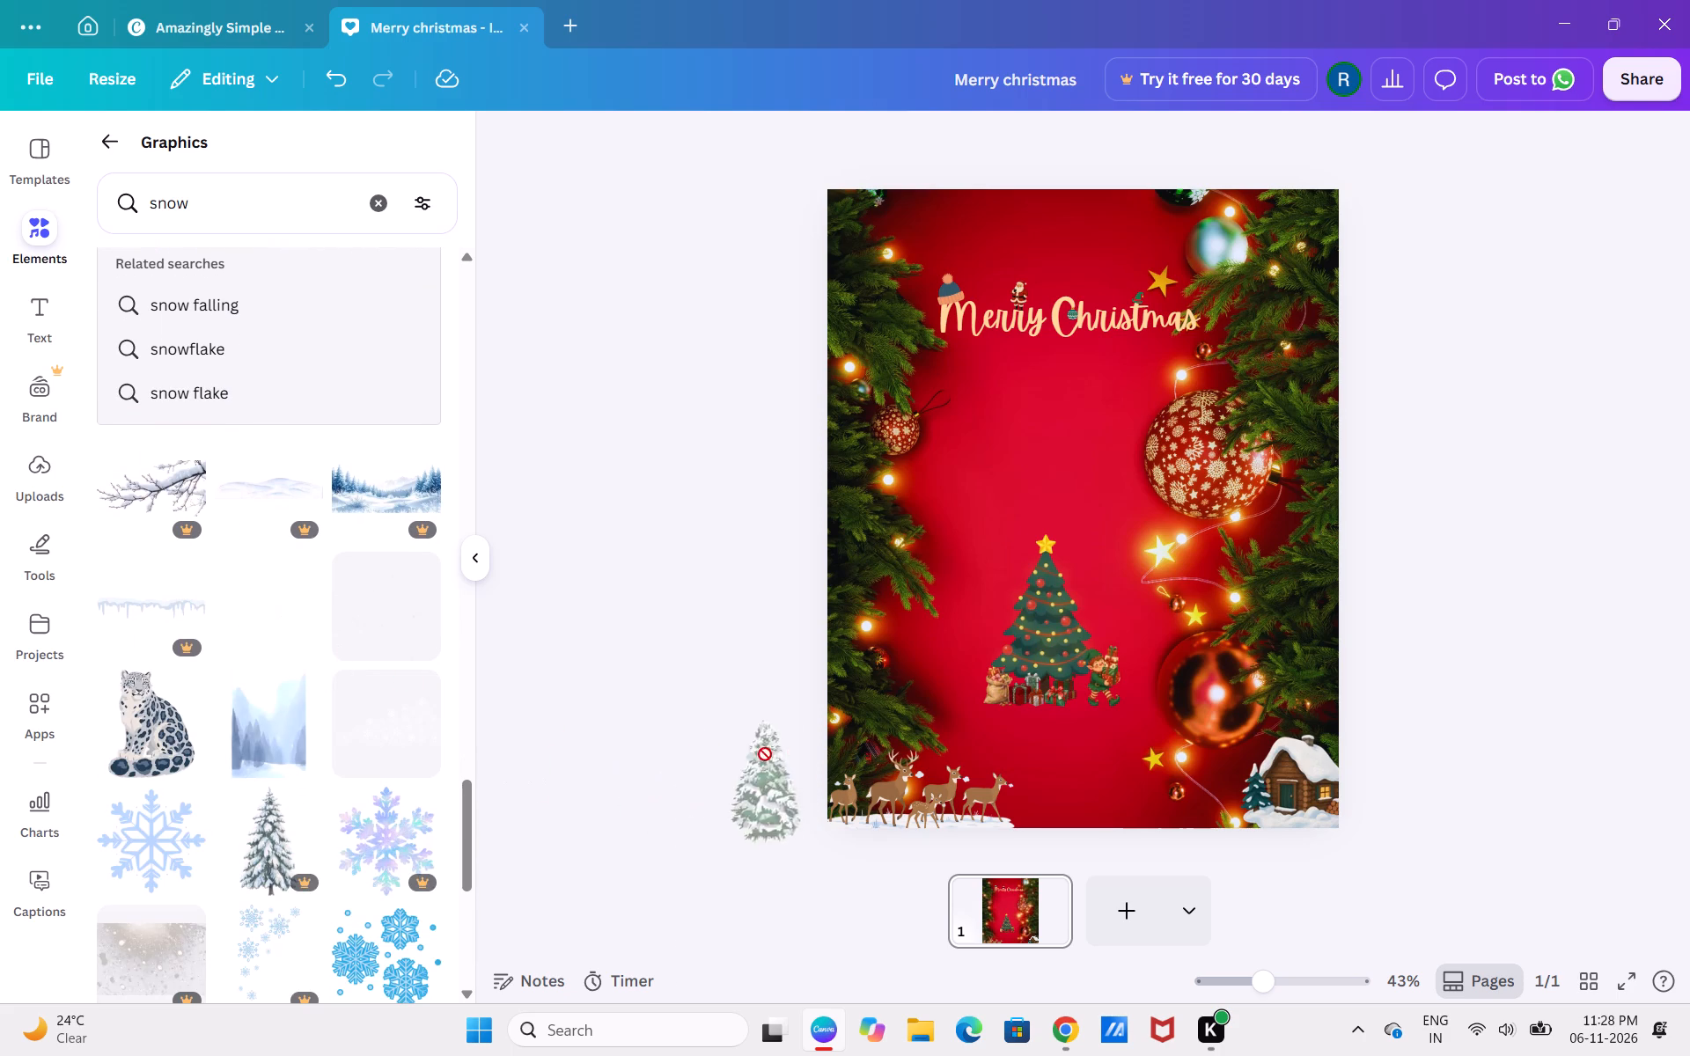
{"action": "left_click_drag", "start_coordinate": [765, 754], "coordinate": [1143, 613]}
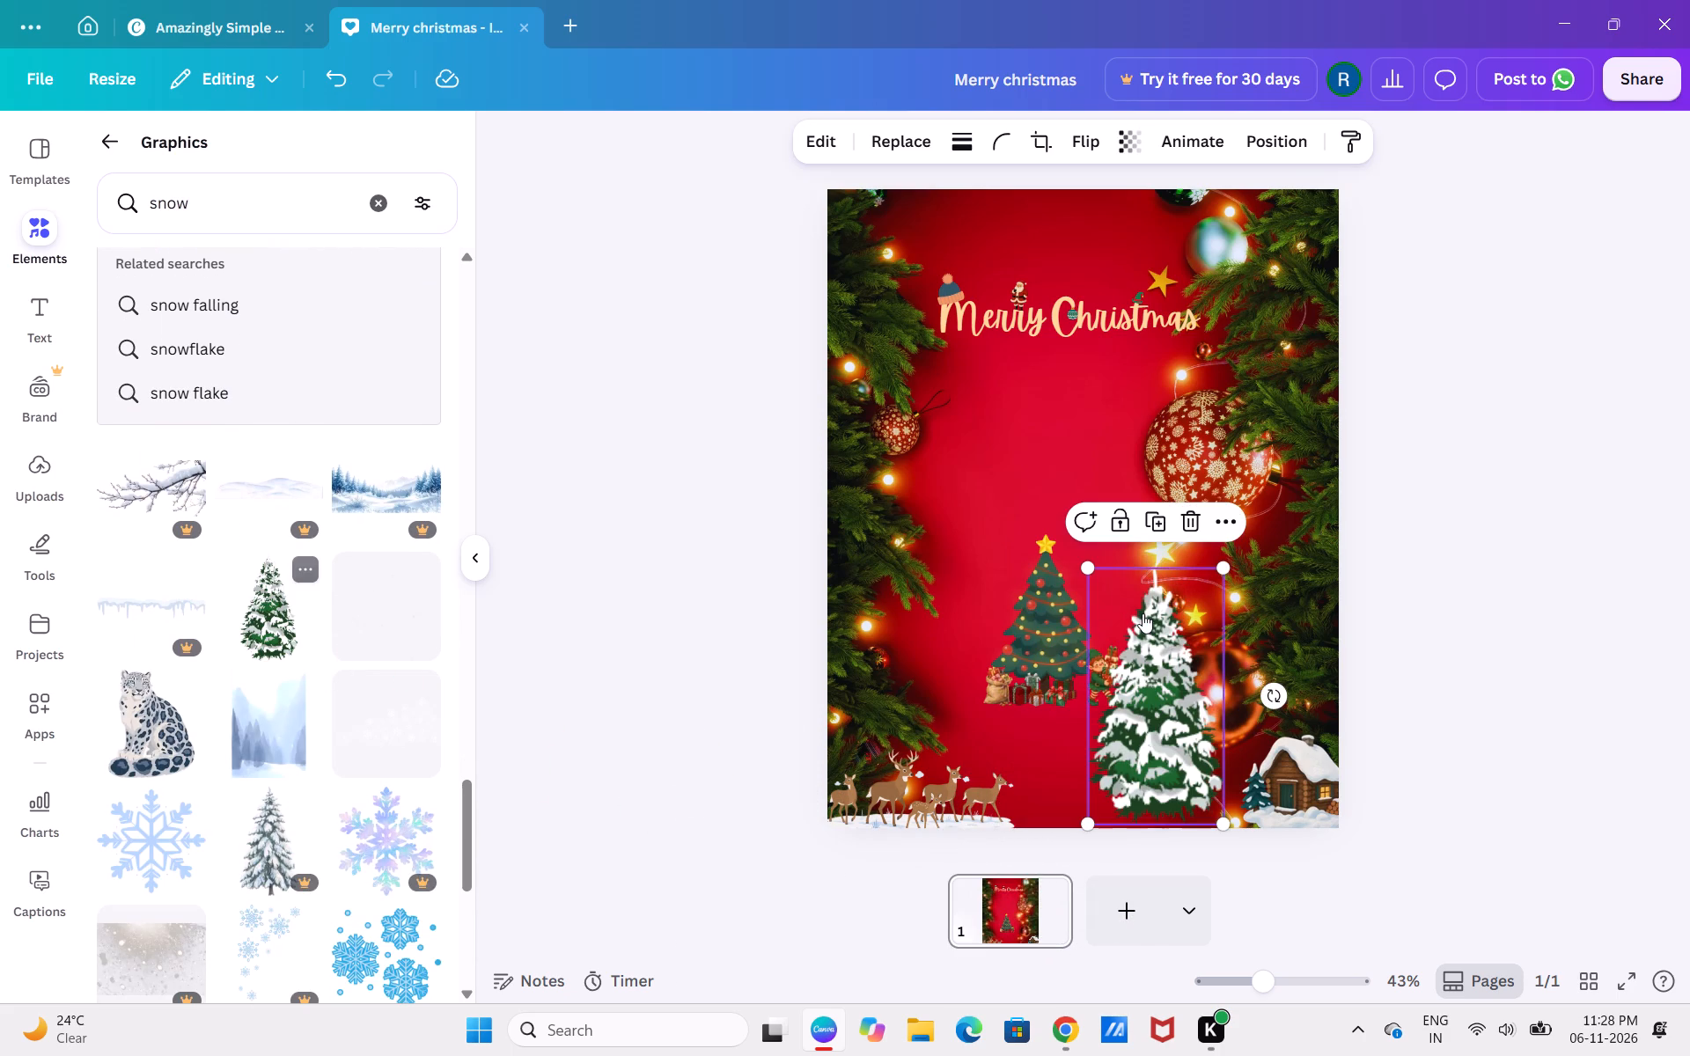
{"action": "left_click_drag", "start_coordinate": [1217, 821], "coordinate": [1151, 752]}
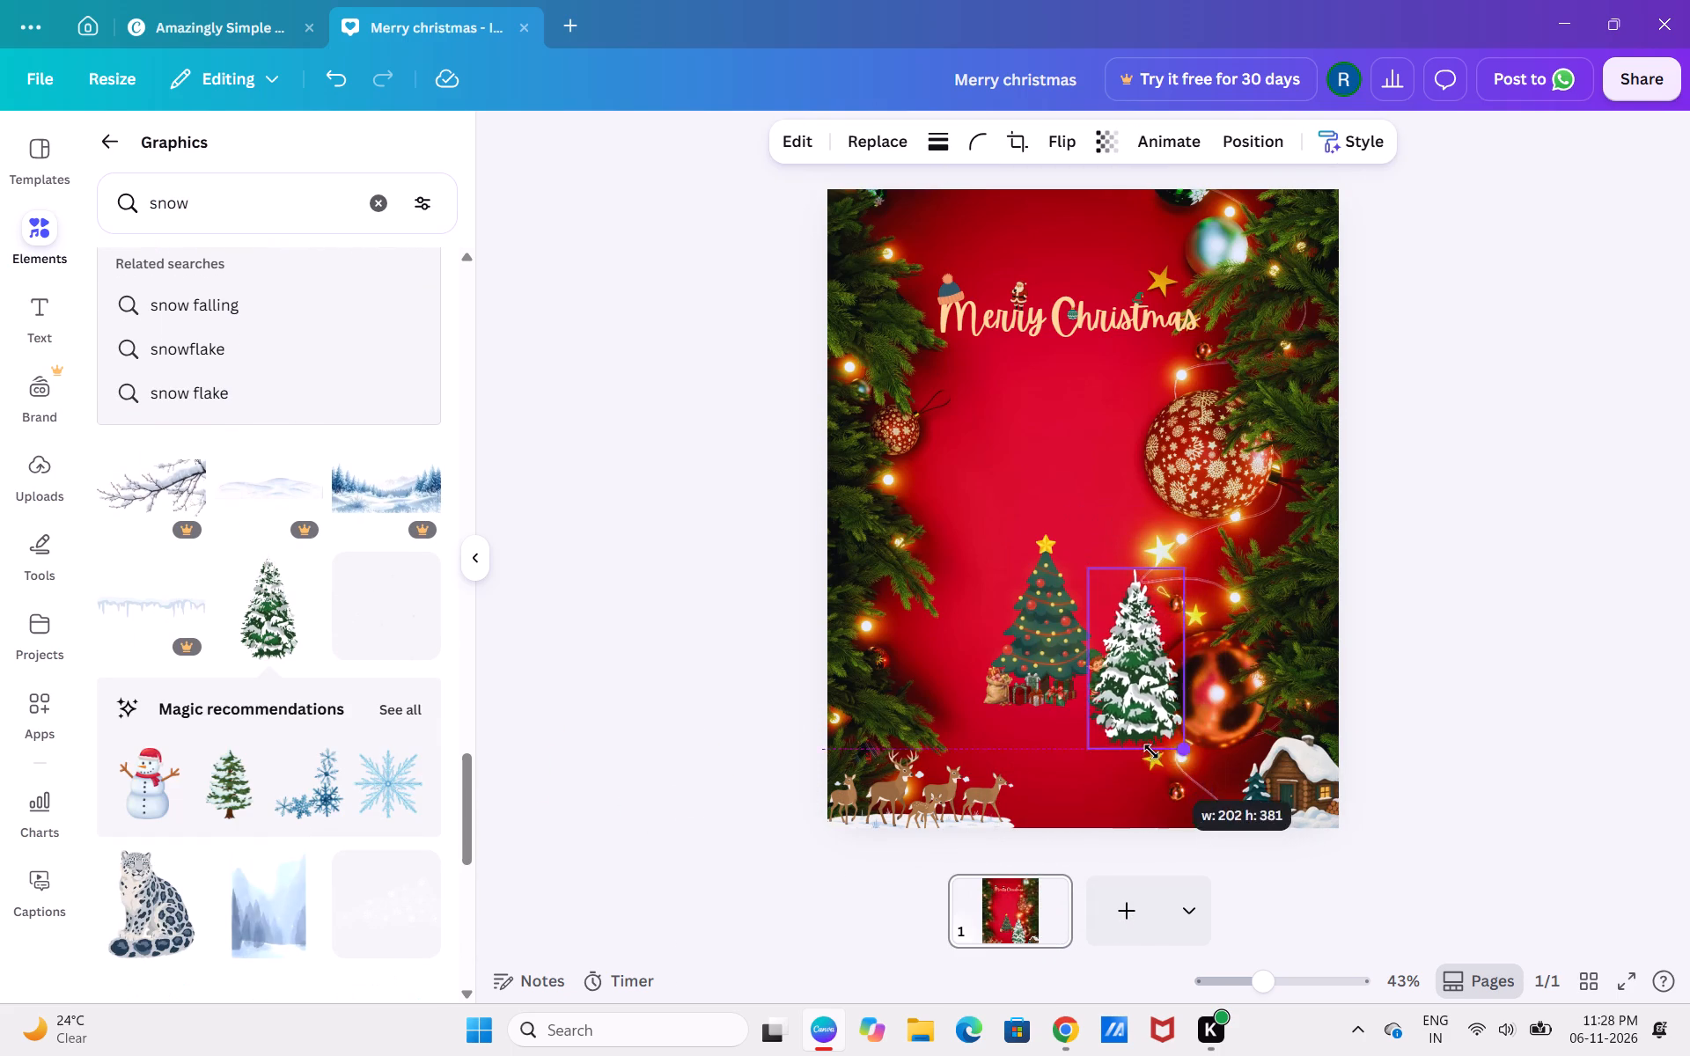
{"action": "left_click_drag", "start_coordinate": [1151, 752], "coordinate": [1150, 747]}
{"action": "left_click_drag", "start_coordinate": [1125, 638], "coordinate": [1313, 665]}
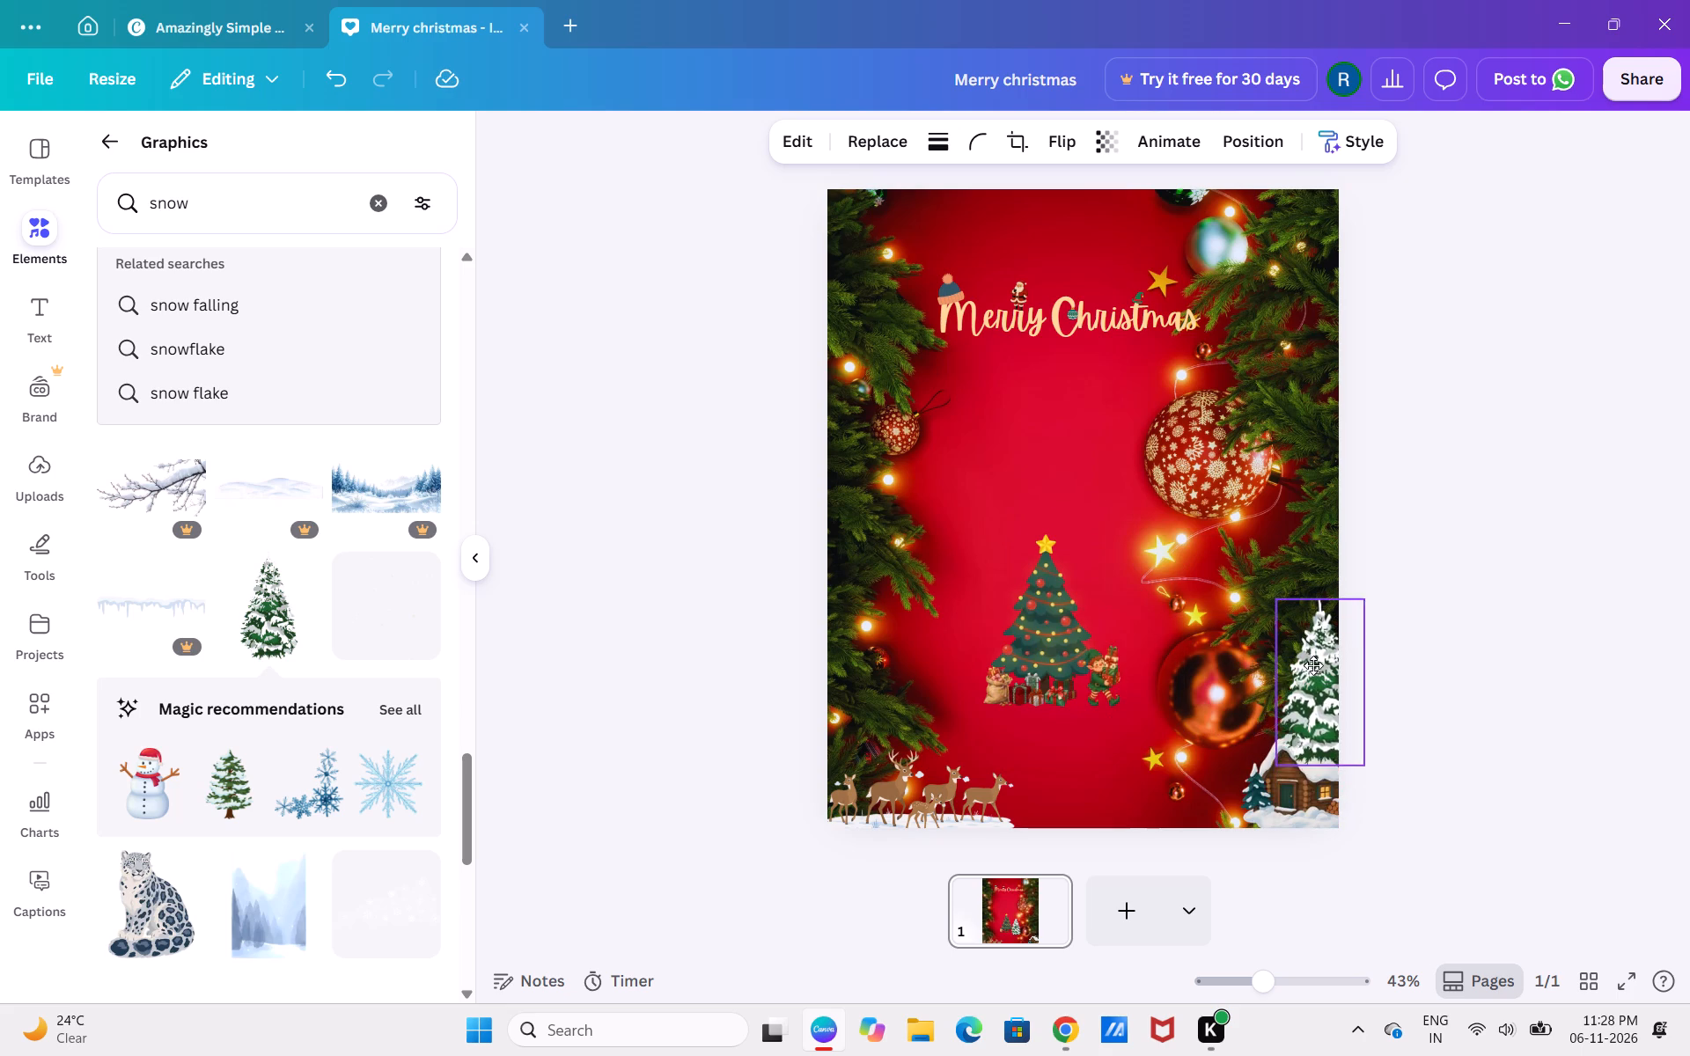
{"action": "left_click_drag", "start_coordinate": [1313, 665], "coordinate": [1338, 708]}
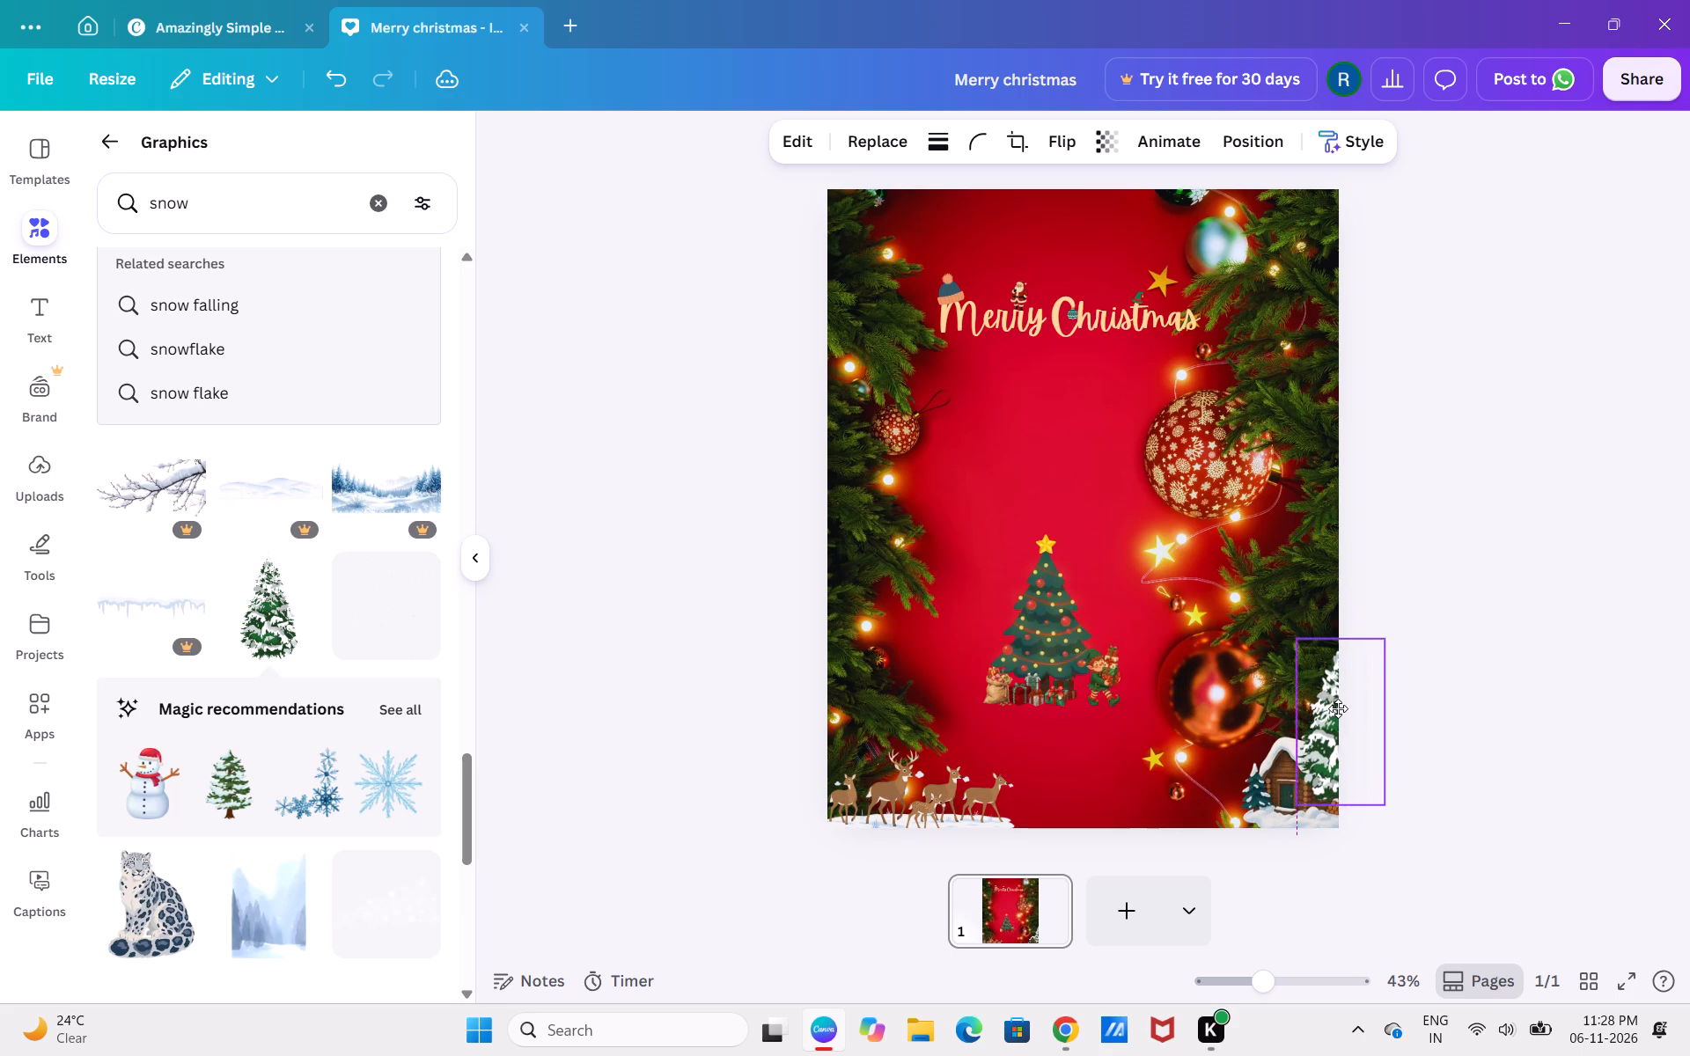
{"action": "left_click_drag", "start_coordinate": [1338, 708], "coordinate": [1218, 593]}
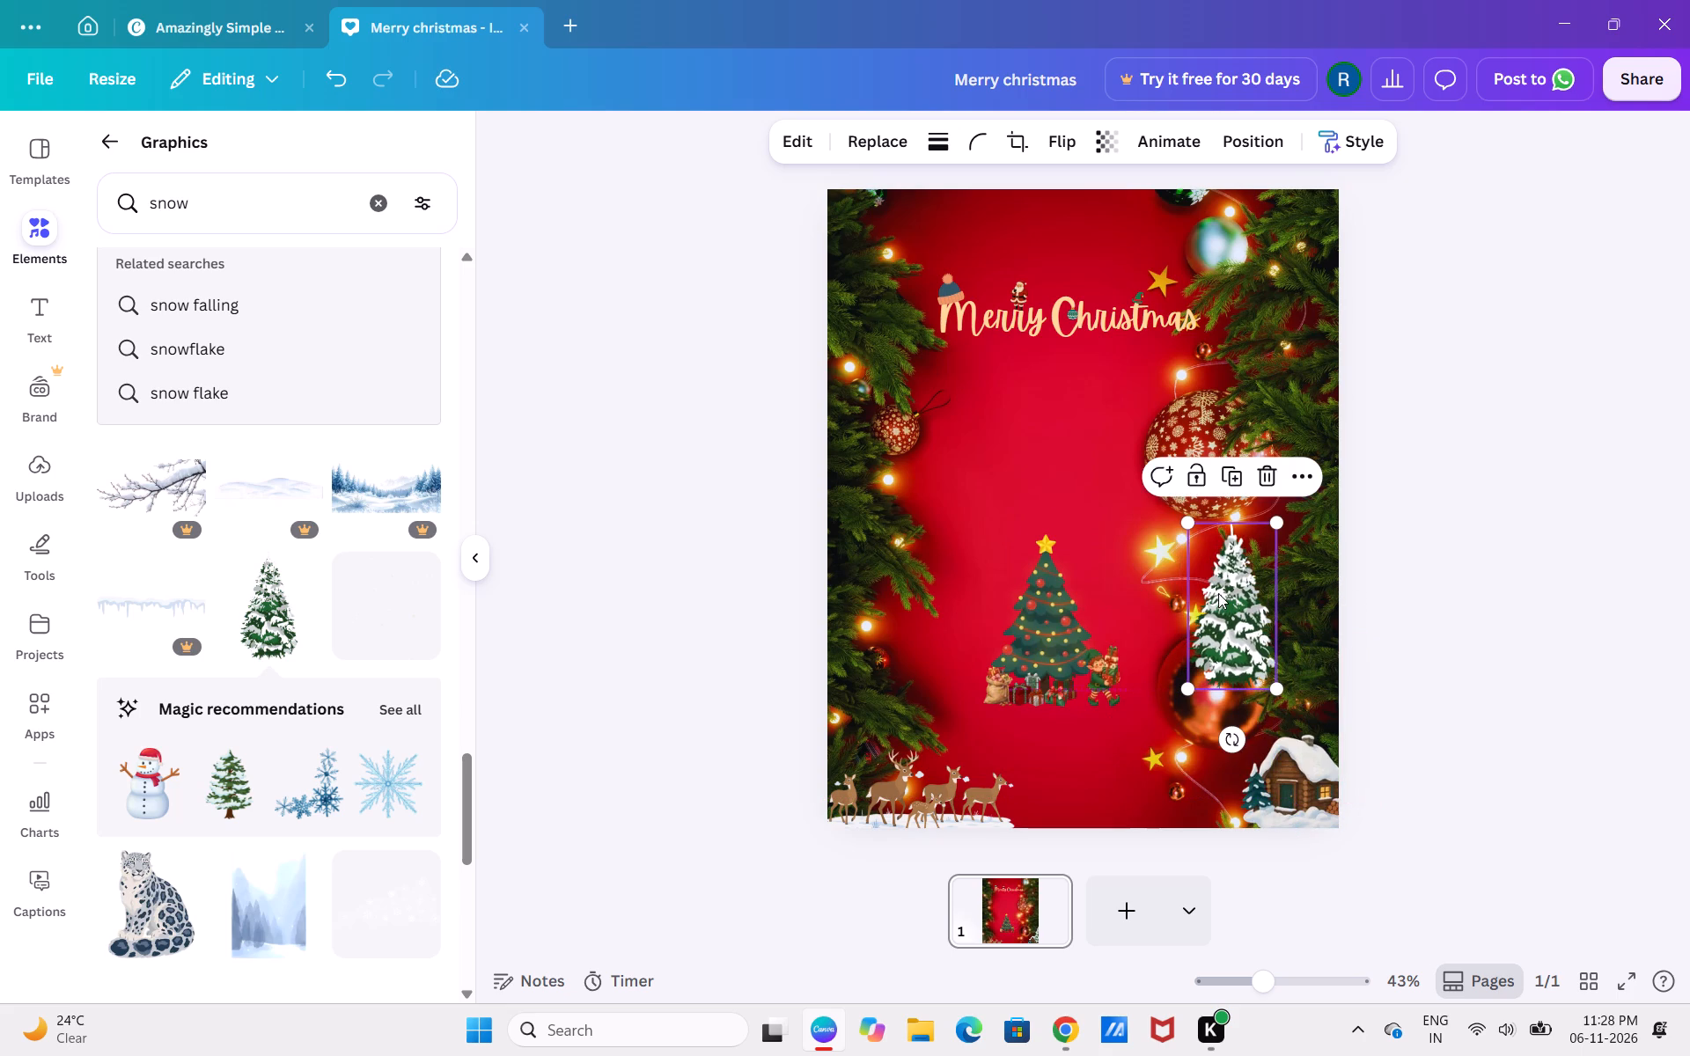
Shift the log cabin slightly left along the card's bottom edge, leaving a gap beside the card's right edge.
{"action": "left_click_drag", "start_coordinate": [1276, 766], "coordinate": [1228, 765]}
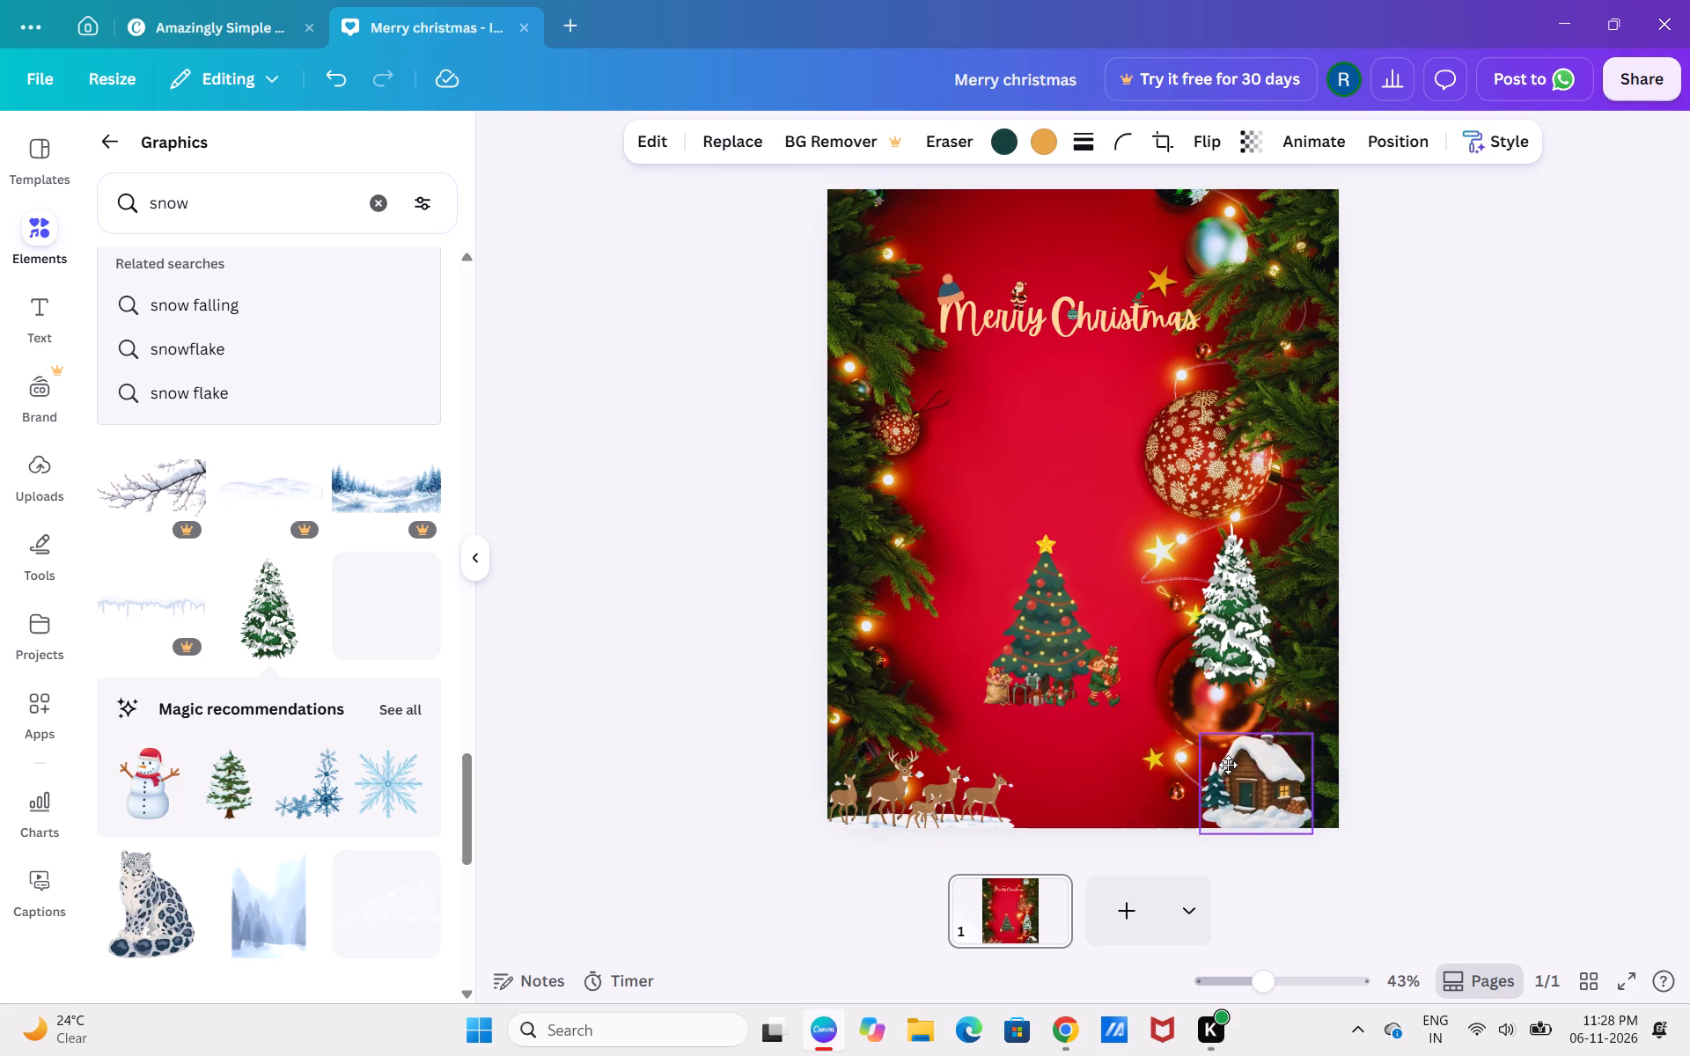
{"action": "left_click_drag", "start_coordinate": [1228, 765], "coordinate": [1244, 781]}
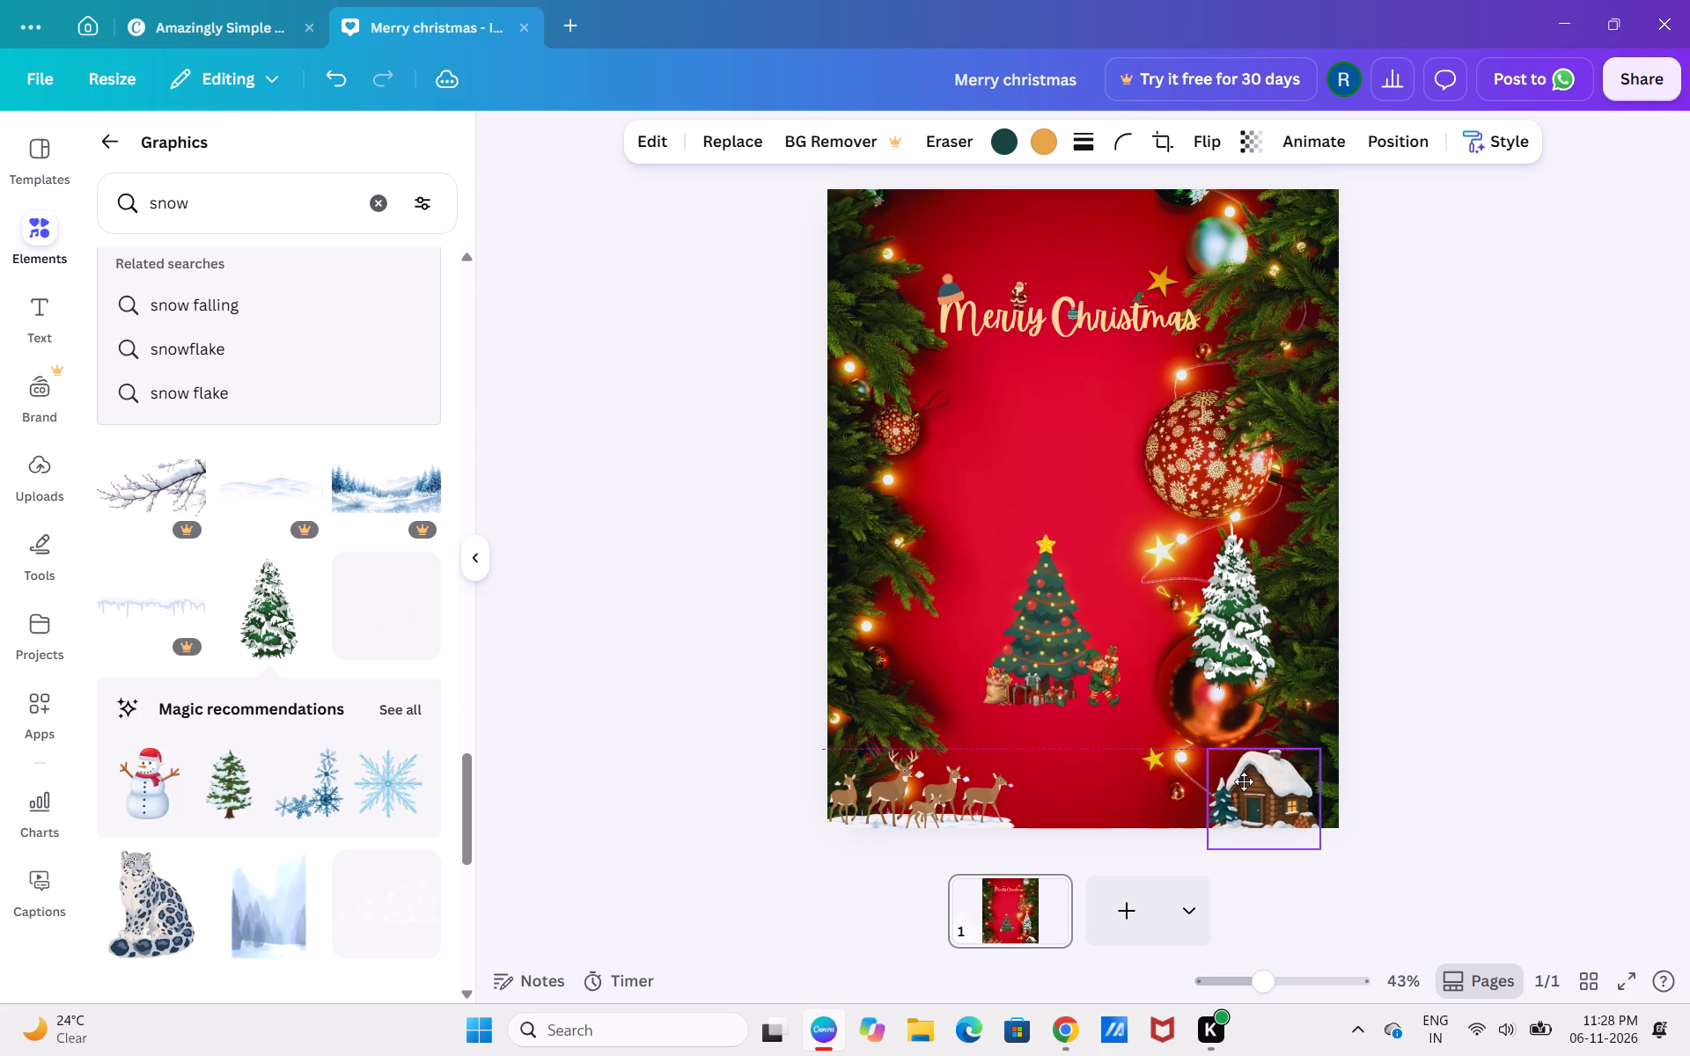
{"action": "left_click_drag", "start_coordinate": [1244, 781], "coordinate": [1244, 775]}
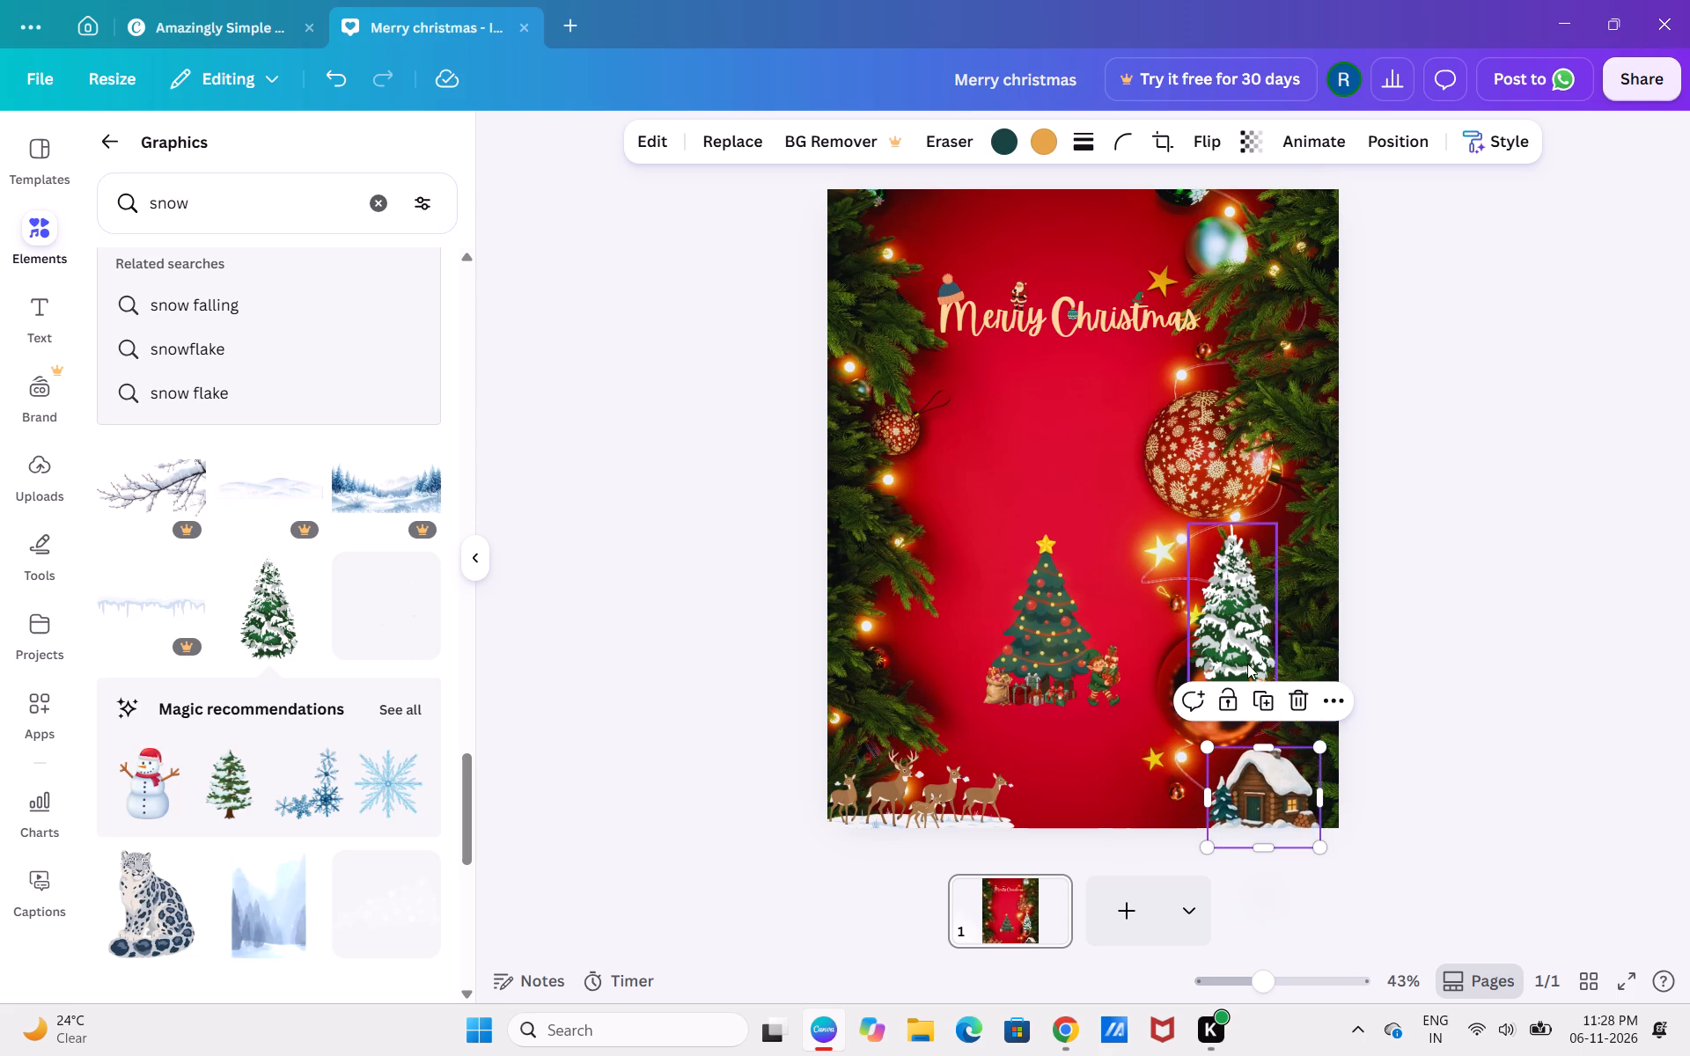
Move the snow-covered pine into the card's bottom-right corner, overlapping the right edge, and send it one layer backward behind the cabin.
{"action": "left_click_drag", "start_coordinate": [1246, 660], "coordinate": [1344, 814]}
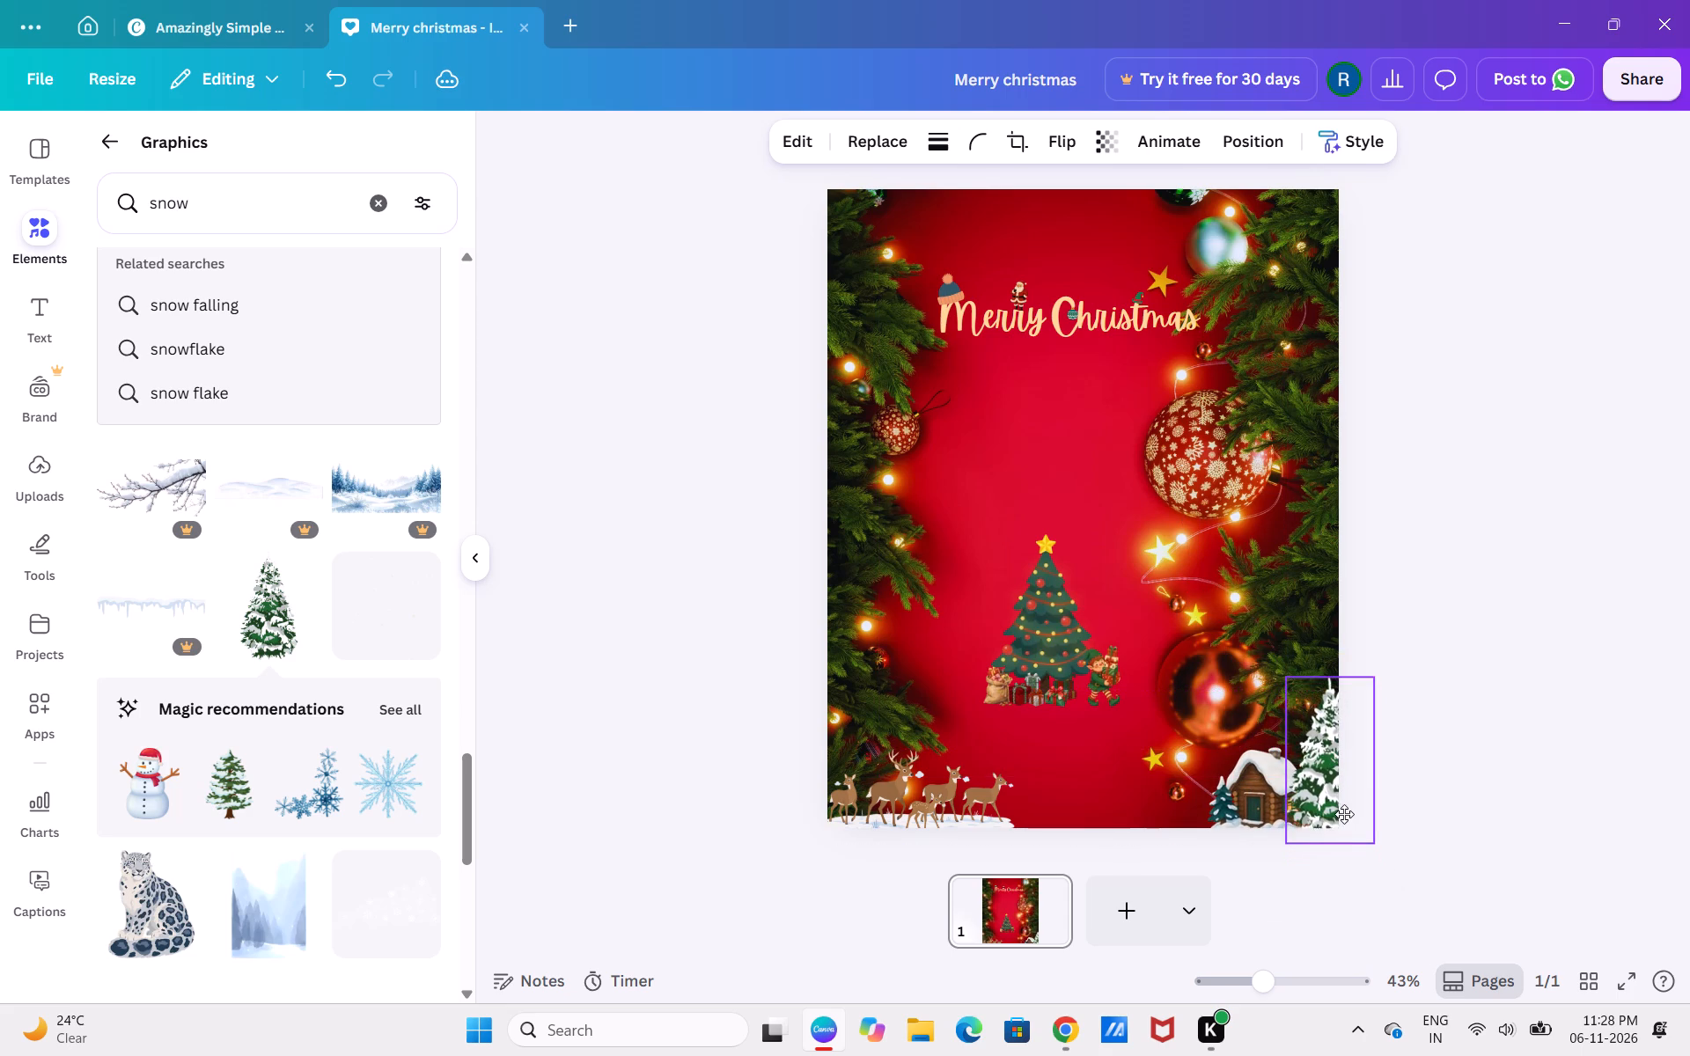
{"action": "left_click_drag", "start_coordinate": [1344, 814], "coordinate": [1335, 803]}
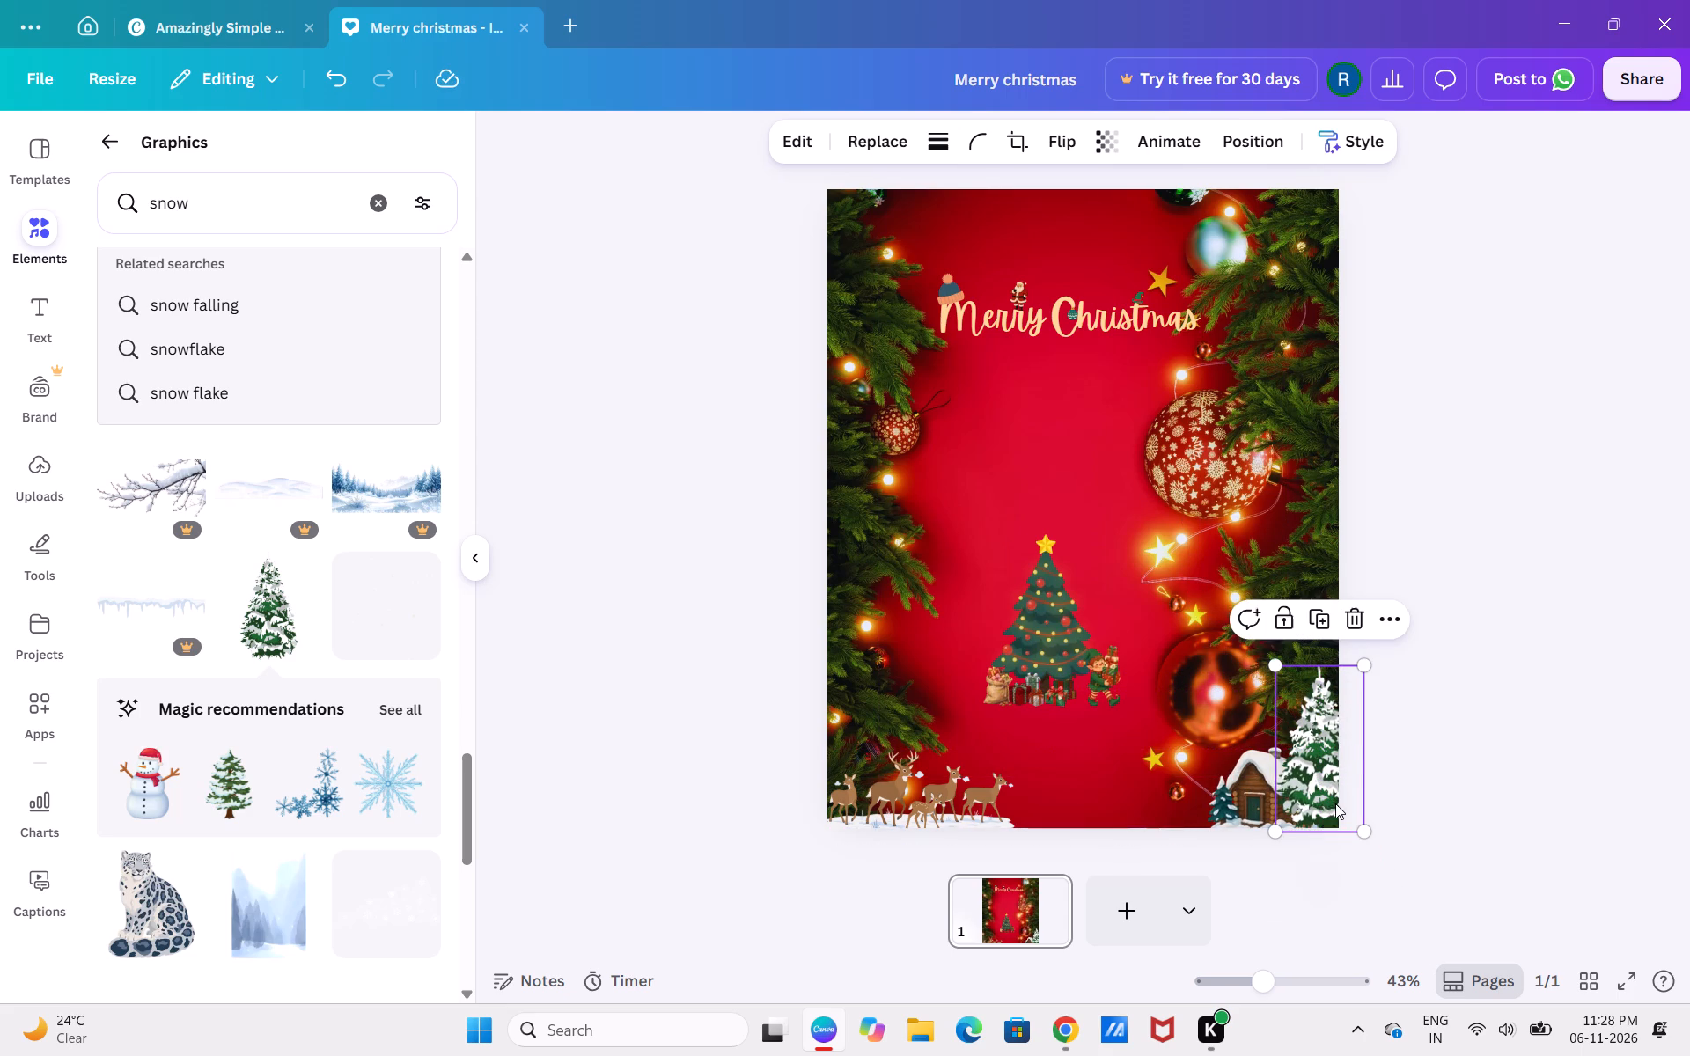
{"action": "left_click", "coordinate": [1258, 134]}
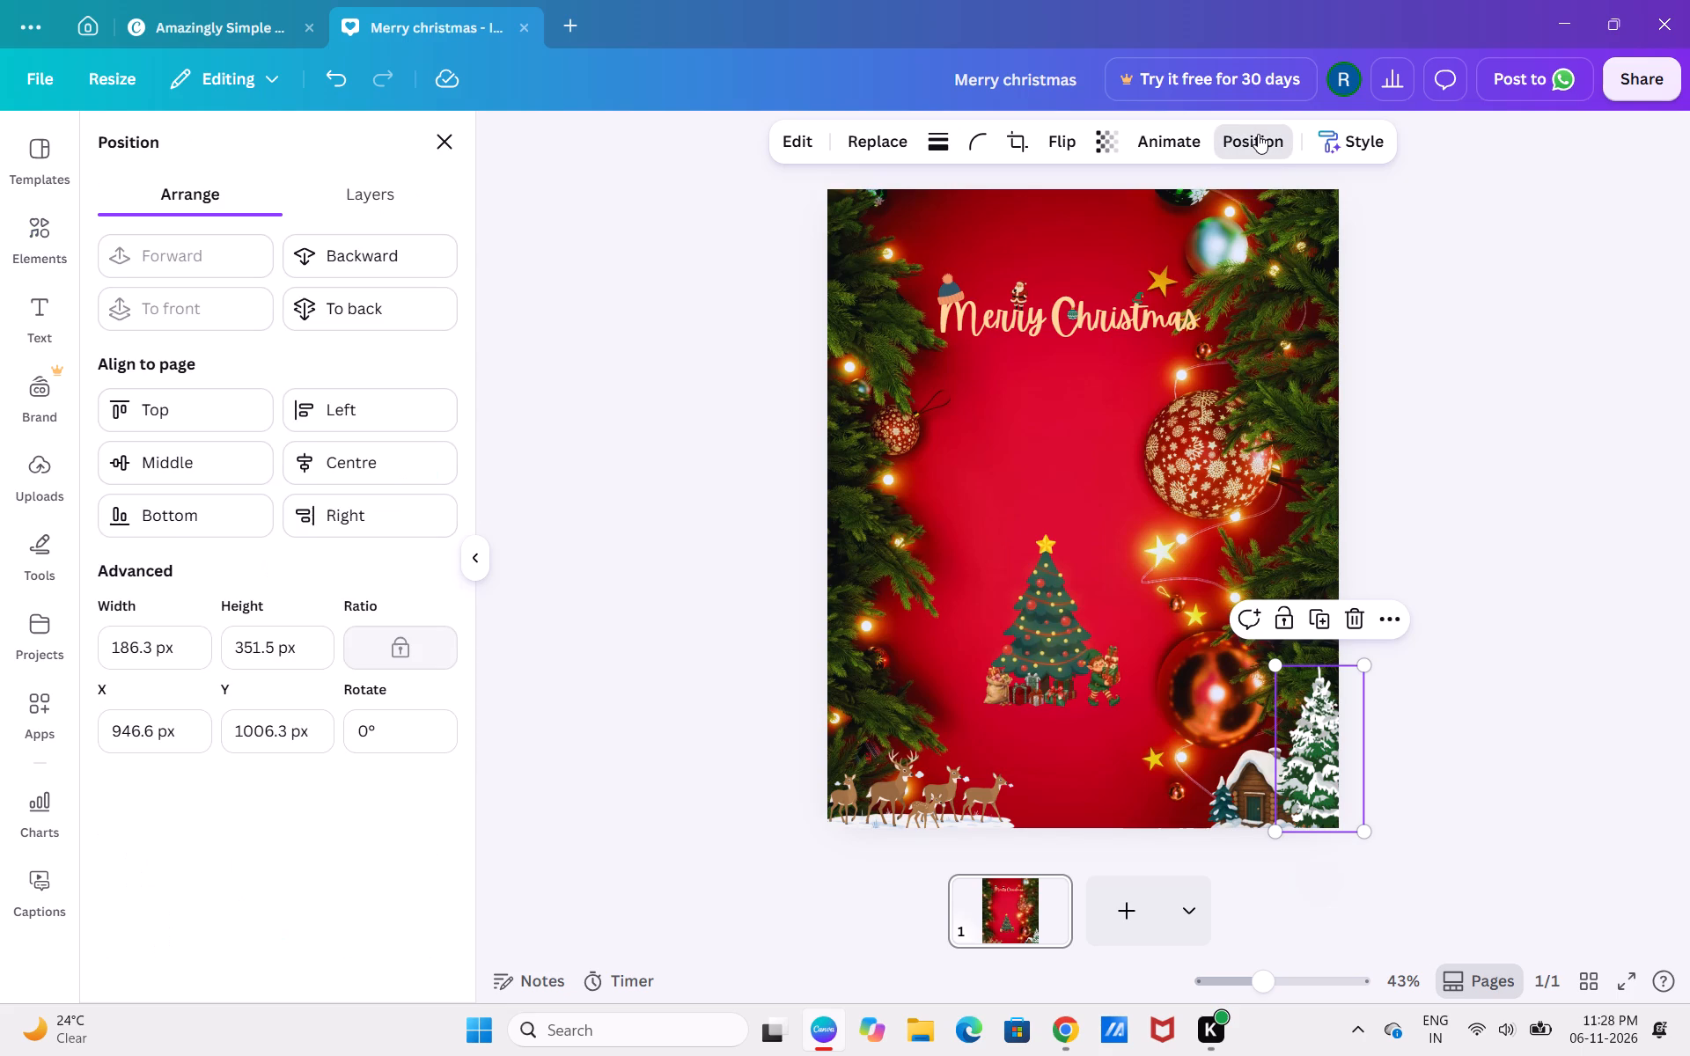
{"action": "left_click", "coordinate": [372, 259]}
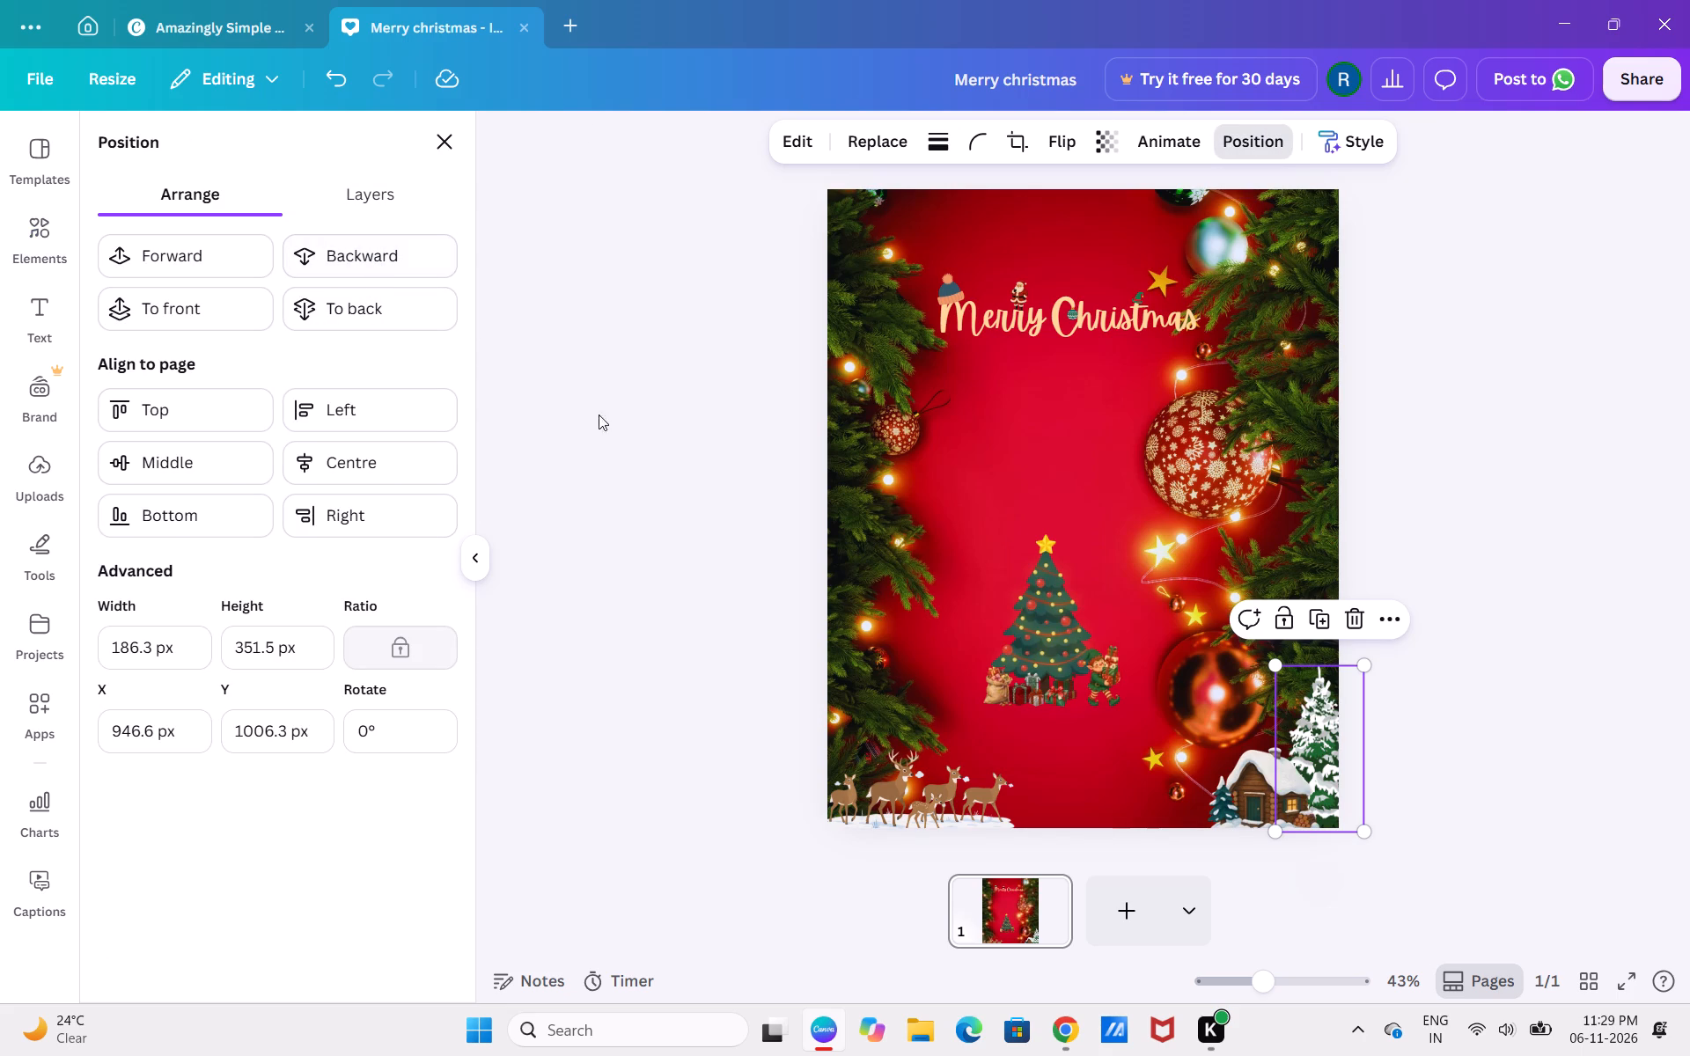
{"action": "left_click", "coordinate": [644, 573]}
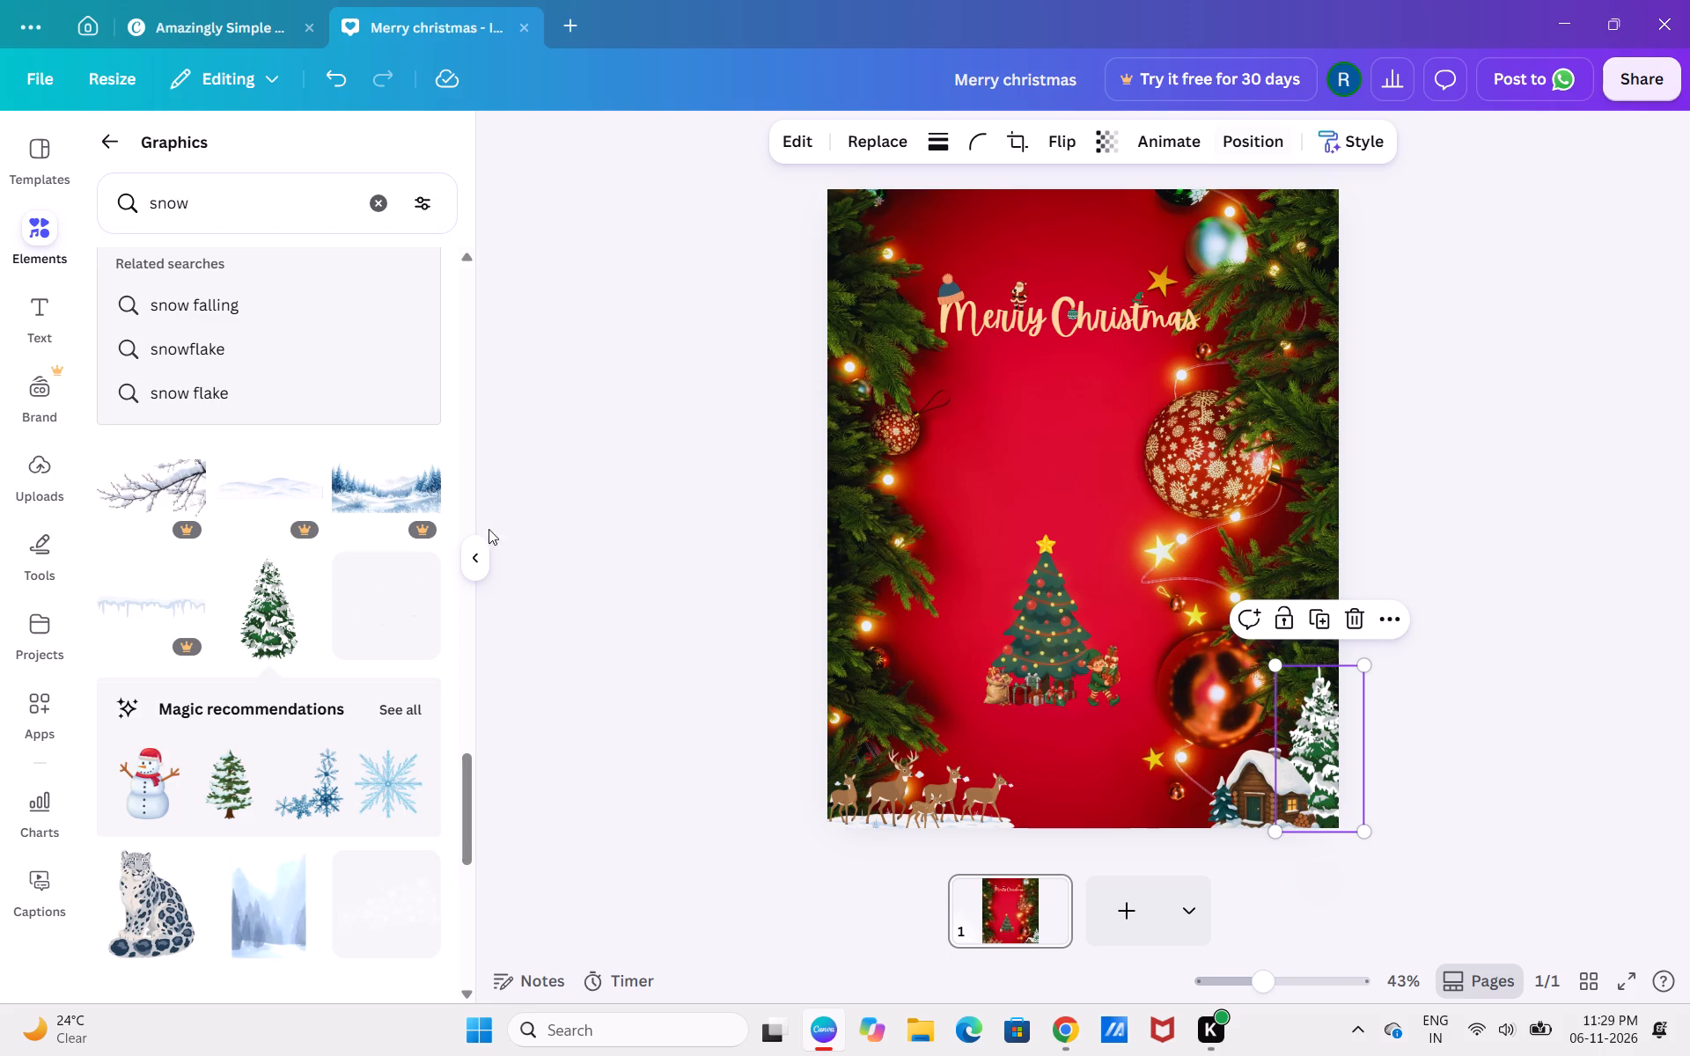
{"action": "scroll", "coordinate": [269, 722], "scroll_direction": "down", "scroll_amount": 1}
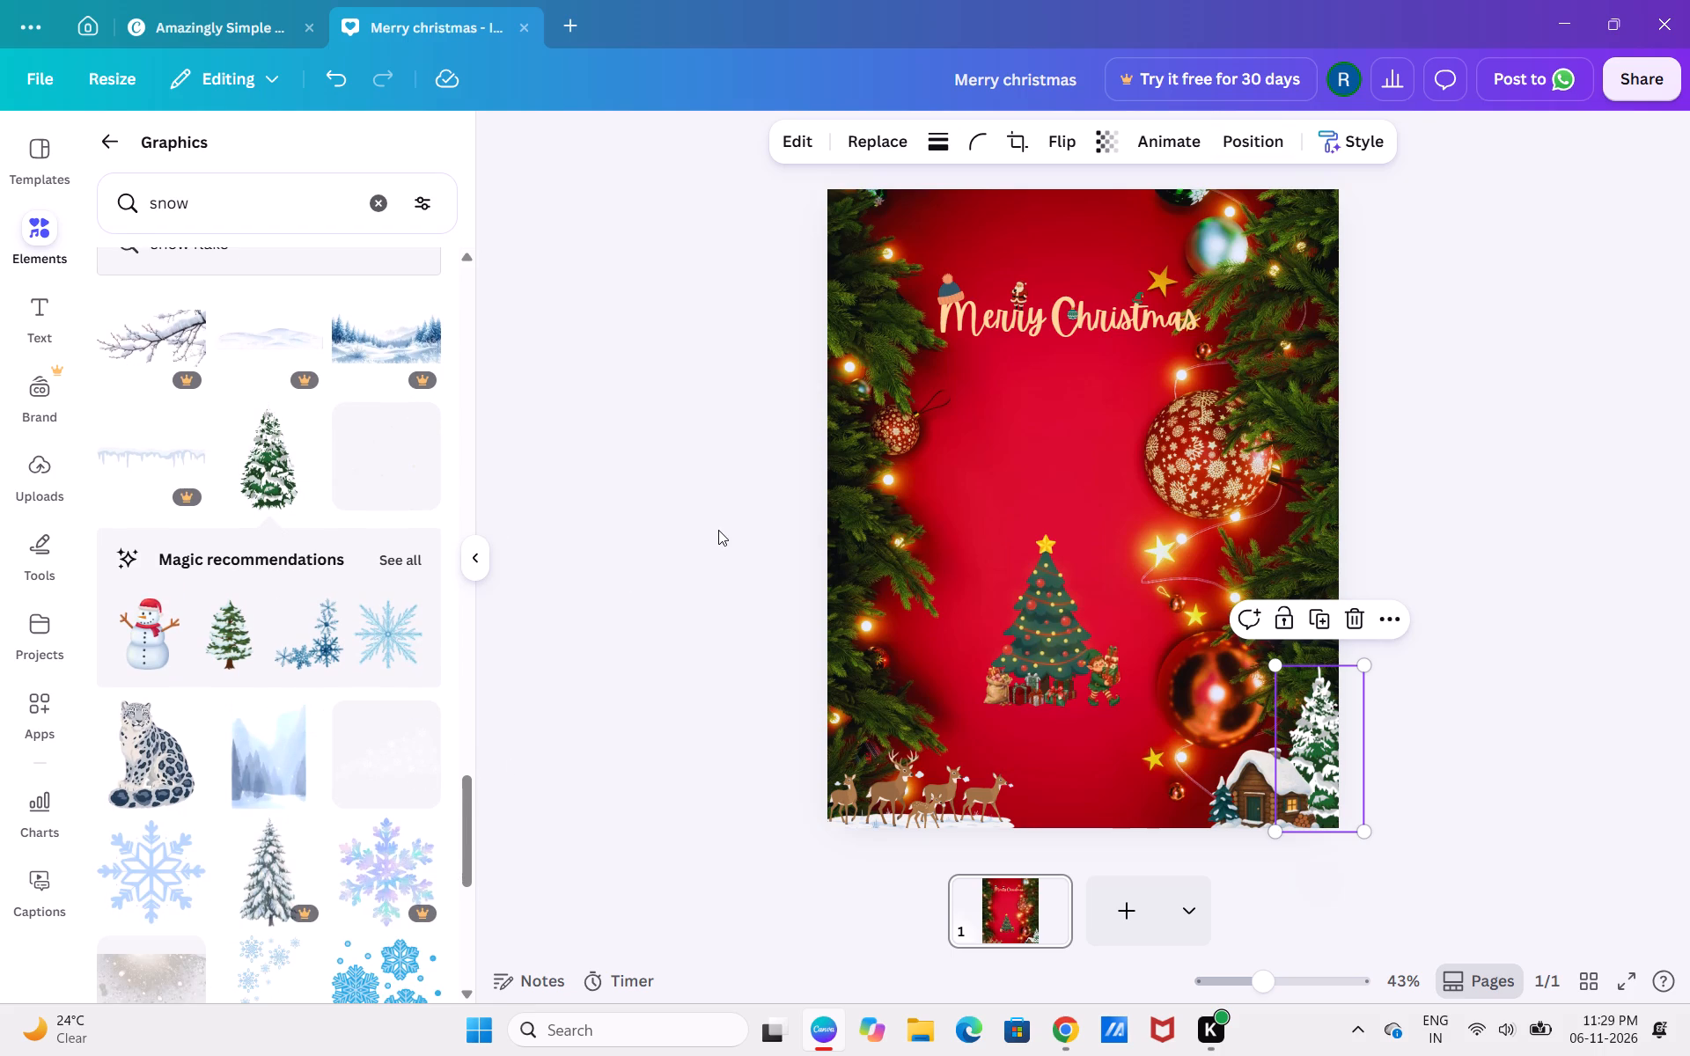
{"action": "left_click", "coordinate": [718, 530]}
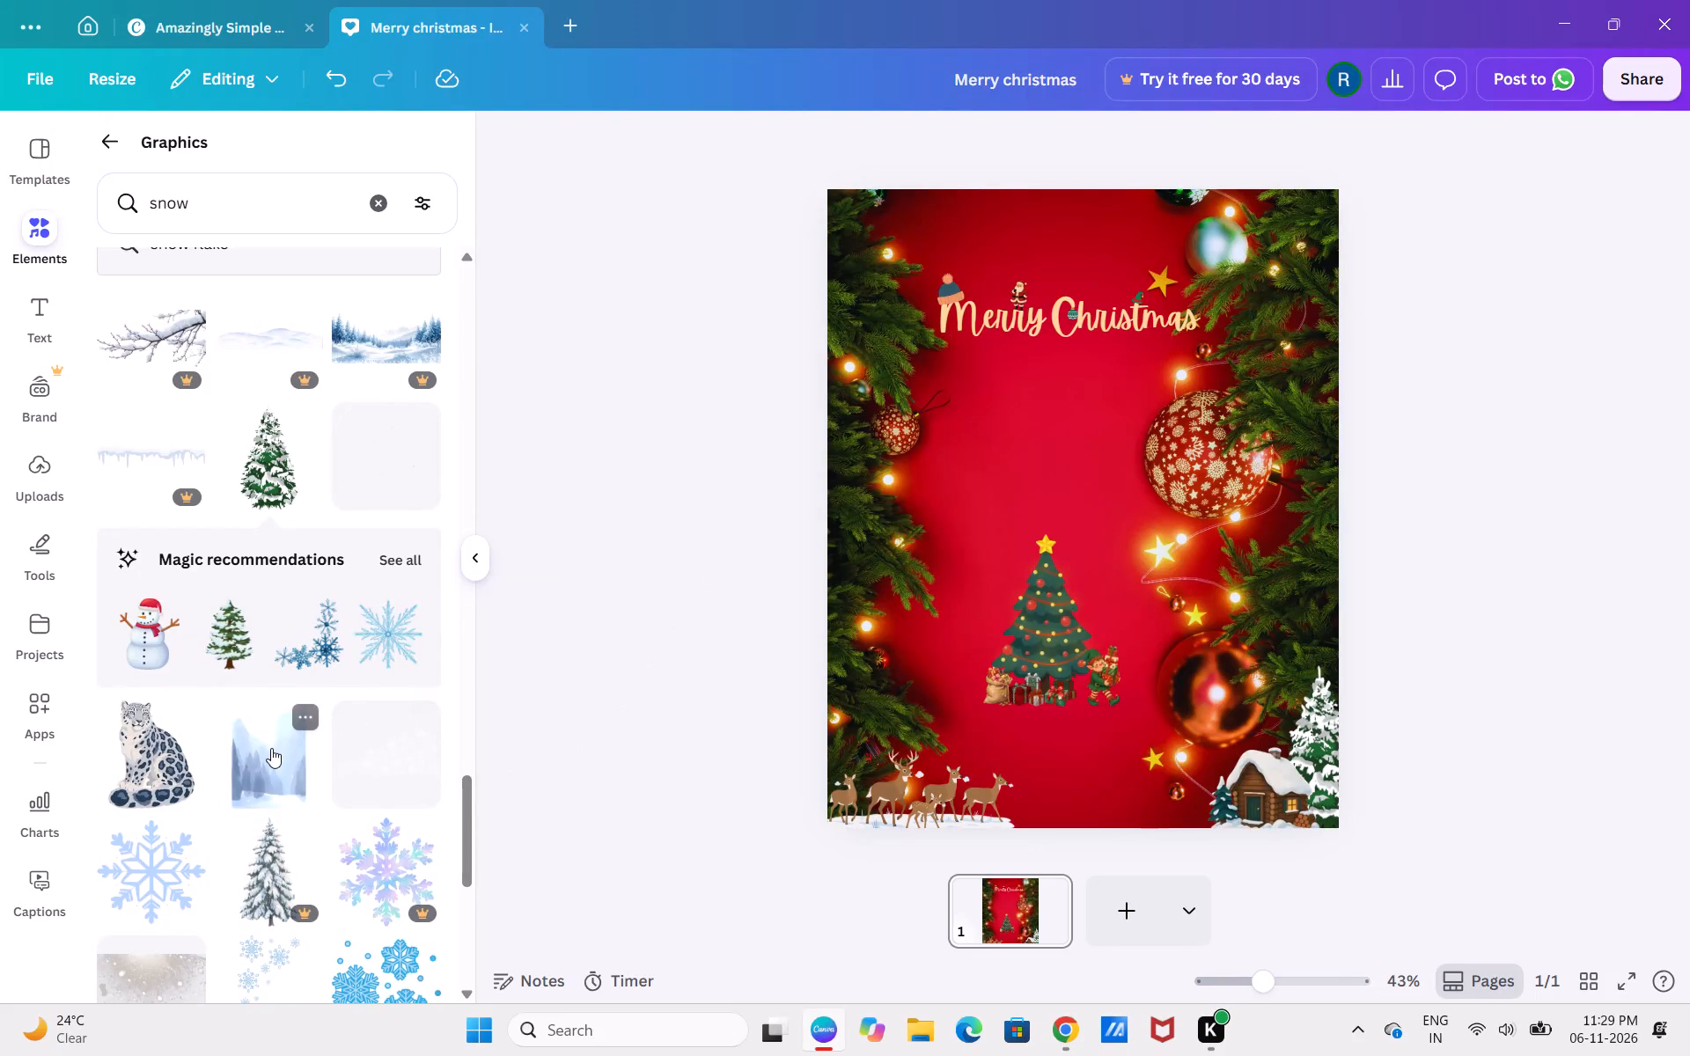
Look through more of the snow graphics for another free winter decoration for the card.
{"action": "scroll", "coordinate": [271, 748], "scroll_direction": "right", "scroll_amount": 8}
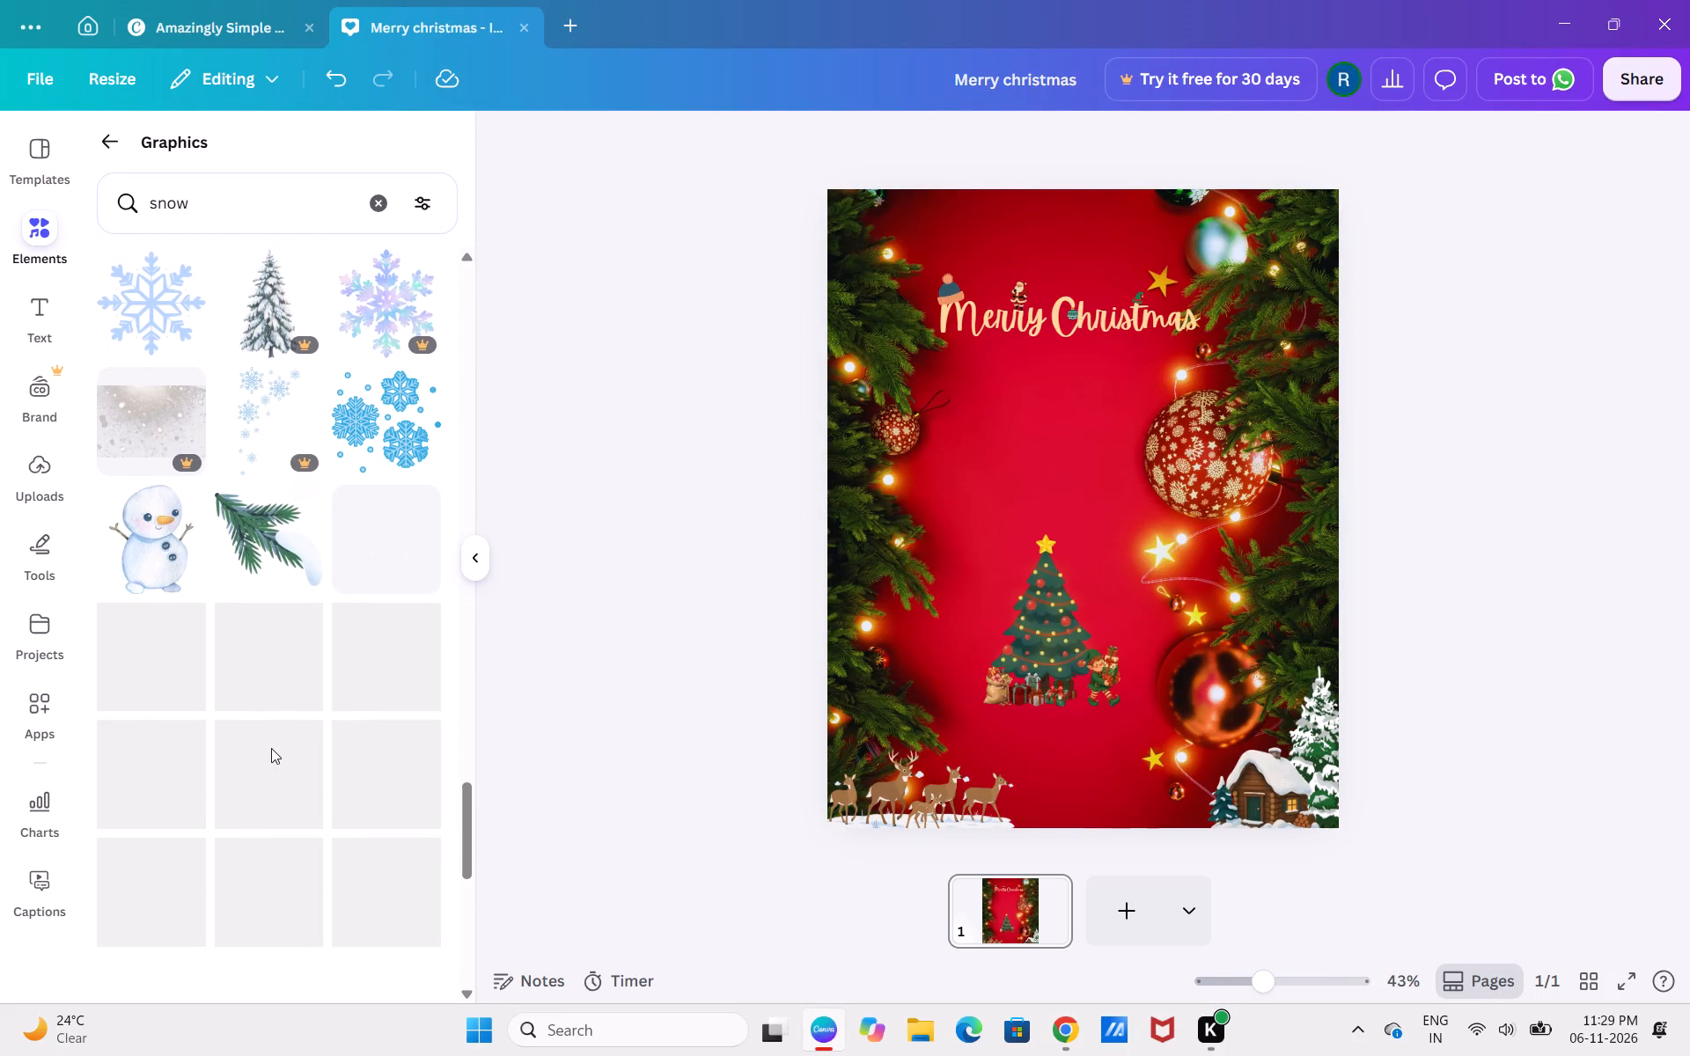
{"action": "scroll", "coordinate": [271, 748], "scroll_direction": "right", "scroll_amount": 2}
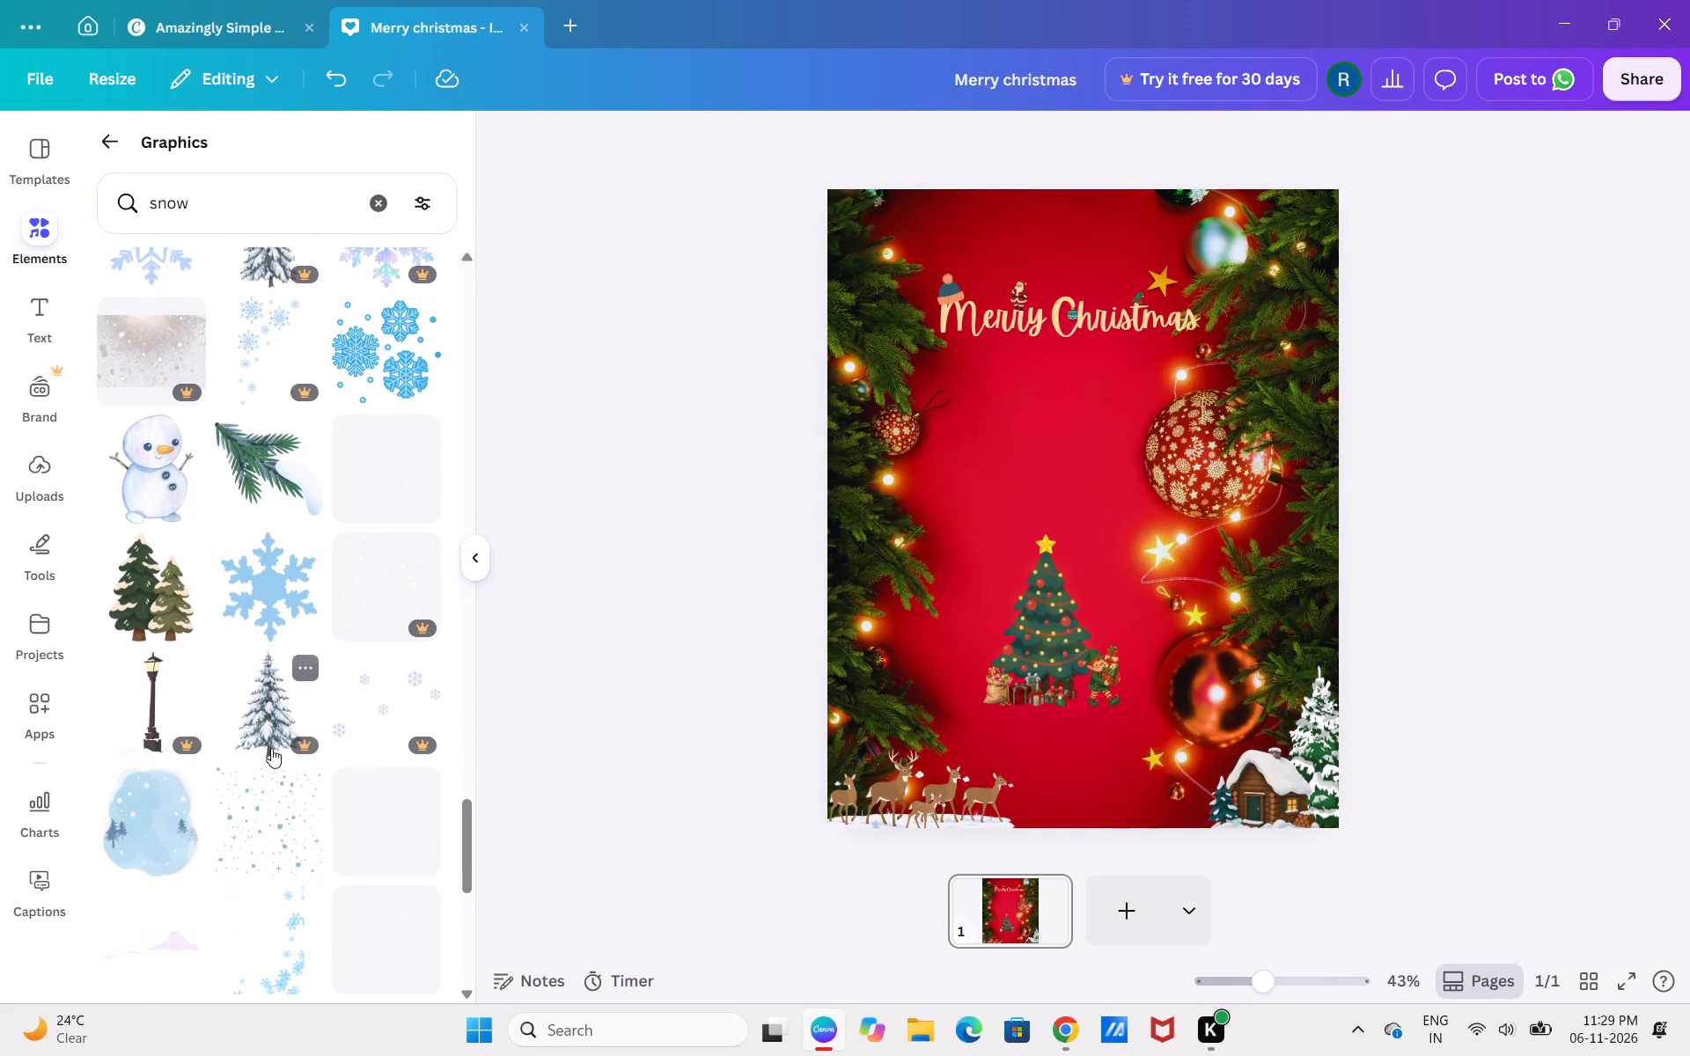
{"action": "scroll", "coordinate": [271, 748], "scroll_direction": "right", "scroll_amount": 3}
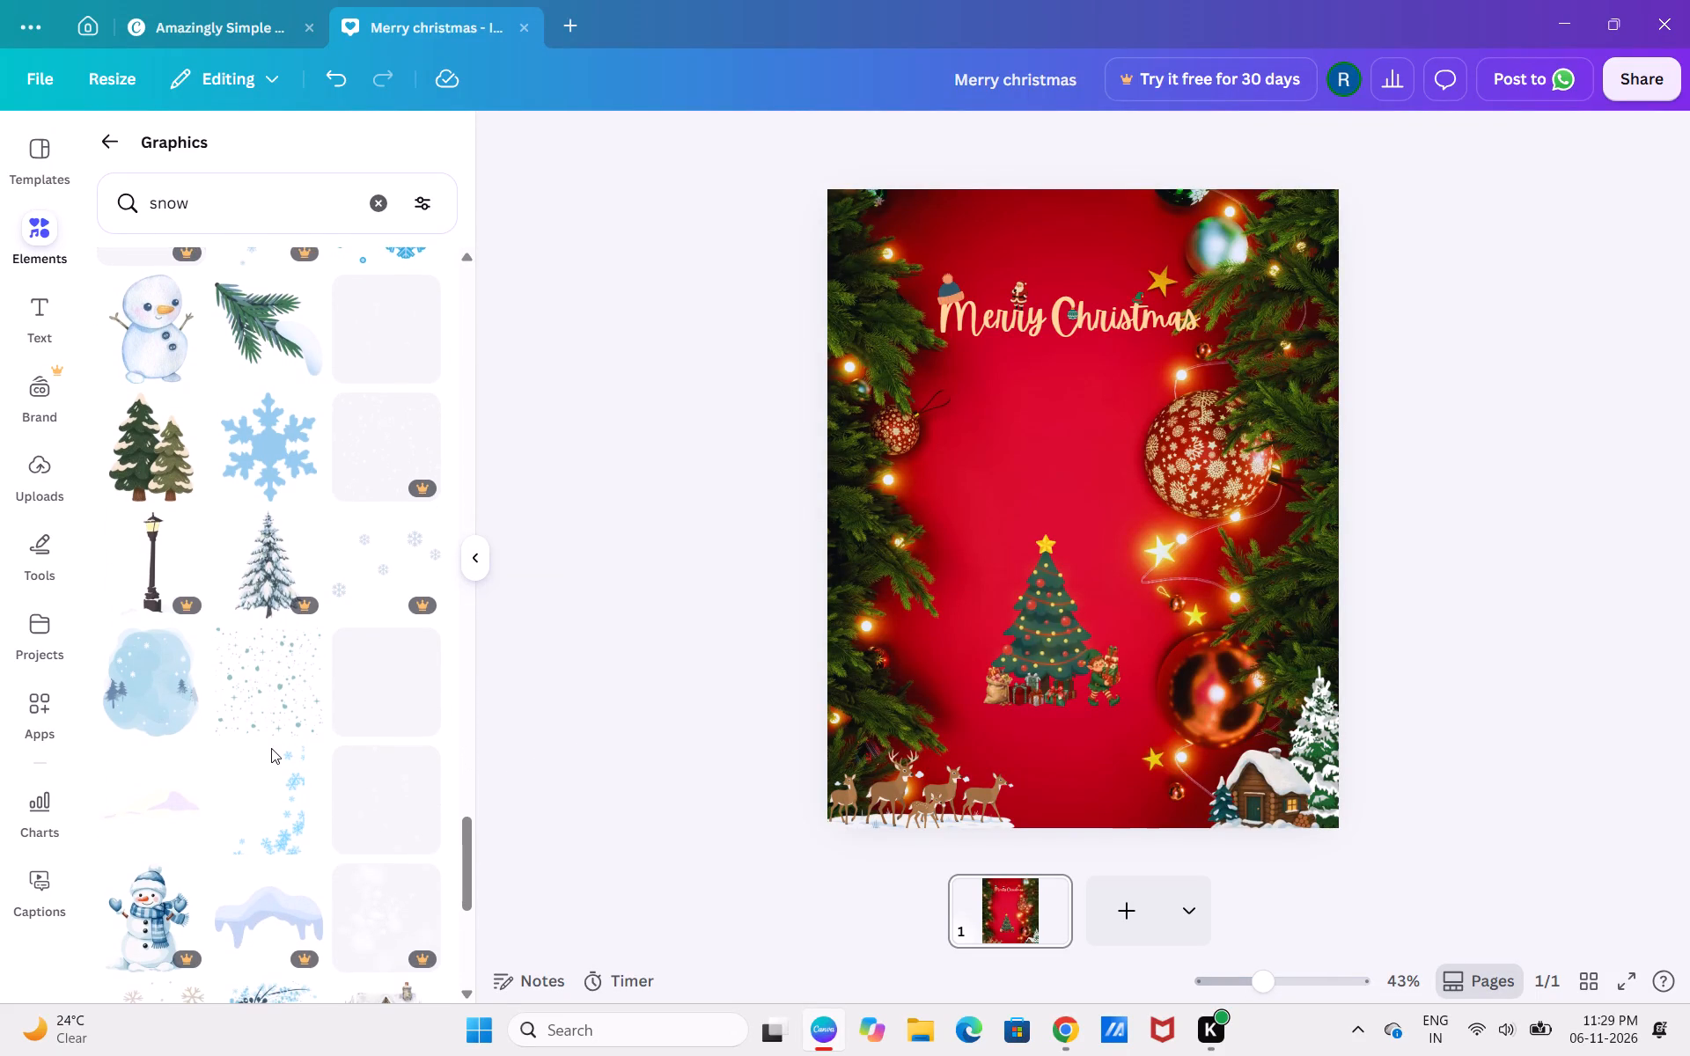
{"action": "scroll", "coordinate": [271, 748], "scroll_direction": "right", "scroll_amount": 1}
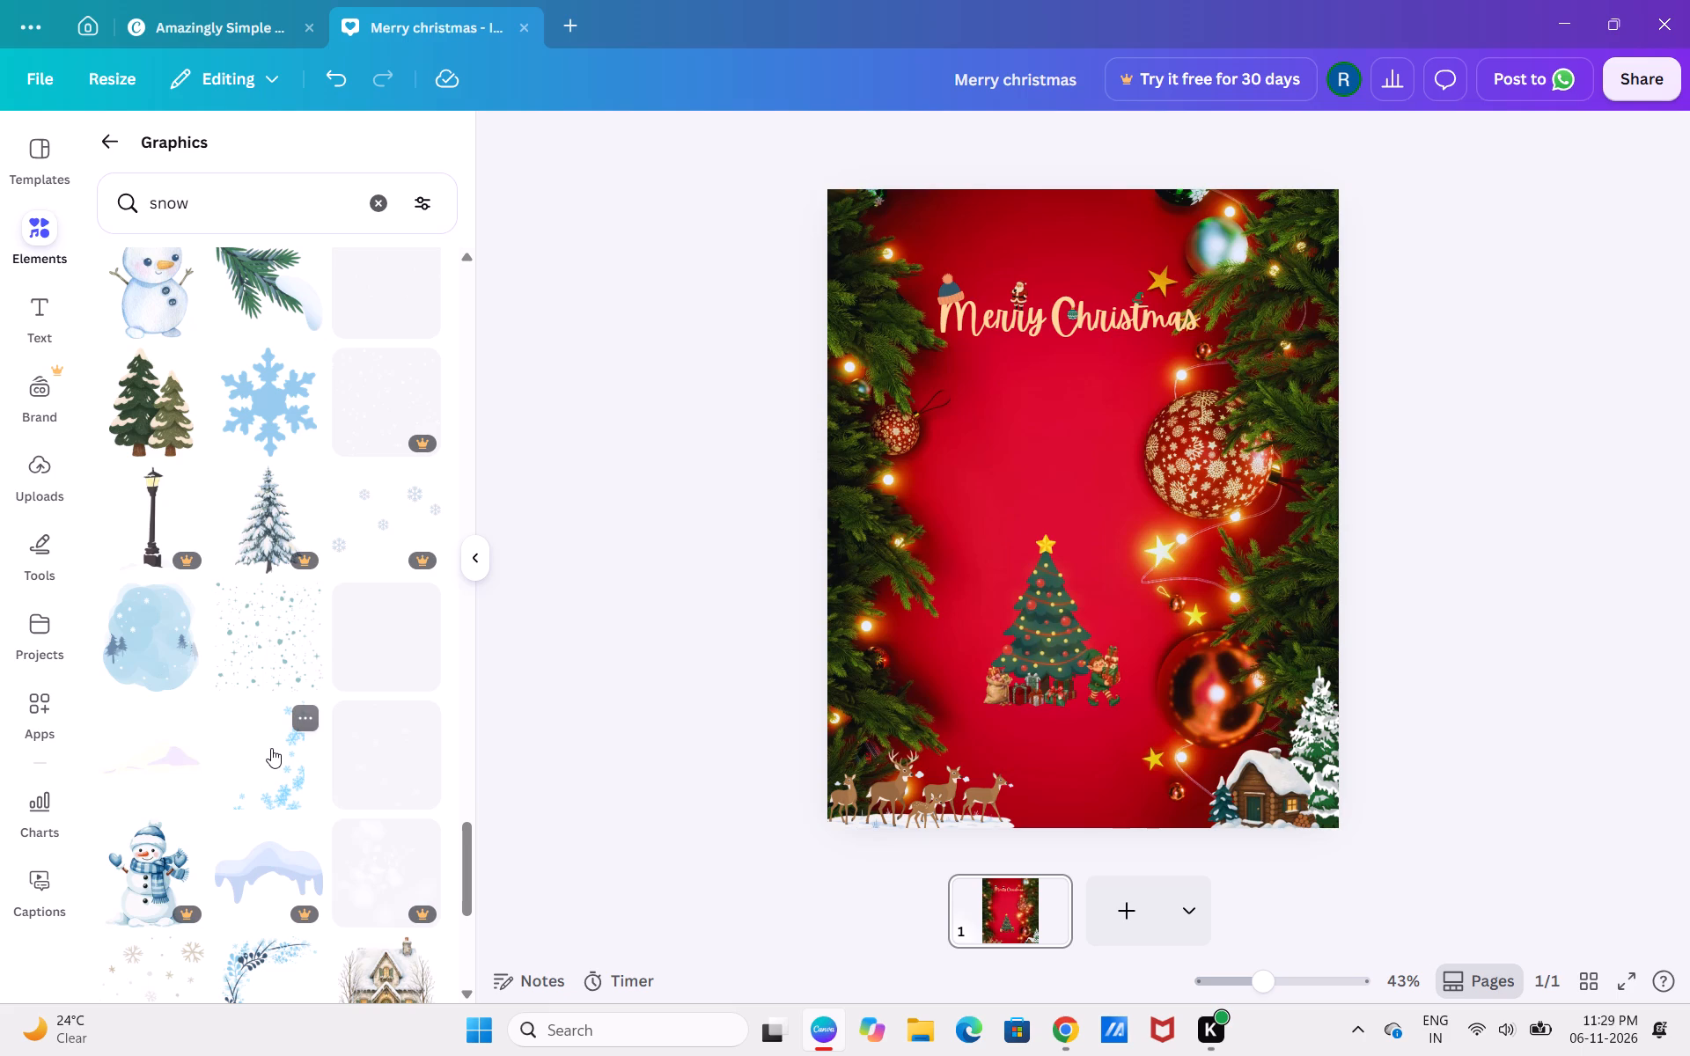
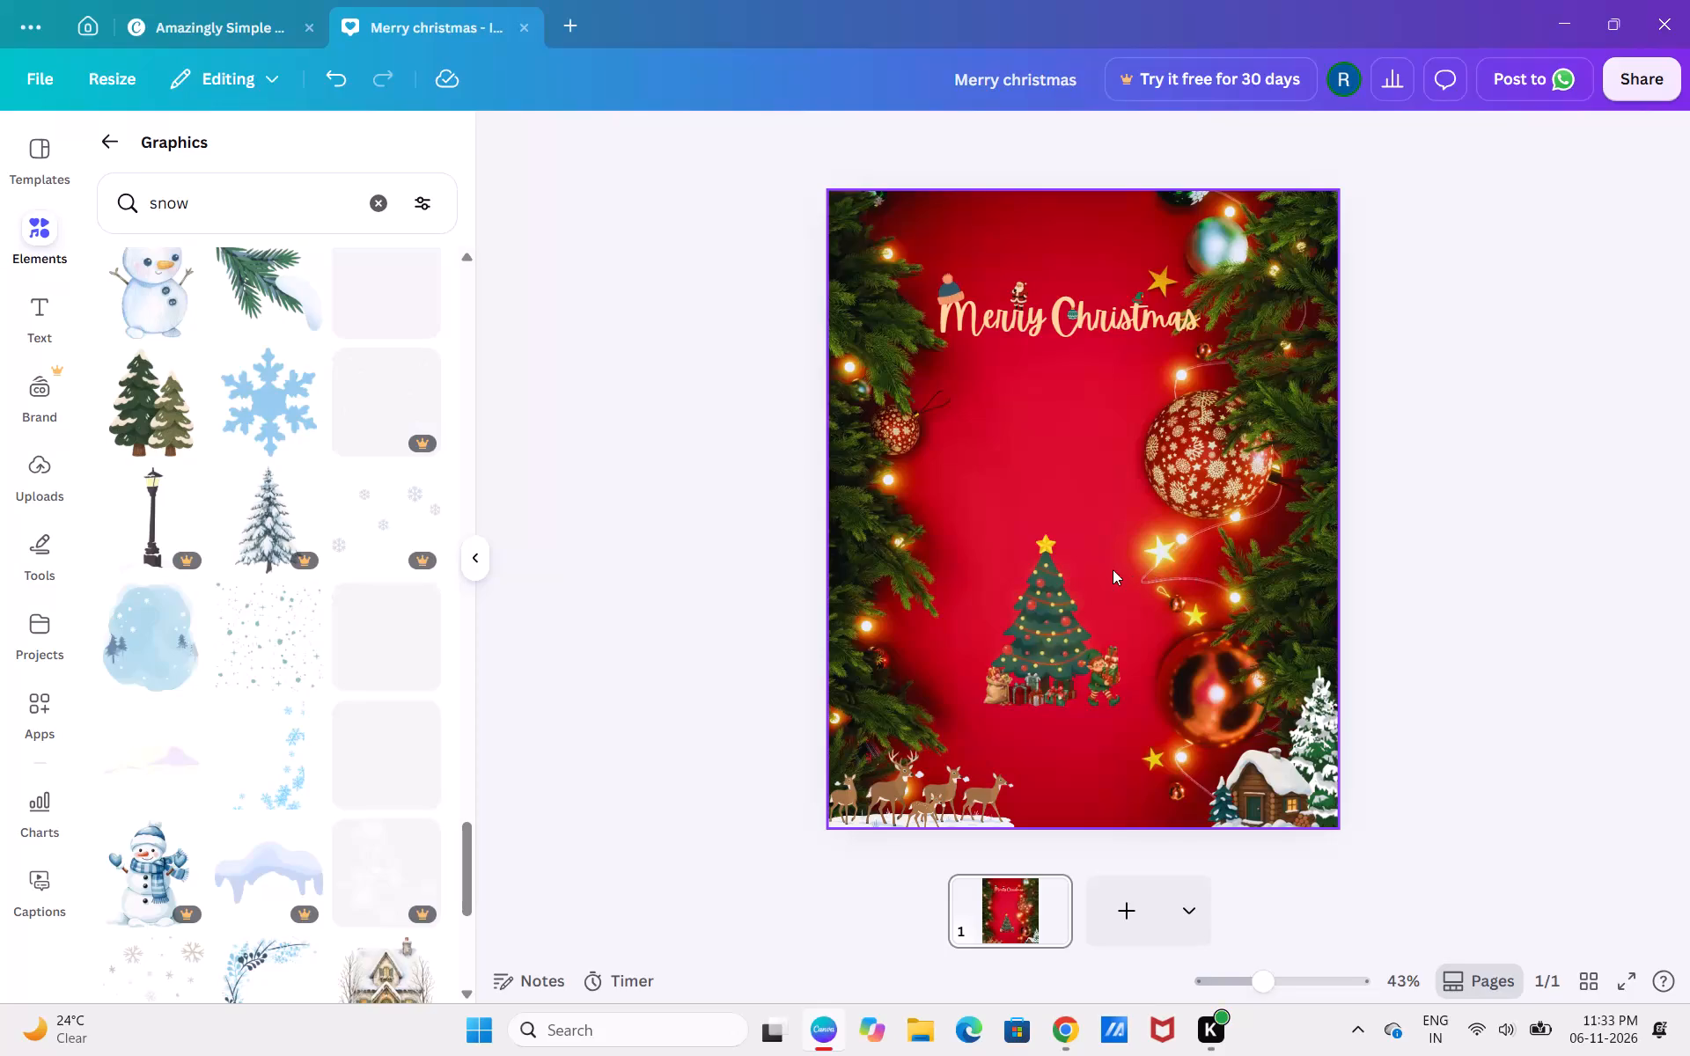
Look over the enlarged card and through more of the snow graphics for another free winter decoration.
{"action": "scroll", "coordinate": [1113, 569], "scroll_direction": "down", "scroll_amount": 2}
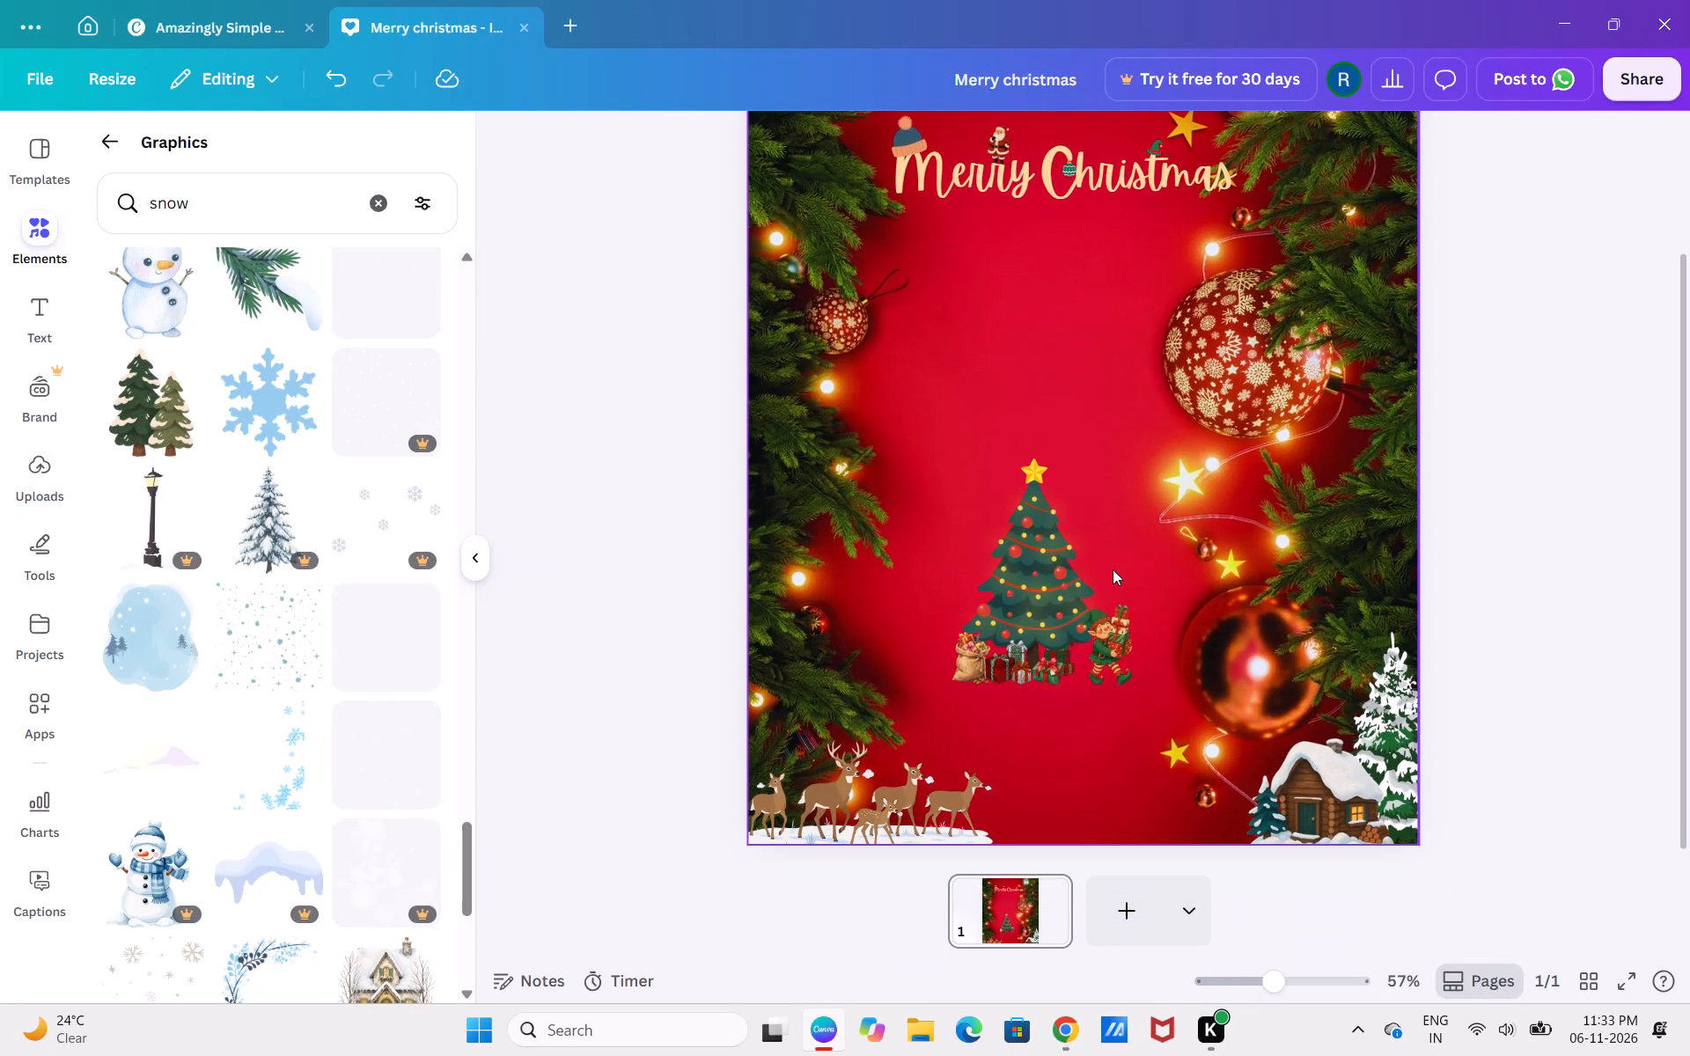
{"action": "scroll", "coordinate": [1113, 569], "scroll_direction": "down", "scroll_amount": 1}
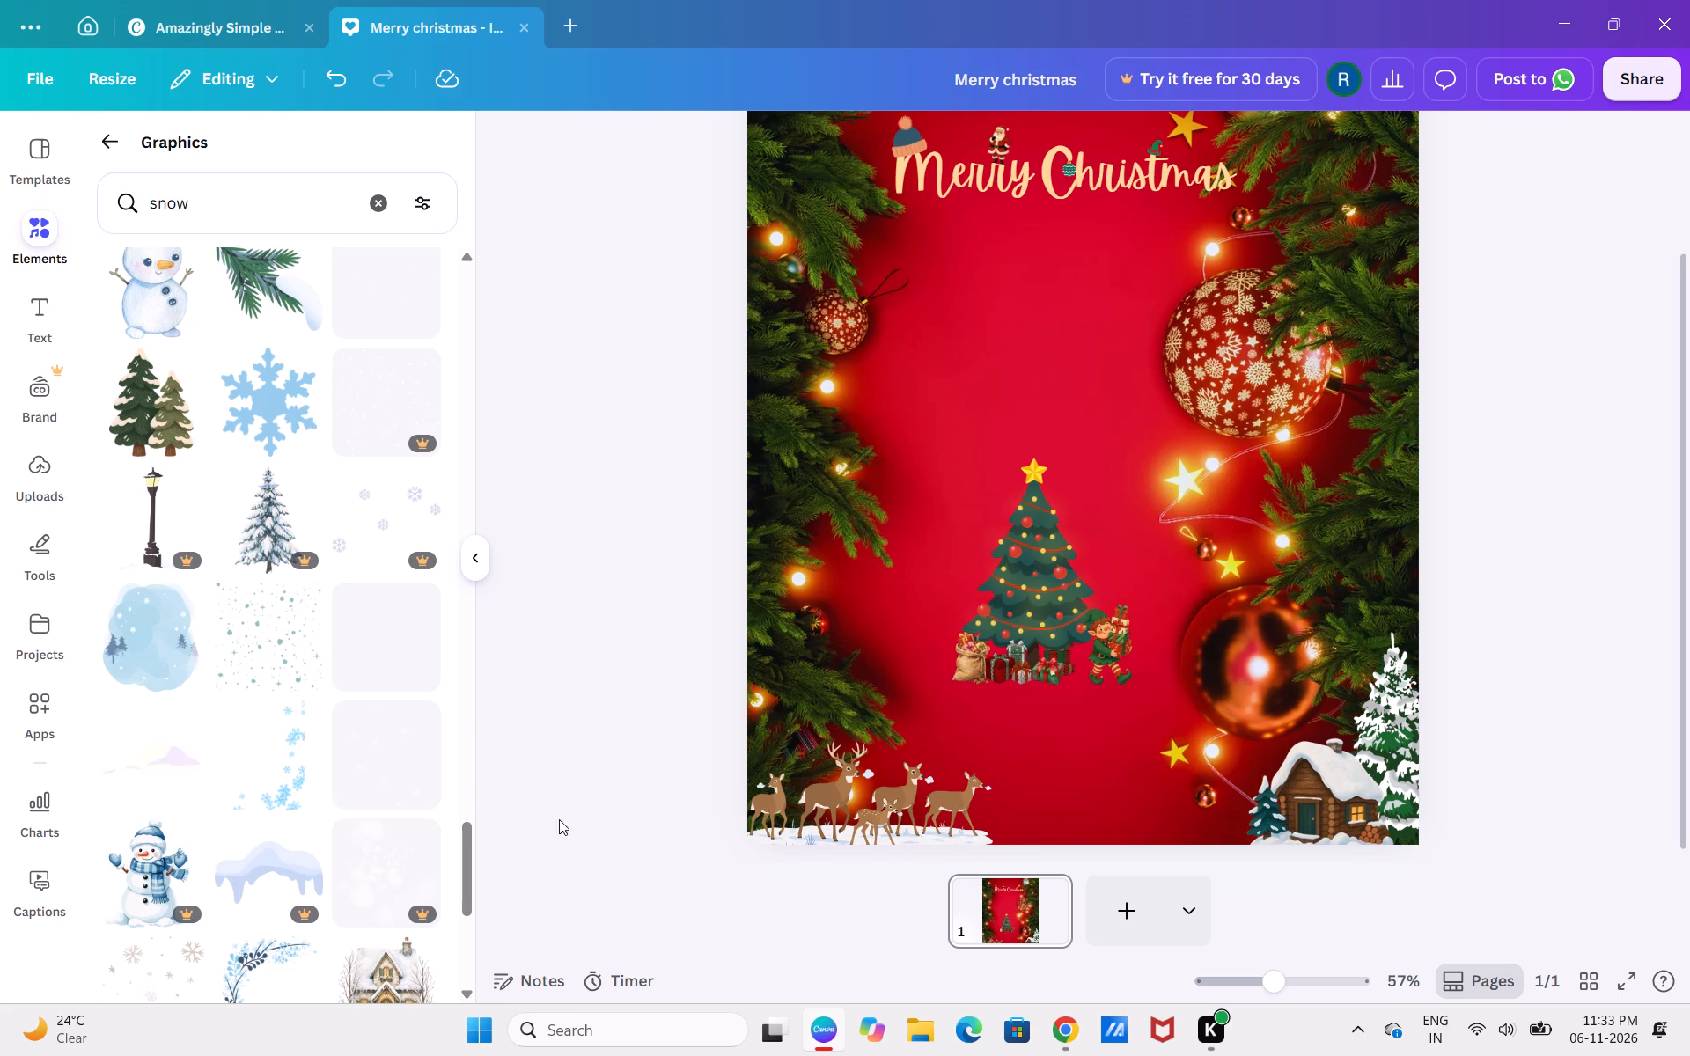
{"action": "scroll", "coordinate": [1107, 539], "scroll_direction": "right", "scroll_amount": 1}
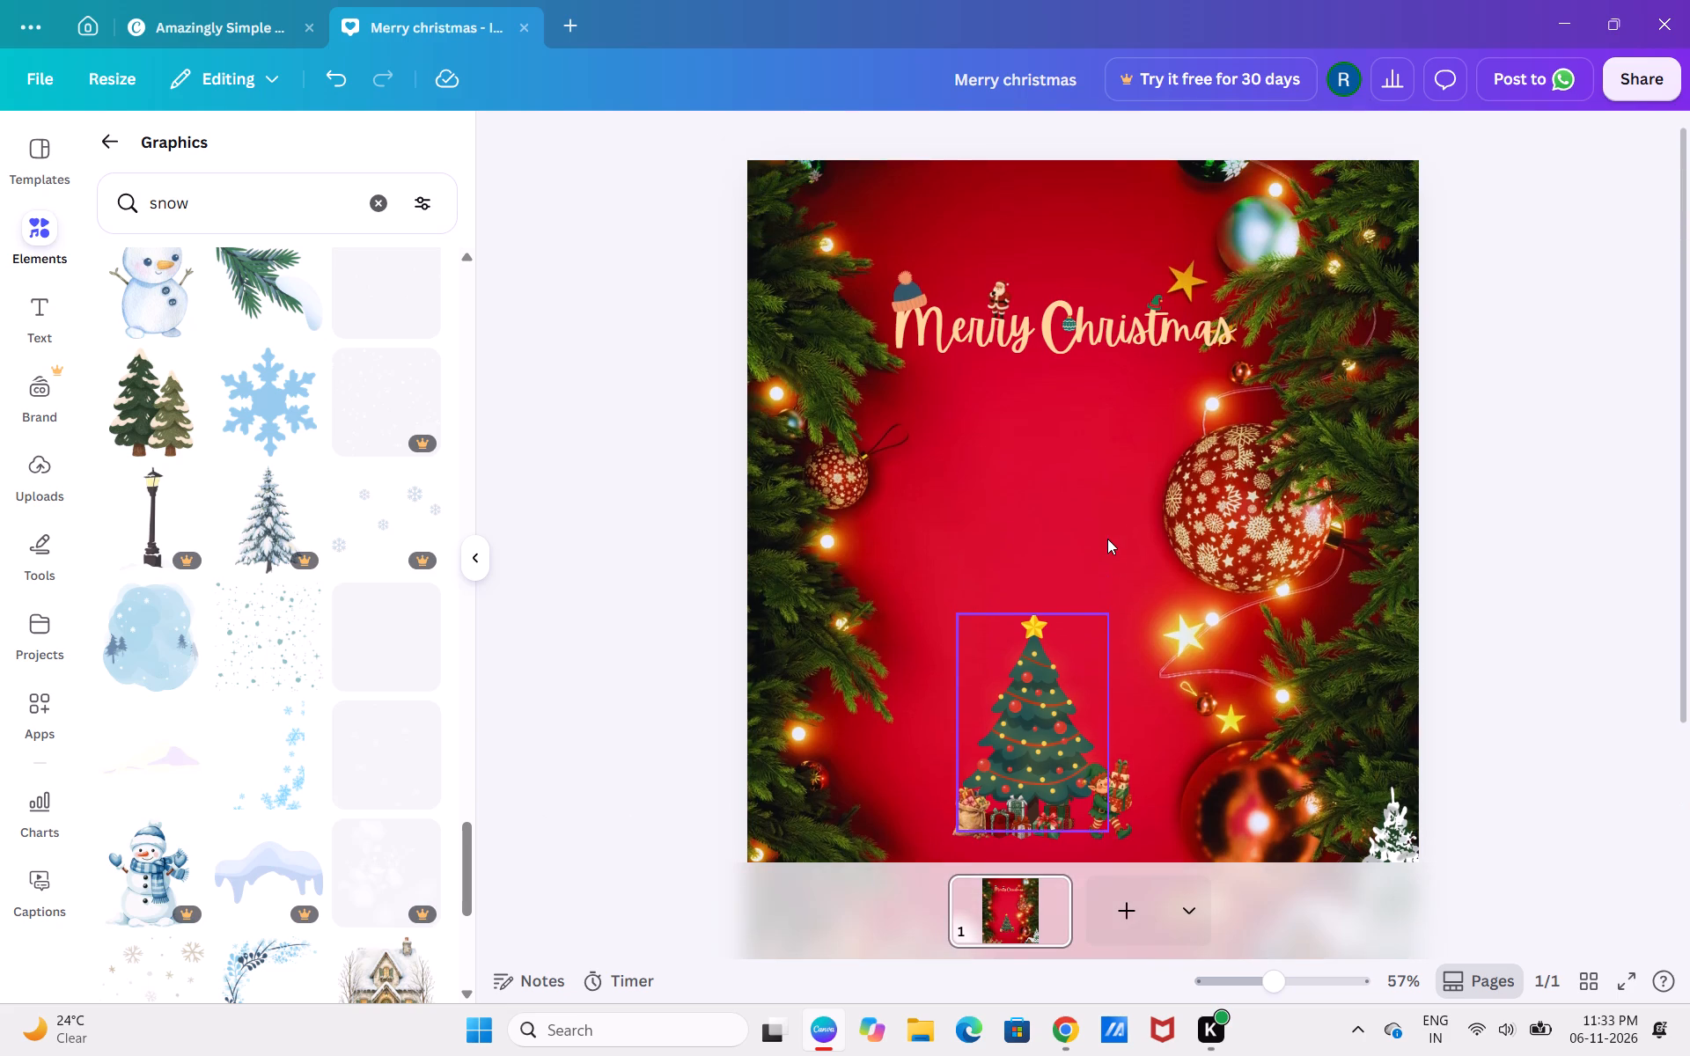
{"action": "scroll", "coordinate": [1107, 539], "scroll_direction": "right", "scroll_amount": 1}
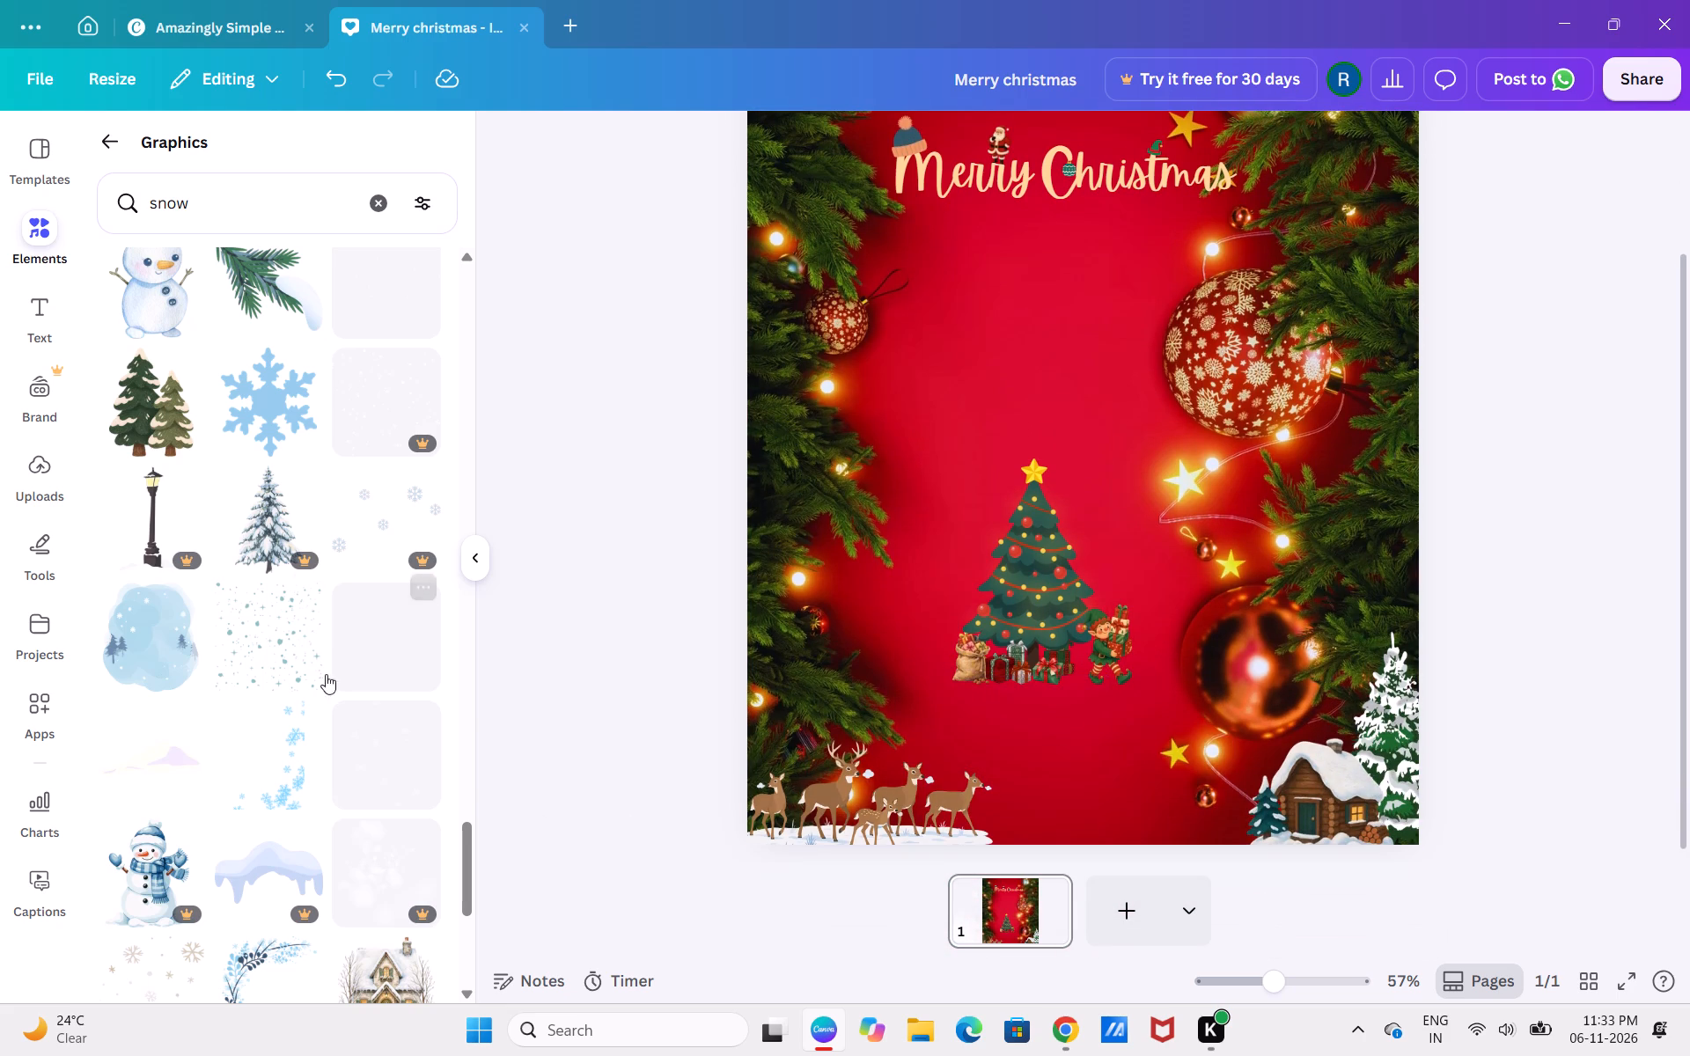
{"action": "scroll", "coordinate": [302, 686], "scroll_direction": "down", "scroll_amount": 6}
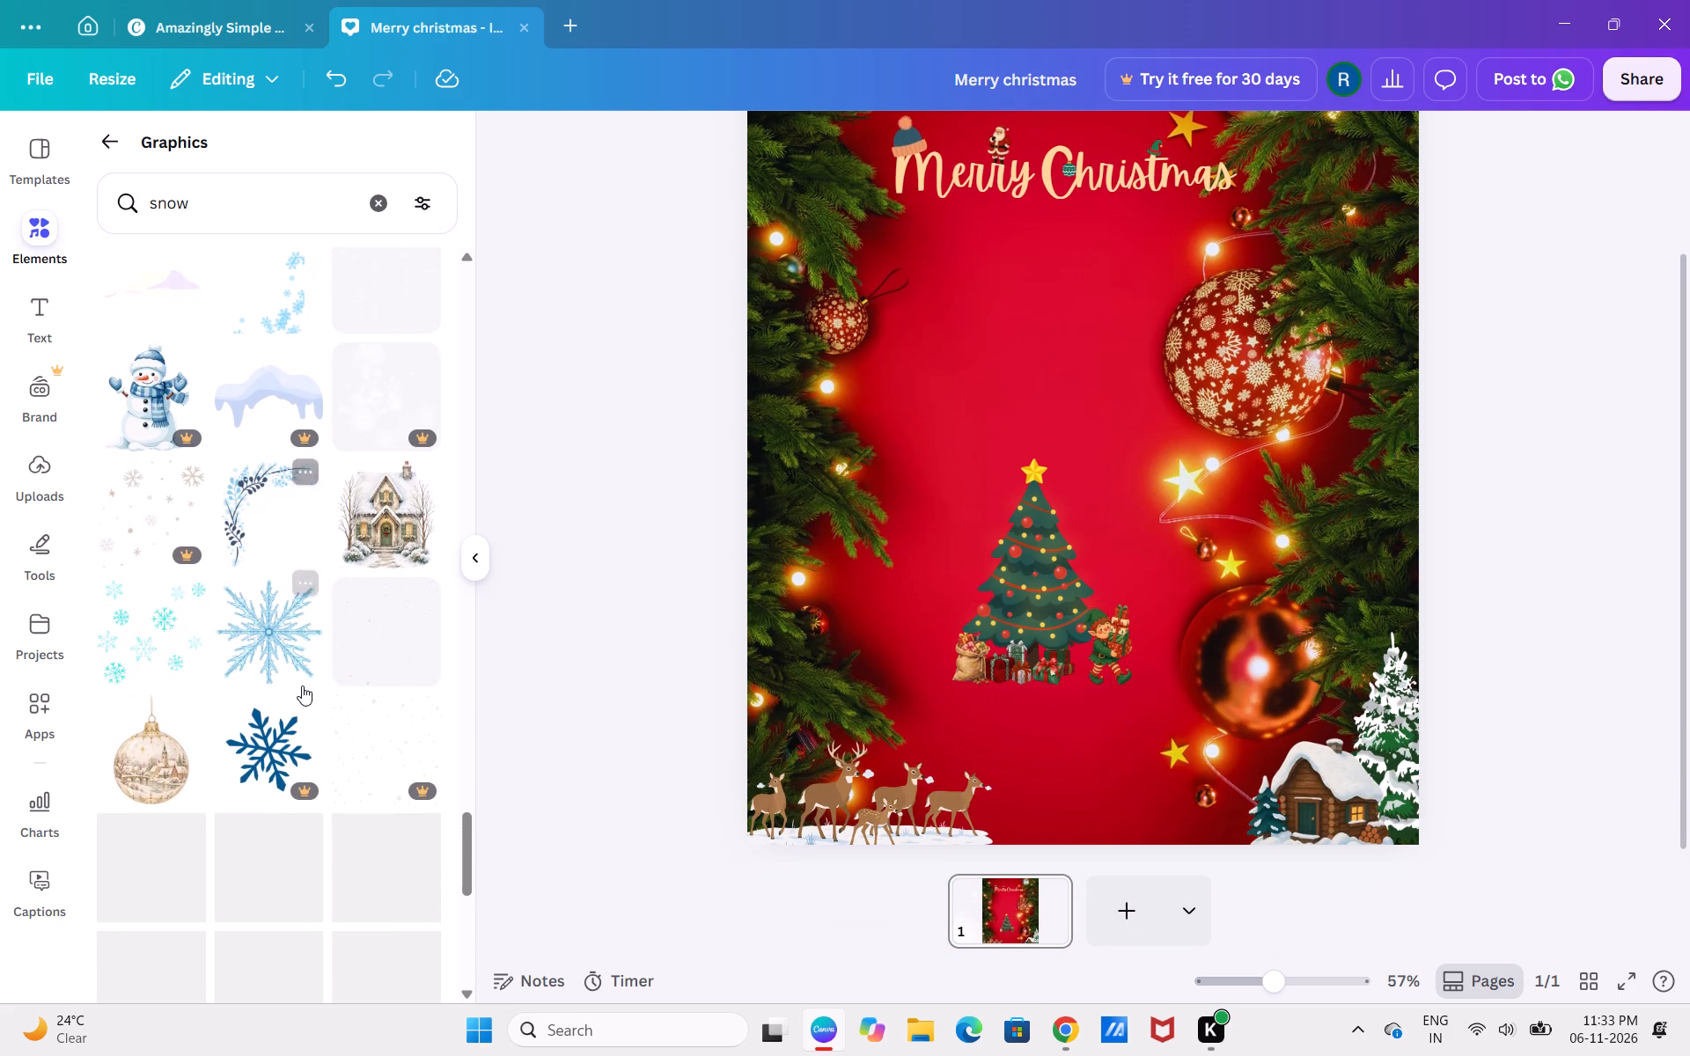
{"action": "scroll", "coordinate": [302, 686], "scroll_direction": "down", "scroll_amount": 2}
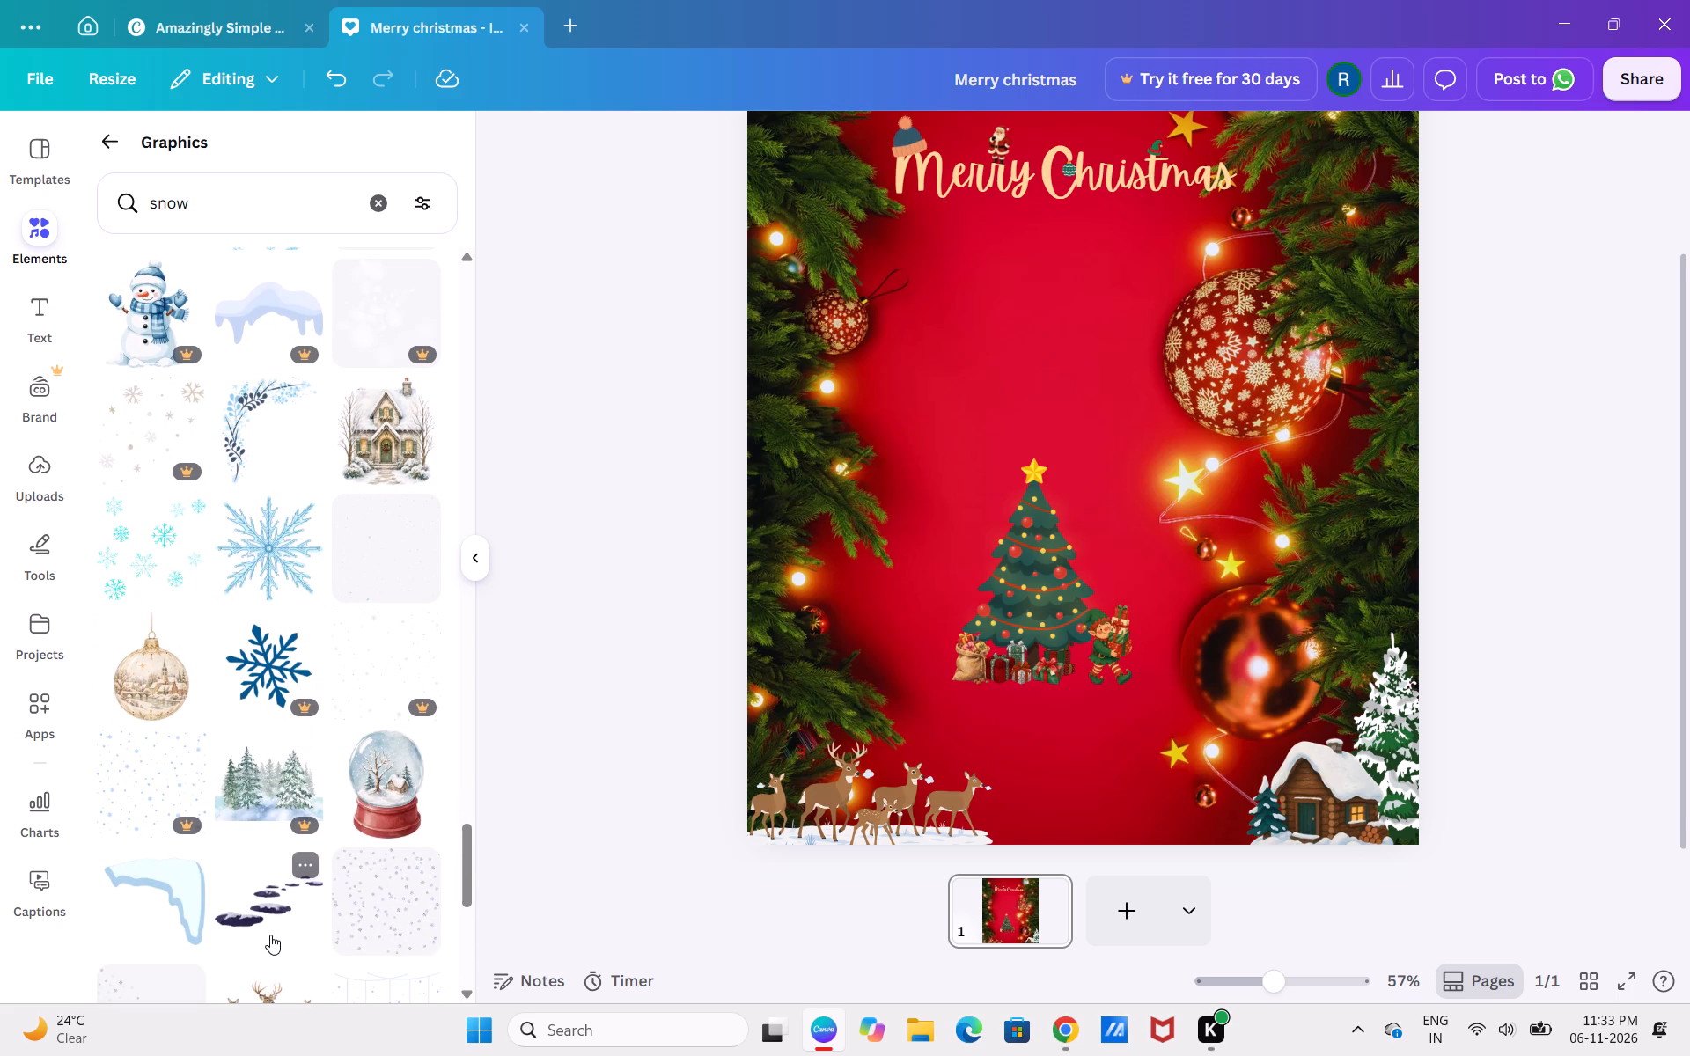
{"action": "scroll", "coordinate": [215, 884], "scroll_direction": "down", "scroll_amount": 2}
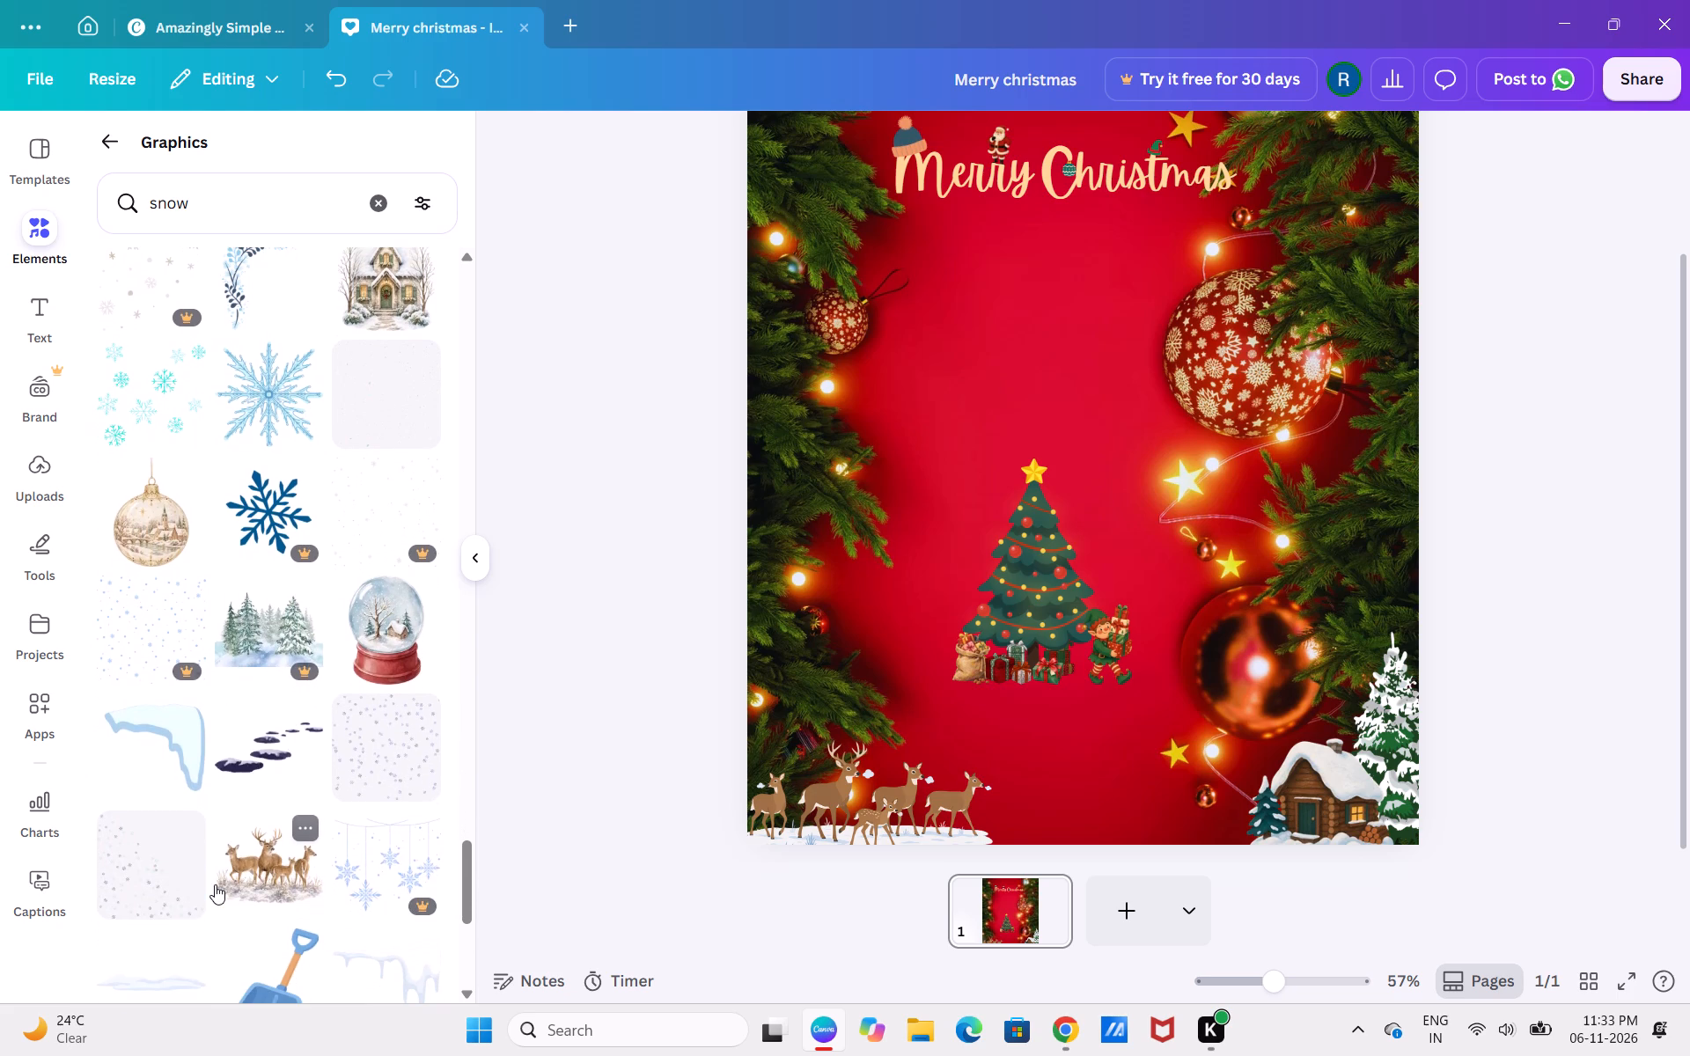
{"action": "scroll", "coordinate": [186, 891], "scroll_direction": "right", "scroll_amount": 1}
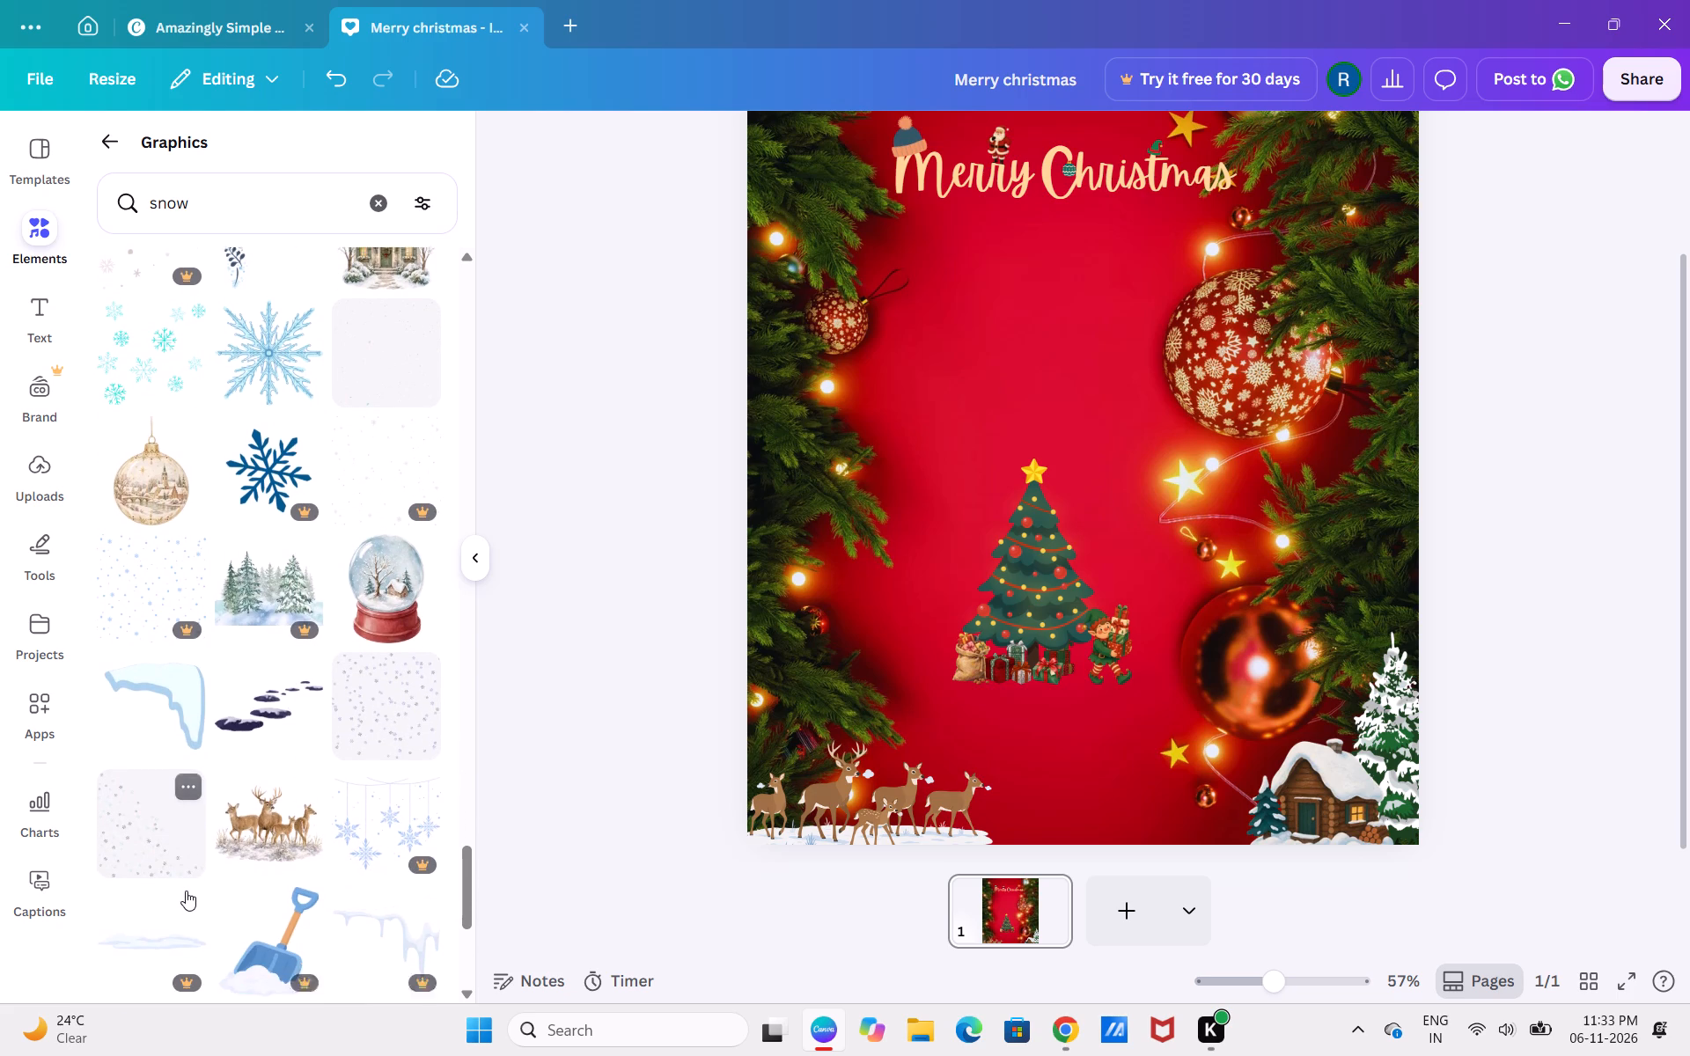
{"action": "scroll", "coordinate": [186, 891], "scroll_direction": "right", "scroll_amount": 3}
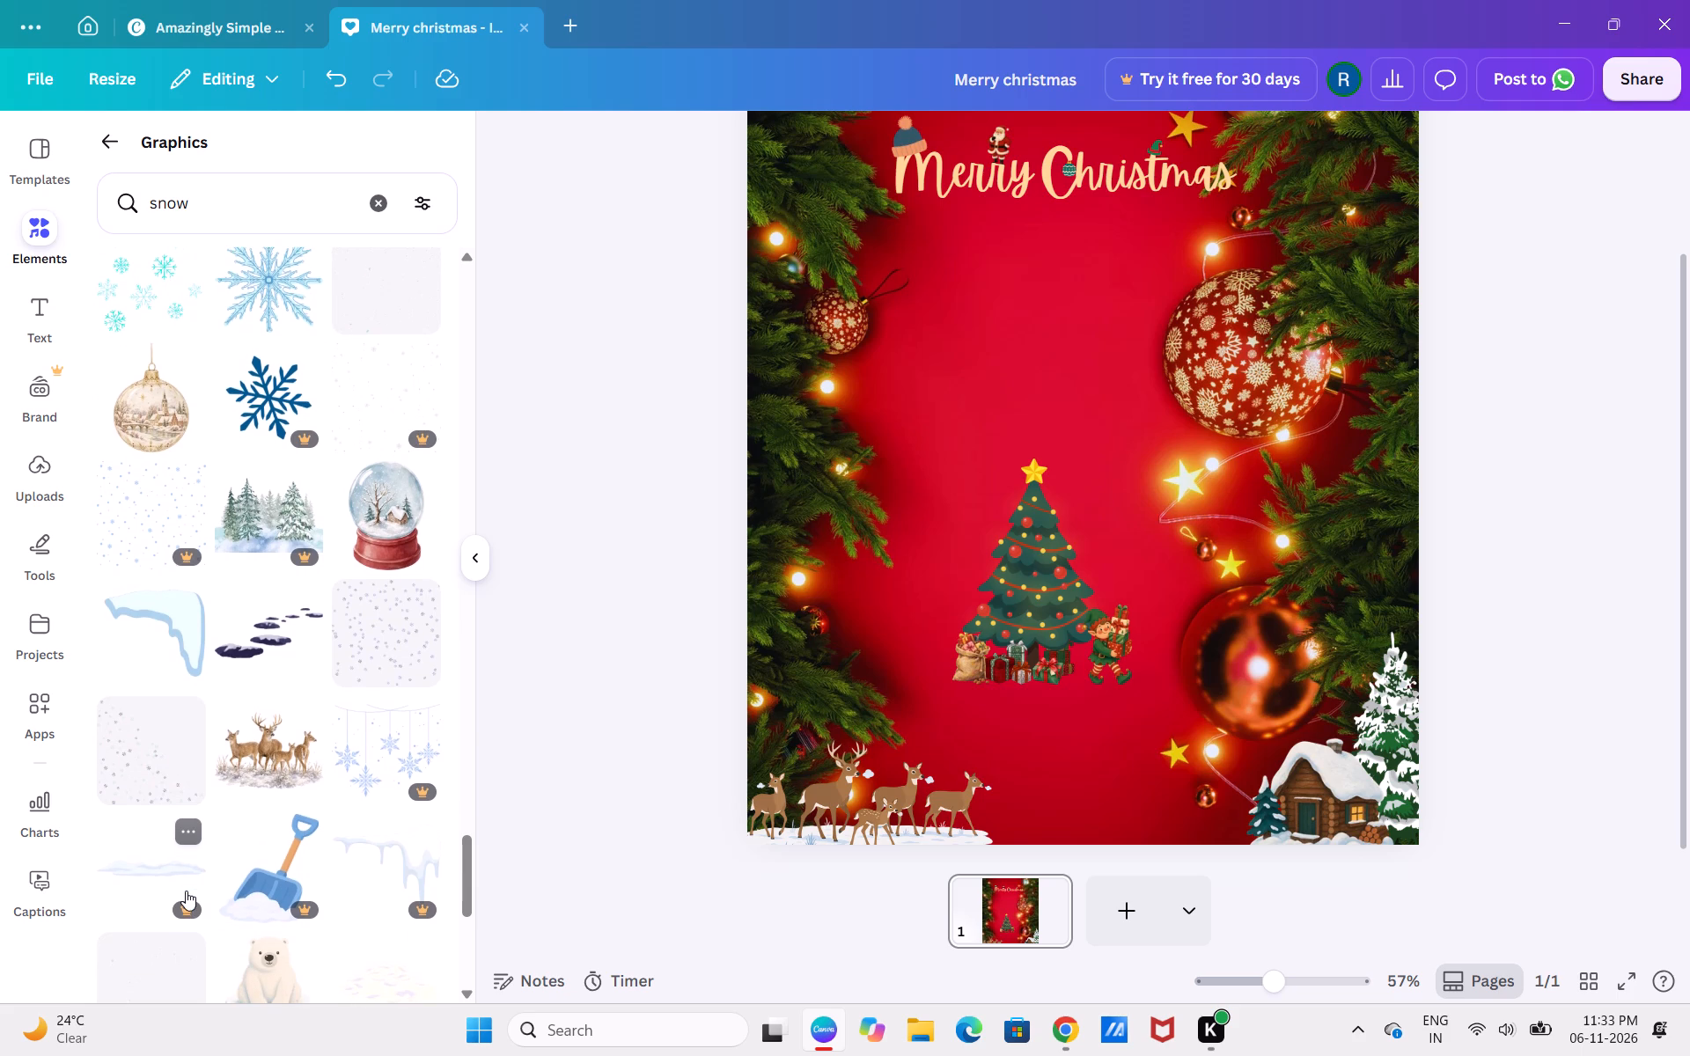
{"action": "scroll", "coordinate": [186, 891], "scroll_direction": "down", "scroll_amount": 4}
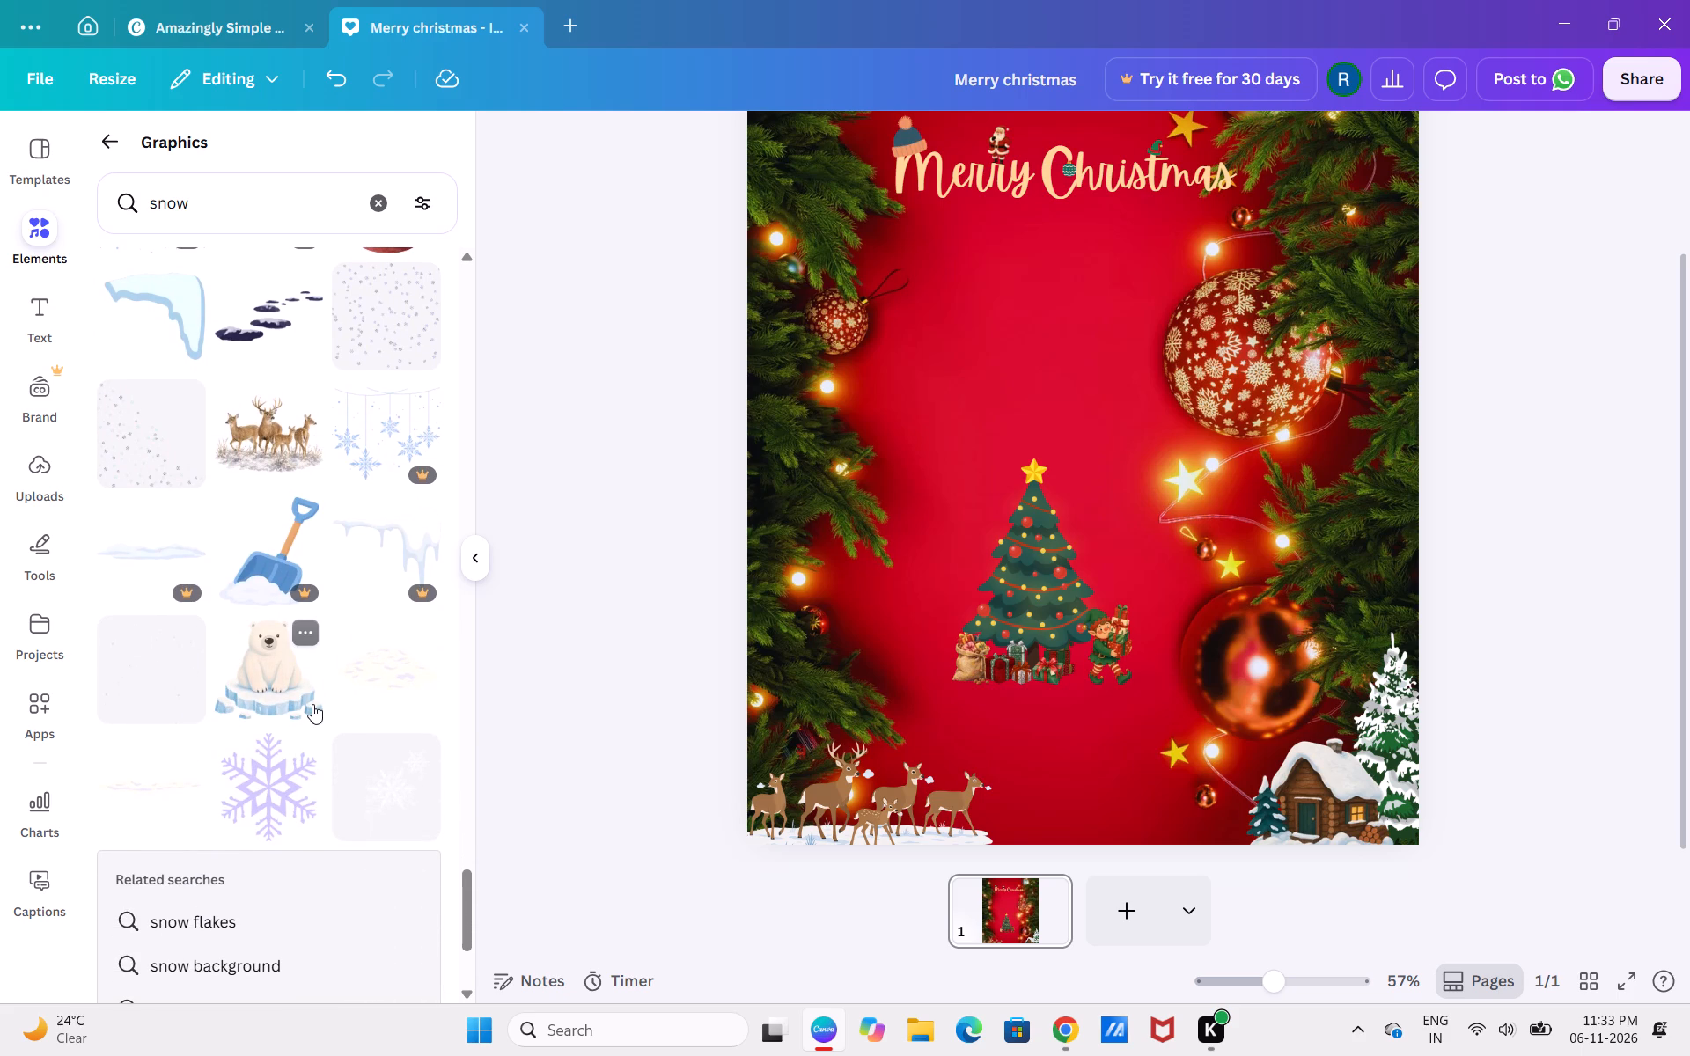
{"action": "scroll", "coordinate": [312, 704], "scroll_direction": "right", "scroll_amount": 1}
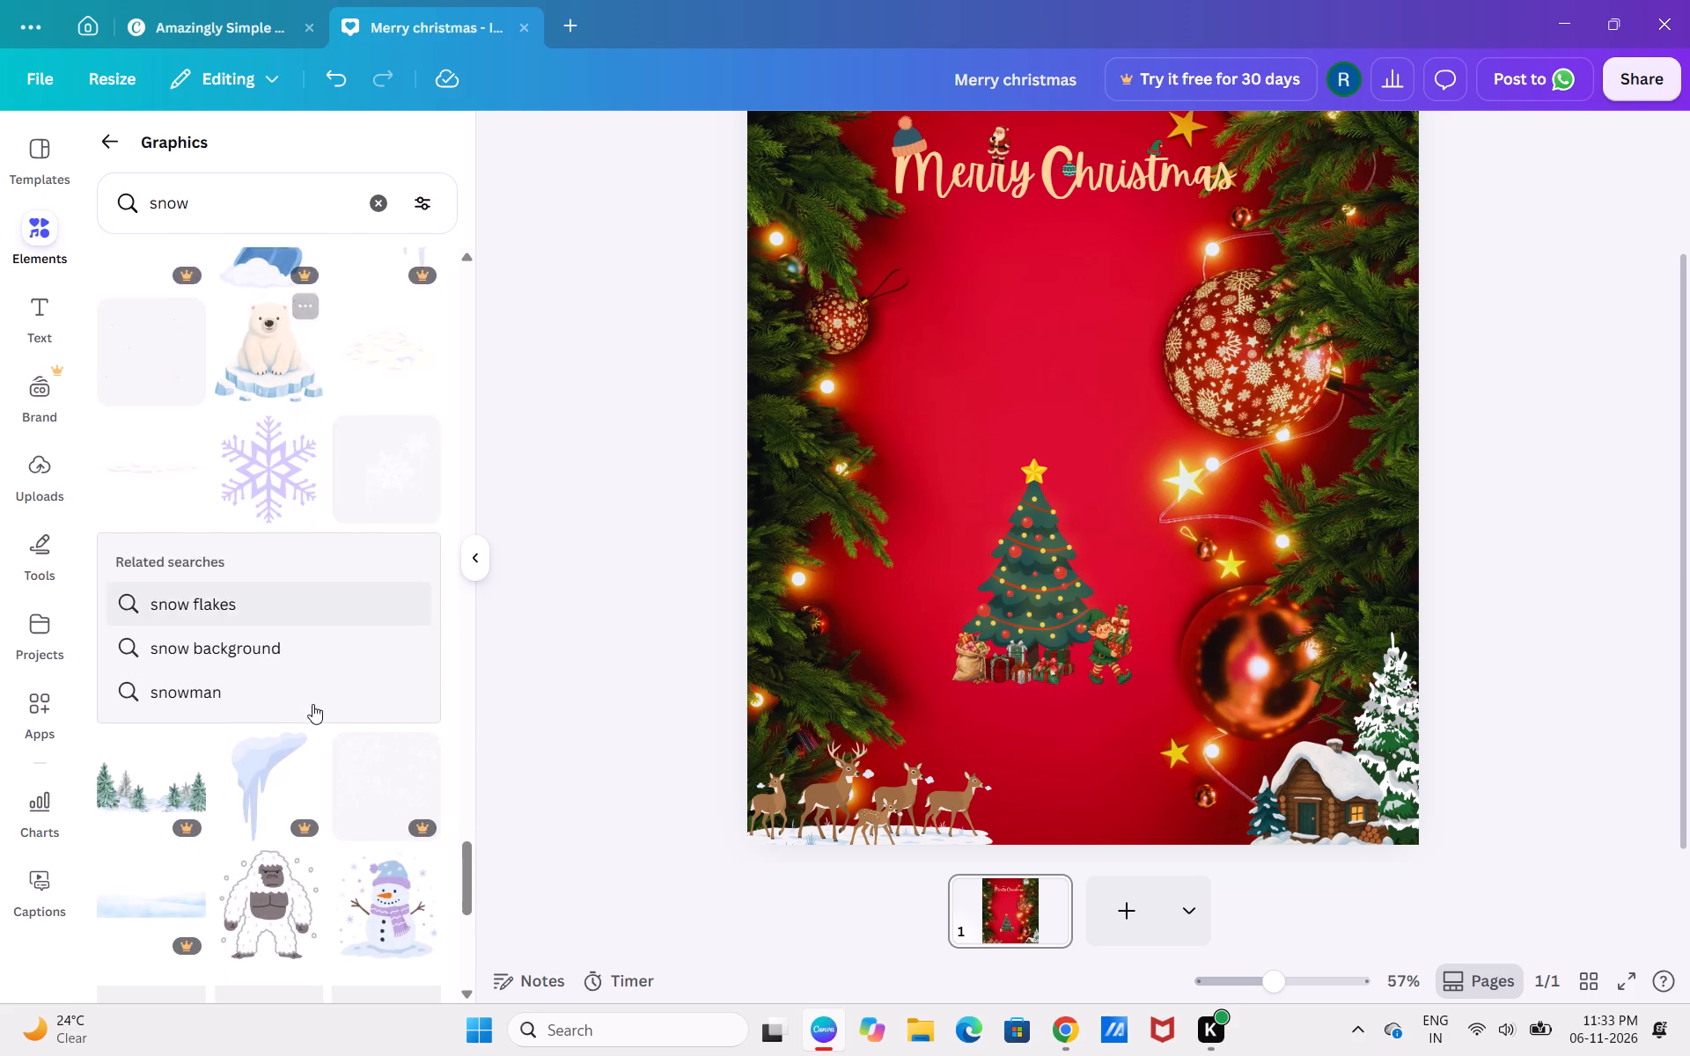
{"action": "scroll", "coordinate": [312, 704], "scroll_direction": "down", "scroll_amount": 2}
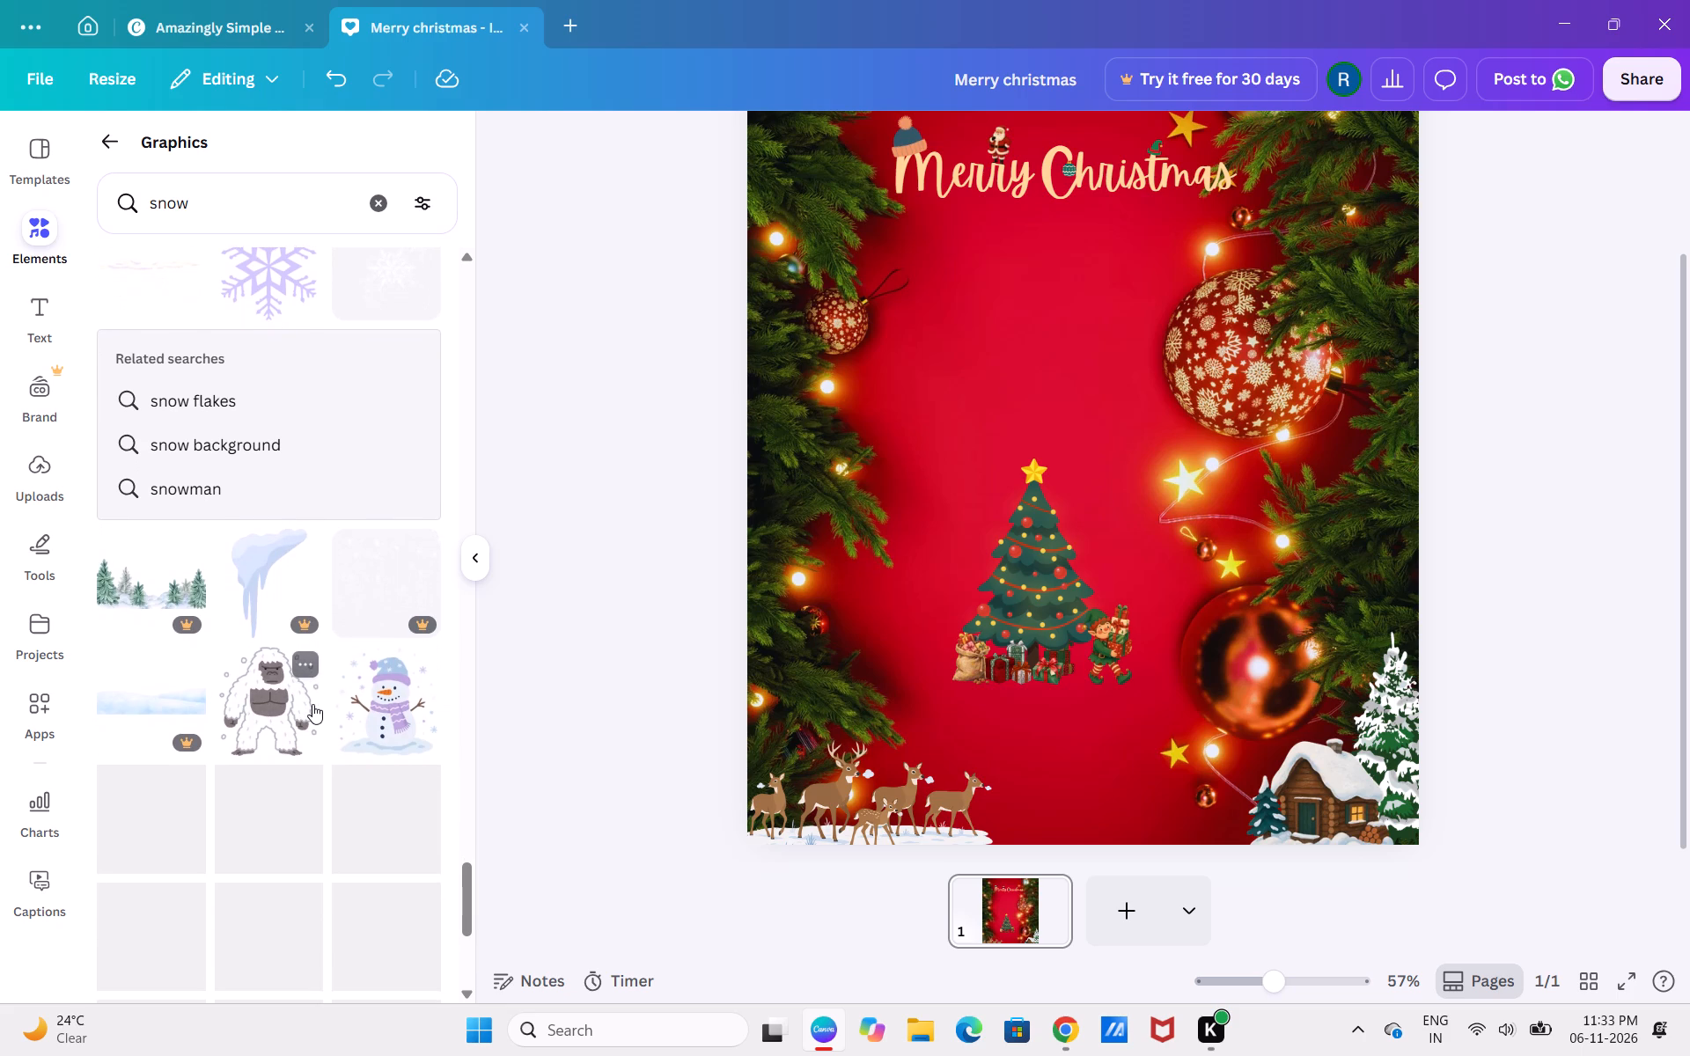
{"action": "scroll", "coordinate": [312, 704], "scroll_direction": "down", "scroll_amount": 3}
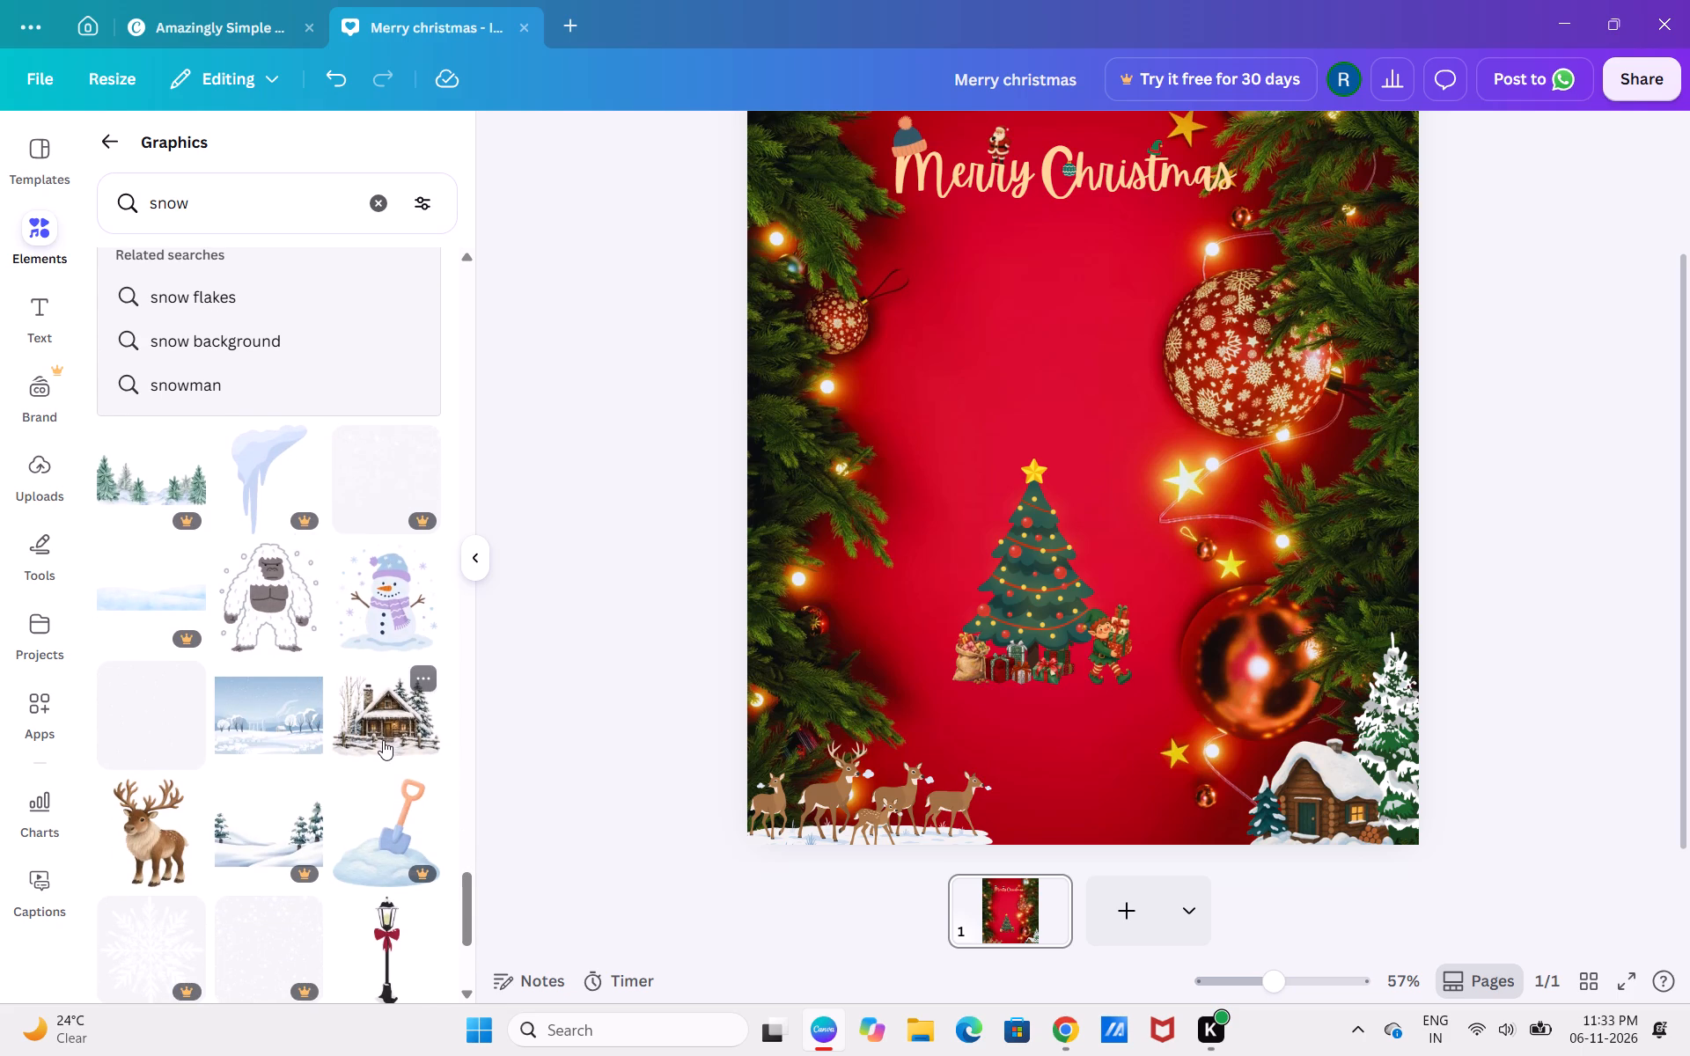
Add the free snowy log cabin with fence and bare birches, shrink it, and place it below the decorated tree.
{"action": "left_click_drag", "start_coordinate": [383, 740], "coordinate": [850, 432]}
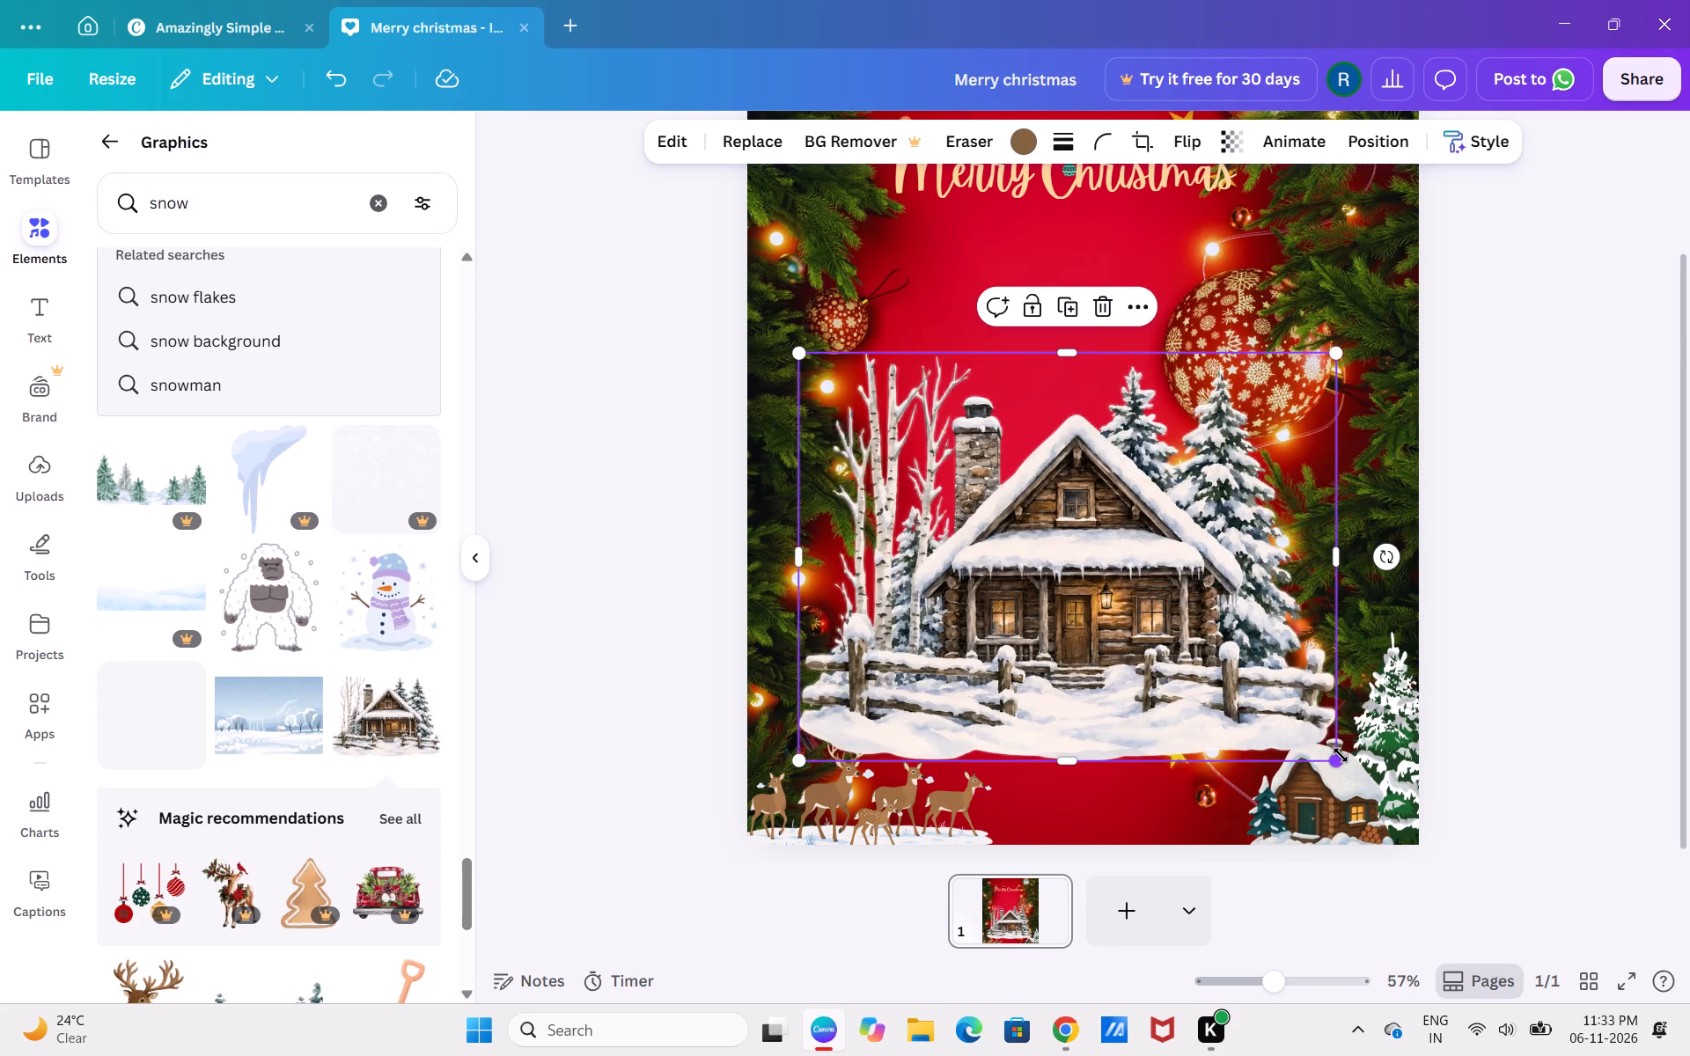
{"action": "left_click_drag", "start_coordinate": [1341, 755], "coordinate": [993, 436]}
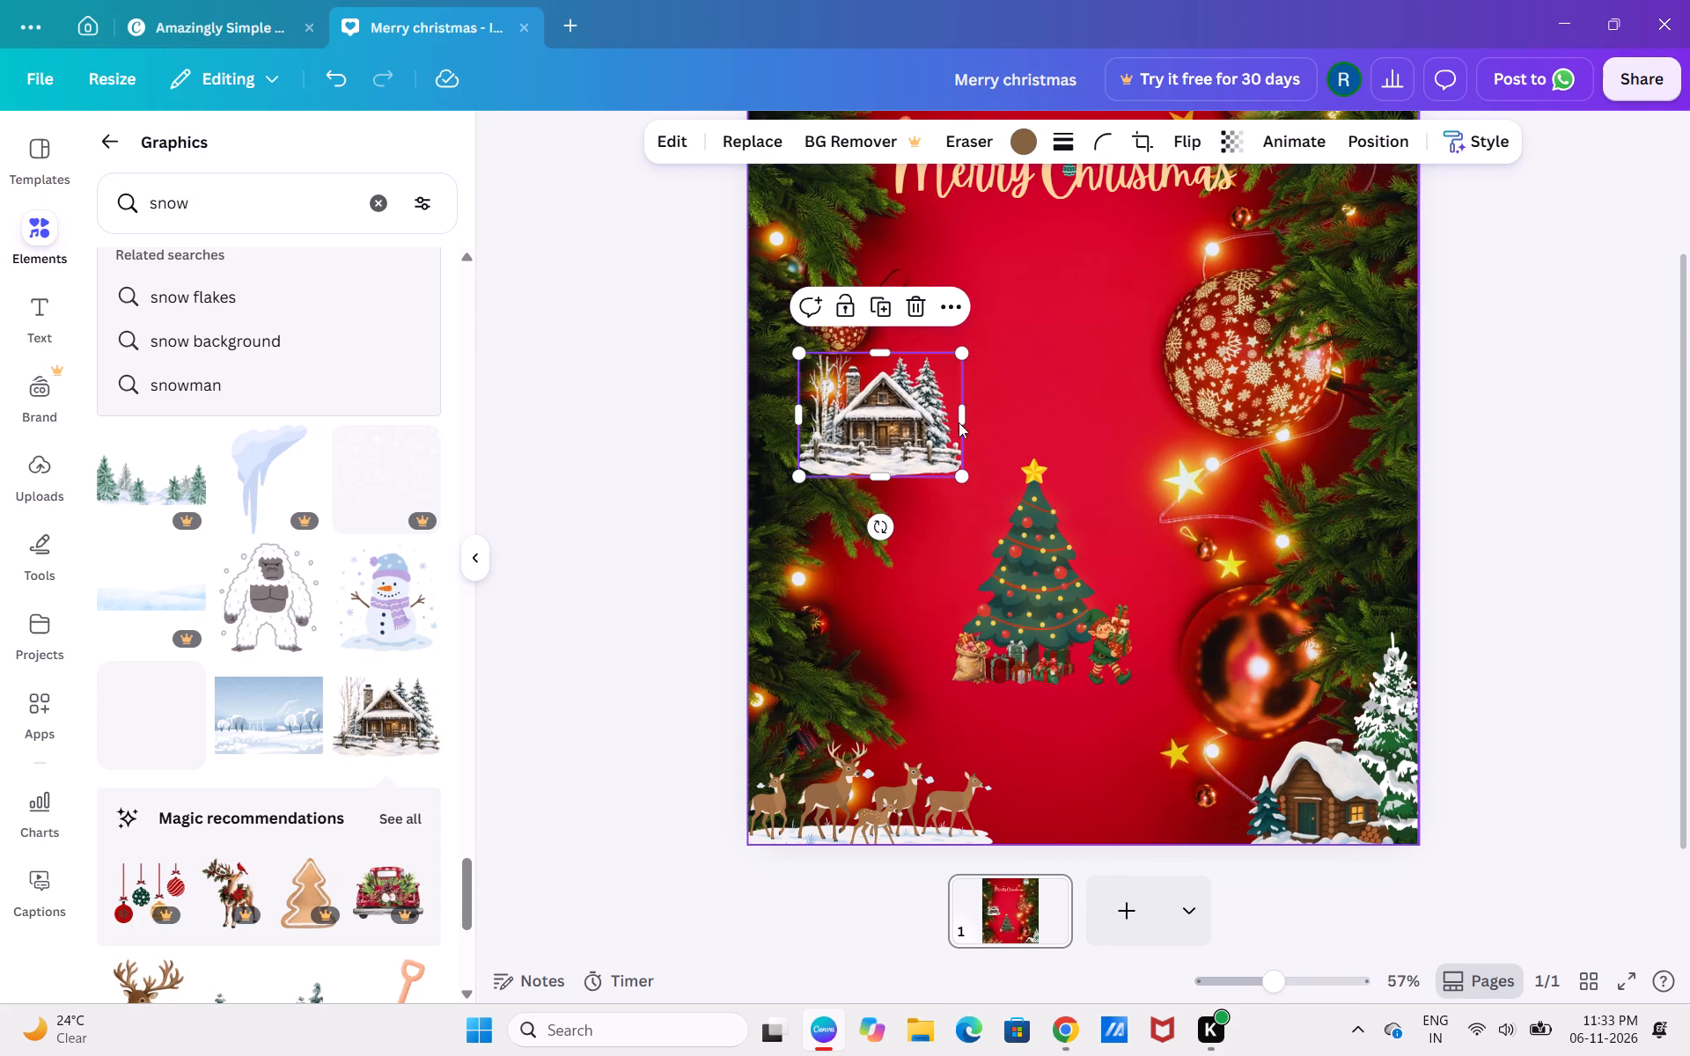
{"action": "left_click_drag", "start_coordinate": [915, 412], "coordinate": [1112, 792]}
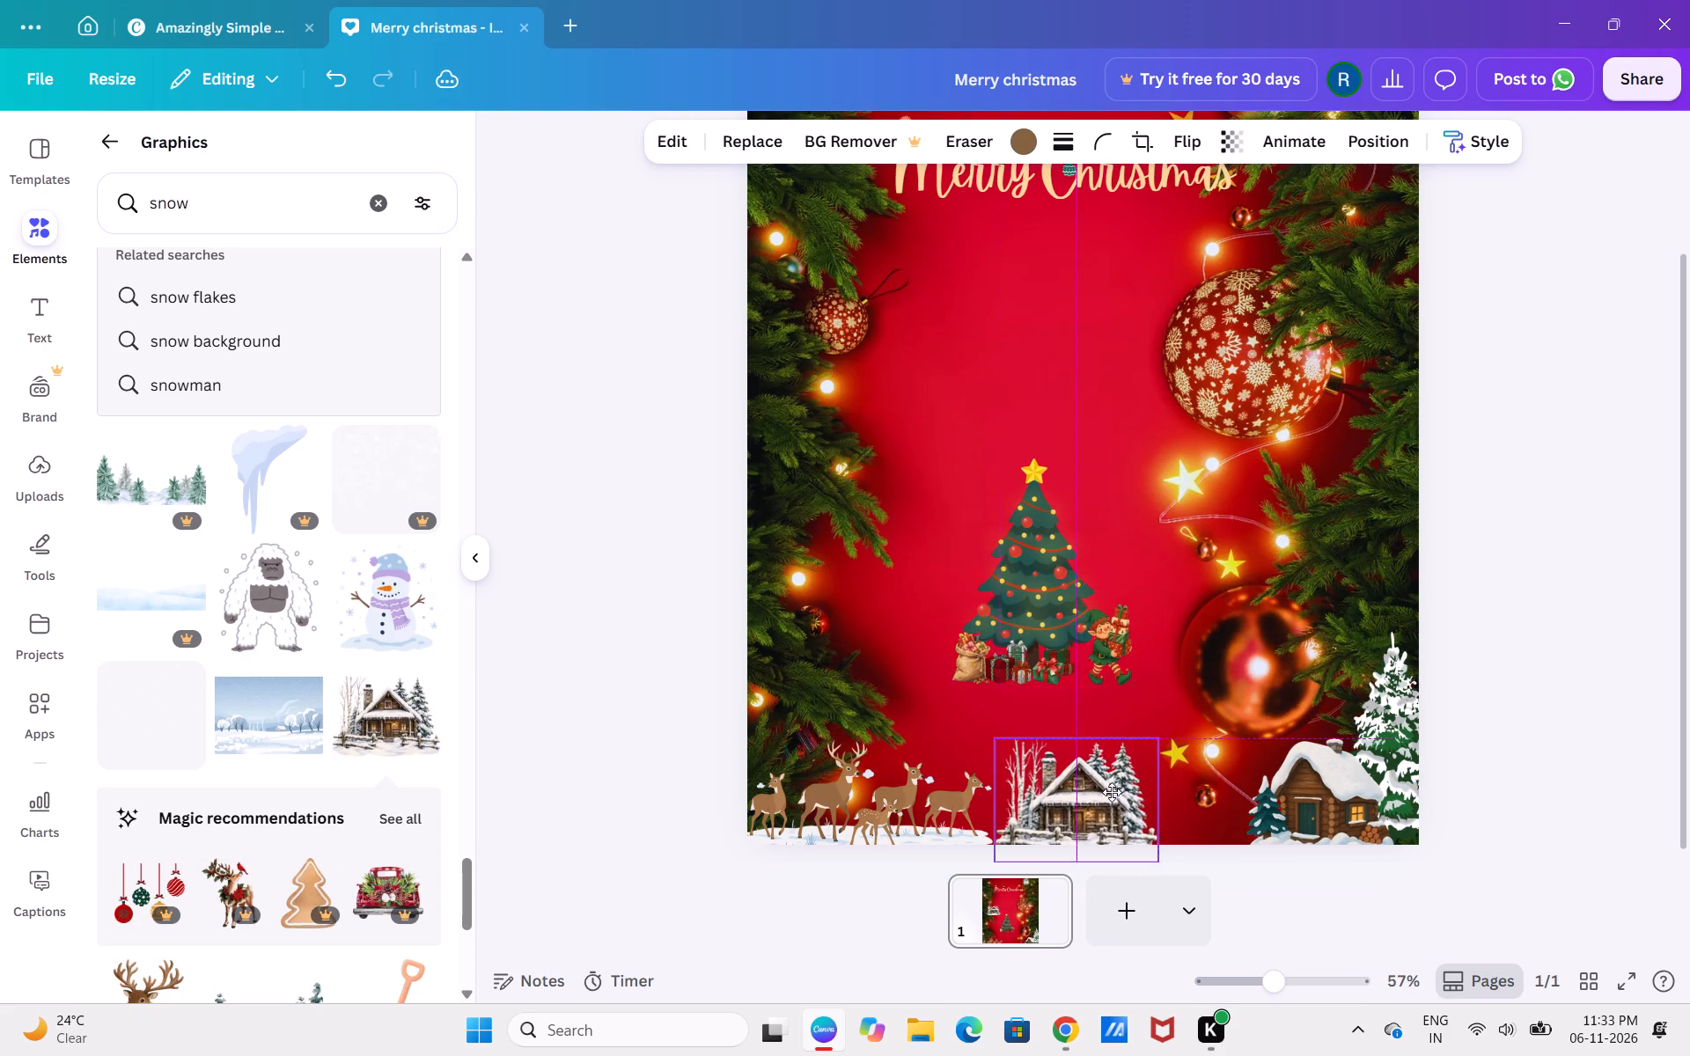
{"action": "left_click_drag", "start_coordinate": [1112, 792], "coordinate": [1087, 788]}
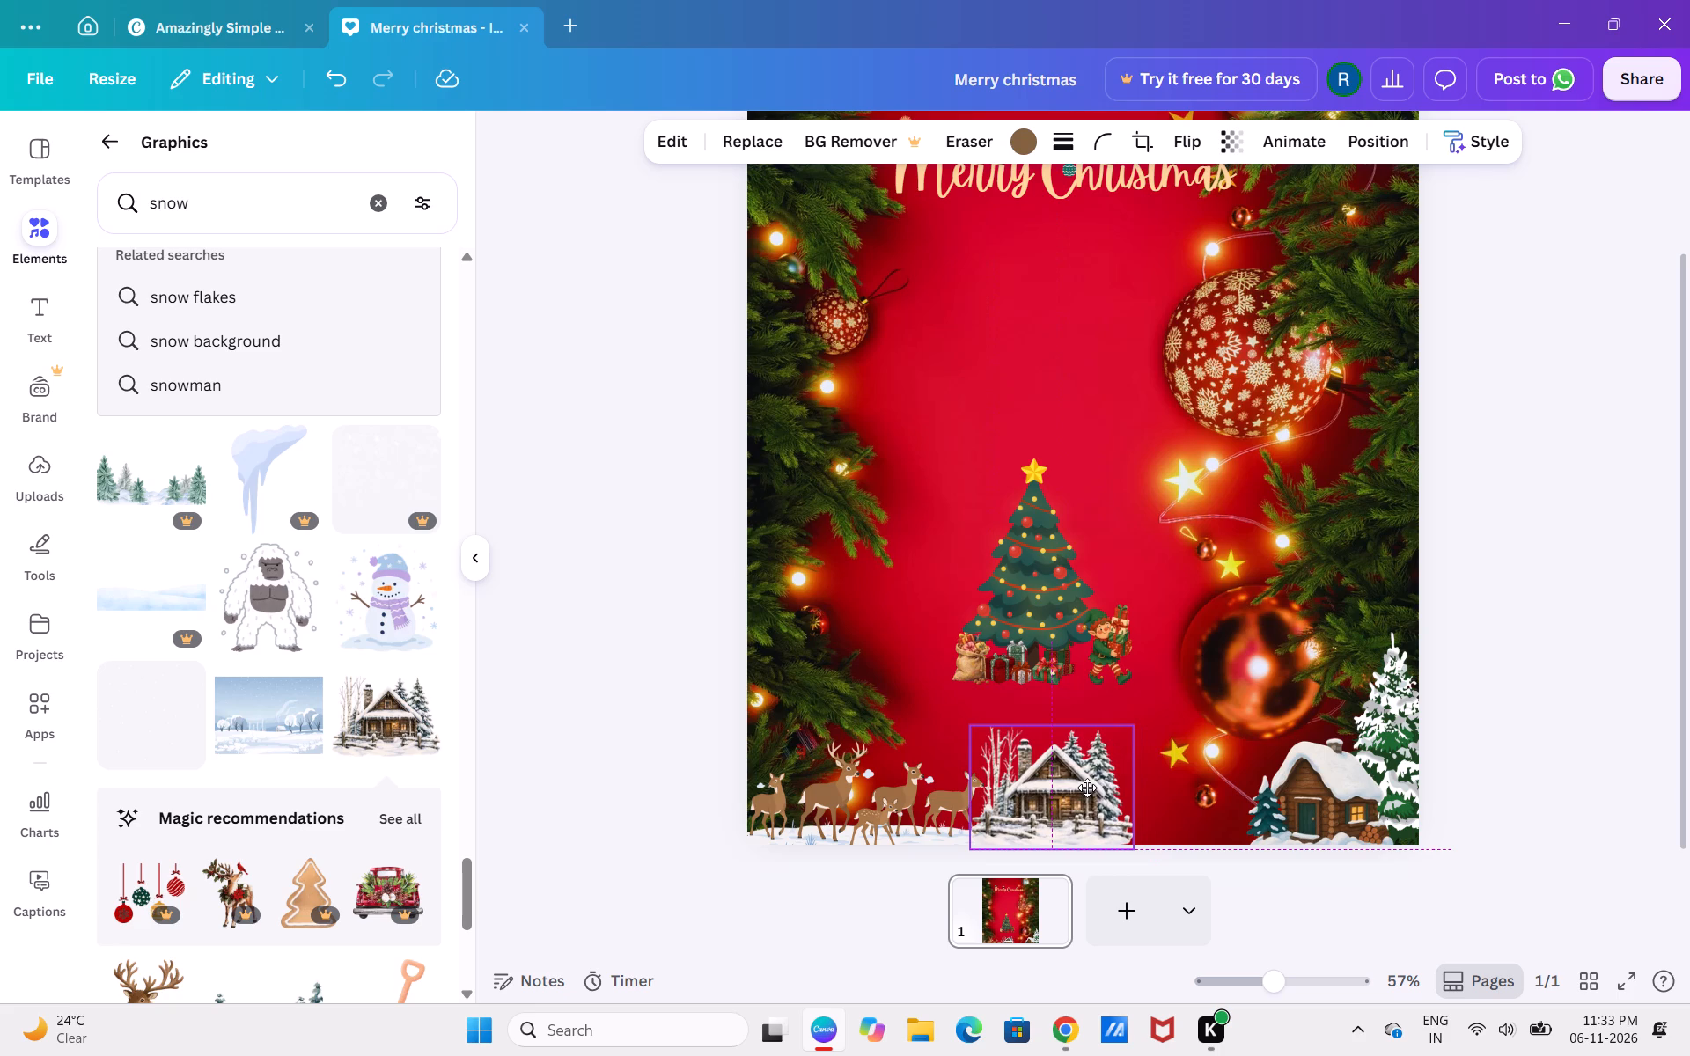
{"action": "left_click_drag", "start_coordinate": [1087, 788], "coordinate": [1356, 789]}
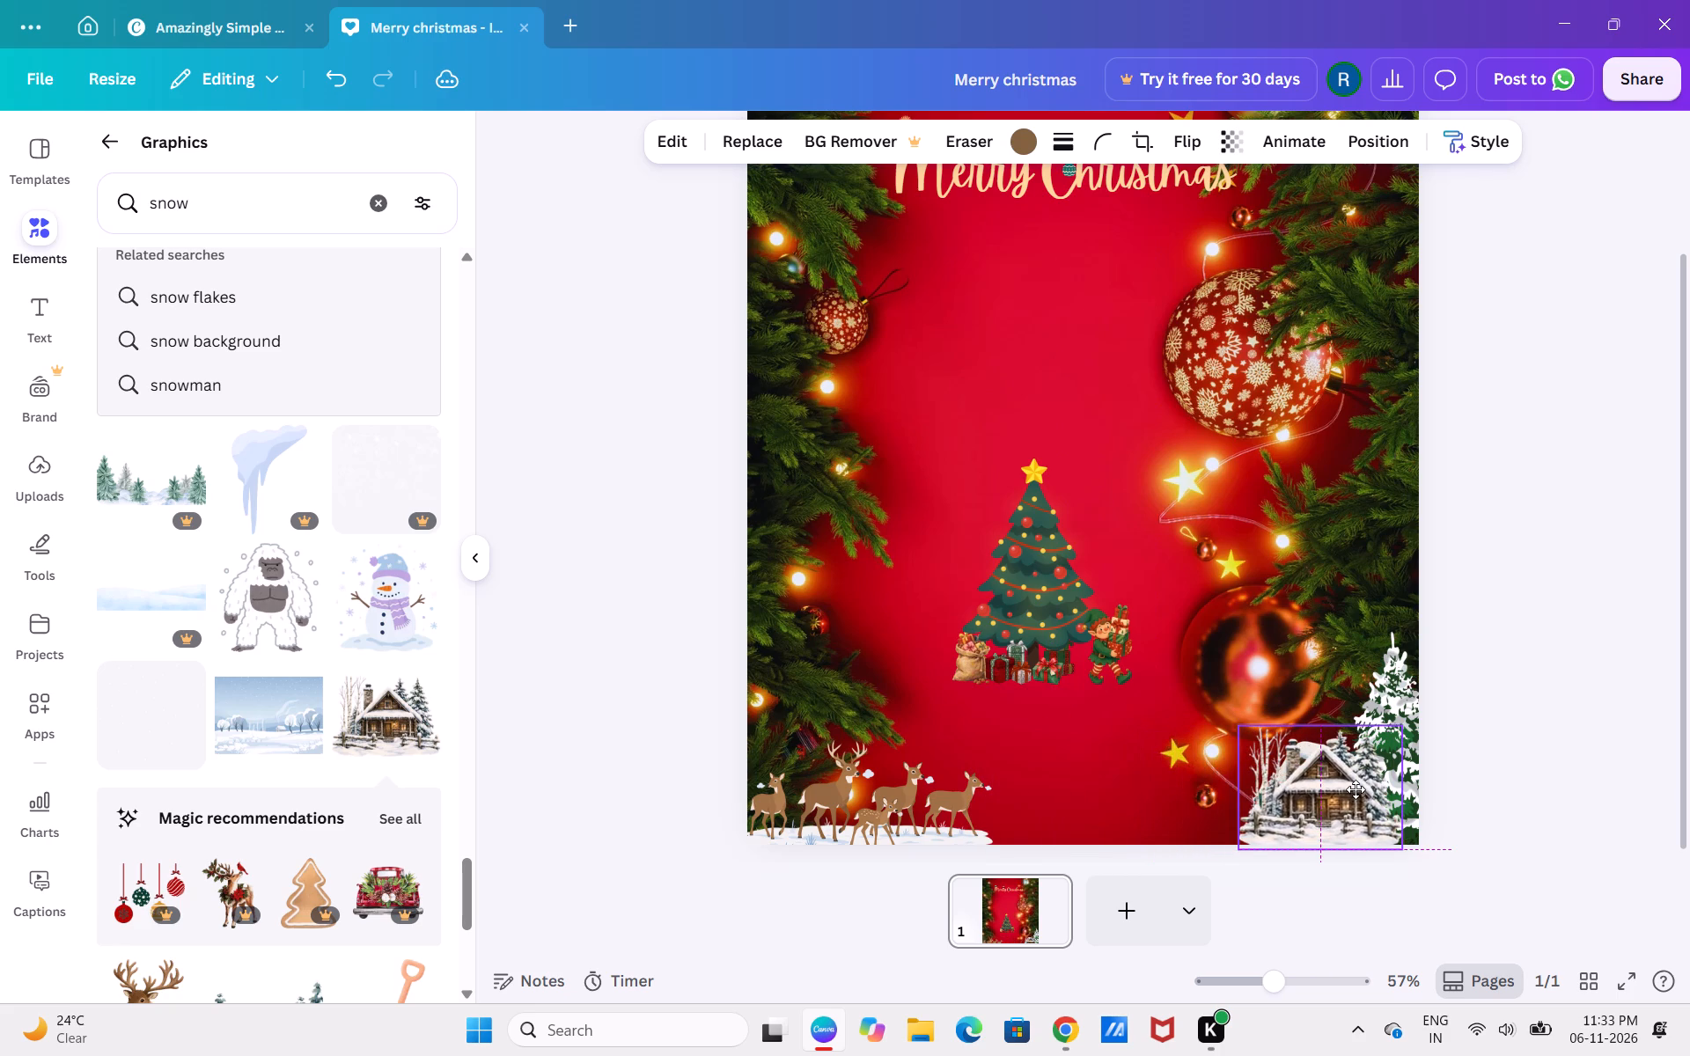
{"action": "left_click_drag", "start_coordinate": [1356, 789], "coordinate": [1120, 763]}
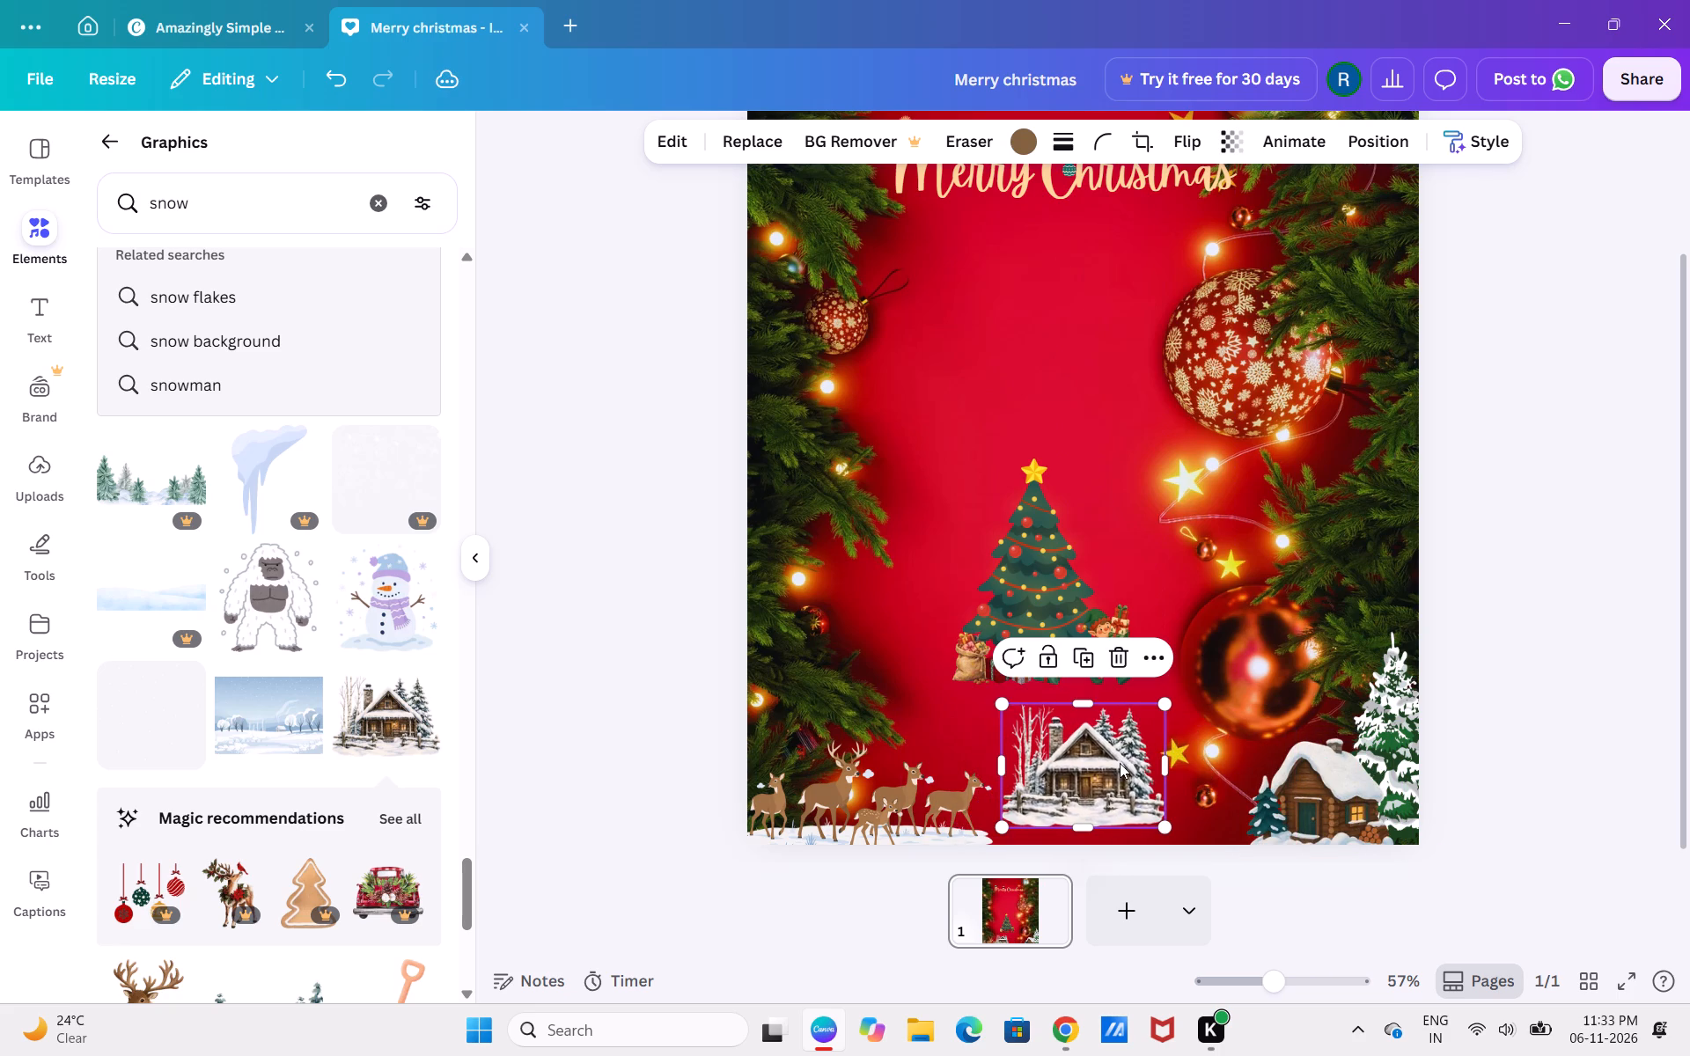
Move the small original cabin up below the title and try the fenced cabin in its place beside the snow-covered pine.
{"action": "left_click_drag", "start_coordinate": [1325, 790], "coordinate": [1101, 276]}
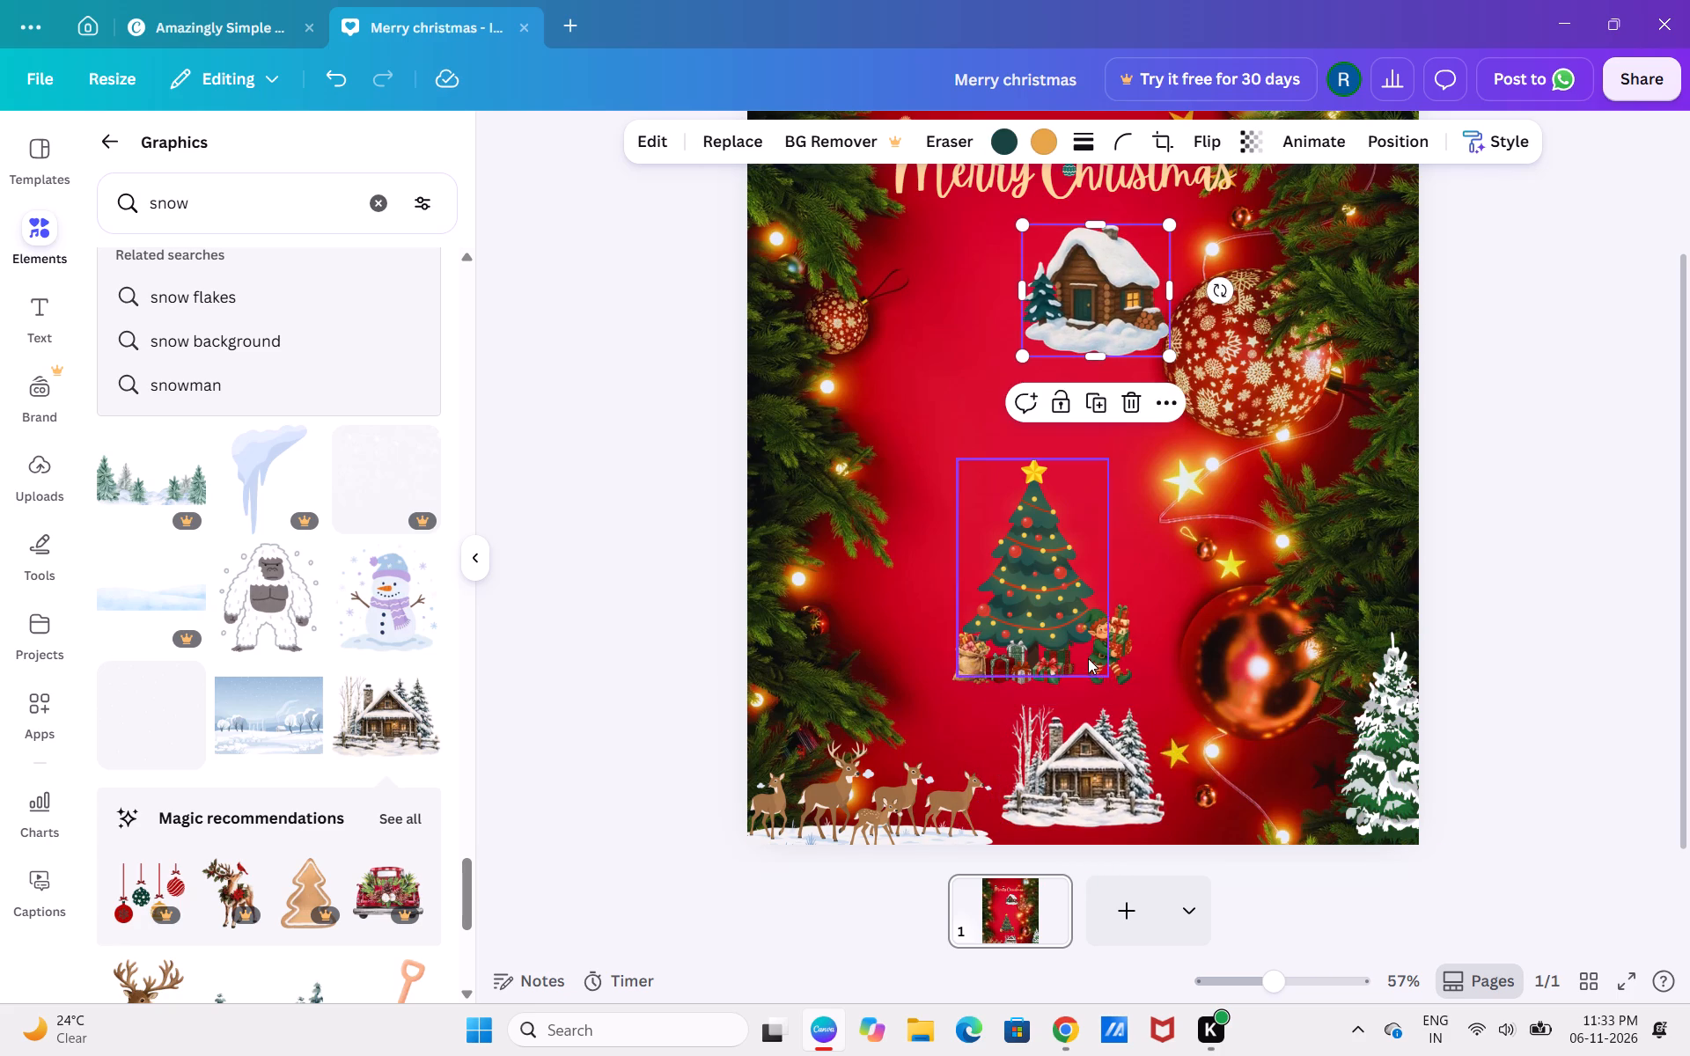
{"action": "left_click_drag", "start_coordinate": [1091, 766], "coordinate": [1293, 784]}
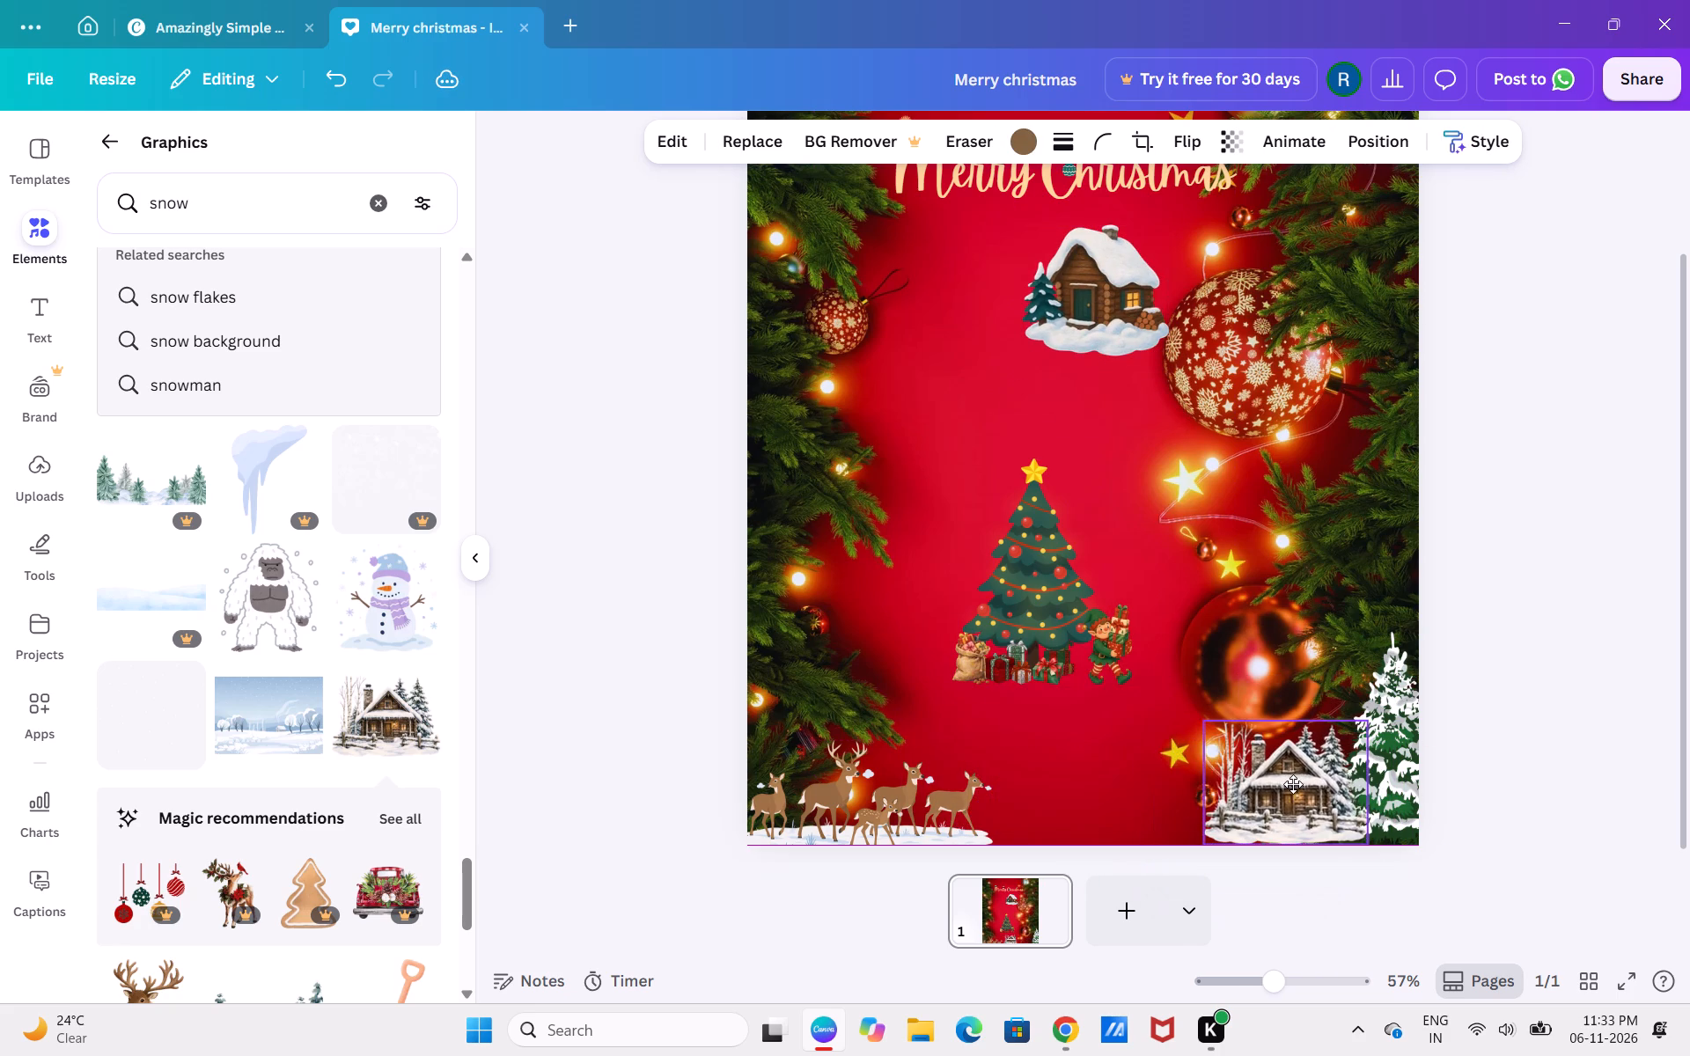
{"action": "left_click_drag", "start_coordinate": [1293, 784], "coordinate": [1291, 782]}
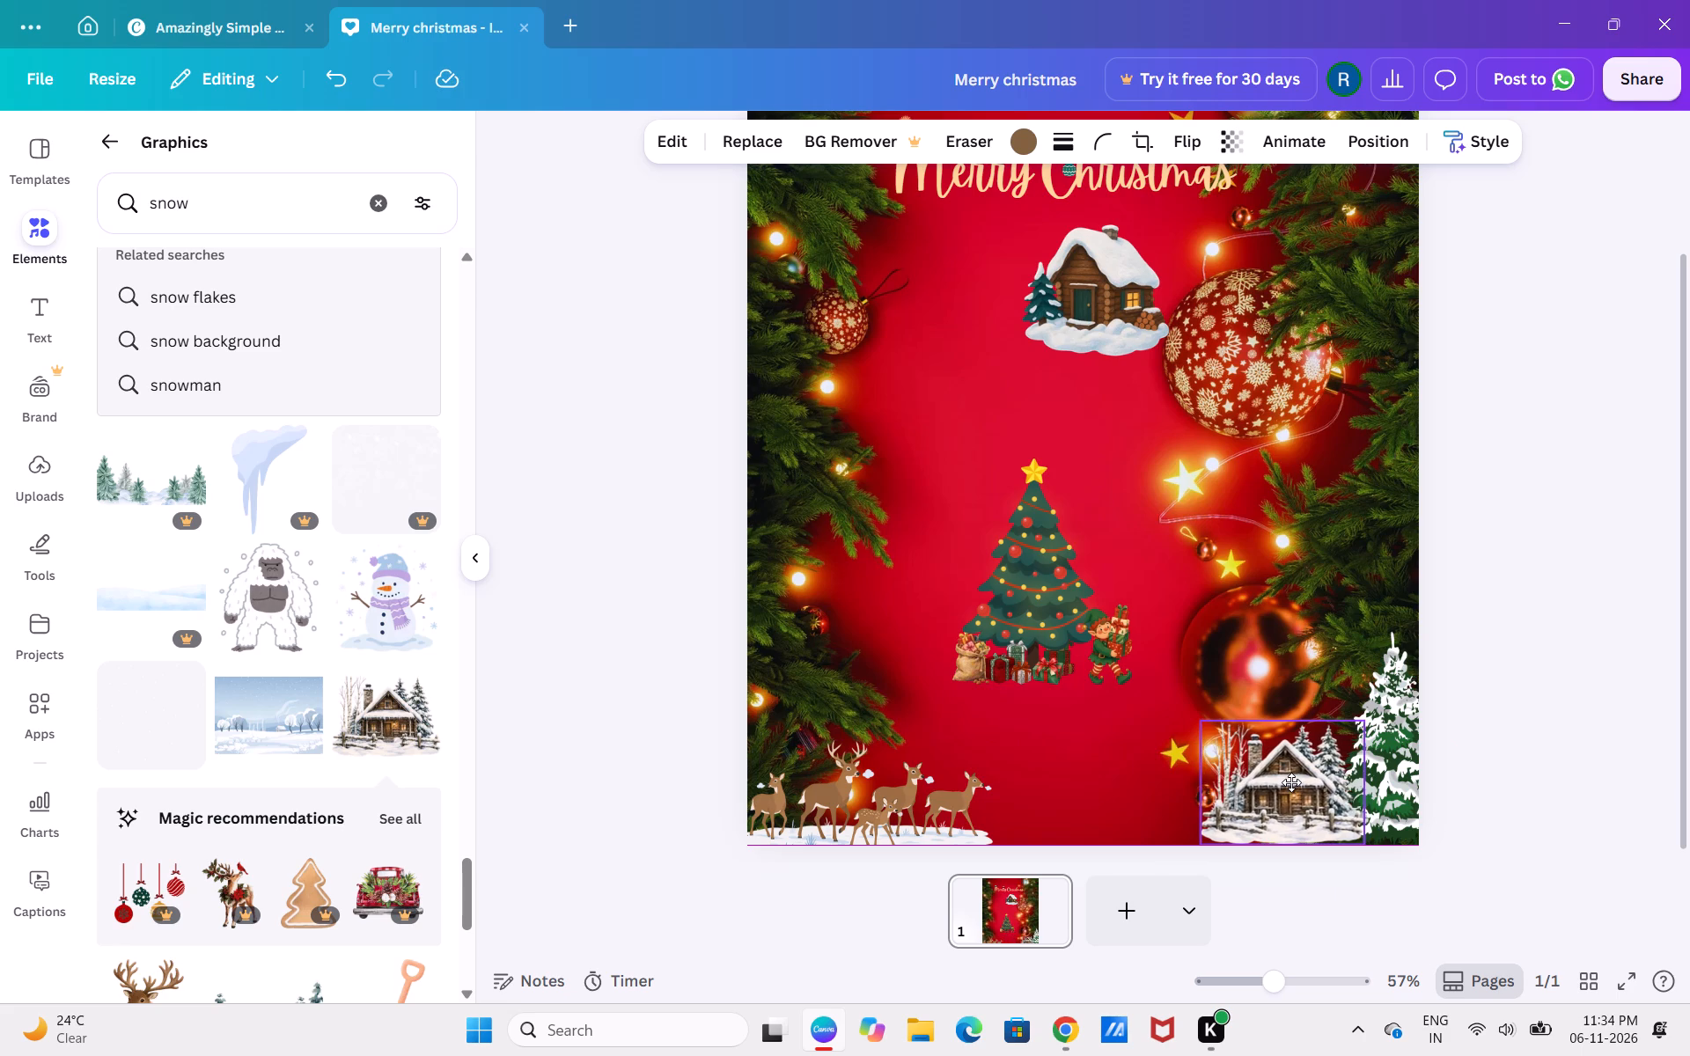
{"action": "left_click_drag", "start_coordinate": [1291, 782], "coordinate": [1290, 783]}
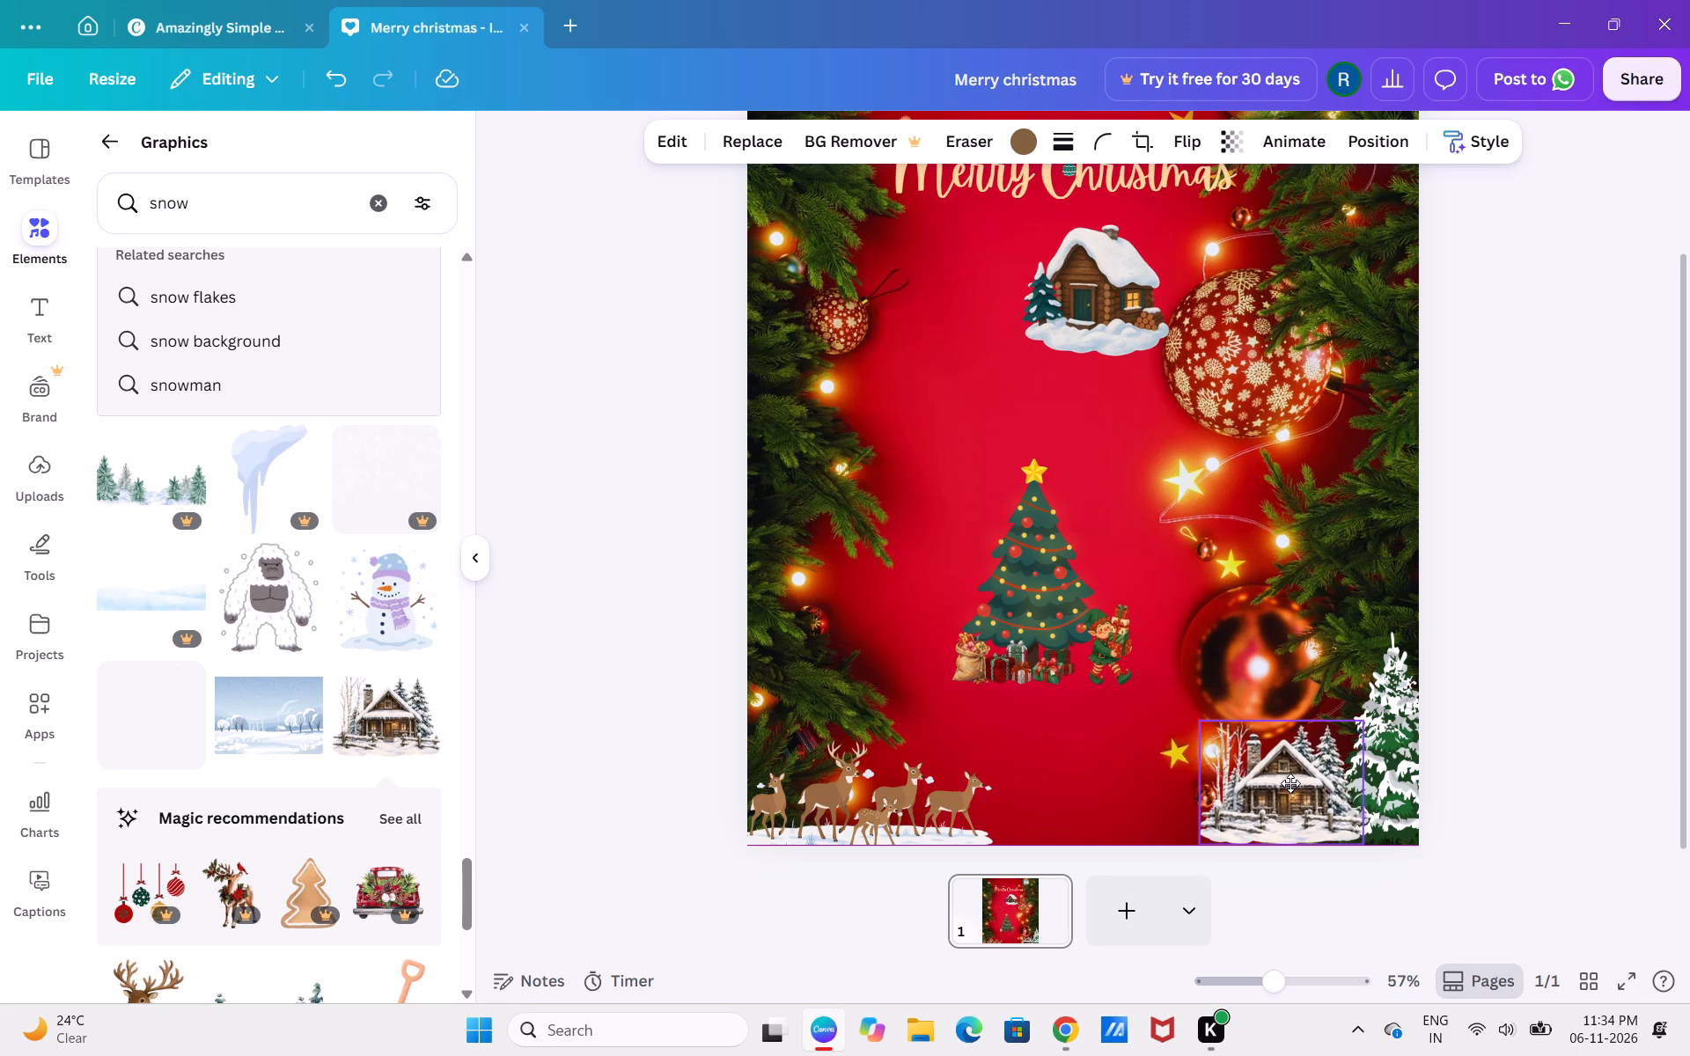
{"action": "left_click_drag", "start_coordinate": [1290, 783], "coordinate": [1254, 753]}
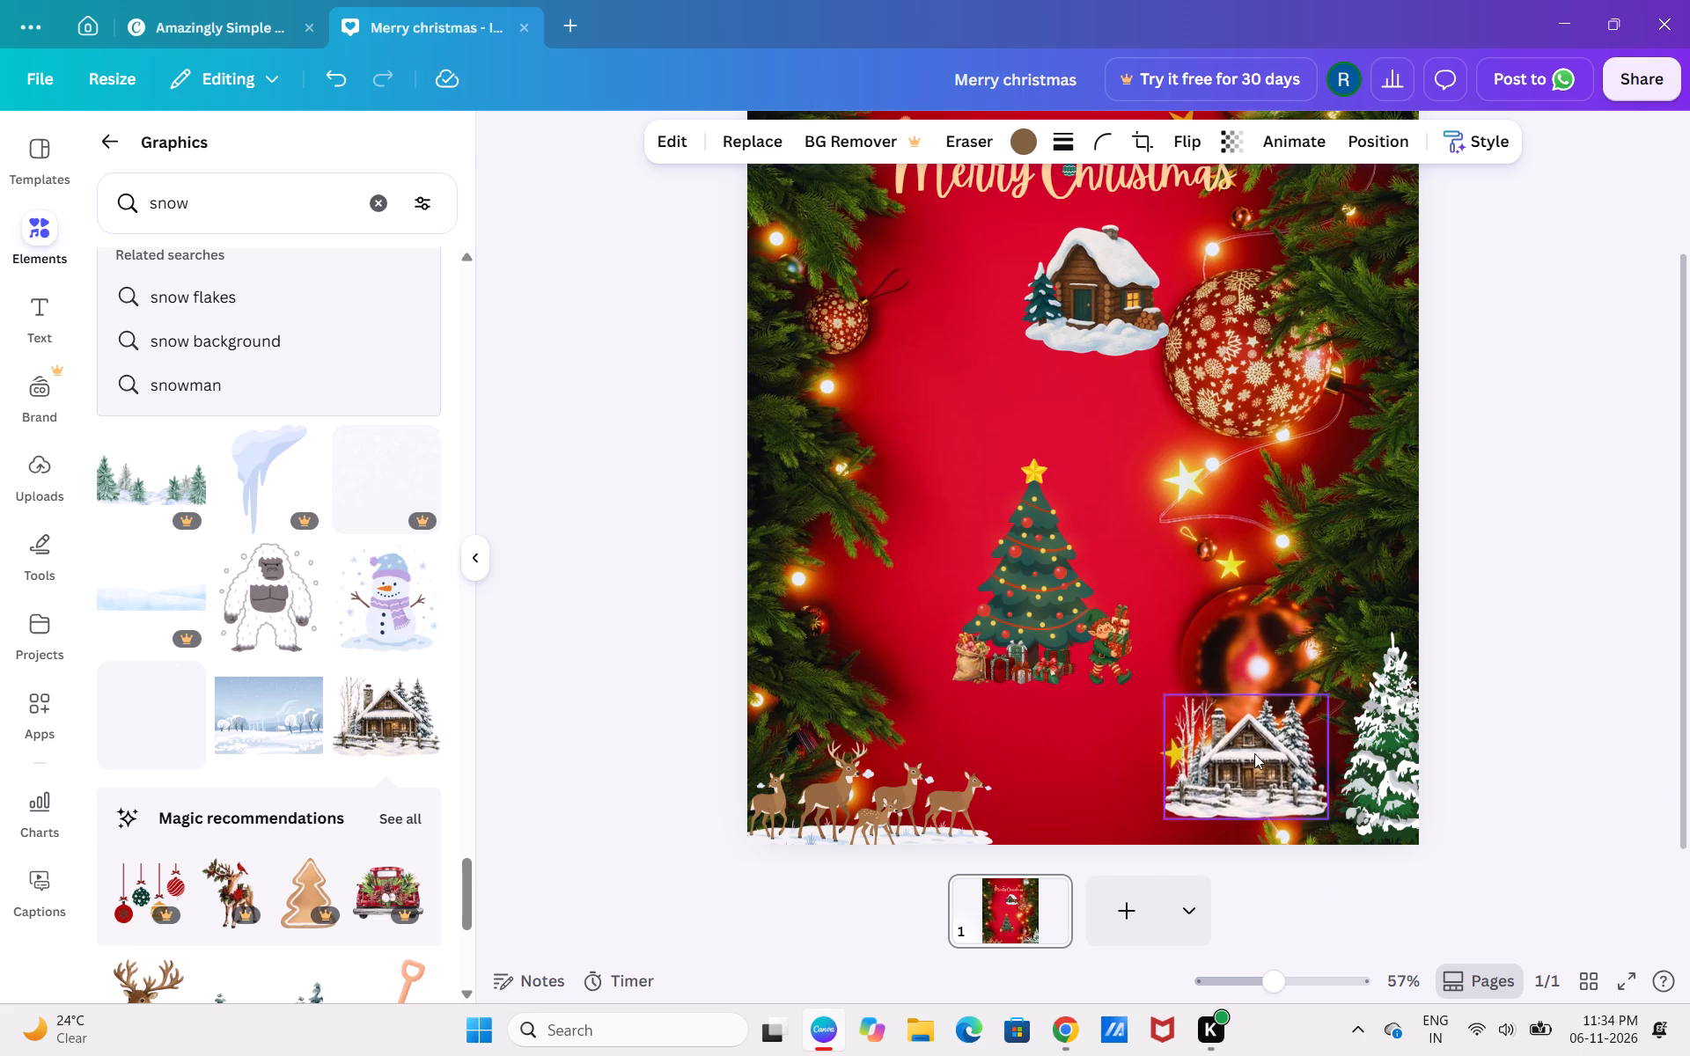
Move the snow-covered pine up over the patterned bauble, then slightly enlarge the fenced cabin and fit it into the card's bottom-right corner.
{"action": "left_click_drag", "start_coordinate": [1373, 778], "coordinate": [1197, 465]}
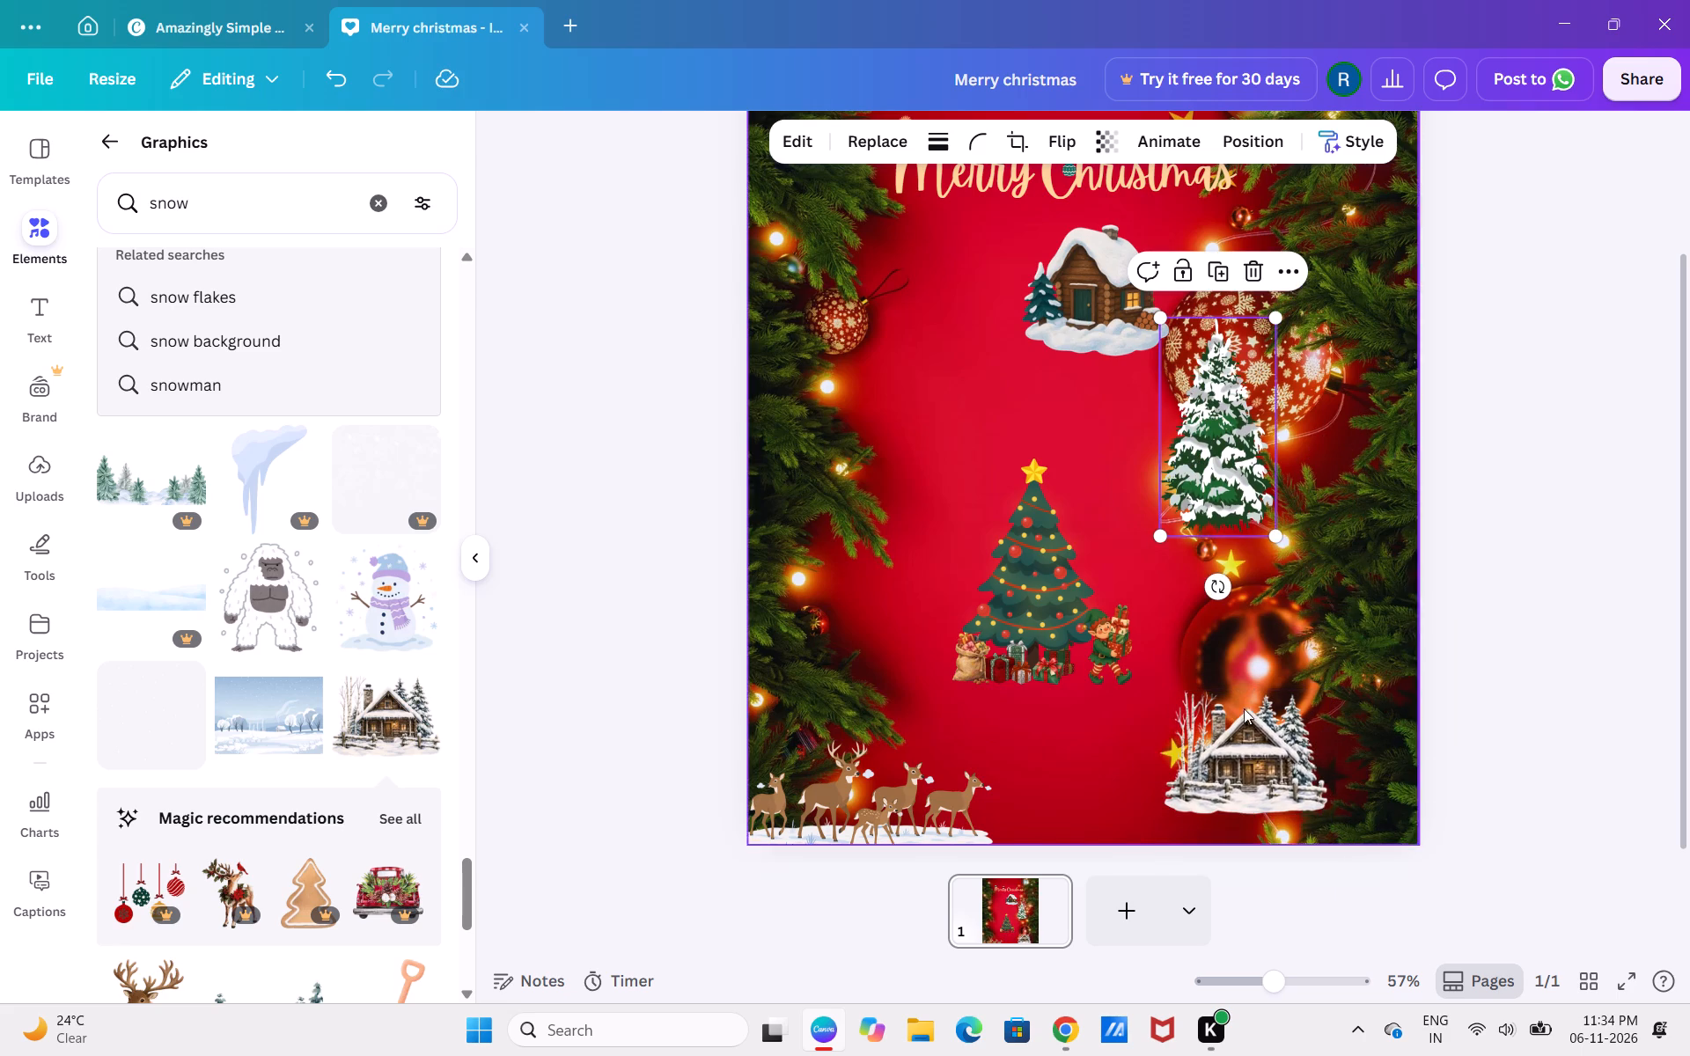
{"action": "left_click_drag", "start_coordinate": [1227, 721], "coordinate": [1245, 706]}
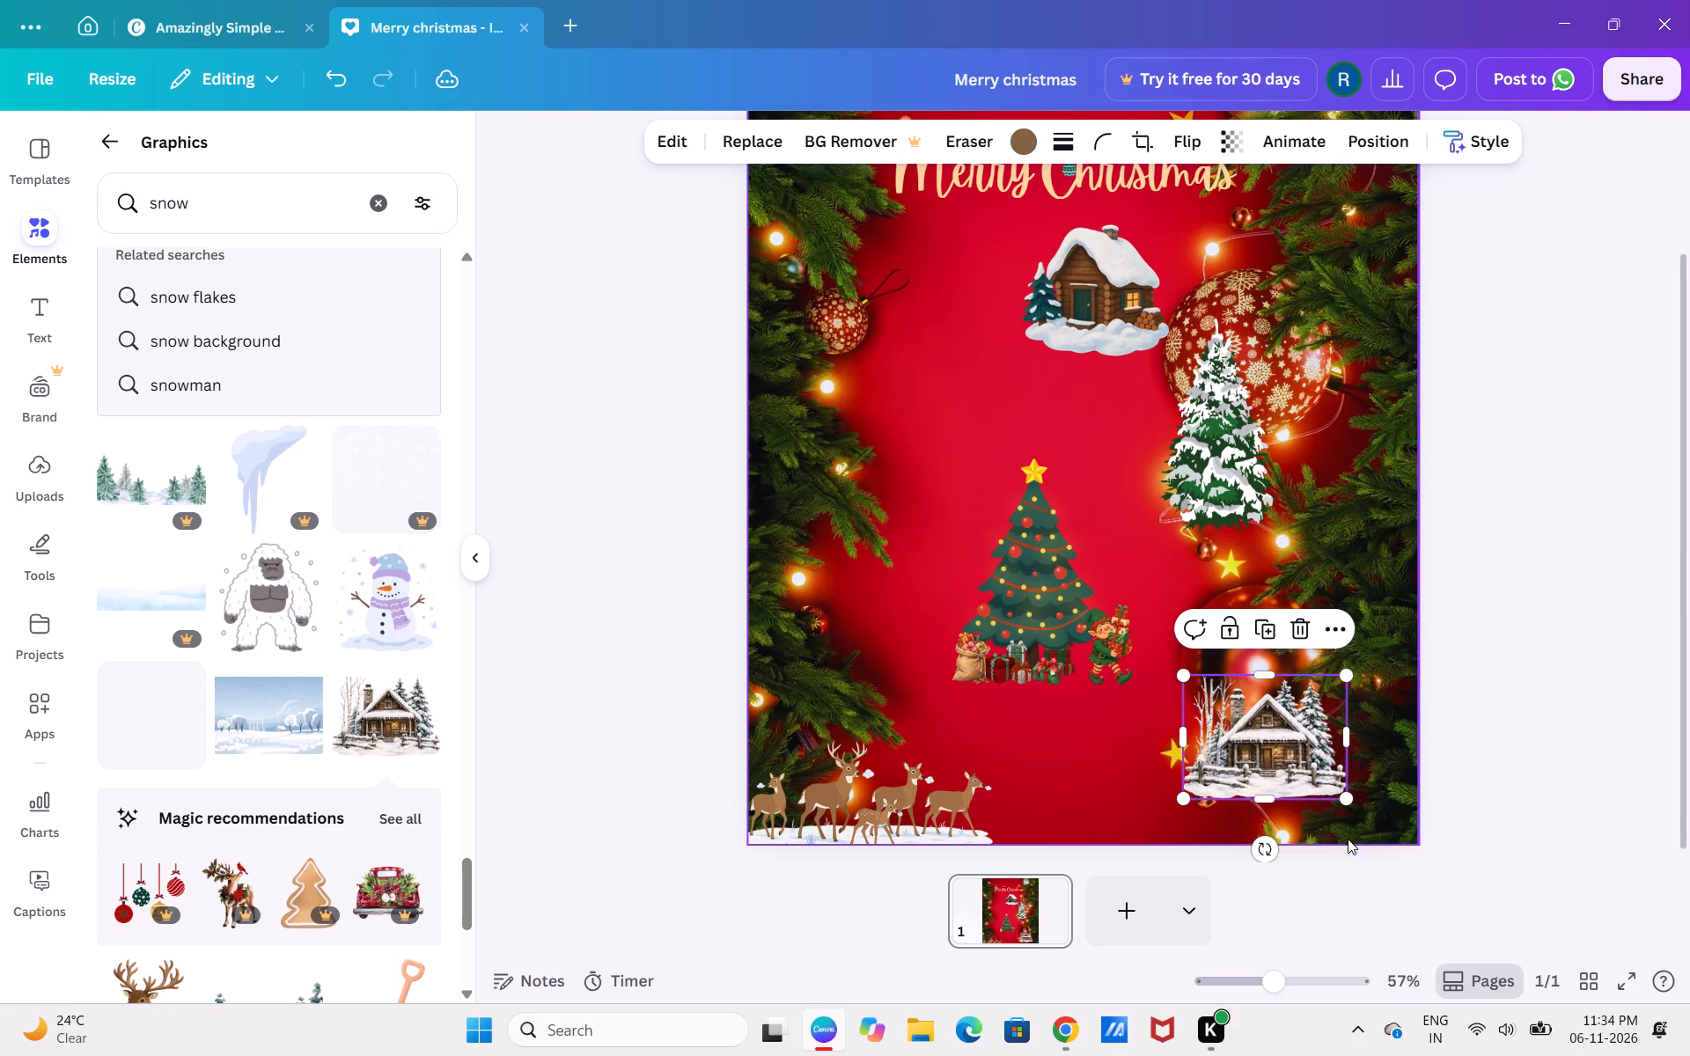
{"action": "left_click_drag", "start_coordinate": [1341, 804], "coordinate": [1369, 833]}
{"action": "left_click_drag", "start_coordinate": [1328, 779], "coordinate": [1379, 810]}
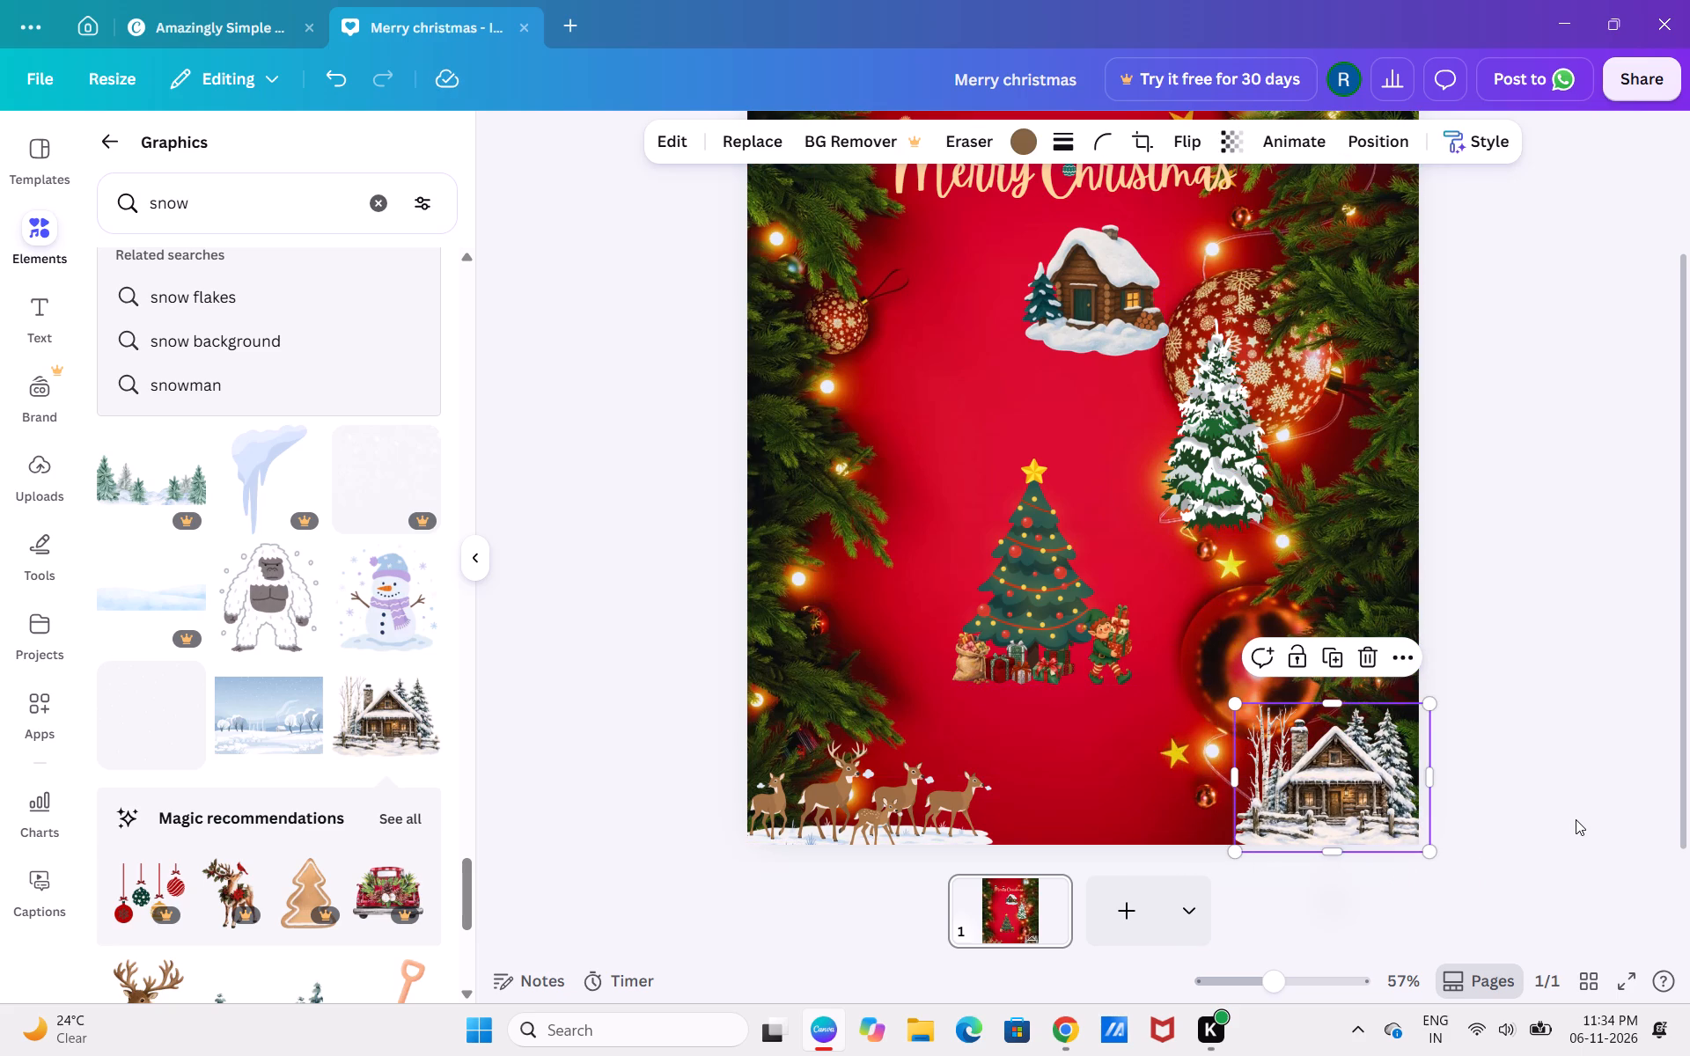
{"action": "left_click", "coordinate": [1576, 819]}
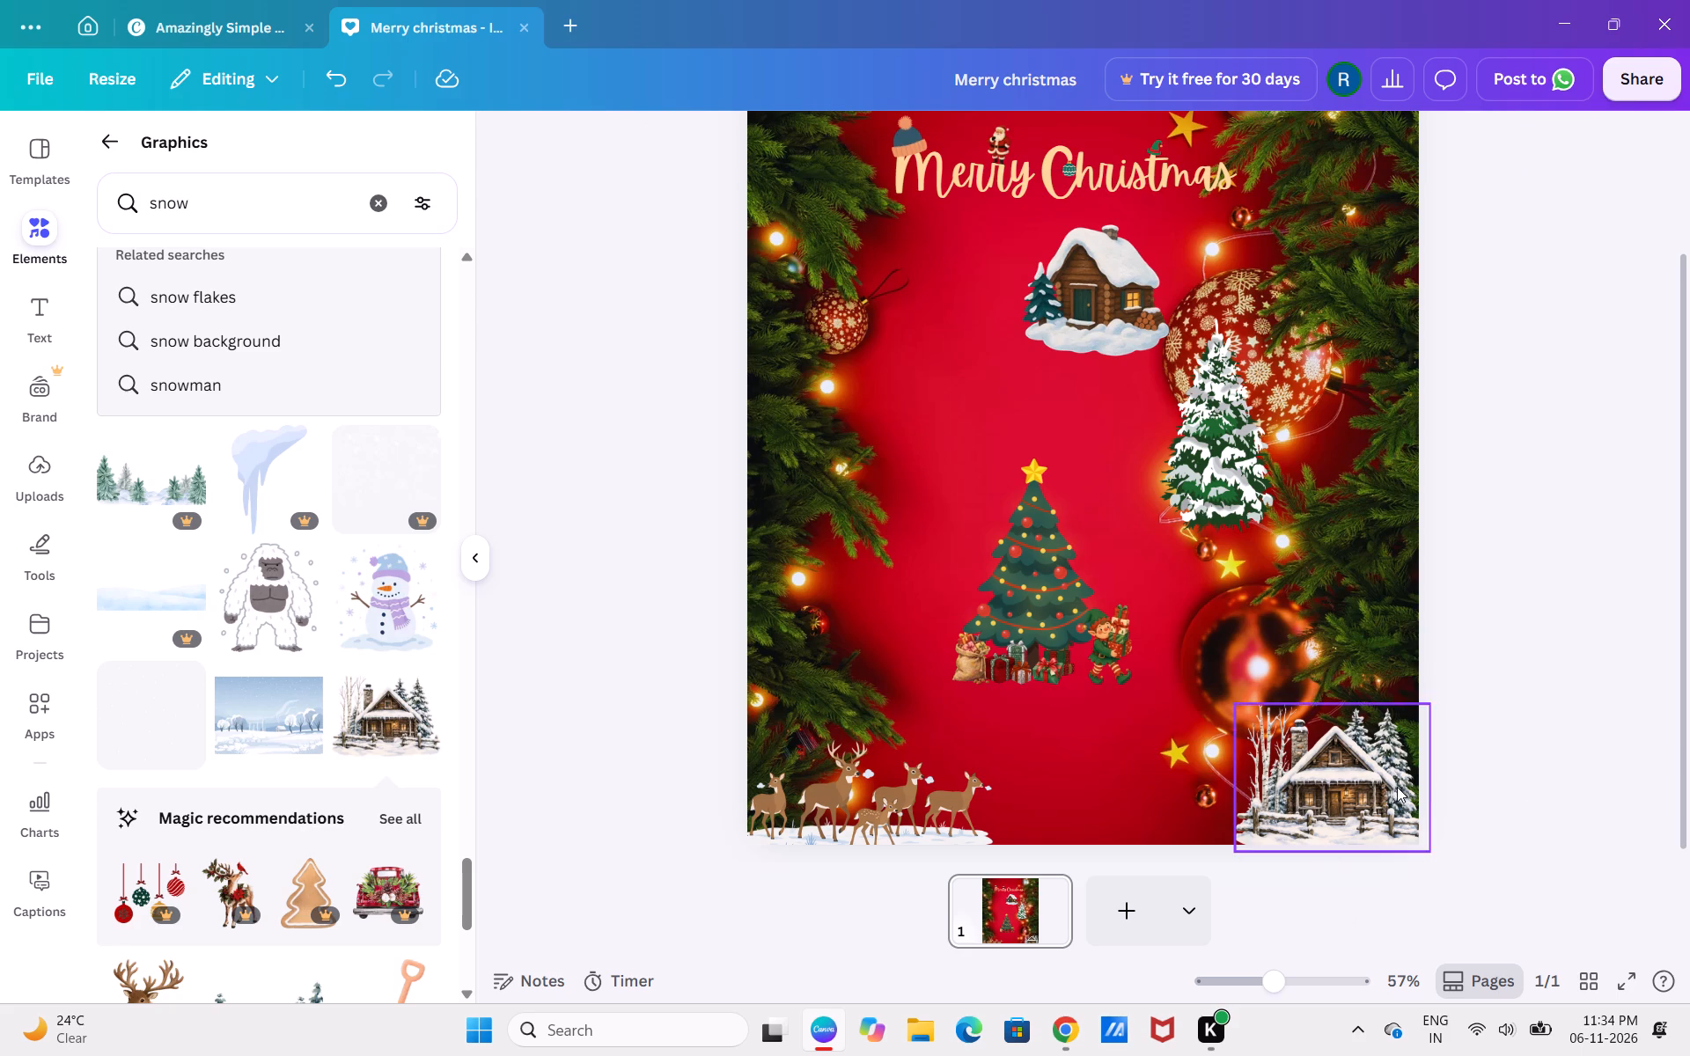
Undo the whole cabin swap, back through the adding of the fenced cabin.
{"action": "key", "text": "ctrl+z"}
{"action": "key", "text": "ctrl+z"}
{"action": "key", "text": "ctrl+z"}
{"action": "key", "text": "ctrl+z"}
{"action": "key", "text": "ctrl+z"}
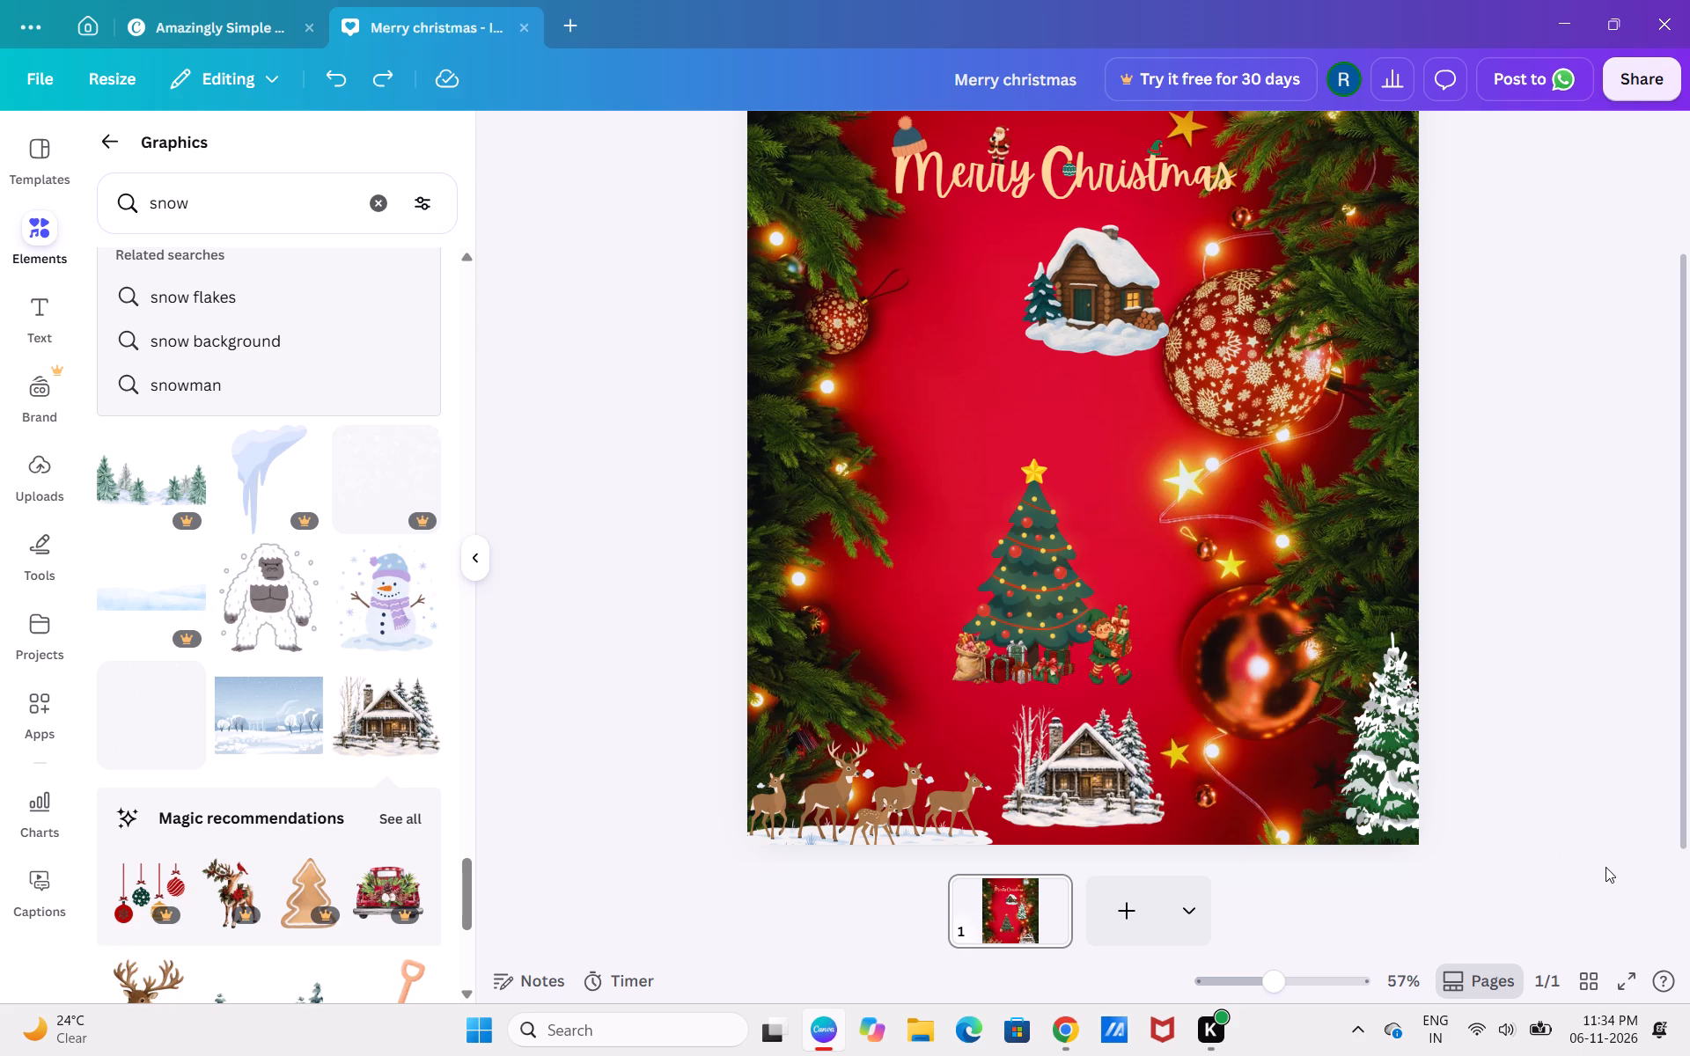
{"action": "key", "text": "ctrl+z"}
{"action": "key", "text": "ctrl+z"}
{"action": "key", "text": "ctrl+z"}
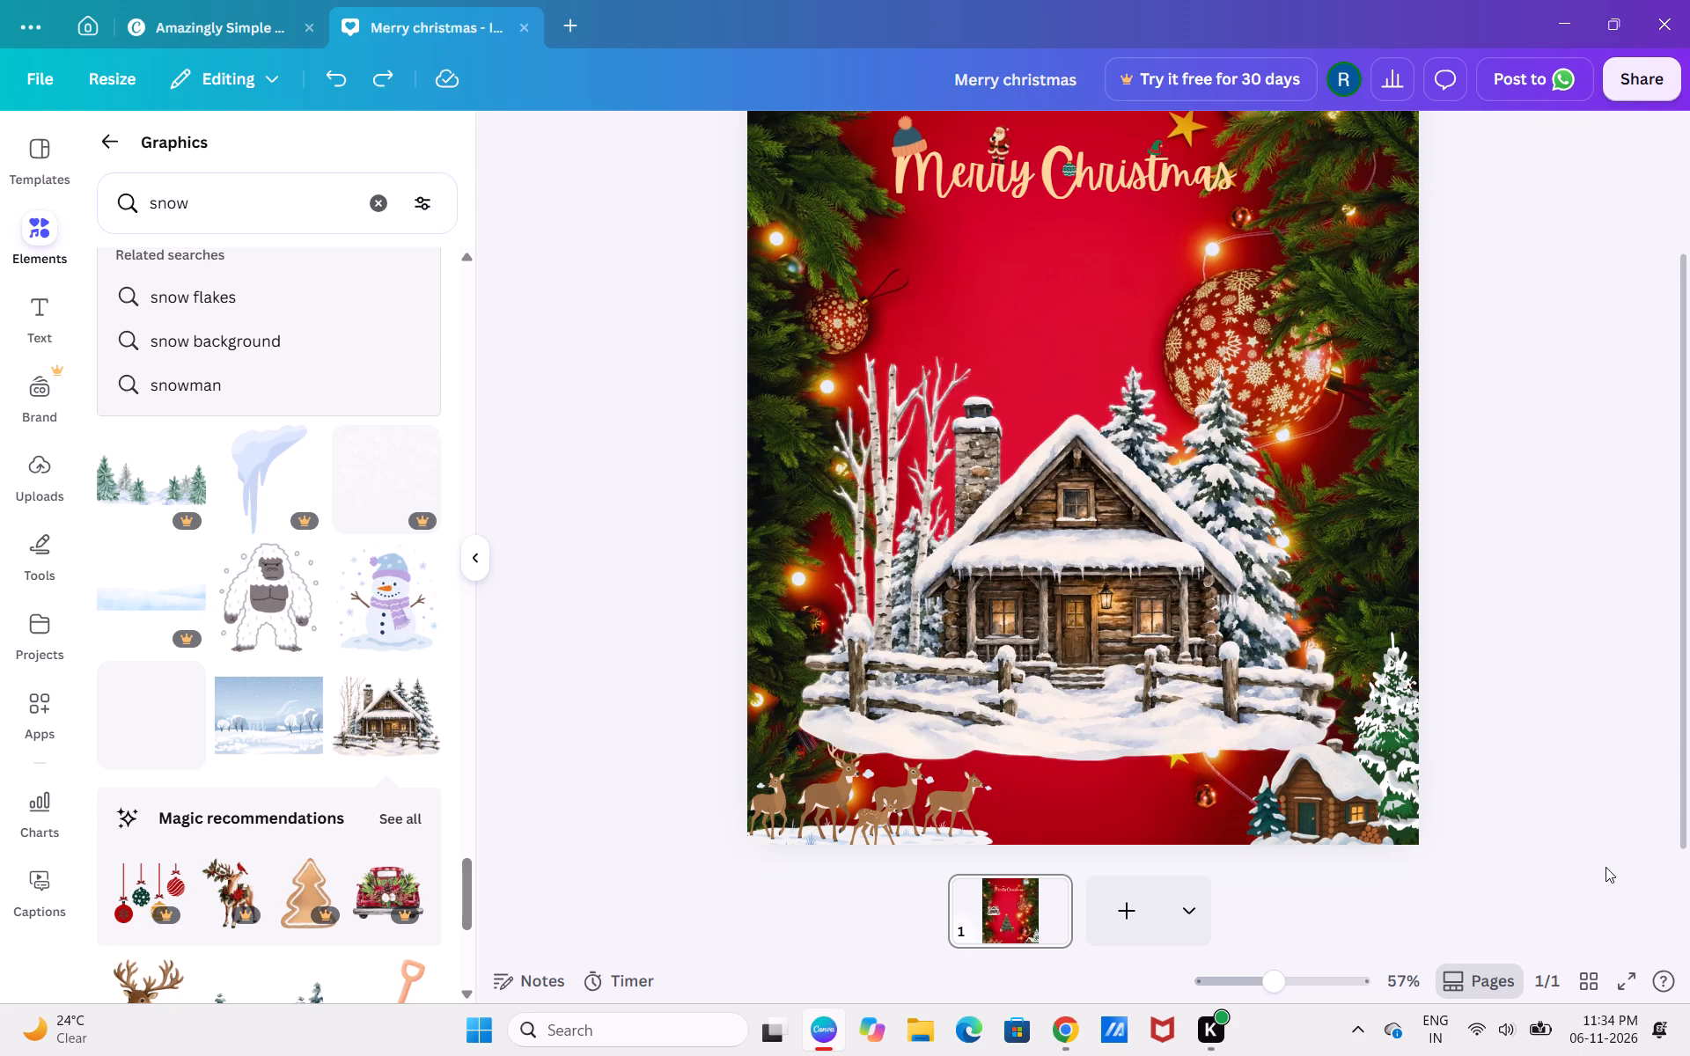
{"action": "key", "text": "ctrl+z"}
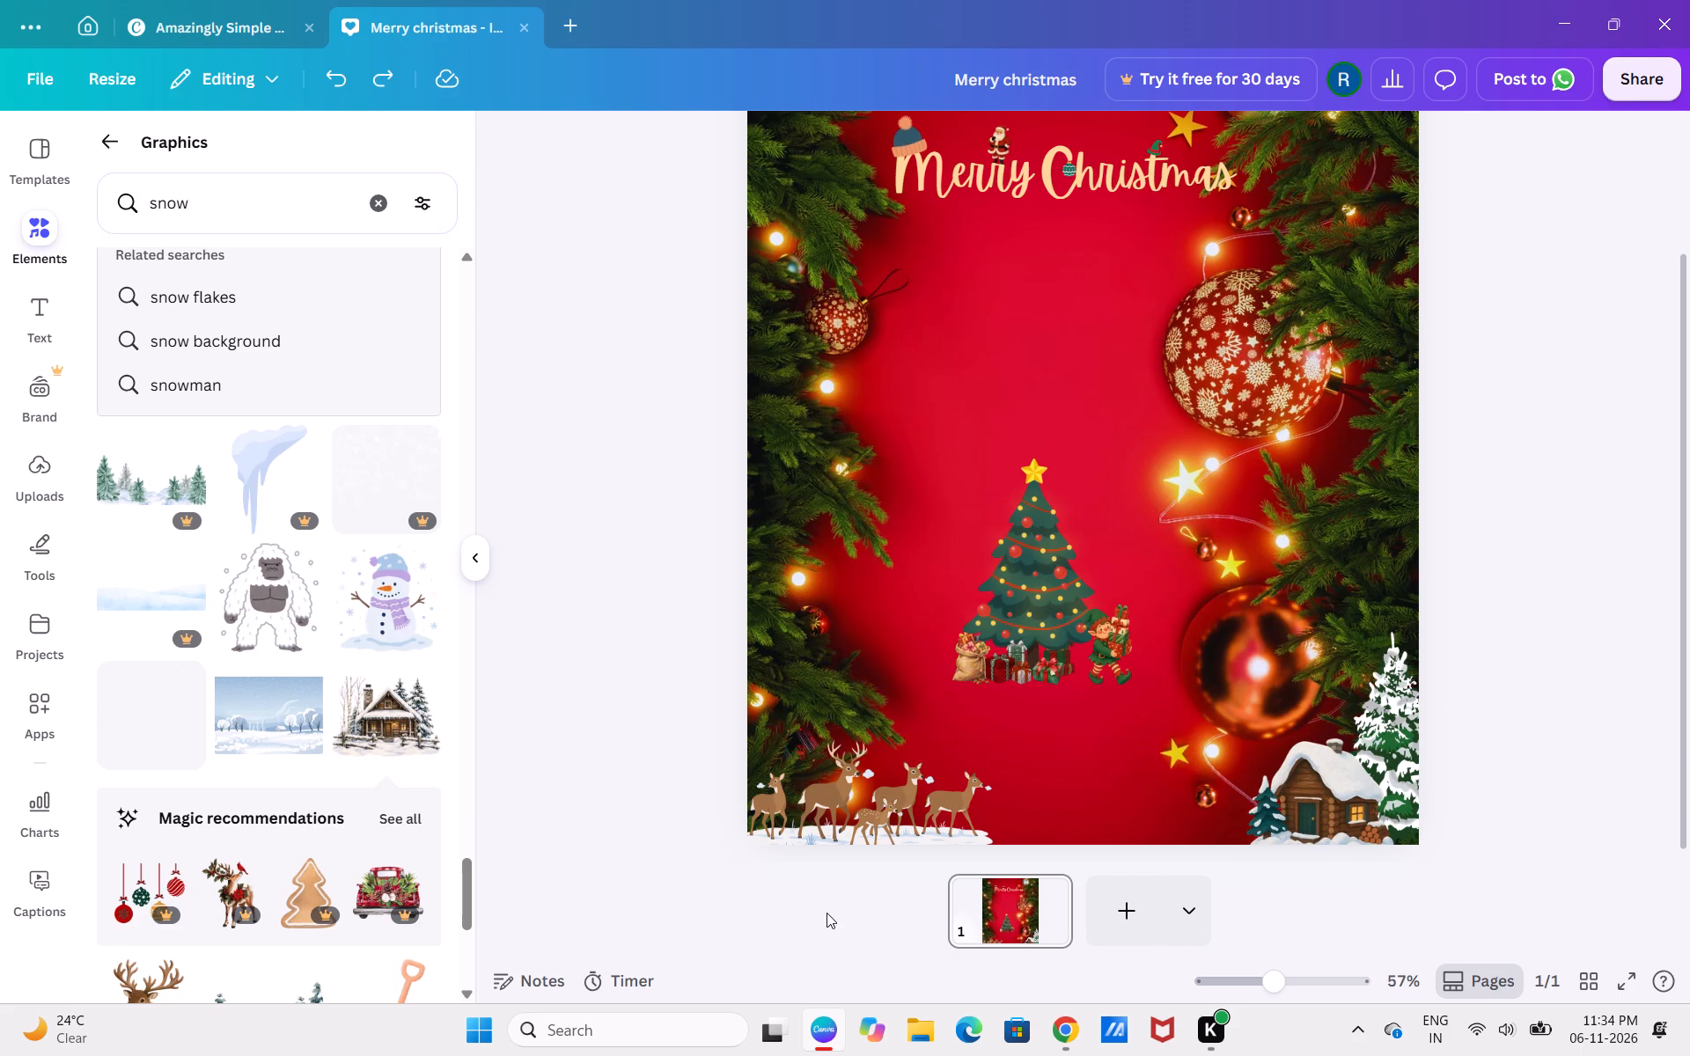
Browse further through the snow graphics for another winter element for the card.
{"action": "scroll", "coordinate": [286, 777], "scroll_direction": "down", "scroll_amount": 1}
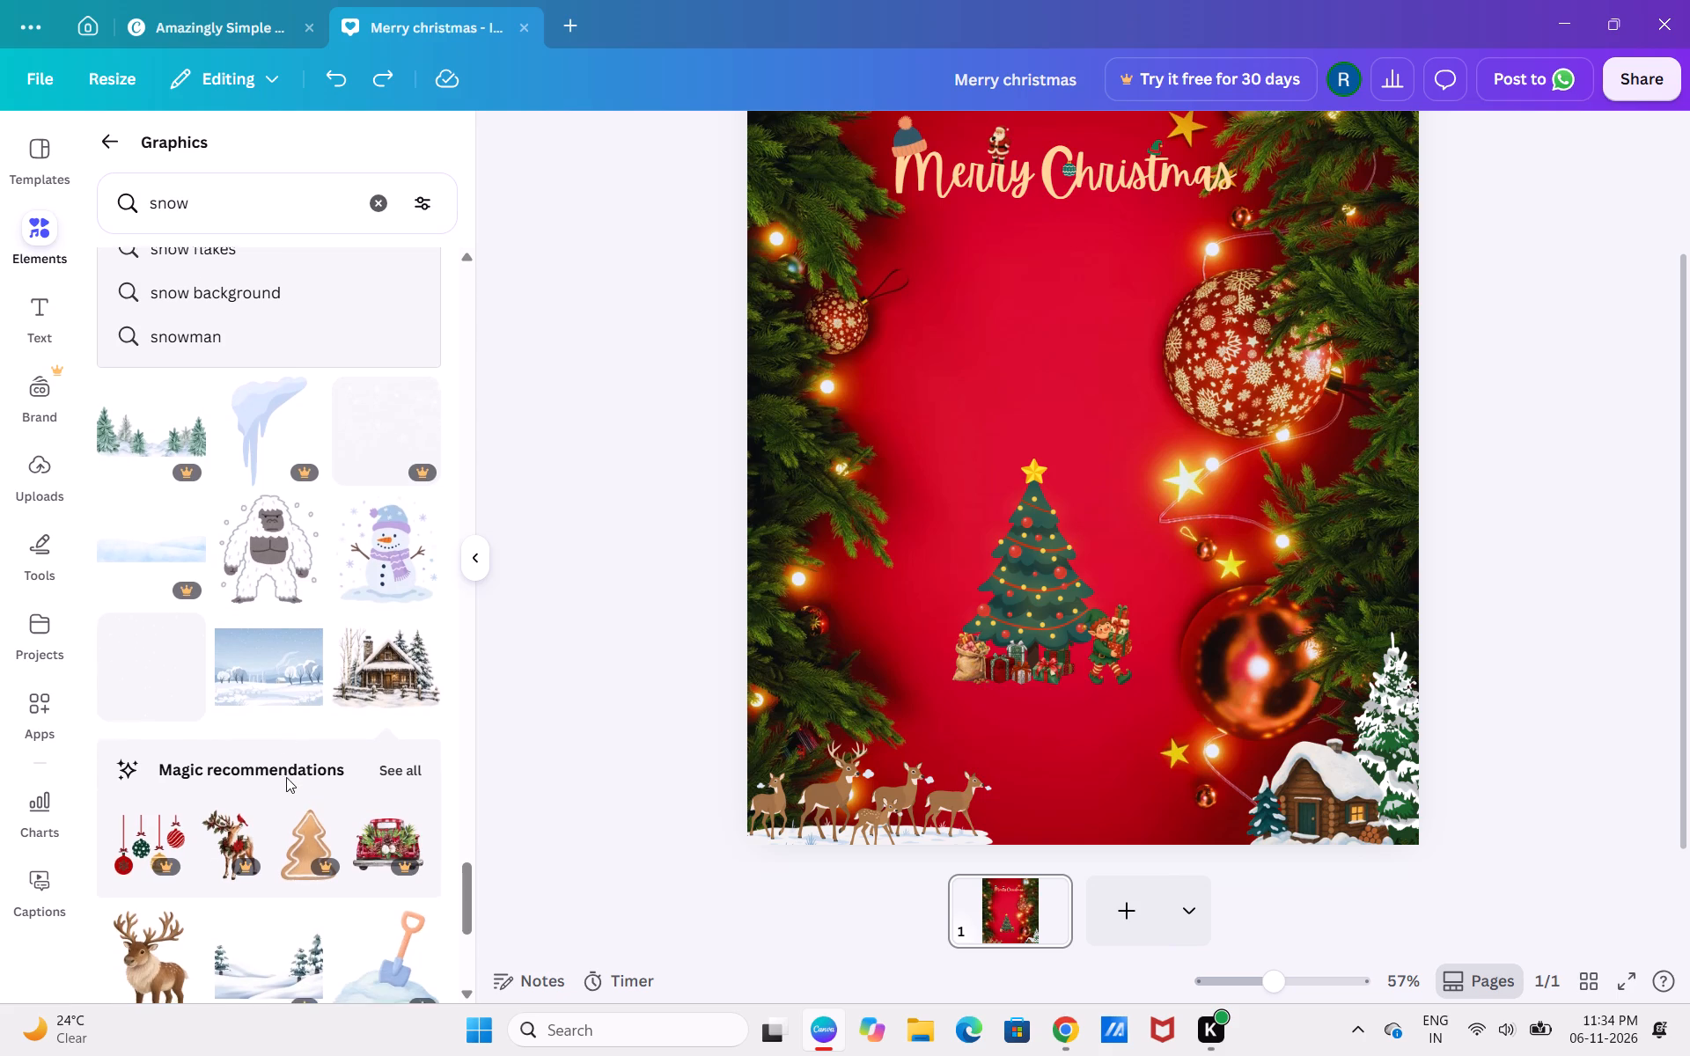
{"action": "scroll", "coordinate": [286, 777], "scroll_direction": "down", "scroll_amount": 1}
{"action": "scroll", "coordinate": [286, 777], "scroll_direction": "right", "scroll_amount": 5}
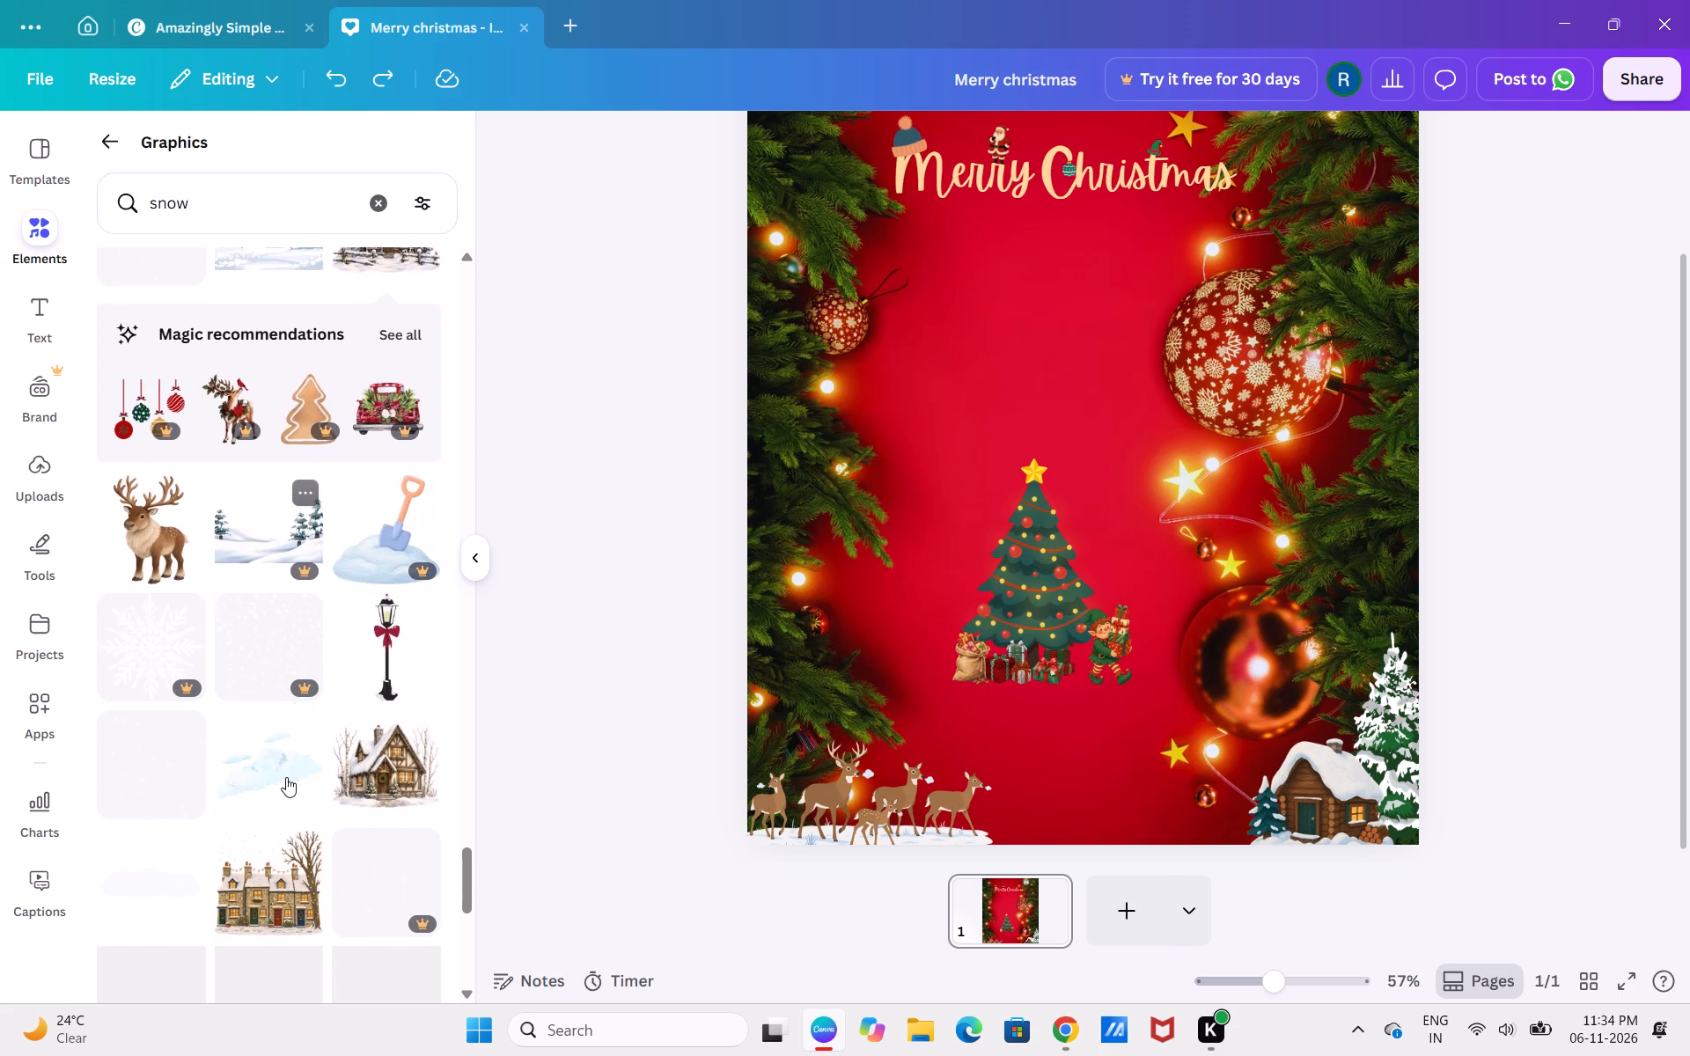
{"action": "scroll", "coordinate": [286, 777], "scroll_direction": "right", "scroll_amount": 3}
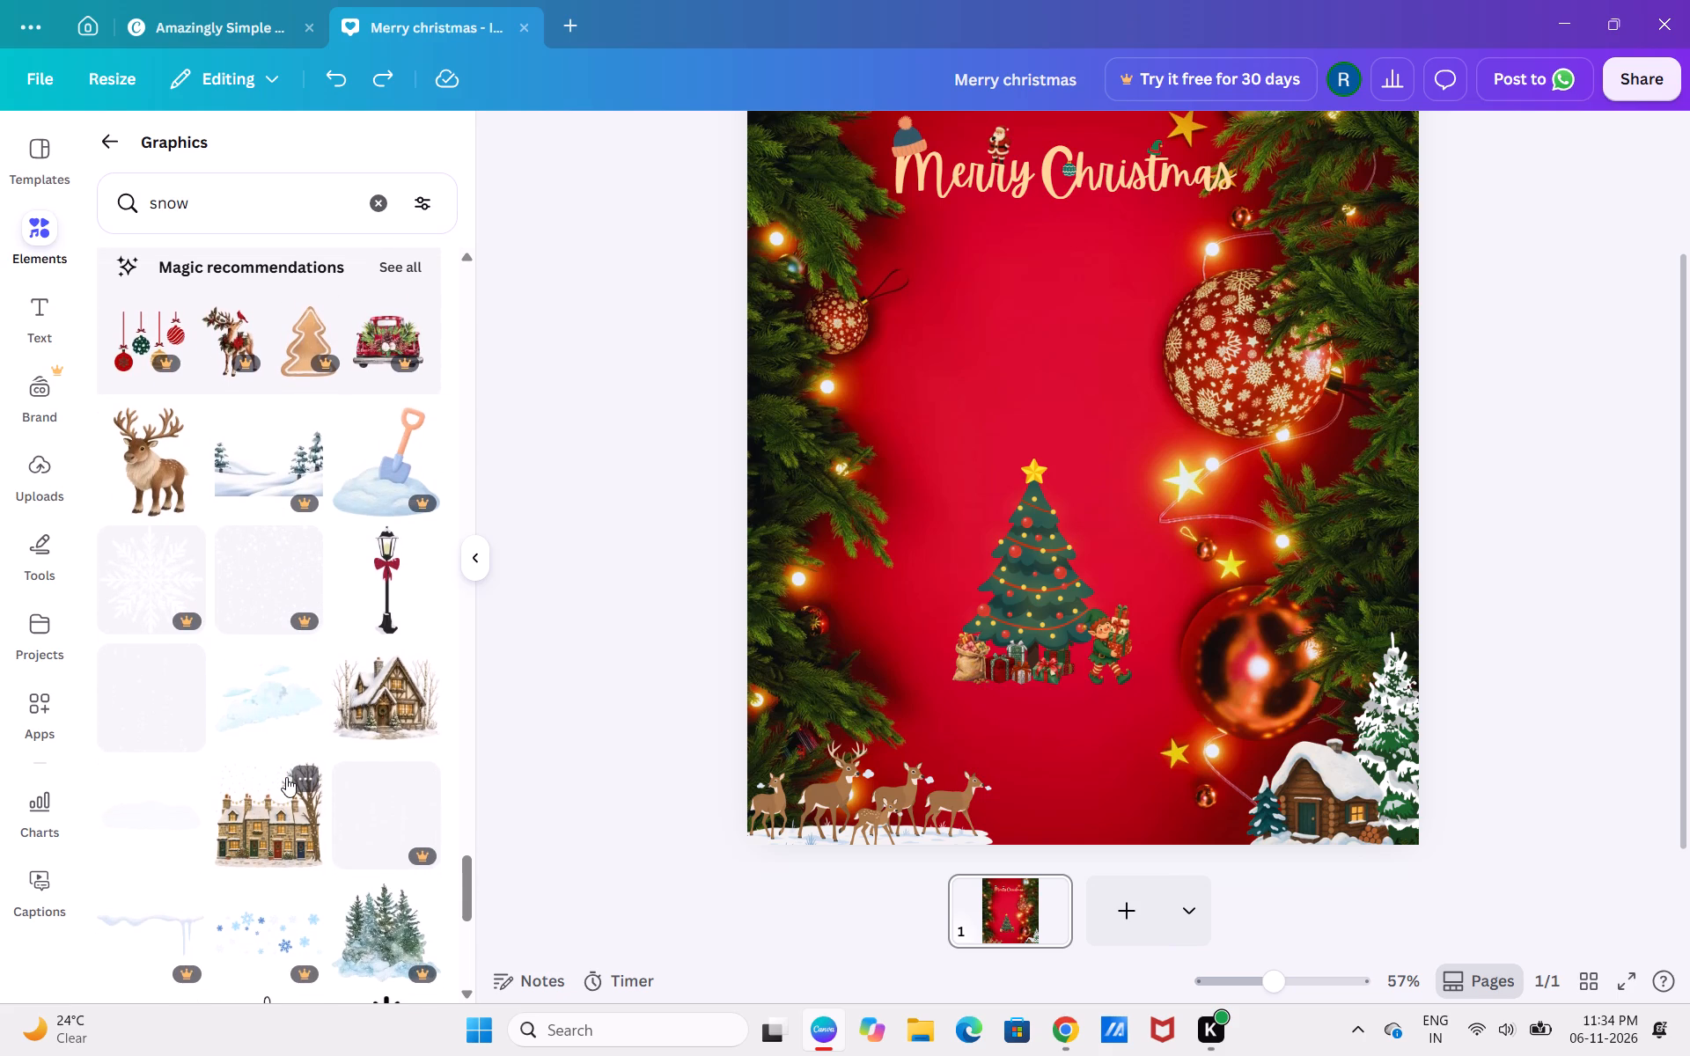
{"action": "scroll", "coordinate": [286, 777], "scroll_direction": "right", "scroll_amount": 4}
{"action": "scroll", "coordinate": [286, 777], "scroll_direction": "down", "scroll_amount": 1}
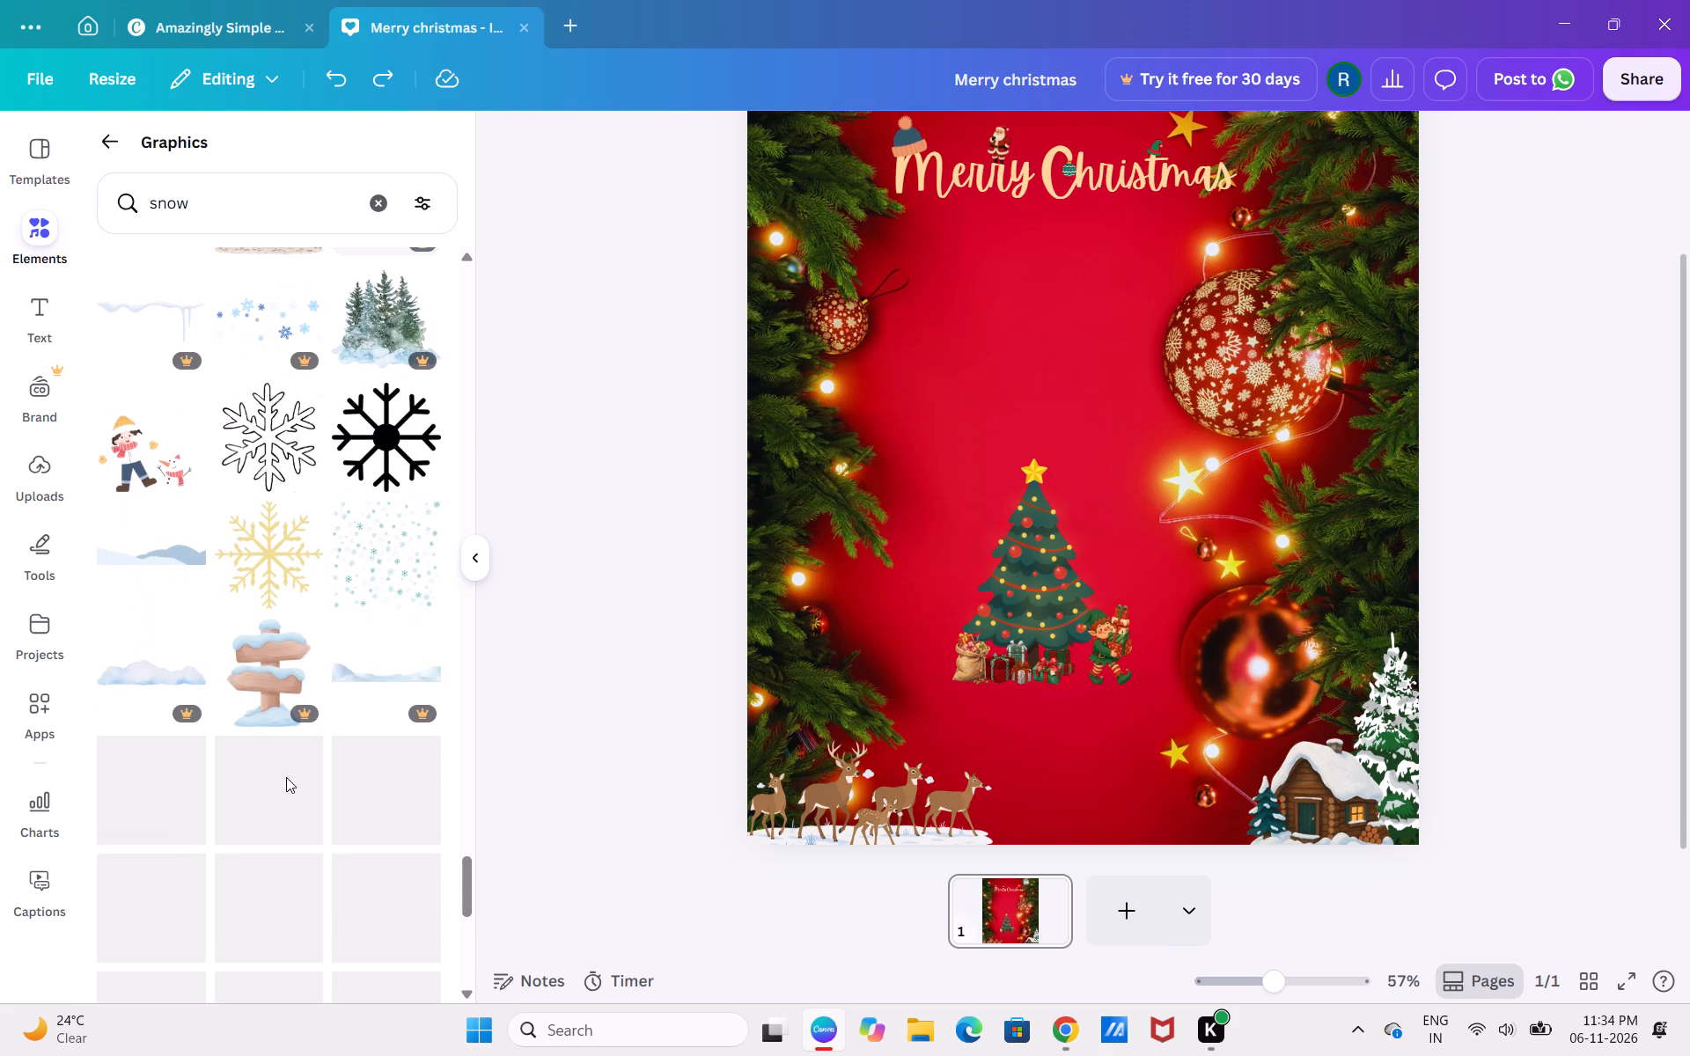
{"action": "scroll", "coordinate": [286, 777], "scroll_direction": "down", "scroll_amount": 1}
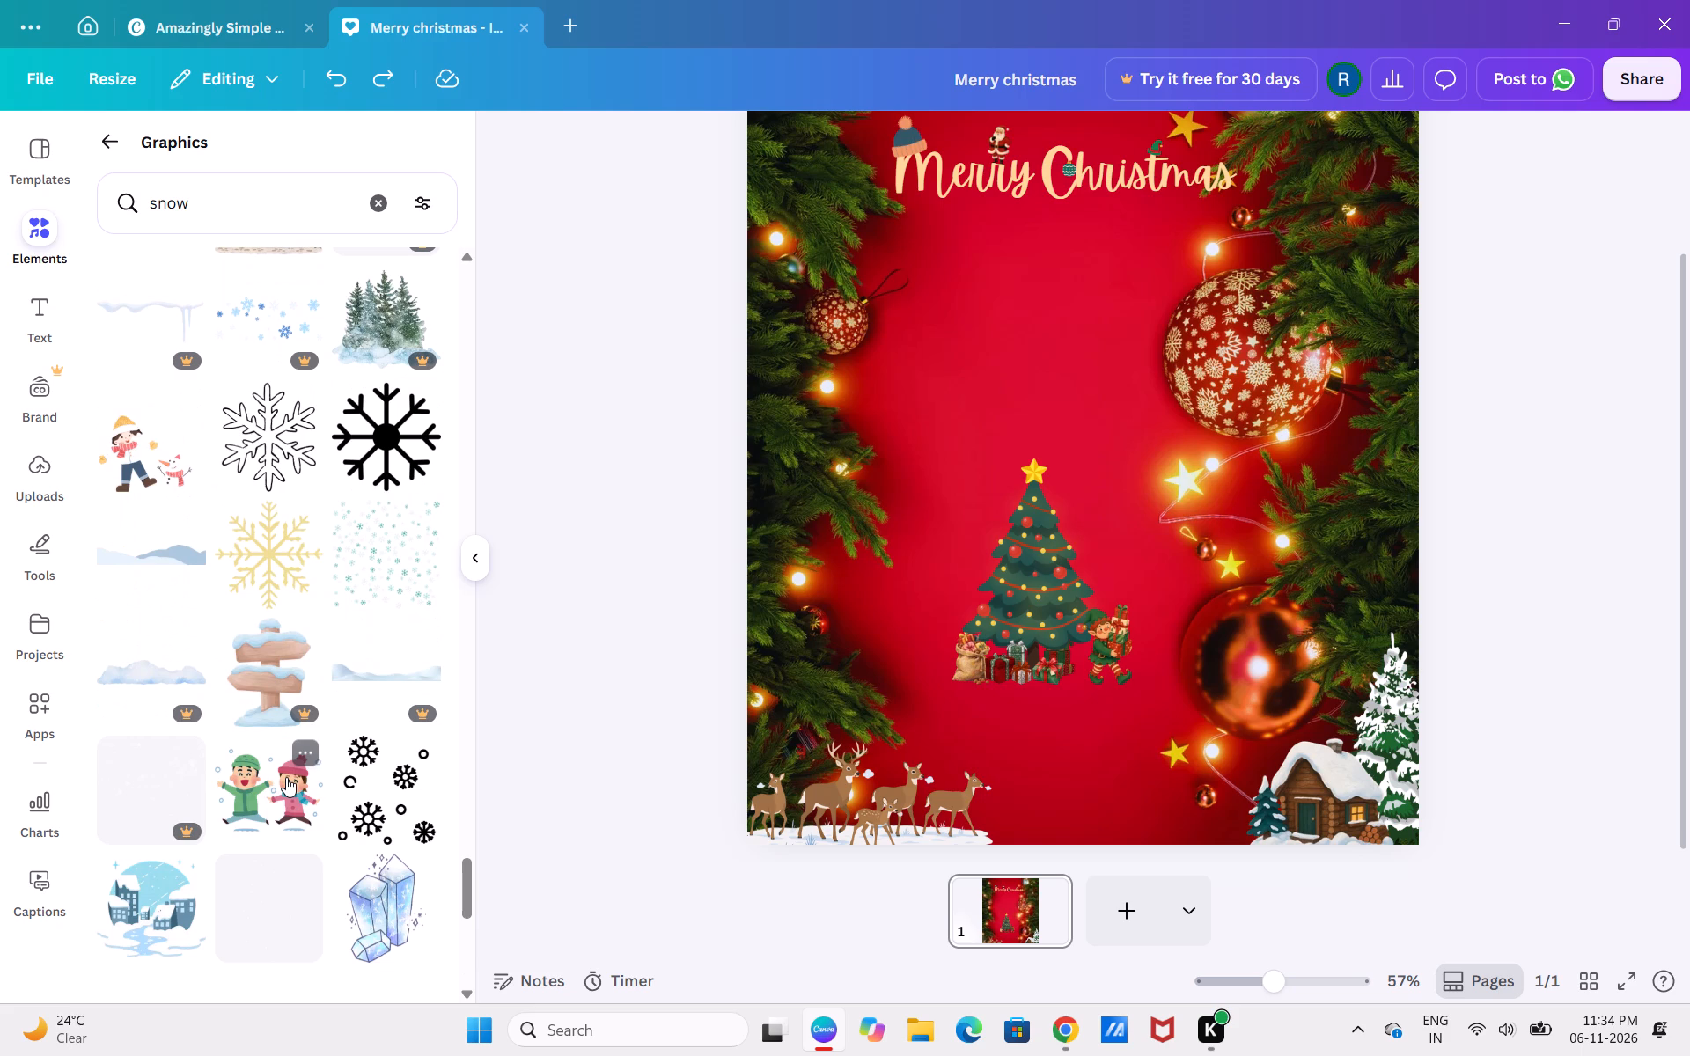
{"action": "scroll", "coordinate": [286, 777], "scroll_direction": "down", "scroll_amount": 2}
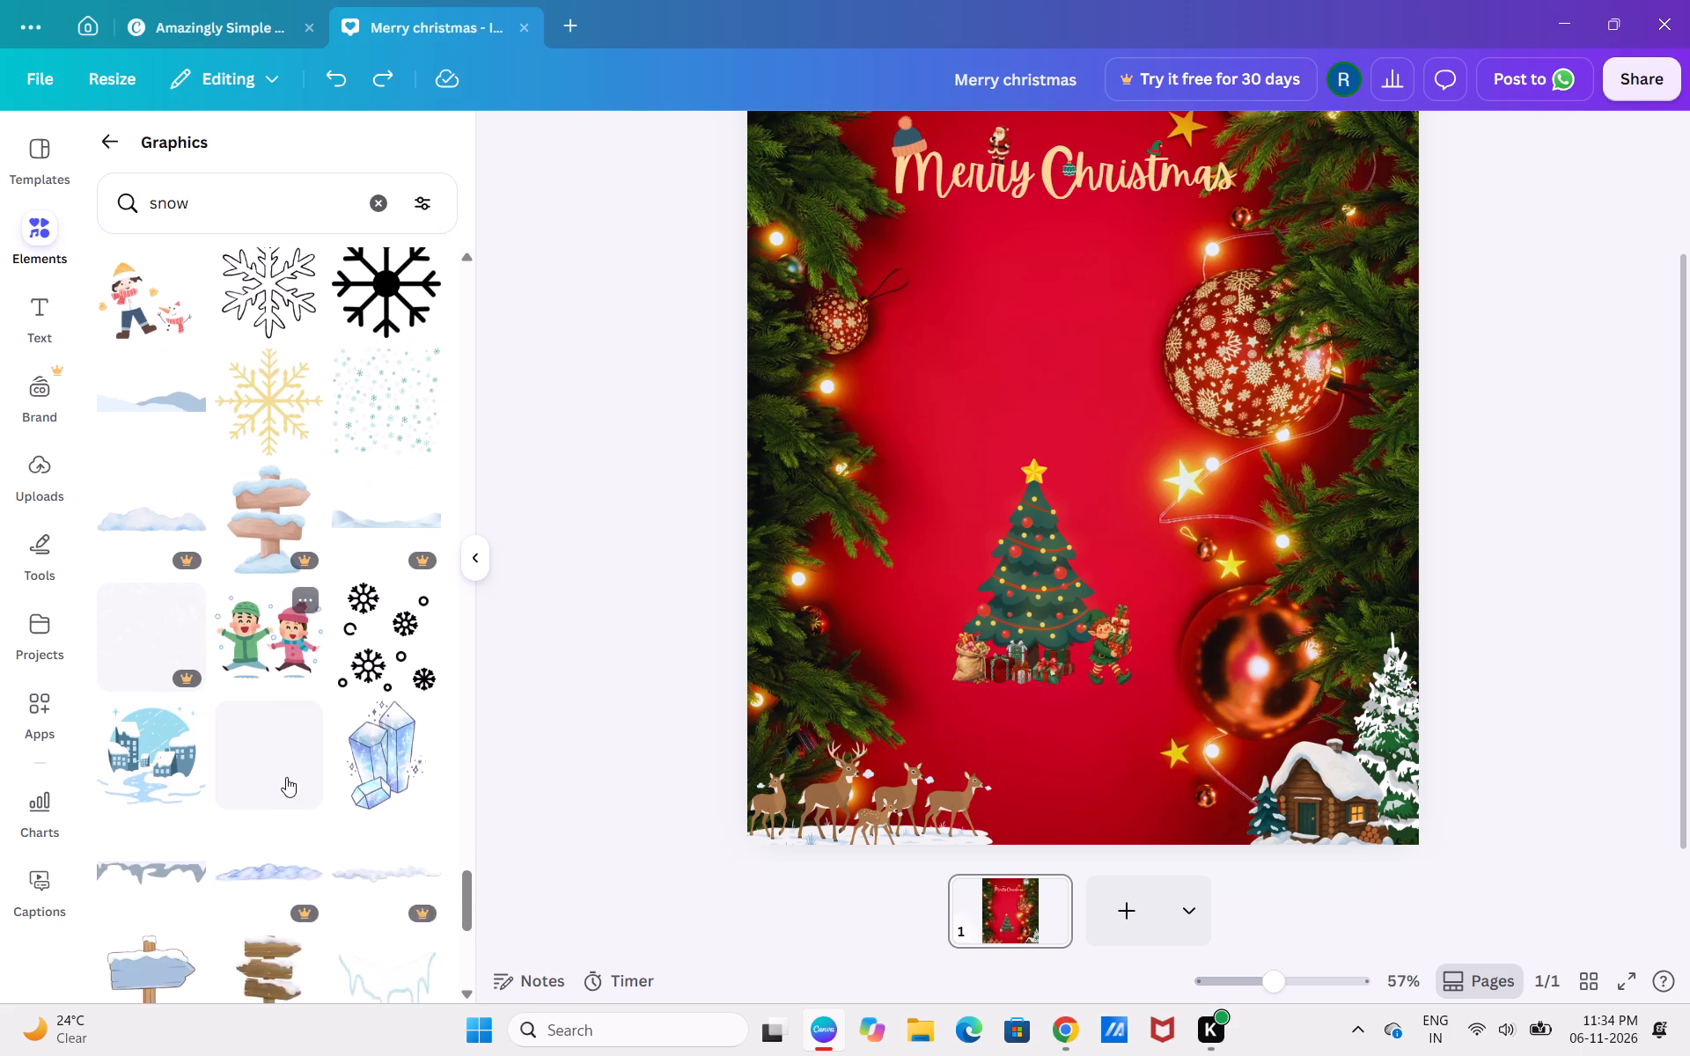
{"action": "scroll", "coordinate": [286, 777], "scroll_direction": "down", "scroll_amount": 2}
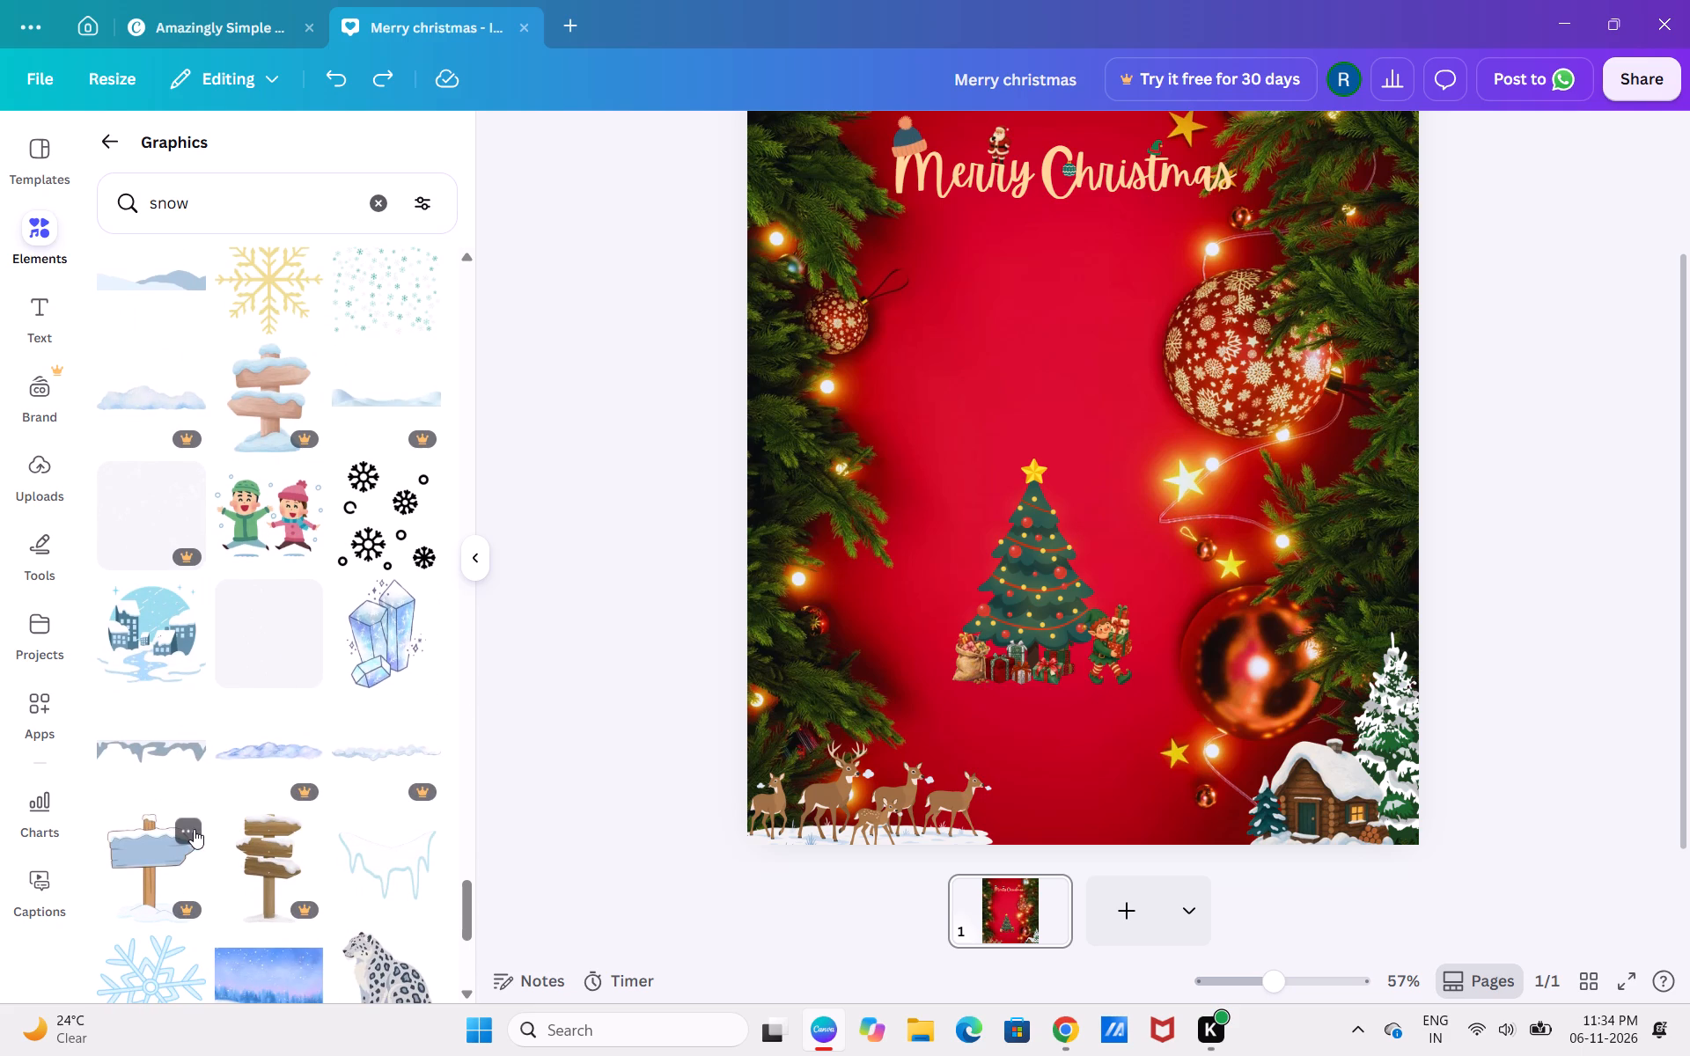
{"action": "scroll", "coordinate": [194, 829], "scroll_direction": "down", "scroll_amount": 2}
{"action": "scroll", "coordinate": [194, 829], "scroll_direction": "right", "scroll_amount": 1}
{"action": "scroll", "coordinate": [194, 829], "scroll_direction": "down", "scroll_amount": 1}
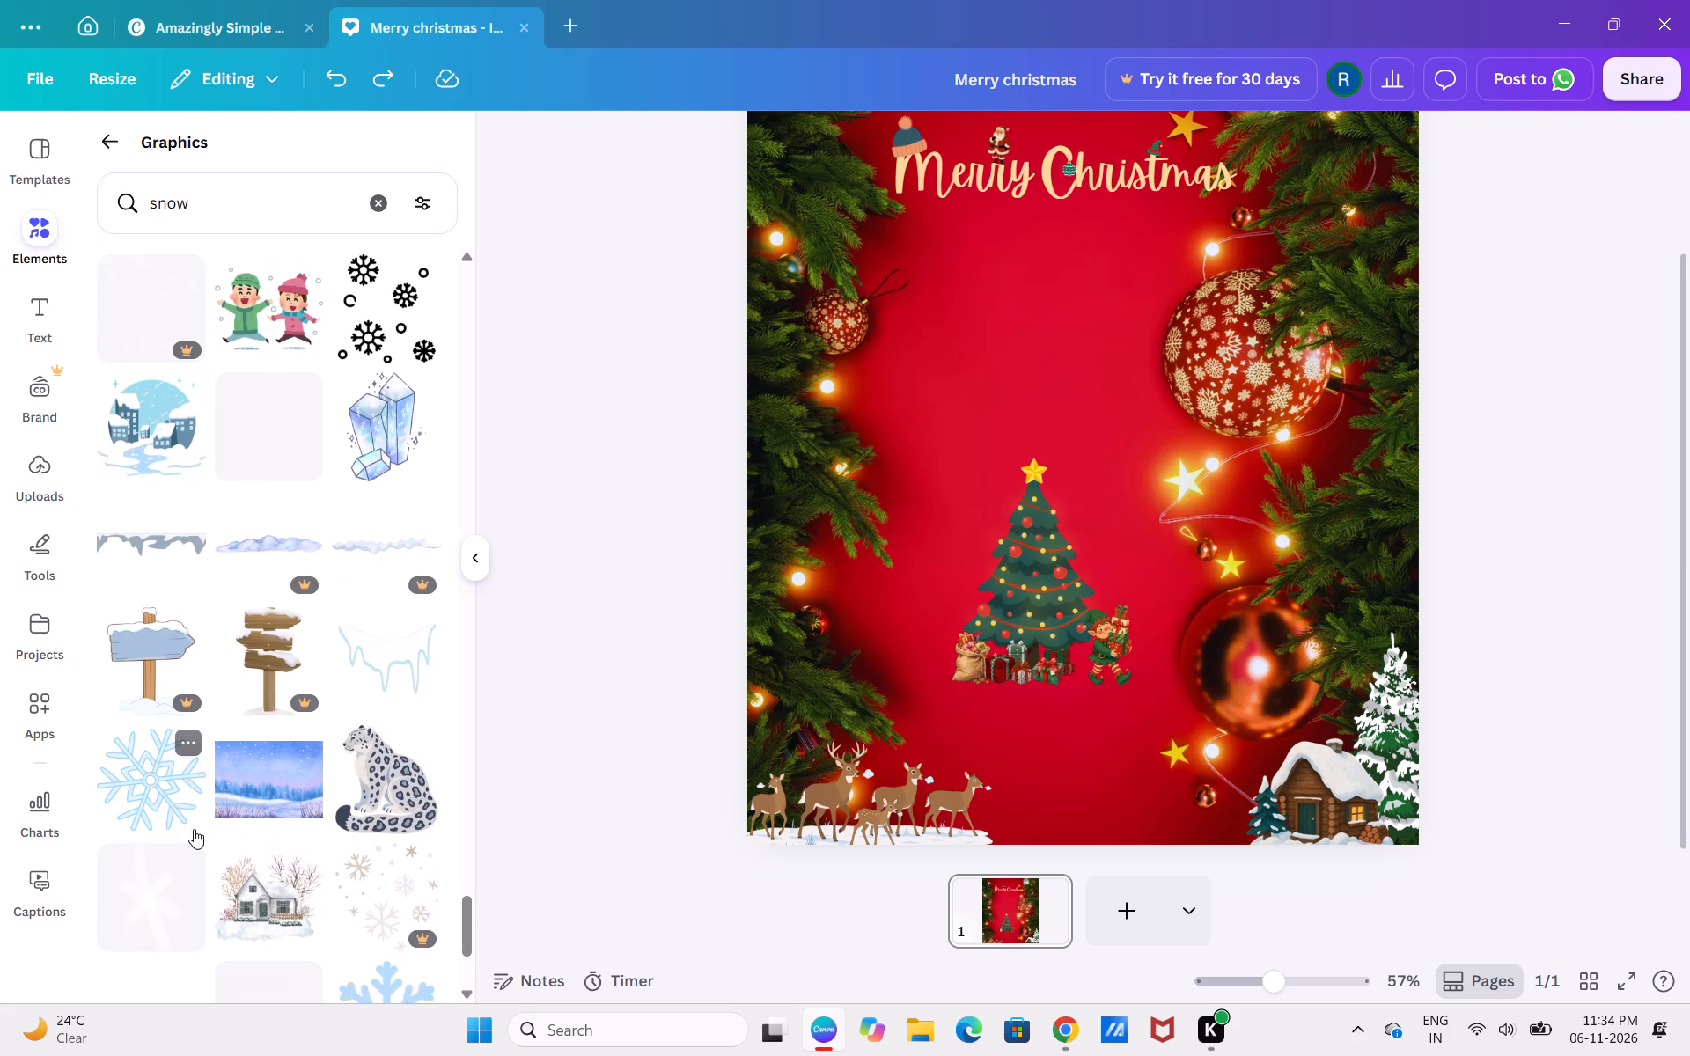
{"action": "scroll", "coordinate": [194, 829], "scroll_direction": "down", "scroll_amount": 1}
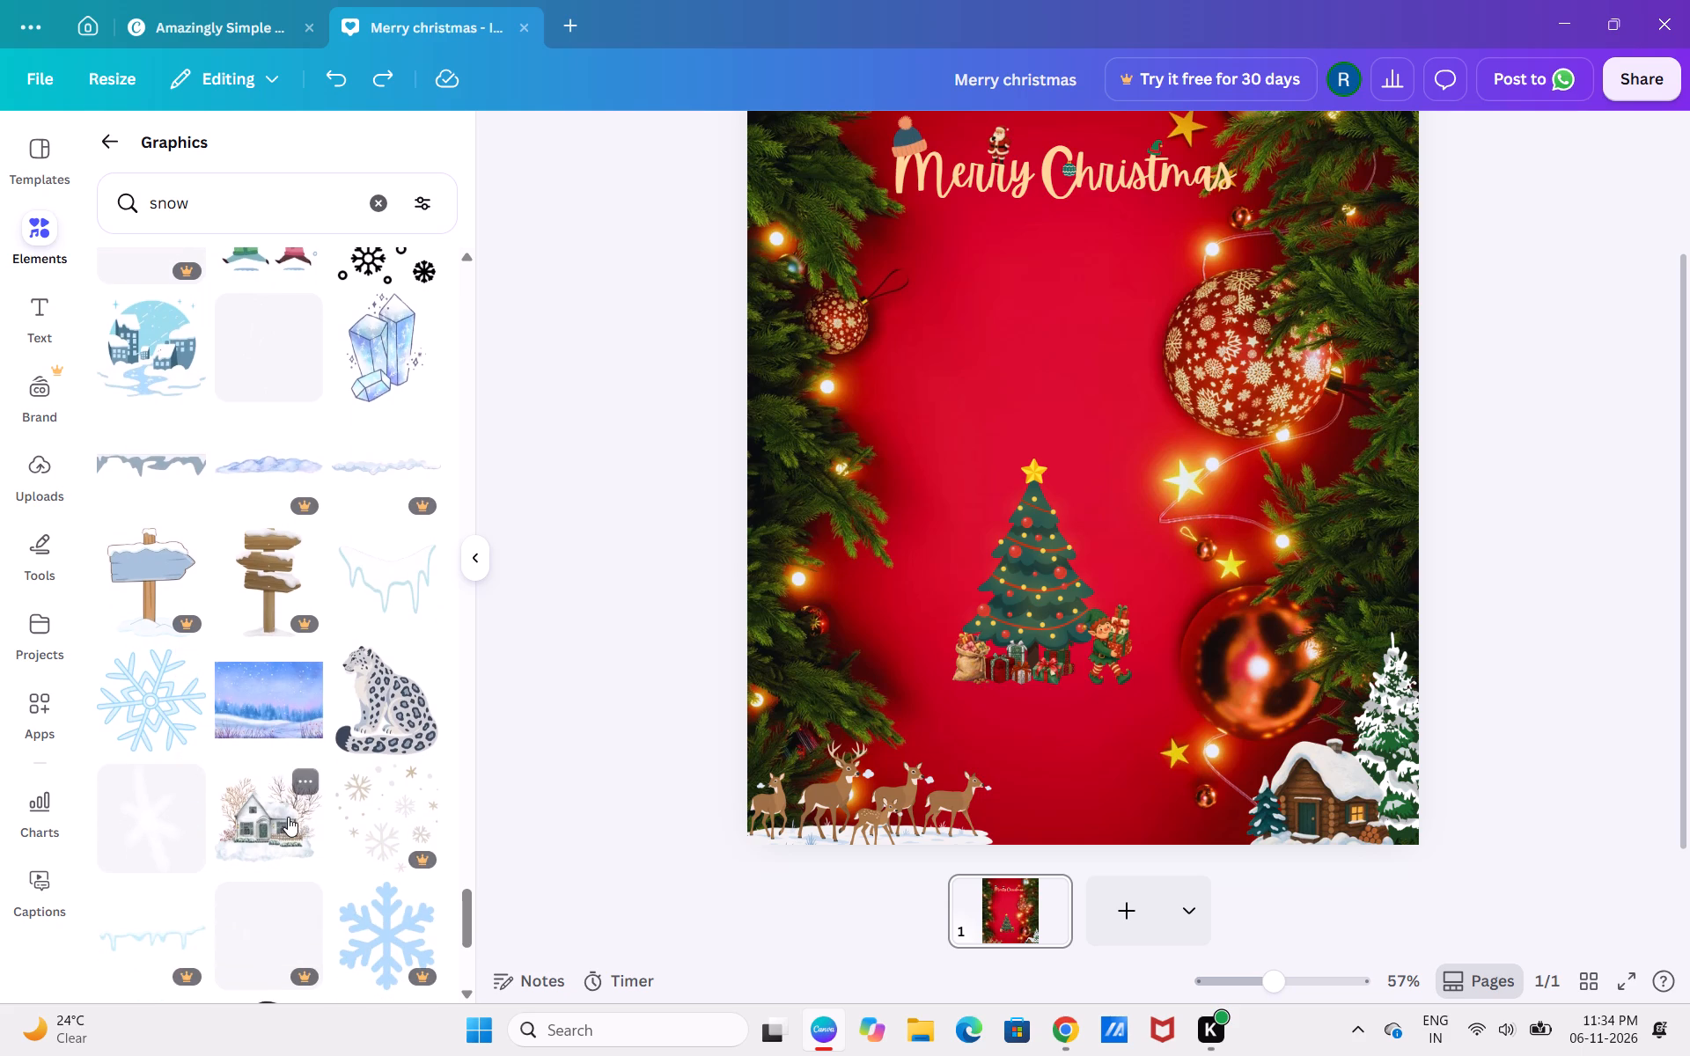
{"action": "scroll", "coordinate": [288, 817], "scroll_direction": "right", "scroll_amount": 3}
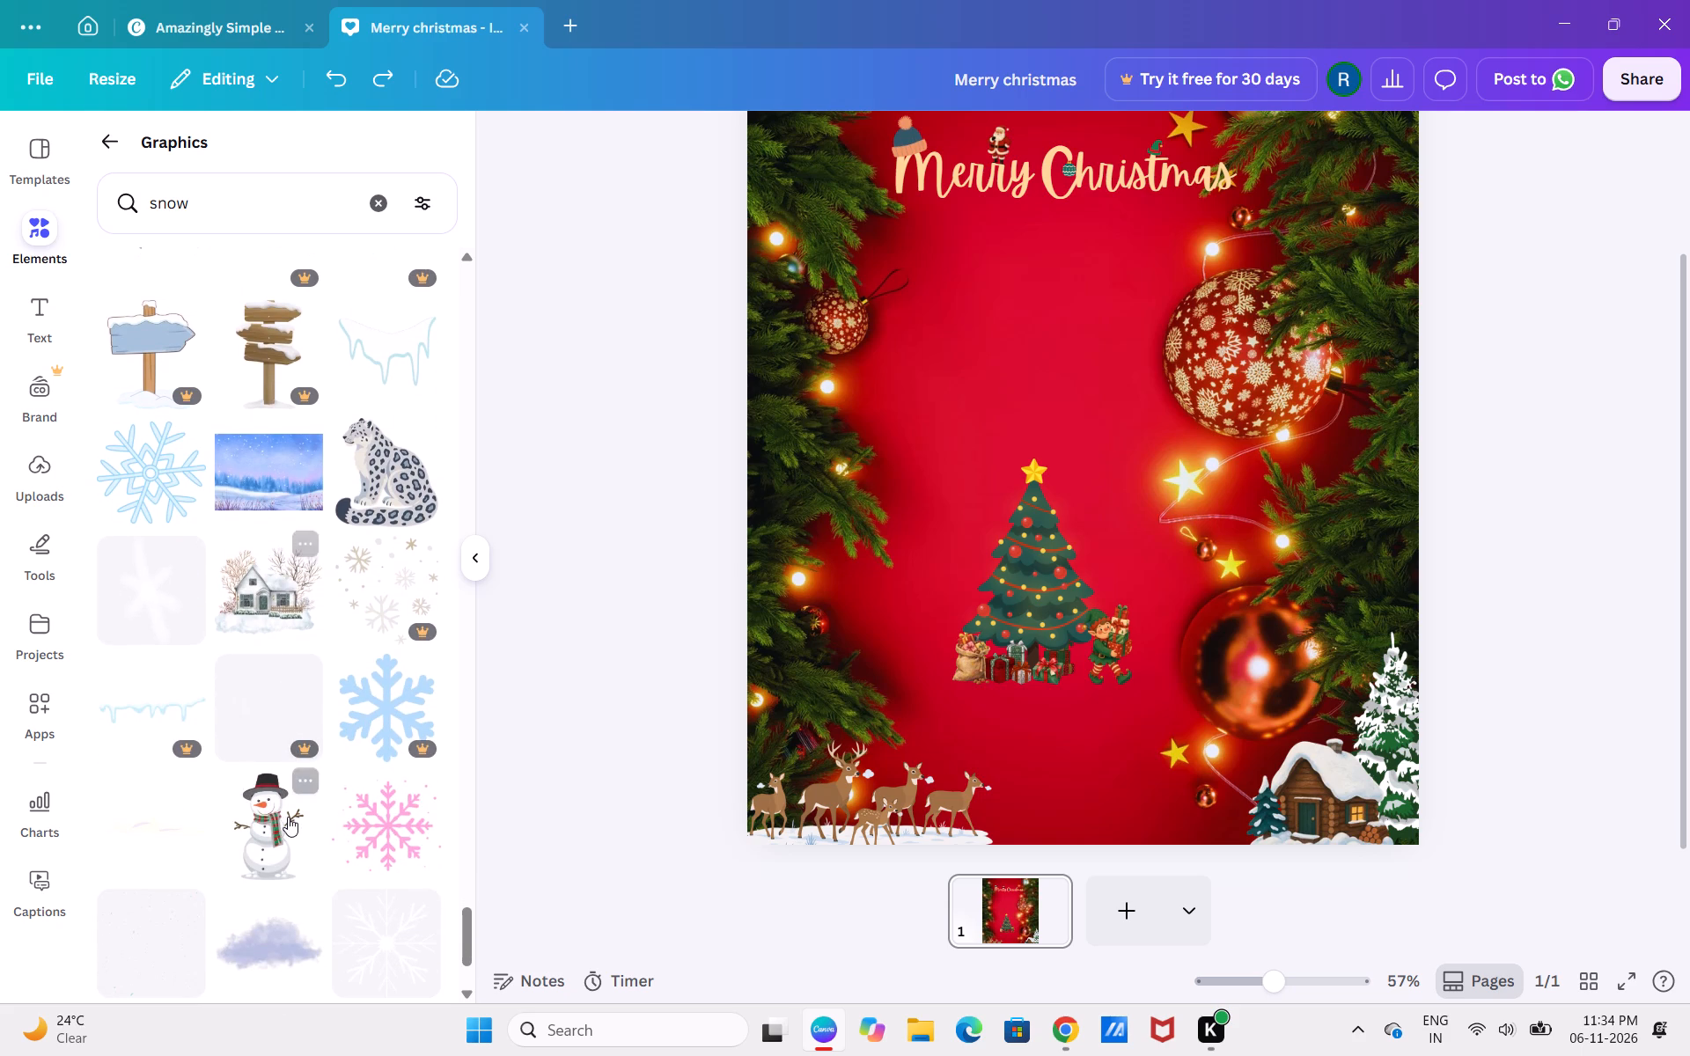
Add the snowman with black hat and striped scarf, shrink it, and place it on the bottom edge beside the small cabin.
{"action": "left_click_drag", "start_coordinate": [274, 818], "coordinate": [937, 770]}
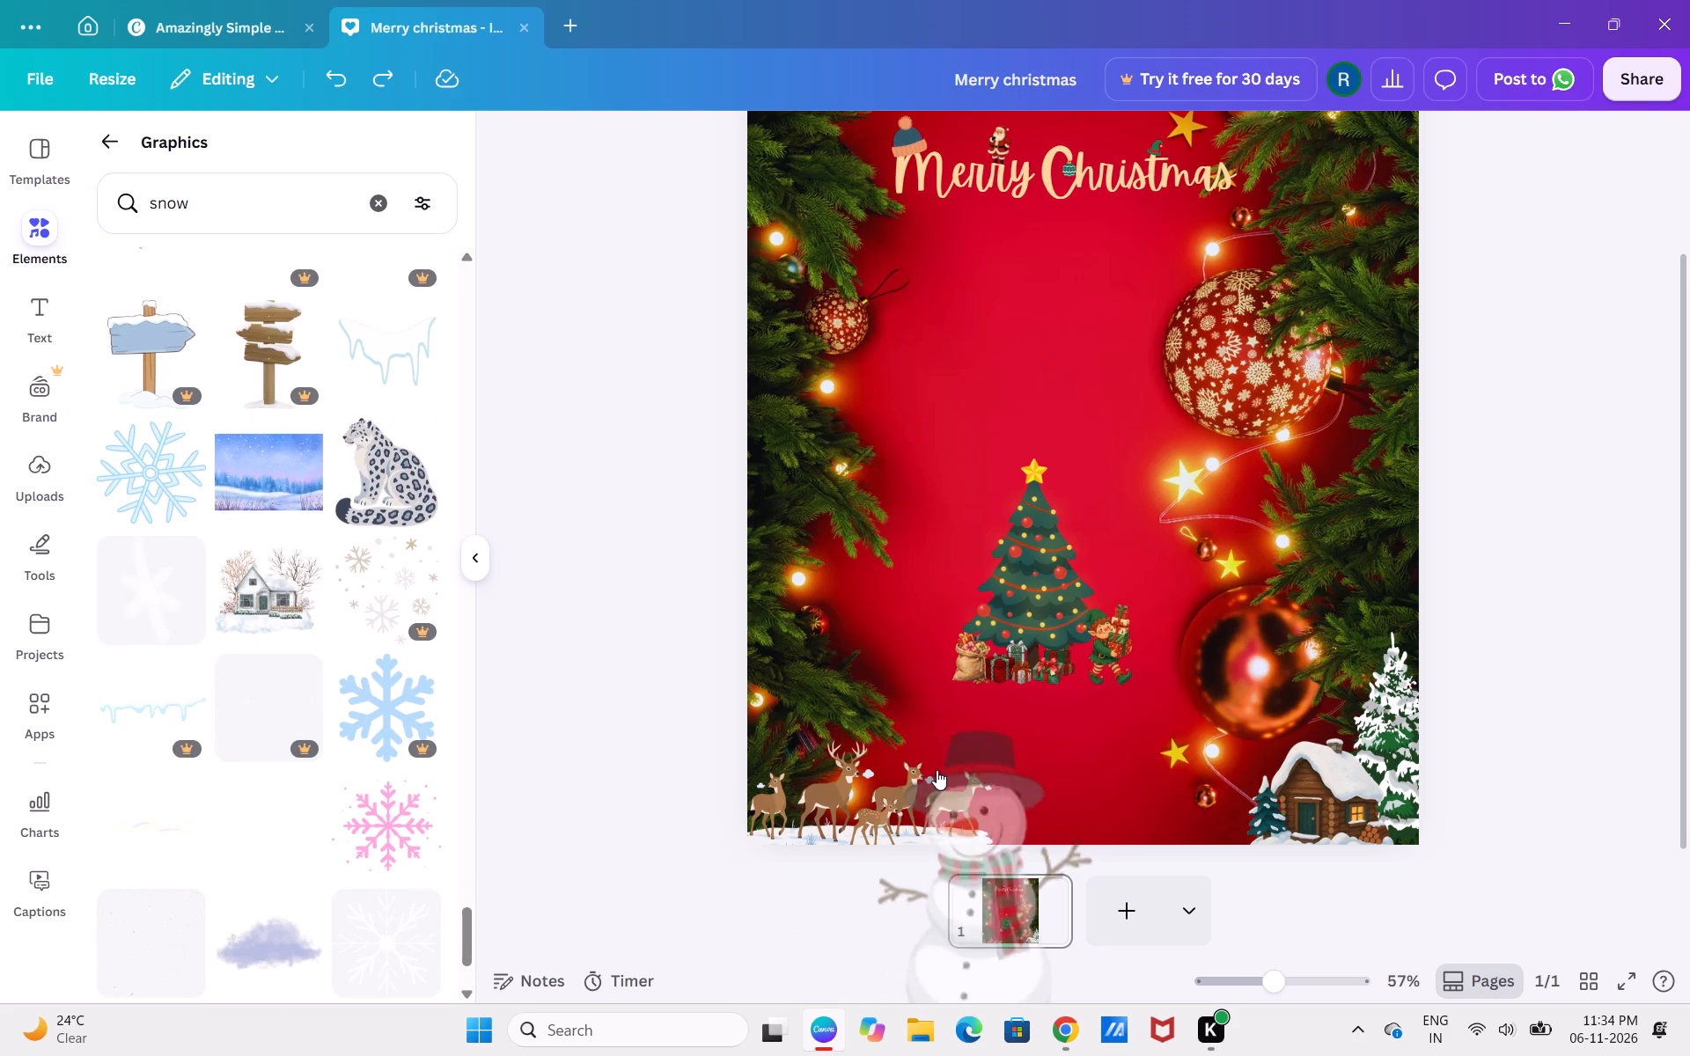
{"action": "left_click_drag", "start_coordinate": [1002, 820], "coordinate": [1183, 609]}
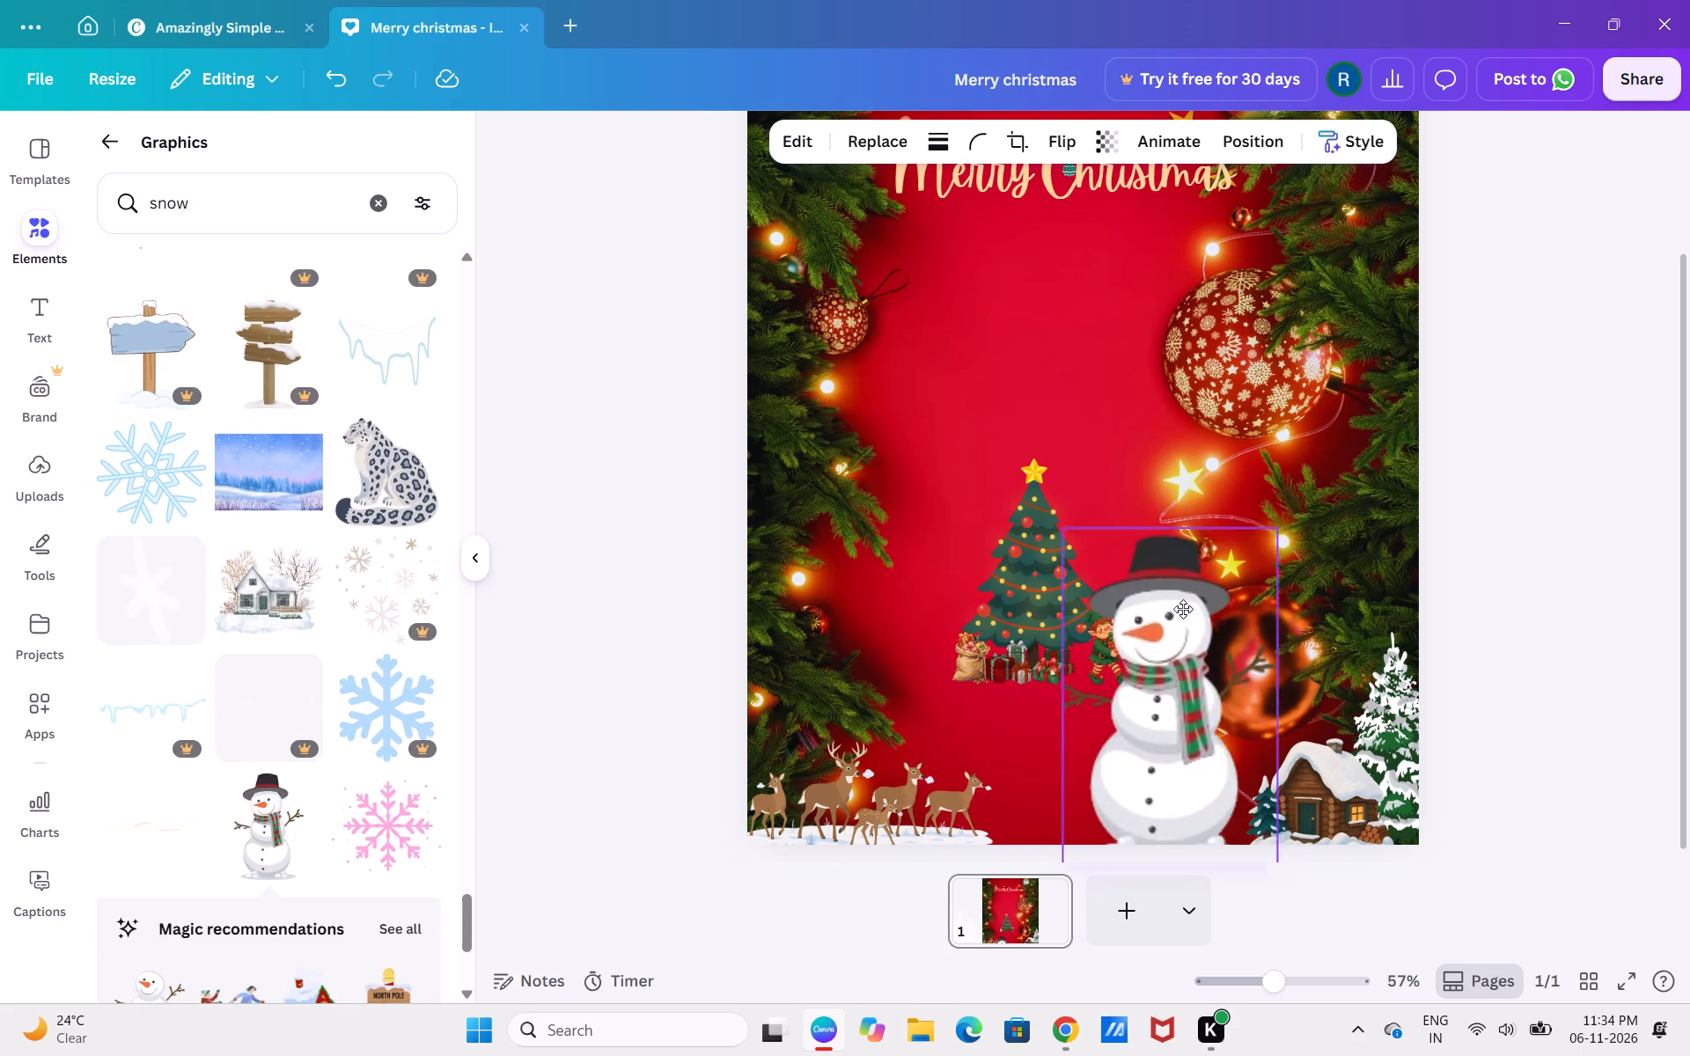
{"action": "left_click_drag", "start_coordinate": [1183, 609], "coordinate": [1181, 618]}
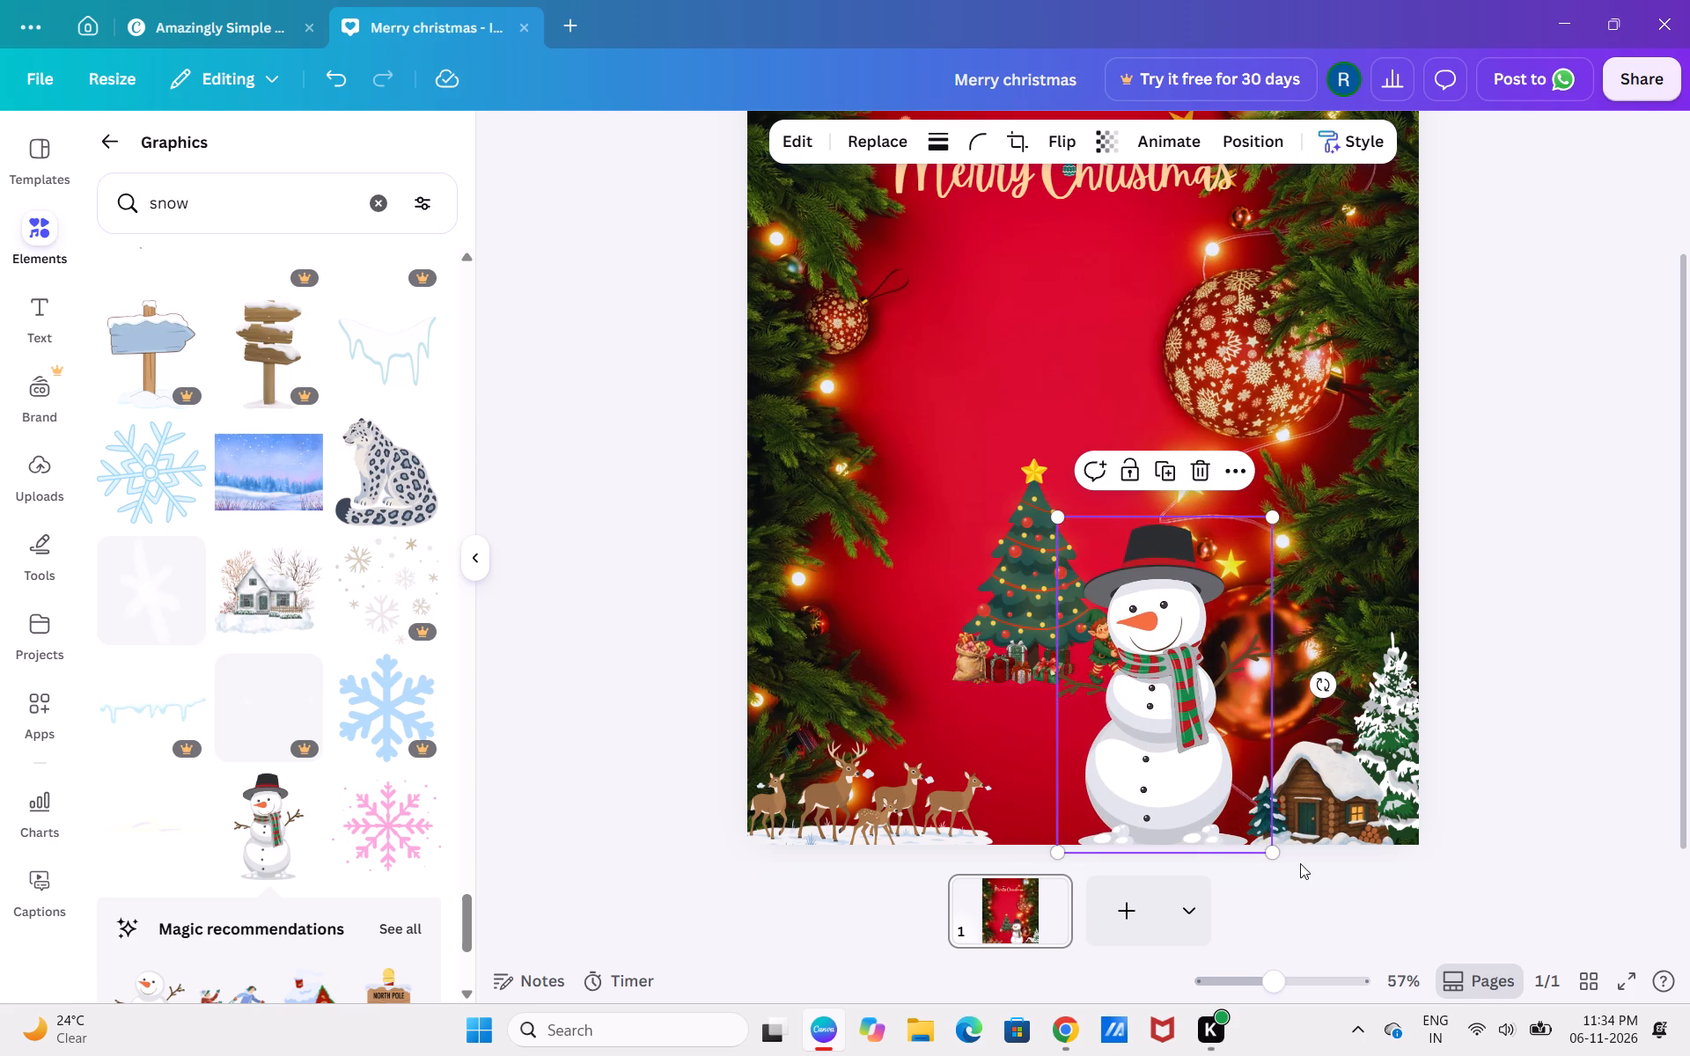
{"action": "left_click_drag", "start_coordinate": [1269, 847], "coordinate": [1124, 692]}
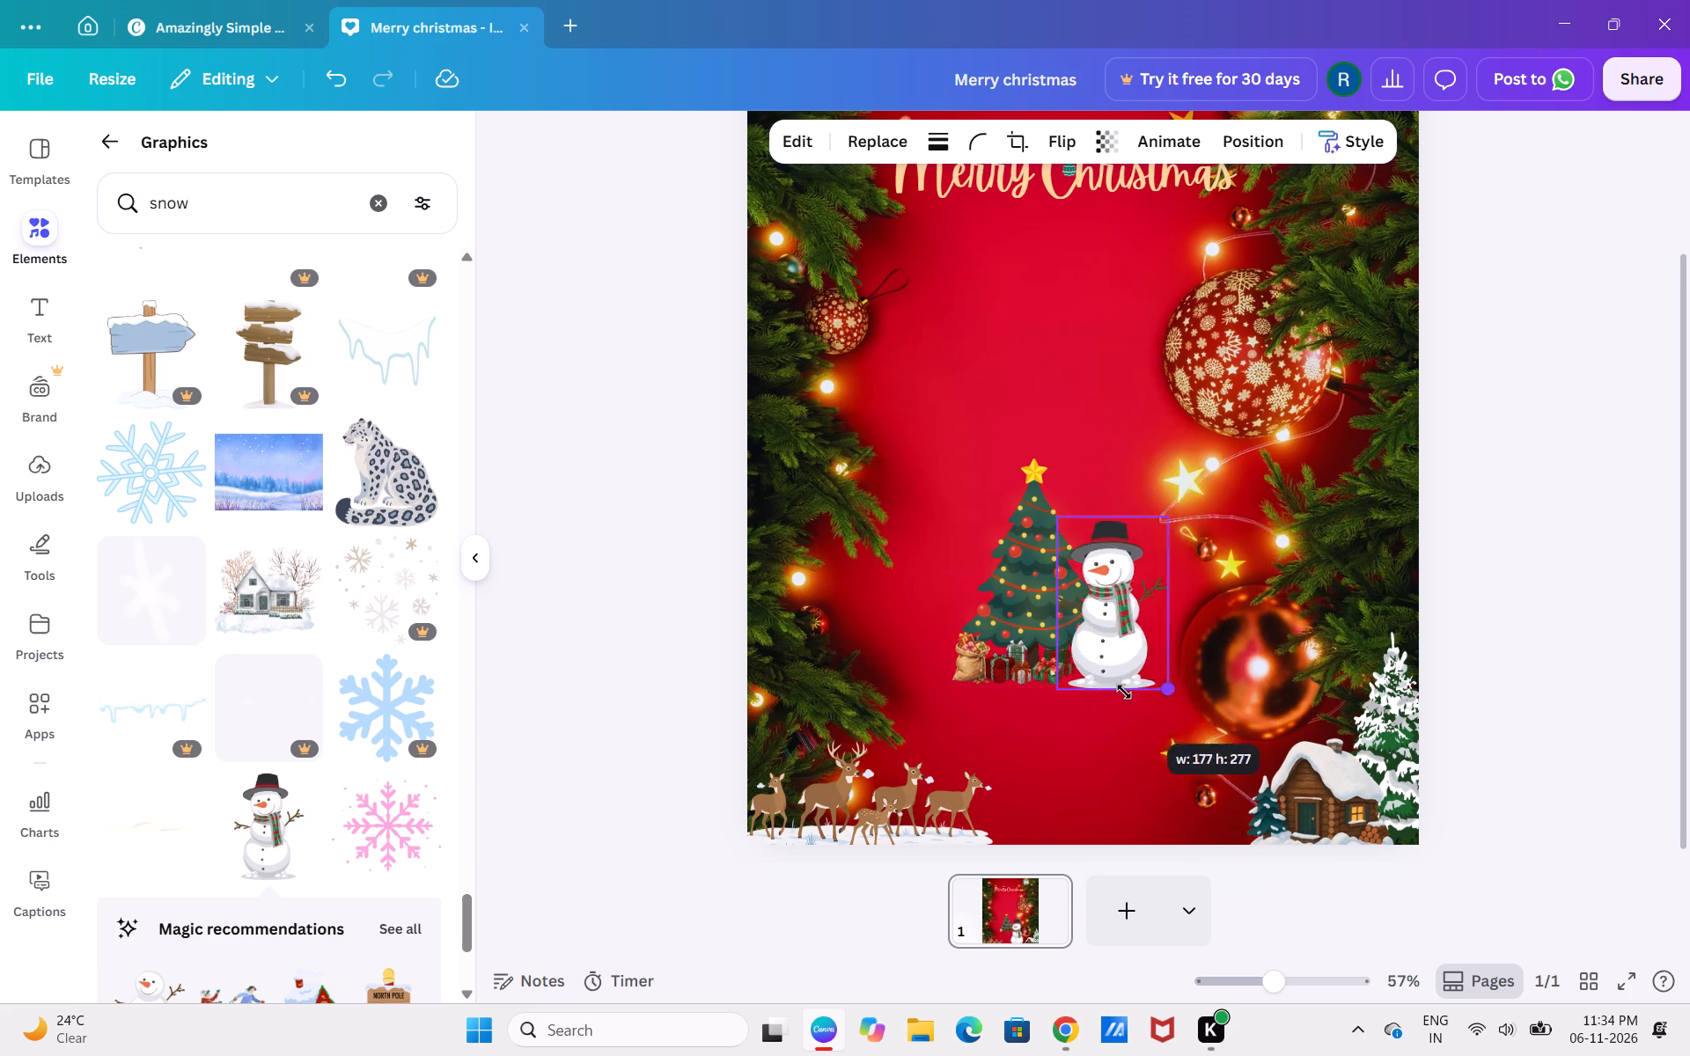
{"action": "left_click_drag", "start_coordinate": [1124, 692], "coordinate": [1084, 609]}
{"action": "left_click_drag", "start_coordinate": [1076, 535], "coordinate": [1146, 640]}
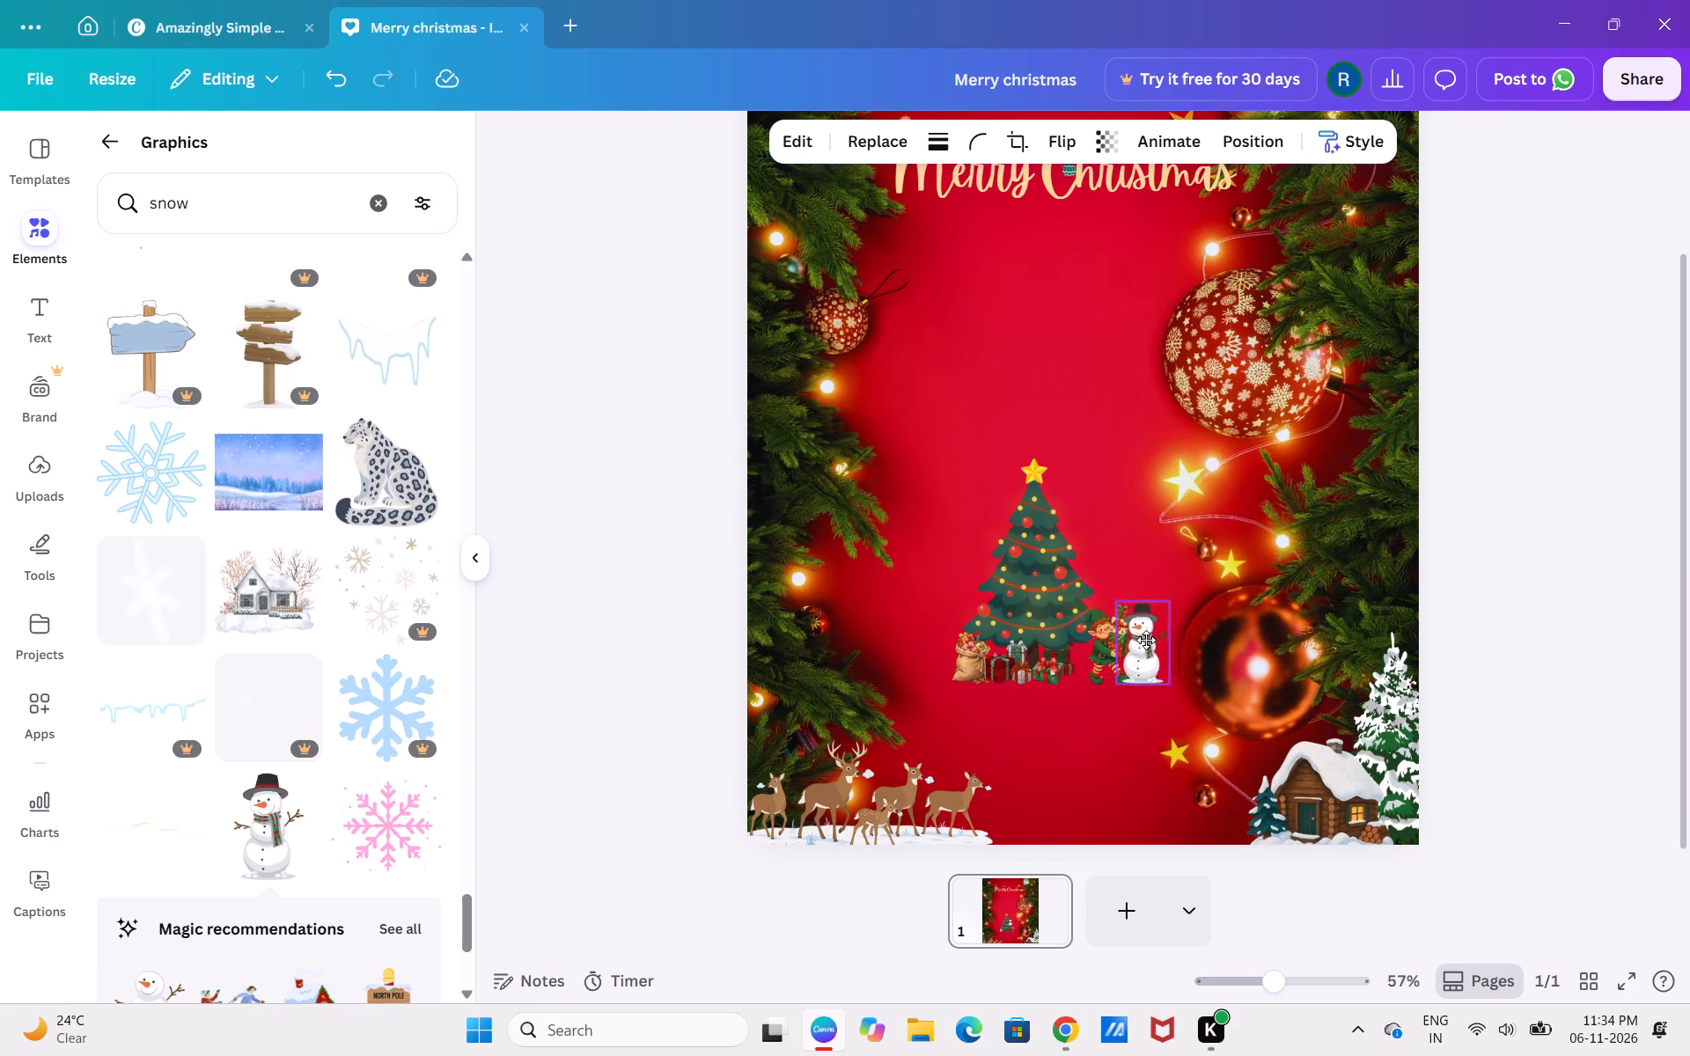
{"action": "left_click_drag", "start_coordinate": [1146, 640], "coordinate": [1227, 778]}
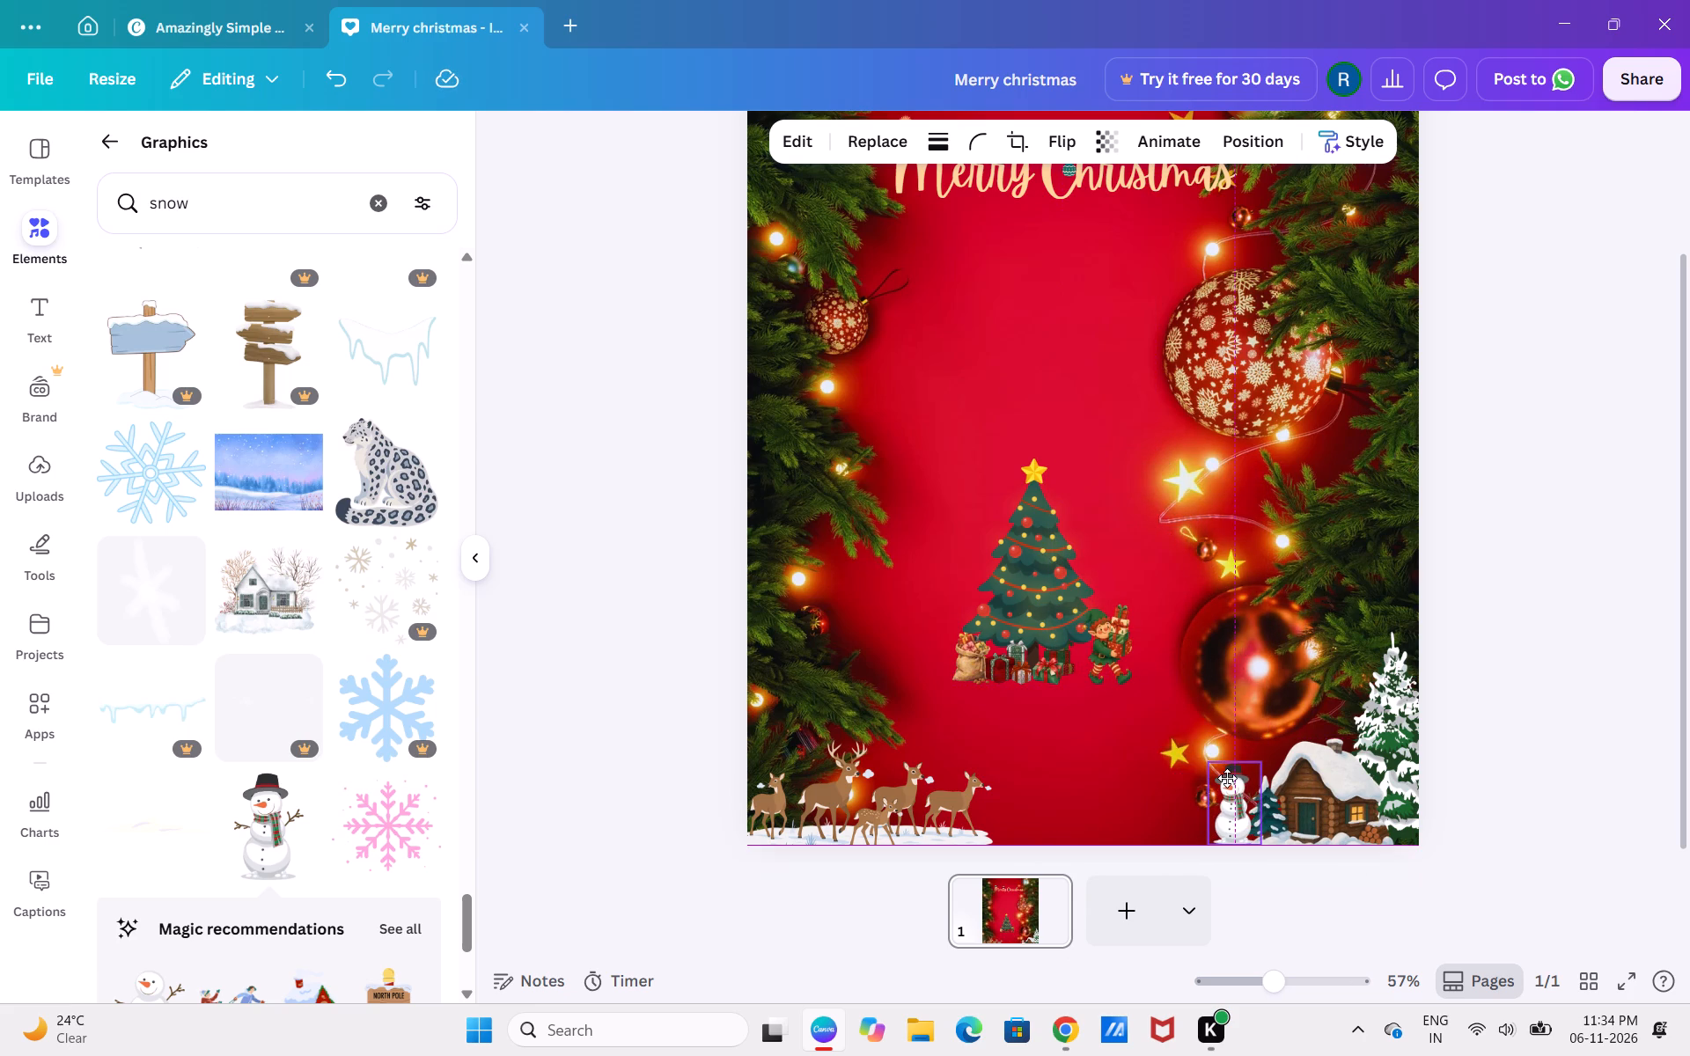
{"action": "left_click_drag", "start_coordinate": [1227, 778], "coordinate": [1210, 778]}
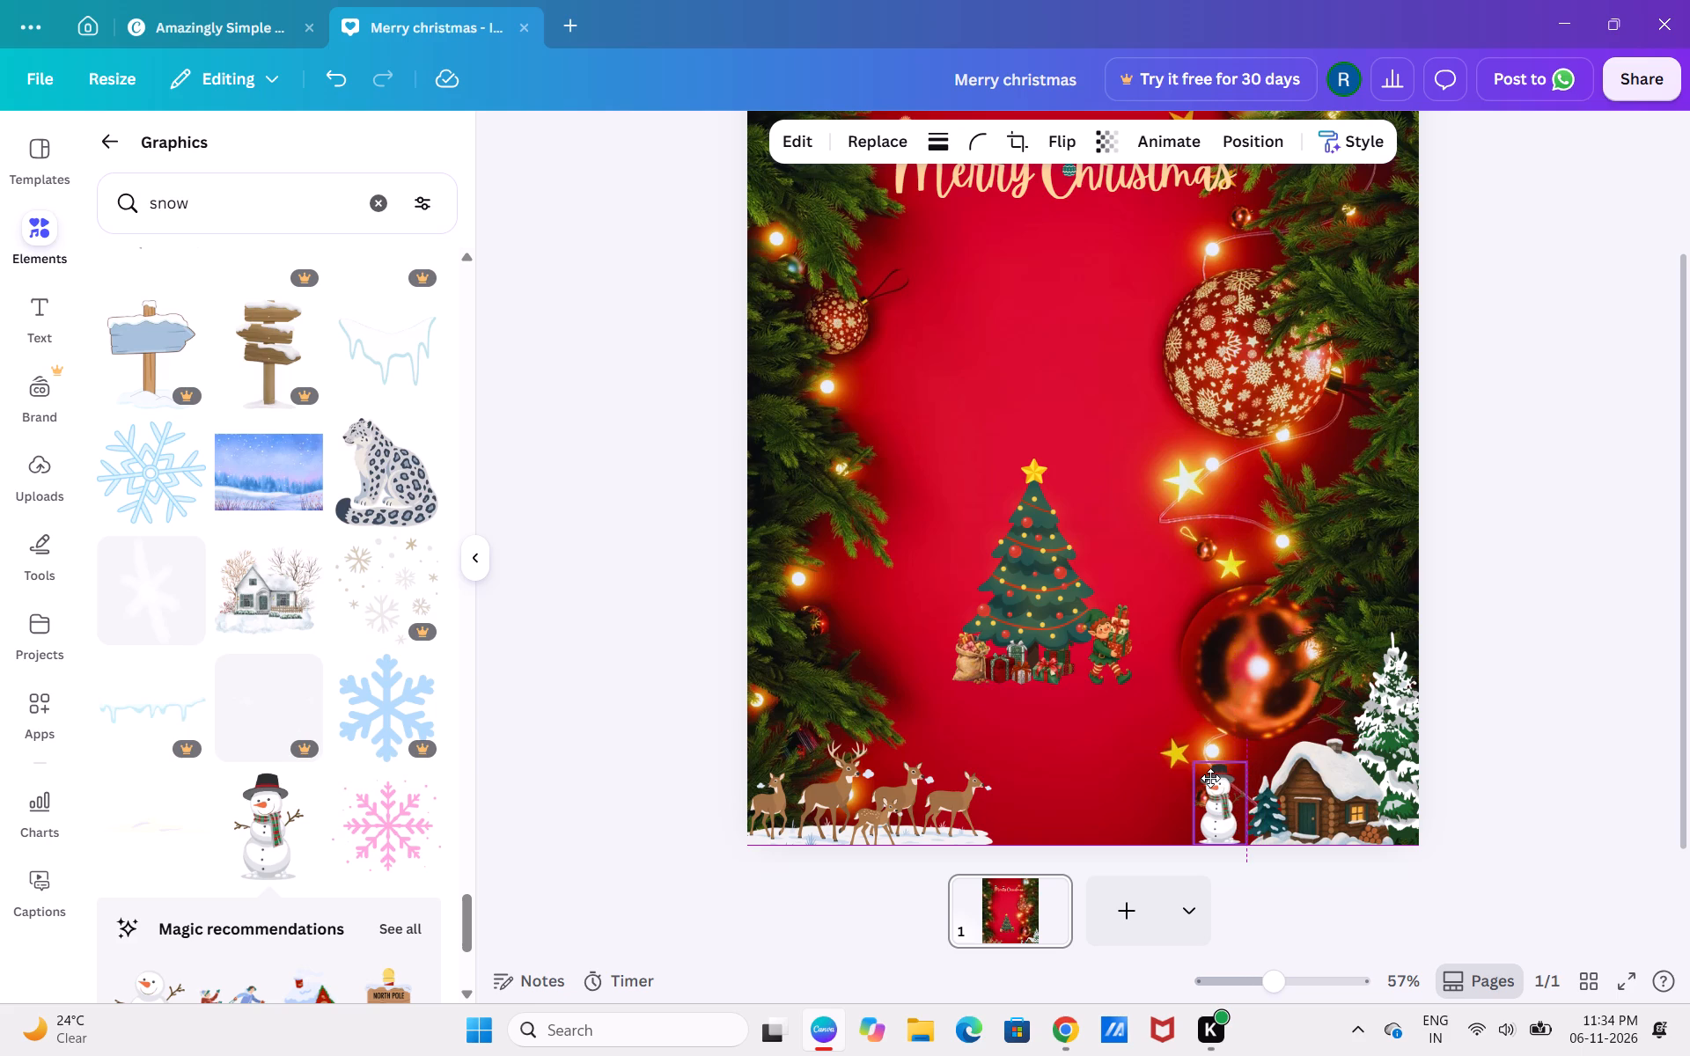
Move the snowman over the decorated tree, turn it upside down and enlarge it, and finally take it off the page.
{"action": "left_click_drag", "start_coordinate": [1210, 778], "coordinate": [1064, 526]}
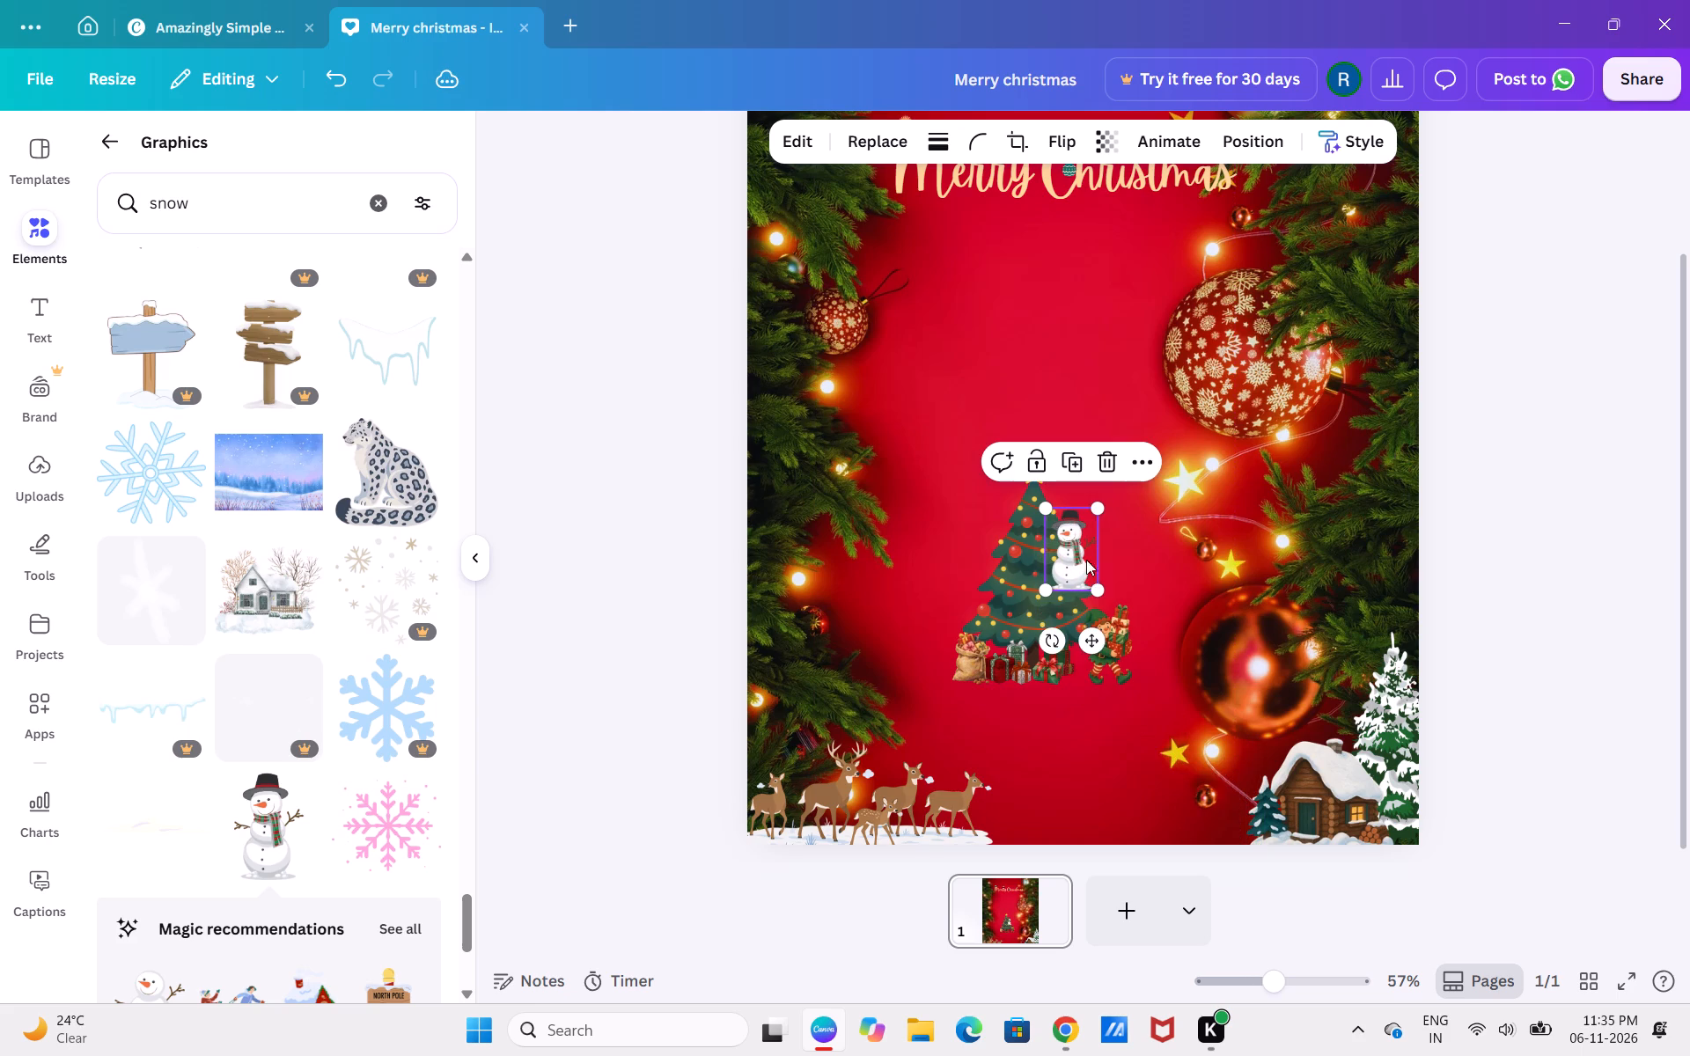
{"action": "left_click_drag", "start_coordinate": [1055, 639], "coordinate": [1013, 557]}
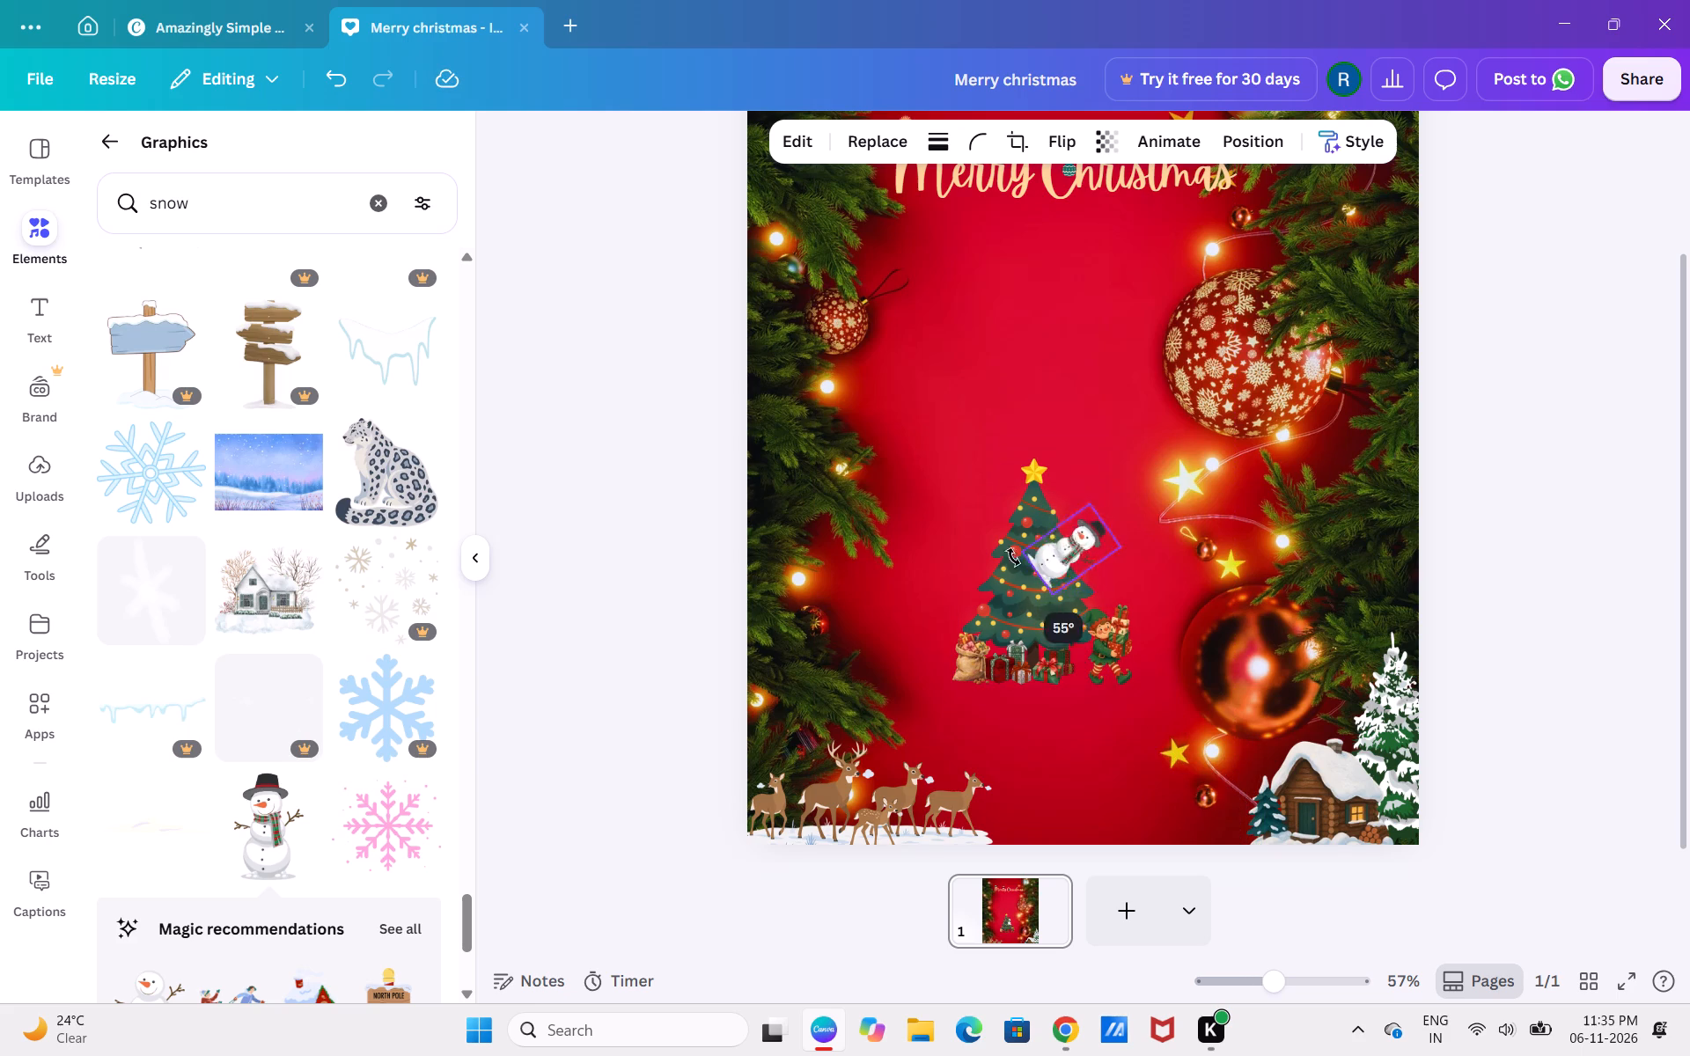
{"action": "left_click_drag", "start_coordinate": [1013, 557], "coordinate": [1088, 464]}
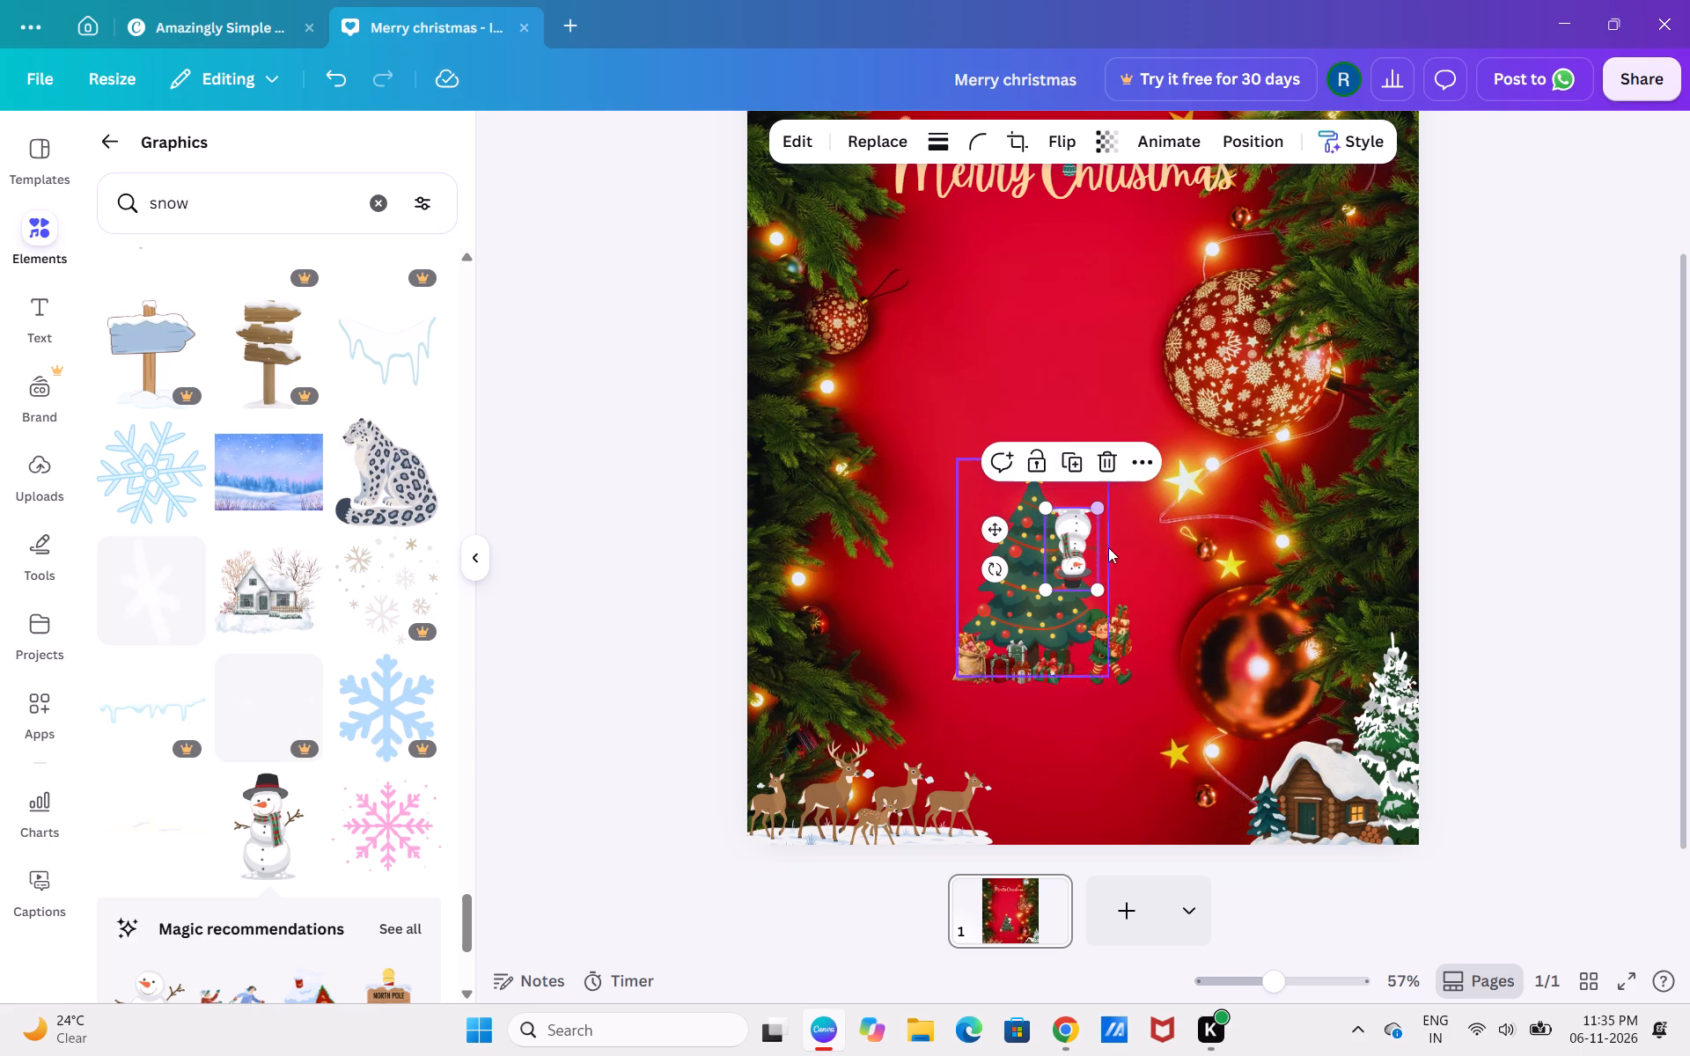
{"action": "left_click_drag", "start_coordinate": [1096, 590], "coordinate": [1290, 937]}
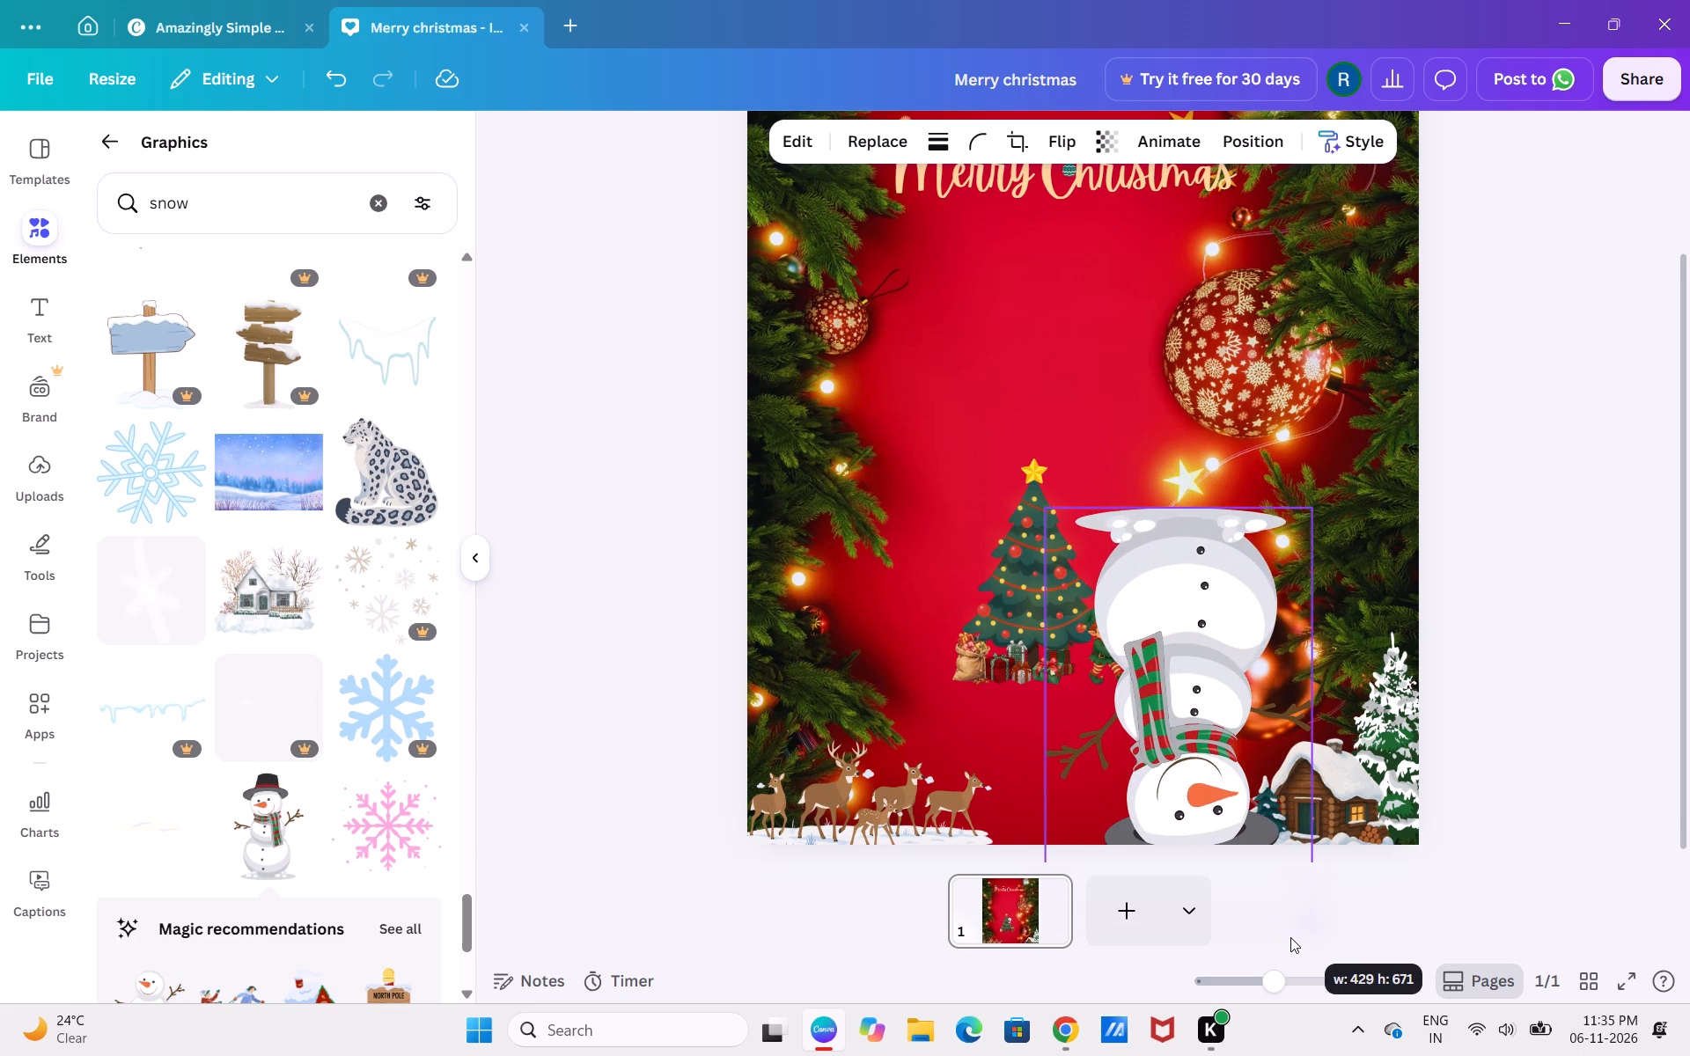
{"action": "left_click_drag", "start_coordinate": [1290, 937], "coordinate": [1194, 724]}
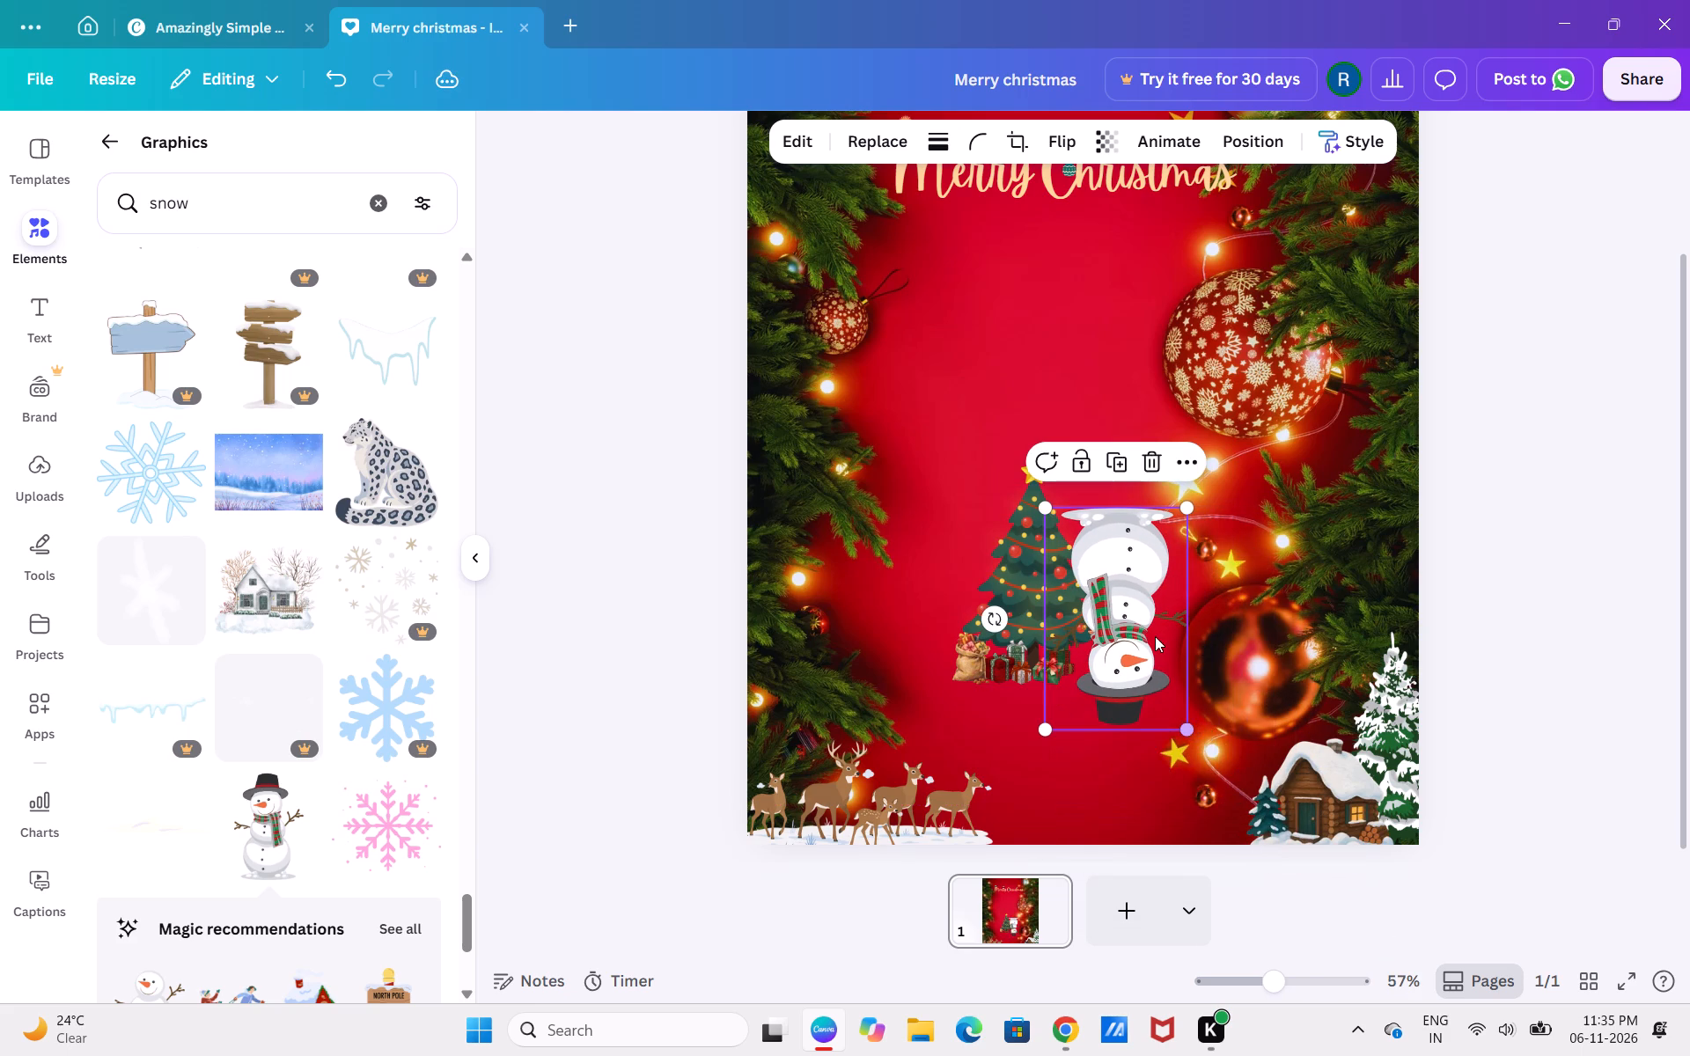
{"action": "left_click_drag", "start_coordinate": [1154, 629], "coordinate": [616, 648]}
Add the white snowy cottage with bare trees to the card and turn it upside down.
{"action": "left_click_drag", "start_coordinate": [293, 580], "coordinate": [892, 259]}
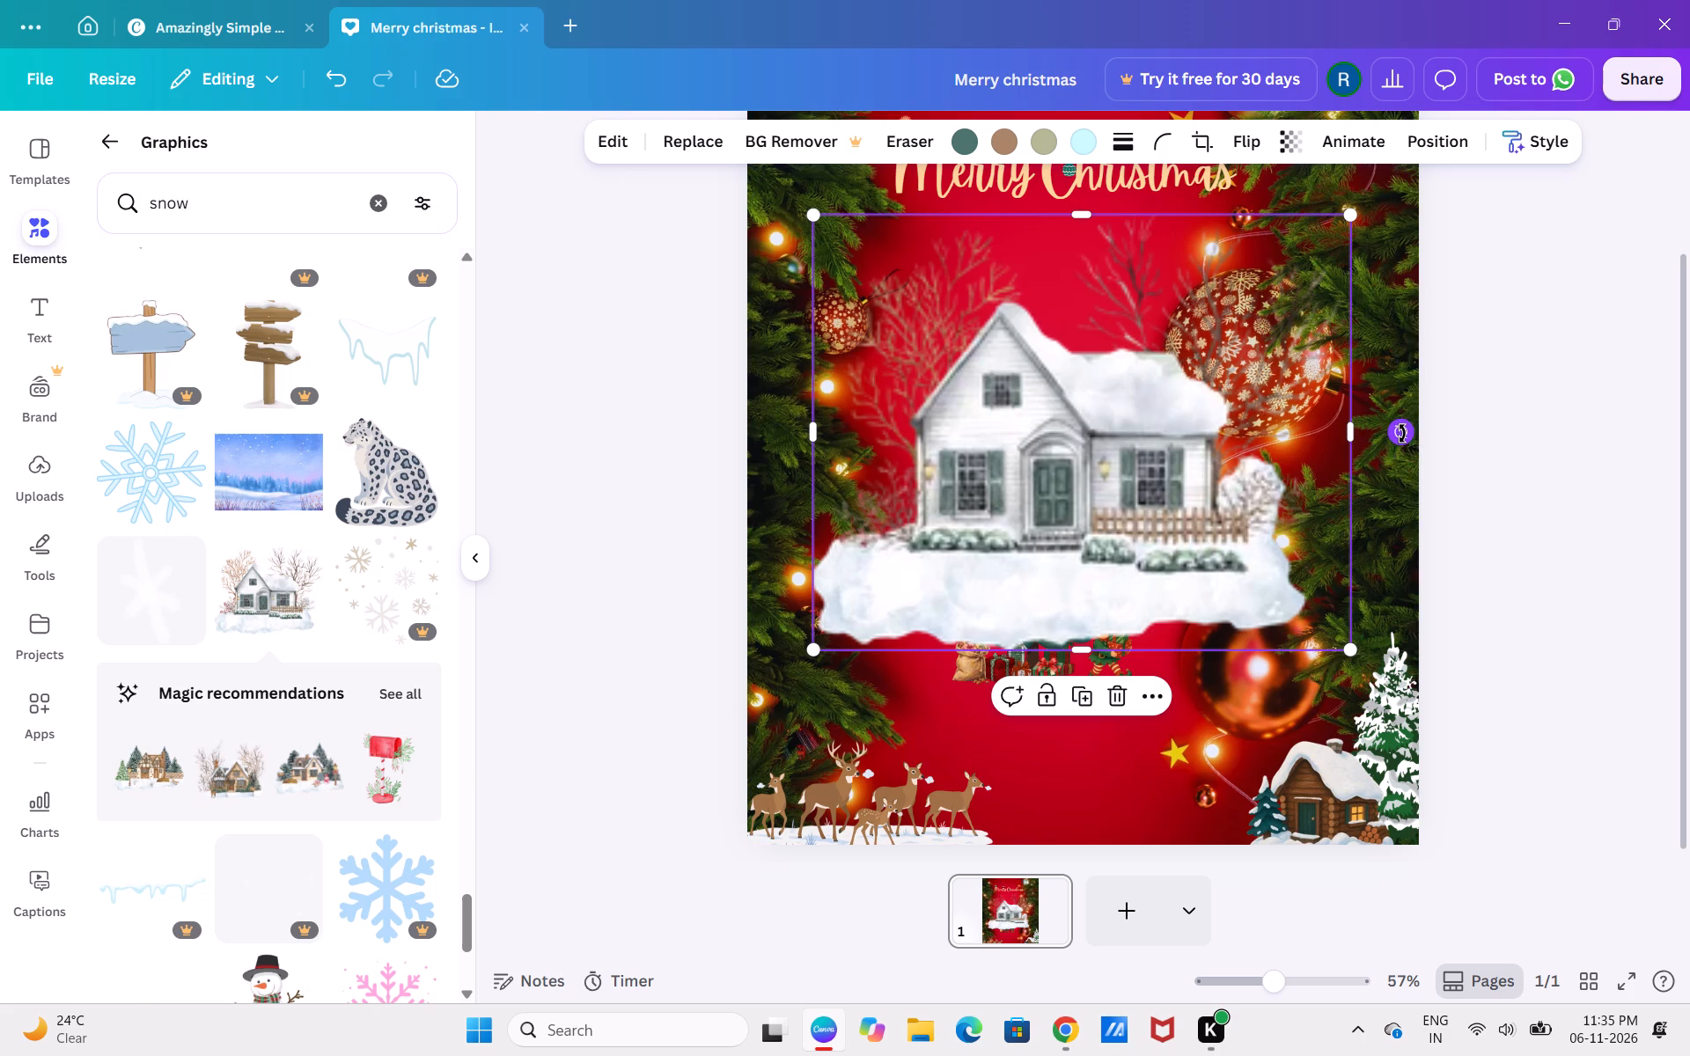
{"action": "left_click_drag", "start_coordinate": [1402, 433], "coordinate": [917, 426]}
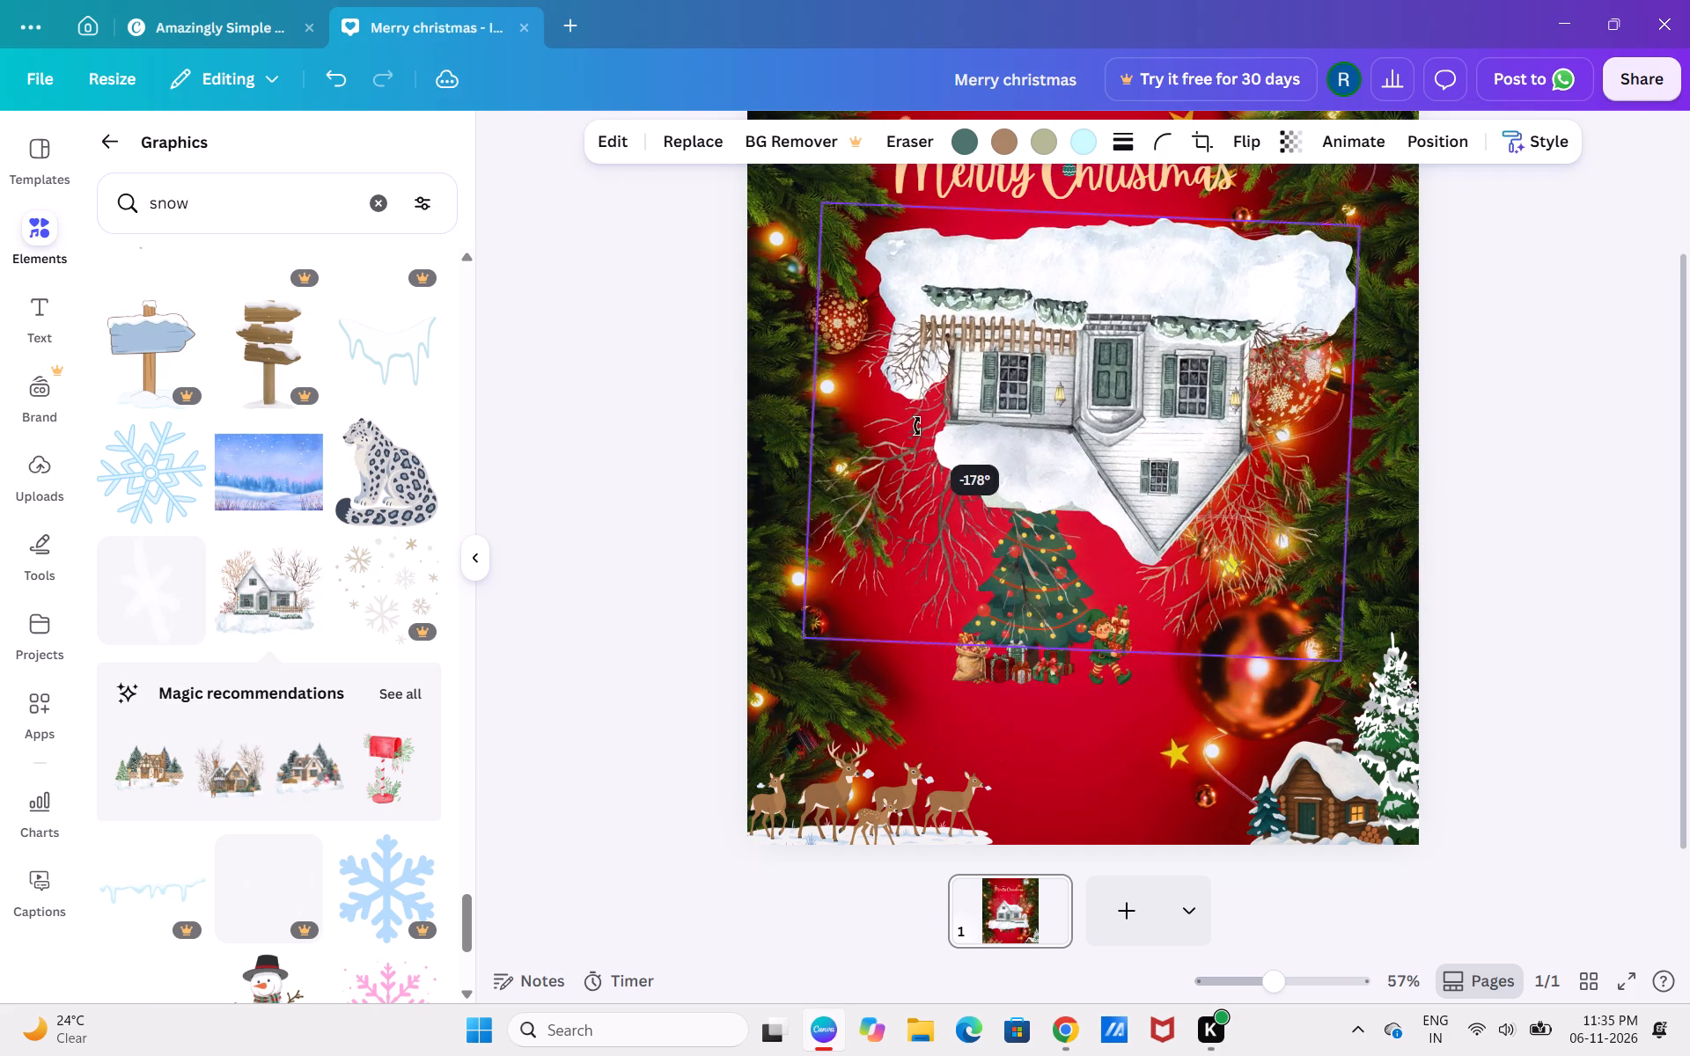
{"action": "left_click_drag", "start_coordinate": [917, 426], "coordinate": [920, 430]}
Shrink the inverted cottage and slide it past the card's bottom edge, leaving only its snow between the reindeer and the cabin.
{"action": "left_click_drag", "start_coordinate": [1069, 374], "coordinate": [1055, 723]}
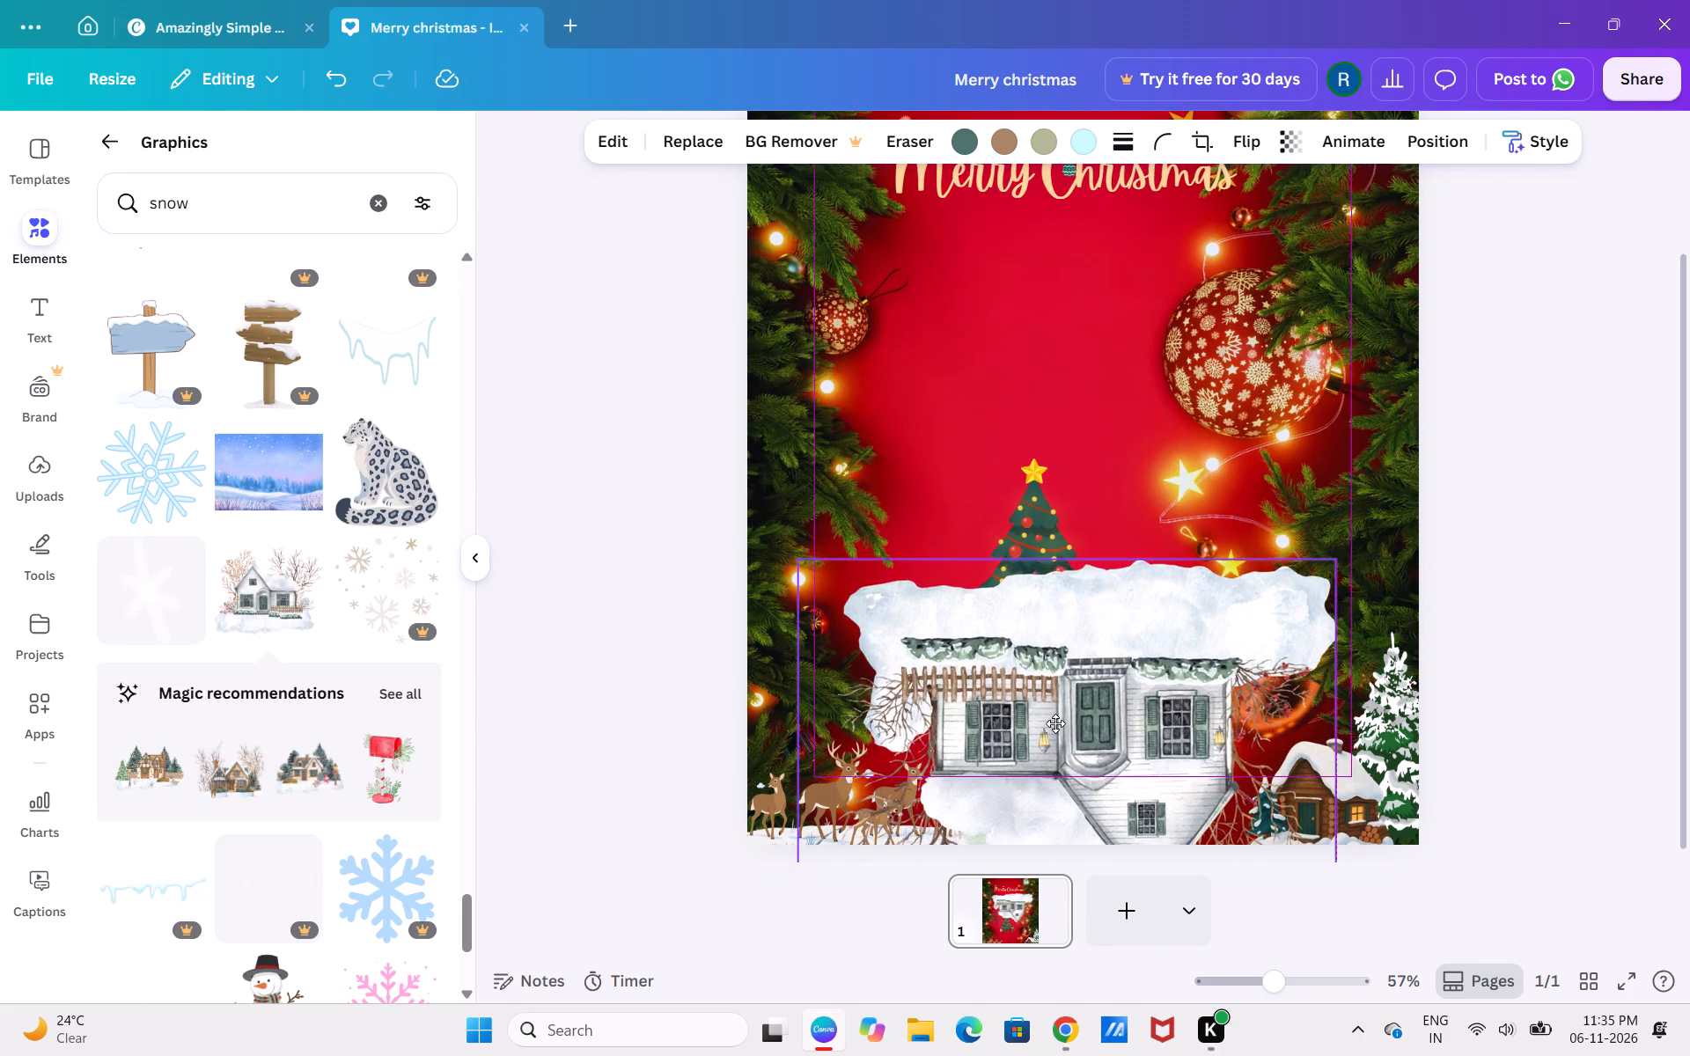
{"action": "left_click_drag", "start_coordinate": [1055, 723], "coordinate": [1056, 726]}
{"action": "left_click_drag", "start_coordinate": [1337, 567], "coordinate": [1305, 614]}
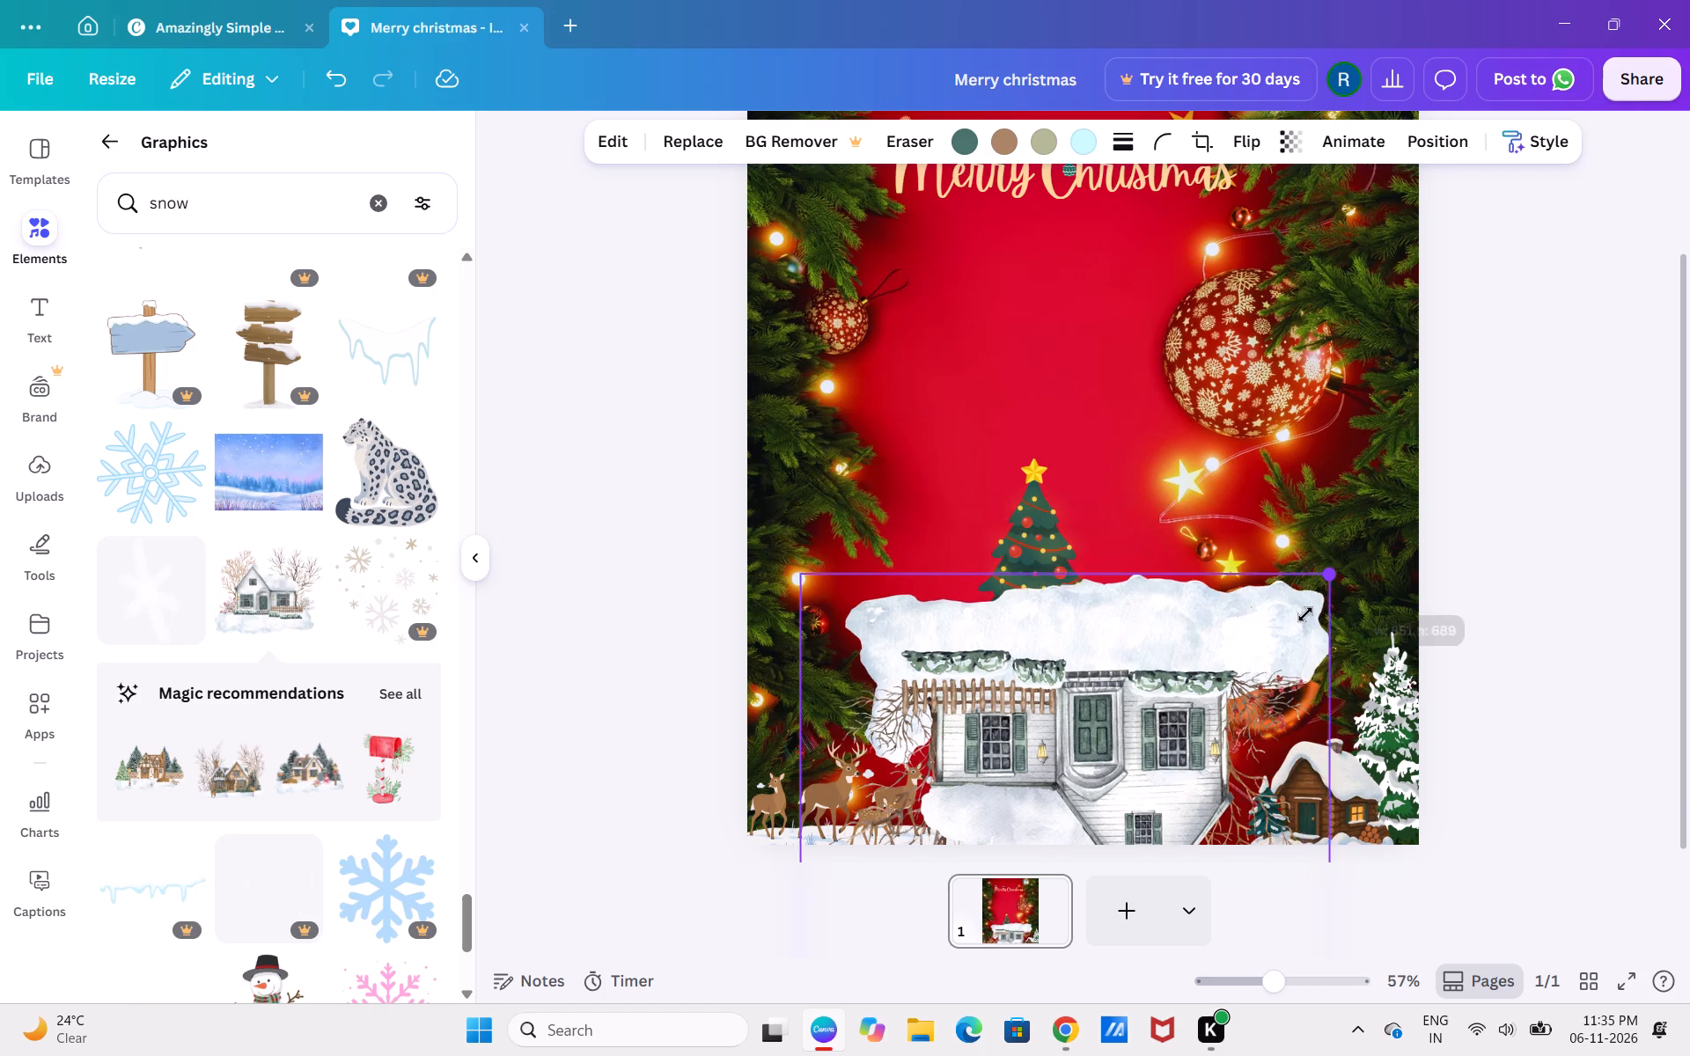
{"action": "left_click_drag", "start_coordinate": [1305, 614], "coordinate": [1149, 750]}
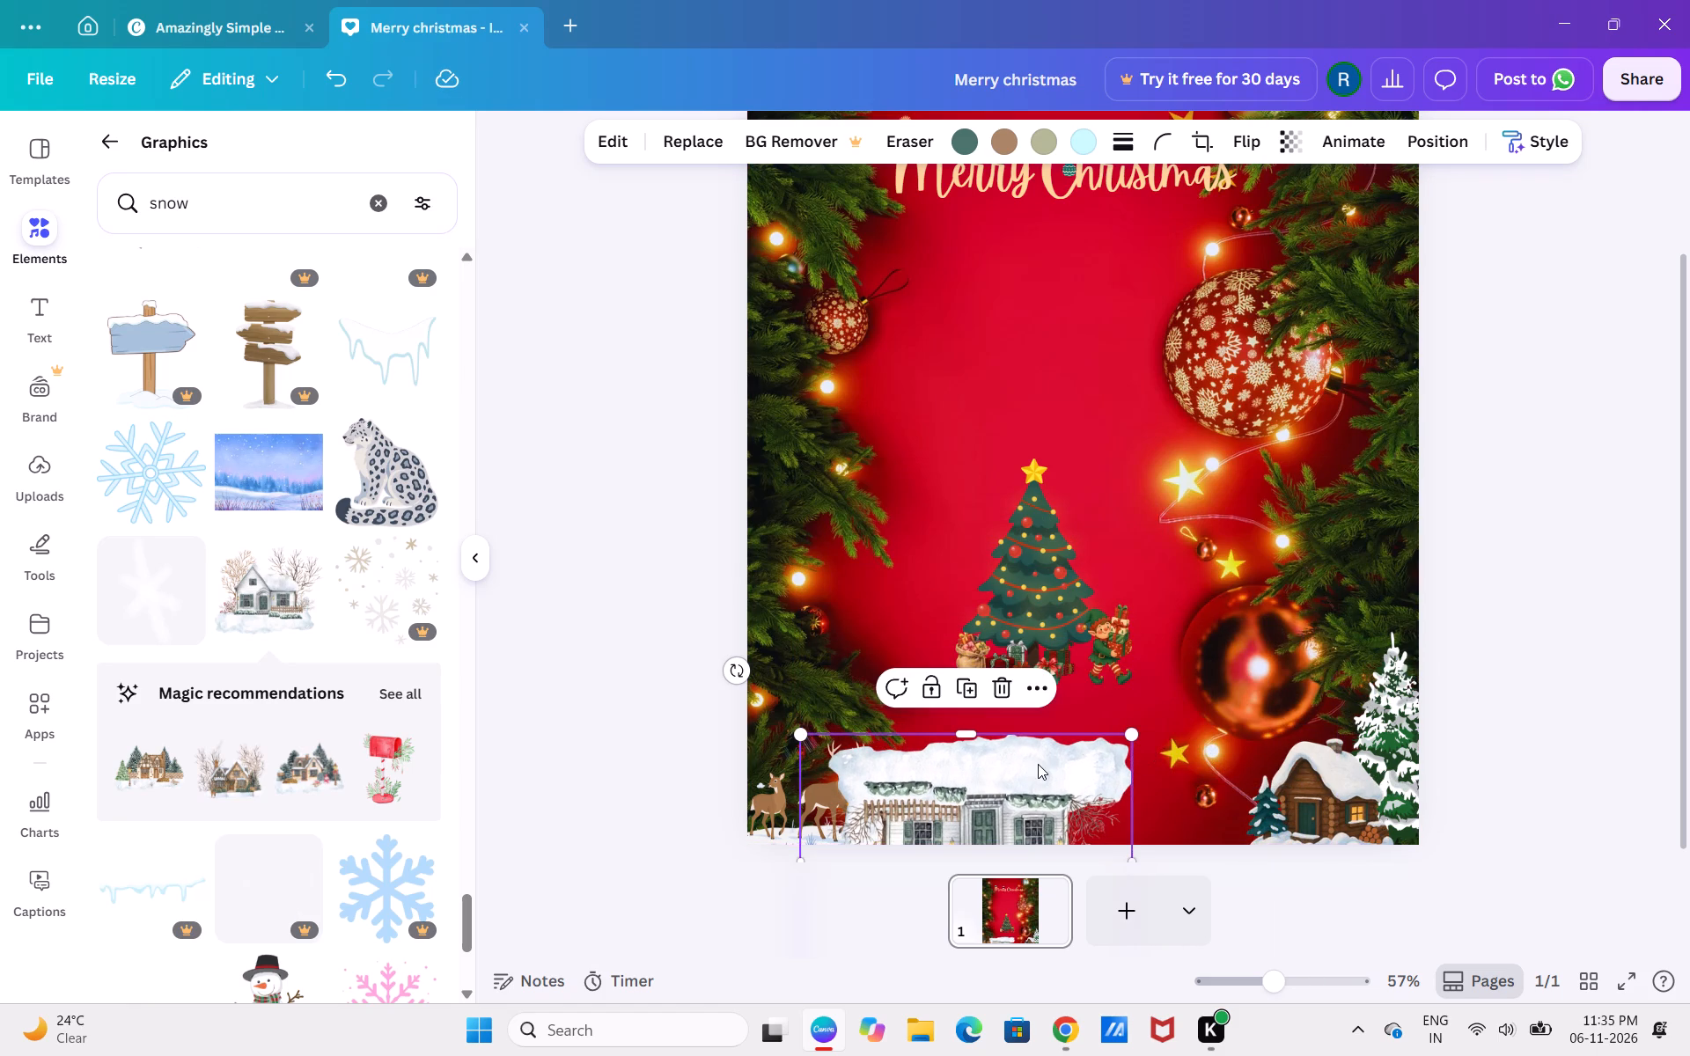
{"action": "left_click_drag", "start_coordinate": [1038, 764], "coordinate": [1177, 834]}
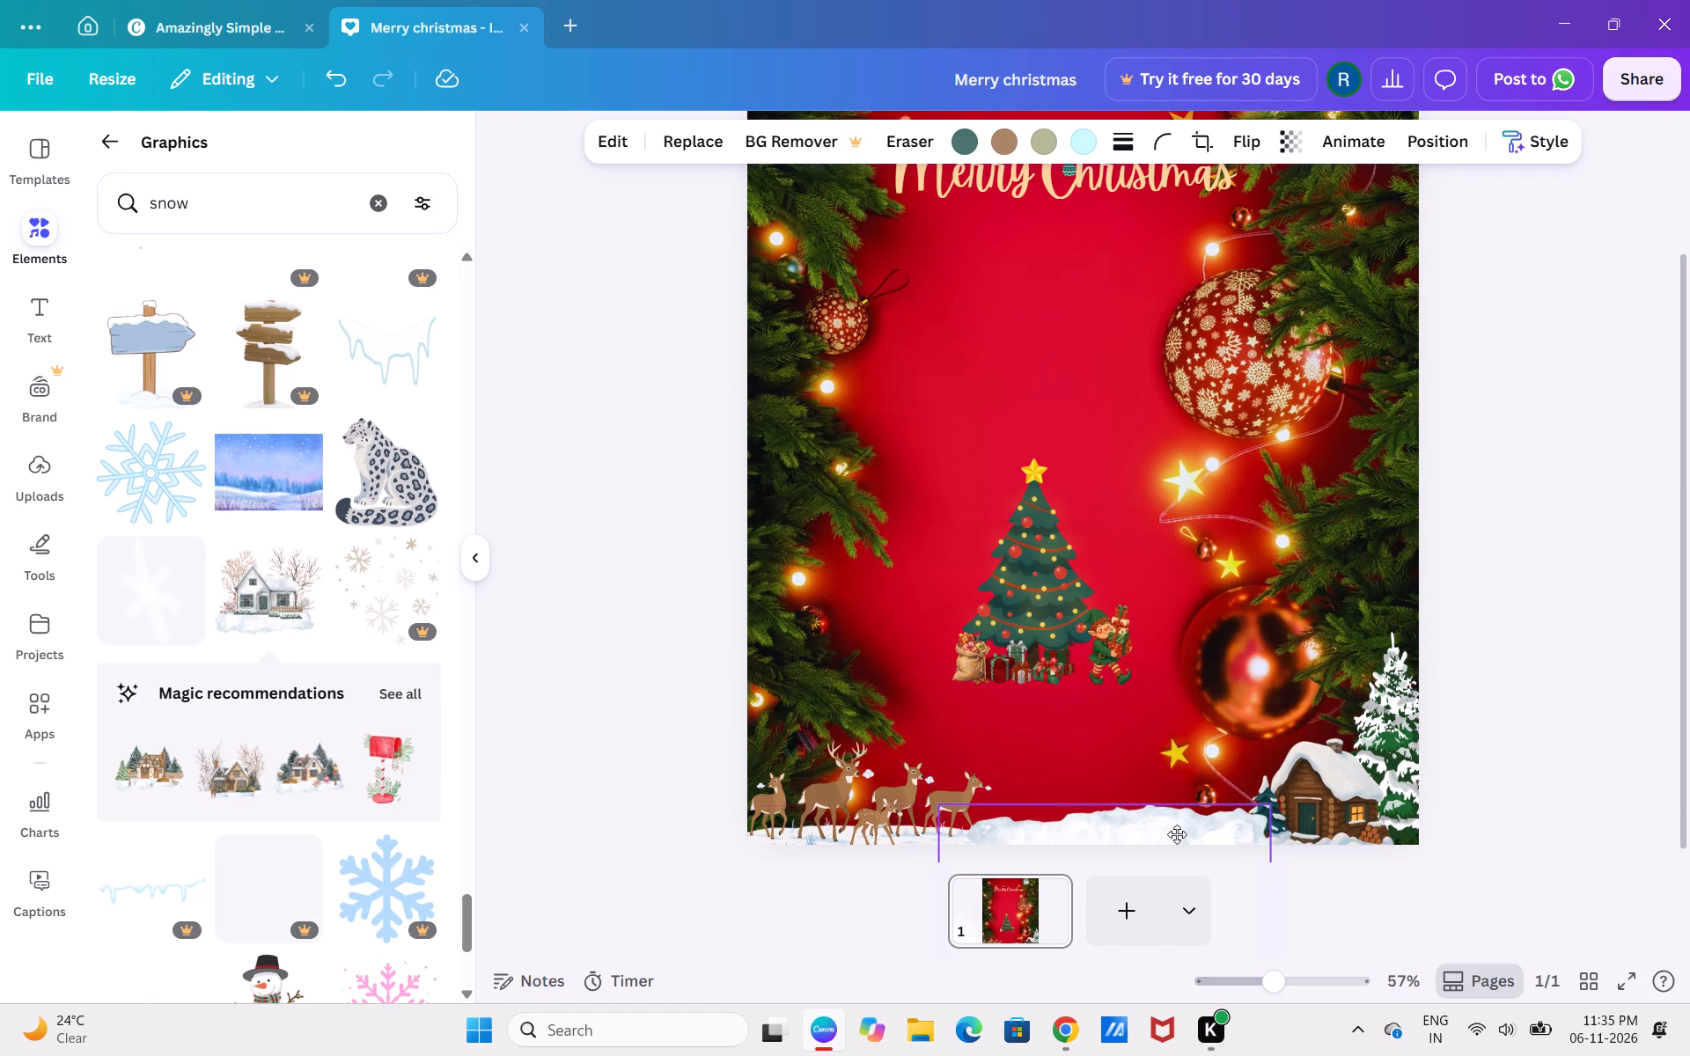
{"action": "left_click_drag", "start_coordinate": [1177, 834], "coordinate": [1177, 850]}
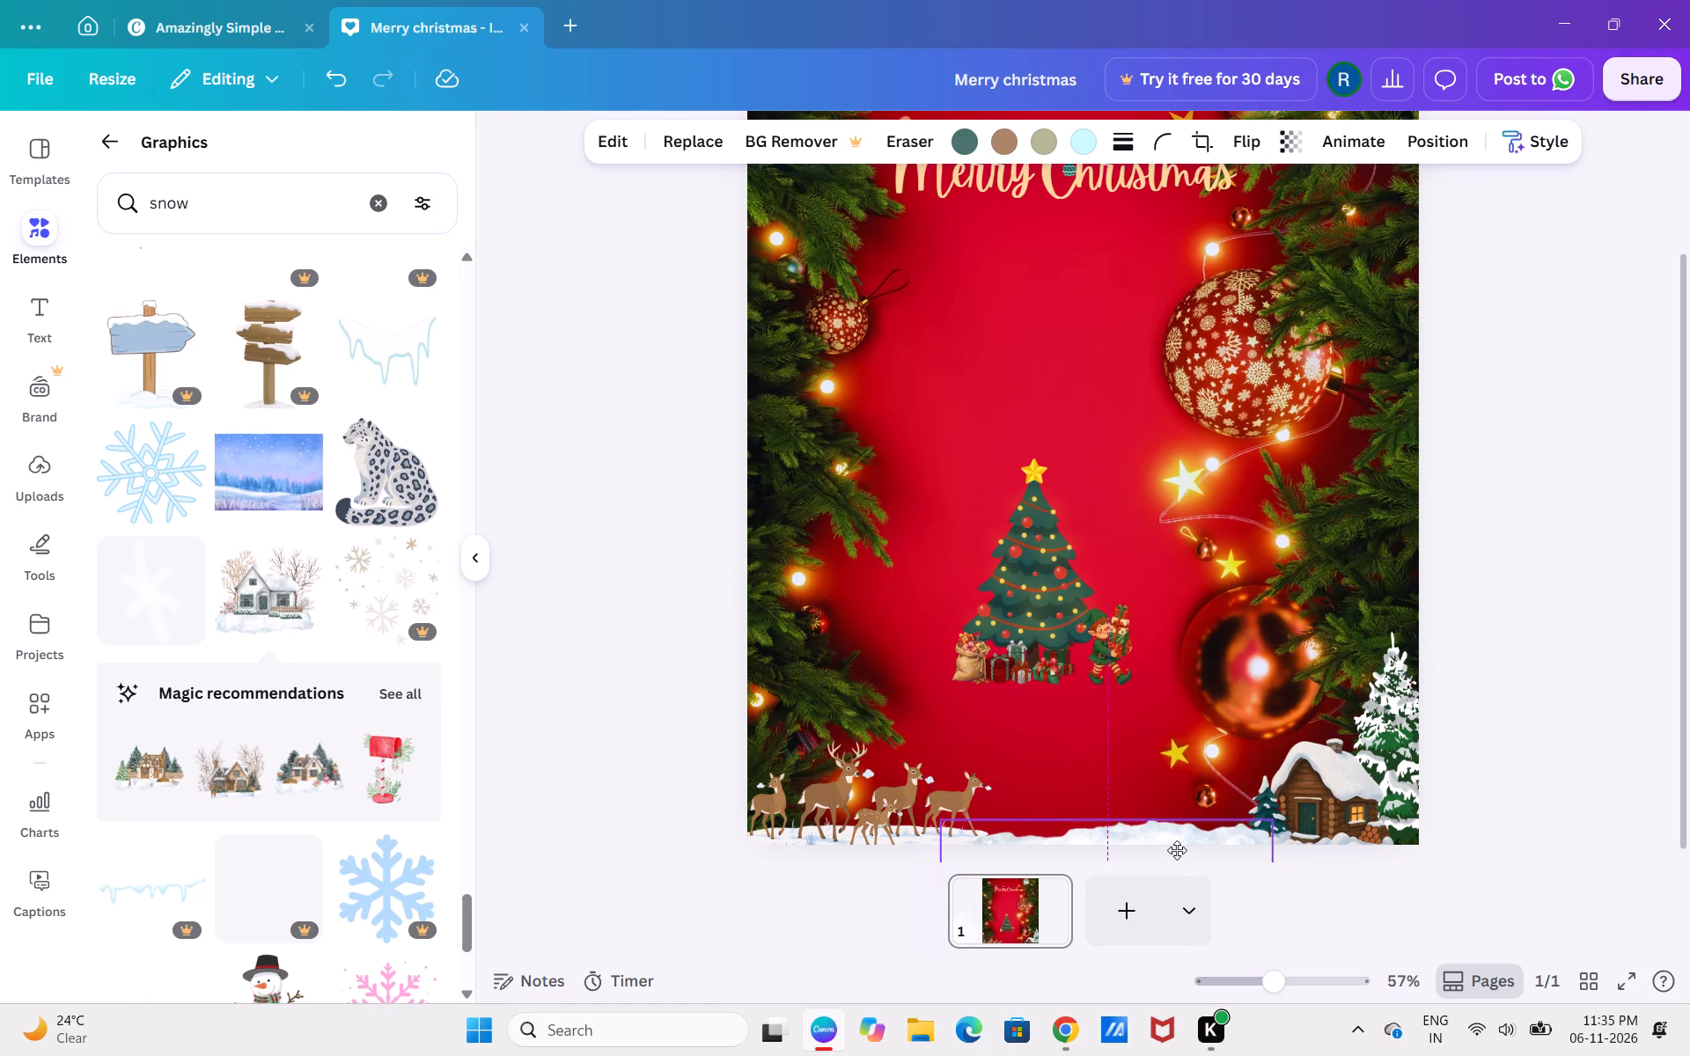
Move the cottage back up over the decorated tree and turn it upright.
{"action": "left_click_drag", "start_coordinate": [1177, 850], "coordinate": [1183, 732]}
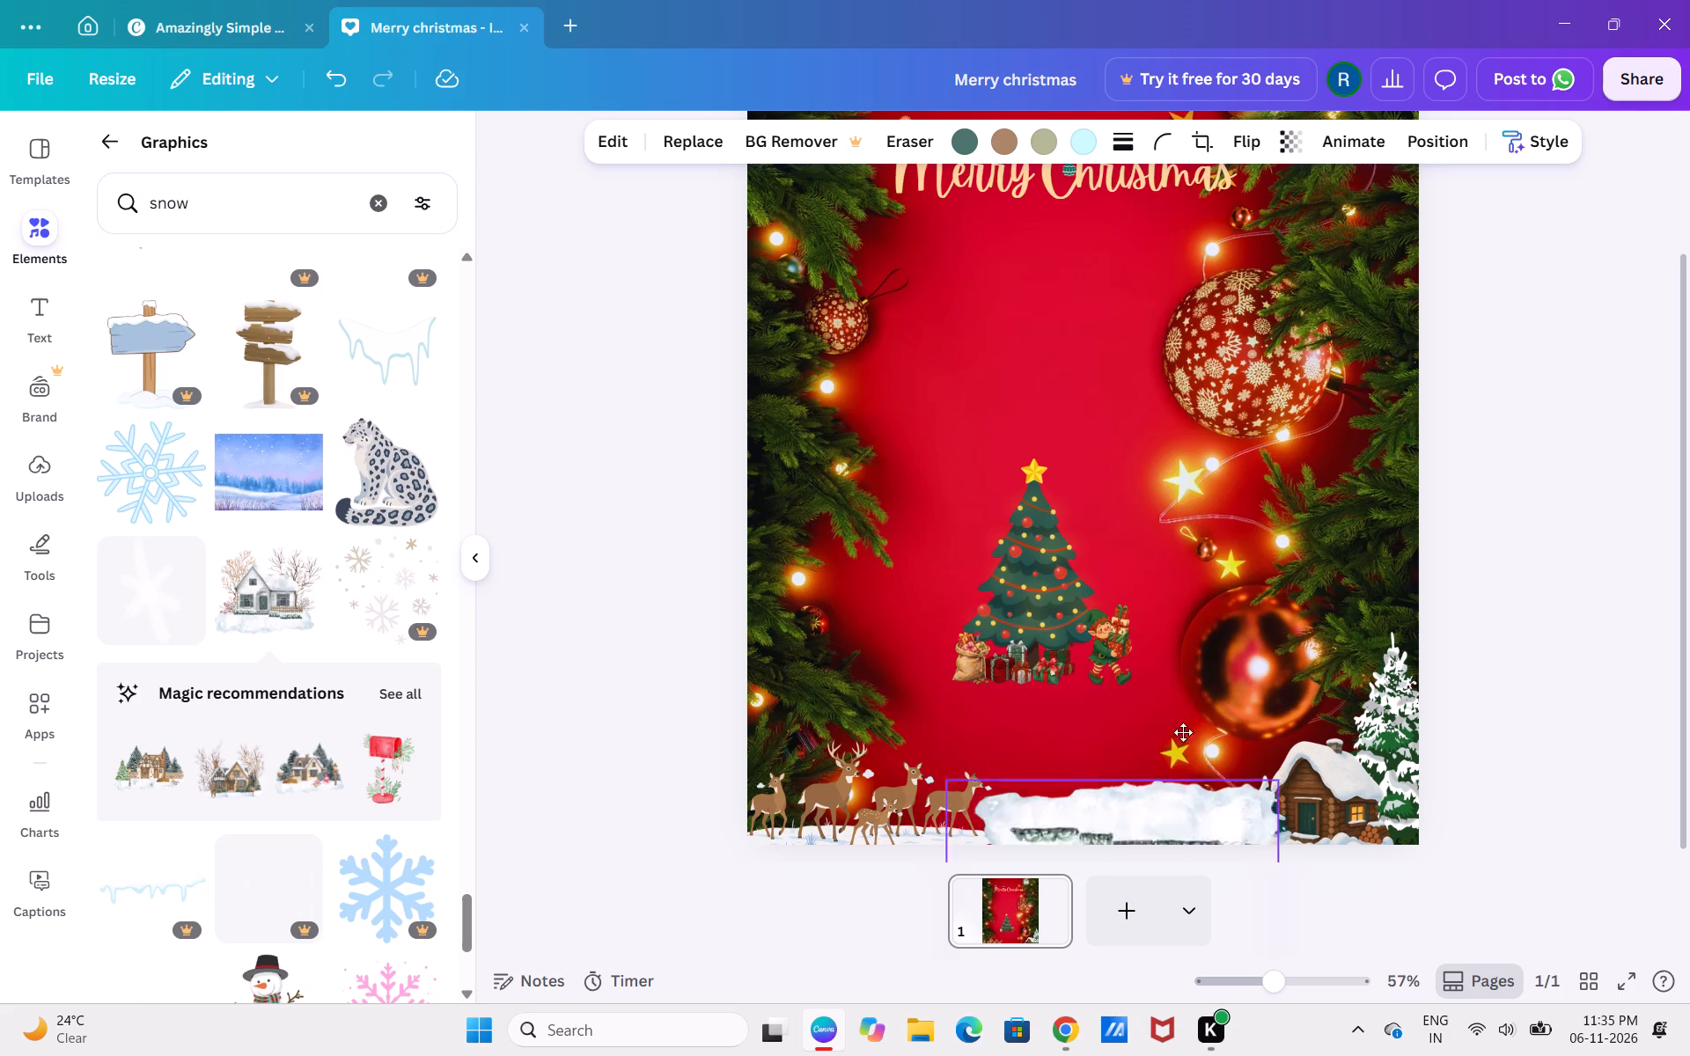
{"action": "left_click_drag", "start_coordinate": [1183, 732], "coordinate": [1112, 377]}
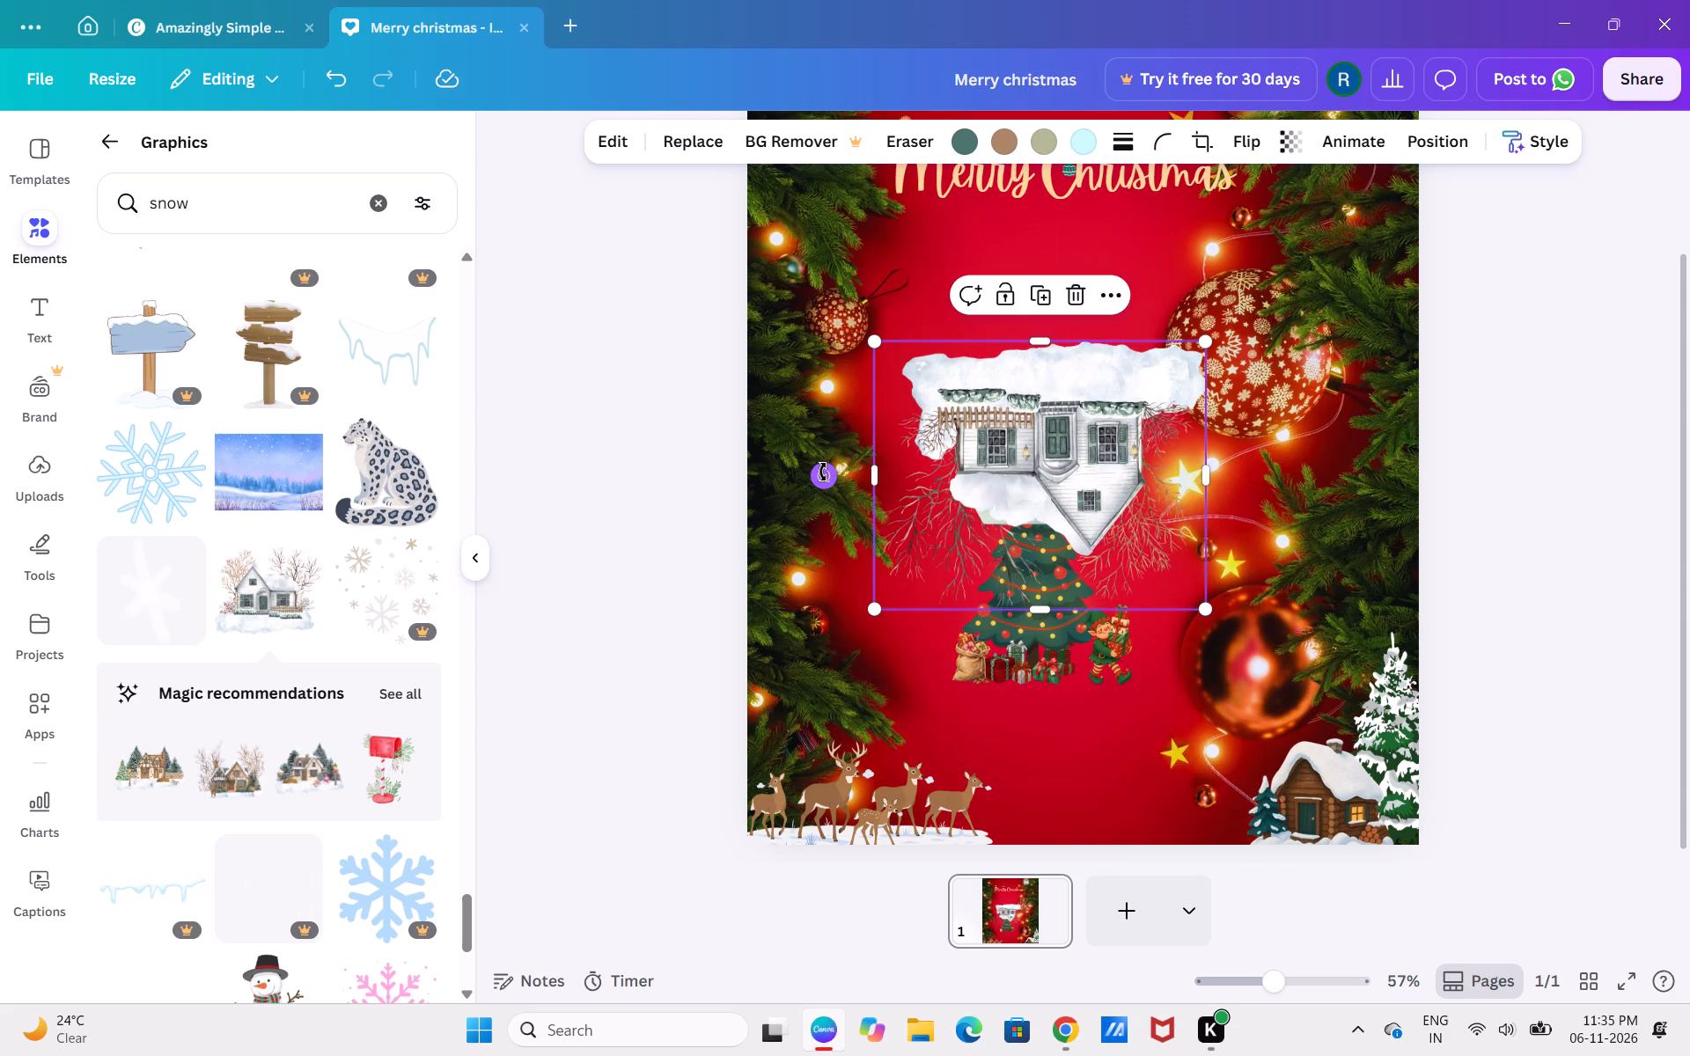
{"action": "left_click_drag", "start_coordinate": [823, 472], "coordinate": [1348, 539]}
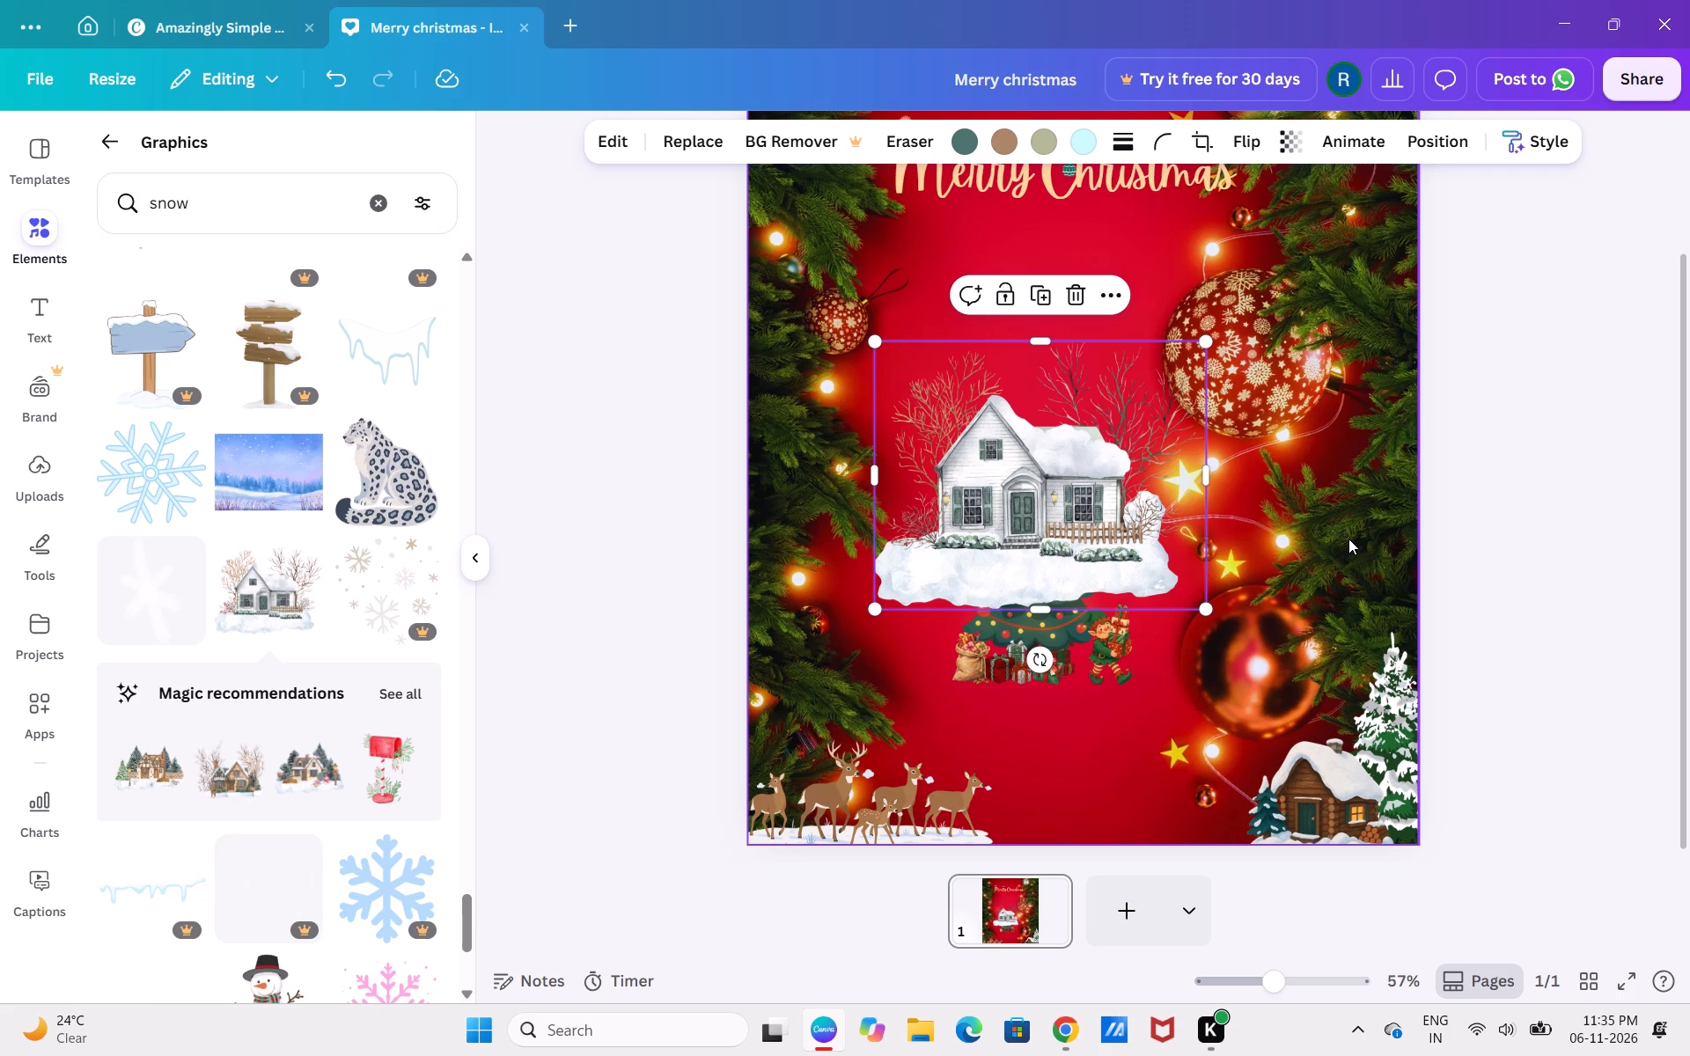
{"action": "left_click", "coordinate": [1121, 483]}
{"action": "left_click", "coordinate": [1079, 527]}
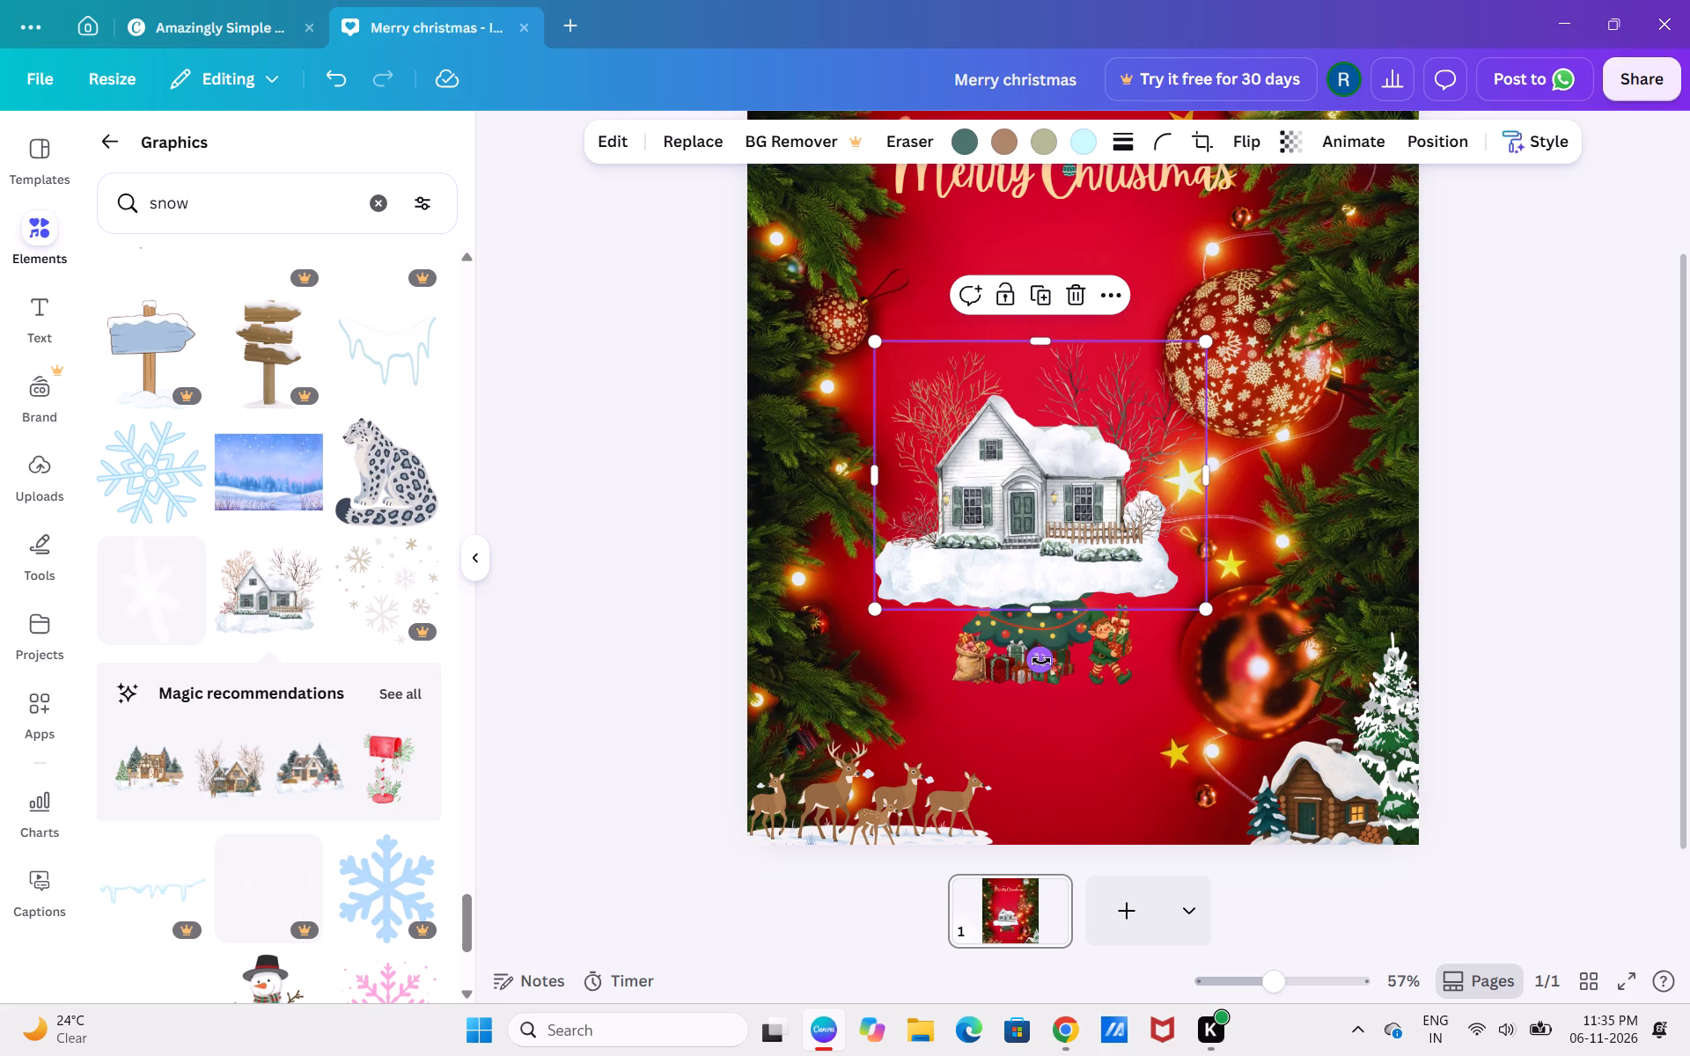
Turn the cottage upside down and slide it past the card's bottom edge, leaving only its snow between the reindeer and the cabin.
{"action": "left_click_drag", "start_coordinate": [1041, 660], "coordinate": [1041, 236]}
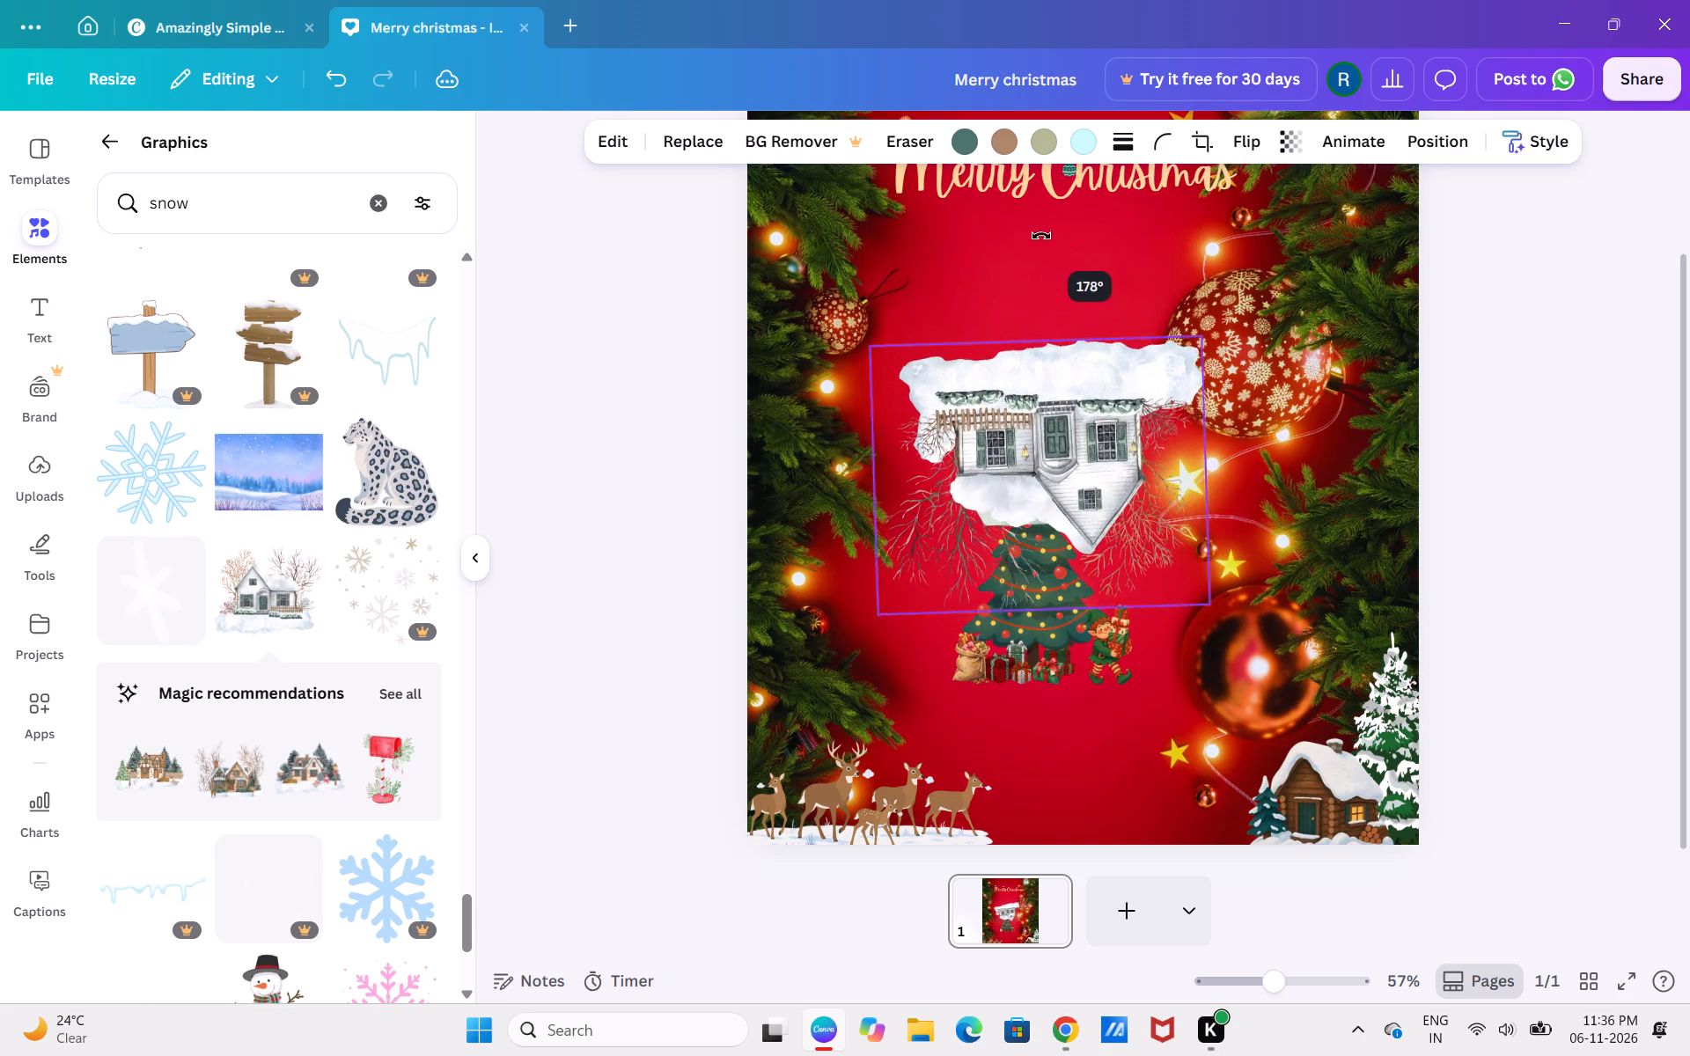
{"action": "left_click_drag", "start_coordinate": [1041, 236], "coordinate": [1041, 242]}
{"action": "left_click_drag", "start_coordinate": [1091, 380], "coordinate": [1157, 690]}
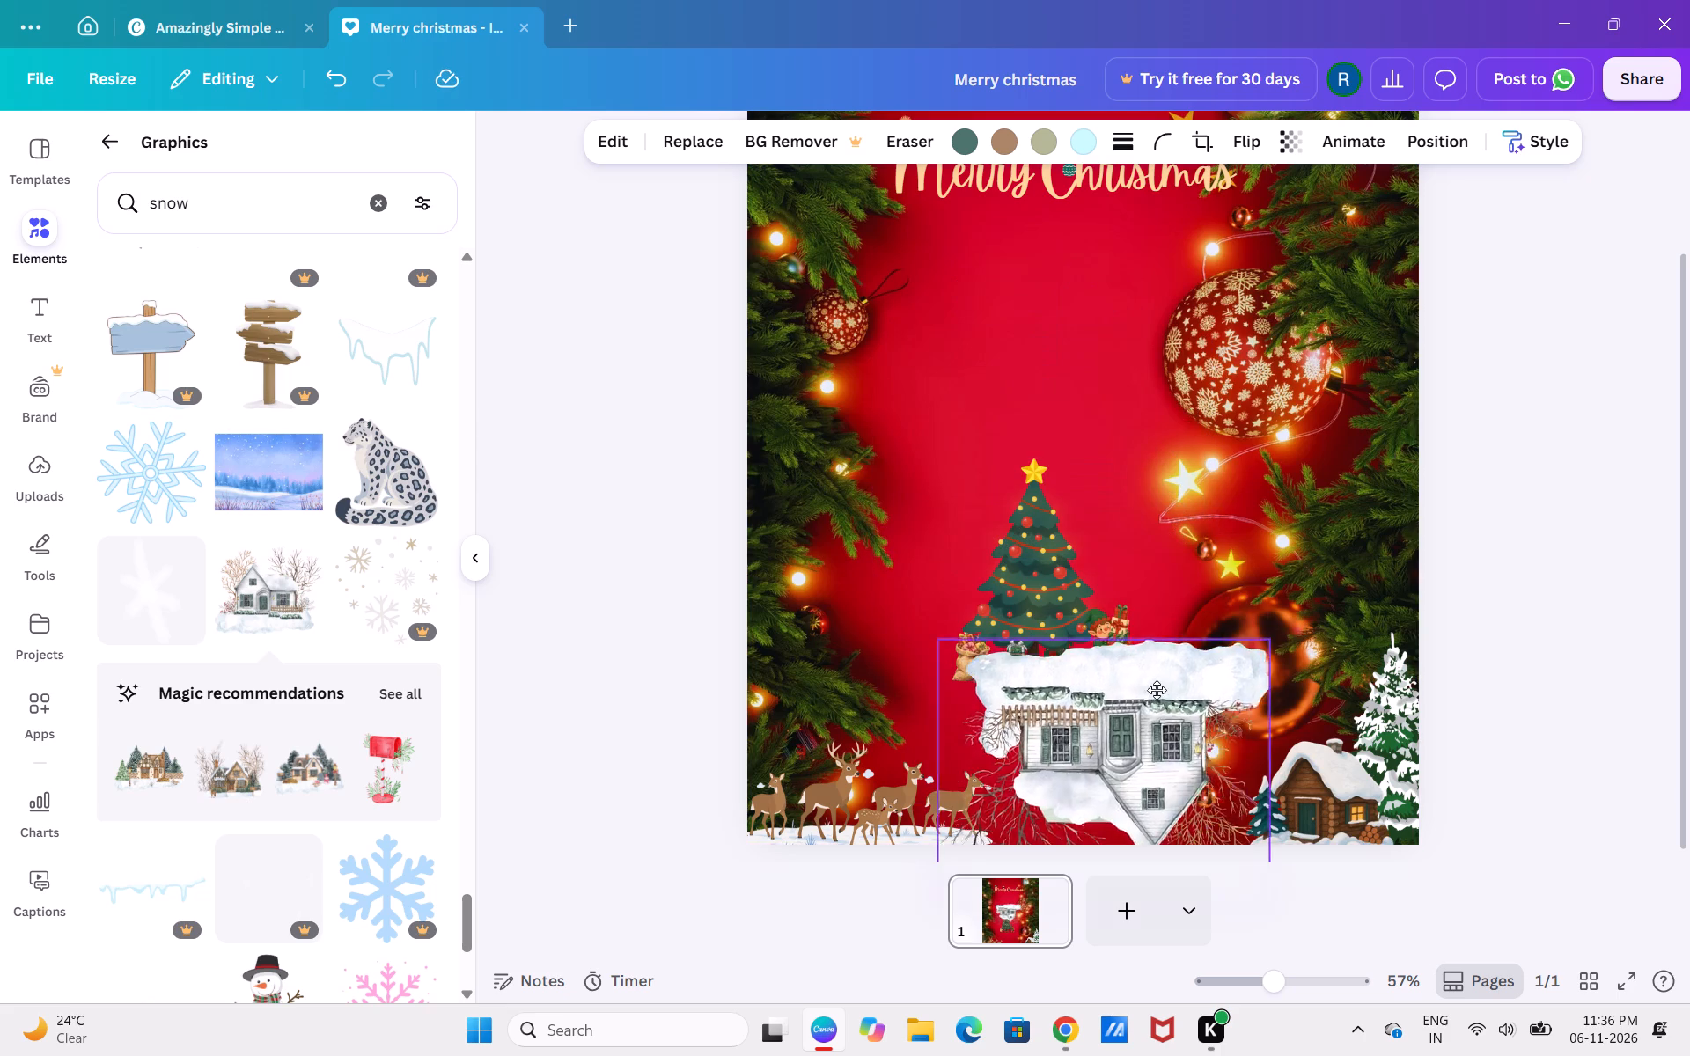
{"action": "left_click_drag", "start_coordinate": [1157, 690], "coordinate": [1150, 859]}
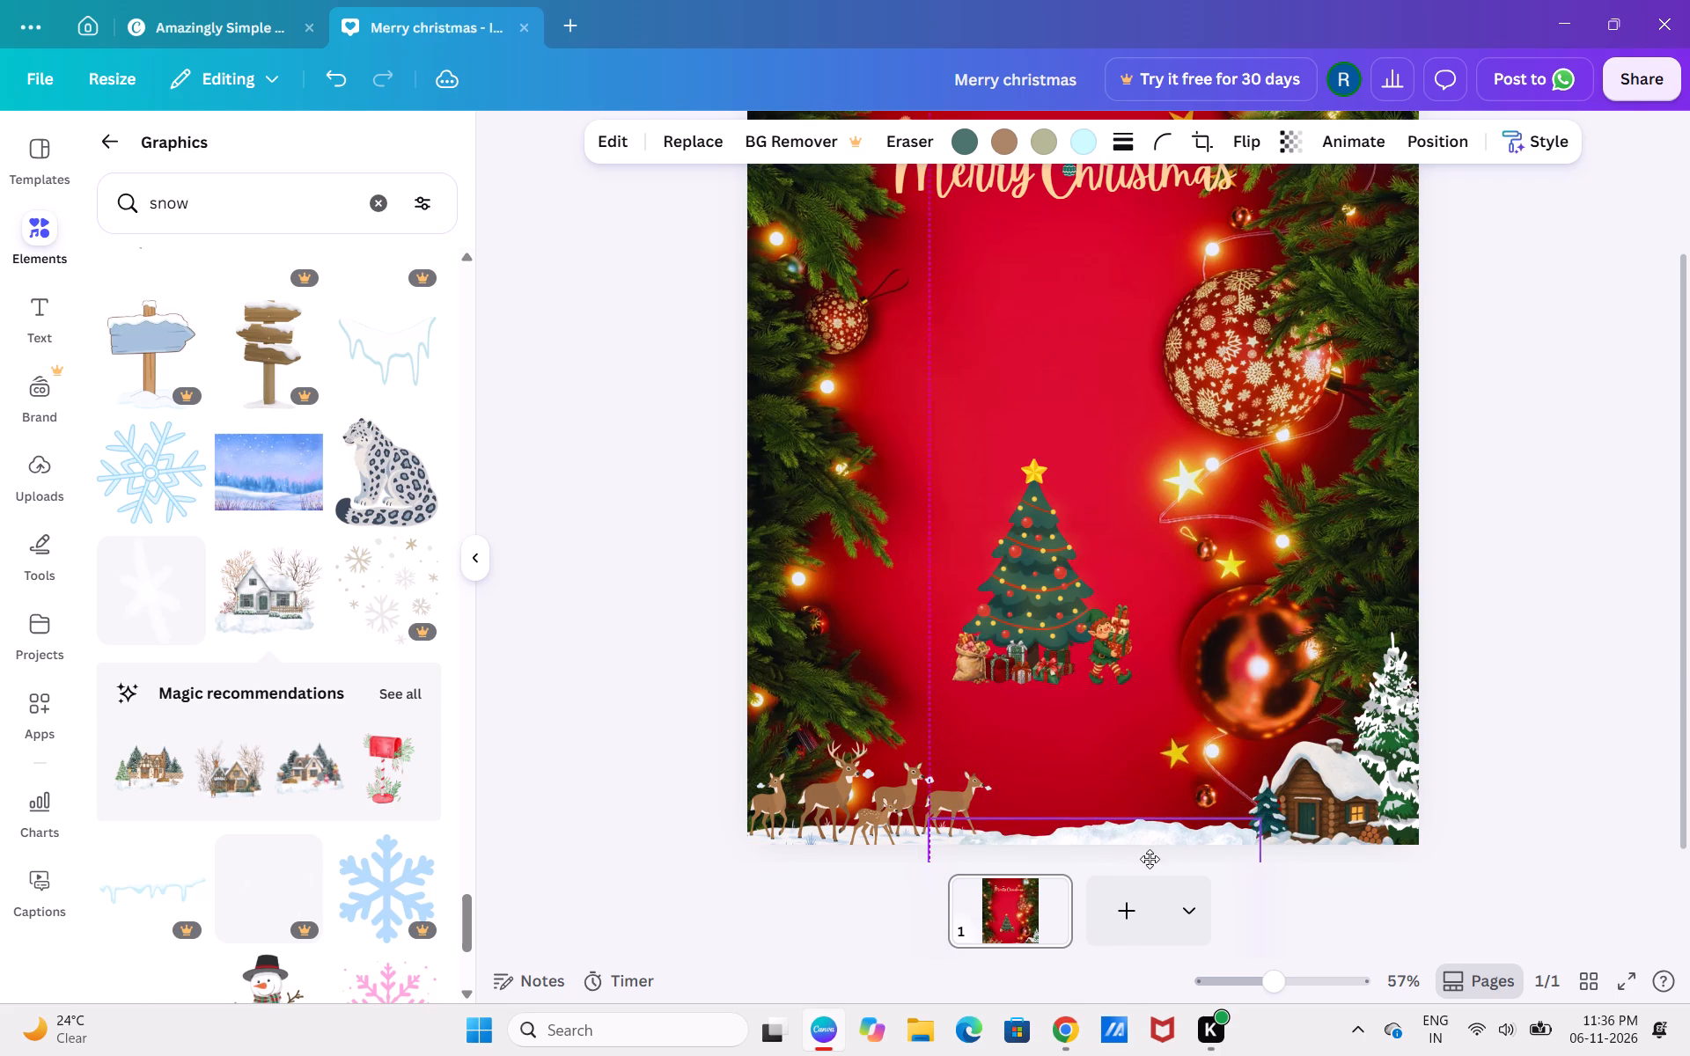
{"action": "left_click_drag", "start_coordinate": [1150, 859], "coordinate": [1148, 859]}
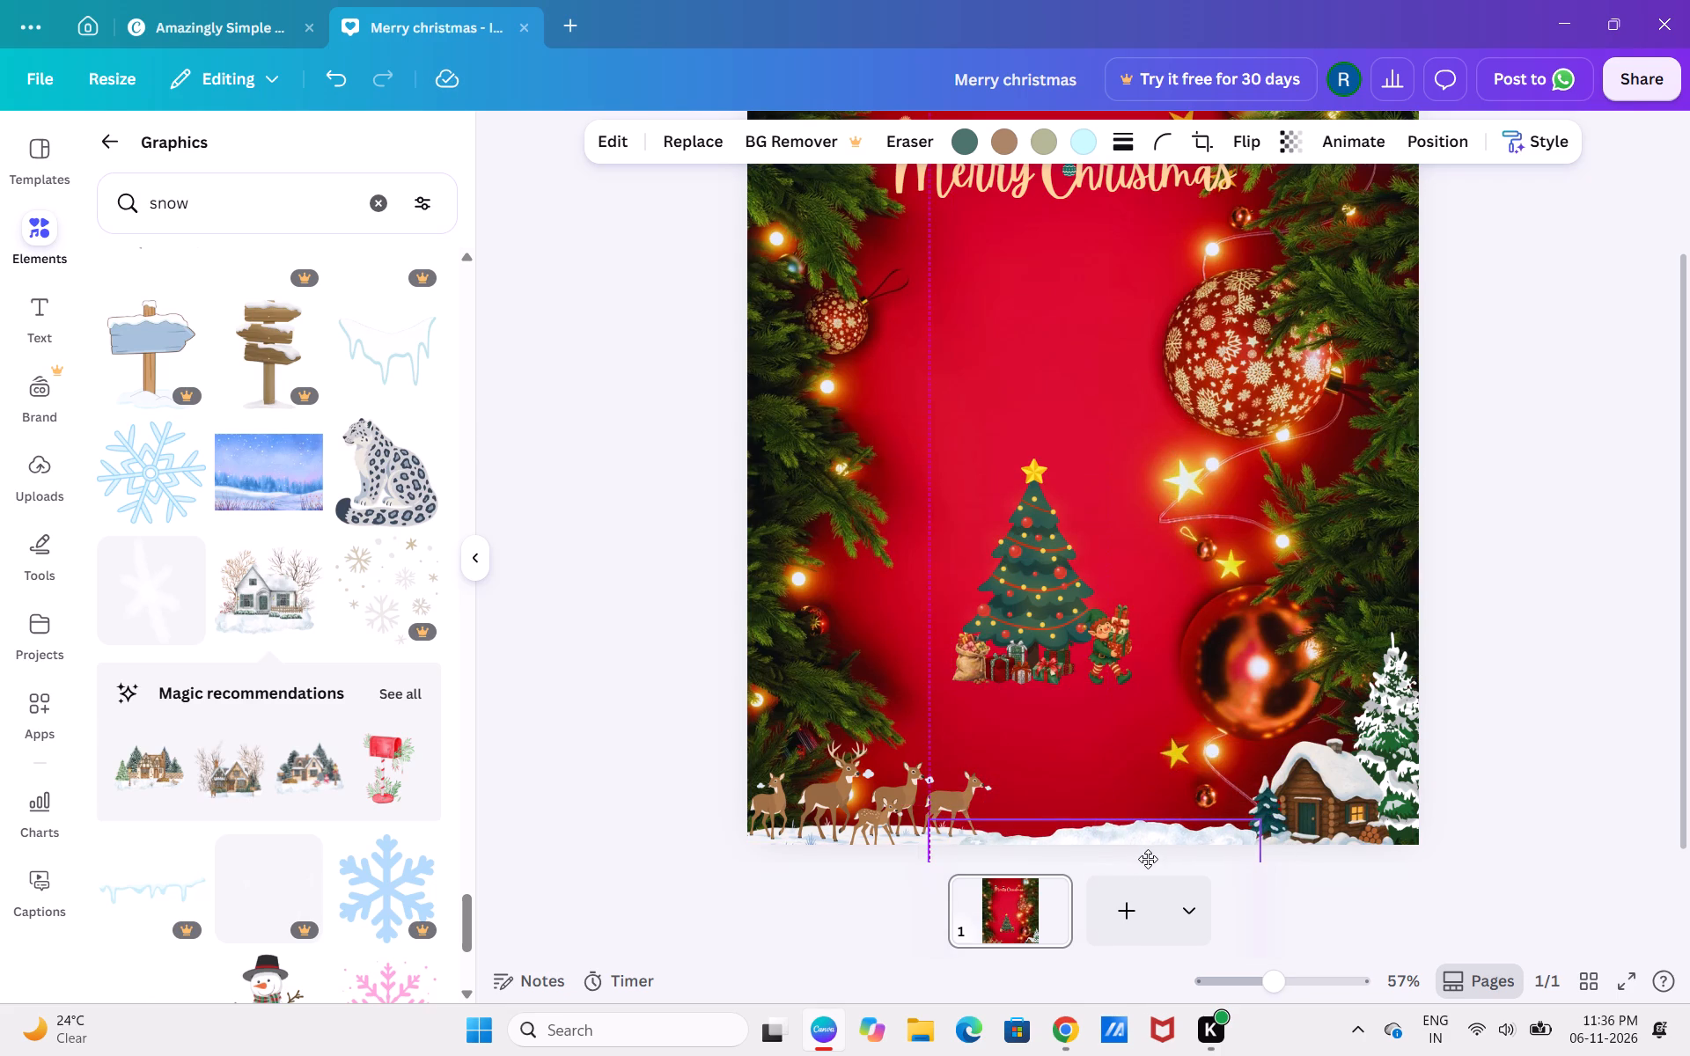
{"action": "left_click_drag", "start_coordinate": [1148, 859], "coordinate": [1141, 863]}
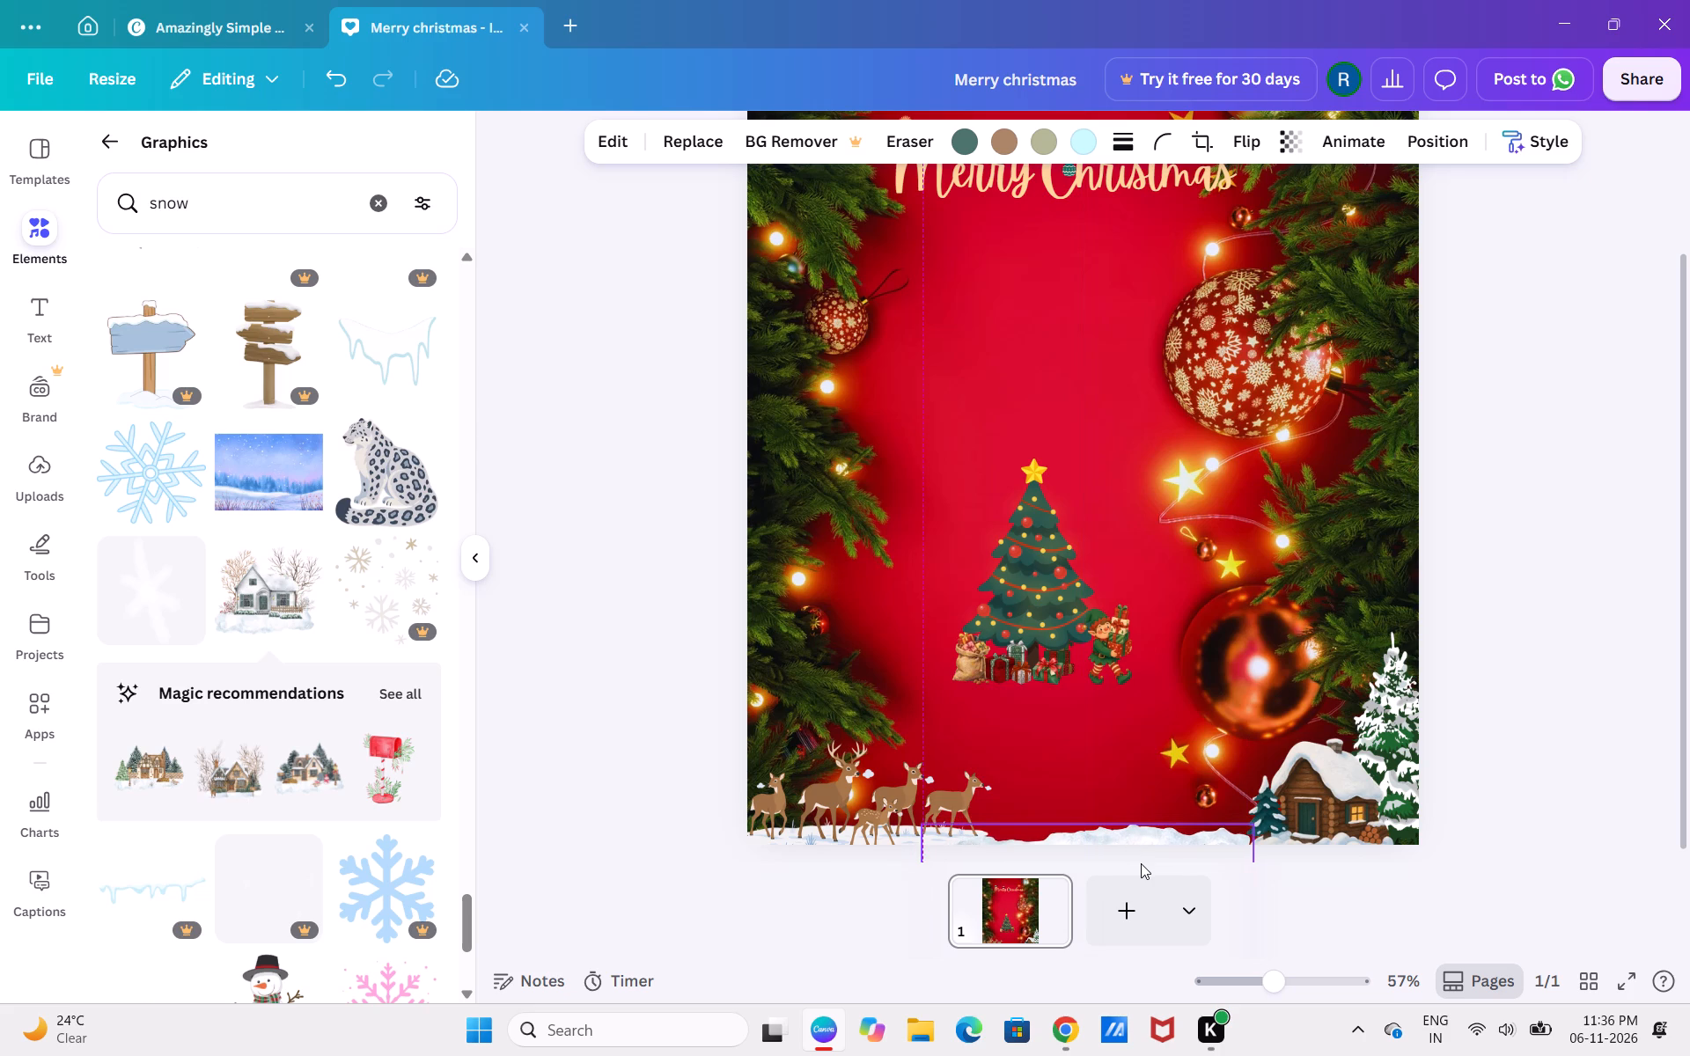
{"action": "left_click_drag", "start_coordinate": [1141, 863], "coordinate": [1139, 854]}
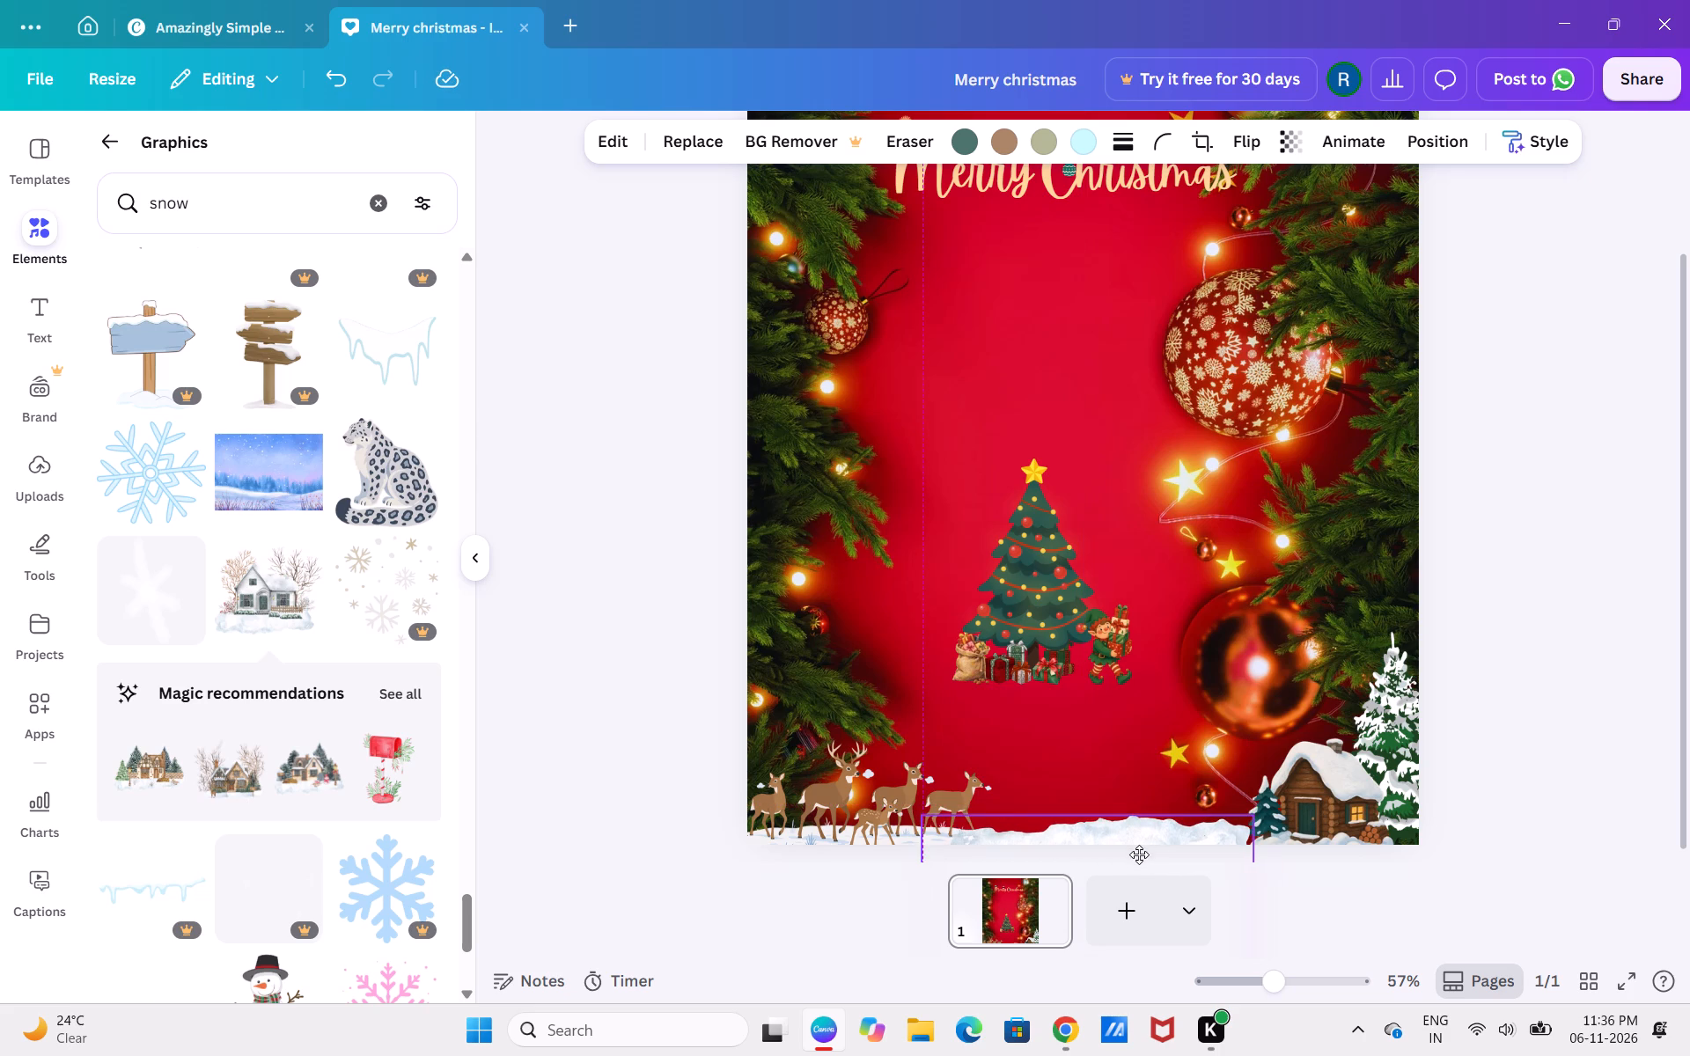
{"action": "left_click_drag", "start_coordinate": [1139, 854], "coordinate": [1145, 857]}
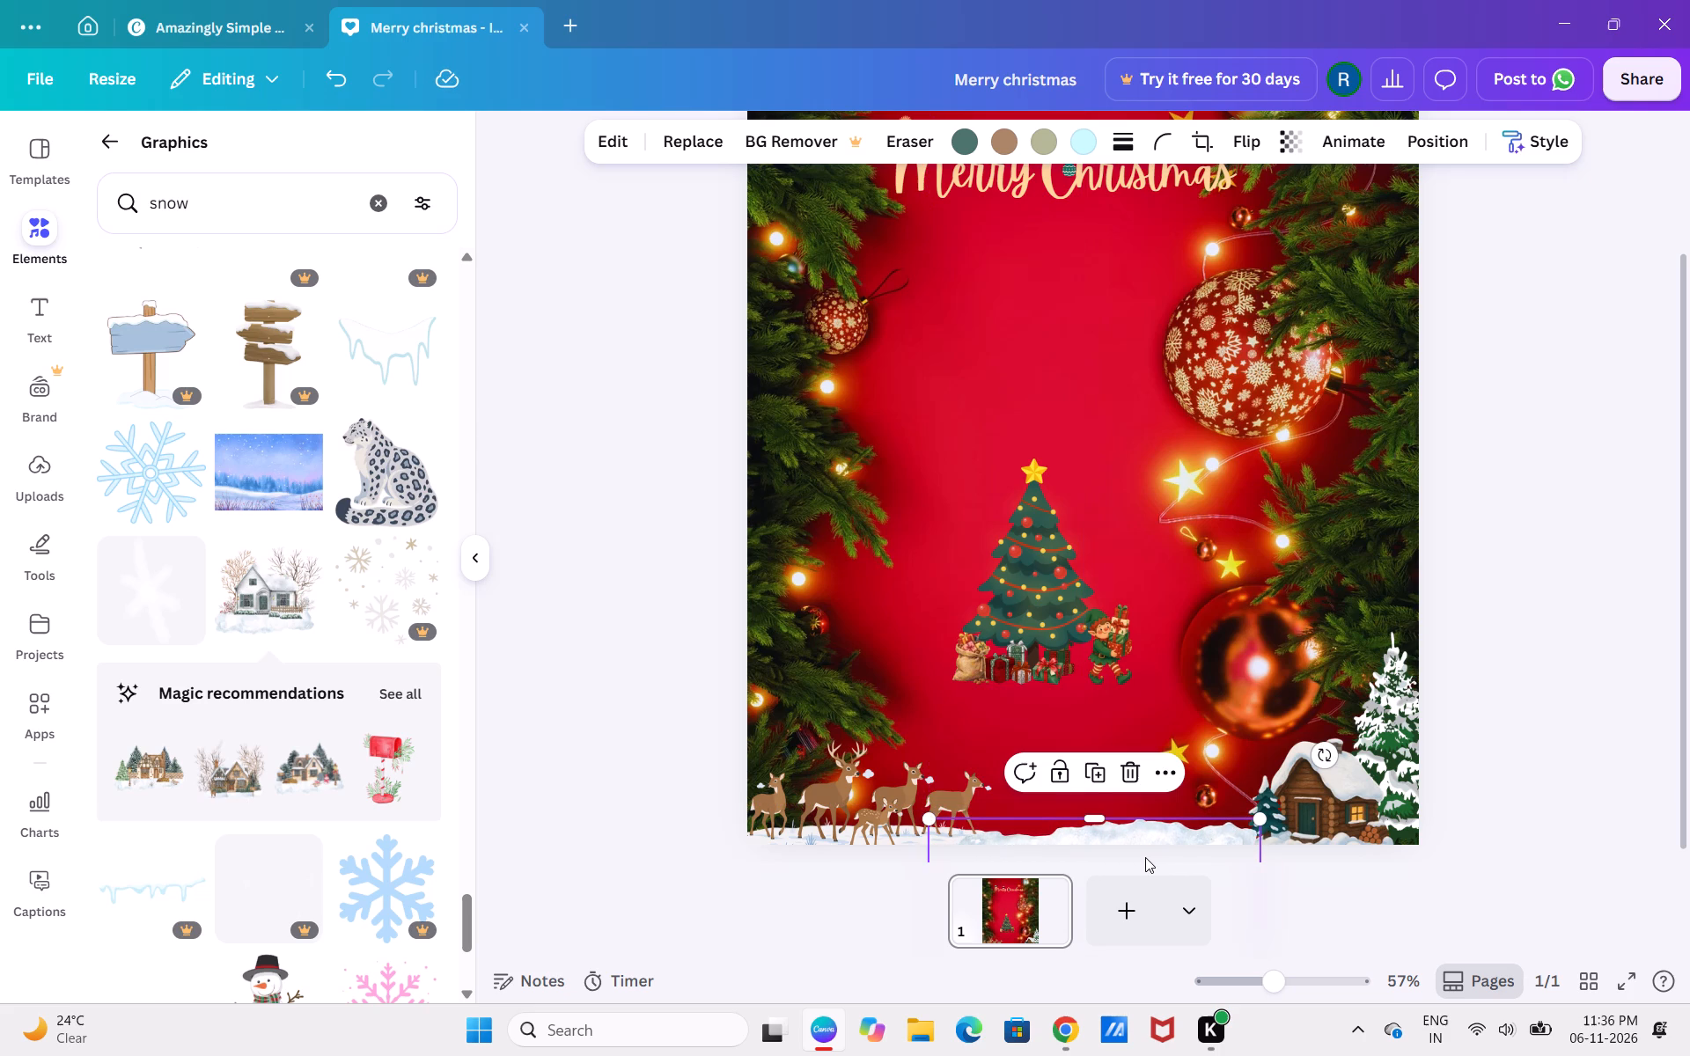
{"action": "left_click", "coordinate": [1578, 642]}
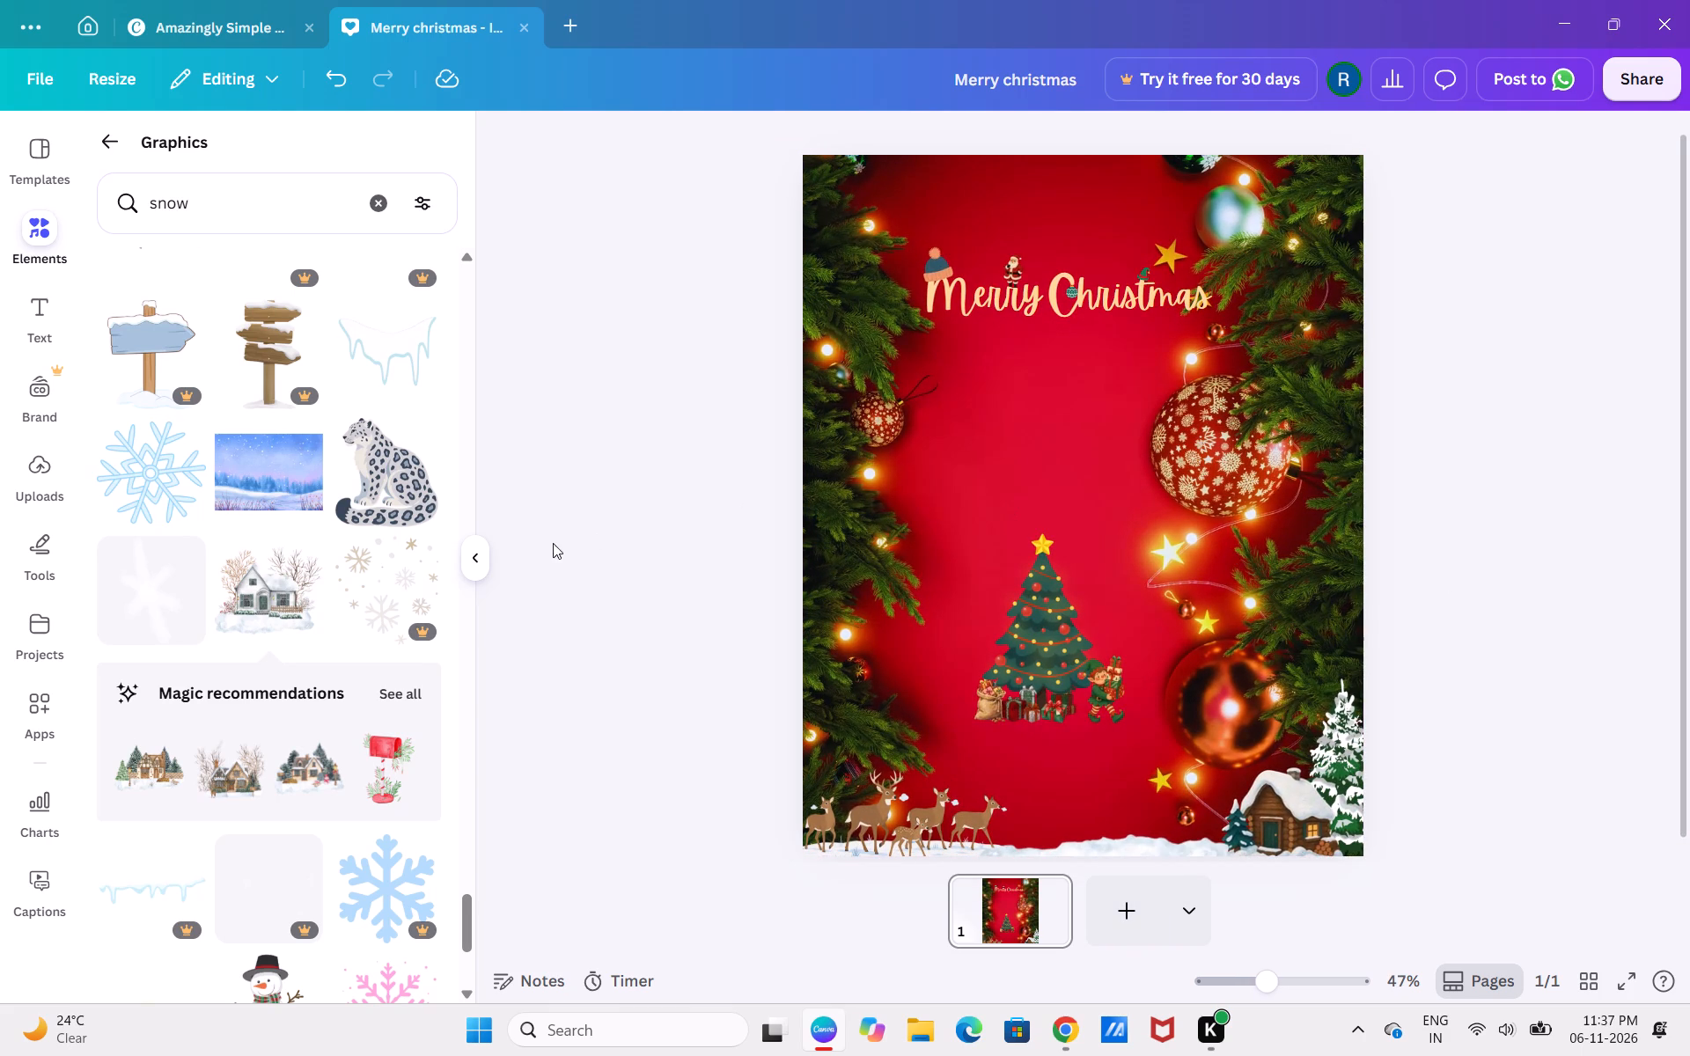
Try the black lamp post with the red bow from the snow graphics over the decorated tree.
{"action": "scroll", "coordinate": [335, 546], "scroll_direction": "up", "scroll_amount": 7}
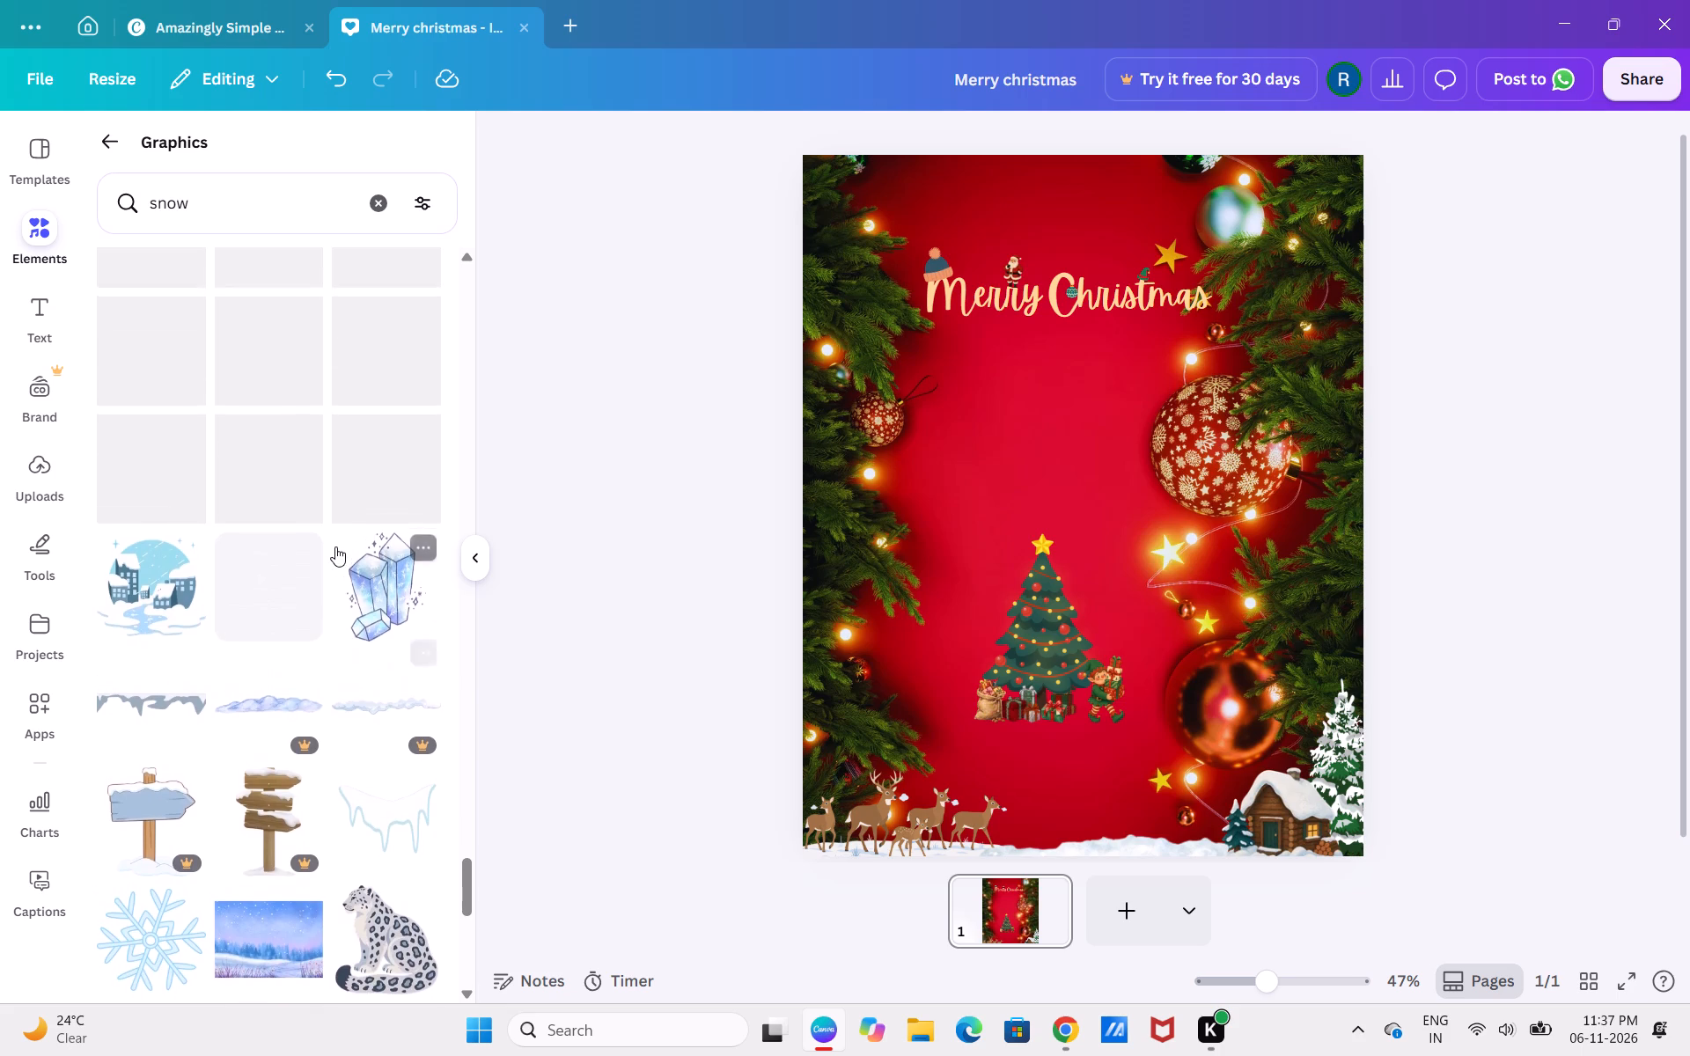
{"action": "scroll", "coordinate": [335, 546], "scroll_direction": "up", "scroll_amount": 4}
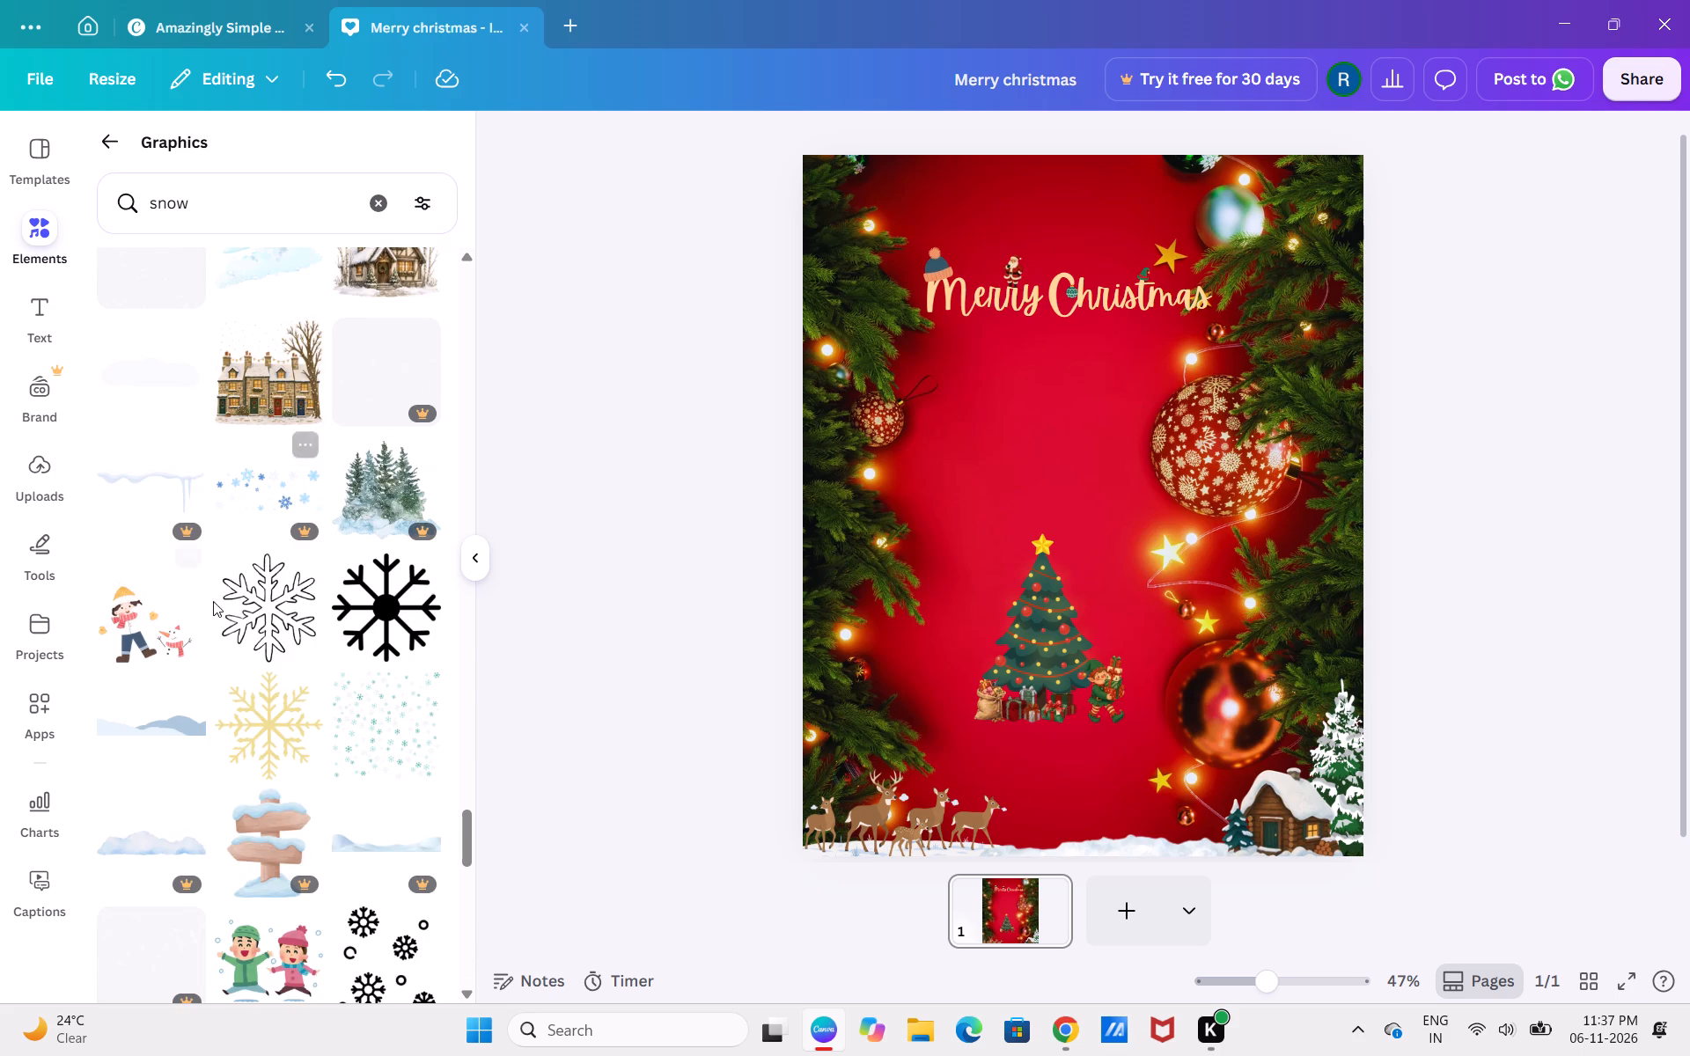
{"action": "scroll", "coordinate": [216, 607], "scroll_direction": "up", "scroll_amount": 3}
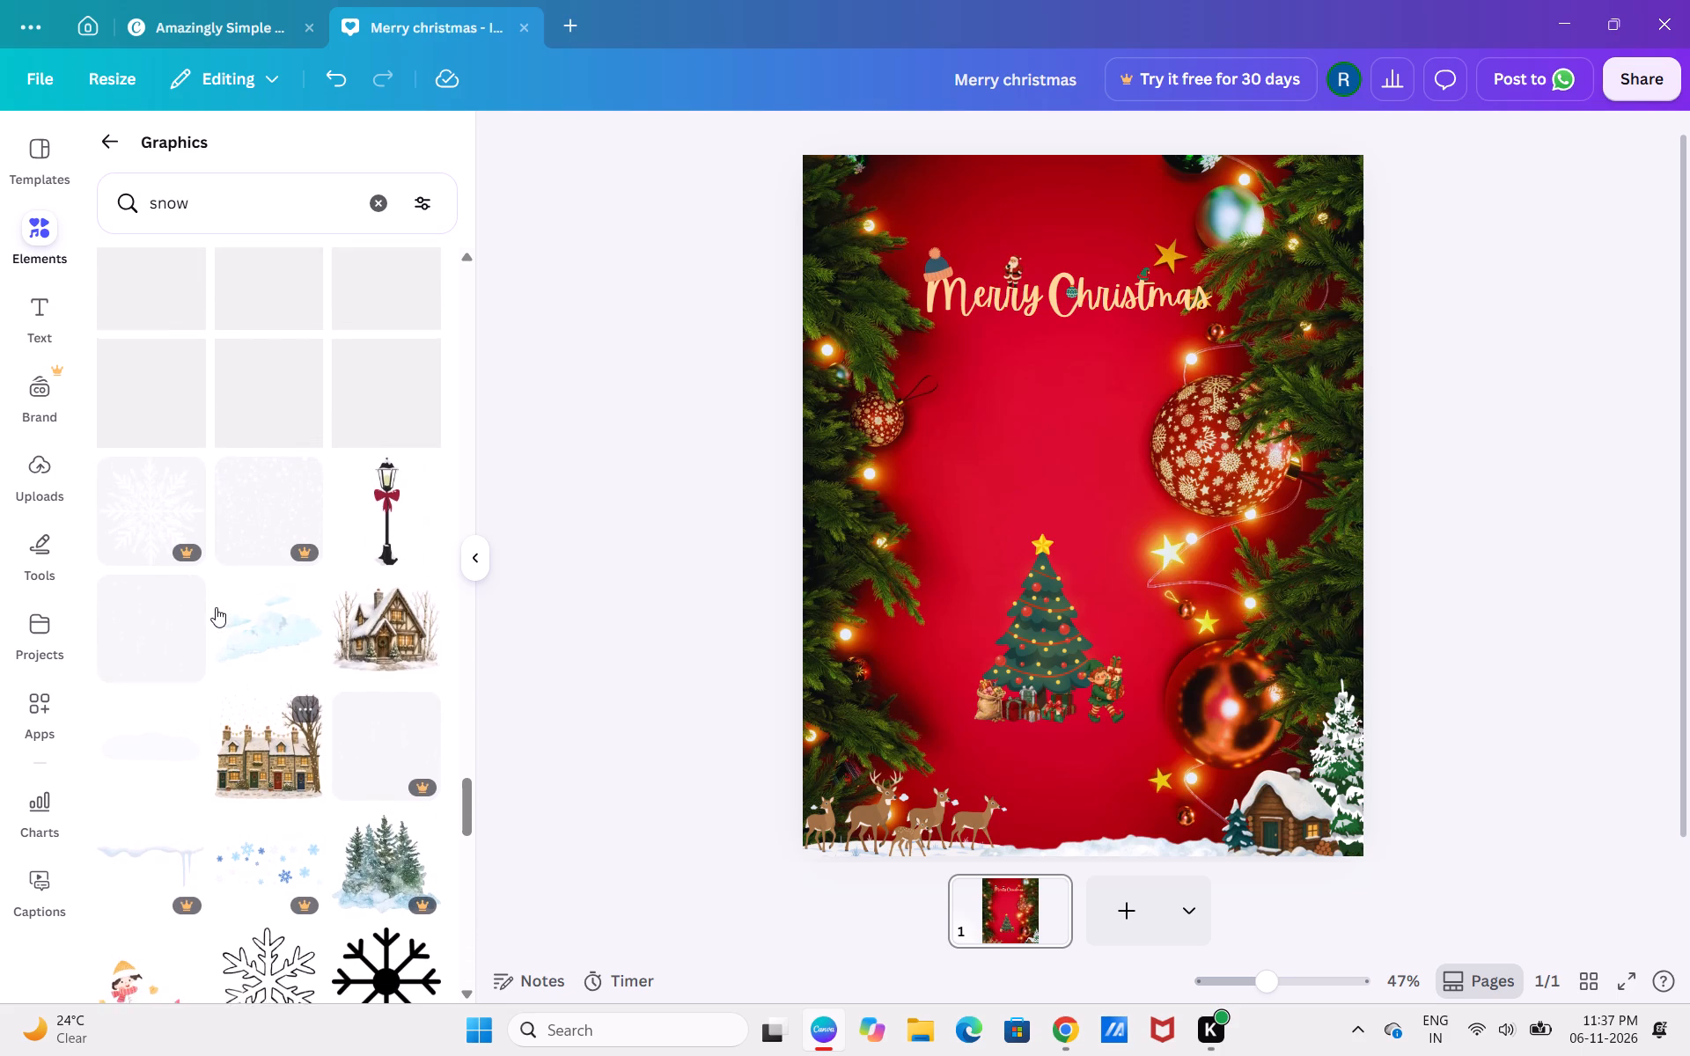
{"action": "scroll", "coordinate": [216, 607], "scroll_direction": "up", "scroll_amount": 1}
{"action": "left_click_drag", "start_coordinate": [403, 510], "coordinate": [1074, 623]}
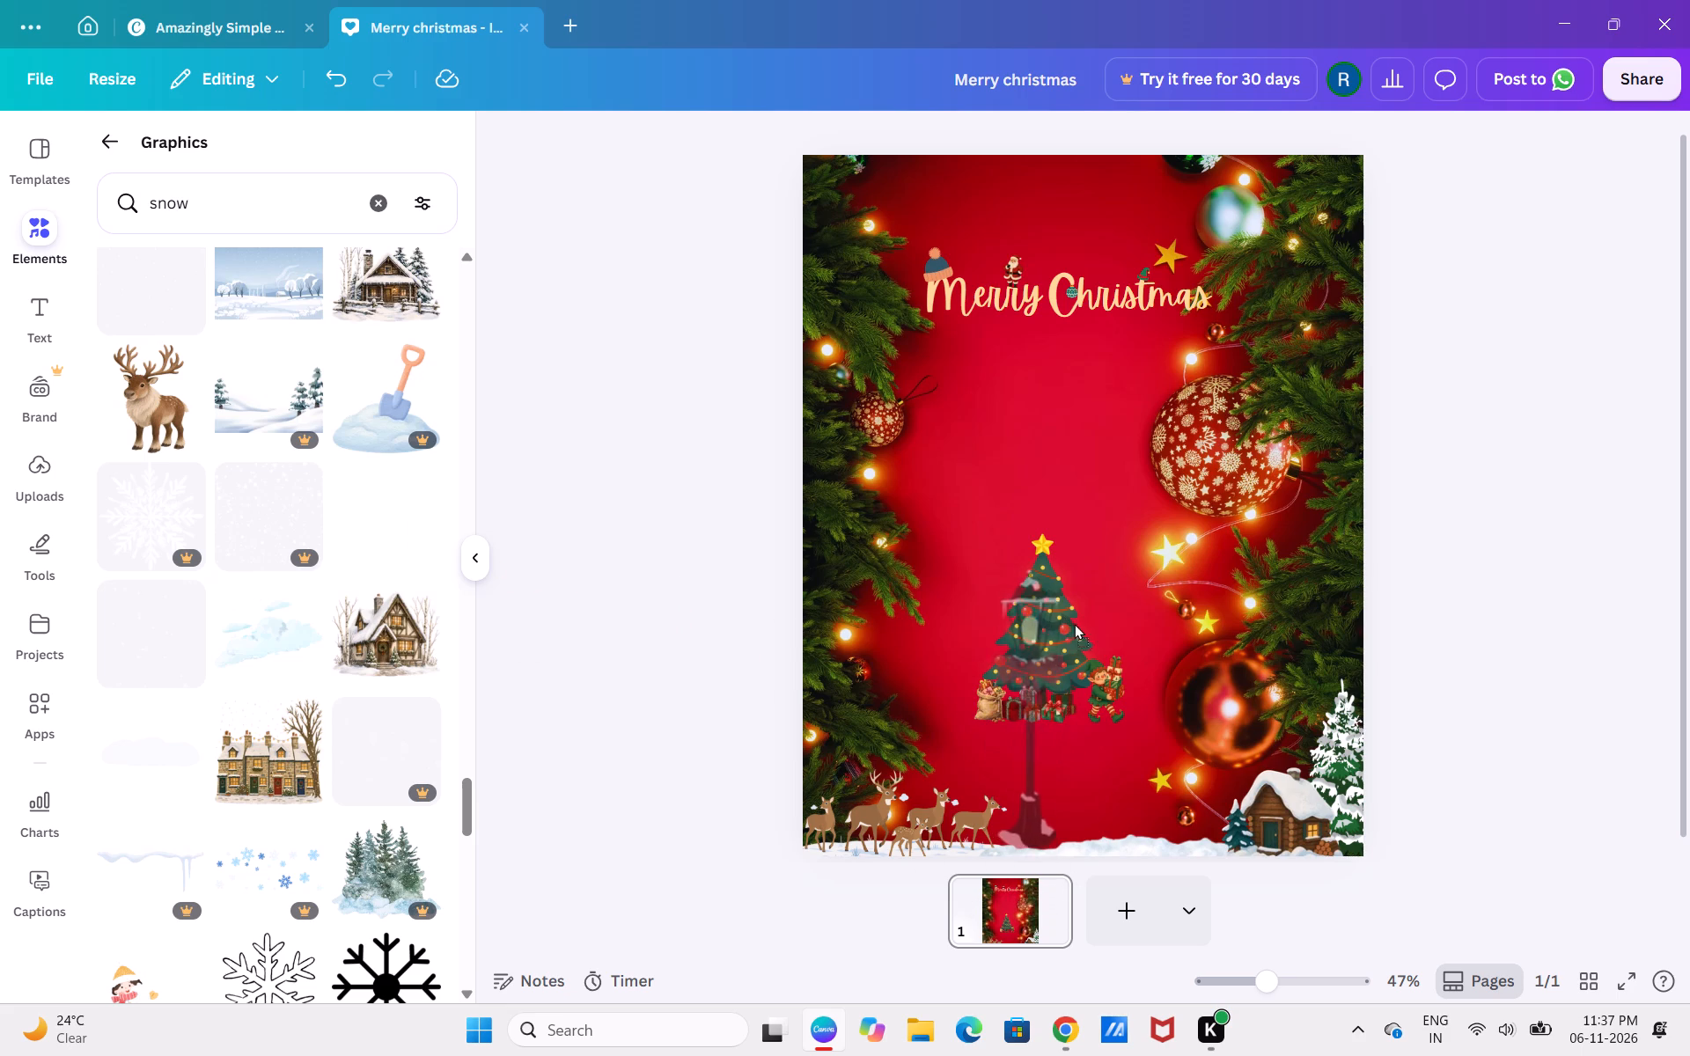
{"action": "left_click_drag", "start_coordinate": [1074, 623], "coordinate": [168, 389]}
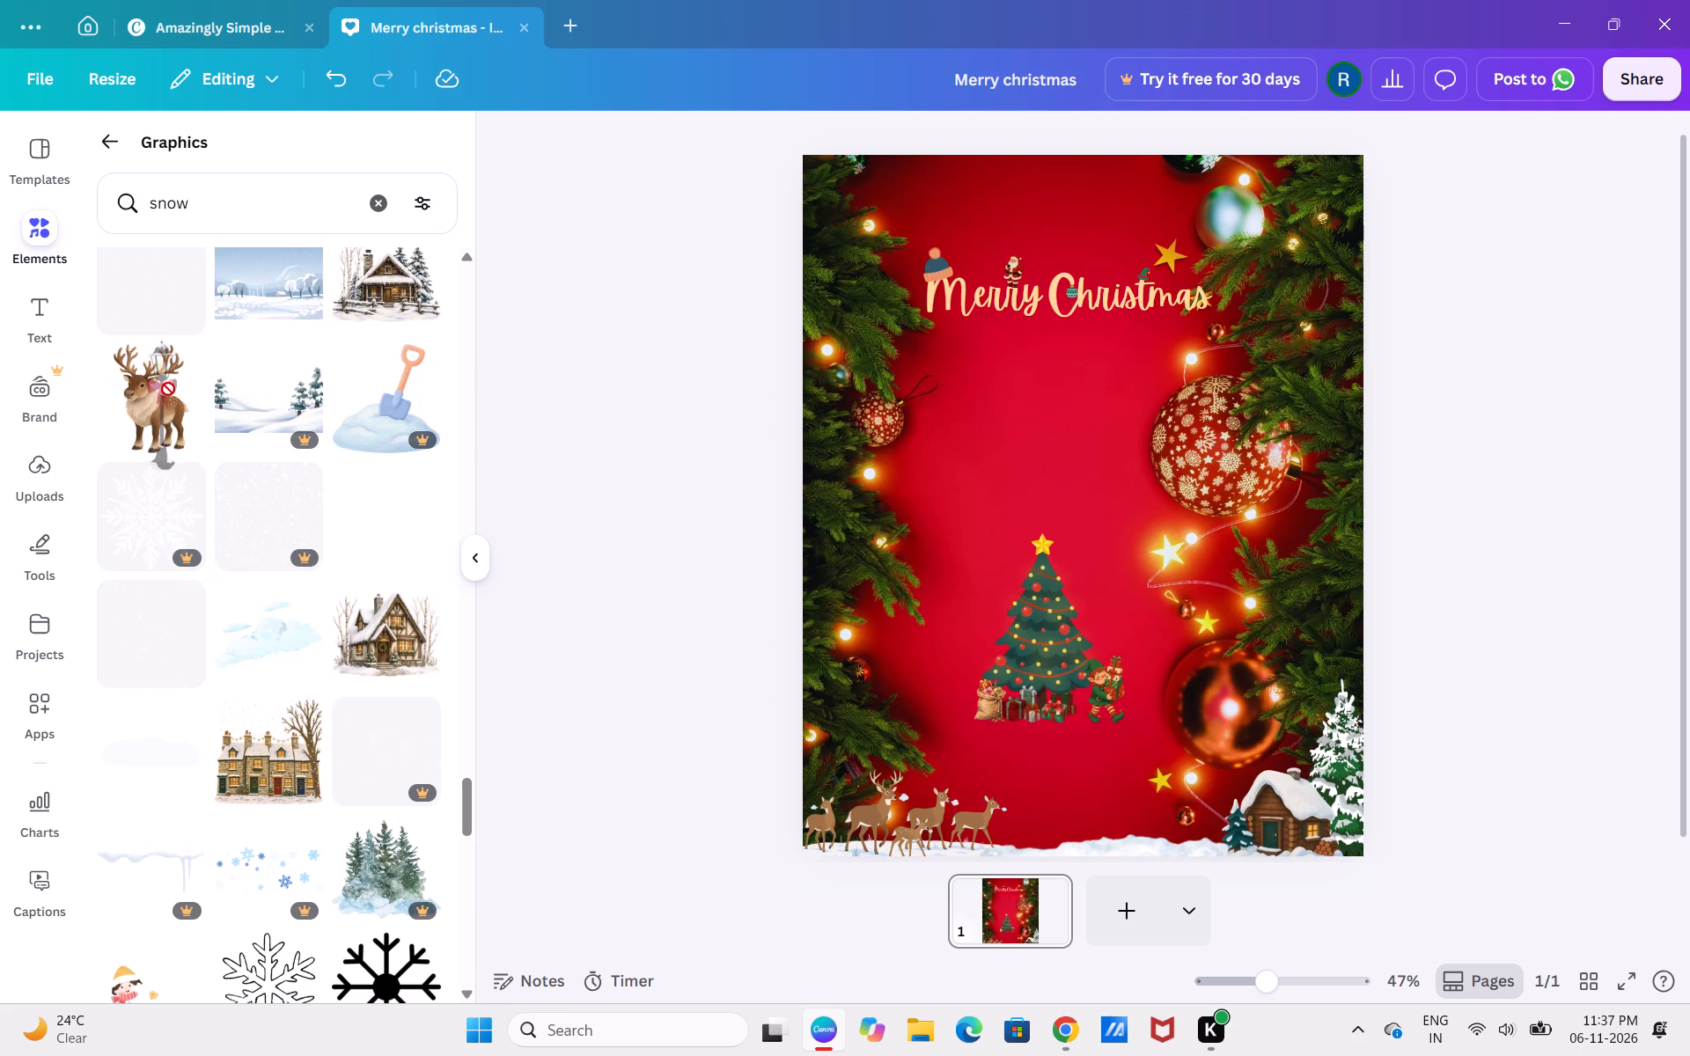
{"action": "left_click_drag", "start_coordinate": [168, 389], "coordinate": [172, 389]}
Look through the snow graphics for another winter decoration for the card.
{"action": "scroll", "coordinate": [250, 414], "scroll_direction": "up", "scroll_amount": 2}
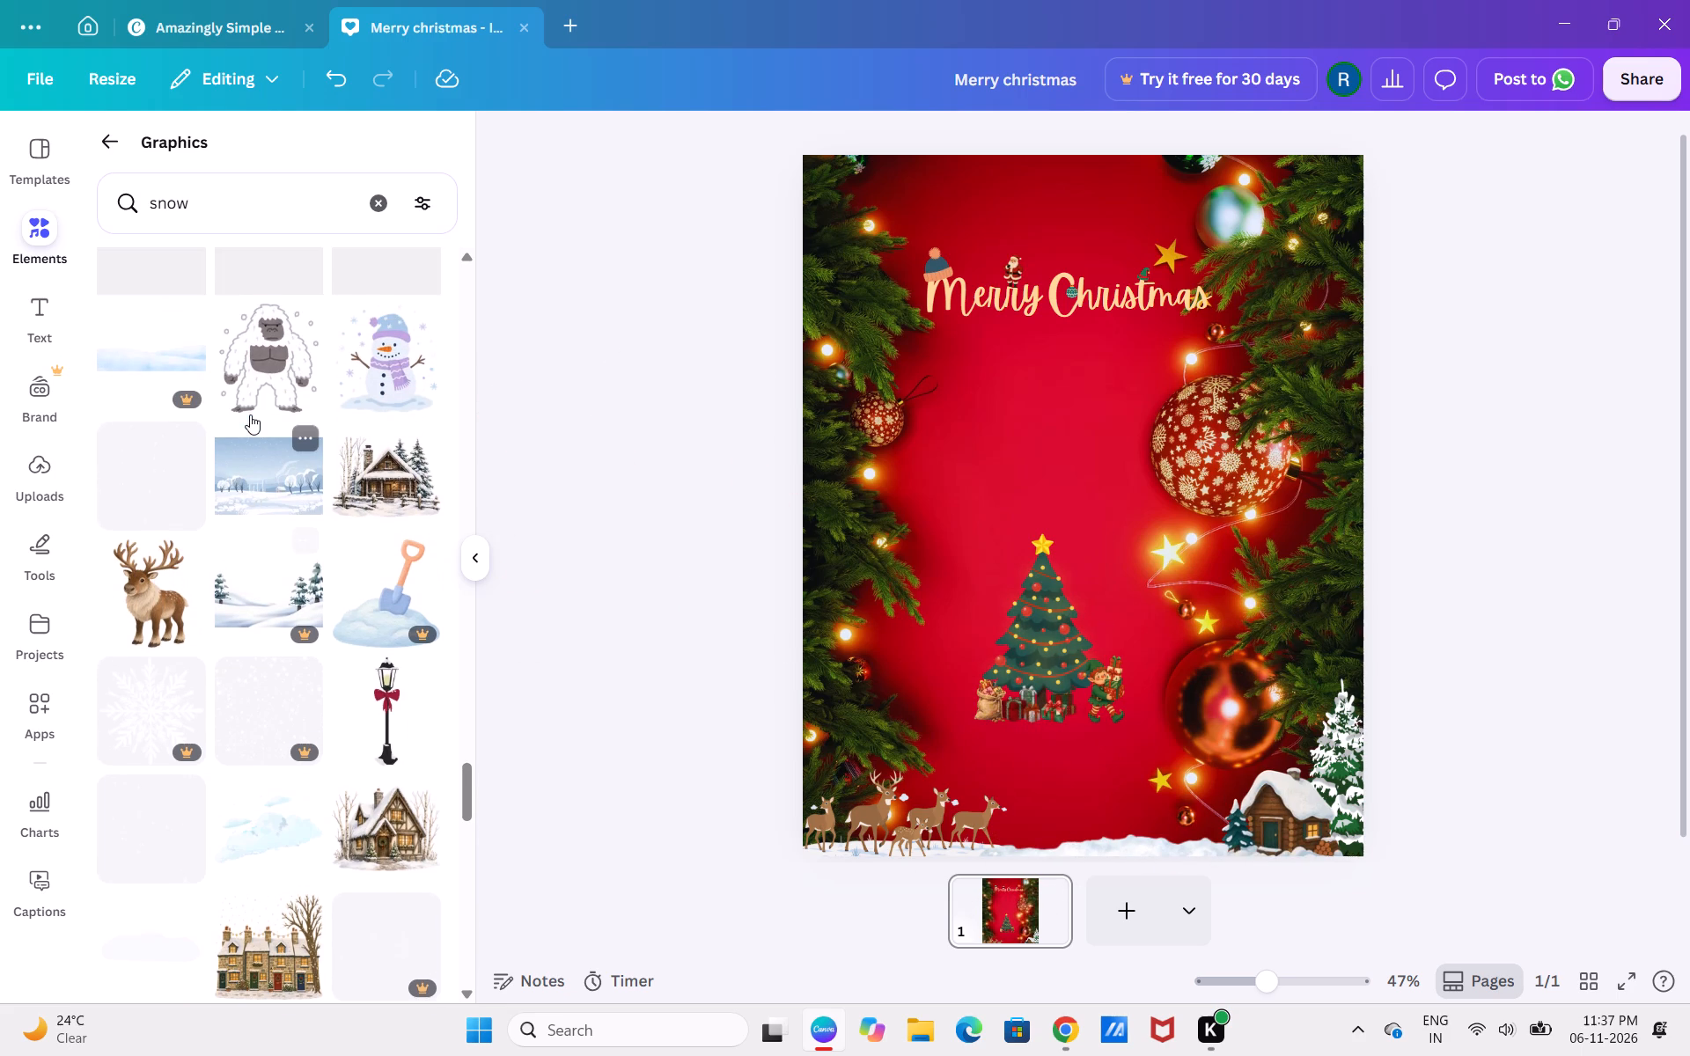
{"action": "scroll", "coordinate": [250, 414], "scroll_direction": "up", "scroll_amount": 3}
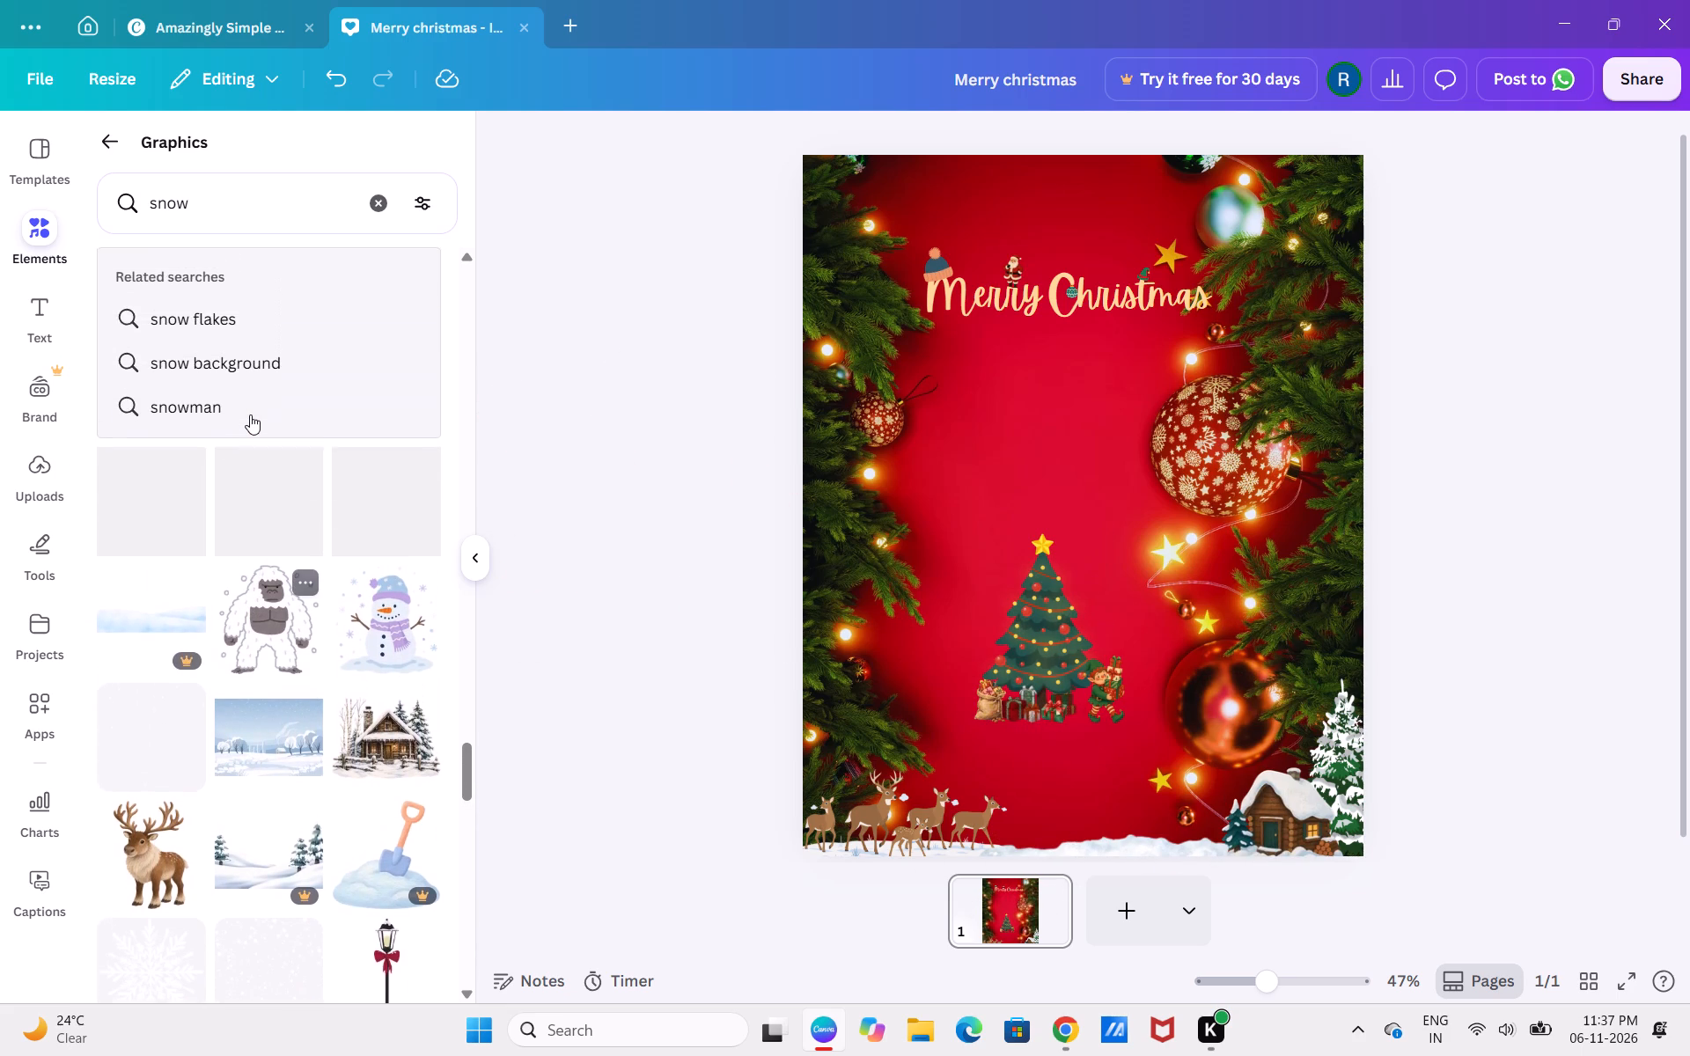
{"action": "scroll", "coordinate": [250, 414], "scroll_direction": "up", "scroll_amount": 1}
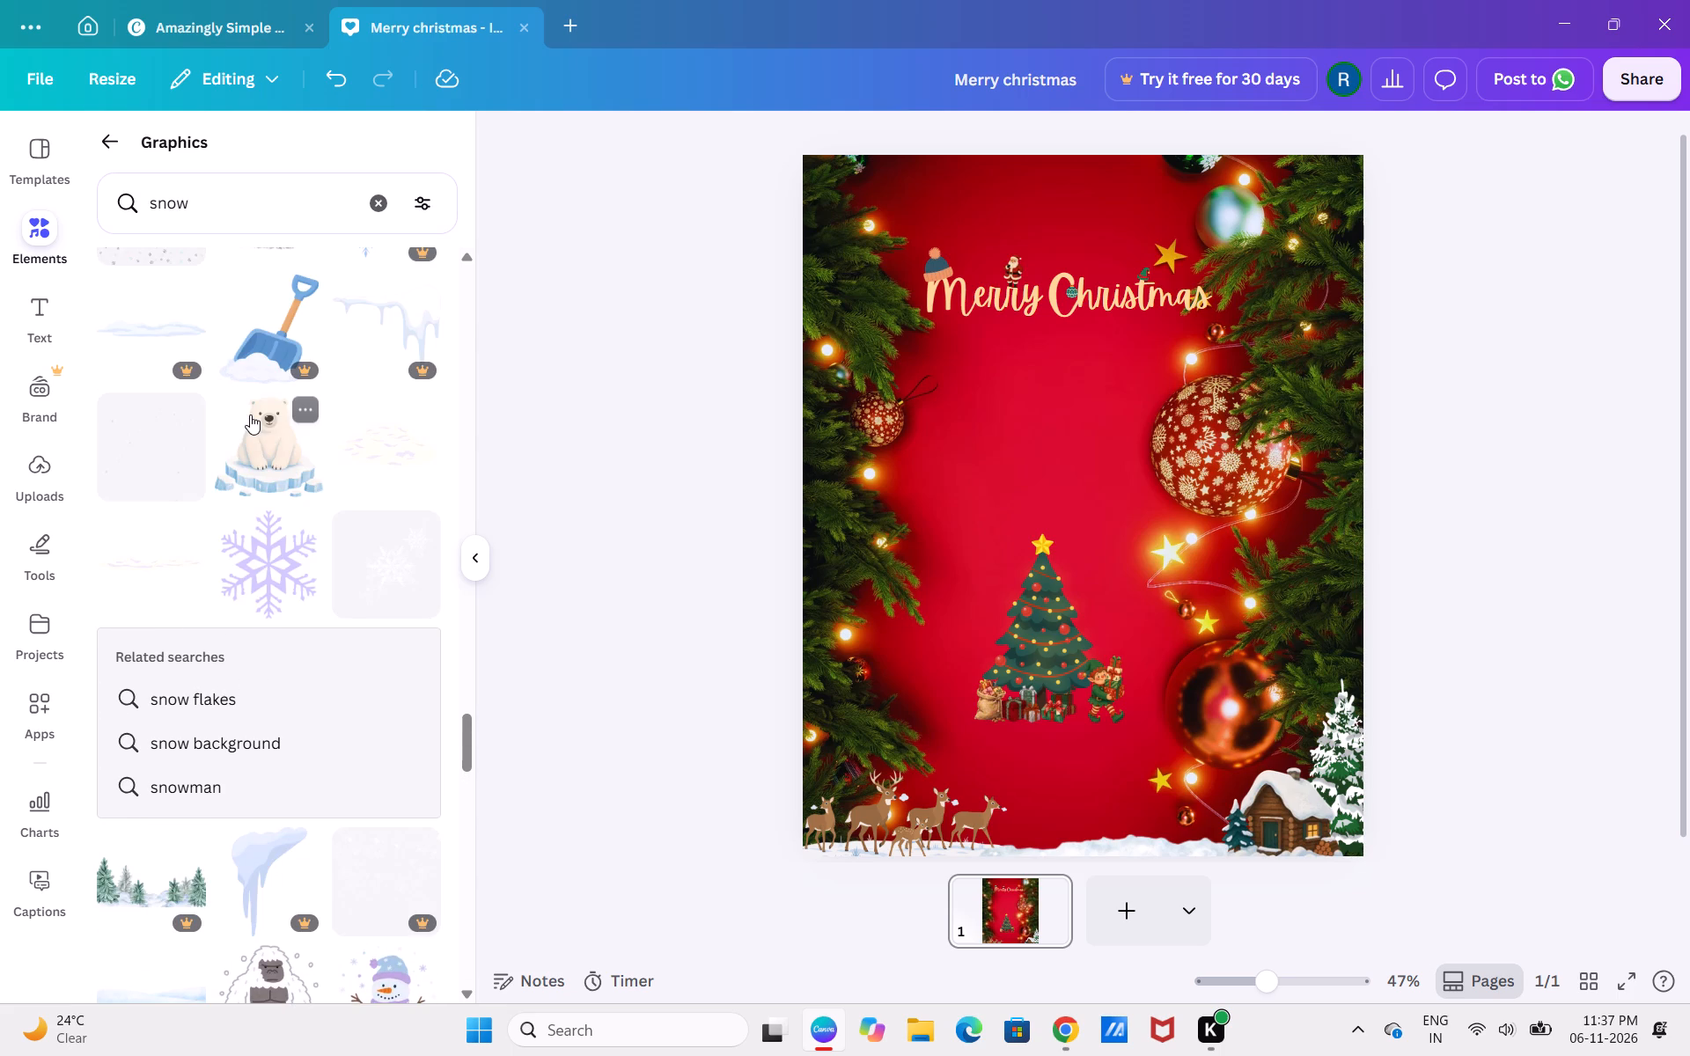
{"action": "scroll", "coordinate": [250, 414], "scroll_direction": "down", "scroll_amount": 5}
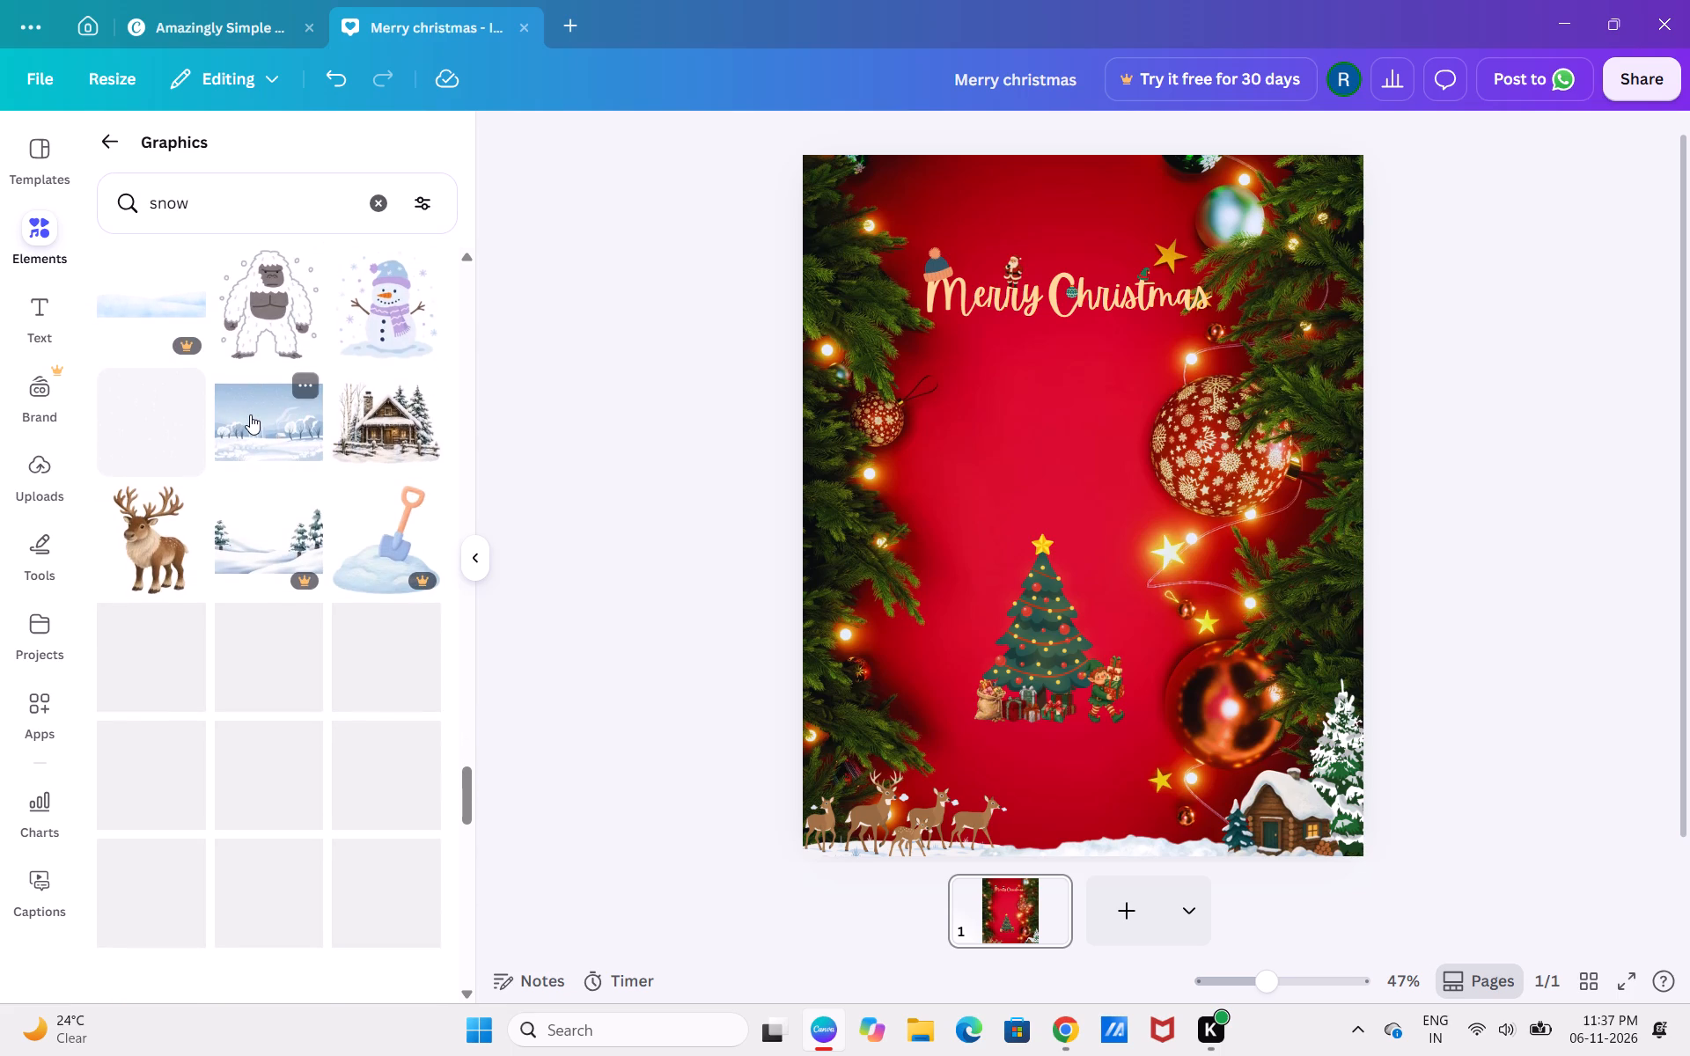
{"action": "scroll", "coordinate": [250, 414], "scroll_direction": "down", "scroll_amount": 4}
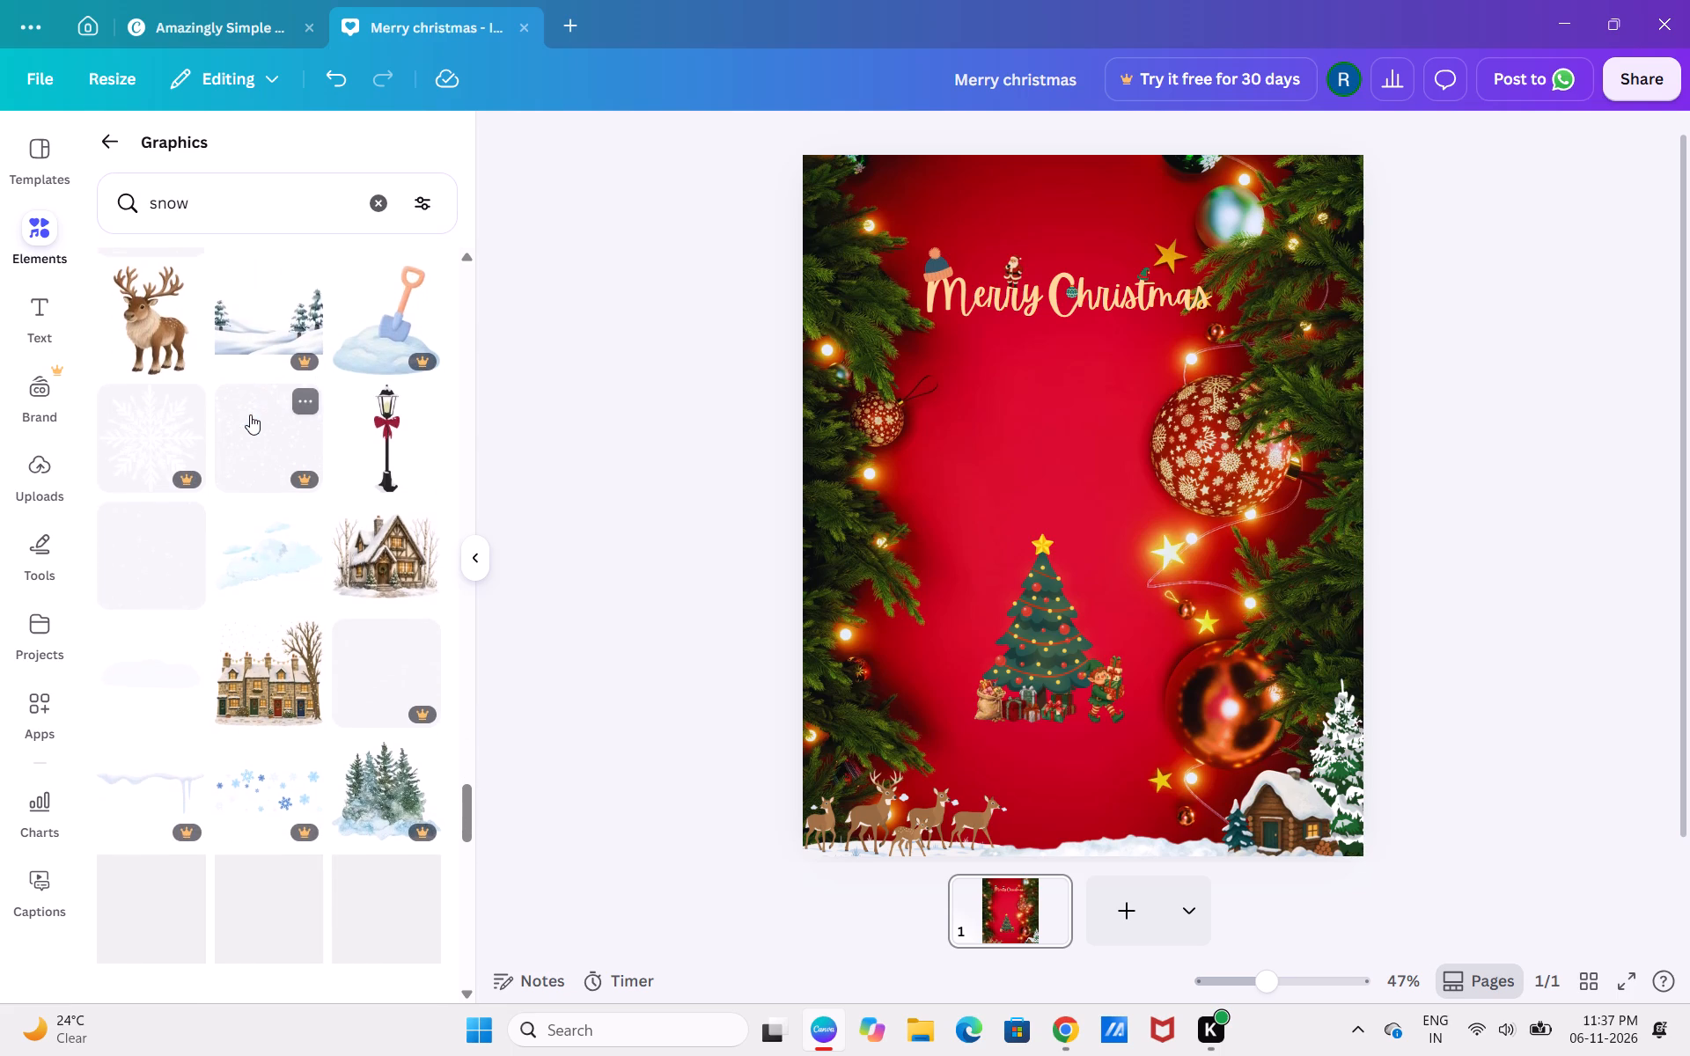
{"action": "scroll", "coordinate": [250, 414], "scroll_direction": "down", "scroll_amount": 7}
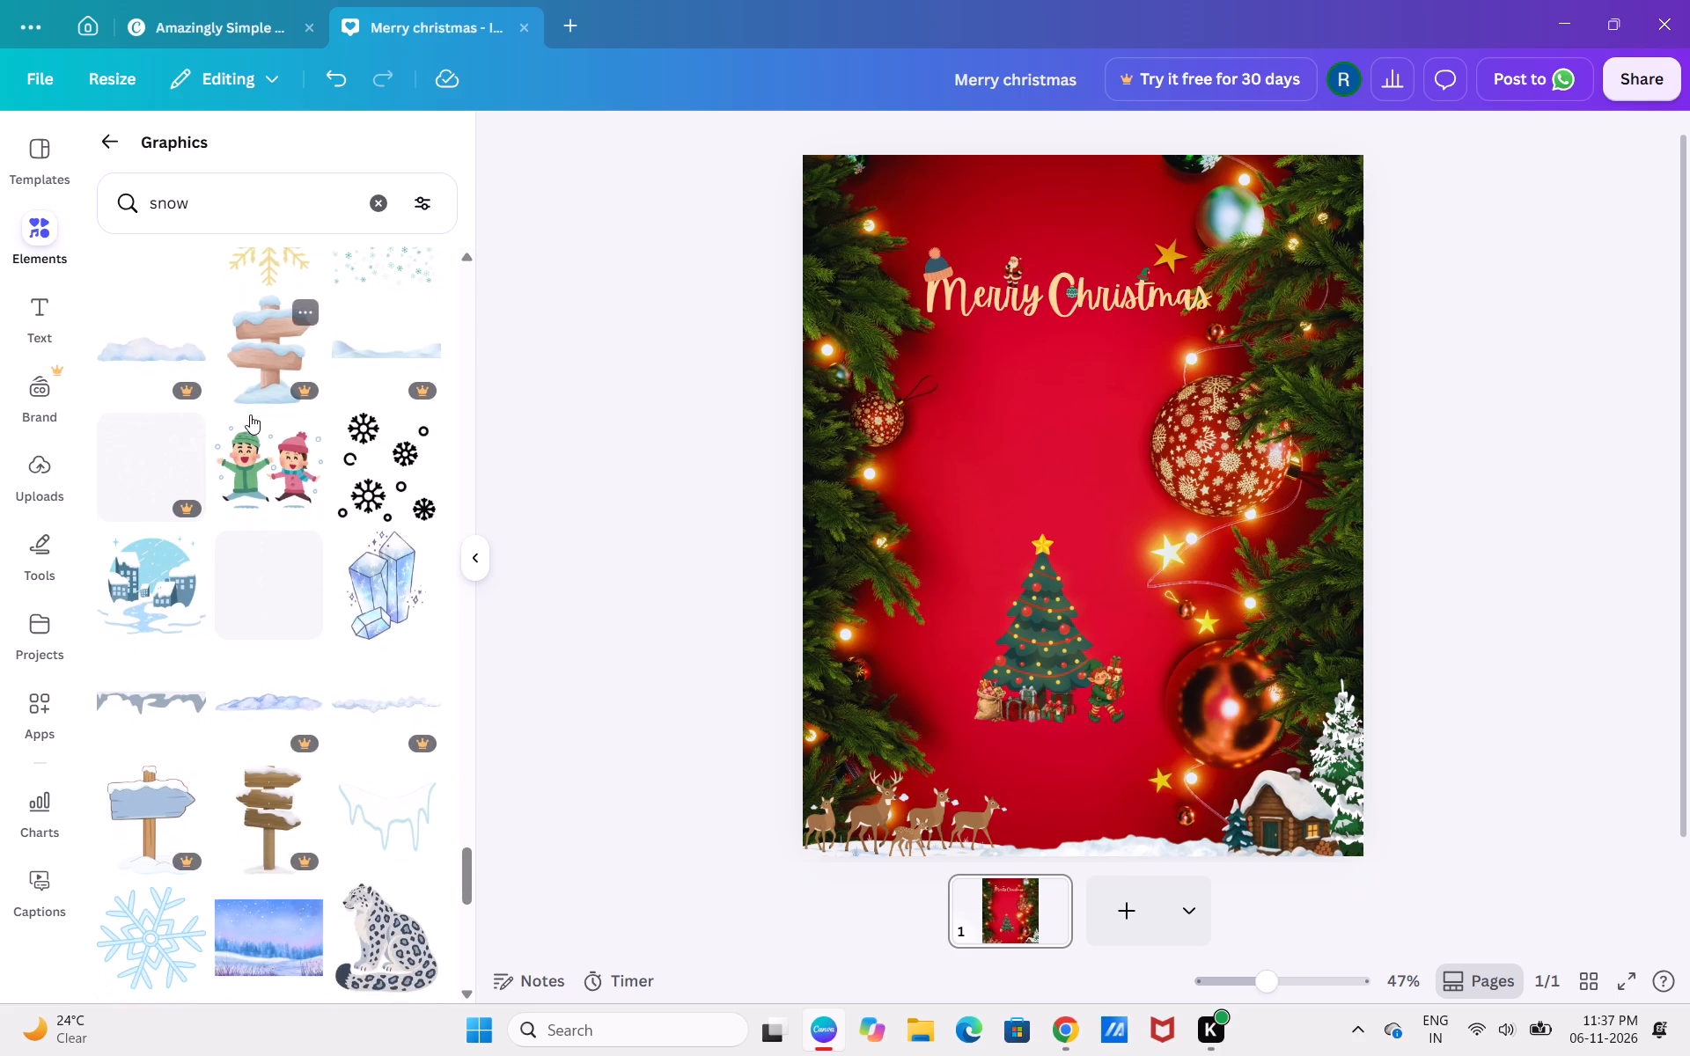
{"action": "scroll", "coordinate": [250, 414], "scroll_direction": "down", "scroll_amount": 5}
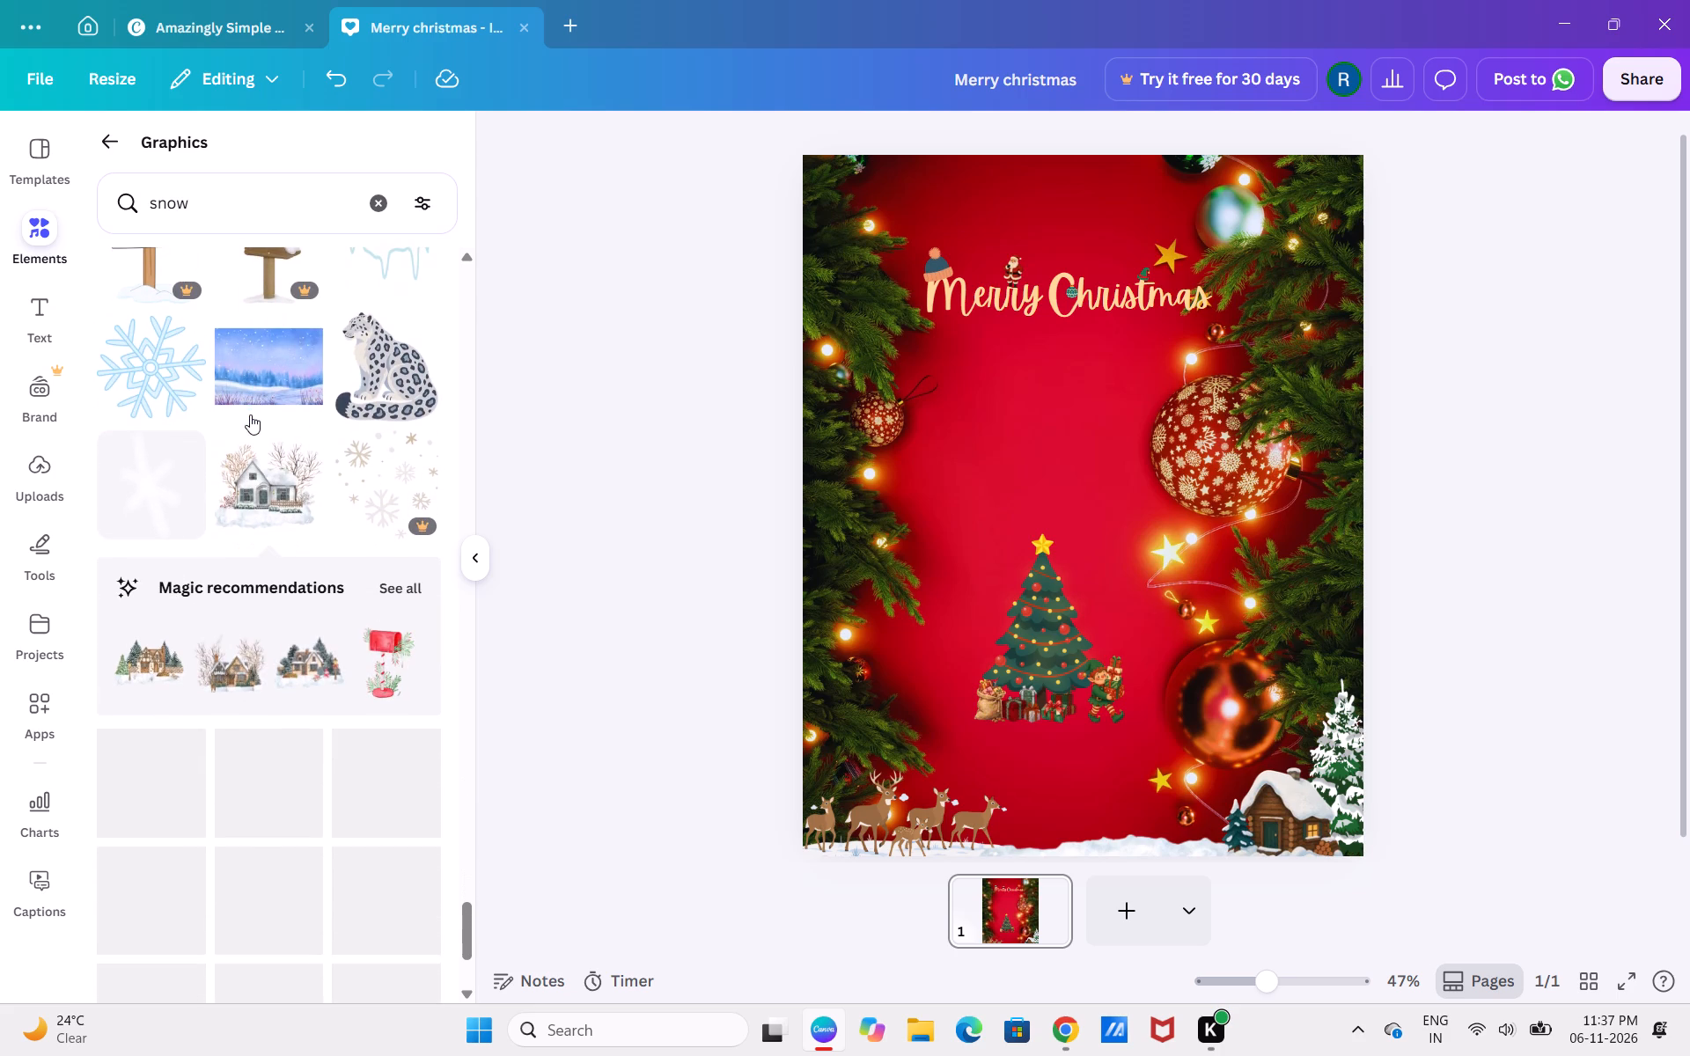
{"action": "scroll", "coordinate": [250, 414], "scroll_direction": "down", "scroll_amount": 4}
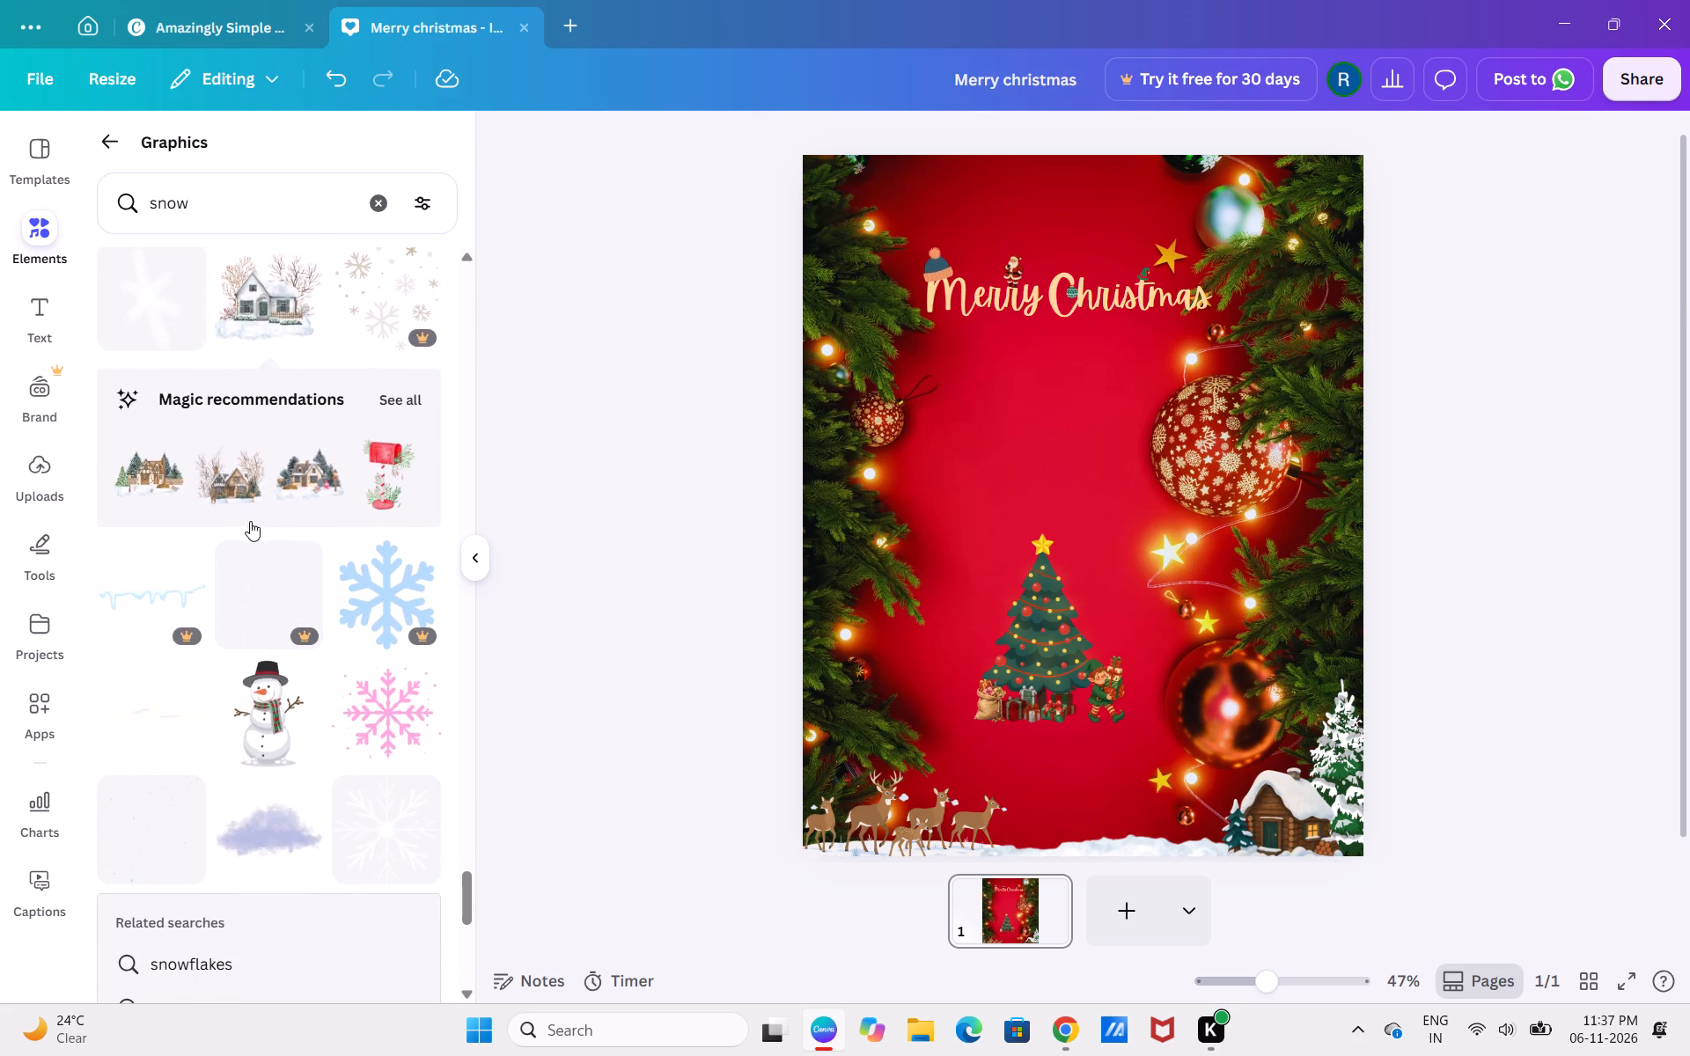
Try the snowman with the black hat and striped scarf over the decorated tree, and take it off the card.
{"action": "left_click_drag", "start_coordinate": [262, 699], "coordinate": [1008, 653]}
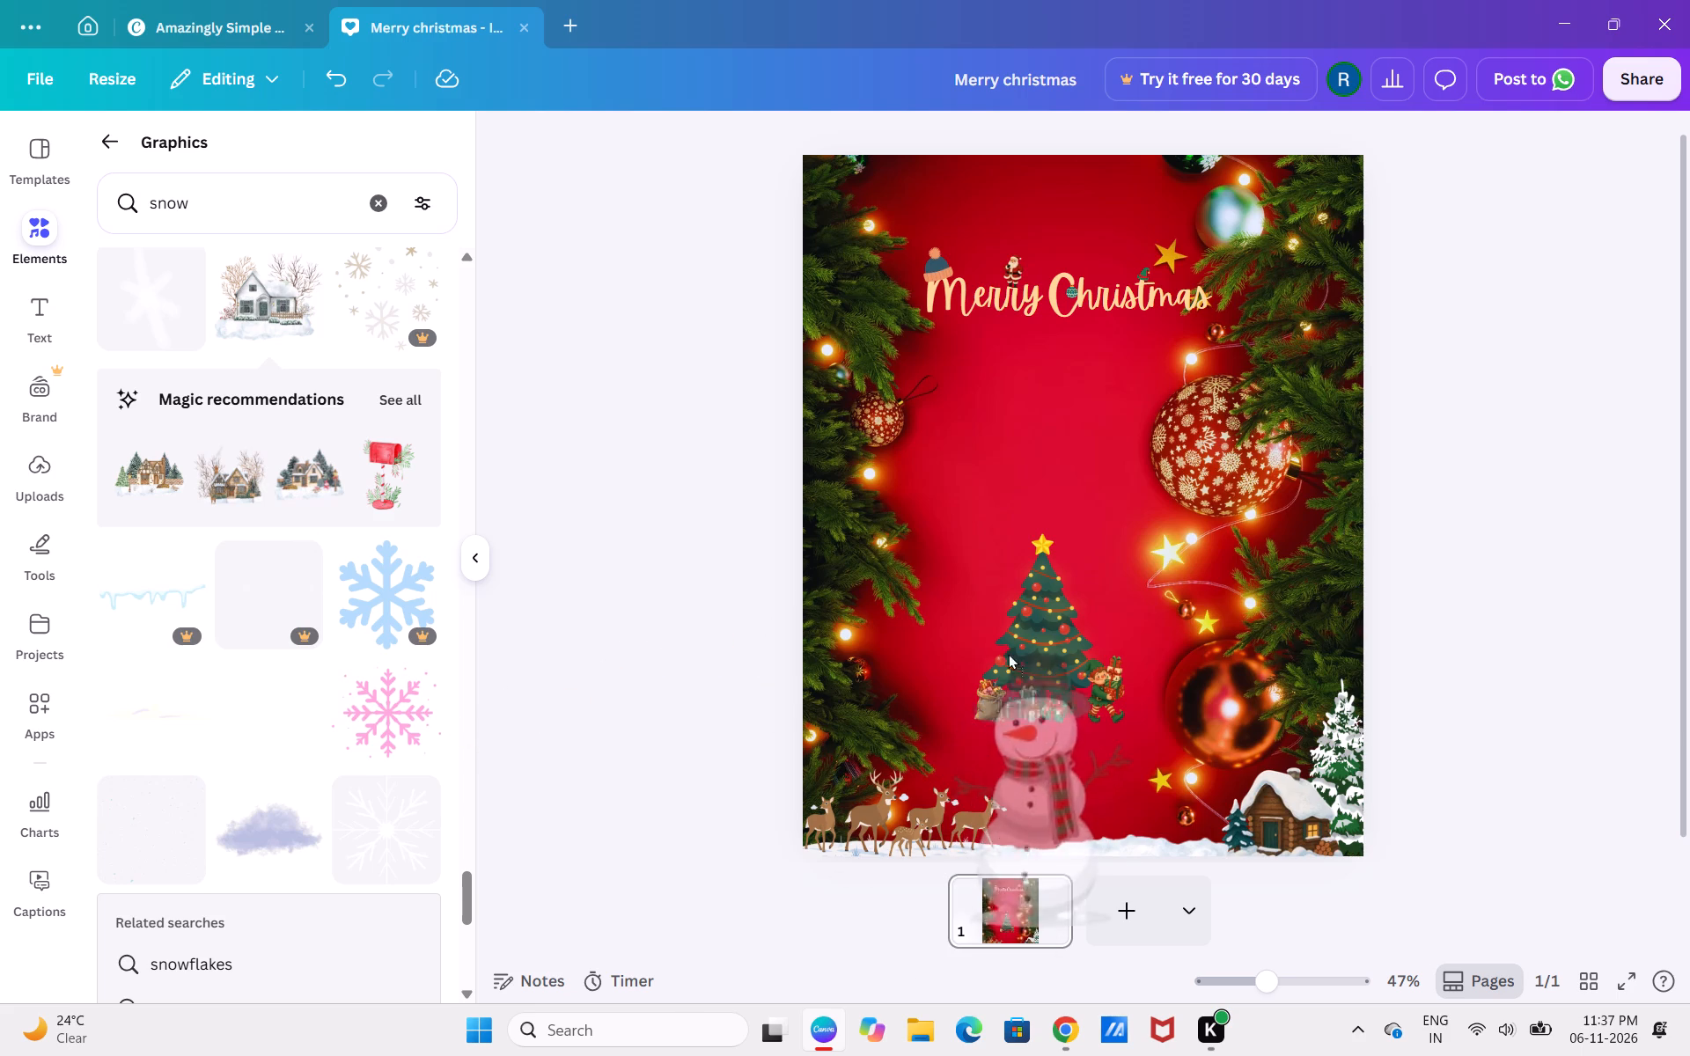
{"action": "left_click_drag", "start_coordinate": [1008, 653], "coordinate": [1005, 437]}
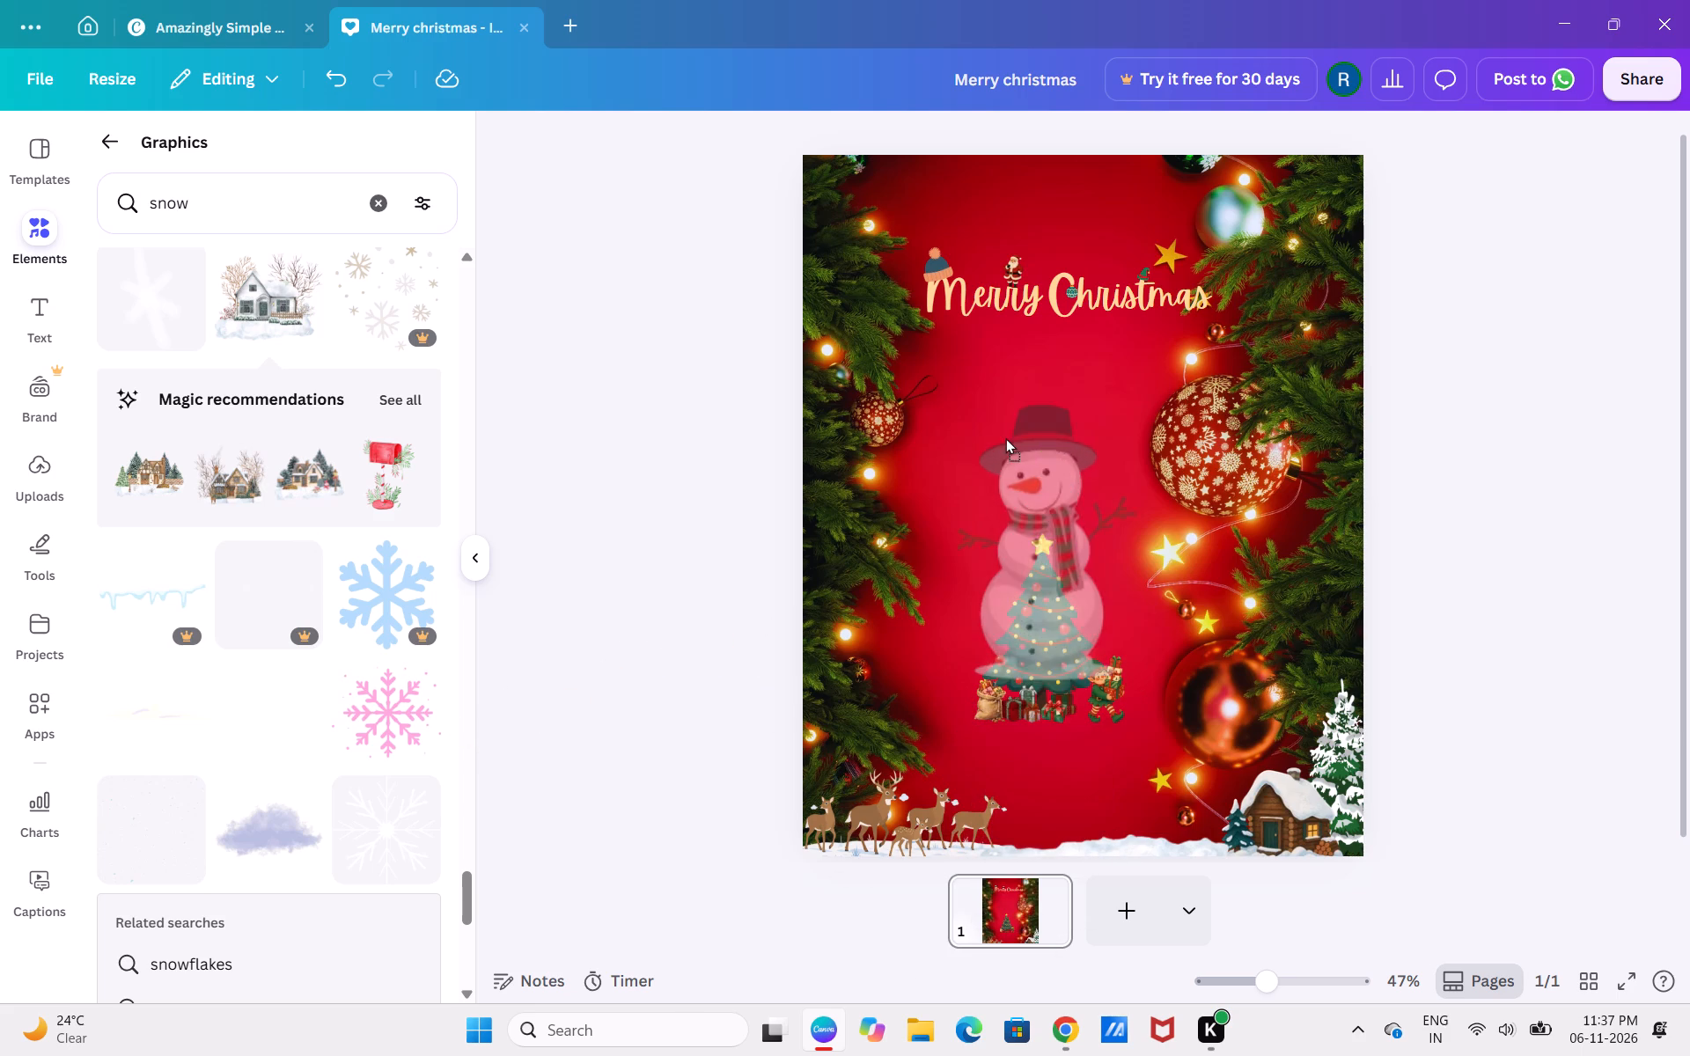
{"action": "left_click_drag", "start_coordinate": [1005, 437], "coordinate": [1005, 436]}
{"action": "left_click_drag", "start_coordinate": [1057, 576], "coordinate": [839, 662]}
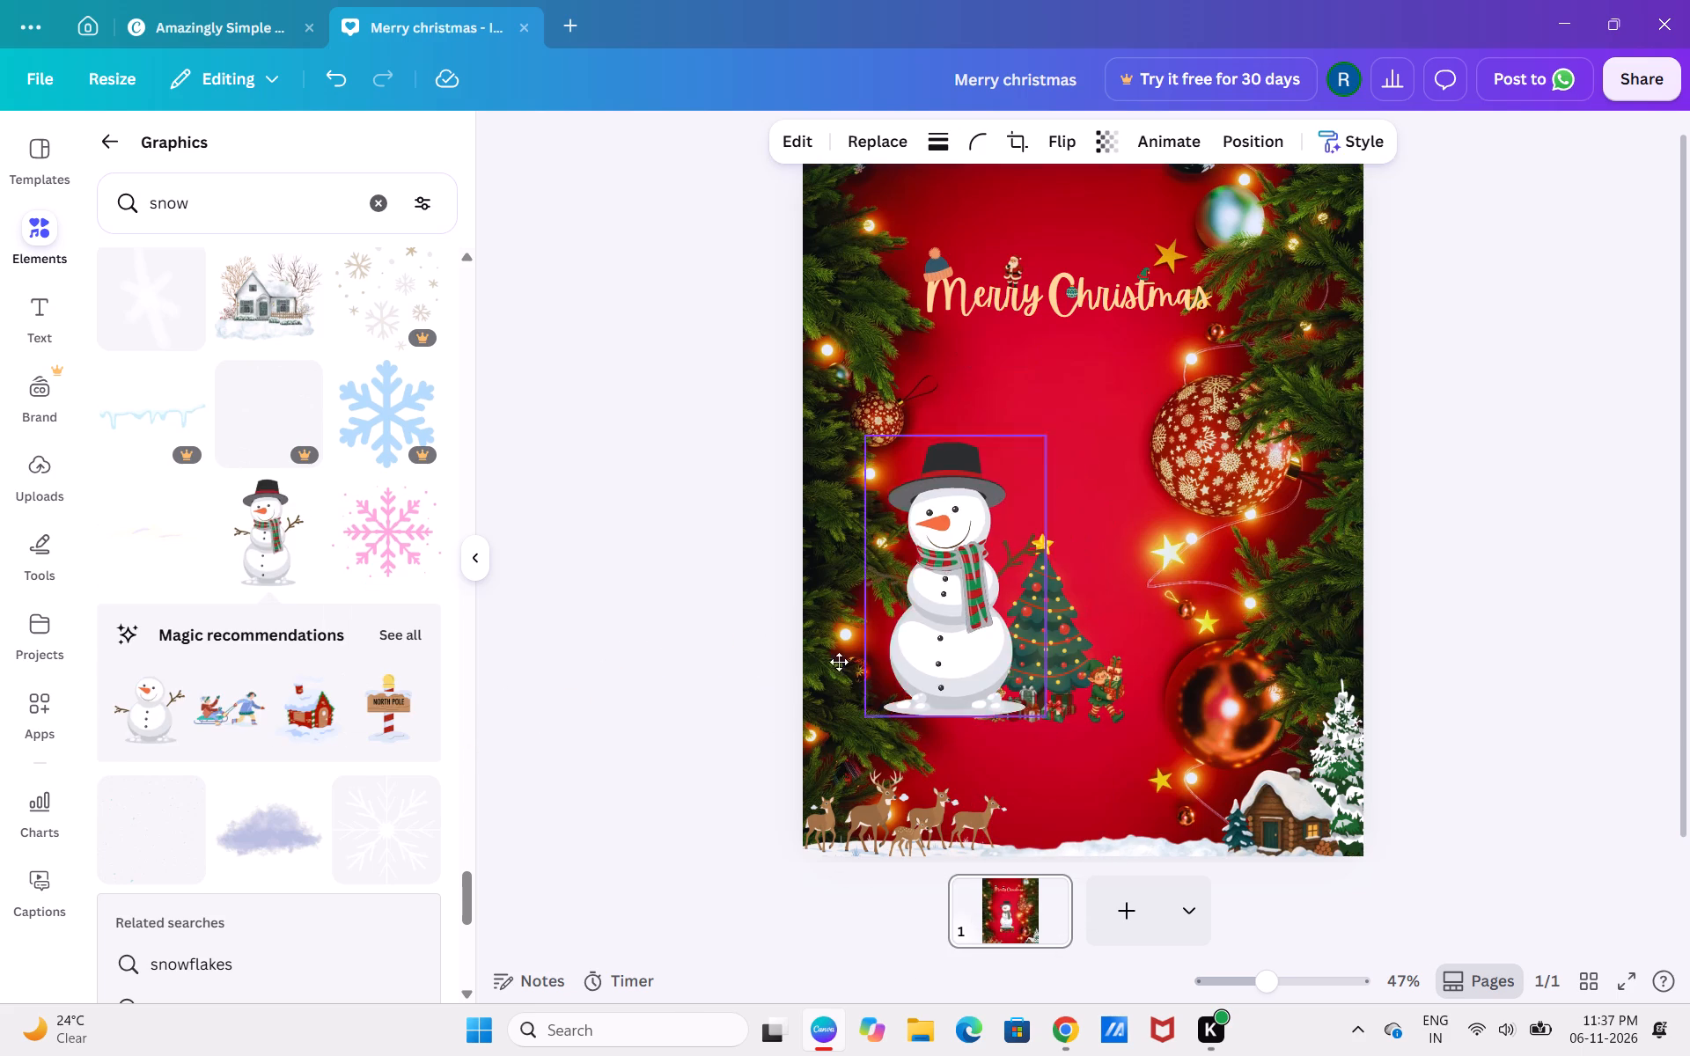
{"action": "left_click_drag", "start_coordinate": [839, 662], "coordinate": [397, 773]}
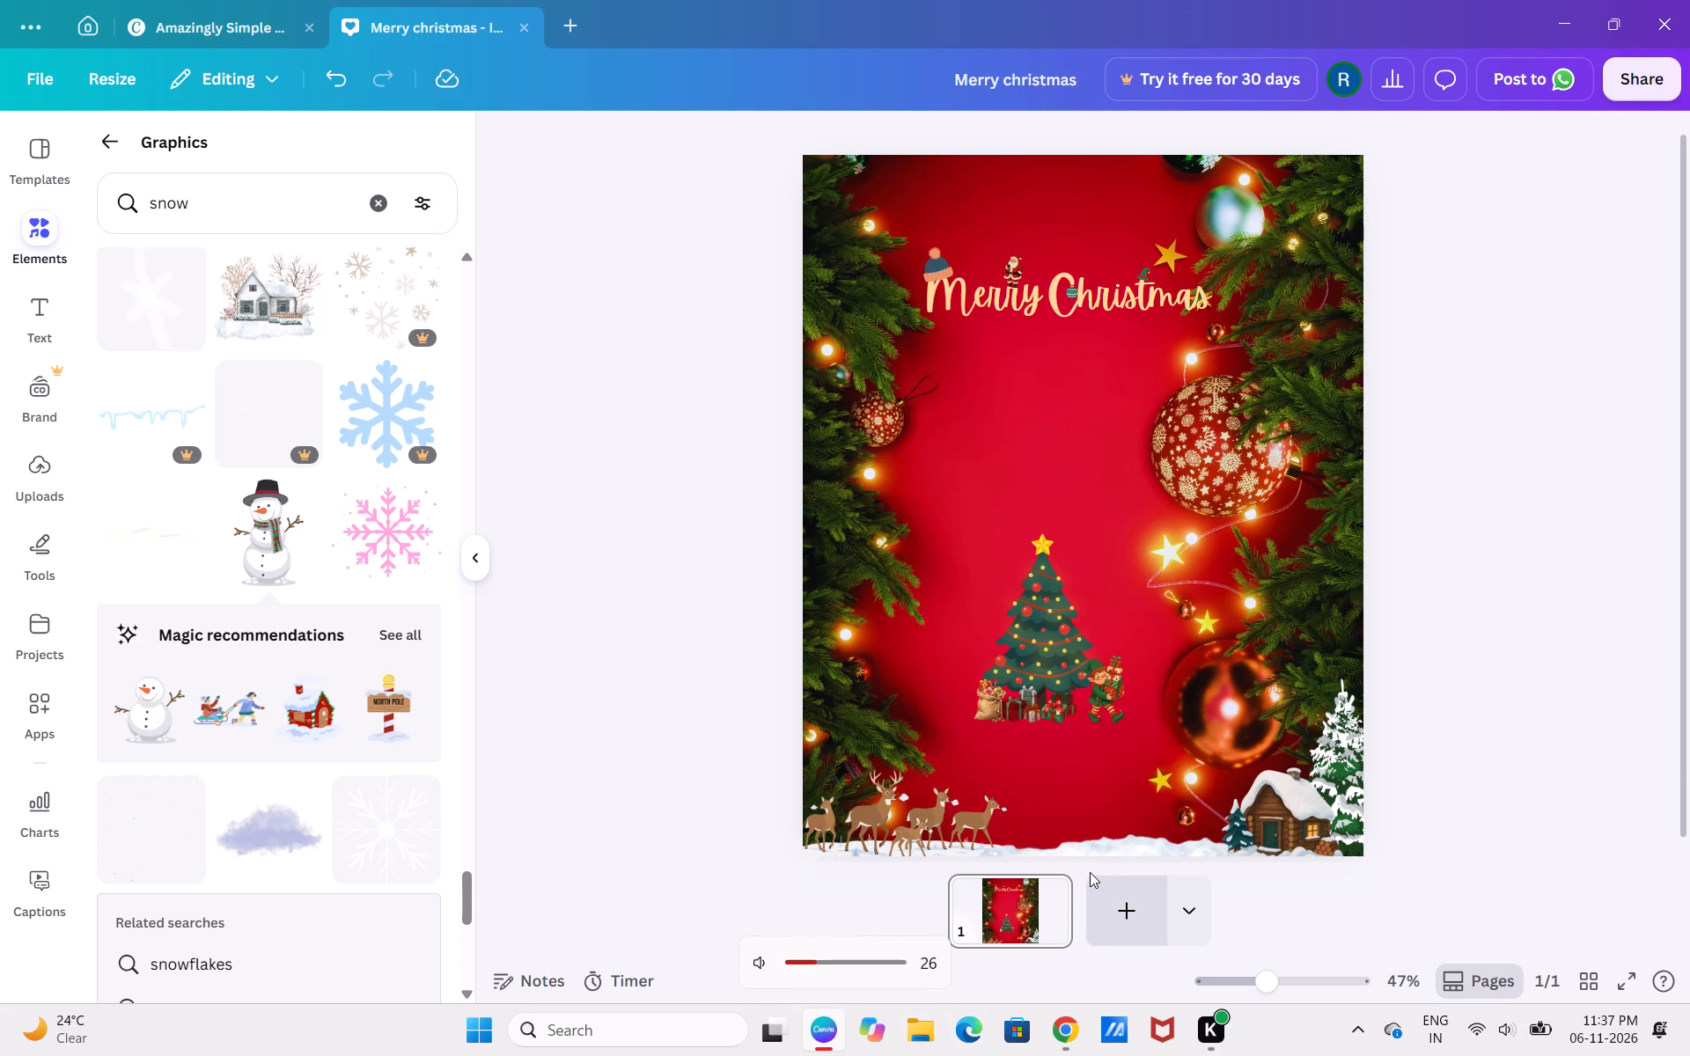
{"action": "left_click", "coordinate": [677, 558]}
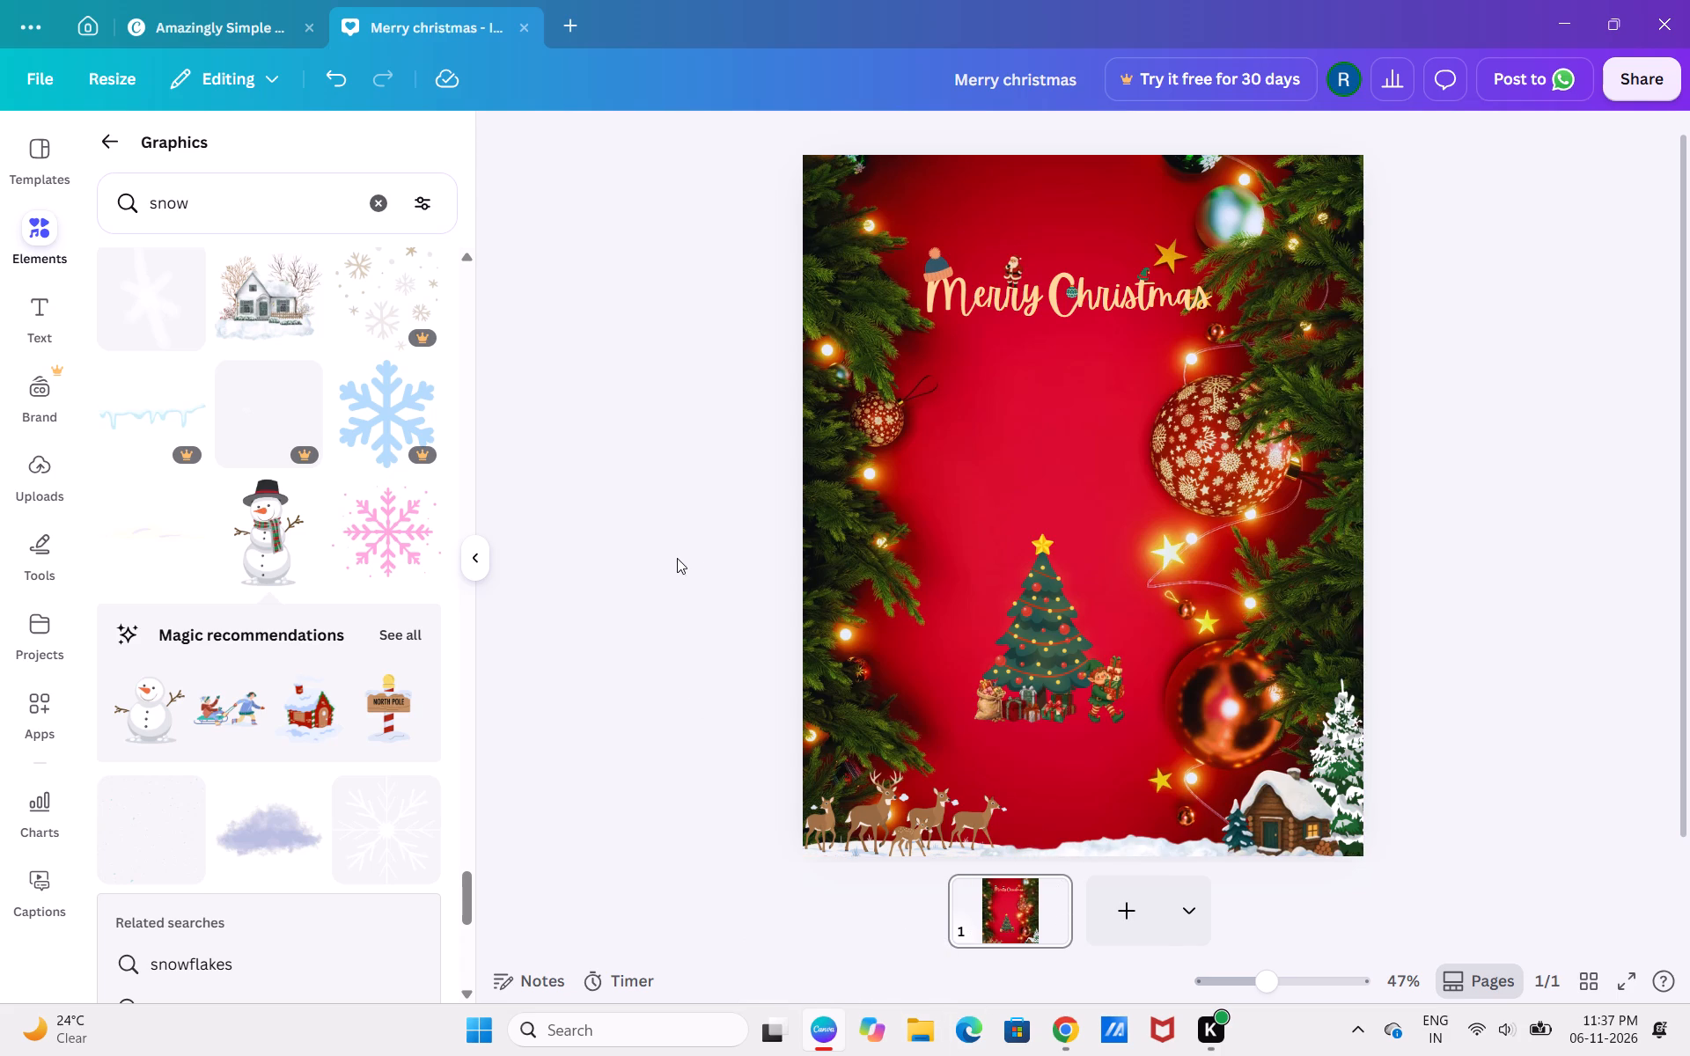
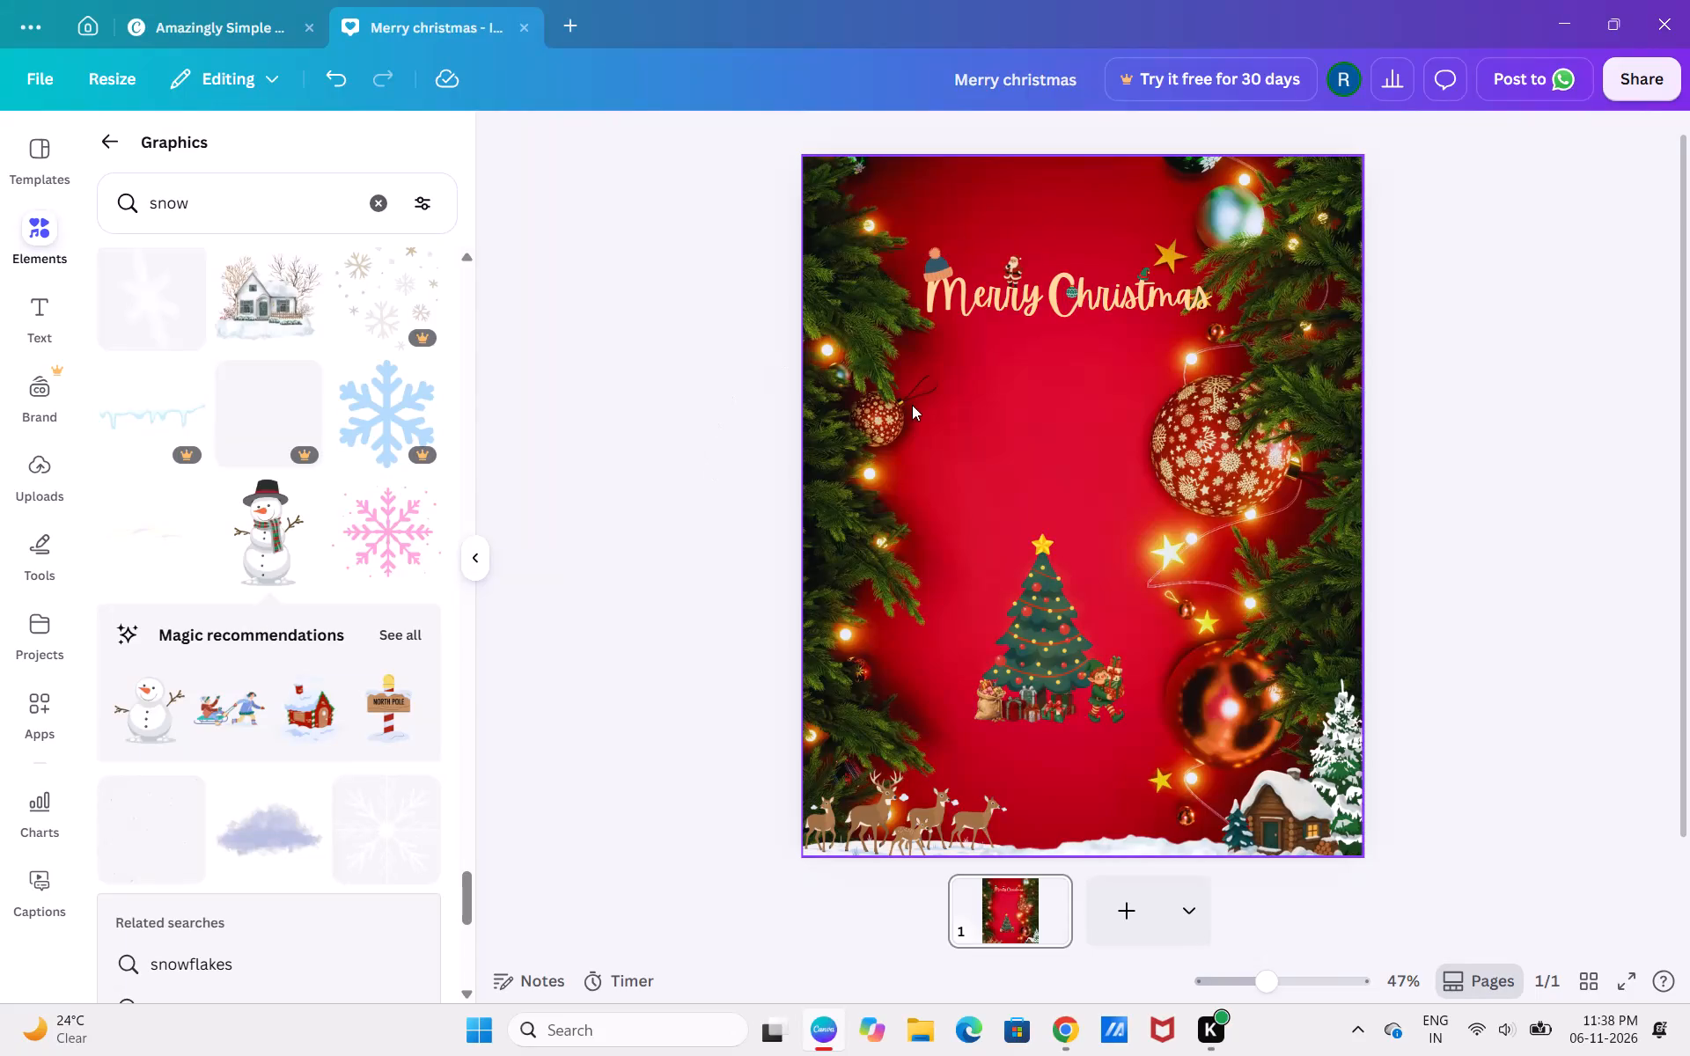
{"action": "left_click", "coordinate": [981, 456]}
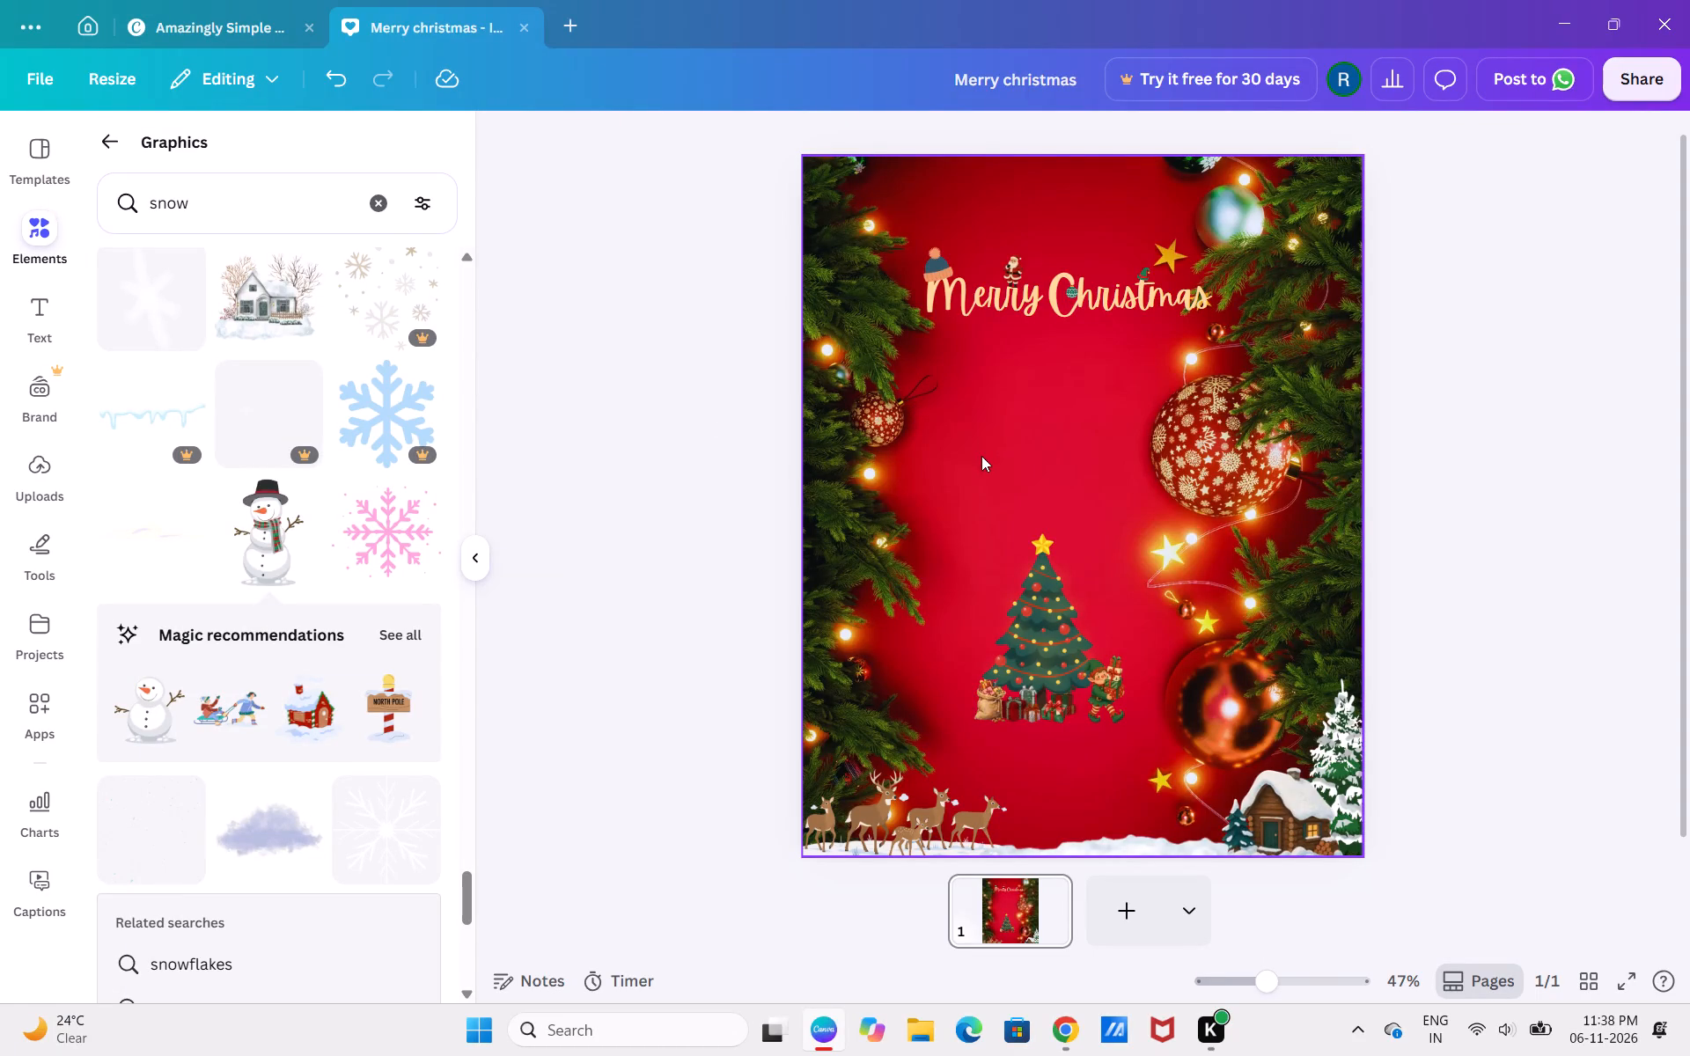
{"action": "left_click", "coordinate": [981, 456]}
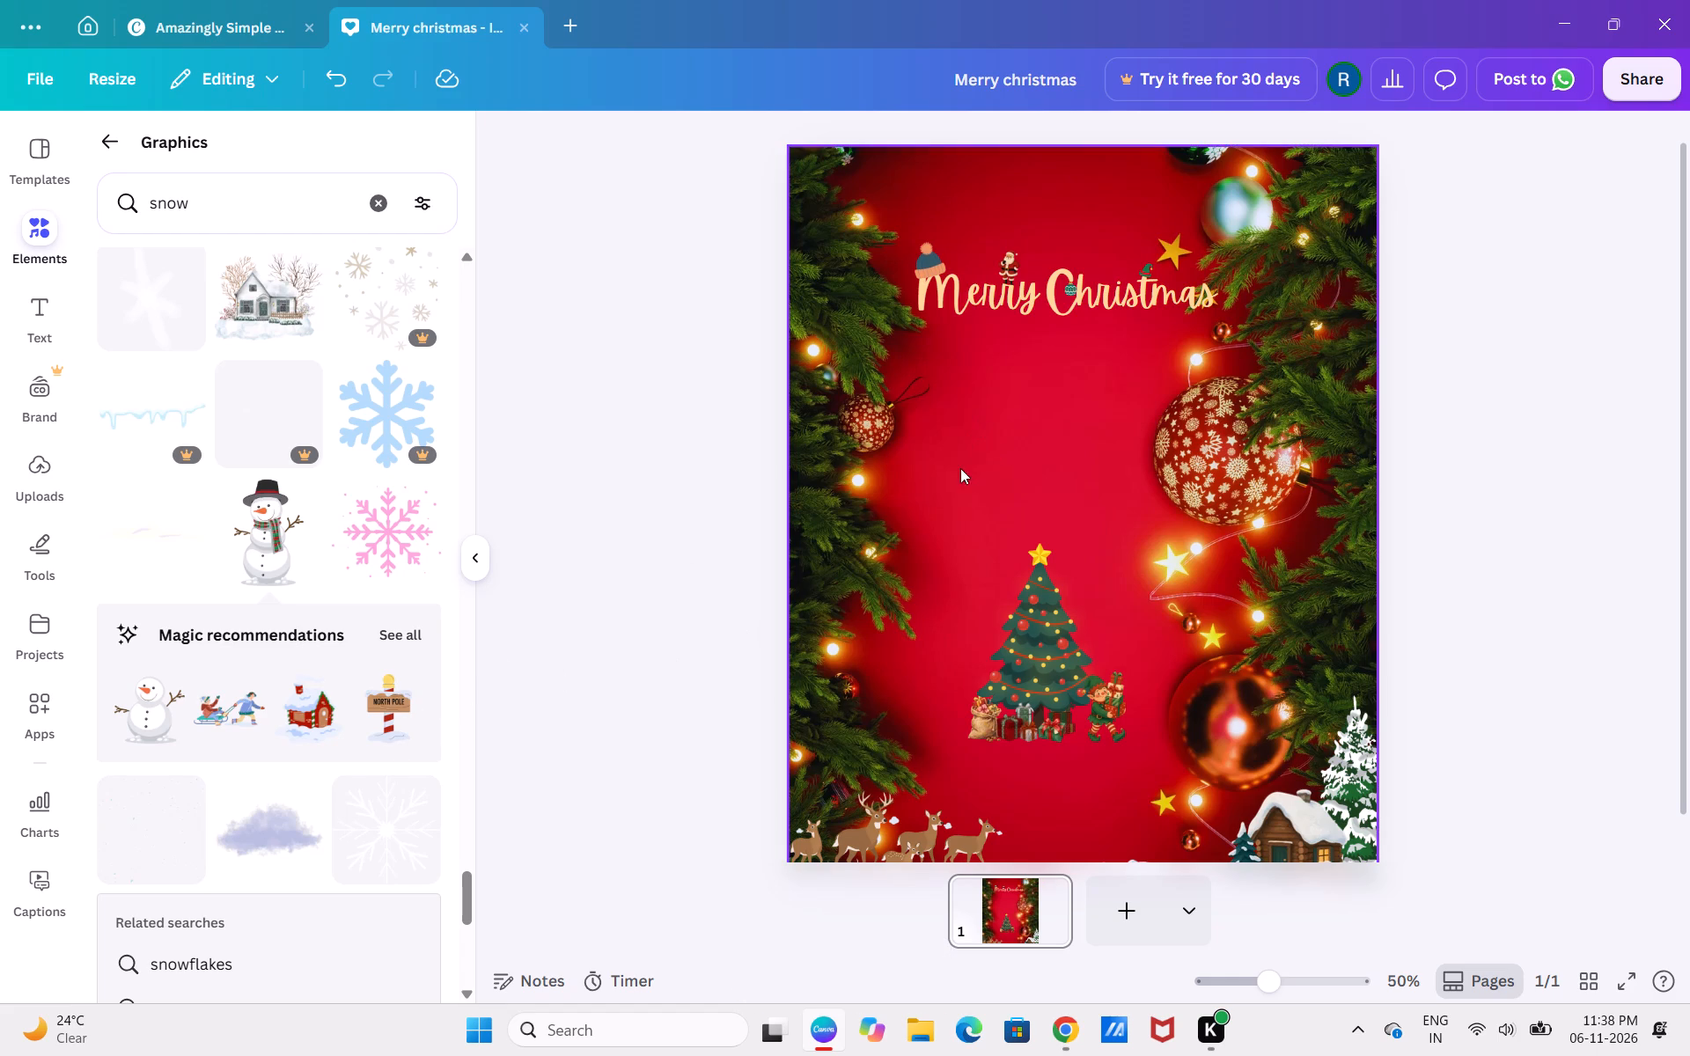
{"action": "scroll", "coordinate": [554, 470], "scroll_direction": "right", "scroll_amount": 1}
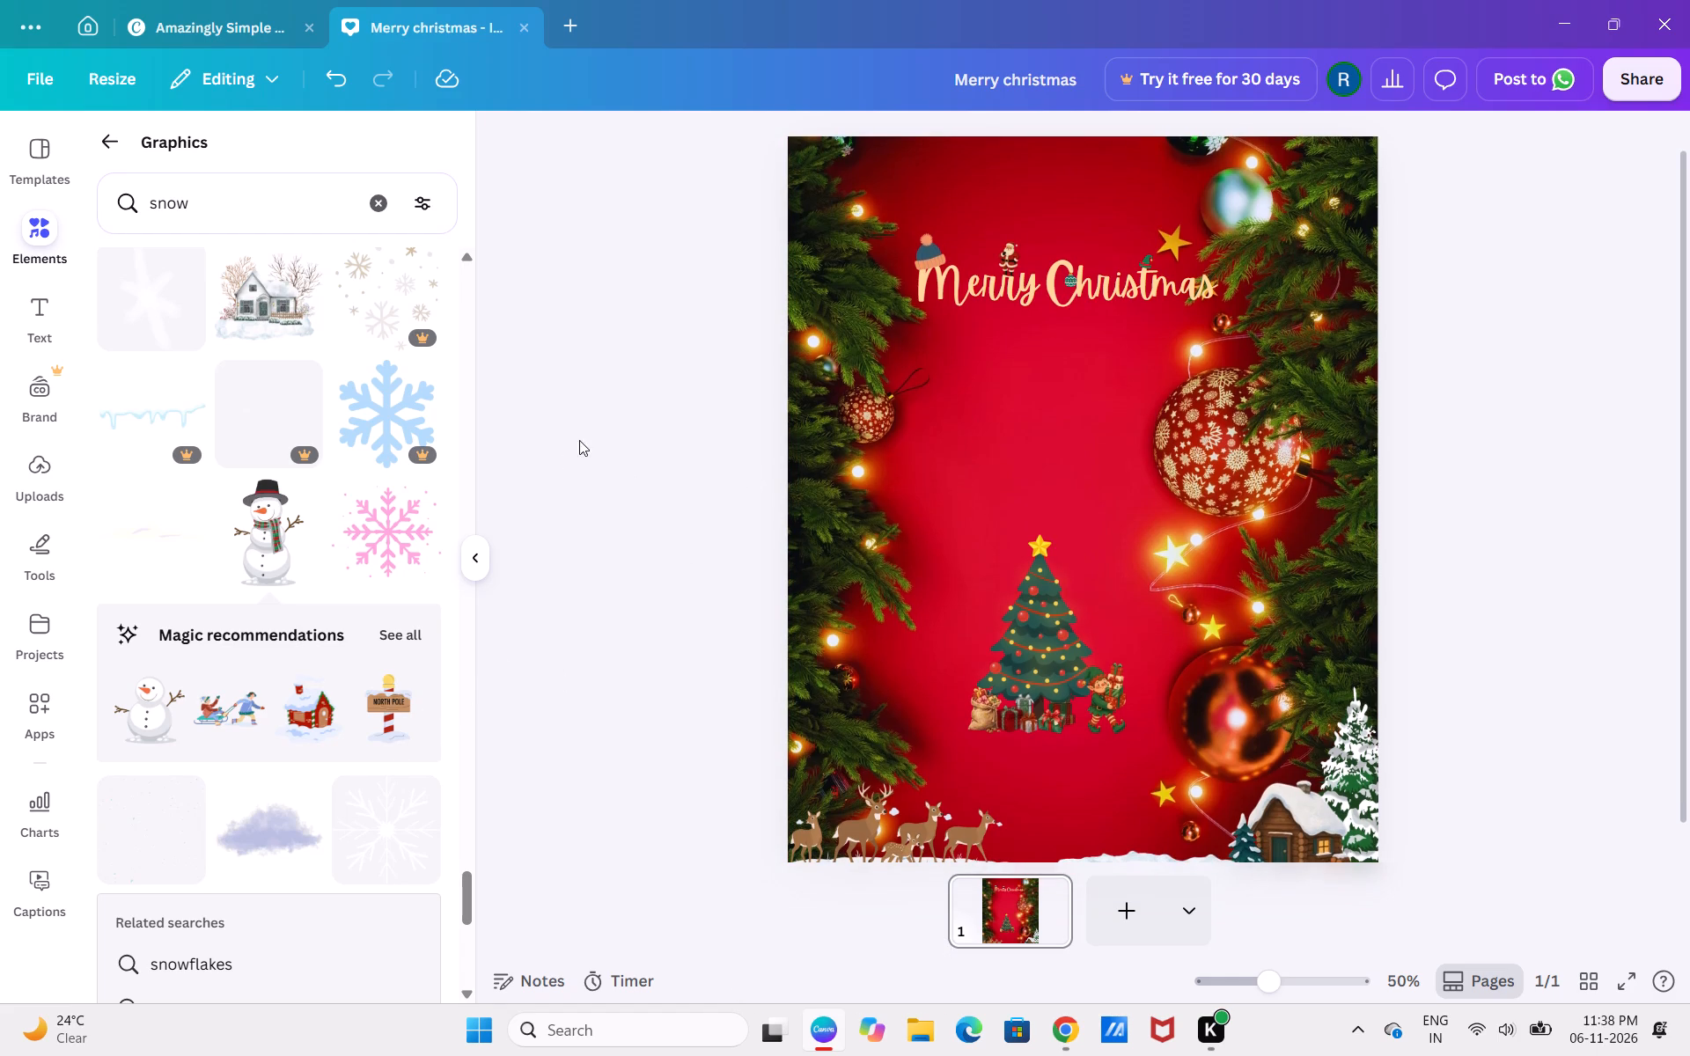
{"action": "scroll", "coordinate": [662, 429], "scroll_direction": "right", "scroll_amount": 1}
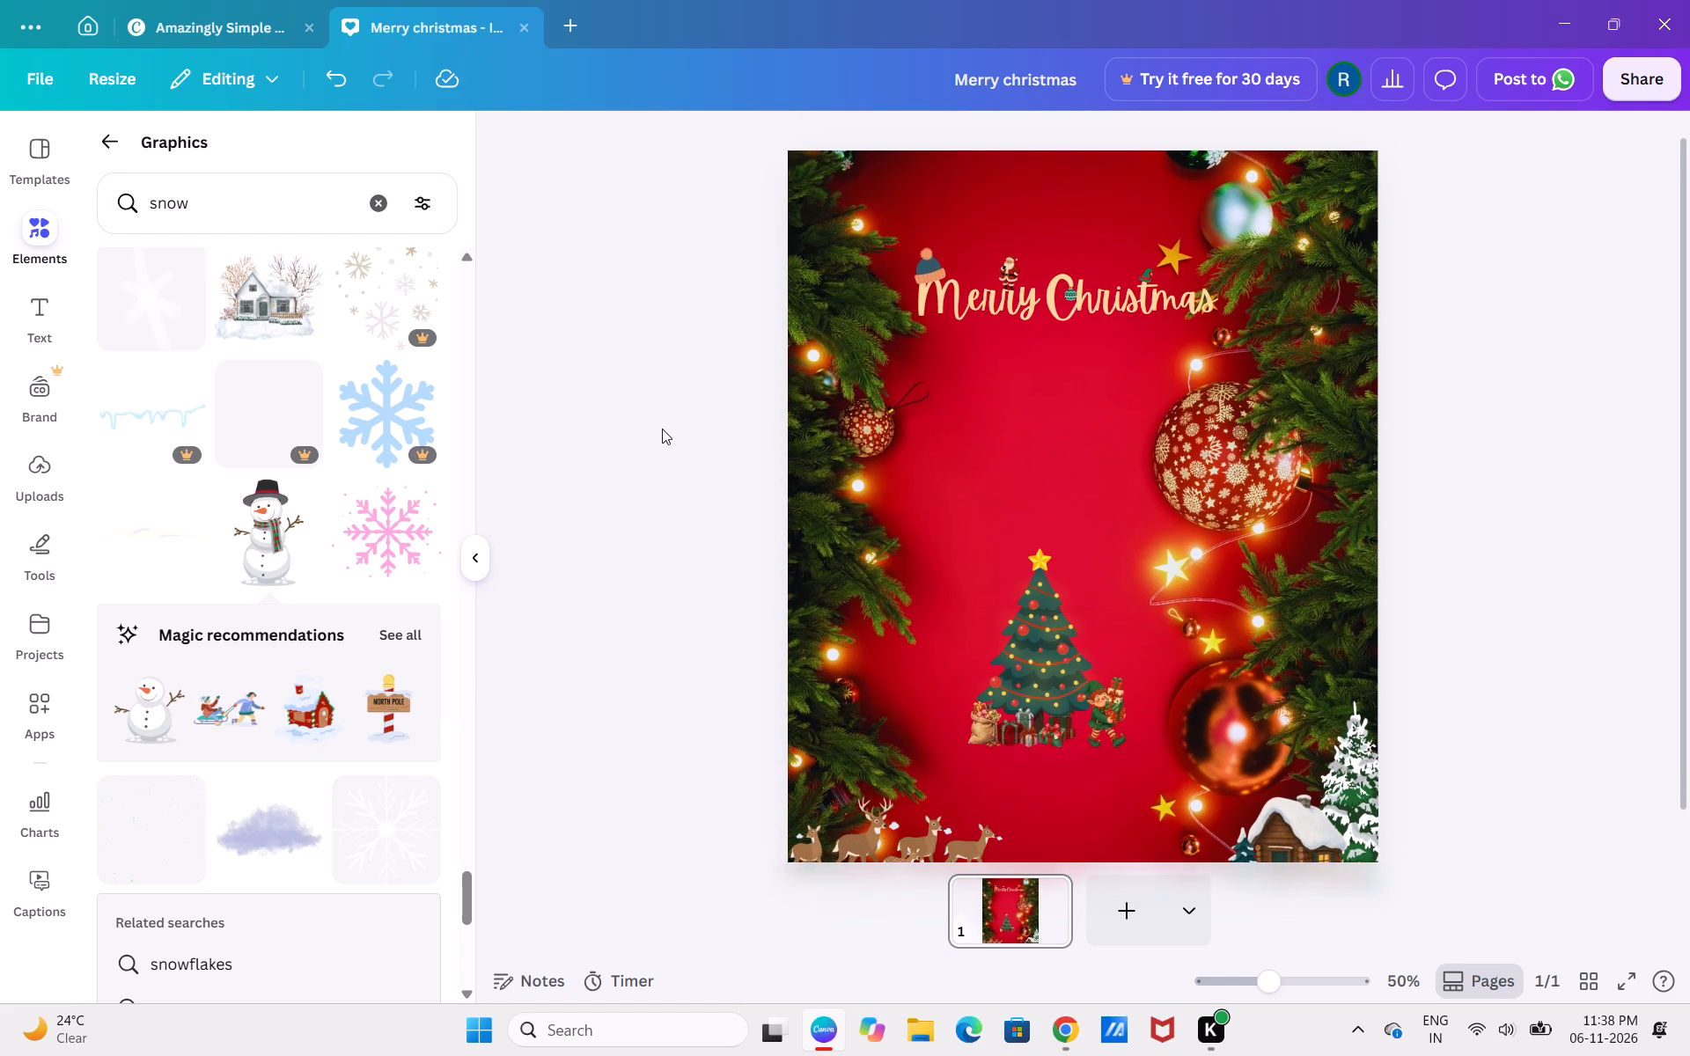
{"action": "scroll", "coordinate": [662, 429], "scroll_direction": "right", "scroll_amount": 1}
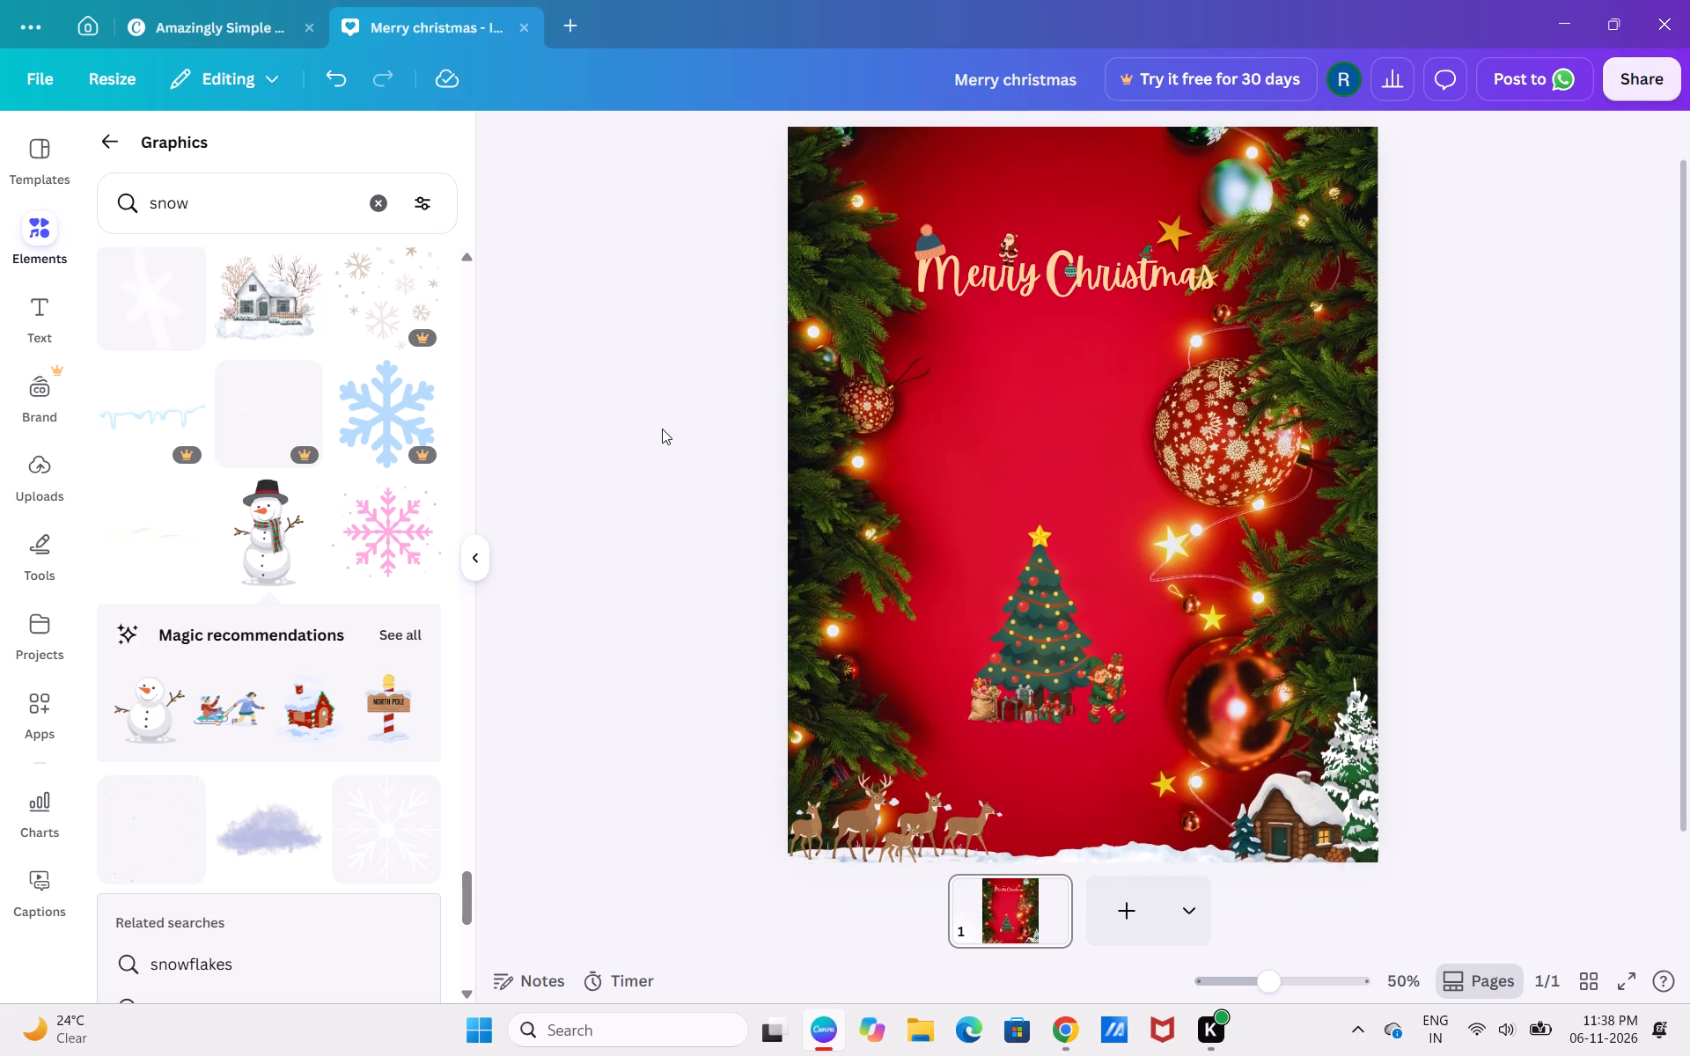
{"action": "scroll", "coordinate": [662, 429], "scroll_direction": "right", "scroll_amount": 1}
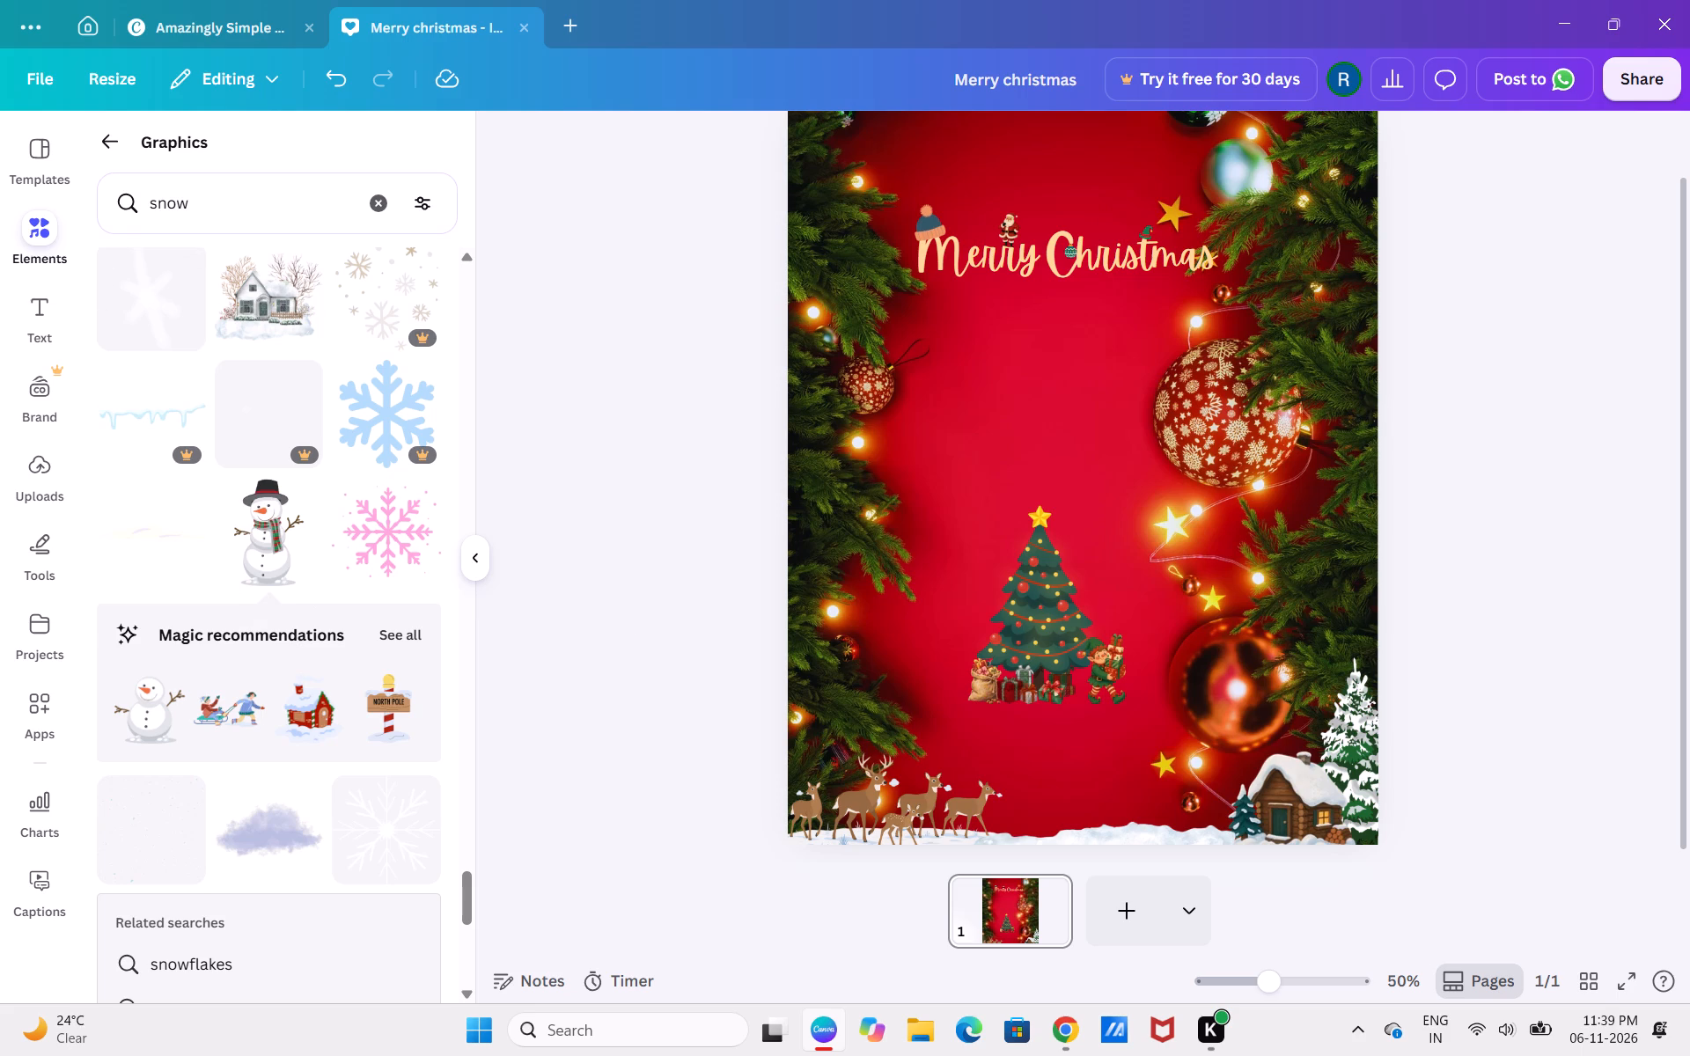
Add the white snow patch from the recently used graphics, shrink it and place it over the gifts and elf's feet at the tree's base.
{"action": "left_click", "coordinate": [110, 148]}
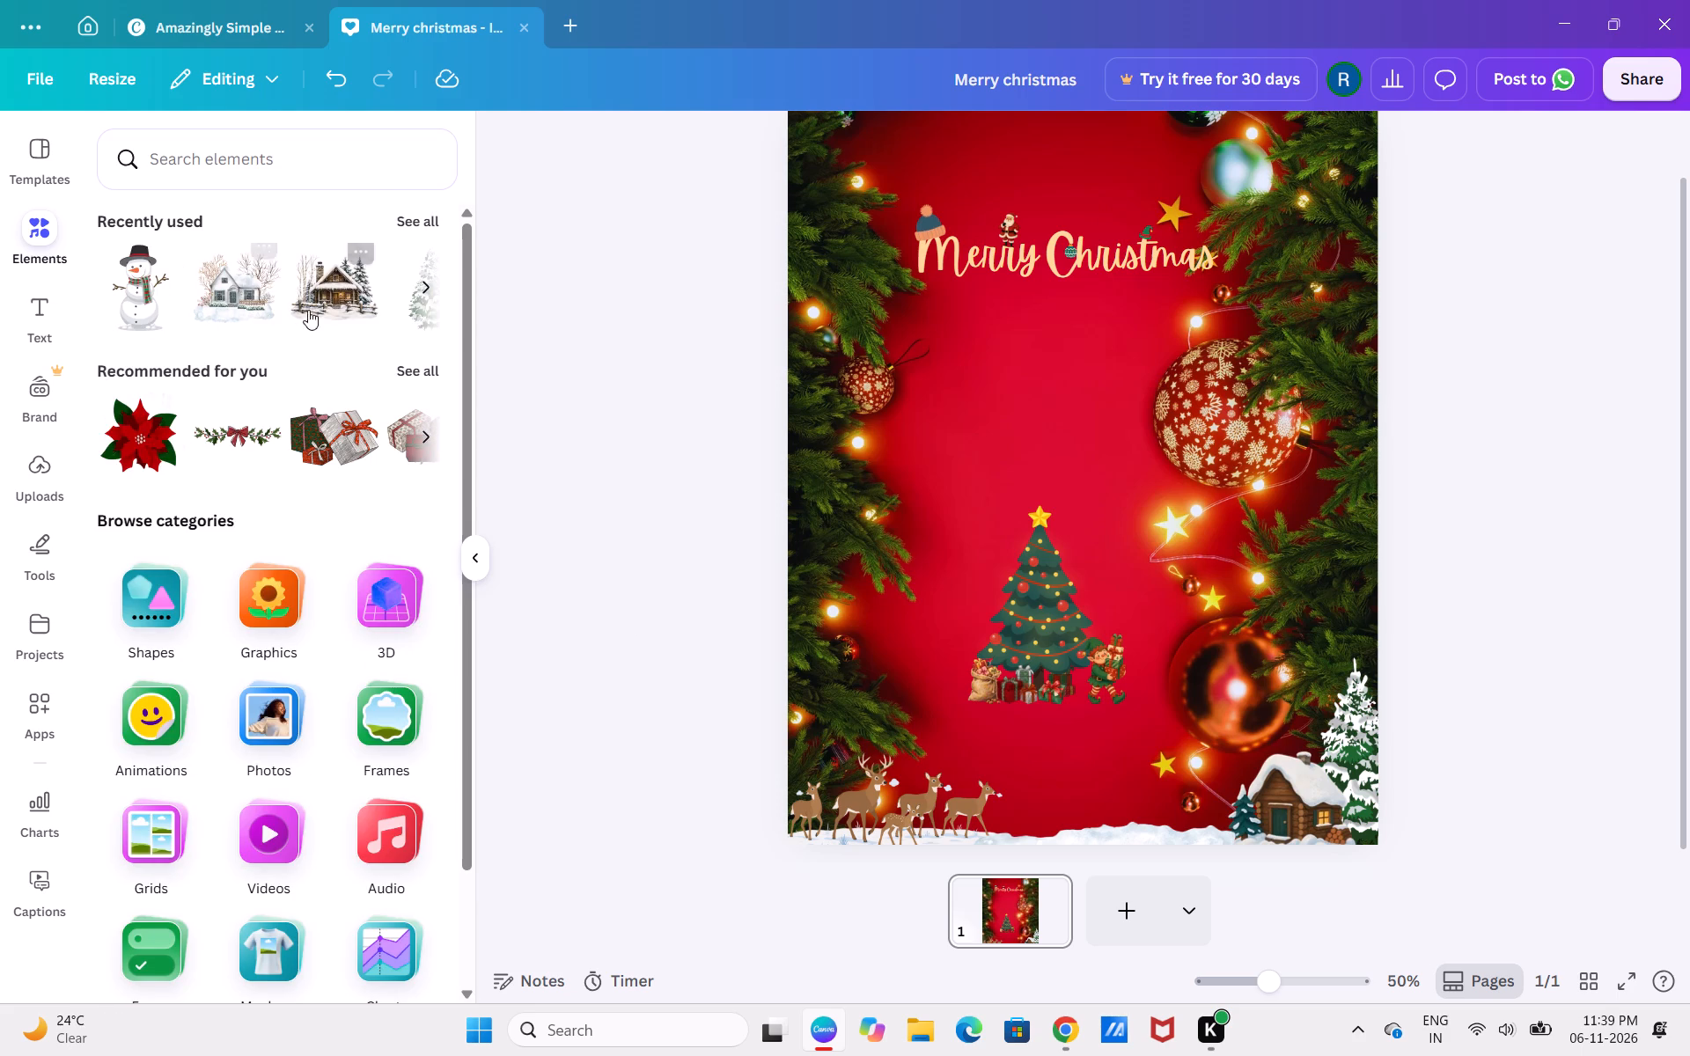
{"action": "left_click", "coordinate": [417, 222]}
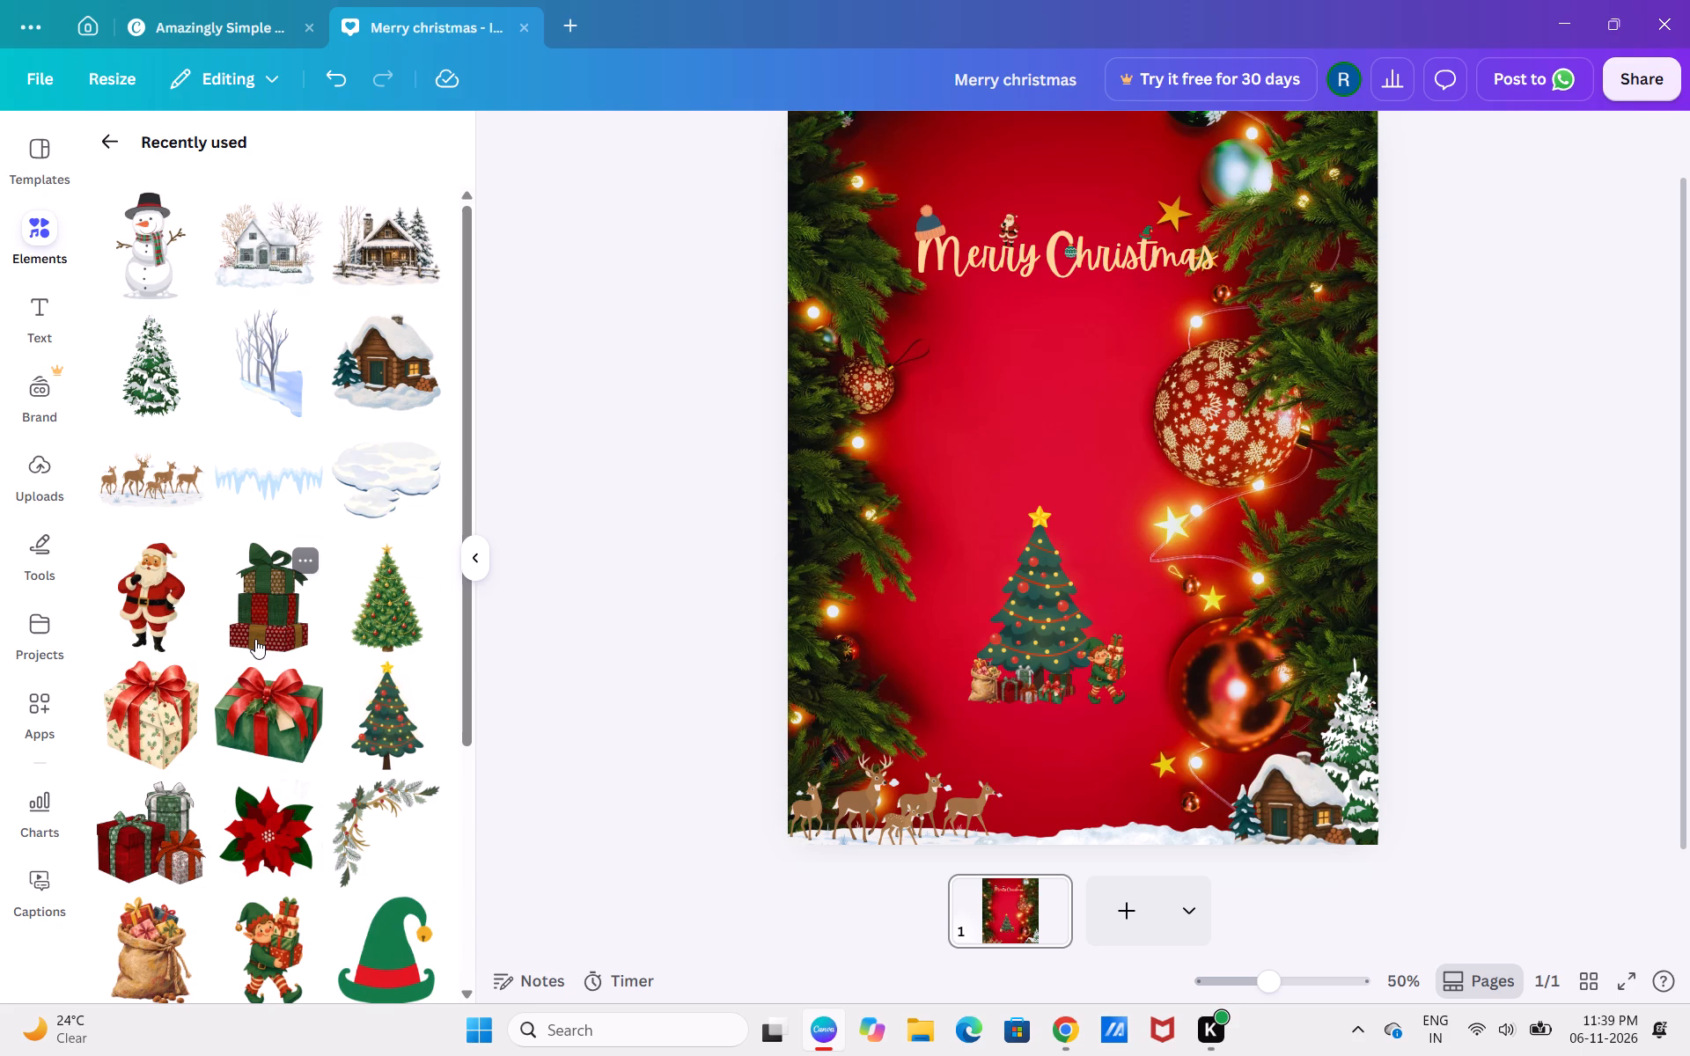
{"action": "left_click_drag", "start_coordinate": [373, 473], "coordinate": [921, 555]}
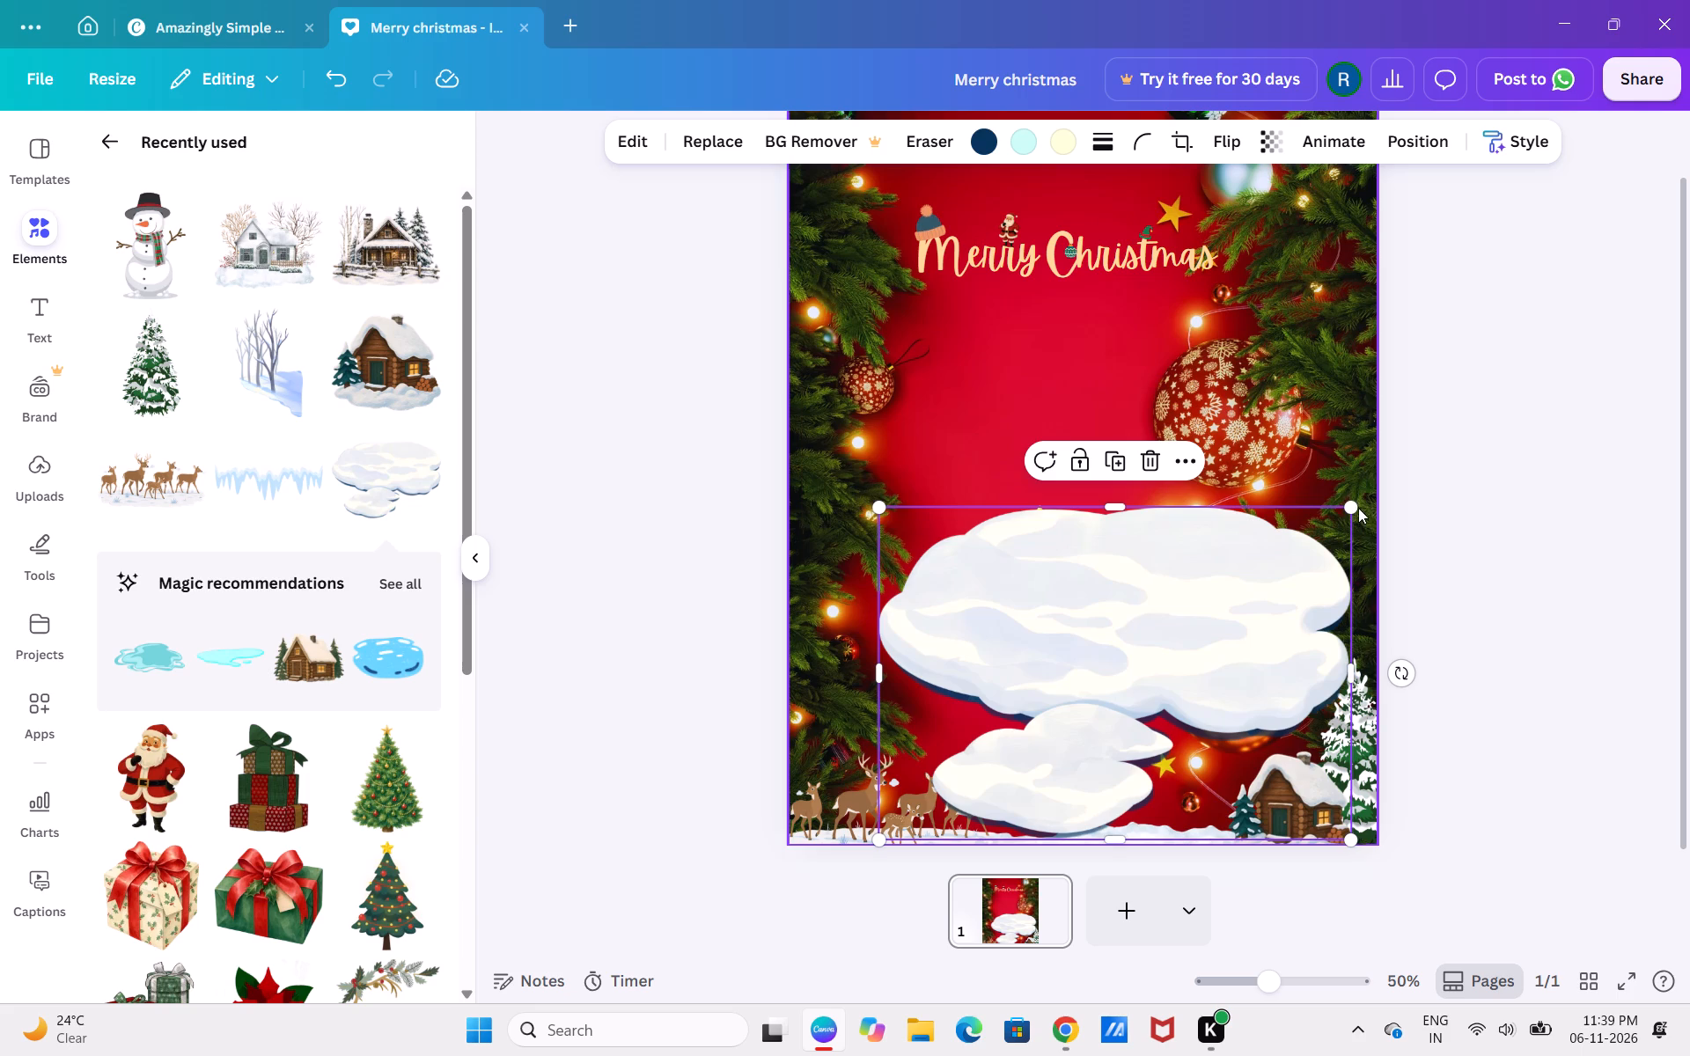
{"action": "left_click_drag", "start_coordinate": [1353, 502], "coordinate": [1032, 754]}
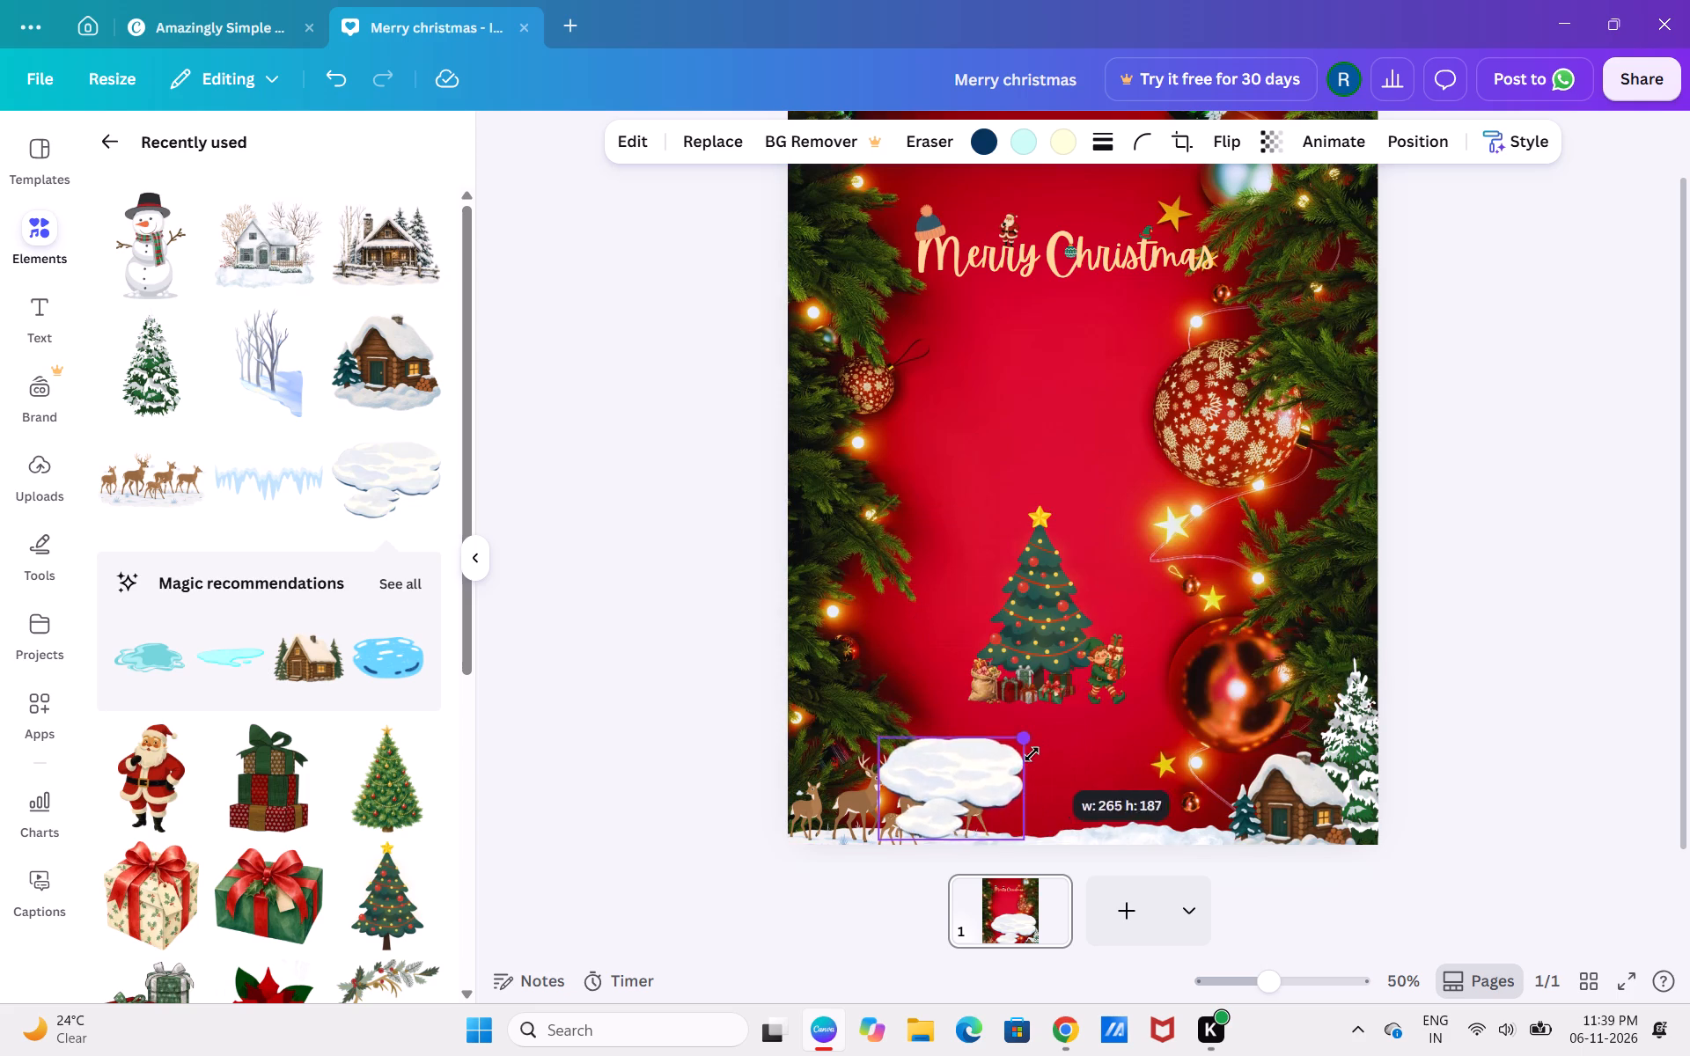
{"action": "left_click_drag", "start_coordinate": [1032, 754], "coordinate": [977, 793]}
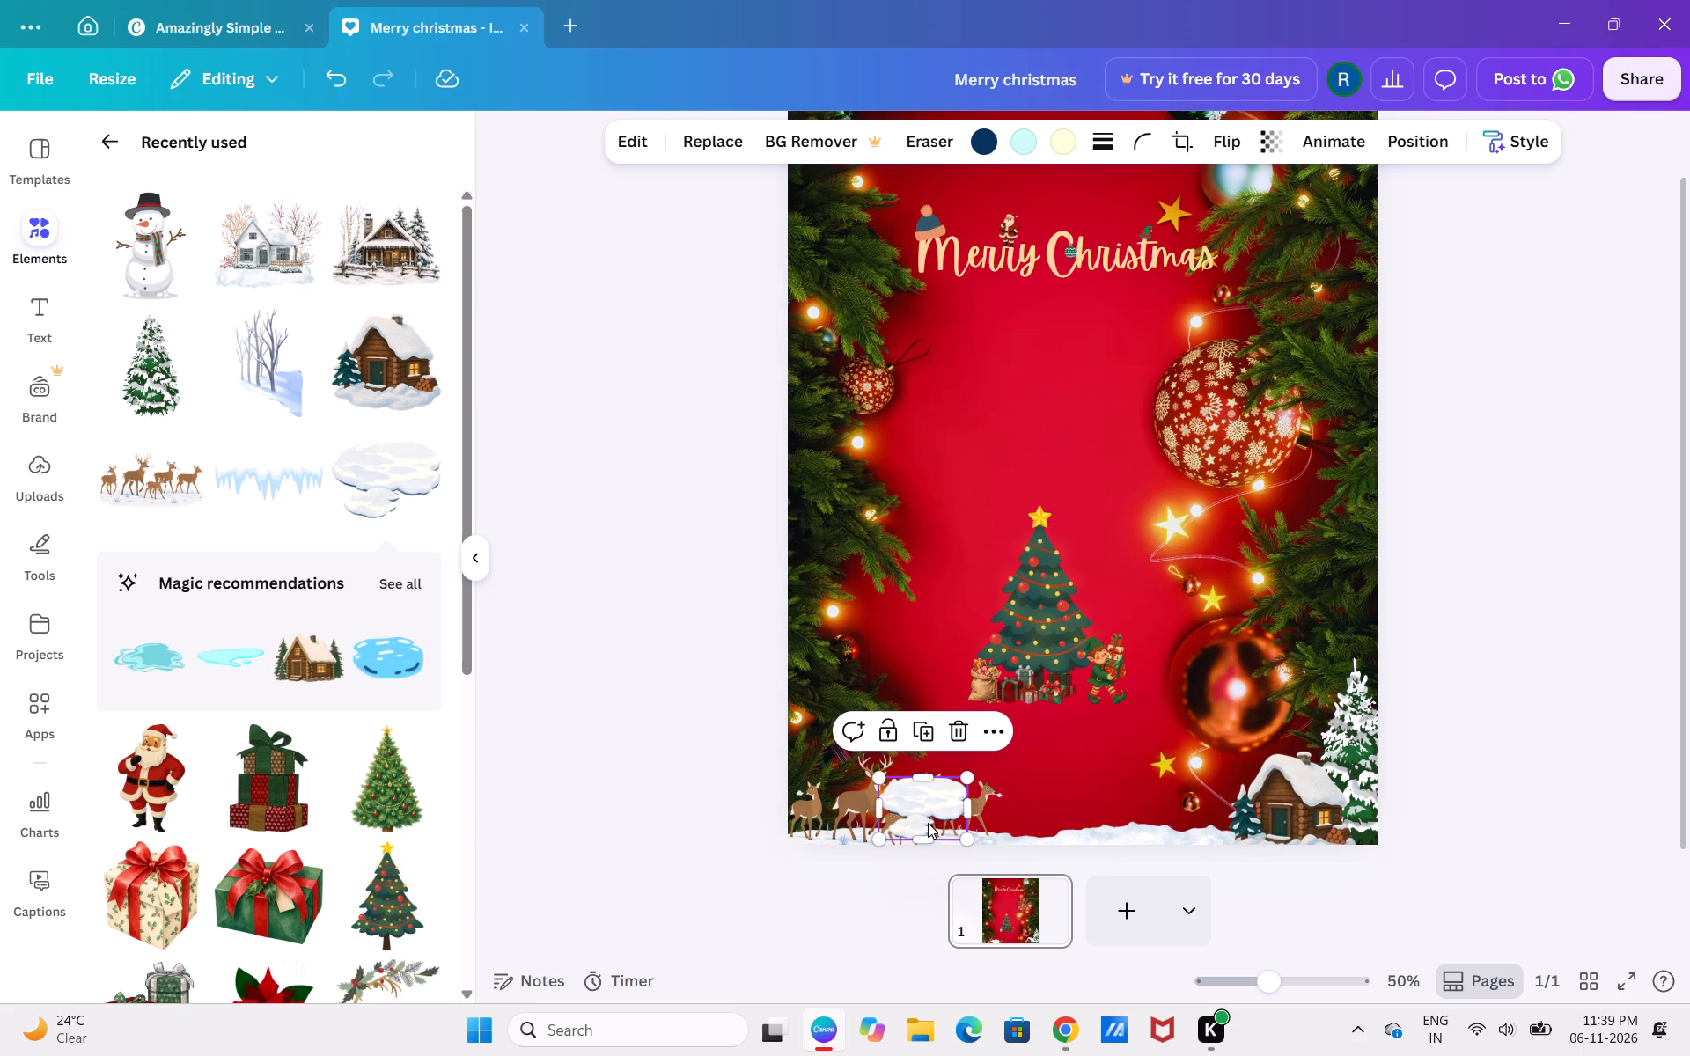
{"action": "left_click_drag", "start_coordinate": [928, 823], "coordinate": [1107, 746]}
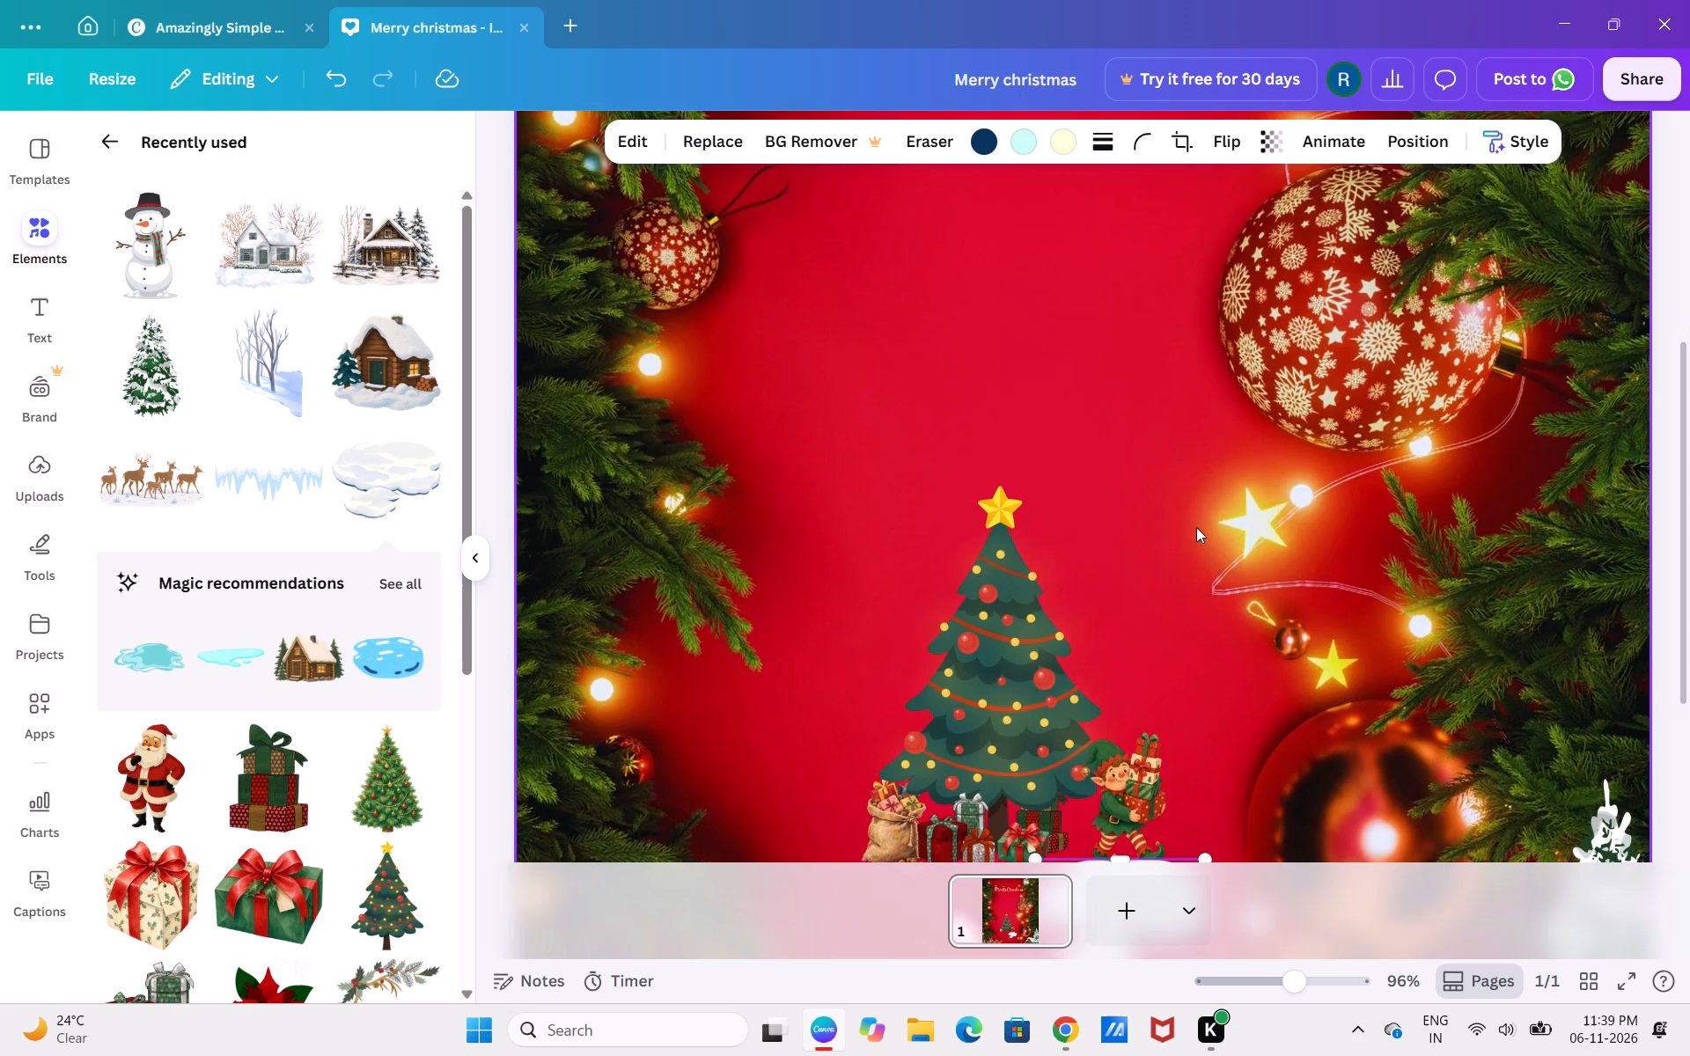
{"action": "scroll", "coordinate": [1196, 527], "scroll_direction": "down", "scroll_amount": 4}
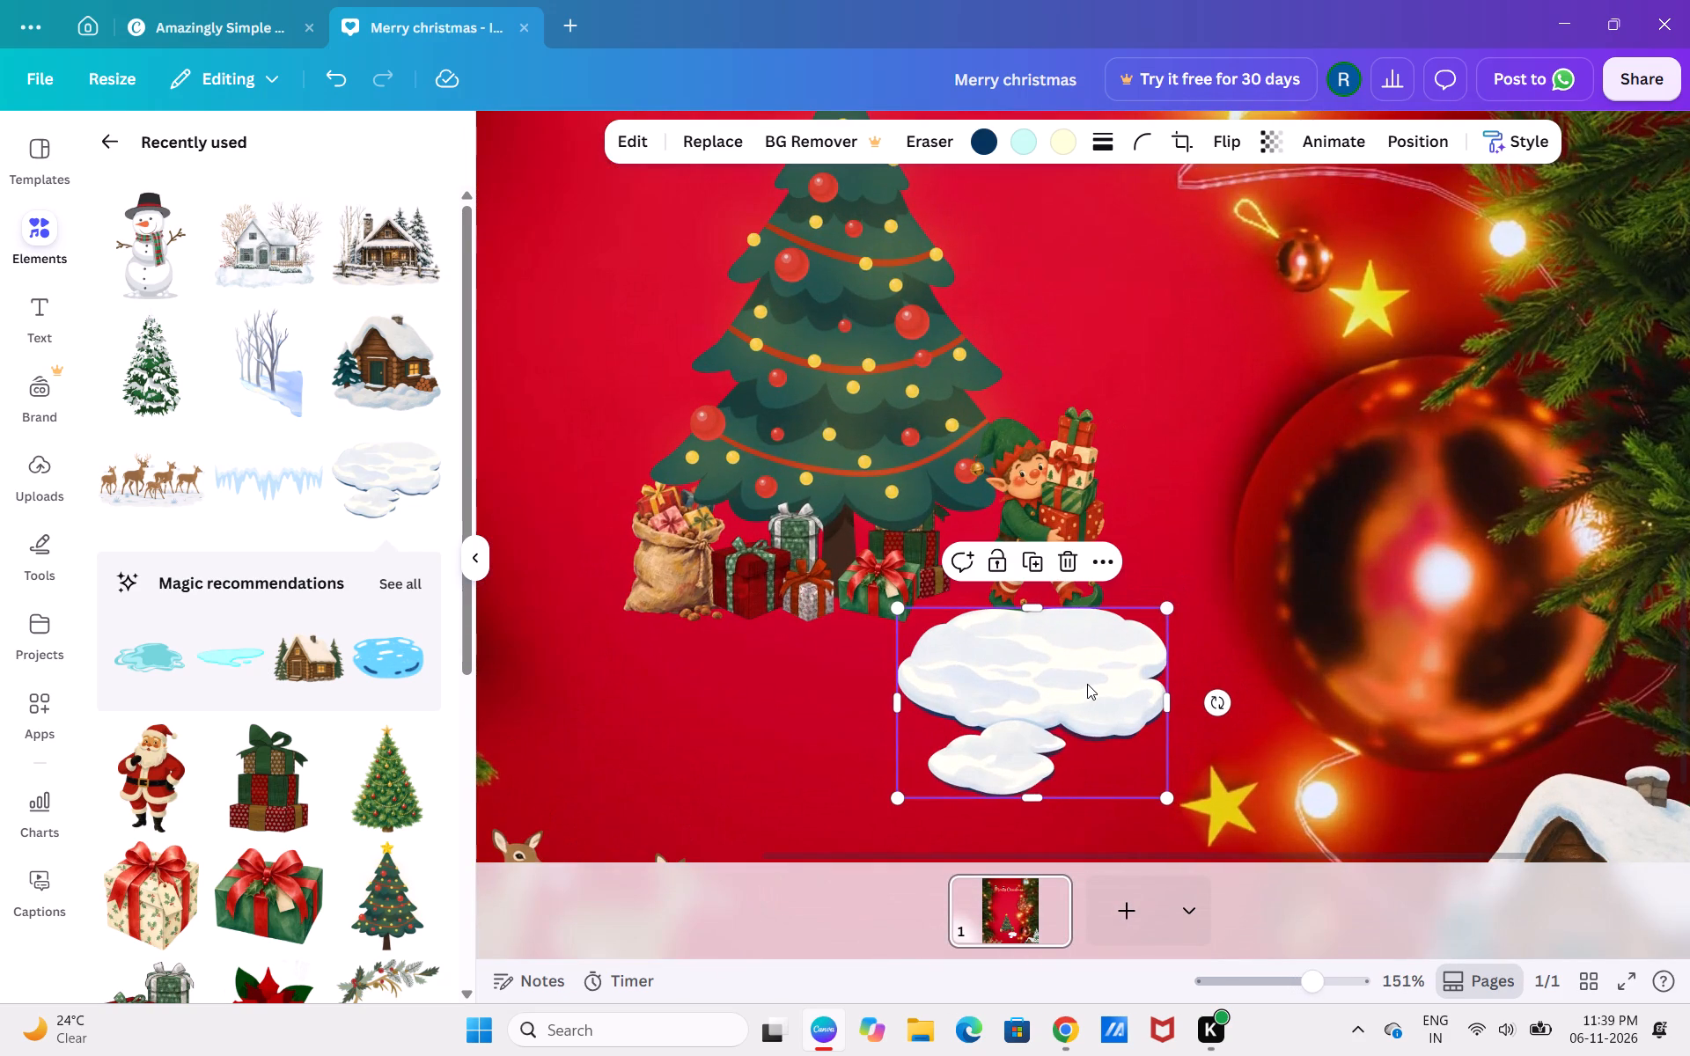
{"action": "left_click_drag", "start_coordinate": [1087, 684], "coordinate": [1035, 590]}
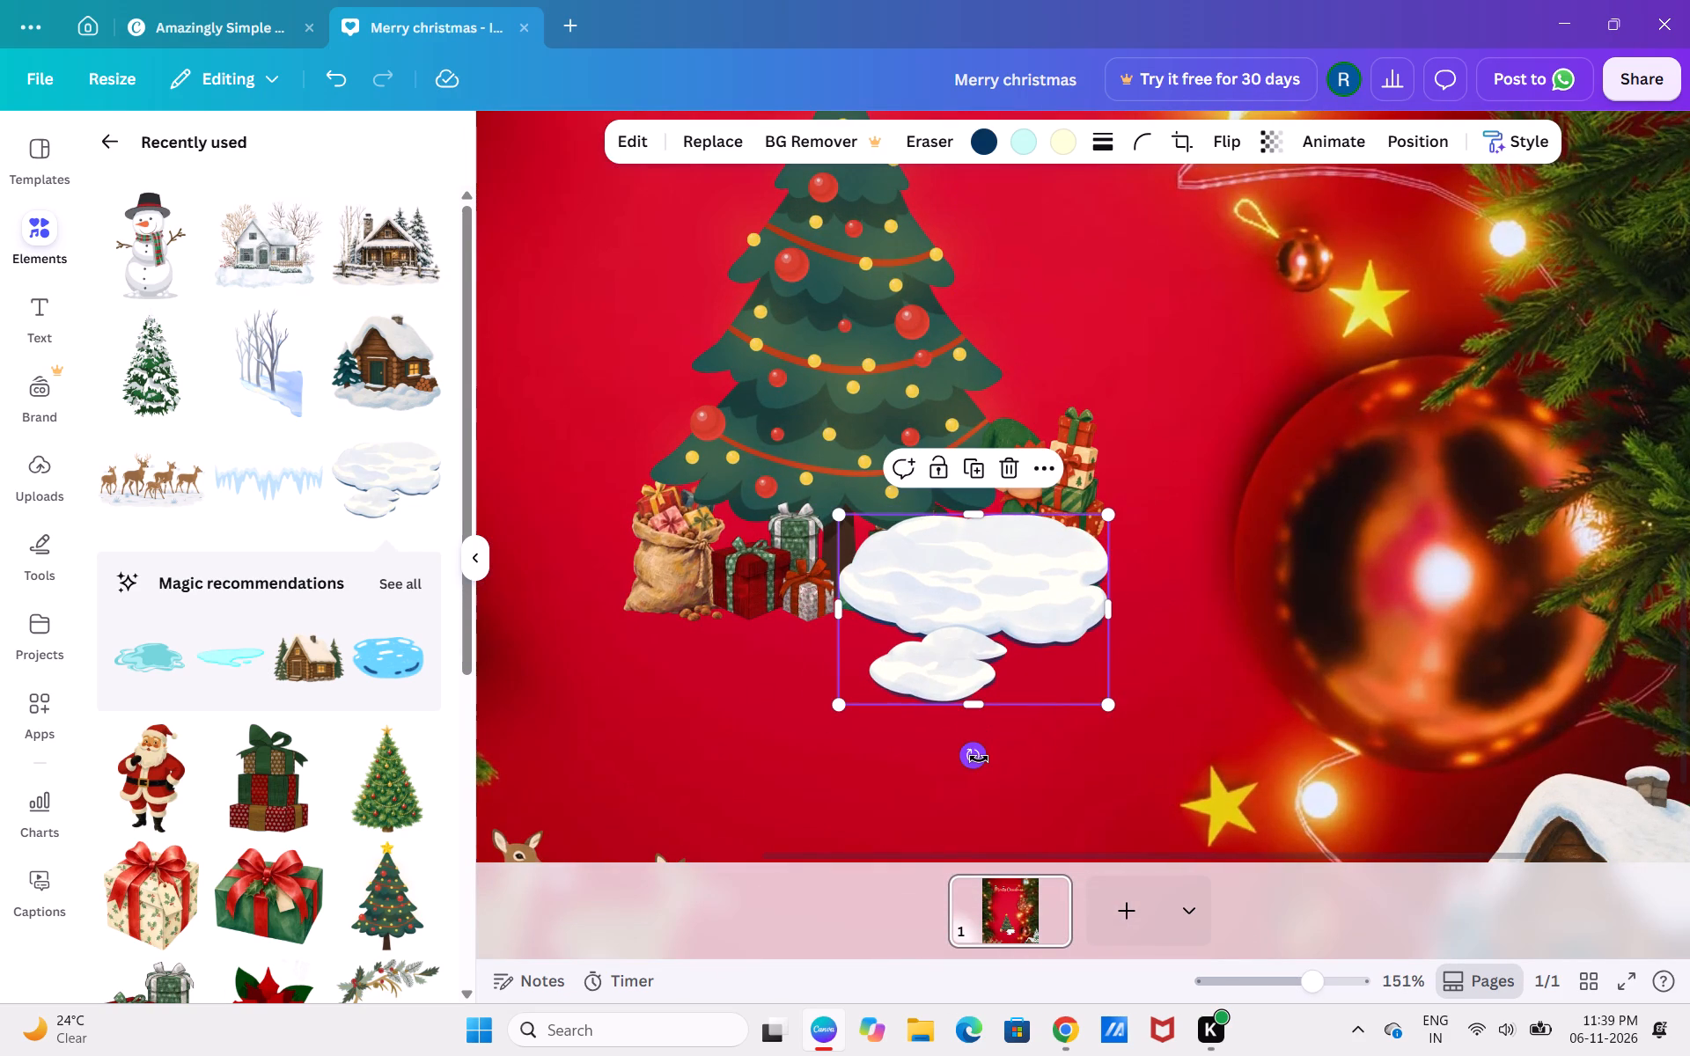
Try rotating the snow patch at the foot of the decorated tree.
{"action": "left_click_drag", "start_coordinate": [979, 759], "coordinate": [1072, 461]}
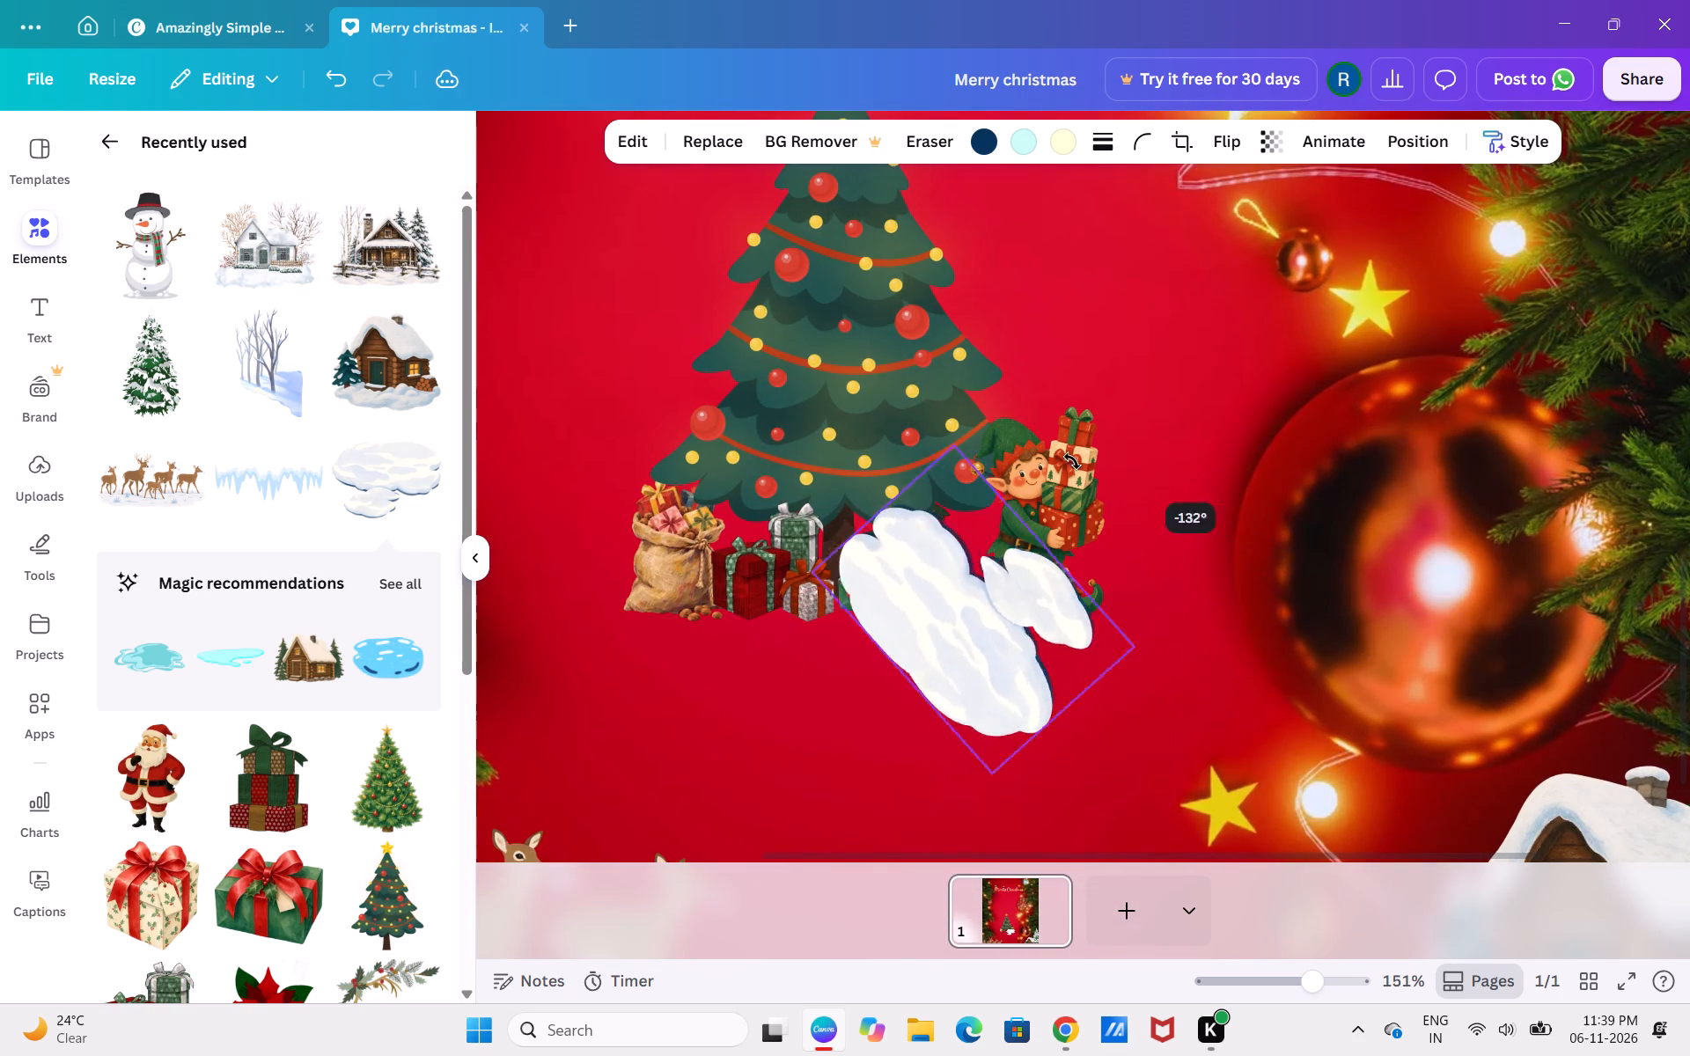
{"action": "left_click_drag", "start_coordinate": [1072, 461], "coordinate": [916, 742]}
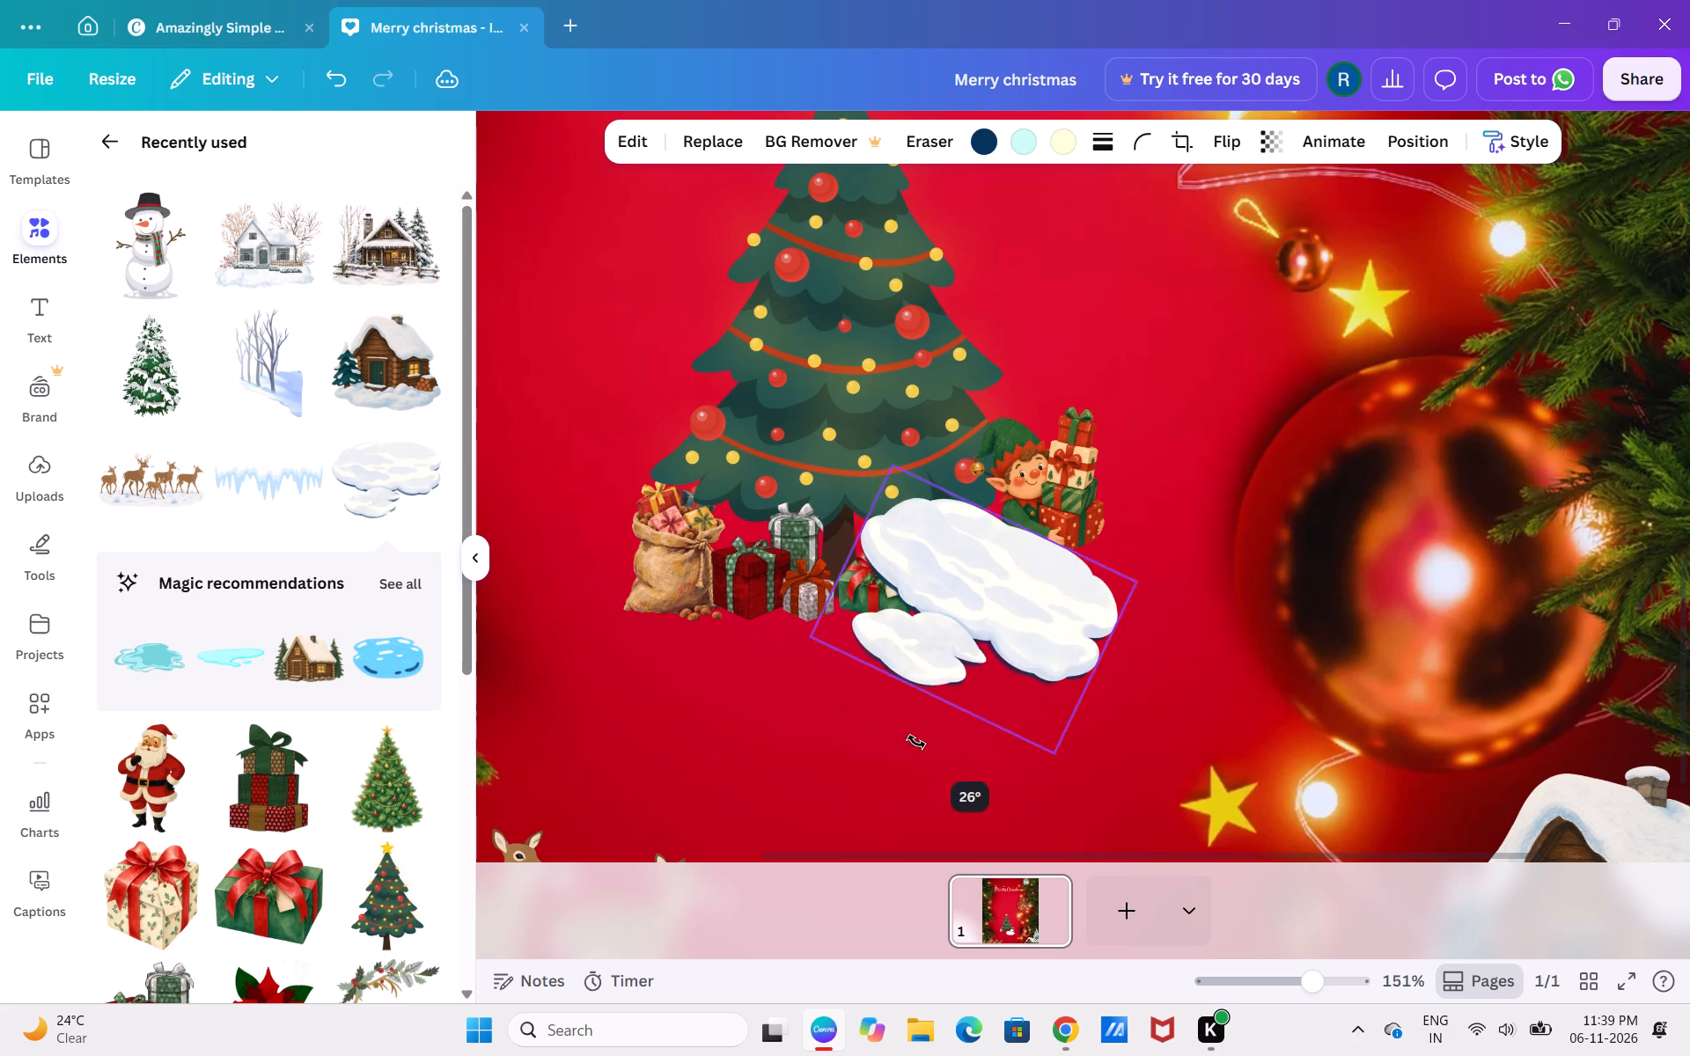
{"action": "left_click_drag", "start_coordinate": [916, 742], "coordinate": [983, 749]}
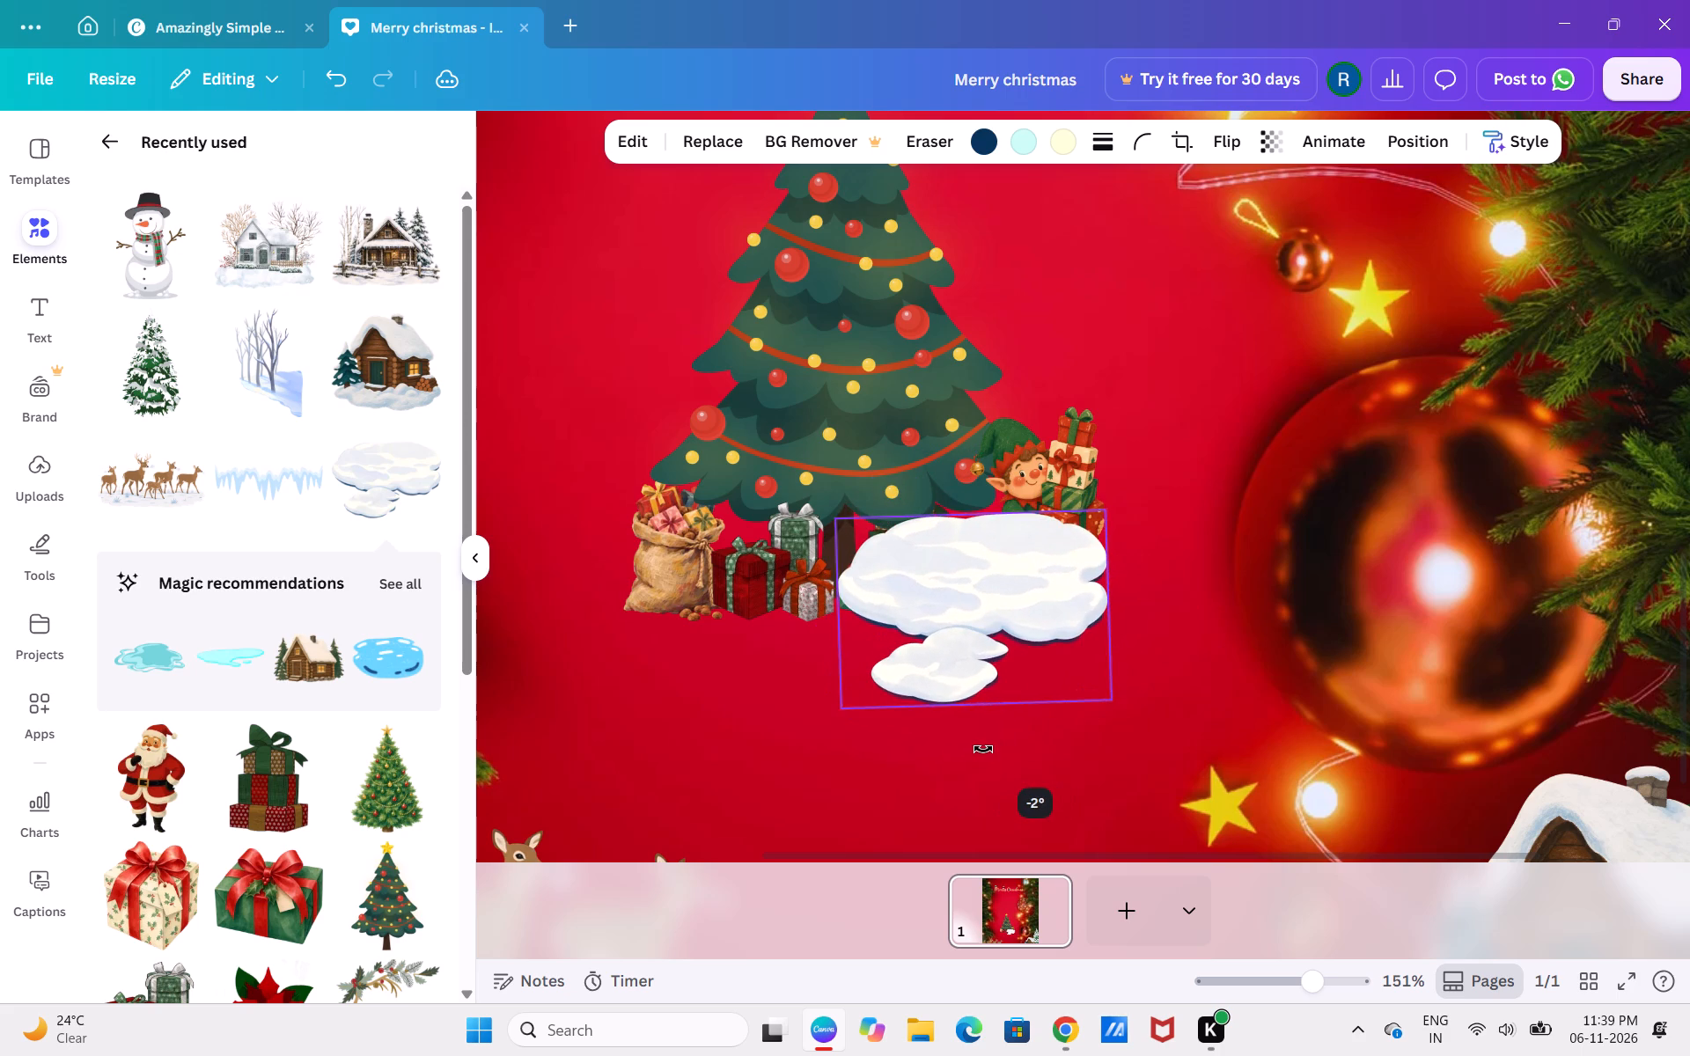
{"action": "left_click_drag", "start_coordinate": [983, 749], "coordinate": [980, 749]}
Enlarge the snow patch to about 307 by 216 px and center it over the sack, gifts and elf at the tree's base.
{"action": "left_click", "coordinate": [974, 490]}
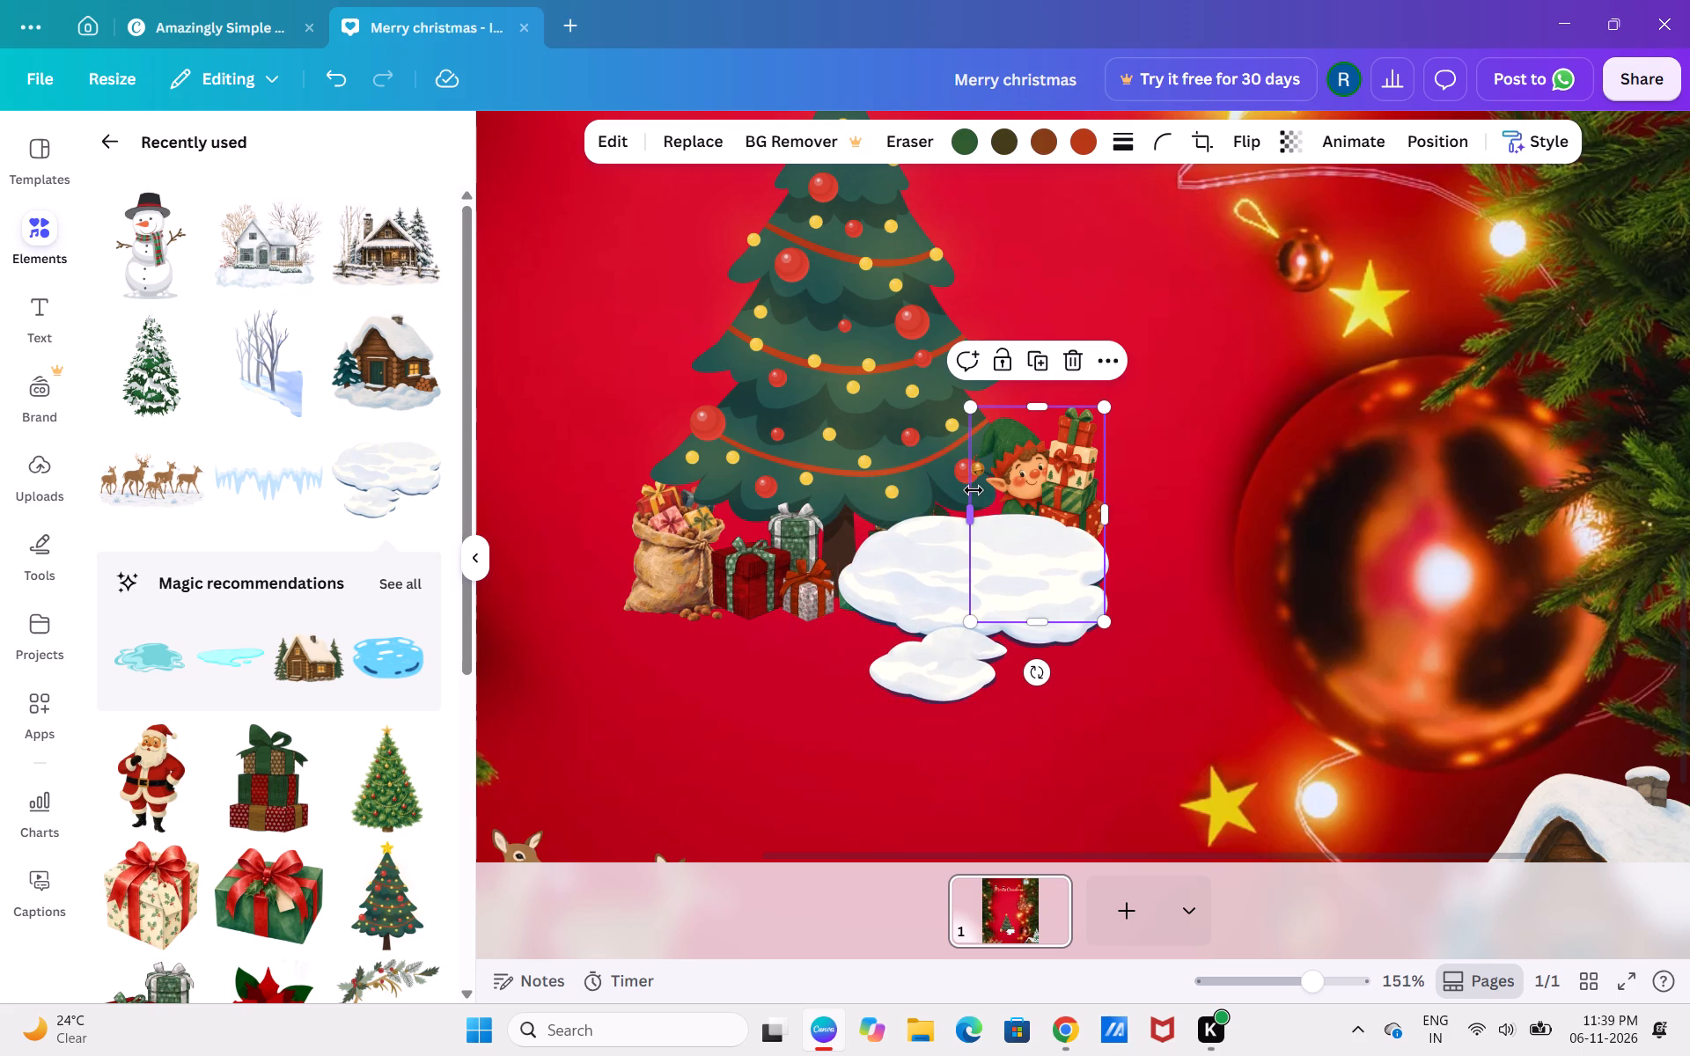
{"action": "left_click", "coordinate": [946, 561]}
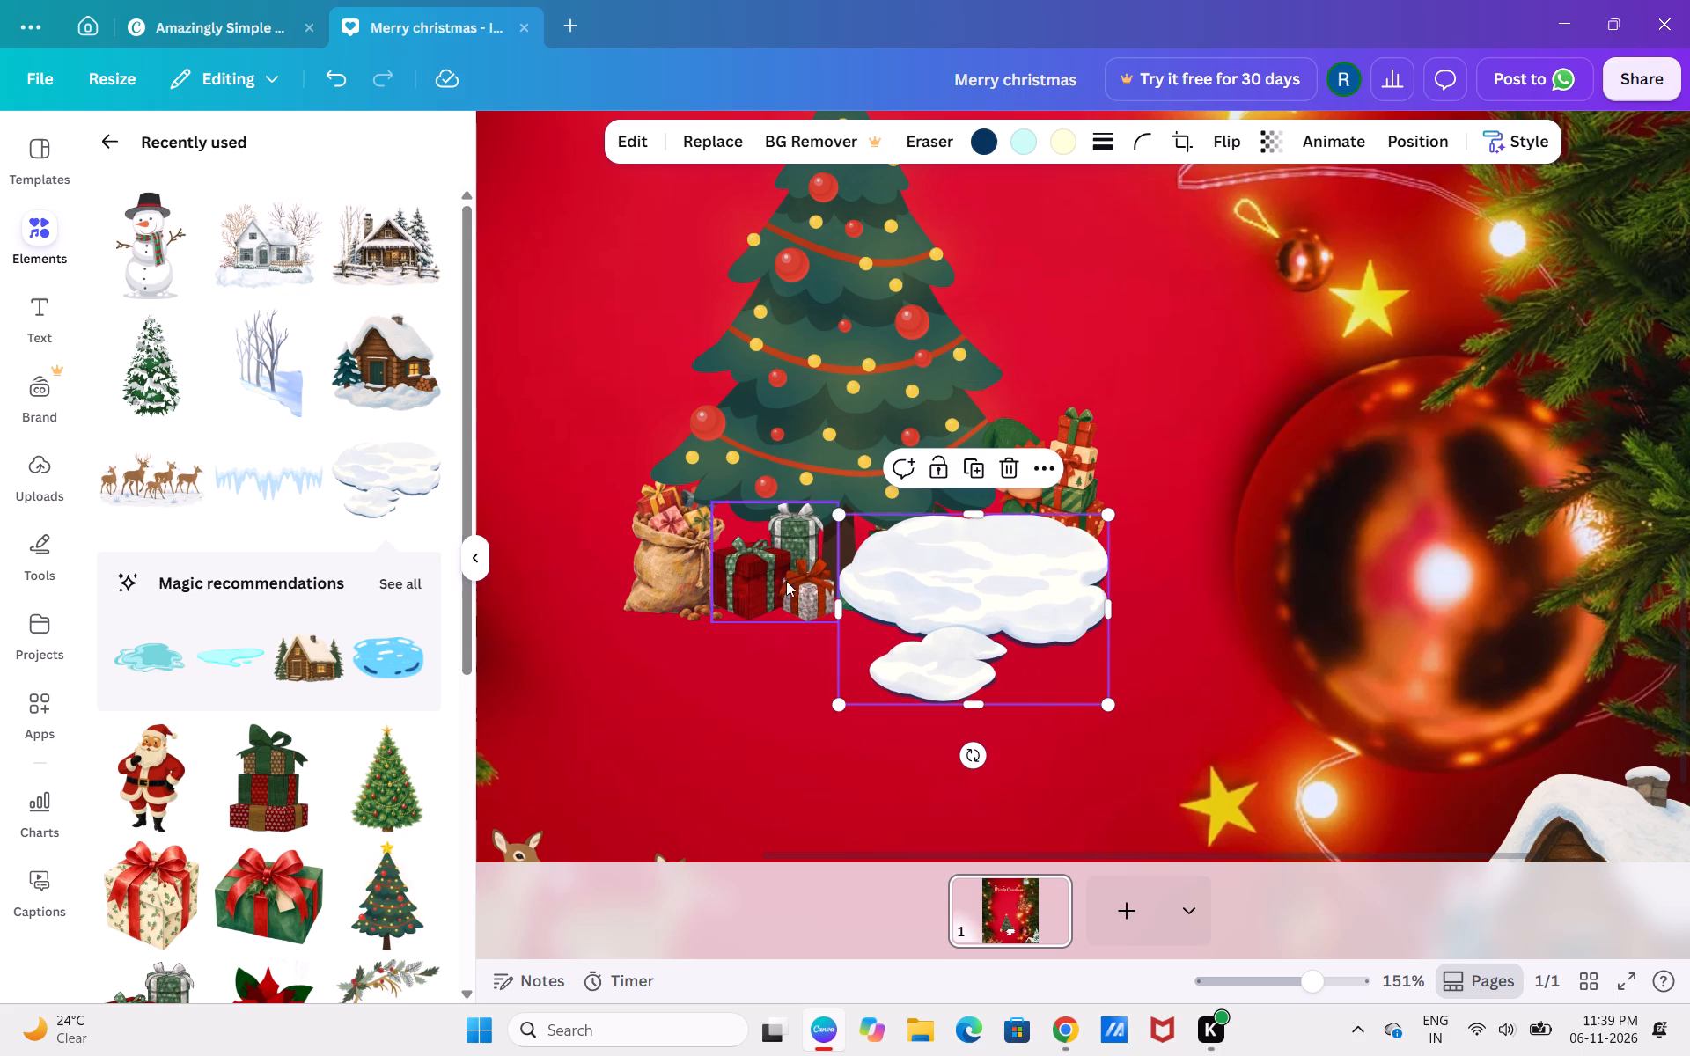
{"action": "left_click_drag", "start_coordinate": [910, 573], "coordinate": [775, 584]}
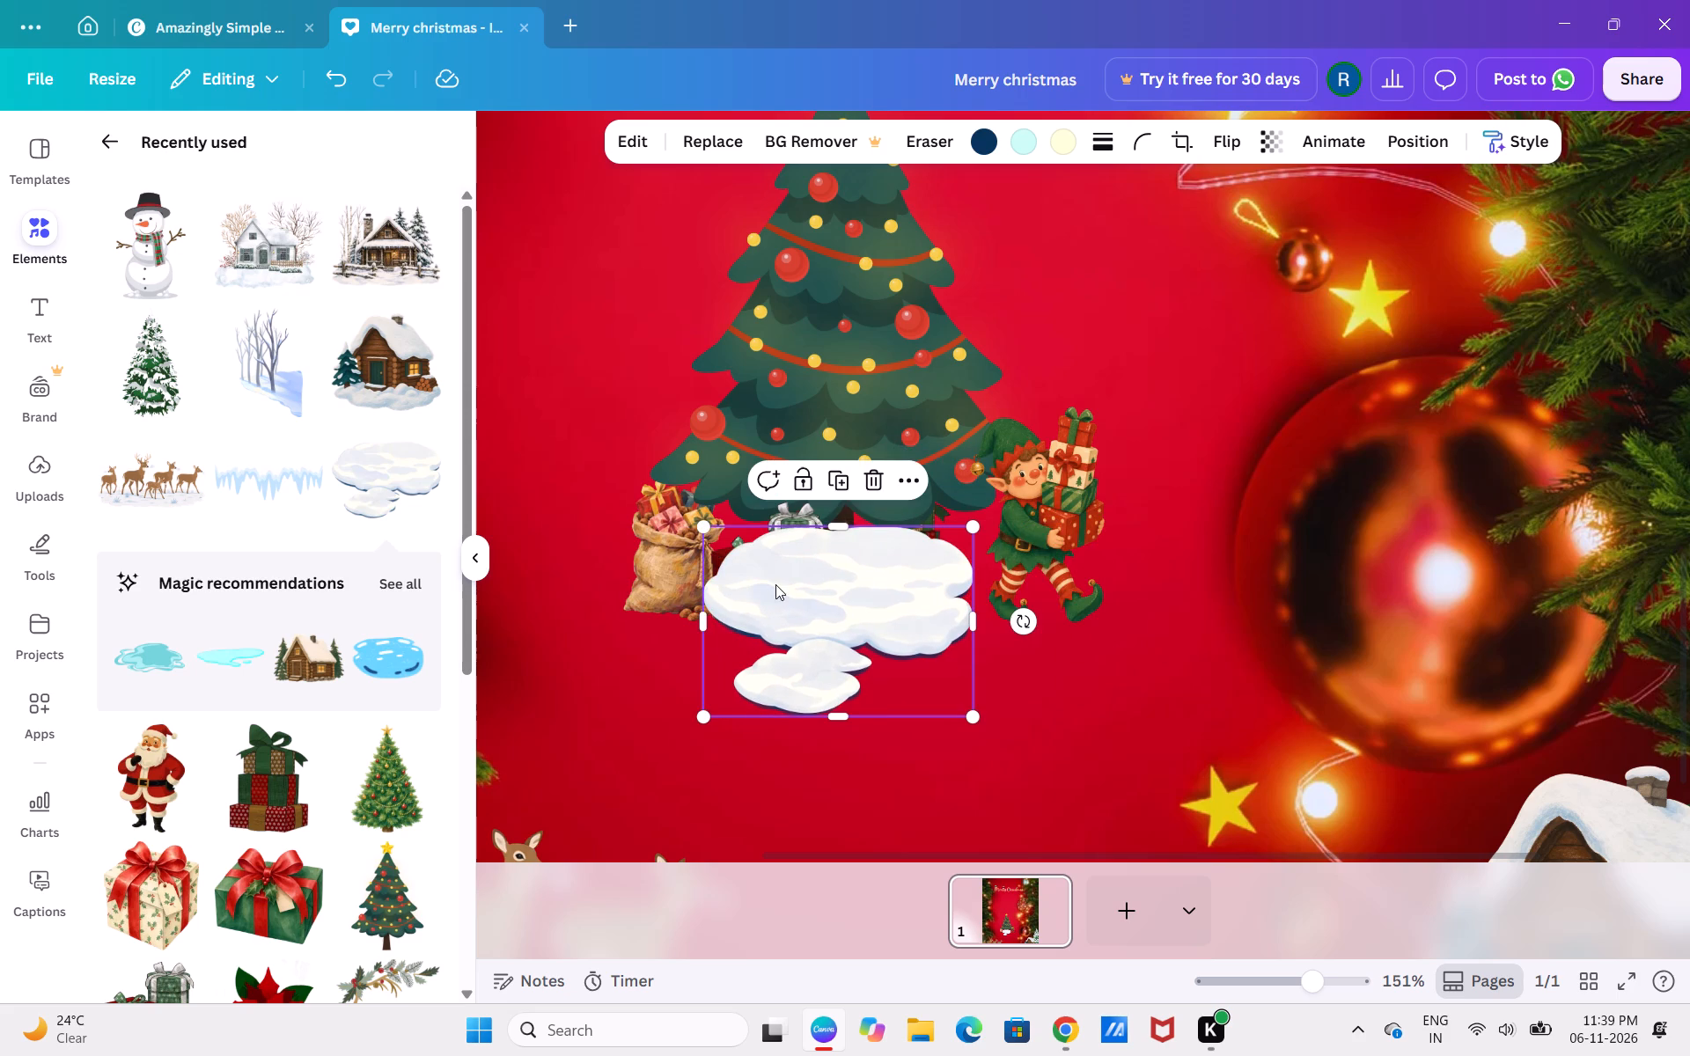
{"action": "left_click_drag", "start_coordinate": [975, 712], "coordinate": [1032, 766]}
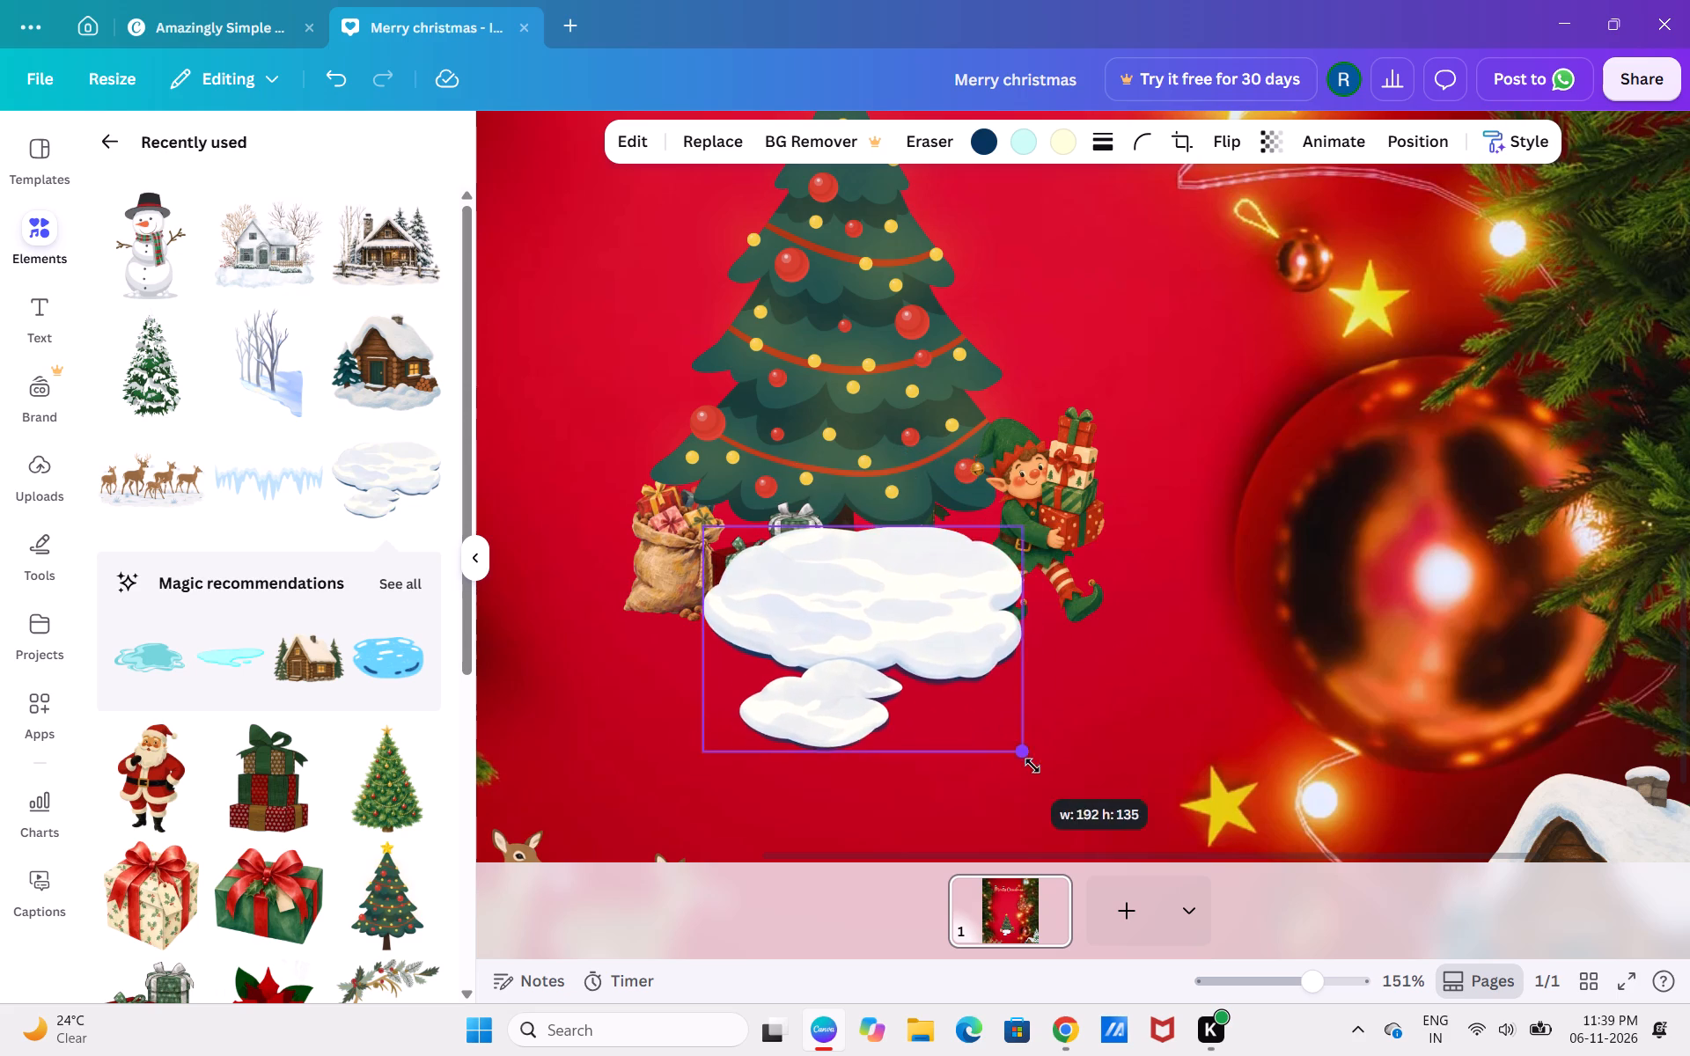
{"action": "left_click_drag", "start_coordinate": [1032, 766], "coordinate": [1165, 762]}
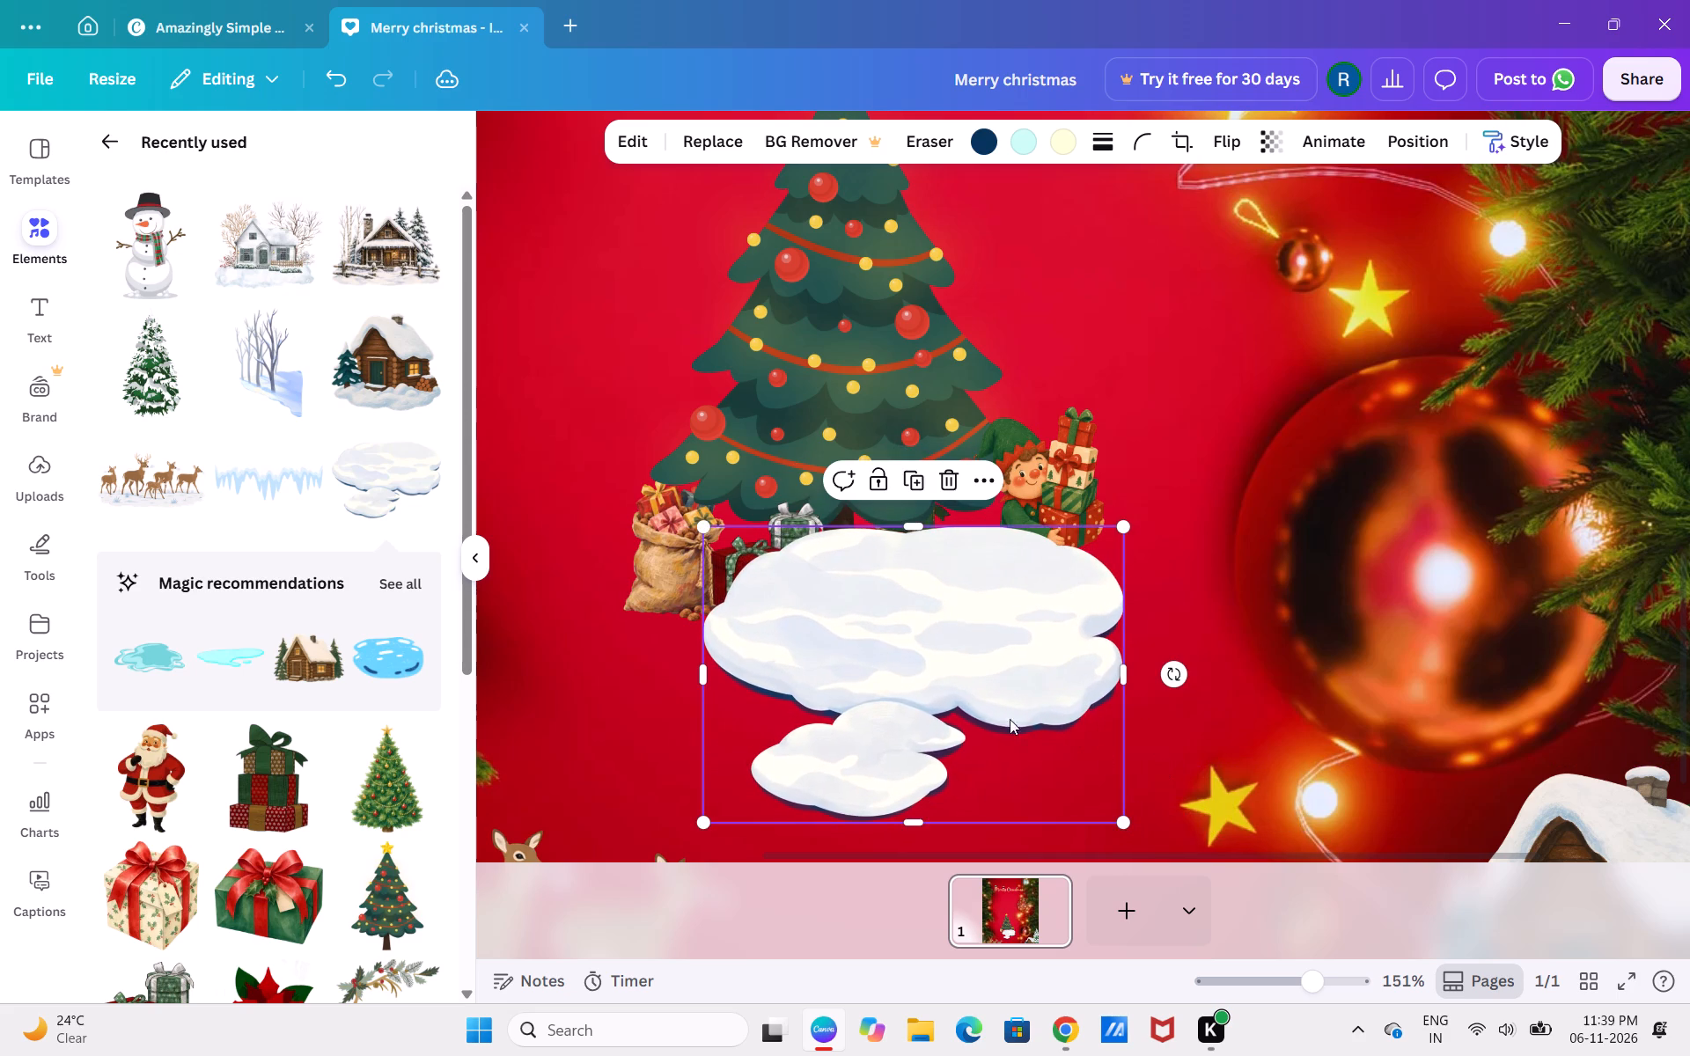
{"action": "left_click_drag", "start_coordinate": [957, 696], "coordinate": [878, 679]}
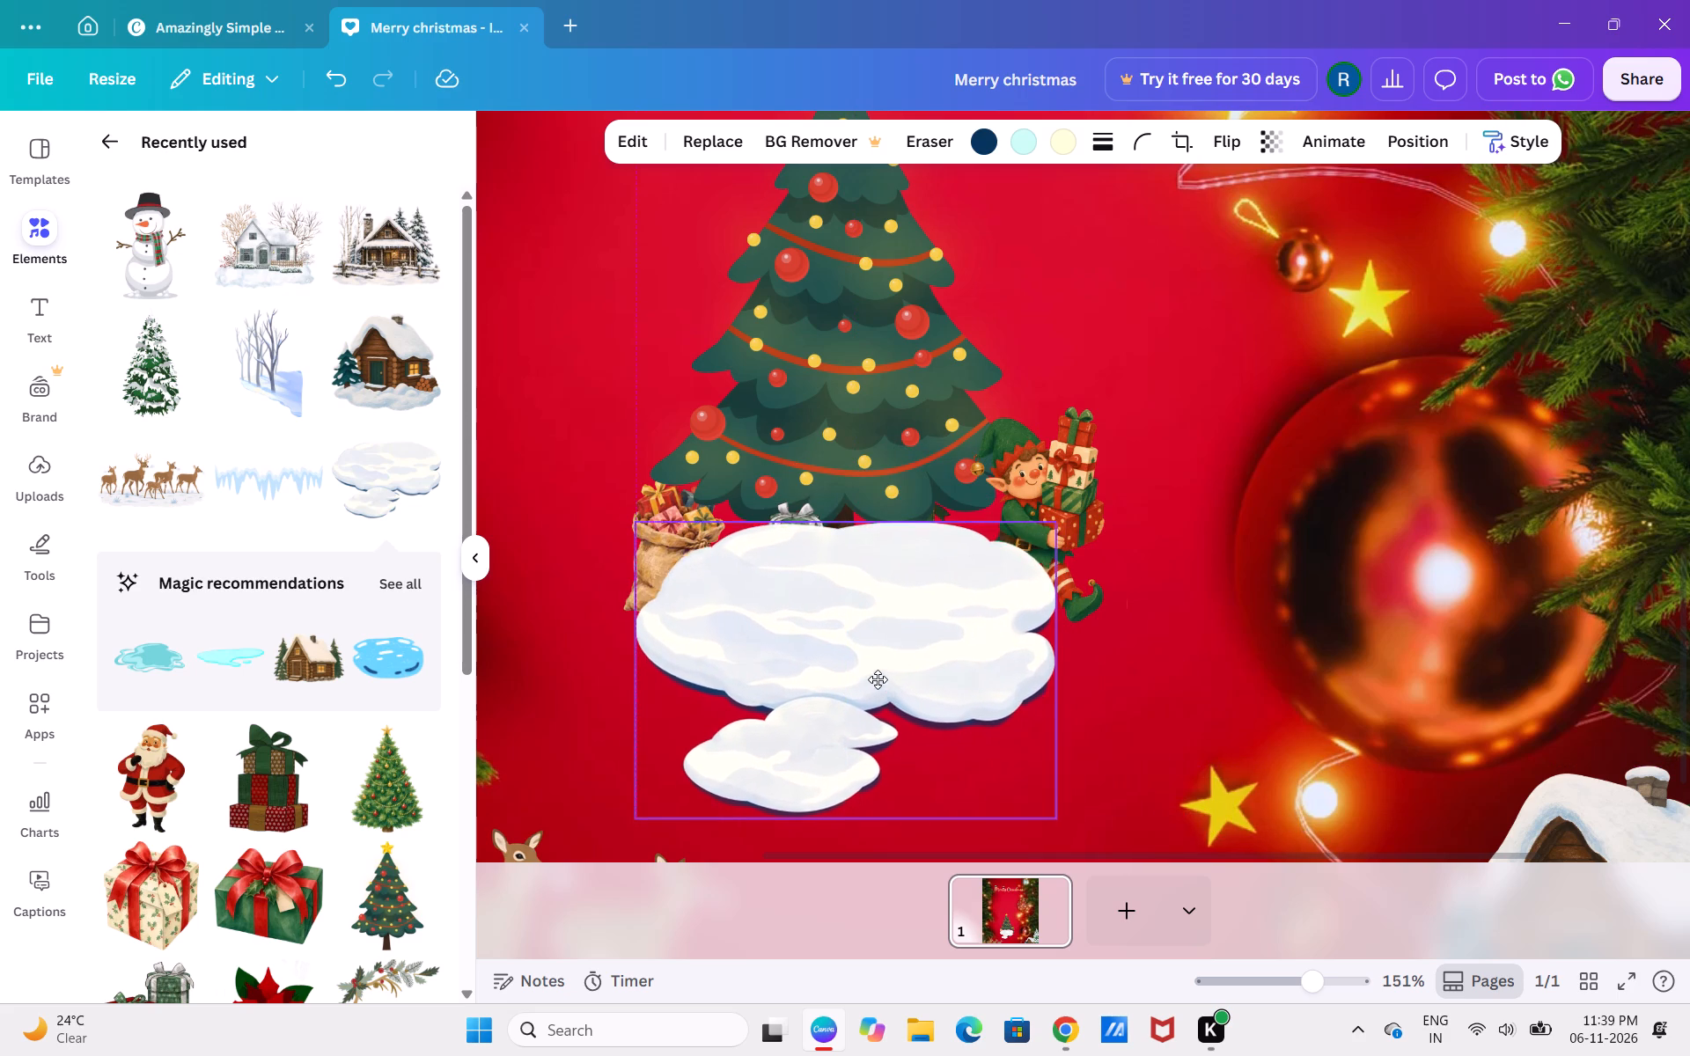
{"action": "left_click_drag", "start_coordinate": [878, 679], "coordinate": [874, 632]}
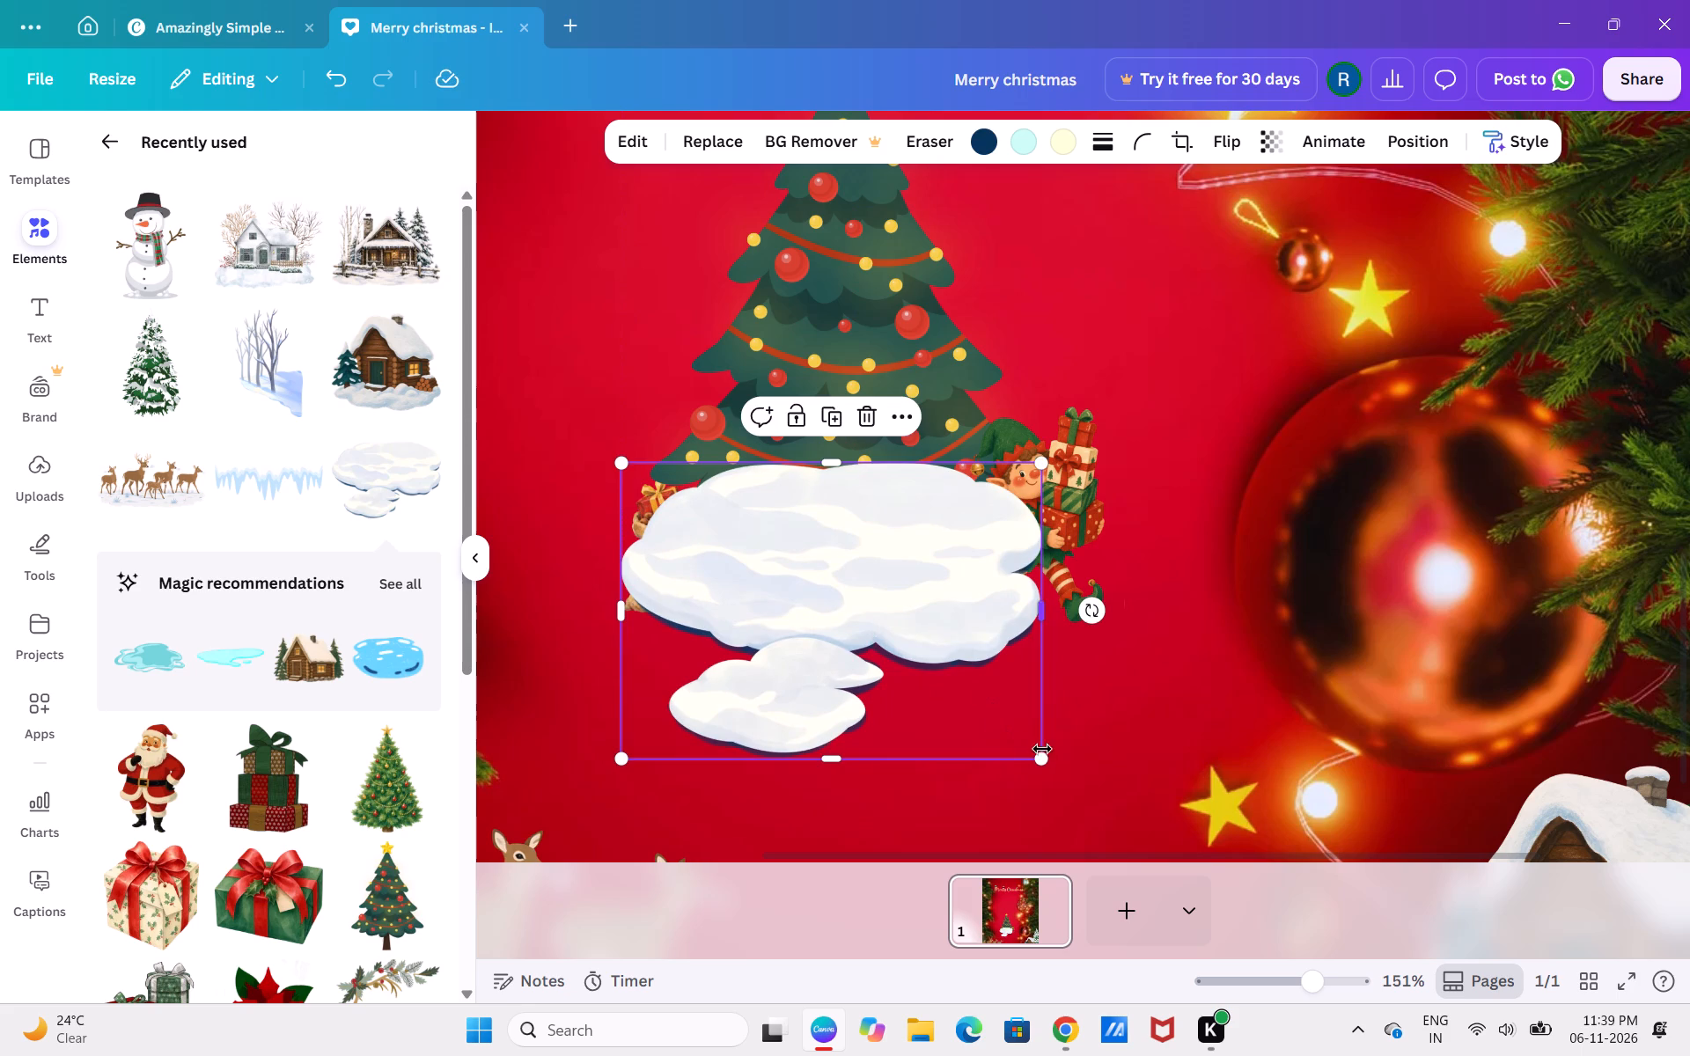
{"action": "left_click_drag", "start_coordinate": [1037, 766], "coordinate": [1139, 812]}
{"action": "left_click_drag", "start_coordinate": [971, 715], "coordinate": [952, 703]}
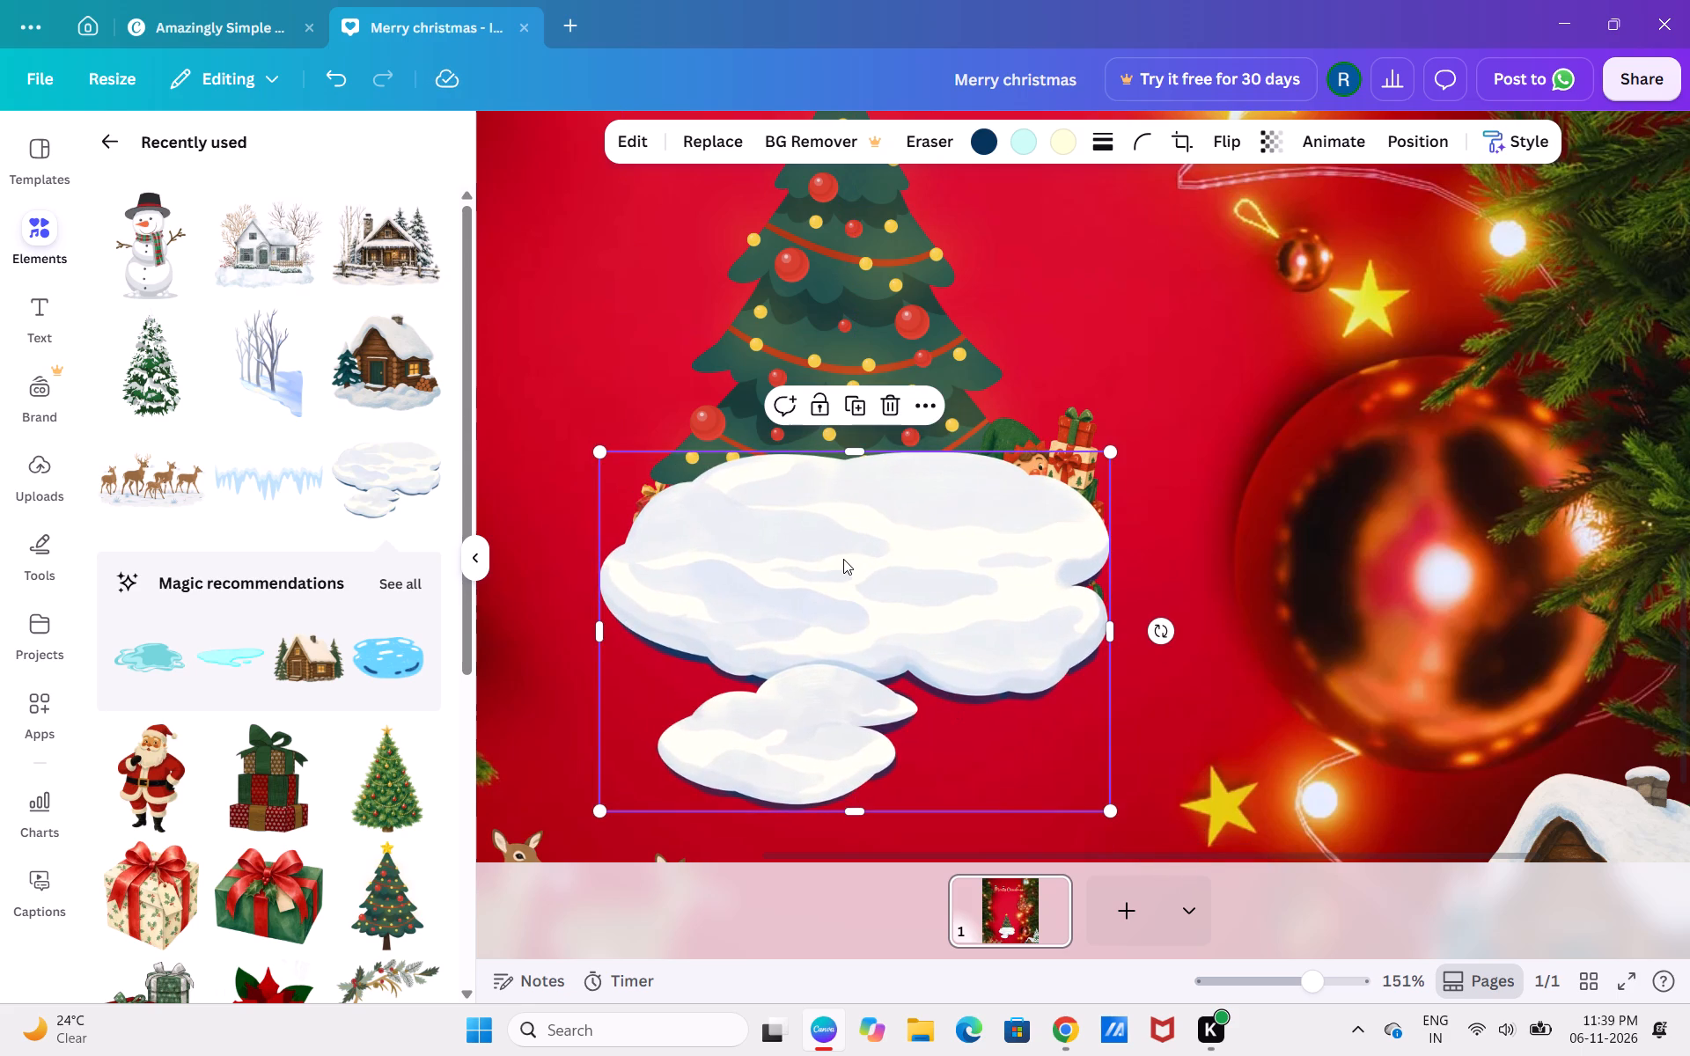
Send the snow patch backward until it lies behind the sack, gifts, elf and decorated tree.
{"action": "left_click", "coordinate": [1394, 147]}
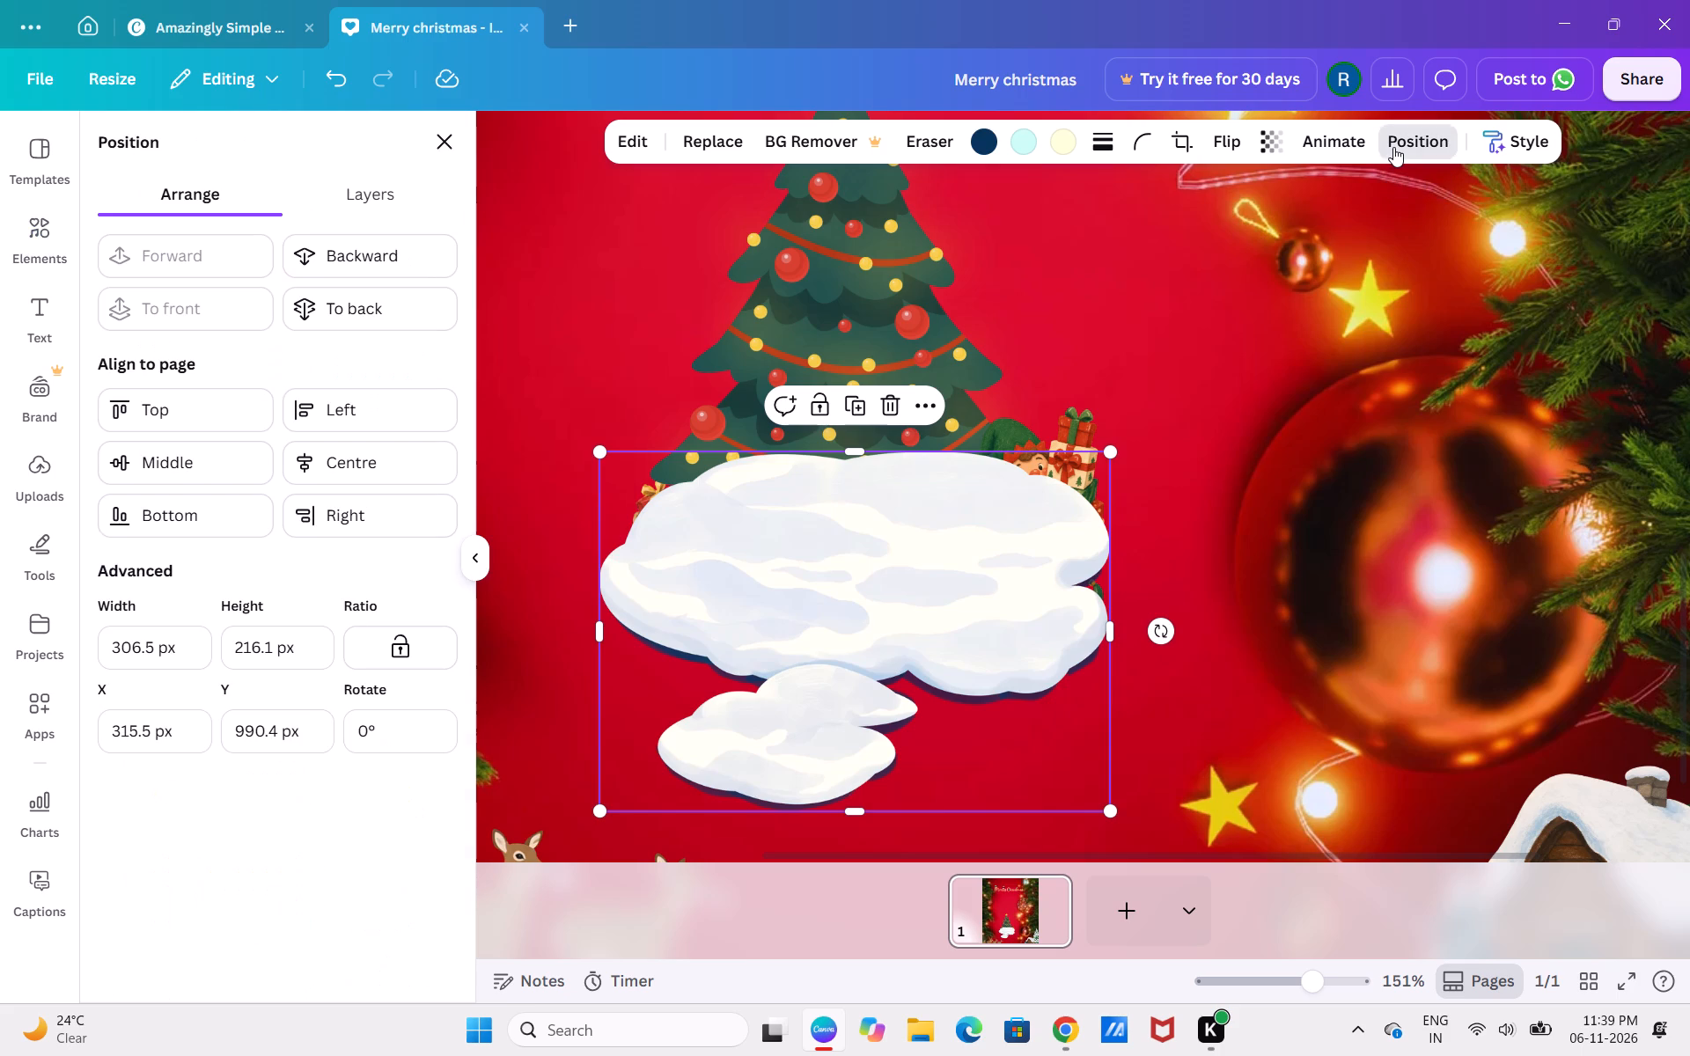
{"action": "left_click", "coordinate": [378, 249]}
{"action": "left_click", "coordinate": [378, 249]}
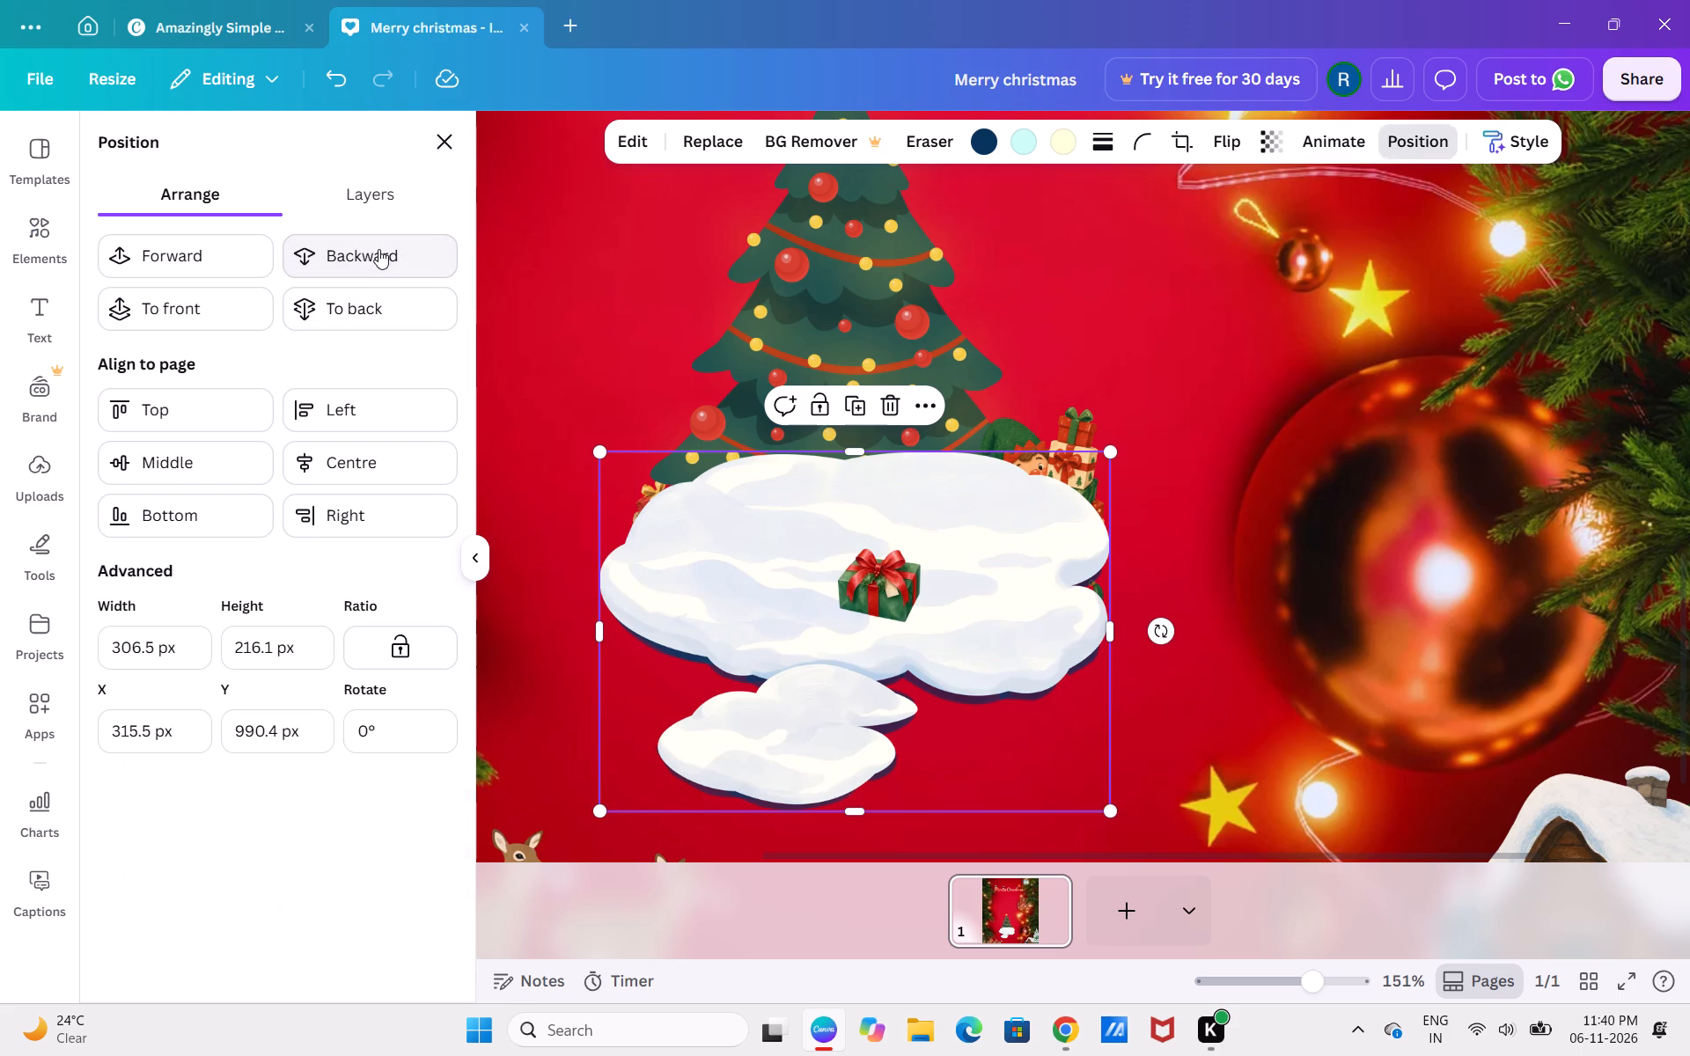
{"action": "left_click", "coordinate": [378, 249]}
{"action": "left_click", "coordinate": [378, 249]}
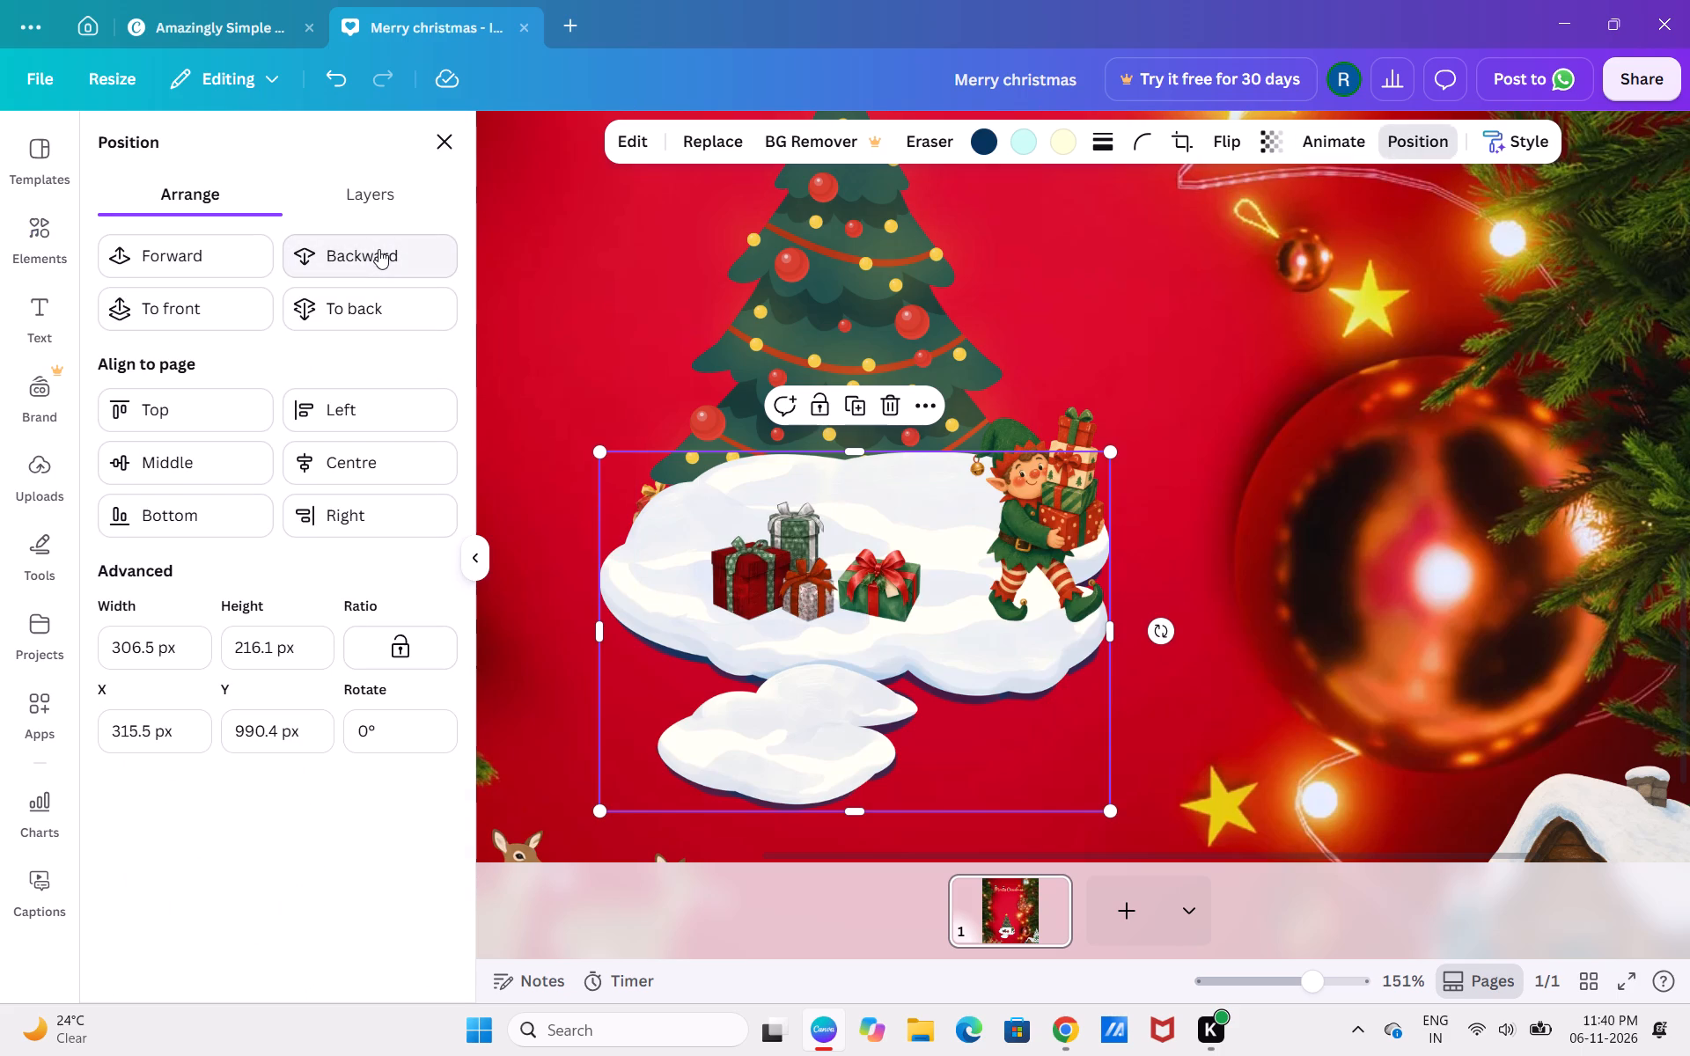
{"action": "left_click", "coordinate": [378, 249]}
{"action": "left_click", "coordinate": [378, 249]}
{"action": "left_click", "coordinate": [378, 249]}
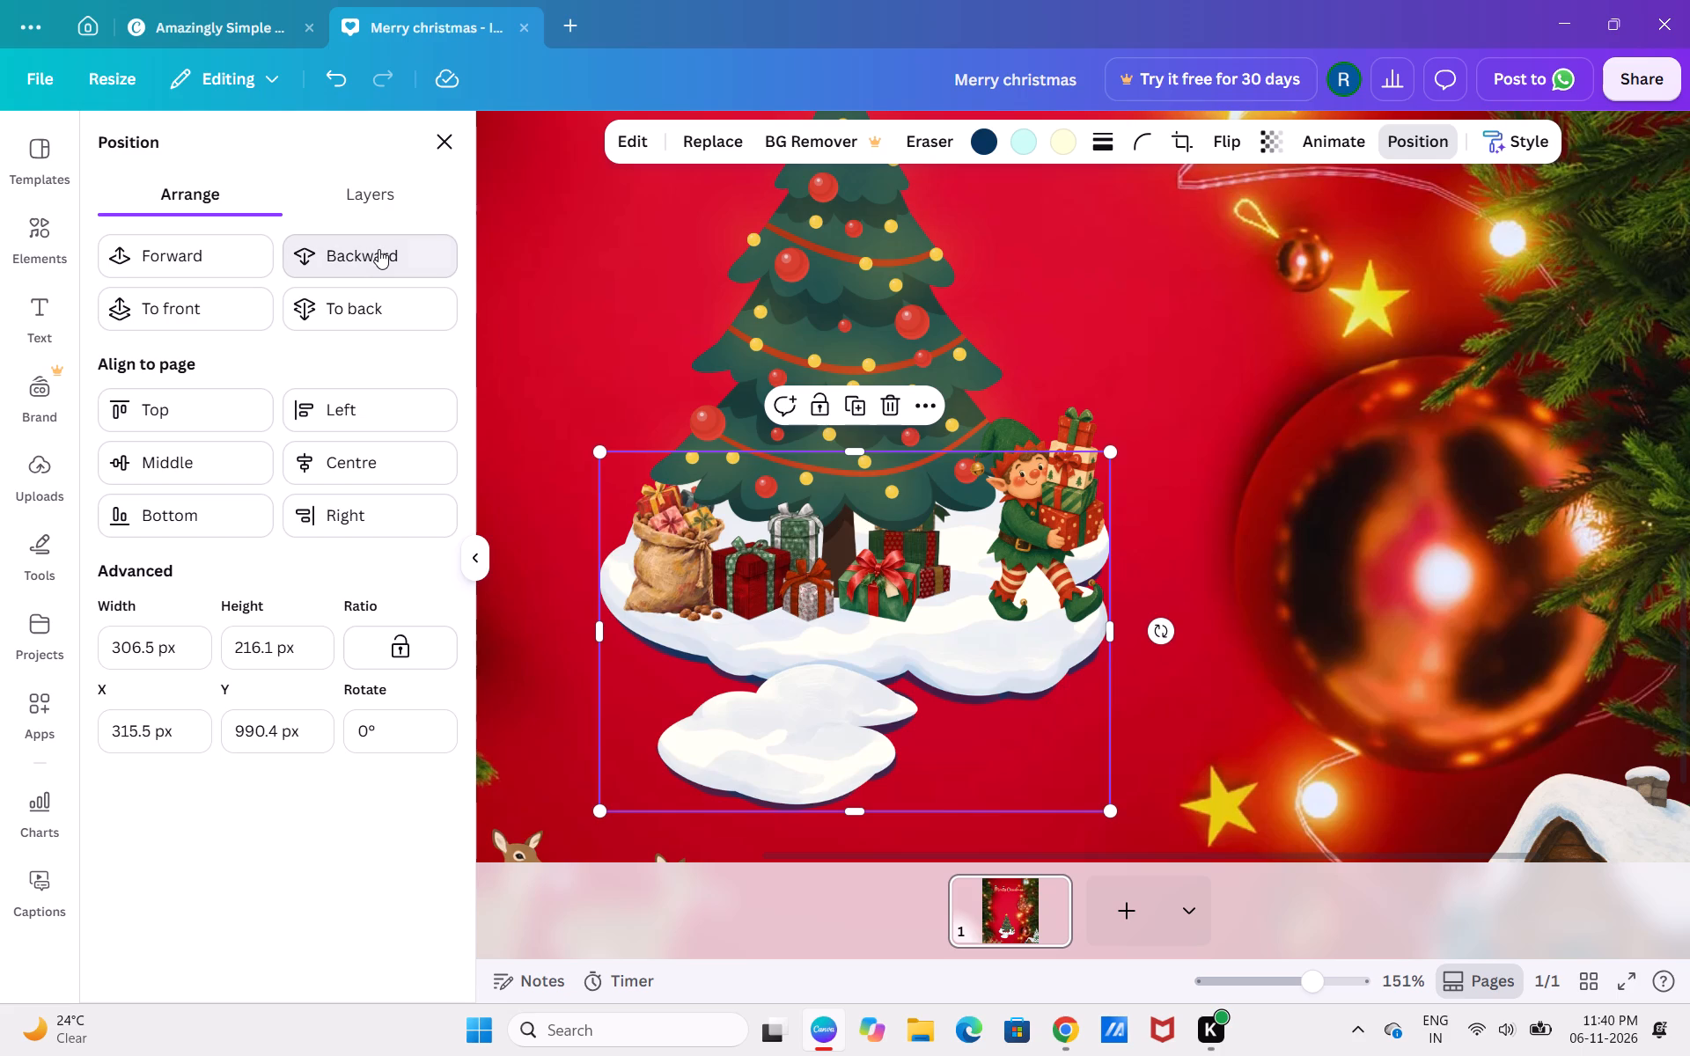
{"action": "left_click", "coordinate": [378, 249]}
{"action": "left_click", "coordinate": [160, 259]}
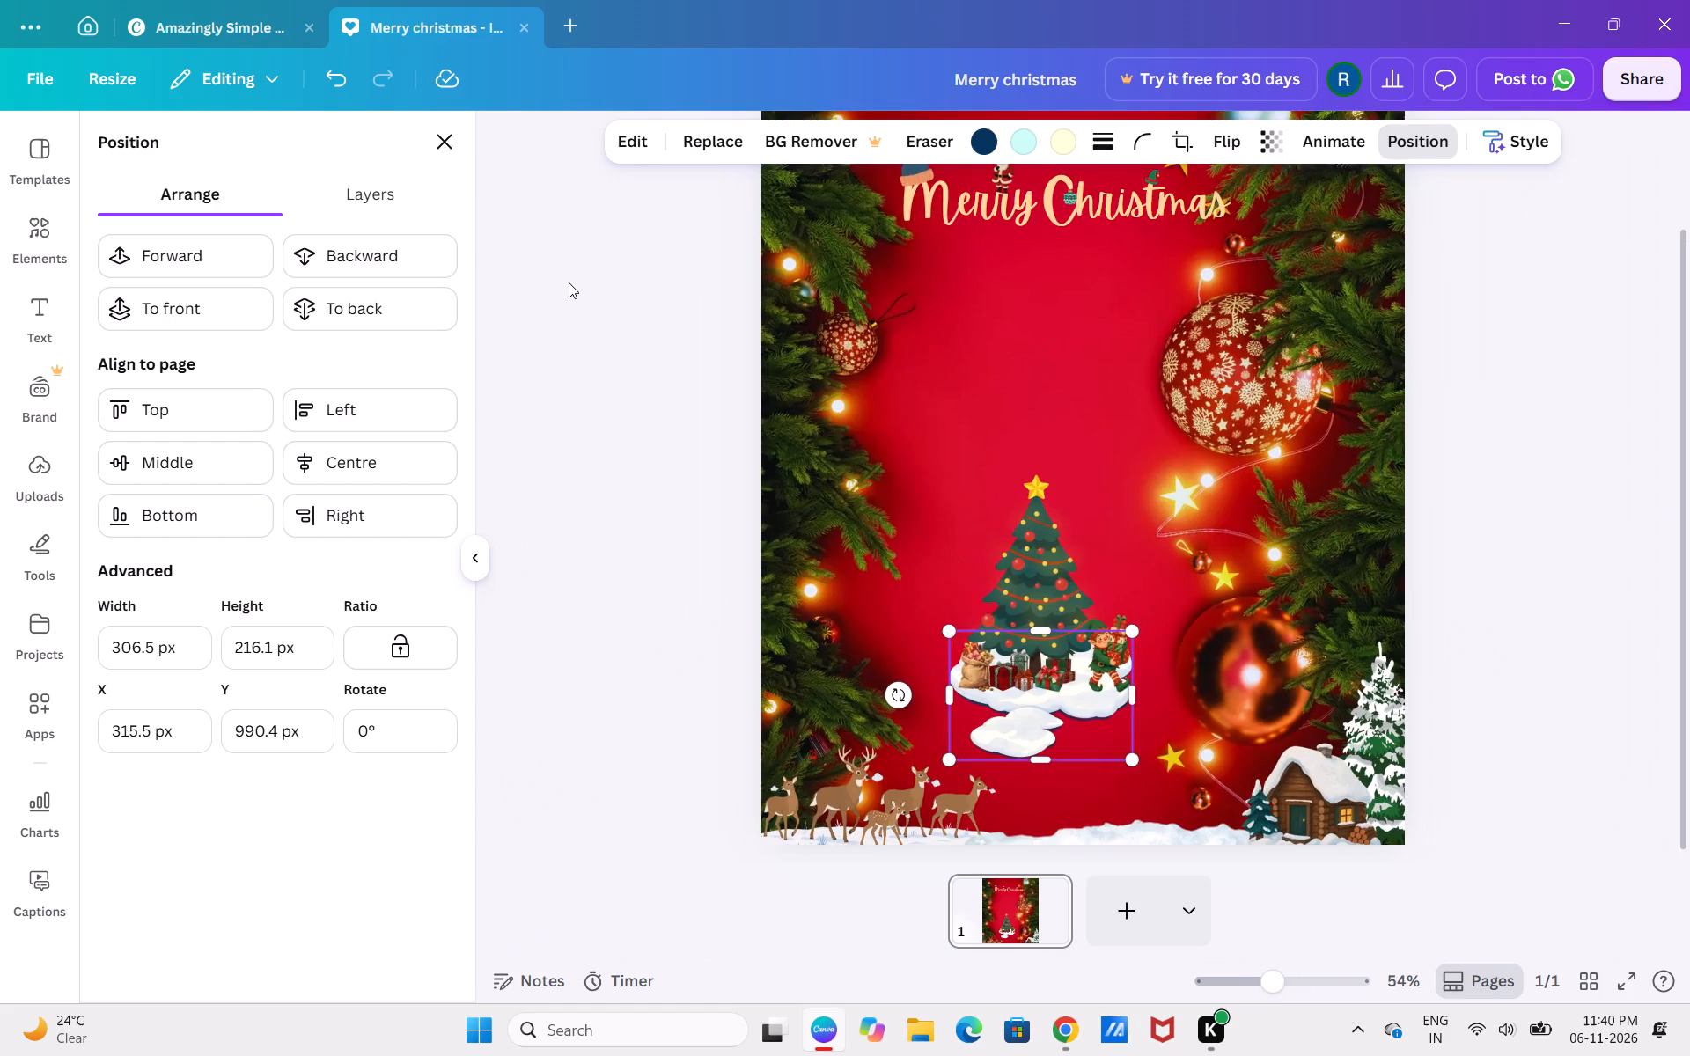
{"action": "left_click", "coordinate": [617, 436]}
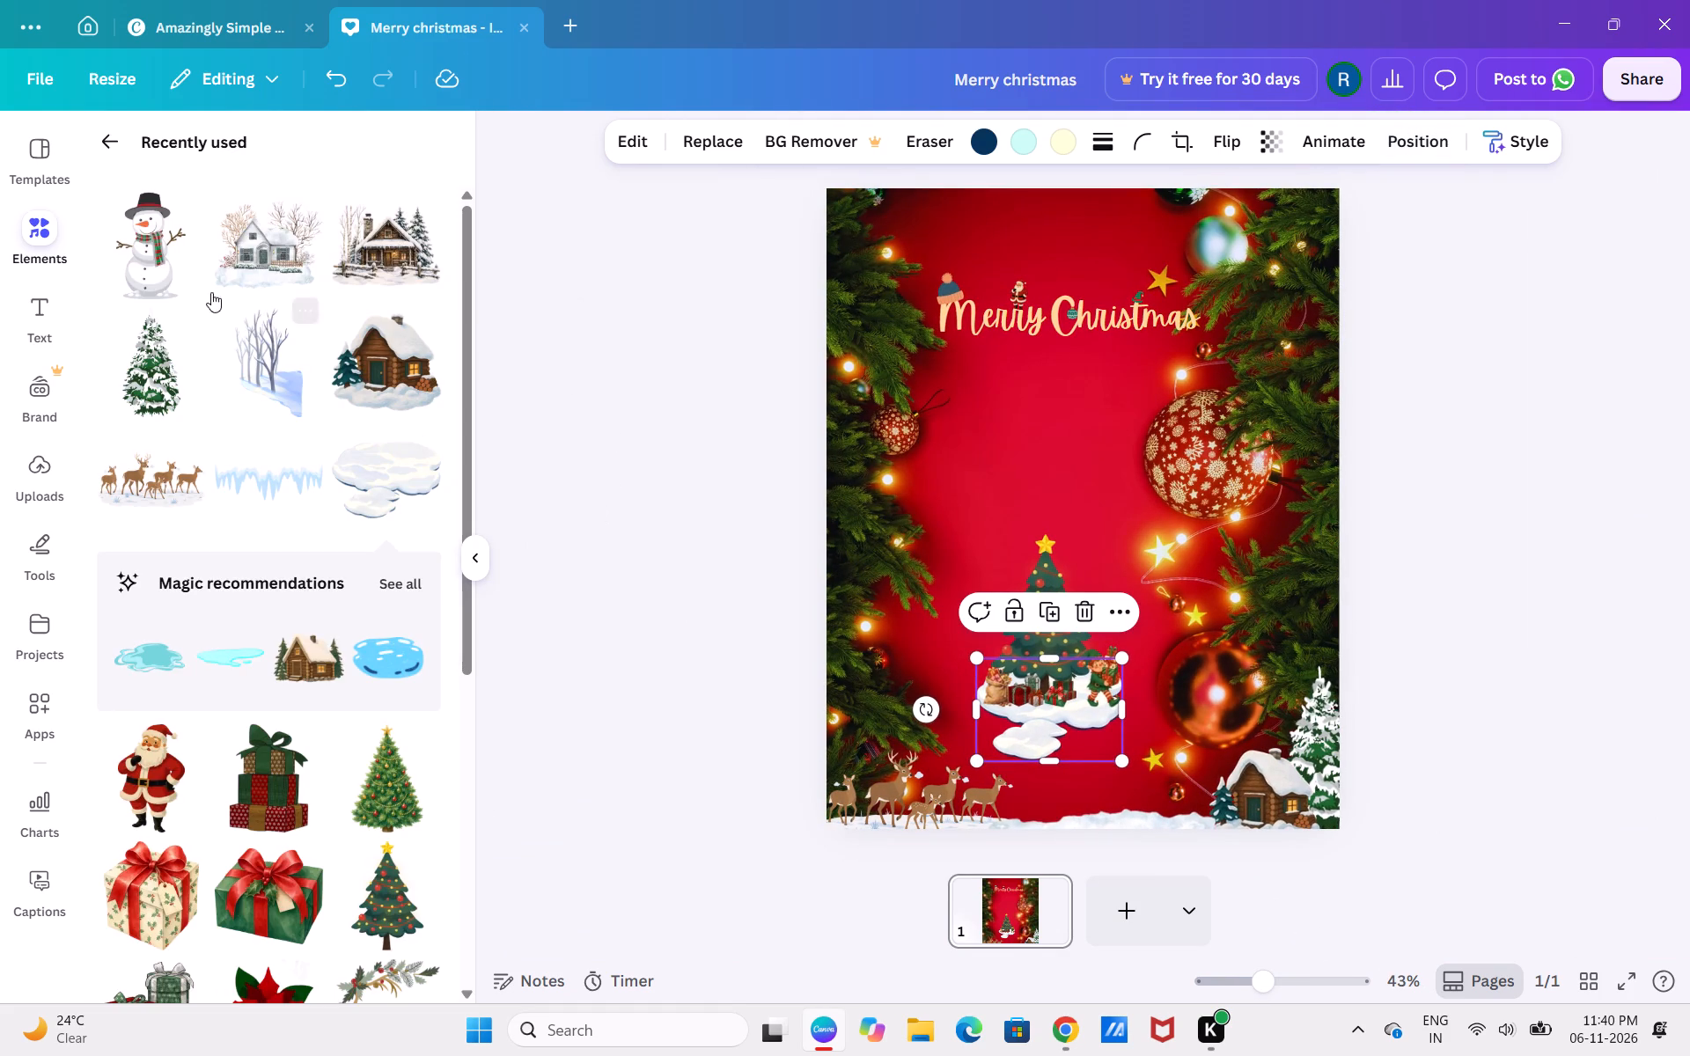
Add the snowman with black hat and scarf from the recently used graphics, shrink it and stand it on the snow patch's front lobe.
{"action": "left_click_drag", "start_coordinate": [134, 225], "coordinate": [990, 539]}
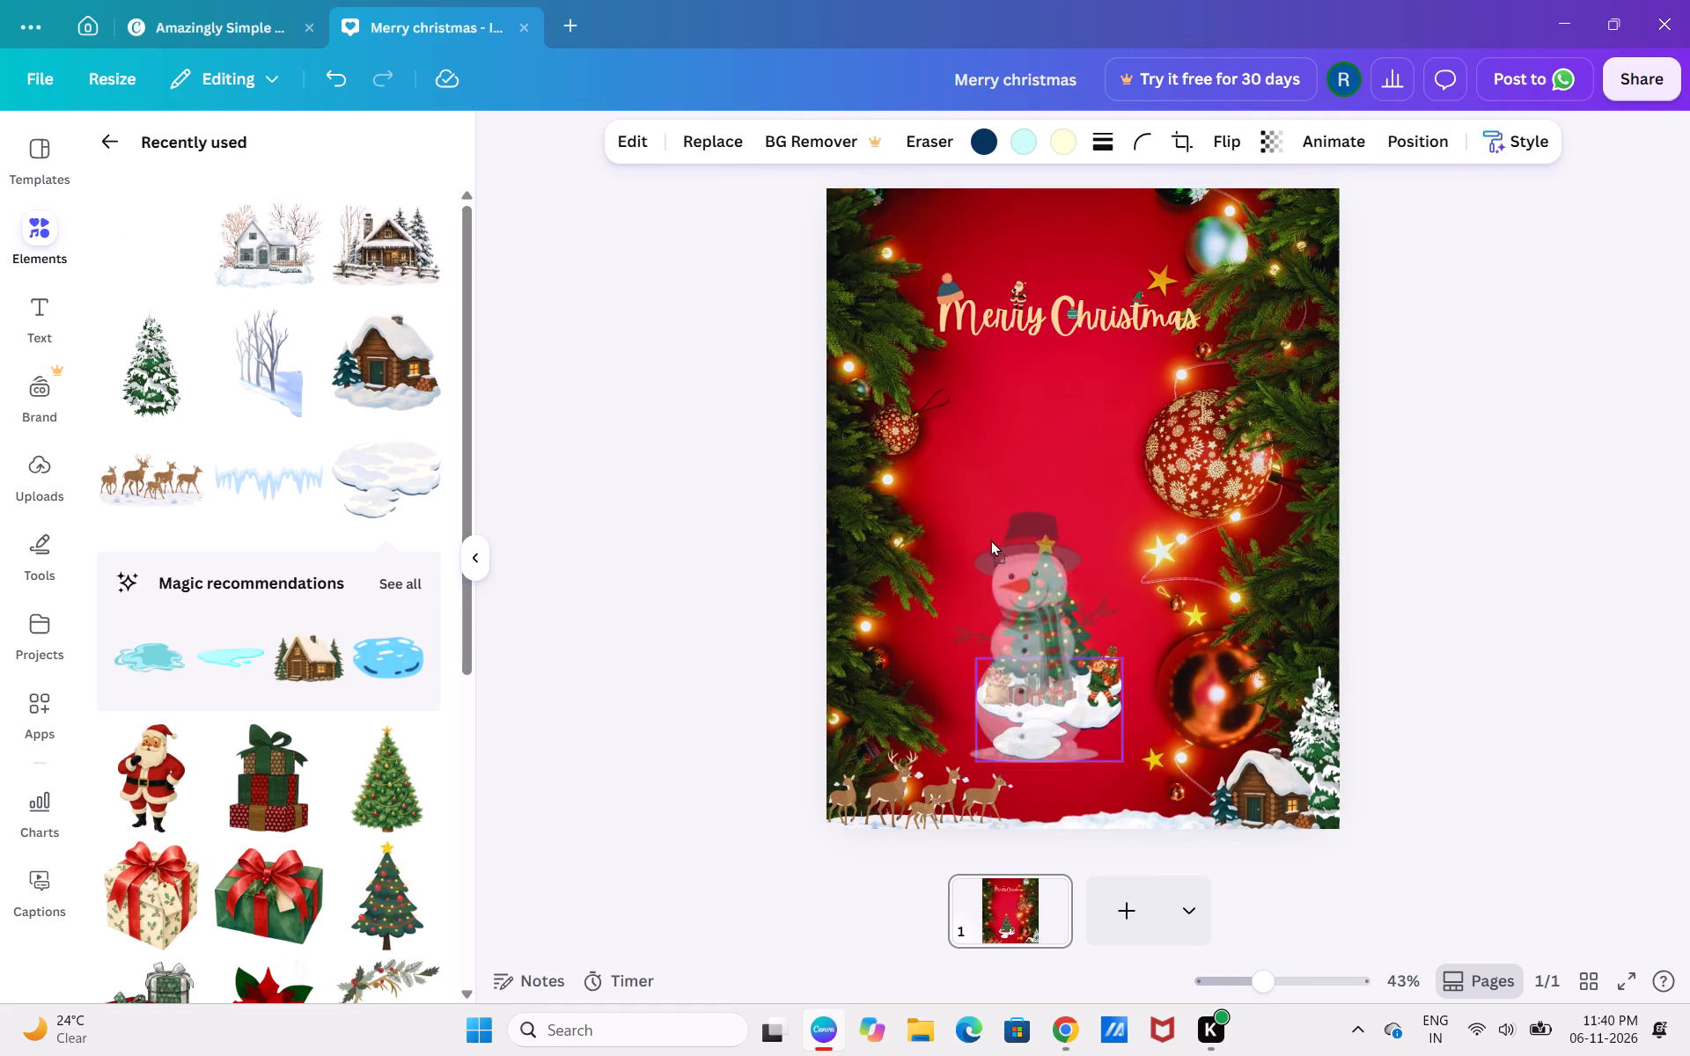
{"action": "left_click_drag", "start_coordinate": [990, 539], "coordinate": [996, 356]}
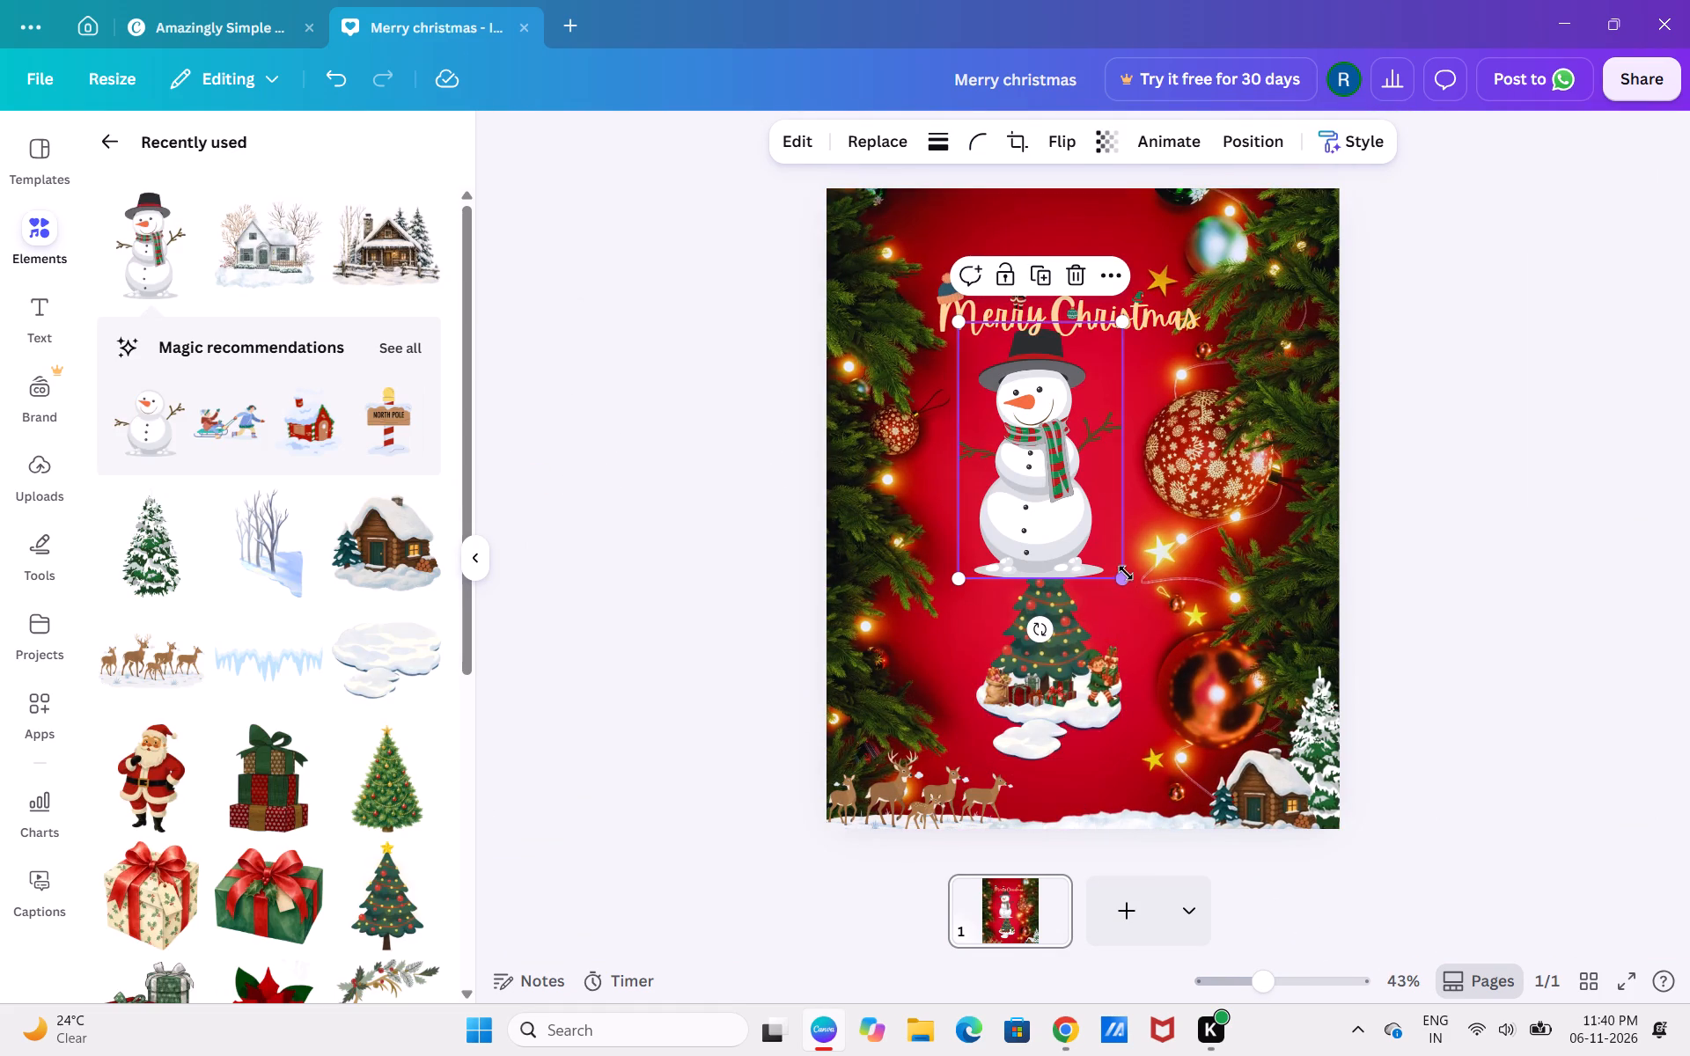
{"action": "left_click_drag", "start_coordinate": [1124, 576], "coordinate": [1000, 378]}
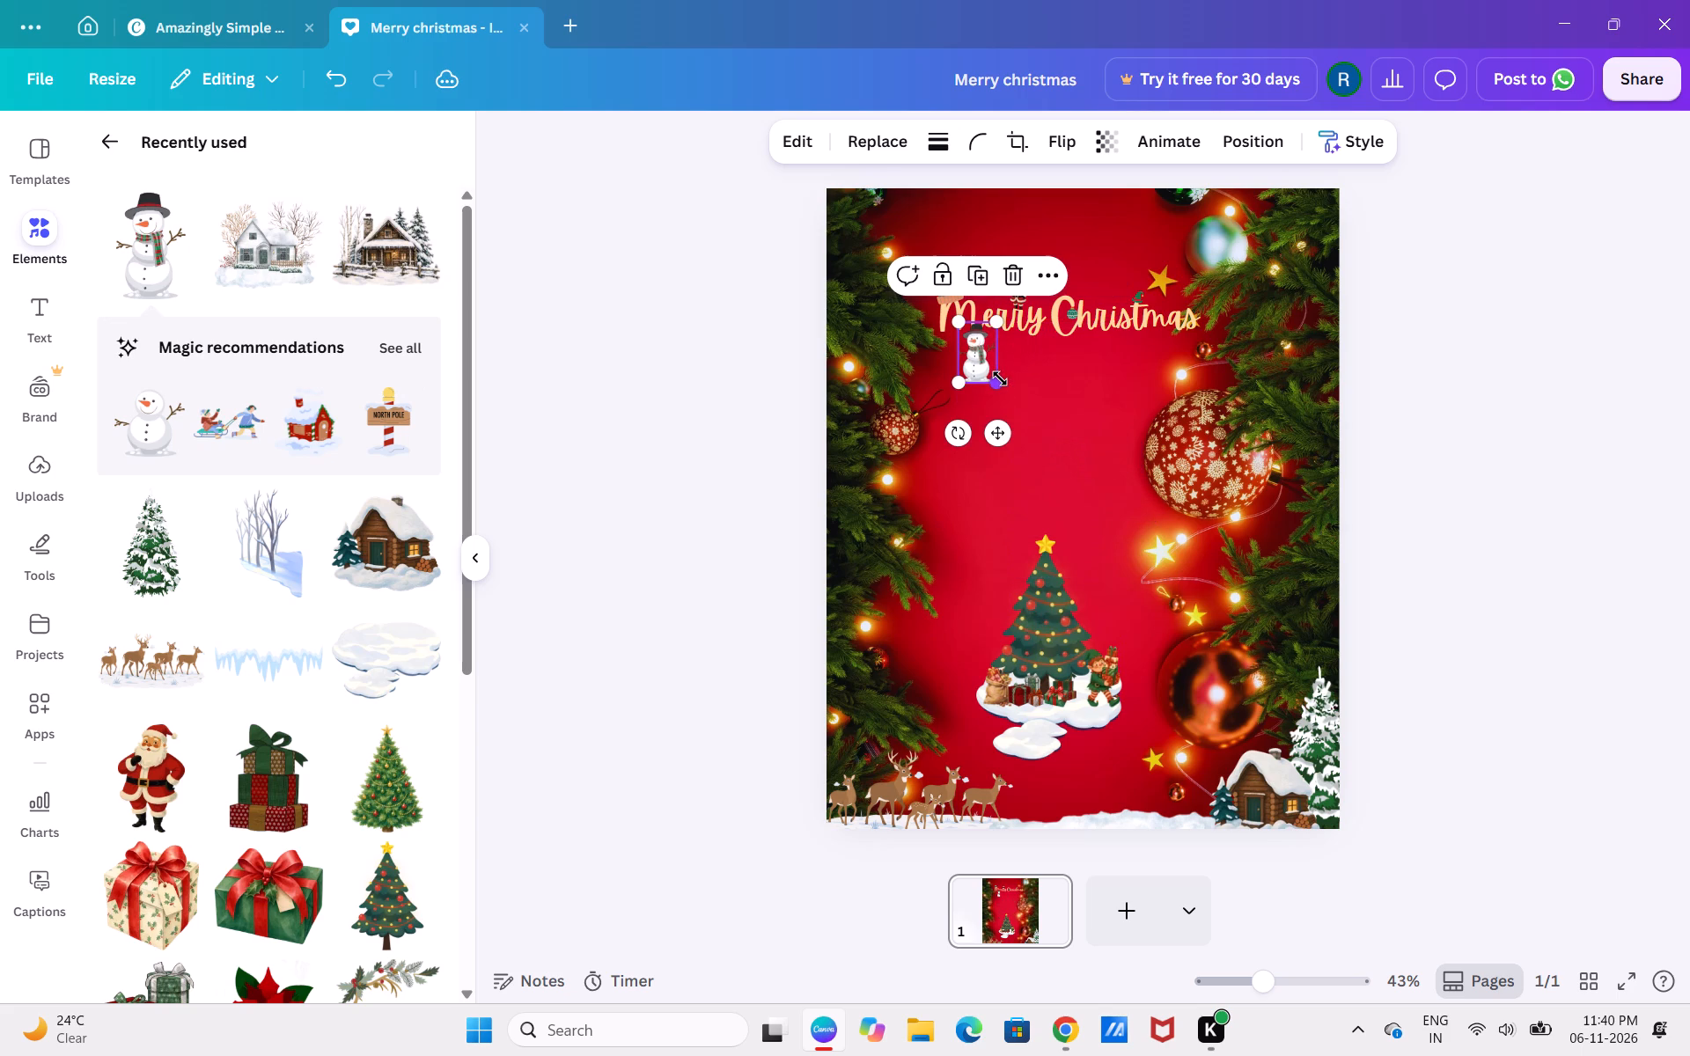
{"action": "left_click_drag", "start_coordinate": [981, 351], "coordinate": [1036, 709]}
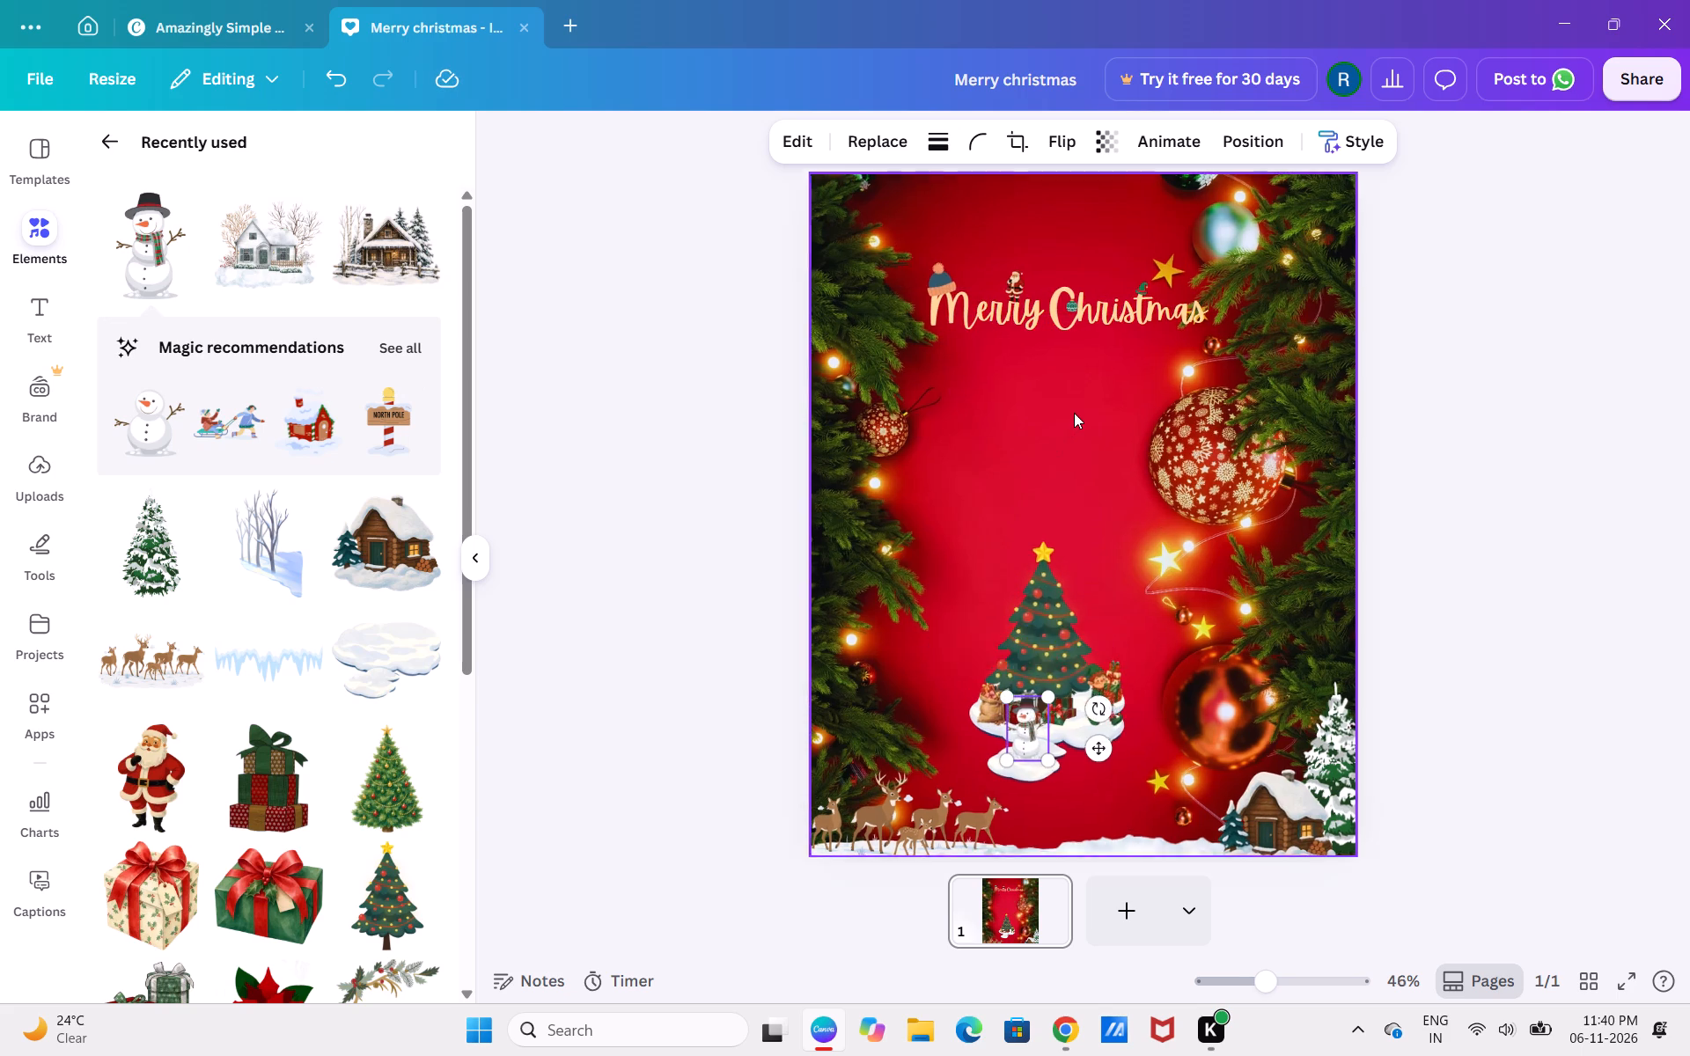
{"action": "left_click", "coordinate": [1689, 493]}
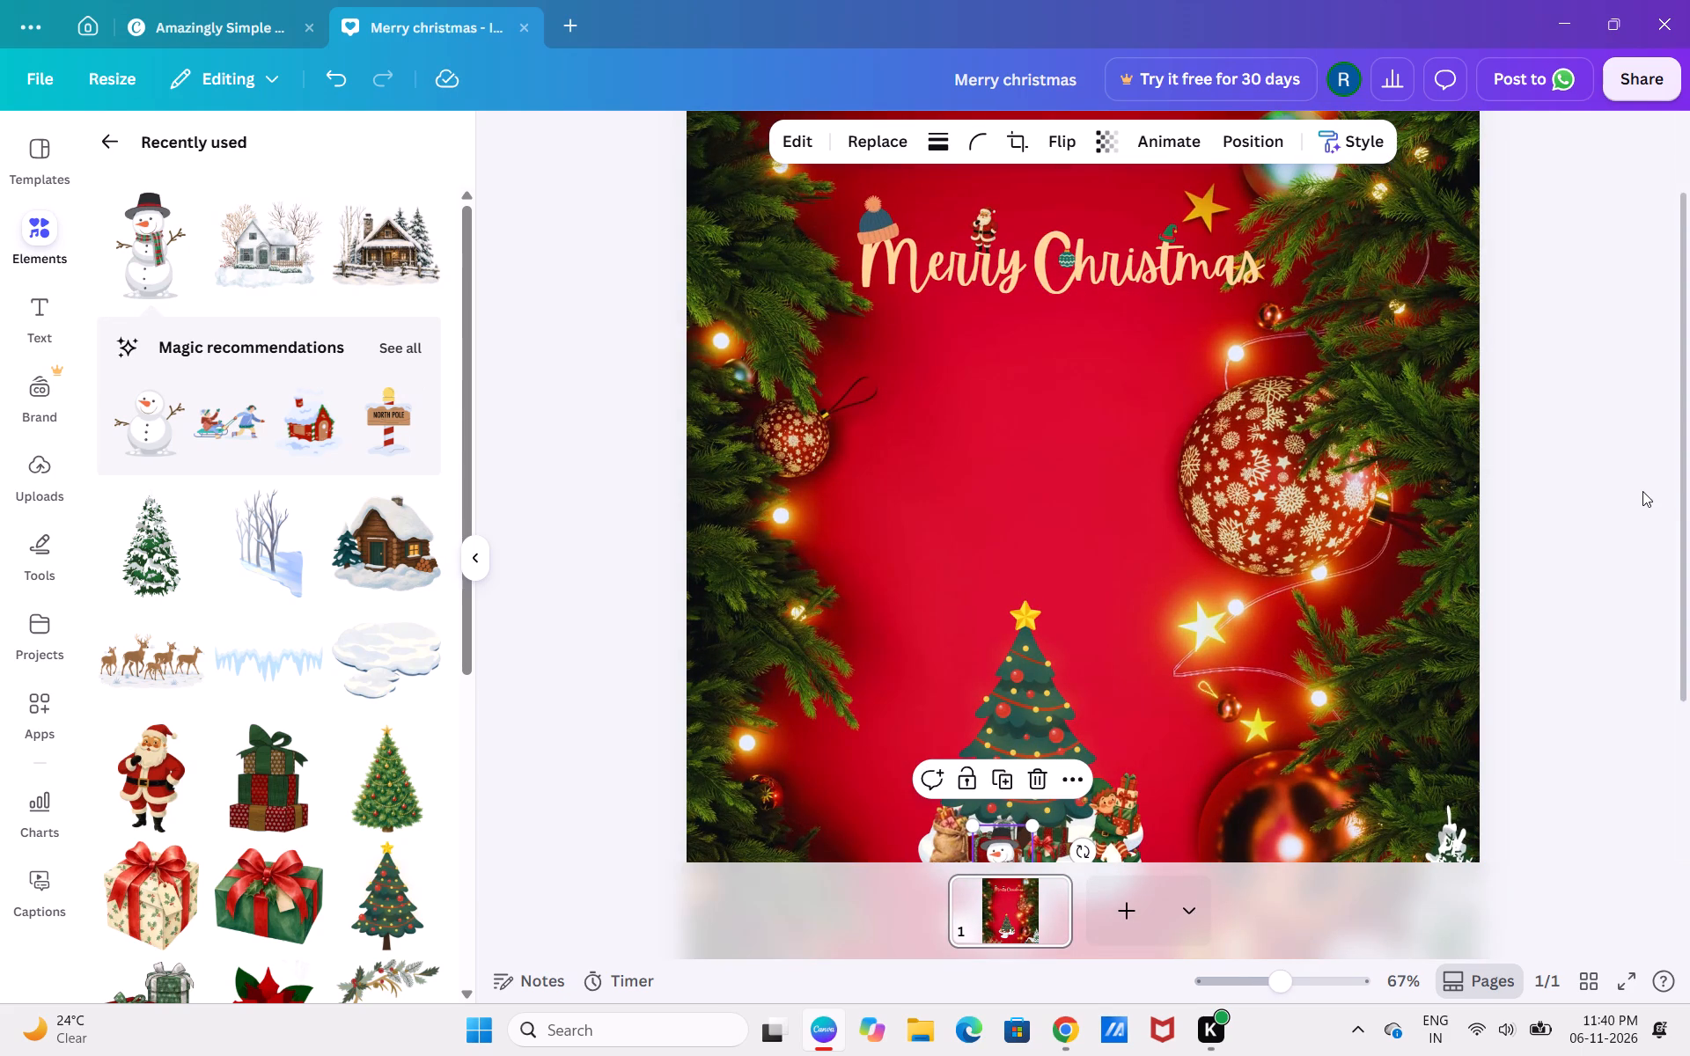
{"action": "left_click", "coordinate": [1642, 491]}
{"action": "scroll", "coordinate": [1400, 428], "scroll_direction": "down", "scroll_amount": 3}
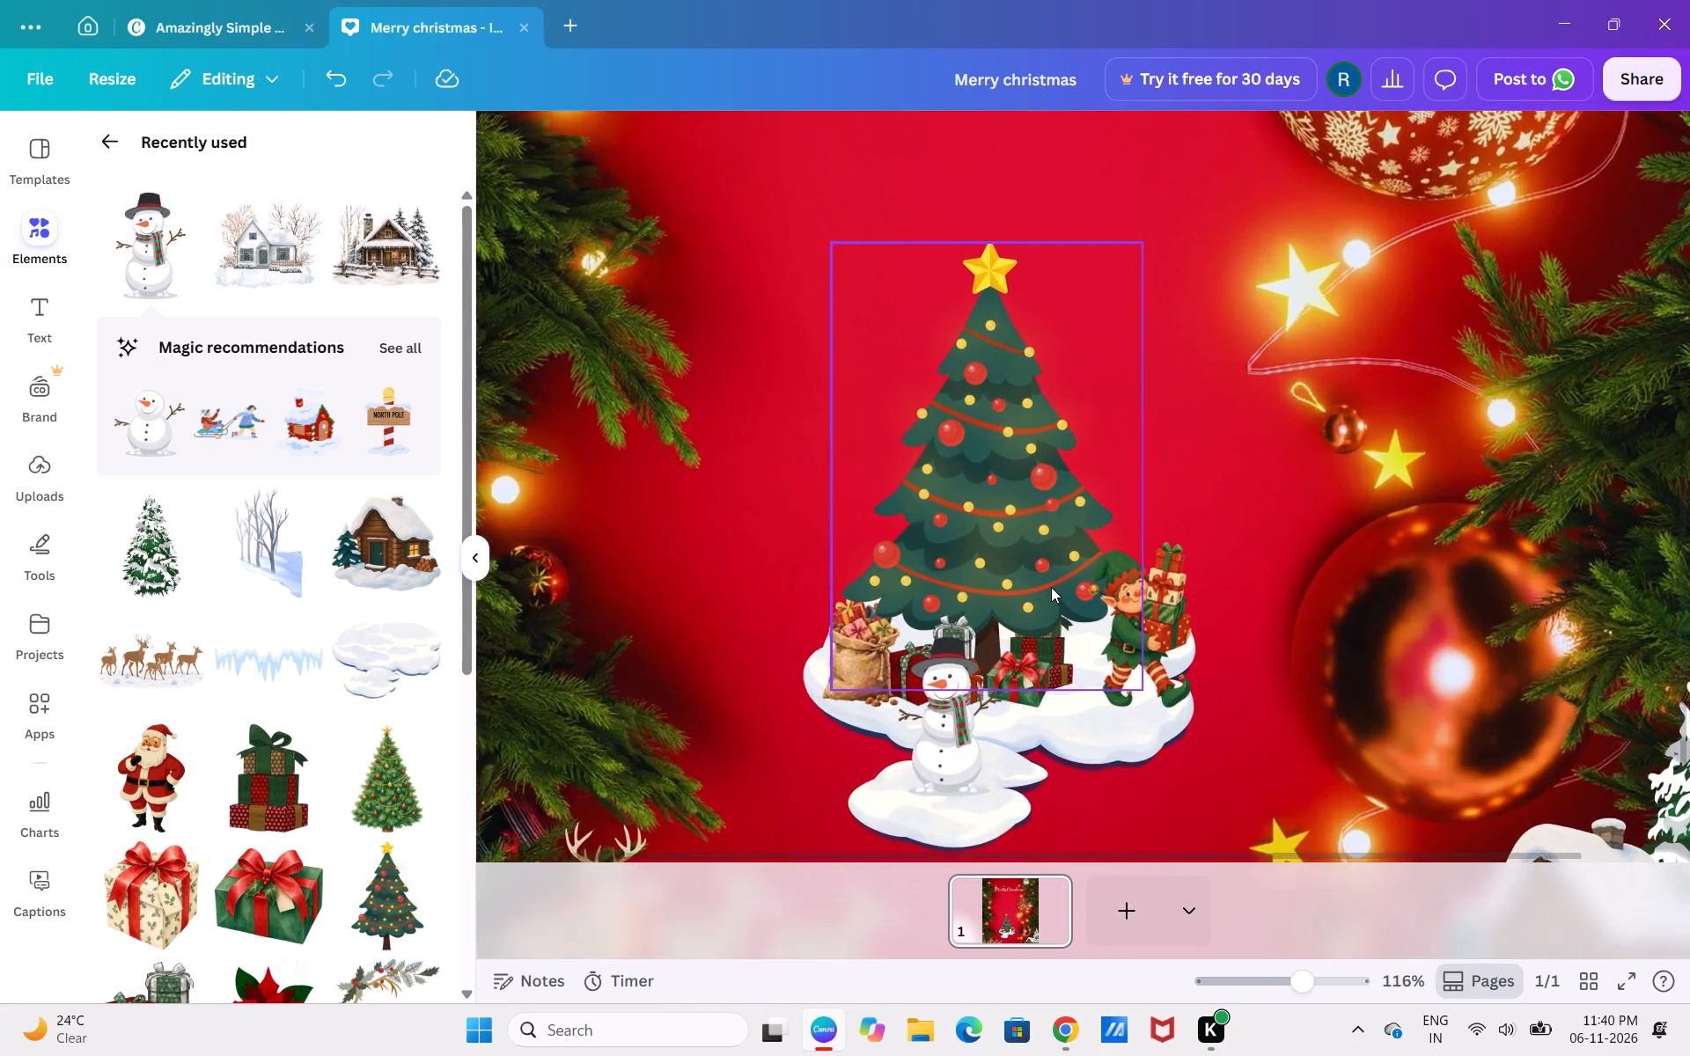
{"action": "scroll", "coordinate": [1003, 576], "scroll_direction": "down", "scroll_amount": 2}
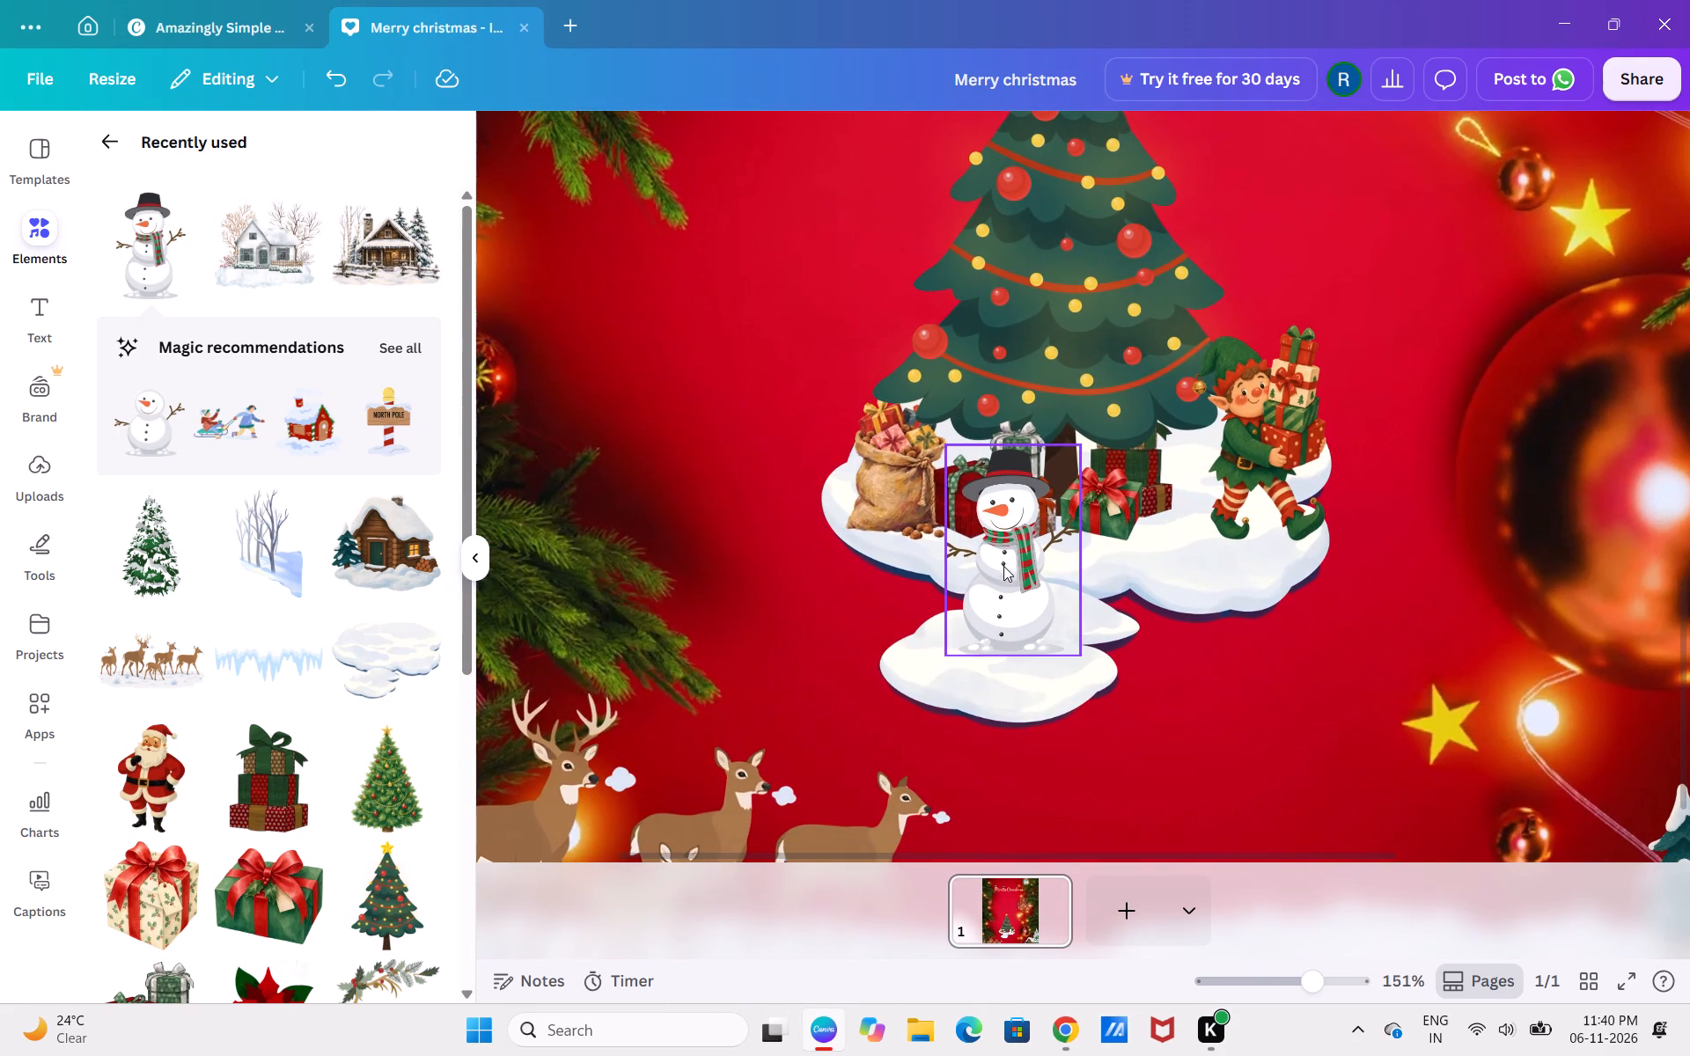
{"action": "left_click_drag", "start_coordinate": [1007, 563], "coordinate": [1010, 600]}
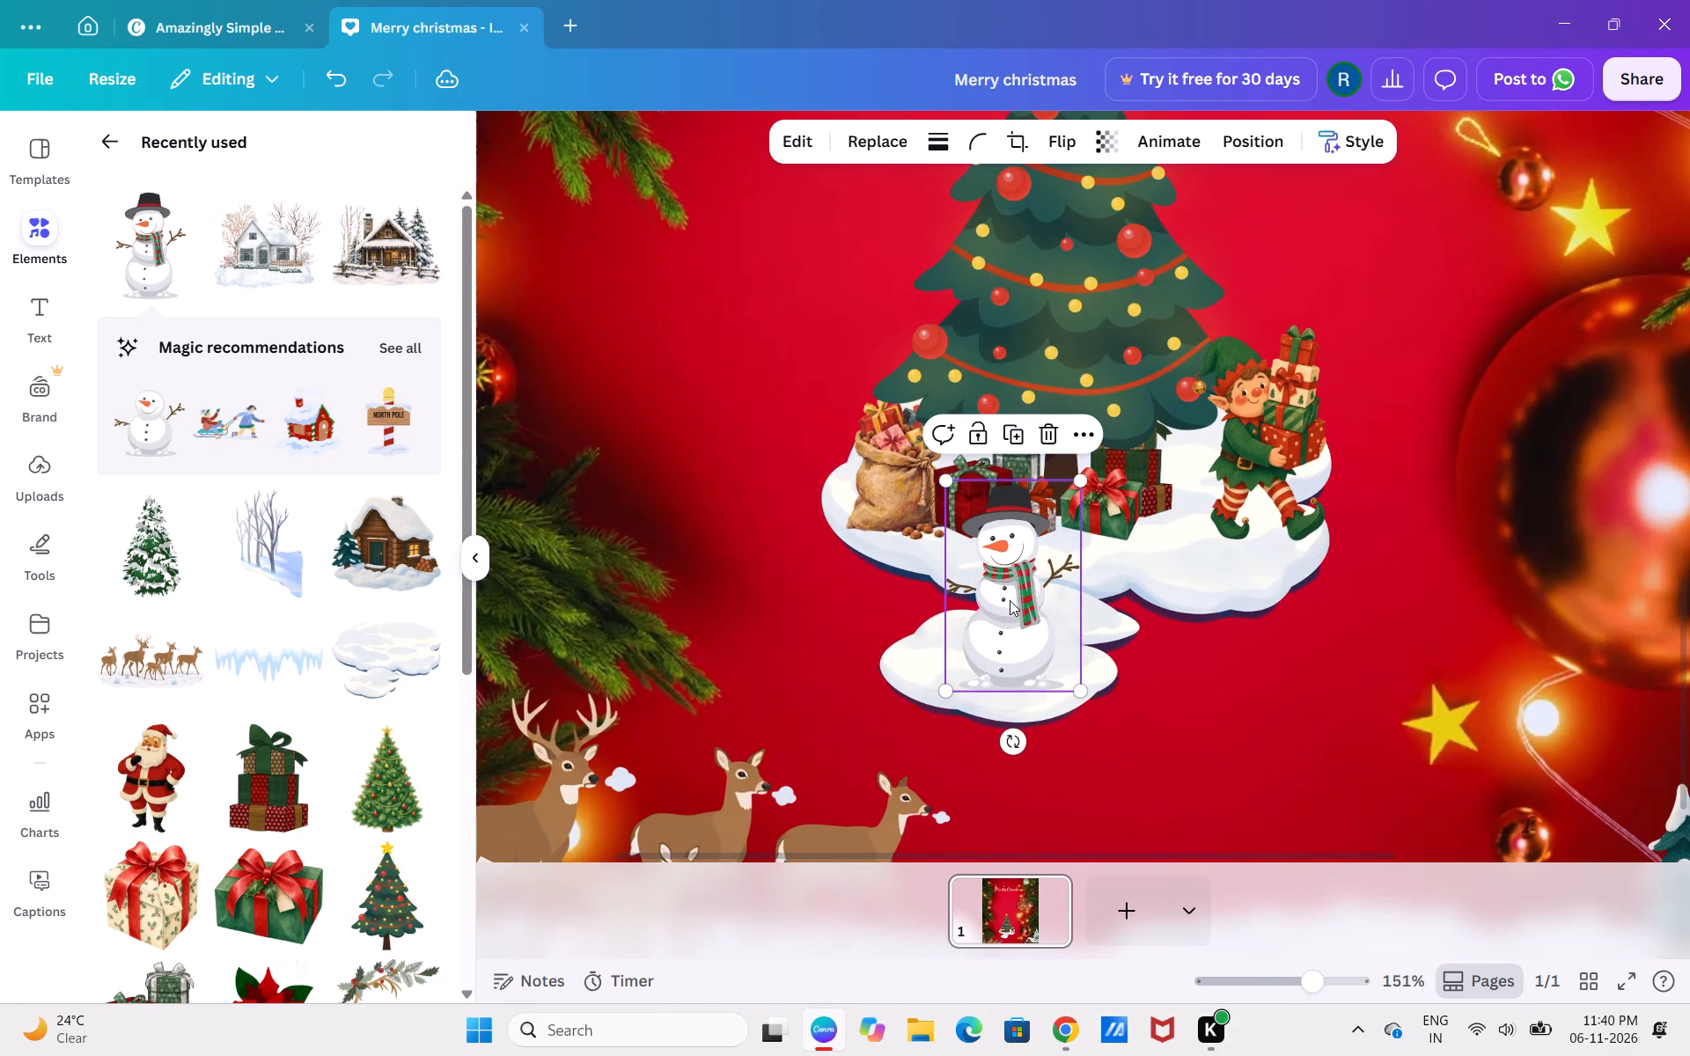
{"action": "left_click", "coordinate": [1253, 460]}
{"action": "left_click", "coordinate": [1447, 287]}
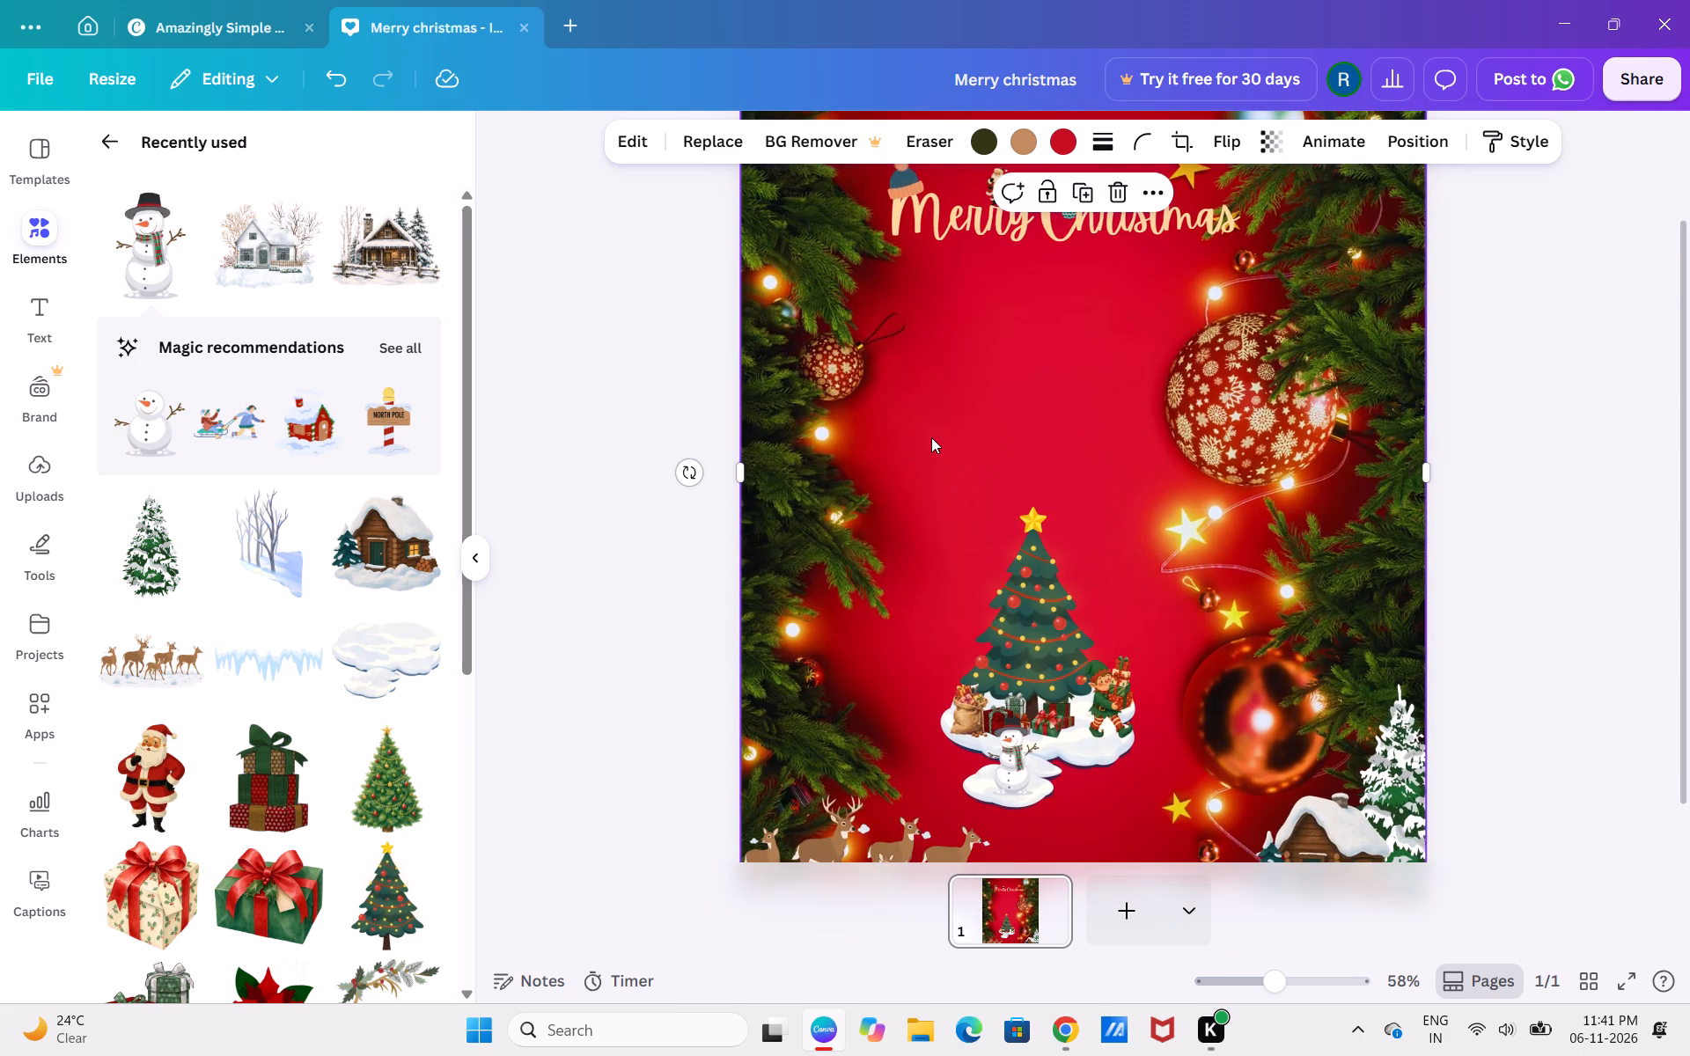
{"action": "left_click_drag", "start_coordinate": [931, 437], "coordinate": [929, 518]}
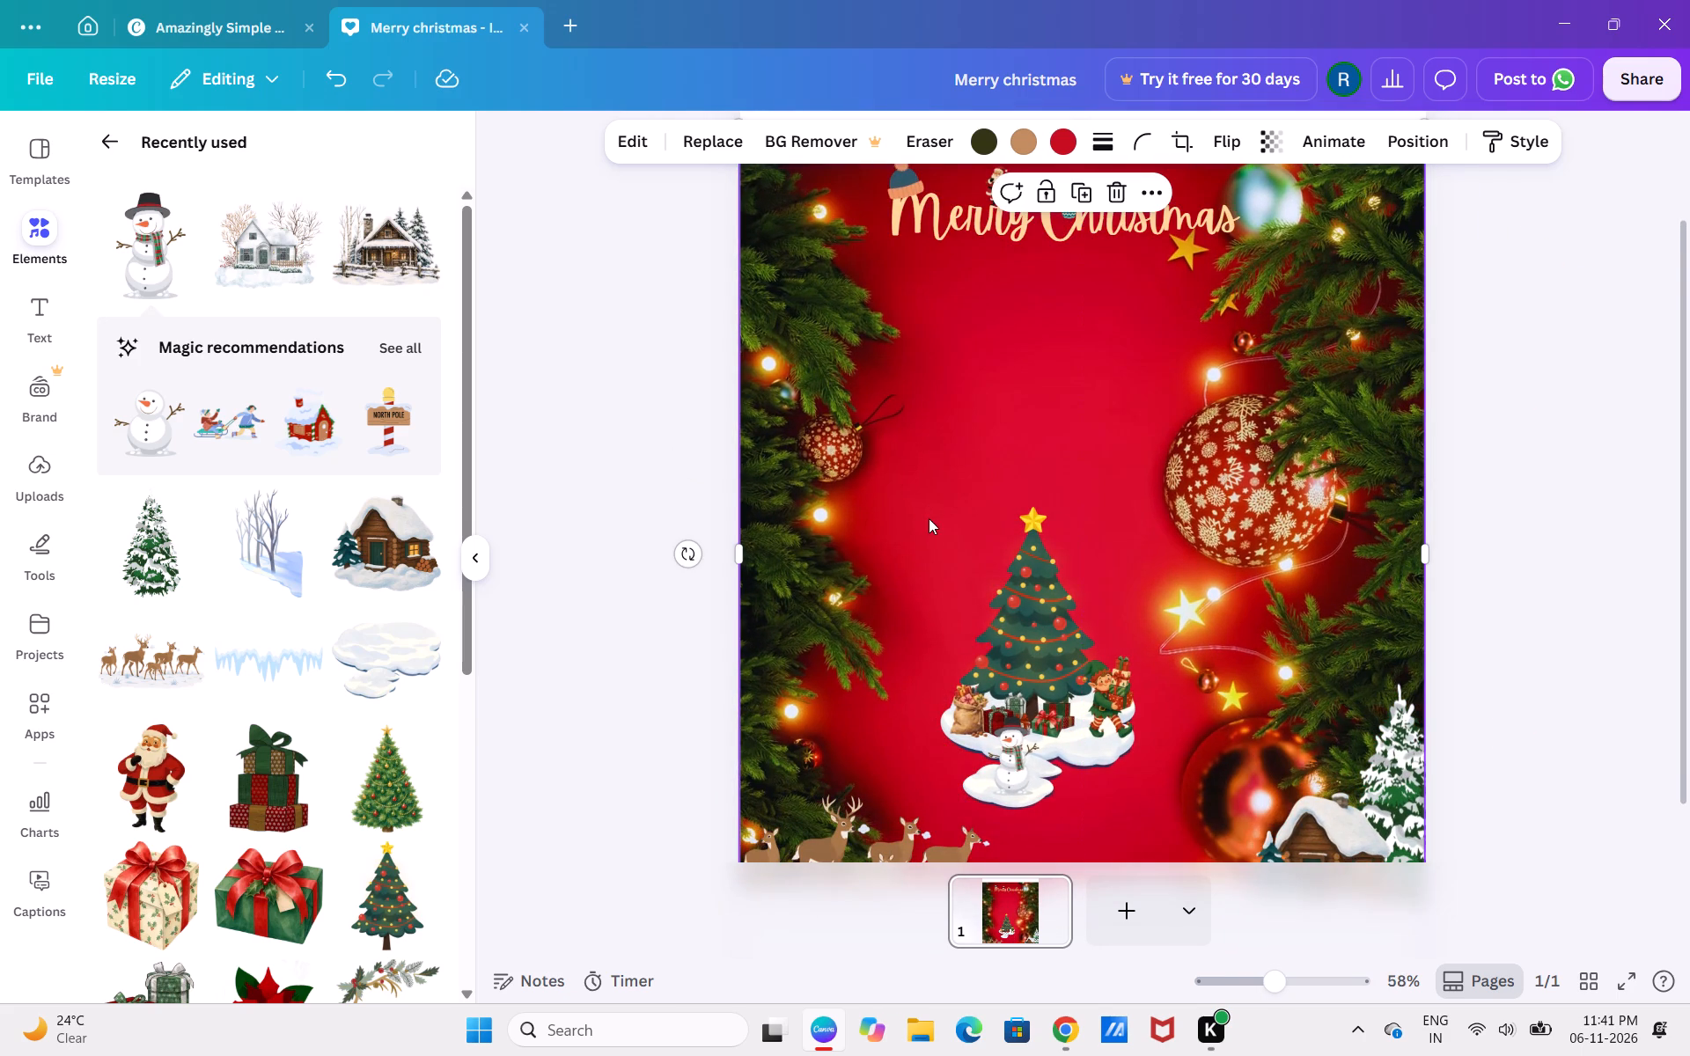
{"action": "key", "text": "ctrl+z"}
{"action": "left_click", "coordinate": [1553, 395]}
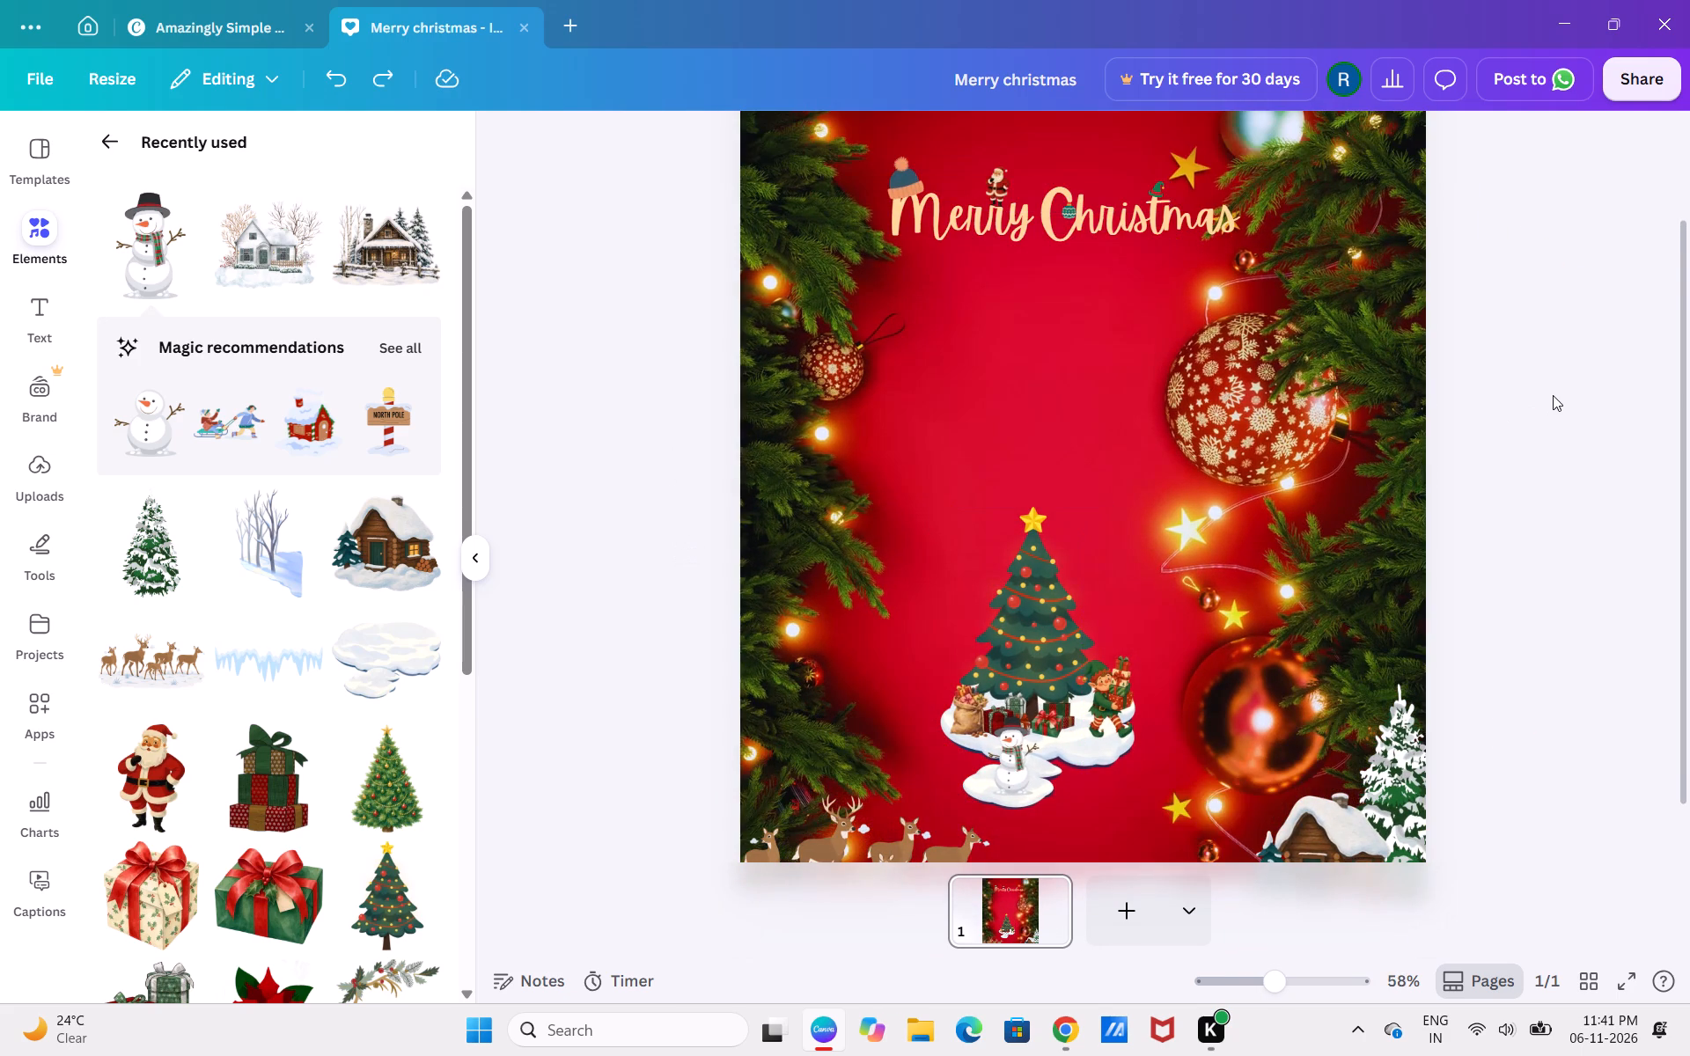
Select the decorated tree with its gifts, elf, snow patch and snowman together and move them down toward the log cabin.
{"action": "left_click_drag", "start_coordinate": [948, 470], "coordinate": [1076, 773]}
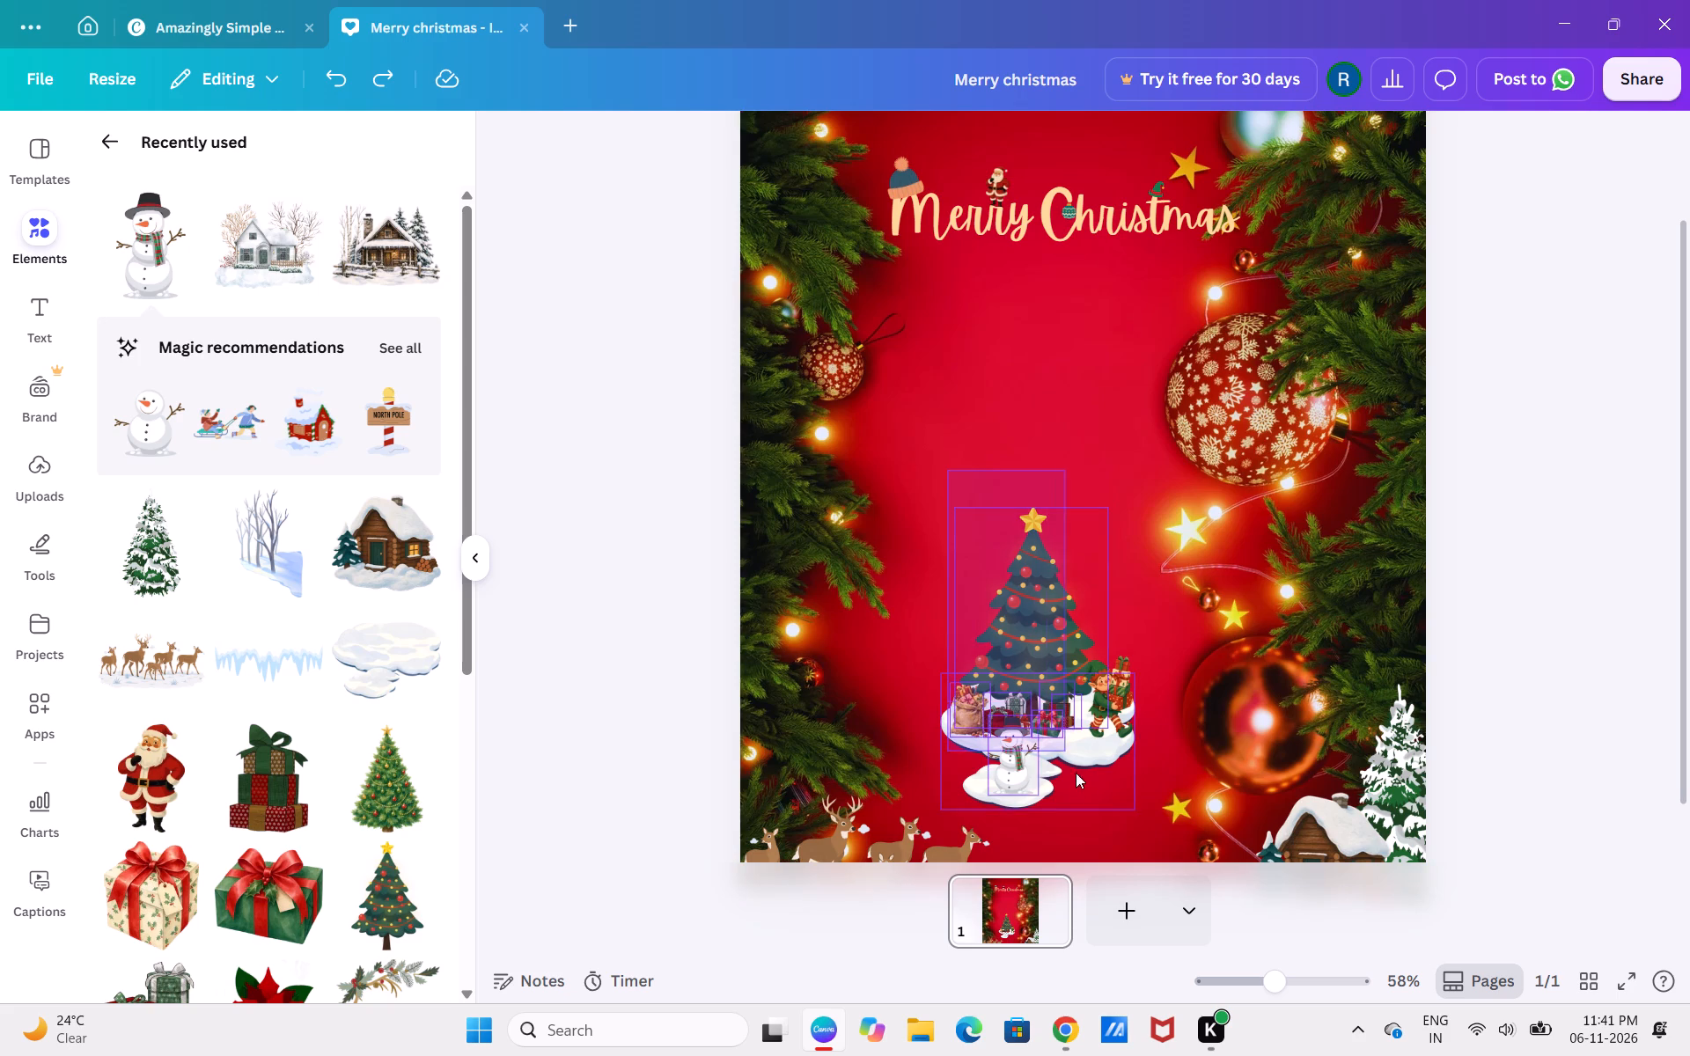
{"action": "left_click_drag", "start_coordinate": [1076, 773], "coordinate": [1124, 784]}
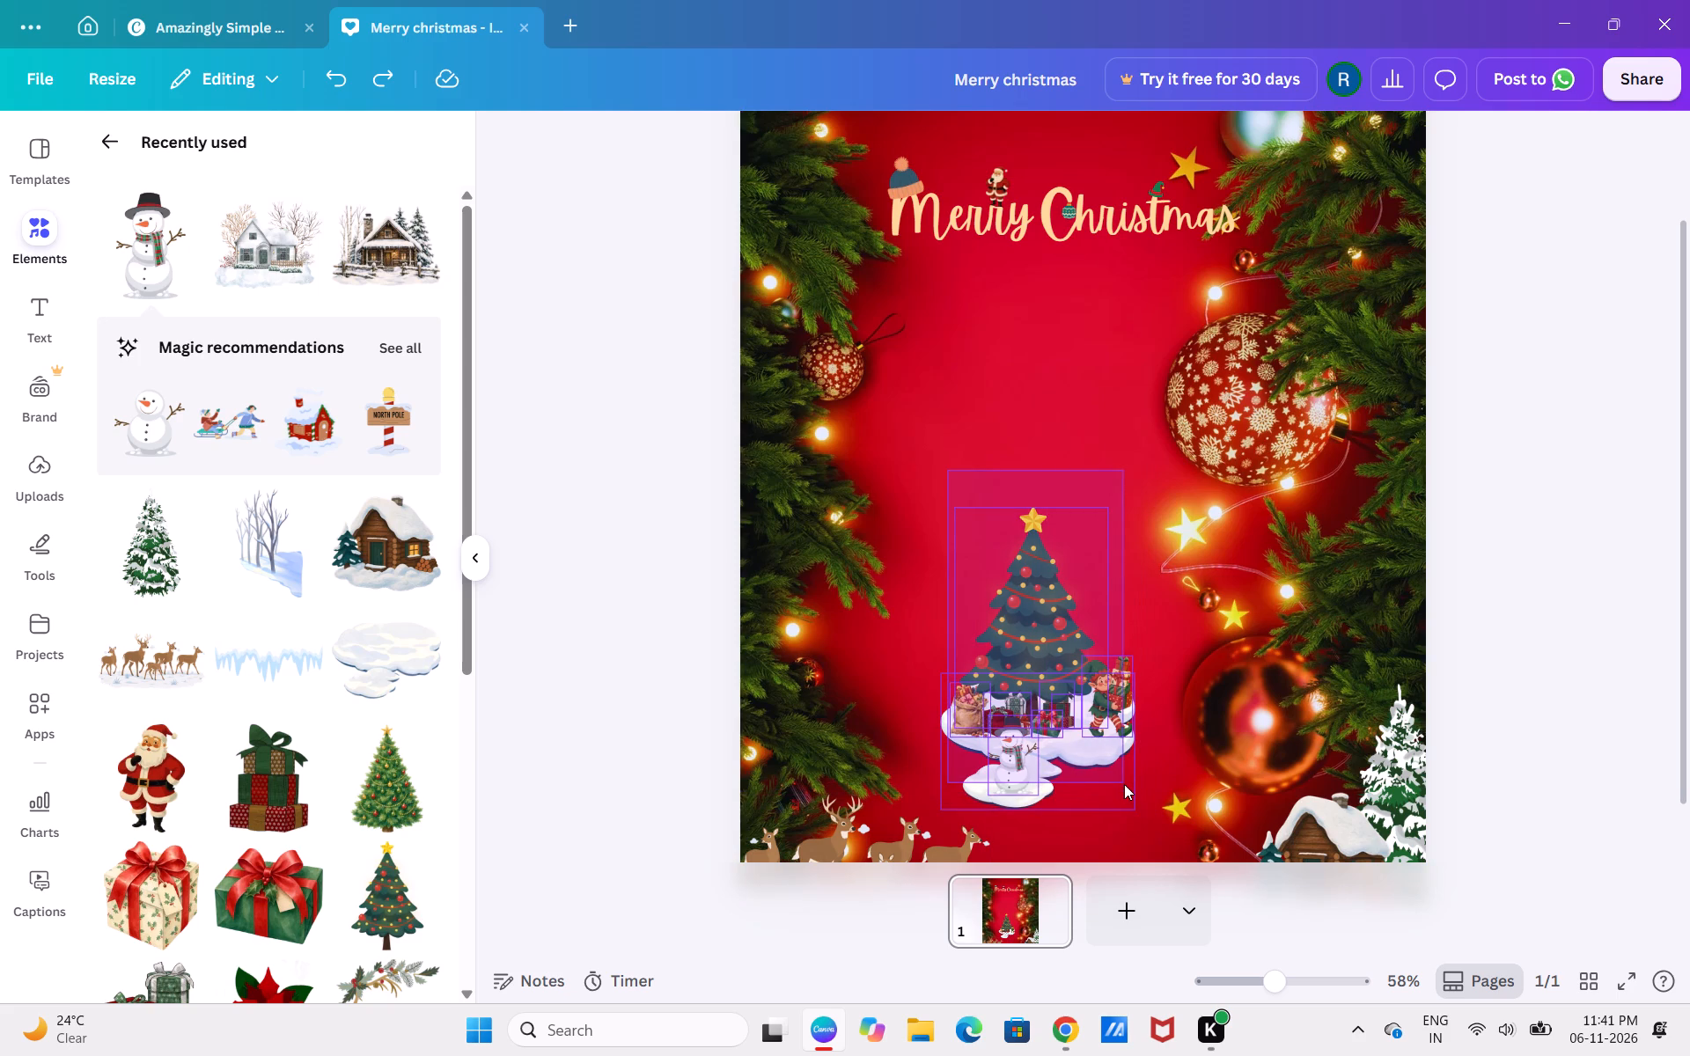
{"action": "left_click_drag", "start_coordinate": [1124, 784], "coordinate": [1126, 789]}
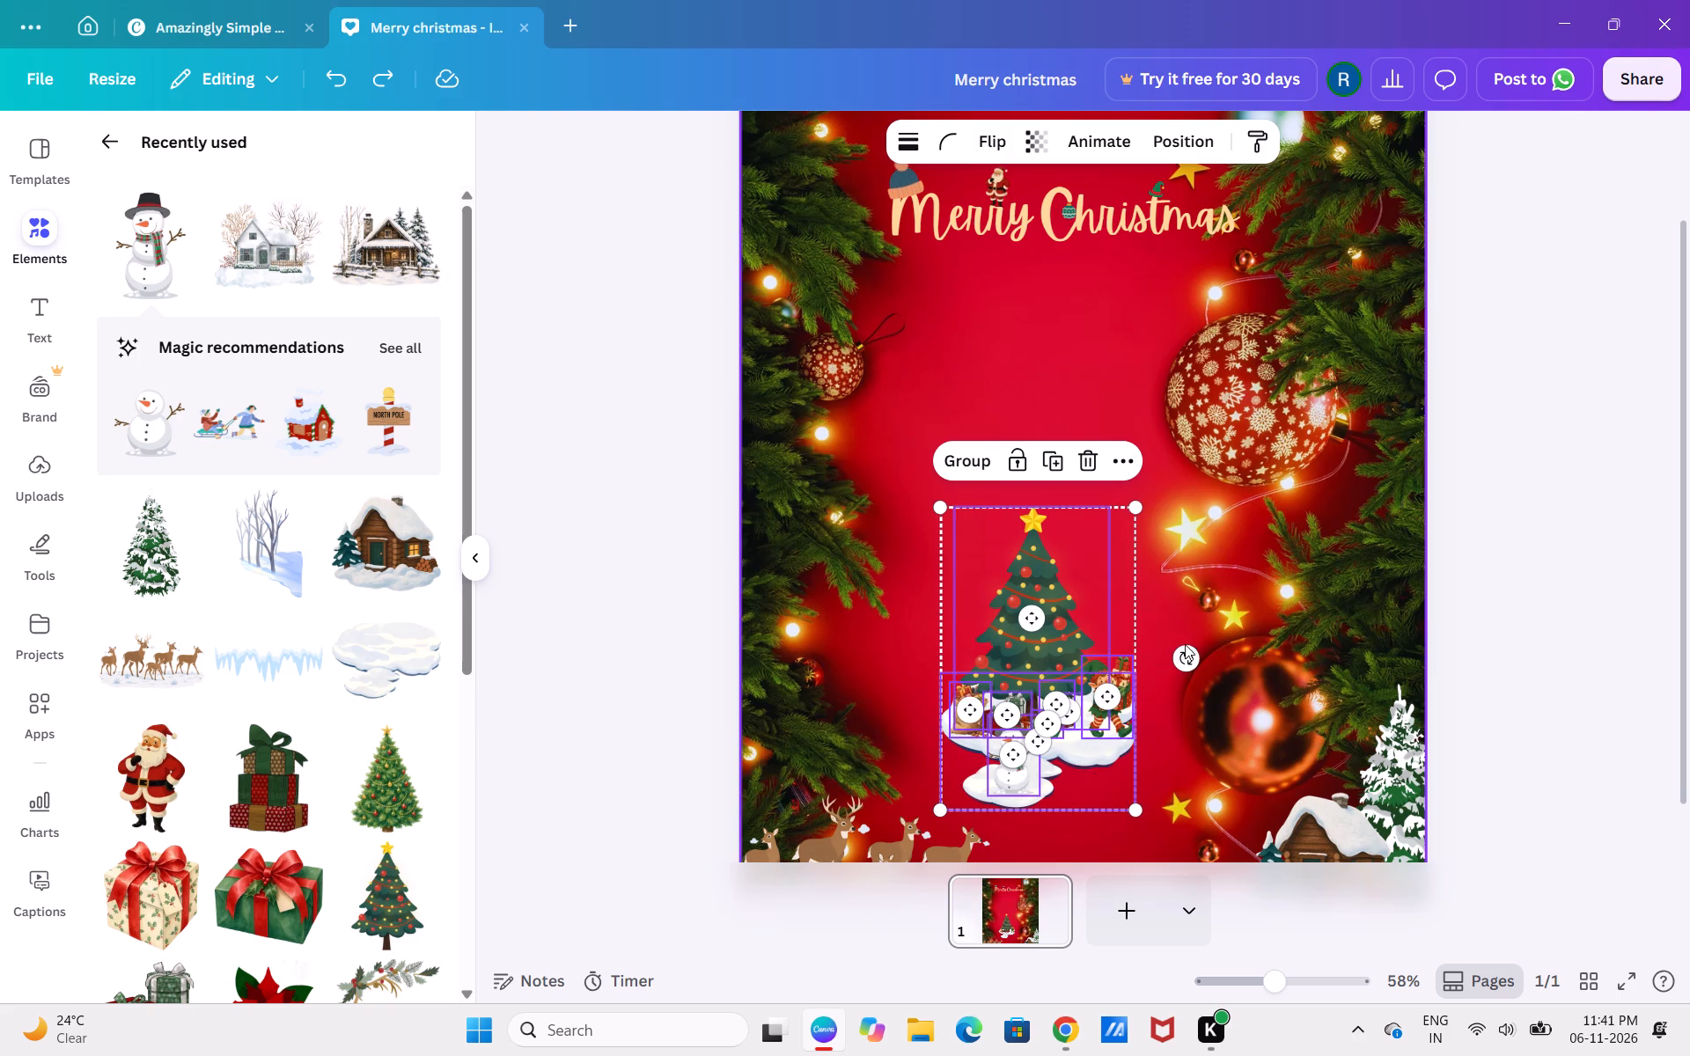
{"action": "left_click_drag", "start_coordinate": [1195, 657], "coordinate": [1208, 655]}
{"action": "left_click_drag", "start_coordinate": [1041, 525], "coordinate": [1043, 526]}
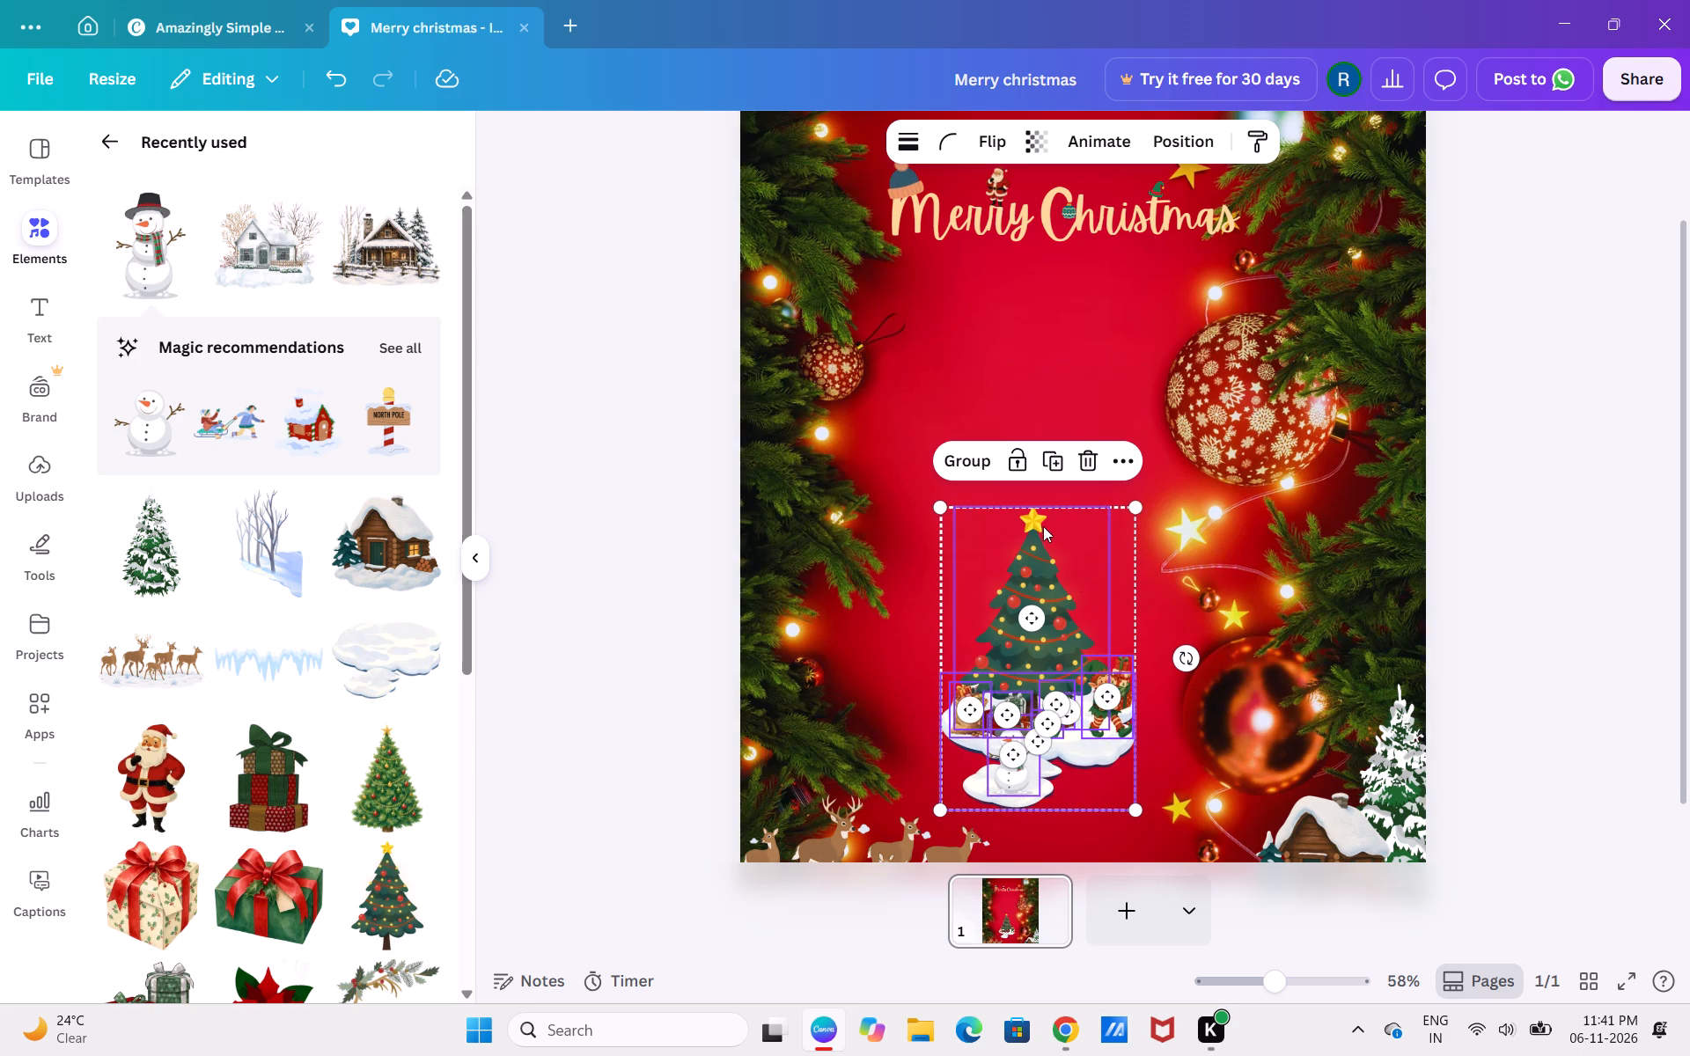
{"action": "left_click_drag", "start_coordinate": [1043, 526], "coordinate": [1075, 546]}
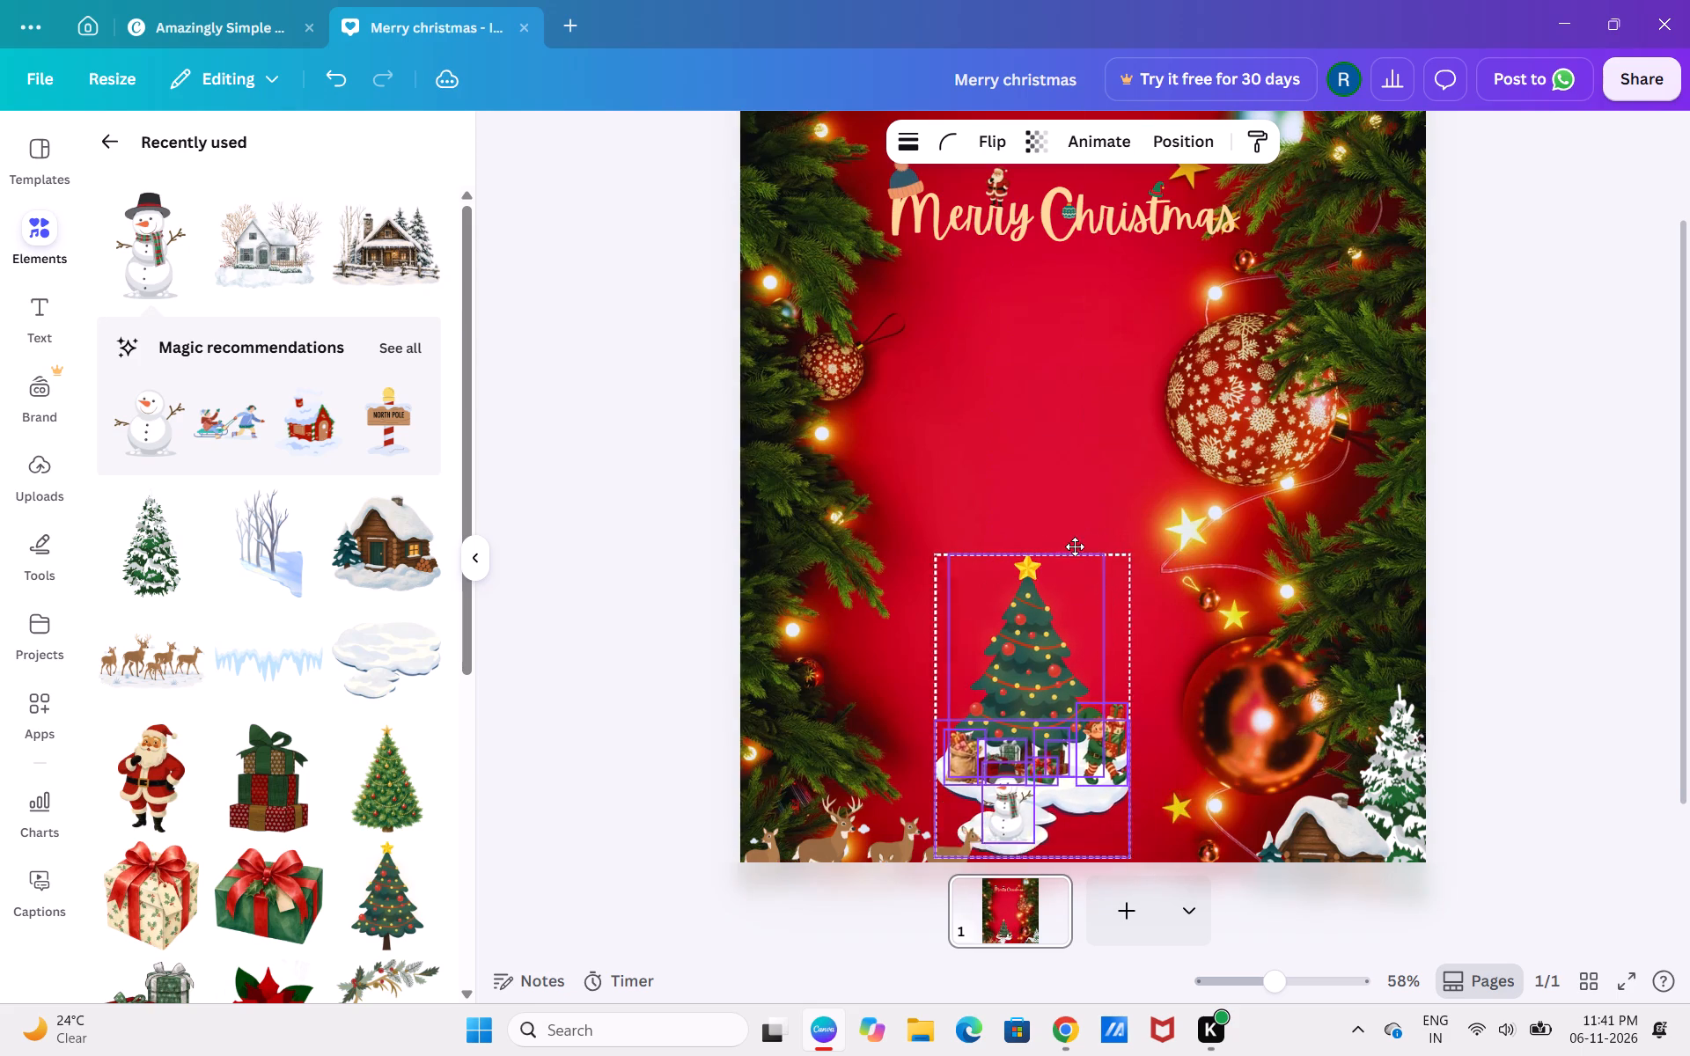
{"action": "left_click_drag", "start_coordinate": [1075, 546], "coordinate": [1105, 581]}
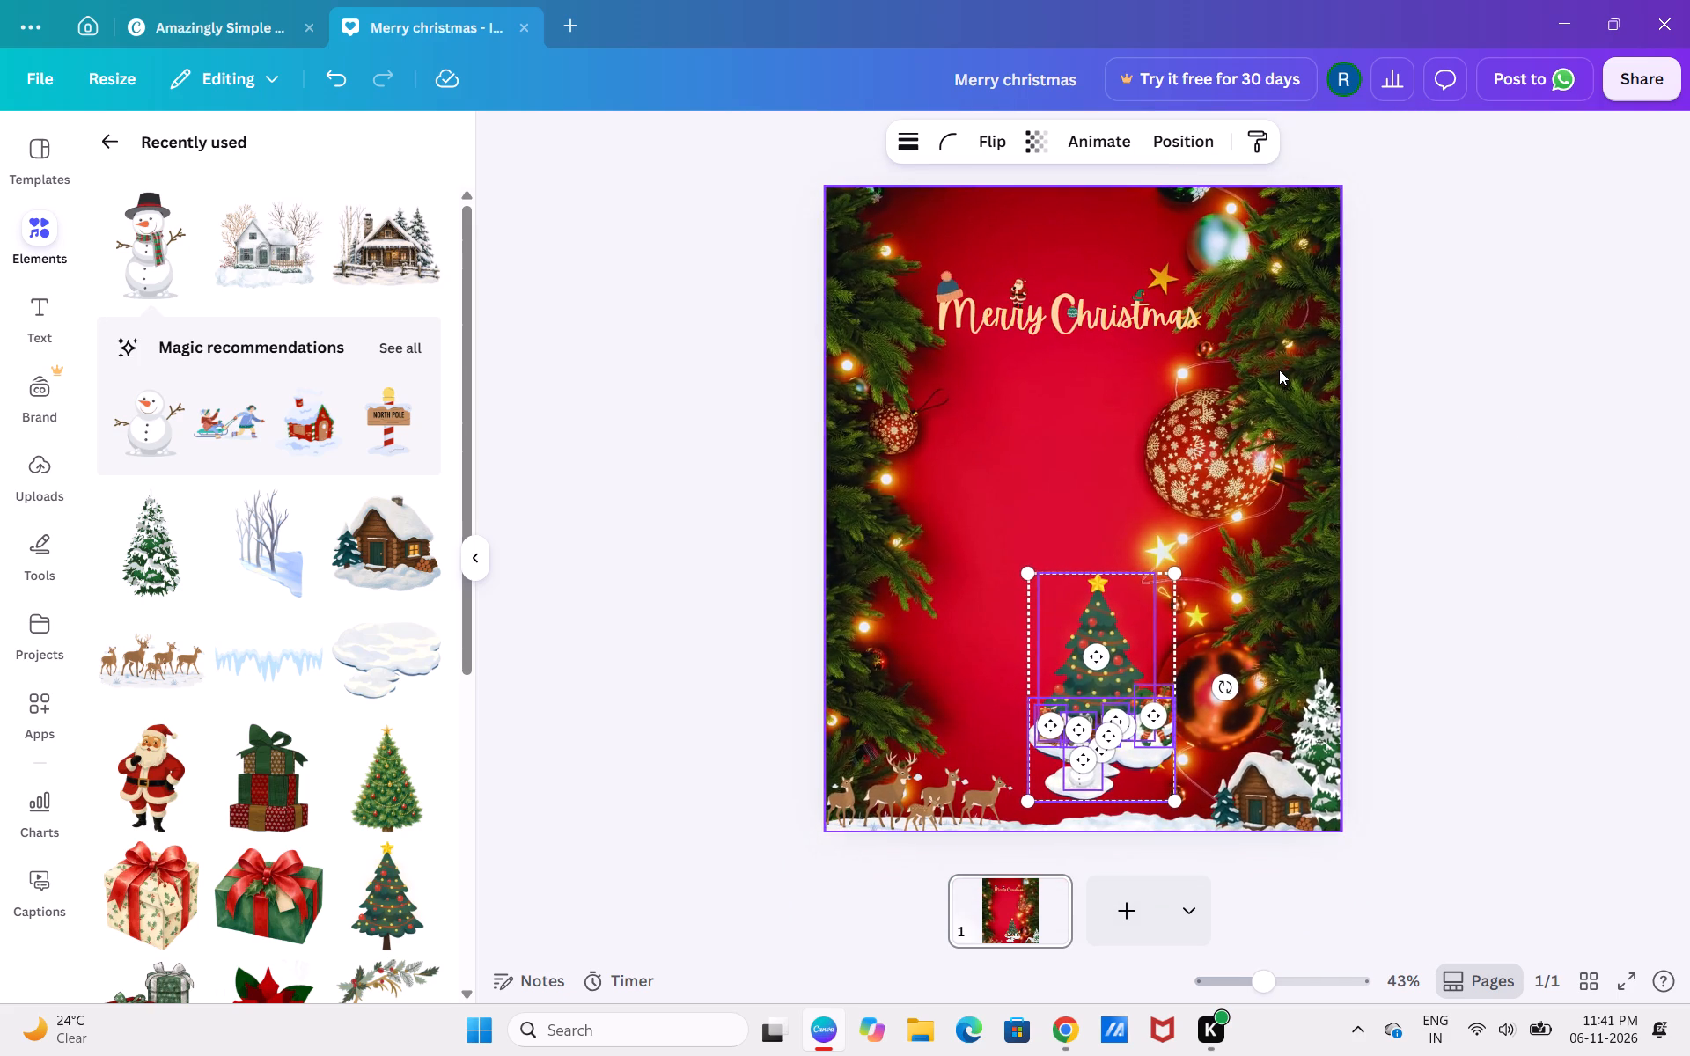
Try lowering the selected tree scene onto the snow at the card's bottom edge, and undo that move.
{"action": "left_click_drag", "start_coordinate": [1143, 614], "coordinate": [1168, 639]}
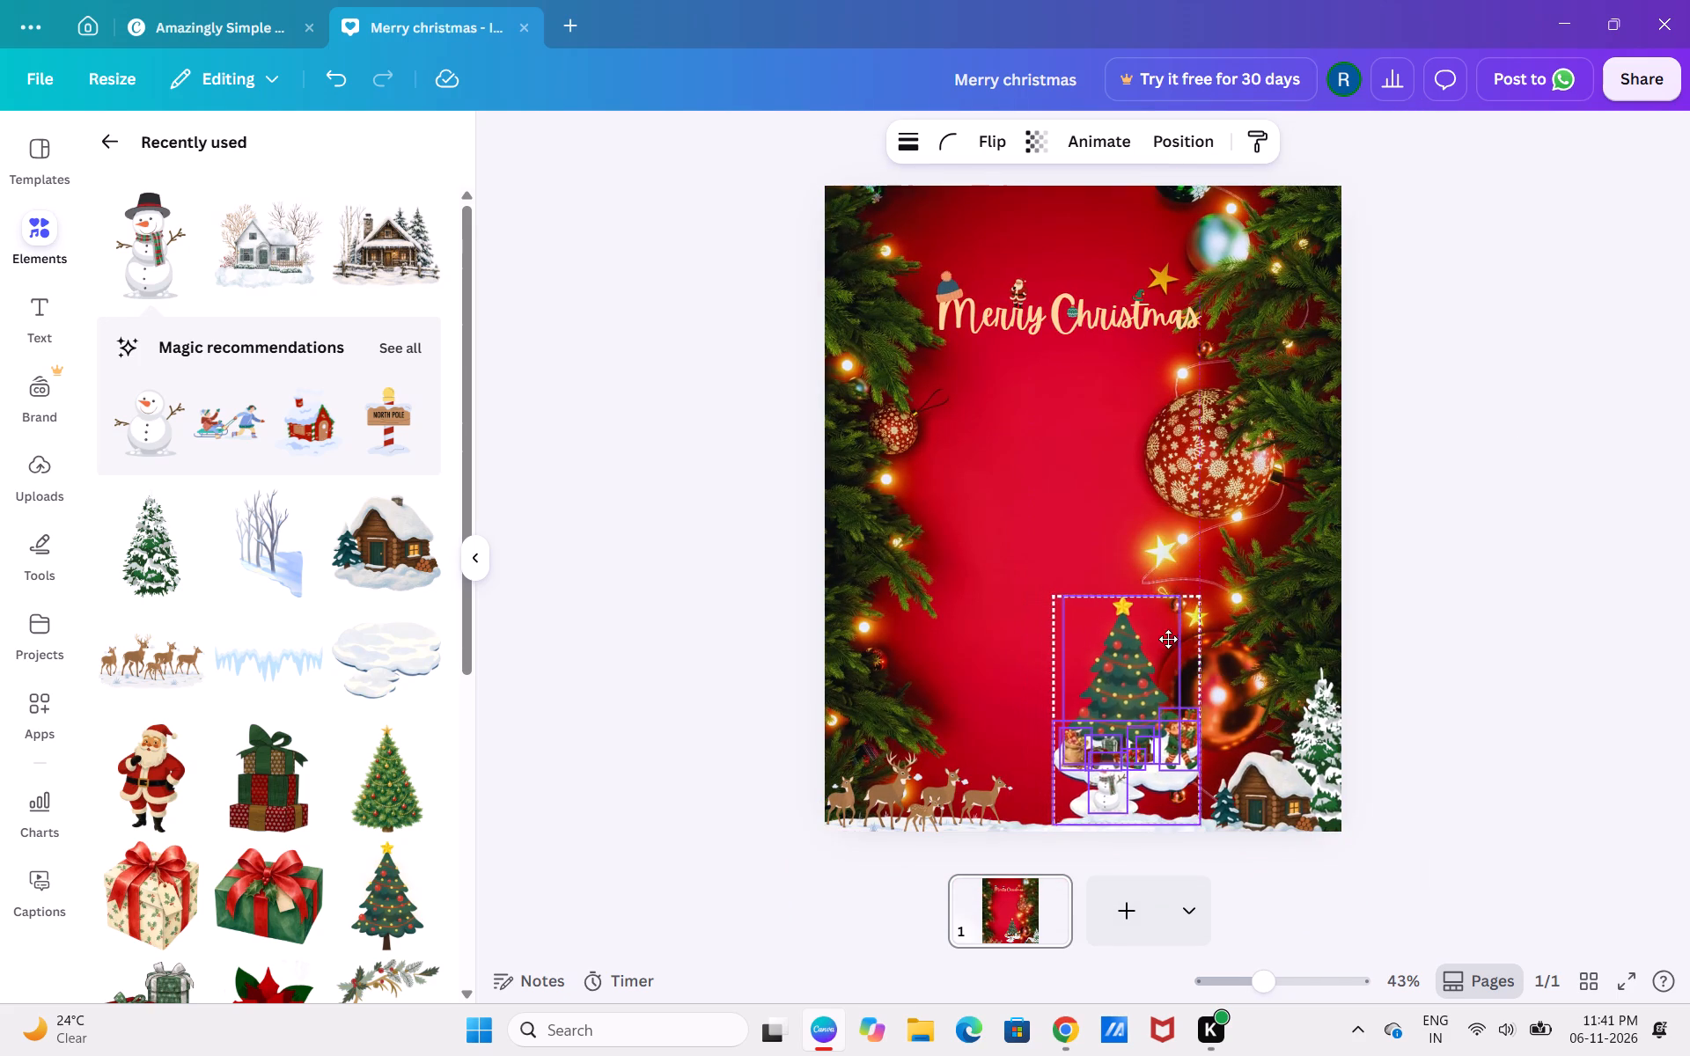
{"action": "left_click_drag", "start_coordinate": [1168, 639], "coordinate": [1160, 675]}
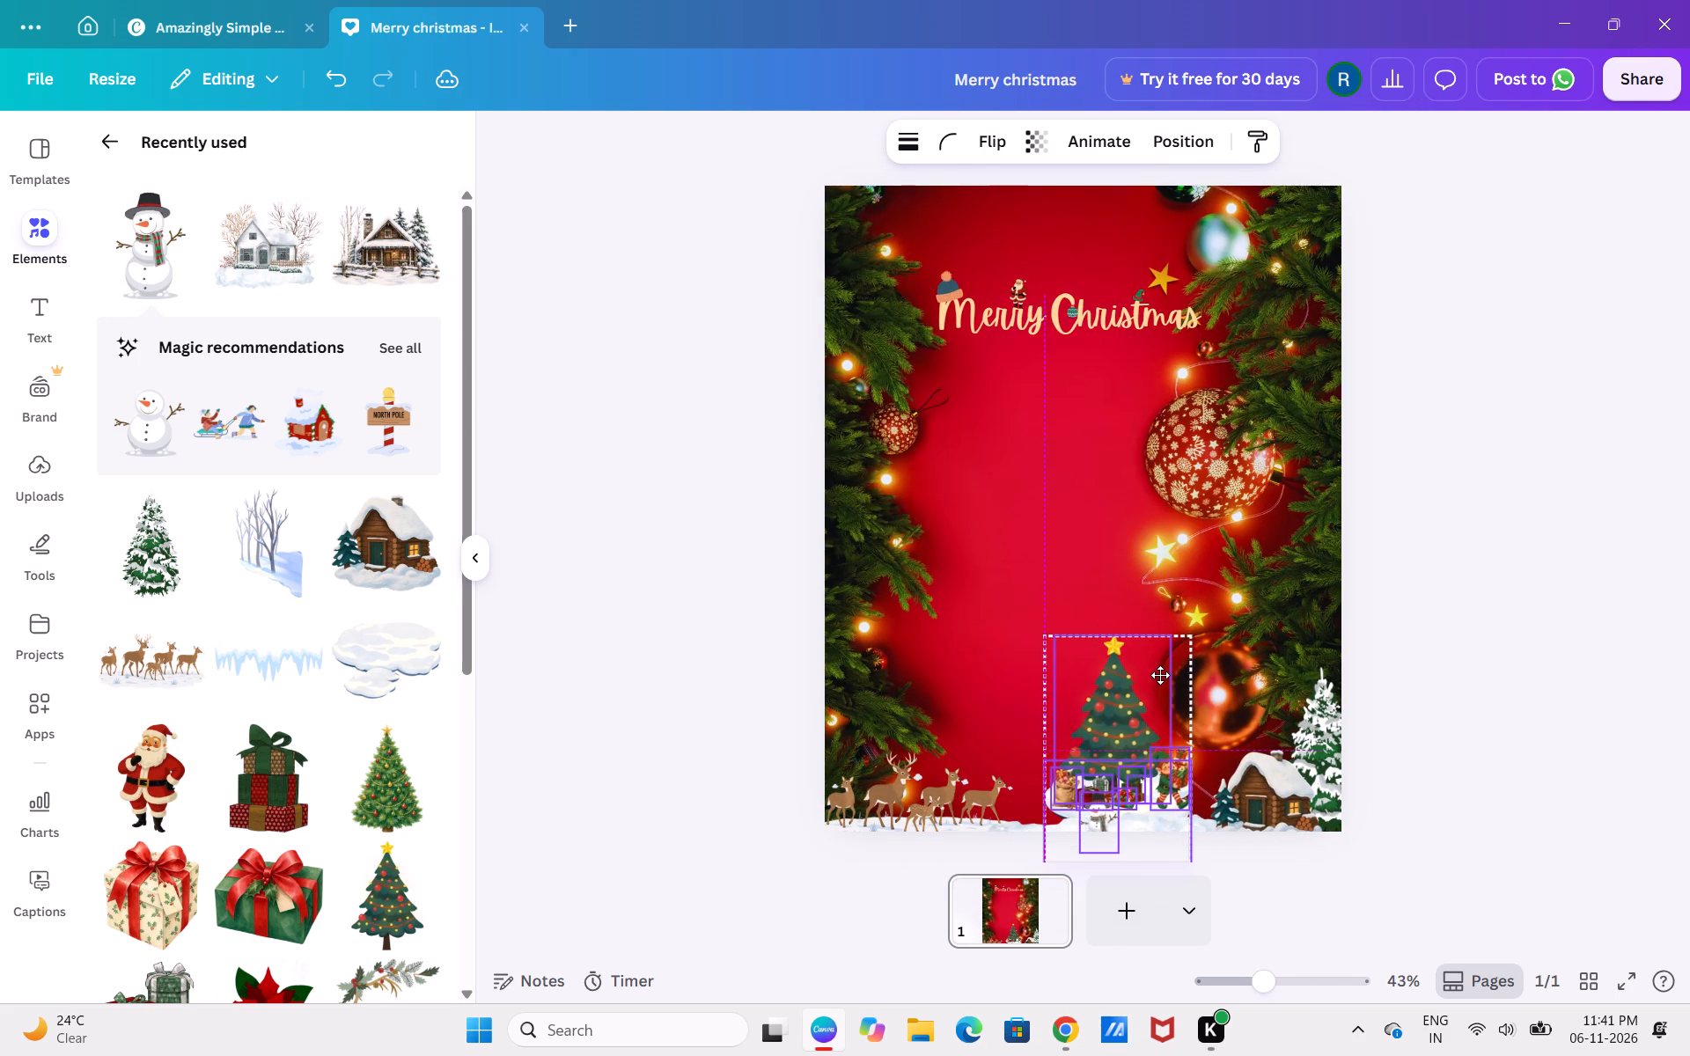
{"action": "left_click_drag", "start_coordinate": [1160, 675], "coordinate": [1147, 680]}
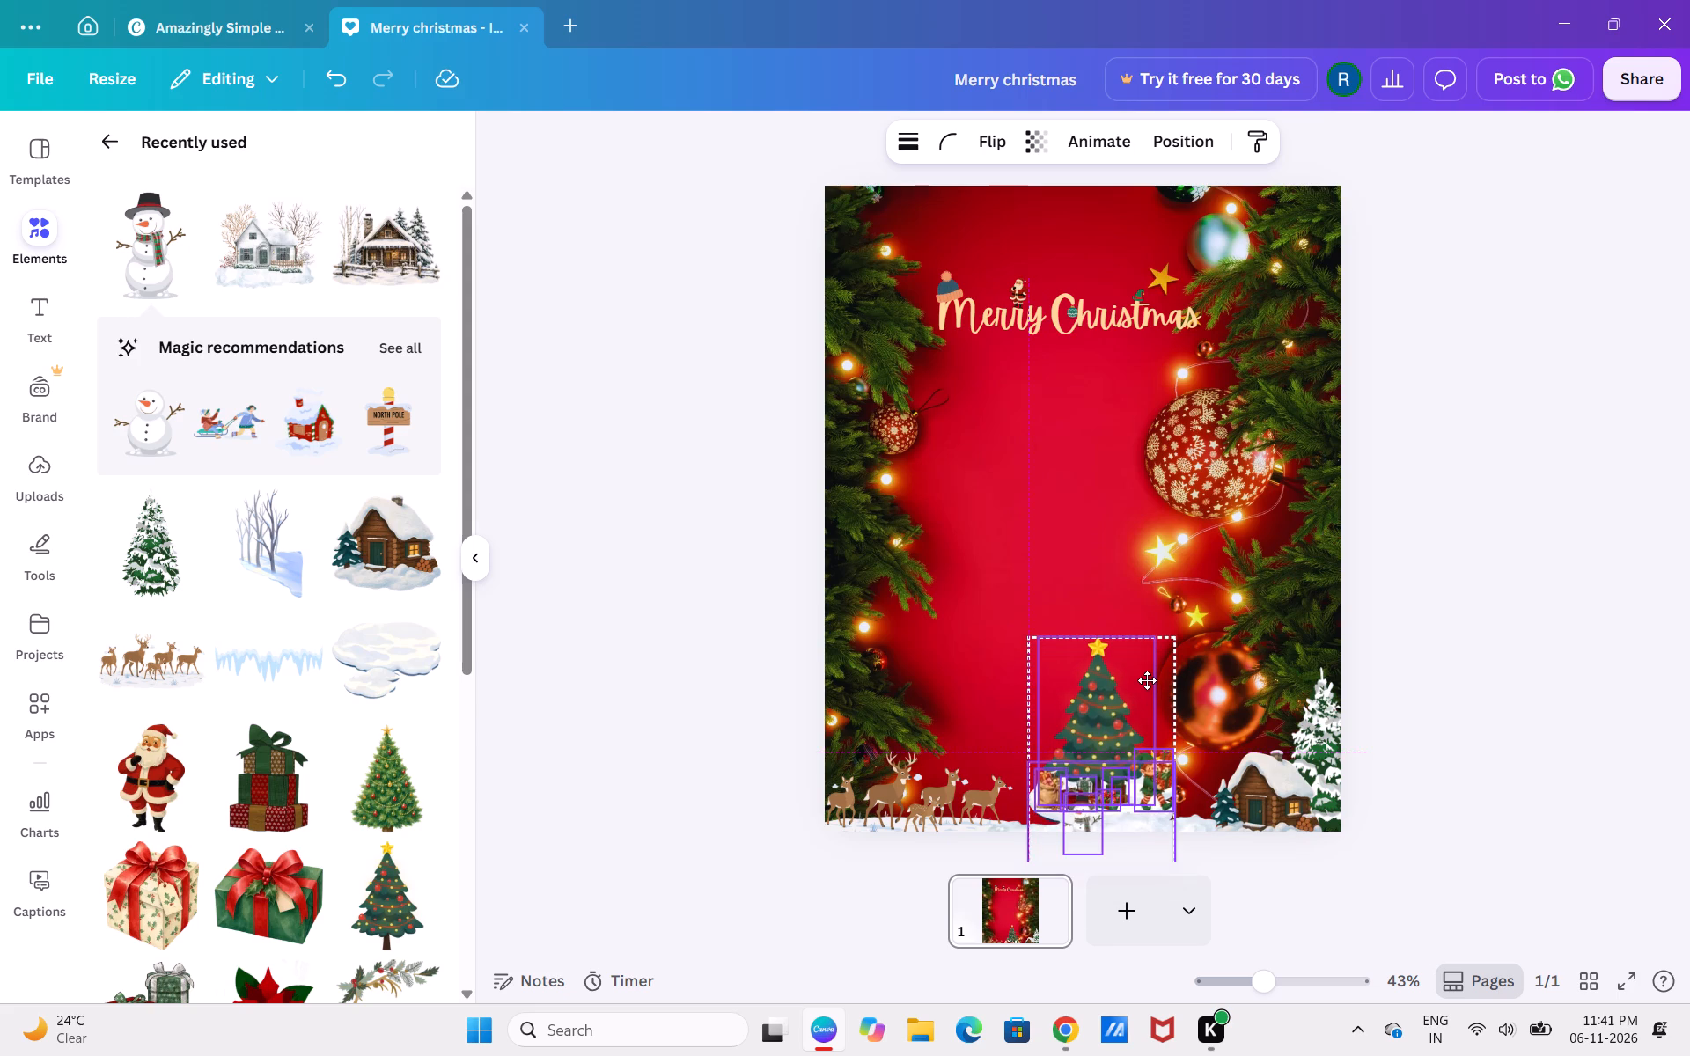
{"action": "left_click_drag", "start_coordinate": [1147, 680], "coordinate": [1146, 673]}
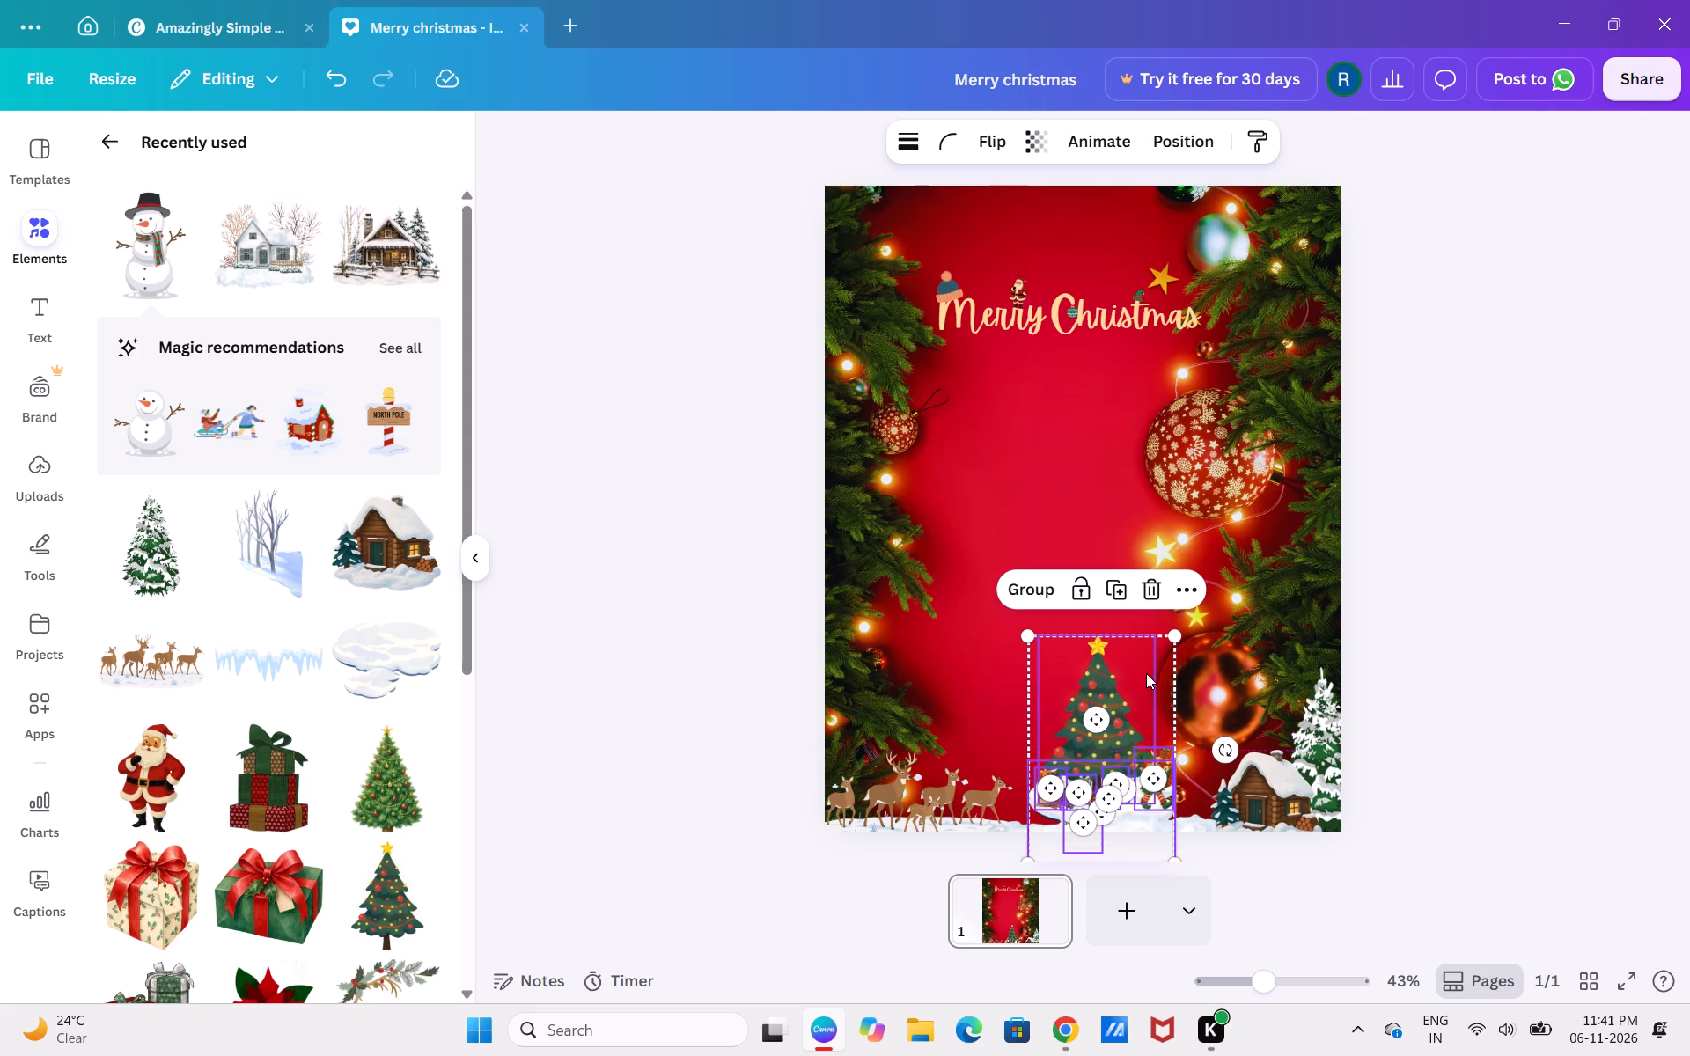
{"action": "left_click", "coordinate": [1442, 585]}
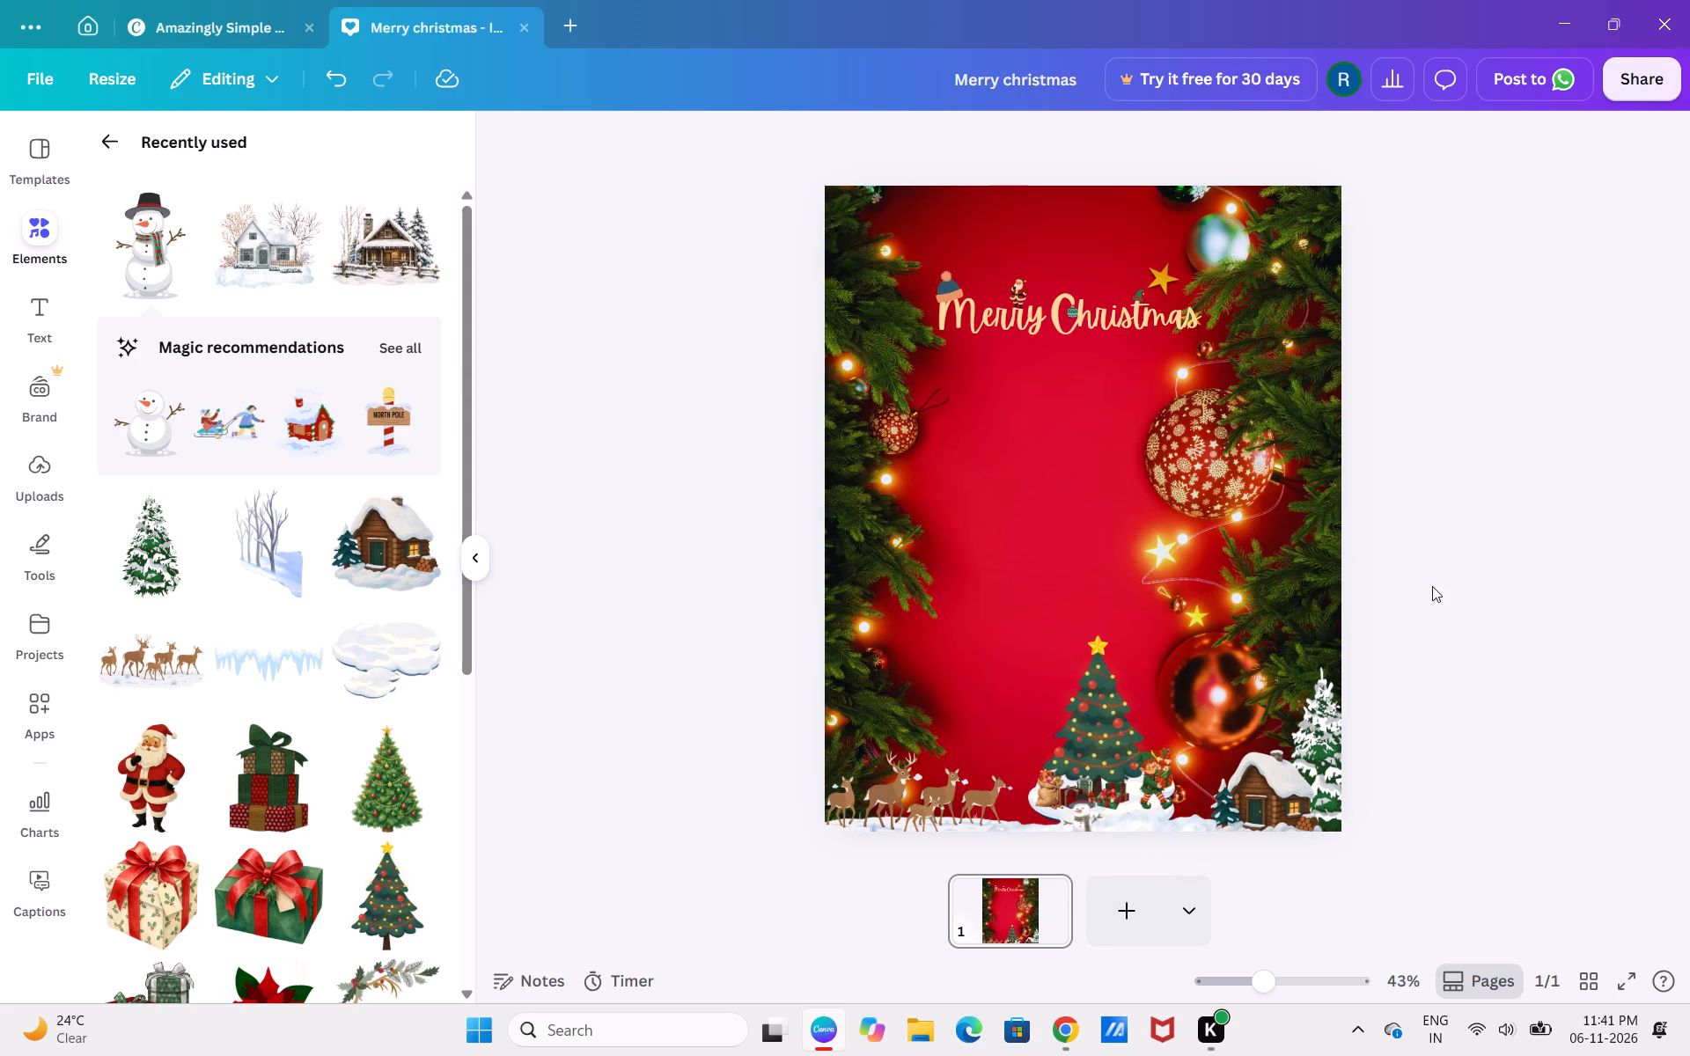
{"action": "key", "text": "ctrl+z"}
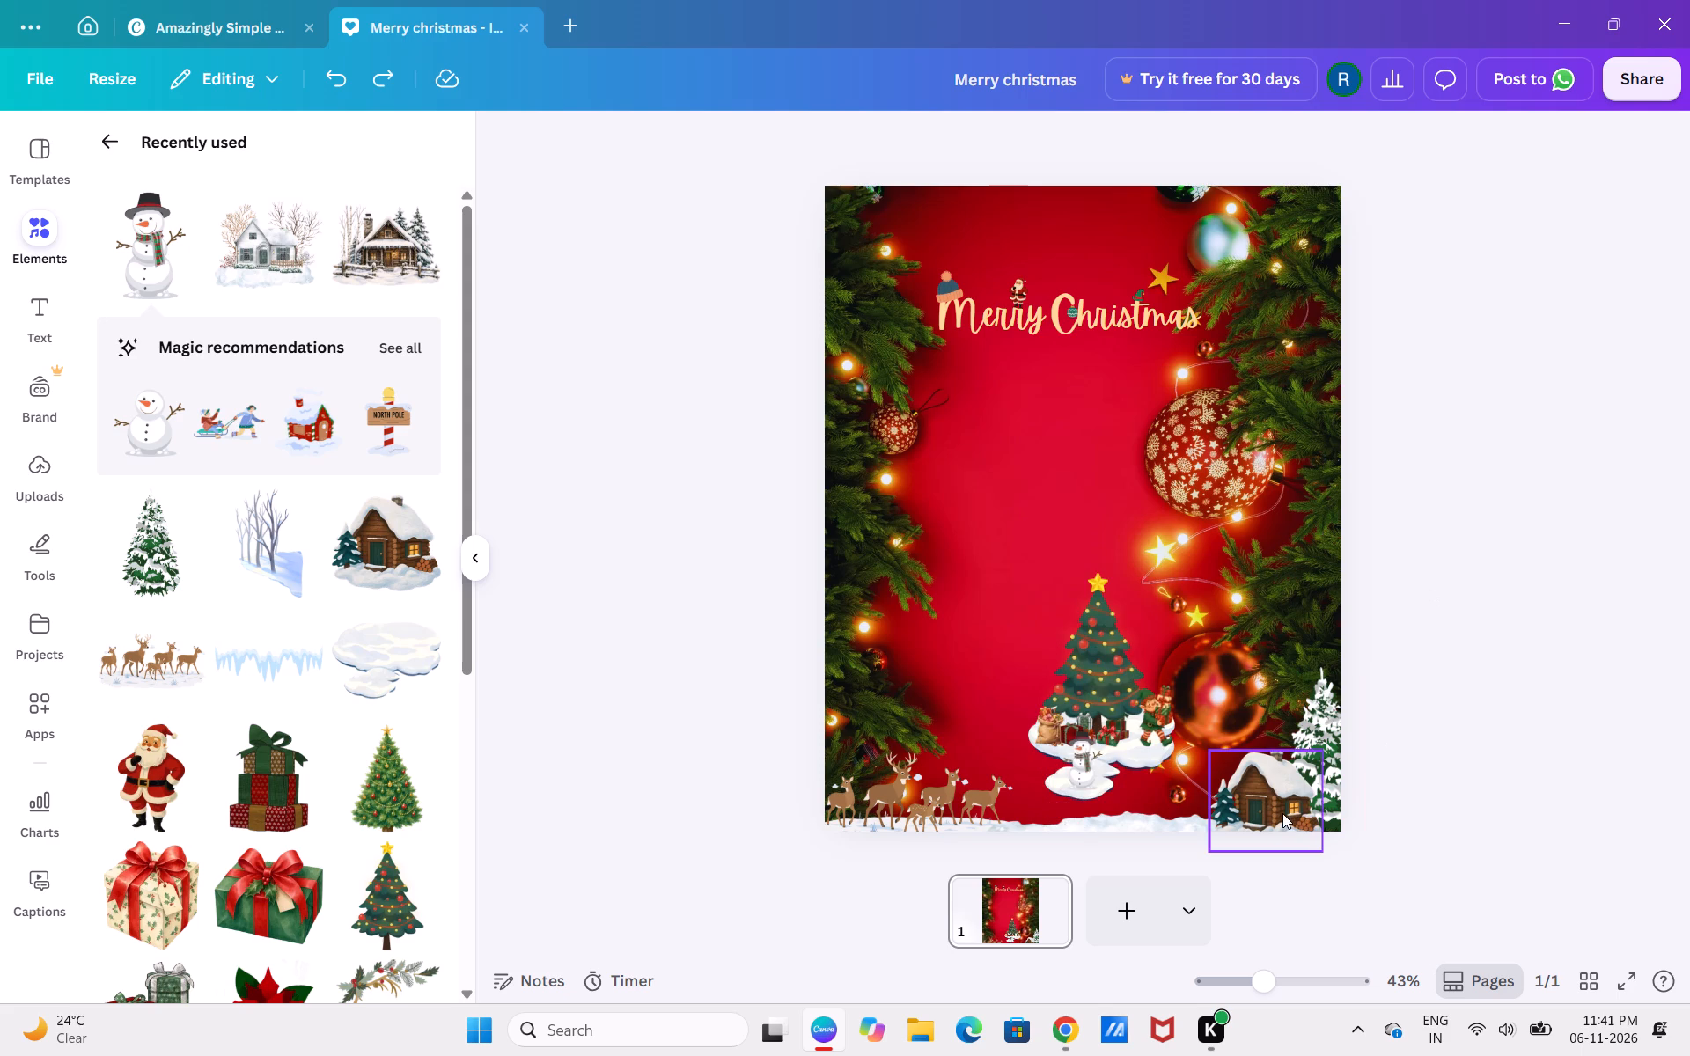
Move the snowy pine, the log cabin and the upside-down white house from the card's bottom edge to its upper half.
{"action": "left_click_drag", "start_coordinate": [1324, 785], "coordinate": [1253, 498]}
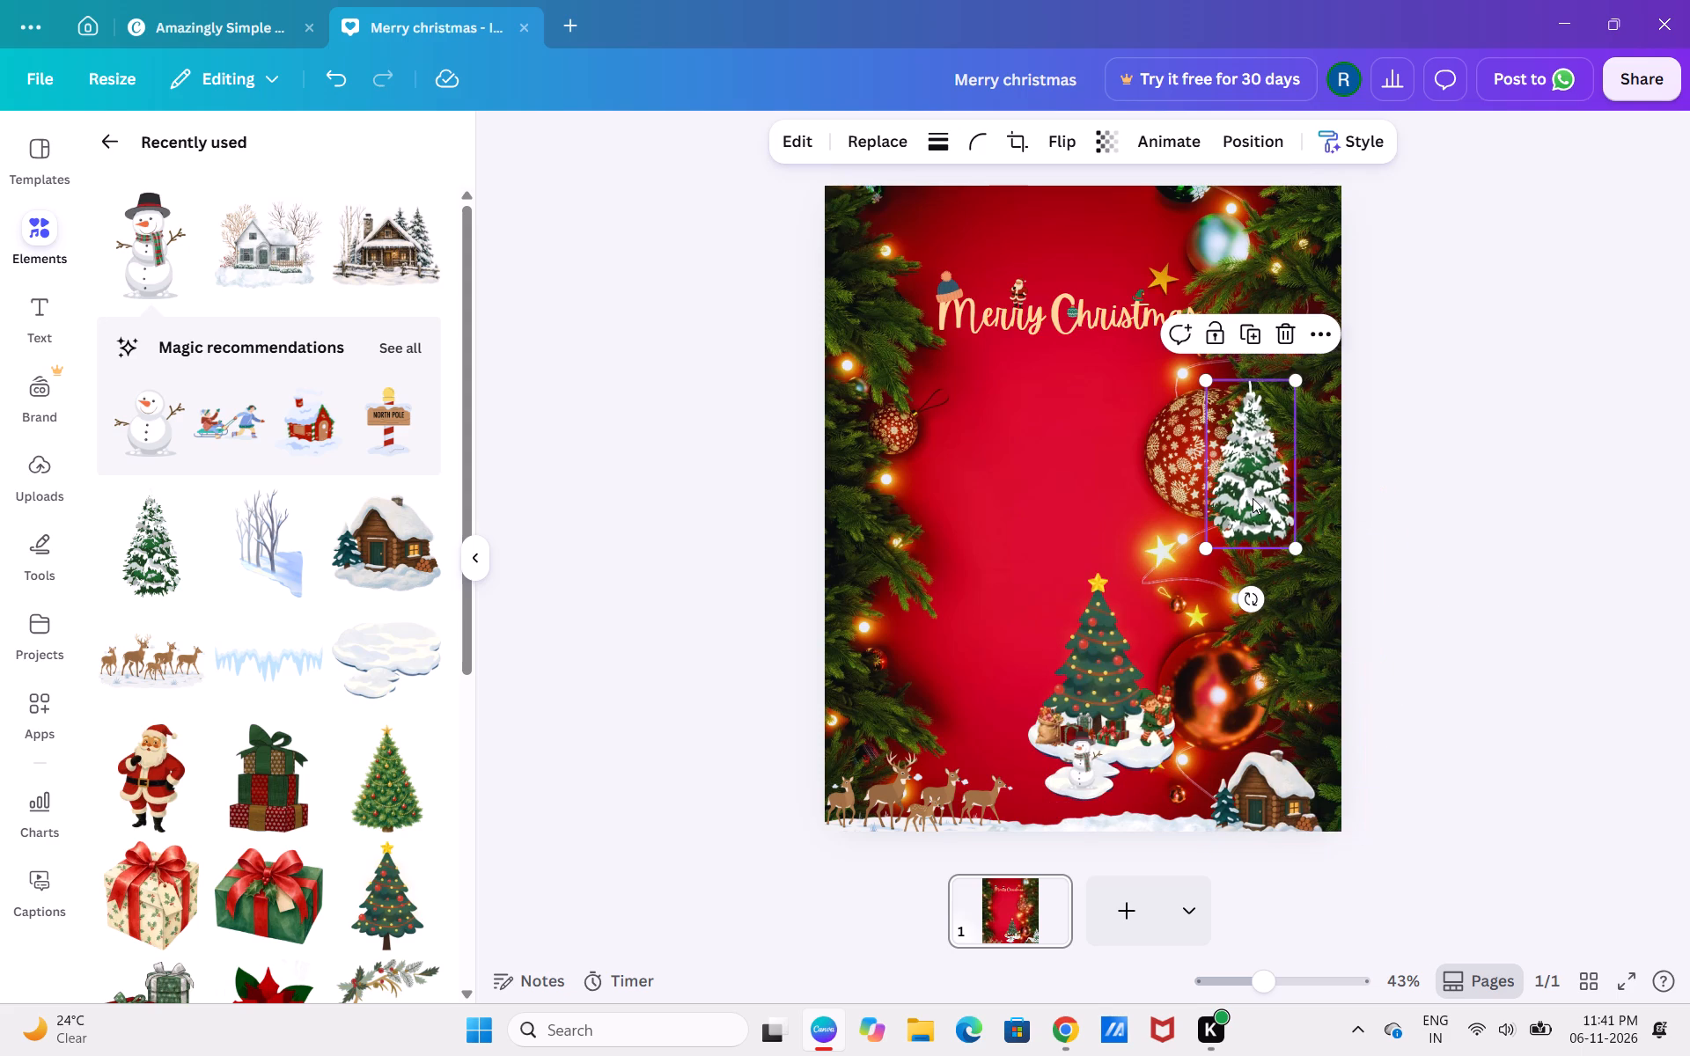
{"action": "left_click_drag", "start_coordinate": [1276, 783], "coordinate": [1043, 419]}
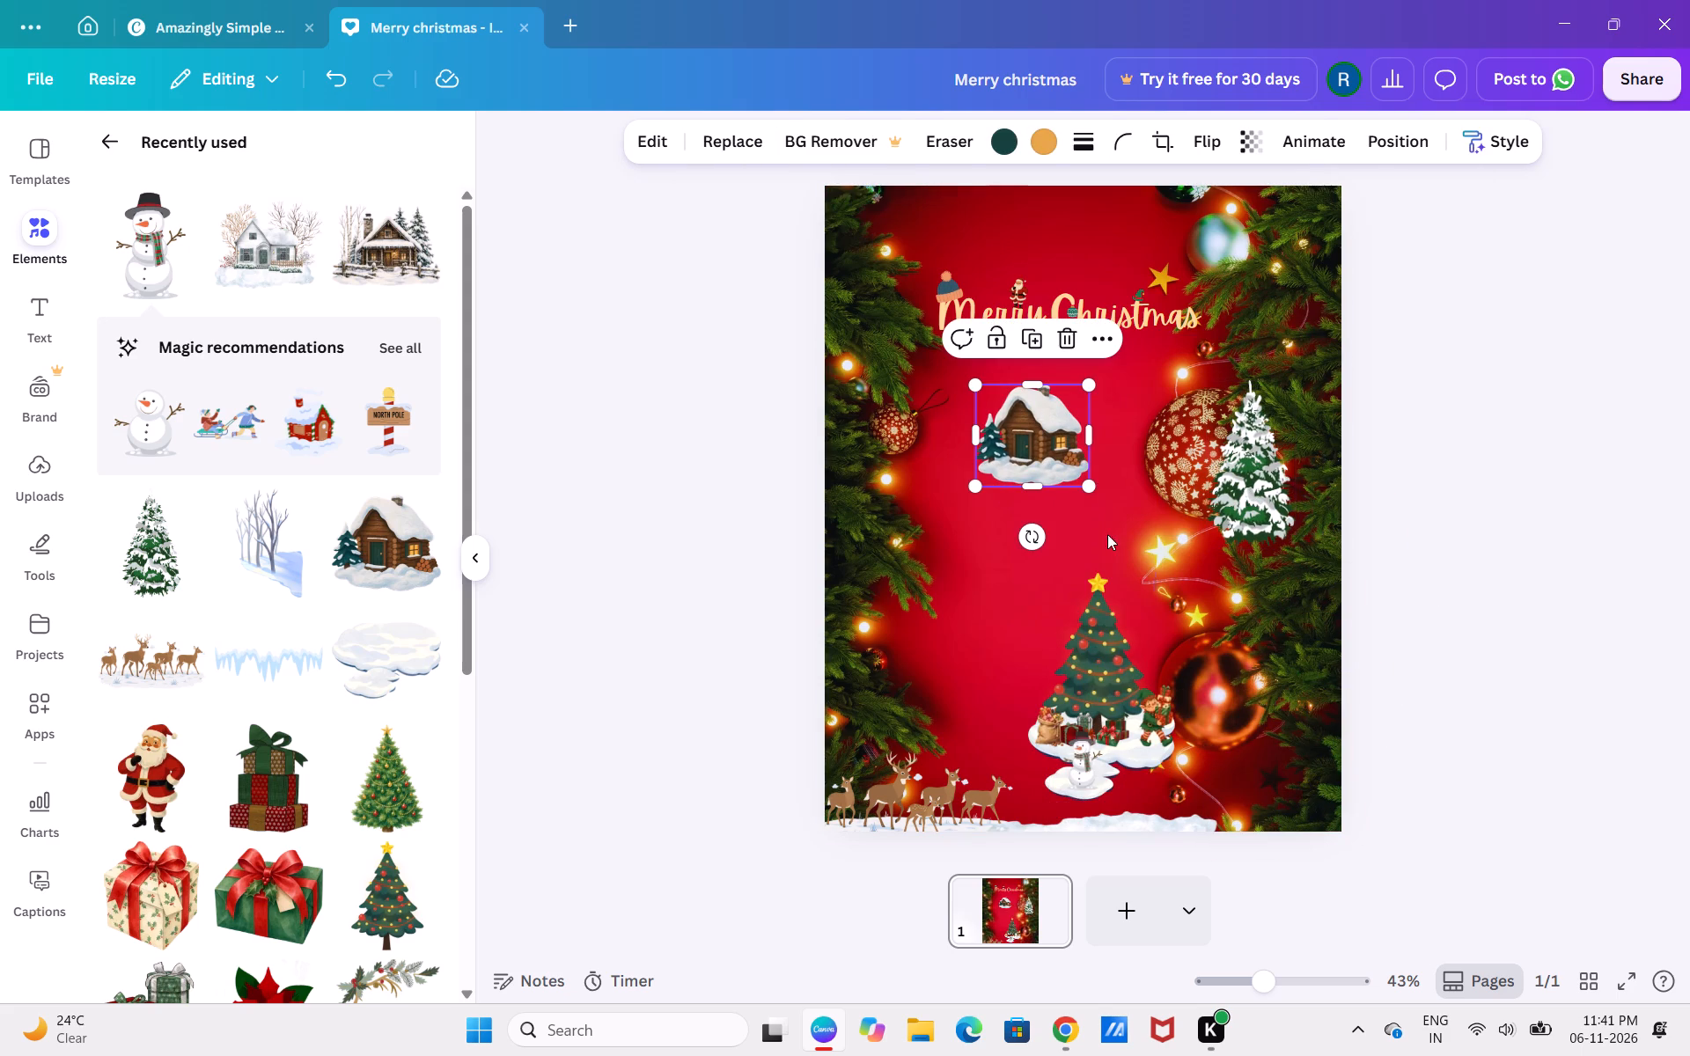
{"action": "left_click_drag", "start_coordinate": [1141, 818], "coordinate": [1150, 861]}
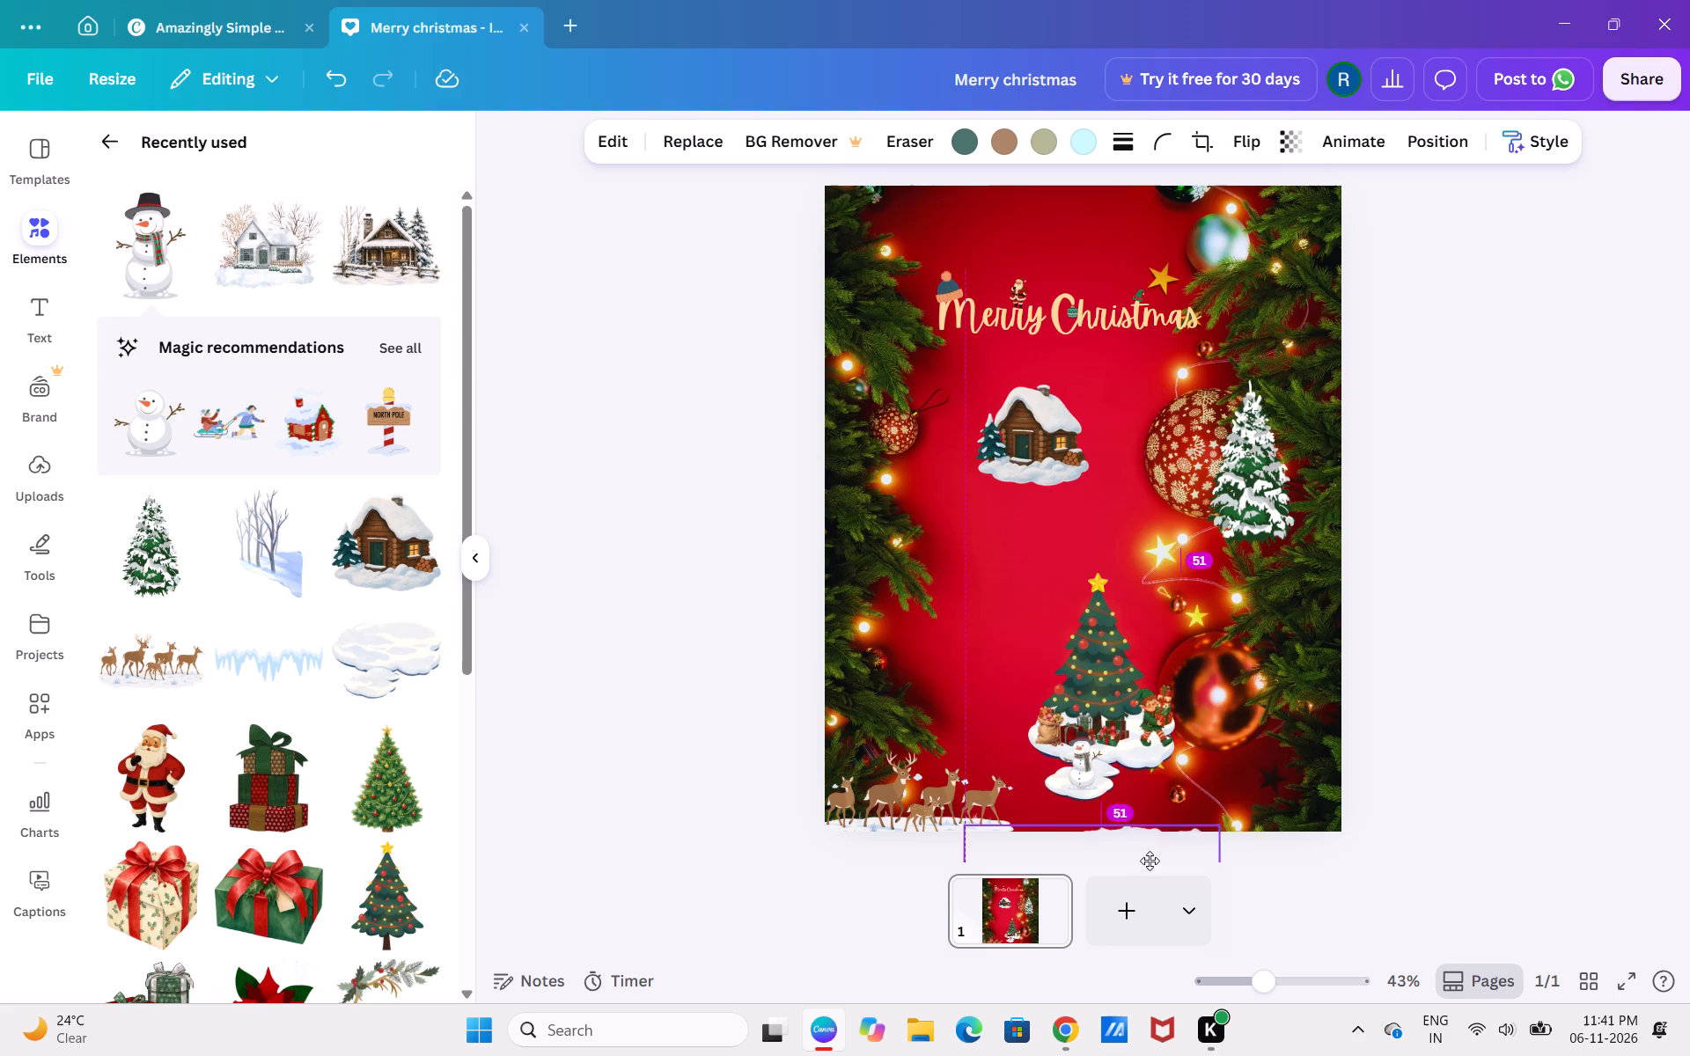
{"action": "left_click_drag", "start_coordinate": [1150, 861], "coordinate": [998, 439]}
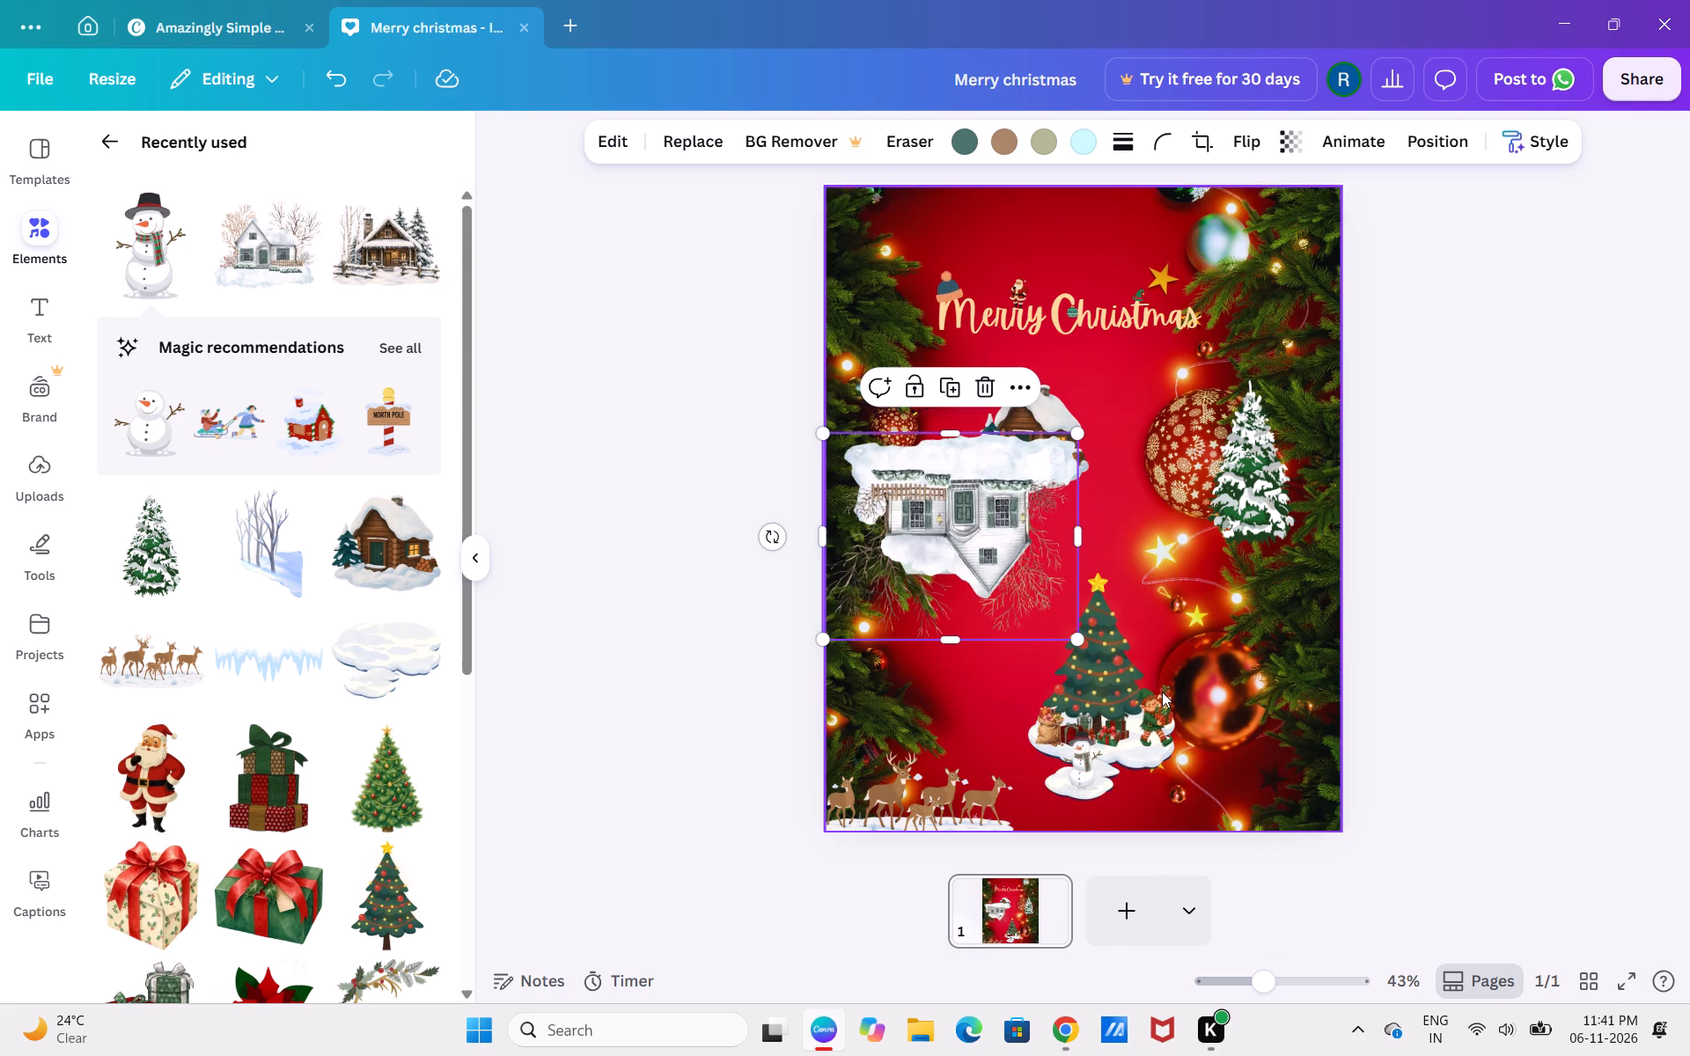
{"action": "left_click_drag", "start_coordinate": [1003, 526], "coordinate": [1021, 406]}
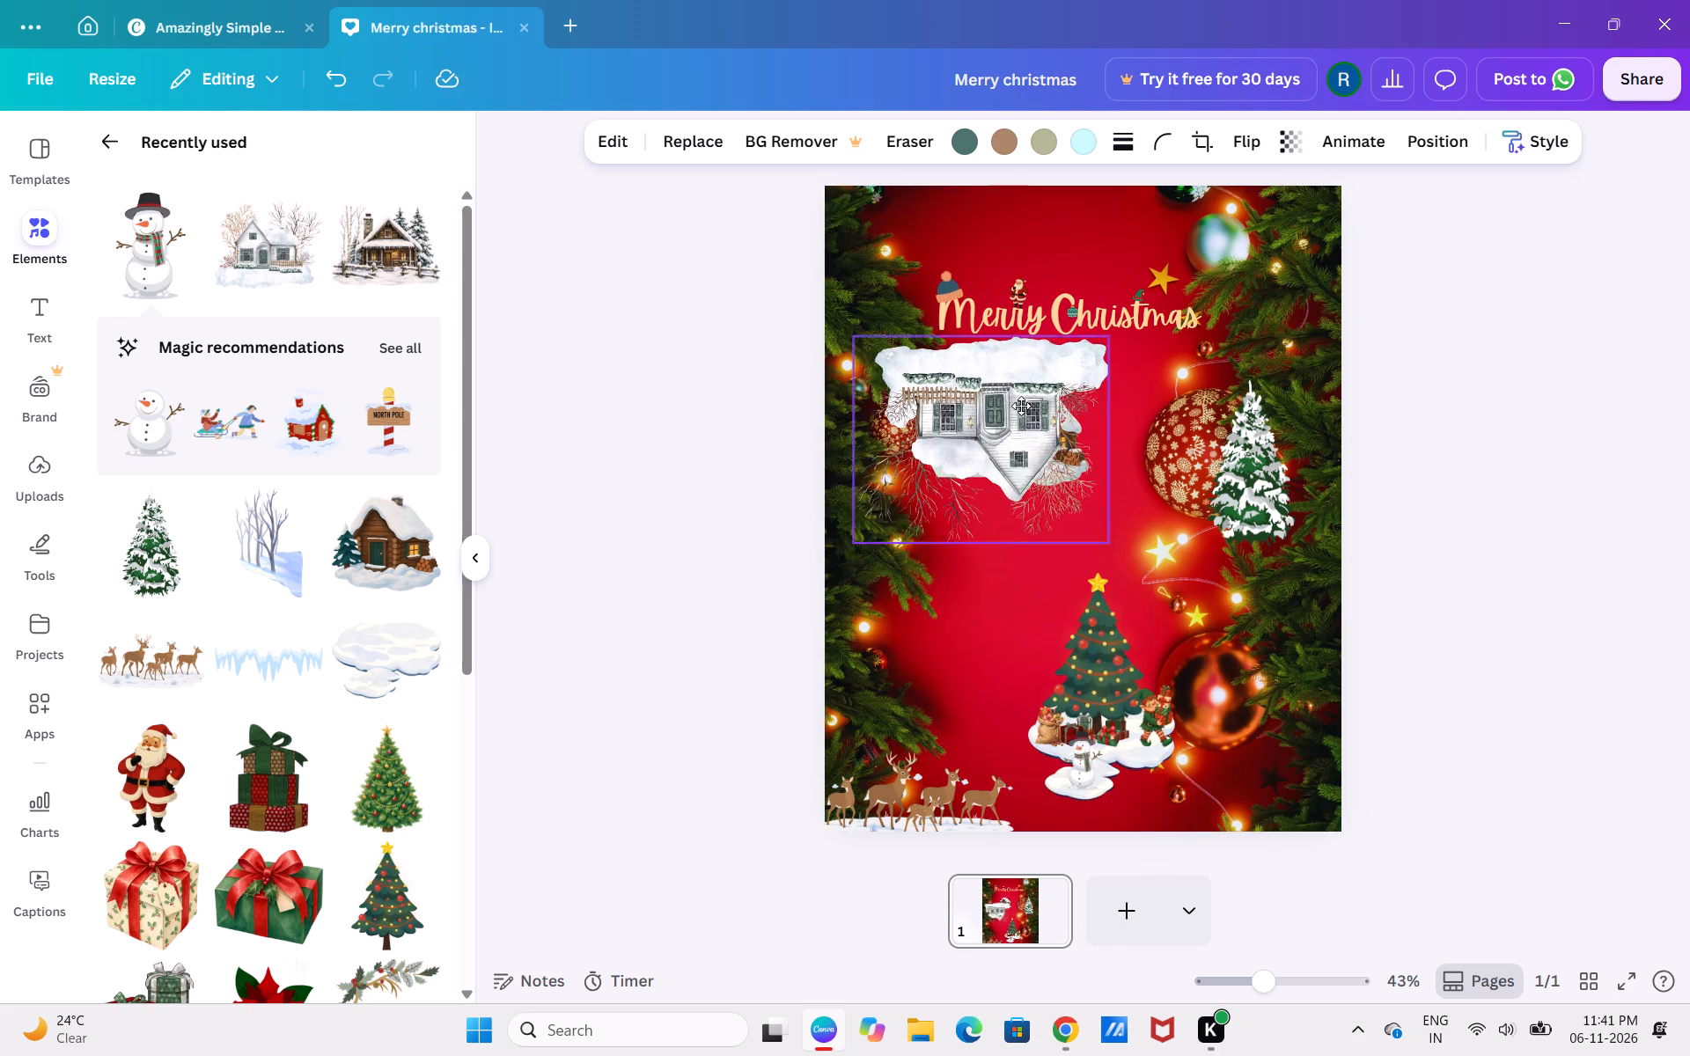
{"action": "left_click_drag", "start_coordinate": [1021, 406], "coordinate": [1018, 402]}
Select the decorated tree, gifts, elf, snow patch and snowman together and move them to the card's bottom edge near the lower-right corner.
{"action": "left_click_drag", "start_coordinate": [1028, 561], "coordinate": [1039, 582]}
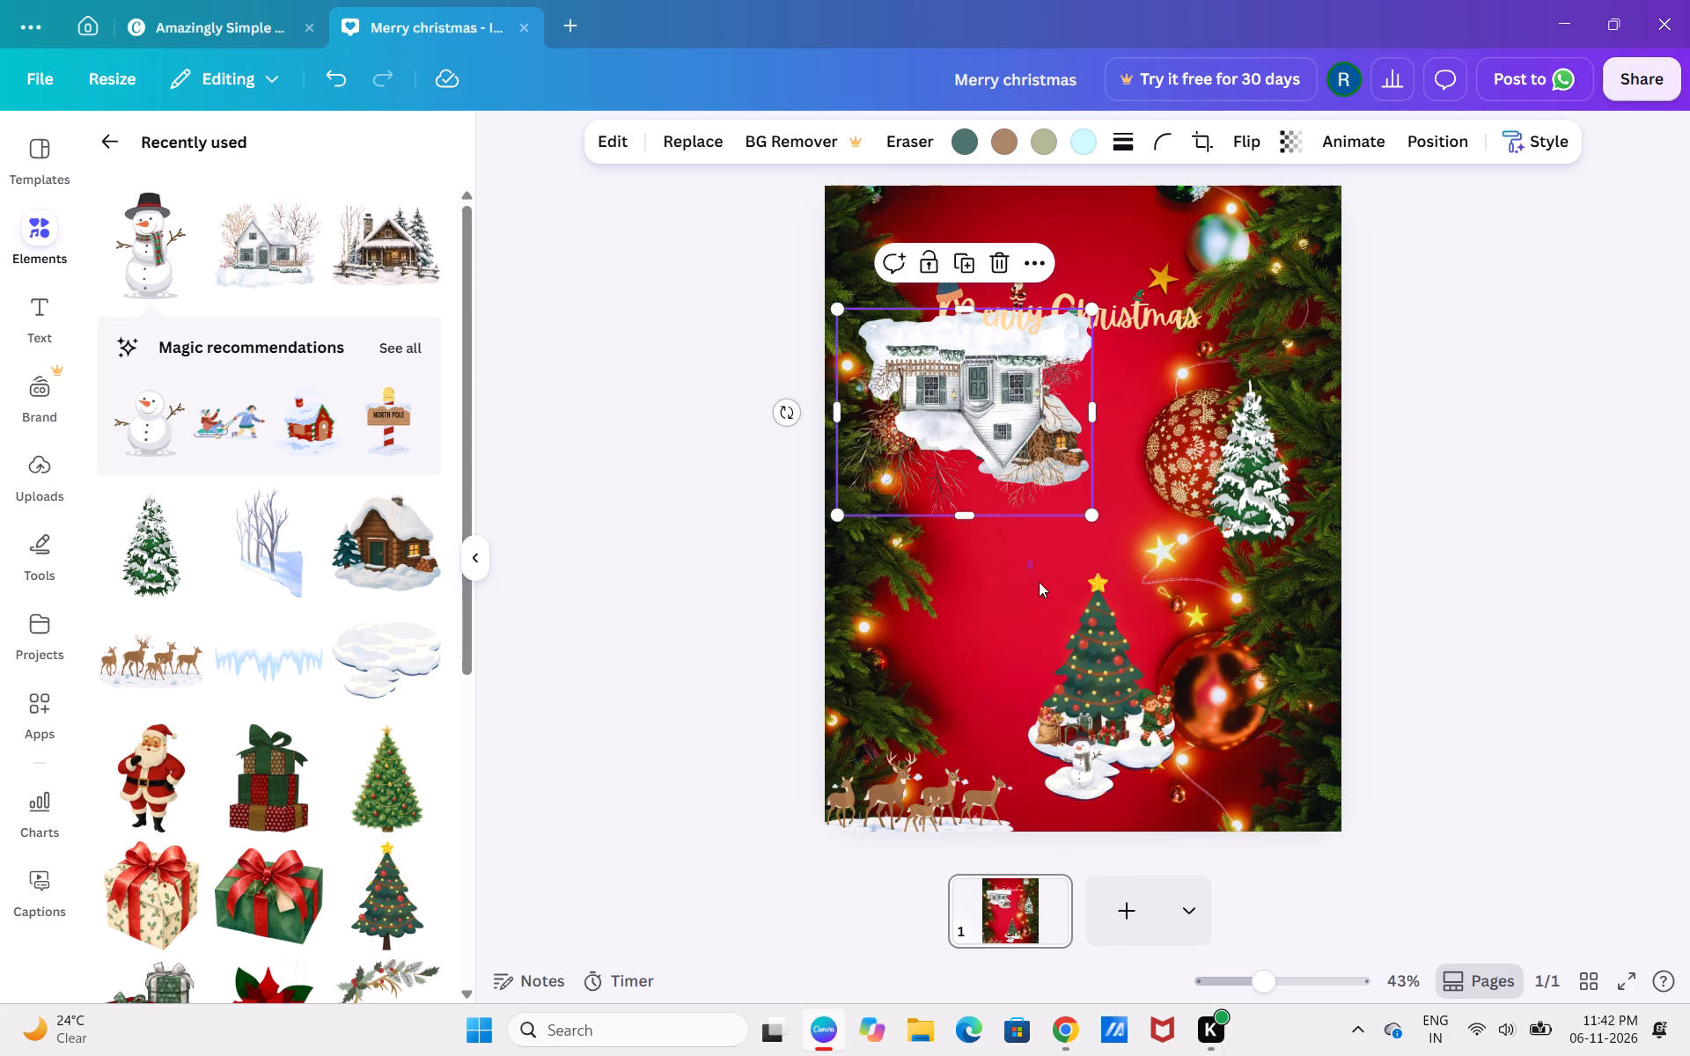
{"action": "left_click_drag", "start_coordinate": [1039, 582], "coordinate": [1172, 803]}
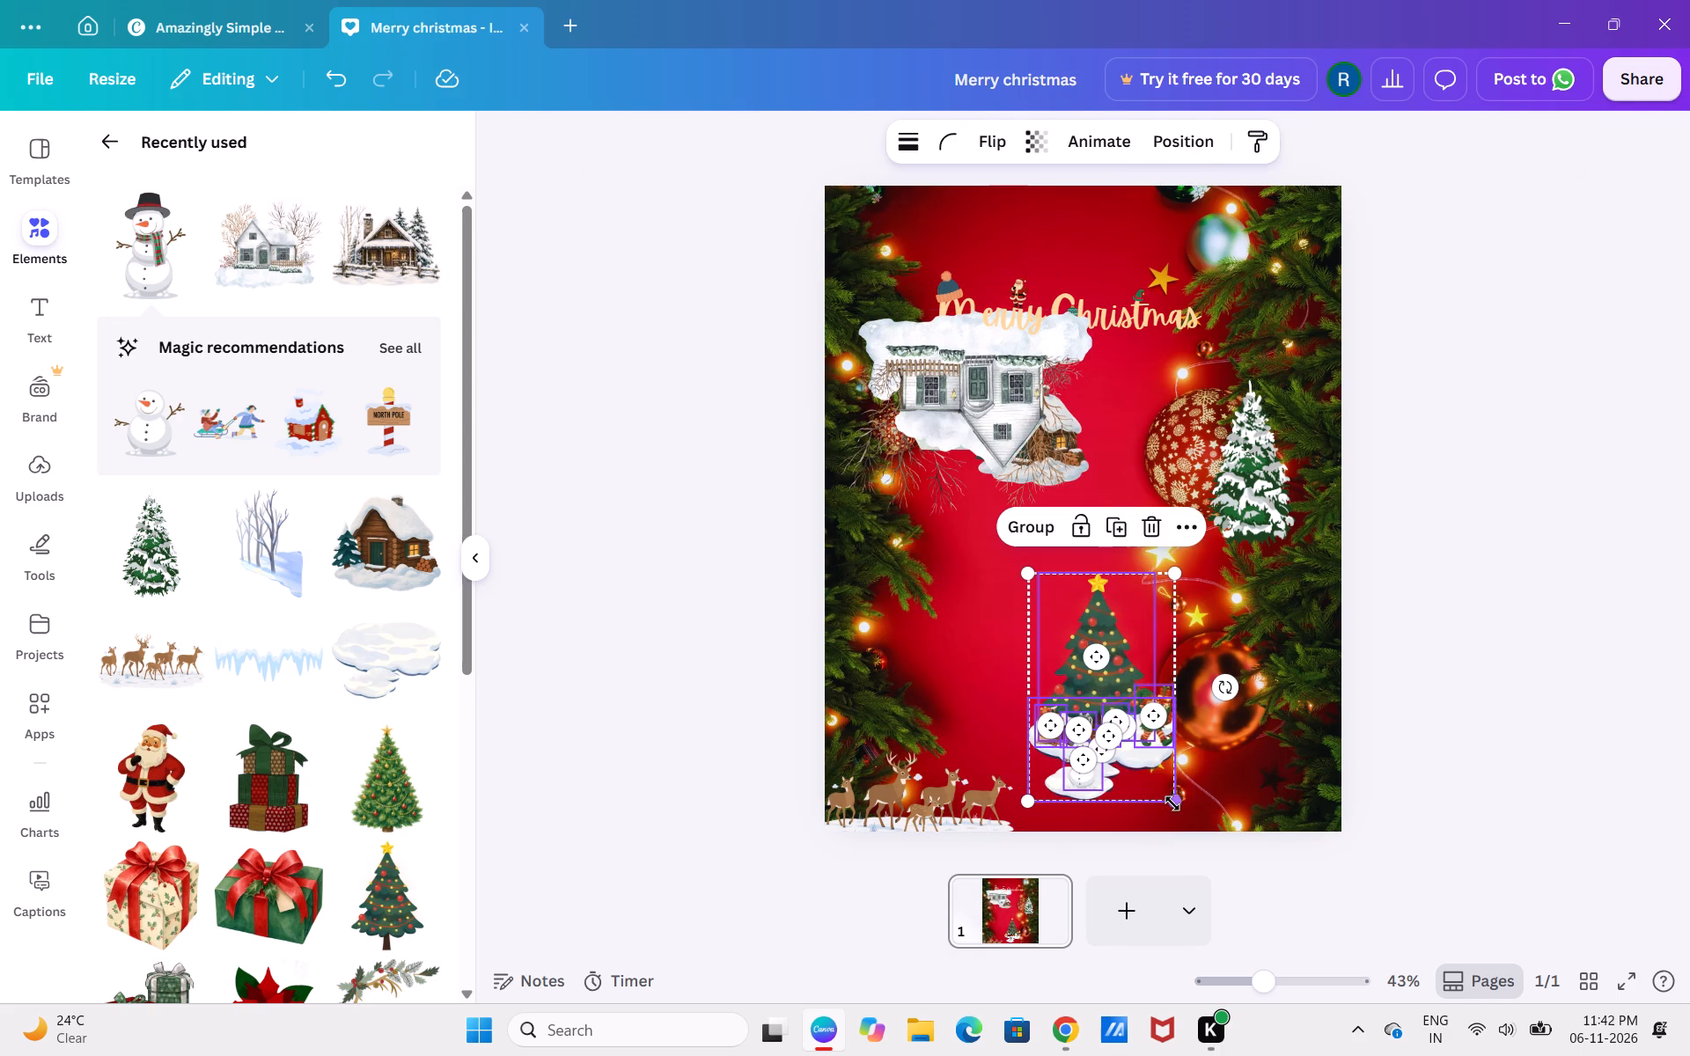
{"action": "left_click_drag", "start_coordinate": [1084, 612], "coordinate": [1083, 671]}
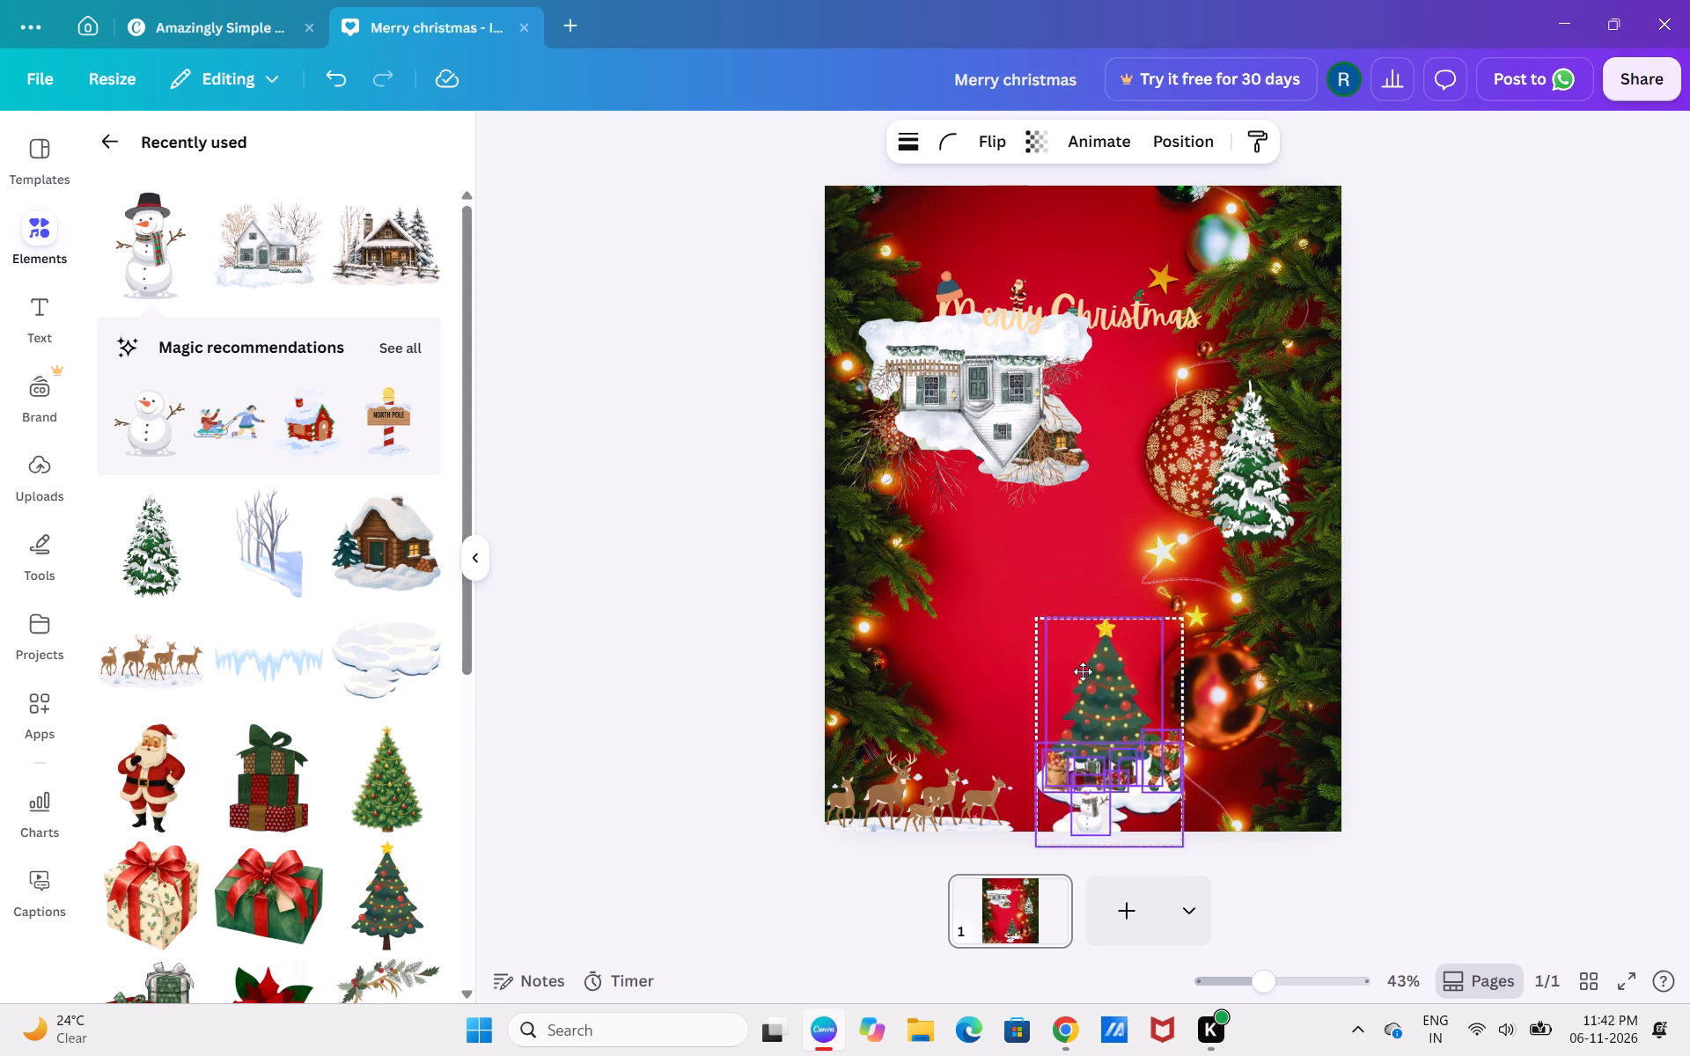
{"action": "left_click_drag", "start_coordinate": [1083, 671], "coordinate": [1175, 703]}
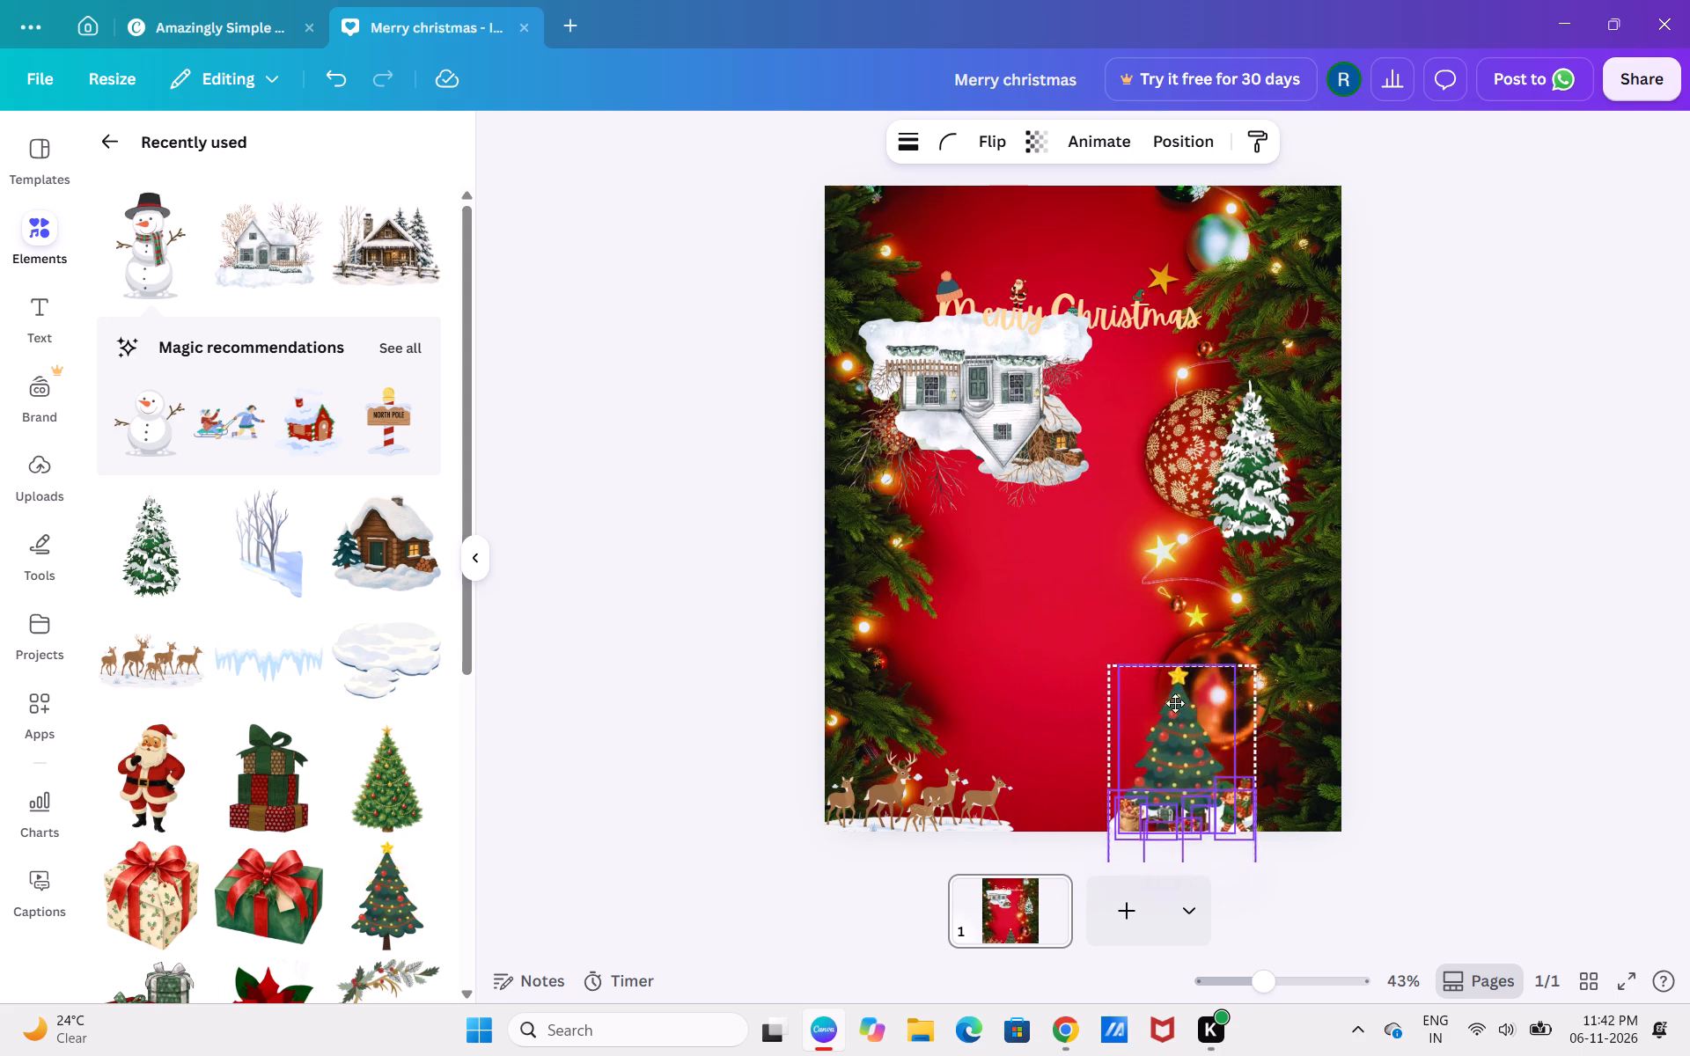
{"action": "left_click_drag", "start_coordinate": [1175, 703], "coordinate": [1255, 698]}
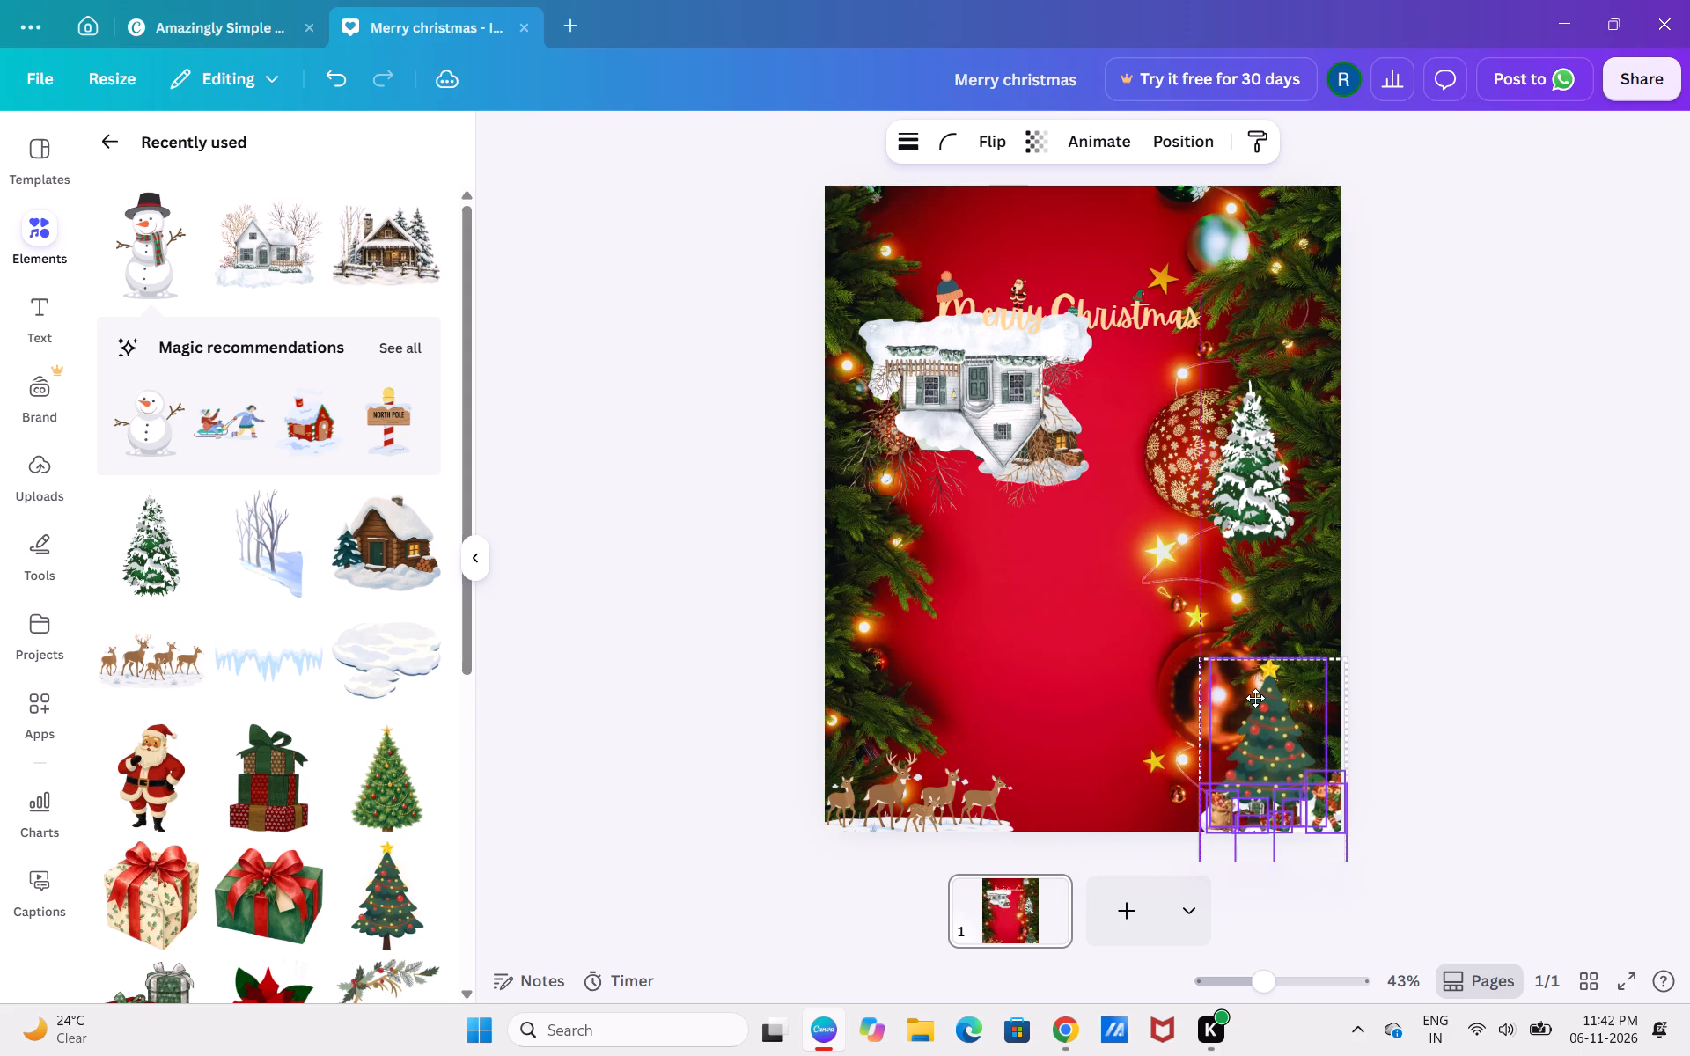
{"action": "left_click_drag", "start_coordinate": [1255, 698], "coordinate": [1175, 695]}
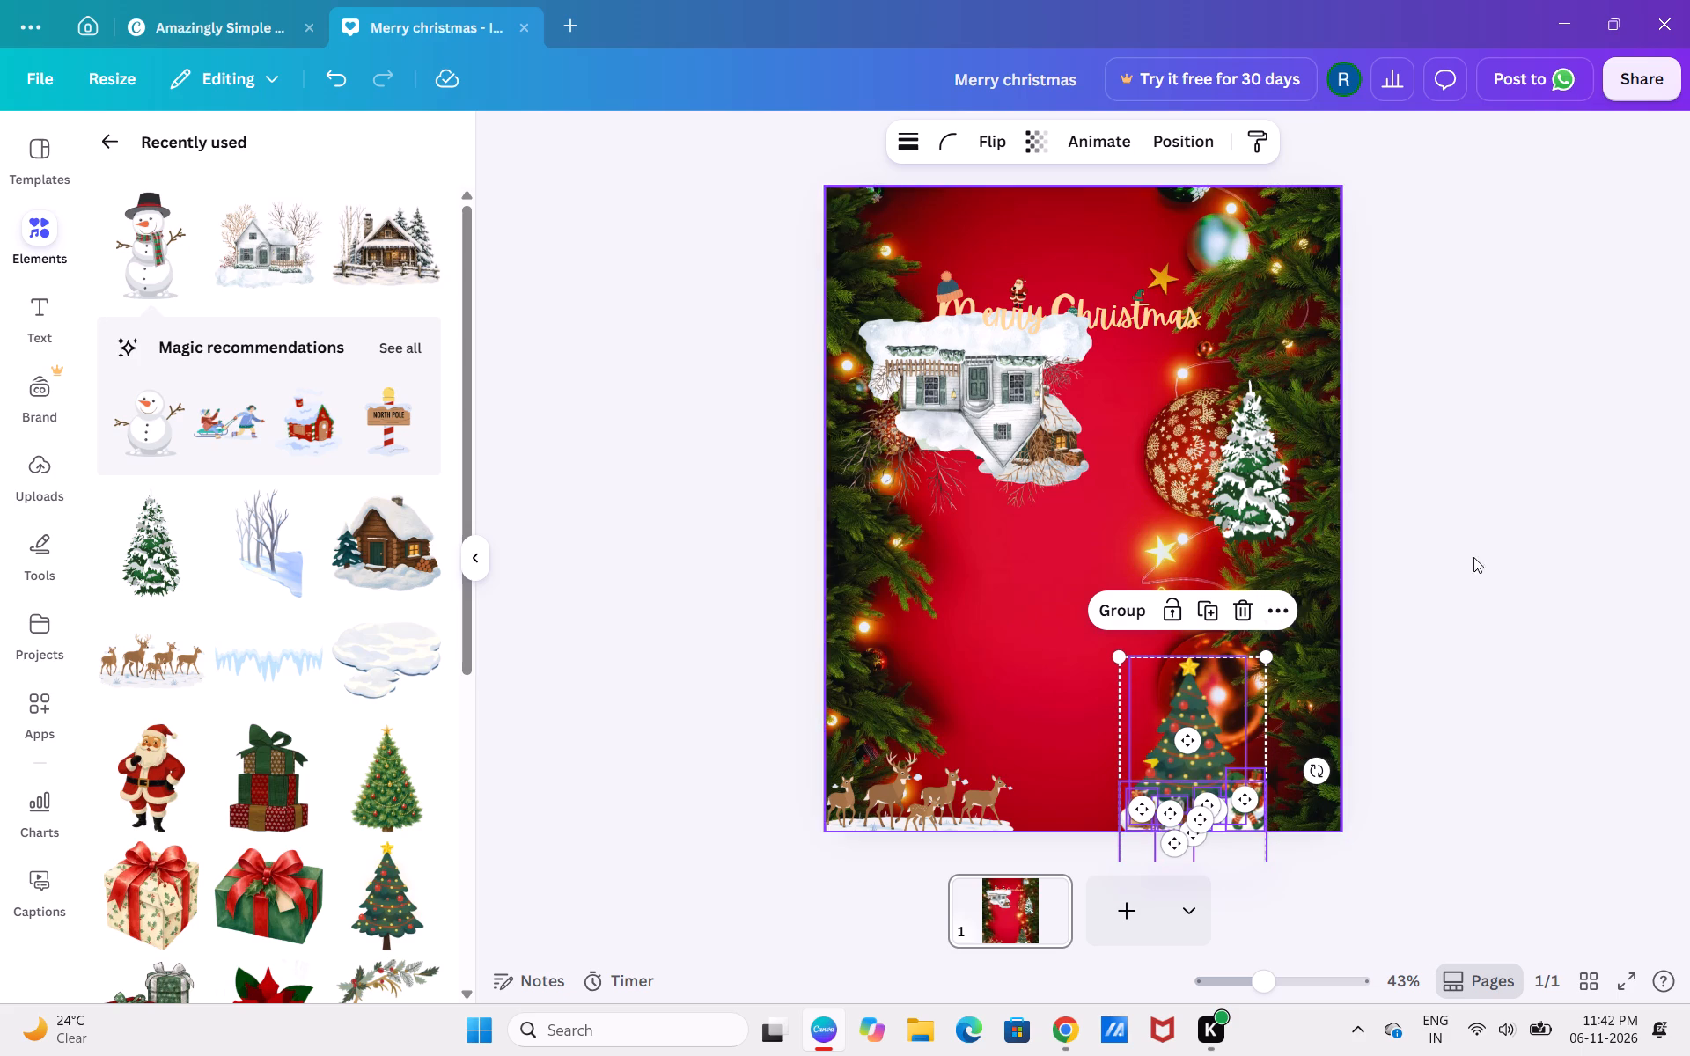
{"action": "left_click", "coordinate": [1481, 553]}
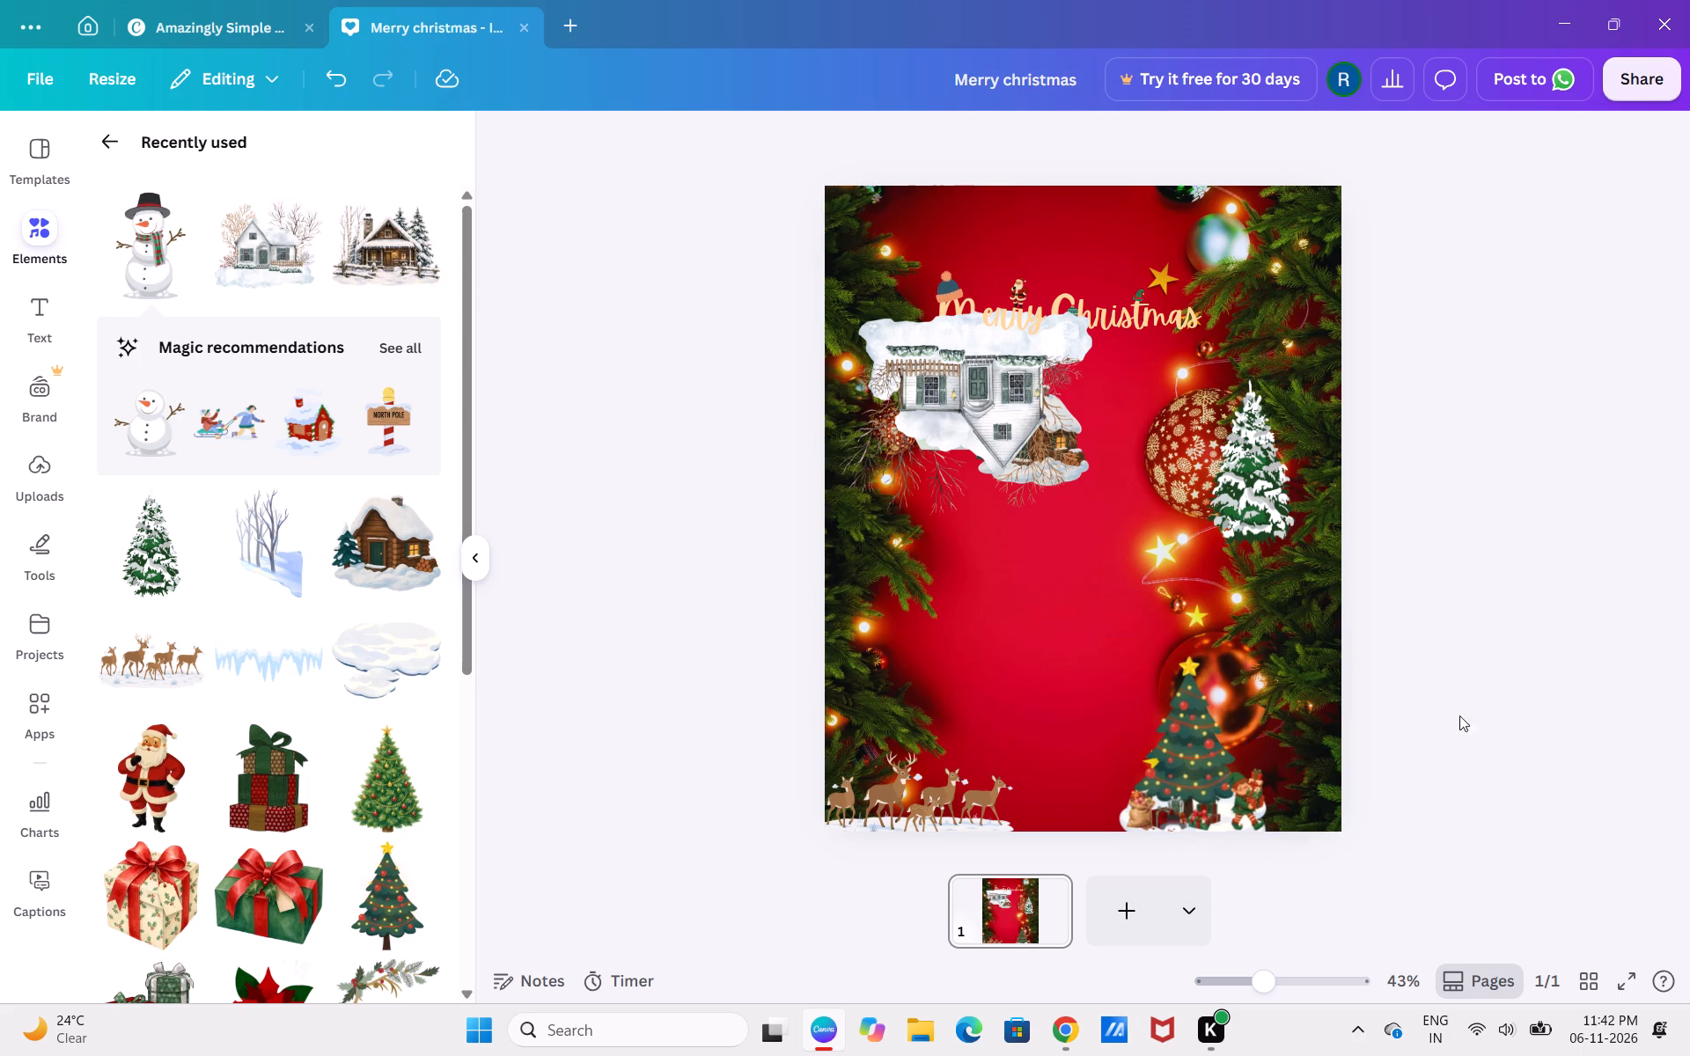
Undo the recent moves until the tree scene is back at lower centre, with the cabin, pine and snow along the card's bottom edge.
{"action": "left_click", "coordinate": [1472, 789]}
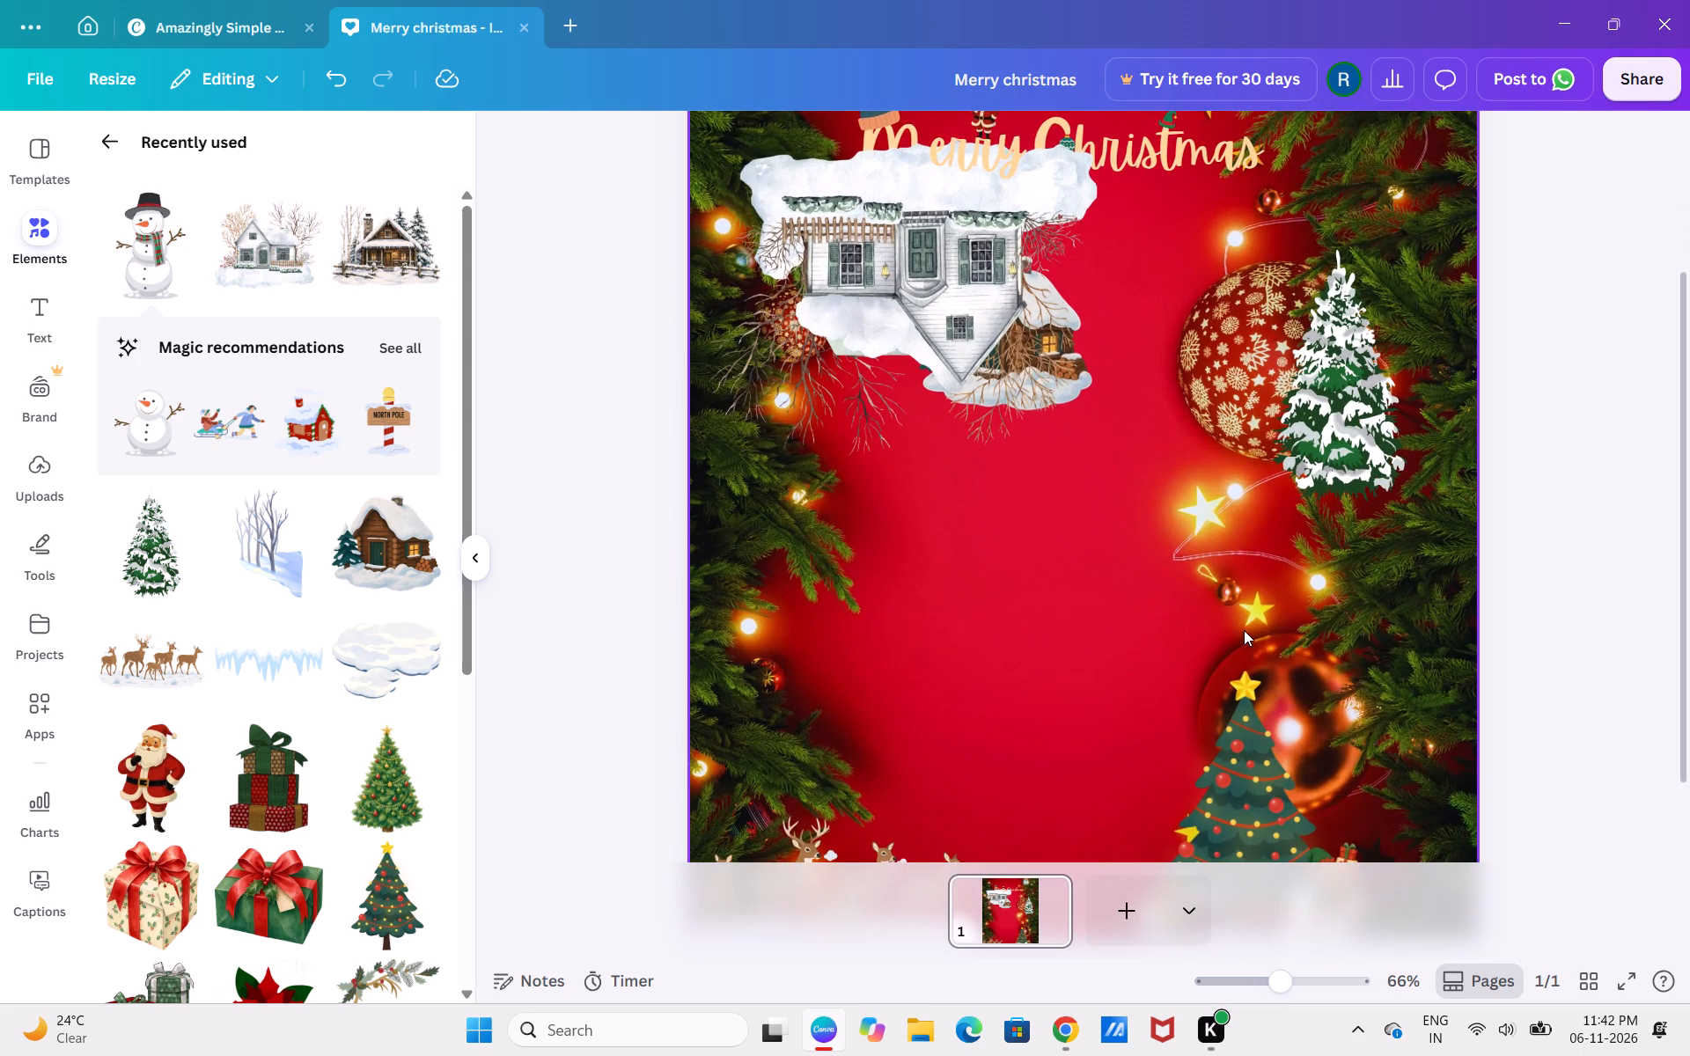
{"action": "scroll", "coordinate": [1244, 630], "scroll_direction": "down", "scroll_amount": 2}
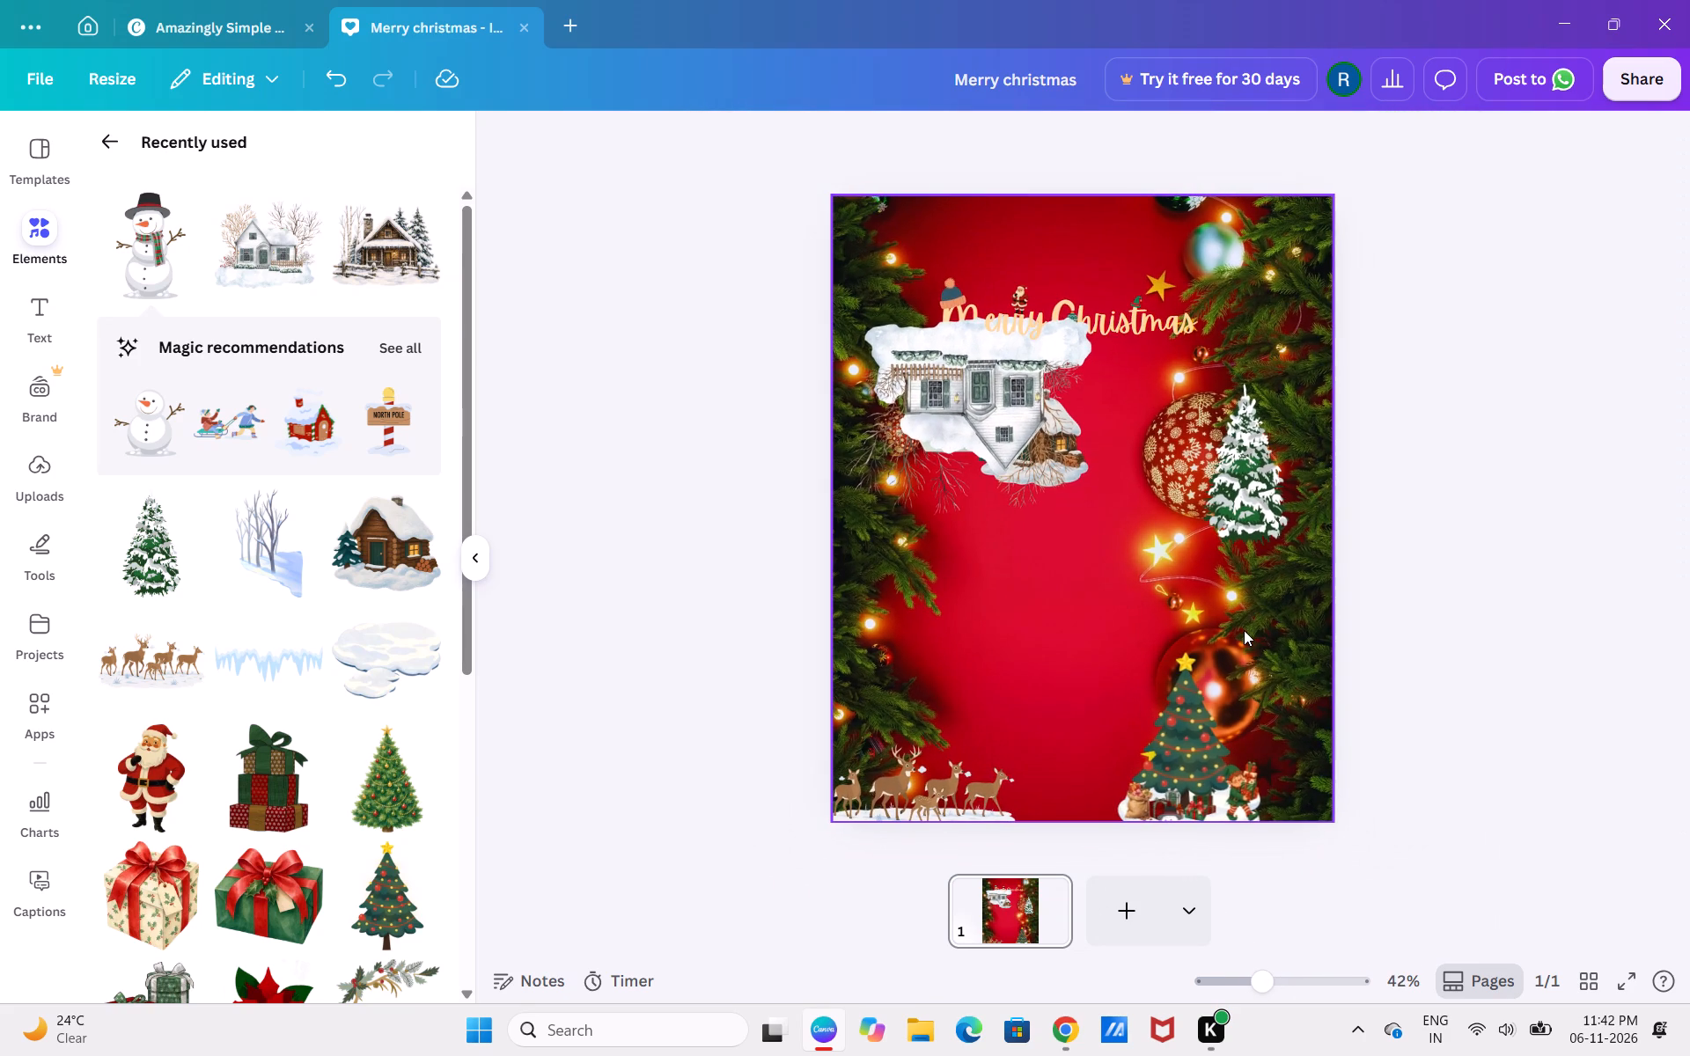
{"action": "key", "text": "ctrl+z"}
{"action": "key", "text": "ctrl+z"}
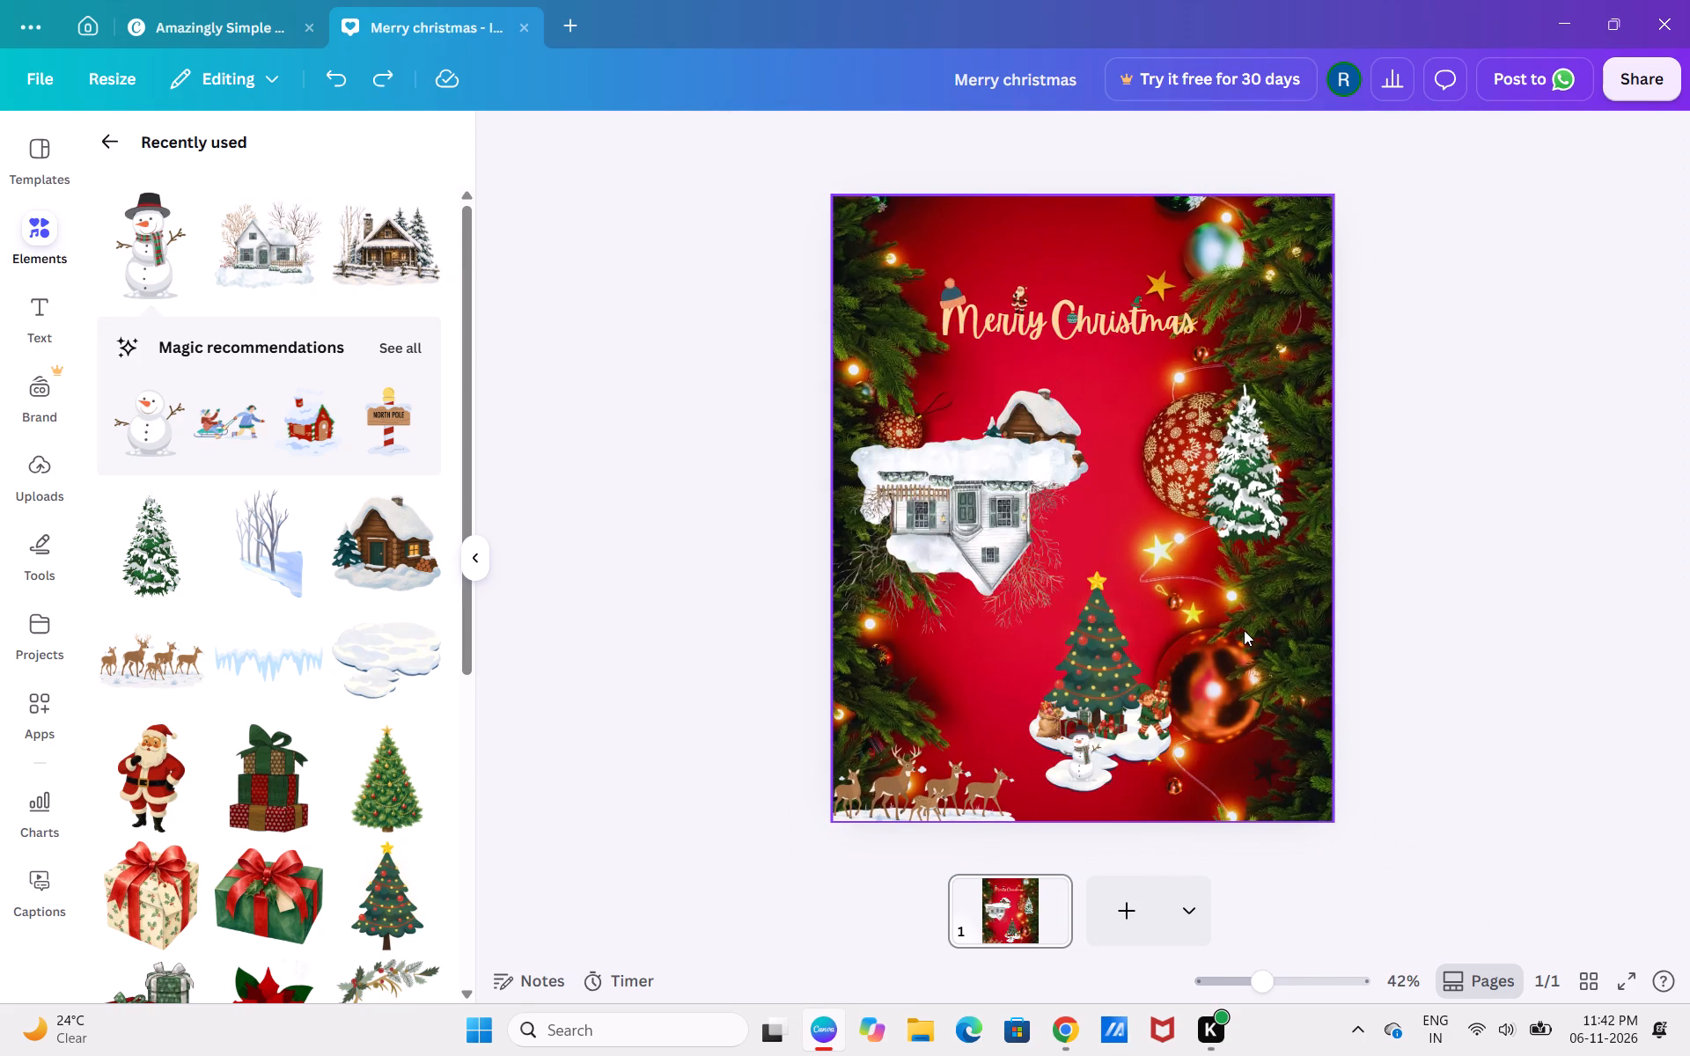
{"action": "key", "text": "ctrl+z"}
{"action": "key", "text": "ctrl+z"}
{"action": "key", "text": "ctrl+z"}
{"action": "key", "text": "ctrl+z"}
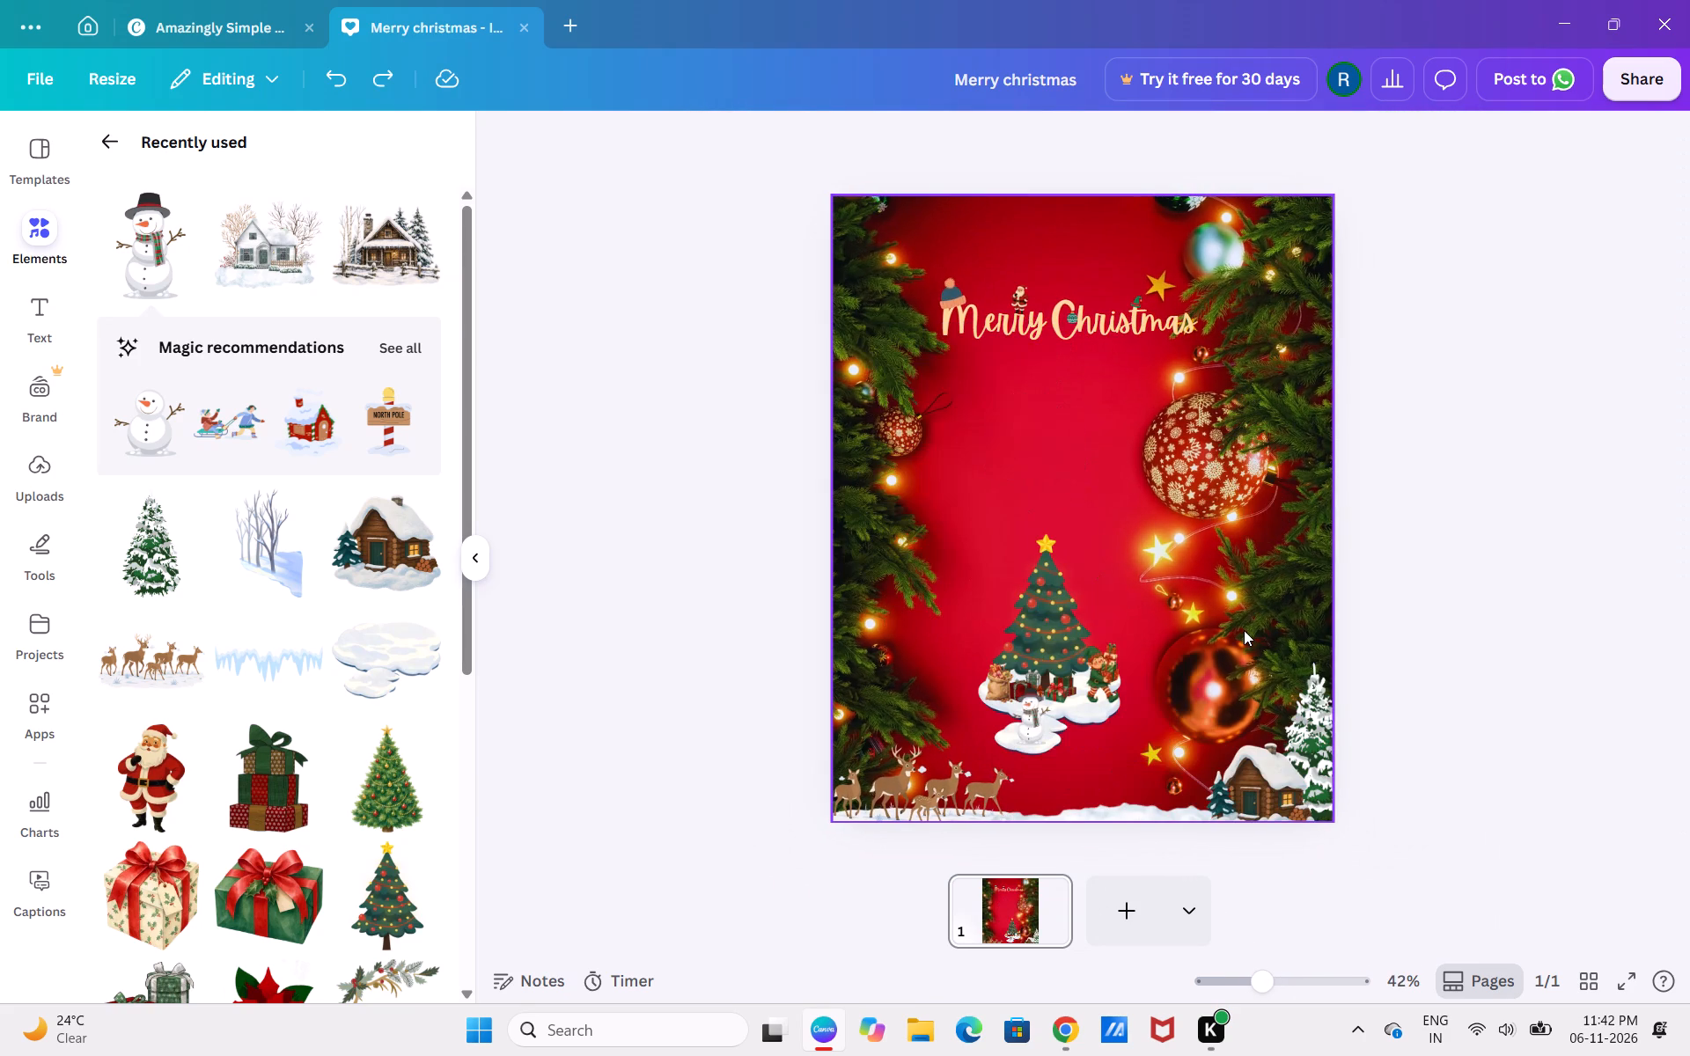
{"action": "key", "text": "ctrl+z"}
{"action": "key", "text": "ctrl+z"}
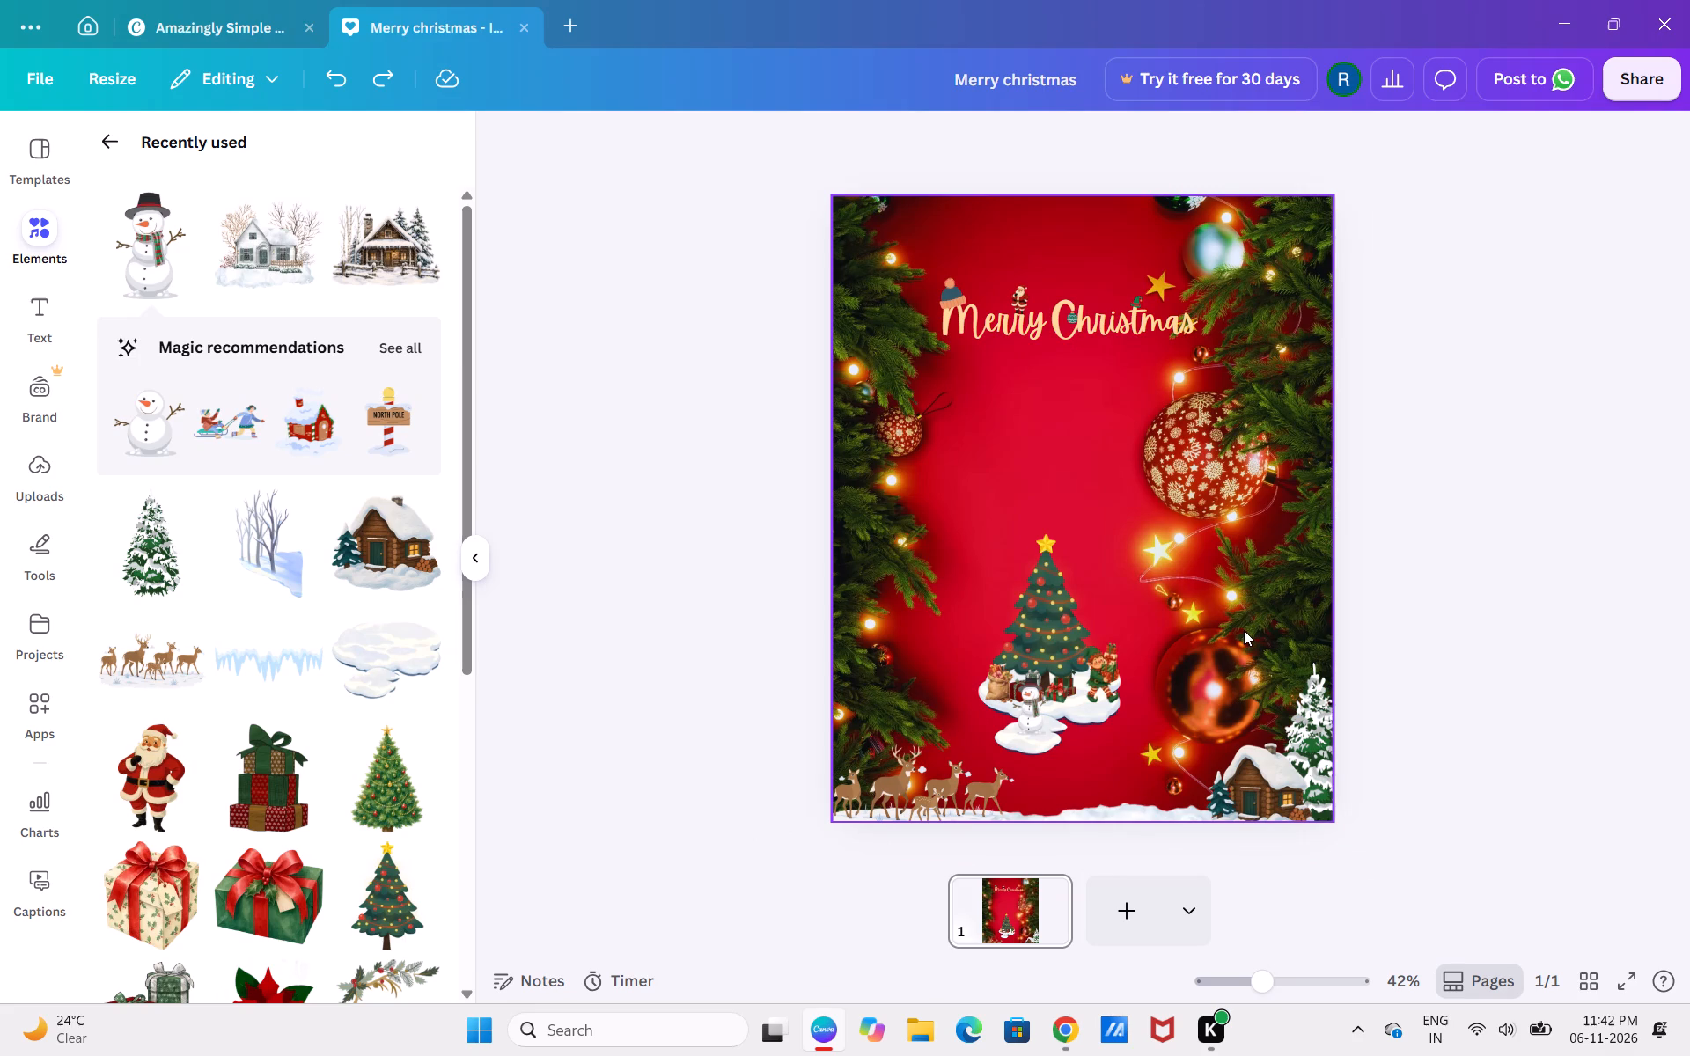
{"action": "key", "text": "ctrl+y"}
{"action": "key", "text": "ctrl+y"}
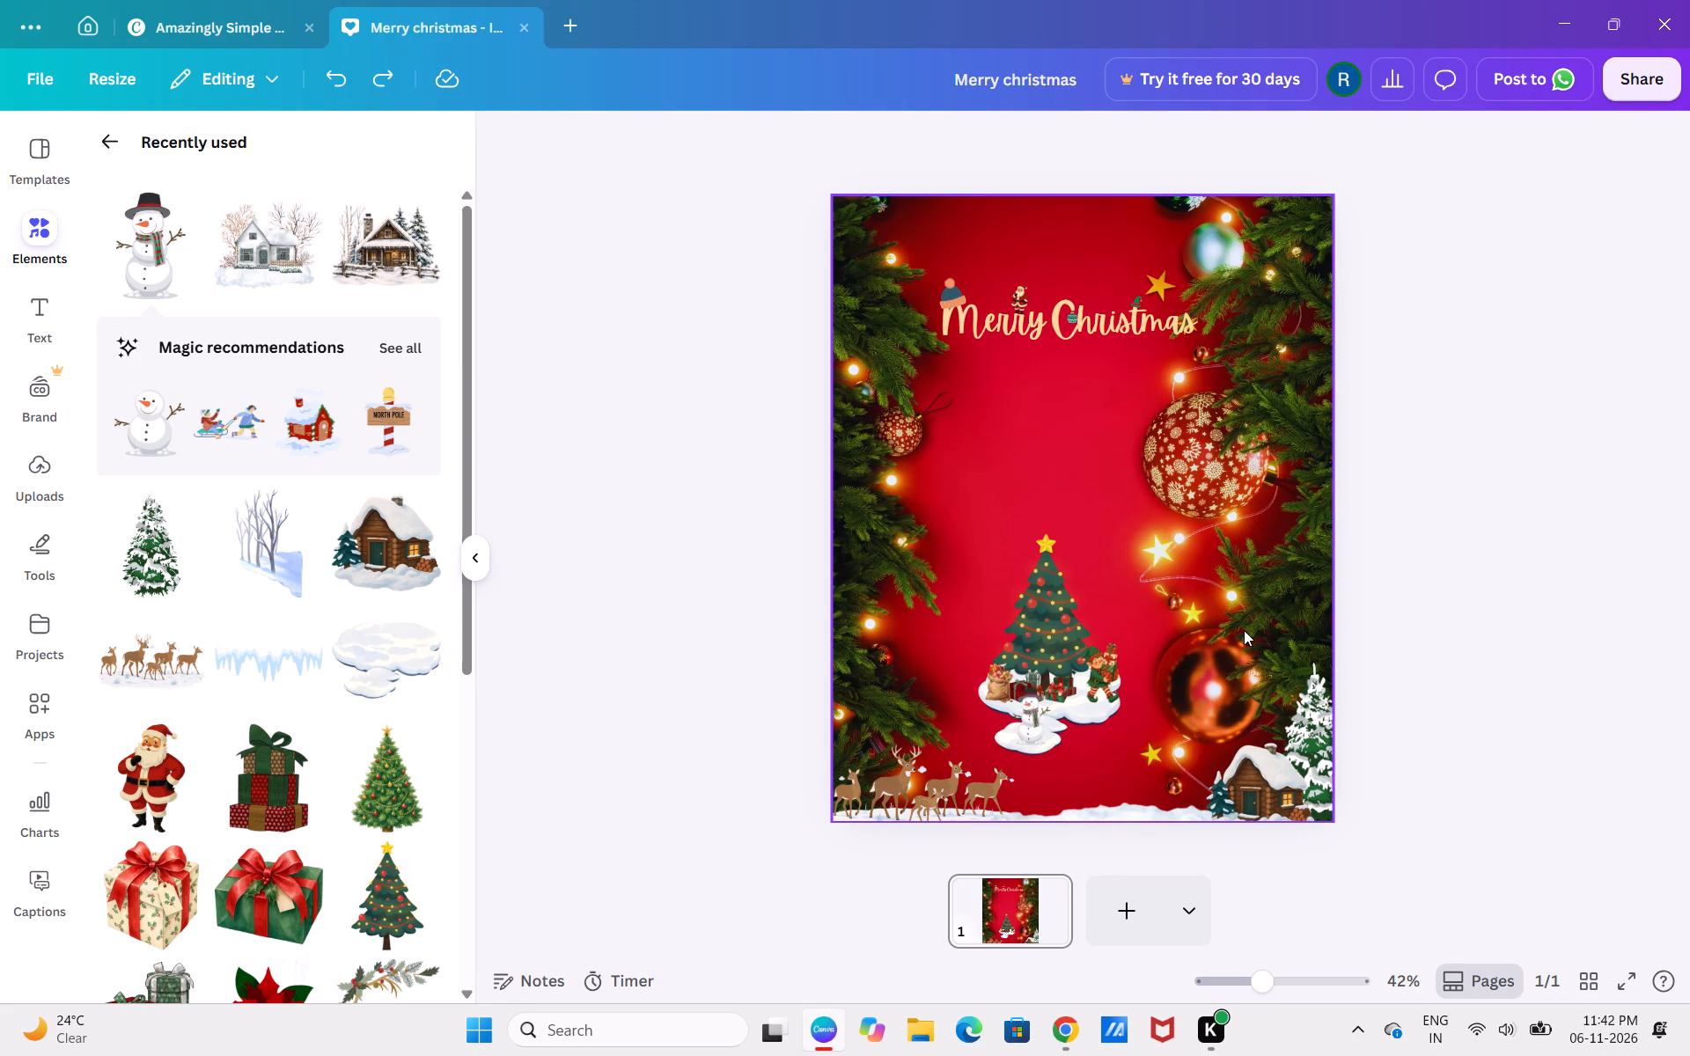
{"action": "key", "text": "ctrl+z"}
{"action": "left_click", "coordinate": [1592, 428]}
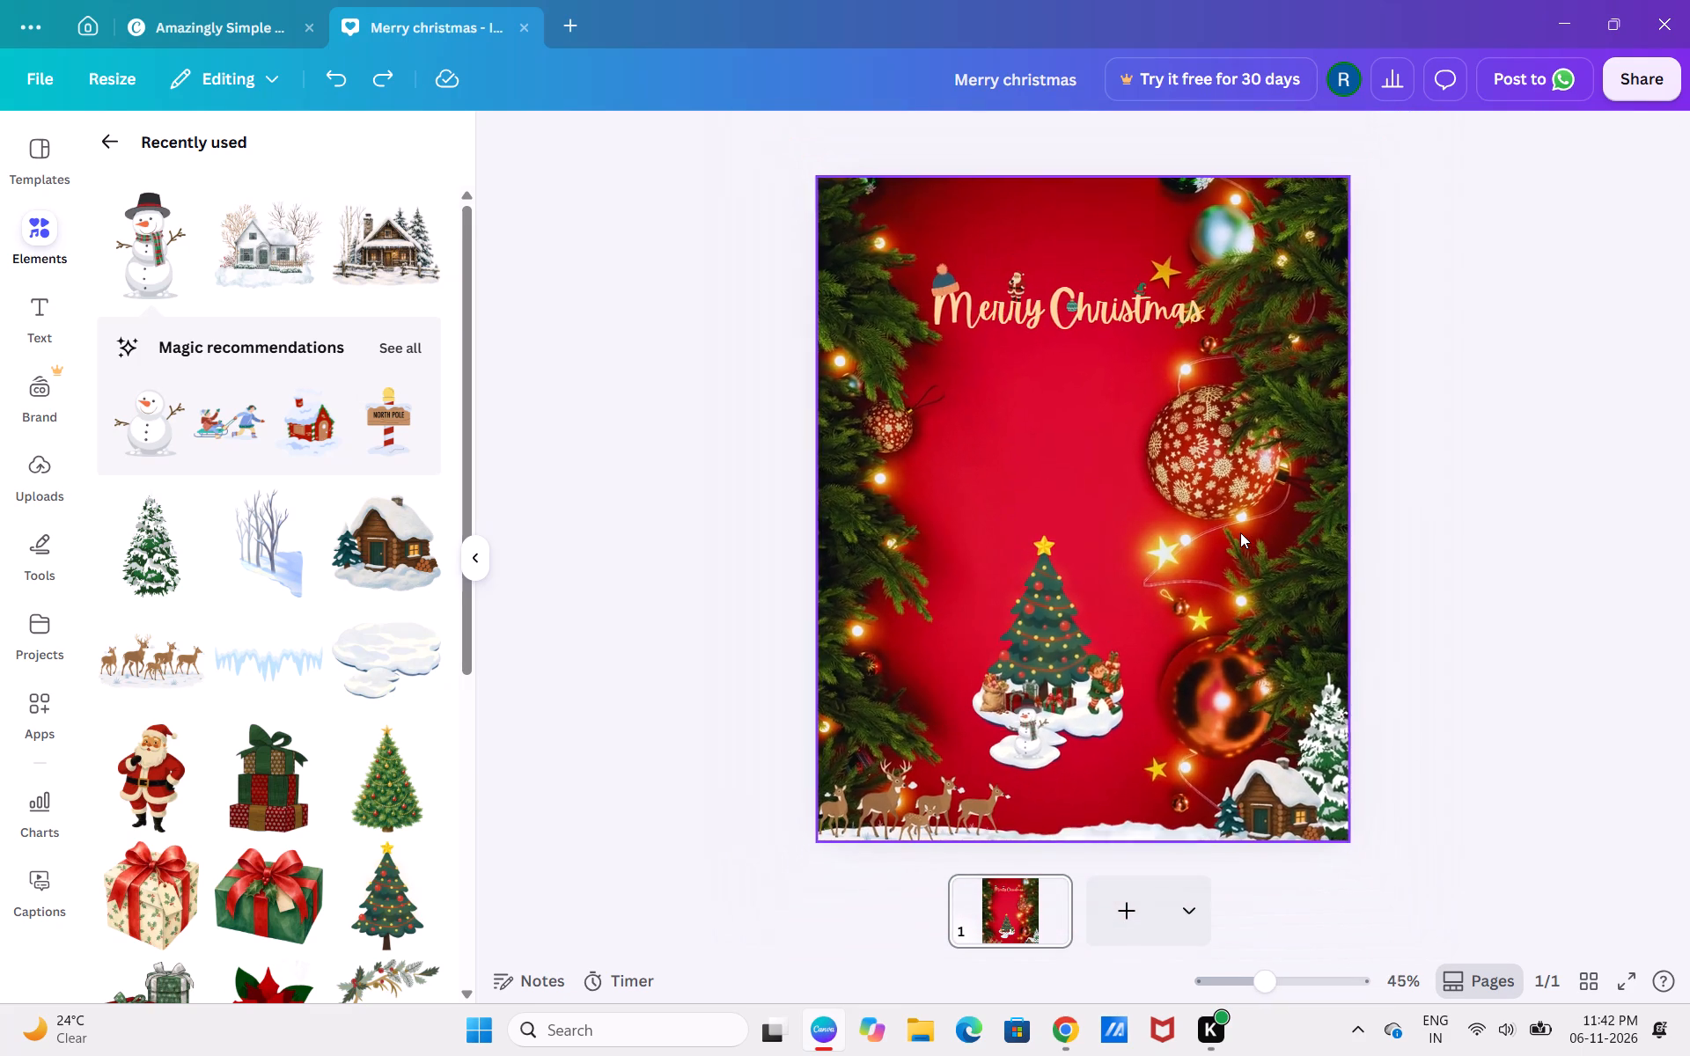
{"action": "left_click", "coordinate": [1617, 515]}
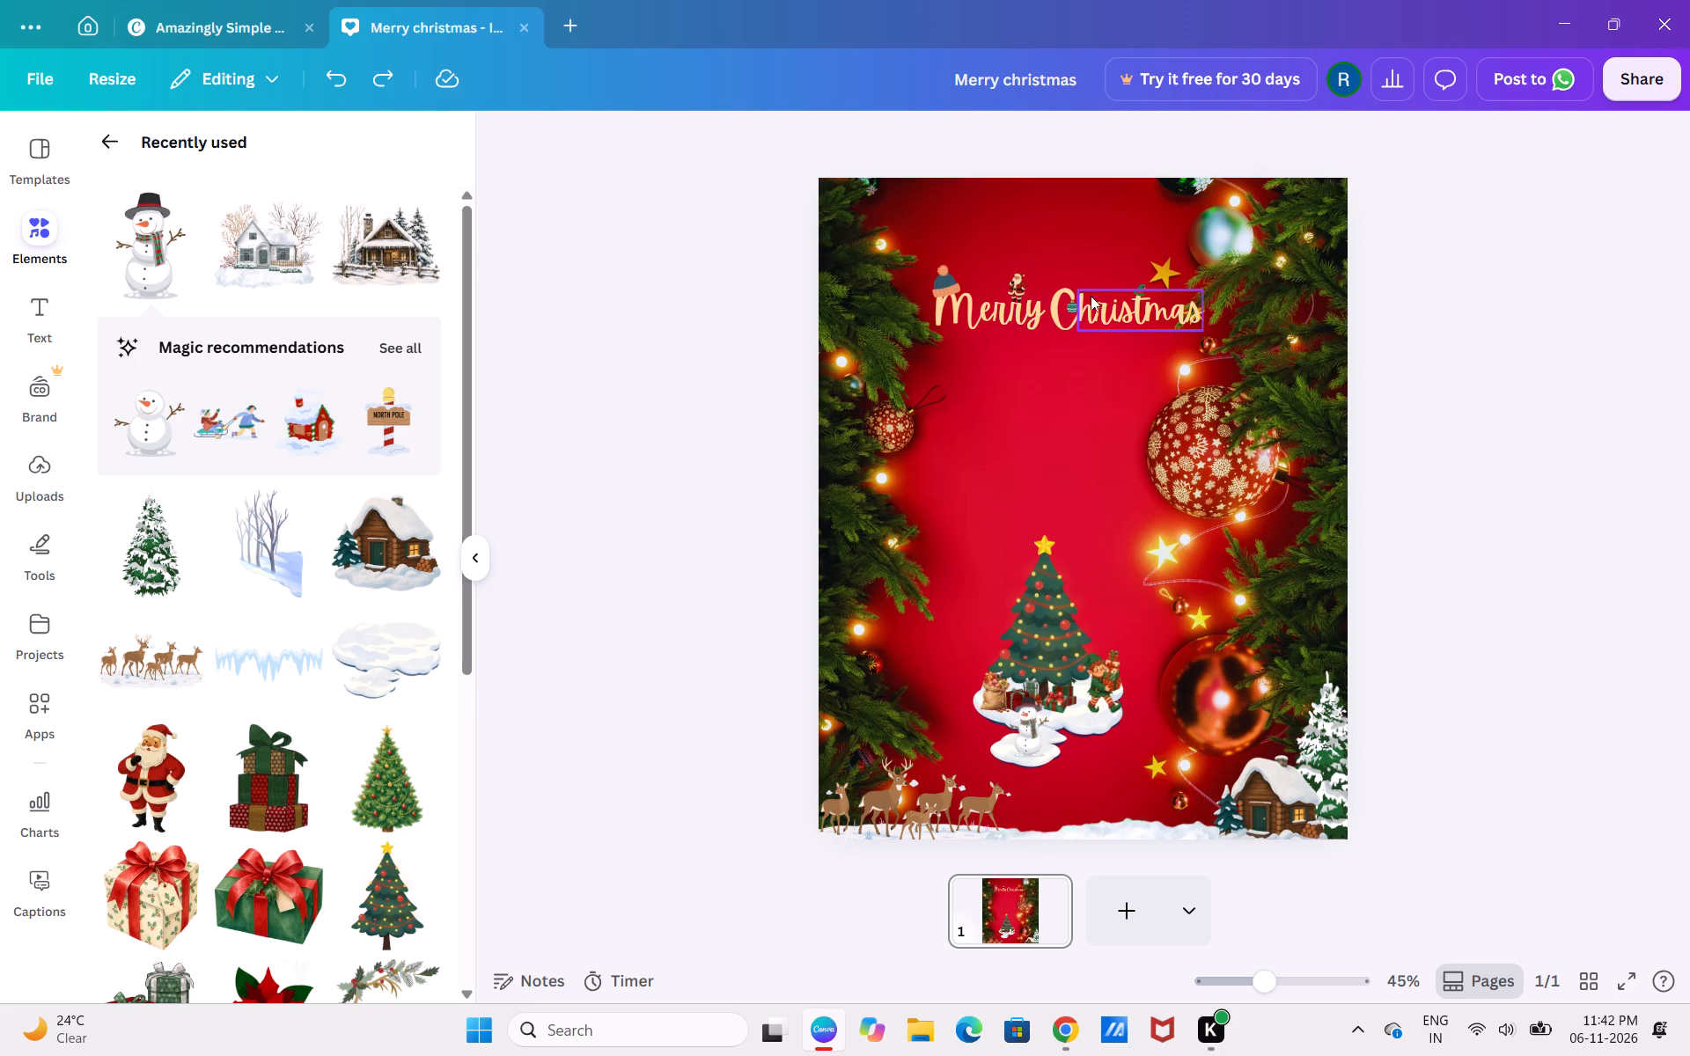
Select the word "Christmas" with its small decorations, move it below "Merry" above the tree, and enlarge it slightly.
{"action": "left_click_drag", "start_coordinate": [1051, 261], "coordinate": [1115, 327]}
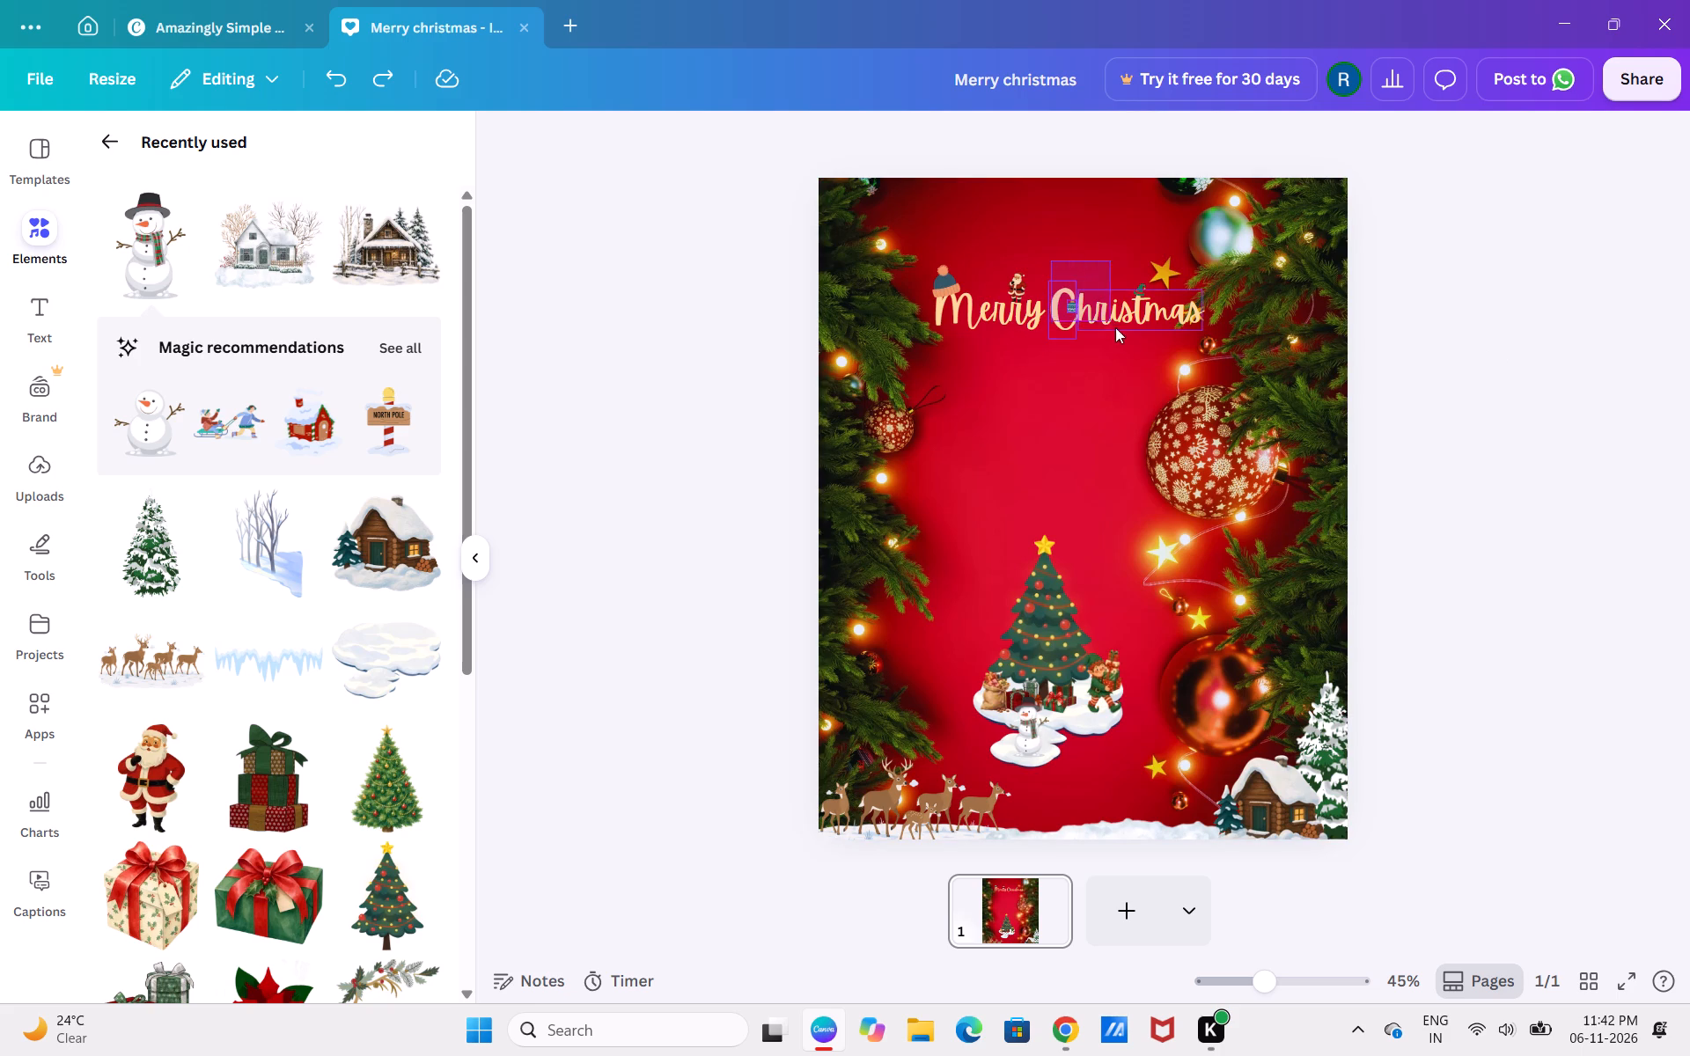
{"action": "left_click_drag", "start_coordinate": [1115, 327], "coordinate": [1215, 336]}
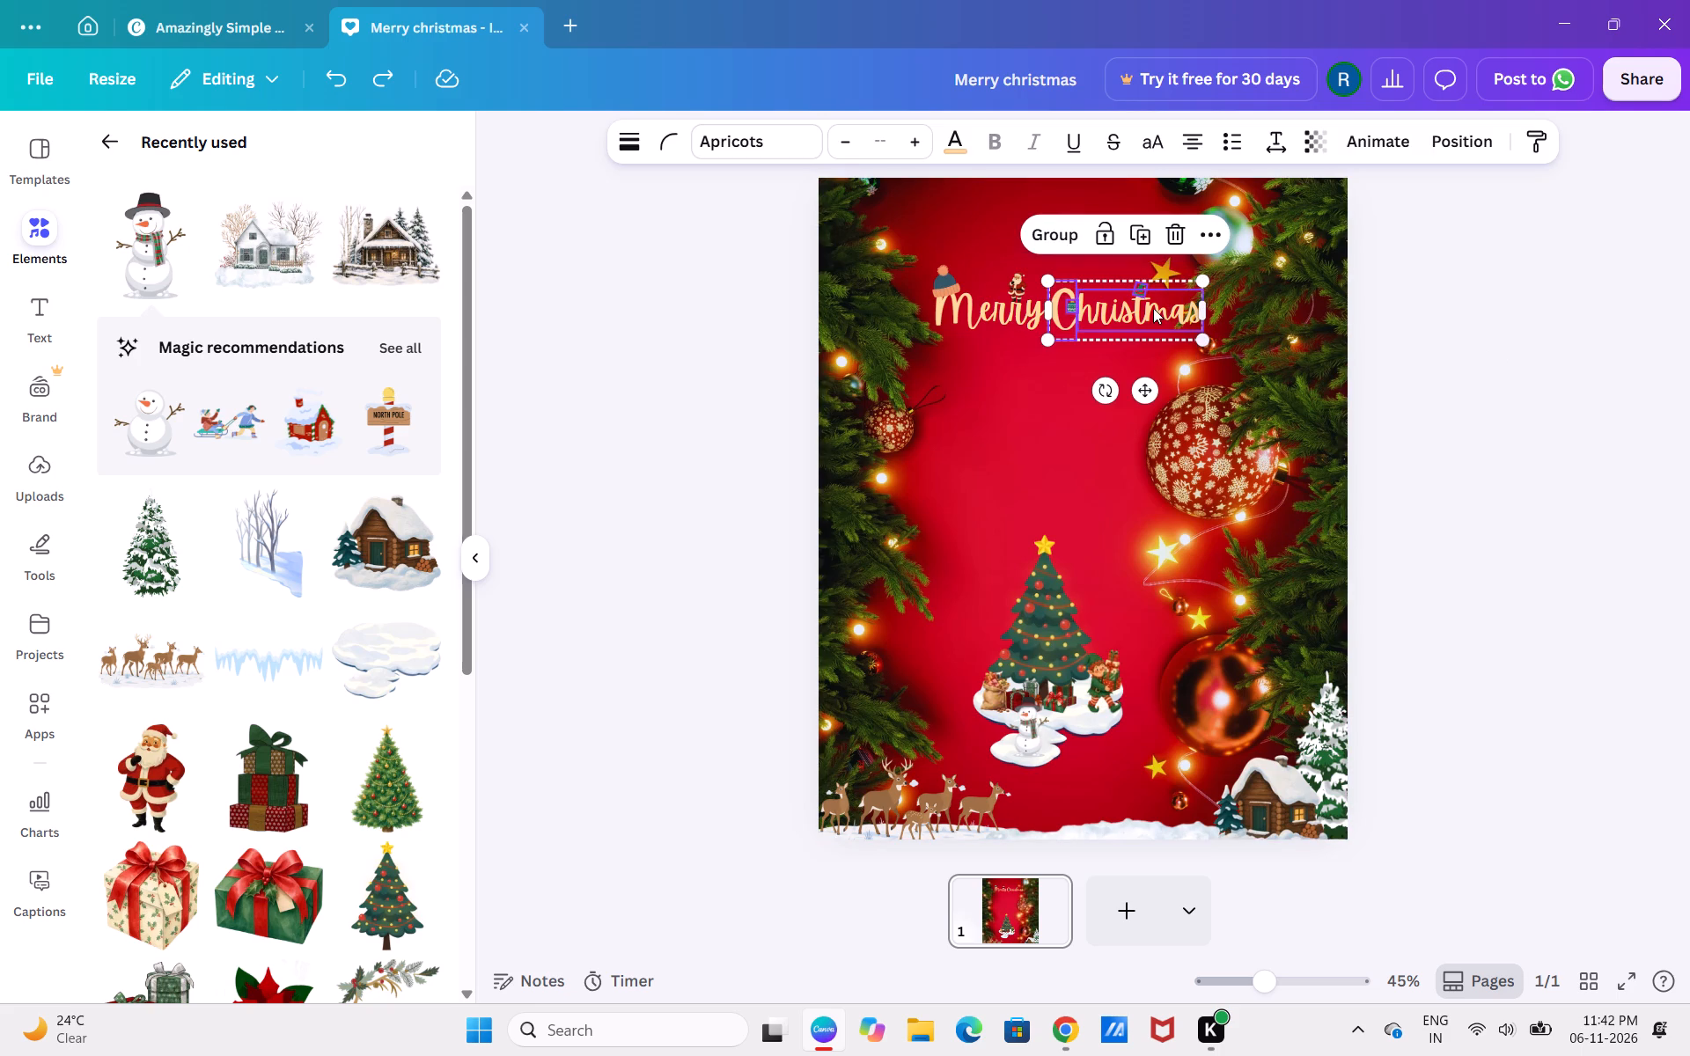
{"action": "left_click_drag", "start_coordinate": [1153, 308], "coordinate": [1093, 384]}
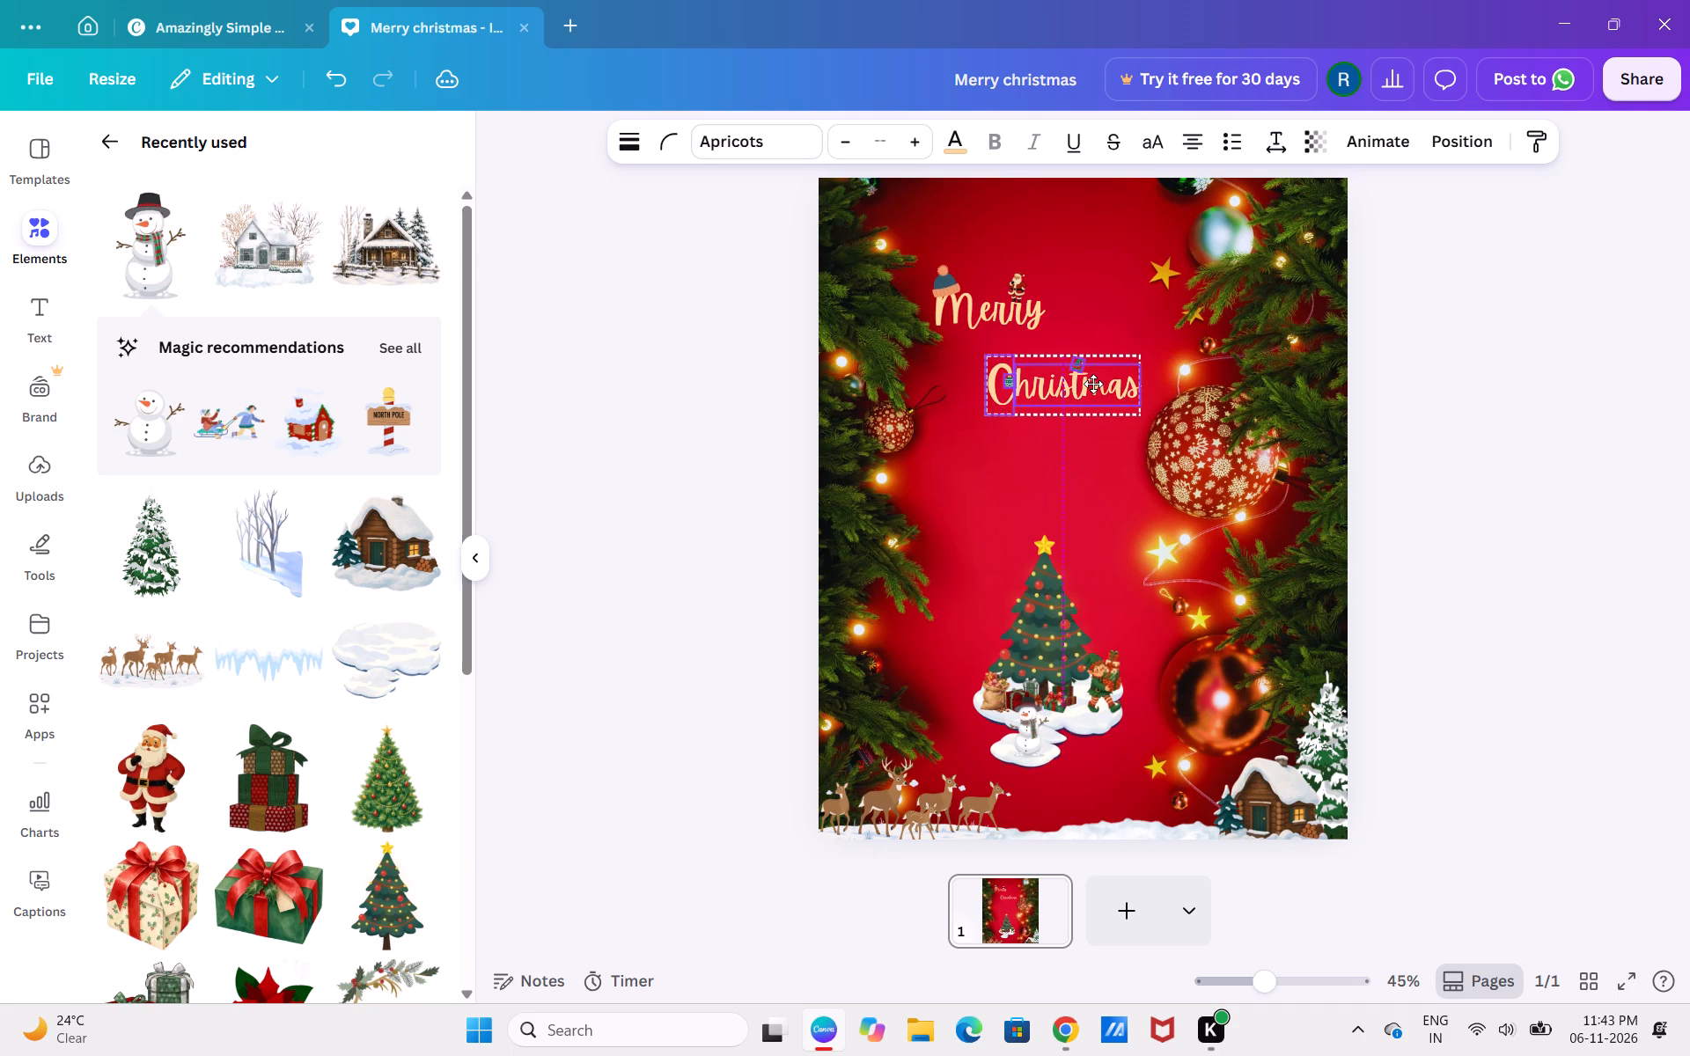
{"action": "left_click_drag", "start_coordinate": [1093, 384], "coordinate": [1054, 437]}
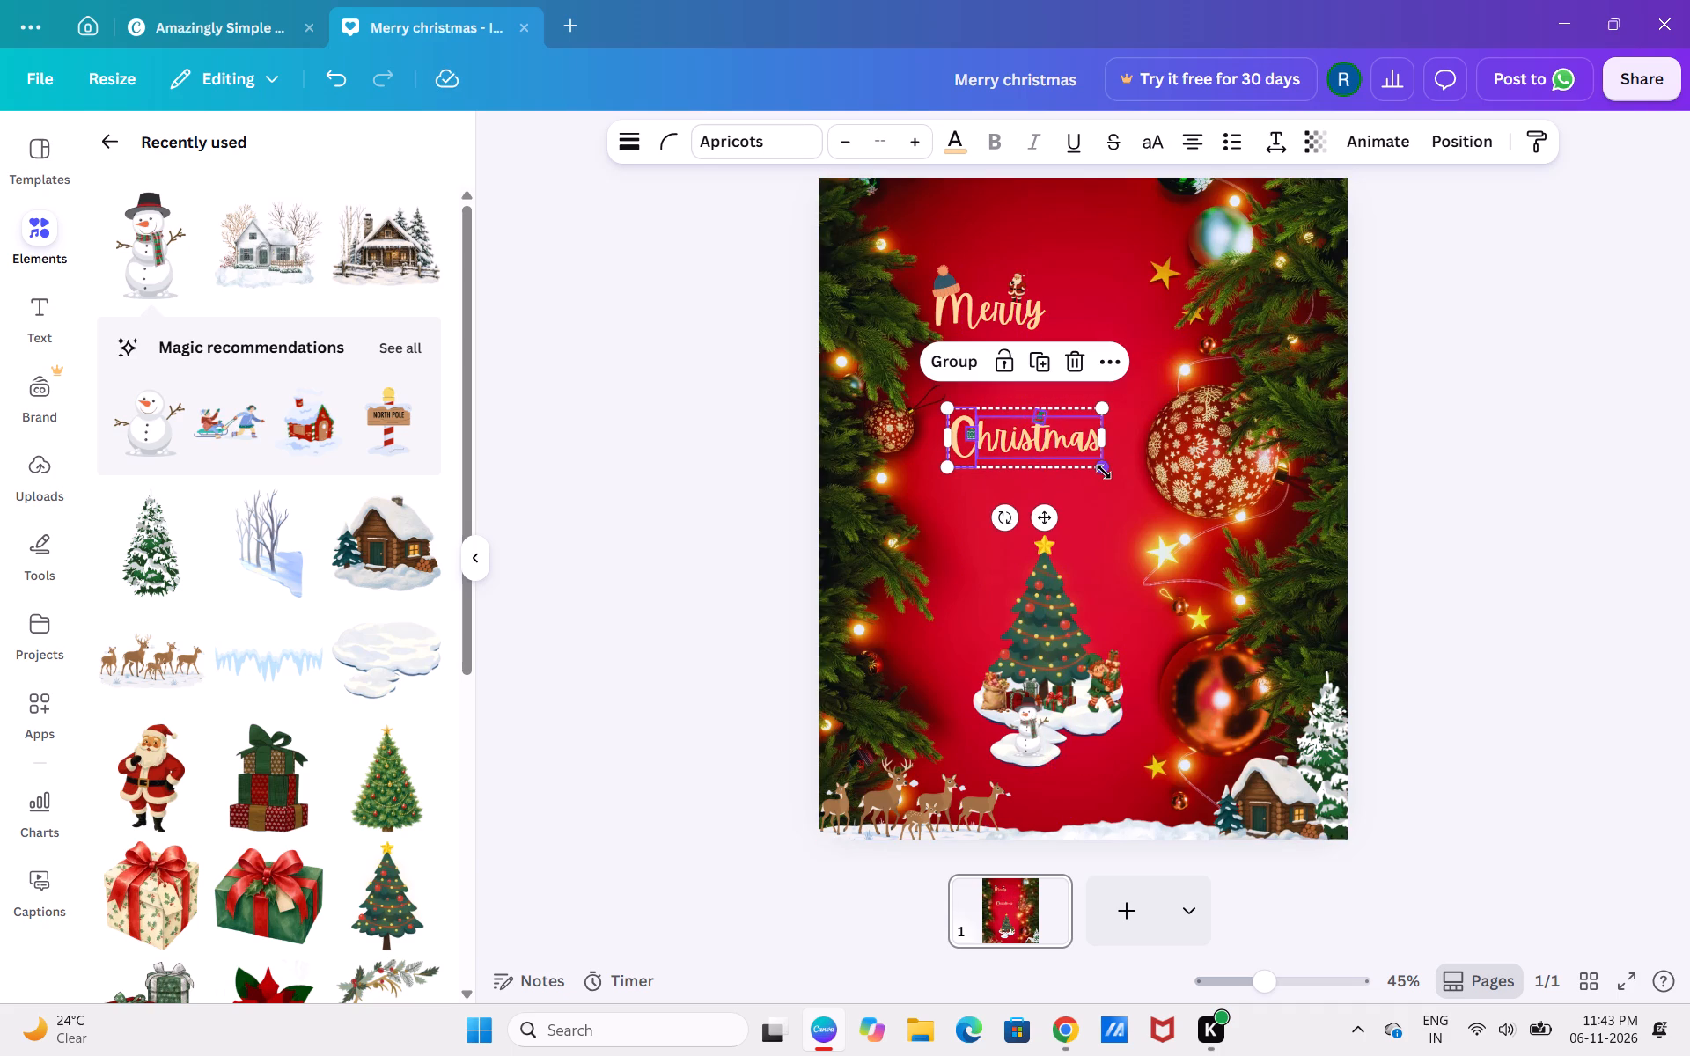
{"action": "left_click_drag", "start_coordinate": [1104, 472], "coordinate": [1131, 493]}
{"action": "left_click", "coordinate": [1419, 334]}
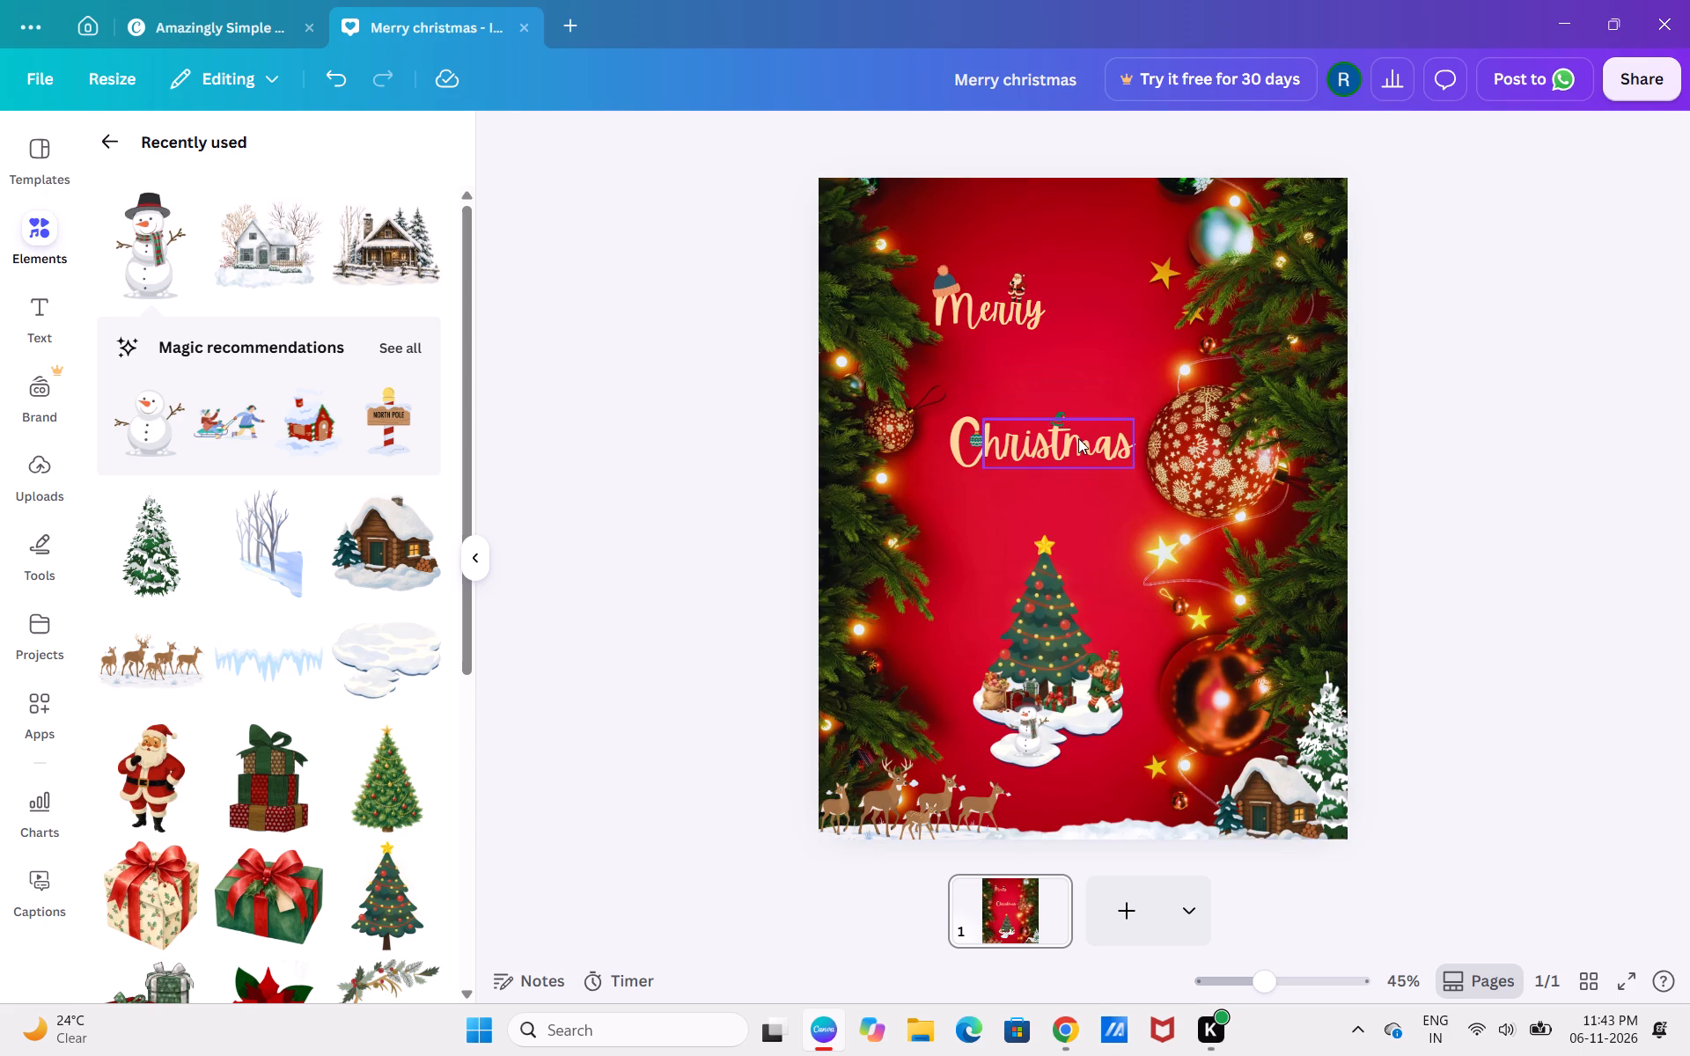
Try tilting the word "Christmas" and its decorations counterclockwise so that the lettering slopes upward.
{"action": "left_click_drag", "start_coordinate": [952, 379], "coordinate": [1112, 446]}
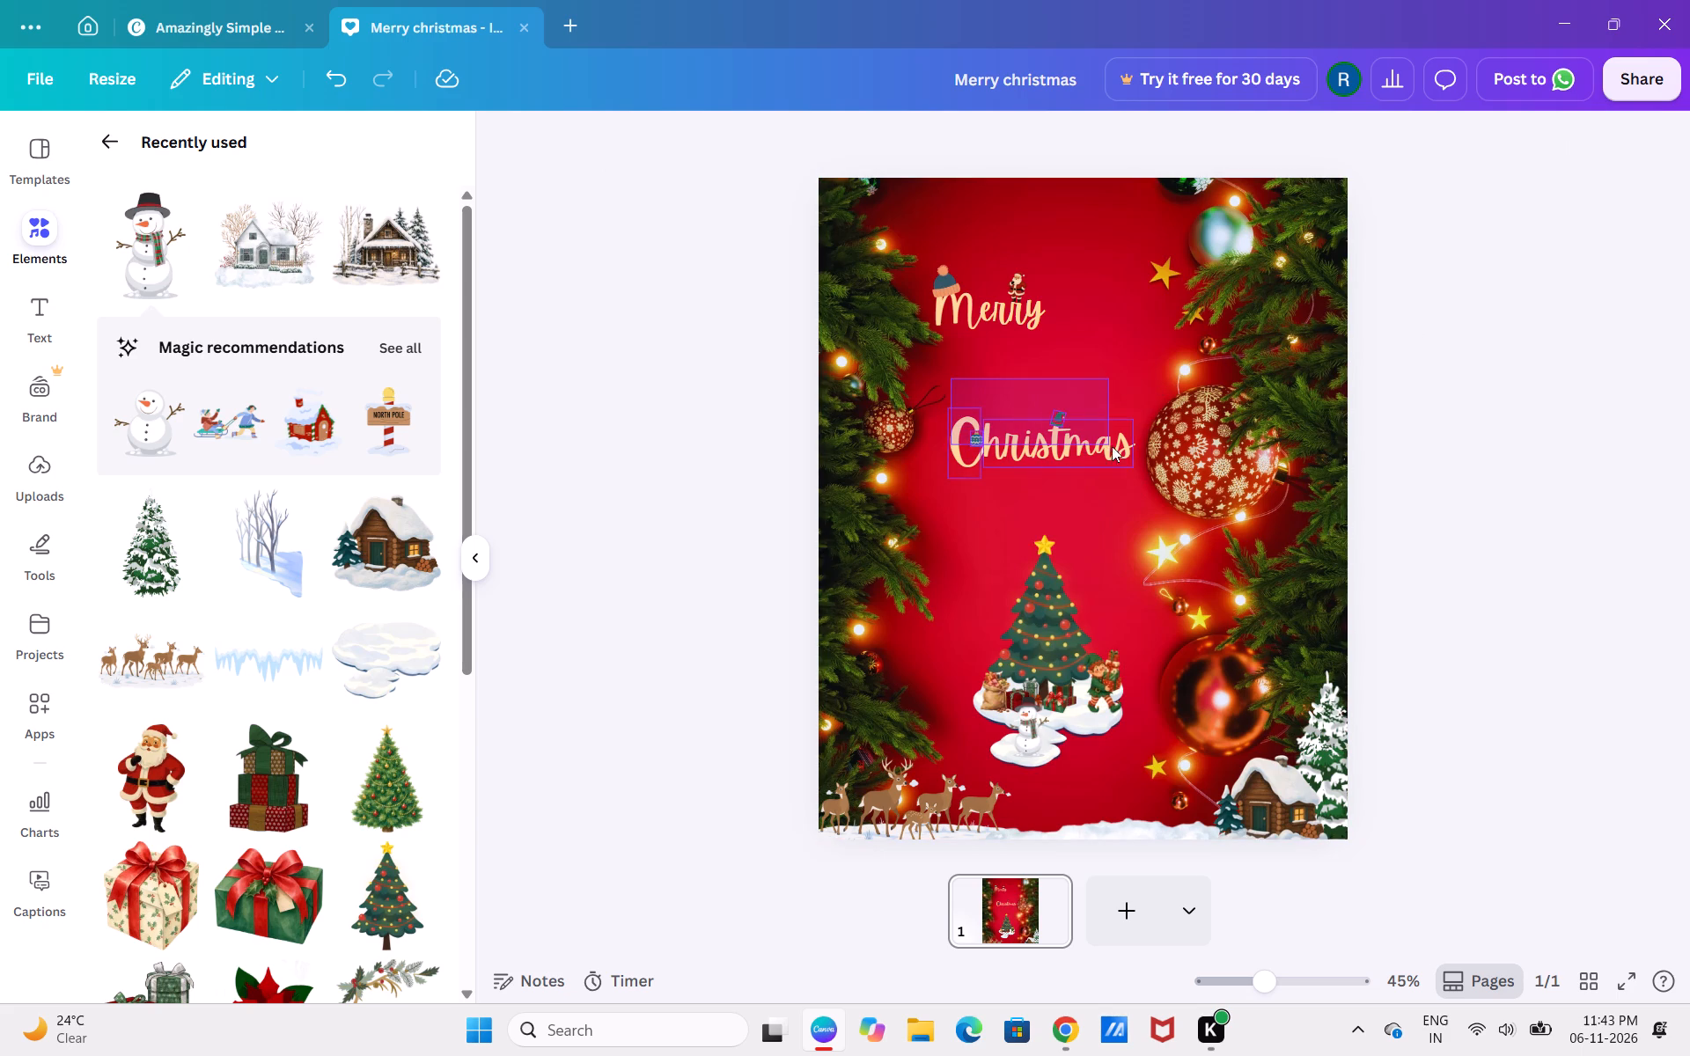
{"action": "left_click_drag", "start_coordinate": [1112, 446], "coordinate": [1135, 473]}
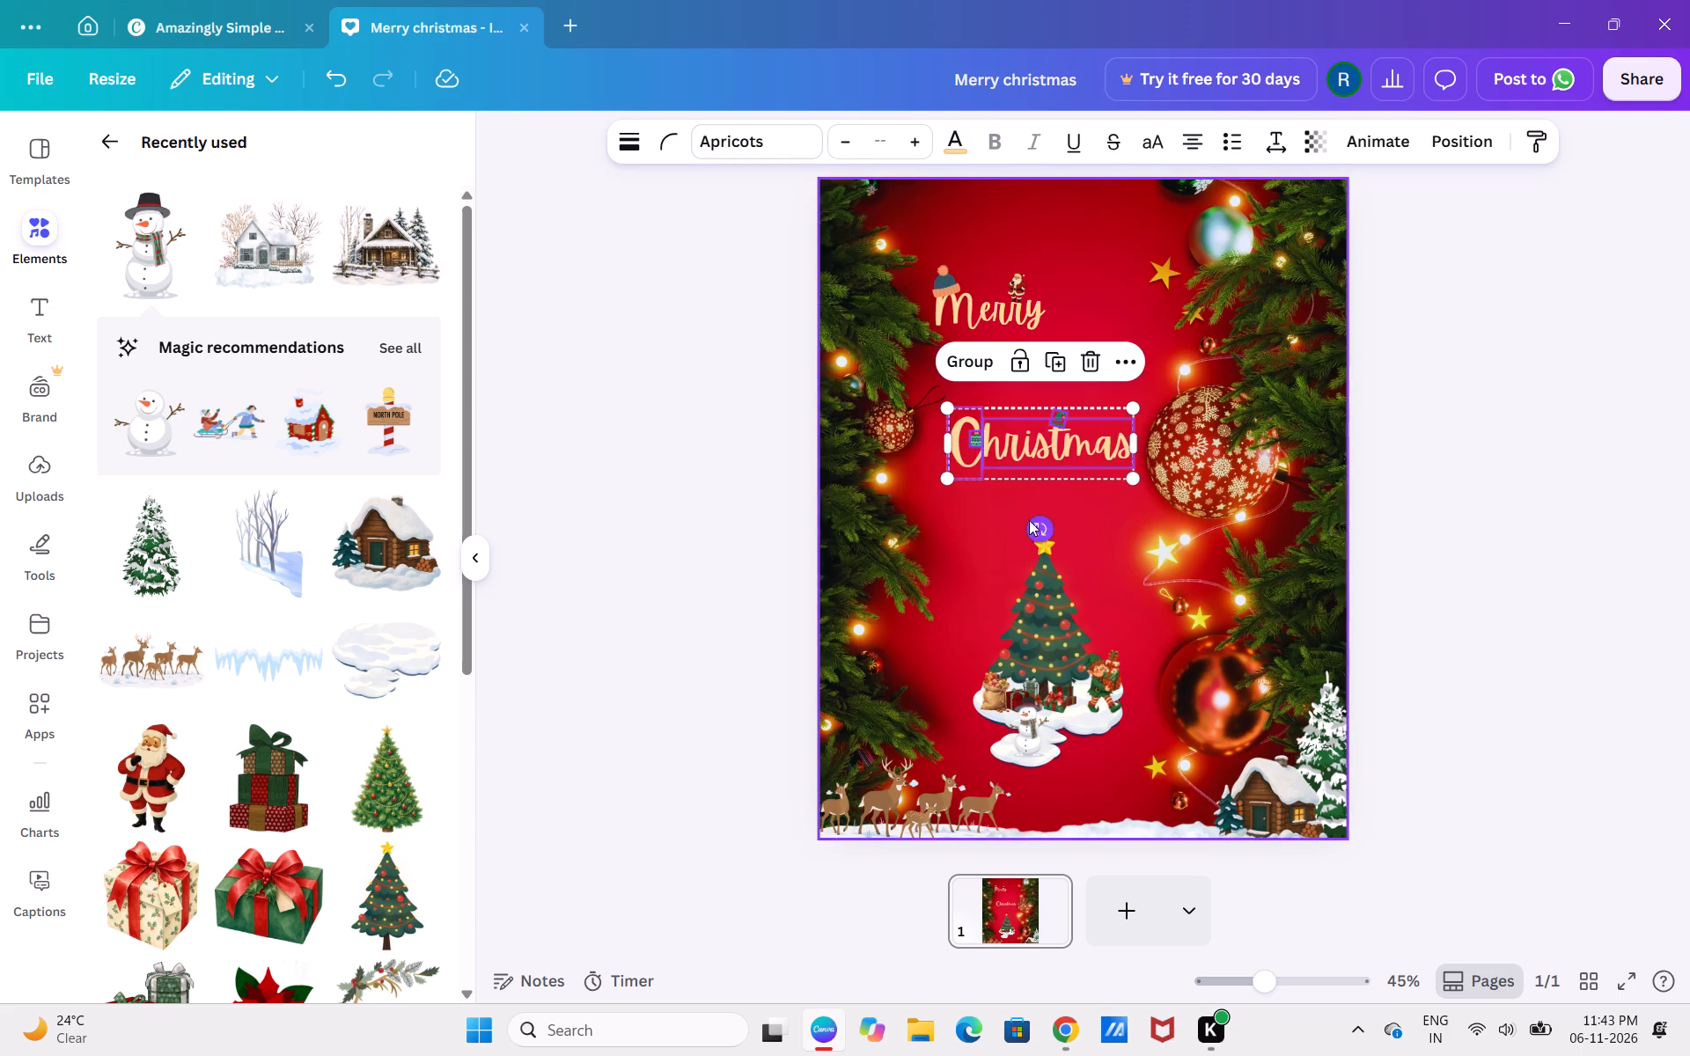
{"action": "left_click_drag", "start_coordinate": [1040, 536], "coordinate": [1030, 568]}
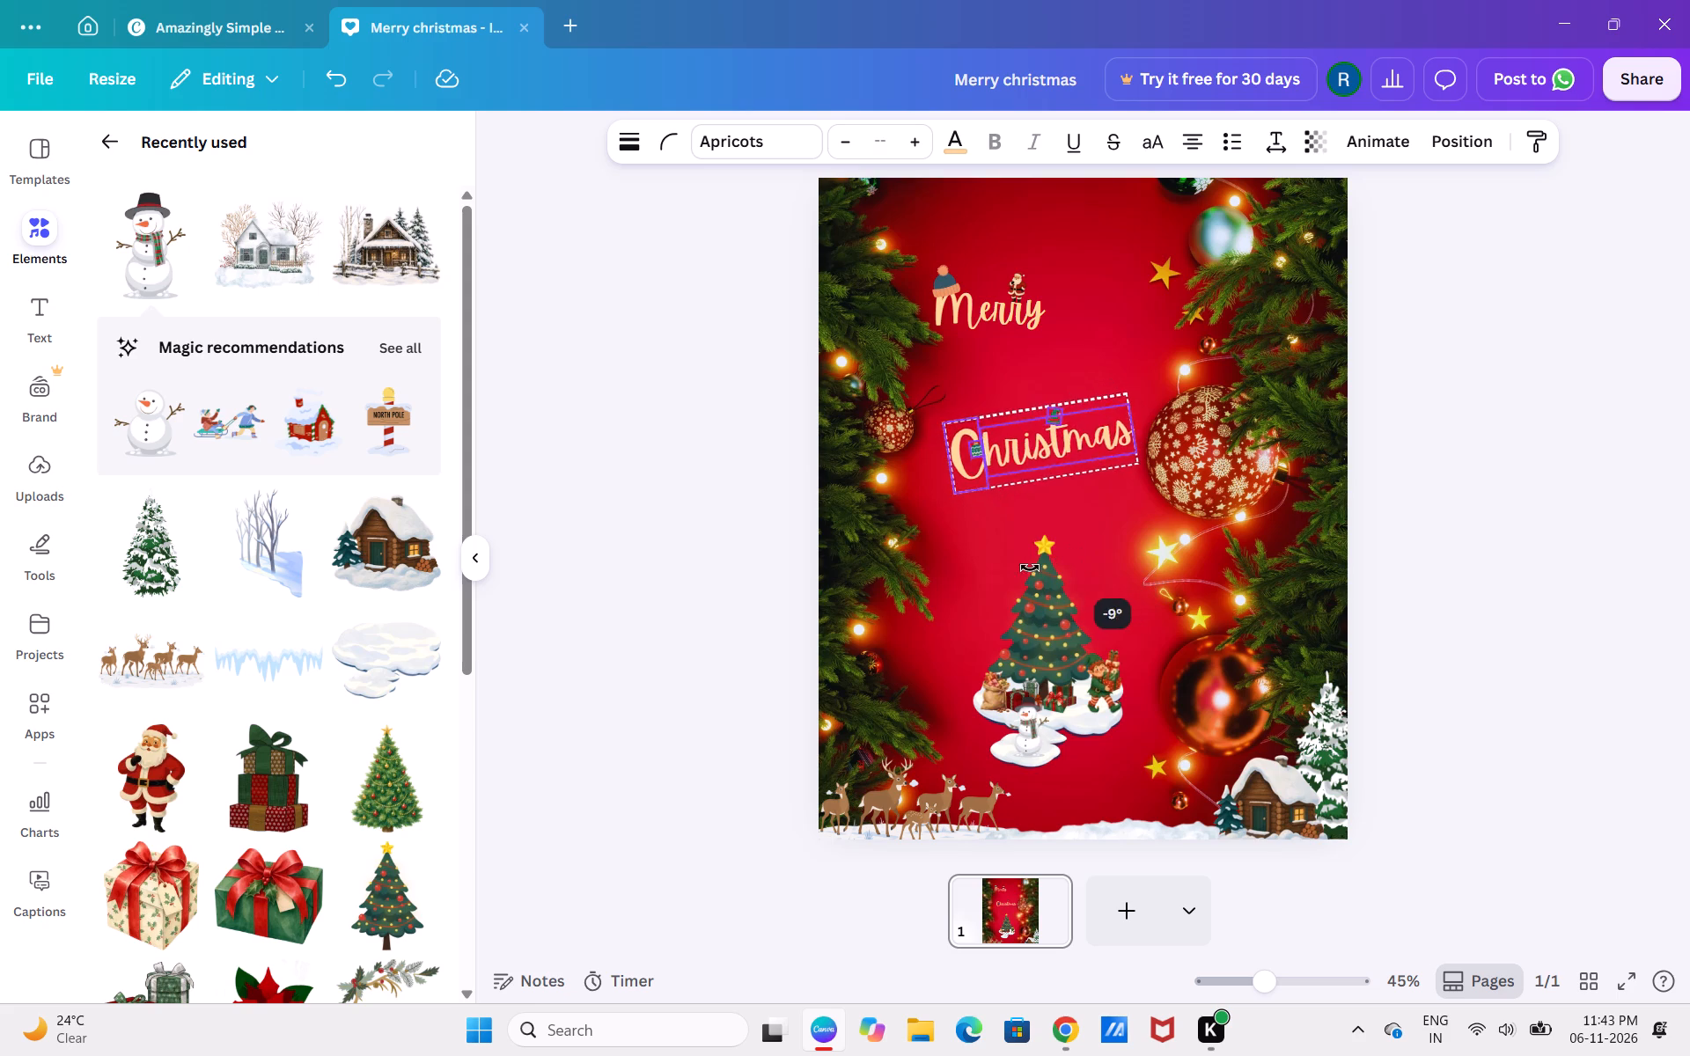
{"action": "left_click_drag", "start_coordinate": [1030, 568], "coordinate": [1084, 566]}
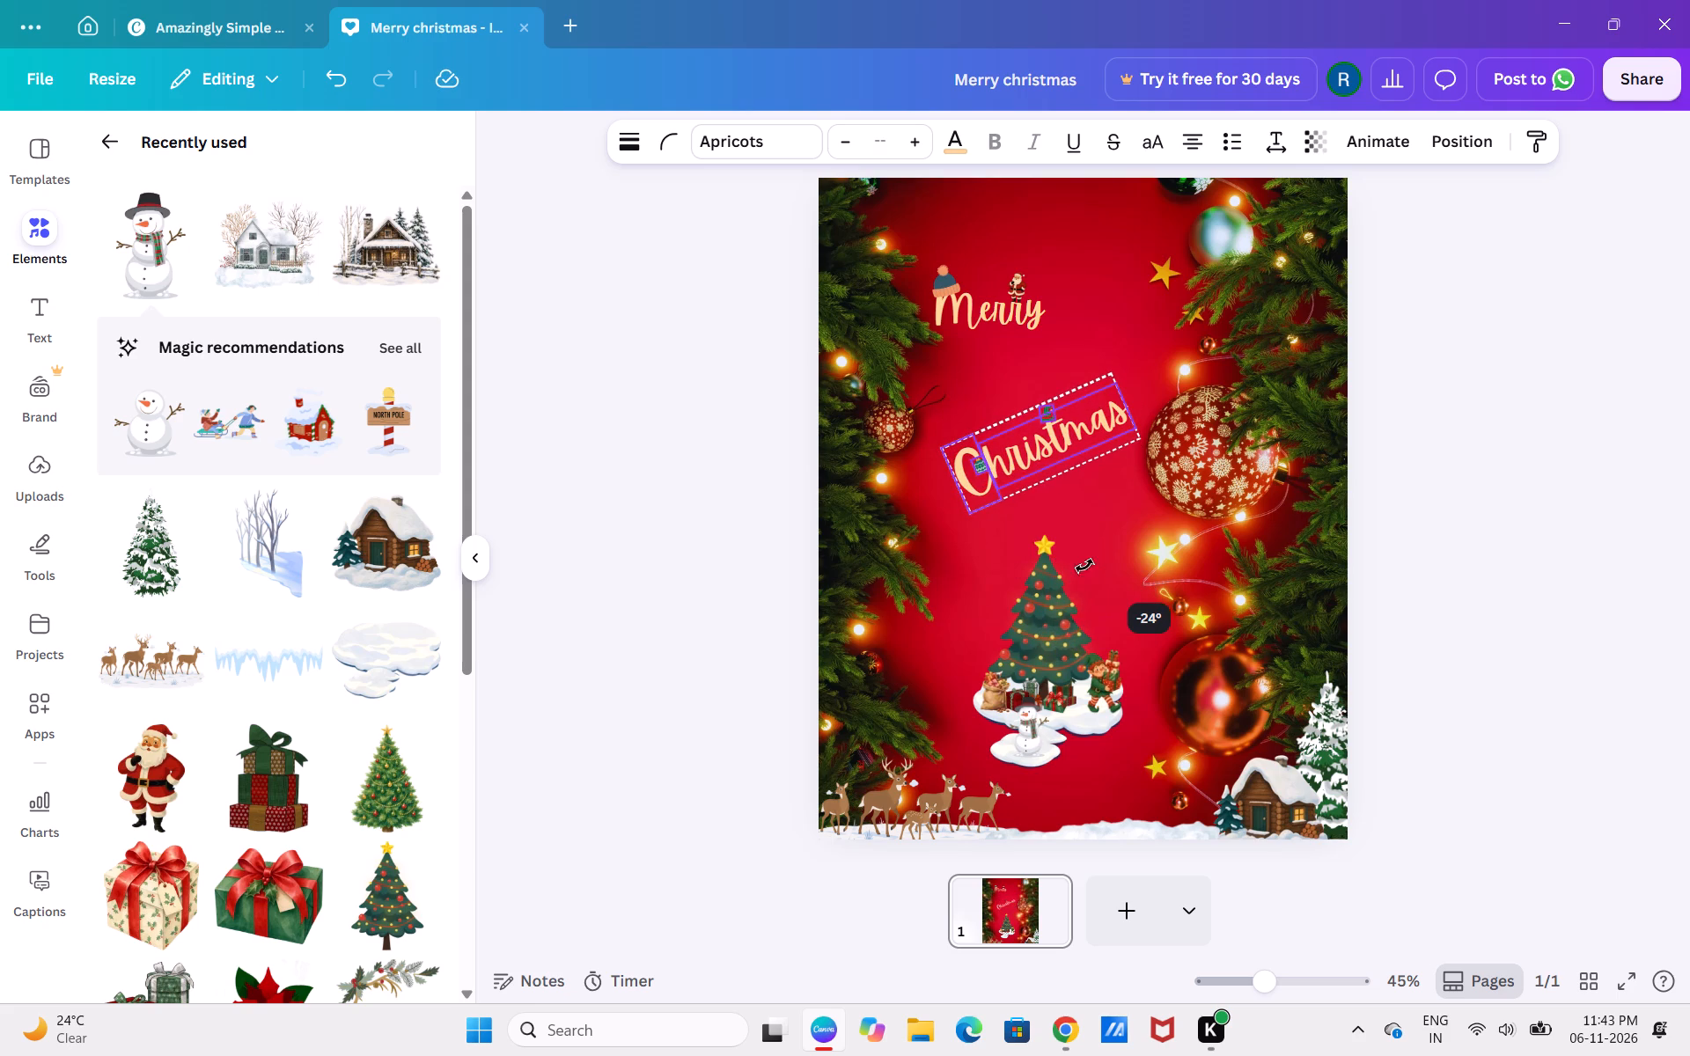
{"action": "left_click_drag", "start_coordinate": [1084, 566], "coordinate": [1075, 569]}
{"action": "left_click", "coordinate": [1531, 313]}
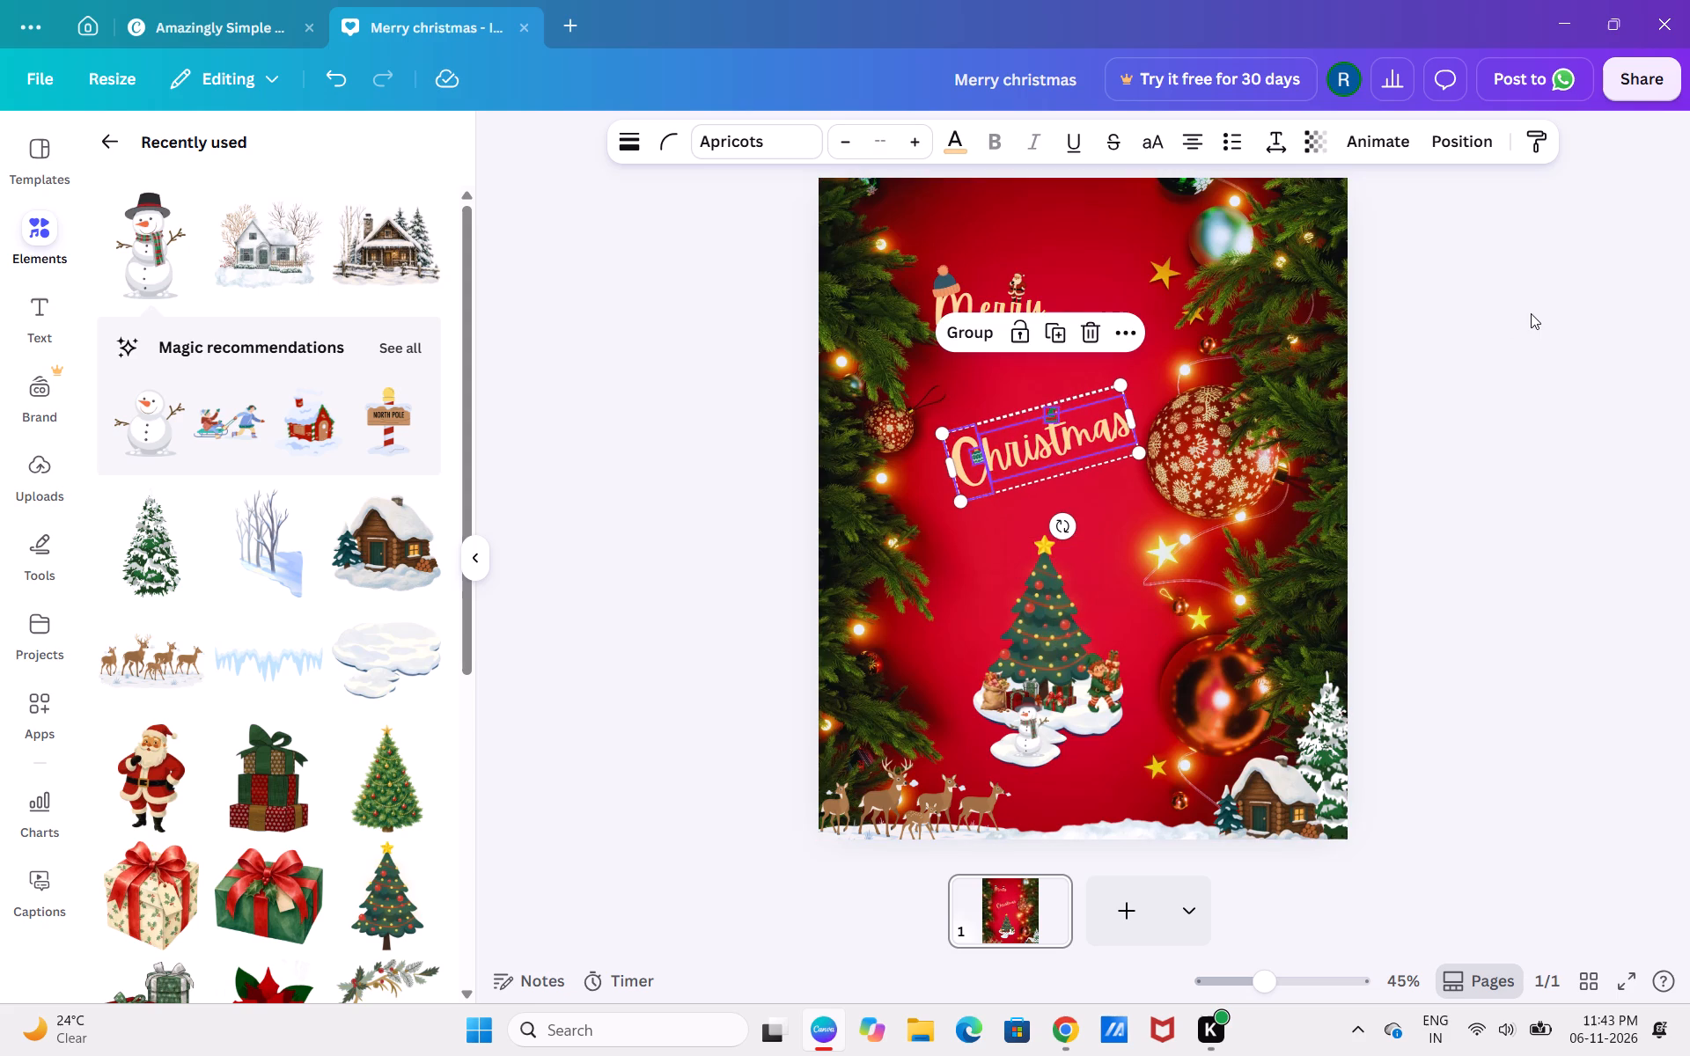
Enlarge the word "Merry" with its hat and Santa to about 309 by 205, and move it closer above "Christmas".
{"action": "left_click_drag", "start_coordinate": [922, 252], "coordinate": [1064, 347]}
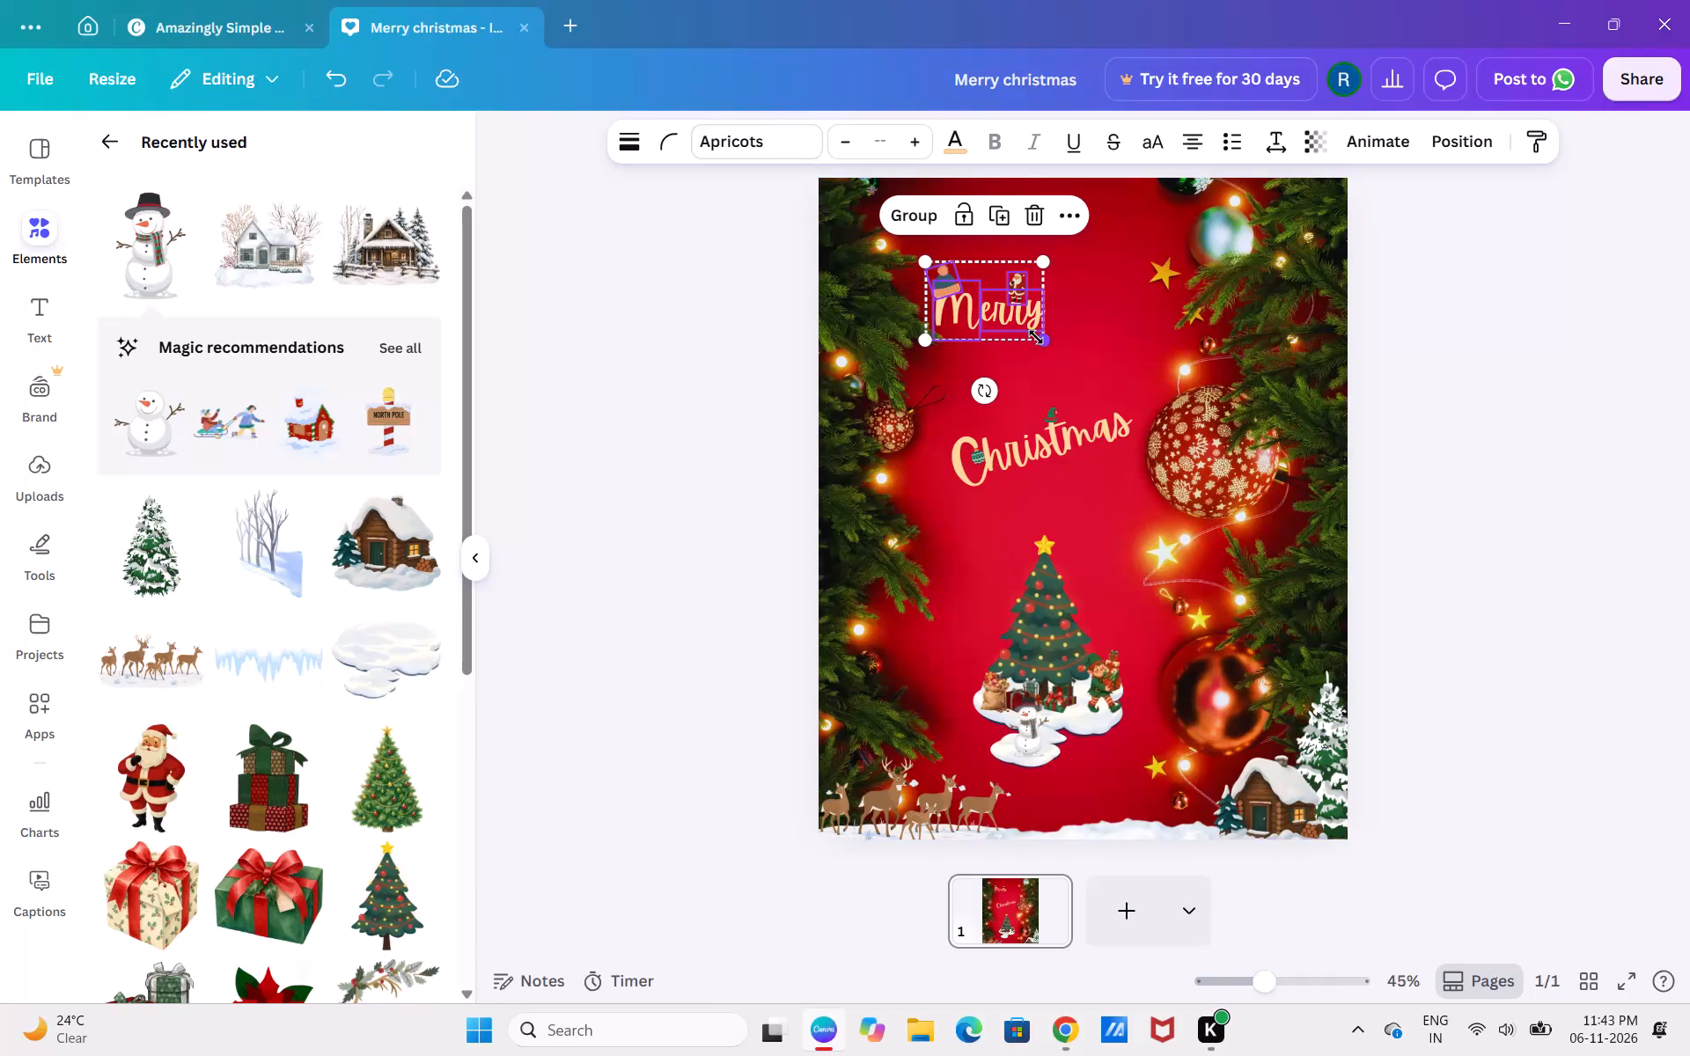
{"action": "left_click_drag", "start_coordinate": [1036, 337], "coordinate": [1066, 367]}
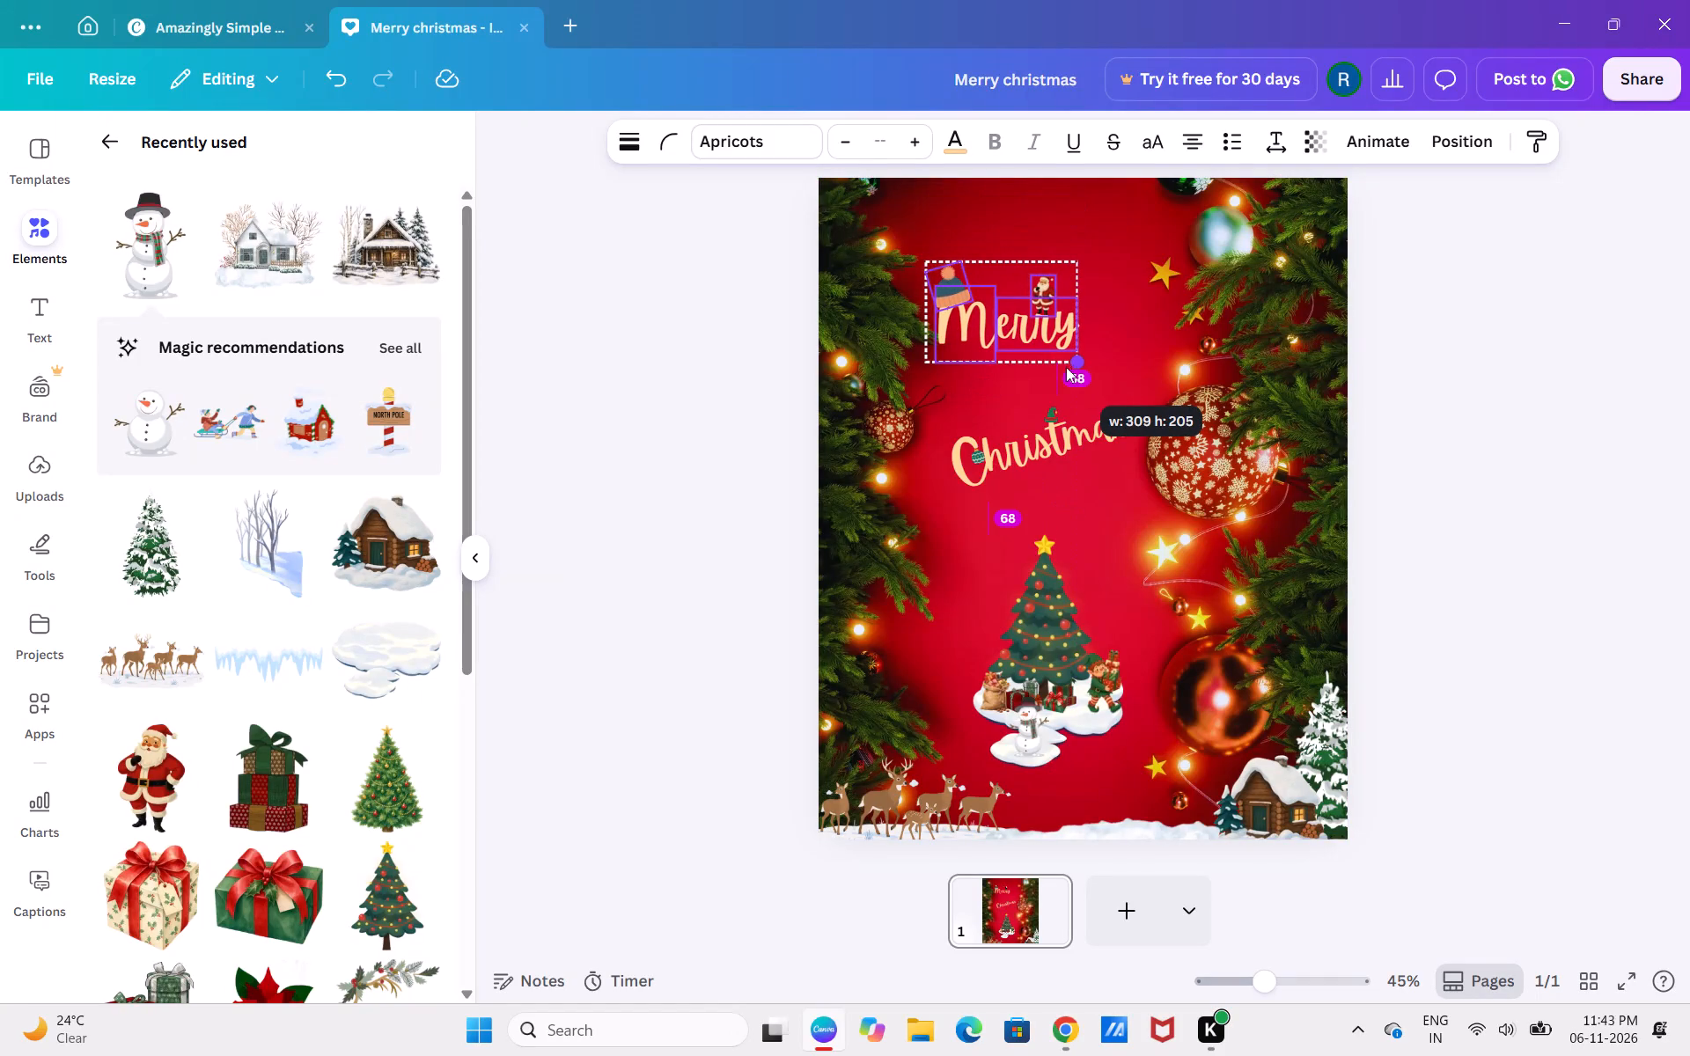
{"action": "right_click", "coordinate": [1028, 311]}
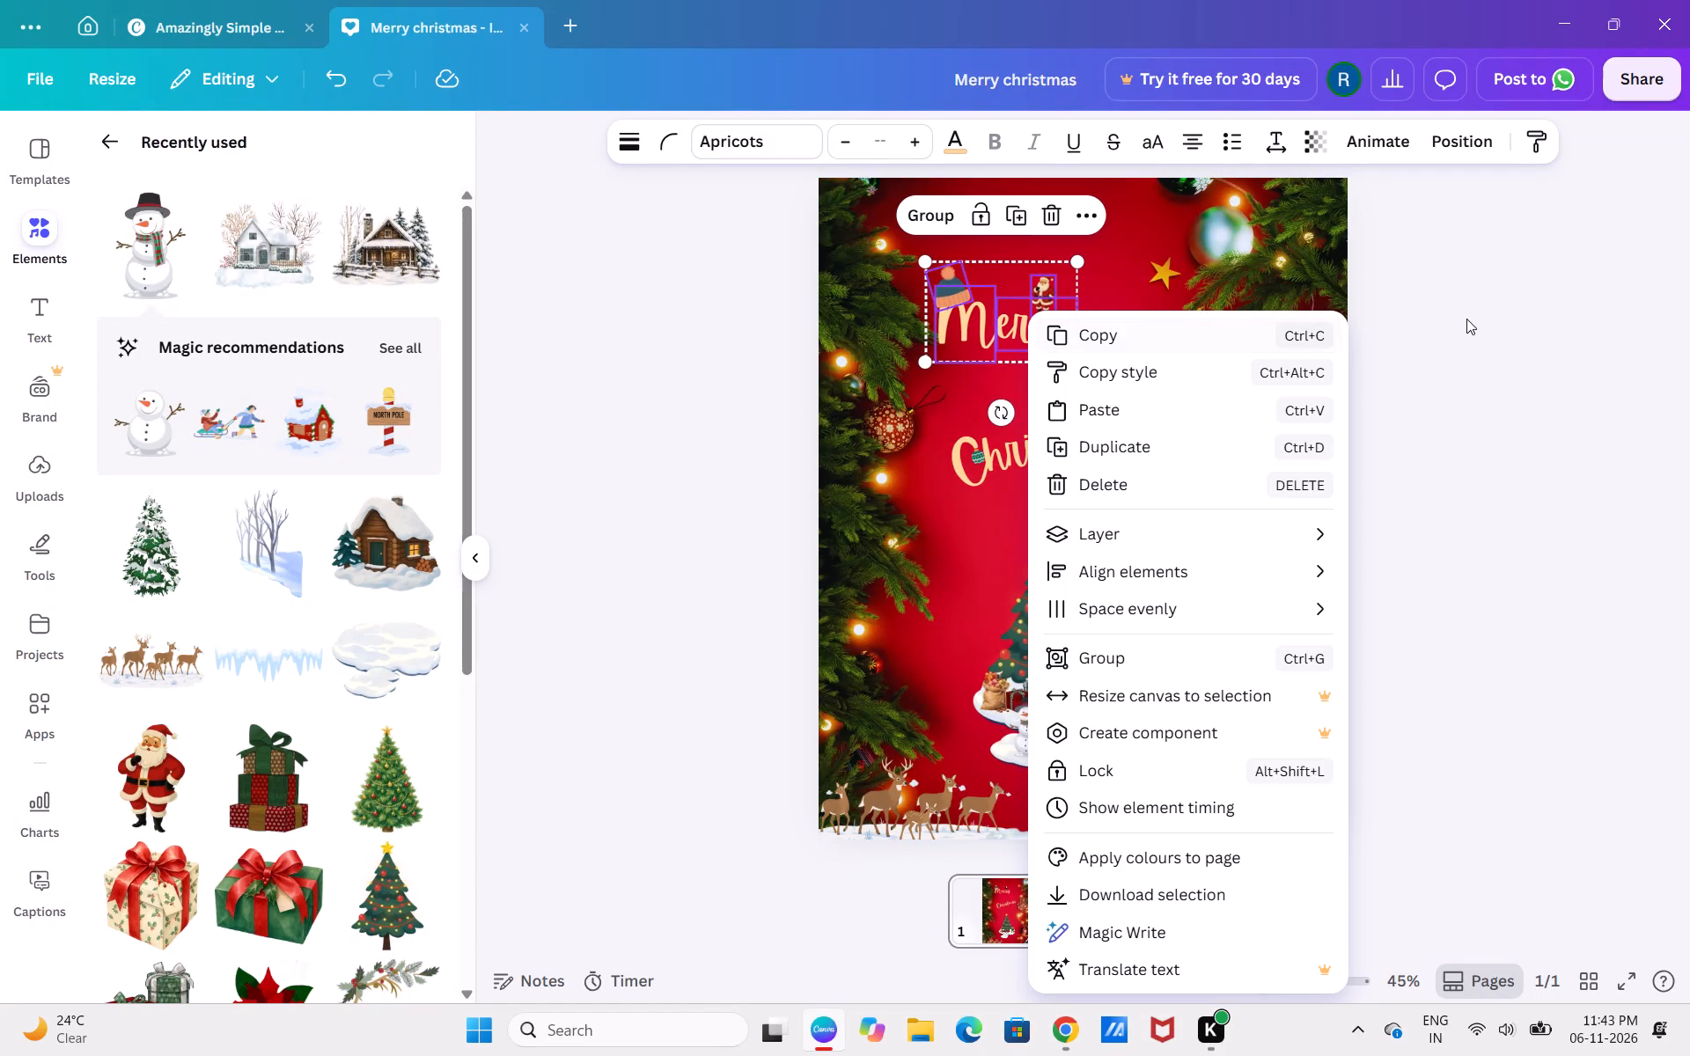
{"action": "left_click", "coordinate": [1466, 319]}
{"action": "left_click_drag", "start_coordinate": [1002, 305], "coordinate": [1035, 331]}
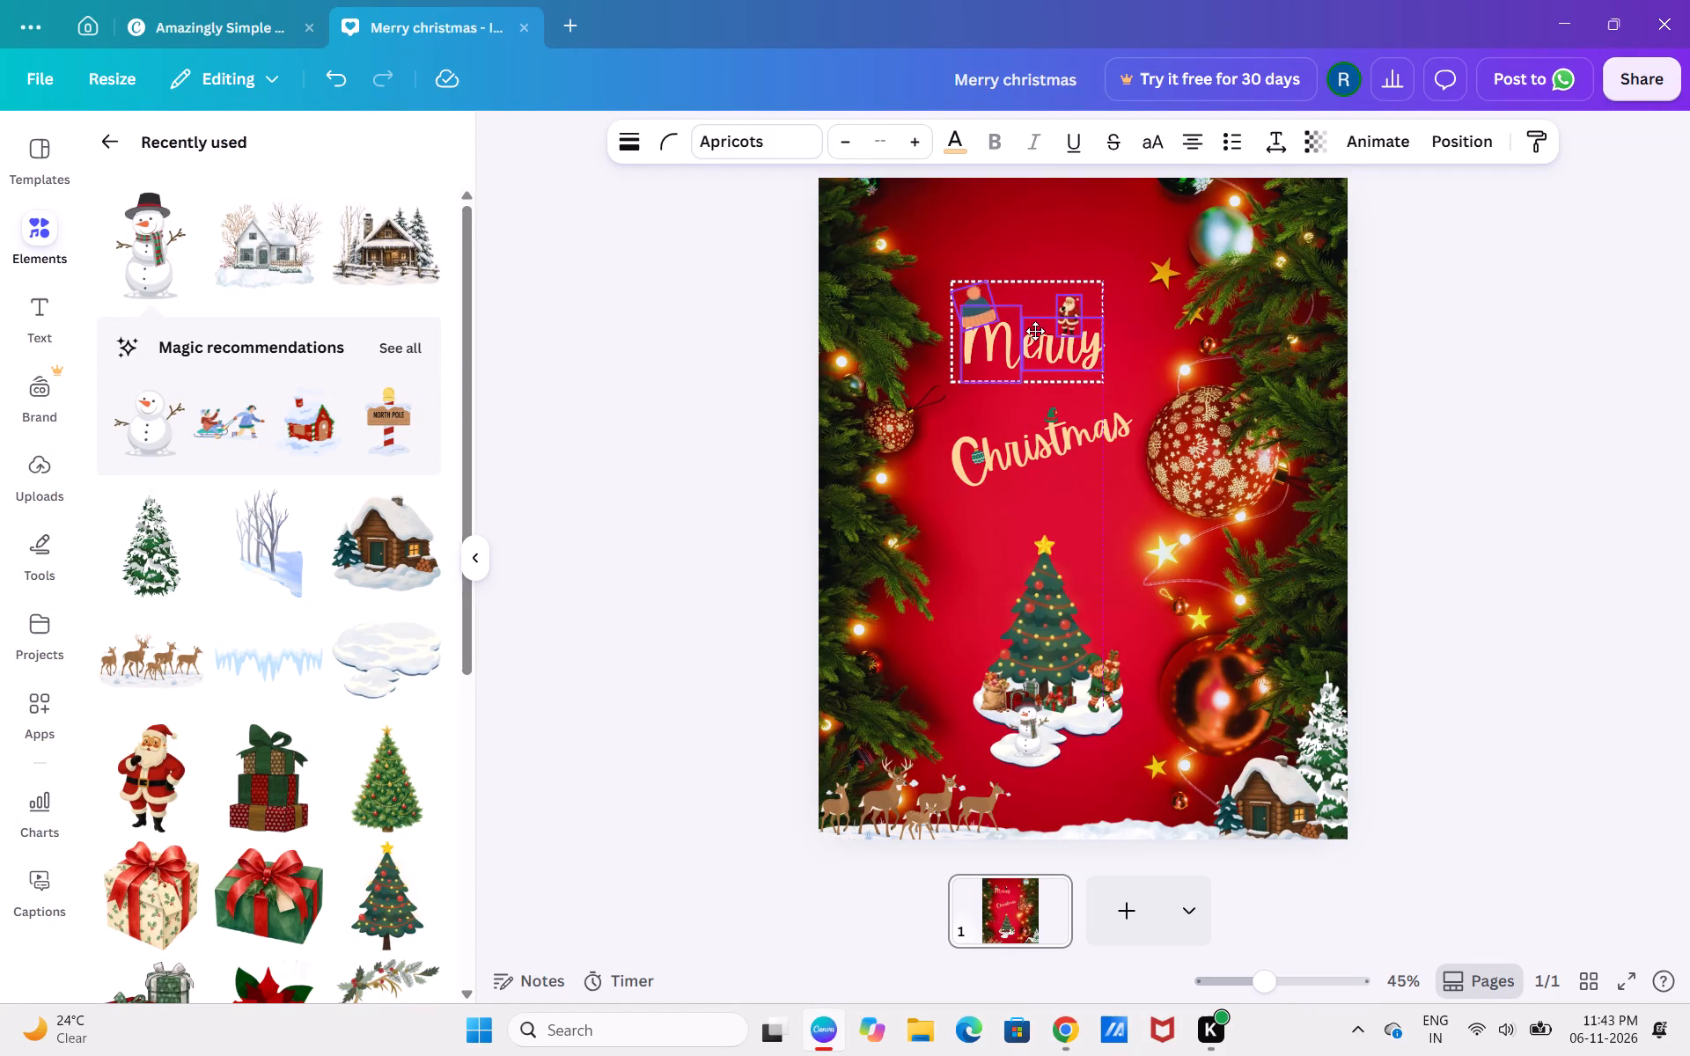
{"action": "left_click_drag", "start_coordinate": [1035, 331], "coordinate": [1040, 336]}
{"action": "left_click", "coordinate": [1475, 393]}
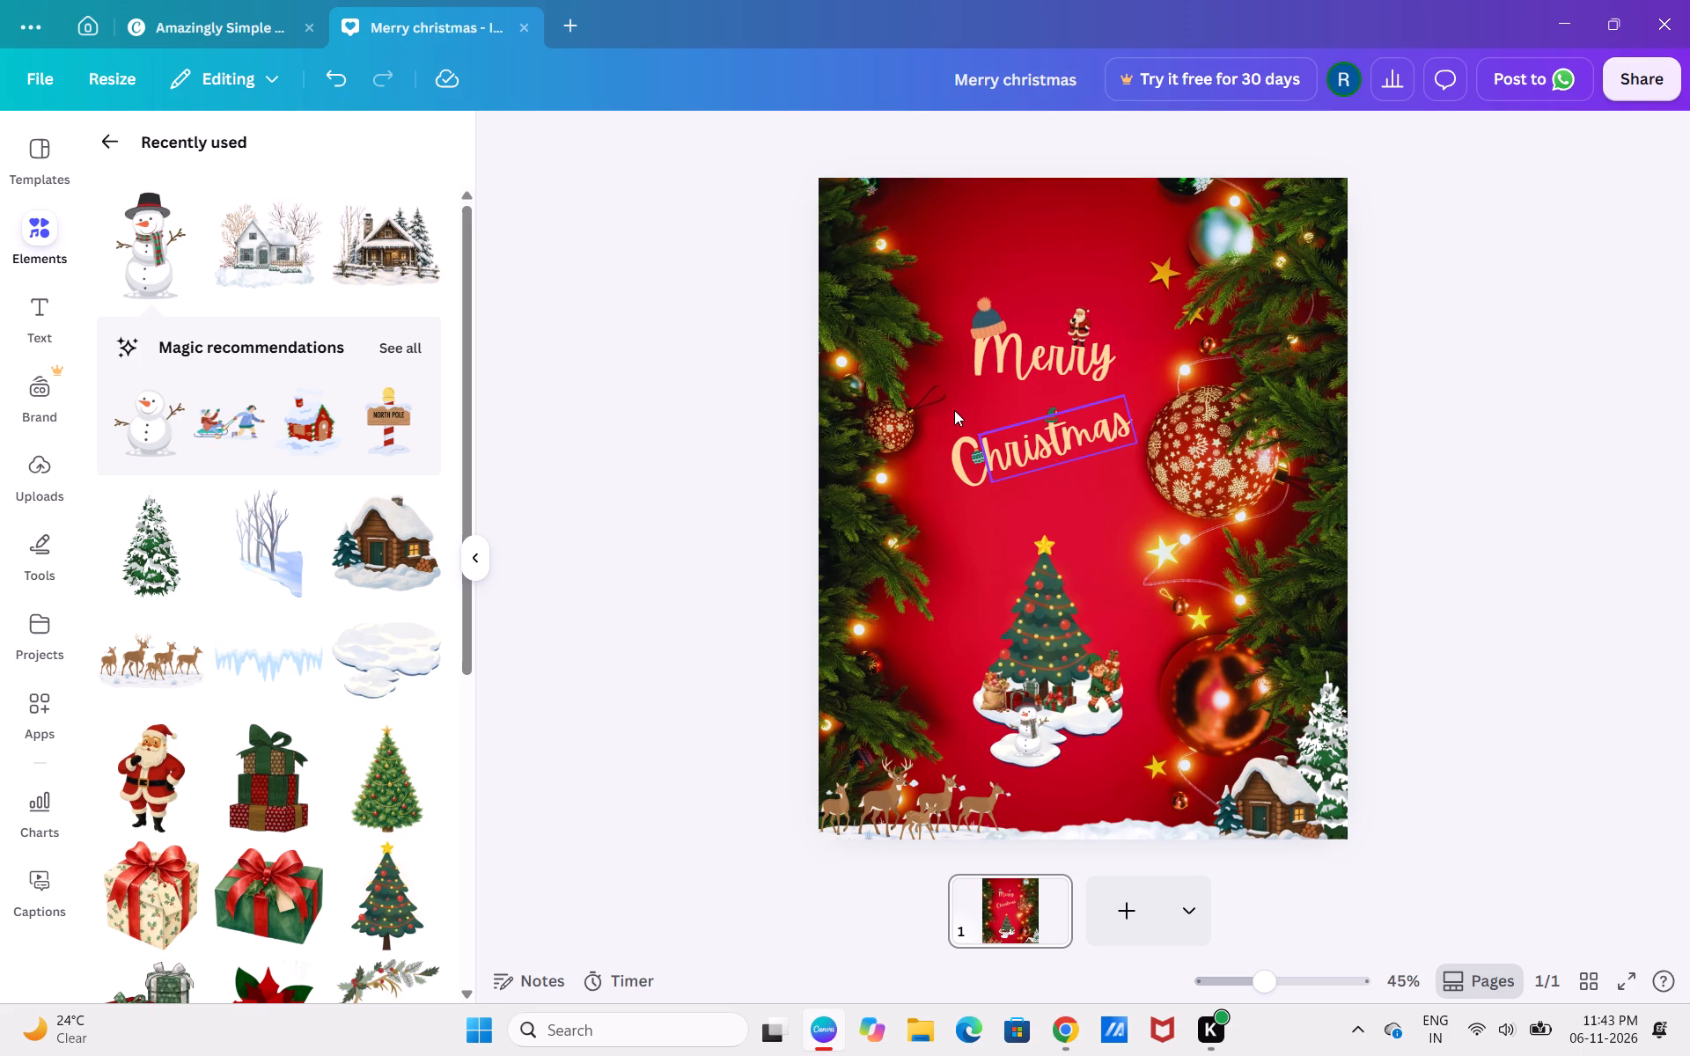
Rotate the word "Christmas" and its decorations back to level and shift them slightly to the right beneath "Merry".
{"action": "left_click_drag", "start_coordinate": [954, 410], "coordinate": [1141, 475]}
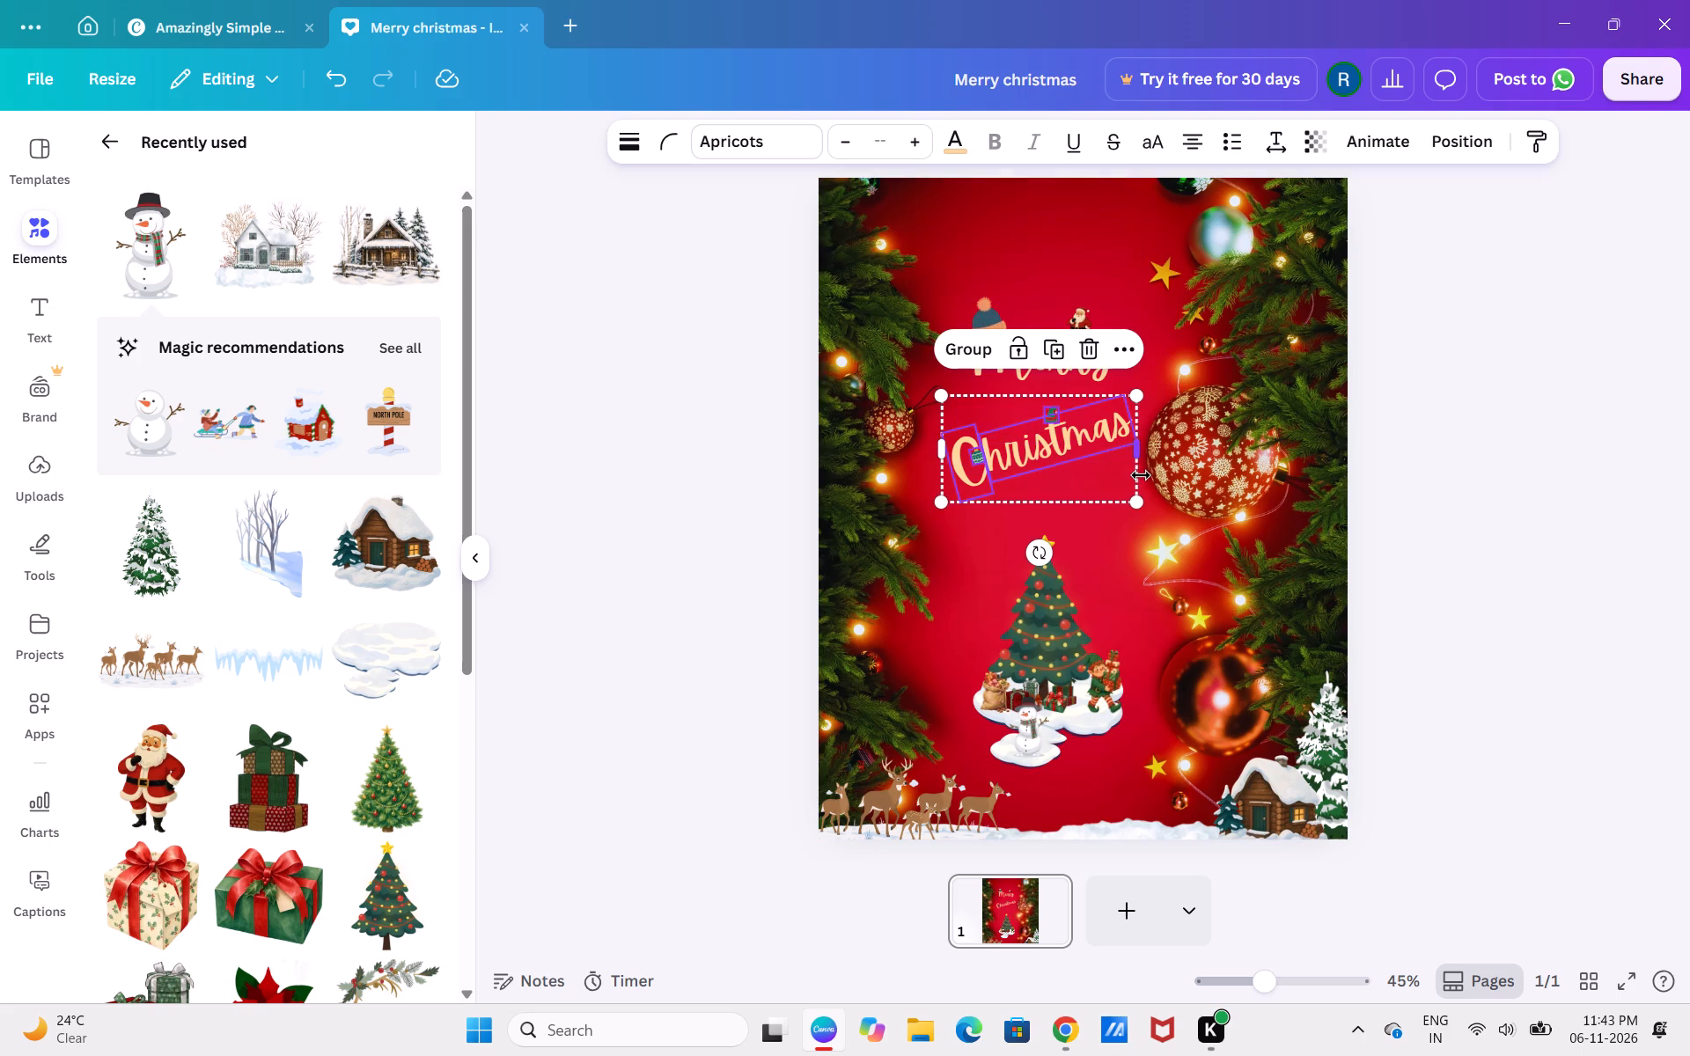
{"action": "left_click_drag", "start_coordinate": [1046, 553], "coordinate": [995, 562]}
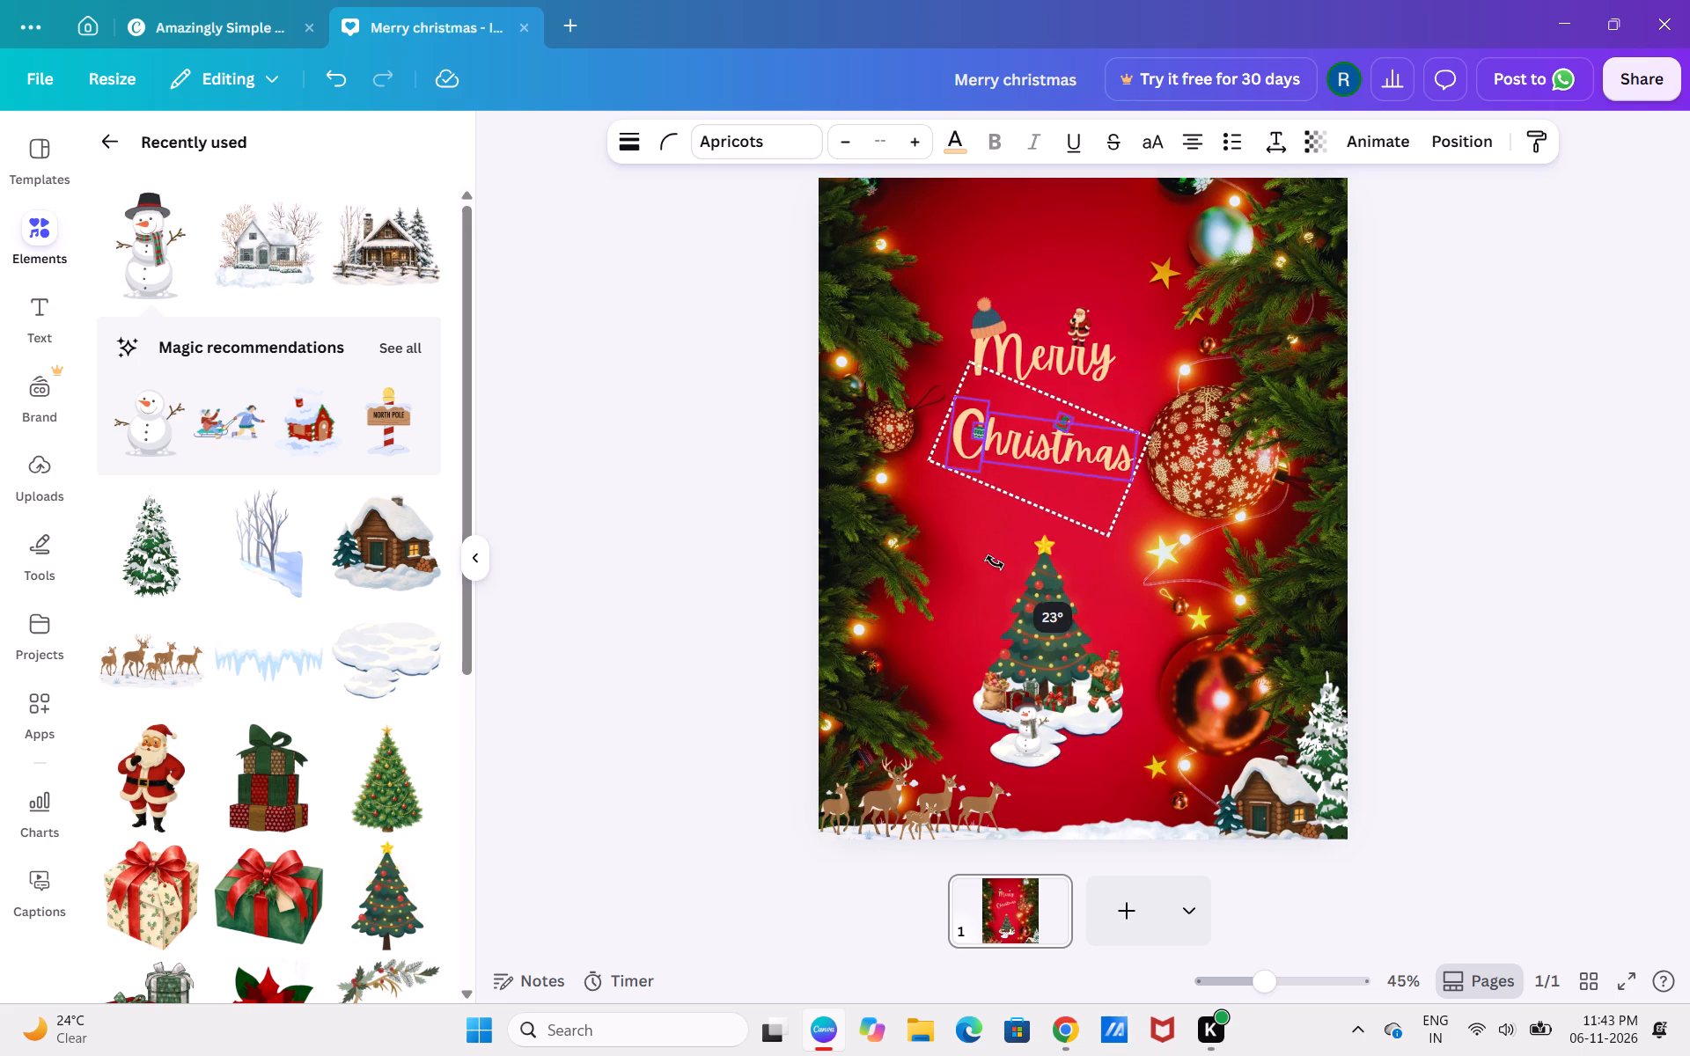
{"action": "left_click_drag", "start_coordinate": [995, 562], "coordinate": [1017, 561]}
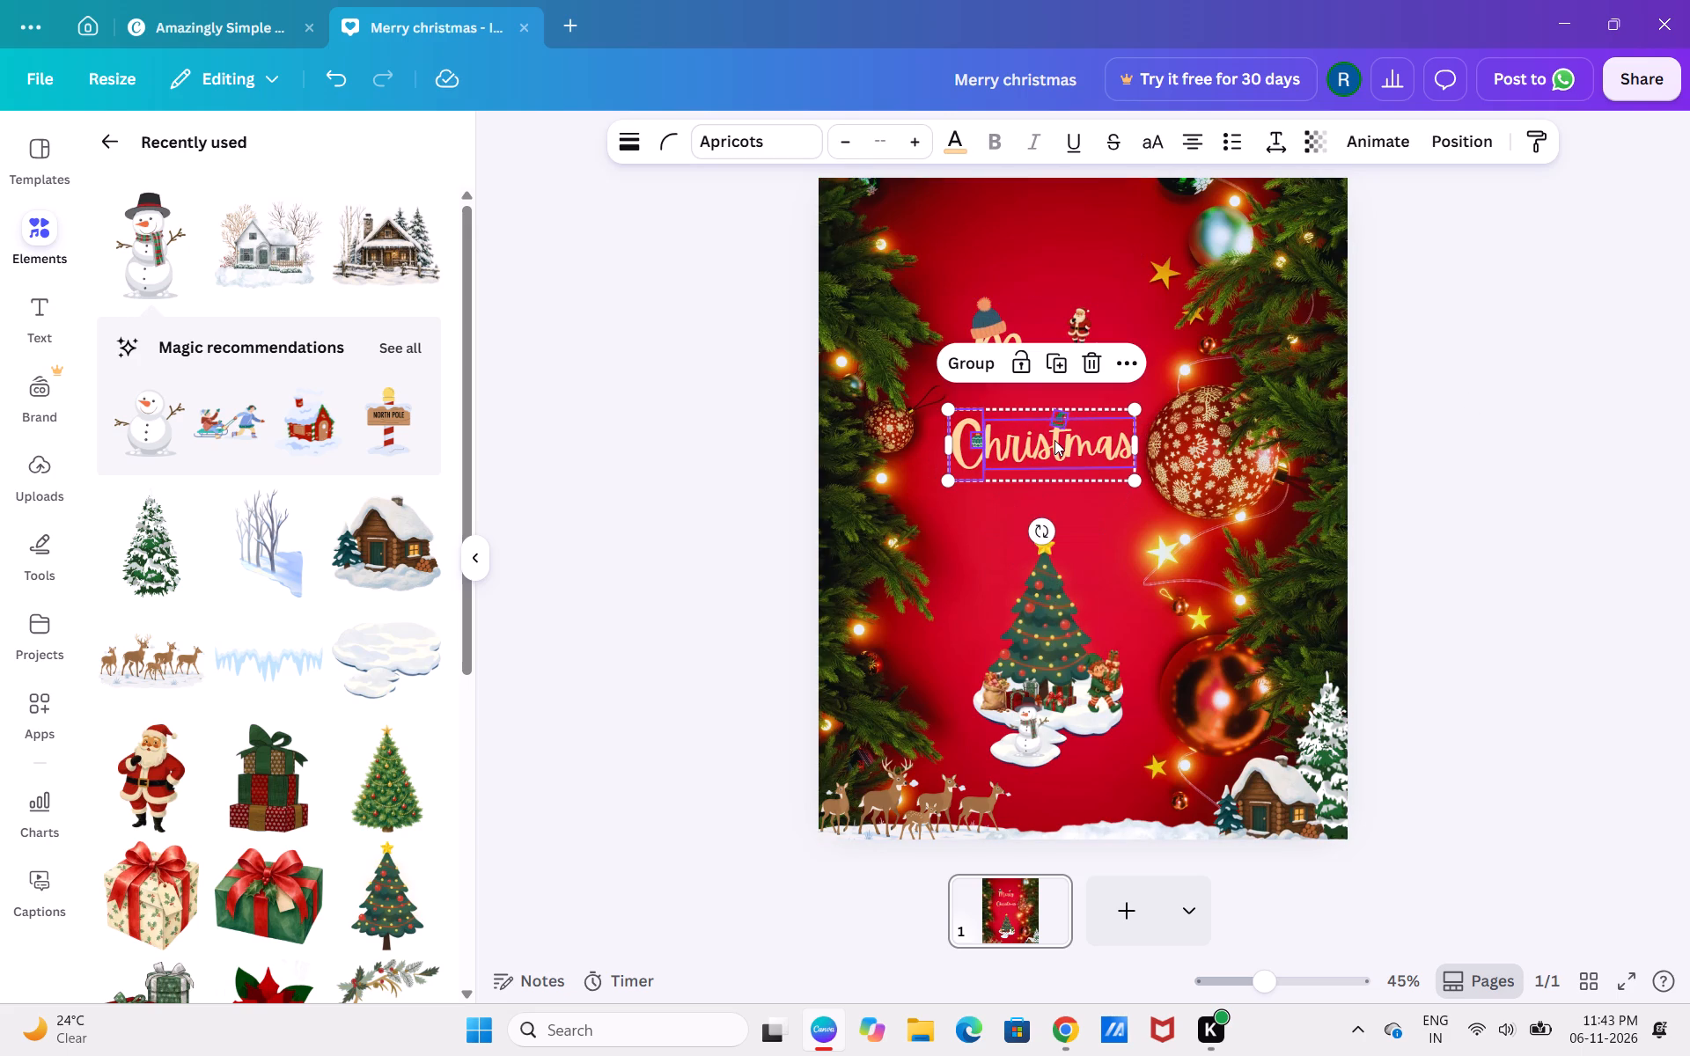
{"action": "left_click", "coordinate": [1054, 440]}
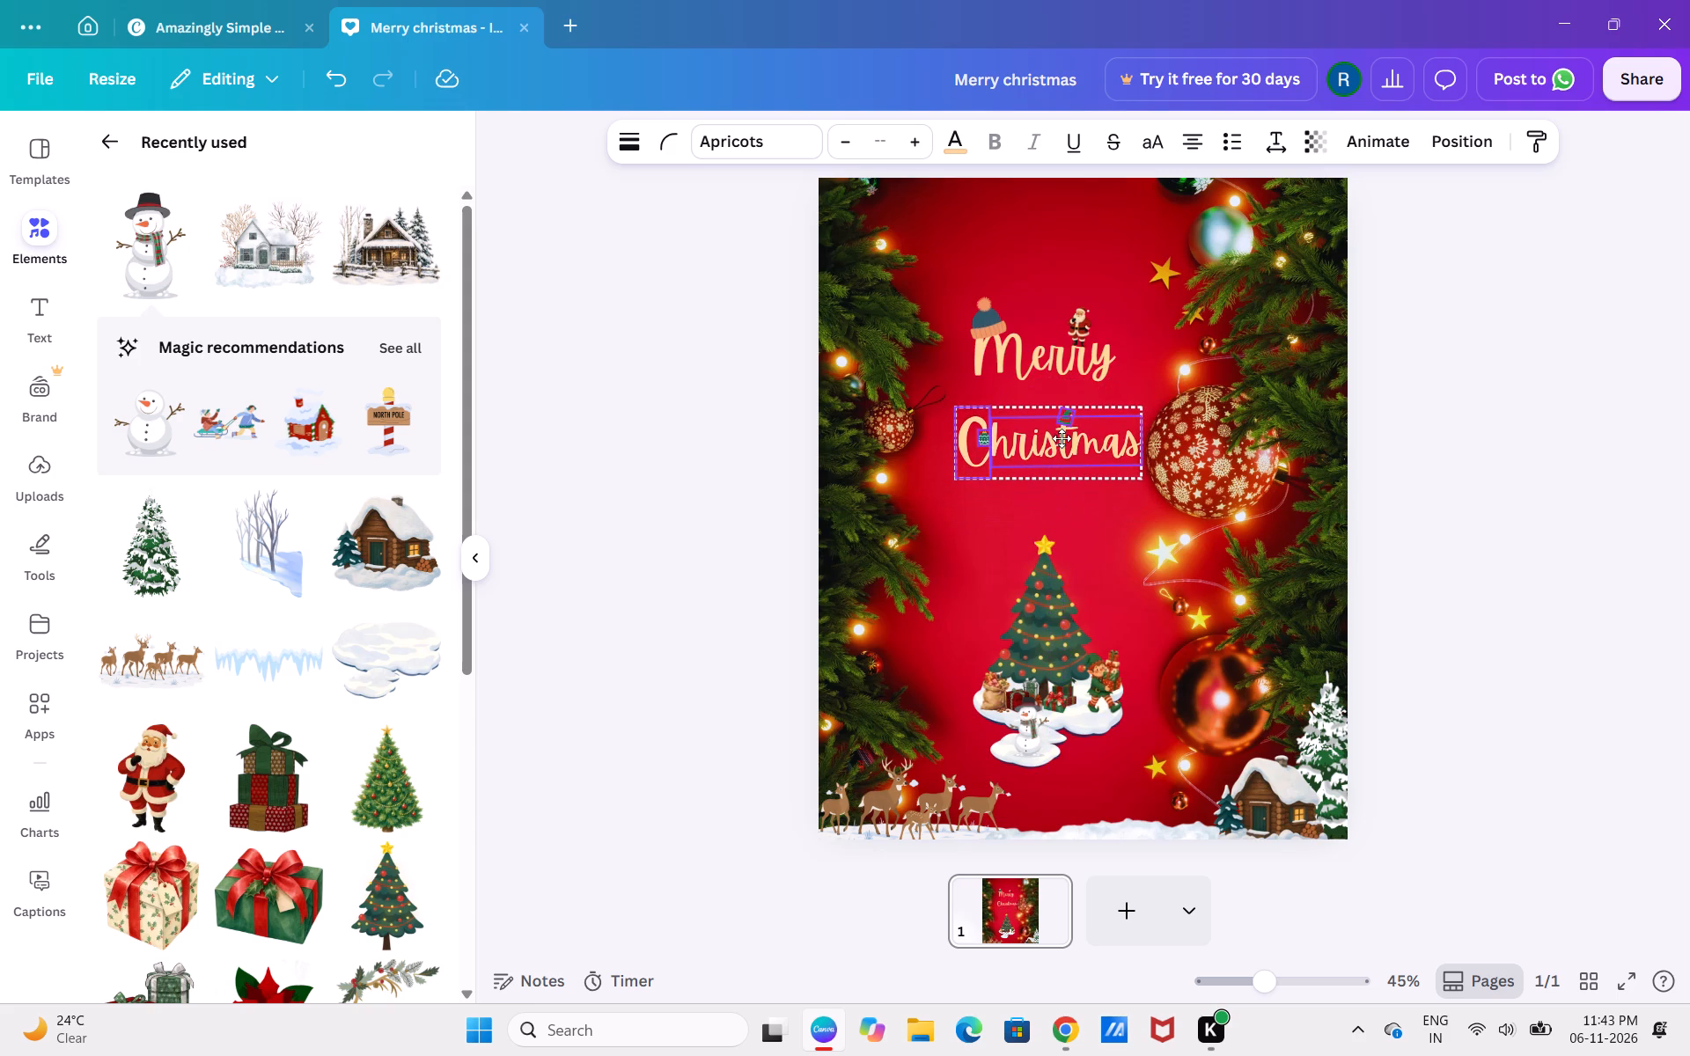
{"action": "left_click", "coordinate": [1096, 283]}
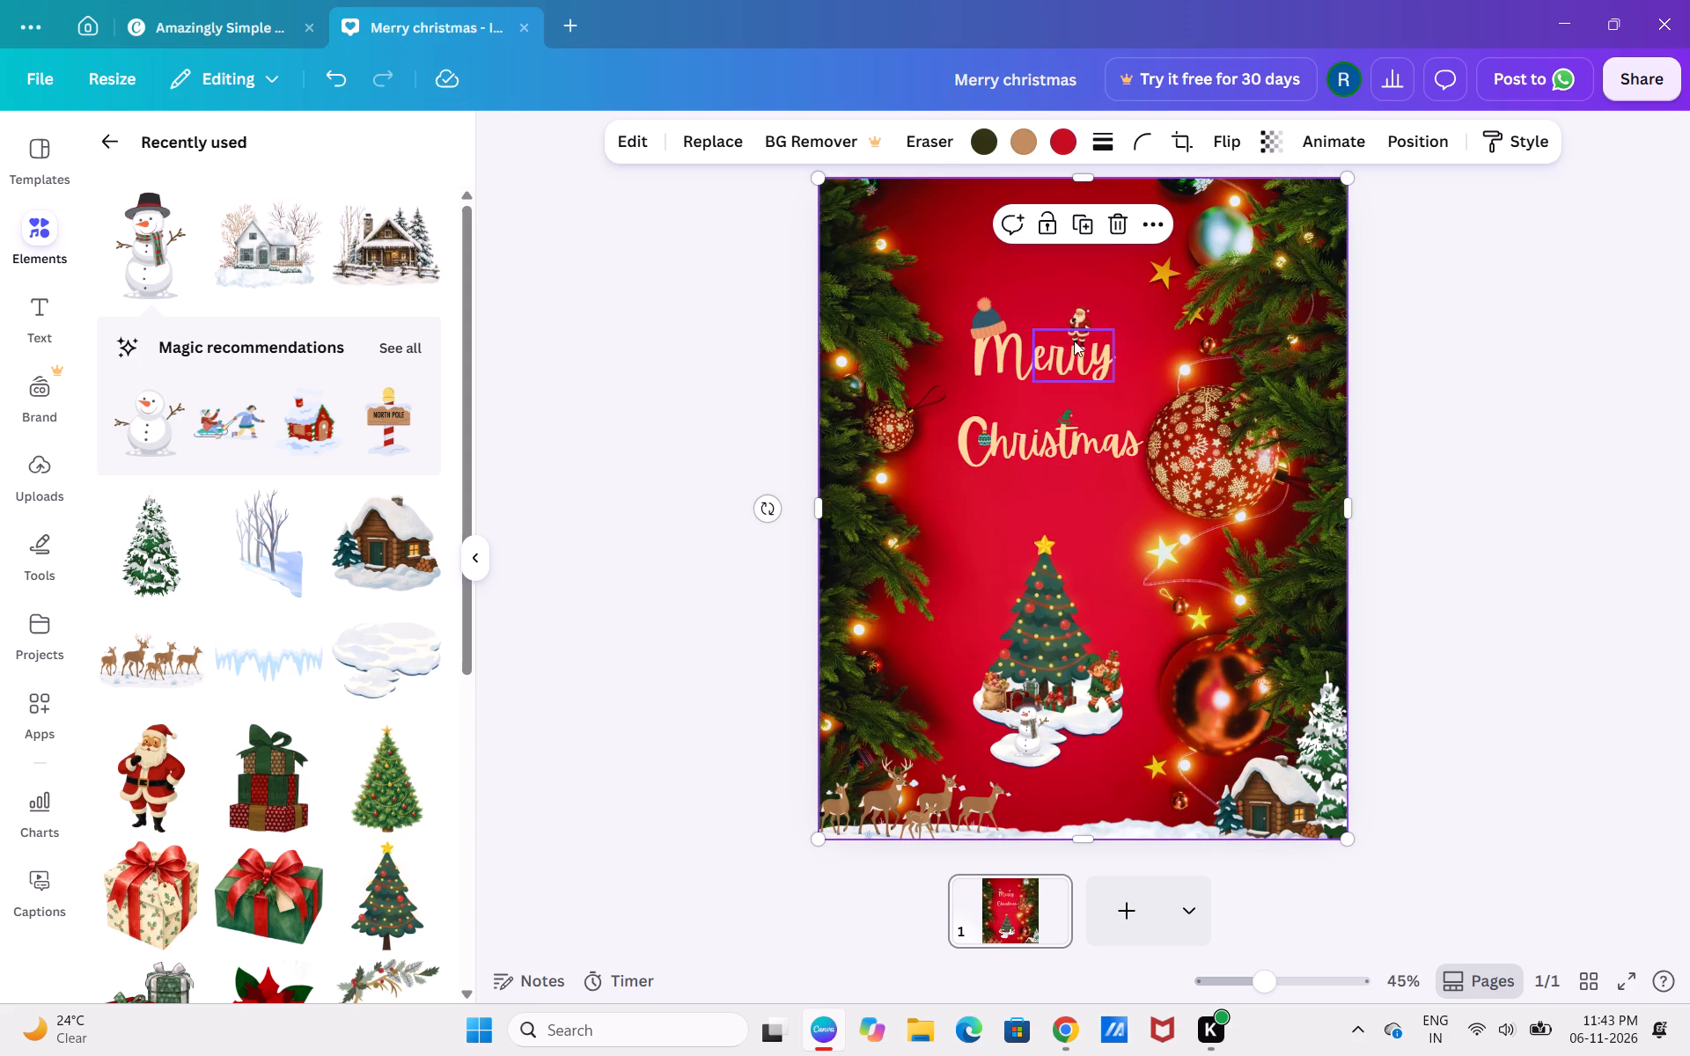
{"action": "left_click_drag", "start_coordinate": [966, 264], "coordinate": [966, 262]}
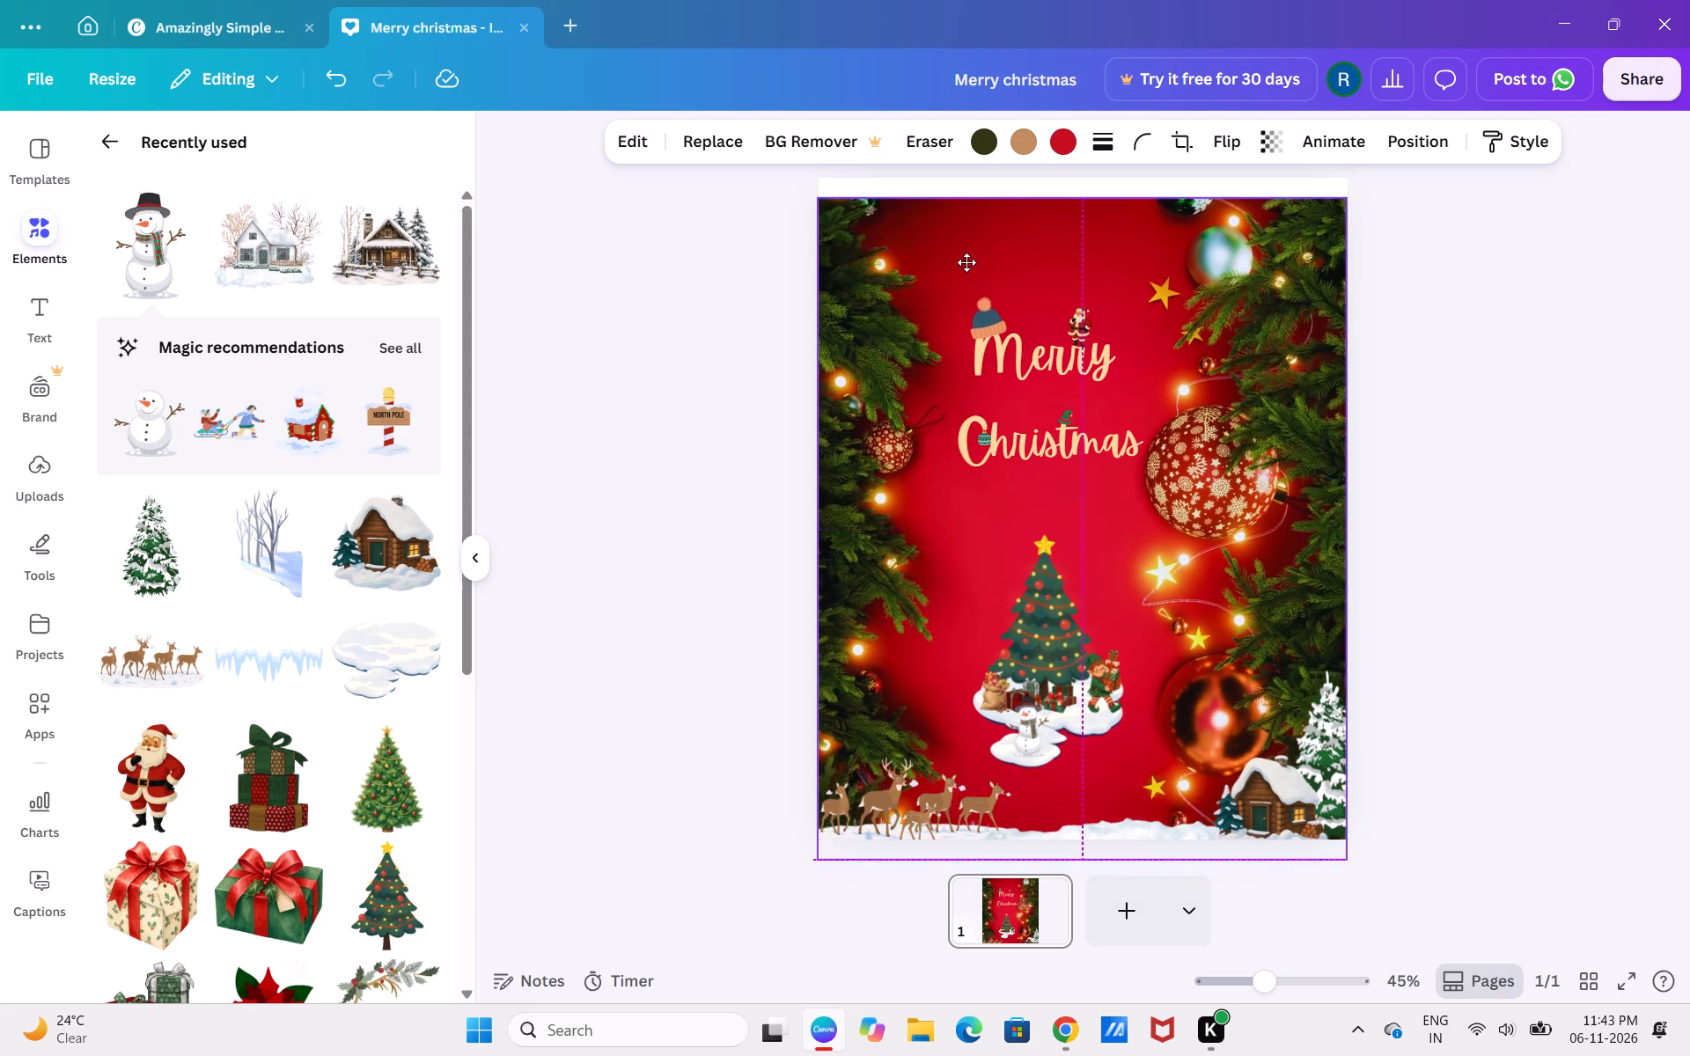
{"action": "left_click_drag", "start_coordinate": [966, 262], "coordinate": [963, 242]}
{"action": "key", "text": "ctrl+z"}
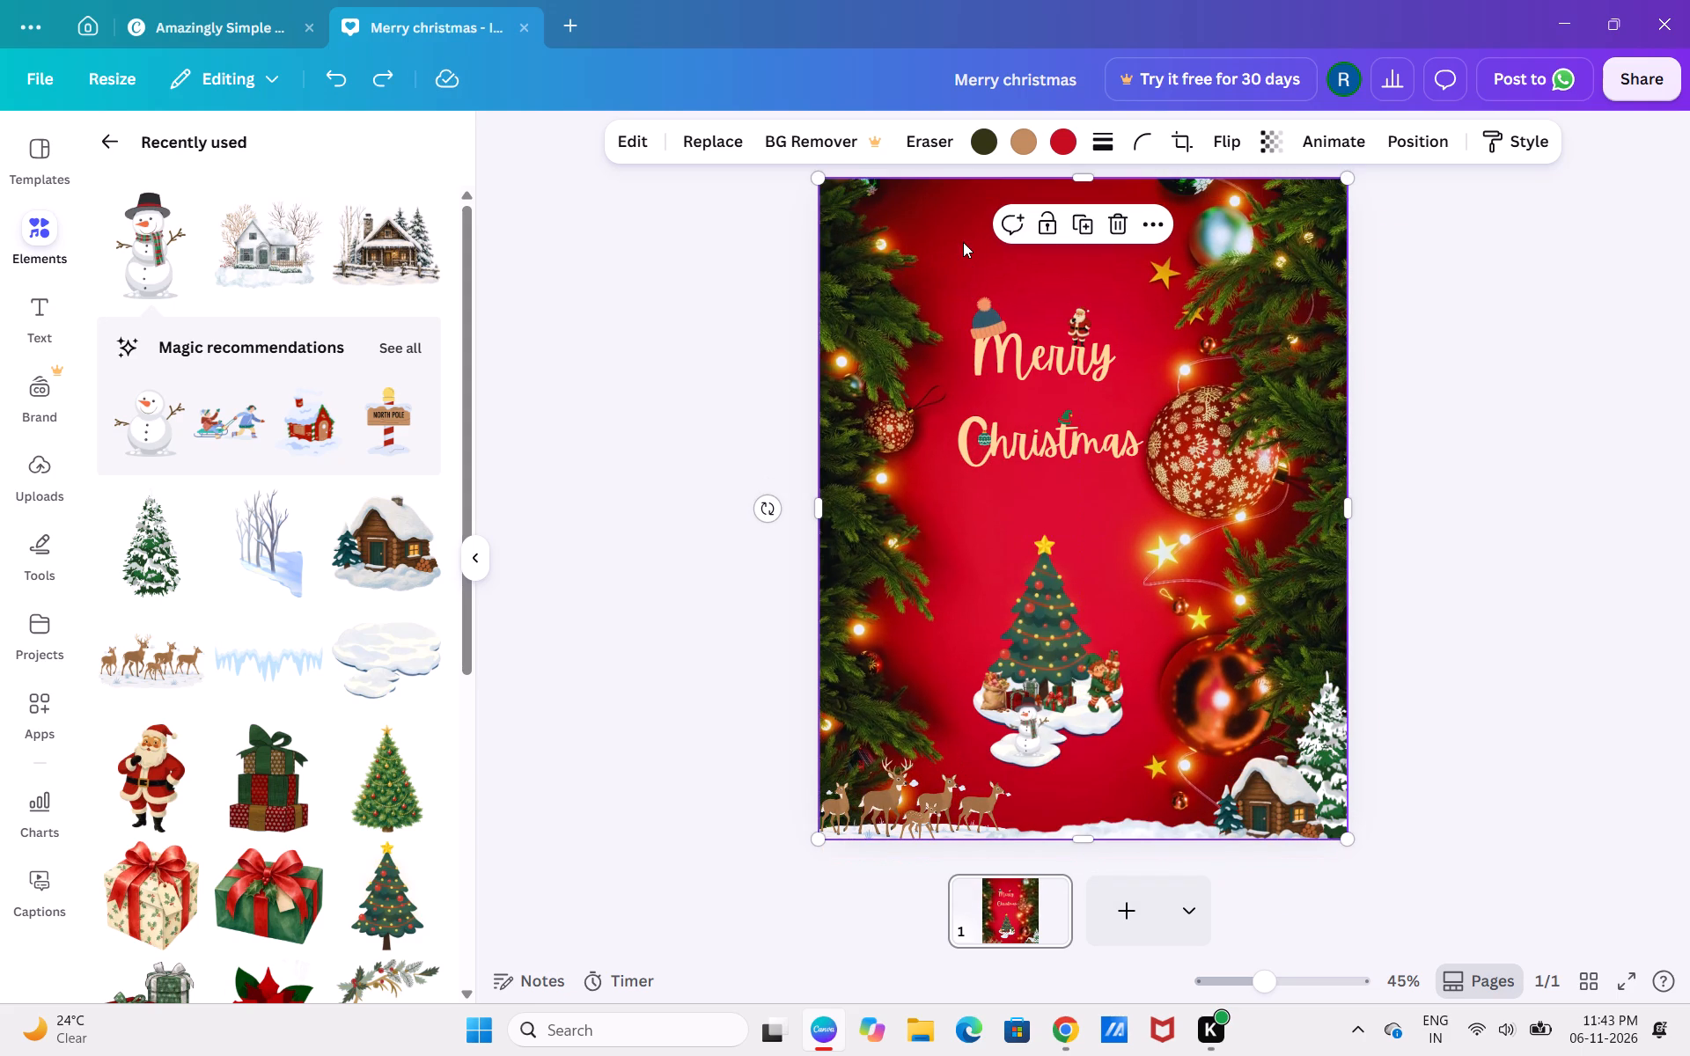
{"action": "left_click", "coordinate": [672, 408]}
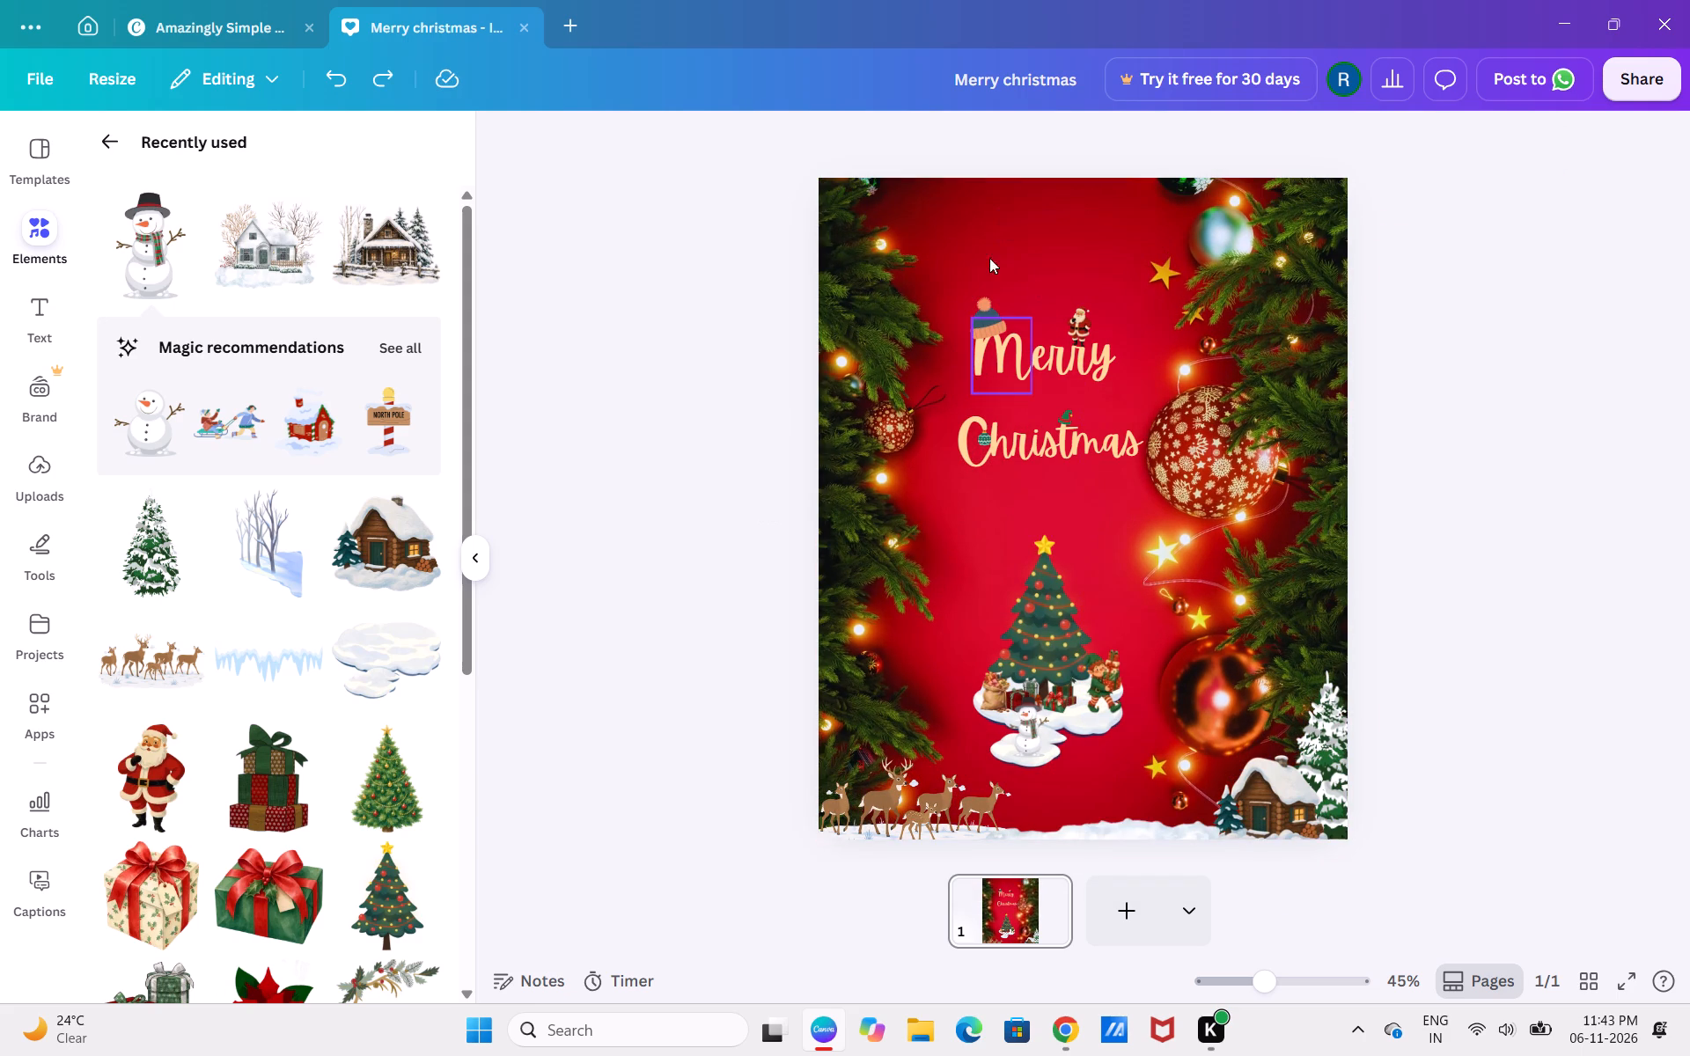
Select the word "Merry" with its hat and Santa together and move it down to sit just above "Christmas".
{"action": "left_click_drag", "start_coordinate": [955, 272], "coordinate": [1124, 356]}
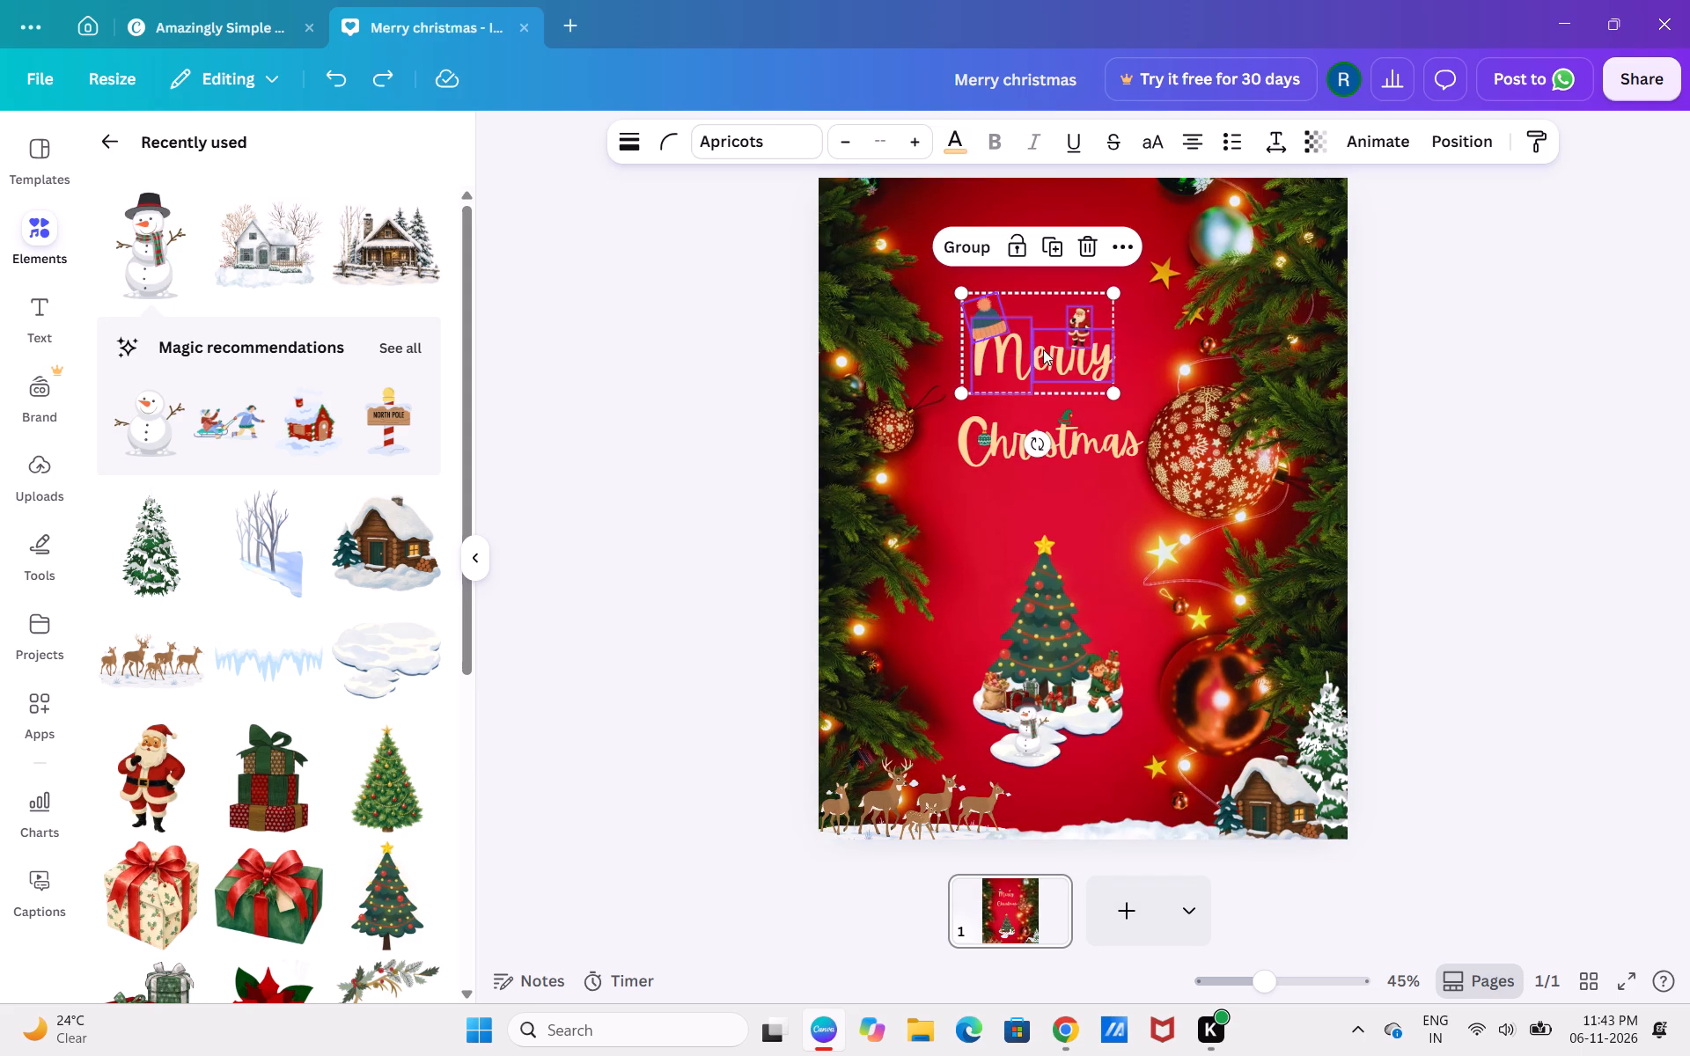
{"action": "left_click_drag", "start_coordinate": [1024, 348], "coordinate": [1019, 379]}
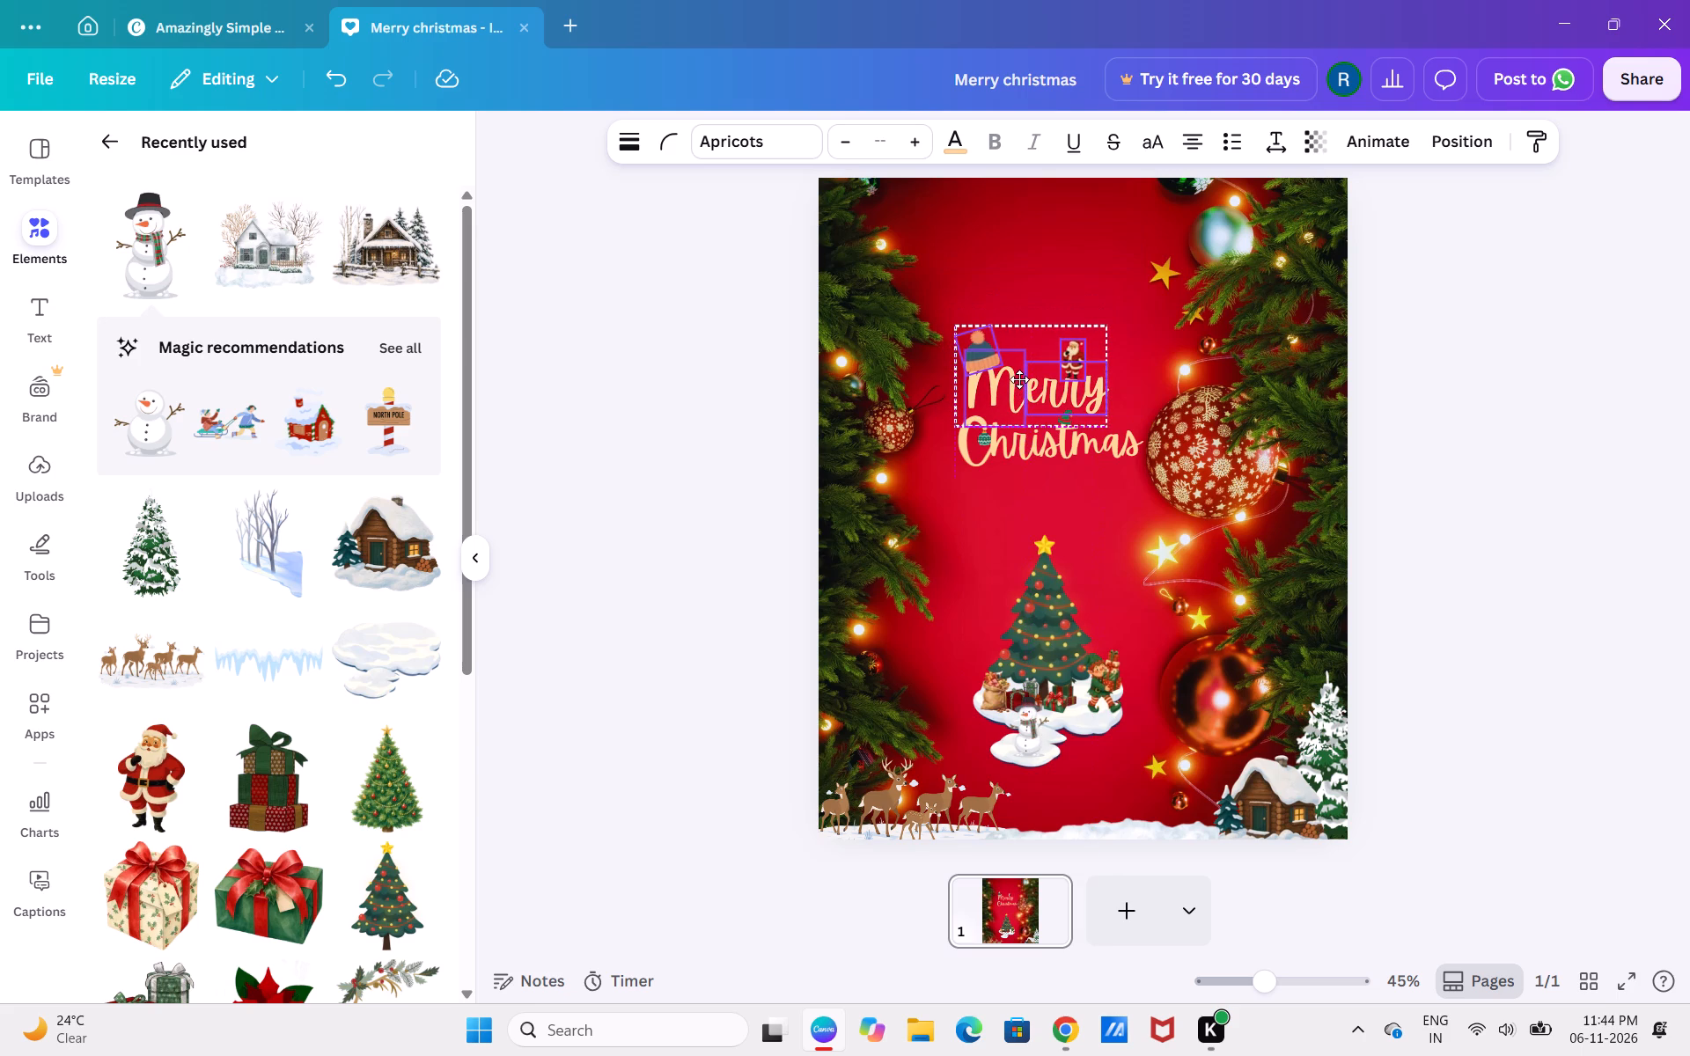
{"action": "left_click_drag", "start_coordinate": [1019, 379], "coordinate": [1016, 374]}
{"action": "left_click", "coordinate": [1497, 437]}
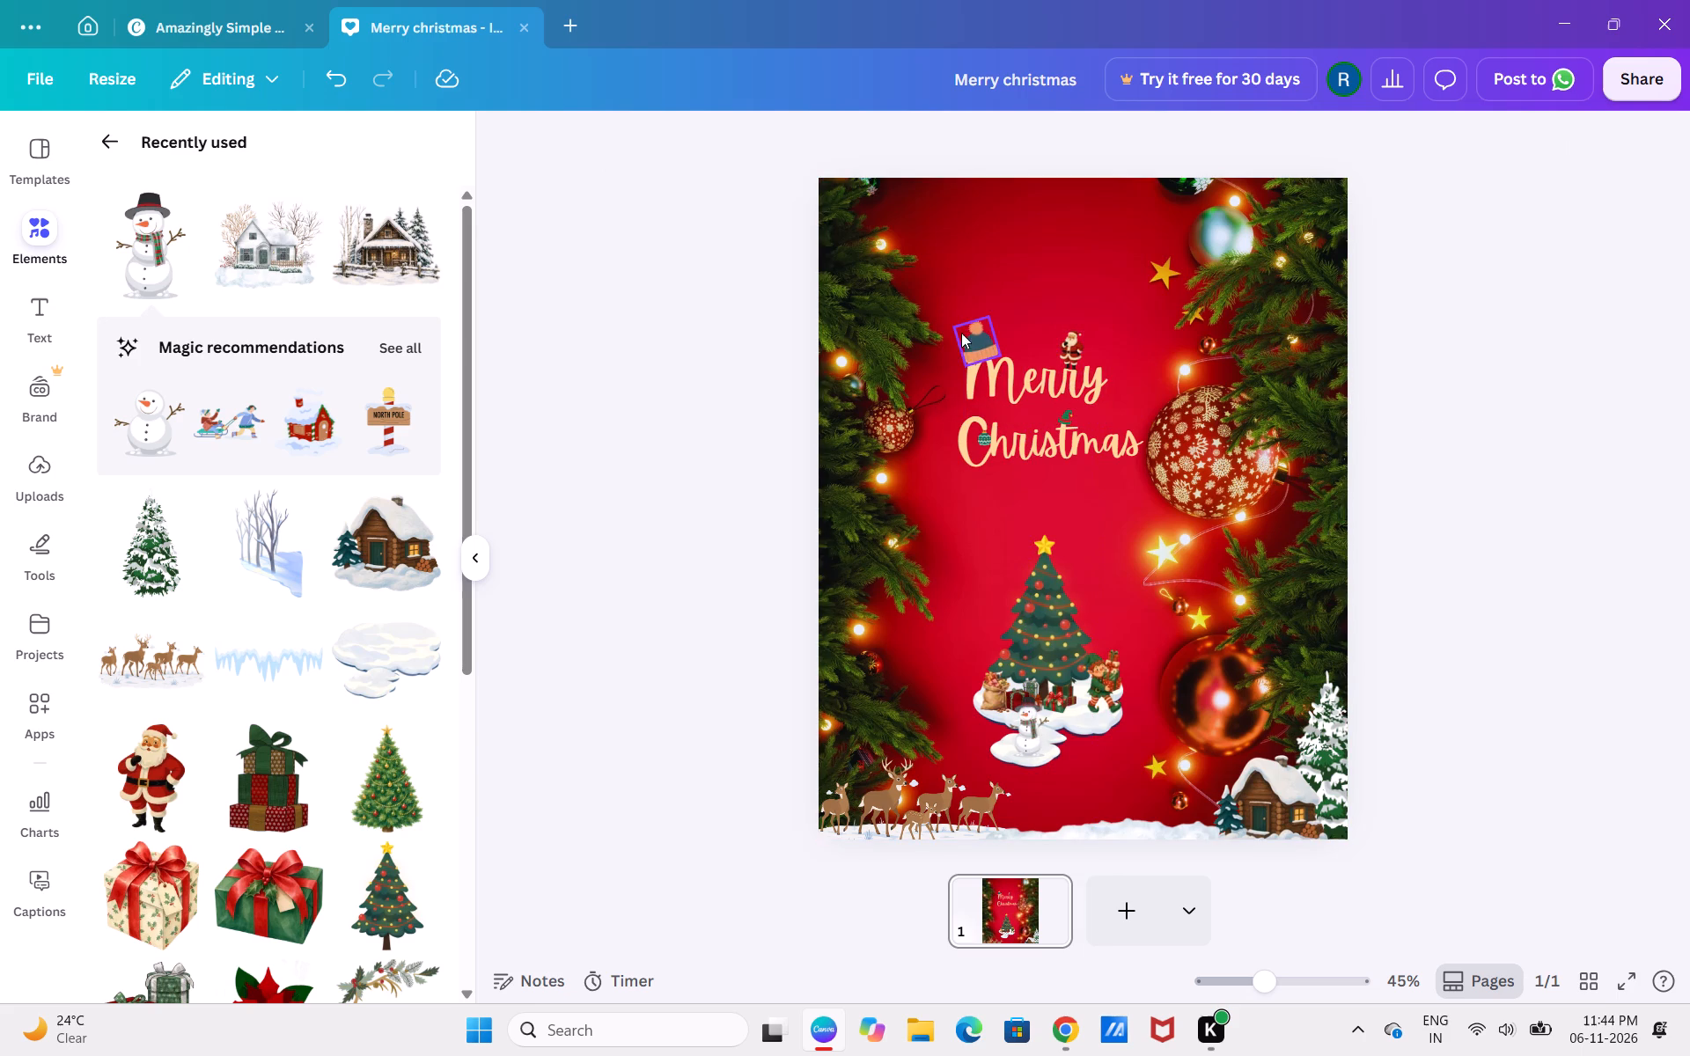
Enlarge the word "Merry" with its hat and Santa by about a third and reposition it just above "Christmas".
{"action": "left_click_drag", "start_coordinate": [952, 302], "coordinate": [1119, 385]}
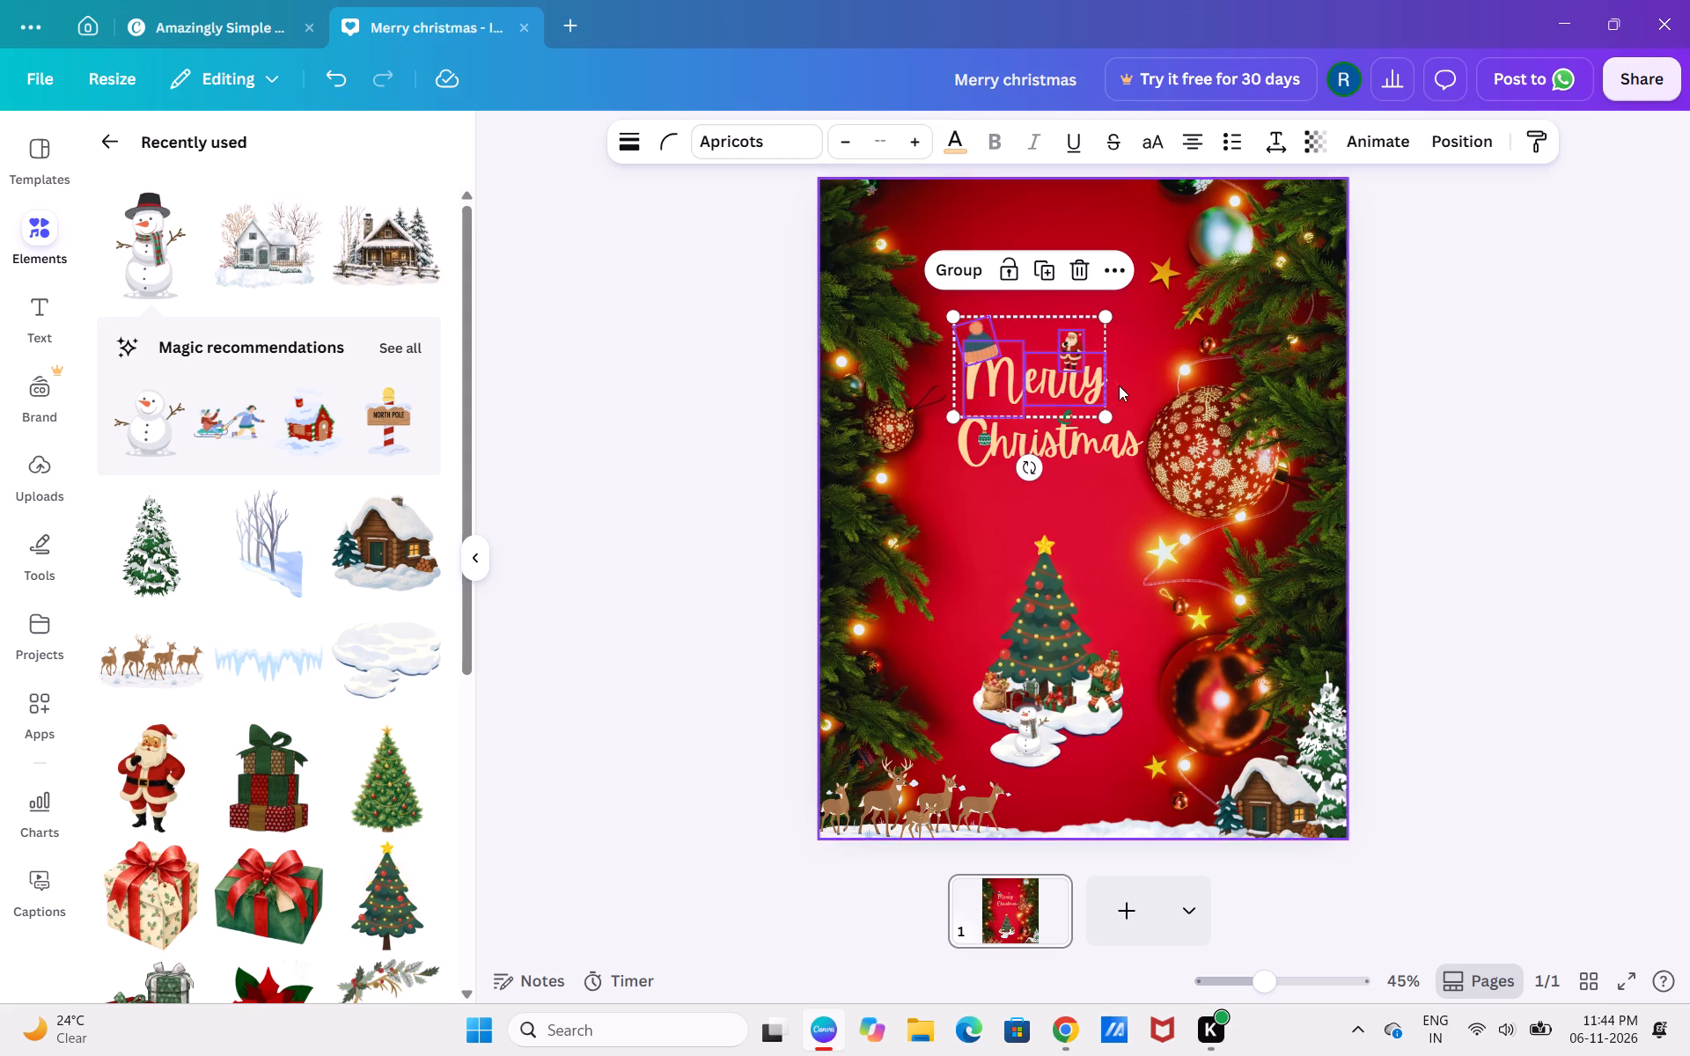
{"action": "left_click_drag", "start_coordinate": [1011, 360], "coordinate": [1039, 341]}
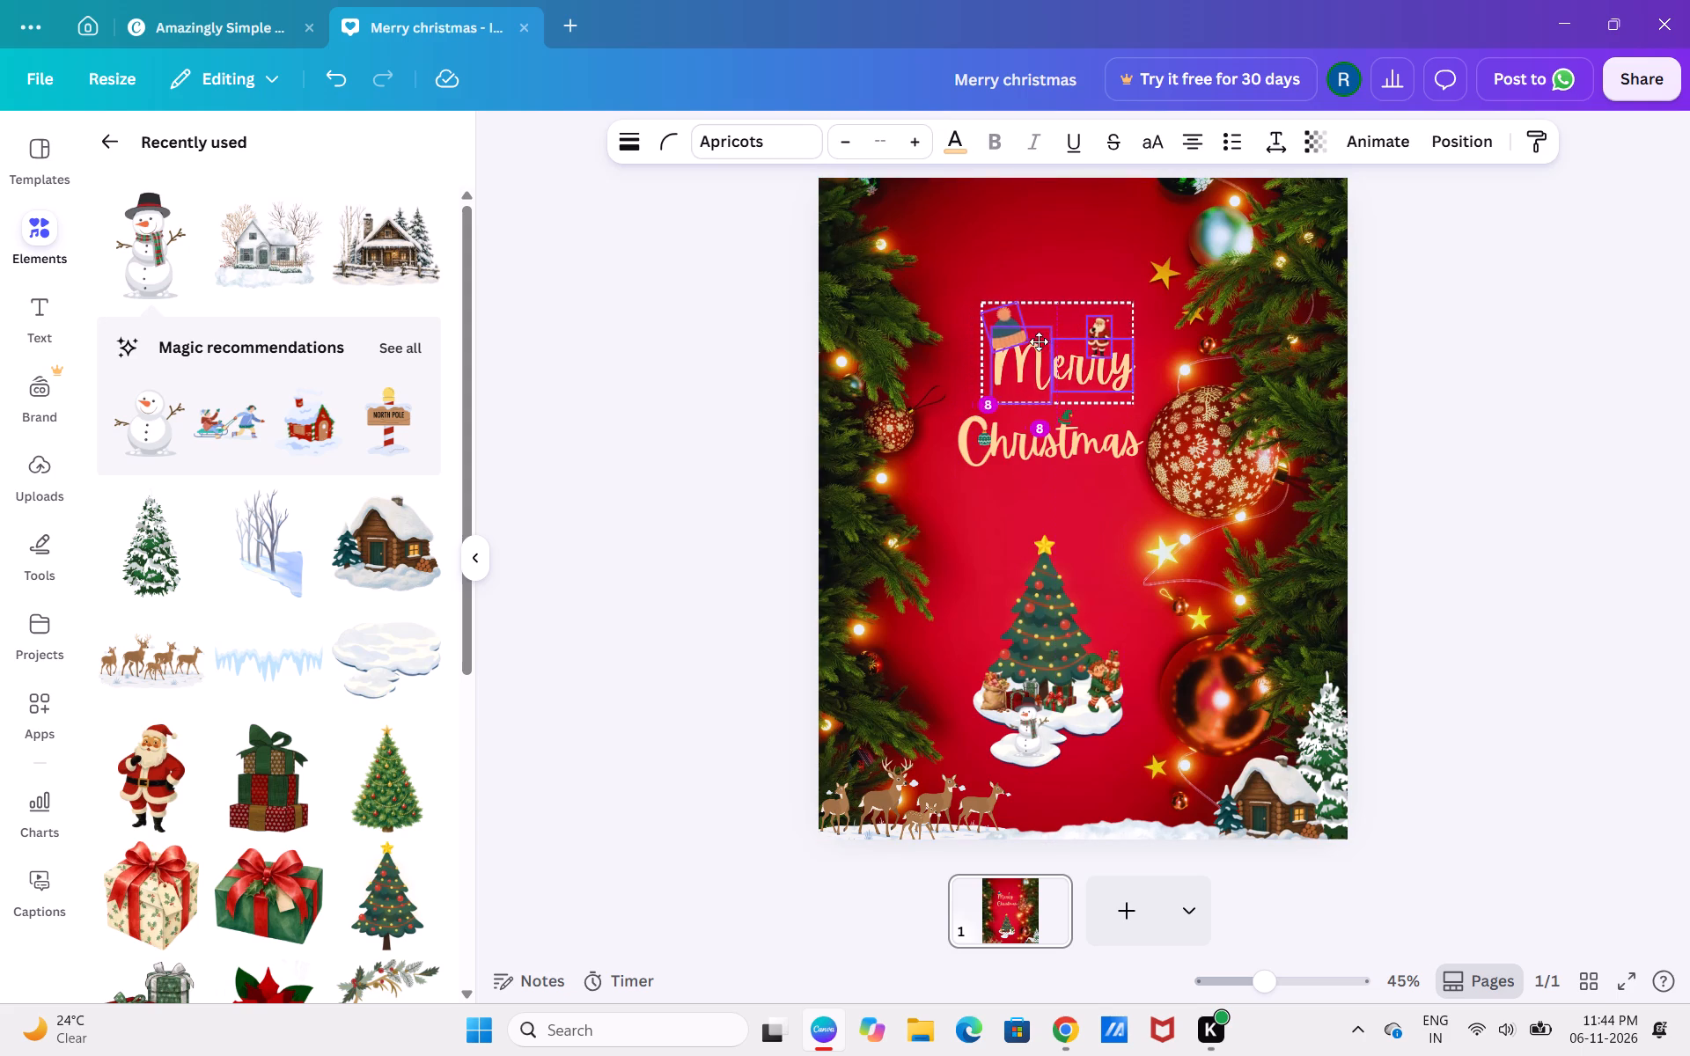
{"action": "left_click_drag", "start_coordinate": [1039, 341], "coordinate": [1036, 341]}
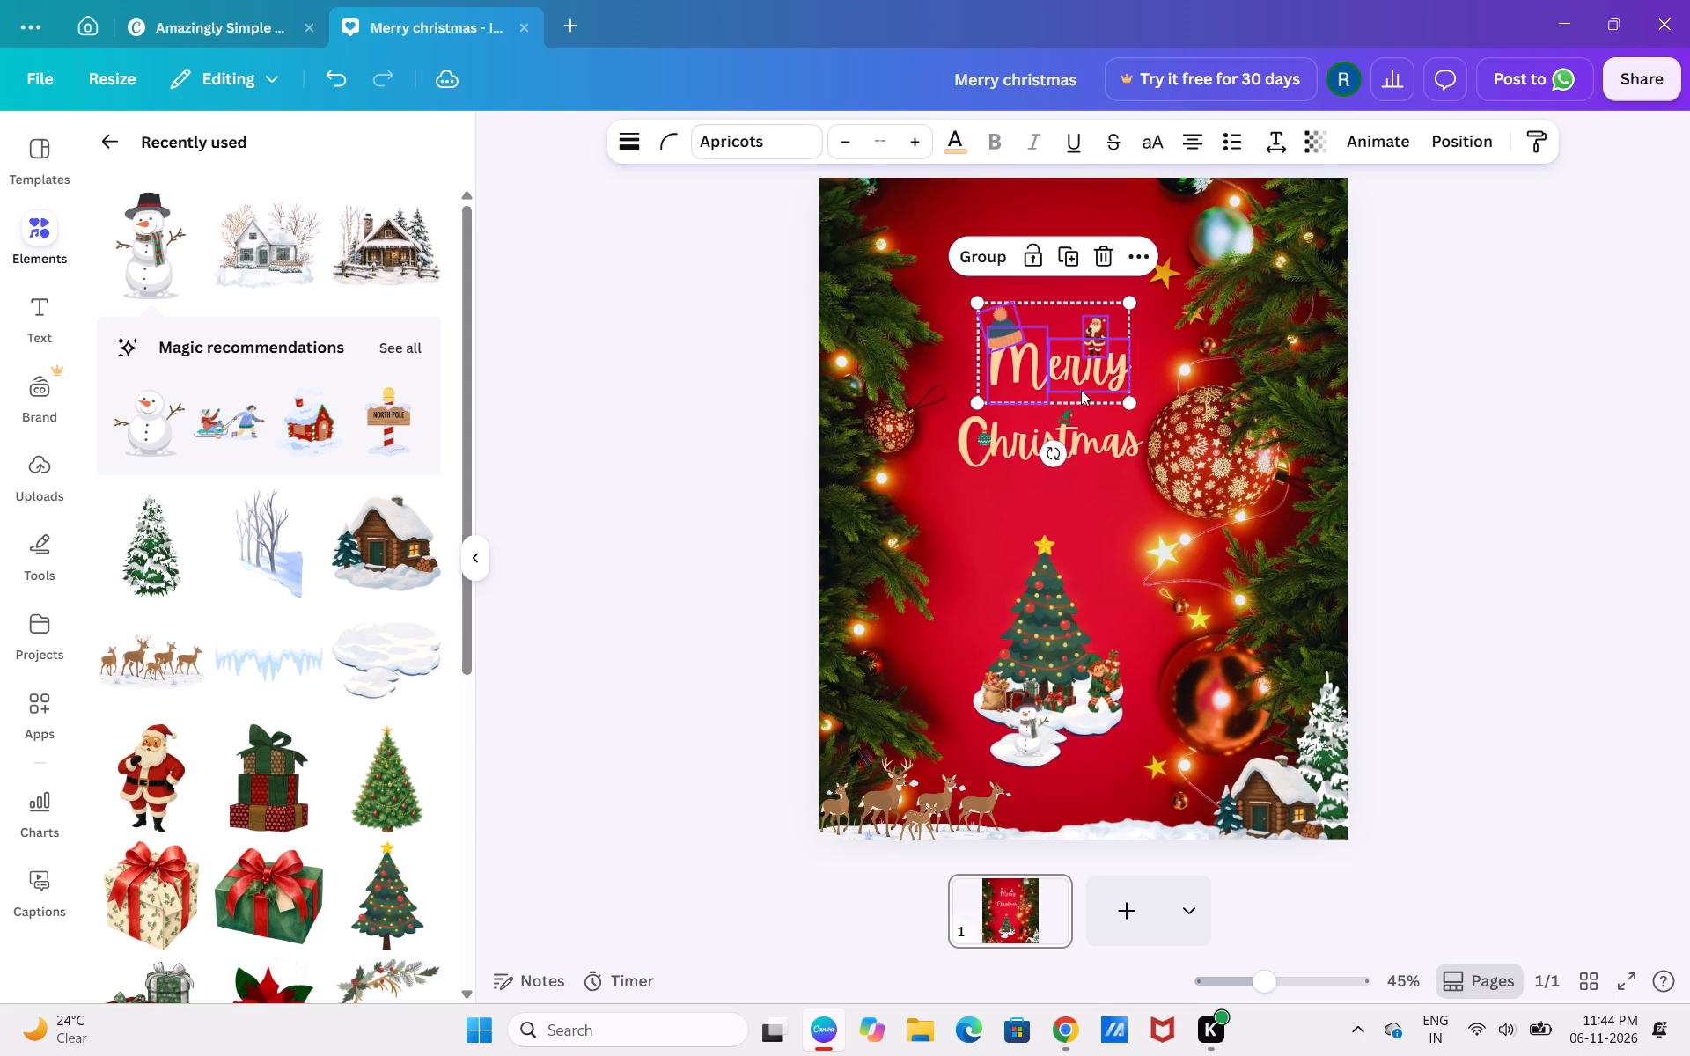
{"action": "left_click_drag", "start_coordinate": [1121, 403], "coordinate": [1151, 461]}
{"action": "left_click_drag", "start_coordinate": [1093, 393], "coordinate": [1070, 370]}
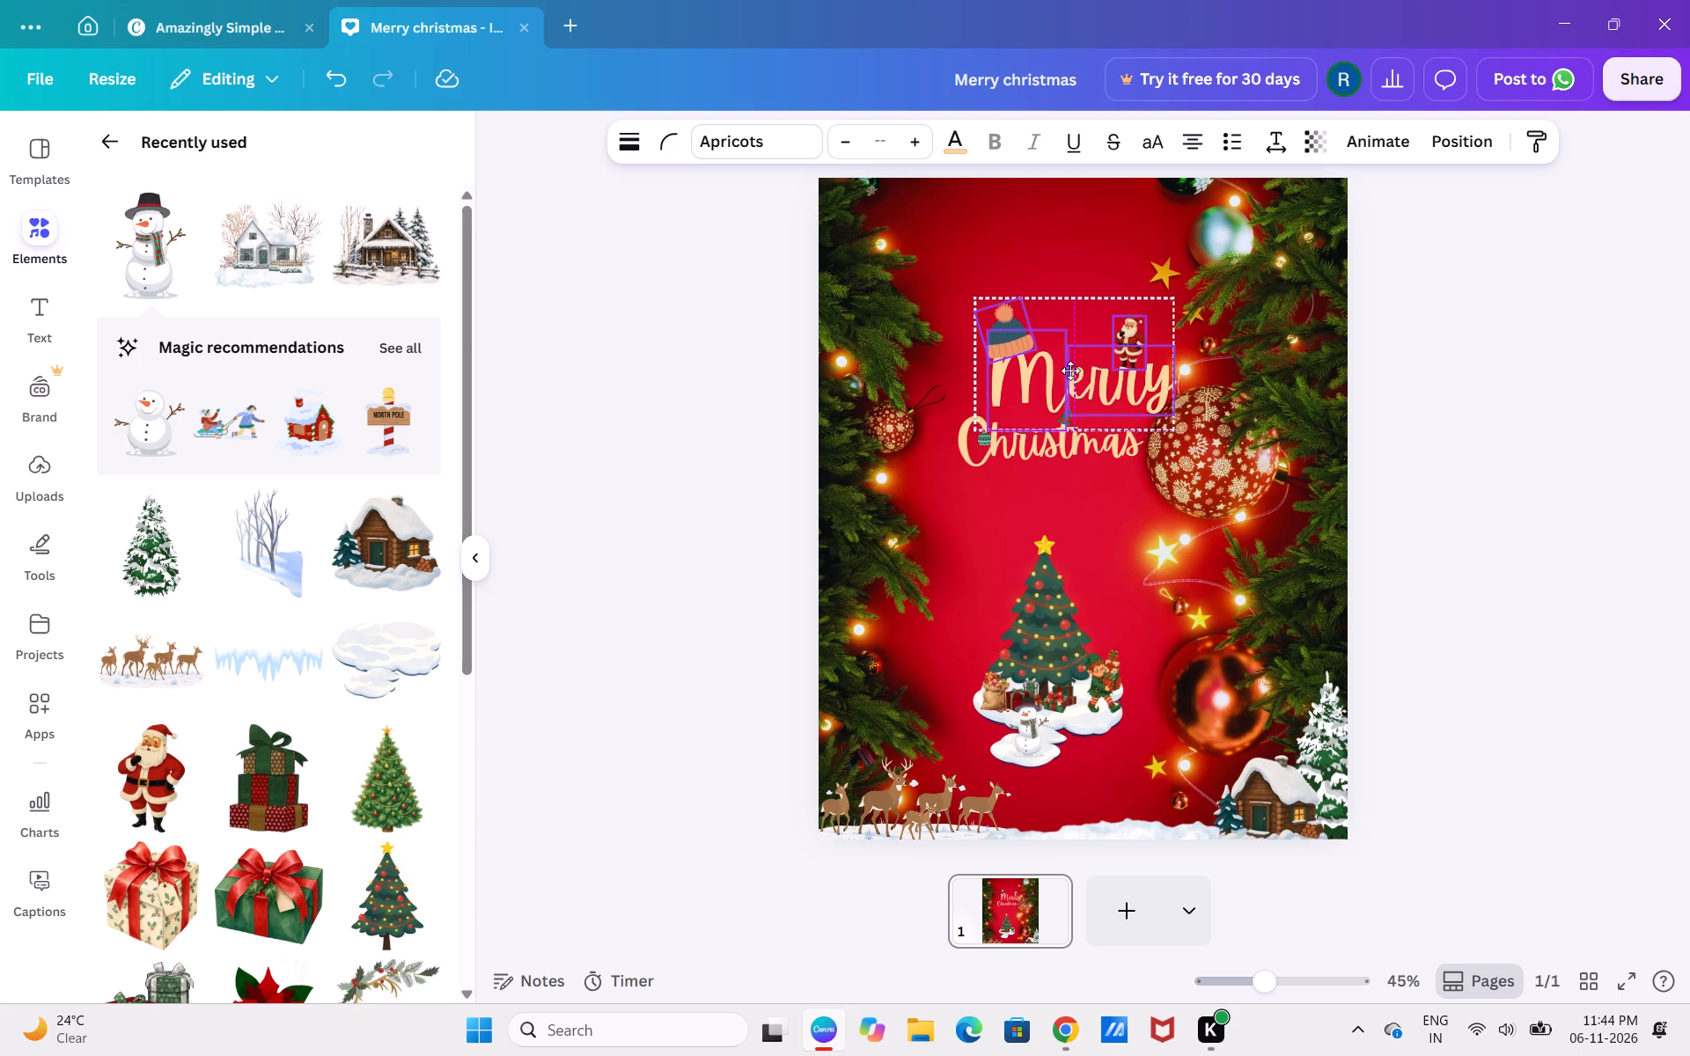
{"action": "left_click_drag", "start_coordinate": [1070, 370], "coordinate": [1071, 371]}
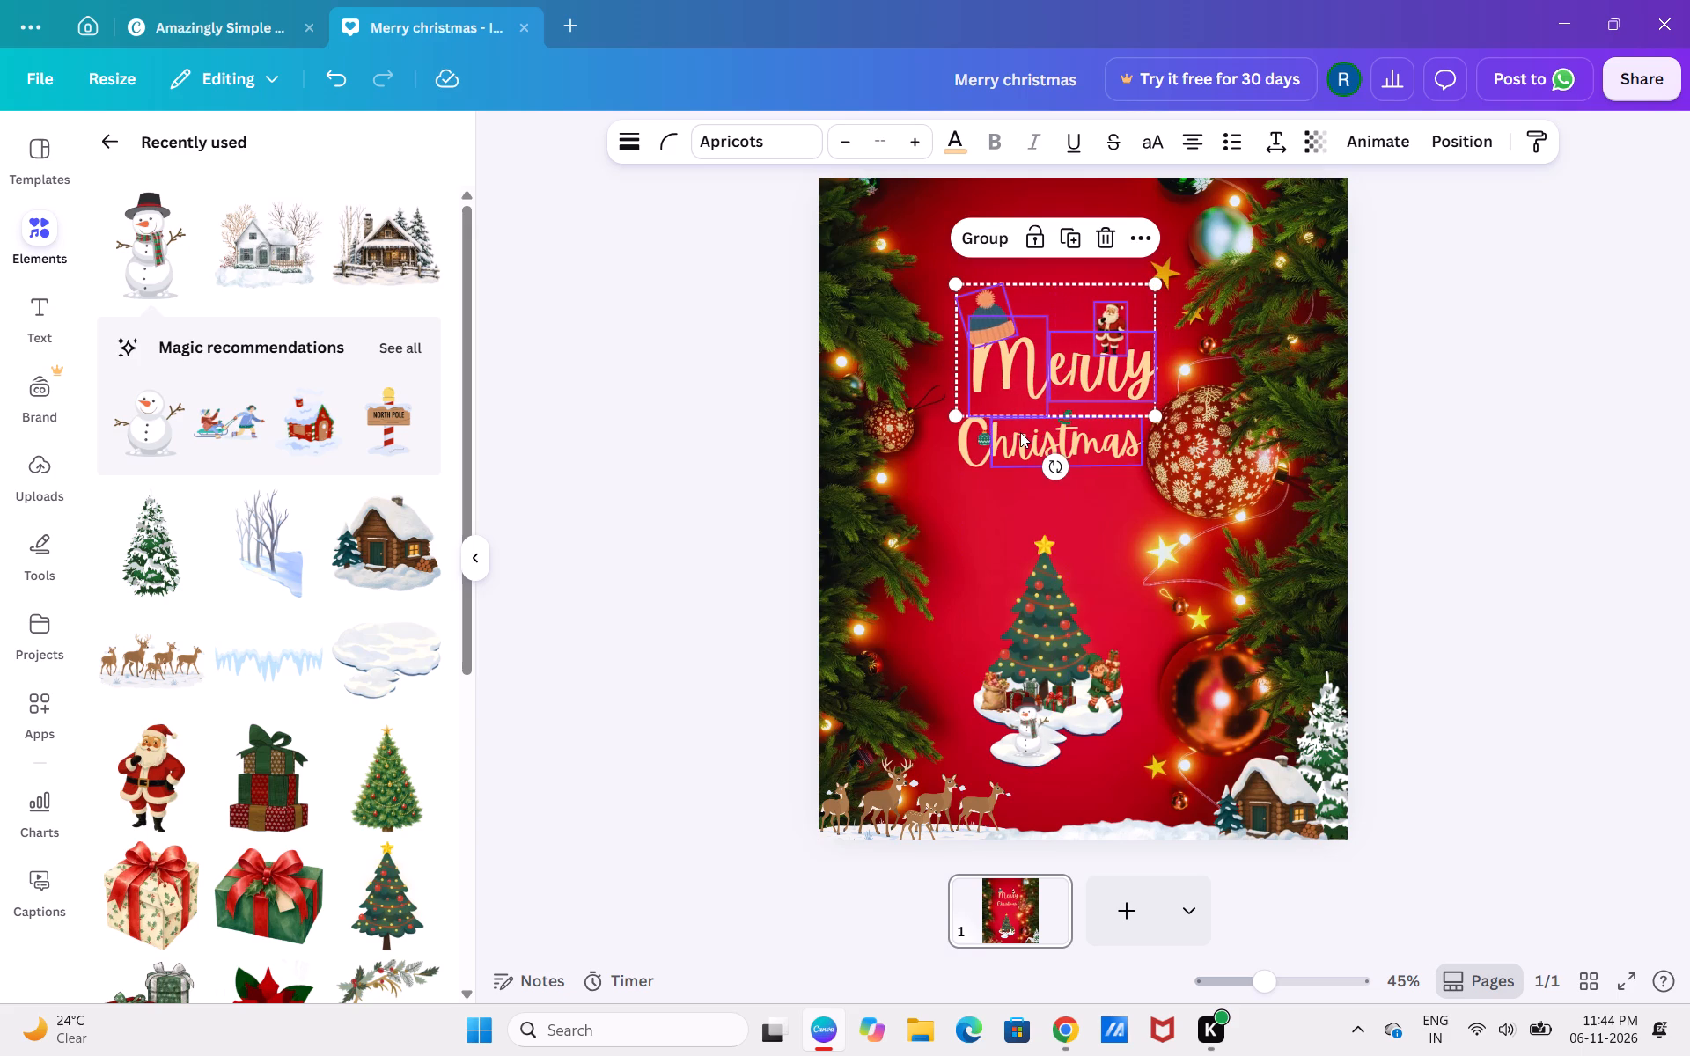
{"action": "left_click", "coordinate": [1478, 461]}
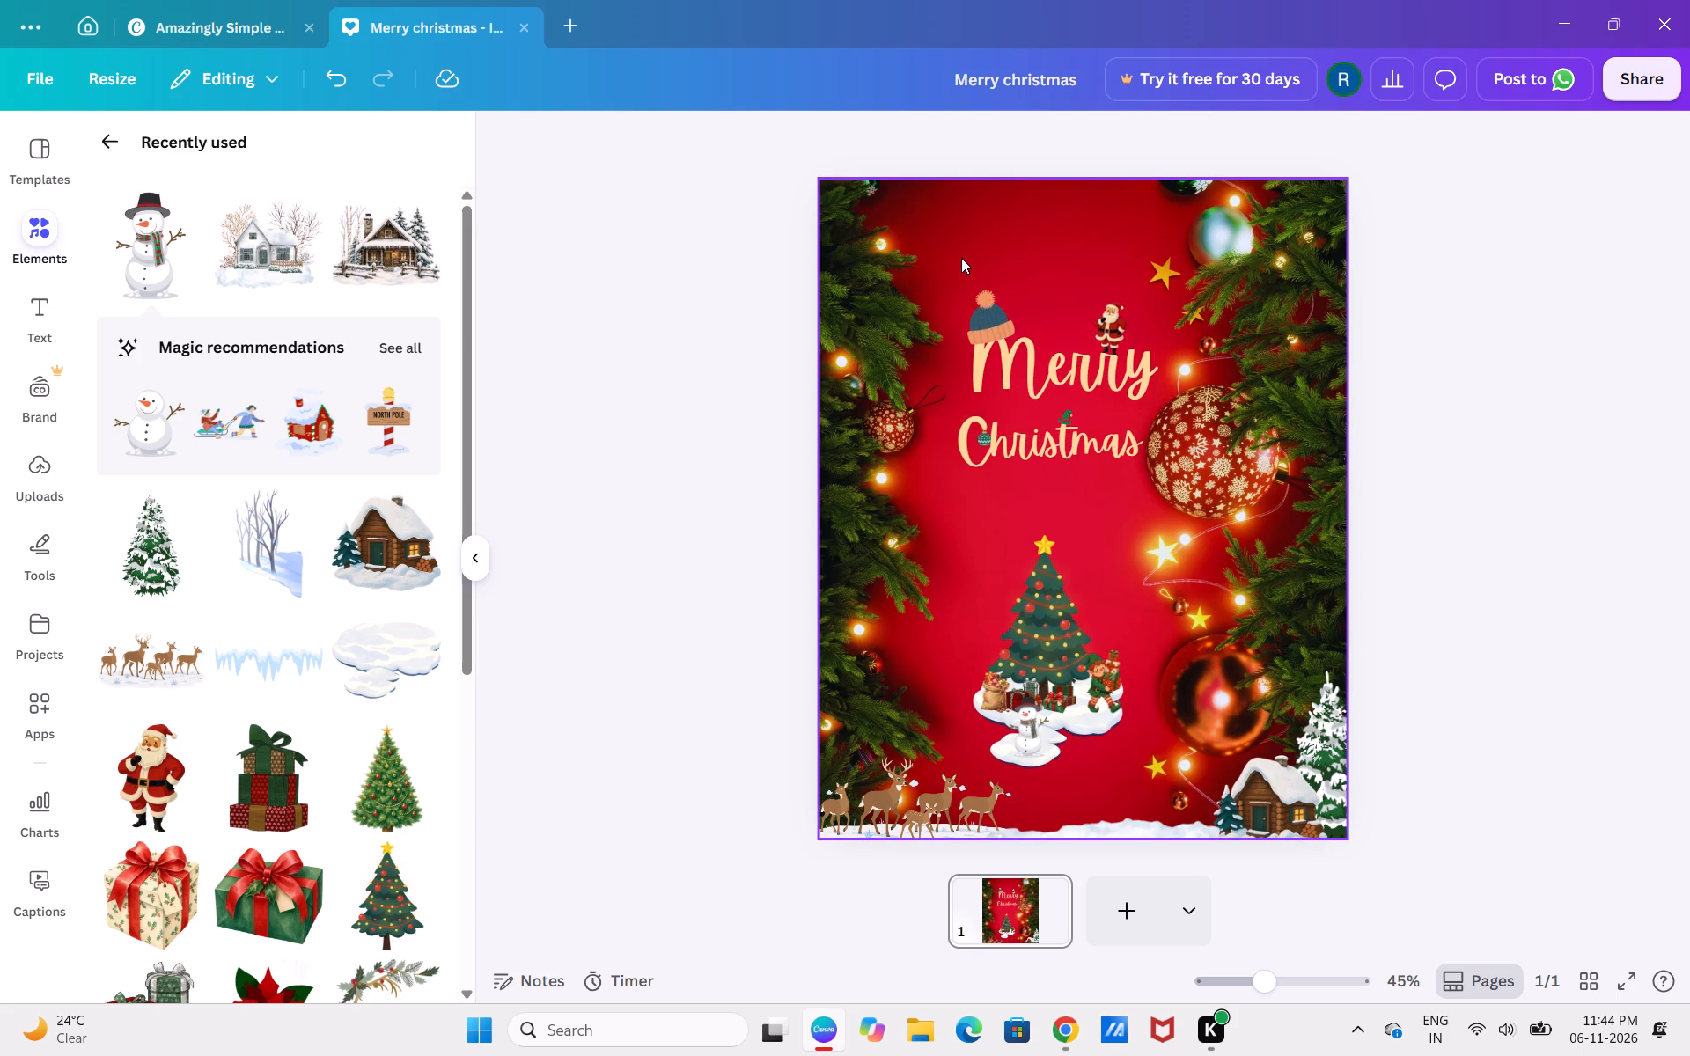
Select the word "Merry" with its hat and Santa and nudge it slightly left over "Christmas".
{"action": "left_click_drag", "start_coordinate": [961, 258], "coordinate": [1155, 374]}
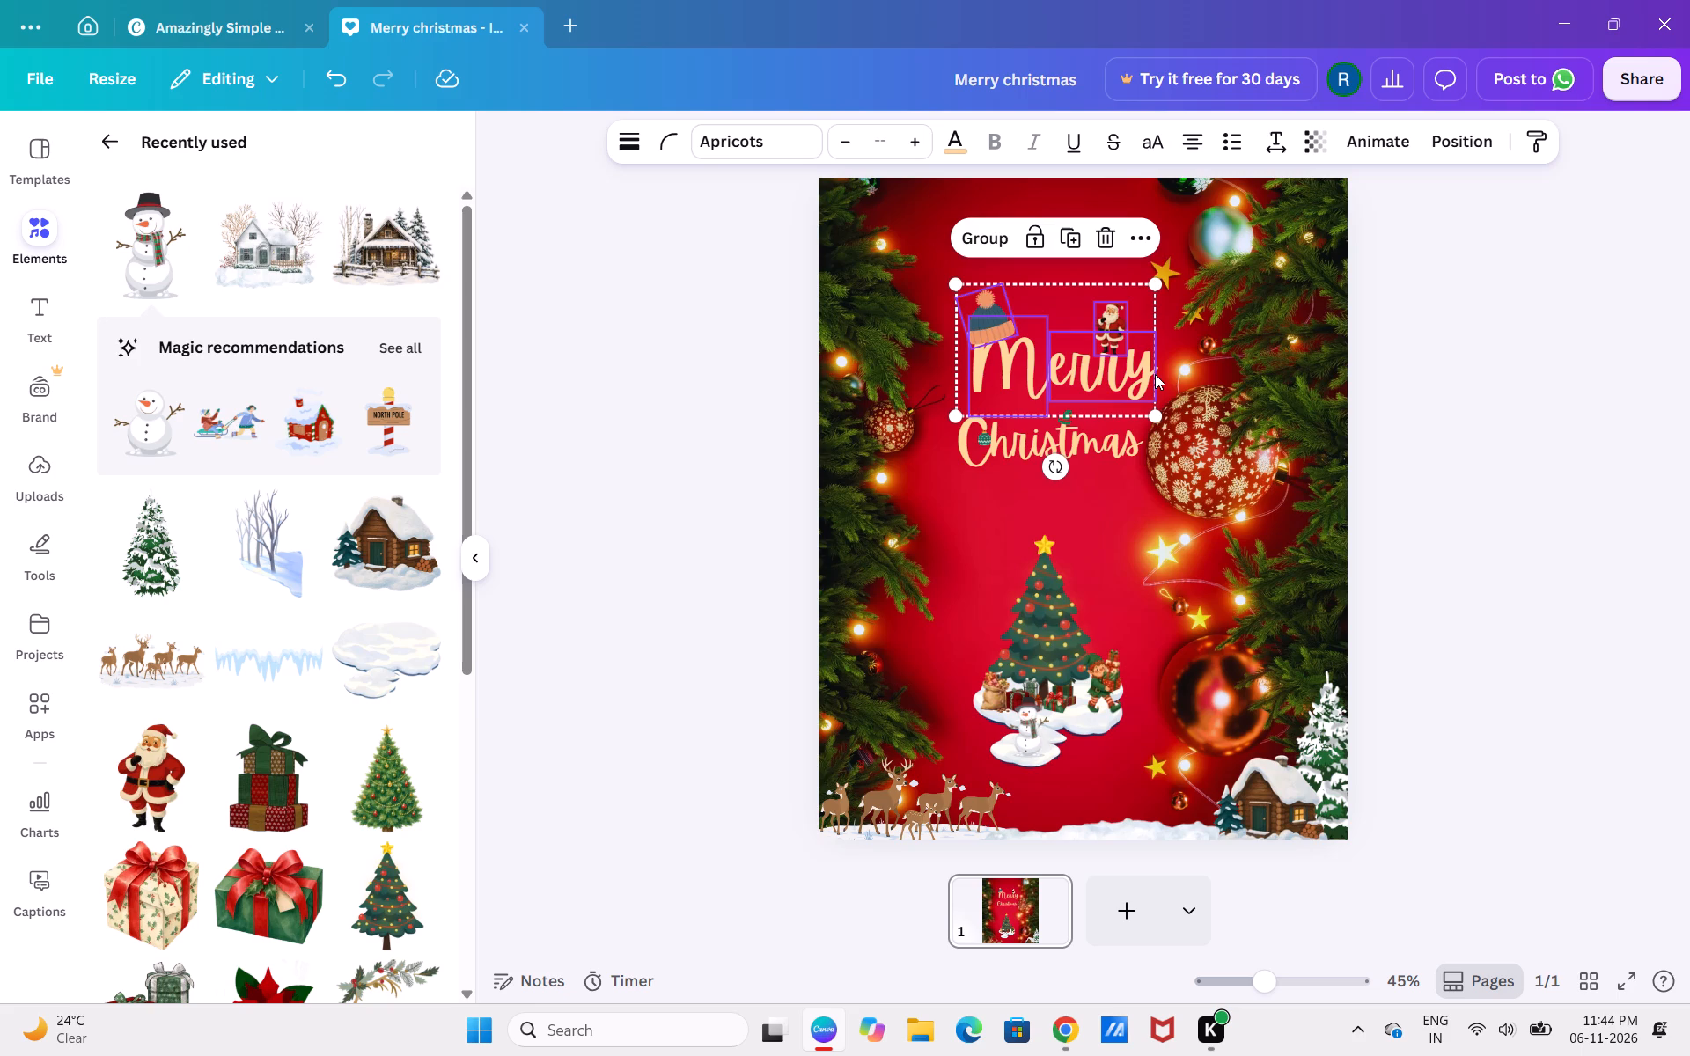
{"action": "key", "text": "Left"}
{"action": "key", "text": "Left"}
{"action": "key", "text": "Left"}
{"action": "key", "text": "Left"}
{"action": "key", "text": "Left"}
{"action": "key", "text": "Left"}
{"action": "key", "text": "Left"}
{"action": "key", "text": "Left"}
{"action": "key", "text": "Left"}
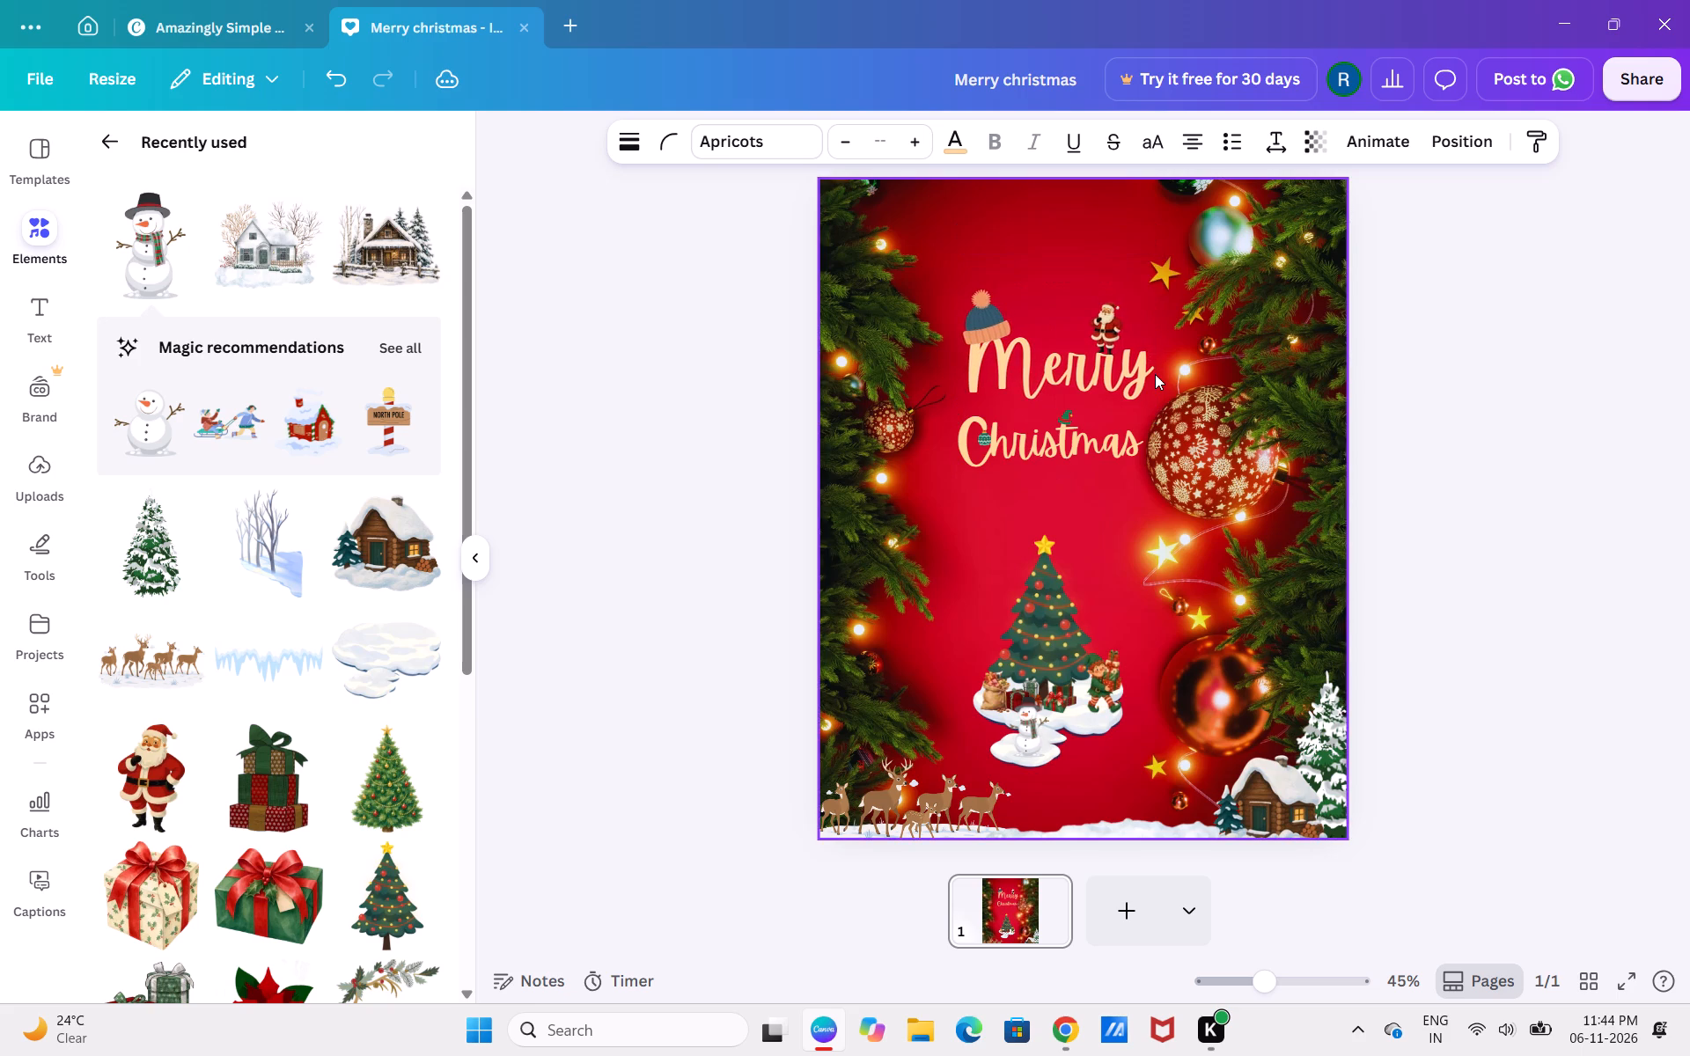
{"action": "key", "text": "Left"}
{"action": "key", "text": "Left"}
{"action": "key", "text": "Left"}
{"action": "key", "text": "Left"}
{"action": "key", "text": "Right"}
{"action": "key", "text": "Right"}
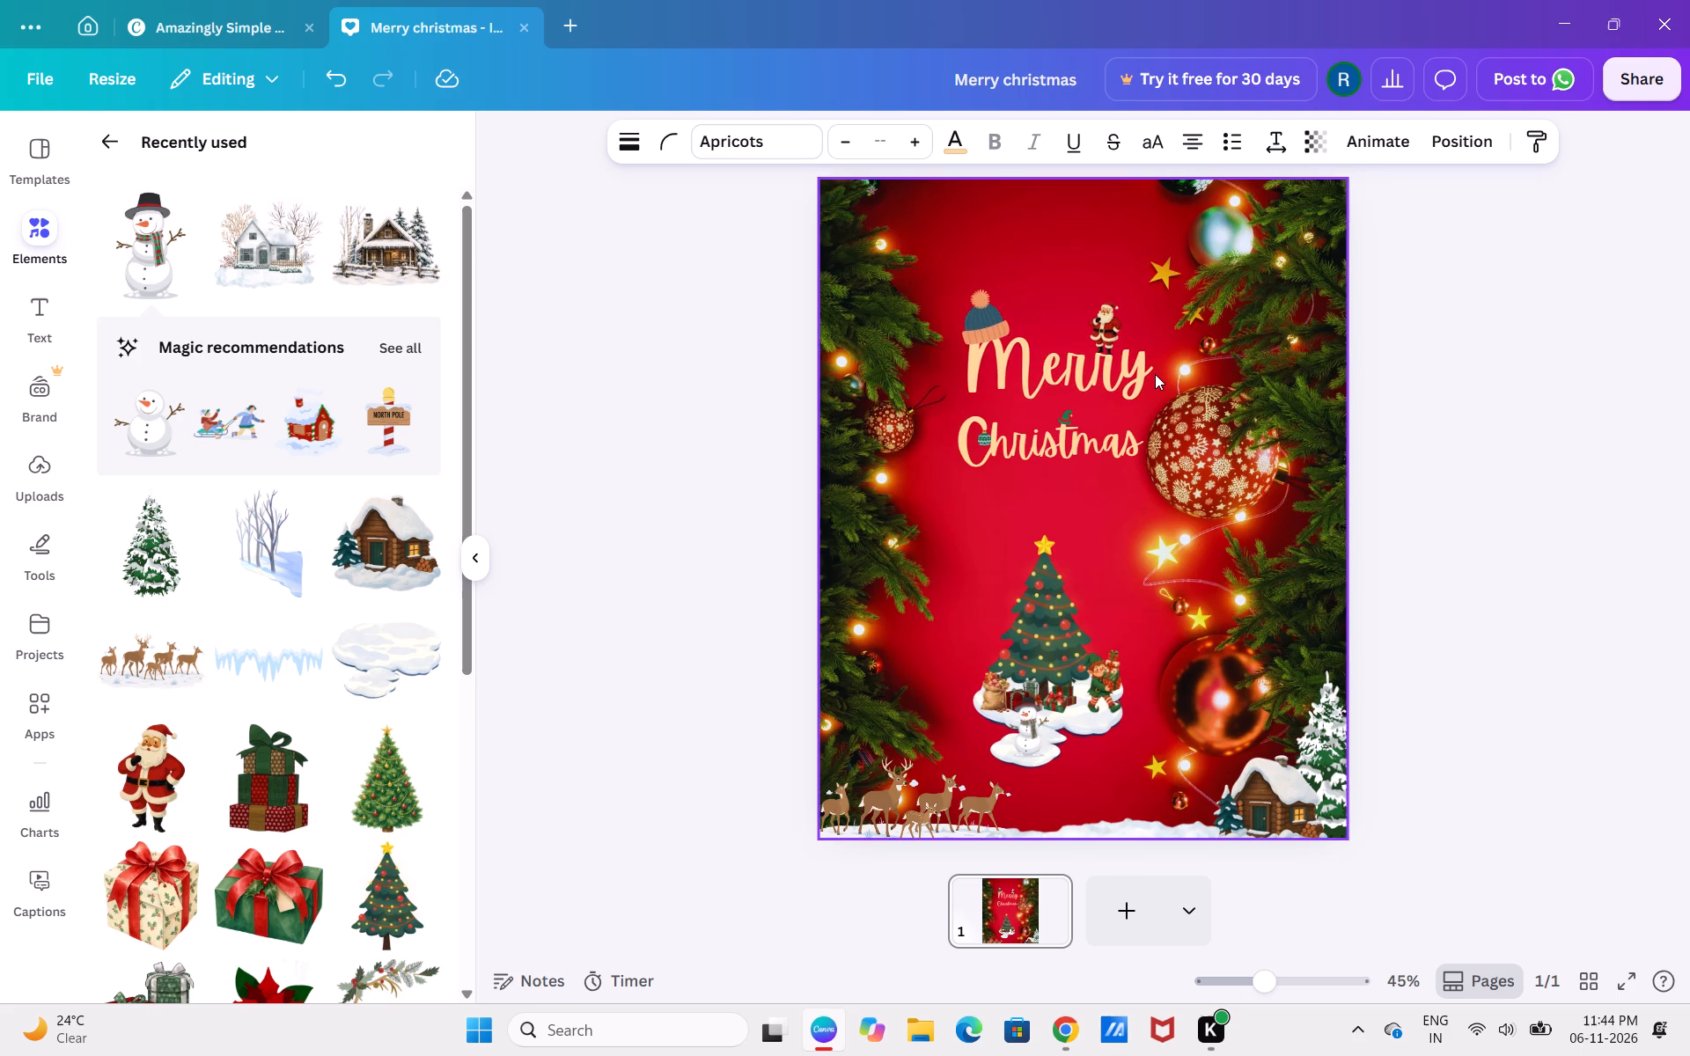
{"action": "left_click", "coordinate": [1664, 433]}
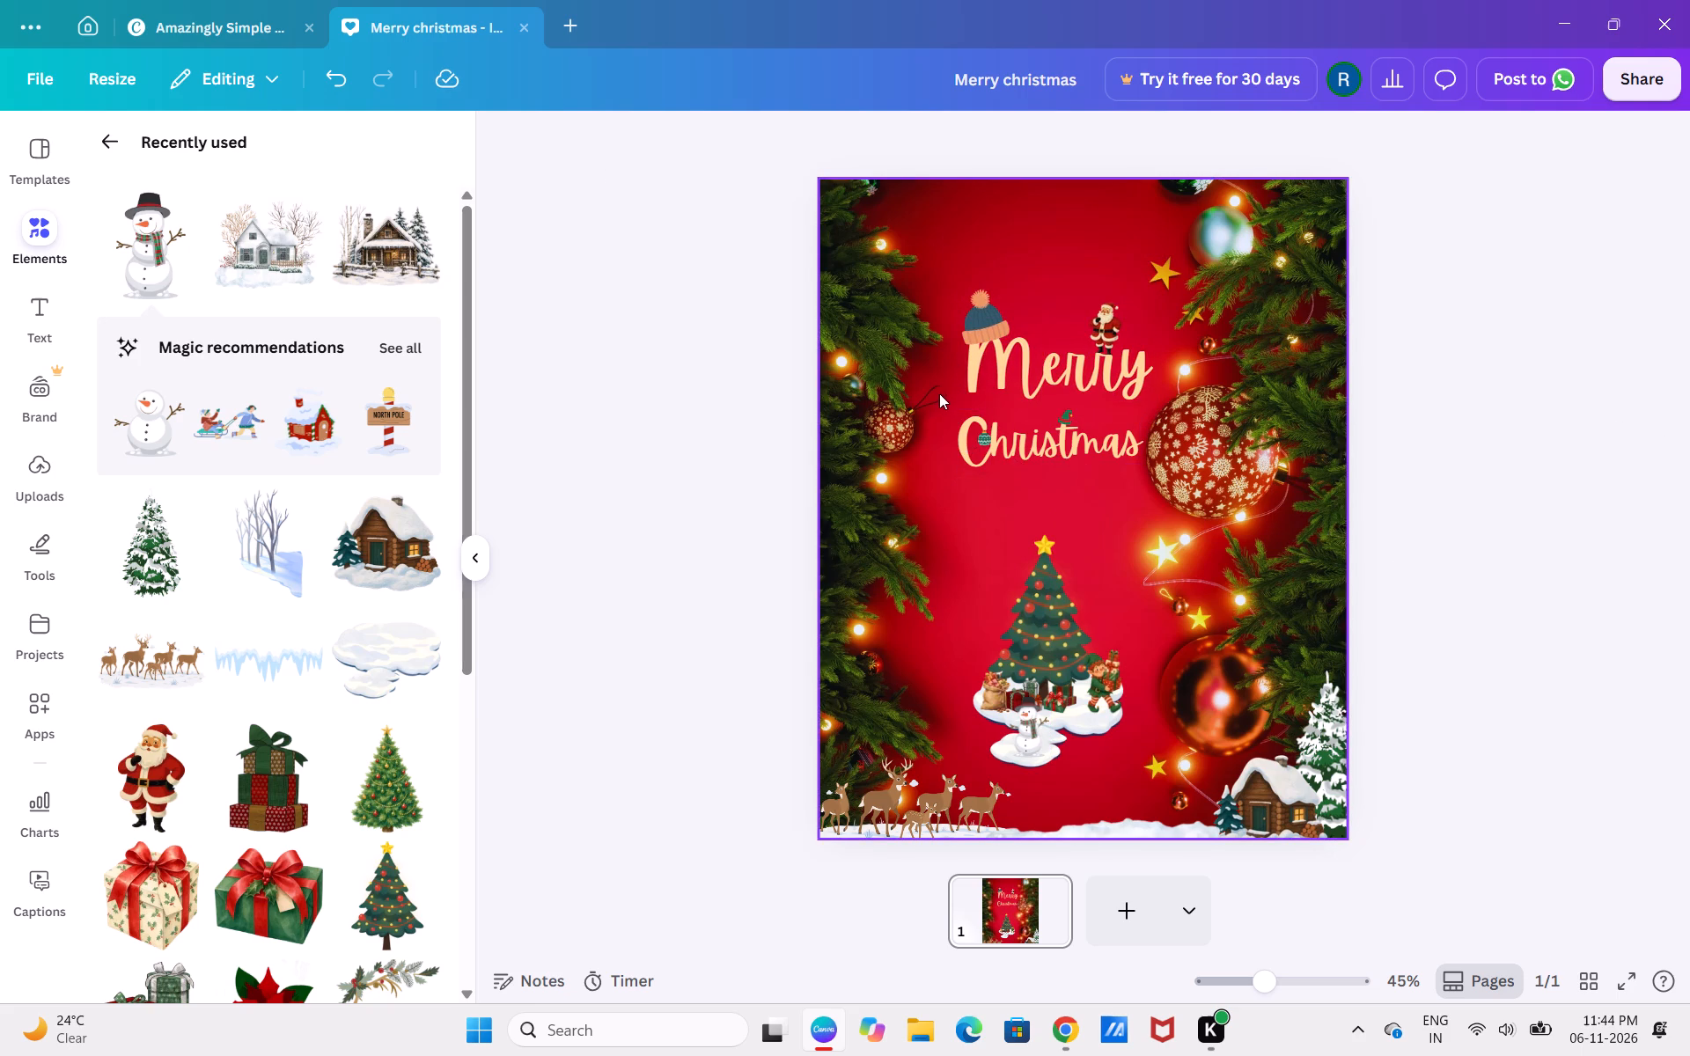
Move the word "Christmas" with its decorations slightly left beneath "Merry" and enlarge it to about 416 by 159.
{"action": "left_click_drag", "start_coordinate": [941, 393], "coordinate": [960, 460]}
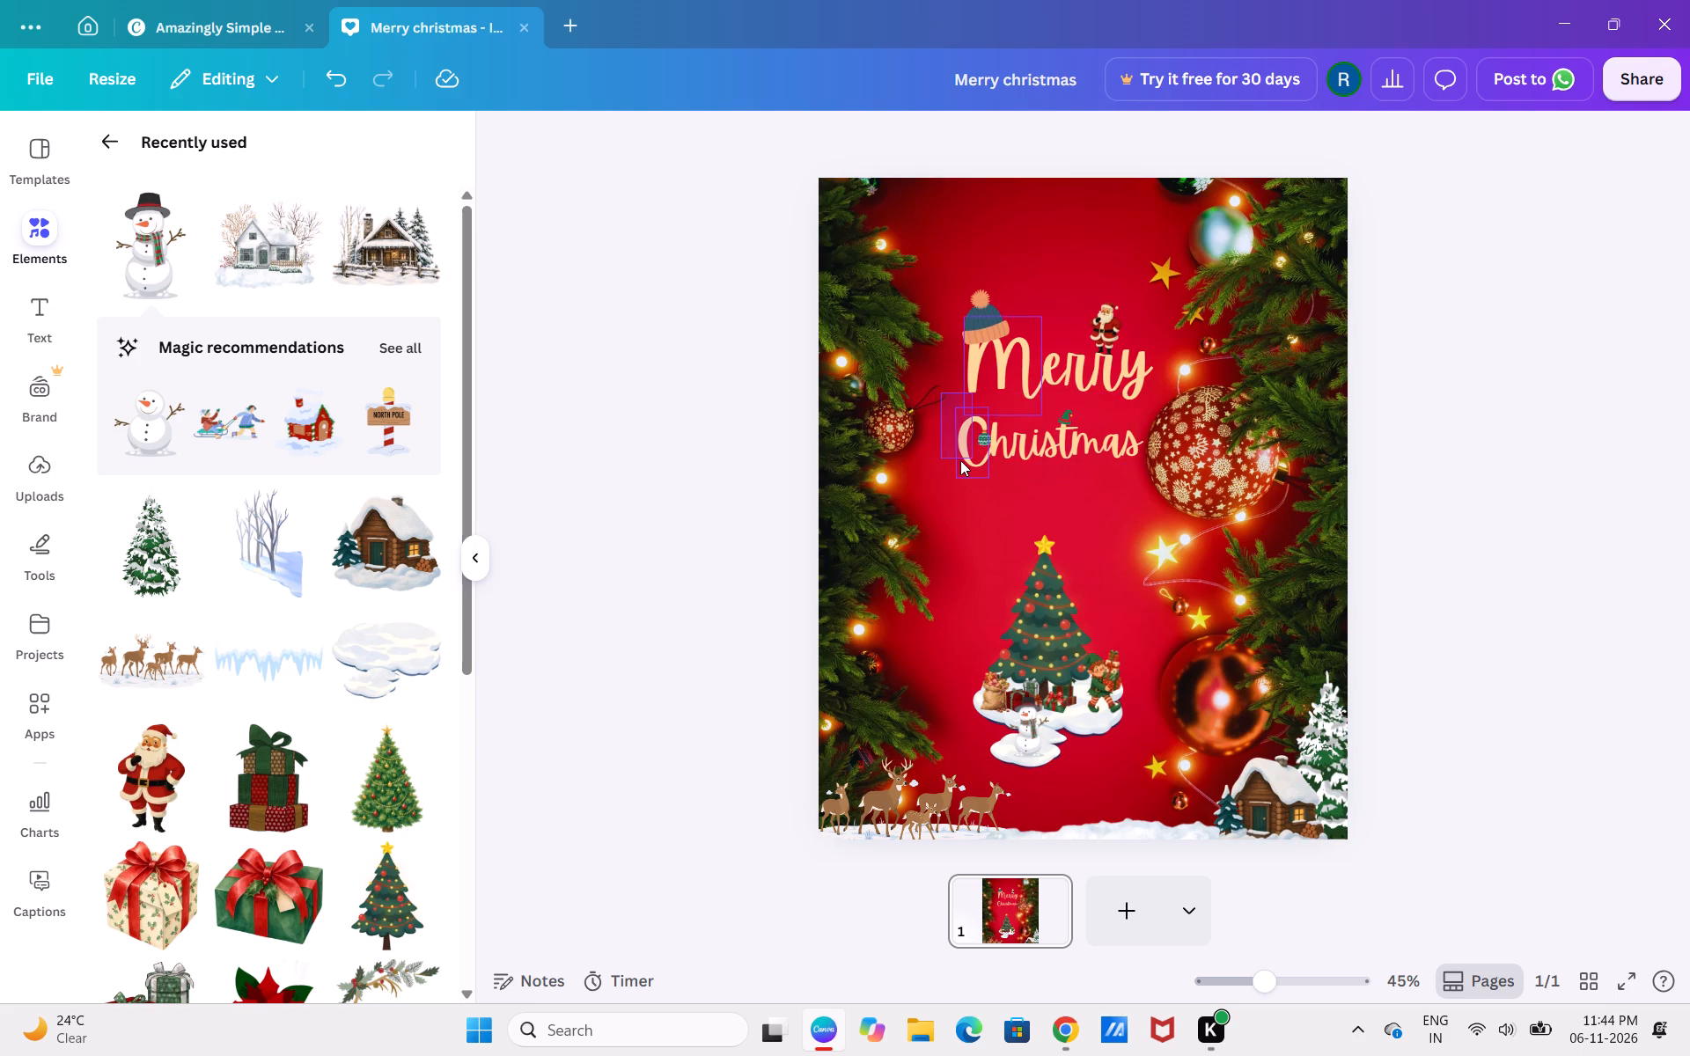
{"action": "left_click_drag", "start_coordinate": [960, 460], "coordinate": [911, 398]}
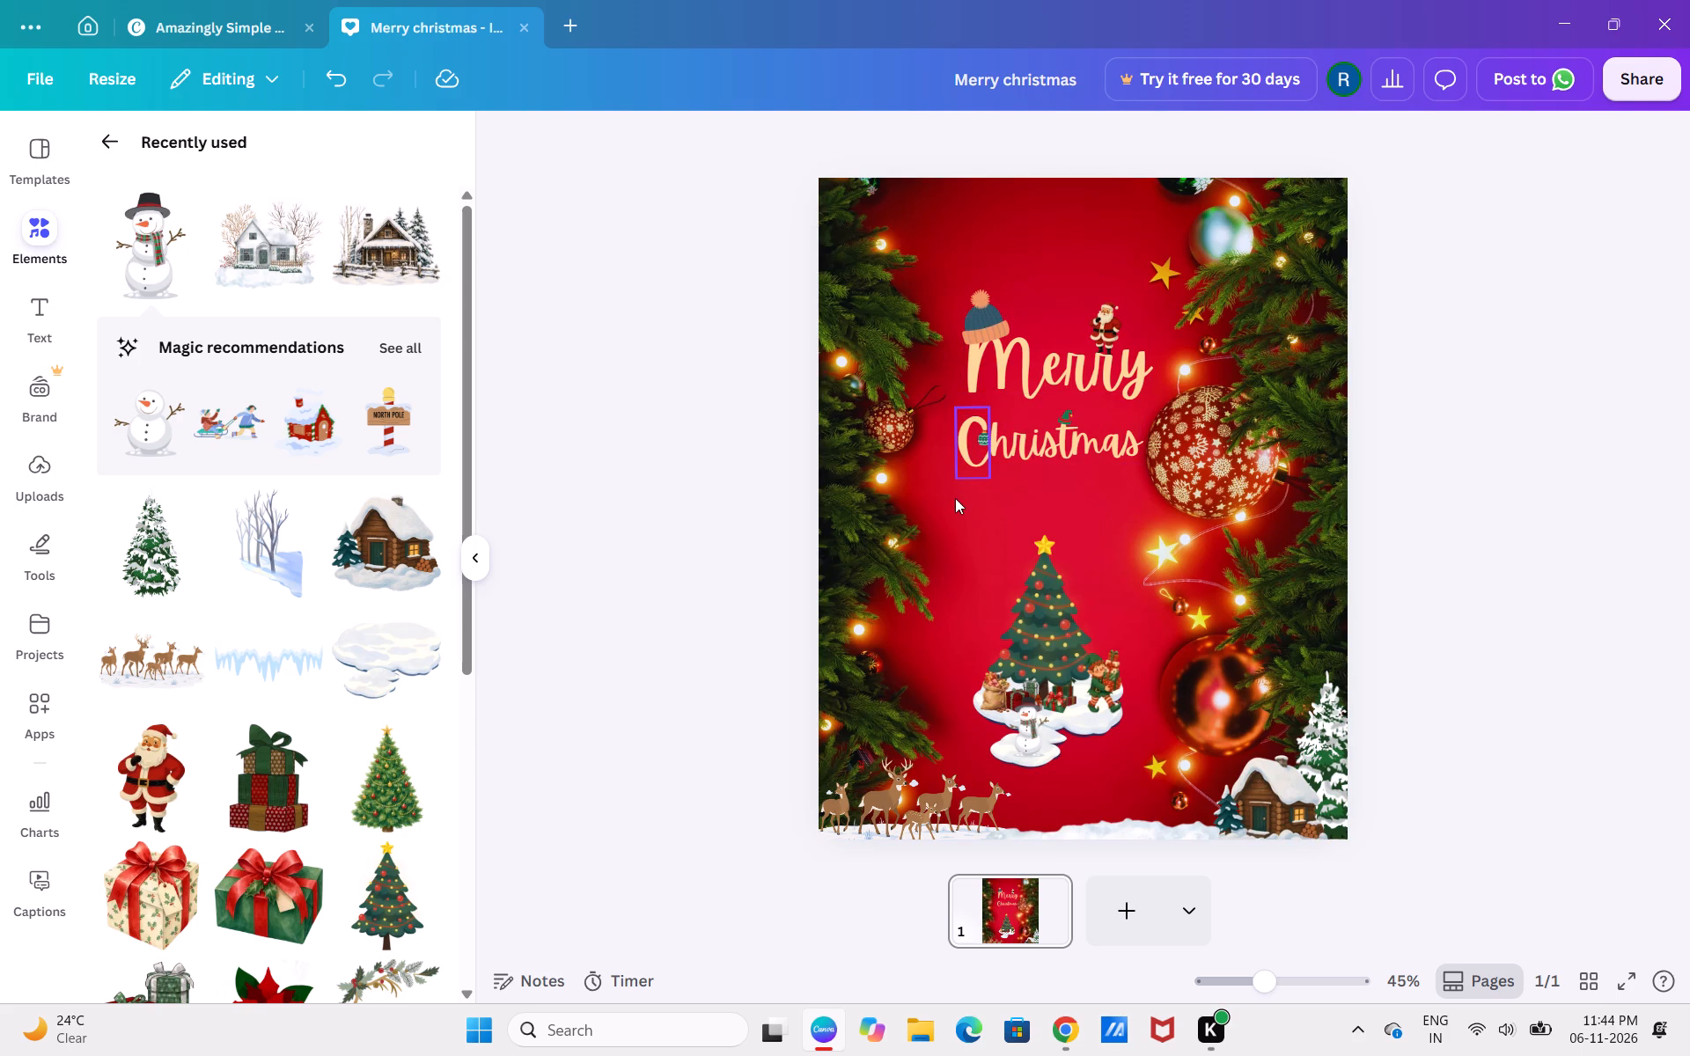
{"action": "left_click_drag", "start_coordinate": [955, 498], "coordinate": [1125, 446]}
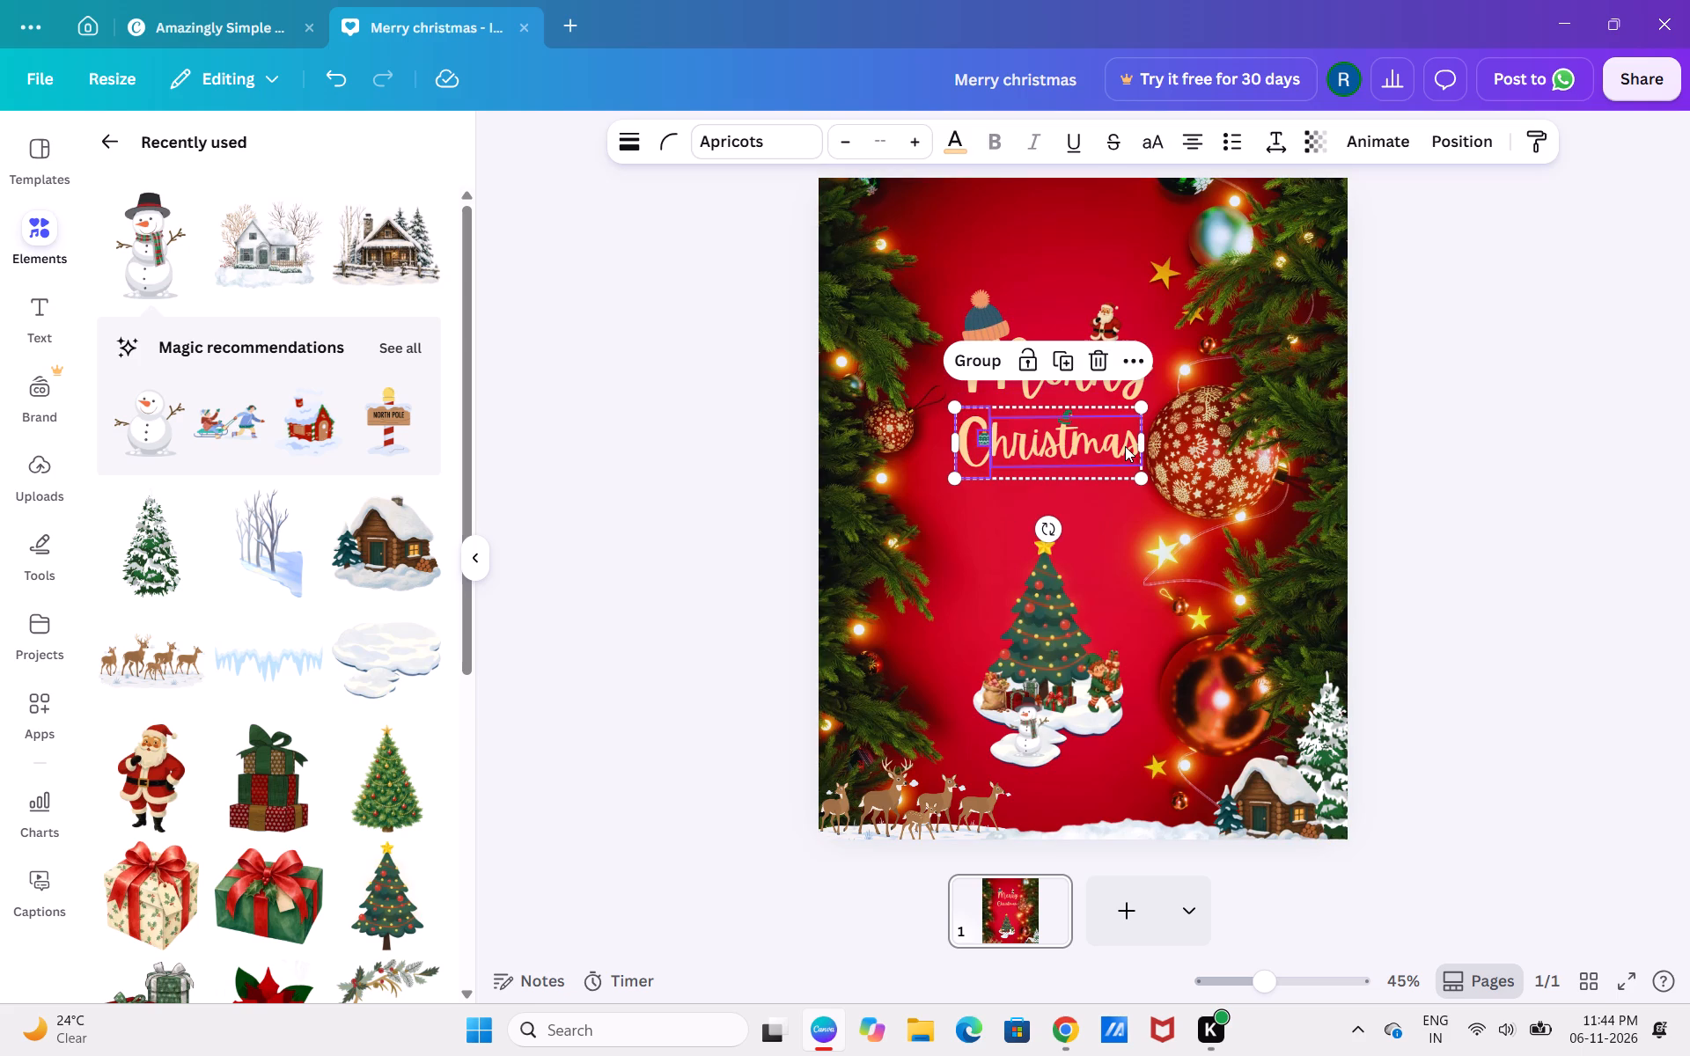
{"action": "left_click_drag", "start_coordinate": [1057, 430], "coordinate": [1037, 438]}
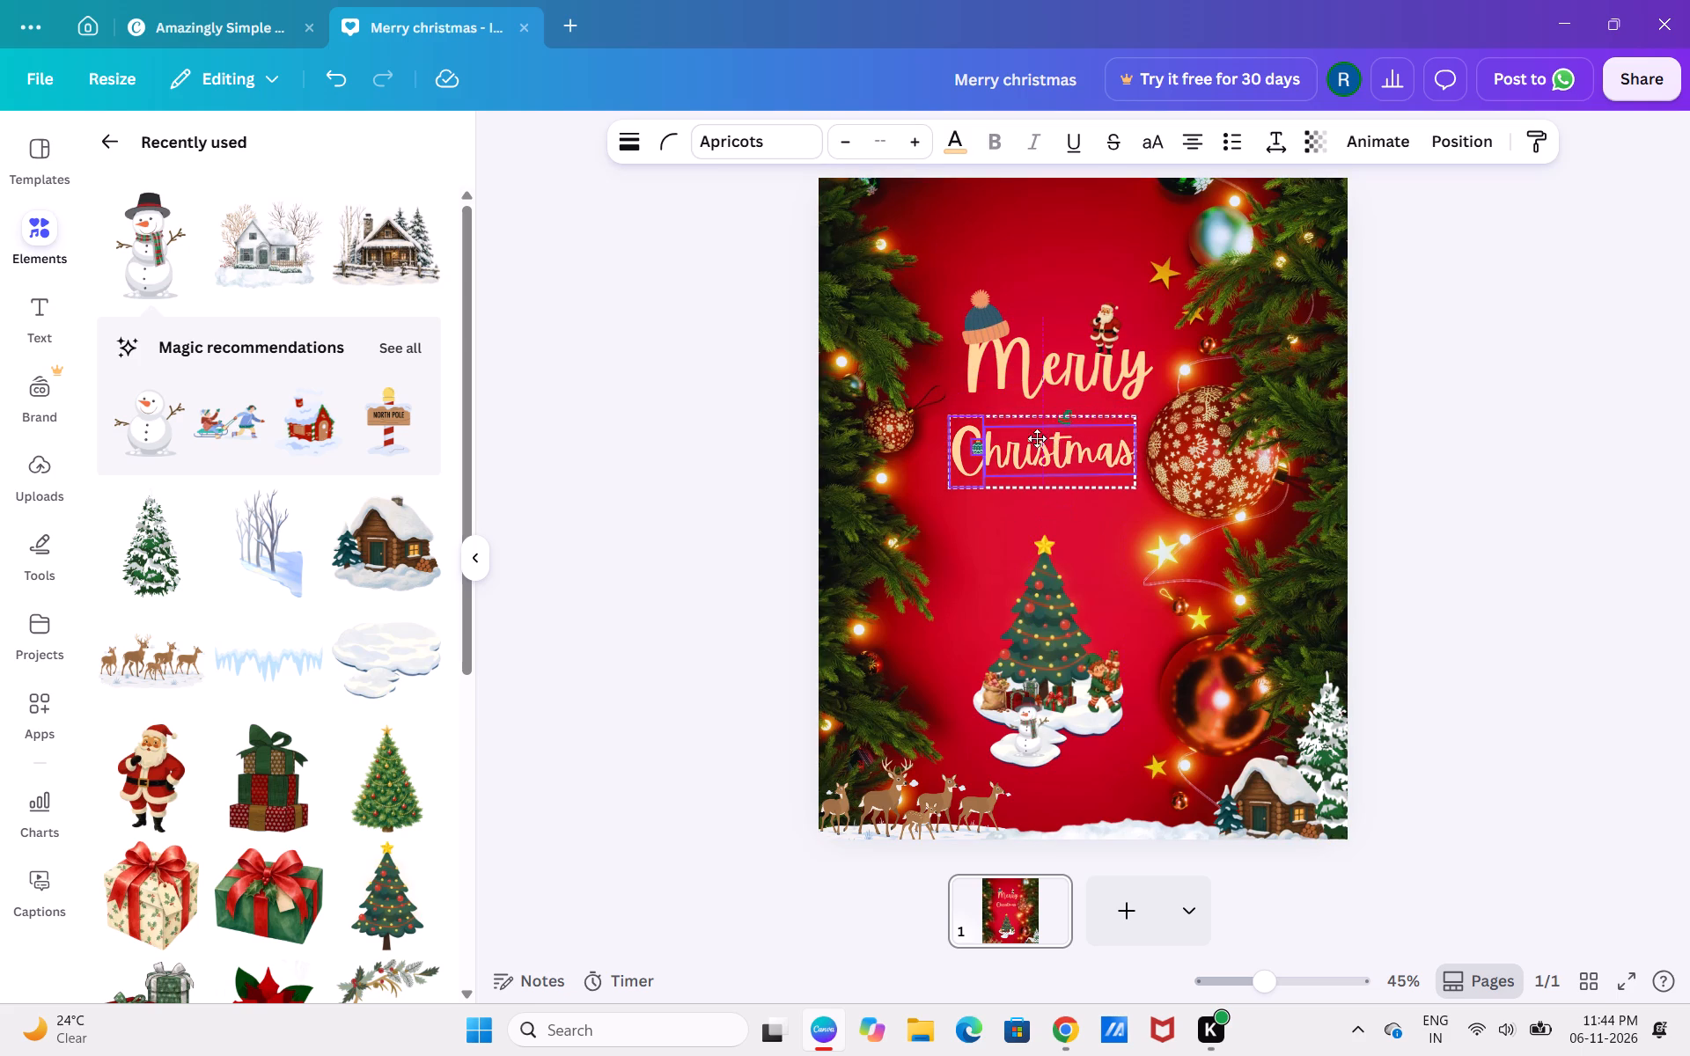
{"action": "left_click_drag", "start_coordinate": [1037, 438], "coordinate": [1041, 433]}
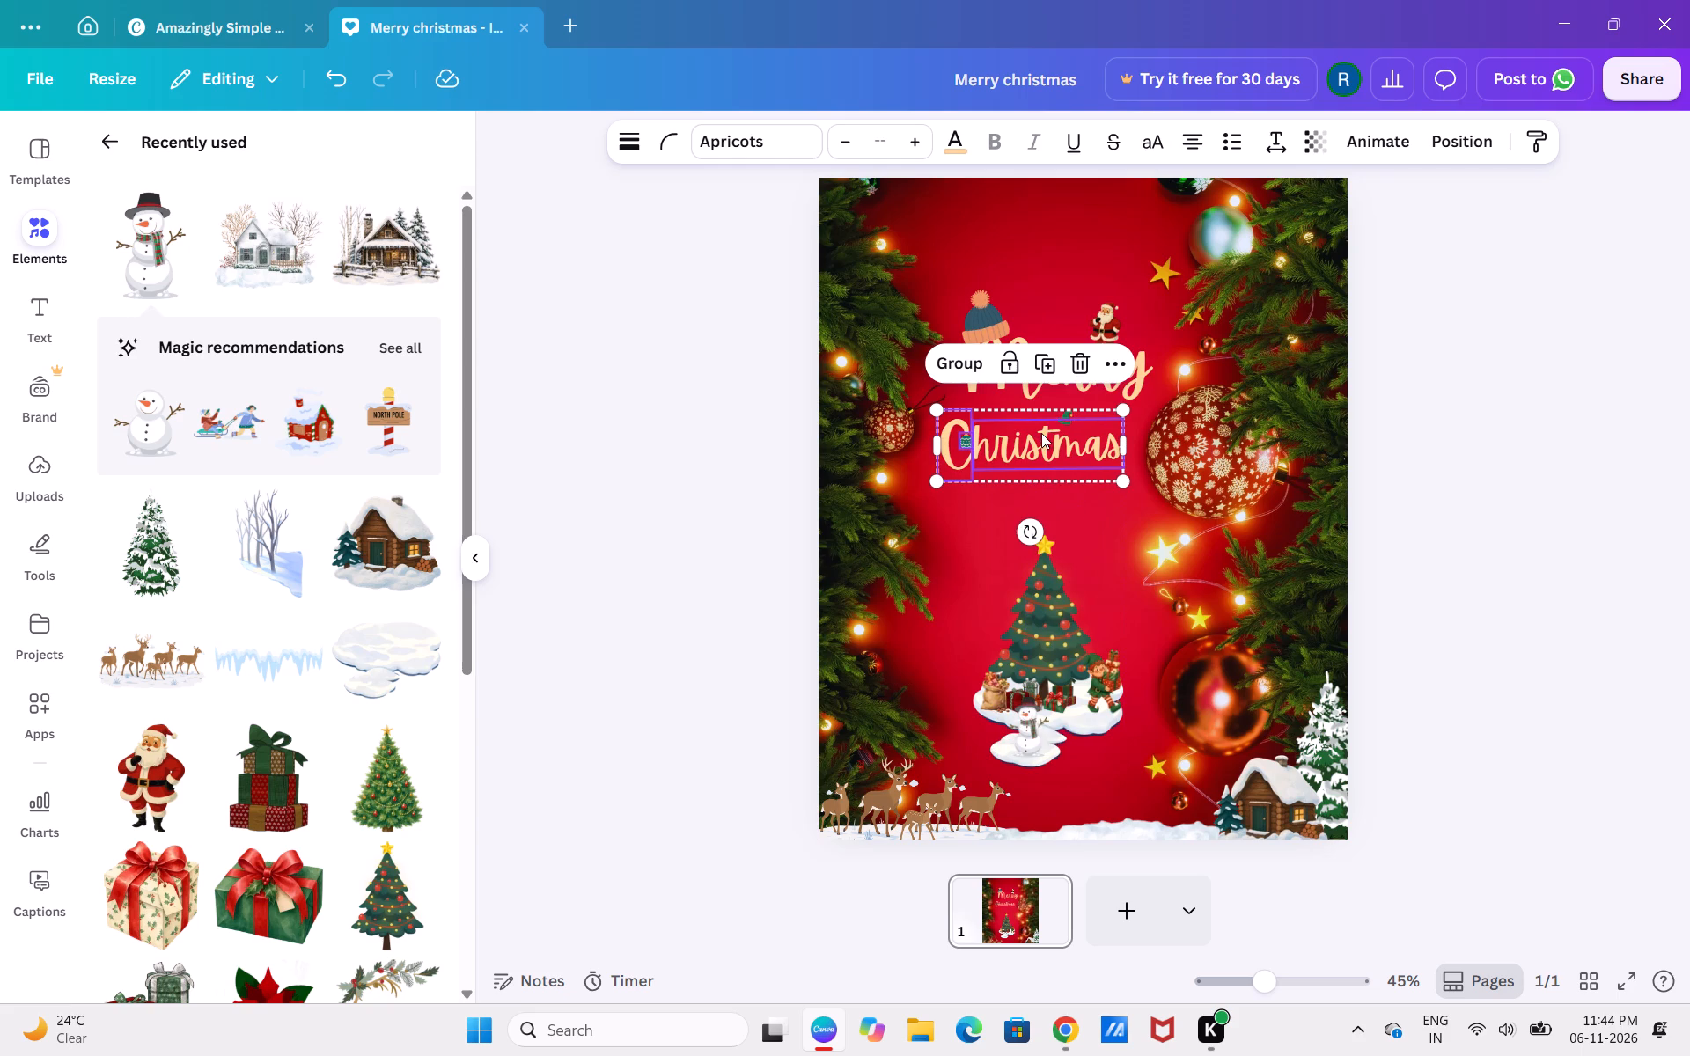
{"action": "left_click_drag", "start_coordinate": [1121, 488], "coordinate": [1132, 502]}
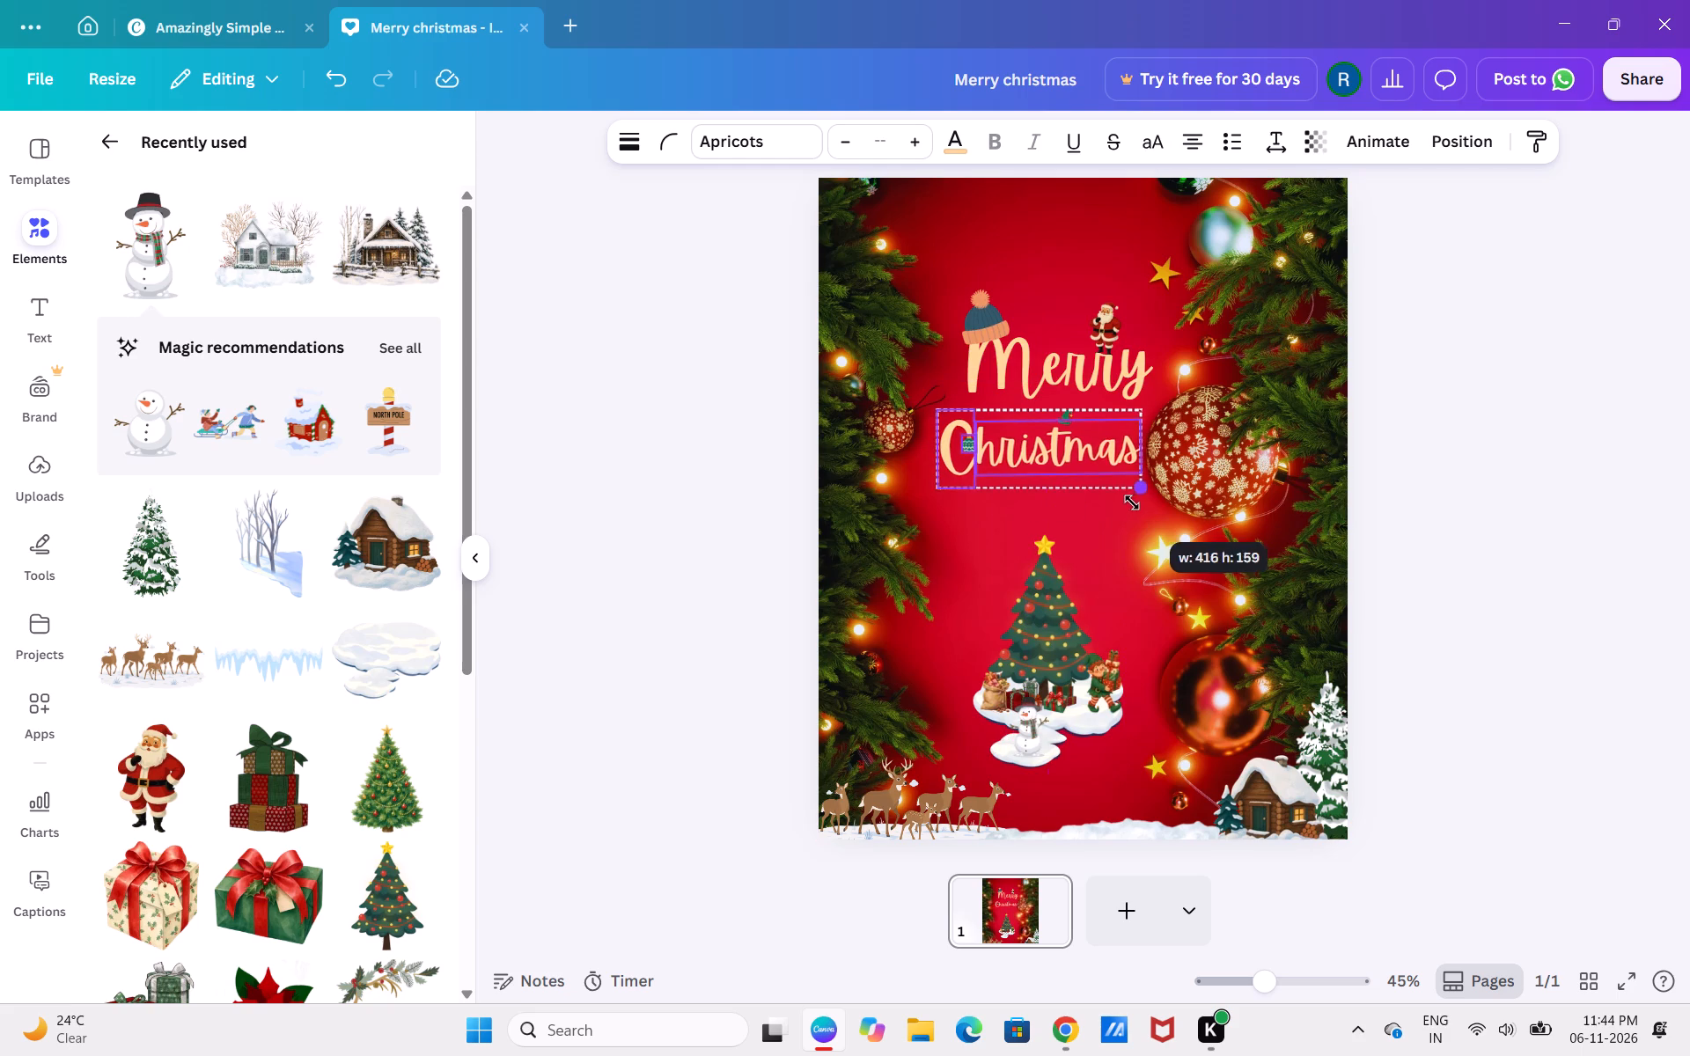
{"action": "left_click_drag", "start_coordinate": [1132, 502], "coordinate": [1135, 508]}
{"action": "left_click", "coordinate": [1495, 418]}
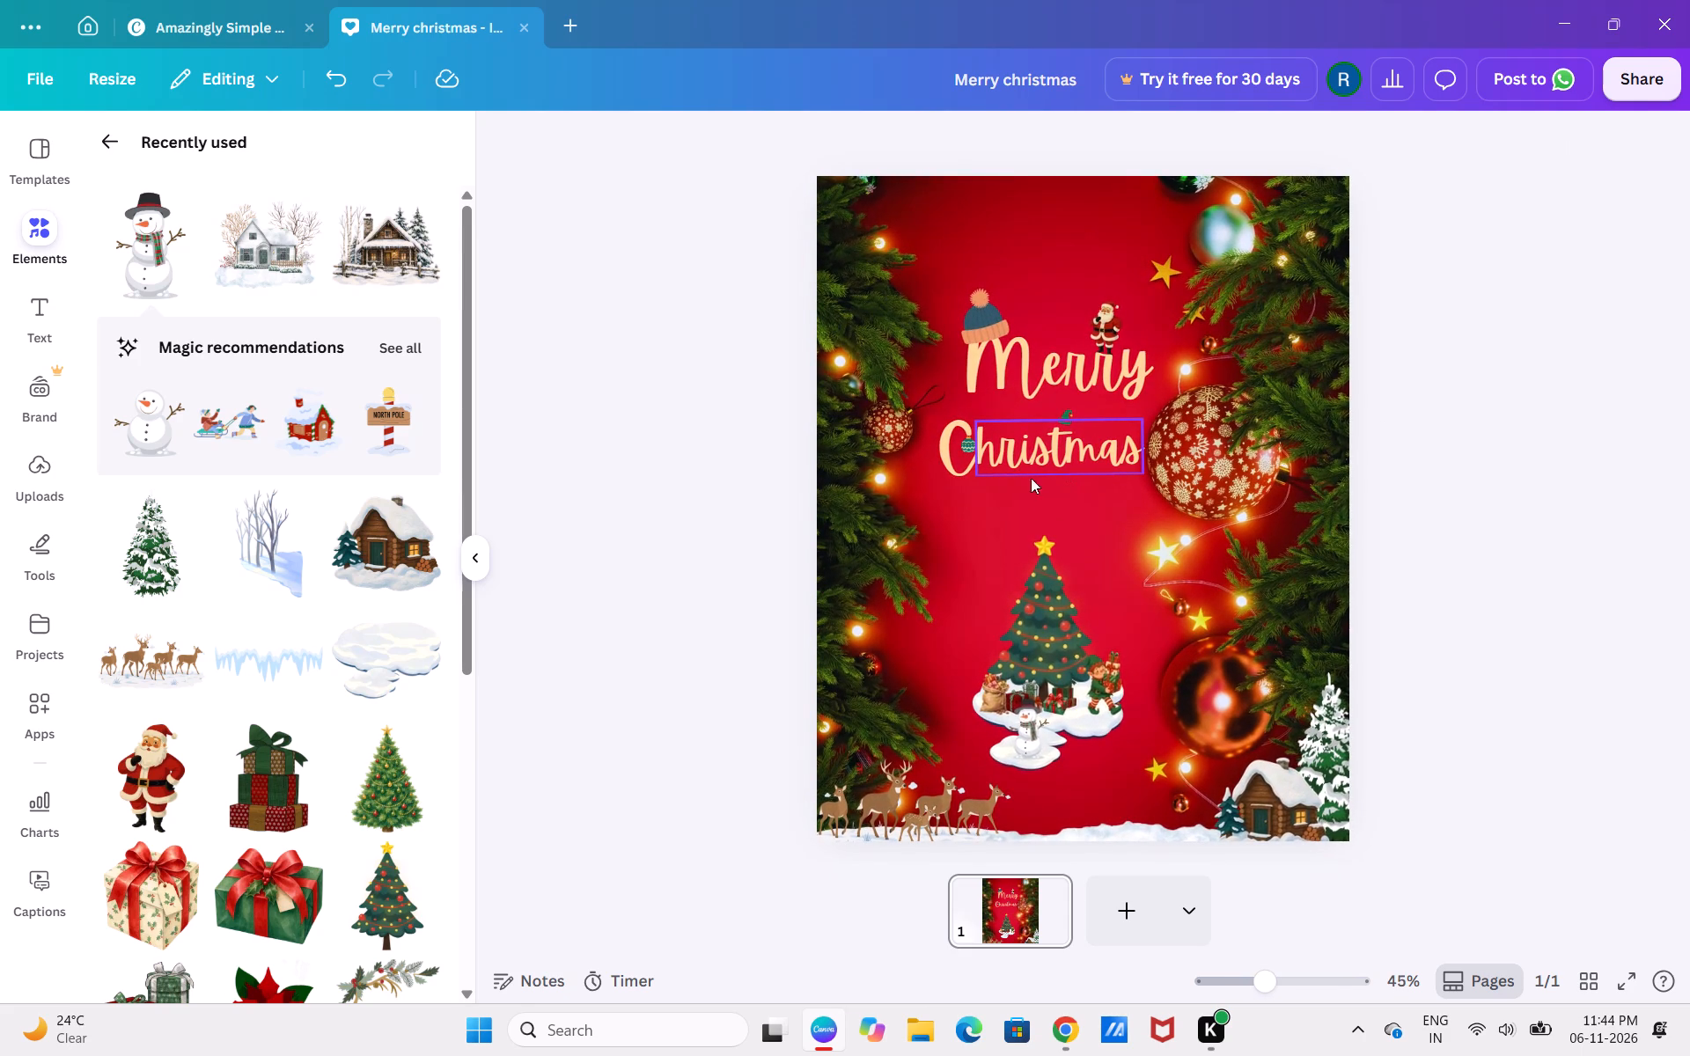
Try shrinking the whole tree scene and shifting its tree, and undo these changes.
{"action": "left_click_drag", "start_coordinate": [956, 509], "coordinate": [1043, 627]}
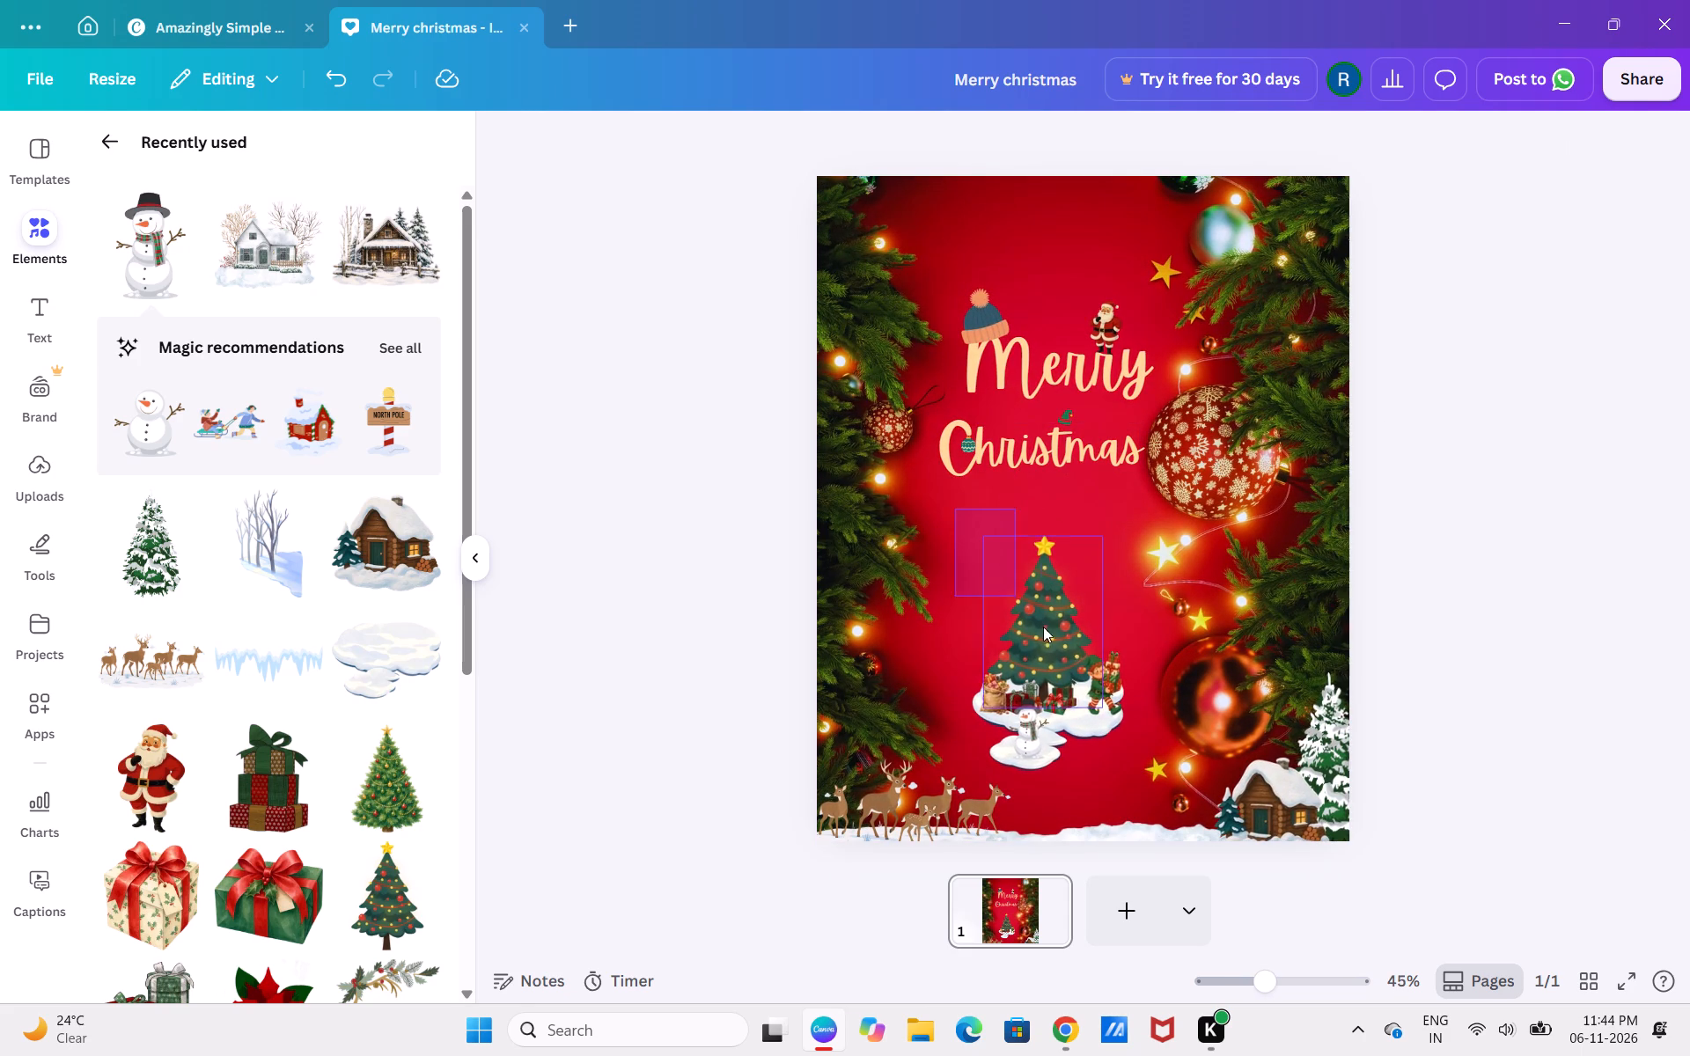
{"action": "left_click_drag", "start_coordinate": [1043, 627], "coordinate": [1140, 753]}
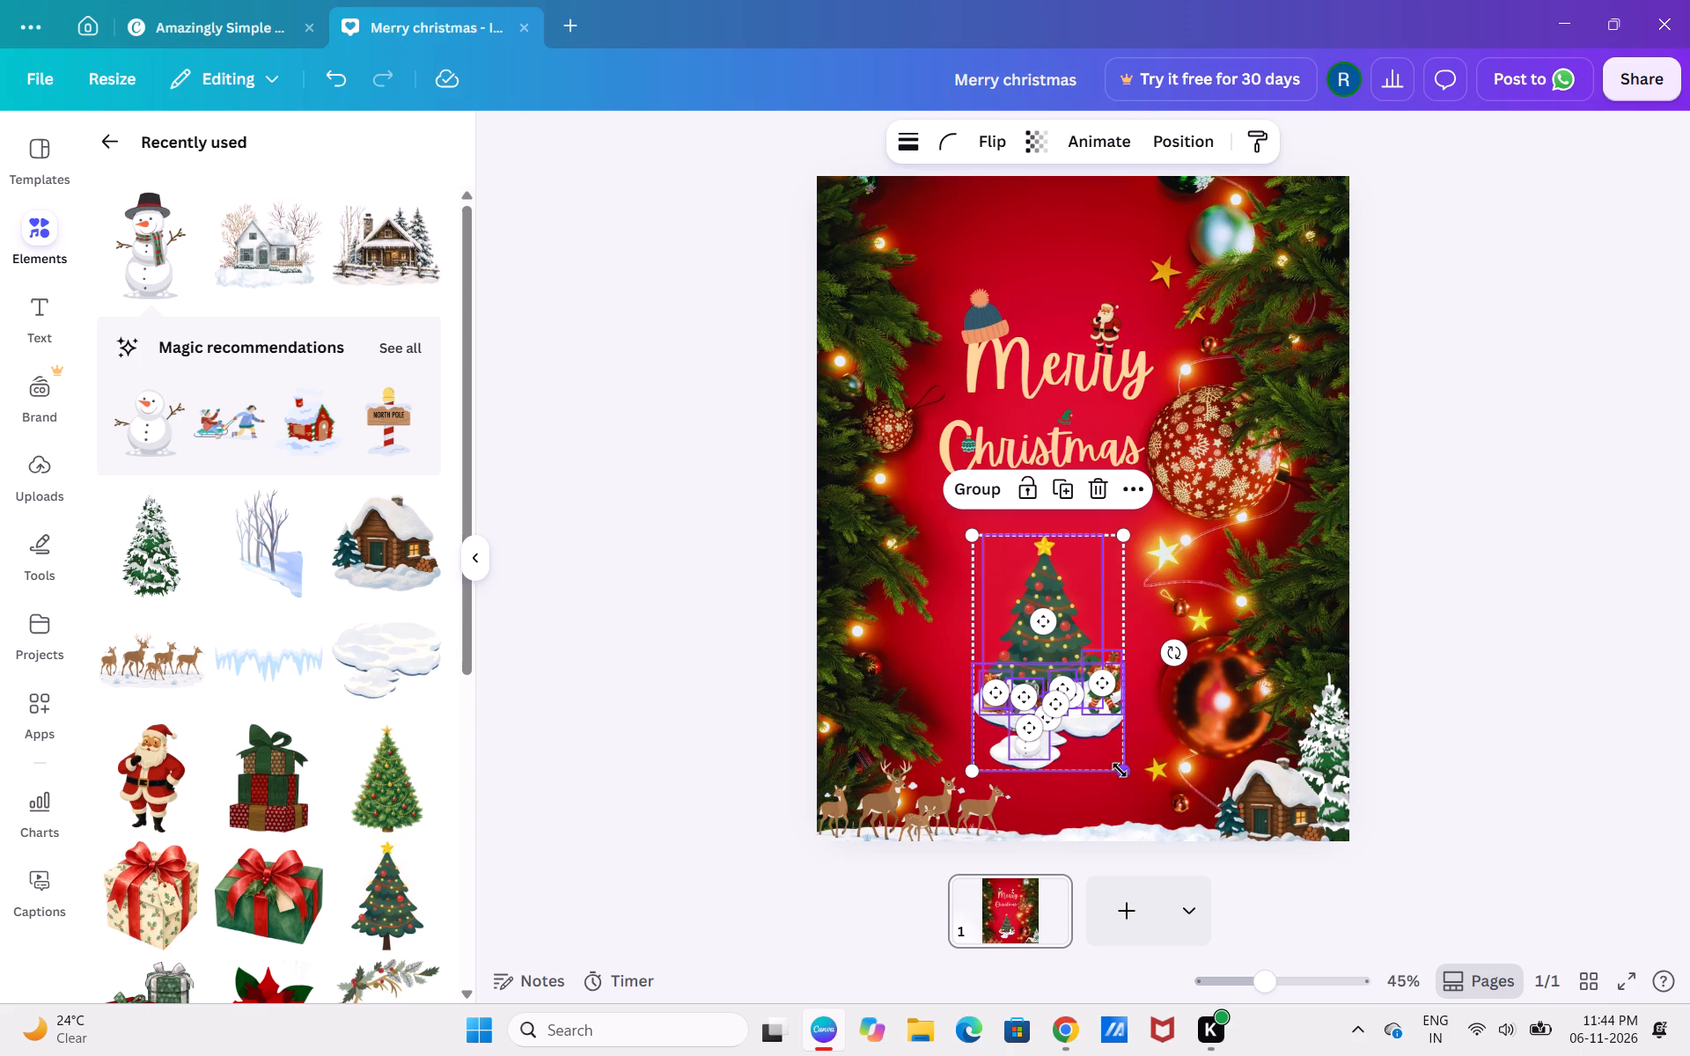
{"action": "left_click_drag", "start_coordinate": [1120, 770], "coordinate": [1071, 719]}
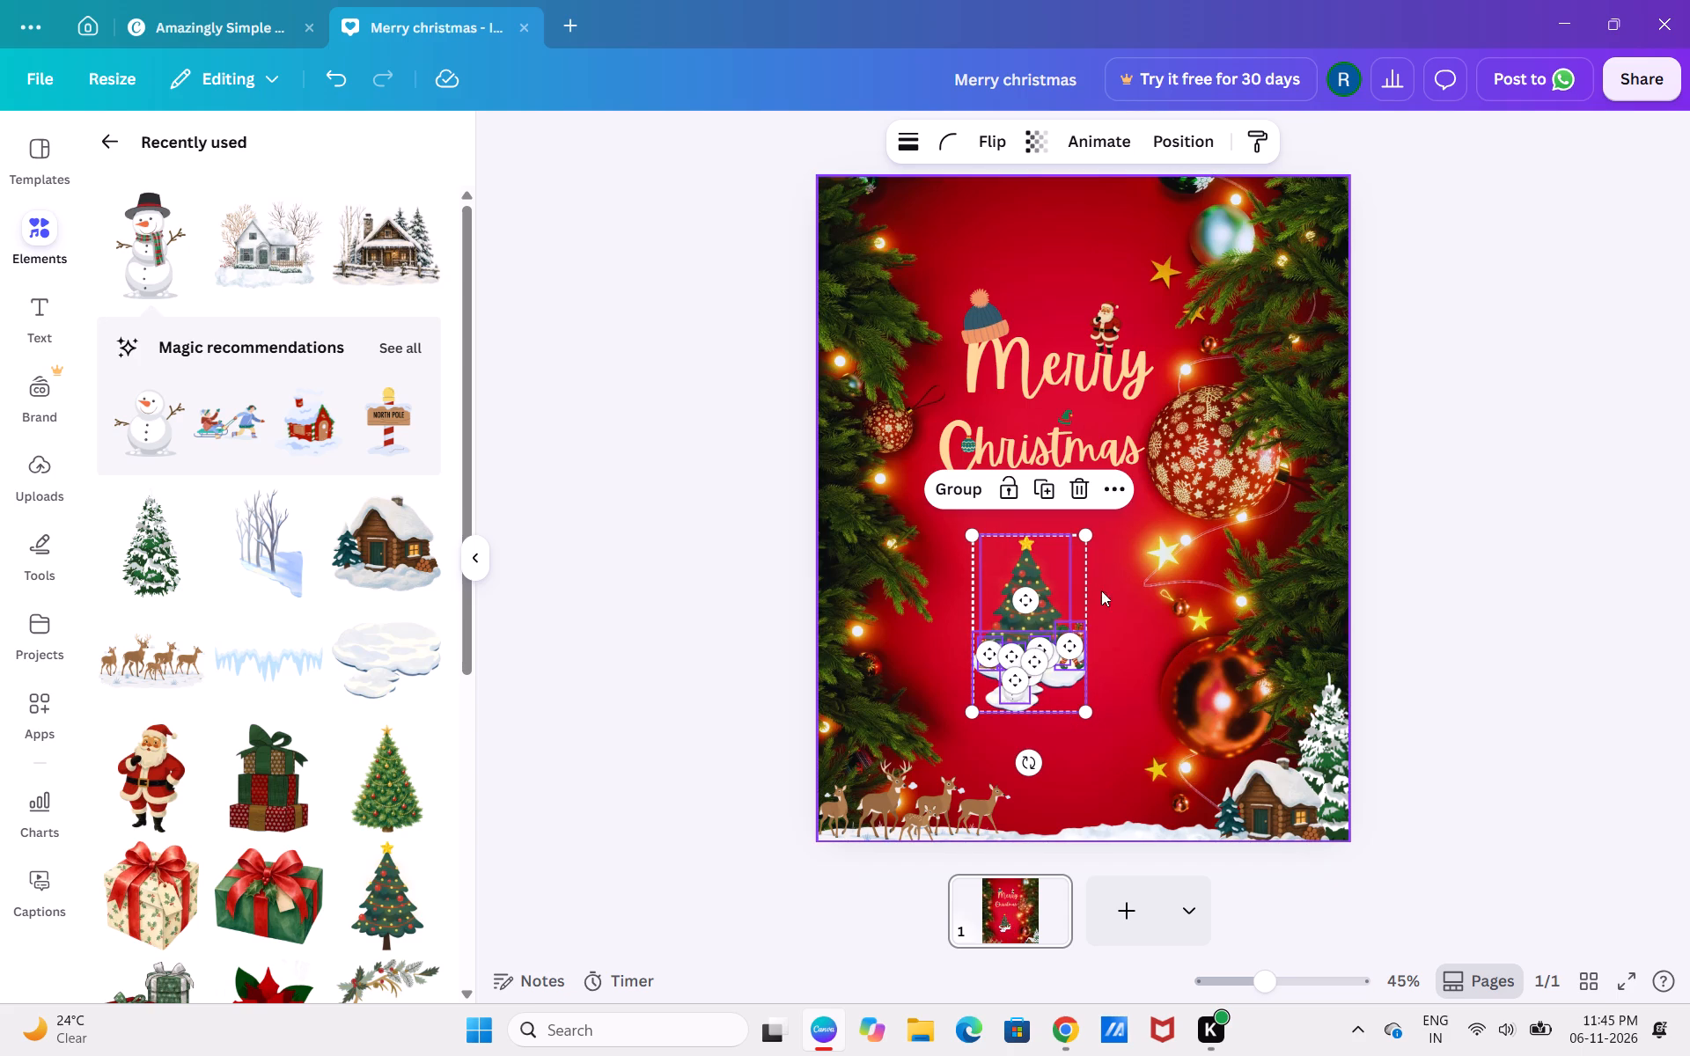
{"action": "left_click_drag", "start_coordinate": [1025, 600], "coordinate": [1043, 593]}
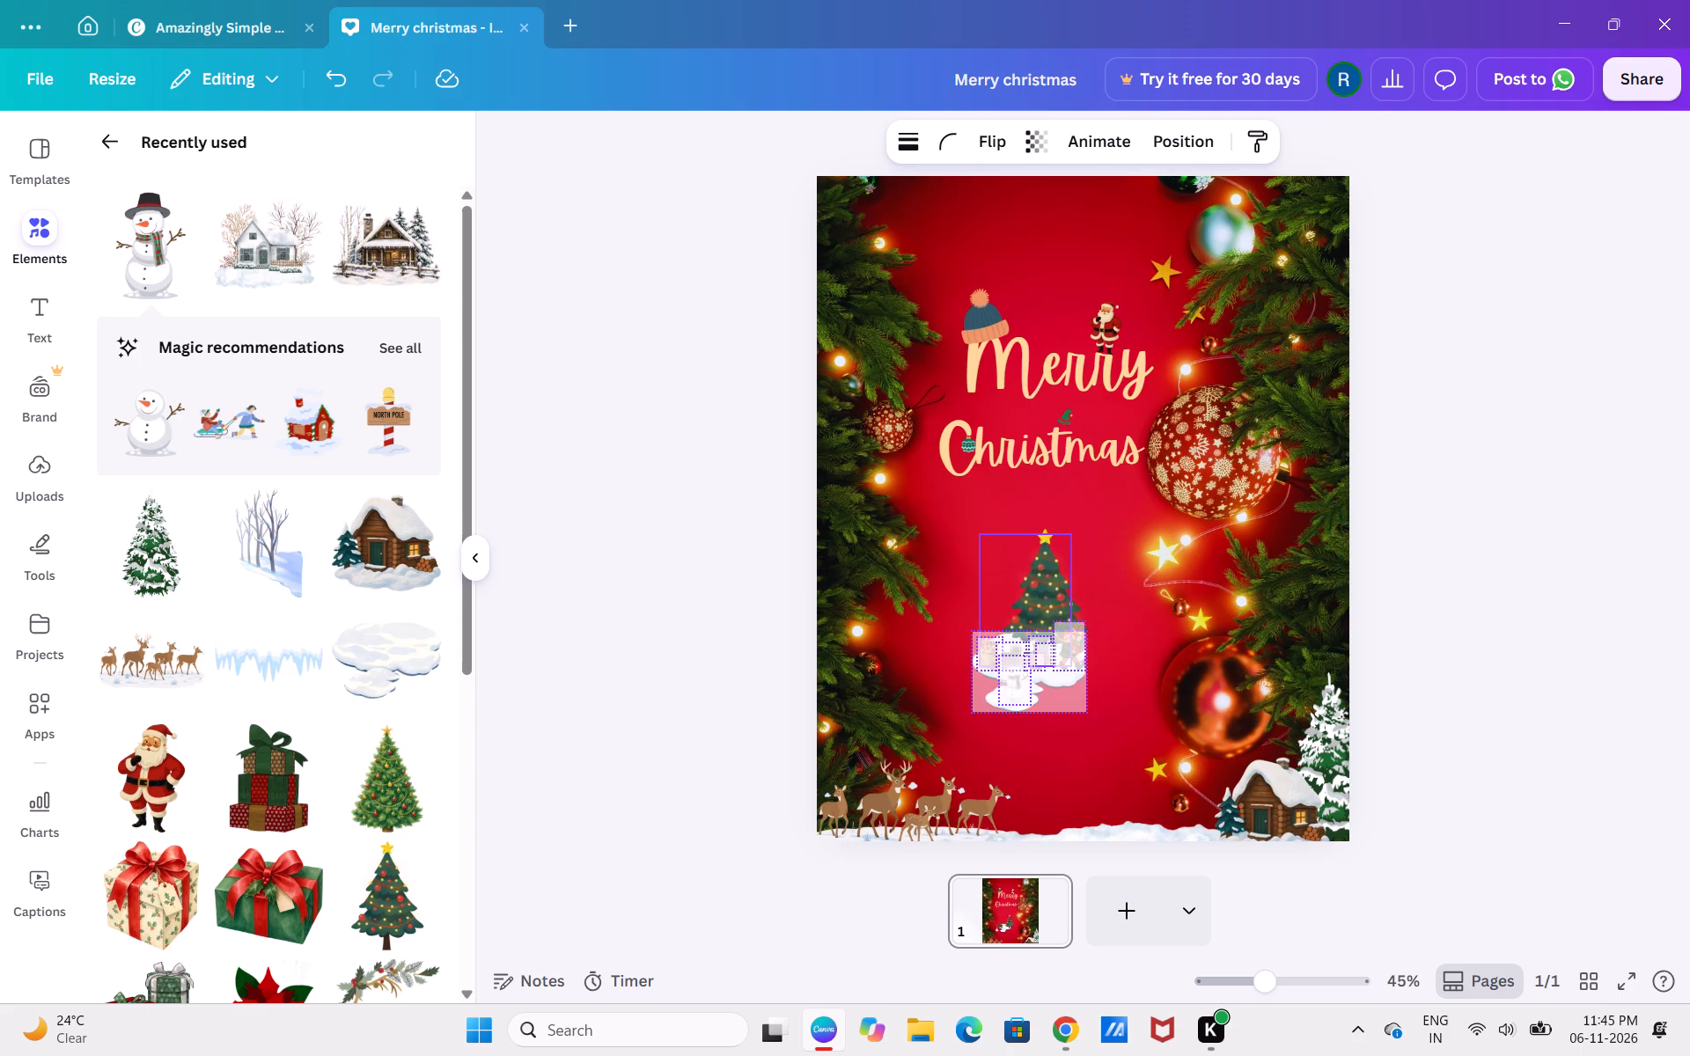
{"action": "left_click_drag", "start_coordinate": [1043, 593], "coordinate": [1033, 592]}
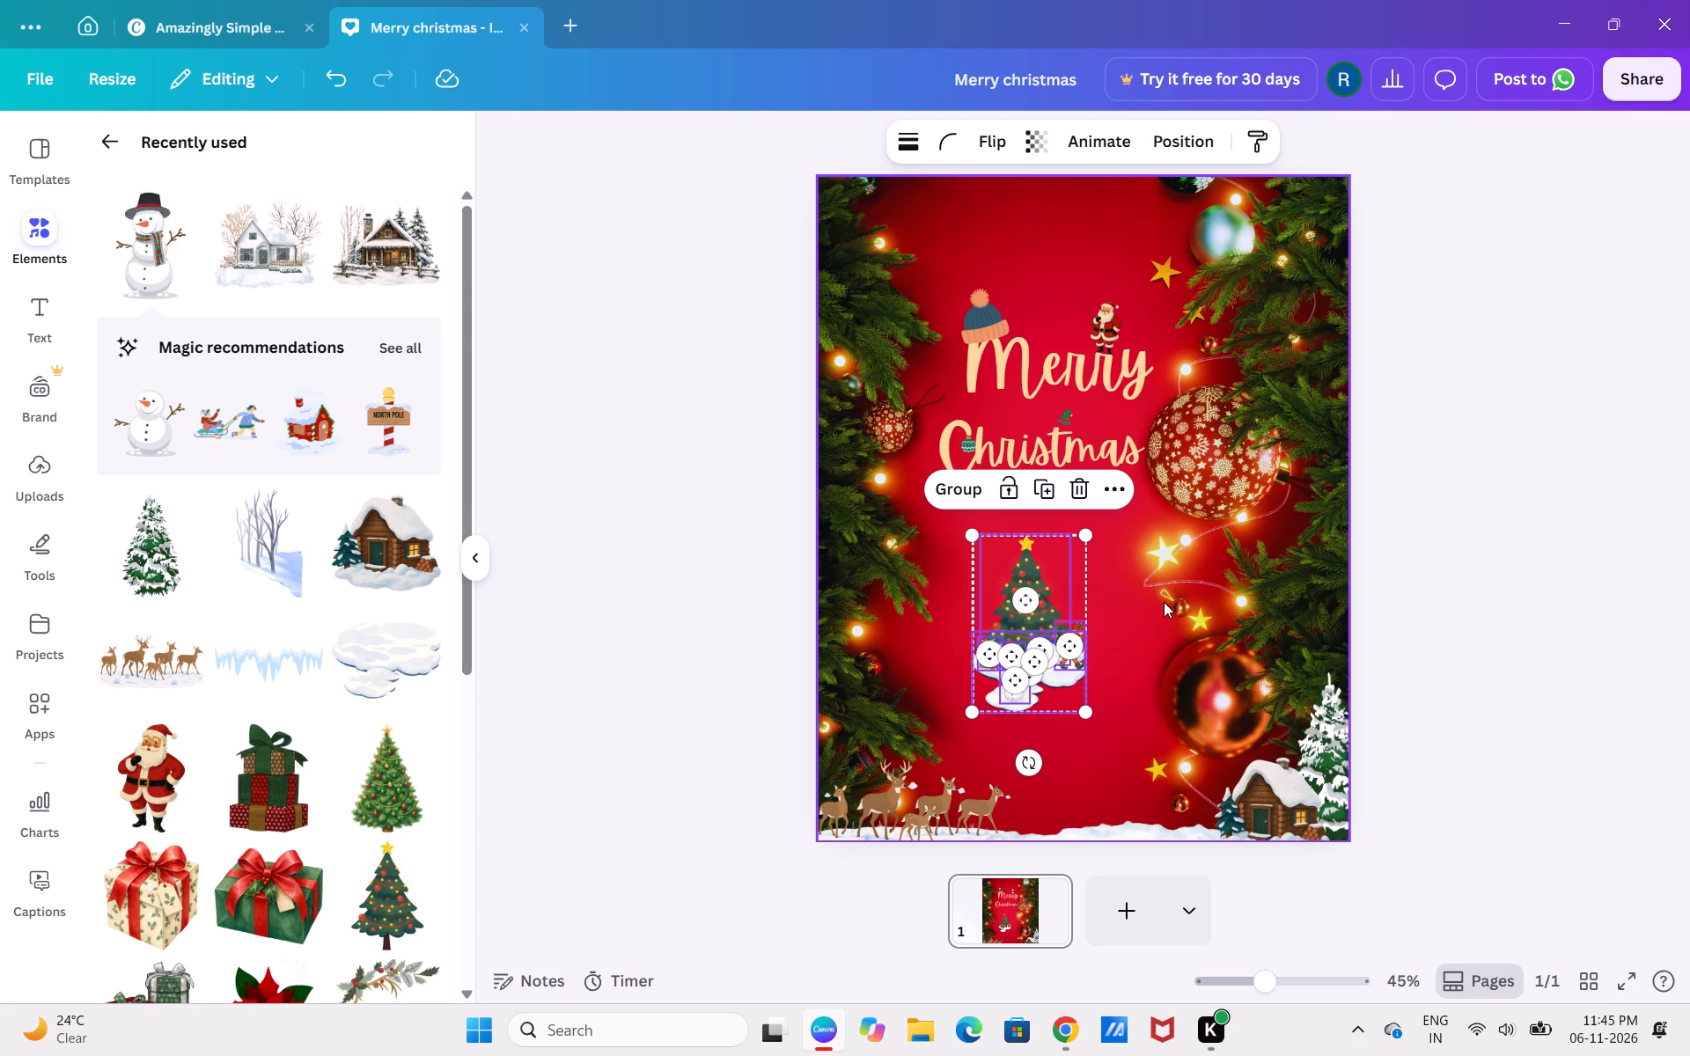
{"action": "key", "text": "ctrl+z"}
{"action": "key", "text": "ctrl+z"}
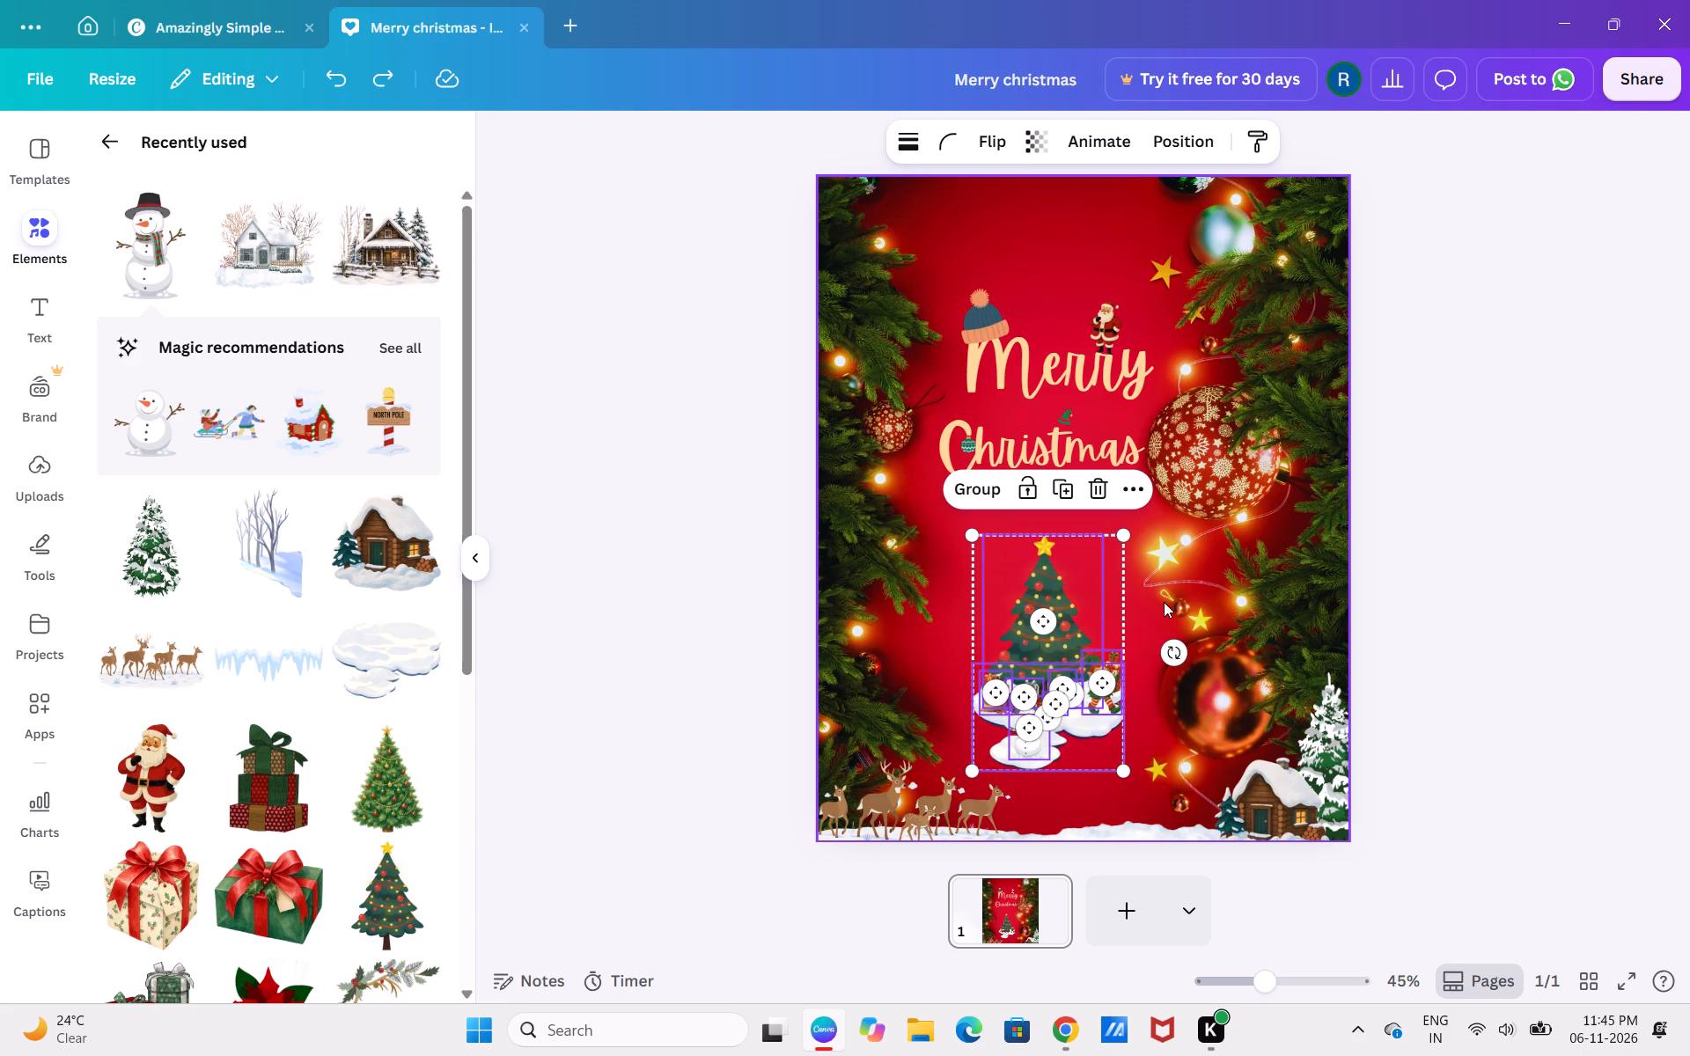
Shrink the tree scene, try it above the title, and place it in the lower middle of the card, well below "Christmas".
{"action": "left_click_drag", "start_coordinate": [1094, 568], "coordinate": [1063, 246]}
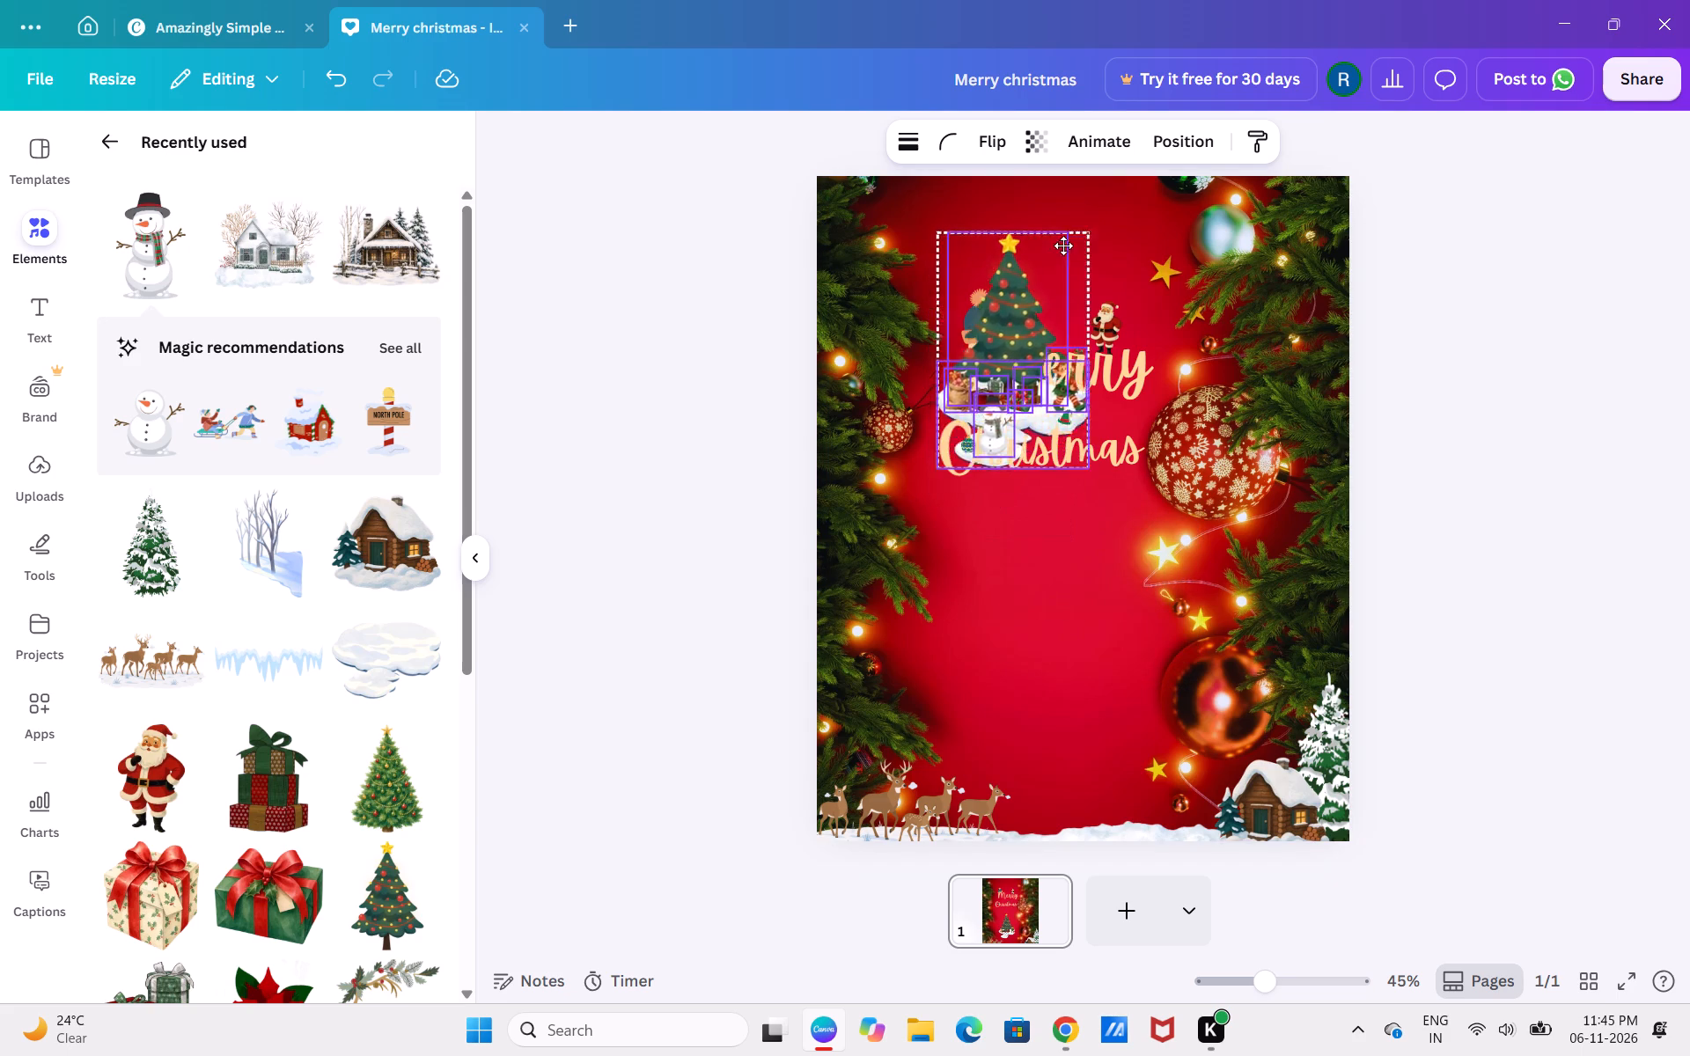
{"action": "left_click_drag", "start_coordinate": [1063, 246], "coordinate": [1075, 541]}
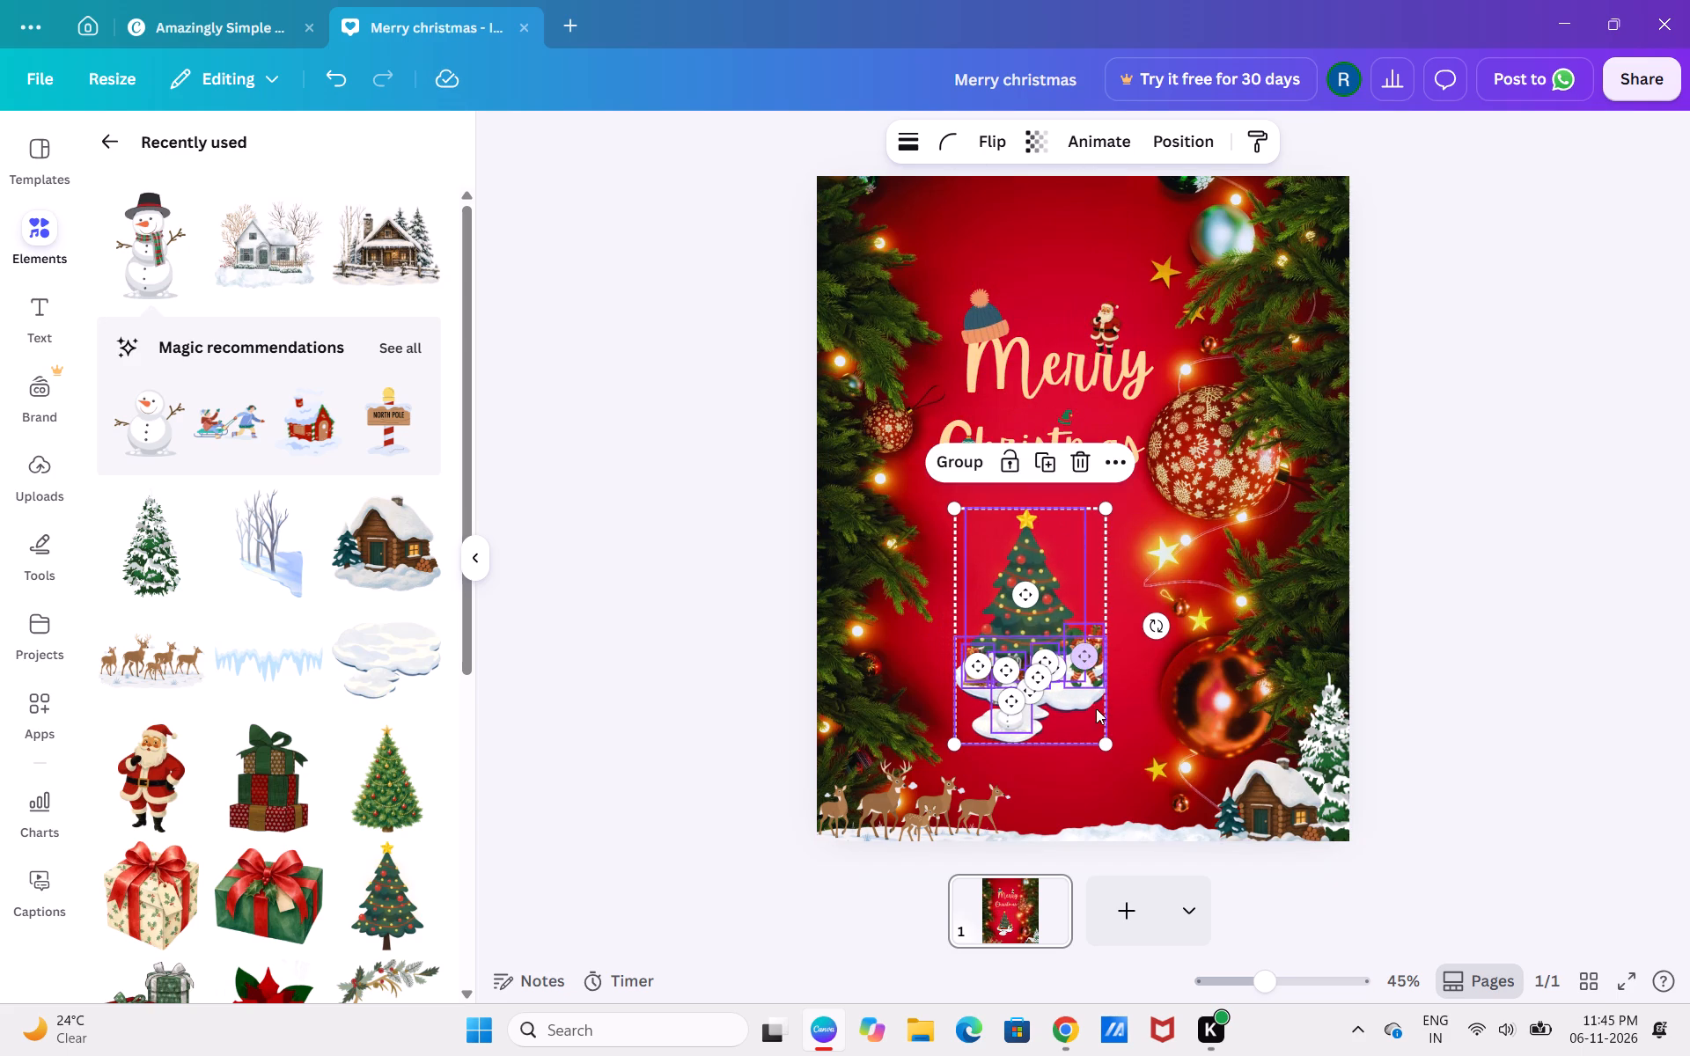
{"action": "left_click_drag", "start_coordinate": [1103, 735], "coordinate": [1064, 673]}
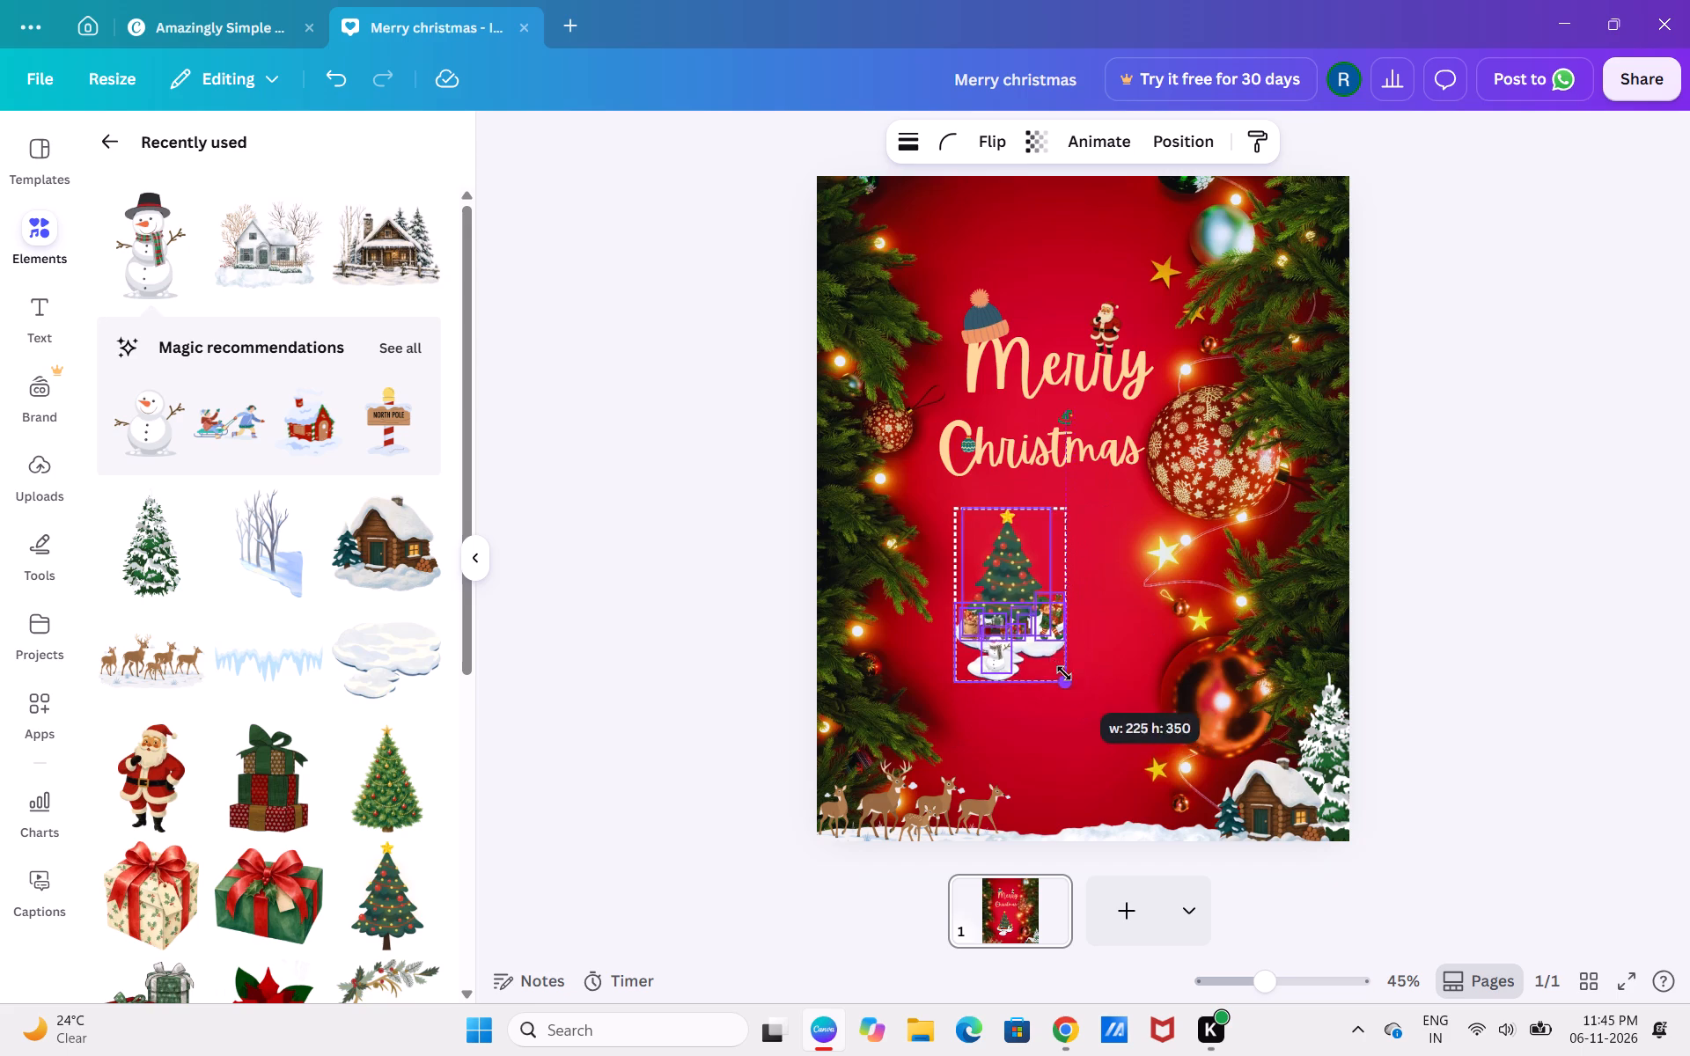
{"action": "left_click_drag", "start_coordinate": [1064, 673], "coordinate": [1056, 655]}
{"action": "left_click_drag", "start_coordinate": [1006, 528], "coordinate": [1052, 288]}
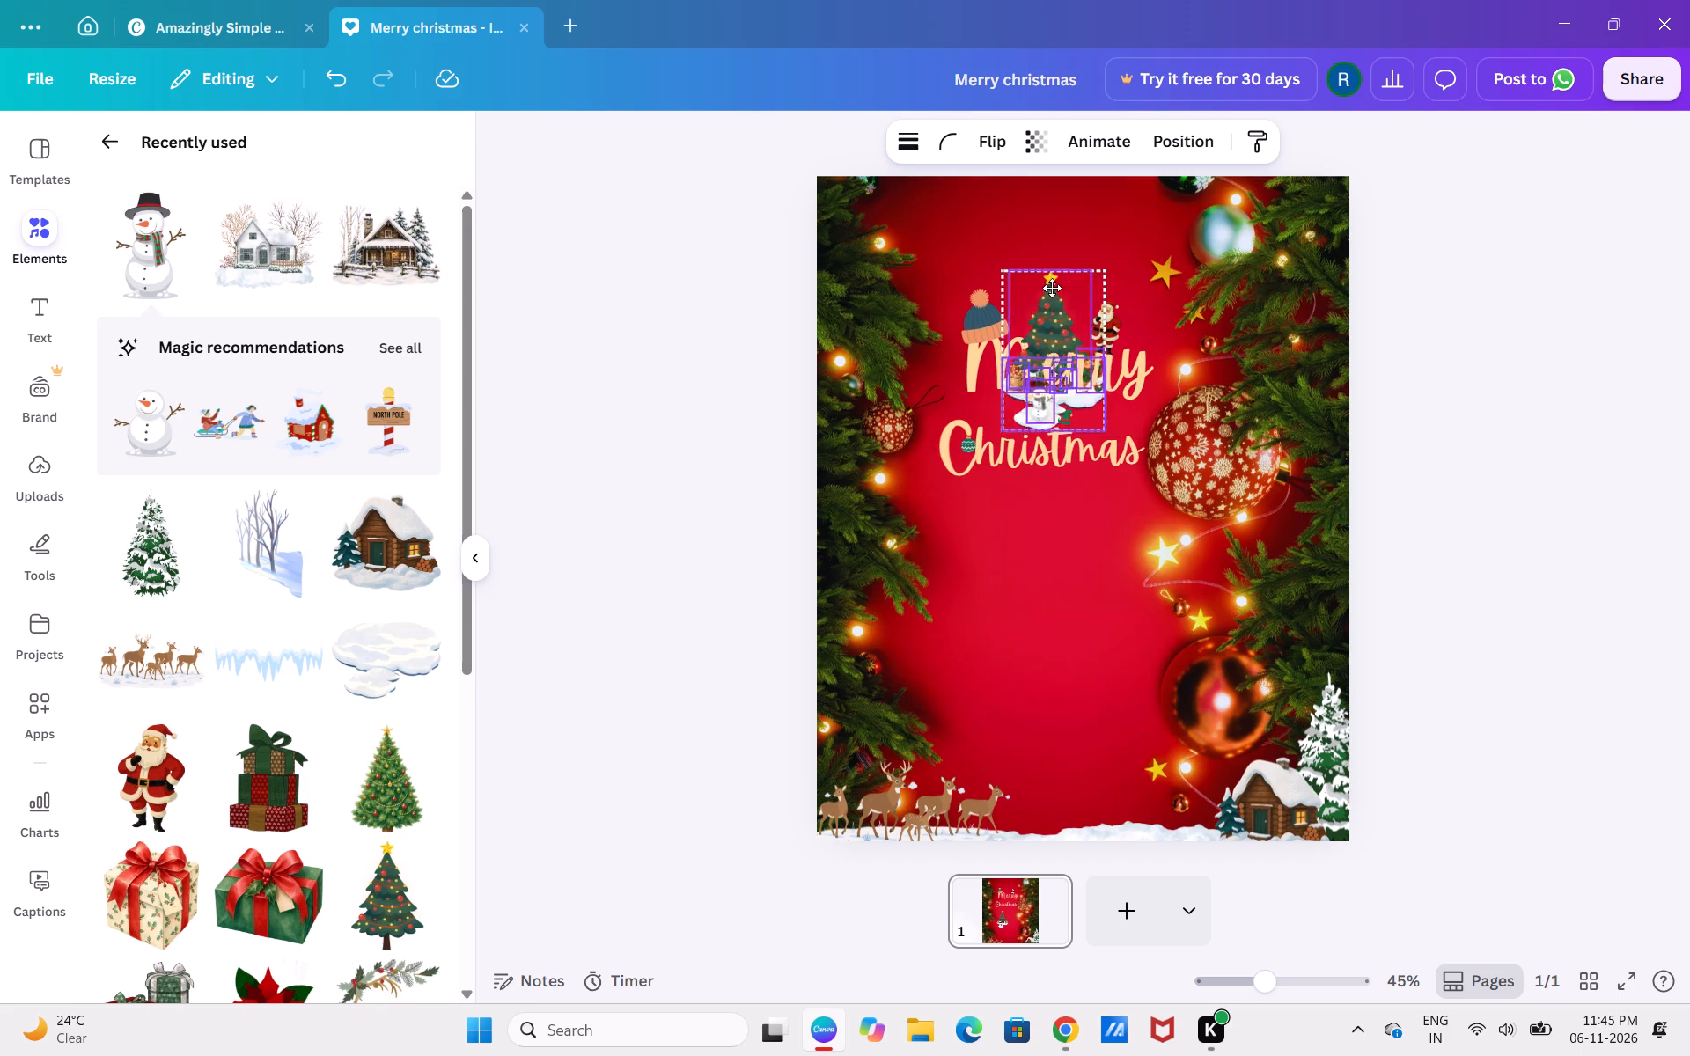
{"action": "left_click_drag", "start_coordinate": [1052, 288], "coordinate": [1046, 180]}
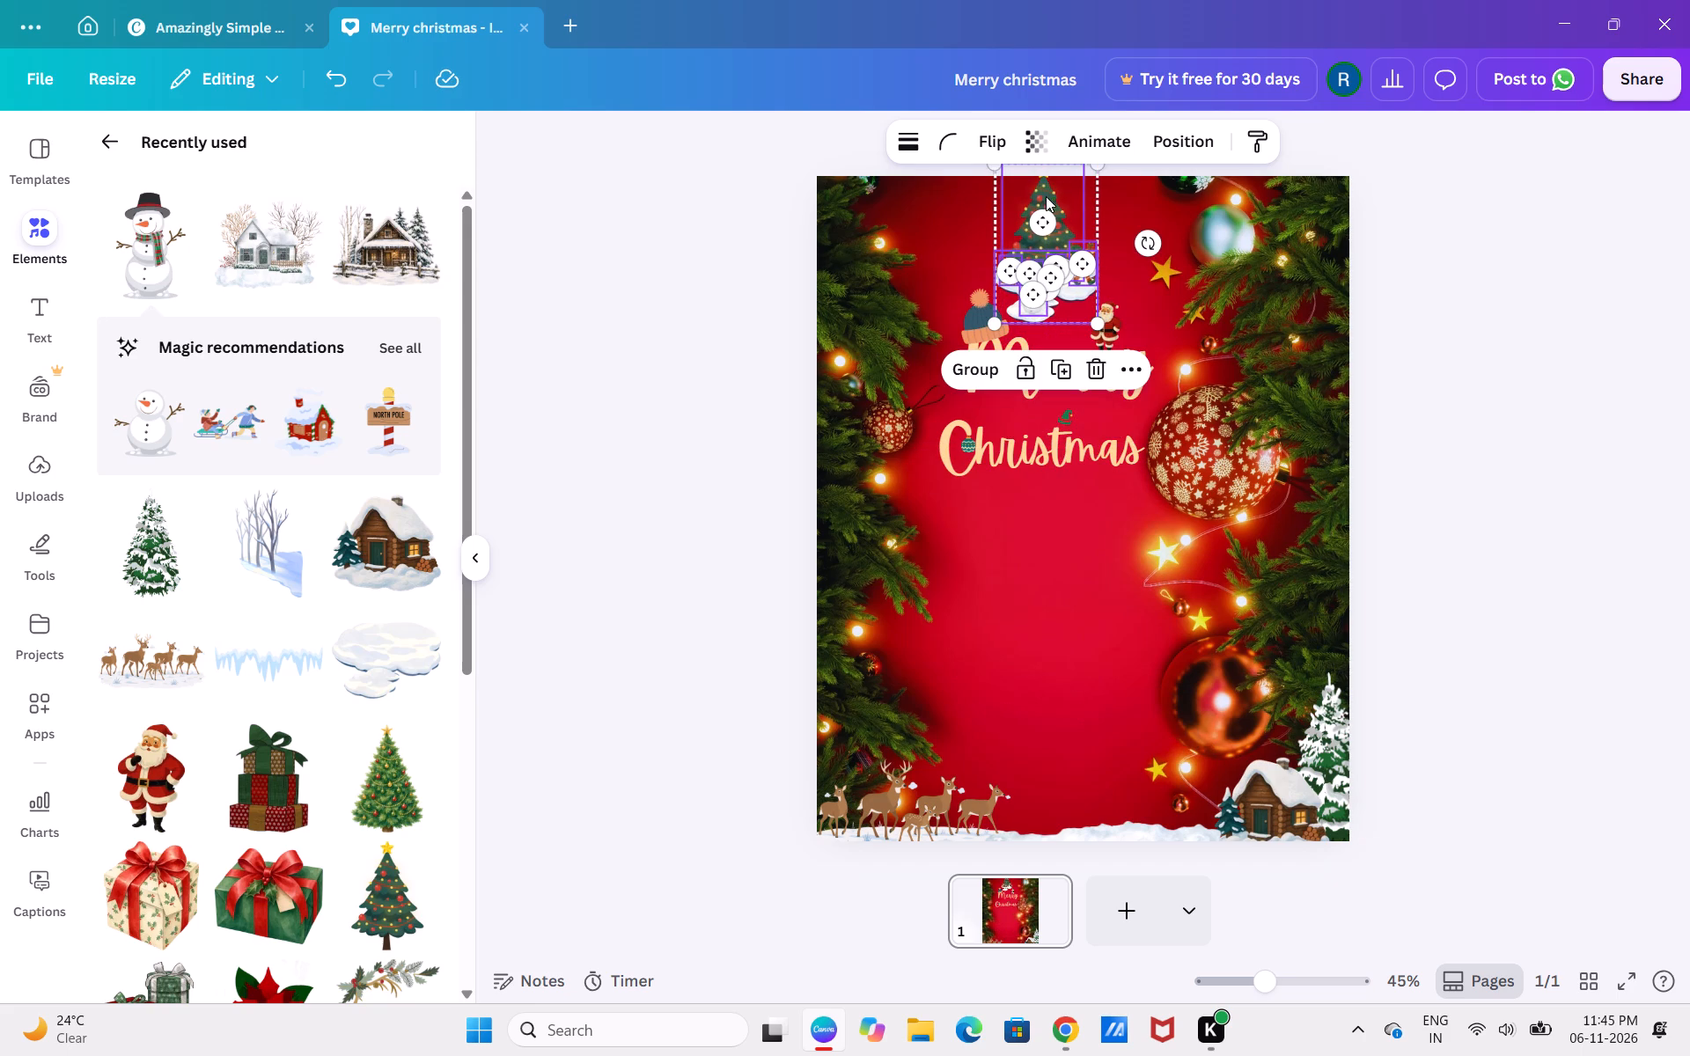
{"action": "left_click_drag", "start_coordinate": [1059, 193], "coordinate": [1086, 666]}
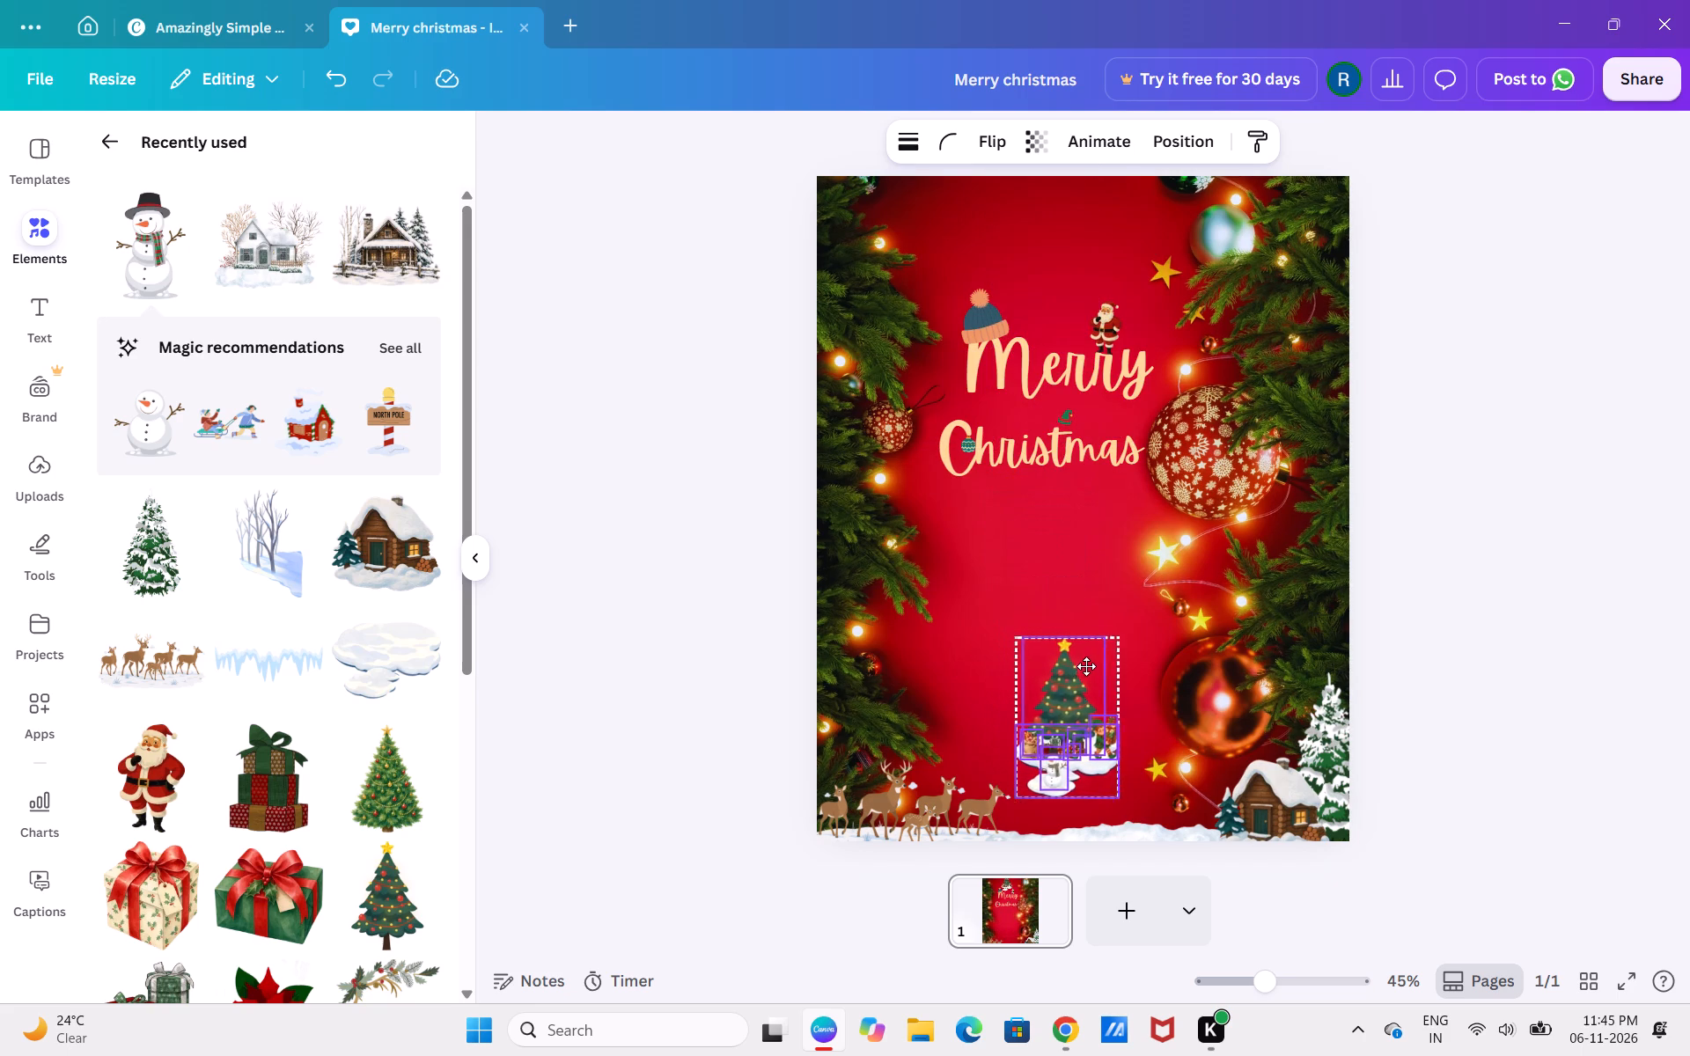
{"action": "left_click_drag", "start_coordinate": [1086, 666], "coordinate": [1055, 635]}
{"action": "left_click", "coordinate": [1513, 528]}
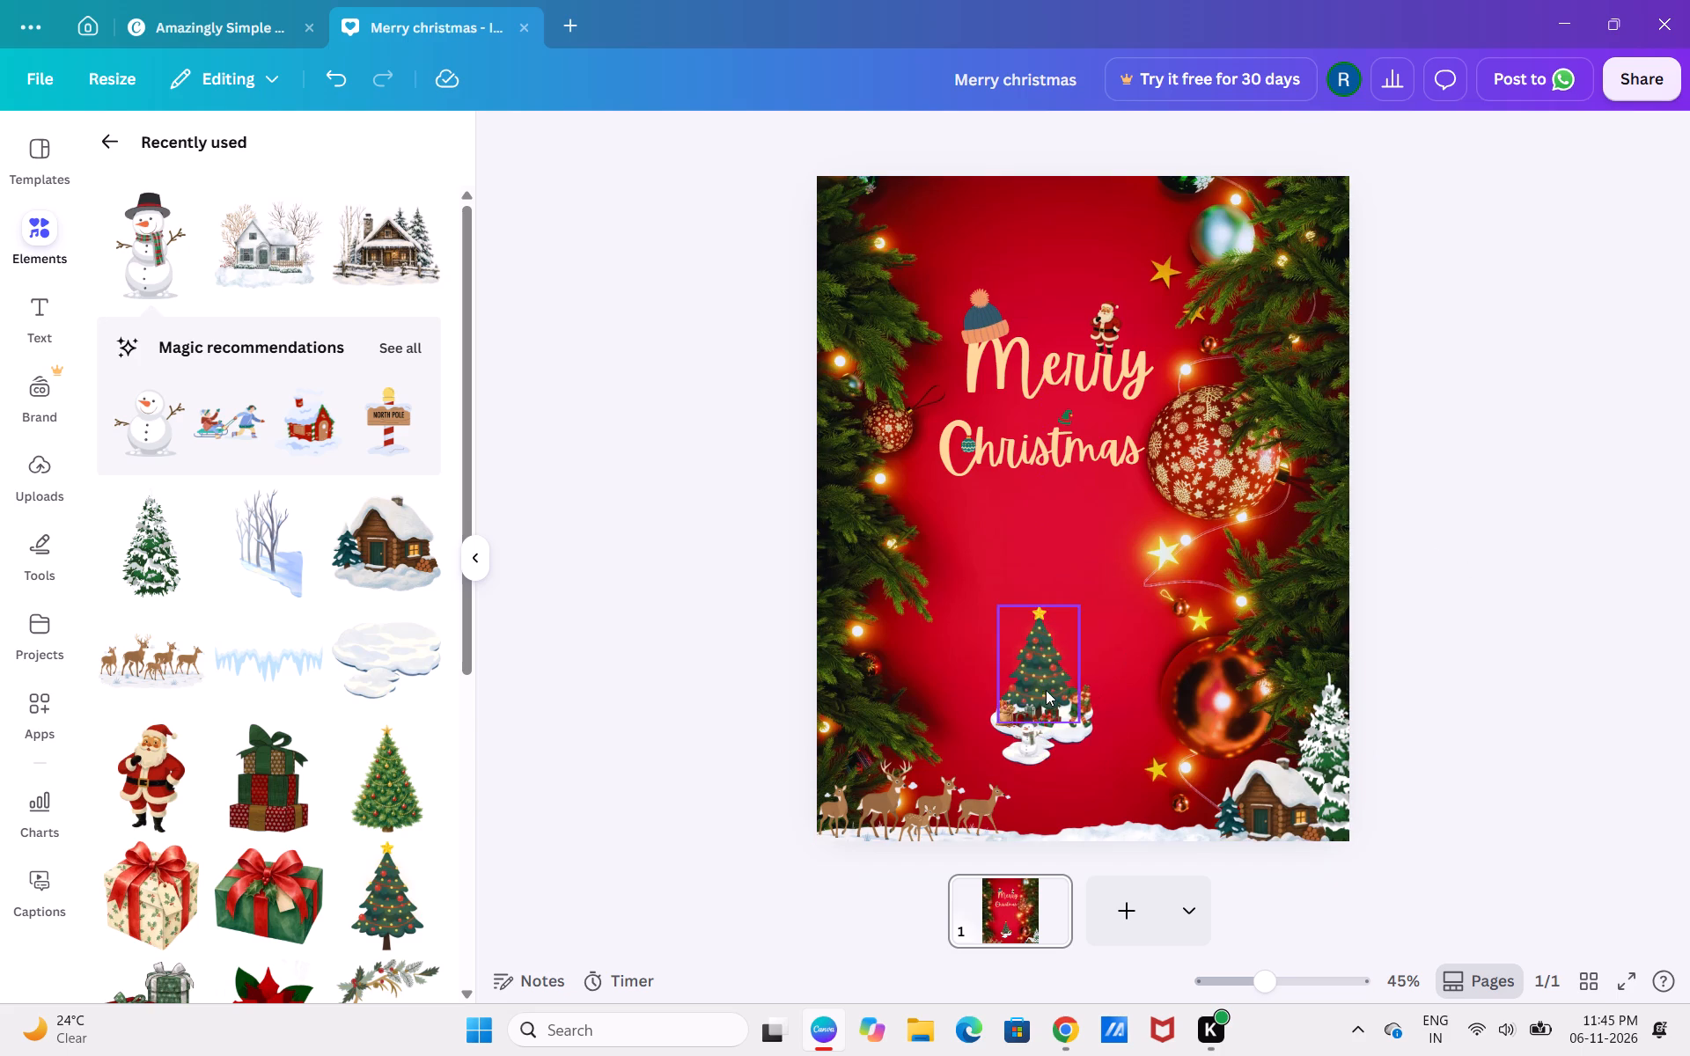
Enlarge the whole tree scene and move it down and right onto the snowy ground between the reindeer and the cabin.
{"action": "left_click_drag", "start_coordinate": [981, 580], "coordinate": [1110, 758]}
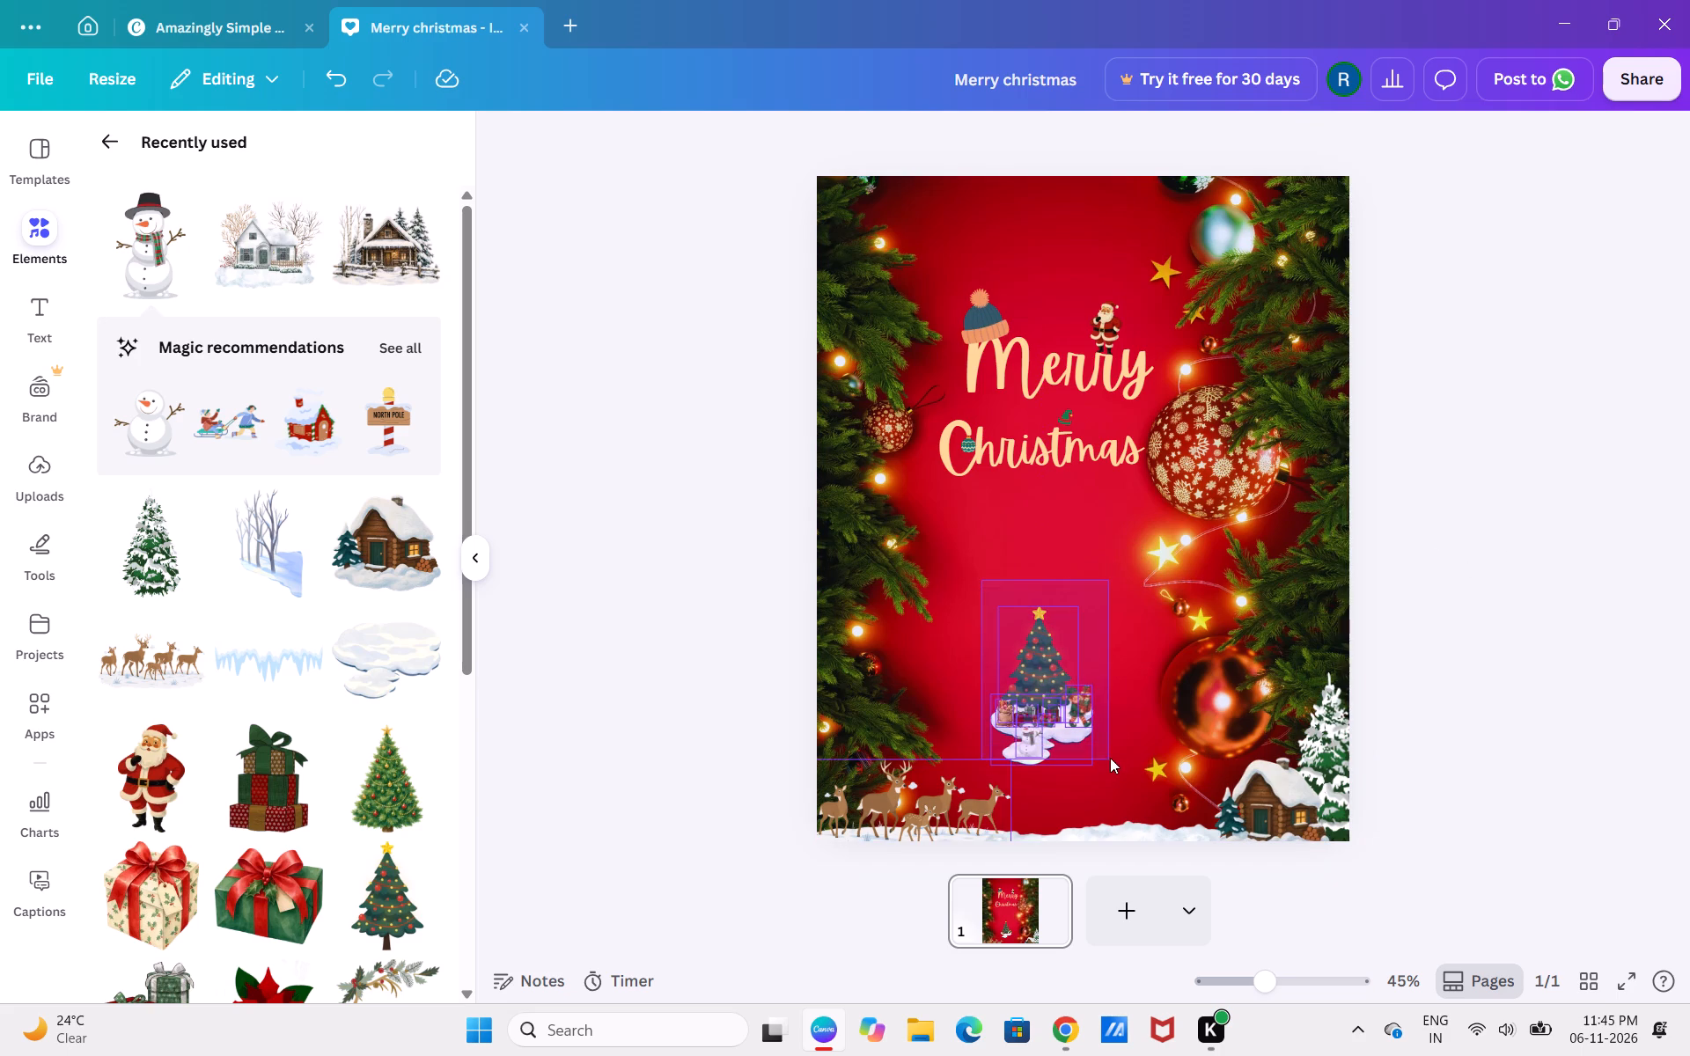
{"action": "left_click_drag", "start_coordinate": [1094, 762], "coordinate": [1138, 803]}
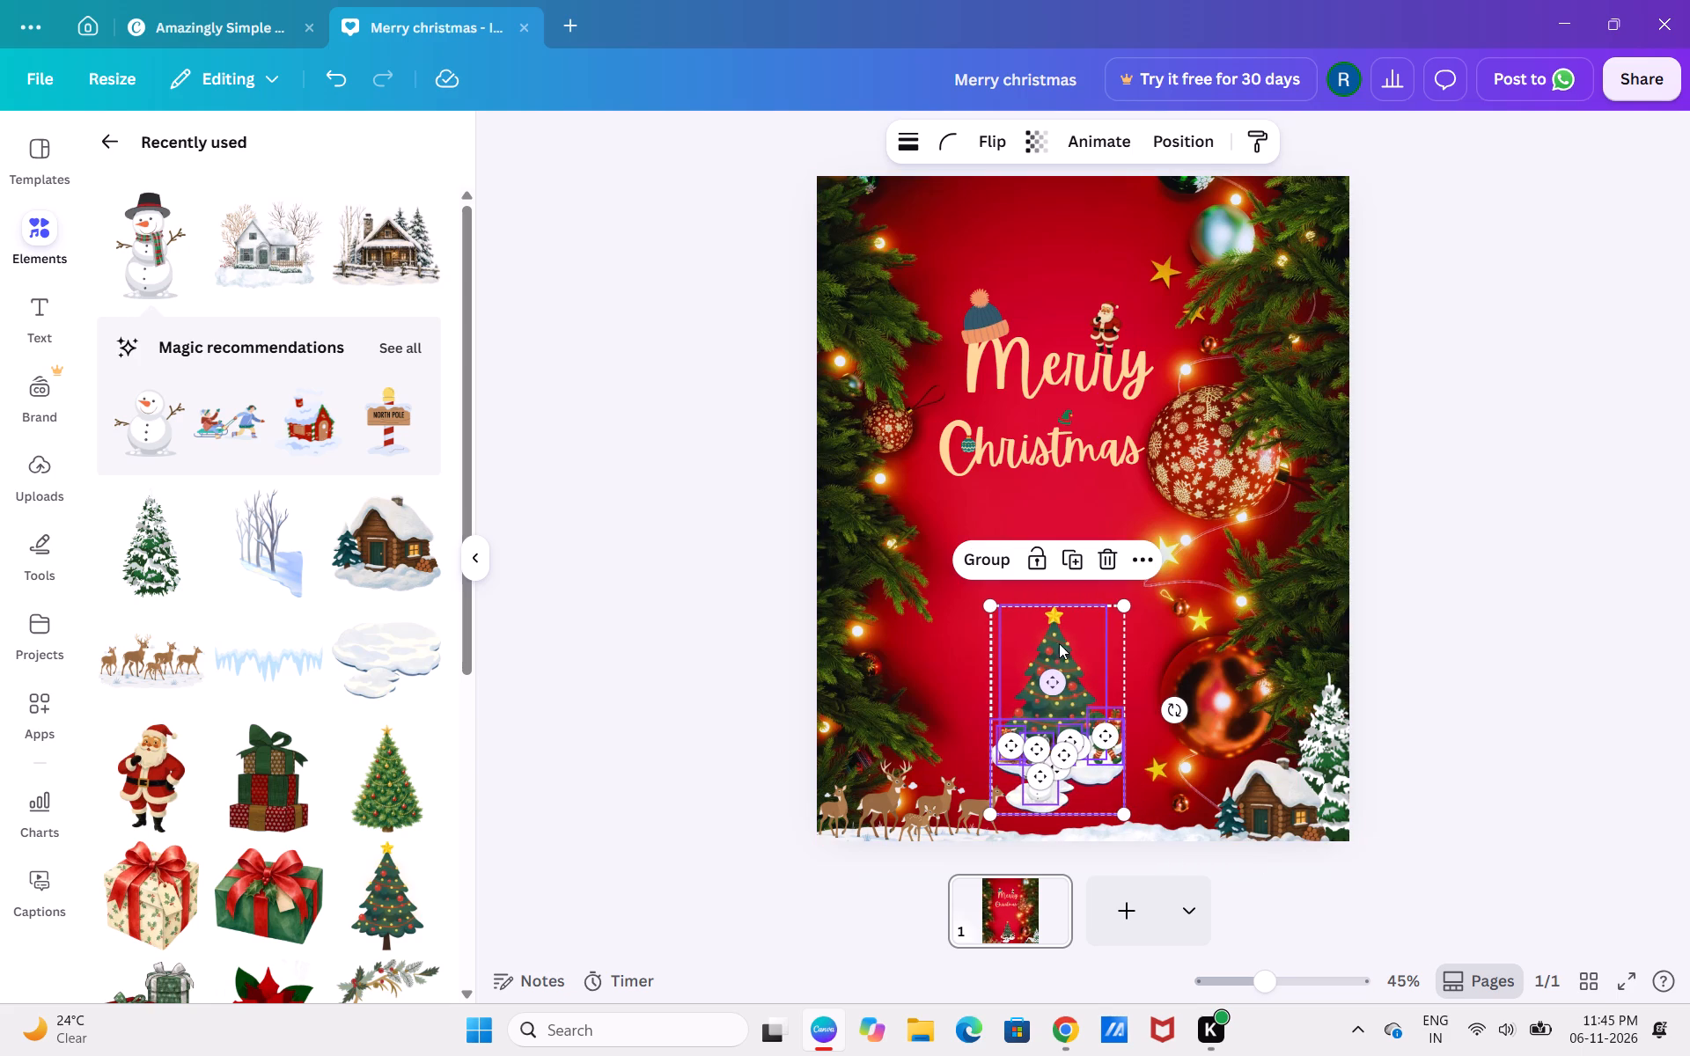
{"action": "left_click_drag", "start_coordinate": [1067, 640], "coordinate": [1110, 654]}
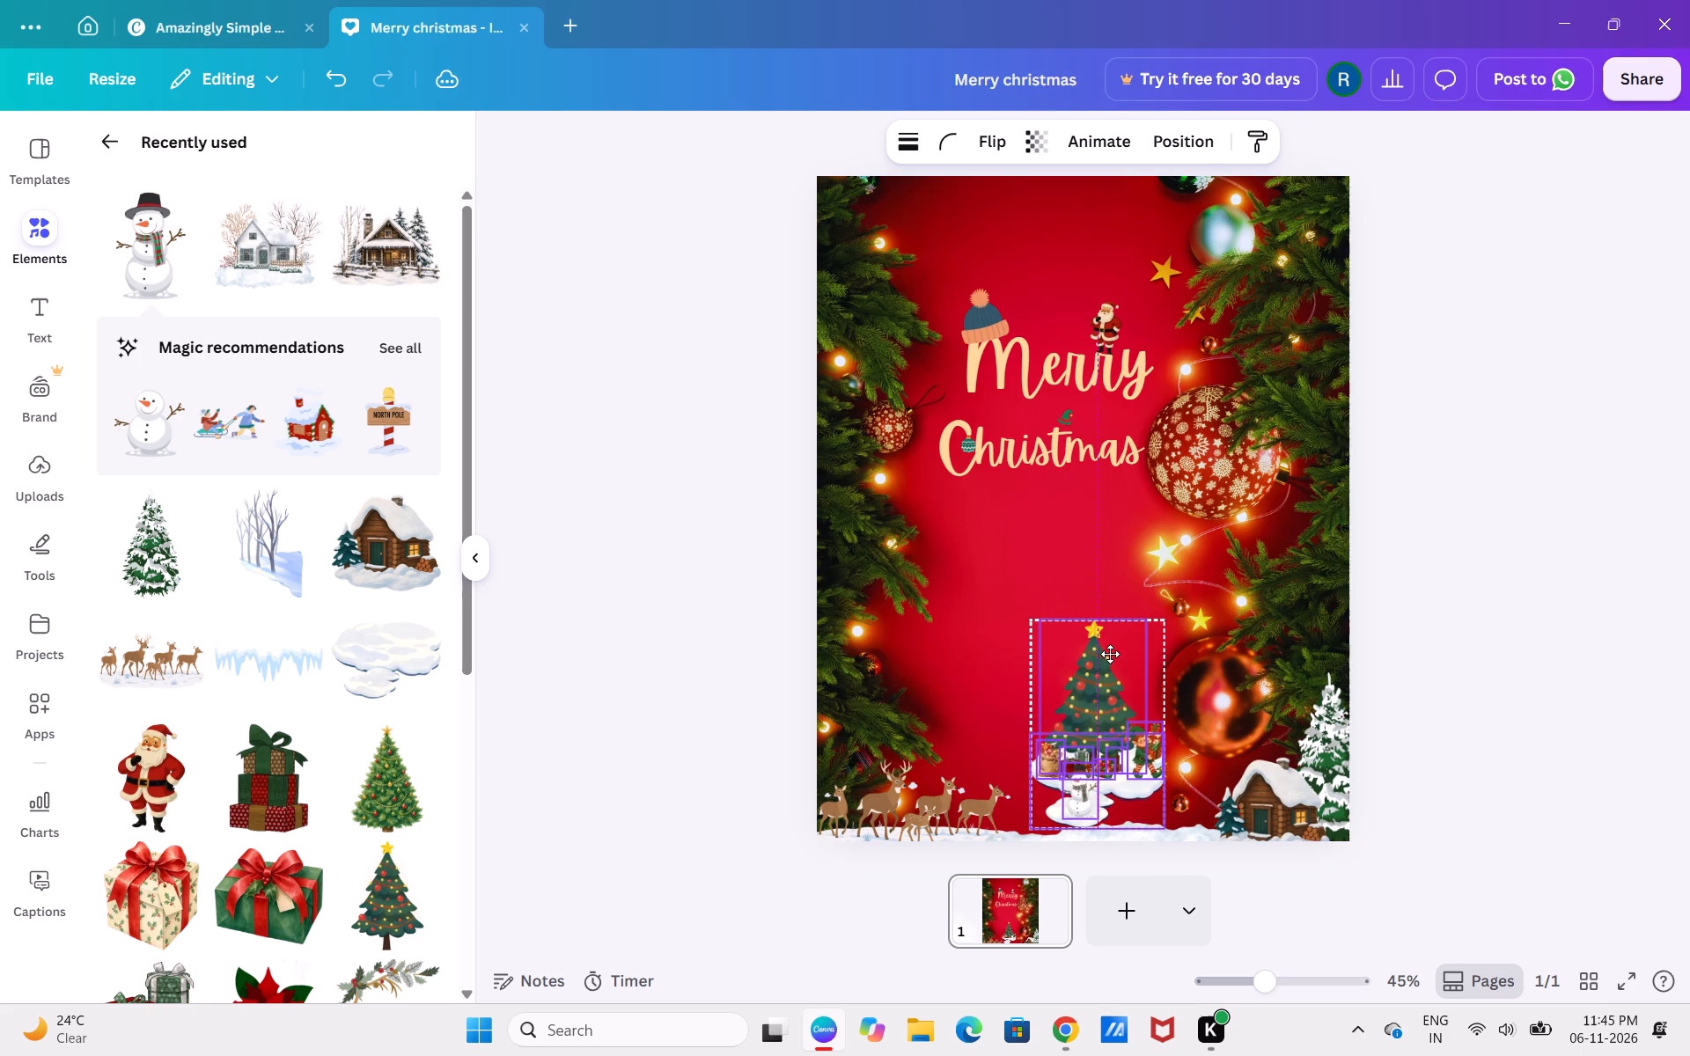
{"action": "left_click_drag", "start_coordinate": [1110, 654], "coordinate": [1110, 655]}
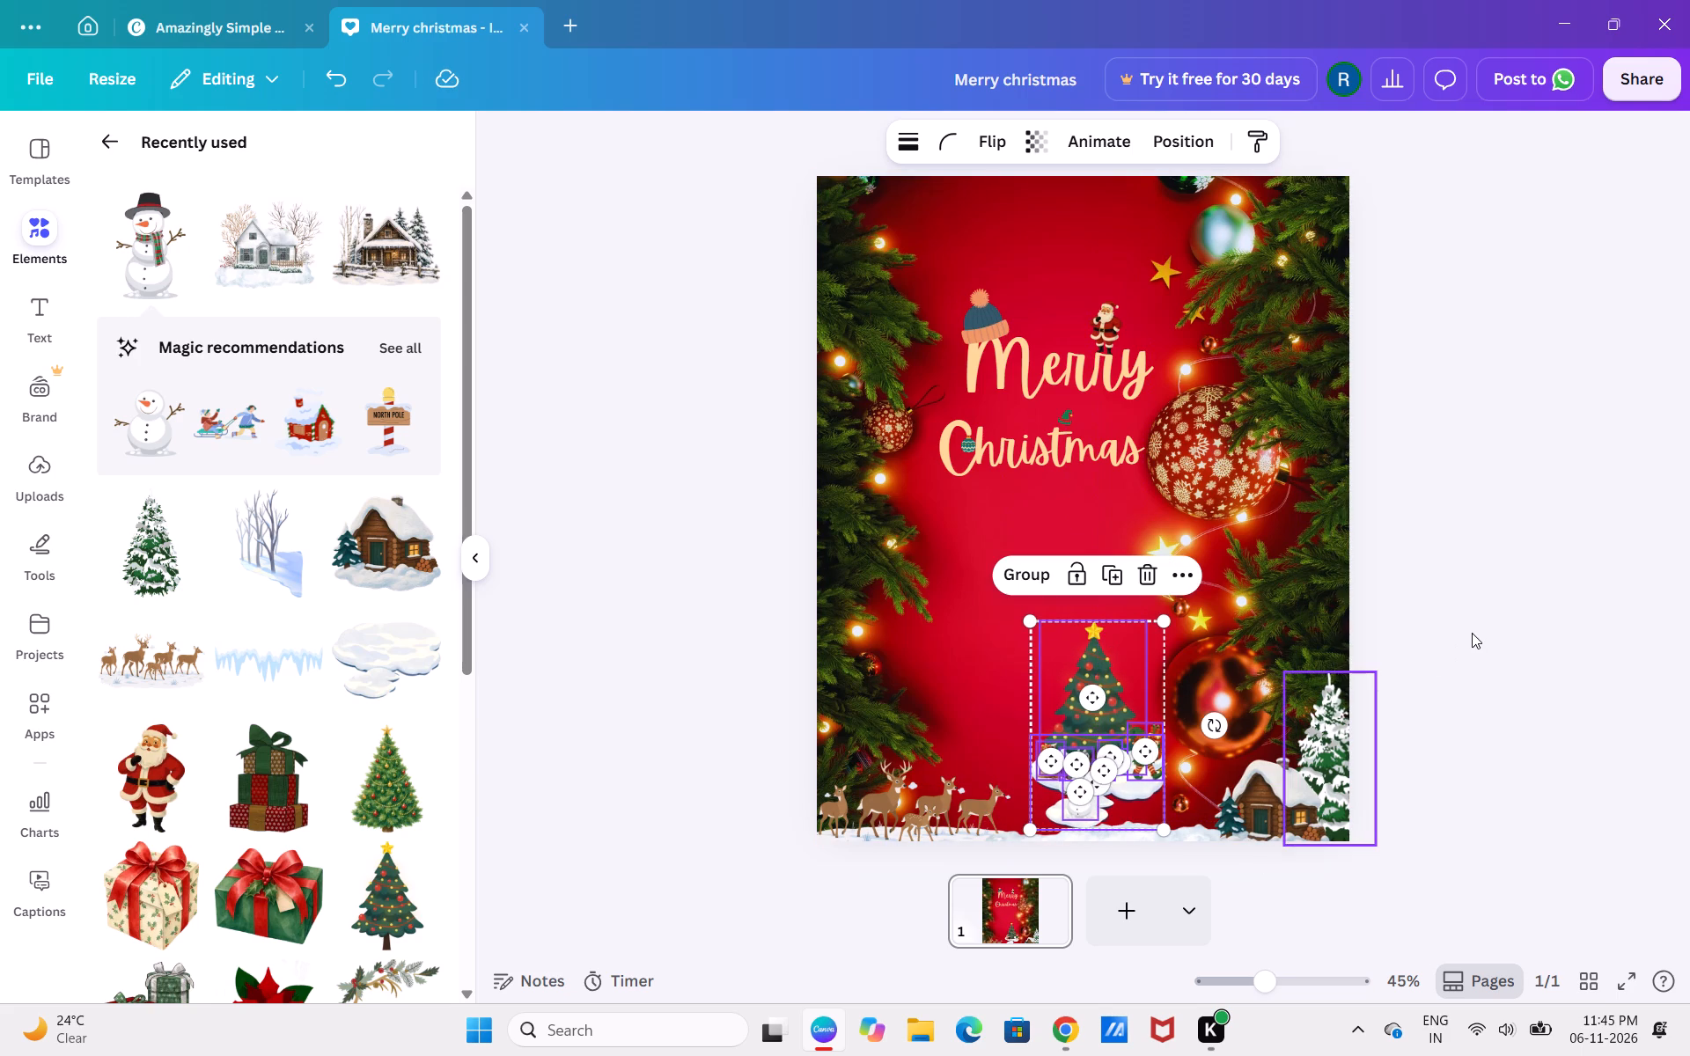
{"action": "left_click", "coordinate": [1472, 633]}
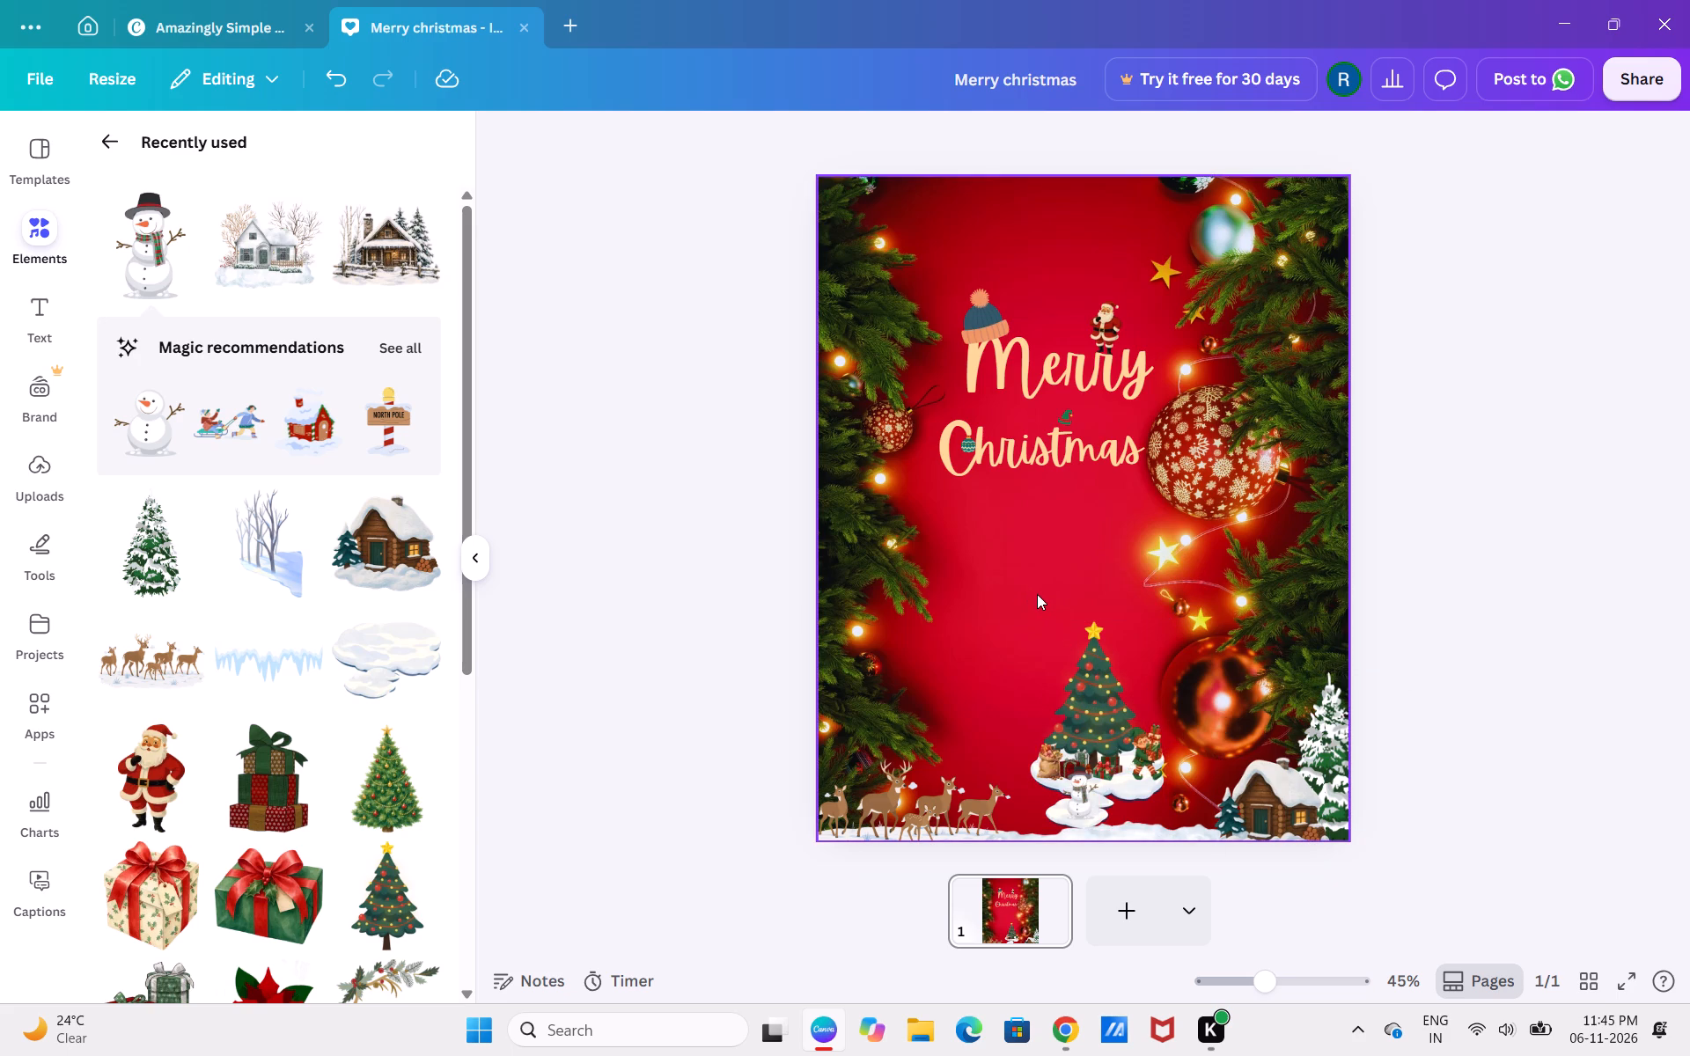
Select the whole tree scene with its gifts, elf and snowman and move it up to the card's lower middle, below "Christmas".
{"action": "left_click_drag", "start_coordinate": [1037, 594], "coordinate": [1162, 796]}
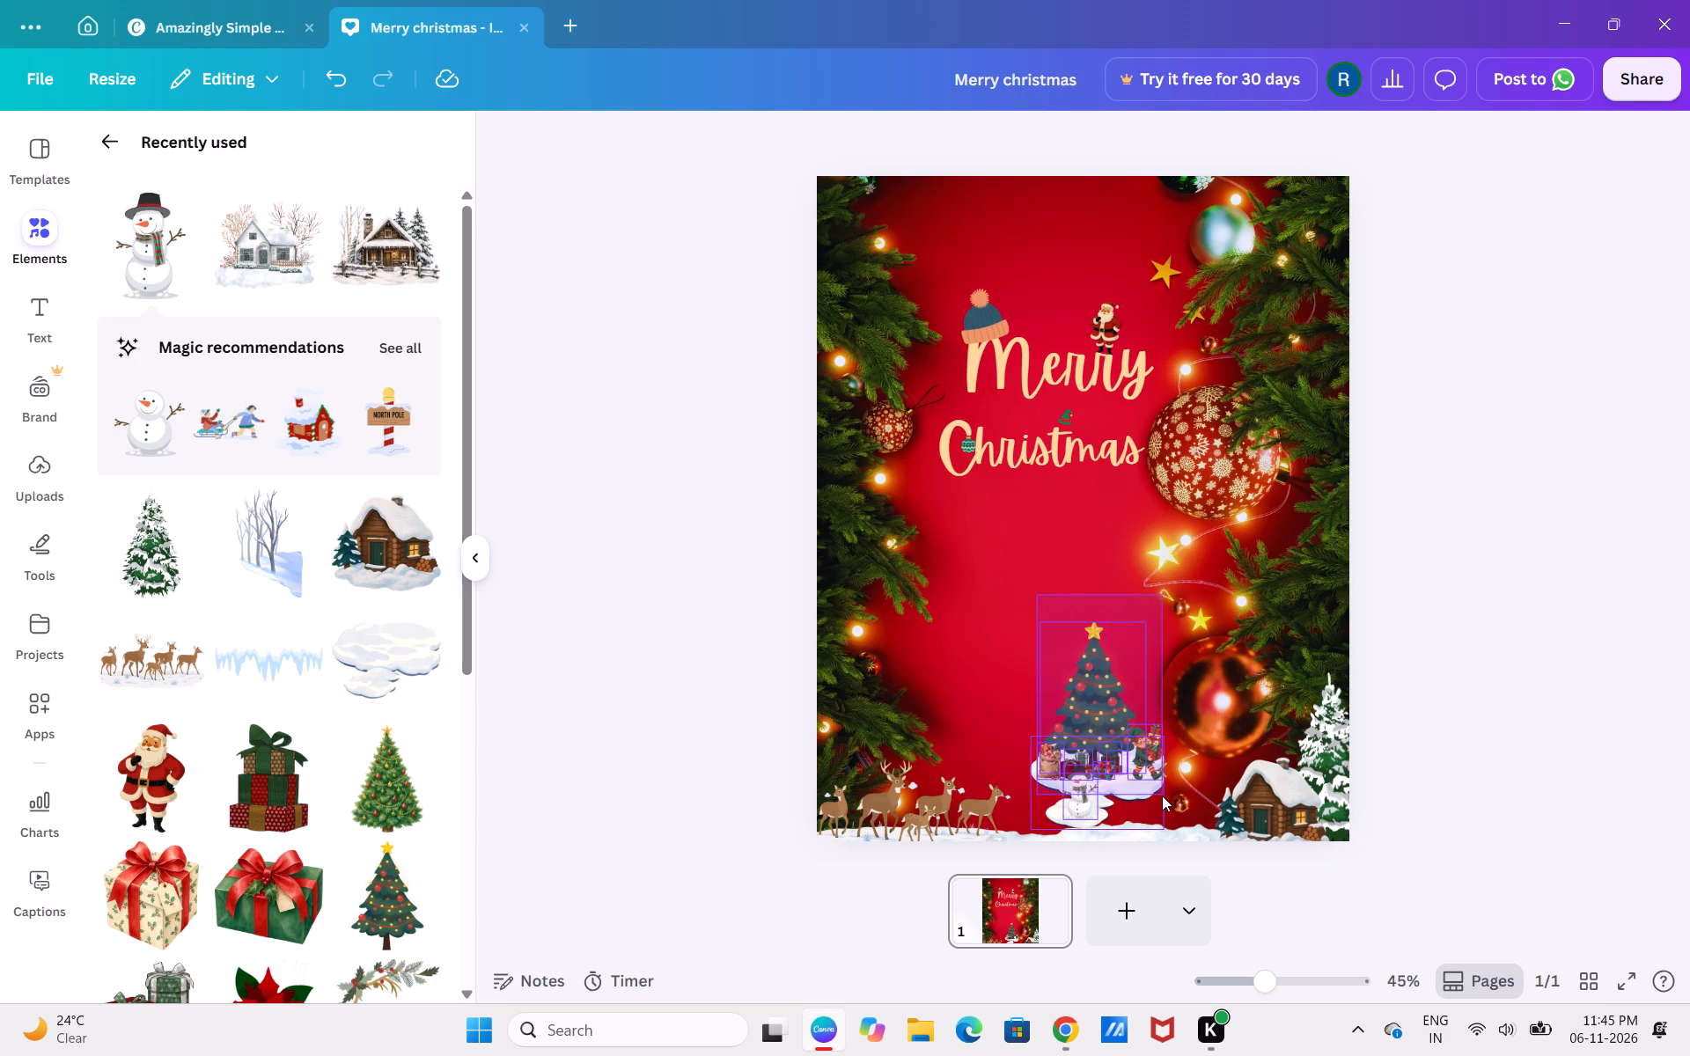
{"action": "left_click_drag", "start_coordinate": [1128, 644], "coordinate": [1065, 565]}
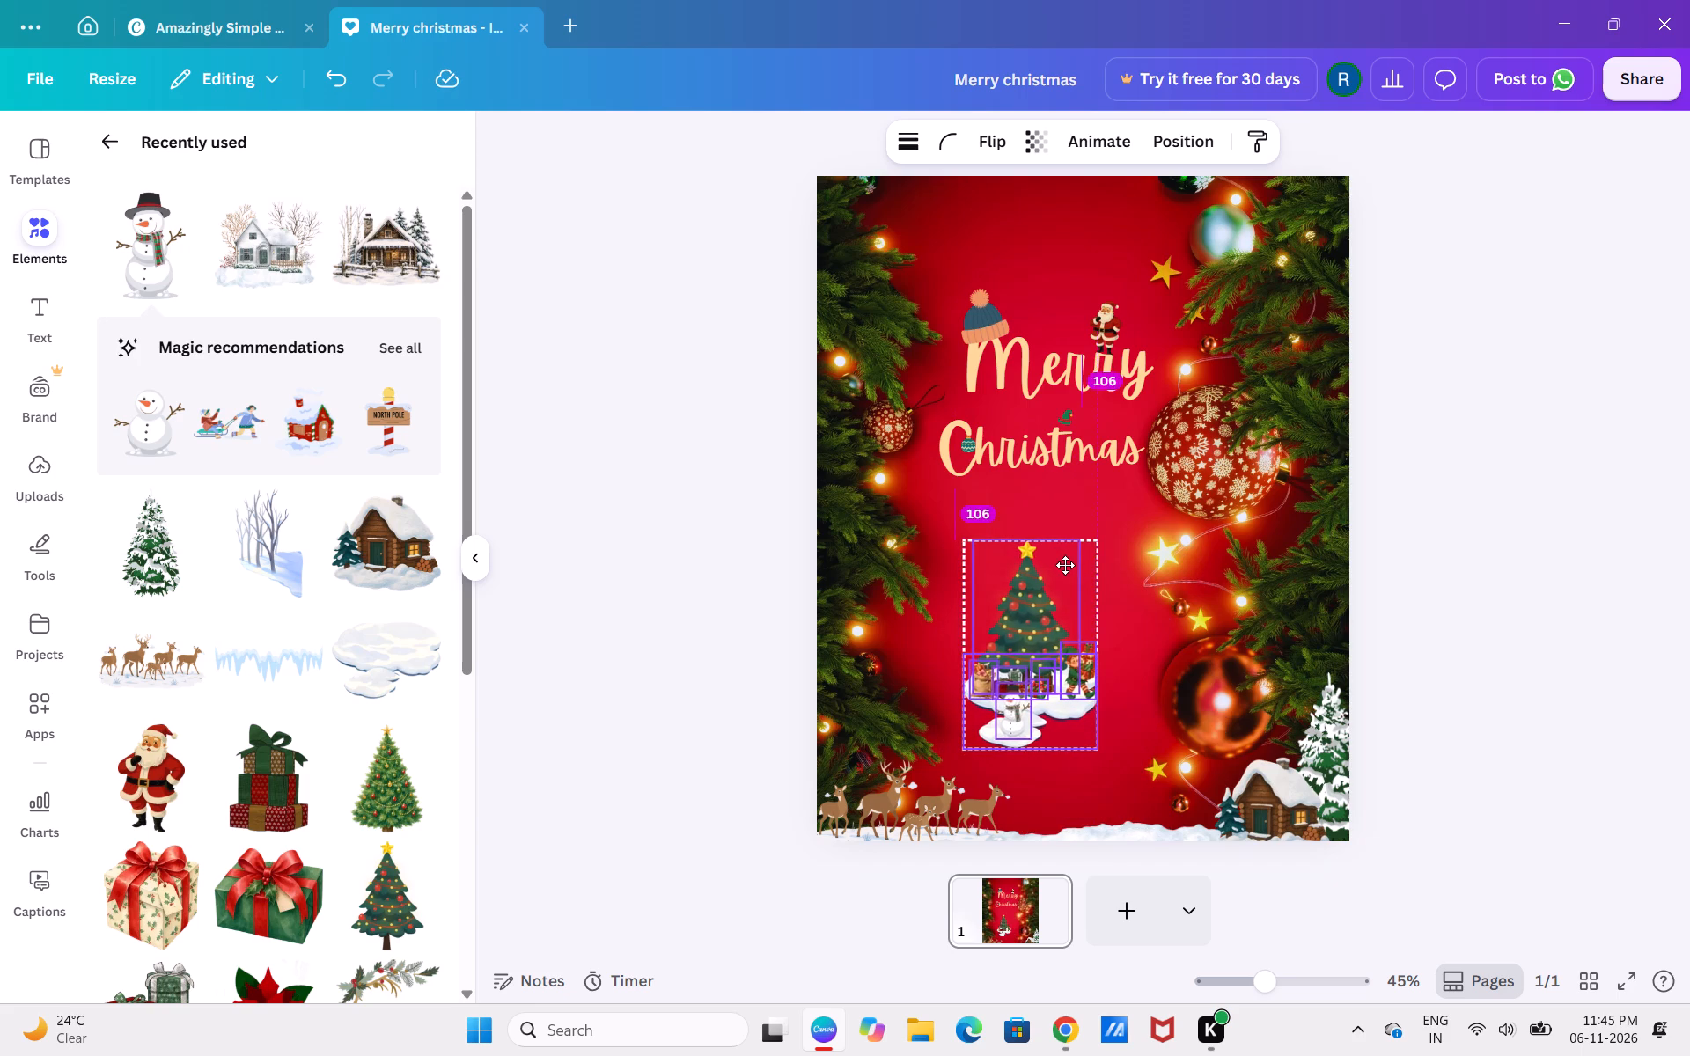
{"action": "left_click_drag", "start_coordinate": [1065, 565], "coordinate": [1076, 568]}
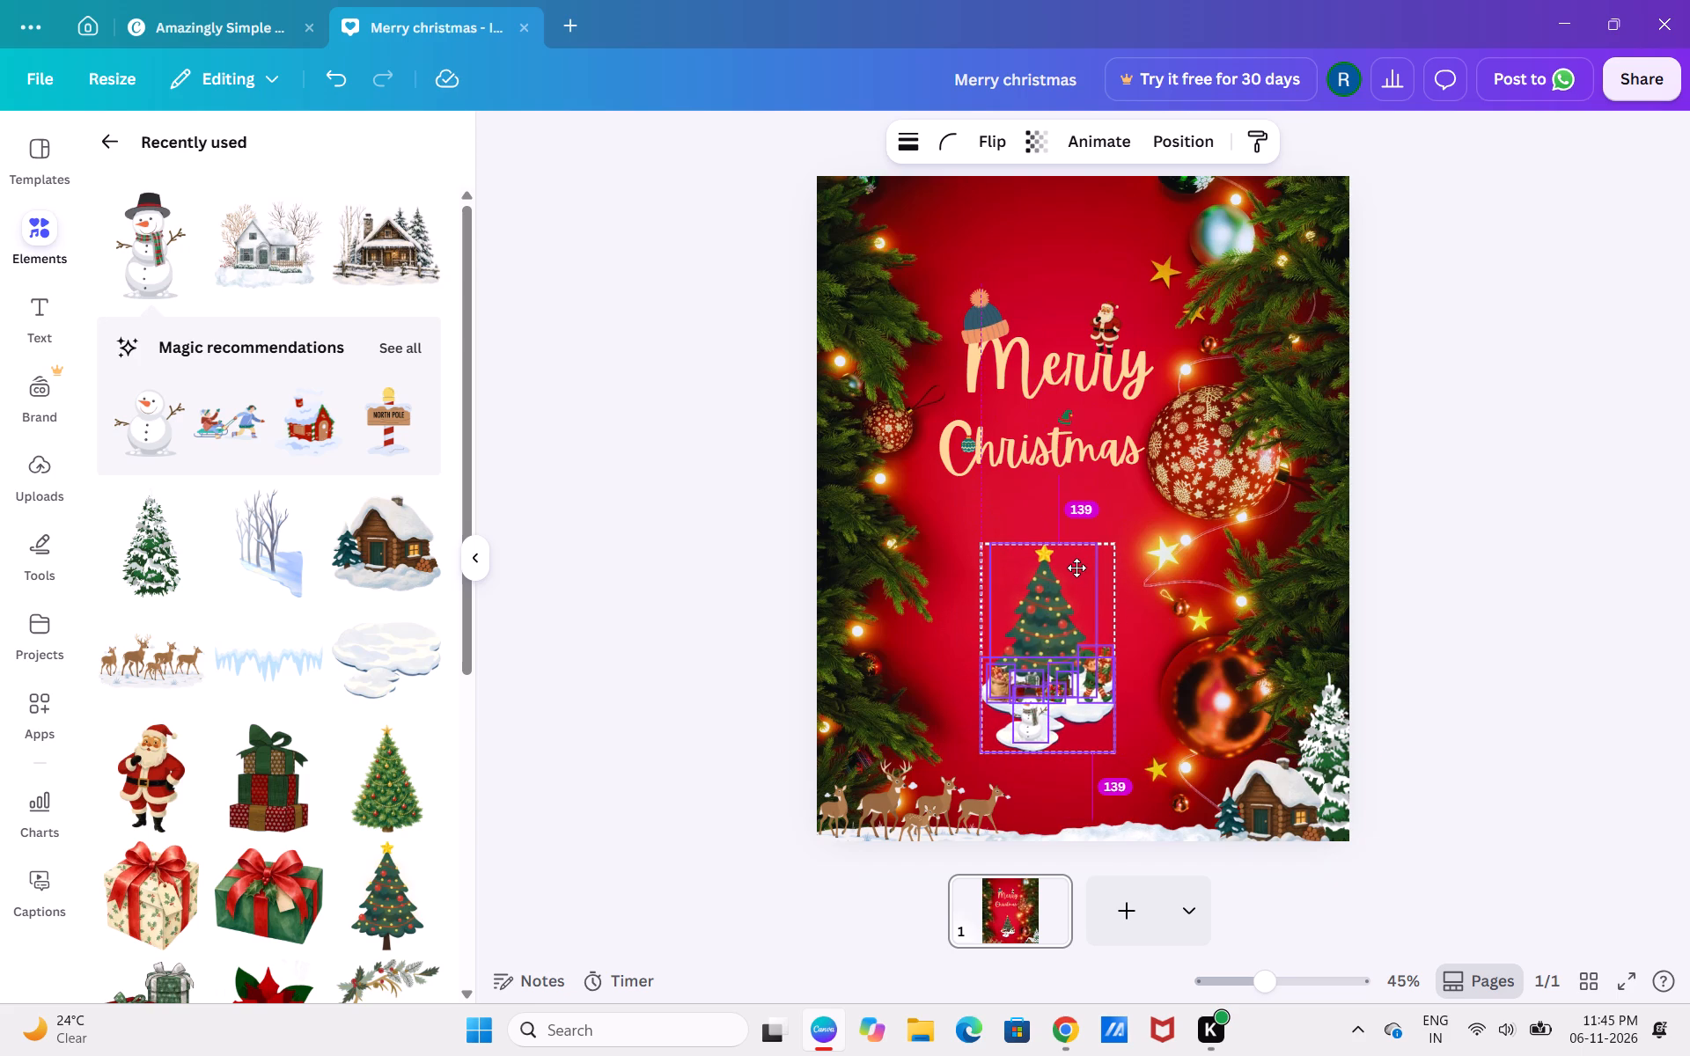
{"action": "left_click_drag", "start_coordinate": [1076, 568], "coordinate": [1076, 567]}
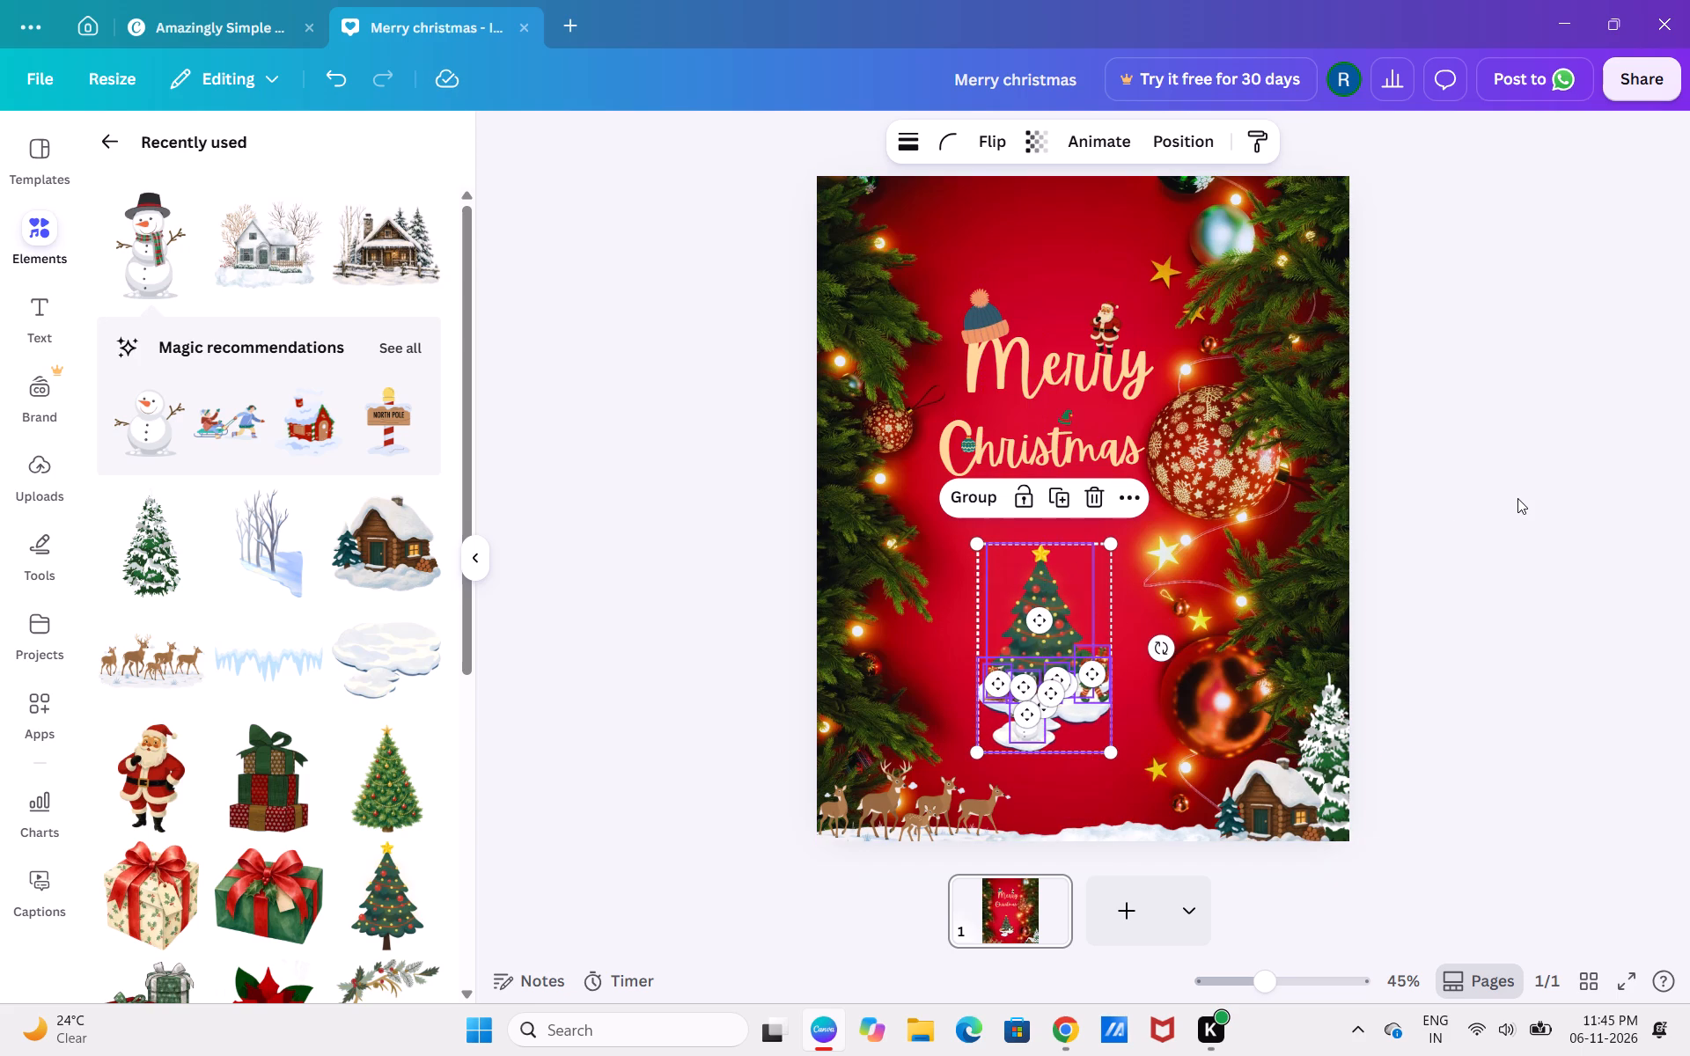
{"action": "left_click", "coordinate": [1517, 498]}
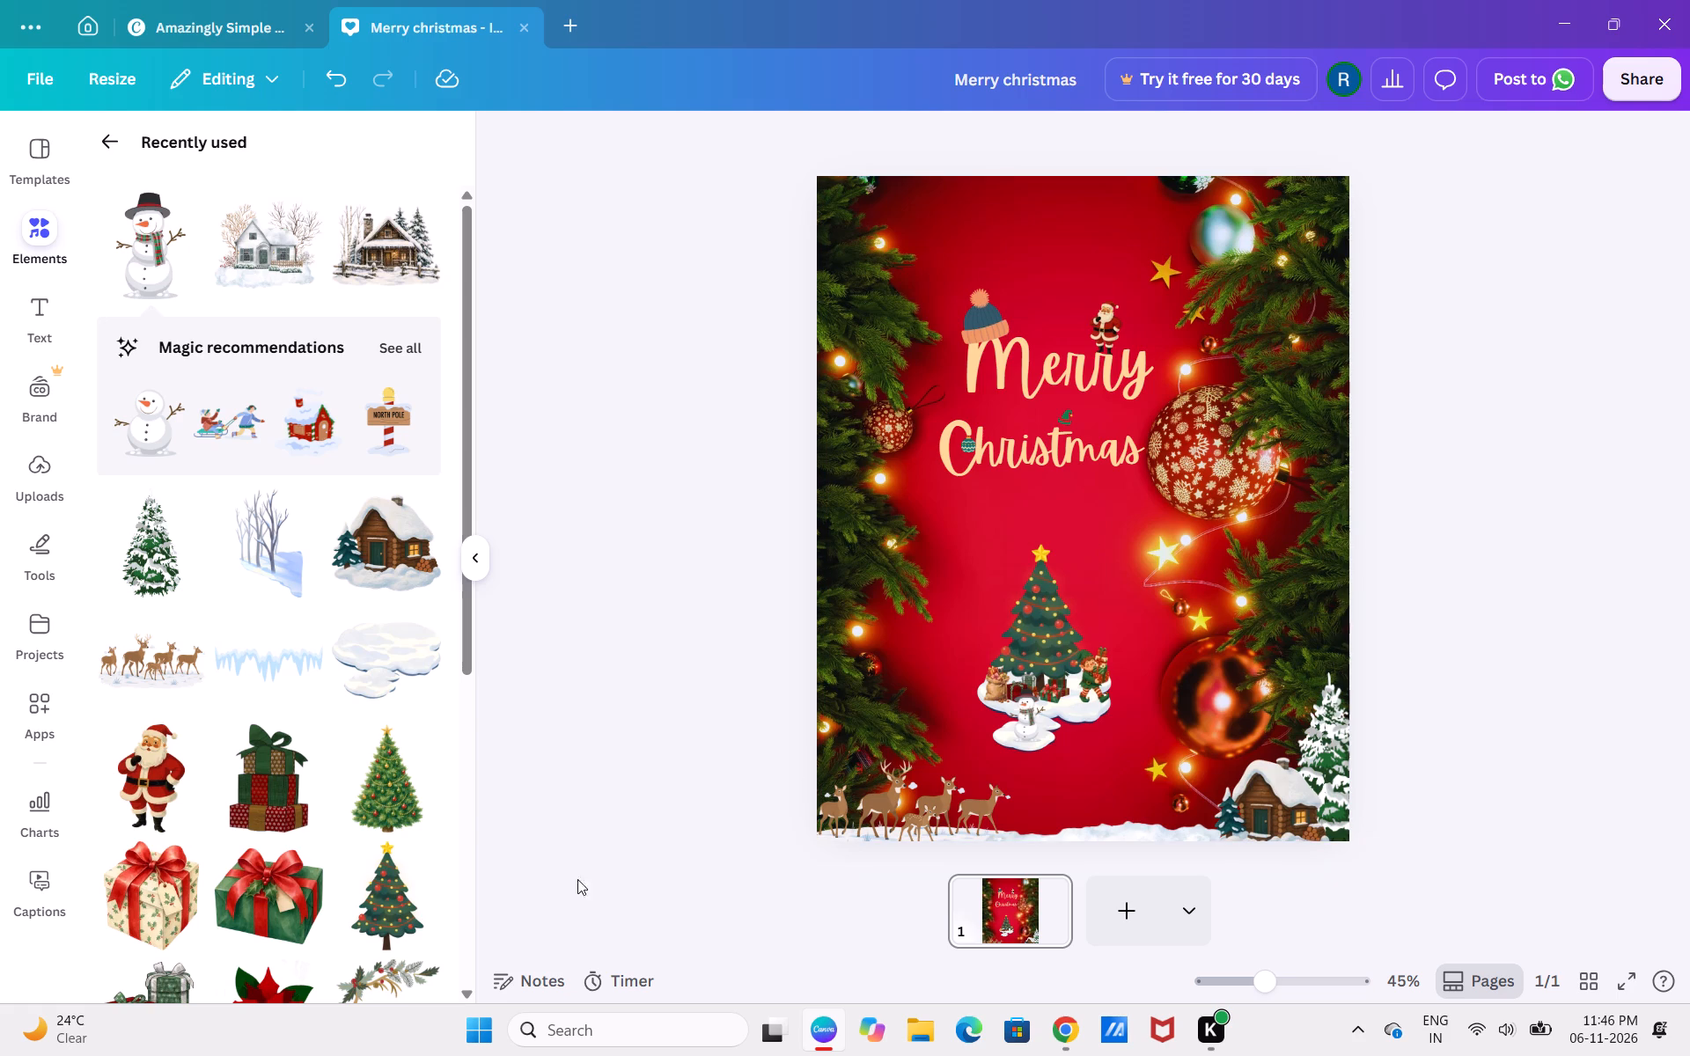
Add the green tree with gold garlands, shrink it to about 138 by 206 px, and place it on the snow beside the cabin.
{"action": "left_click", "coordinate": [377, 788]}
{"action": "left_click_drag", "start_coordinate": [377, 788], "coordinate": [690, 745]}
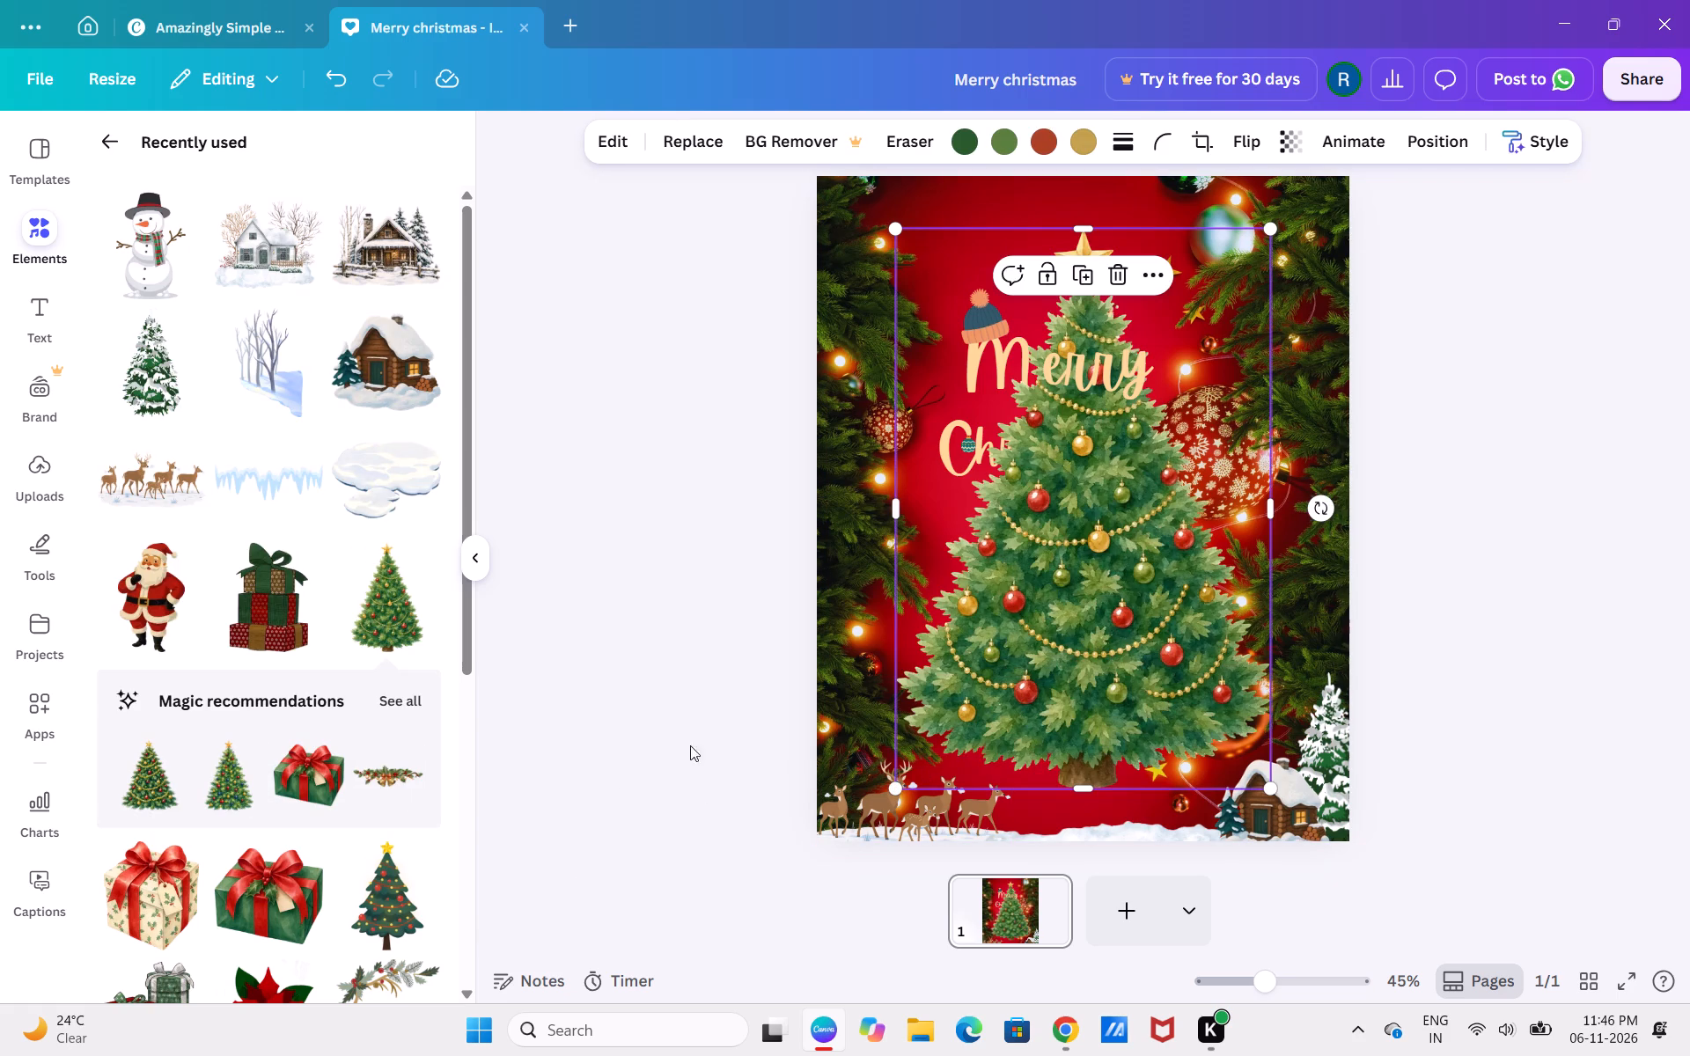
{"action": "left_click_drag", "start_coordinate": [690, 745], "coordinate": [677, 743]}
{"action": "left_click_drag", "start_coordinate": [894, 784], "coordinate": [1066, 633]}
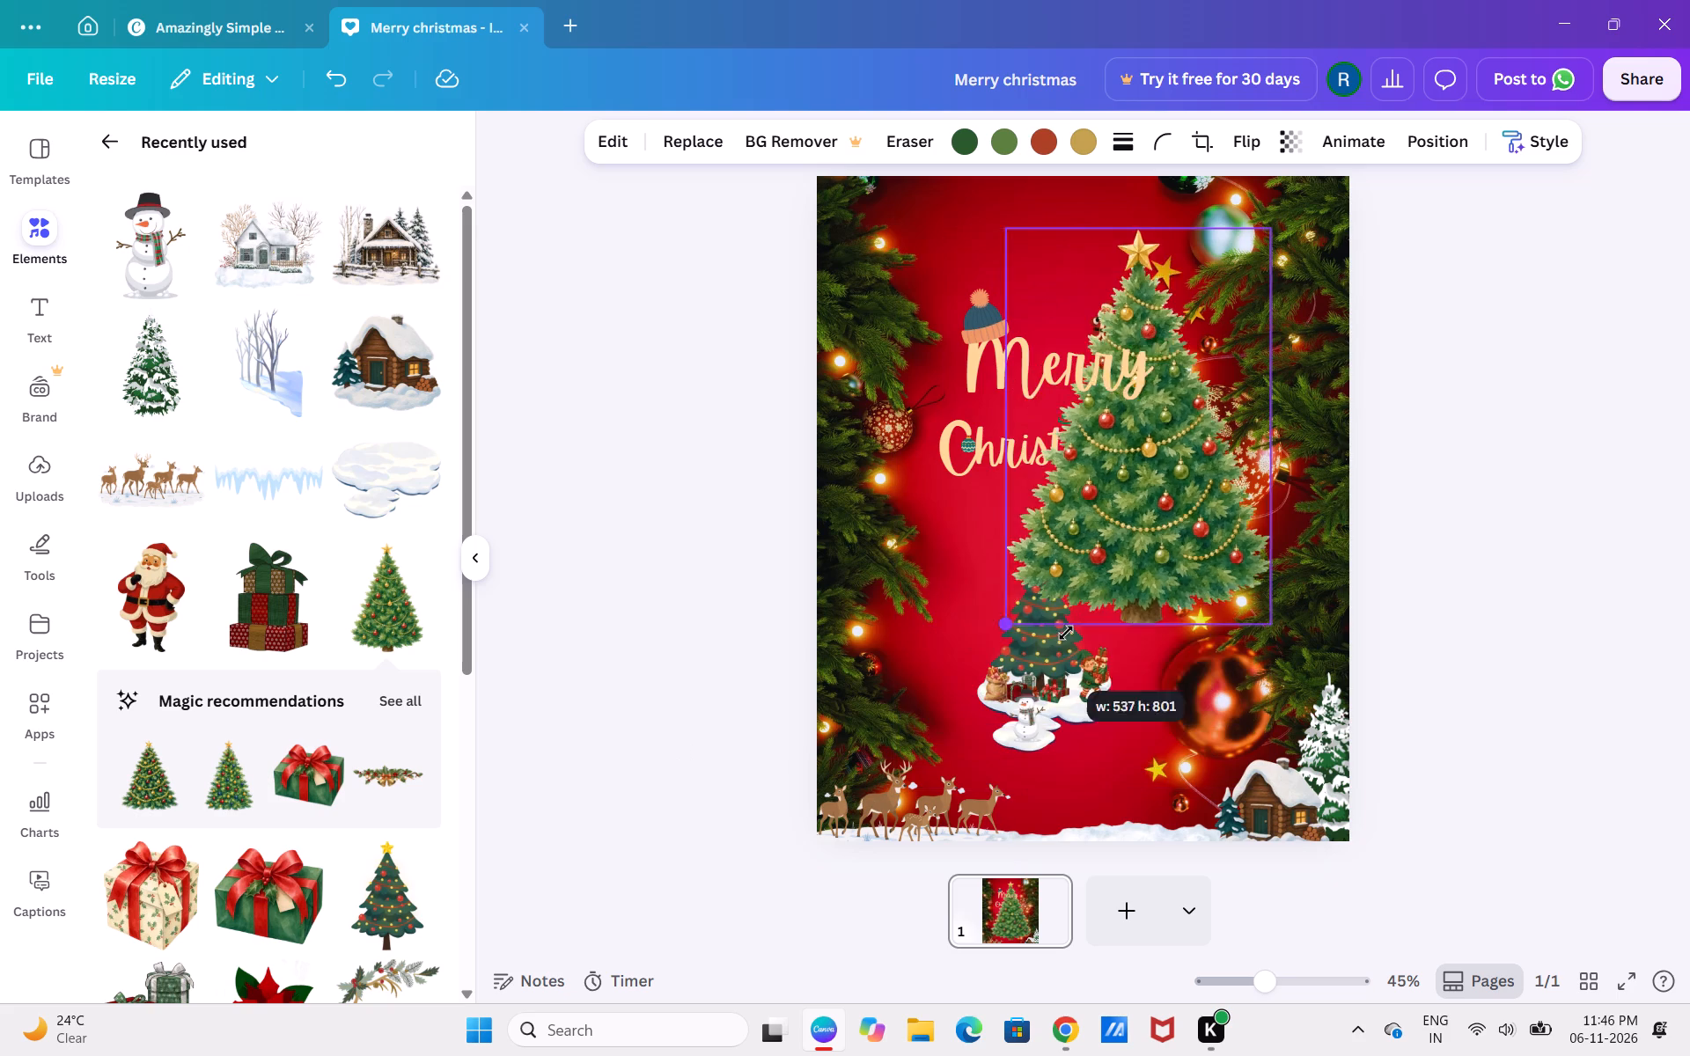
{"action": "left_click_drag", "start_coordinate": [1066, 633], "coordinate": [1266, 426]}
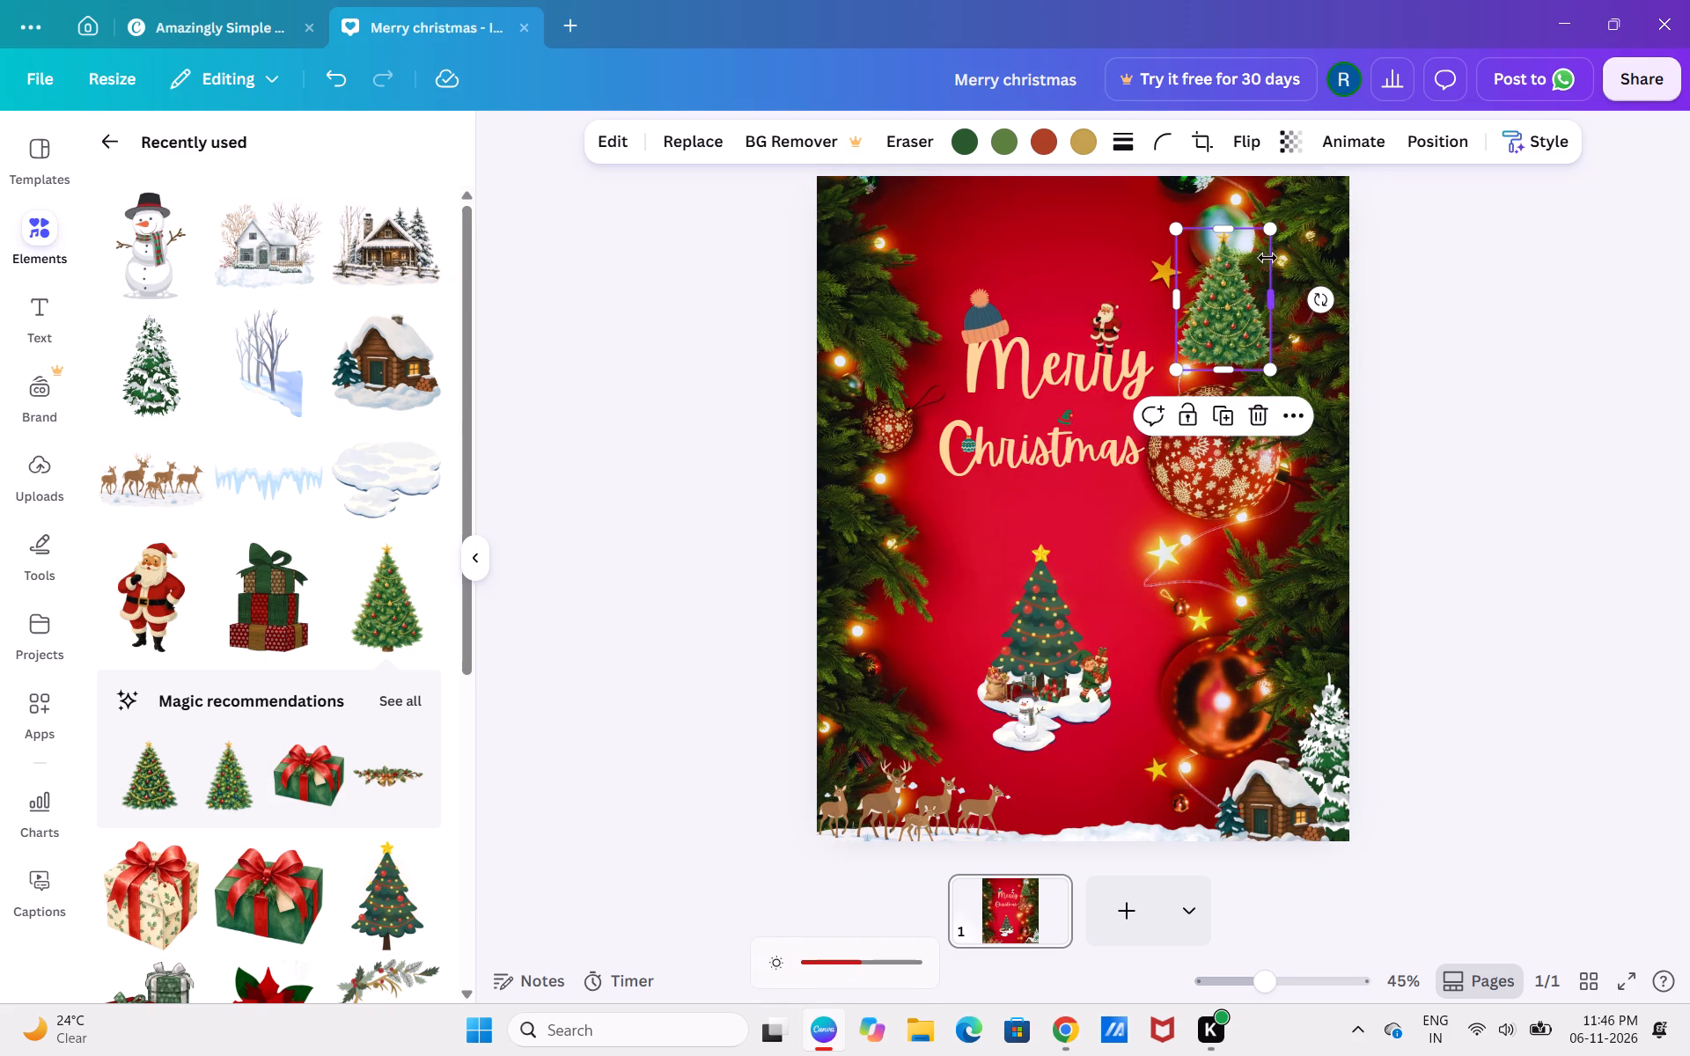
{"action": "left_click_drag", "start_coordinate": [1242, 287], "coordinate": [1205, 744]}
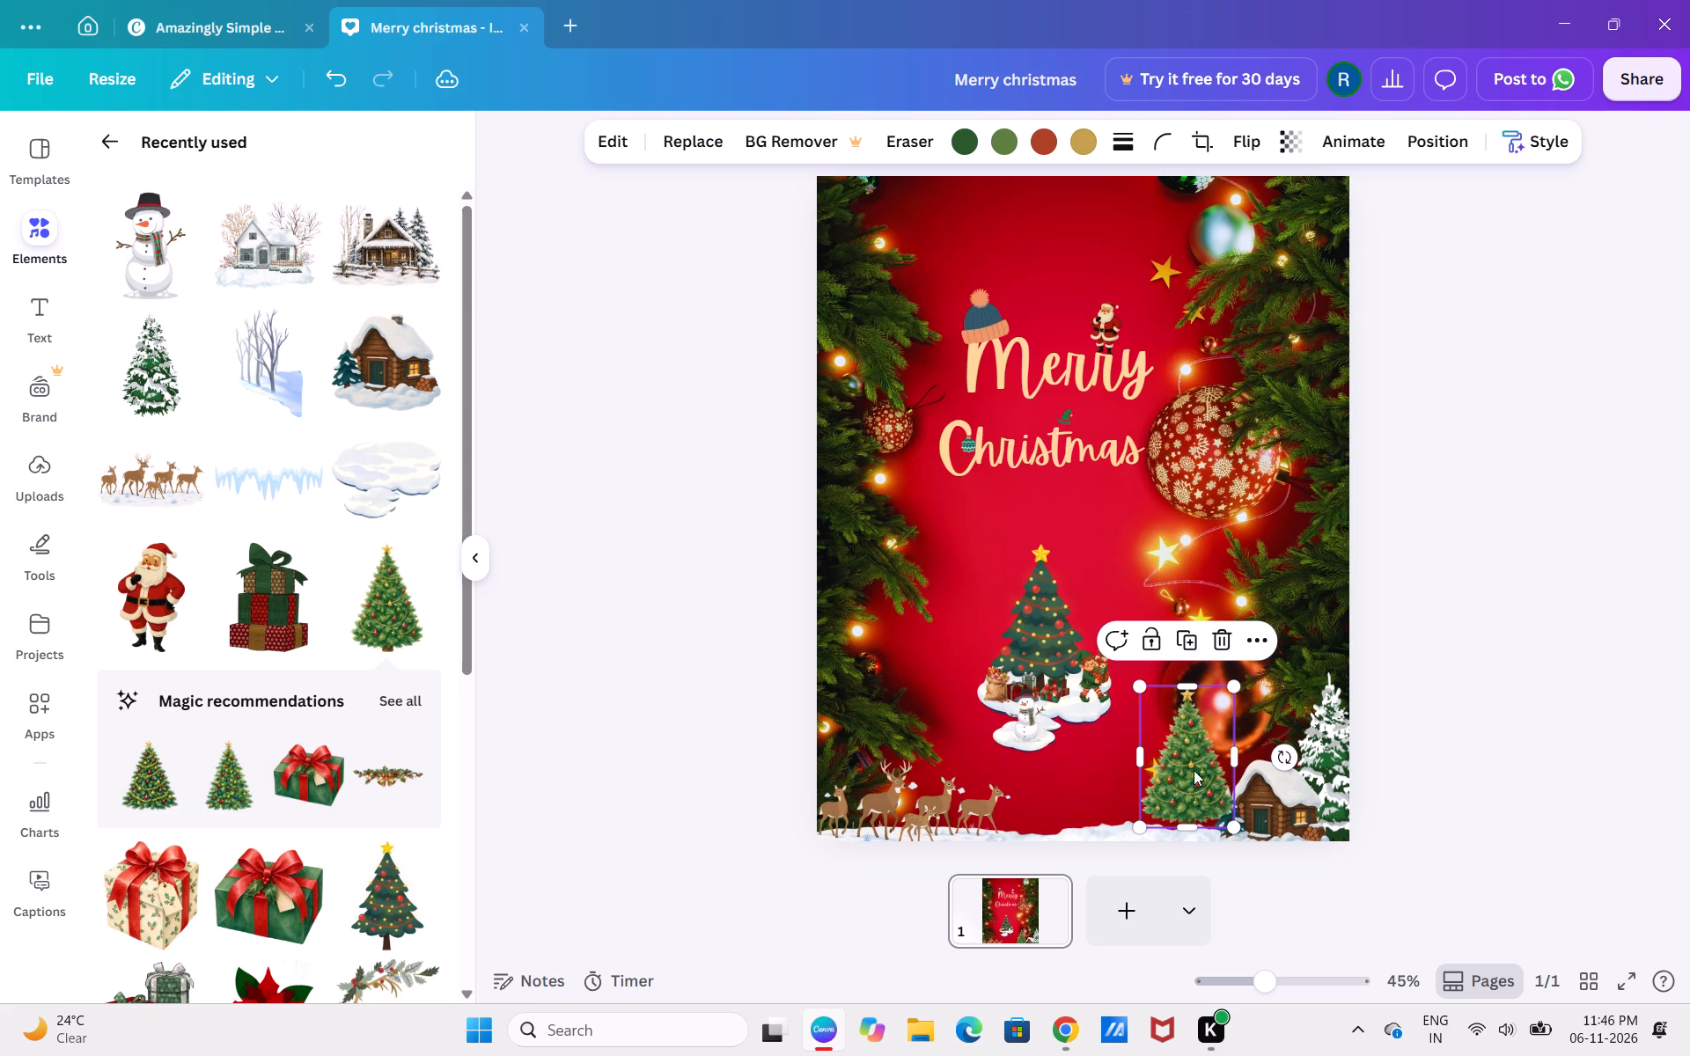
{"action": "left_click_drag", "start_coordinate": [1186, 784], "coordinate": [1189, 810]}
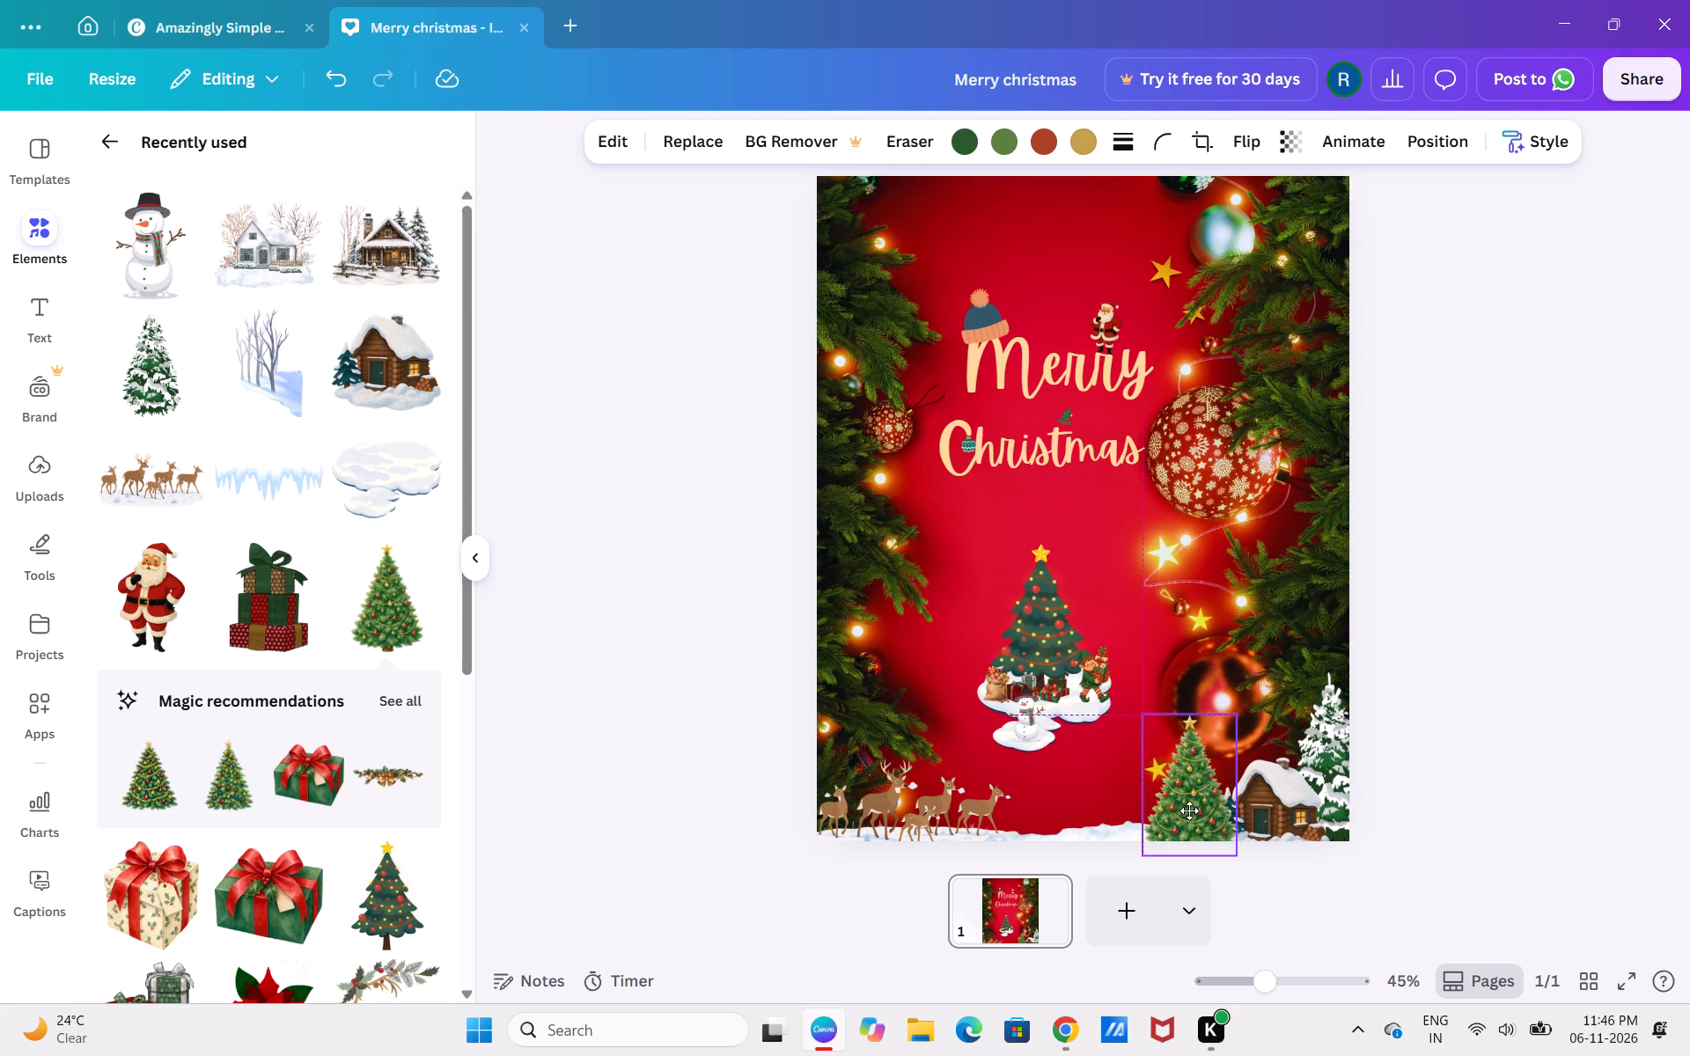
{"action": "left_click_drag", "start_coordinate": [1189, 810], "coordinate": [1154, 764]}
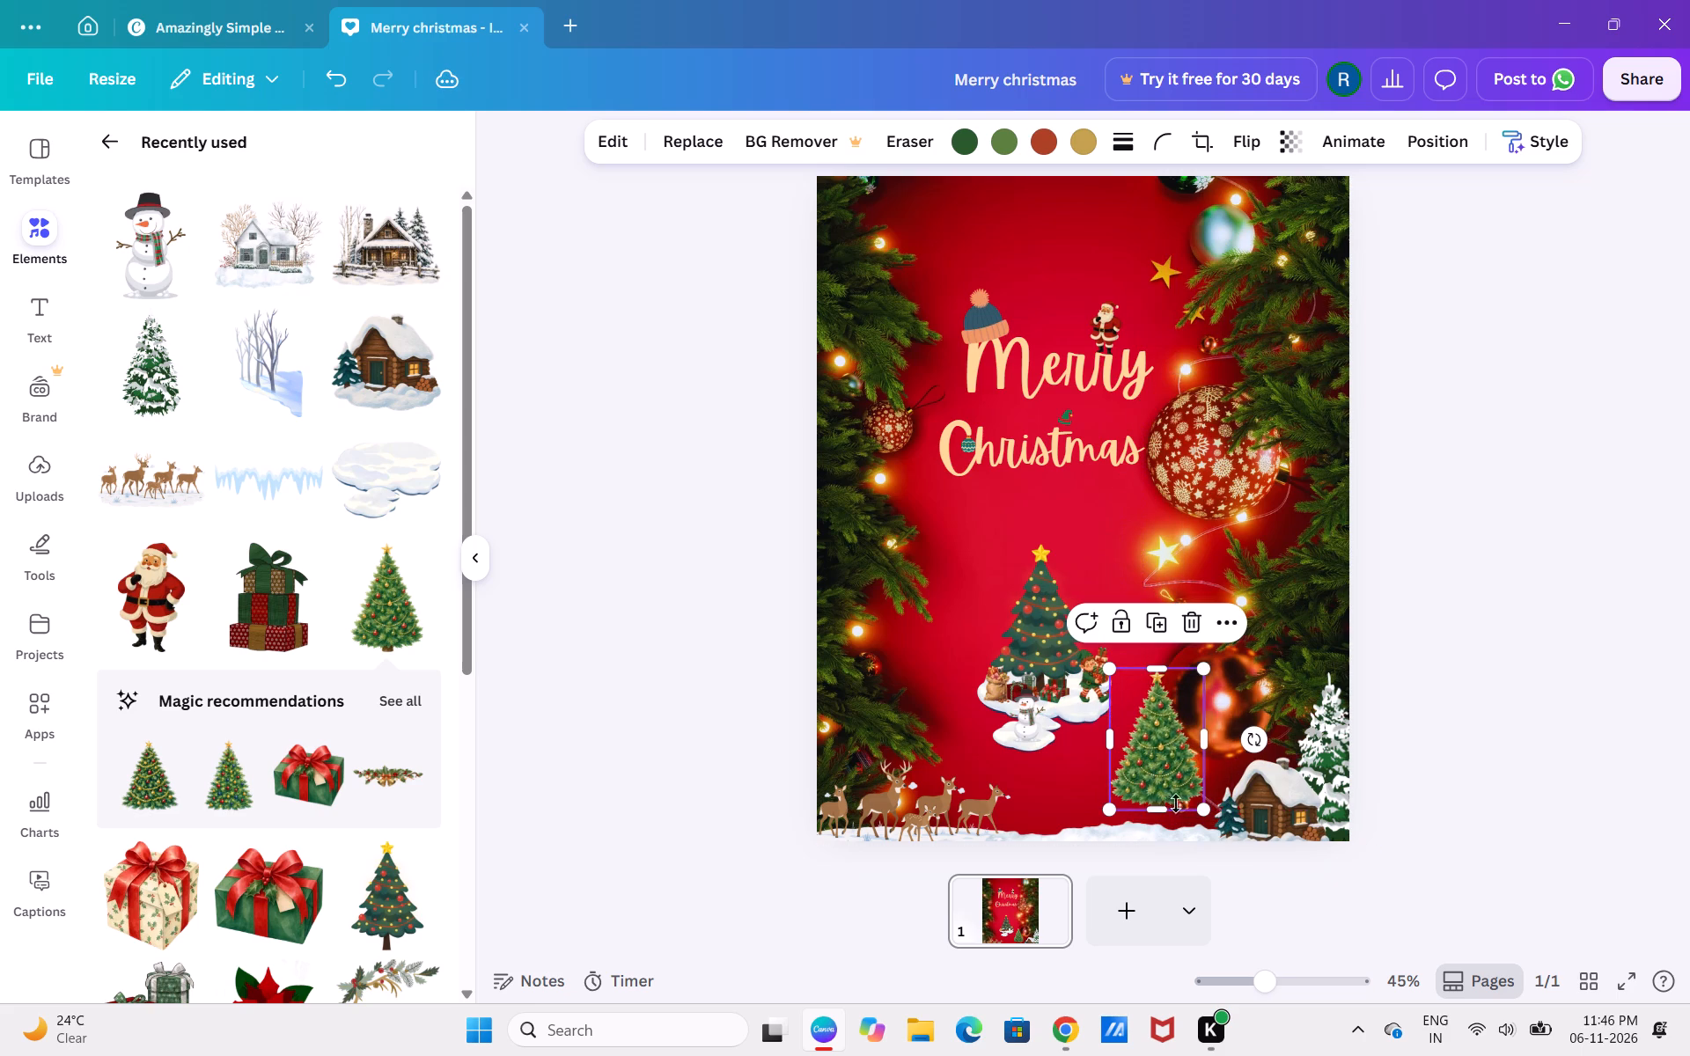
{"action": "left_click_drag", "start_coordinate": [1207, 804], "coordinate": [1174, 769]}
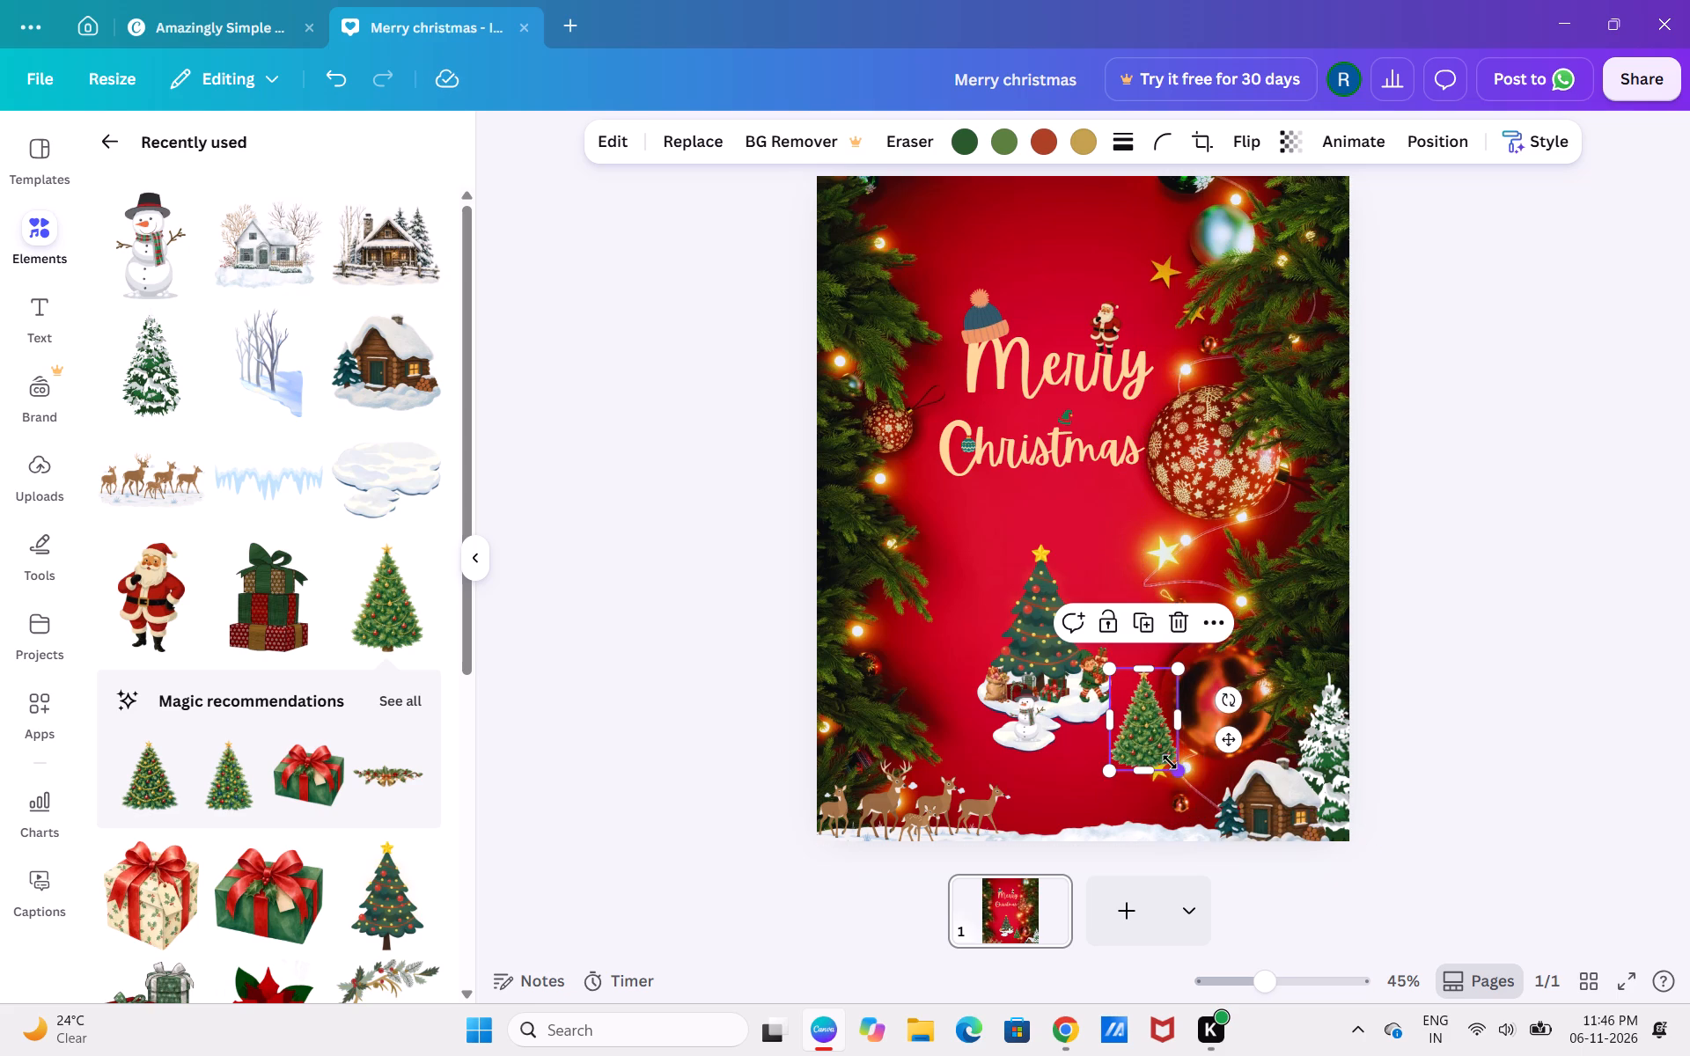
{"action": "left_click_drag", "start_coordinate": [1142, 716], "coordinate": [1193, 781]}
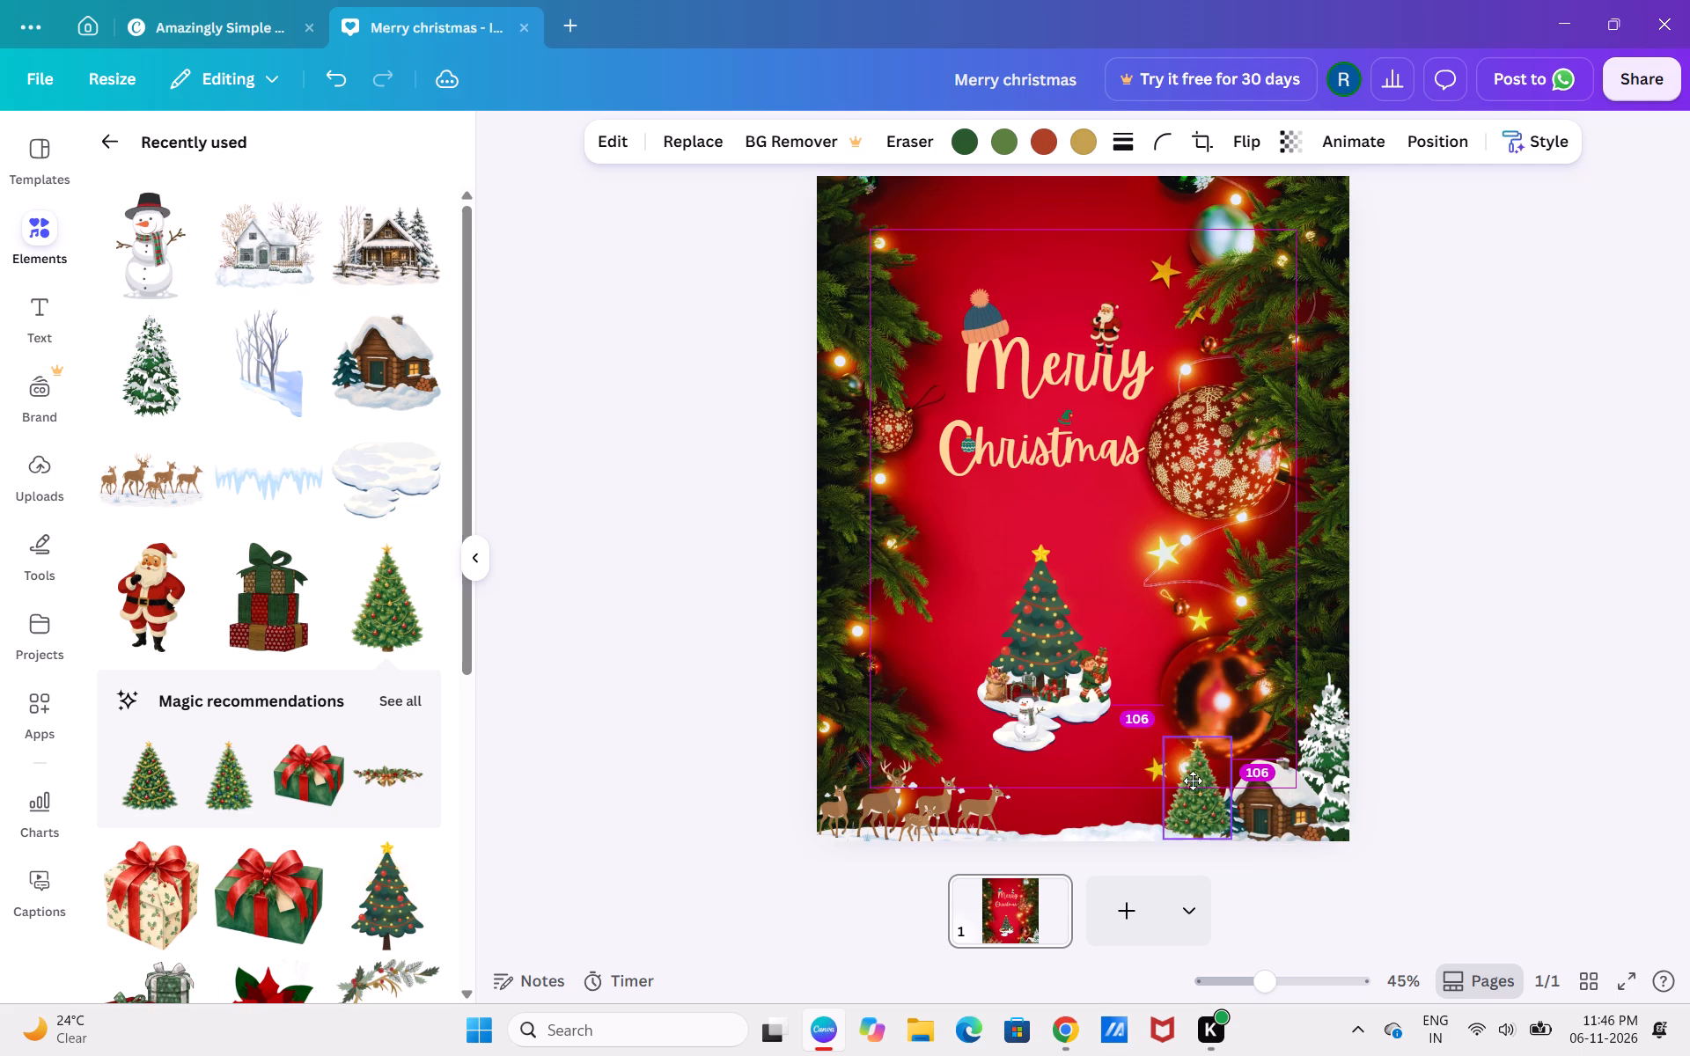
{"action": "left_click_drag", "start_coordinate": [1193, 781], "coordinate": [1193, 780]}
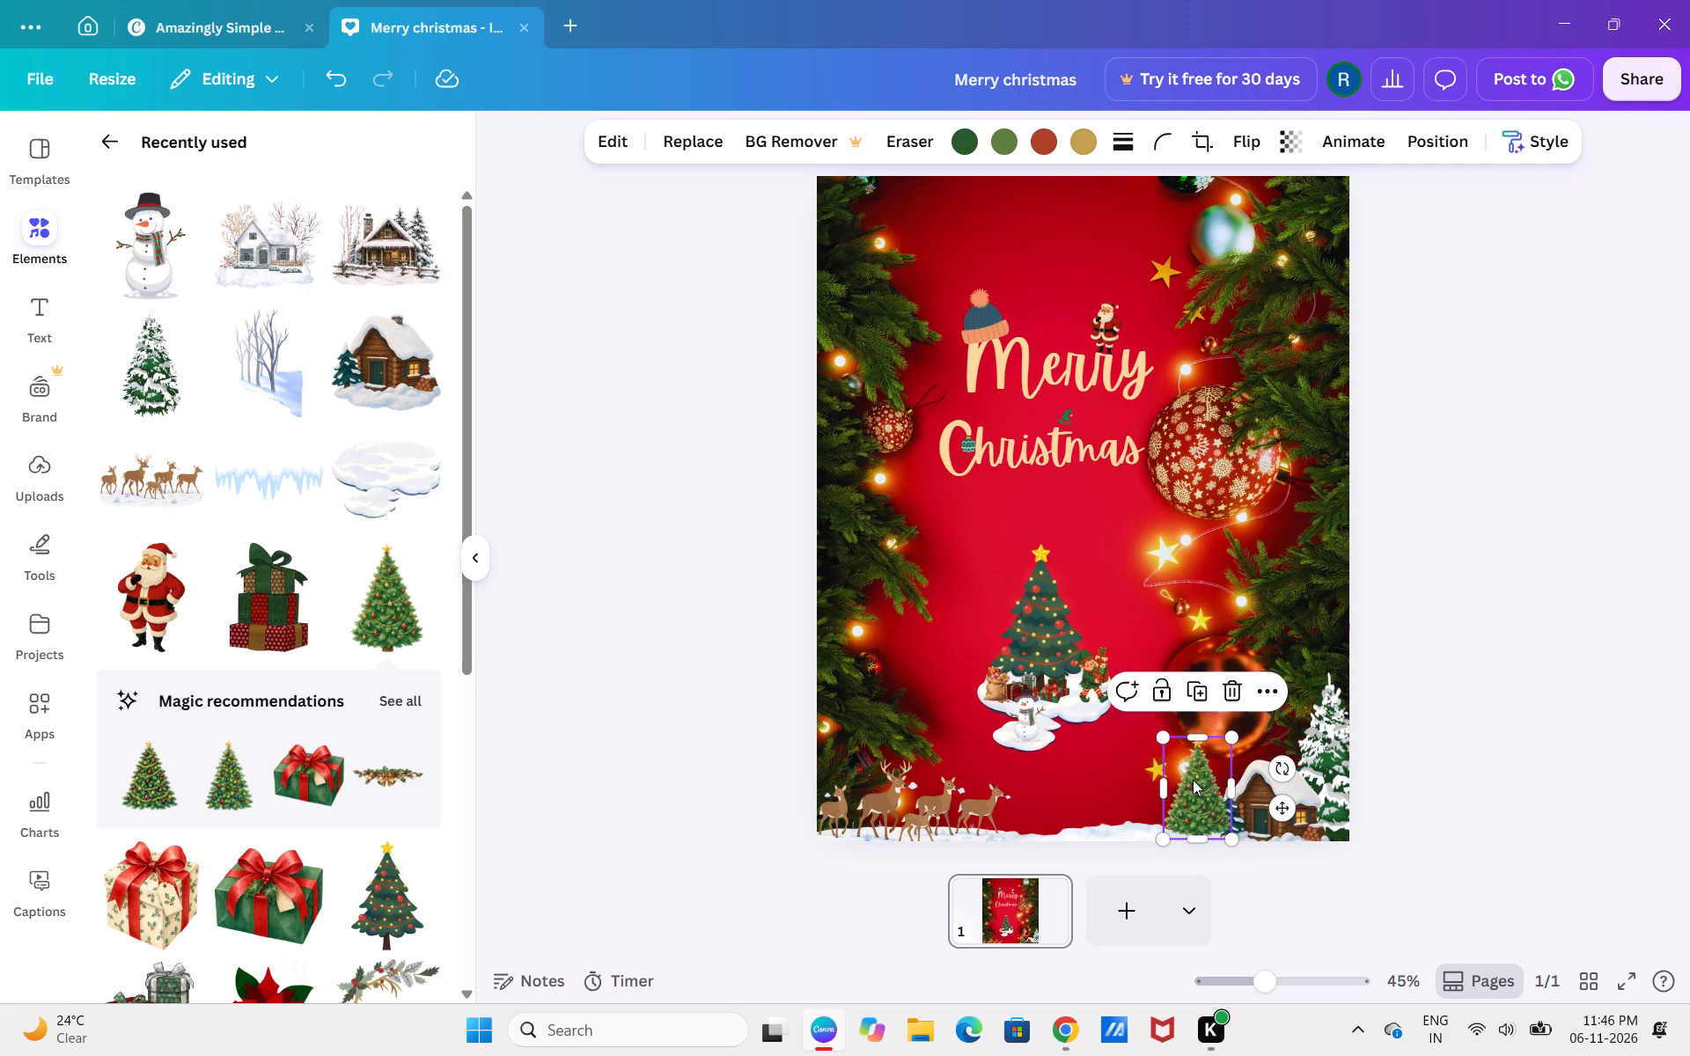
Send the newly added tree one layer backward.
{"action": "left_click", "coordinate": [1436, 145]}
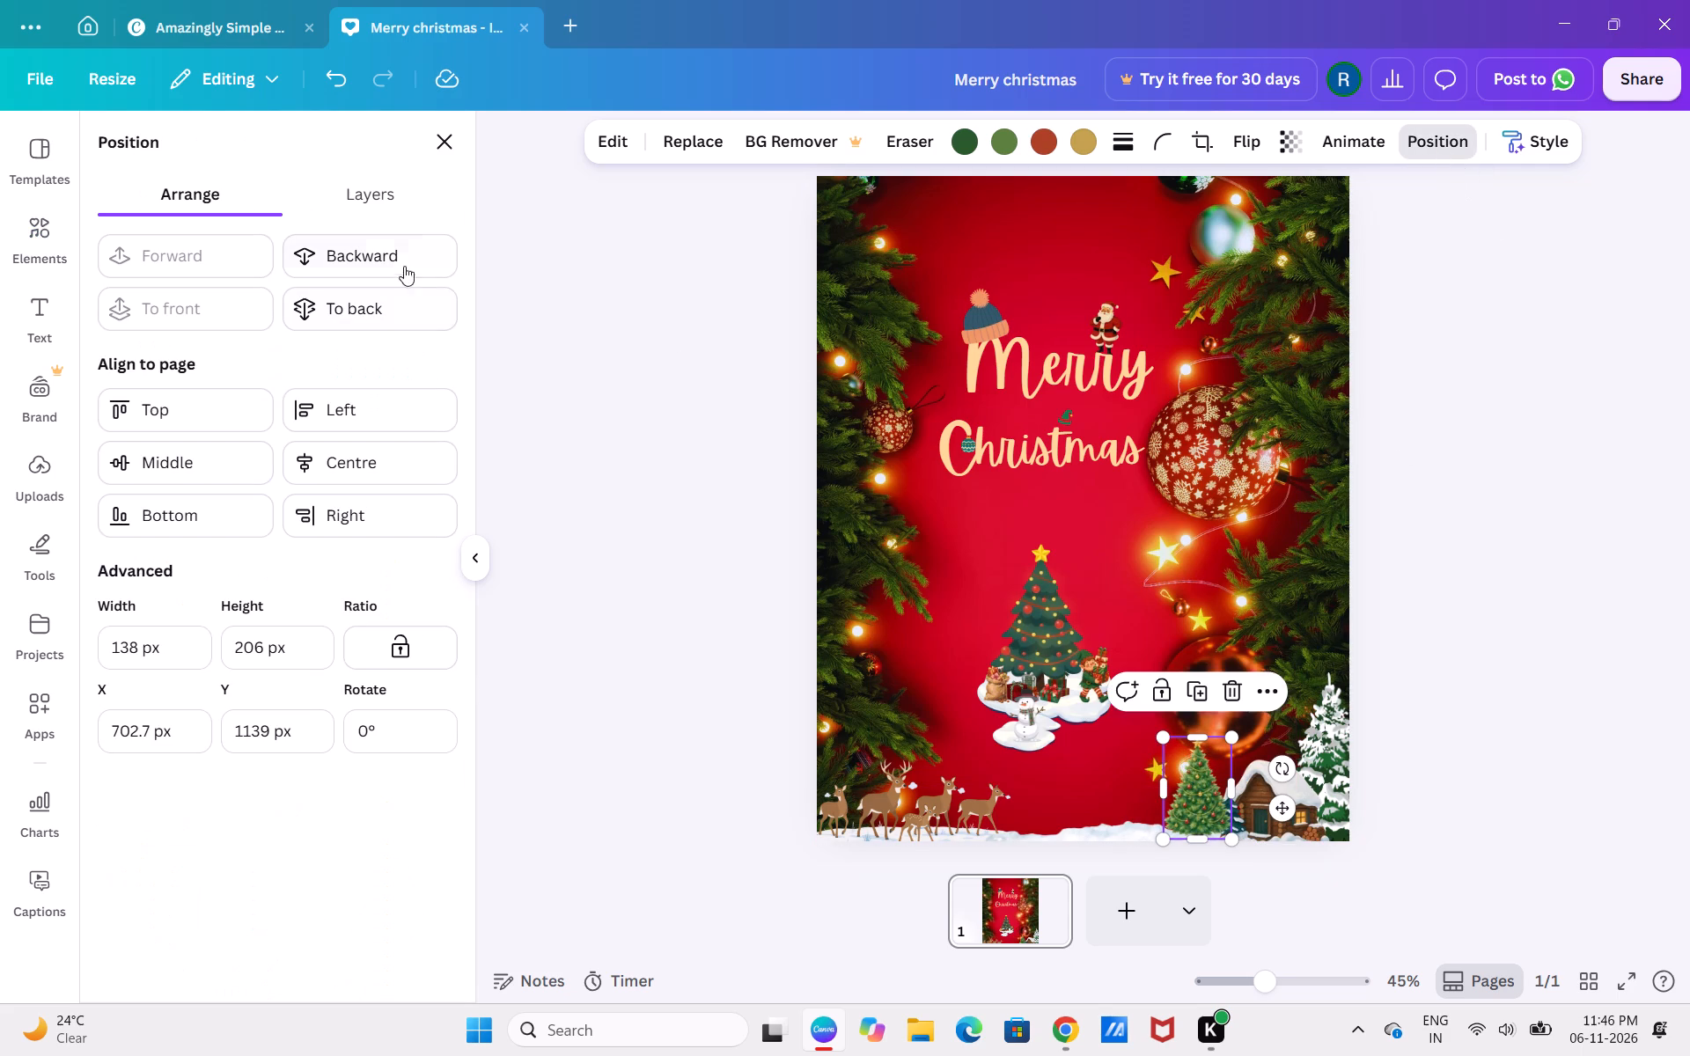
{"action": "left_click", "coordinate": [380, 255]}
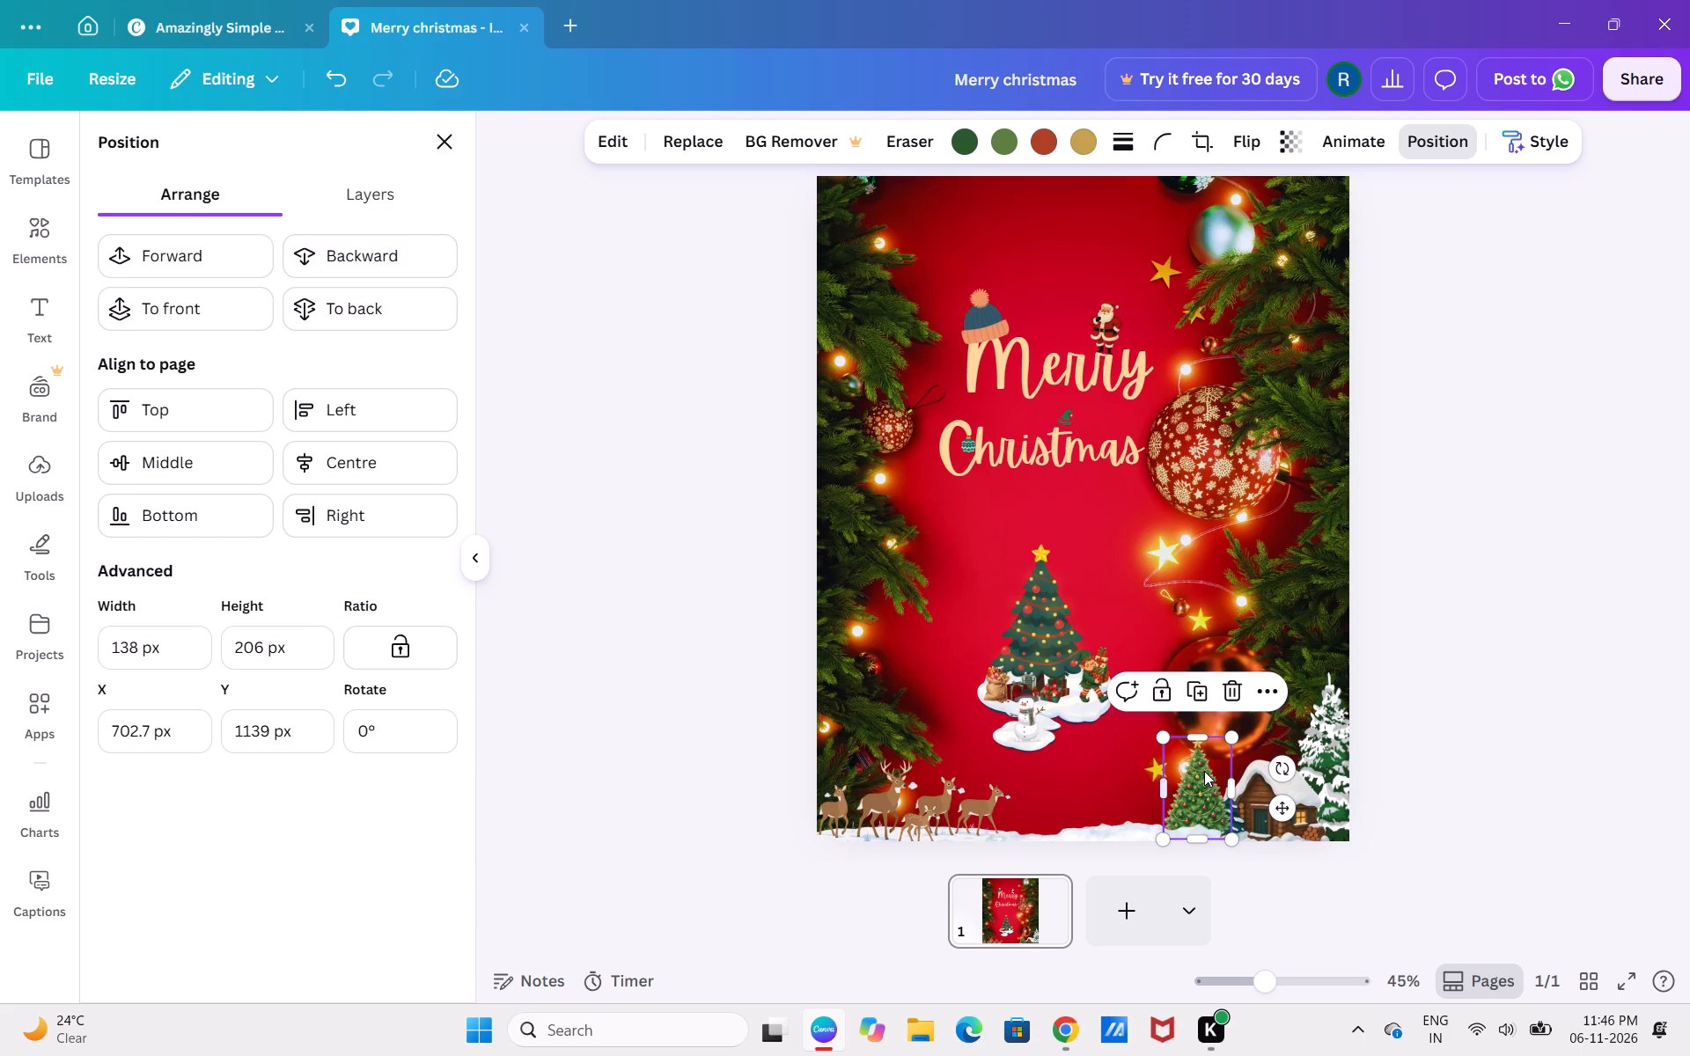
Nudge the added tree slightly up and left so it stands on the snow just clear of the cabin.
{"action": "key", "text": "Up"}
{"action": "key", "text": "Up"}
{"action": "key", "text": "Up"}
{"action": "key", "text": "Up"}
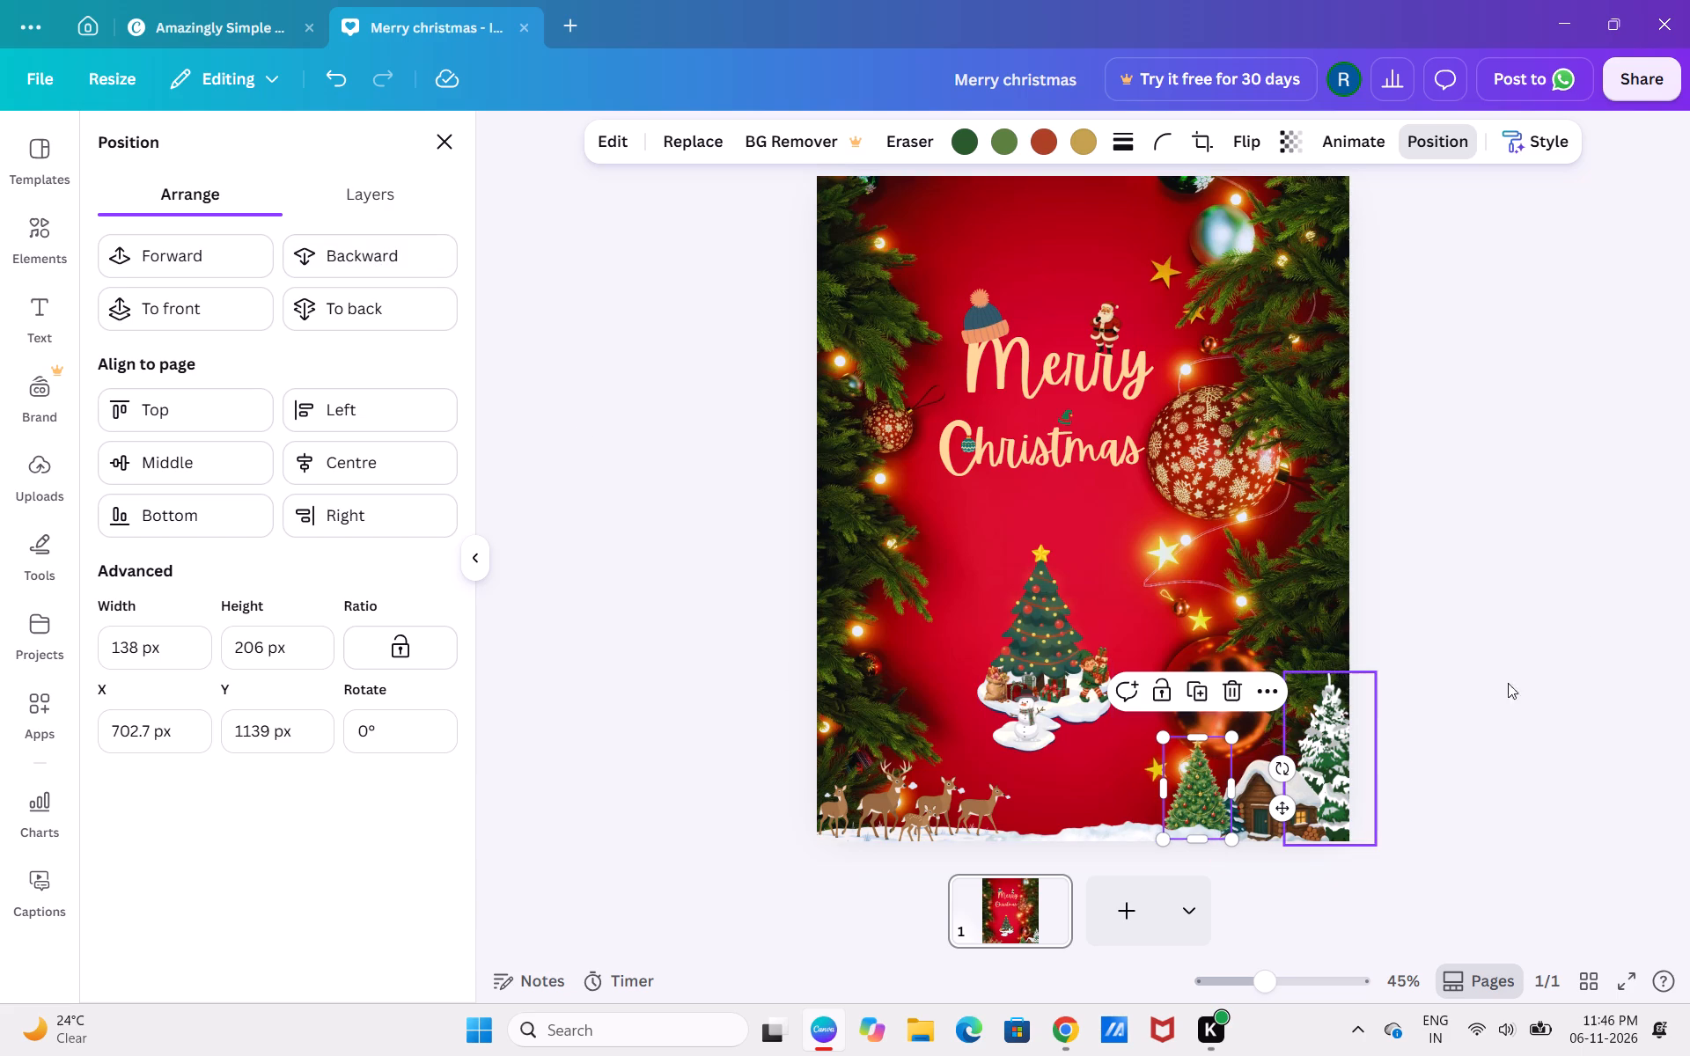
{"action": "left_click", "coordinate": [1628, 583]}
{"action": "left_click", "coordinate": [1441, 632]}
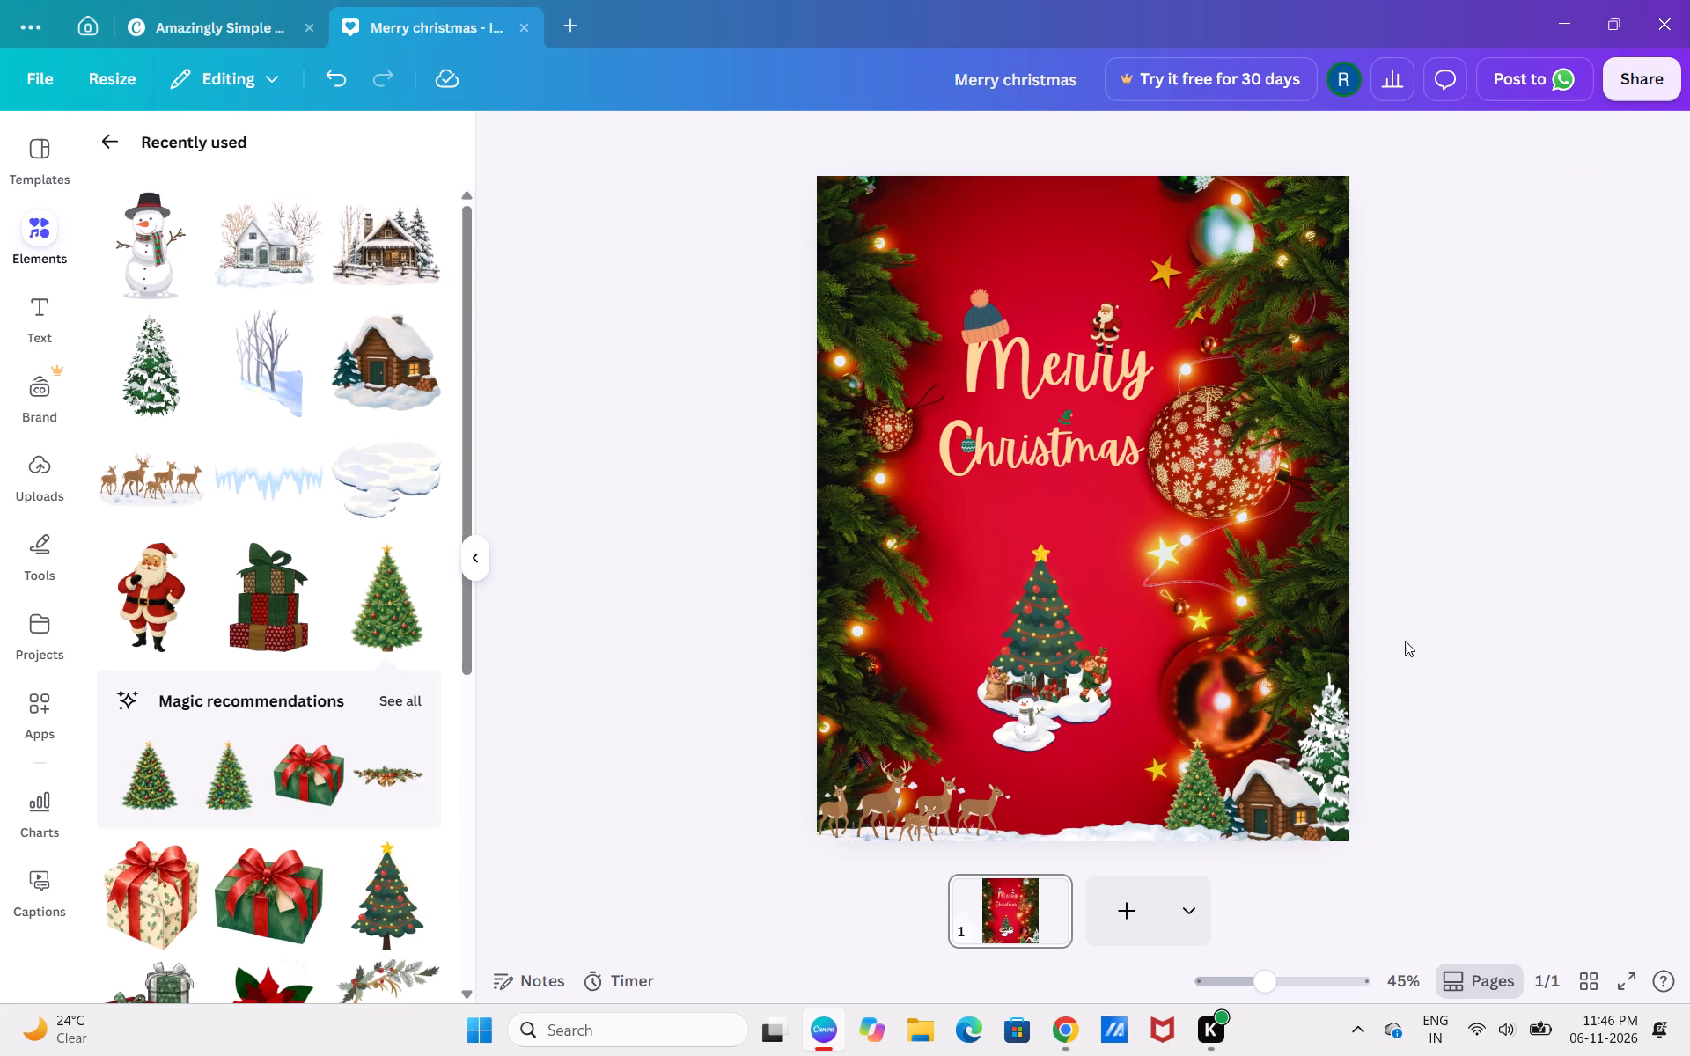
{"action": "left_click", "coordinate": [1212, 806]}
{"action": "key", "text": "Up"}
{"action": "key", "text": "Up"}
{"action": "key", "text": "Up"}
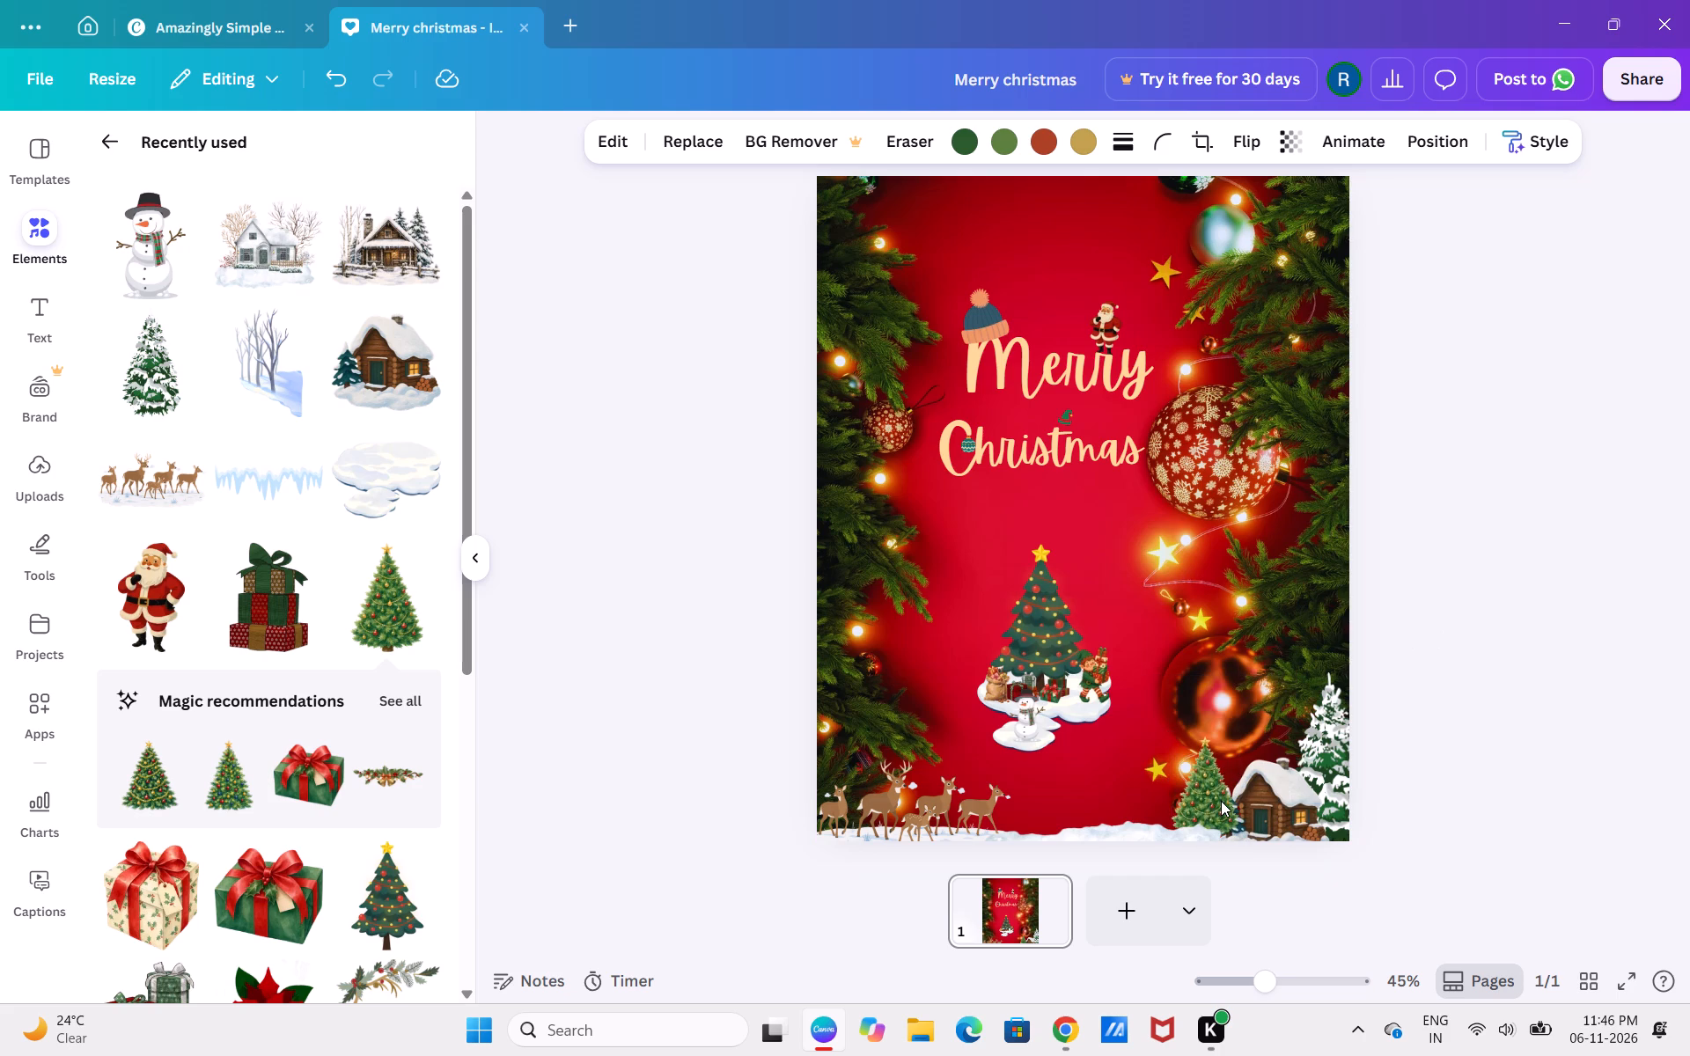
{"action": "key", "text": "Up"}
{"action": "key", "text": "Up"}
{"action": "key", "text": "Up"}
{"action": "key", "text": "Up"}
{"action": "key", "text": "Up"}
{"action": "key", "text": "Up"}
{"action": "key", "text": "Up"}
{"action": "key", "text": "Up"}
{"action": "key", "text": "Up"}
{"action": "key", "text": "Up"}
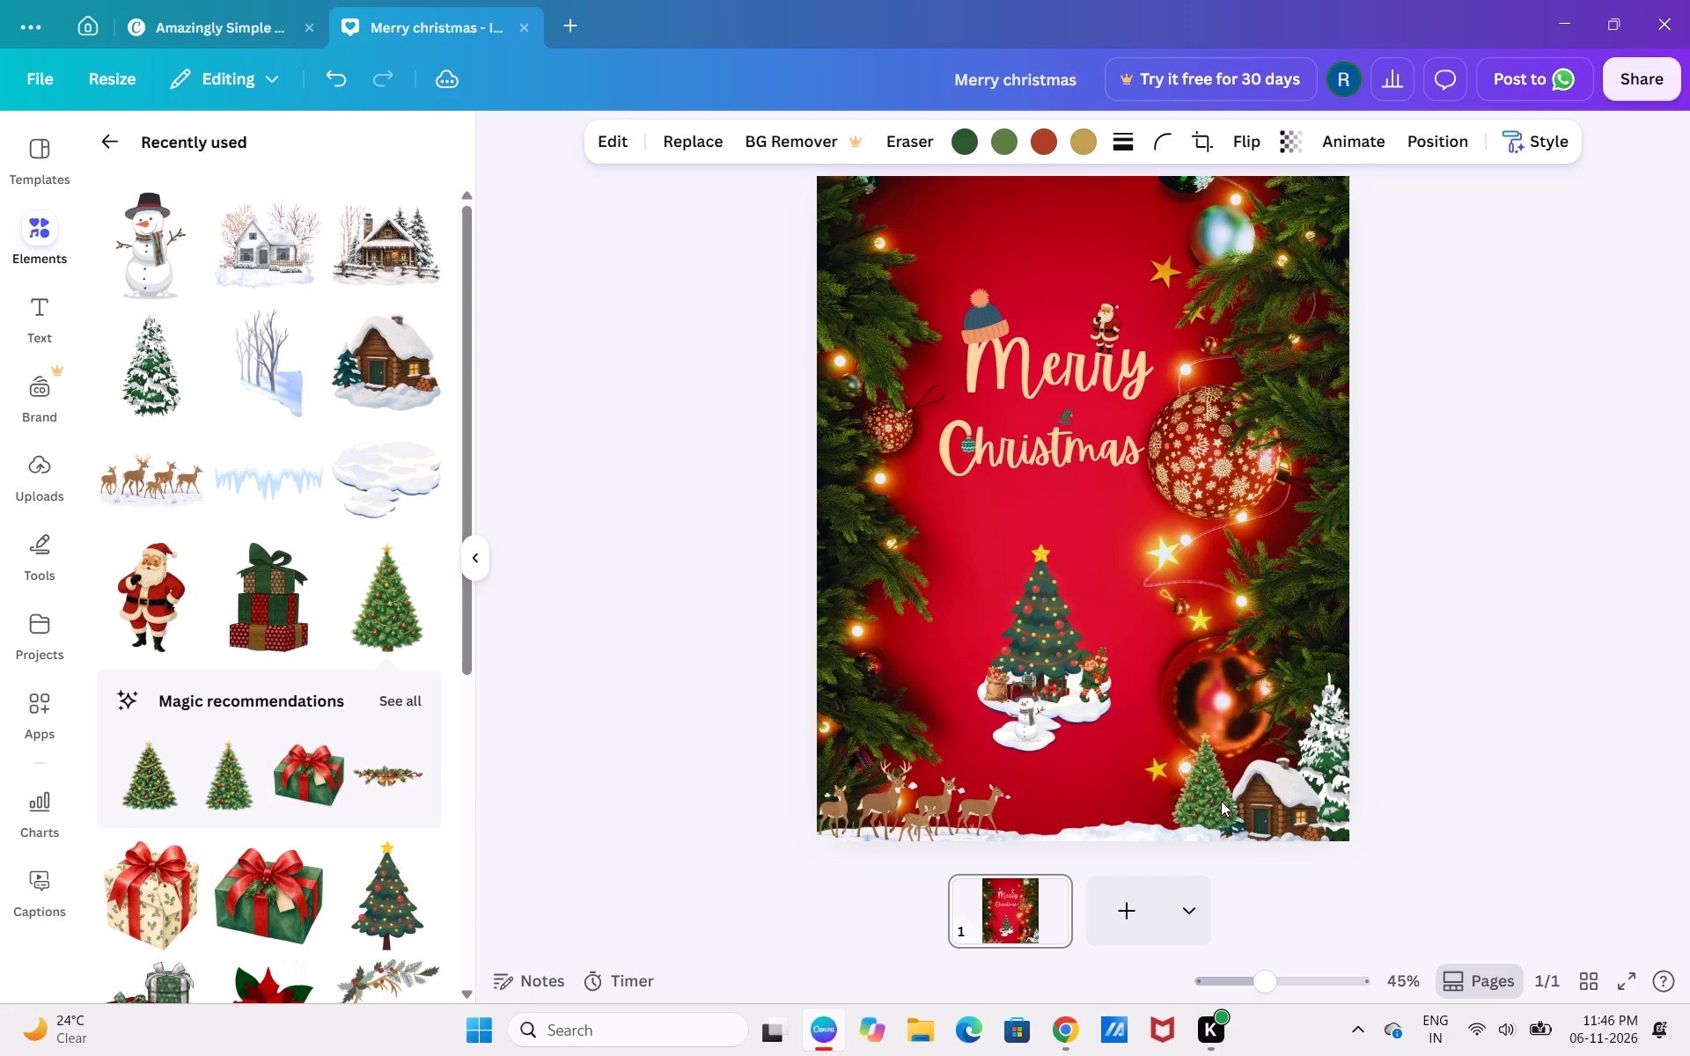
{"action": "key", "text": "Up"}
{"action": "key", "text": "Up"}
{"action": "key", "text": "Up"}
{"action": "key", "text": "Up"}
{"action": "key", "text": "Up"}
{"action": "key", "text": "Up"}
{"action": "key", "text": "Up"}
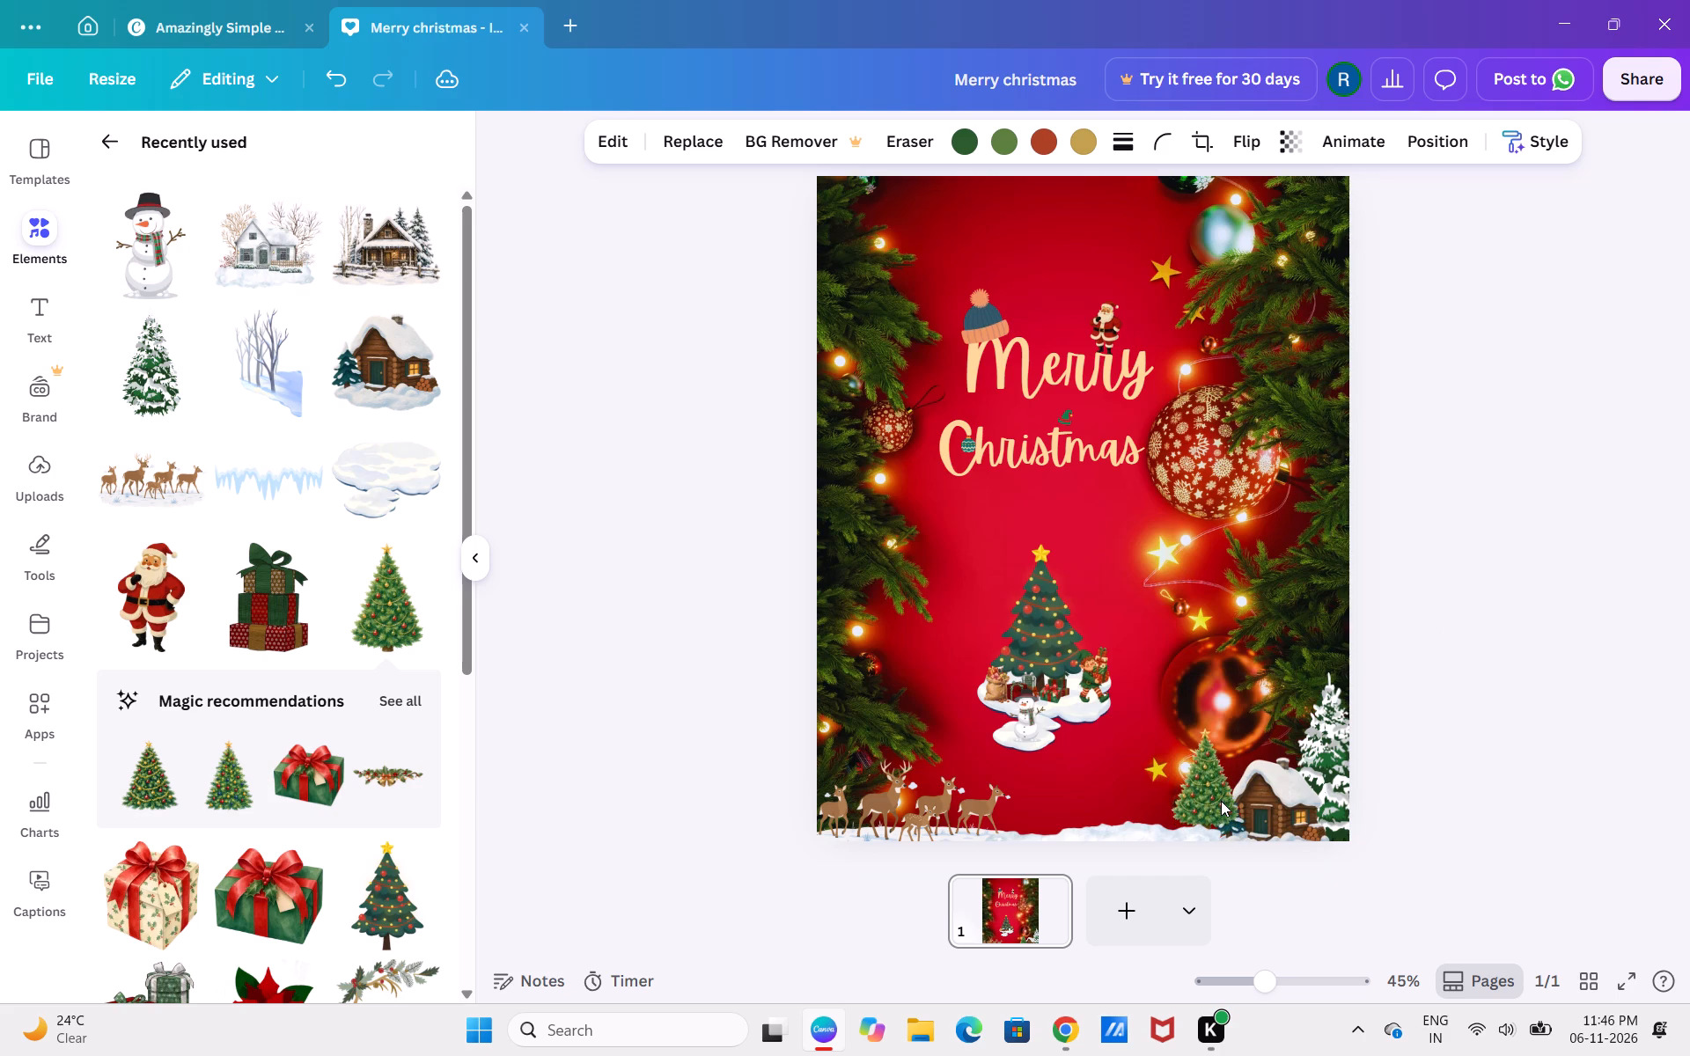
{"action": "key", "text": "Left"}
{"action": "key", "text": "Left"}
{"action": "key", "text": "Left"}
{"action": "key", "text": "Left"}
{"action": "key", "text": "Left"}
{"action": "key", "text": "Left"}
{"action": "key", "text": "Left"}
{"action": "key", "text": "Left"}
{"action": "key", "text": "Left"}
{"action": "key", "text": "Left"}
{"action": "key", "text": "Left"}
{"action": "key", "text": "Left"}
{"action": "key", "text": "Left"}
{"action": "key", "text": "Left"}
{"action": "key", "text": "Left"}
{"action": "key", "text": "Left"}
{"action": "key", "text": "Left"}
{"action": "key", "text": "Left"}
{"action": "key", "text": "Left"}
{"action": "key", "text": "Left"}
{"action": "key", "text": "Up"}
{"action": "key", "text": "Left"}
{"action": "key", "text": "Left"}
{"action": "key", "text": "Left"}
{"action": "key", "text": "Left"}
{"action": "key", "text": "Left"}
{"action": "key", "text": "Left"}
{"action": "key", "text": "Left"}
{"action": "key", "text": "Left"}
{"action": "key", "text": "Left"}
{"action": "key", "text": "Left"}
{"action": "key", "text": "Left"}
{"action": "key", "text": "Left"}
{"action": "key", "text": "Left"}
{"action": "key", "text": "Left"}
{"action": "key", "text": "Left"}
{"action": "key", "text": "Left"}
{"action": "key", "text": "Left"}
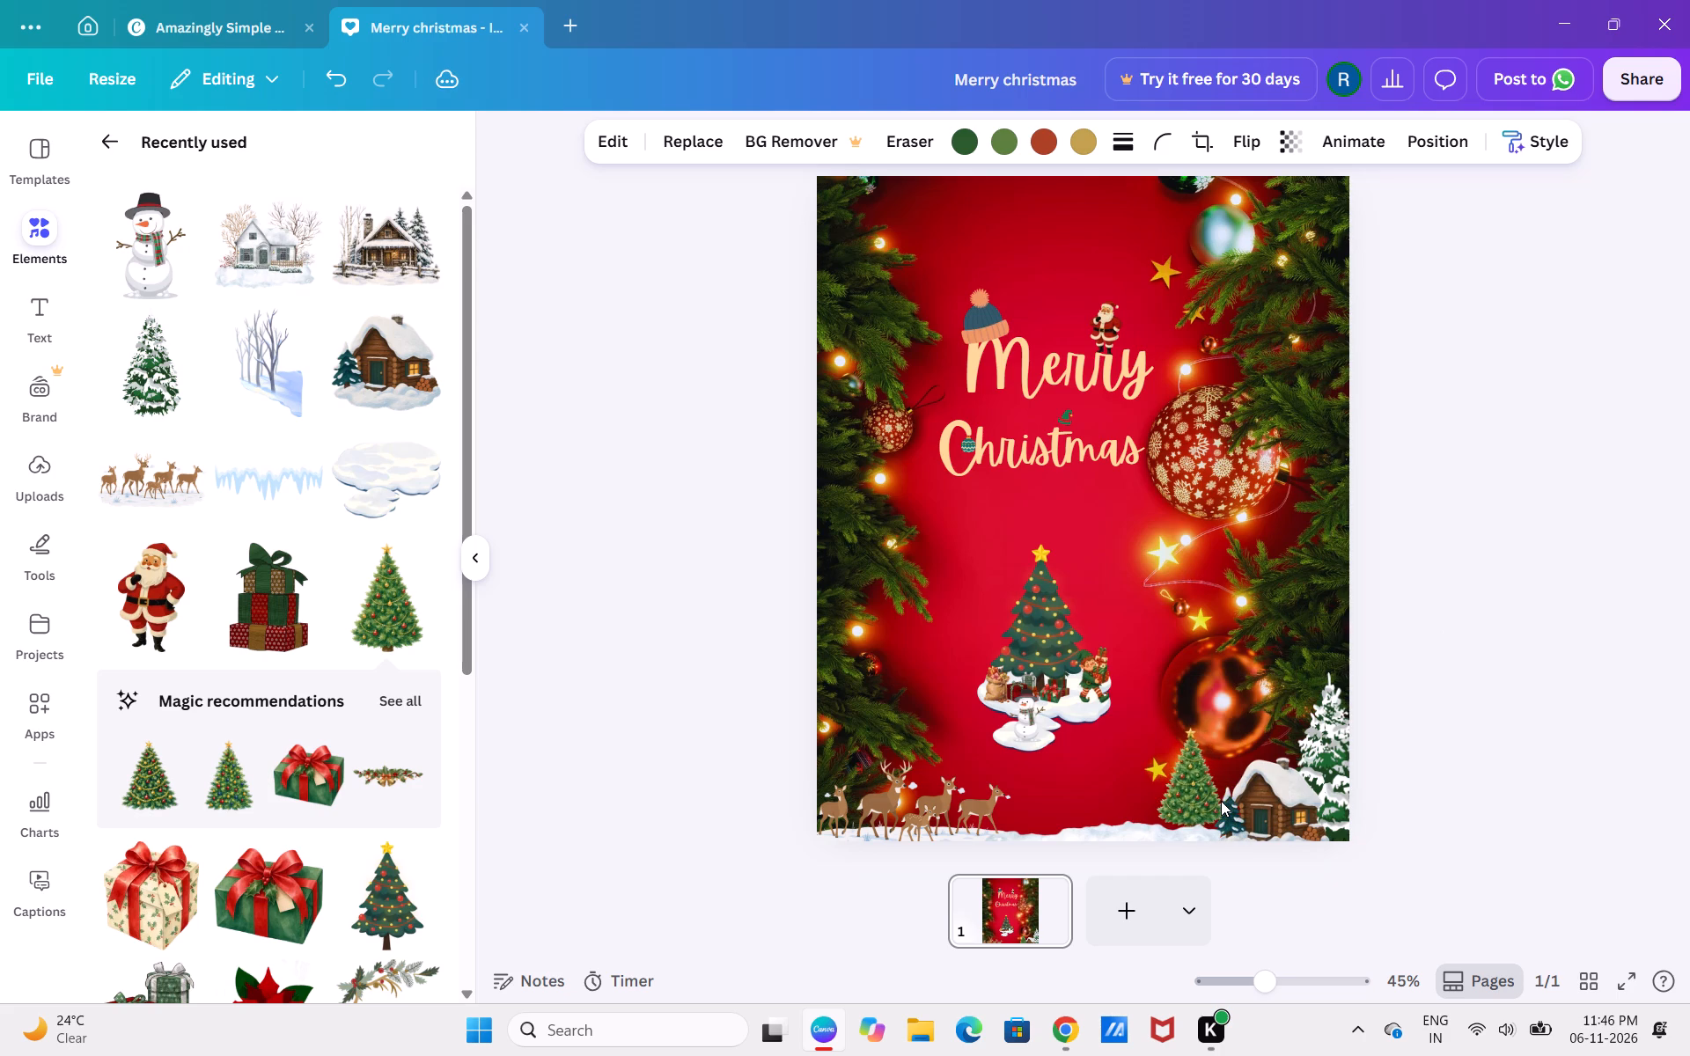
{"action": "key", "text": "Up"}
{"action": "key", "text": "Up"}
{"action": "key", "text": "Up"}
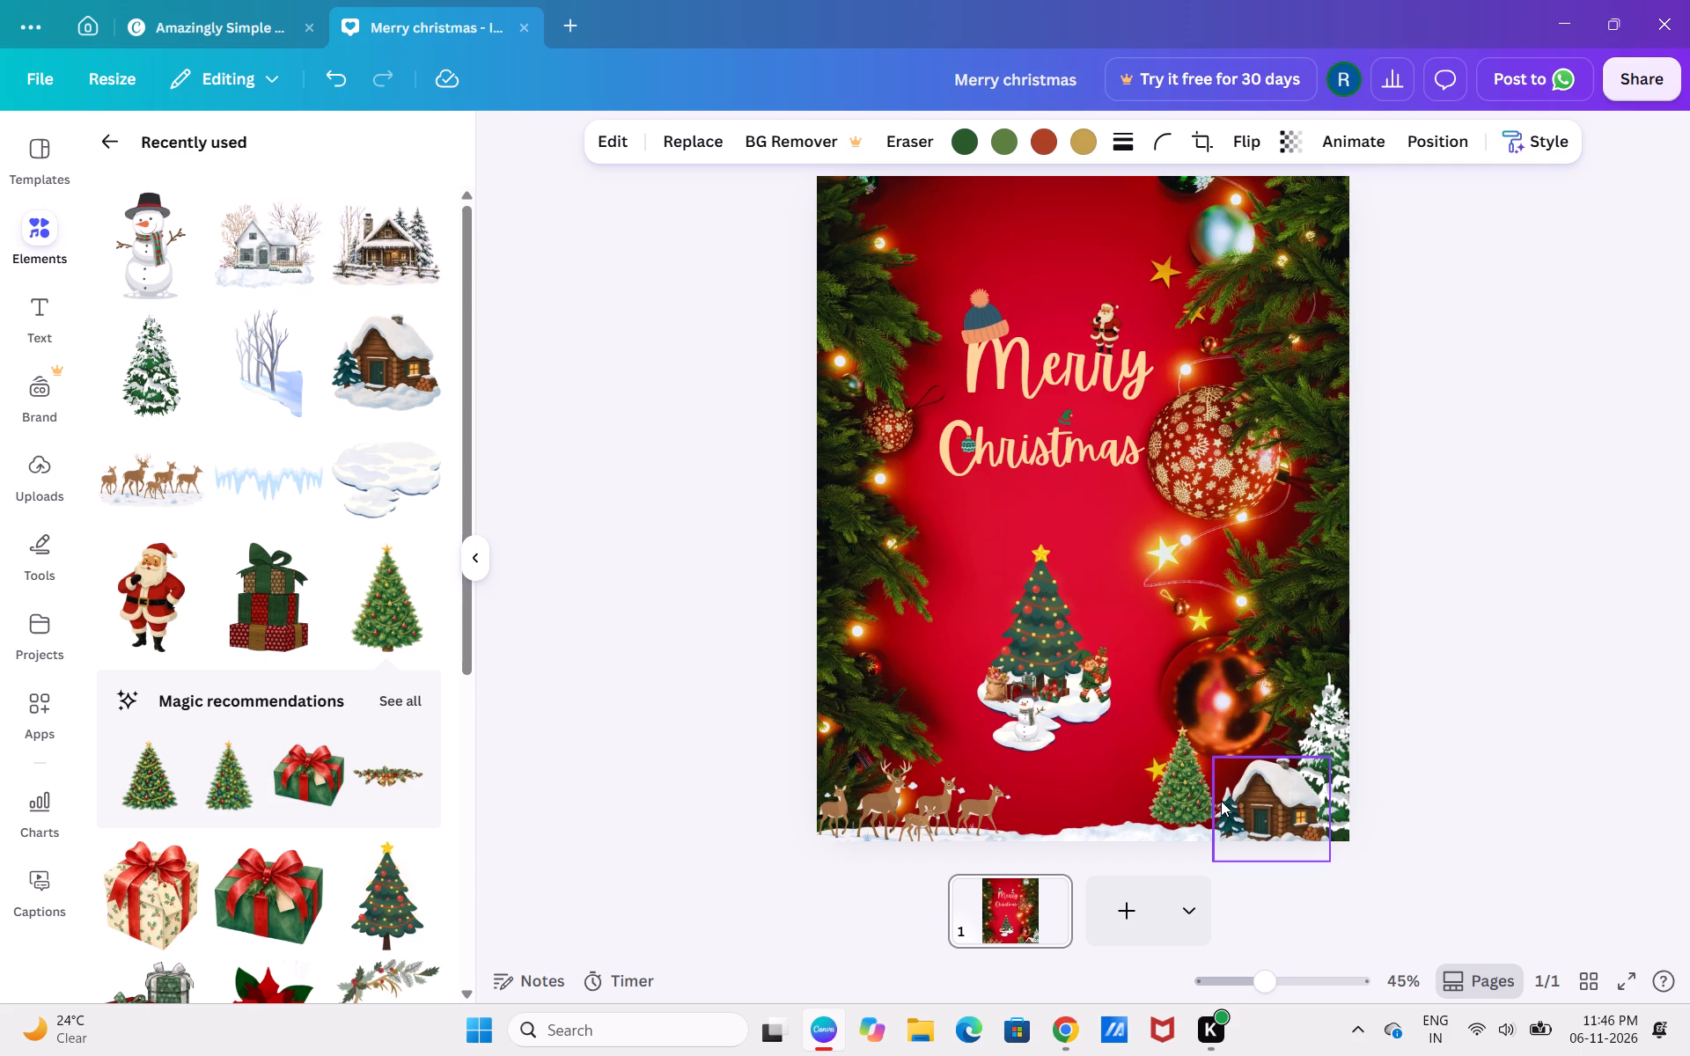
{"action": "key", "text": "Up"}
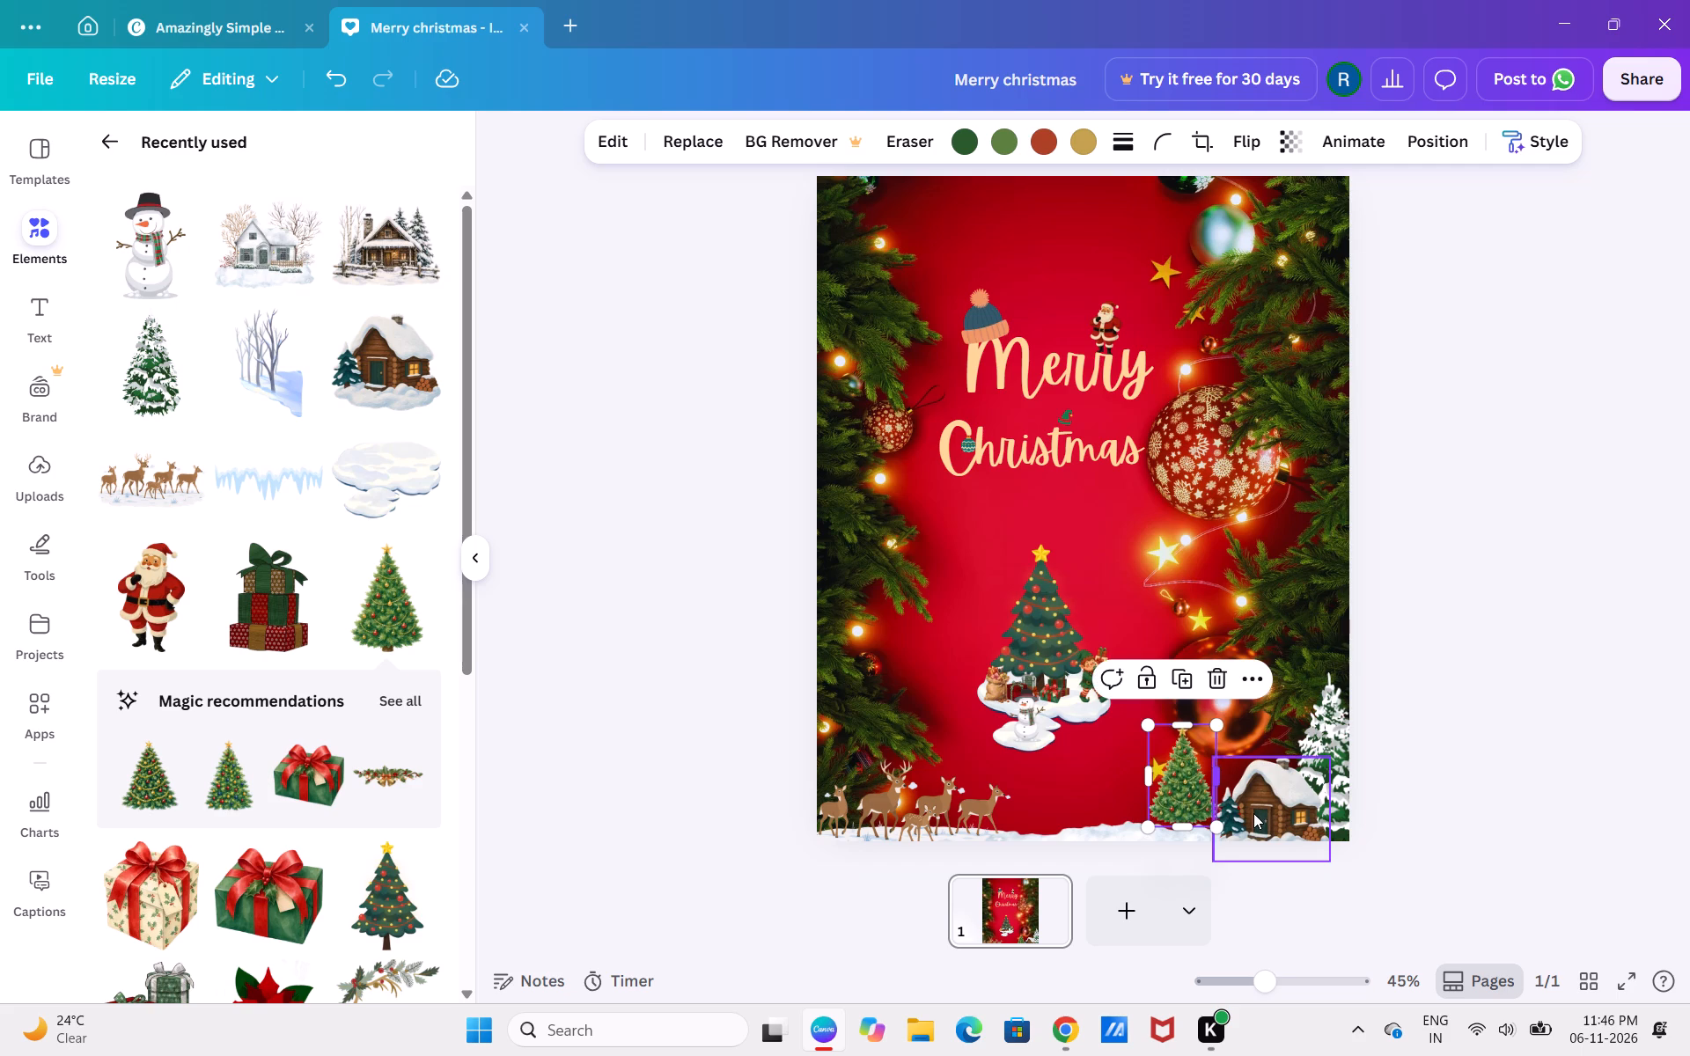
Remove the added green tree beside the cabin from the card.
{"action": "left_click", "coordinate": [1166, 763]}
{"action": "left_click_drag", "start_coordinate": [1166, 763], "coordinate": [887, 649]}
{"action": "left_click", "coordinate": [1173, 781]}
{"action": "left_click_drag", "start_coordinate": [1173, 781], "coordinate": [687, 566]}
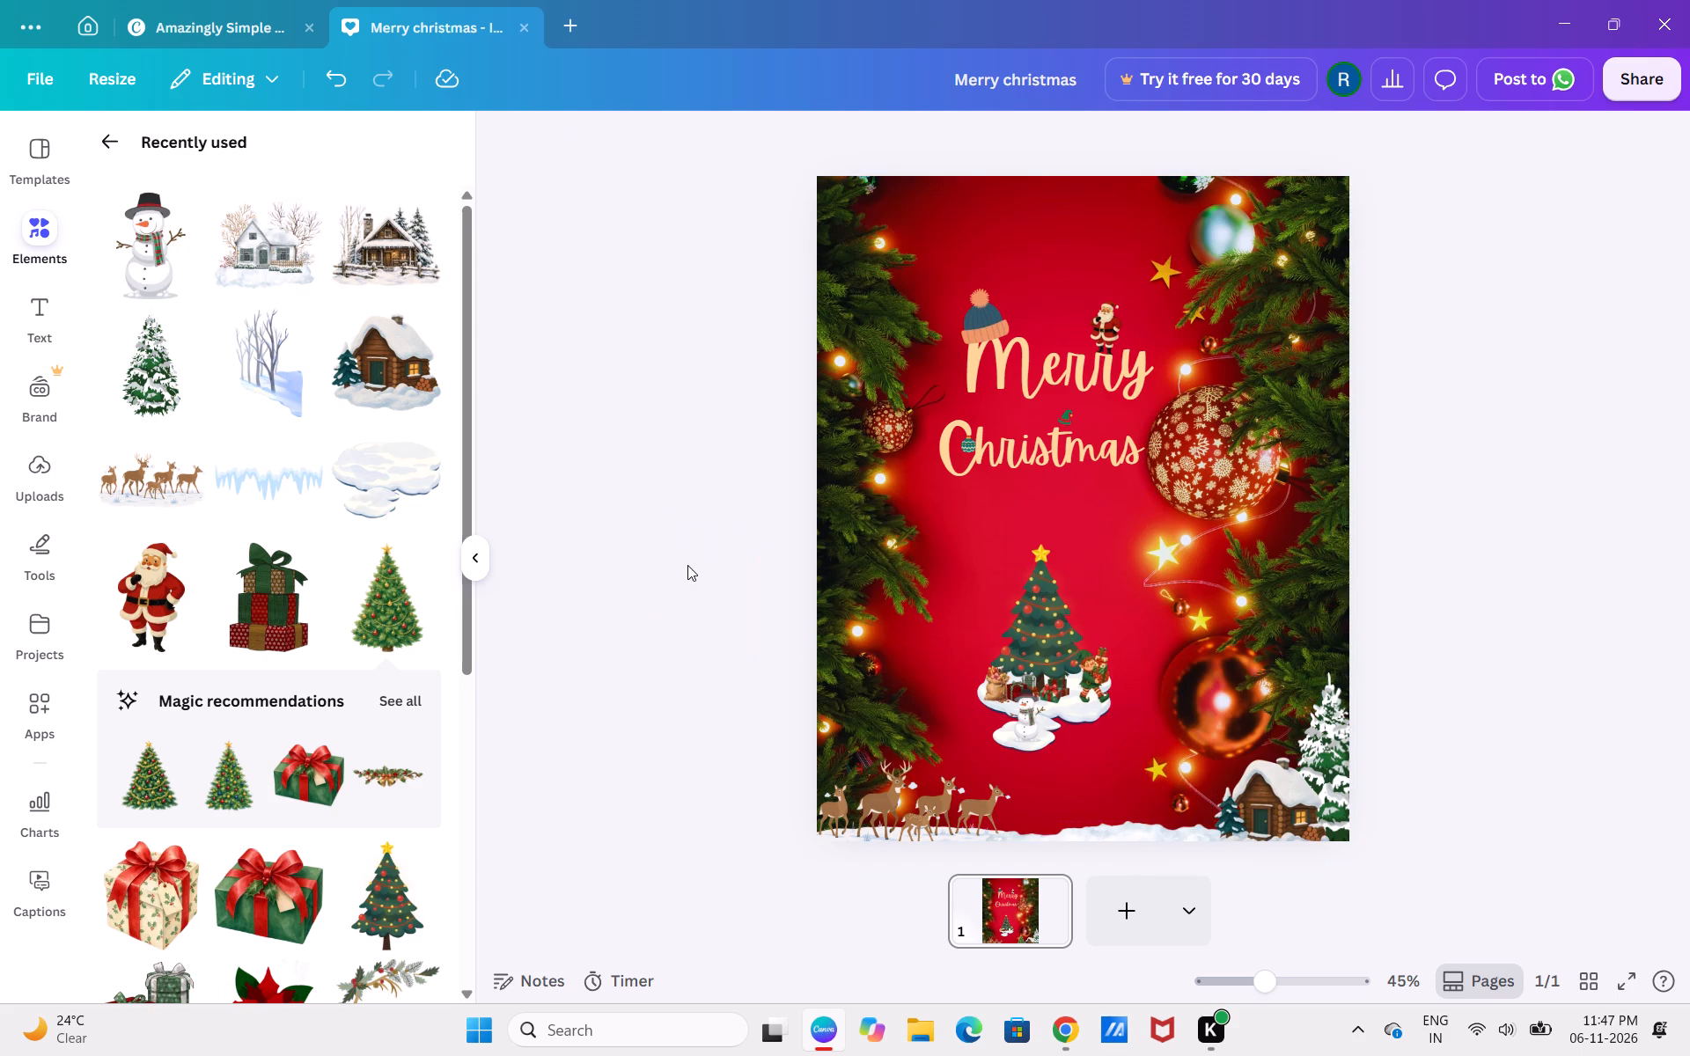
Add the recommended holly garland with bells to the card and shrink it to a small strip above "Merry".
{"action": "scroll", "coordinate": [303, 766], "scroll_direction": "down", "scroll_amount": 2}
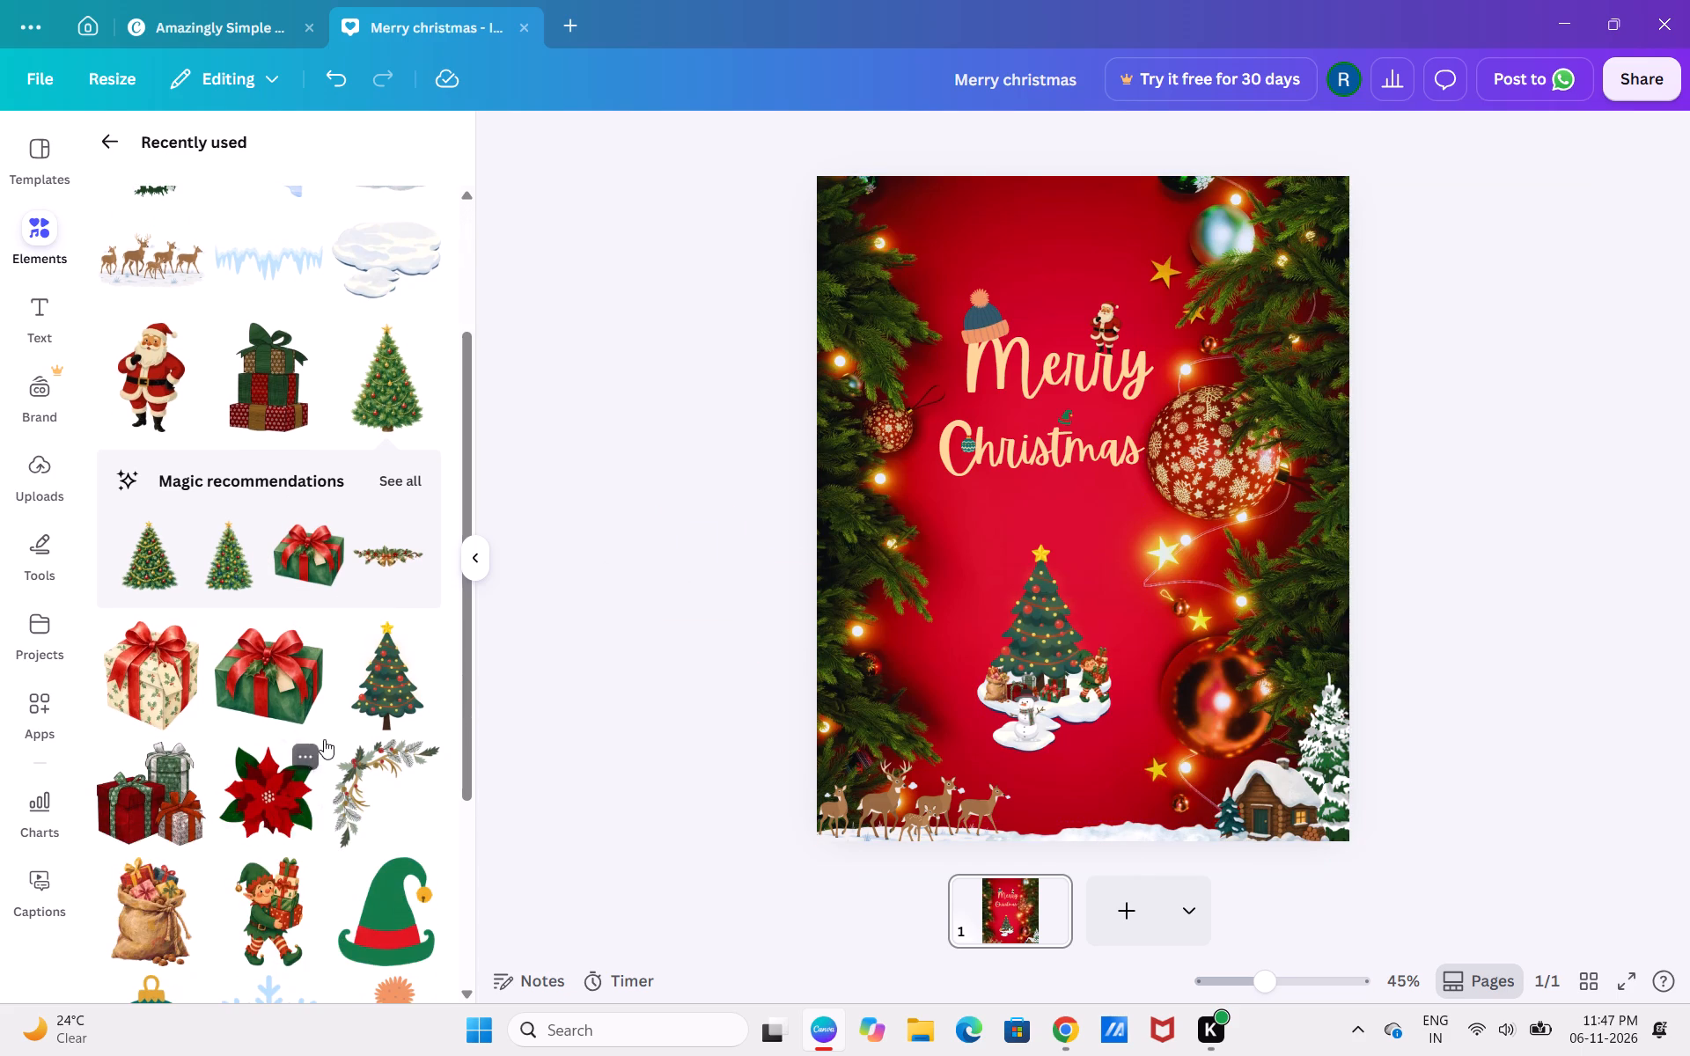
{"action": "left_click_drag", "start_coordinate": [384, 553], "coordinate": [1063, 183]}
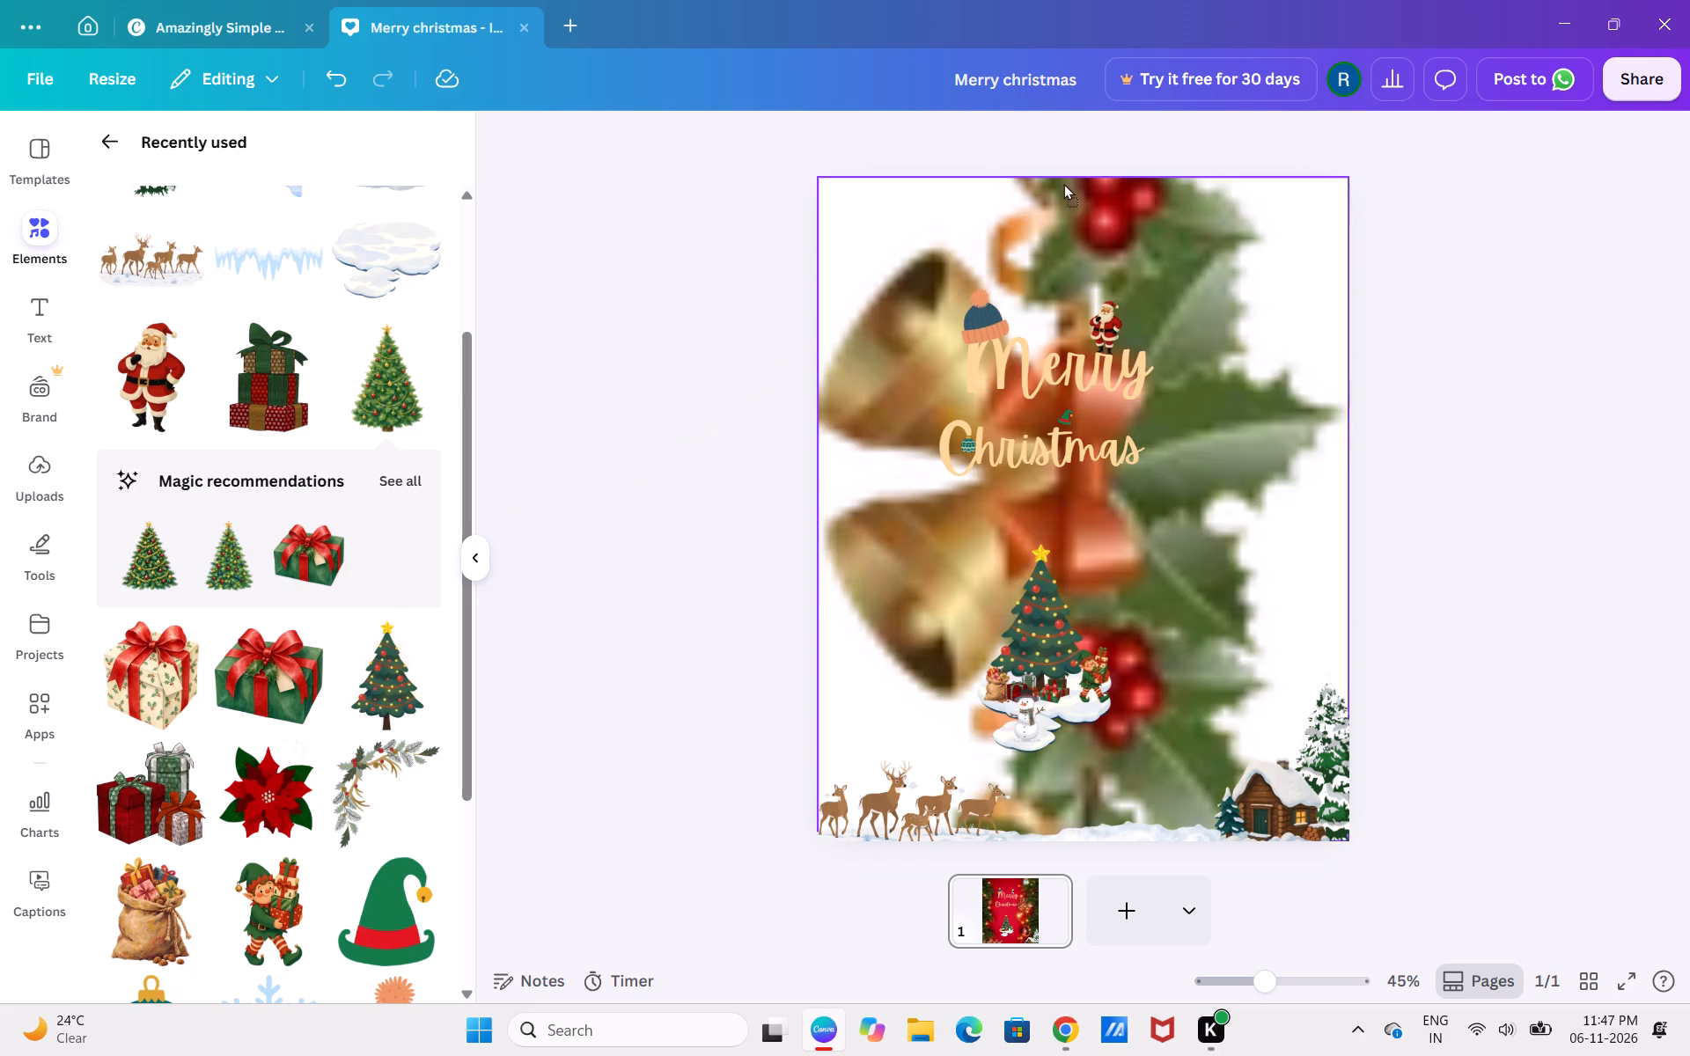
{"action": "left_click_drag", "start_coordinate": [1063, 183], "coordinate": [953, 289]}
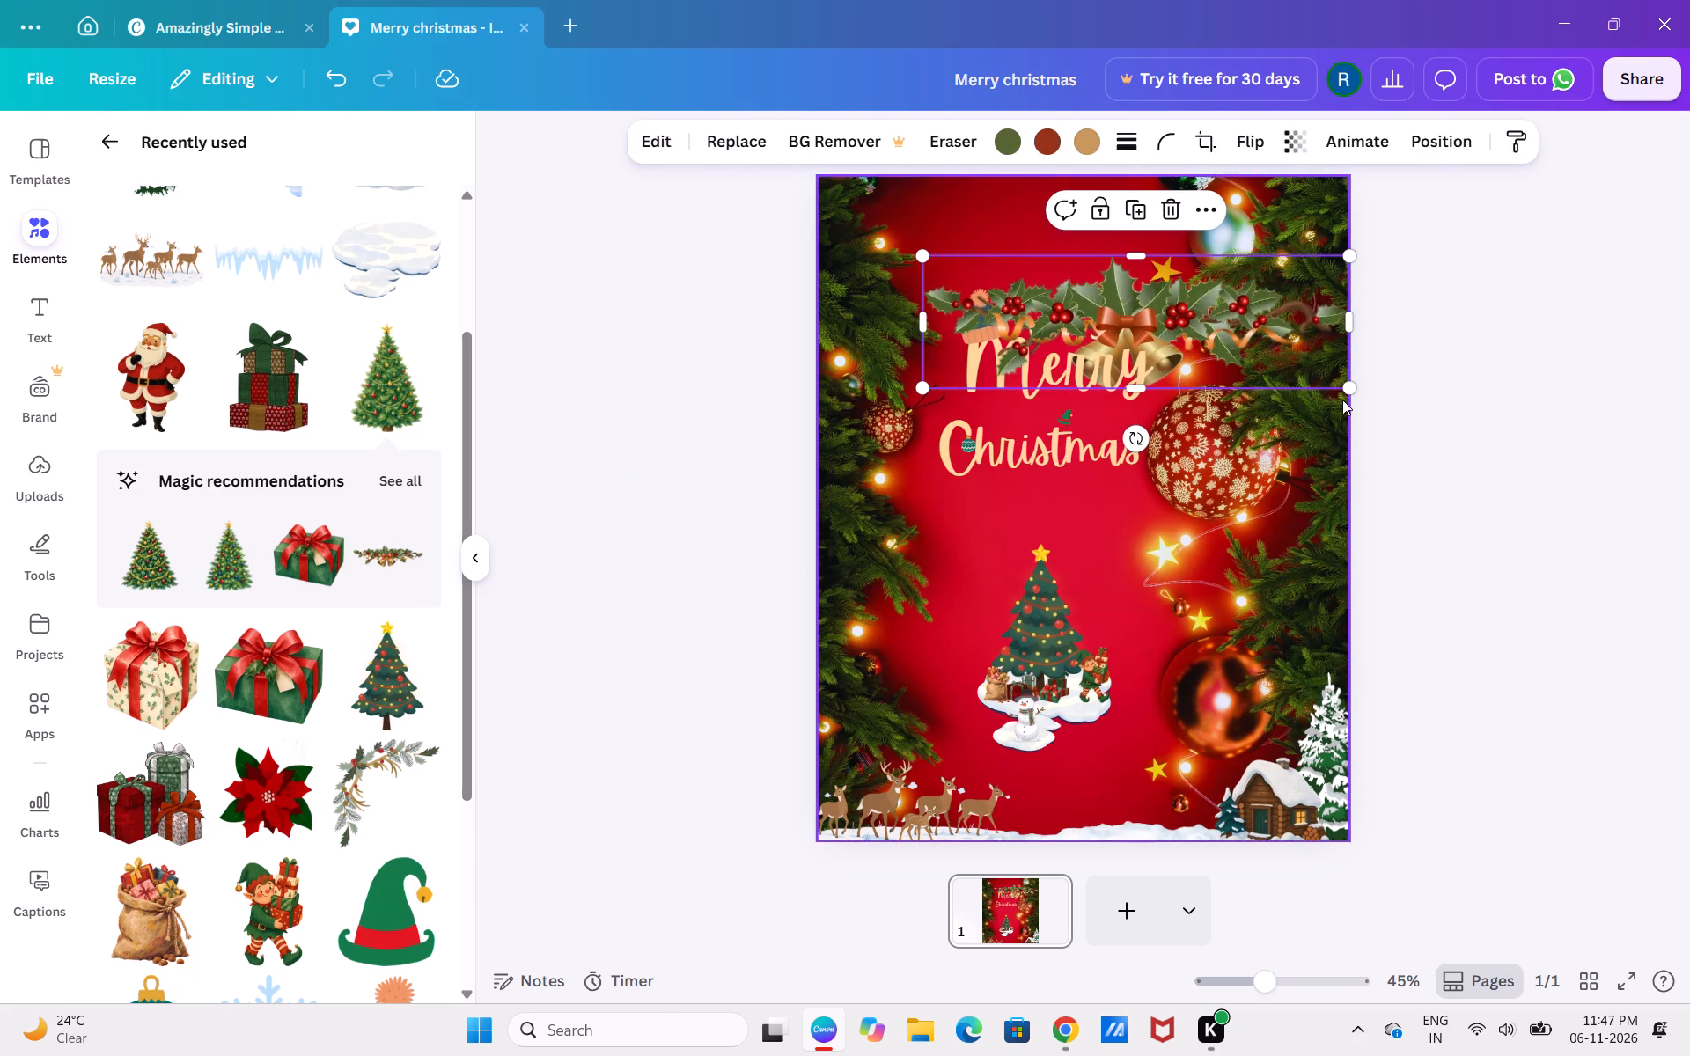
{"action": "left_click_drag", "start_coordinate": [1348, 383], "coordinate": [1023, 264]}
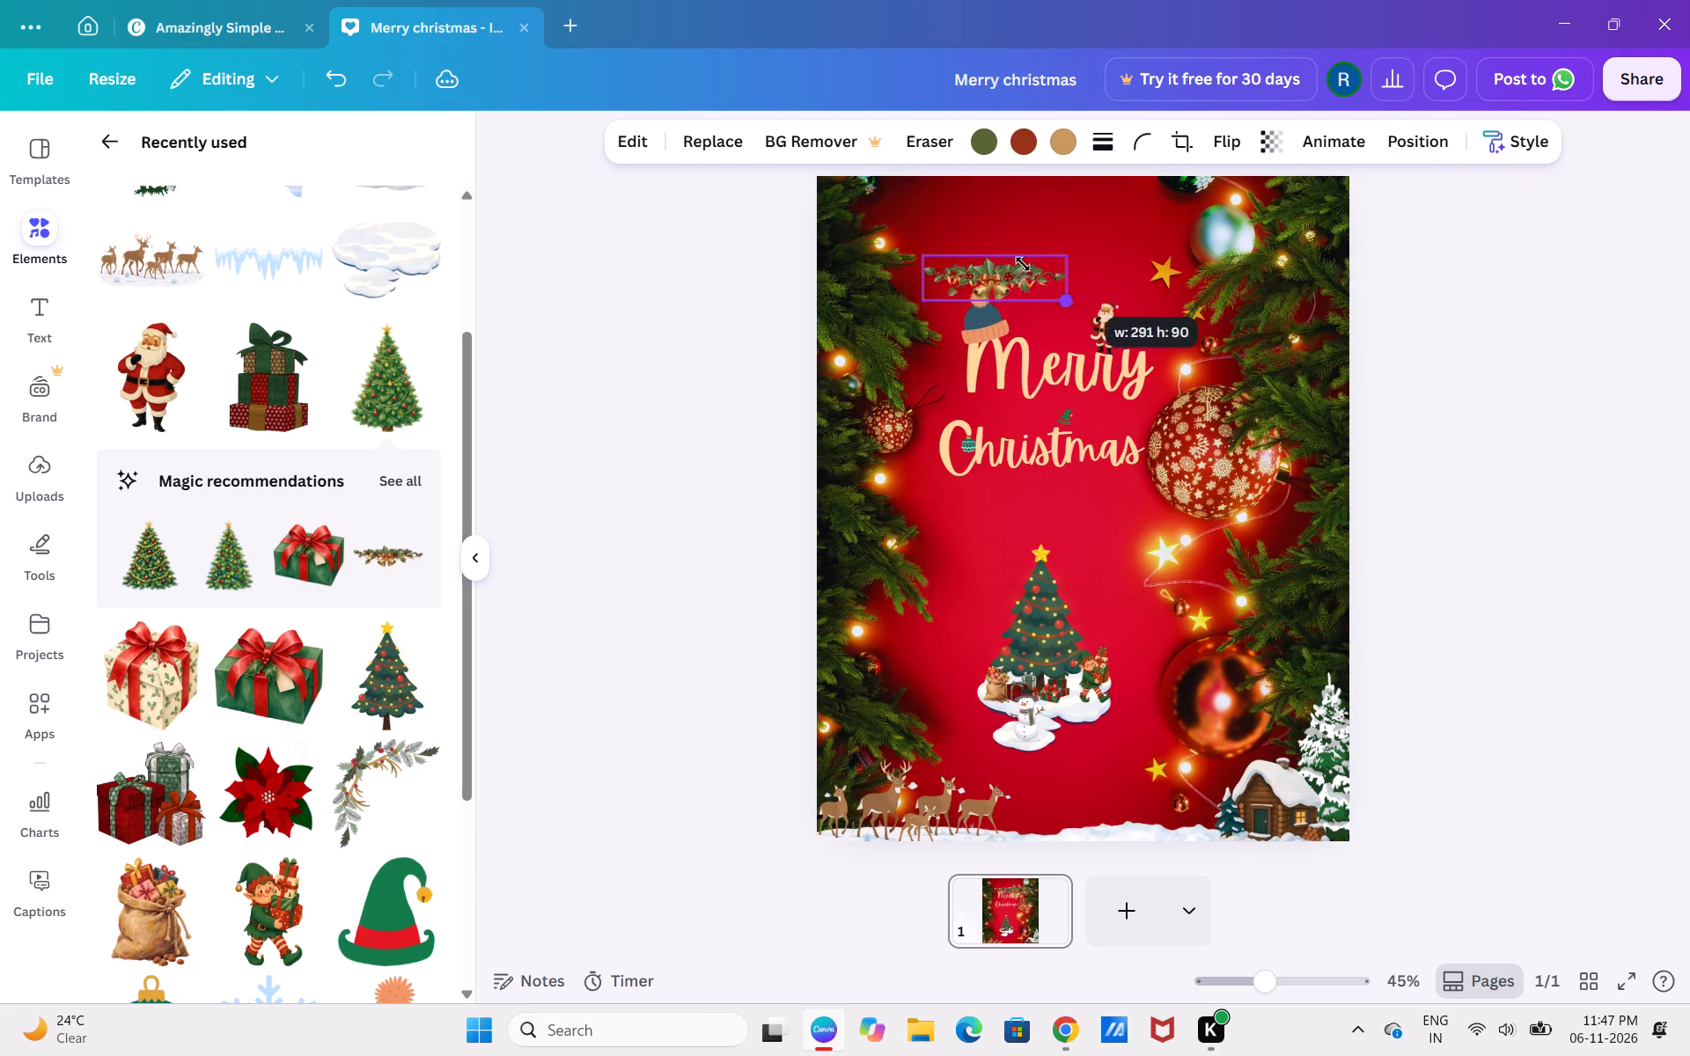
{"action": "left_click_drag", "start_coordinate": [1023, 264], "coordinate": [1051, 279]}
{"action": "left_click_drag", "start_coordinate": [993, 264], "coordinate": [1037, 284]}
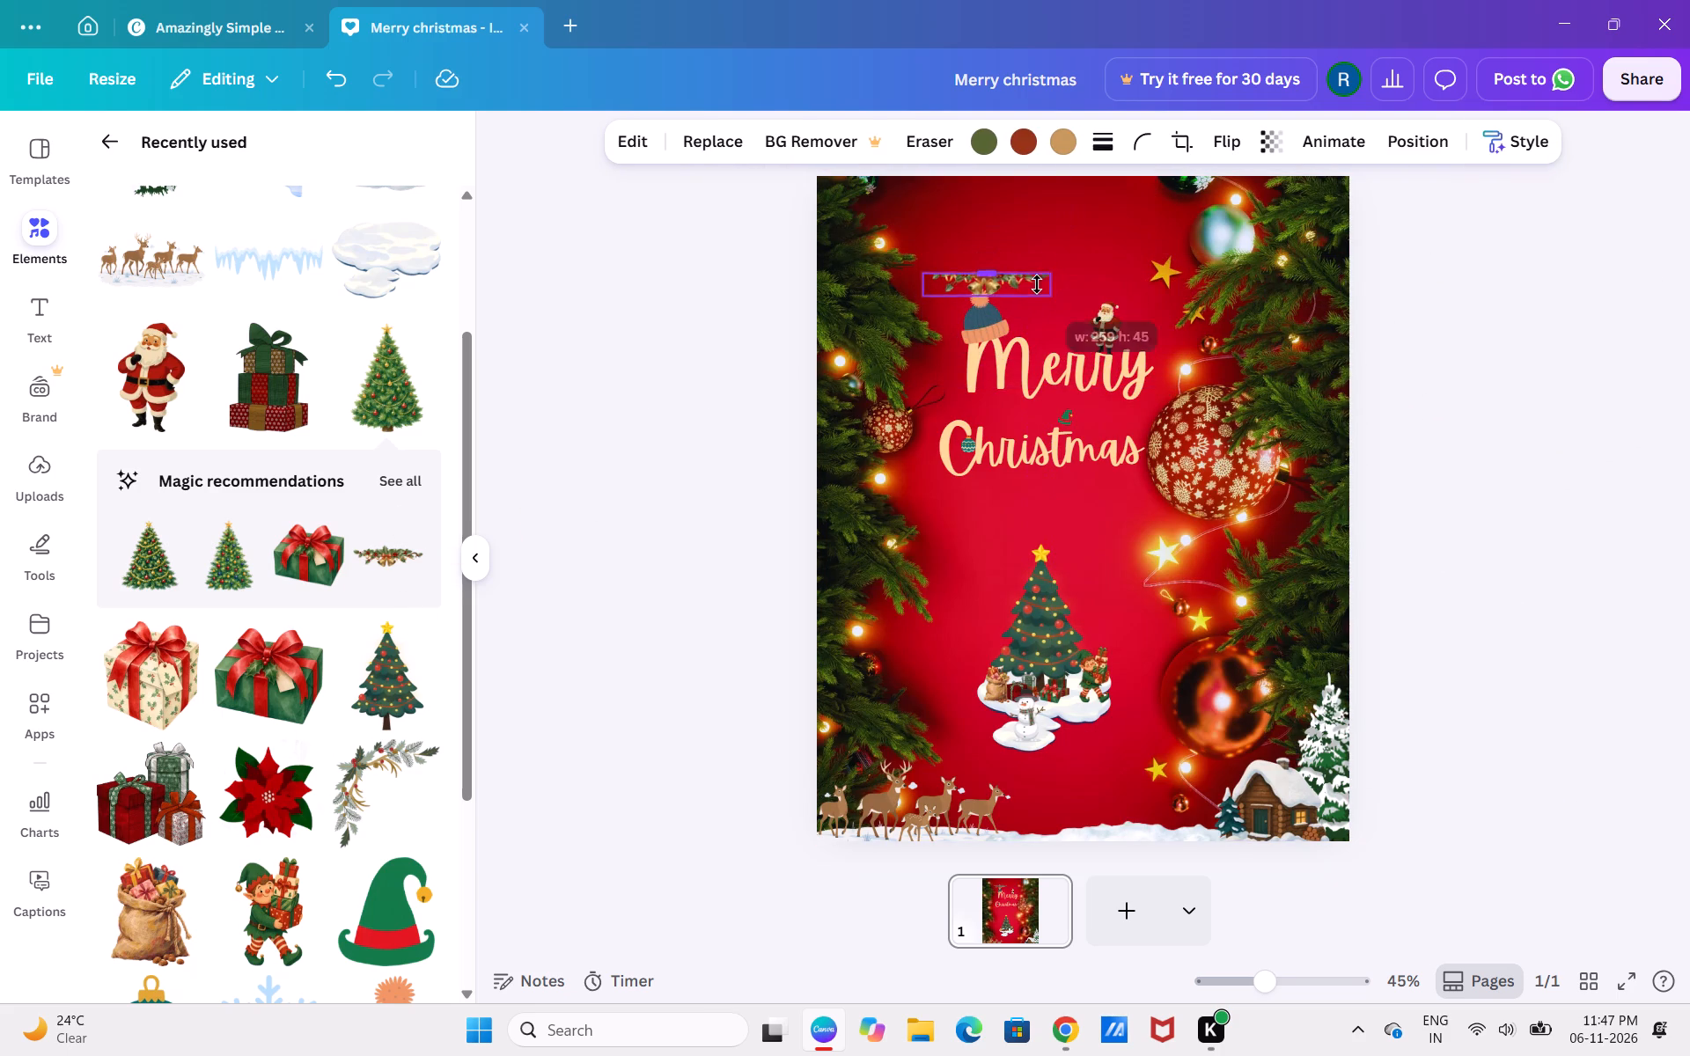
{"action": "left_click_drag", "start_coordinate": [1037, 284], "coordinate": [1039, 262]}
{"action": "left_click", "coordinate": [992, 259]}
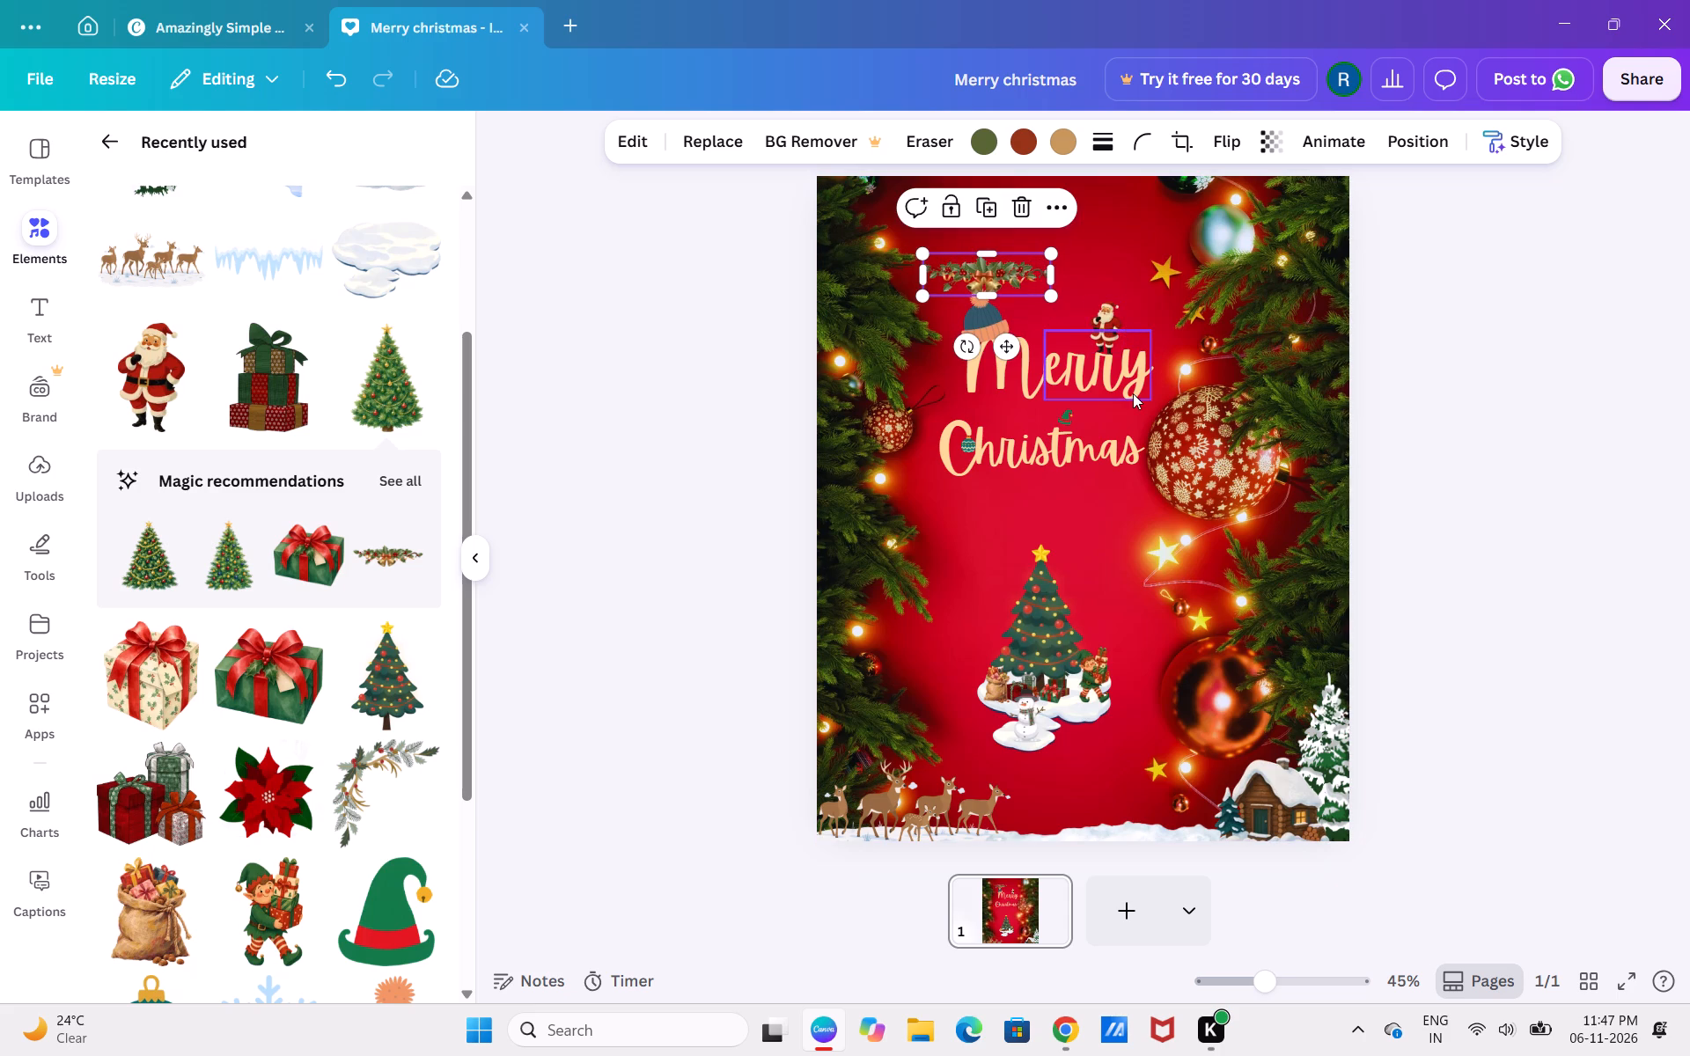
Move the small holly garland sideways so it sits roughly centred above "Merry", clear of the hat.
{"action": "scroll", "coordinate": [788, 264], "scroll_direction": "up", "scroll_amount": 1}
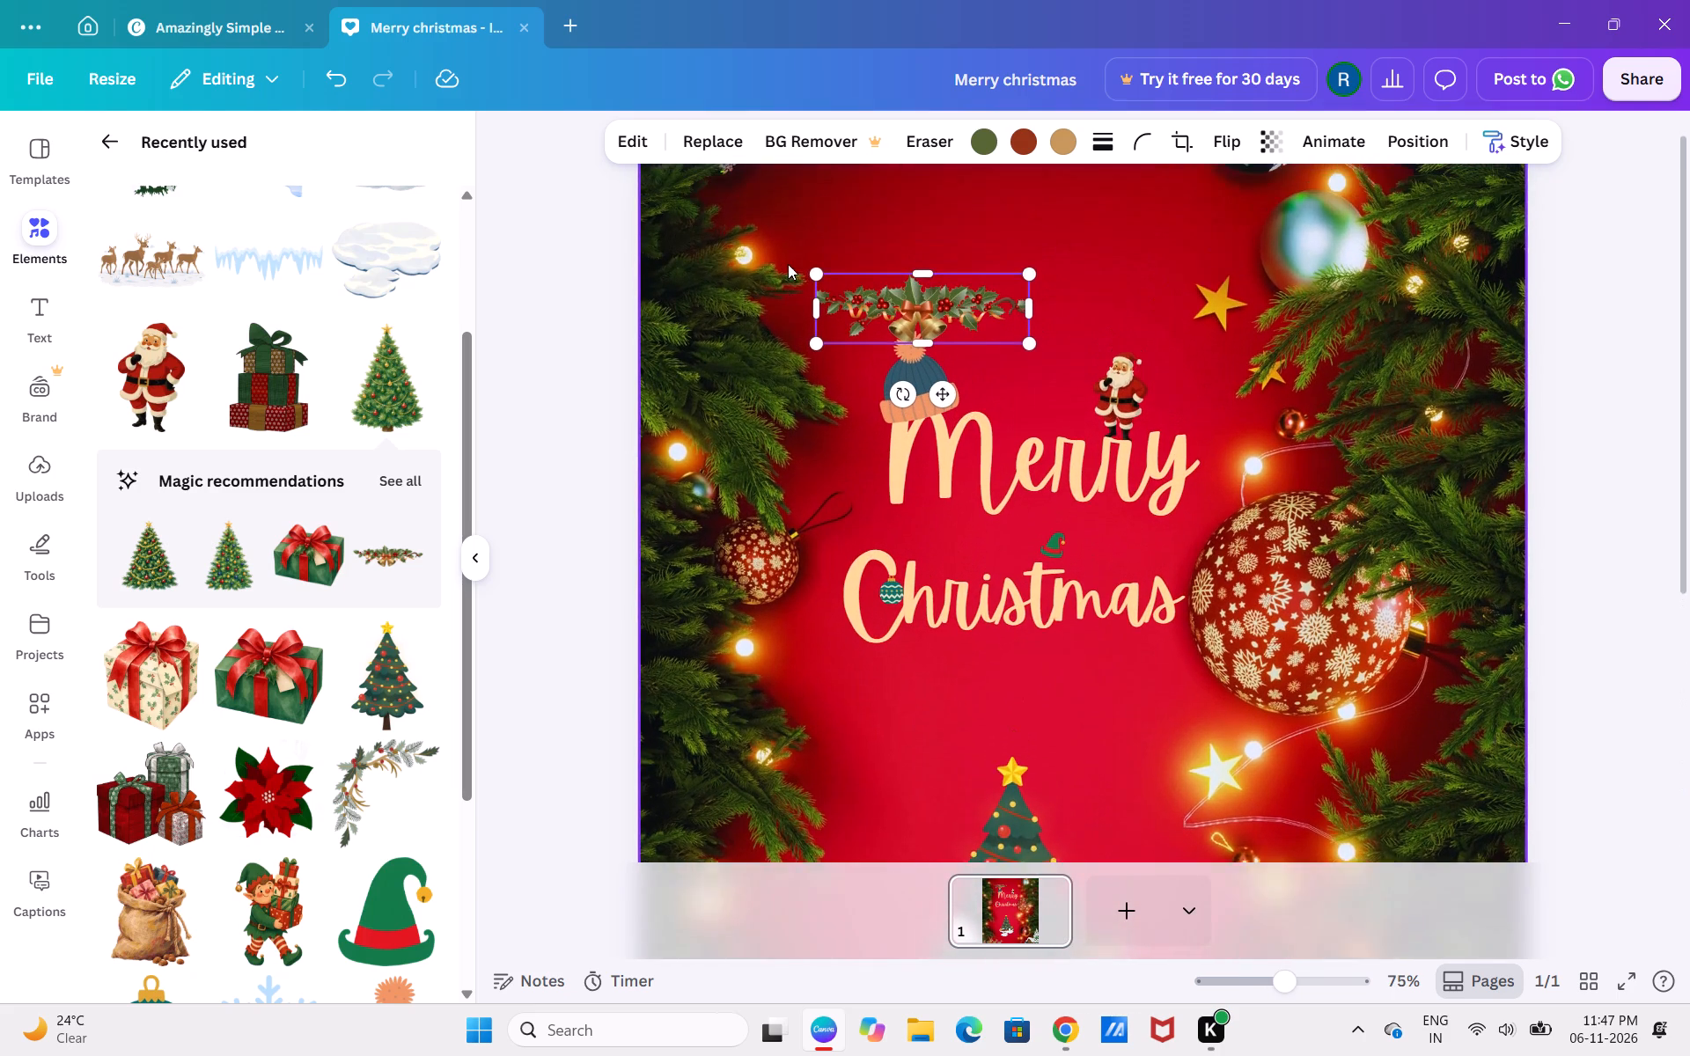
{"action": "scroll", "coordinate": [899, 319], "scroll_direction": "up", "scroll_amount": 1}
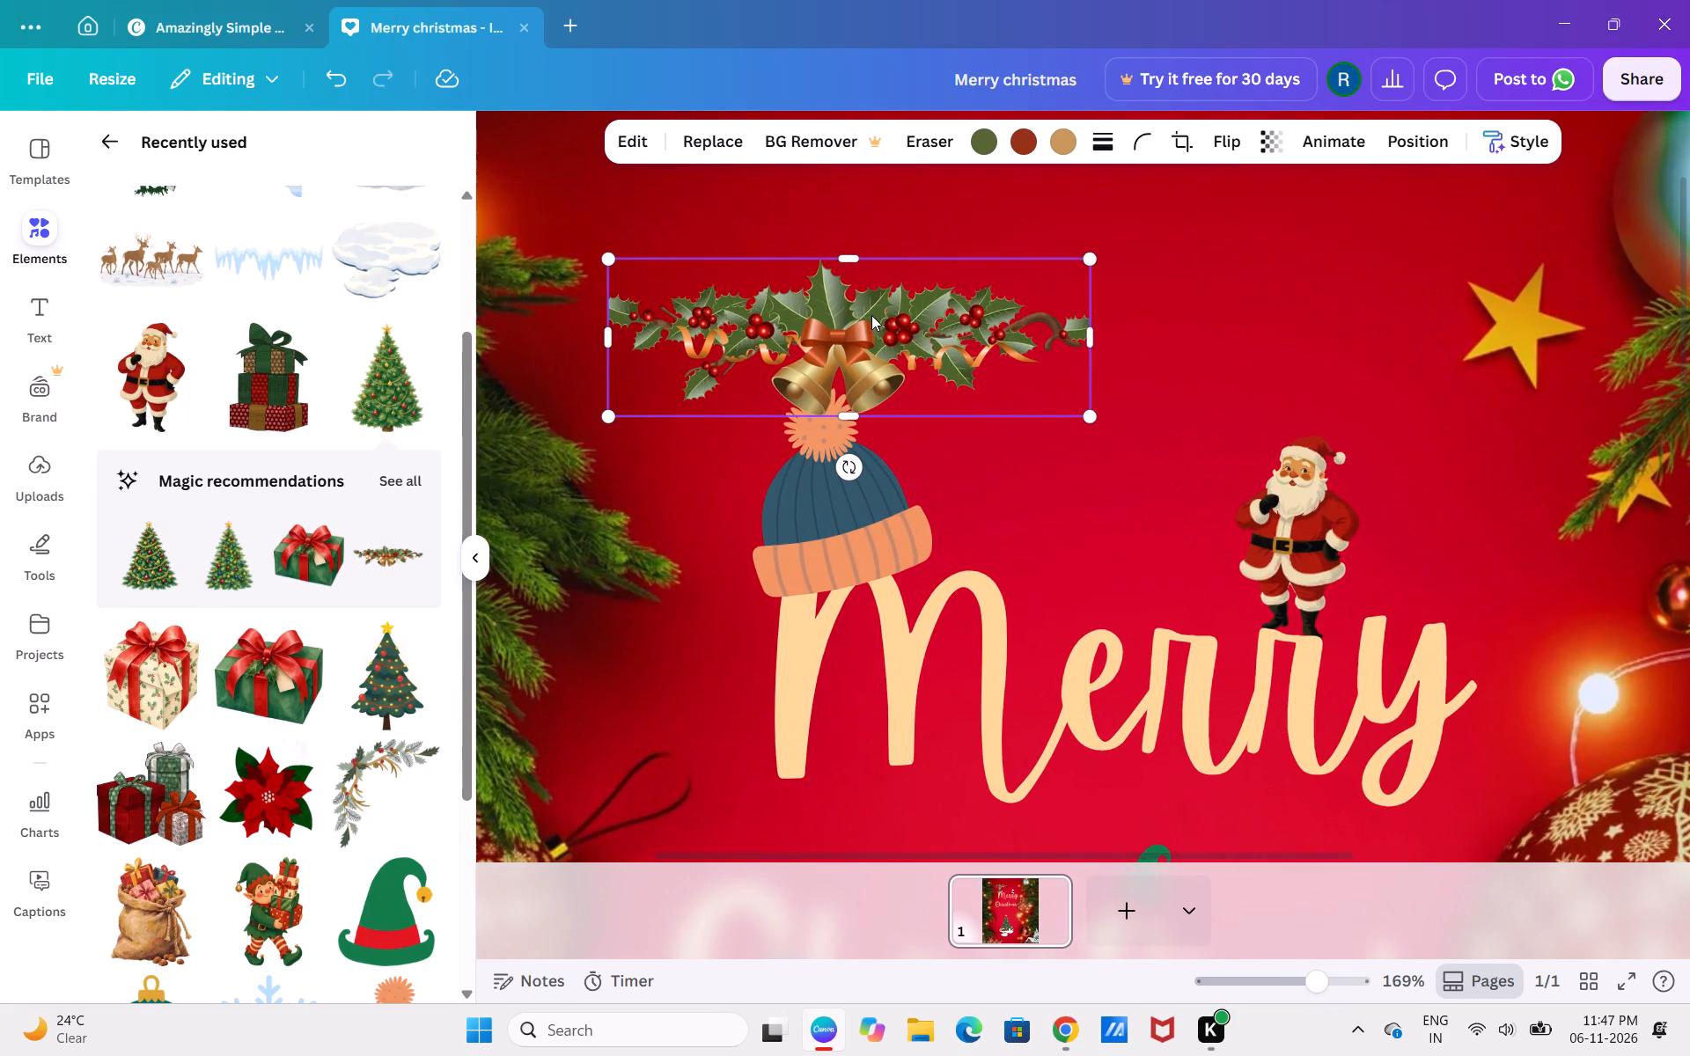
{"action": "left_click_drag", "start_coordinate": [871, 315], "coordinate": [1084, 279]}
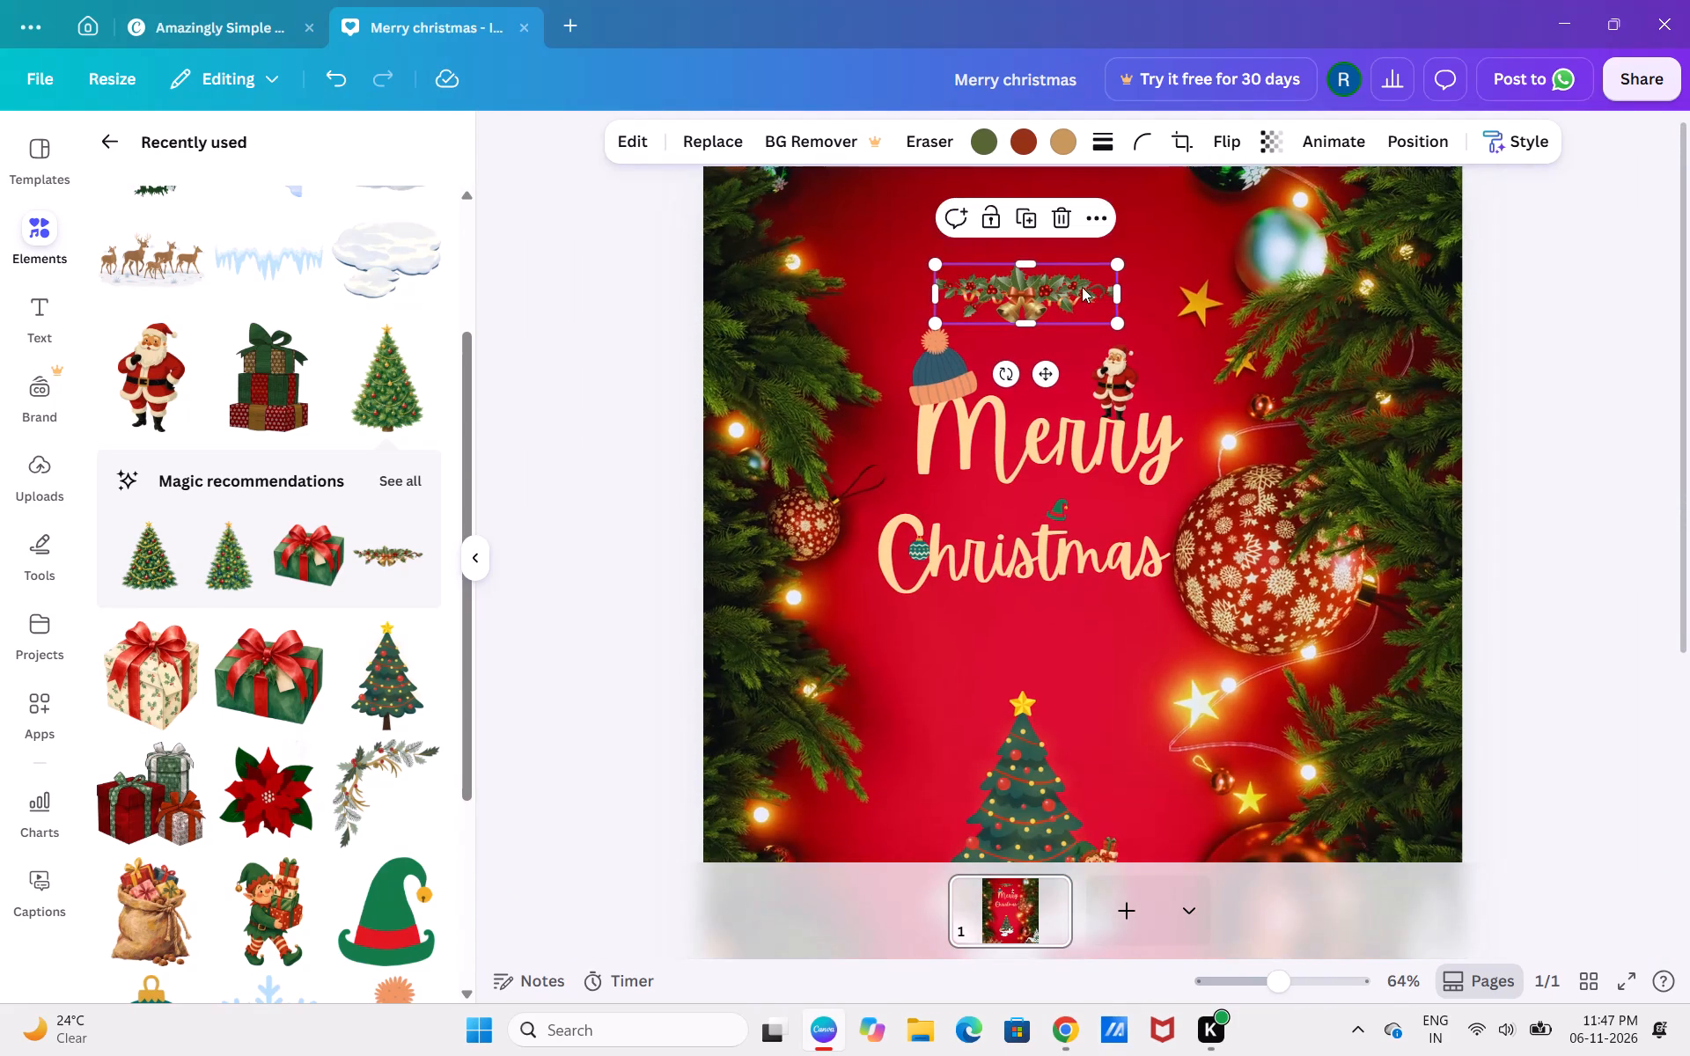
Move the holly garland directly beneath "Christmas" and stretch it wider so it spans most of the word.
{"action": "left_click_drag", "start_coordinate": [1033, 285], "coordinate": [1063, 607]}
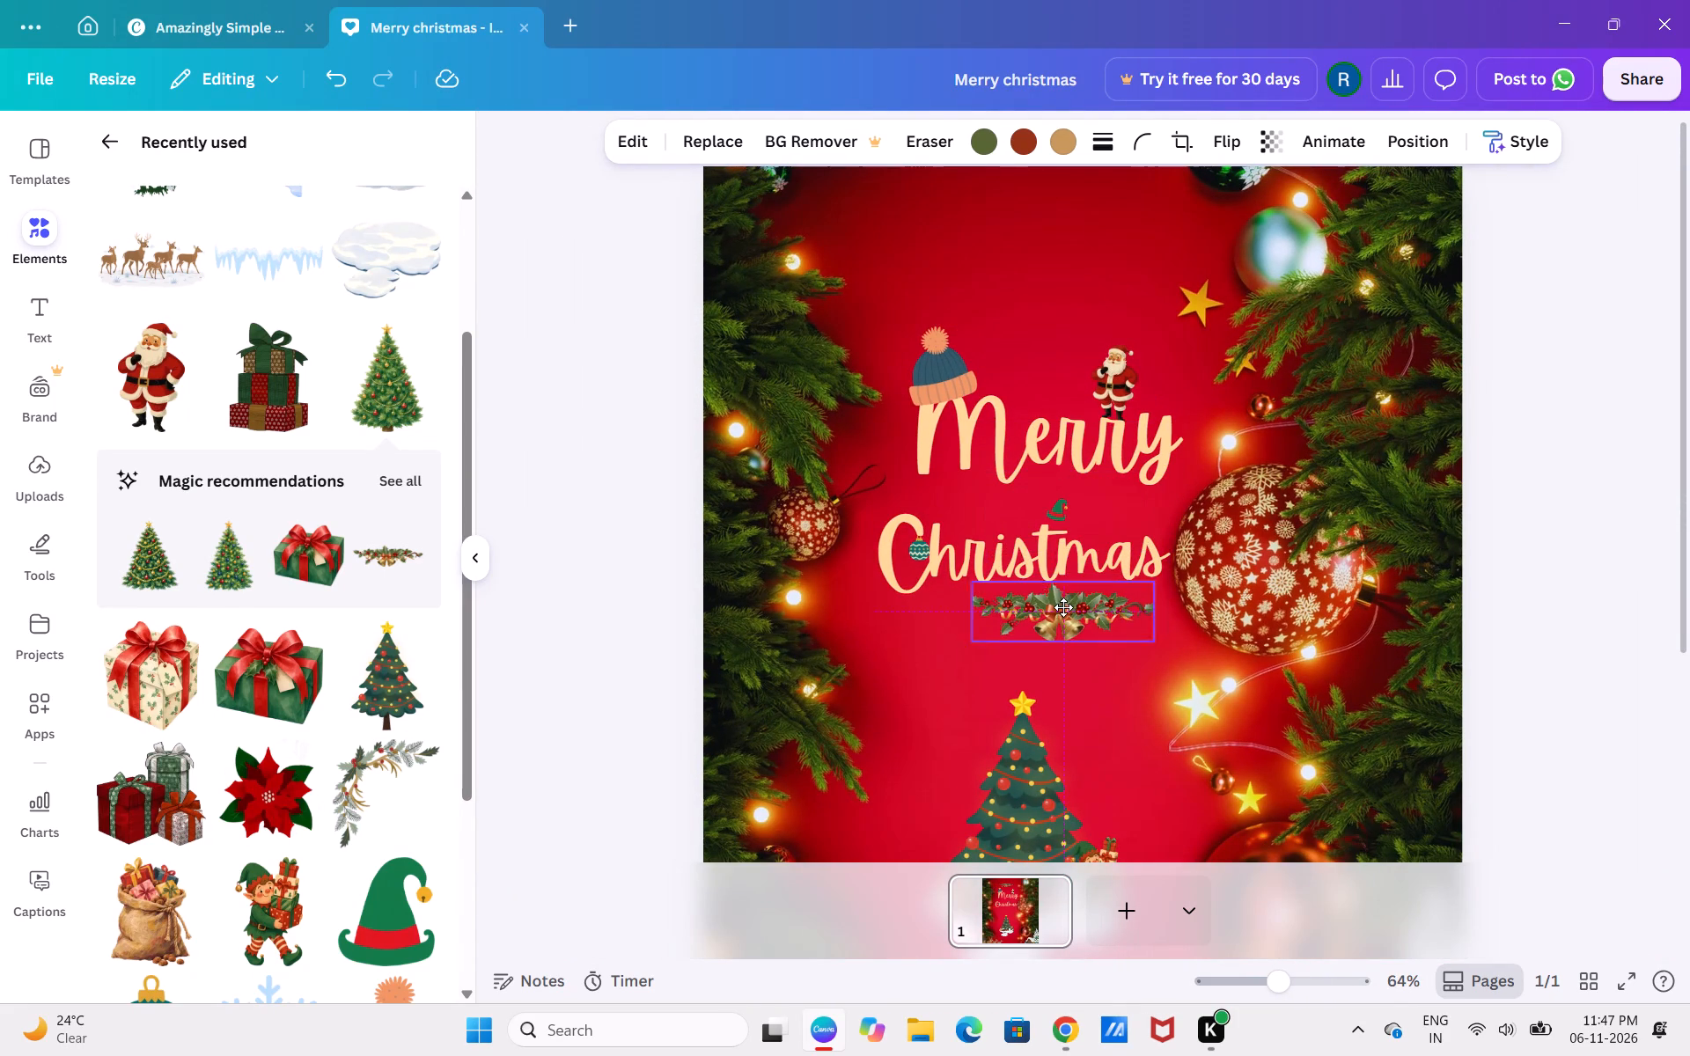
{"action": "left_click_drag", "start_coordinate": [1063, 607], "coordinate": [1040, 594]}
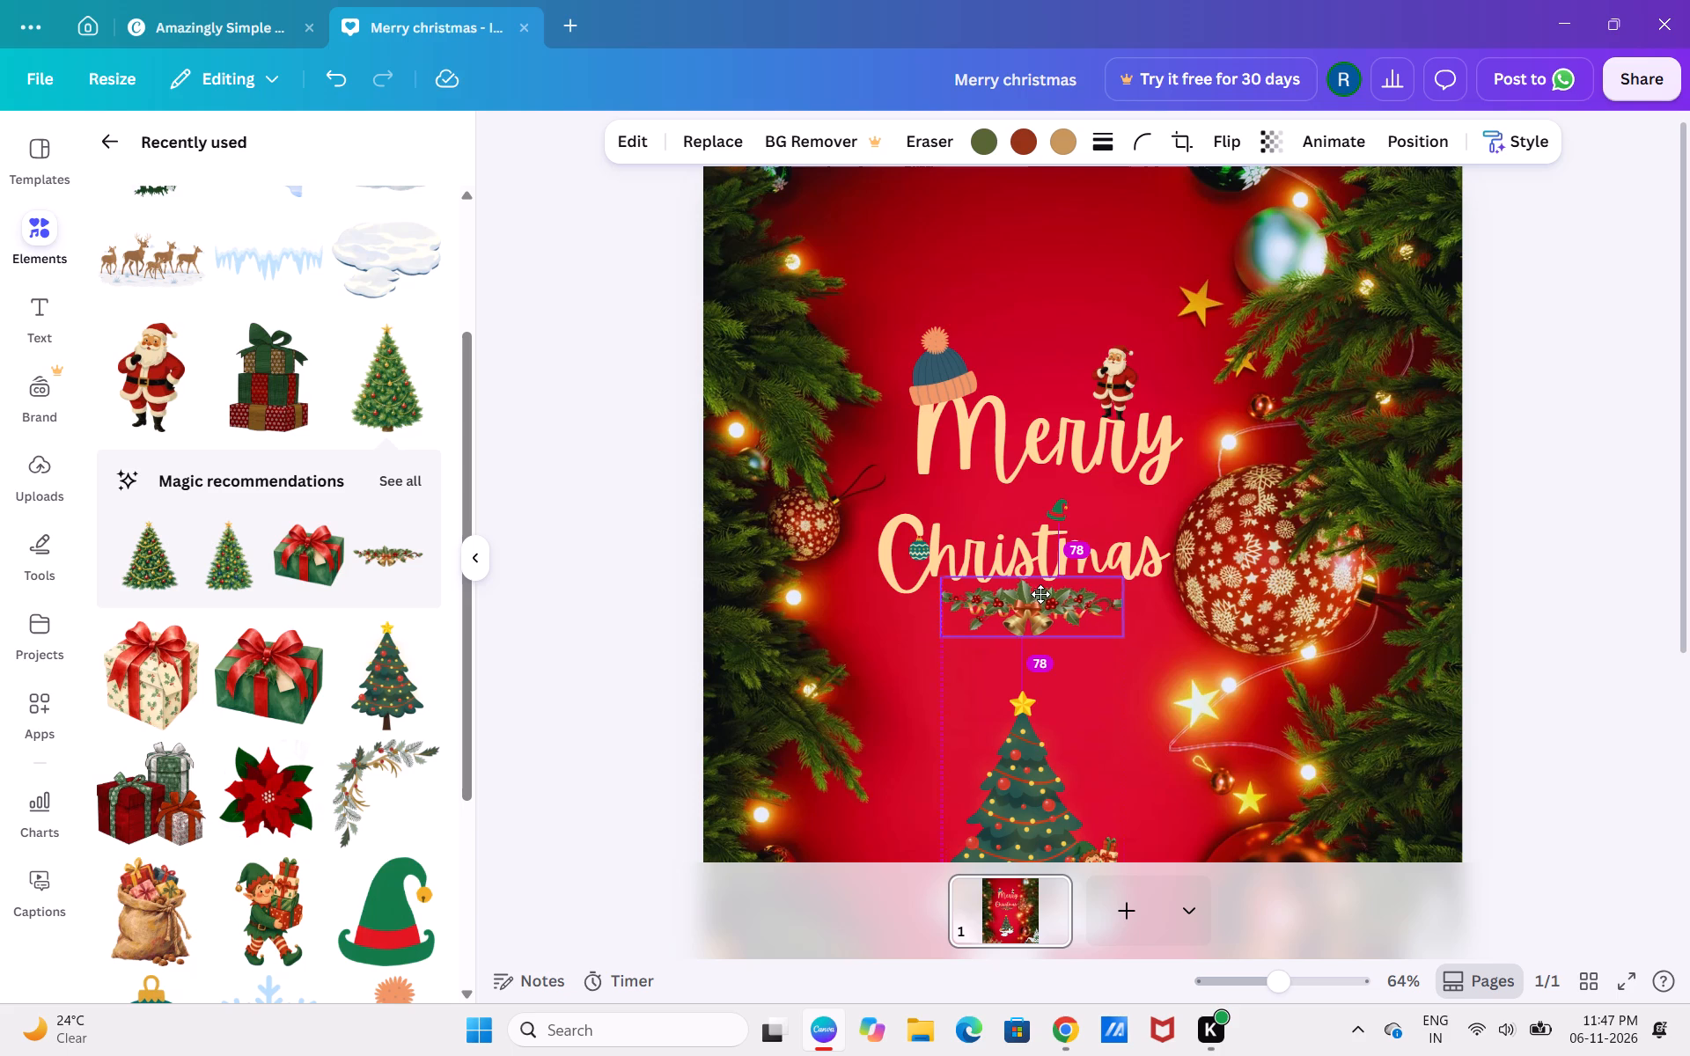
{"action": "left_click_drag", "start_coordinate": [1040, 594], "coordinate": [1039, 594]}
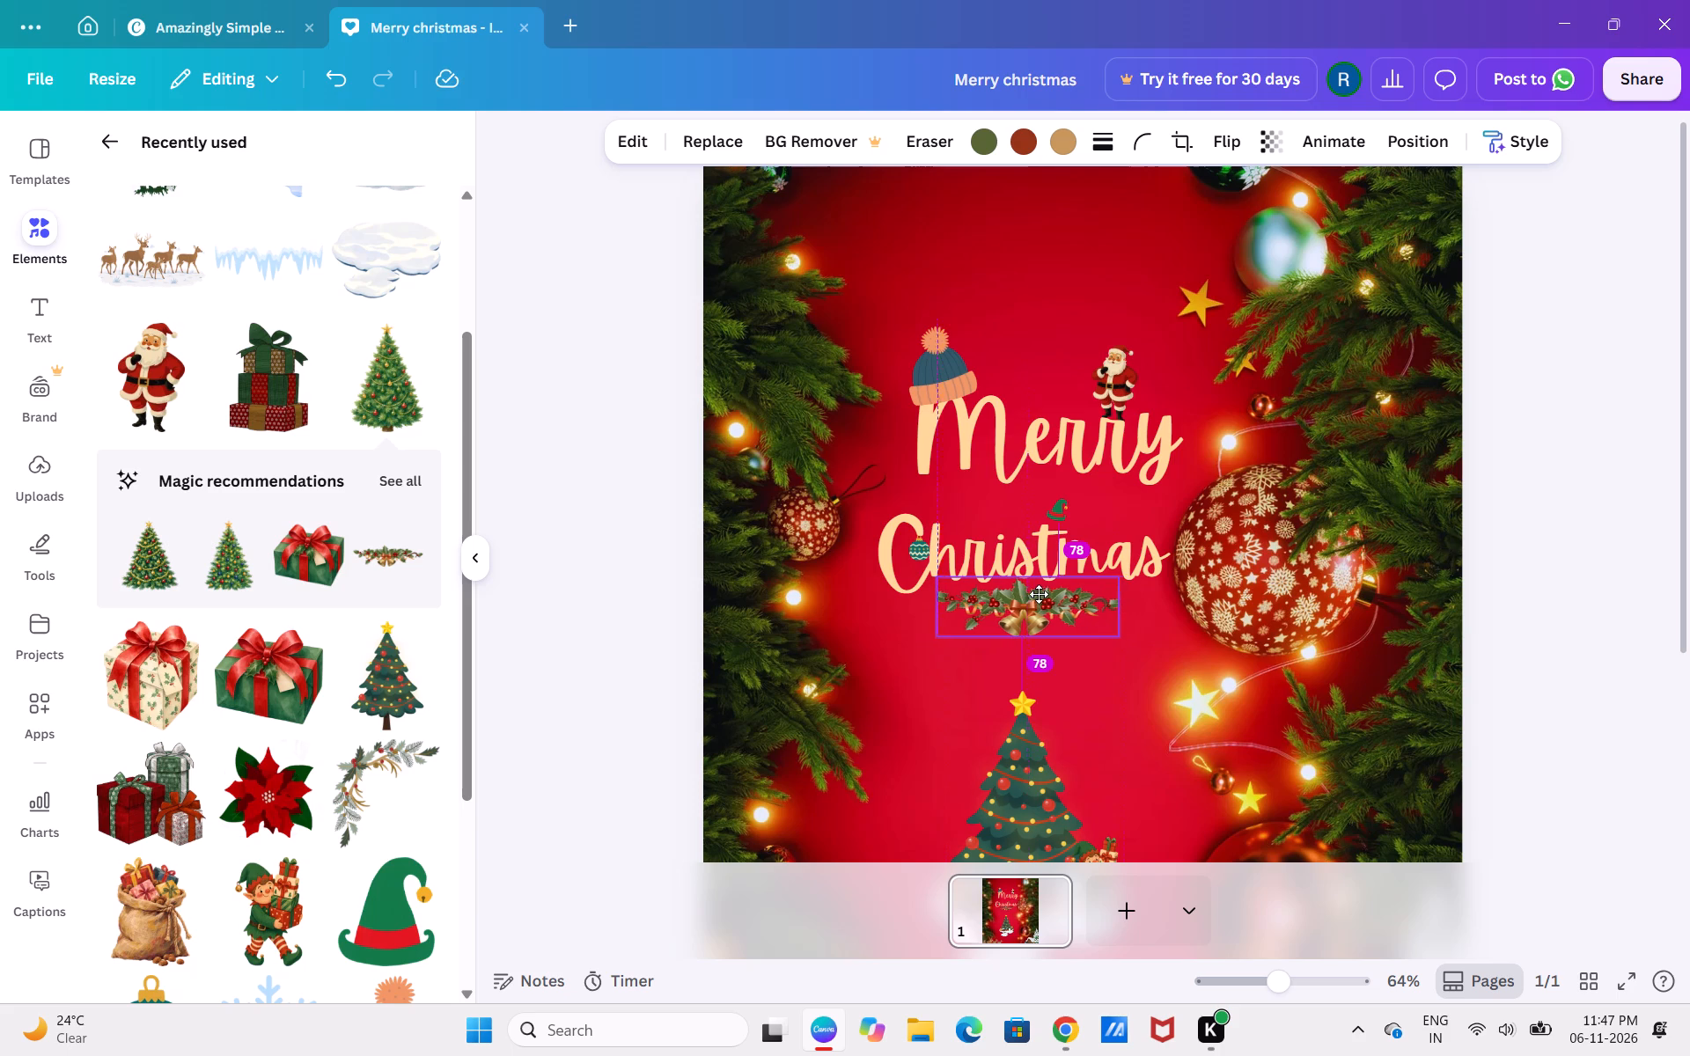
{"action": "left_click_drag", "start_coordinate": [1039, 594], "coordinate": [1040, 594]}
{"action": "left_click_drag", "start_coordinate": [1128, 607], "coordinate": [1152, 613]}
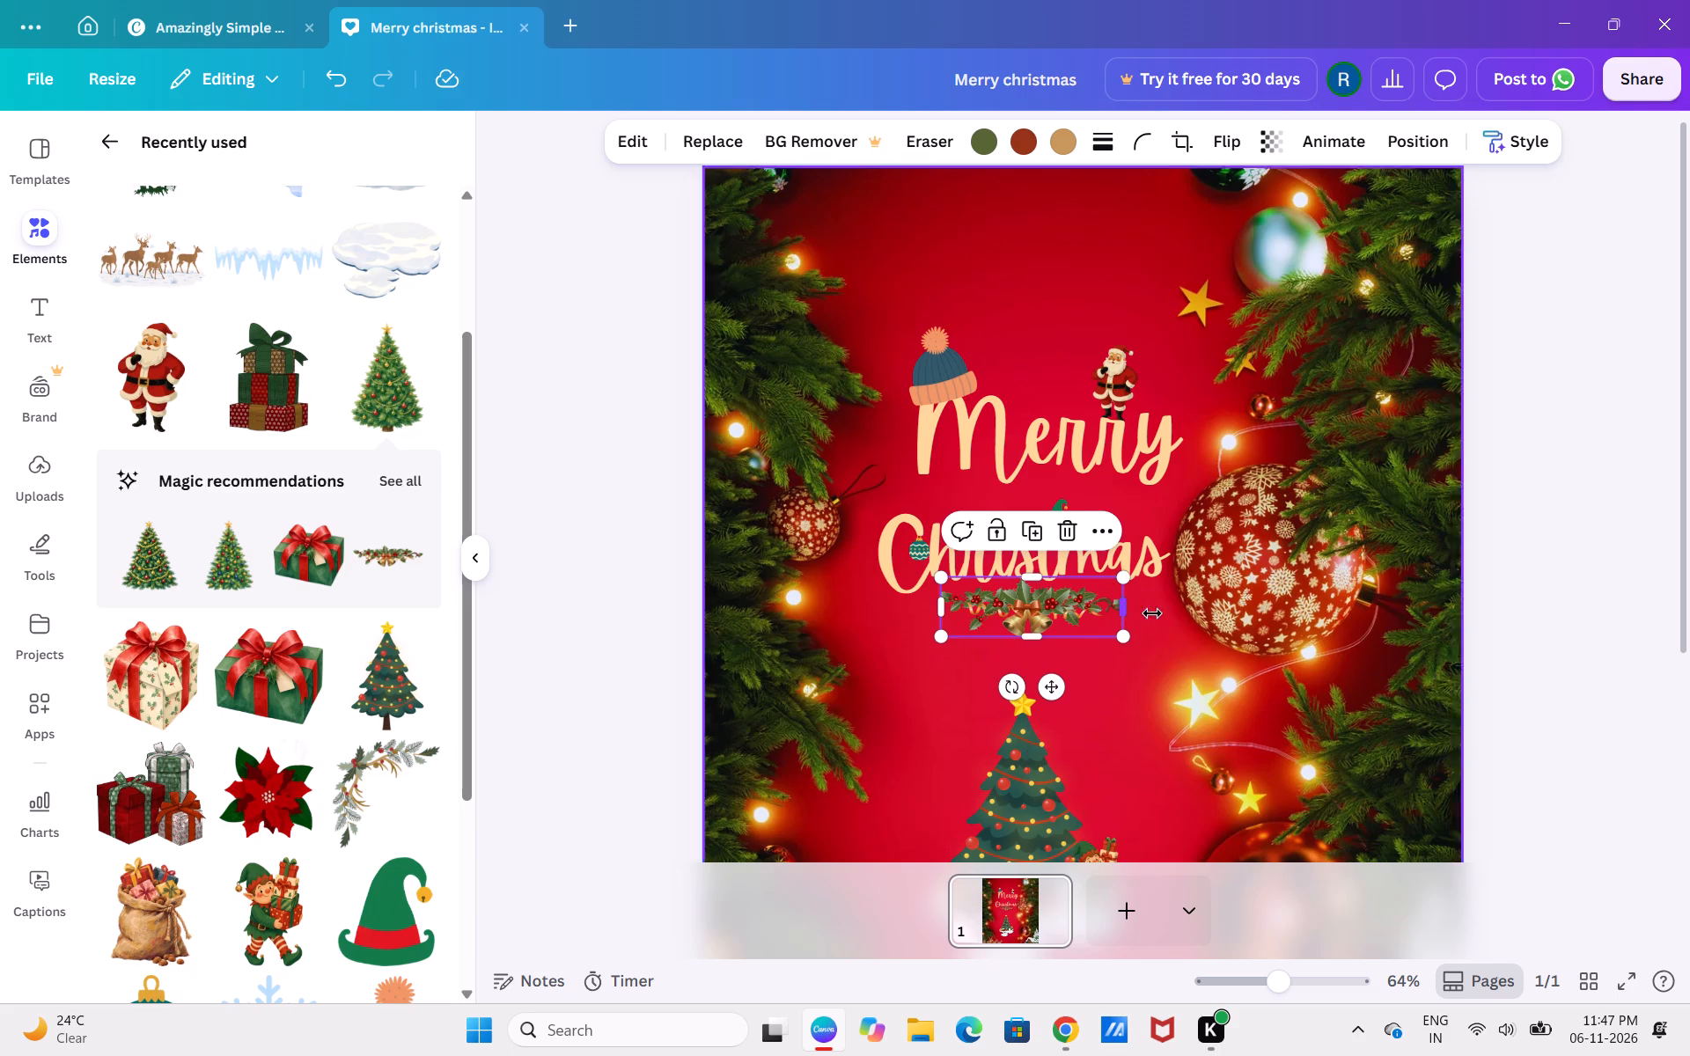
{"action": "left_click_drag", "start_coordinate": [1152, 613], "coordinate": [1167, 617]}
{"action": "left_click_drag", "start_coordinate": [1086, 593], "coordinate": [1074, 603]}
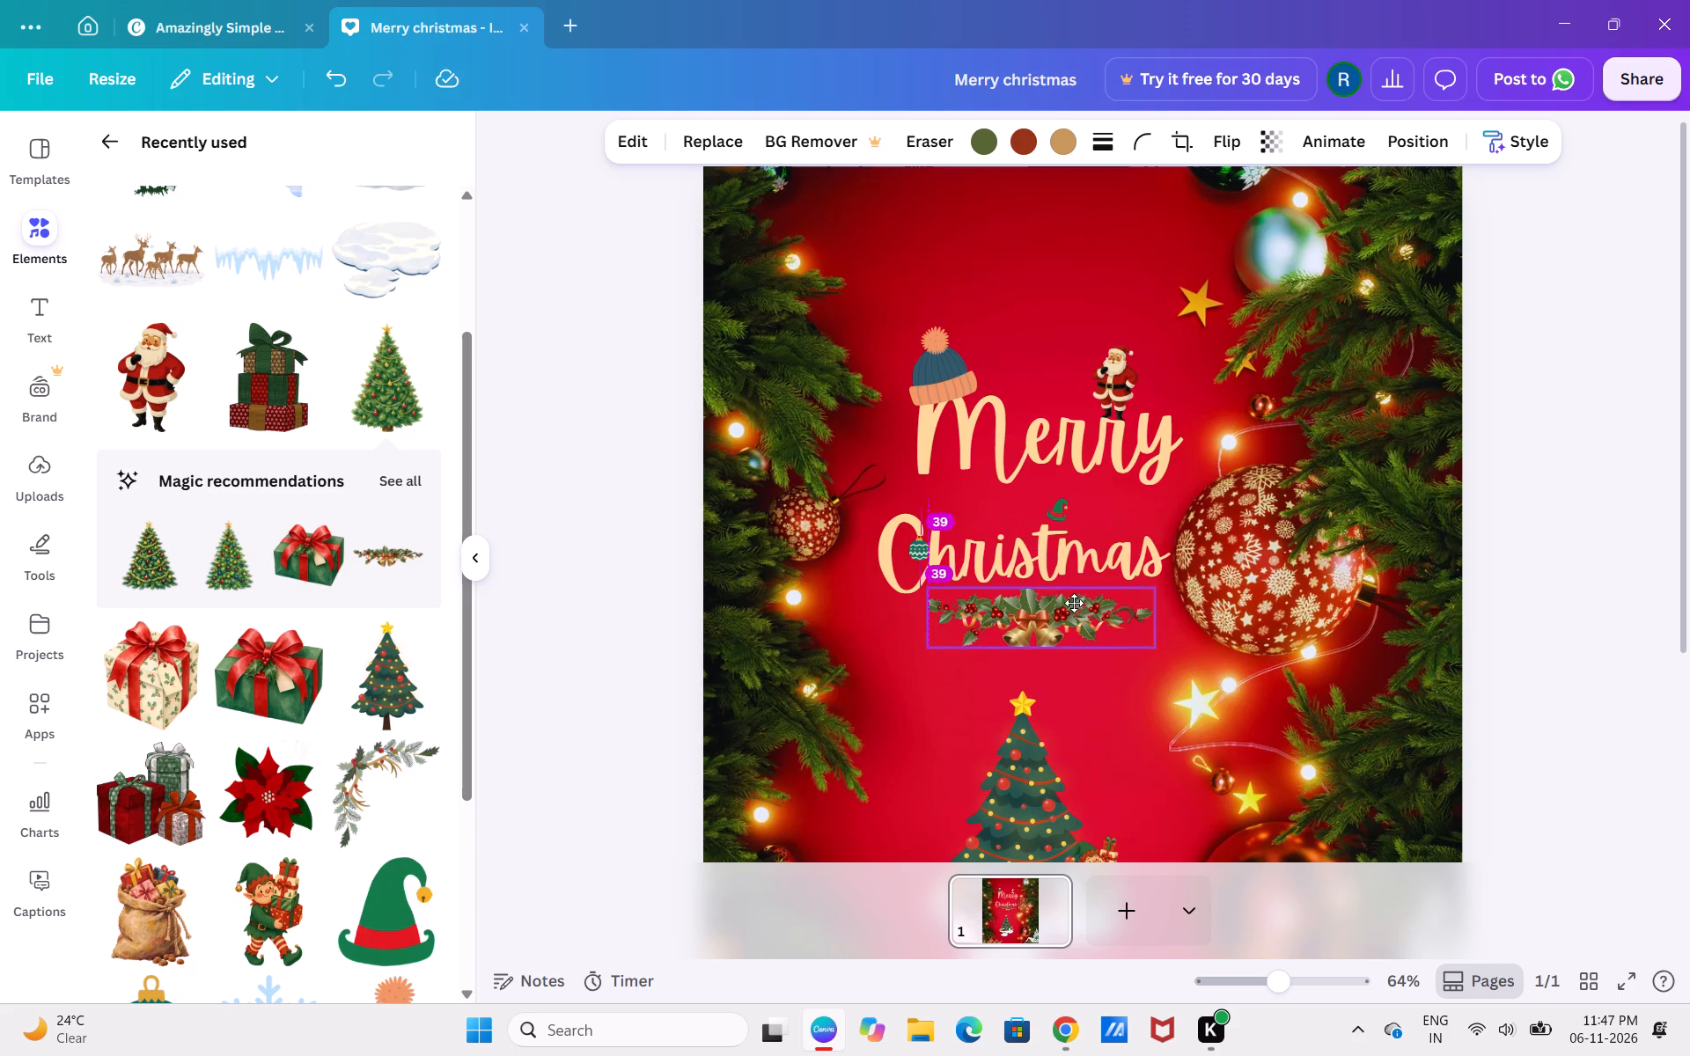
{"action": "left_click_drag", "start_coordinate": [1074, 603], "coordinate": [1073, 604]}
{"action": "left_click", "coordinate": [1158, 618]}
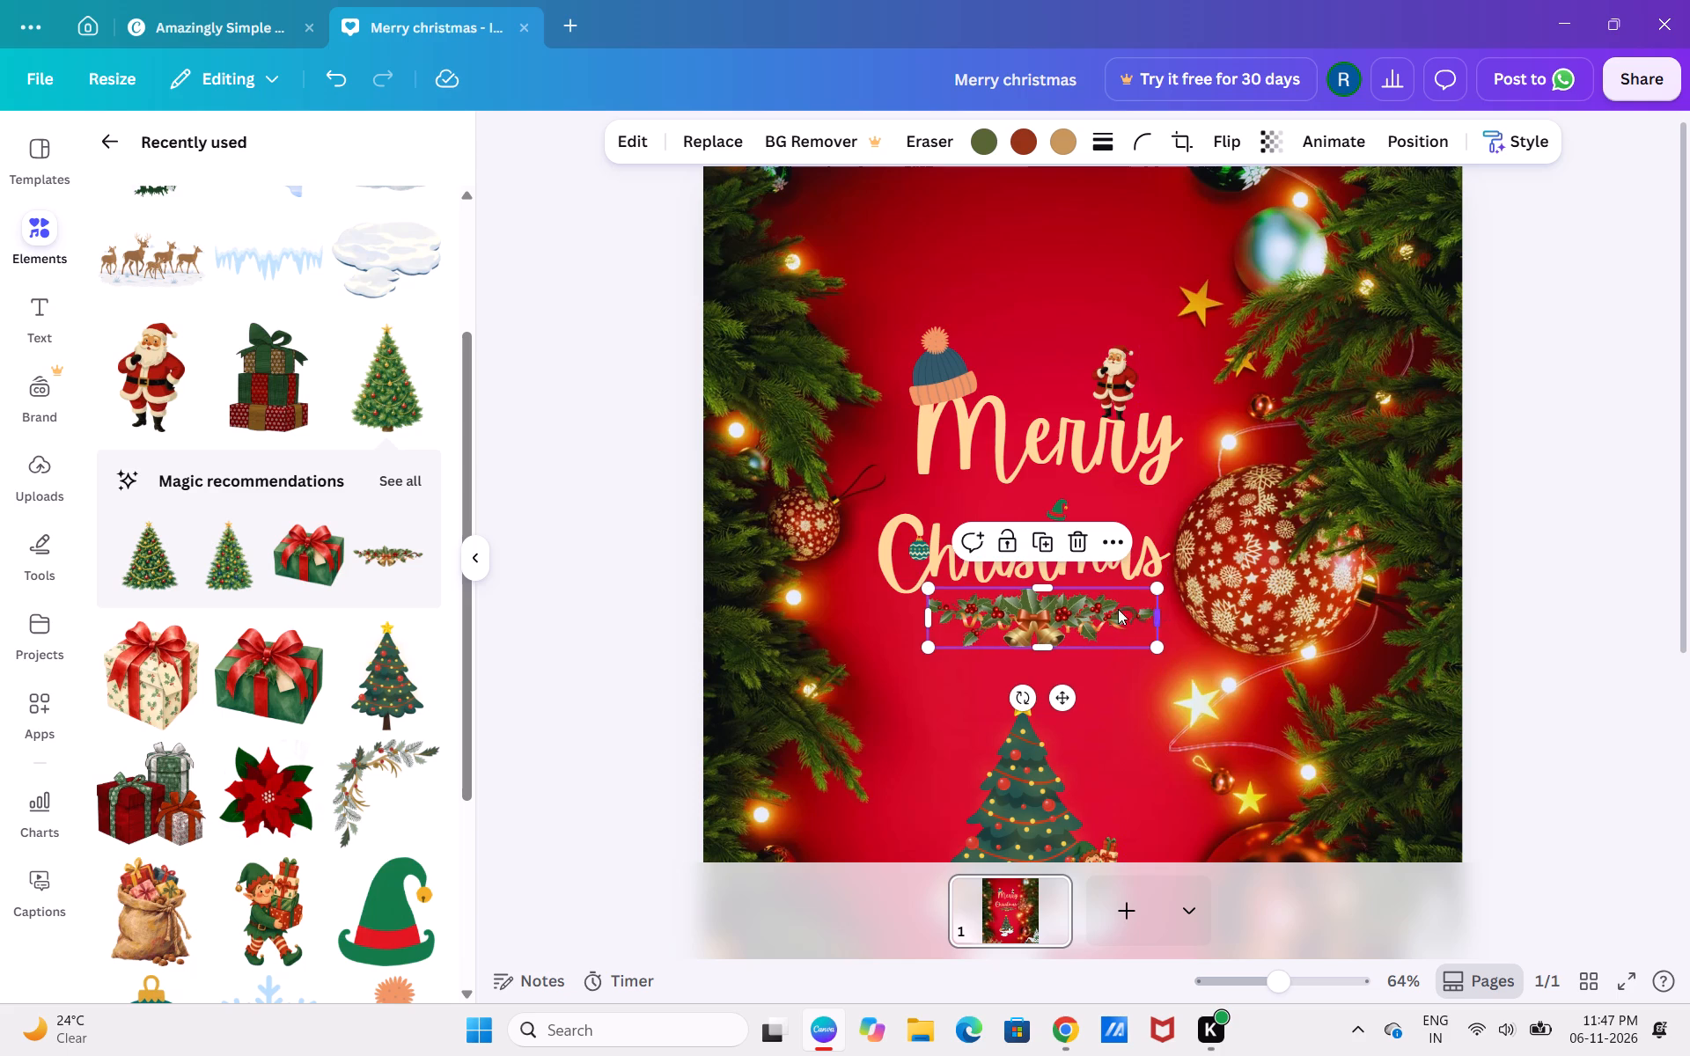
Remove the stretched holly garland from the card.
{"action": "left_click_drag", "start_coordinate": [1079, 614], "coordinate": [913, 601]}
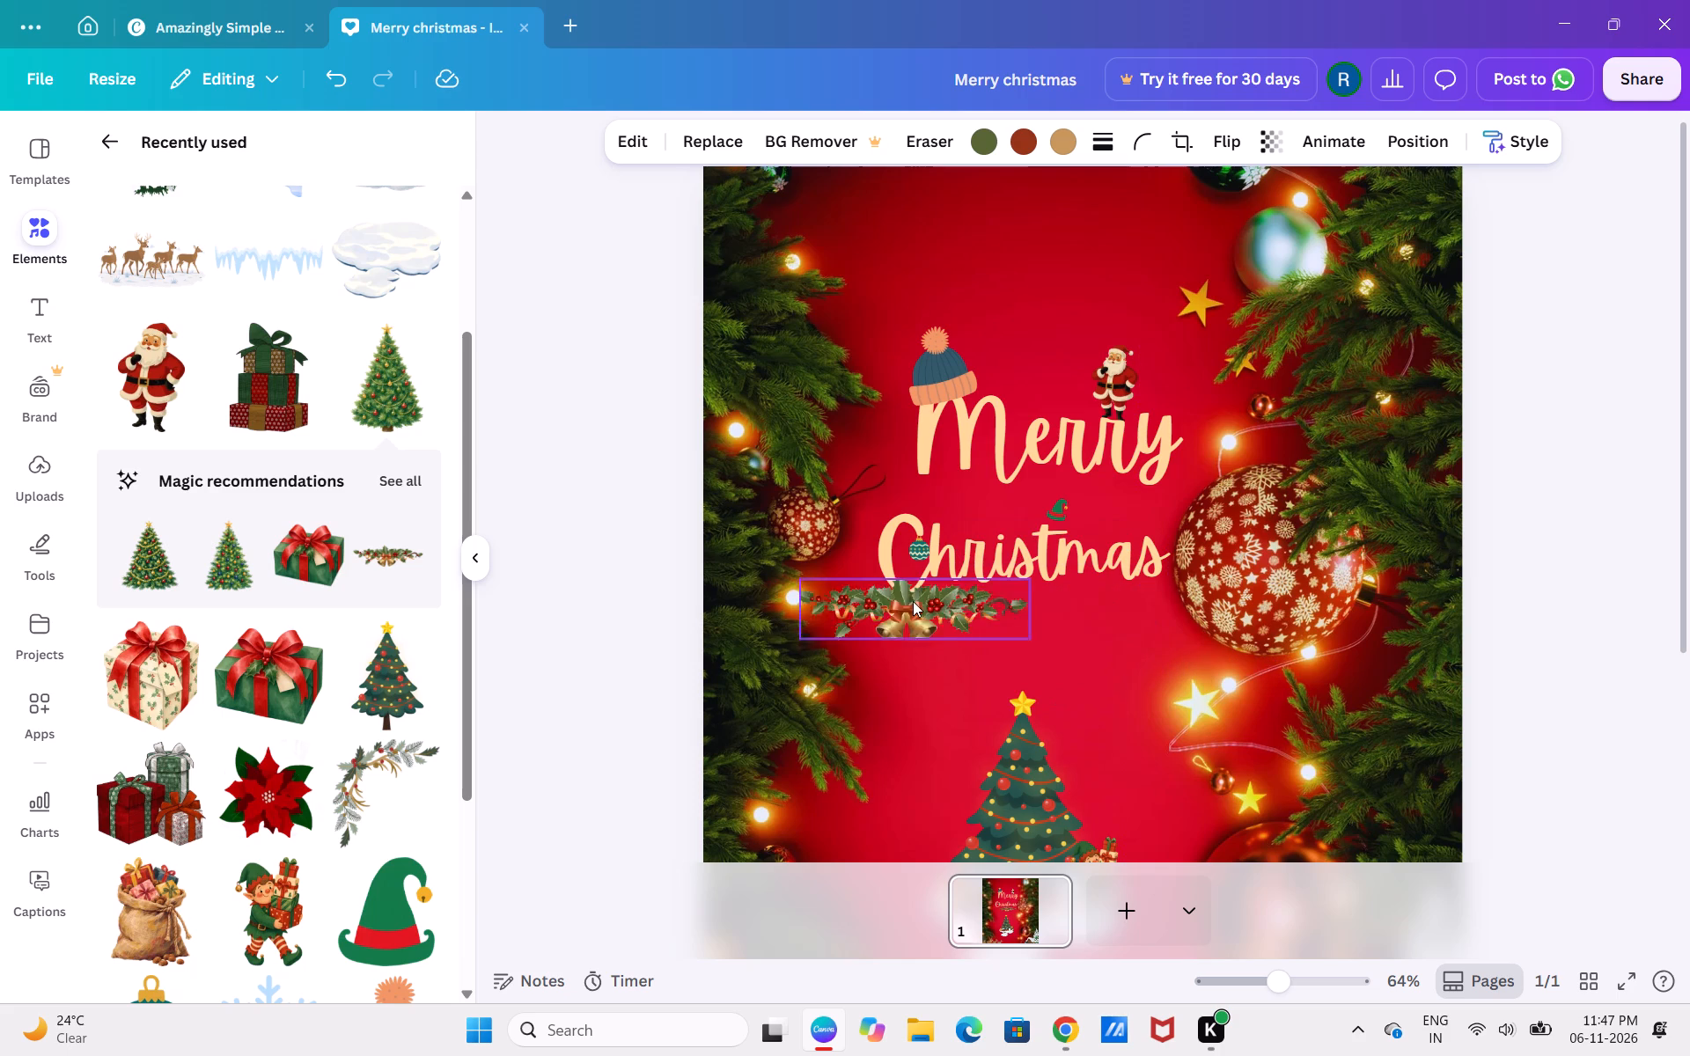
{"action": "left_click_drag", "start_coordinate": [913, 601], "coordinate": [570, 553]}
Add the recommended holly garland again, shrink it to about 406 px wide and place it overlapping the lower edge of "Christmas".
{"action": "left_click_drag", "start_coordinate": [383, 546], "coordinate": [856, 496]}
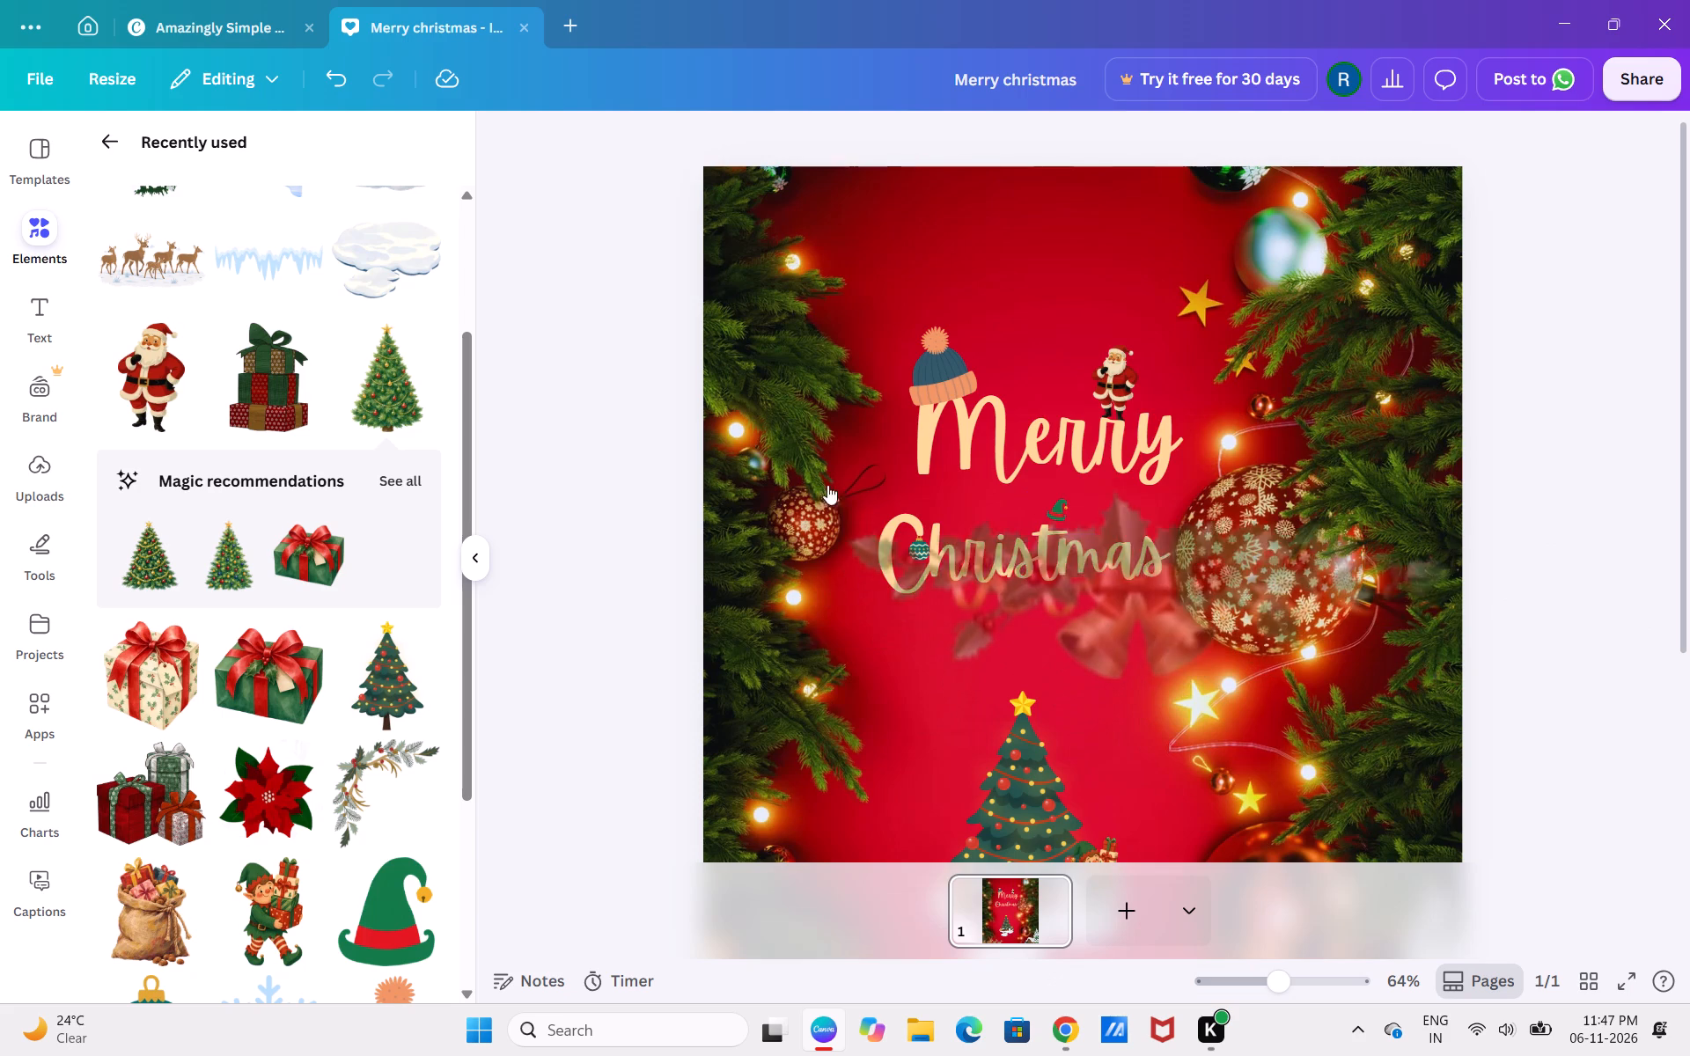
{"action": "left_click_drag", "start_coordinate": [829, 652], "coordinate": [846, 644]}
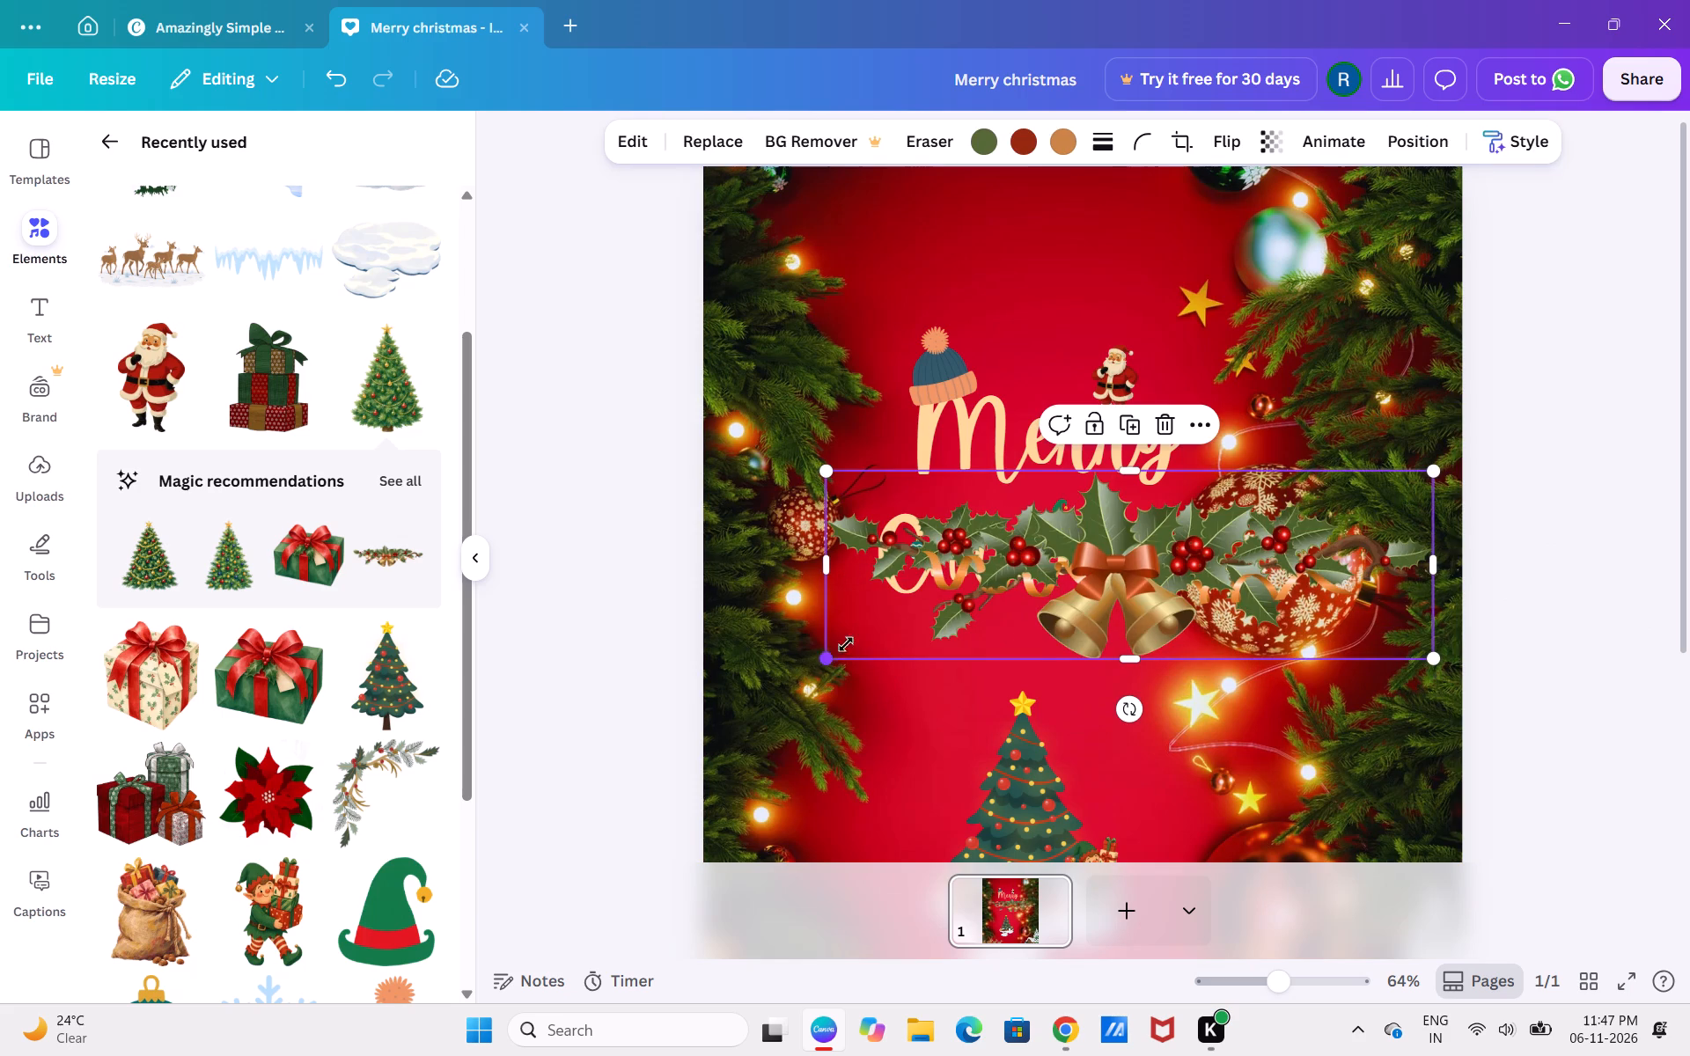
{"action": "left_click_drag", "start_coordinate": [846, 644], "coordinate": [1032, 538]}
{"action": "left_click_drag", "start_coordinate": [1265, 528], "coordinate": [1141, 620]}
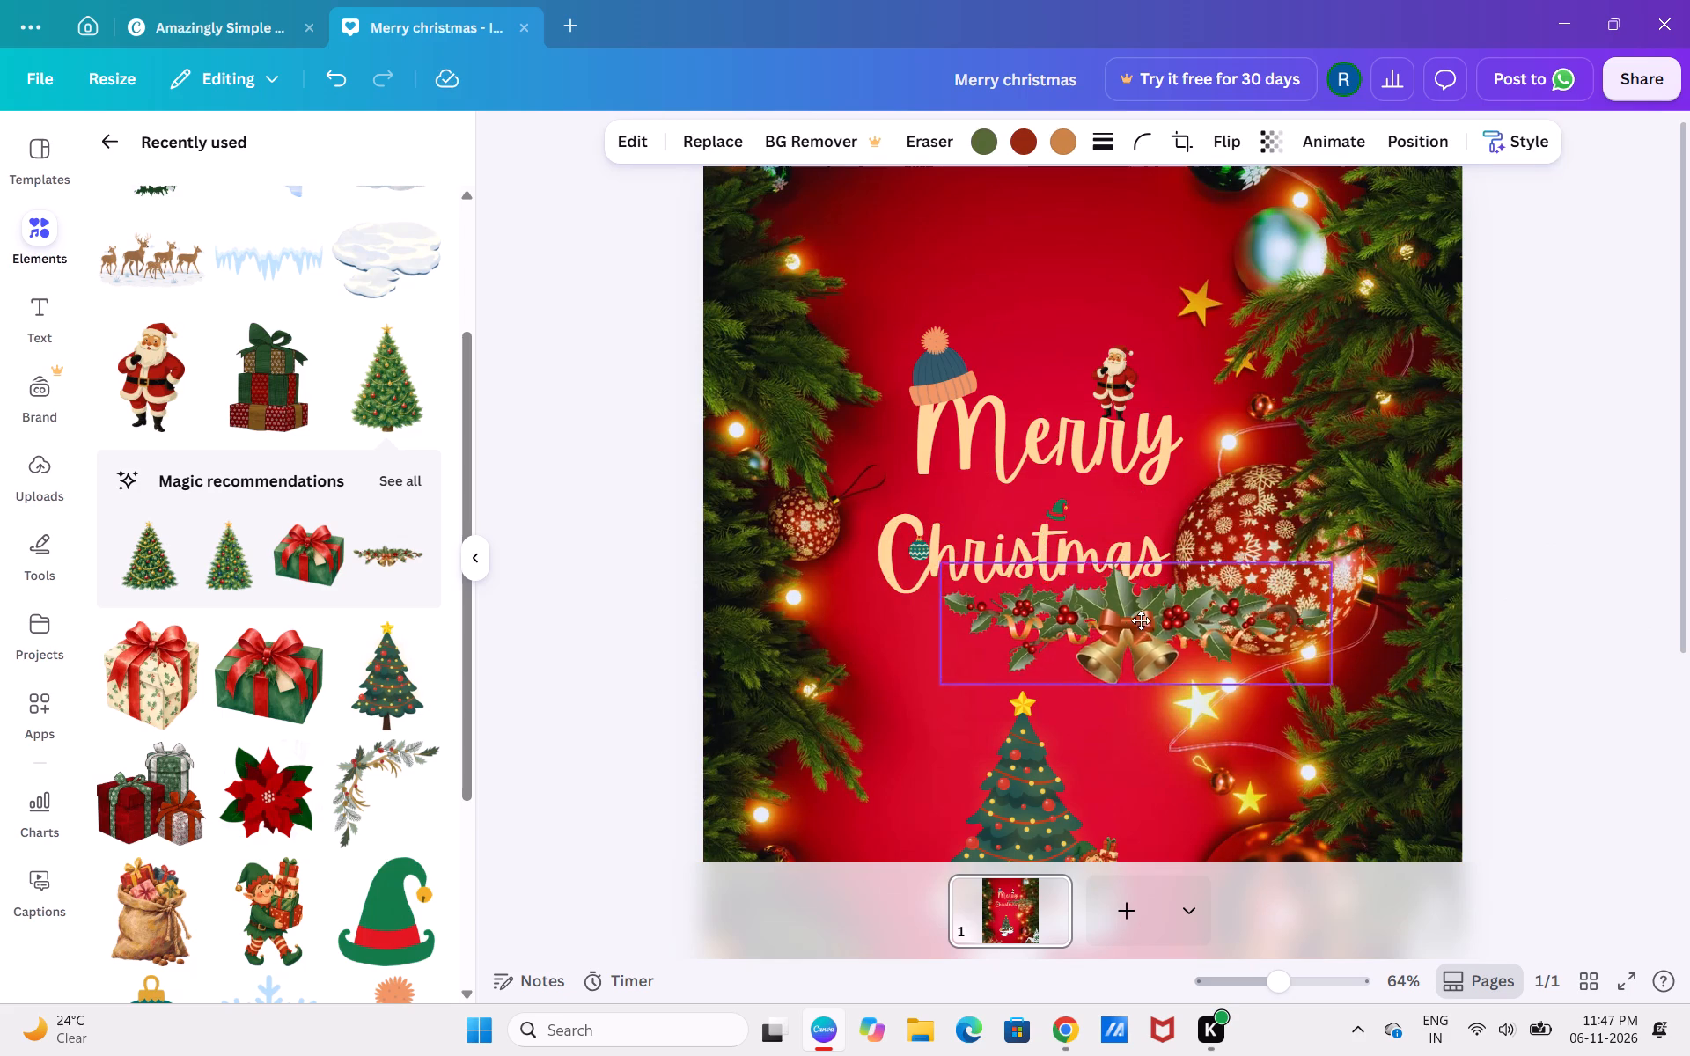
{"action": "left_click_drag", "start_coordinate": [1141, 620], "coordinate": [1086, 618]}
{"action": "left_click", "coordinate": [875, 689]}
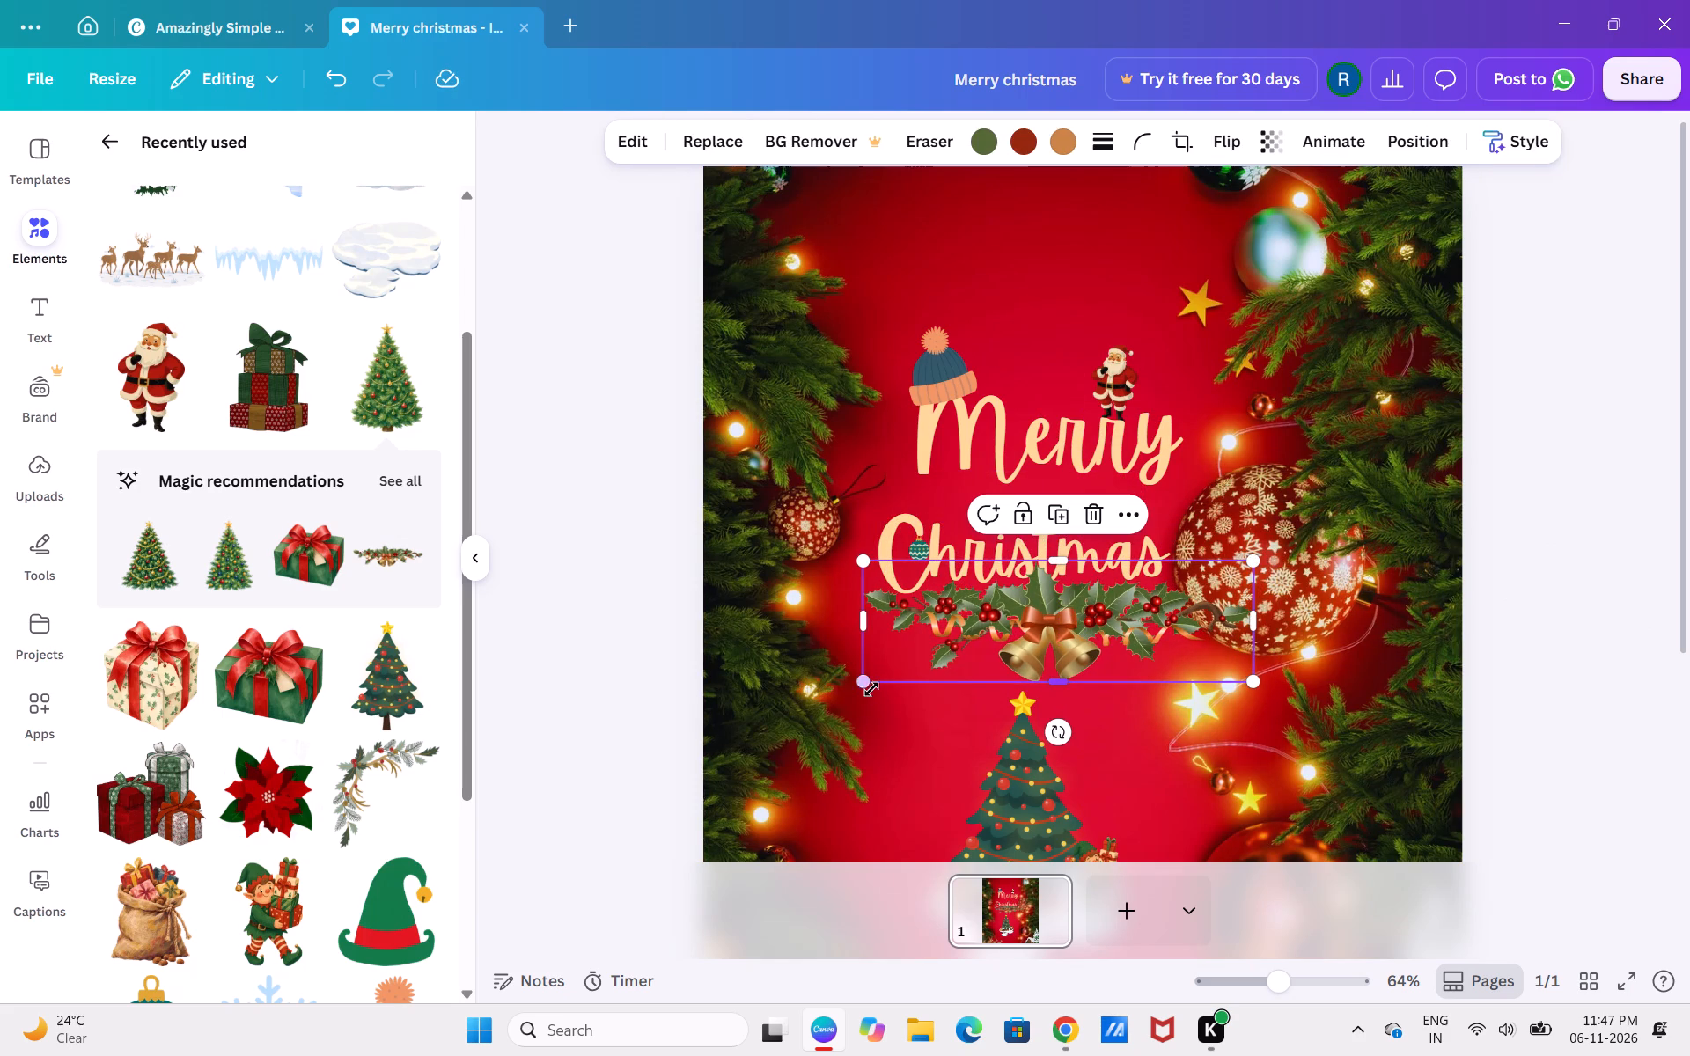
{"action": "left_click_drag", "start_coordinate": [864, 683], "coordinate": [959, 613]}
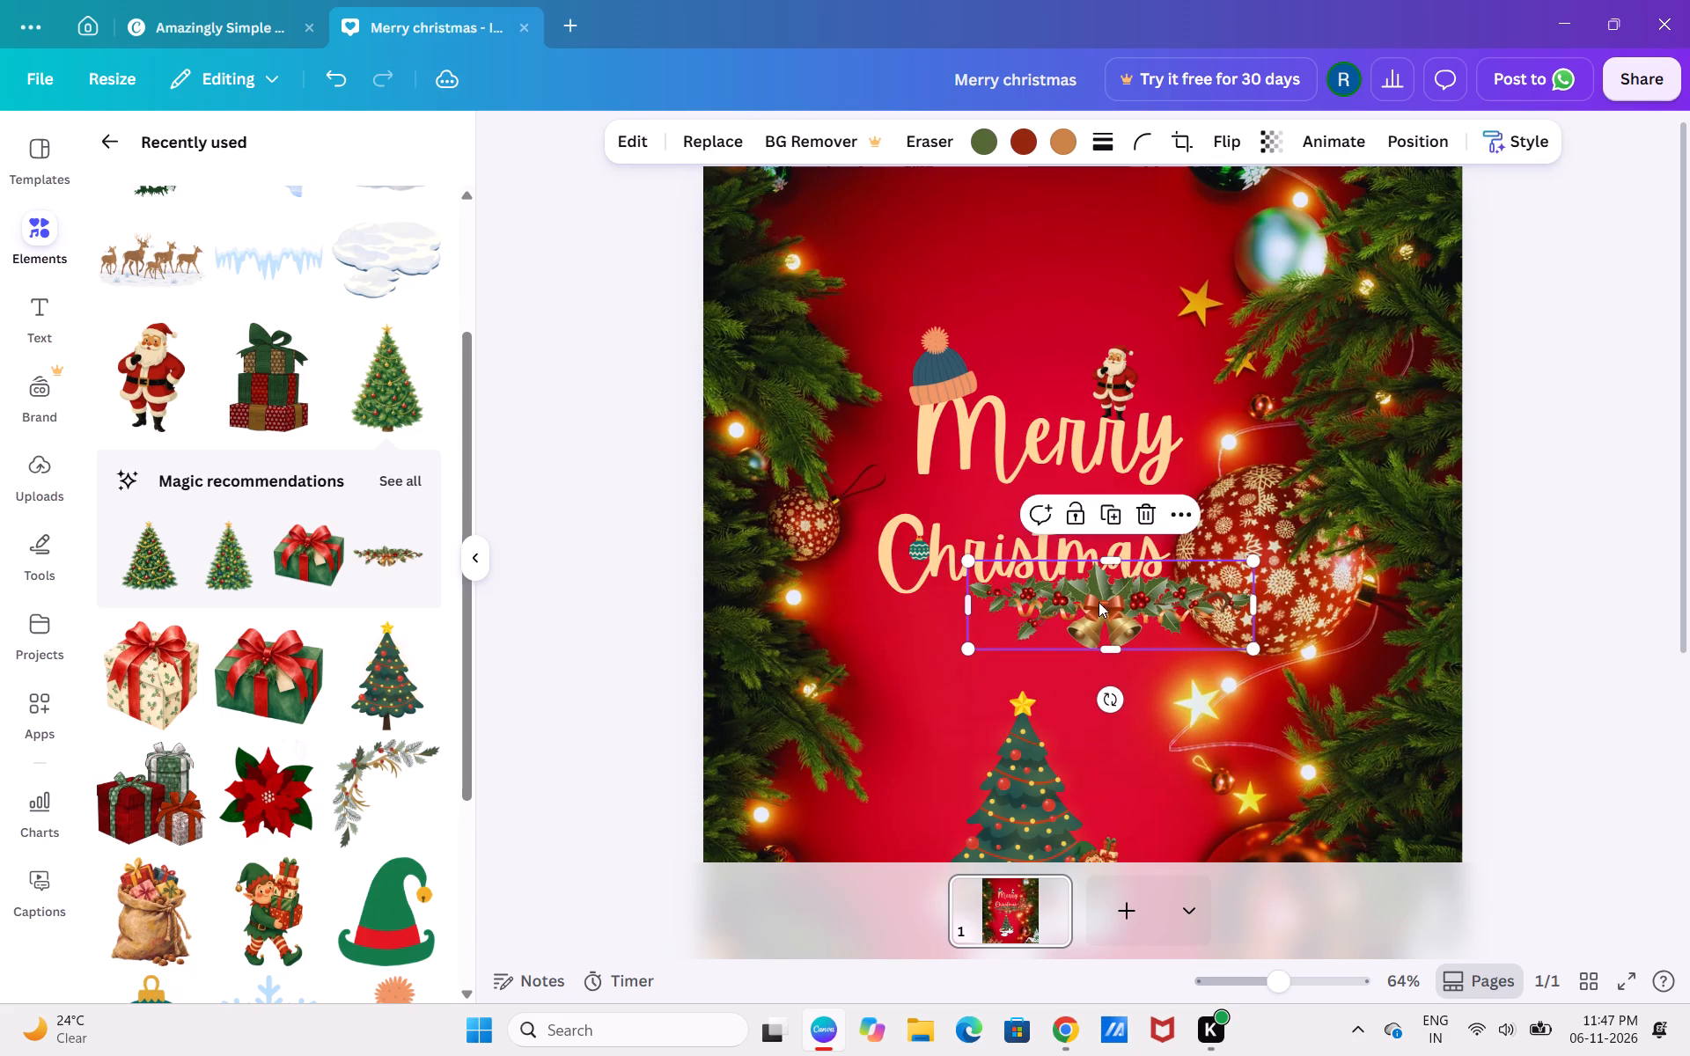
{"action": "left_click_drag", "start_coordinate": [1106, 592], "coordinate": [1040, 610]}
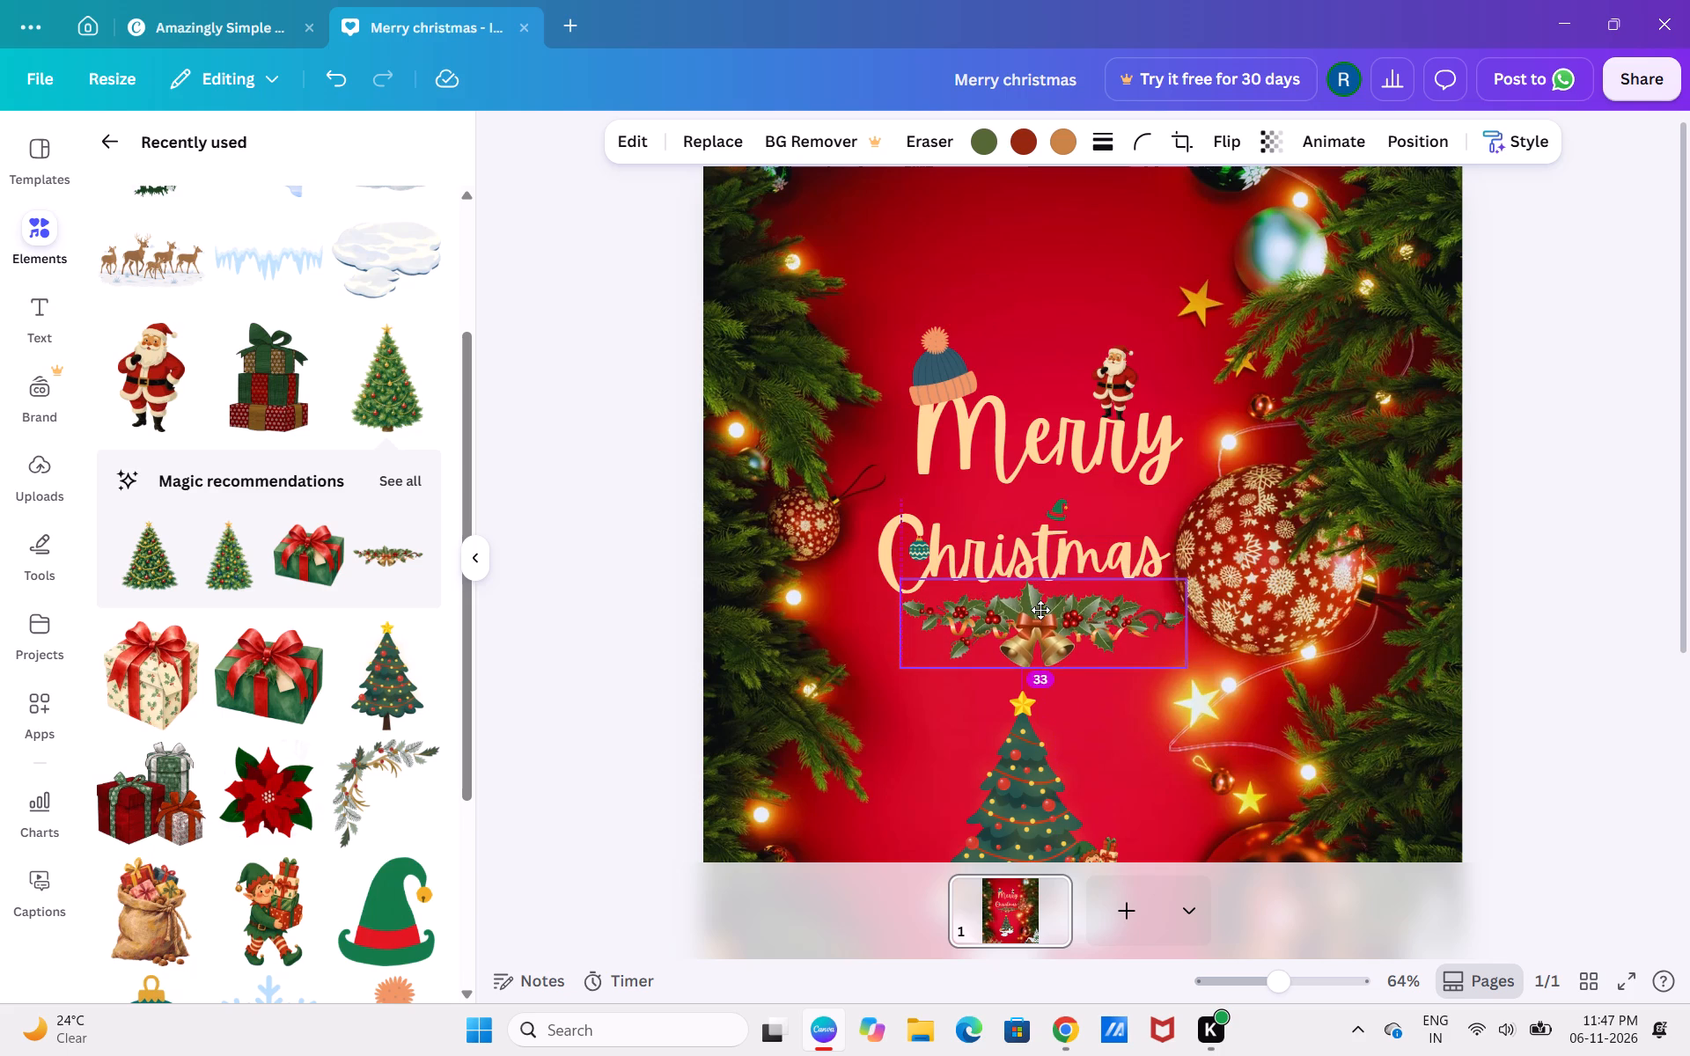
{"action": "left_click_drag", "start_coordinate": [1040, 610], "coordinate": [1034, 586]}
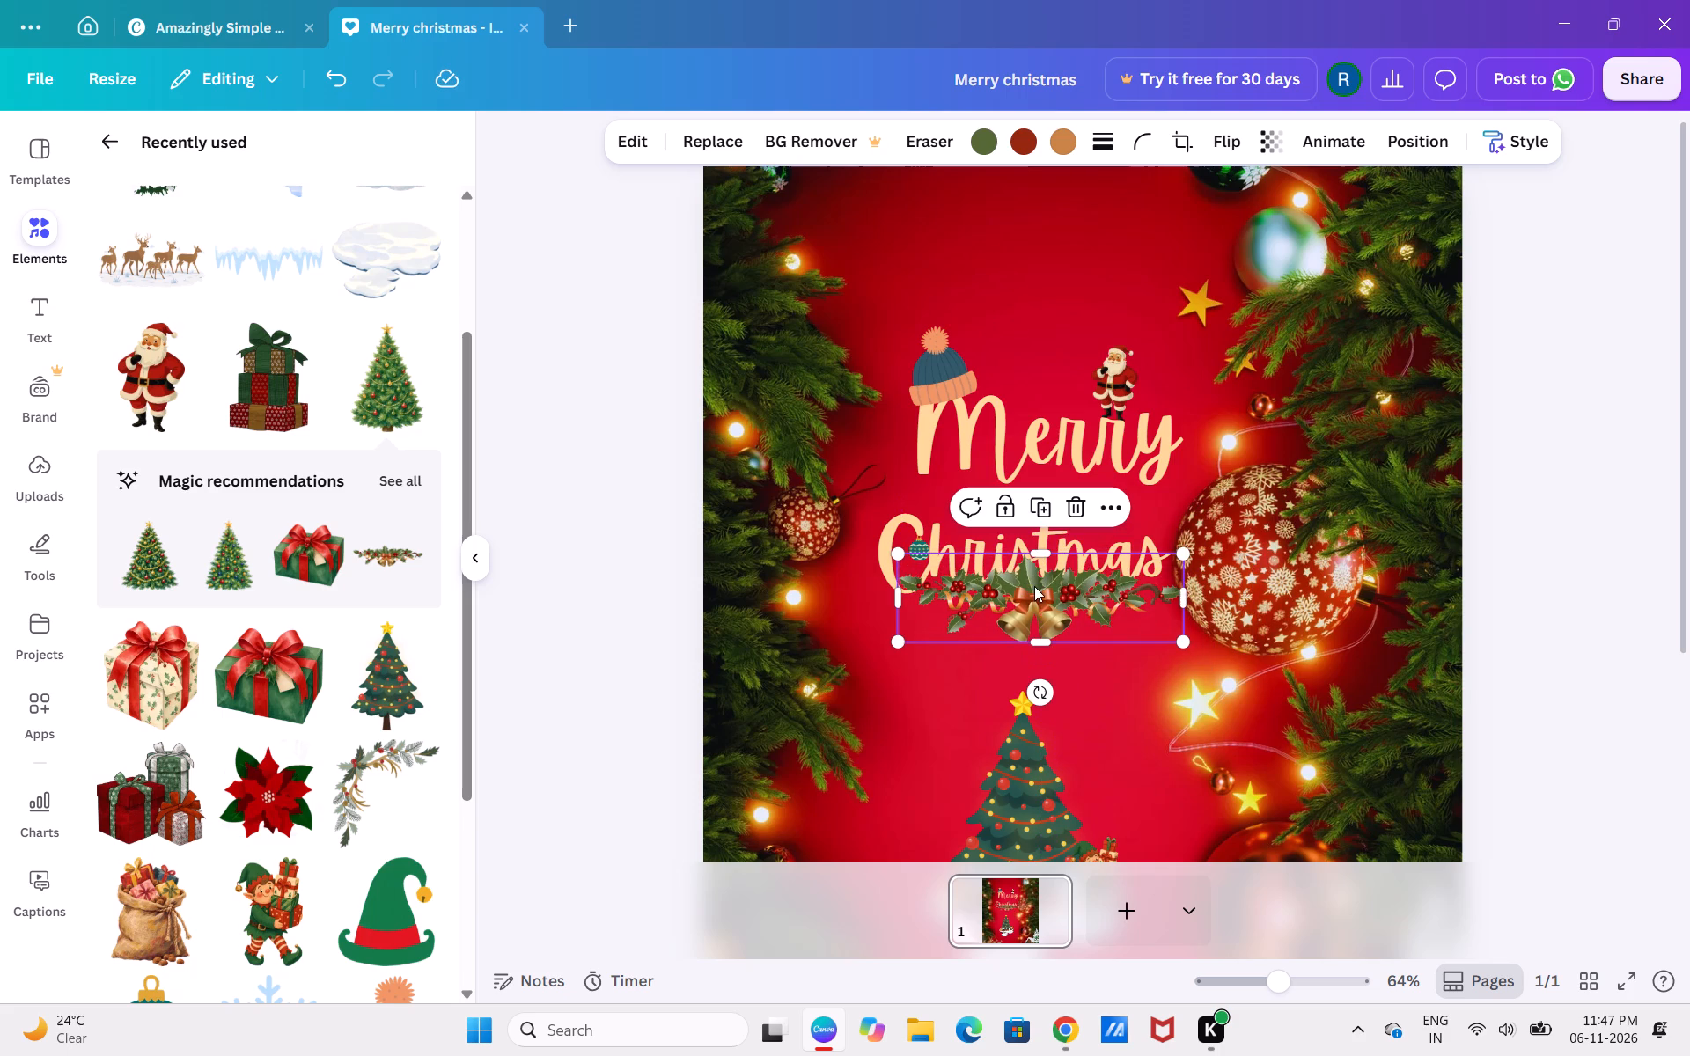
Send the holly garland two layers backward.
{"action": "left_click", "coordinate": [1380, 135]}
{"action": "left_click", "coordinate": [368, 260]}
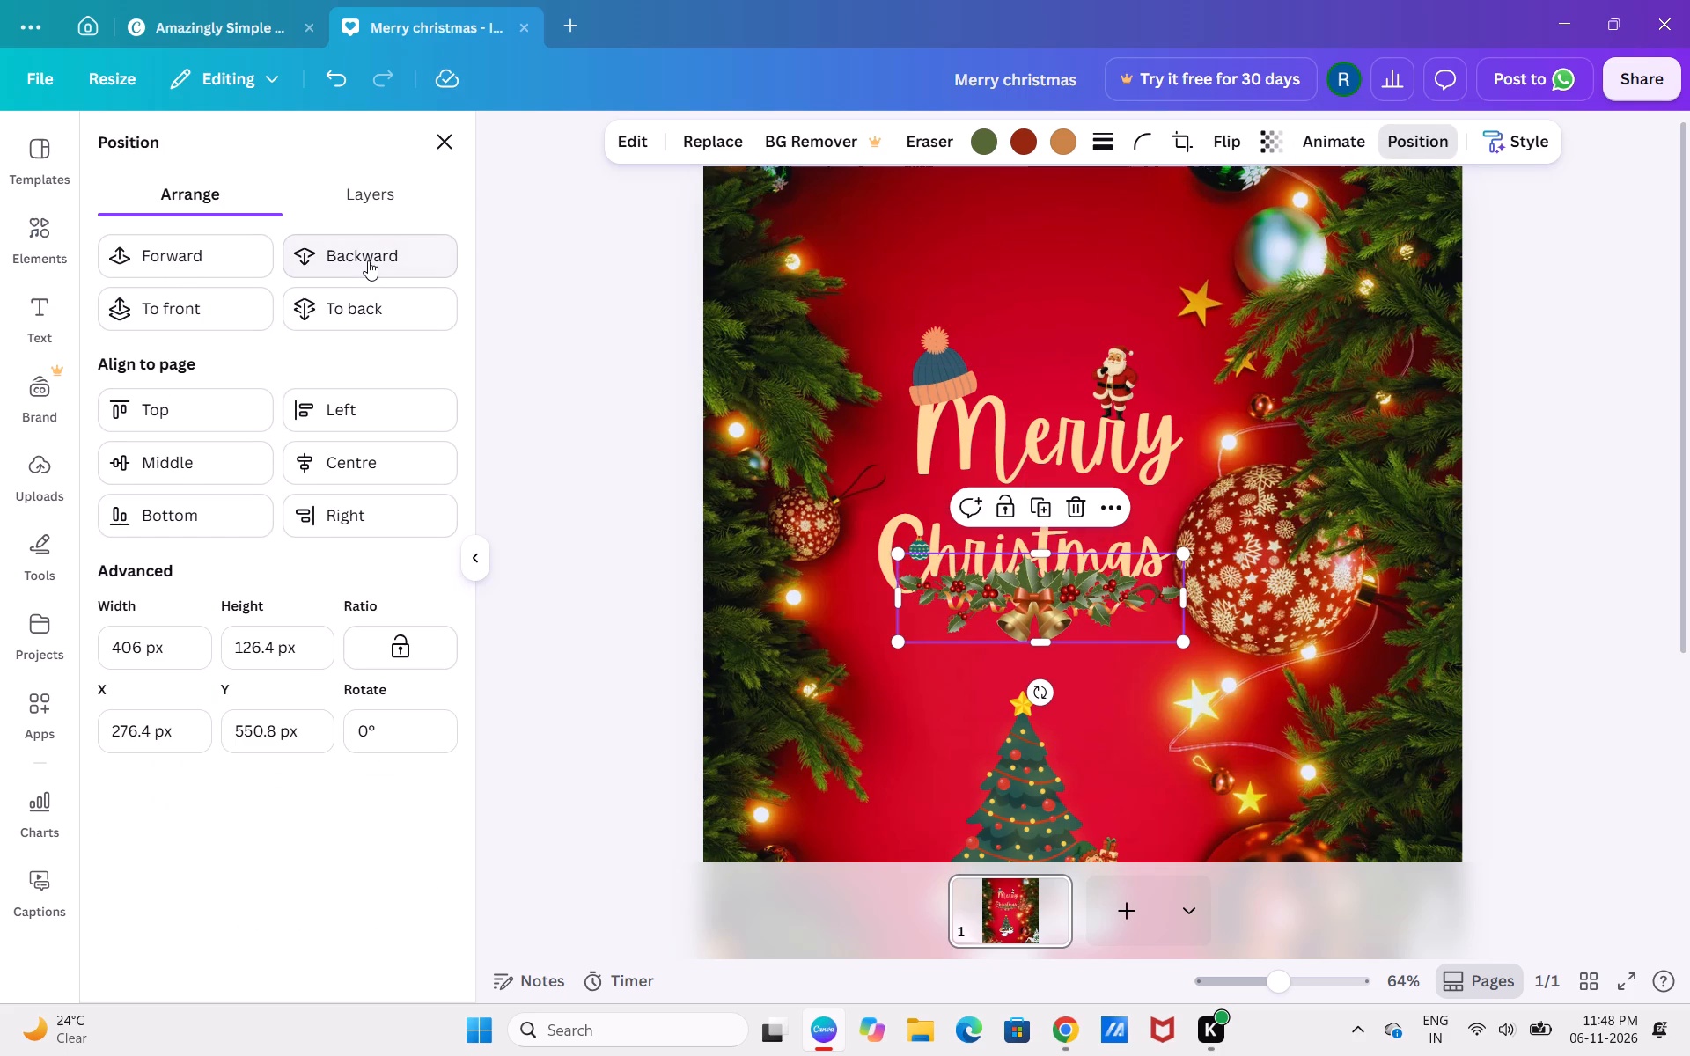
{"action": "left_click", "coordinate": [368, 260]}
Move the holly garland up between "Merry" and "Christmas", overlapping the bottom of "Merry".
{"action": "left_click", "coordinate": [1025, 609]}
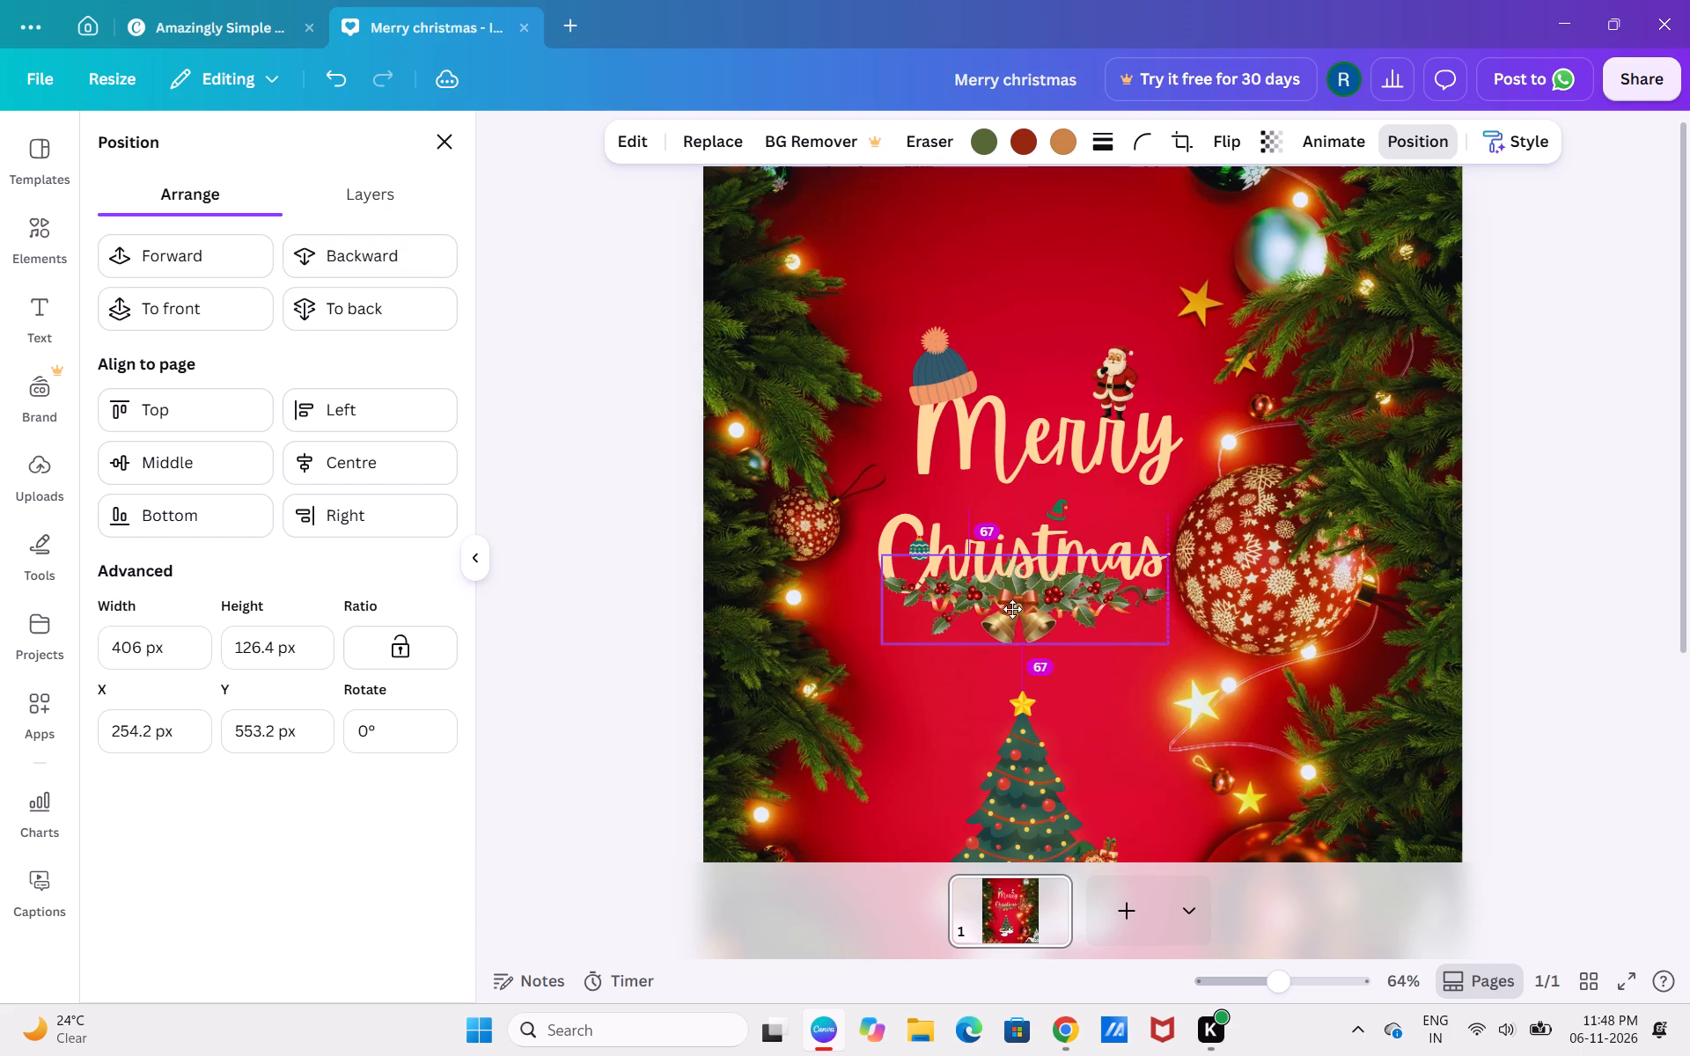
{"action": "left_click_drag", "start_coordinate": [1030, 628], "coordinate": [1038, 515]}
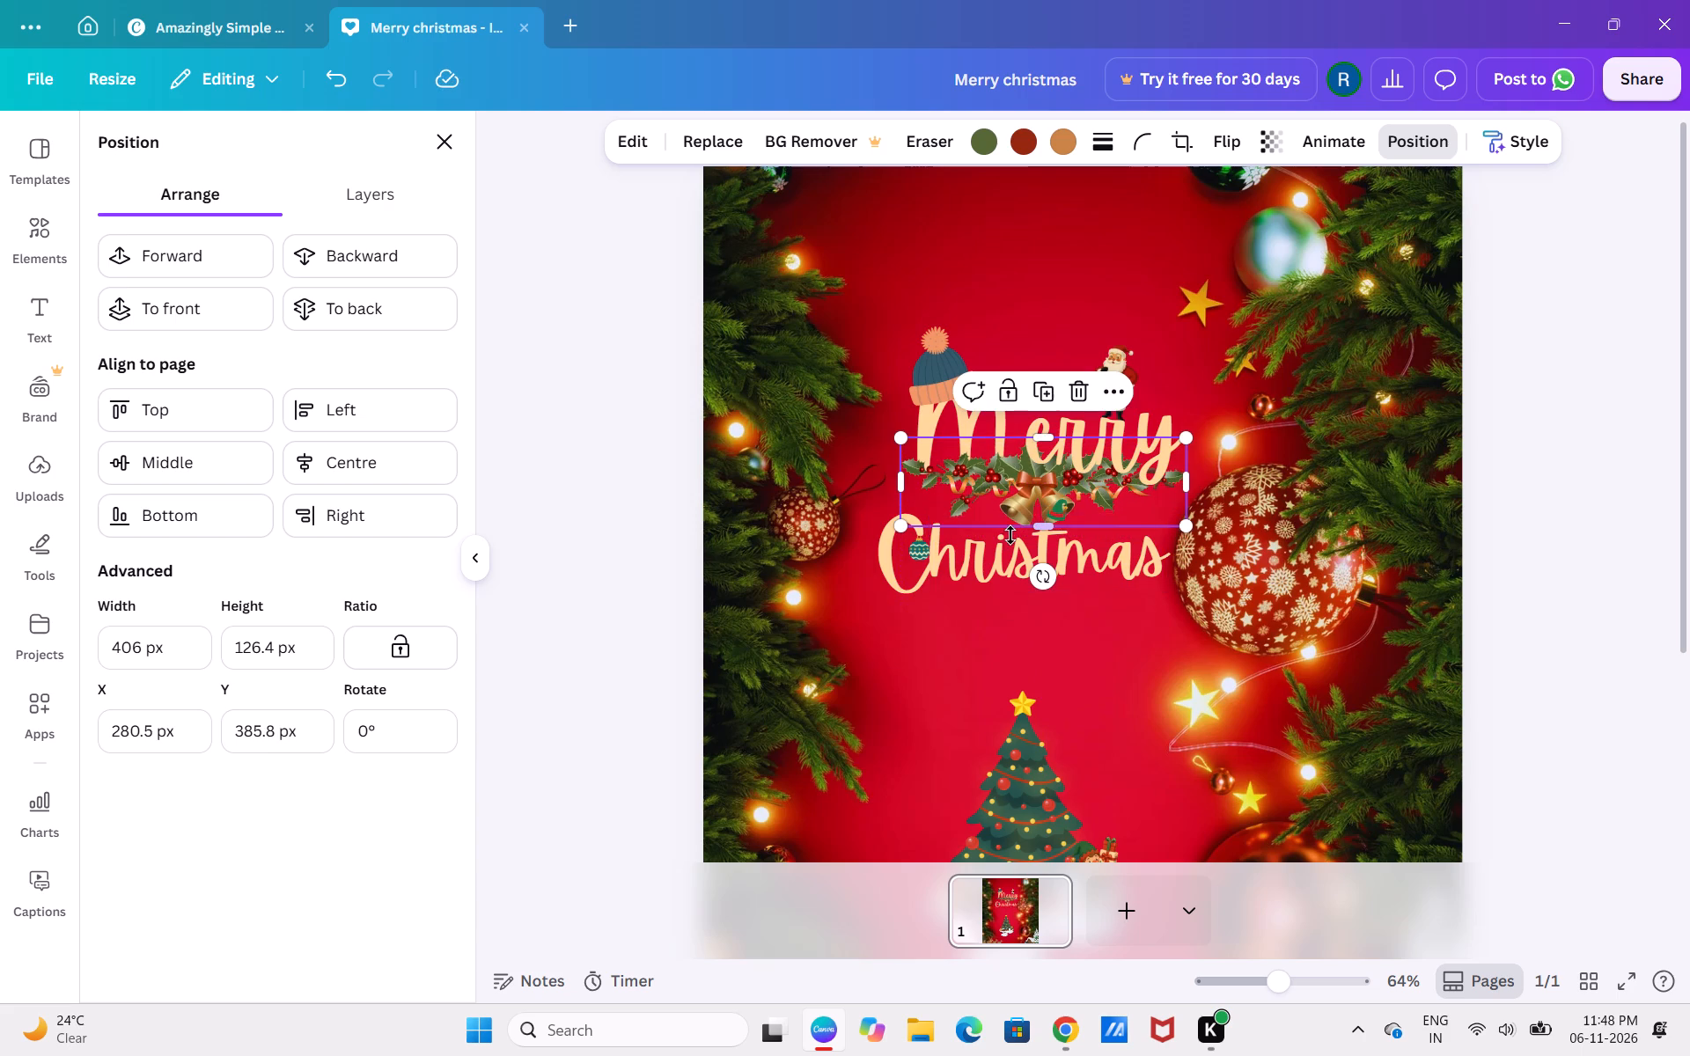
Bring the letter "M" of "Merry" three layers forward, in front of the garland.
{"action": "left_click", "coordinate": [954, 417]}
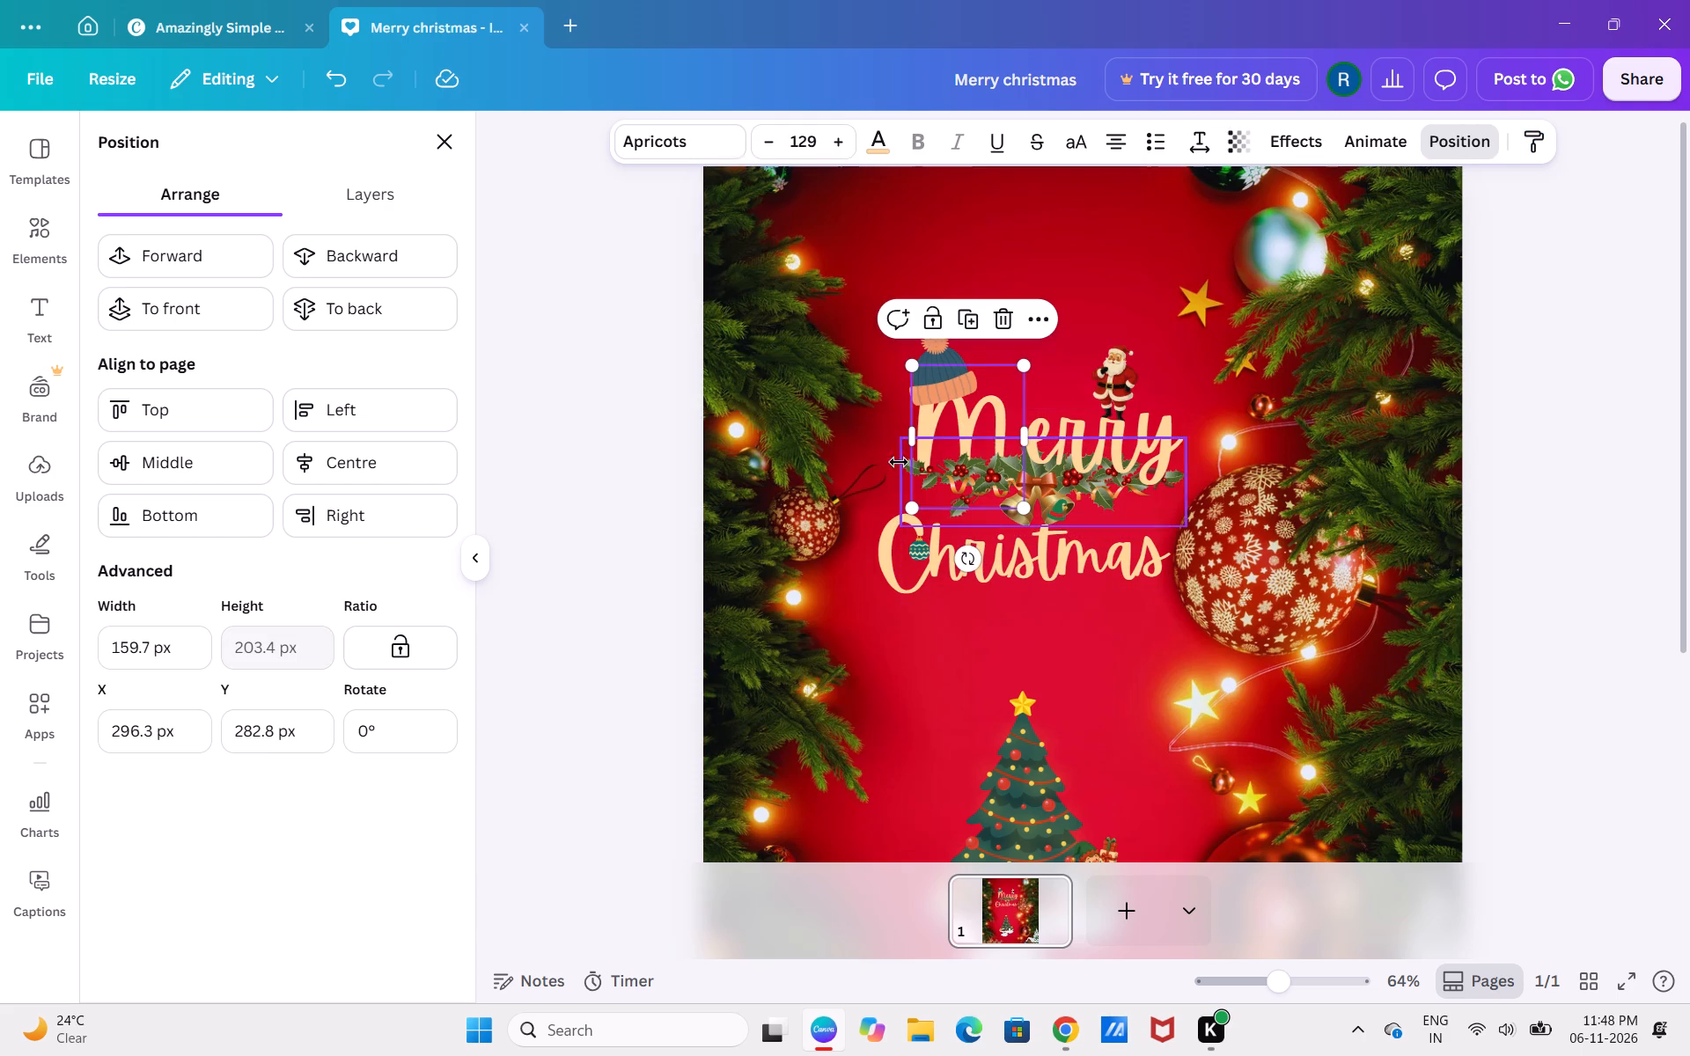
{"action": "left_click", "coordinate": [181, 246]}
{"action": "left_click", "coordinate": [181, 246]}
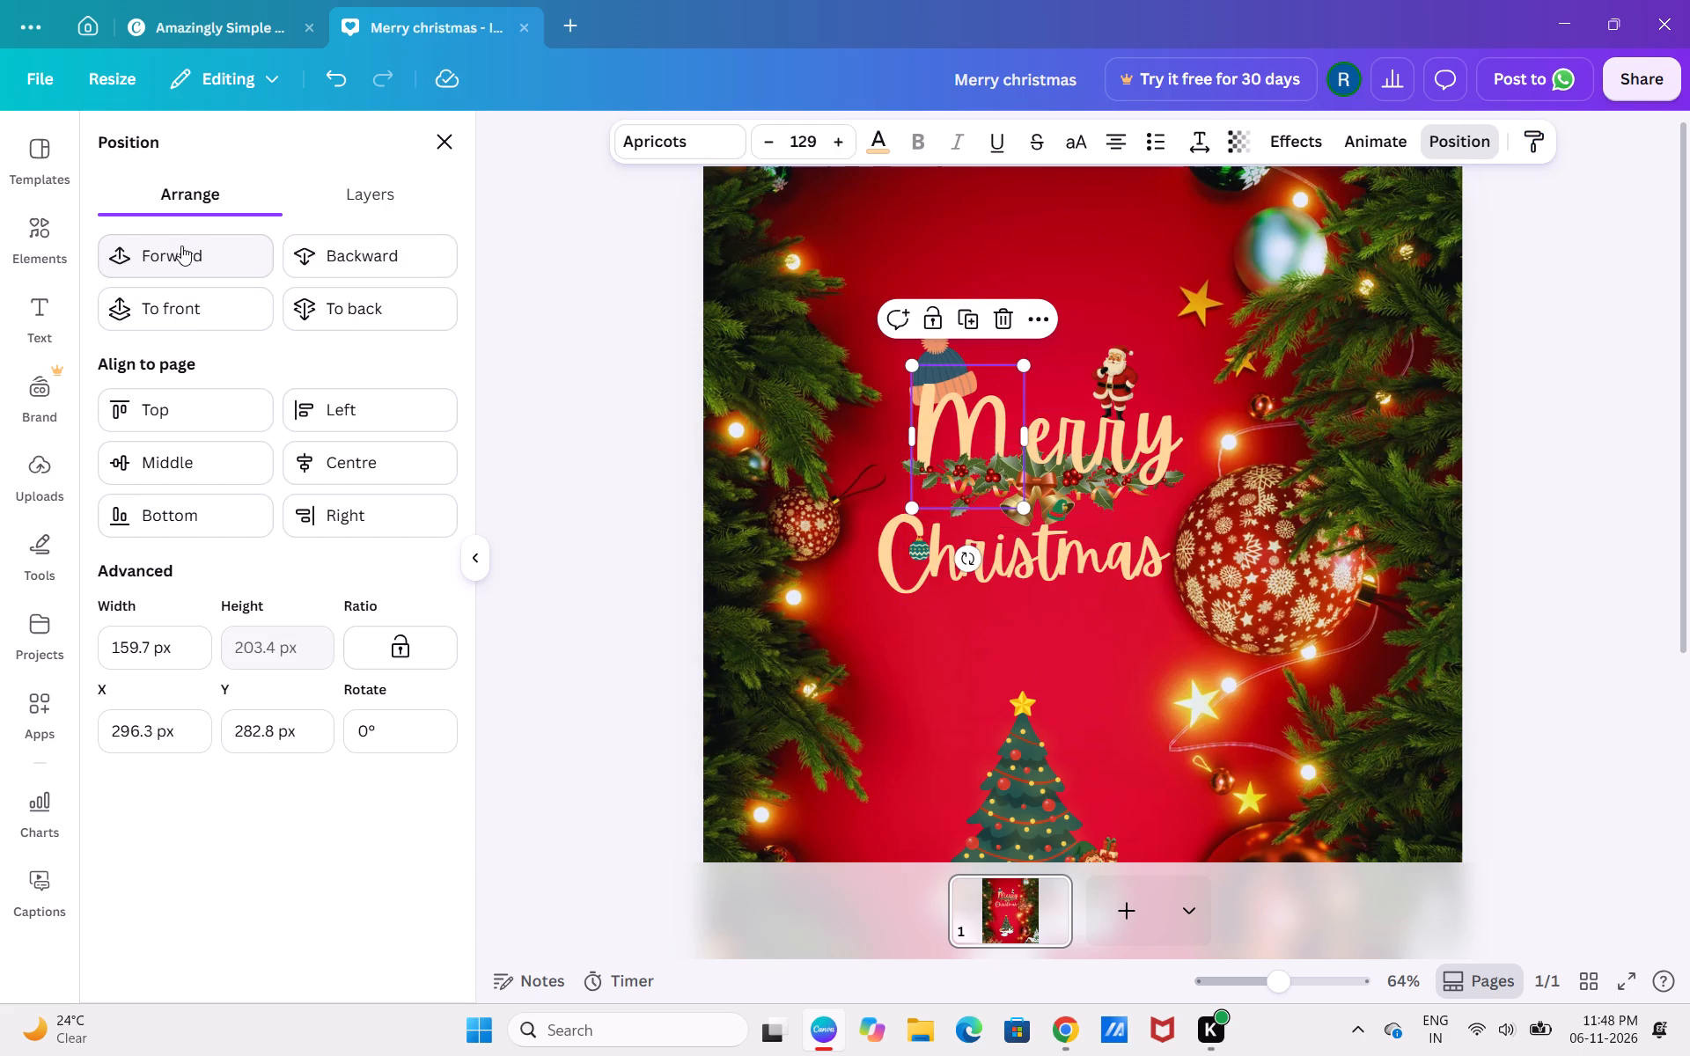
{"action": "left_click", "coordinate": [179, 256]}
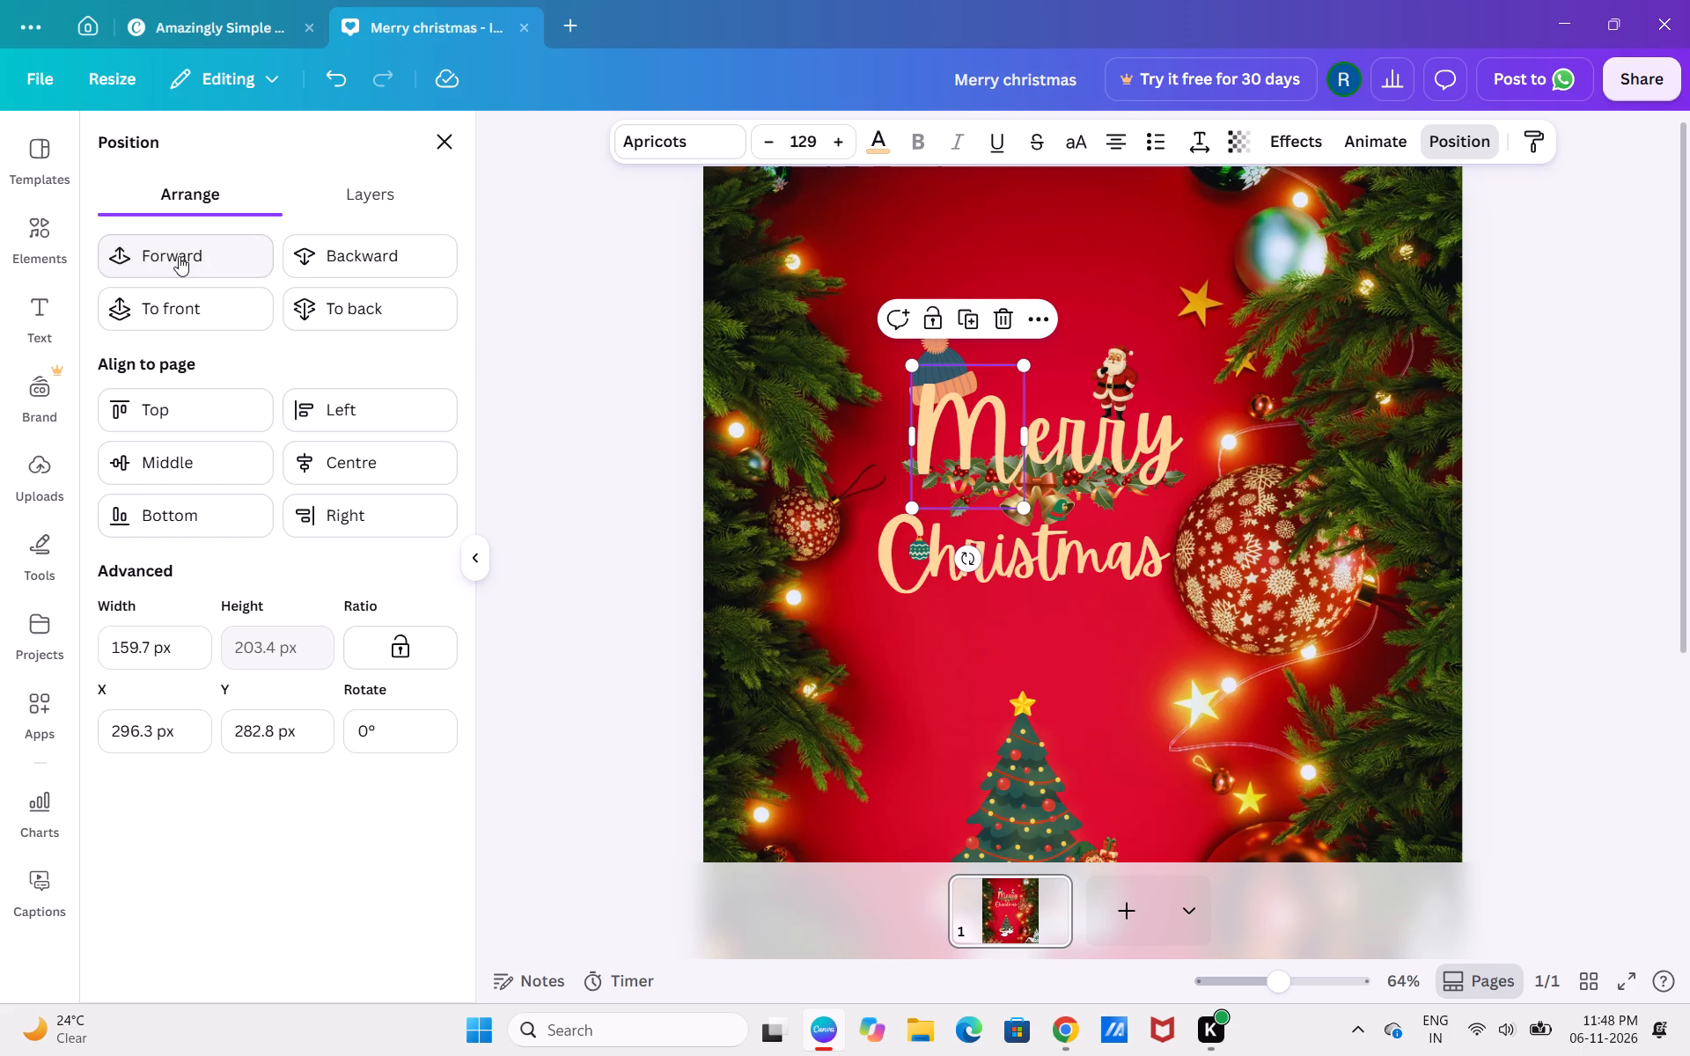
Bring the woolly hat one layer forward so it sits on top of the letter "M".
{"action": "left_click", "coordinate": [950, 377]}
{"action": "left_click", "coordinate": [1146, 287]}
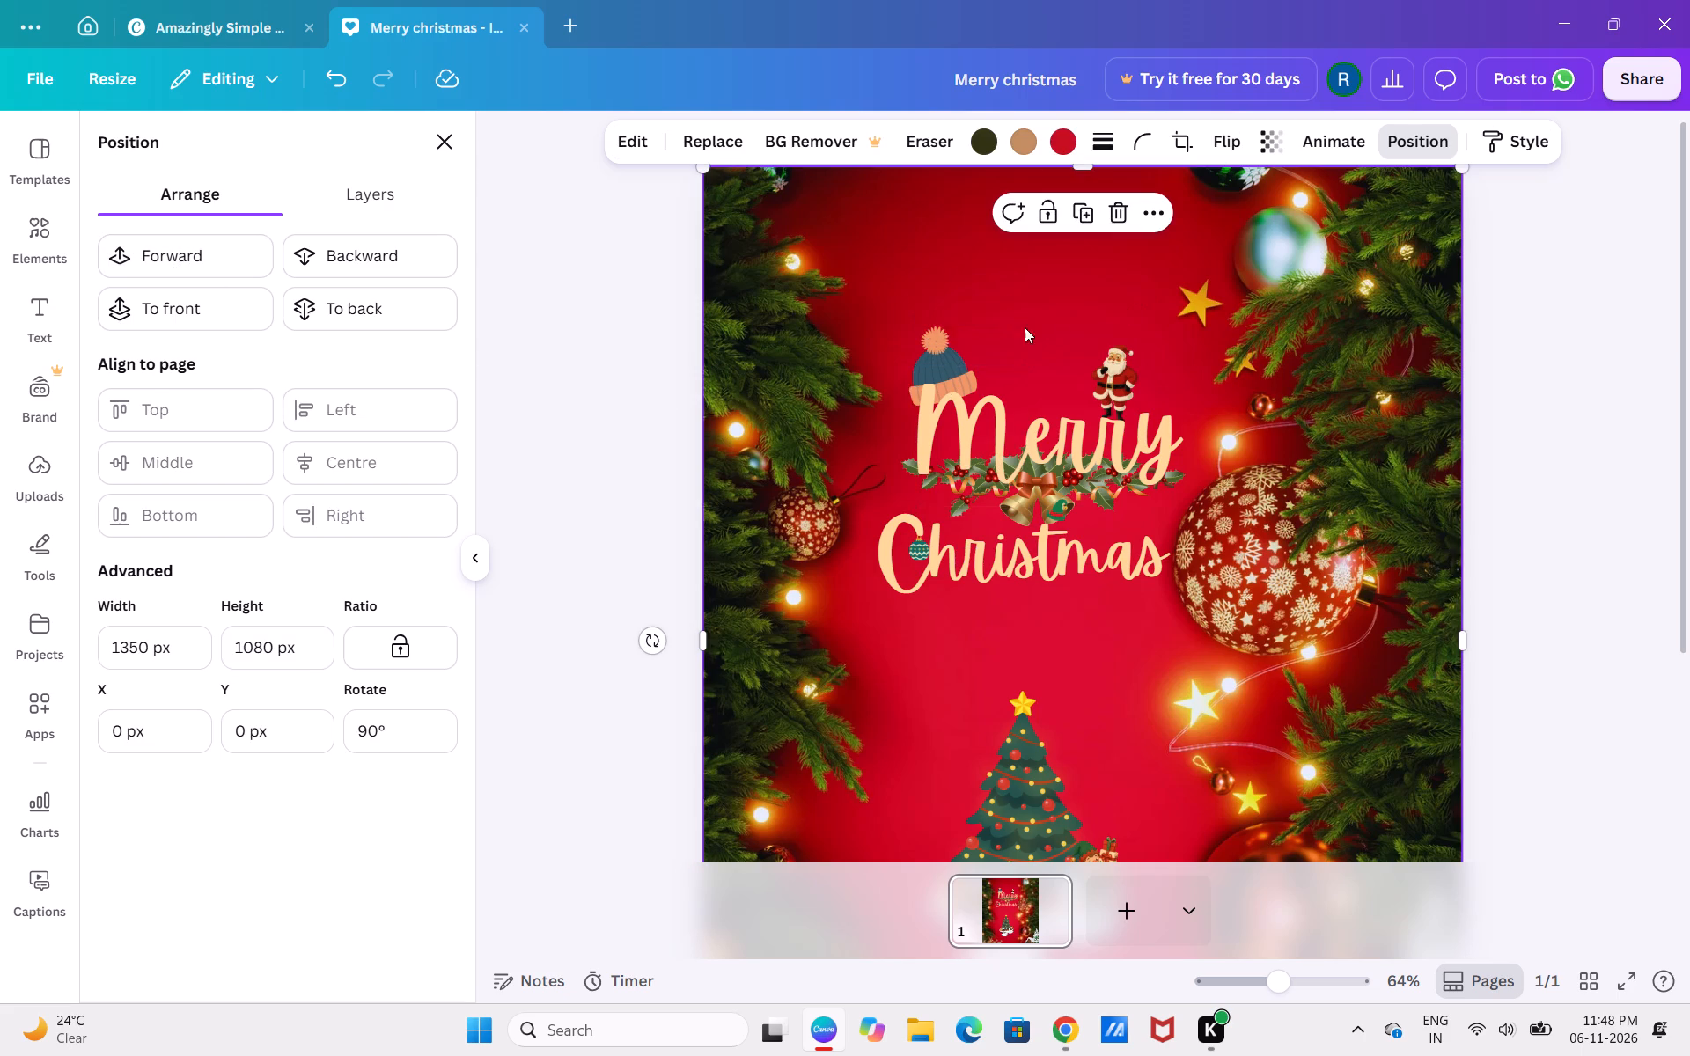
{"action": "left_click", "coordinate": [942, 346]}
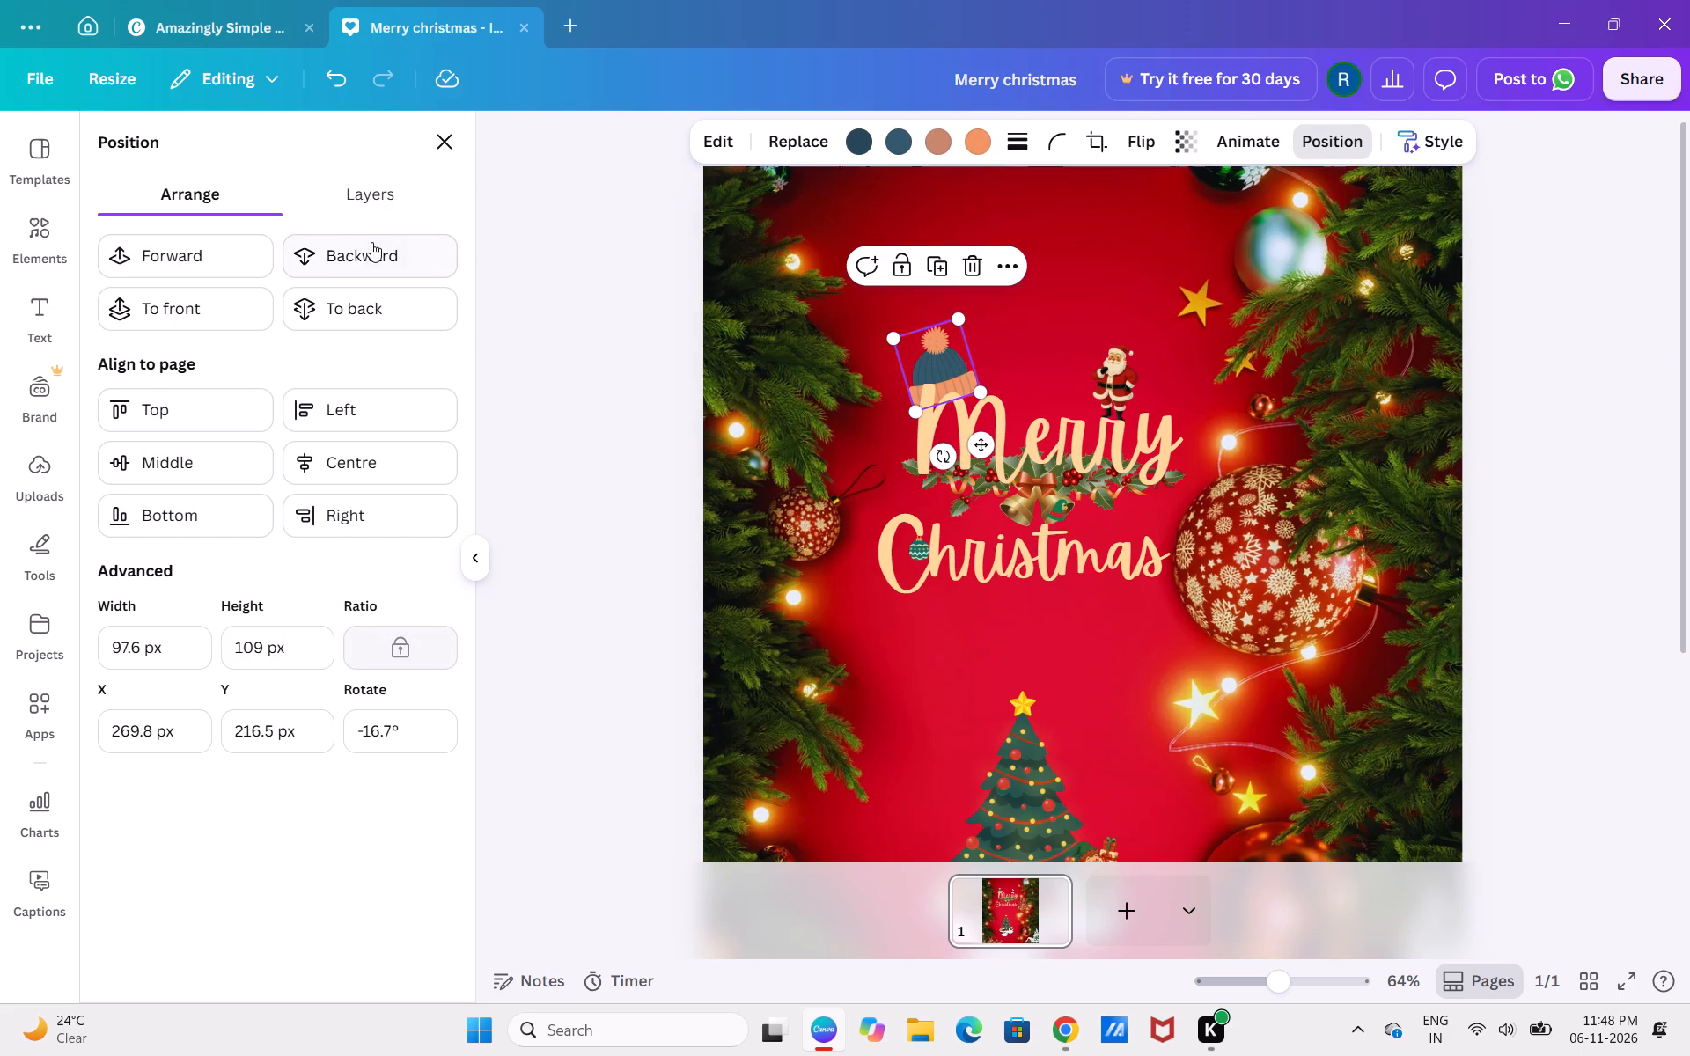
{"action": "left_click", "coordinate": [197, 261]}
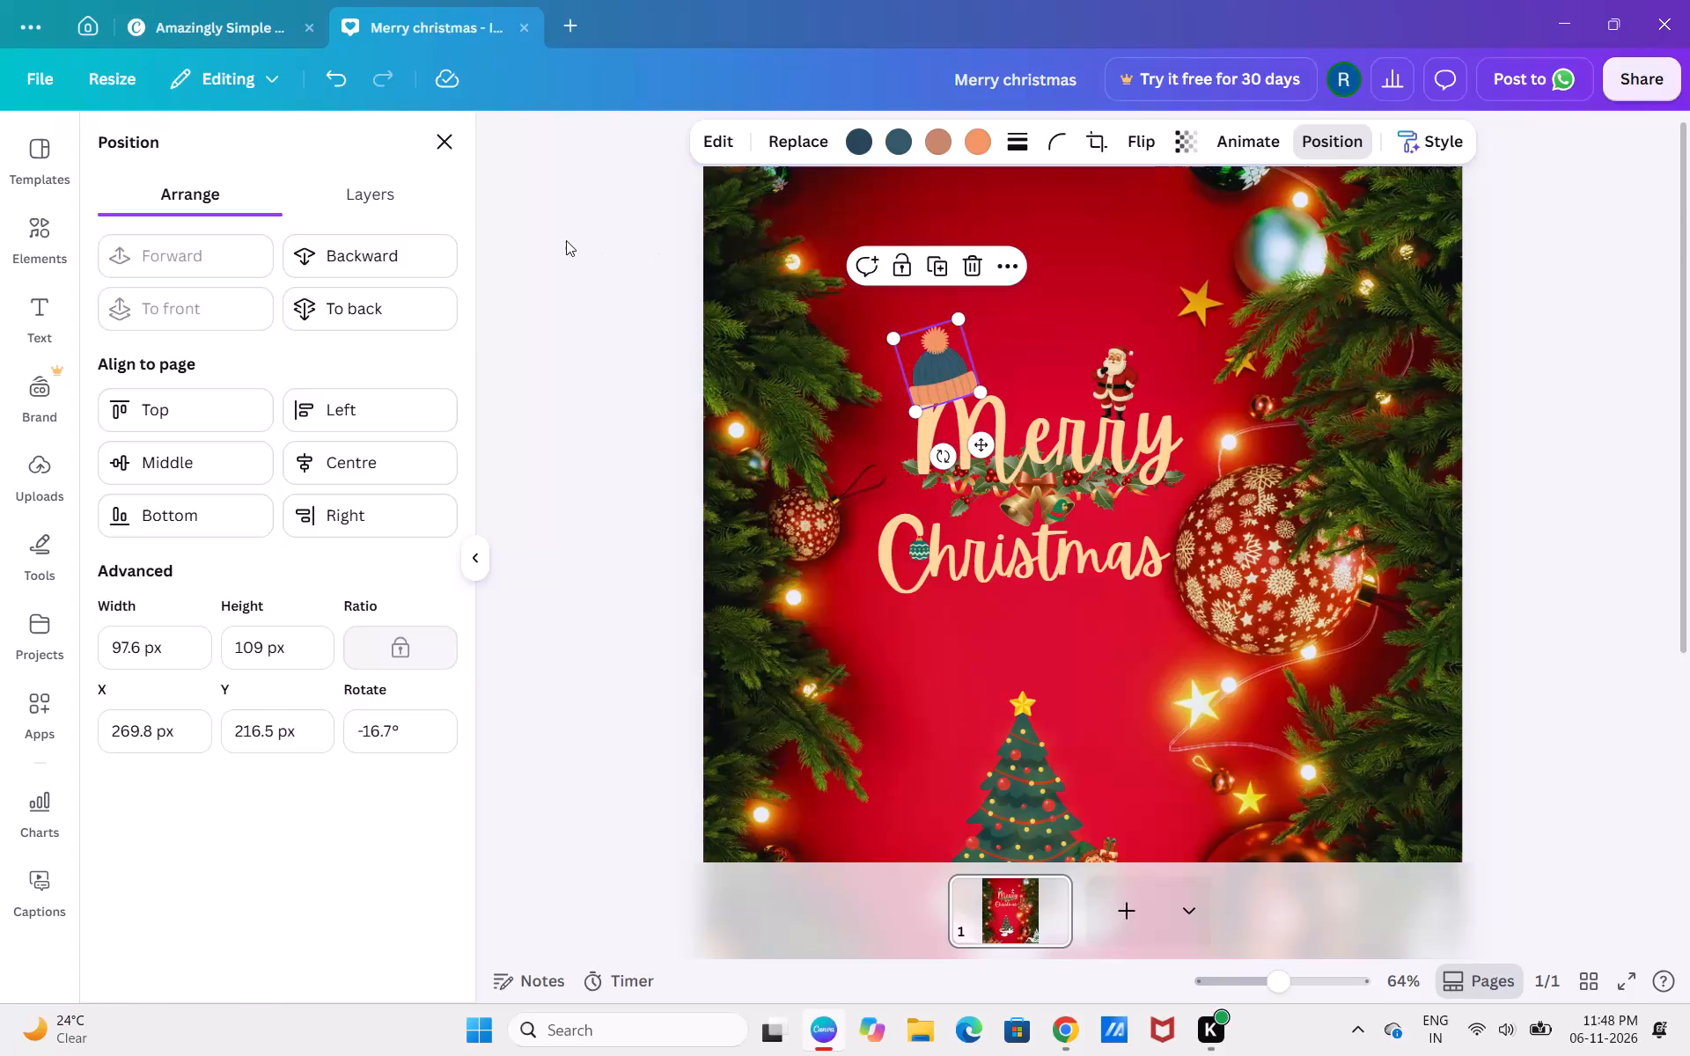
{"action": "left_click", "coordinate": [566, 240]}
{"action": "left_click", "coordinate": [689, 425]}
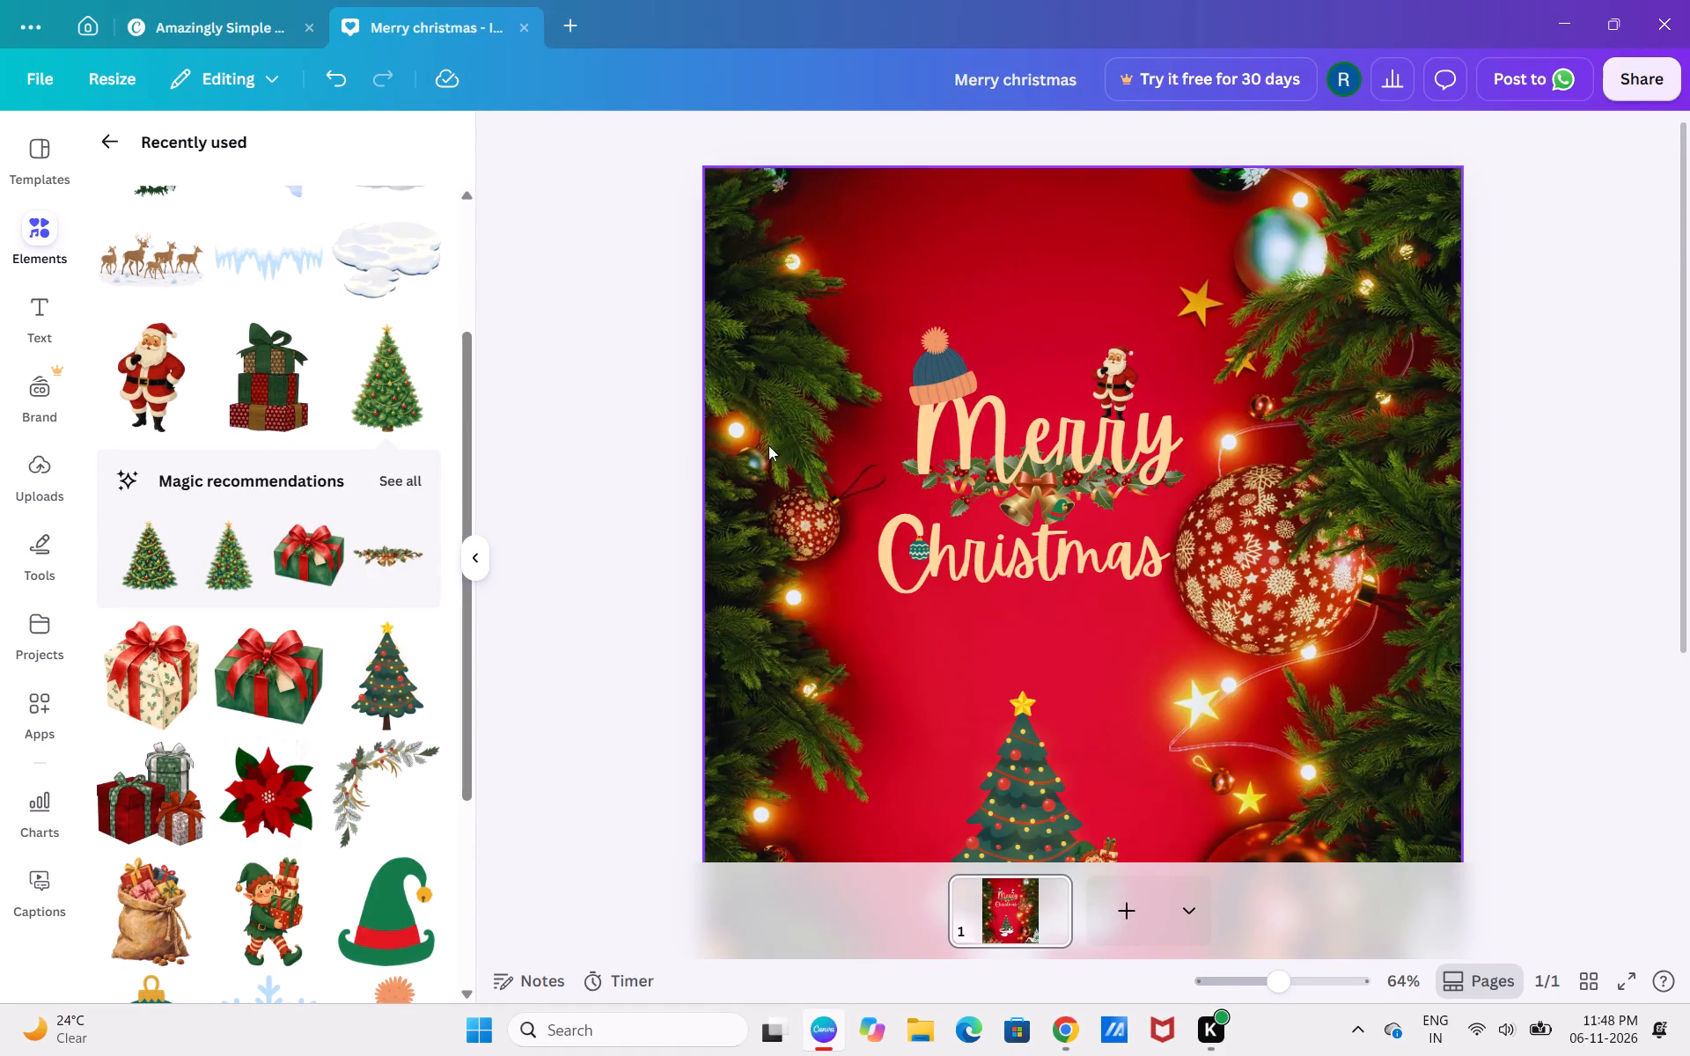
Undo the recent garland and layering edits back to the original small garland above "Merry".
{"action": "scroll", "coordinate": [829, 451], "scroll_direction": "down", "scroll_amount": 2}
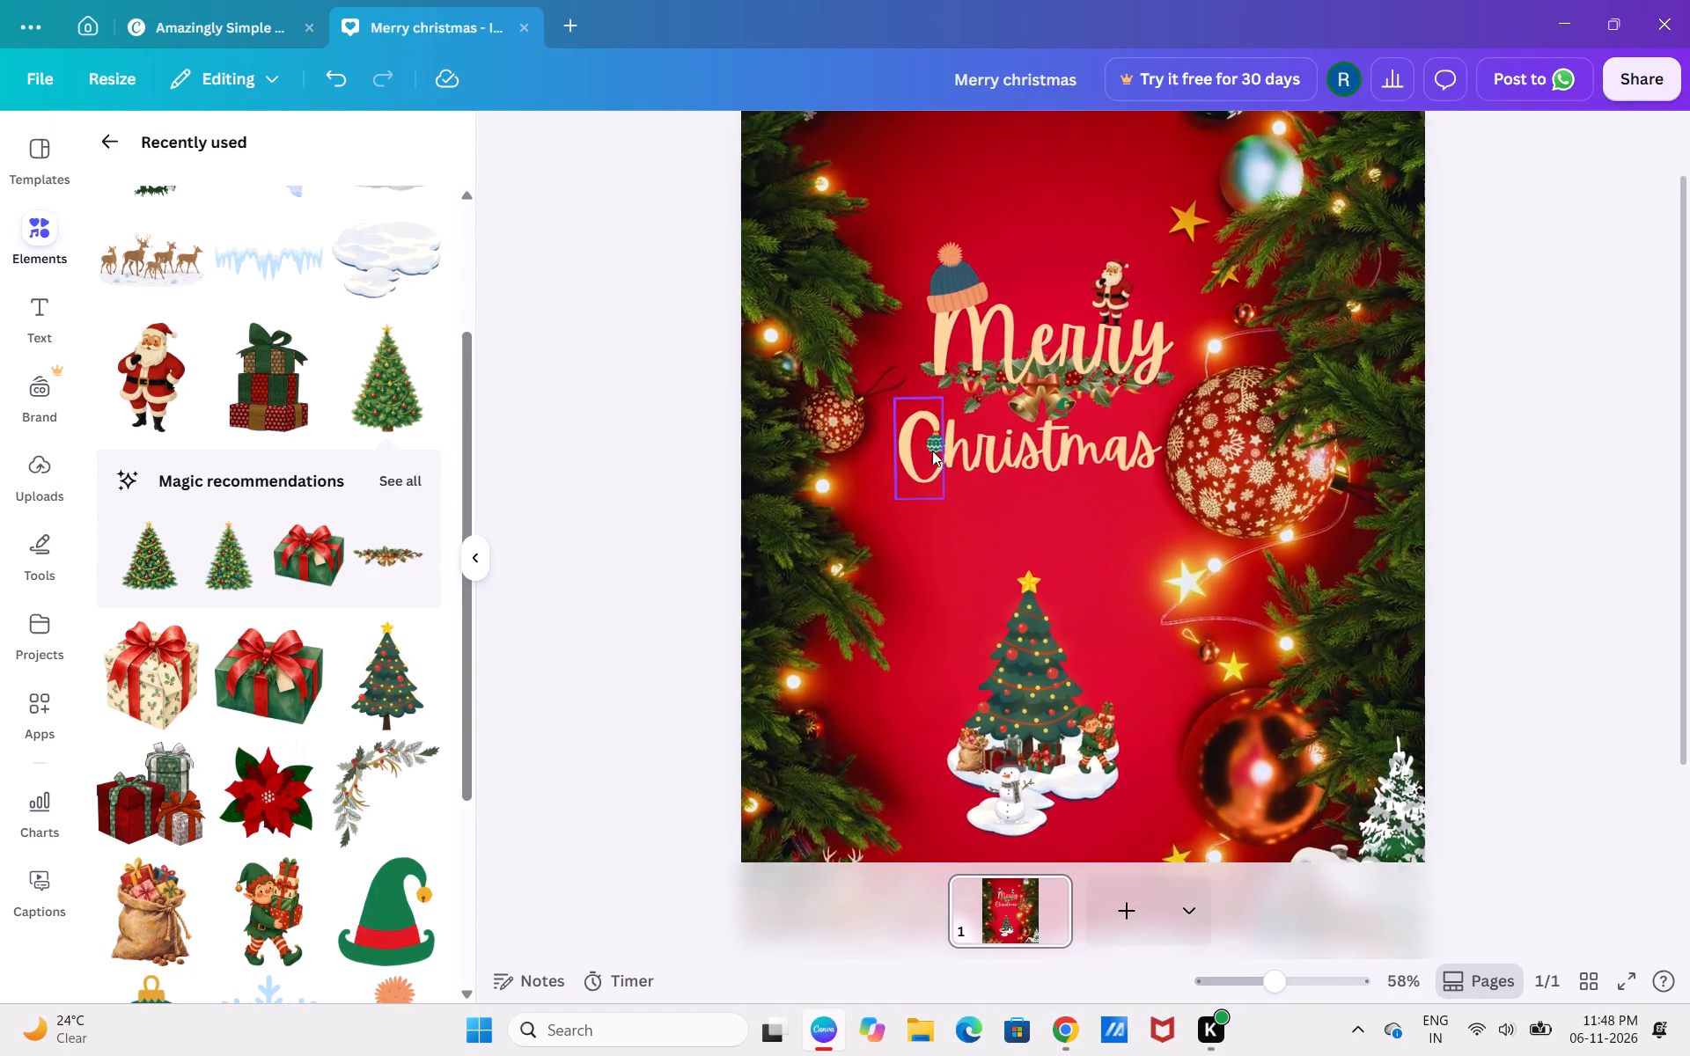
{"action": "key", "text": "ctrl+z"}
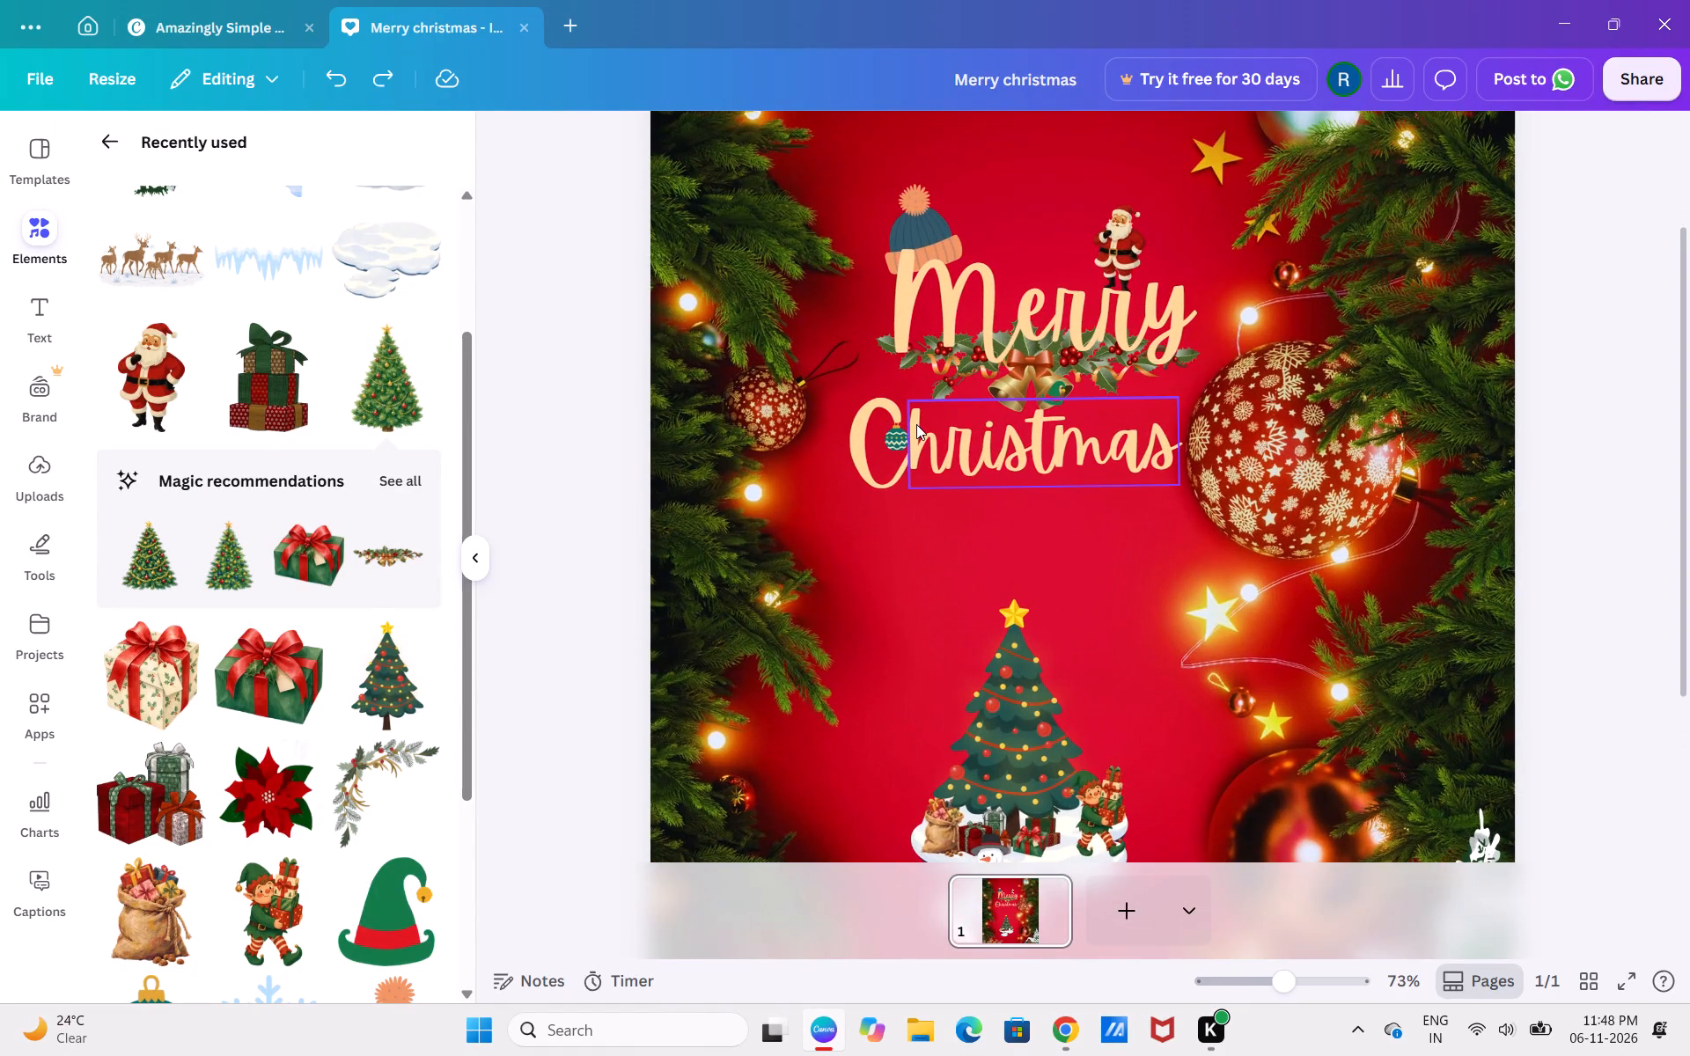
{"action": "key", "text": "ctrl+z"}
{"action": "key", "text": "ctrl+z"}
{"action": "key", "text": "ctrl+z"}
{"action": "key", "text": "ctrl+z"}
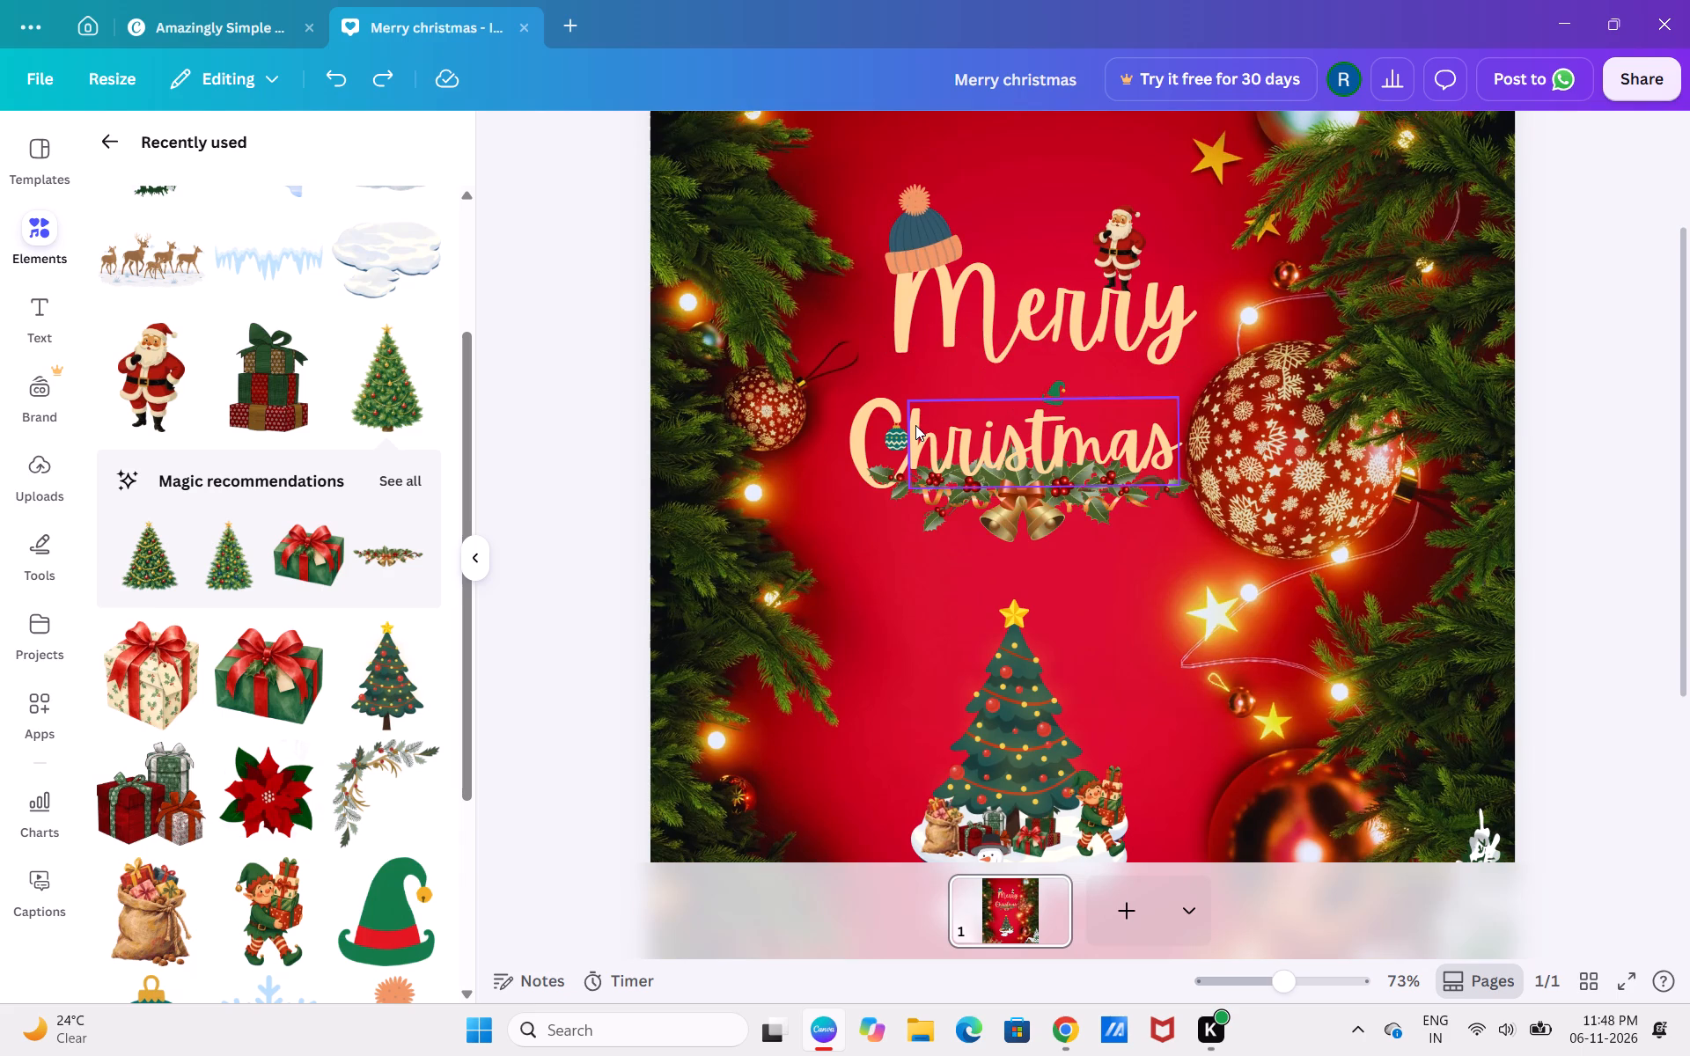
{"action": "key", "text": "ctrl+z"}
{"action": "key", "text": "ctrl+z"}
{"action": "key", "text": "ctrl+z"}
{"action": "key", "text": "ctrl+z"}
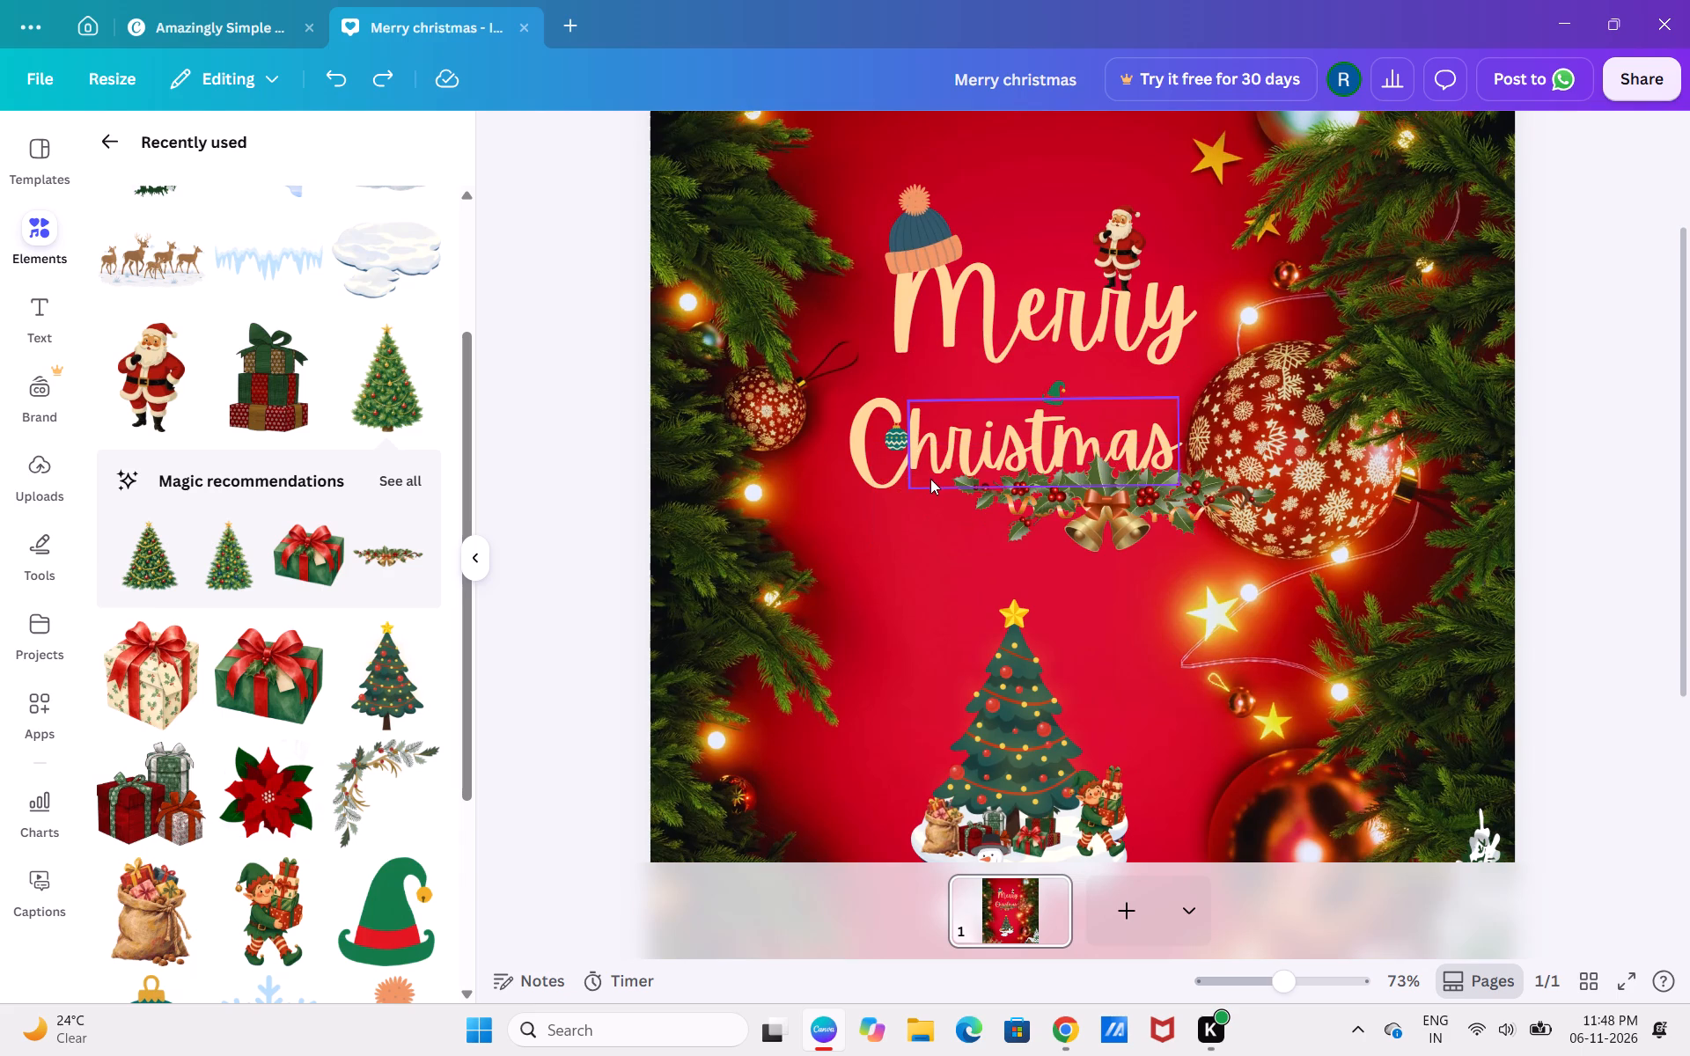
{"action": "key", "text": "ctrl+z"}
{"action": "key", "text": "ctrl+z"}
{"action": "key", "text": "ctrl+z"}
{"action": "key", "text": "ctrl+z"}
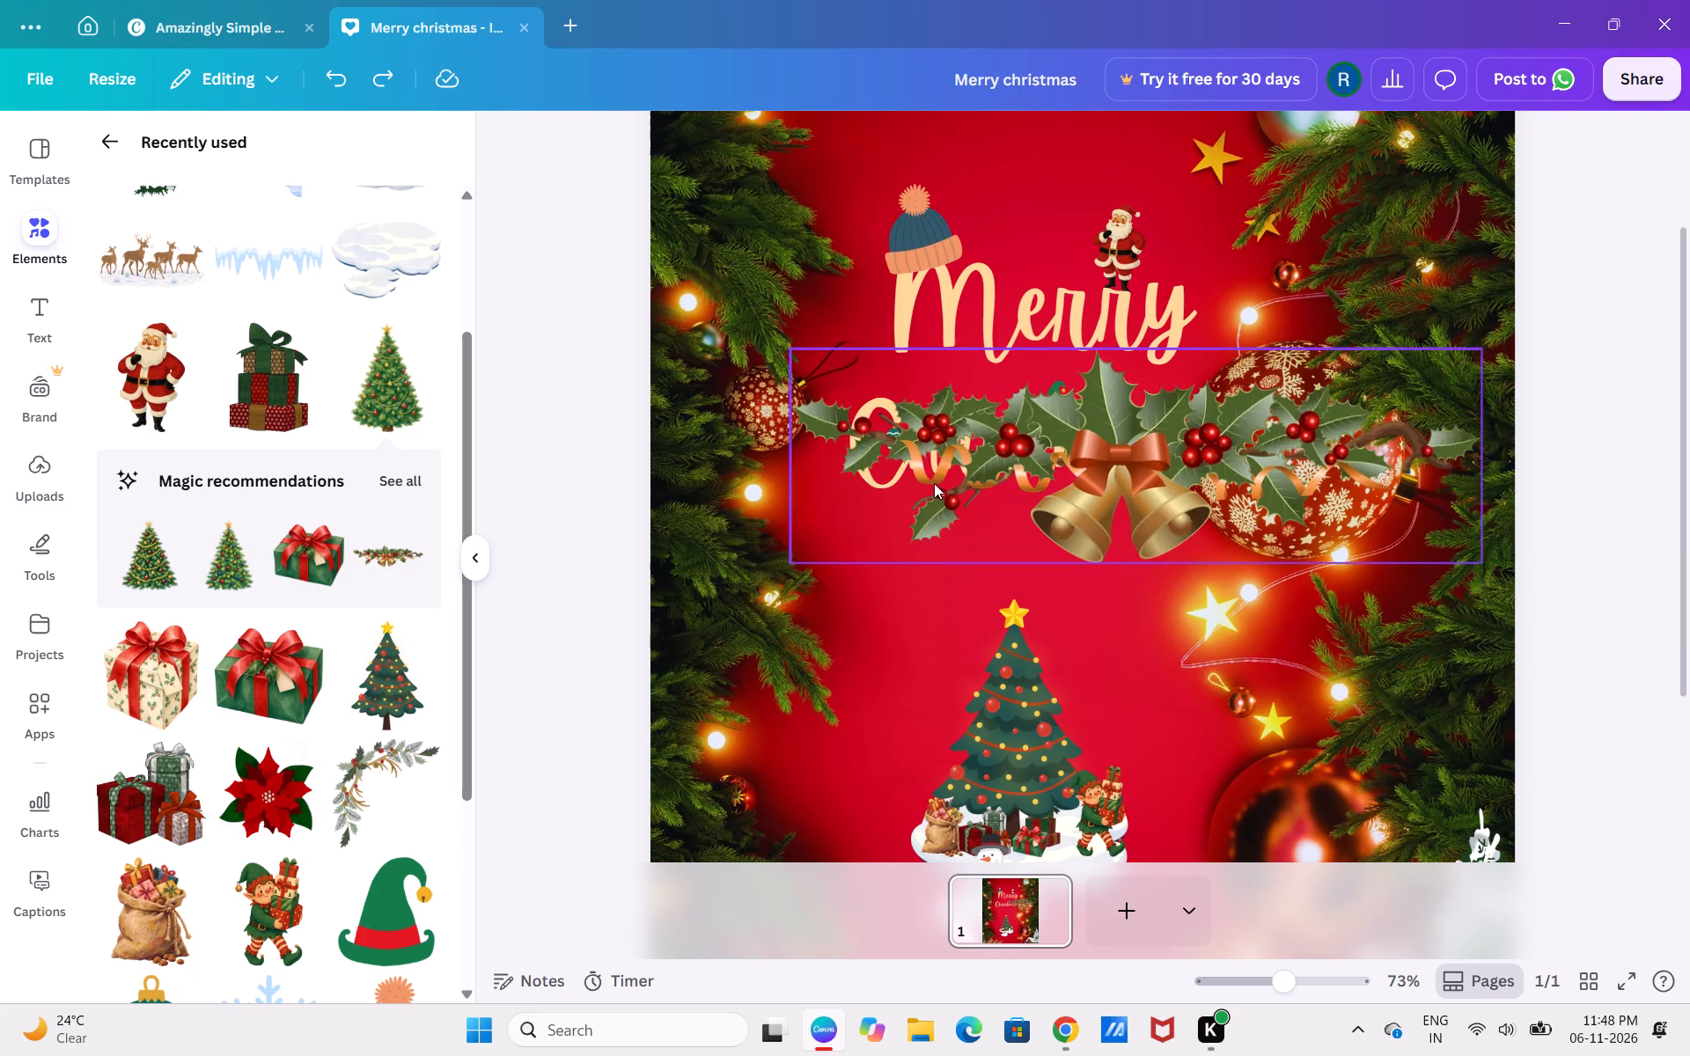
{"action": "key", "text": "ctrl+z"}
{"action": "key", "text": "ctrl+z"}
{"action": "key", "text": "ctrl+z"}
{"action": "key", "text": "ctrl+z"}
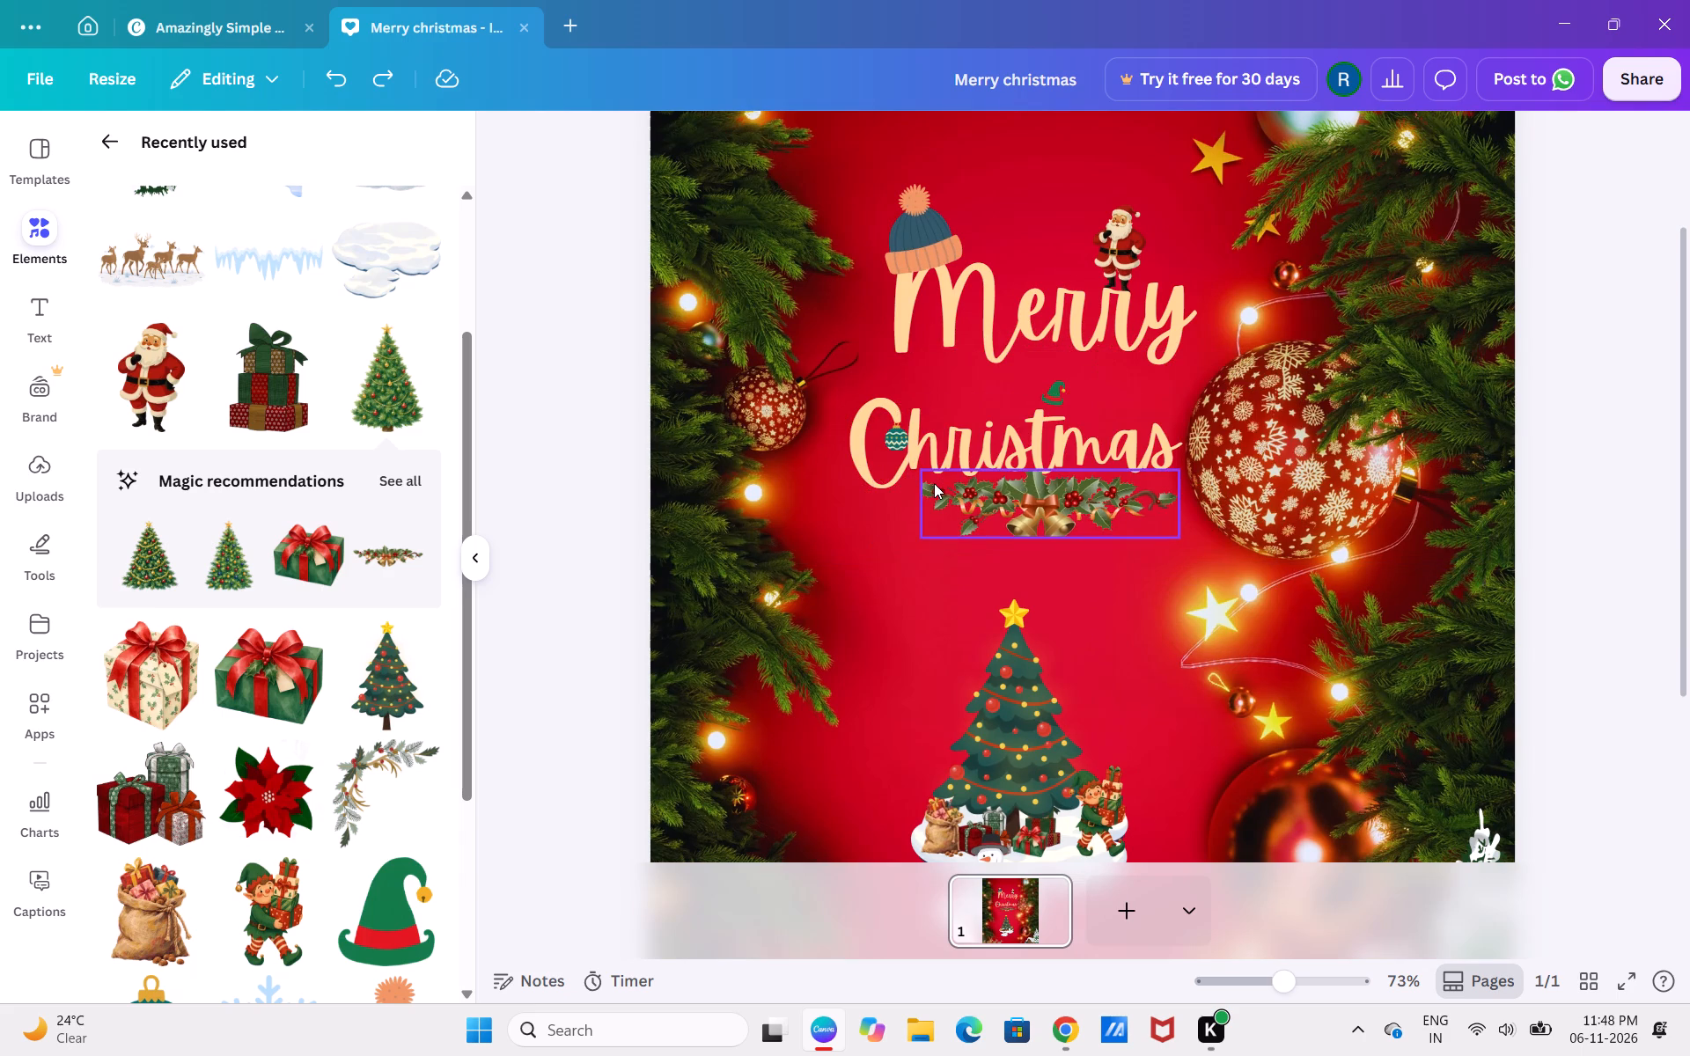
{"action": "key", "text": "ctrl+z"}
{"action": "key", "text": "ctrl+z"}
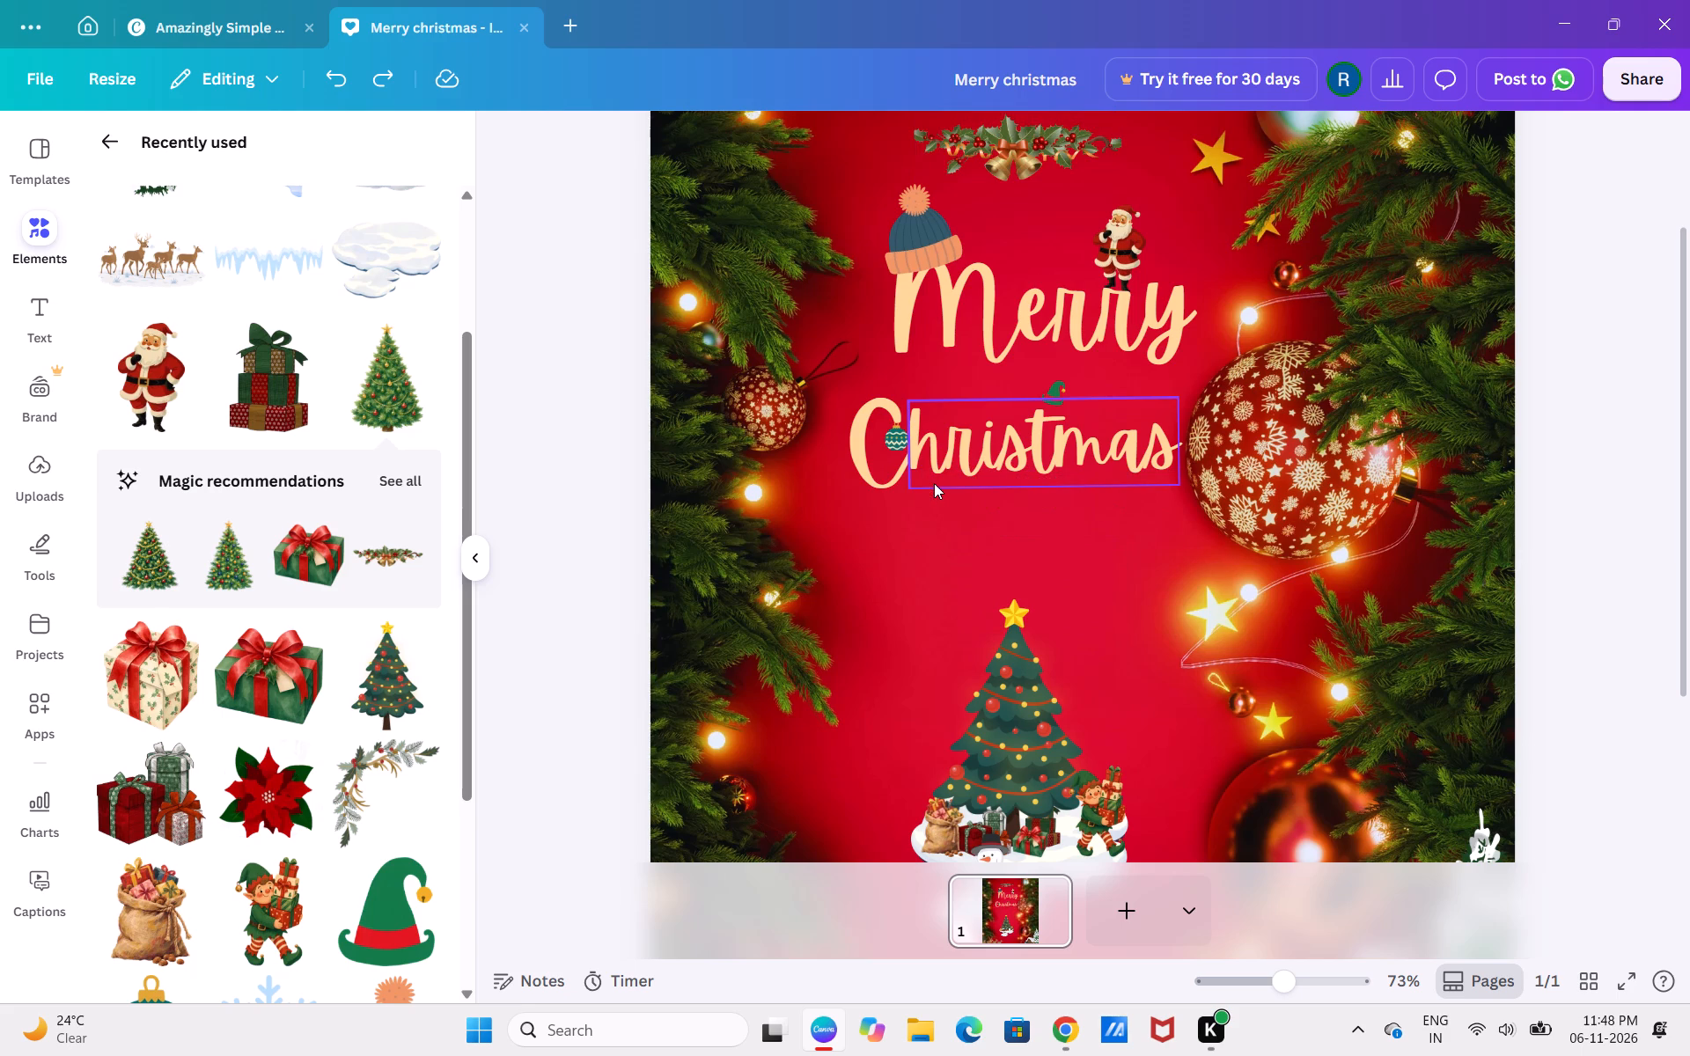
Remove the holly bell garland above "Merry" by moving it completely off the card.
{"action": "left_click_drag", "start_coordinate": [1041, 148], "coordinate": [641, 322]}
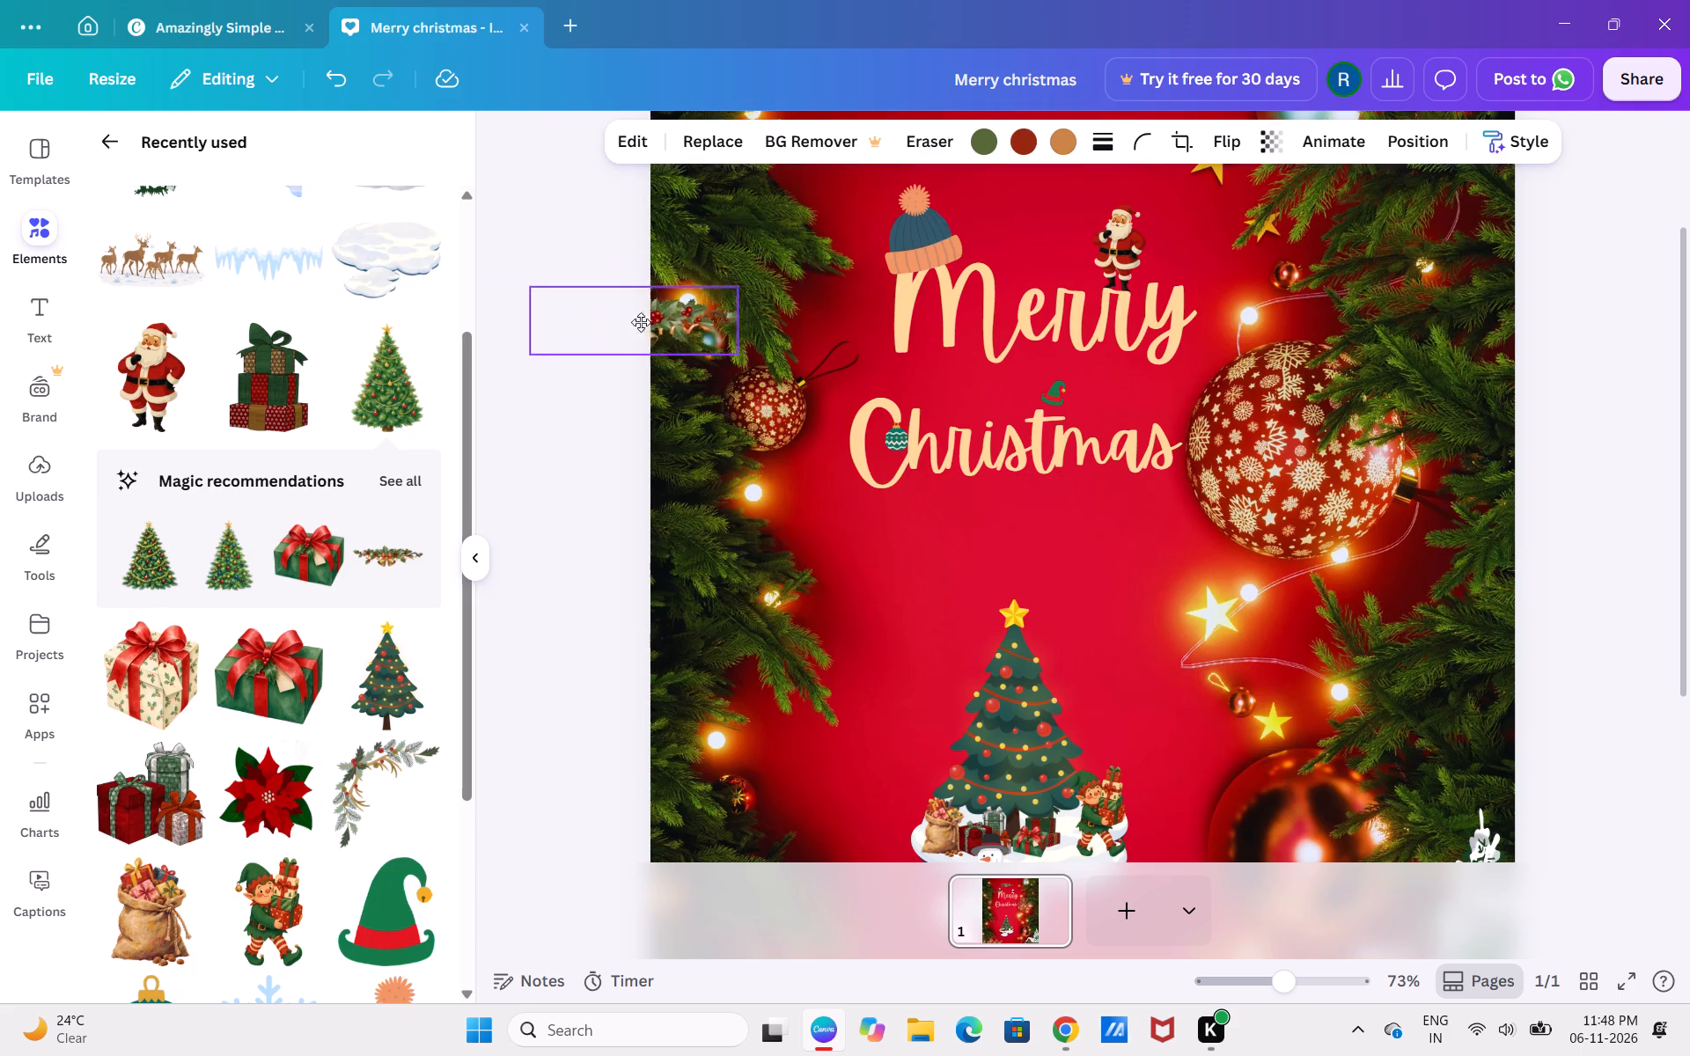
{"action": "left_click_drag", "start_coordinate": [641, 322], "coordinate": [530, 323]}
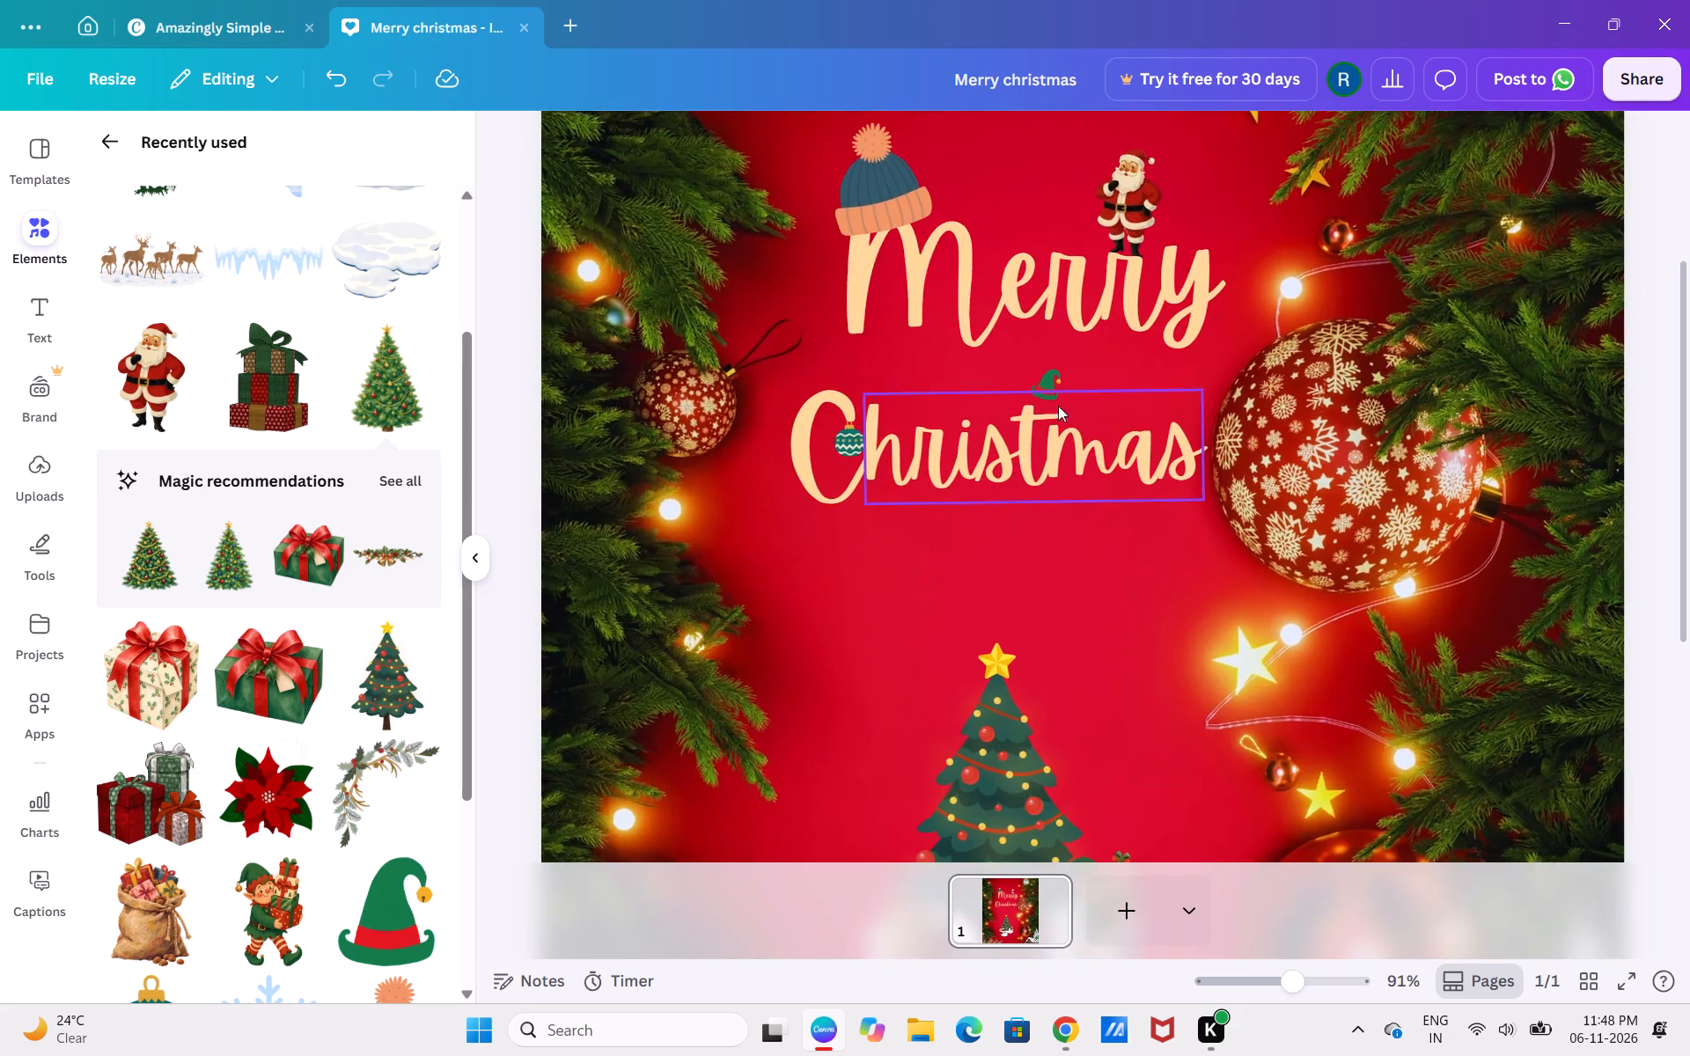
Move the small green elf hat onto the top of the letter "t" in "Christmas" and nudge it into place.
{"action": "left_click_drag", "start_coordinate": [1043, 382], "coordinate": [1033, 393]}
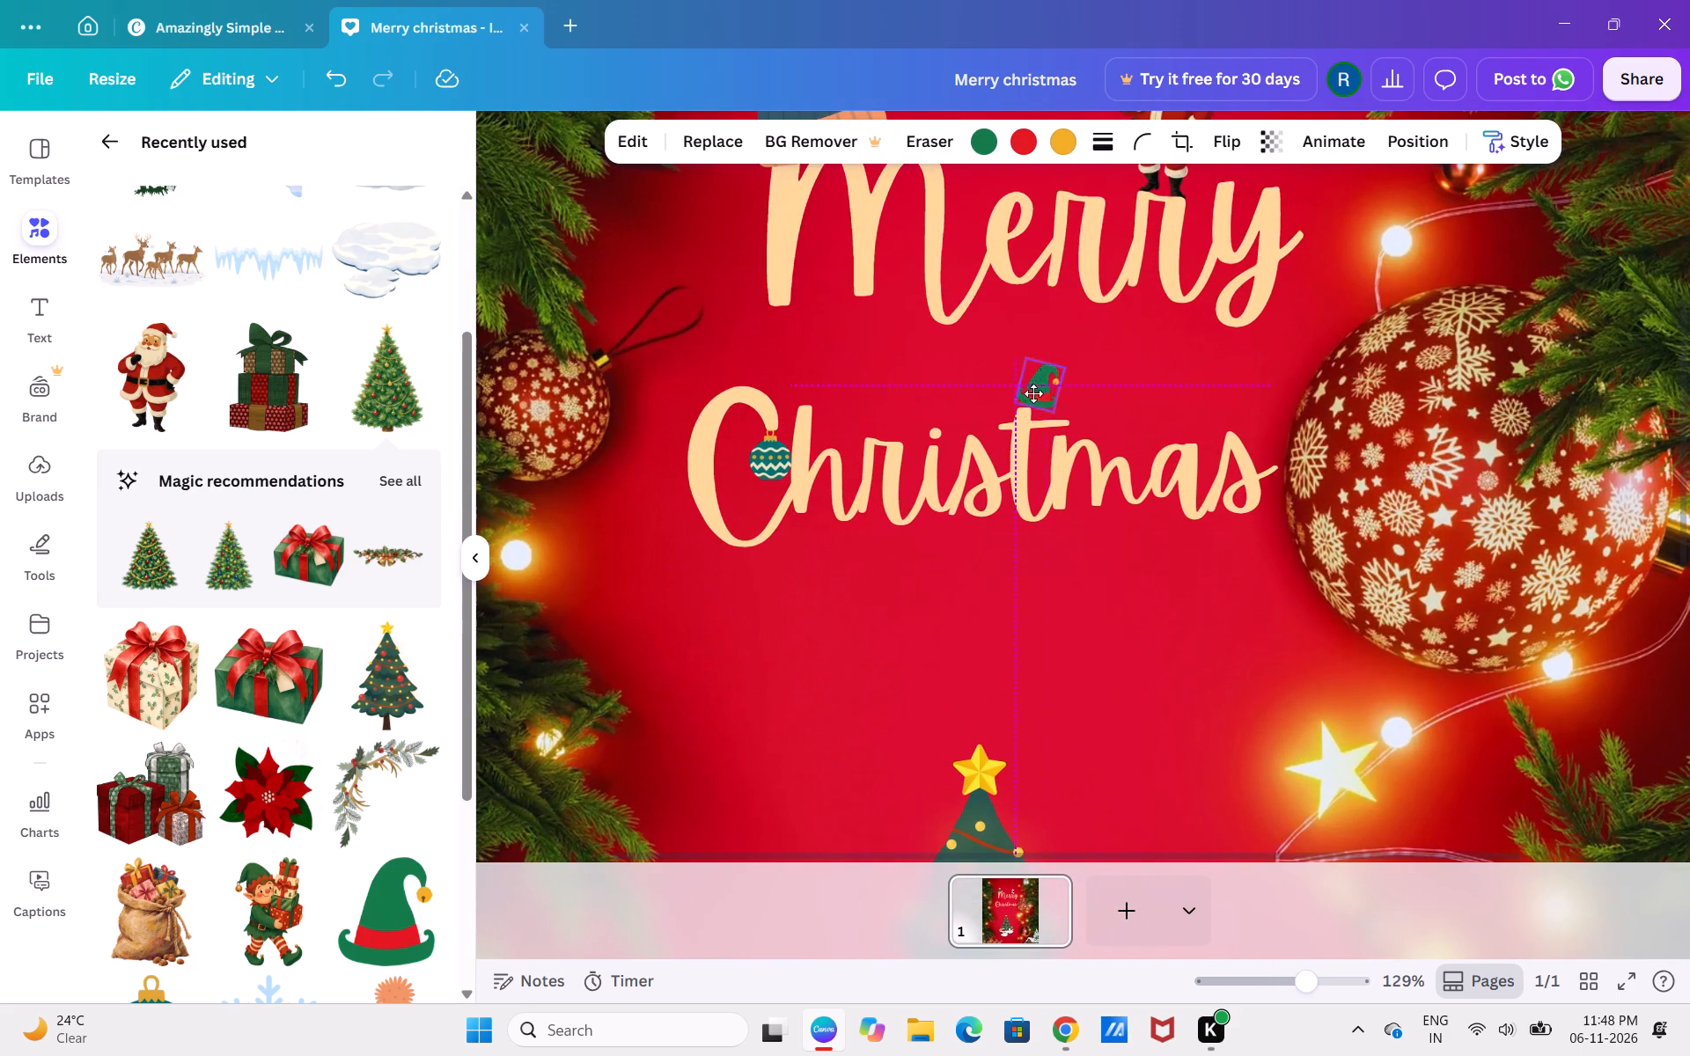
{"action": "left_click_drag", "start_coordinate": [1033, 393], "coordinate": [1018, 395]}
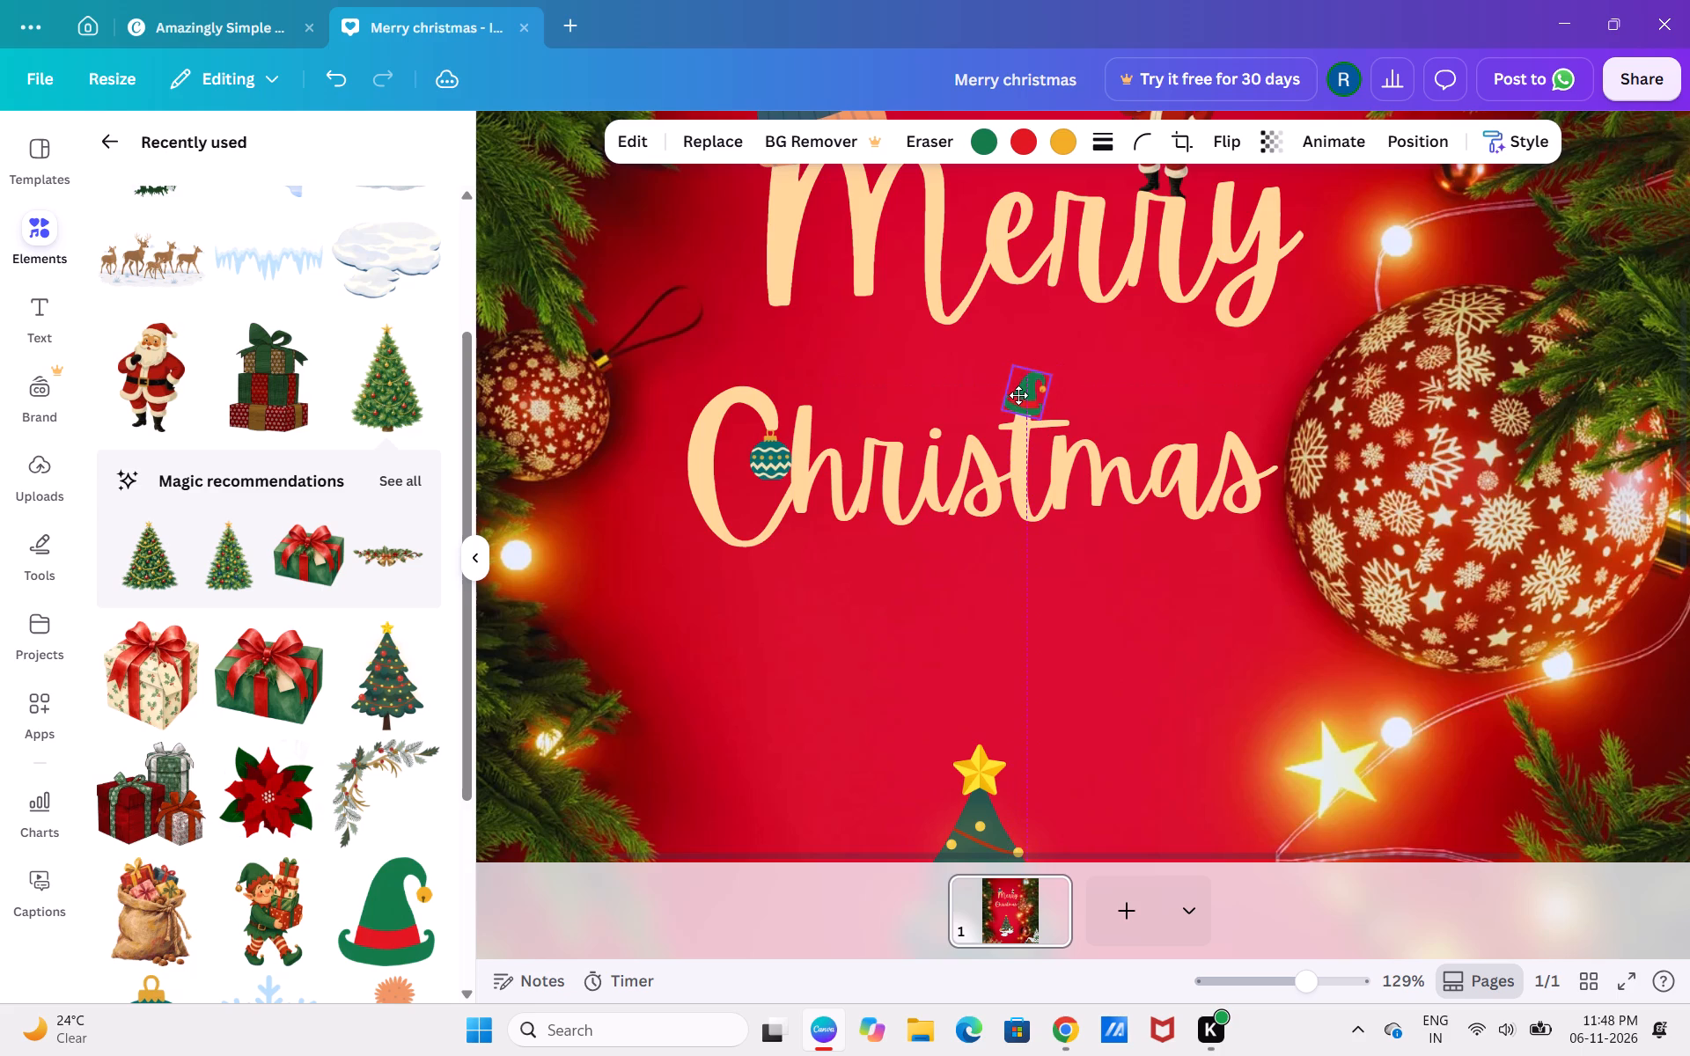
{"action": "left_click_drag", "start_coordinate": [1018, 395], "coordinate": [1022, 398]}
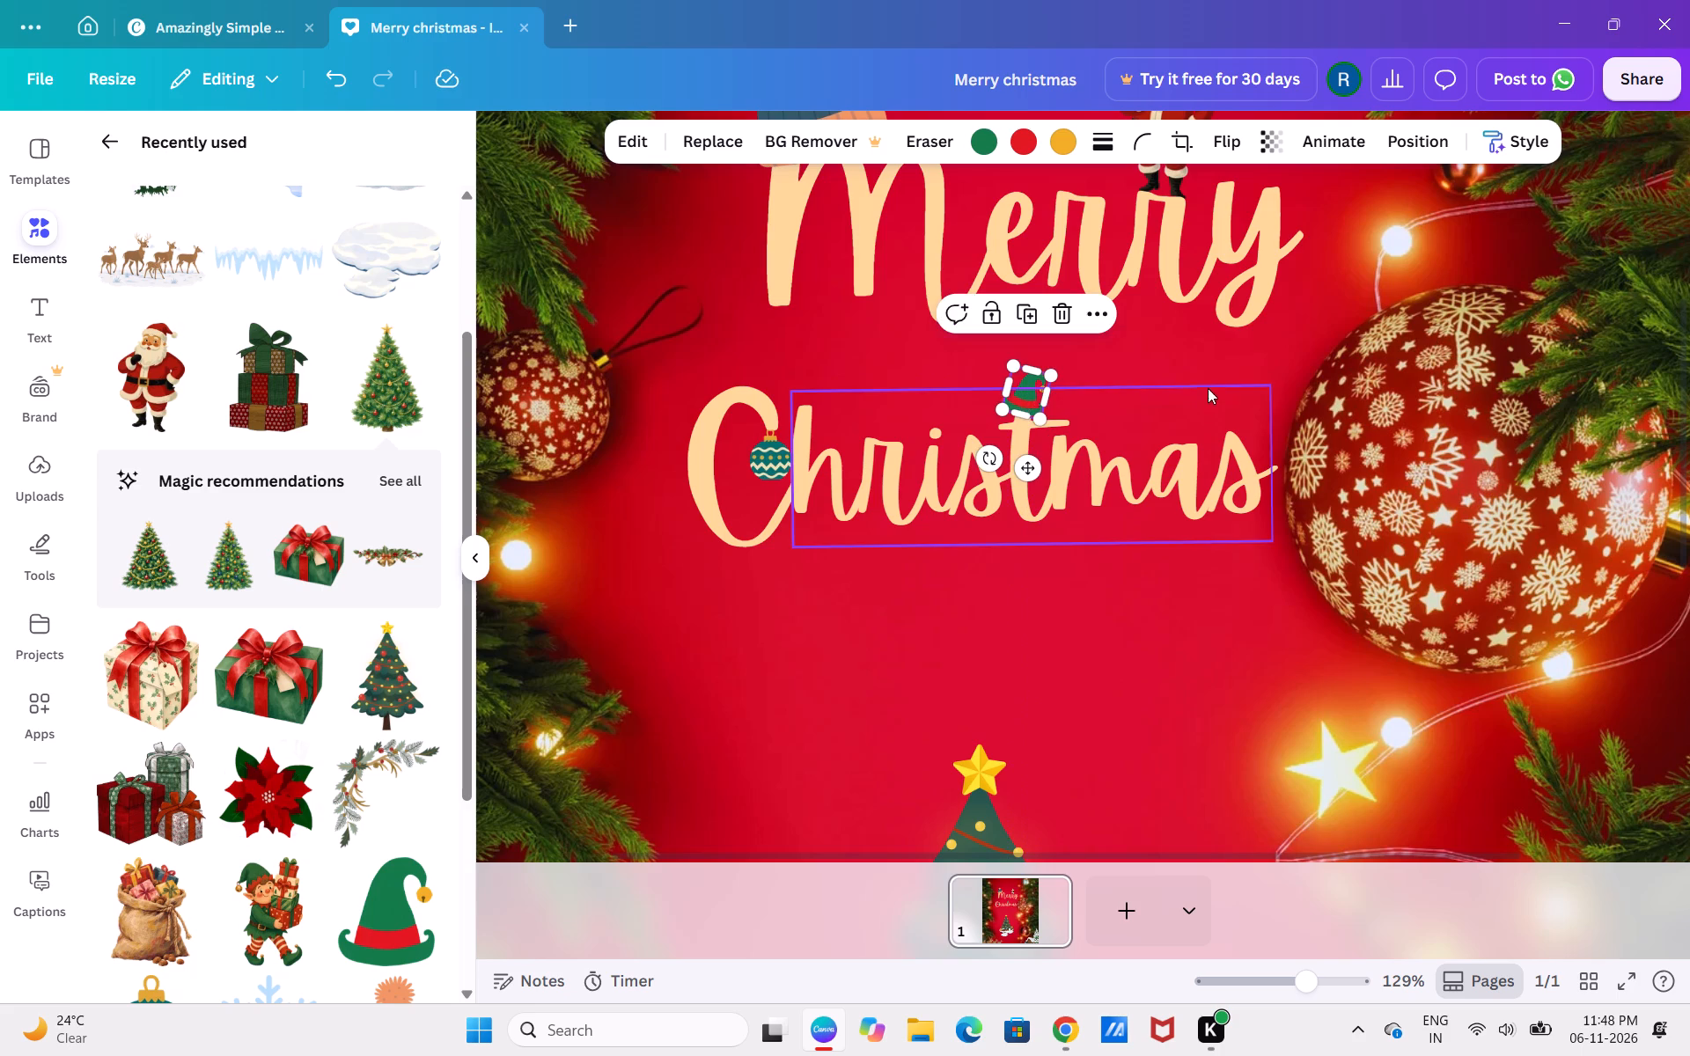
{"action": "left_click", "coordinate": [1209, 362]}
{"action": "left_click", "coordinate": [1041, 381]}
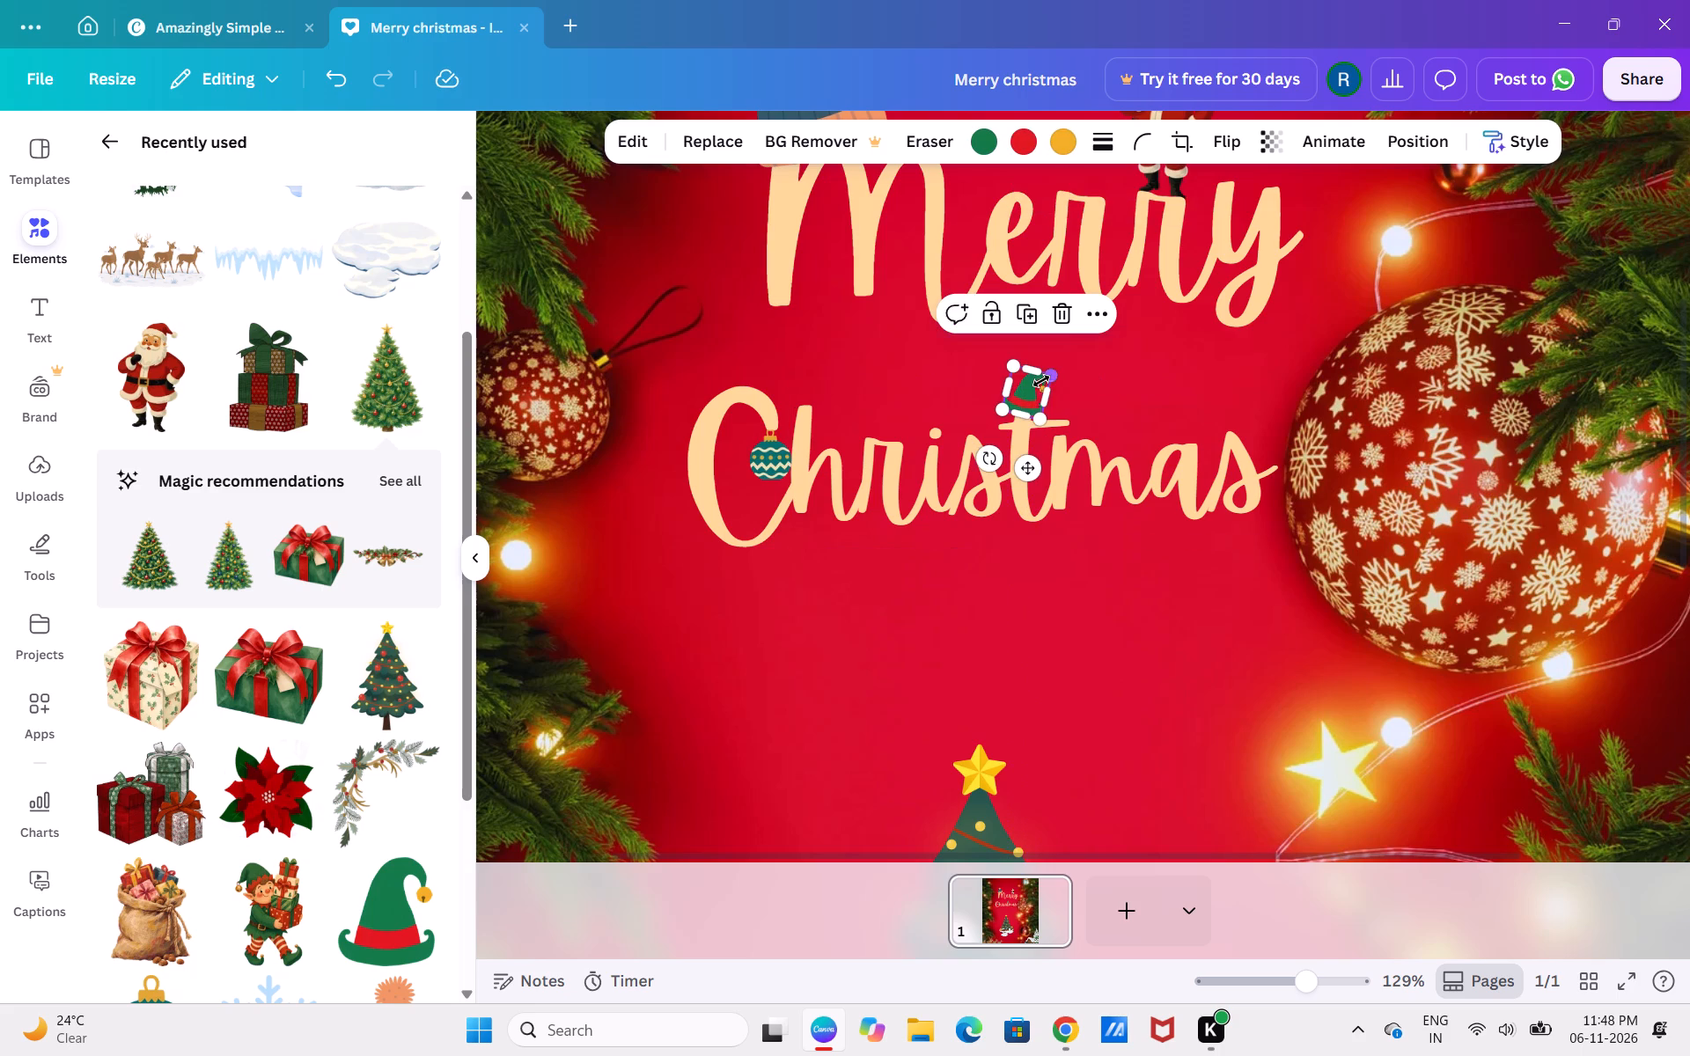
{"action": "key", "text": "Right"}
{"action": "key", "text": "Right"}
{"action": "key", "text": "Right"}
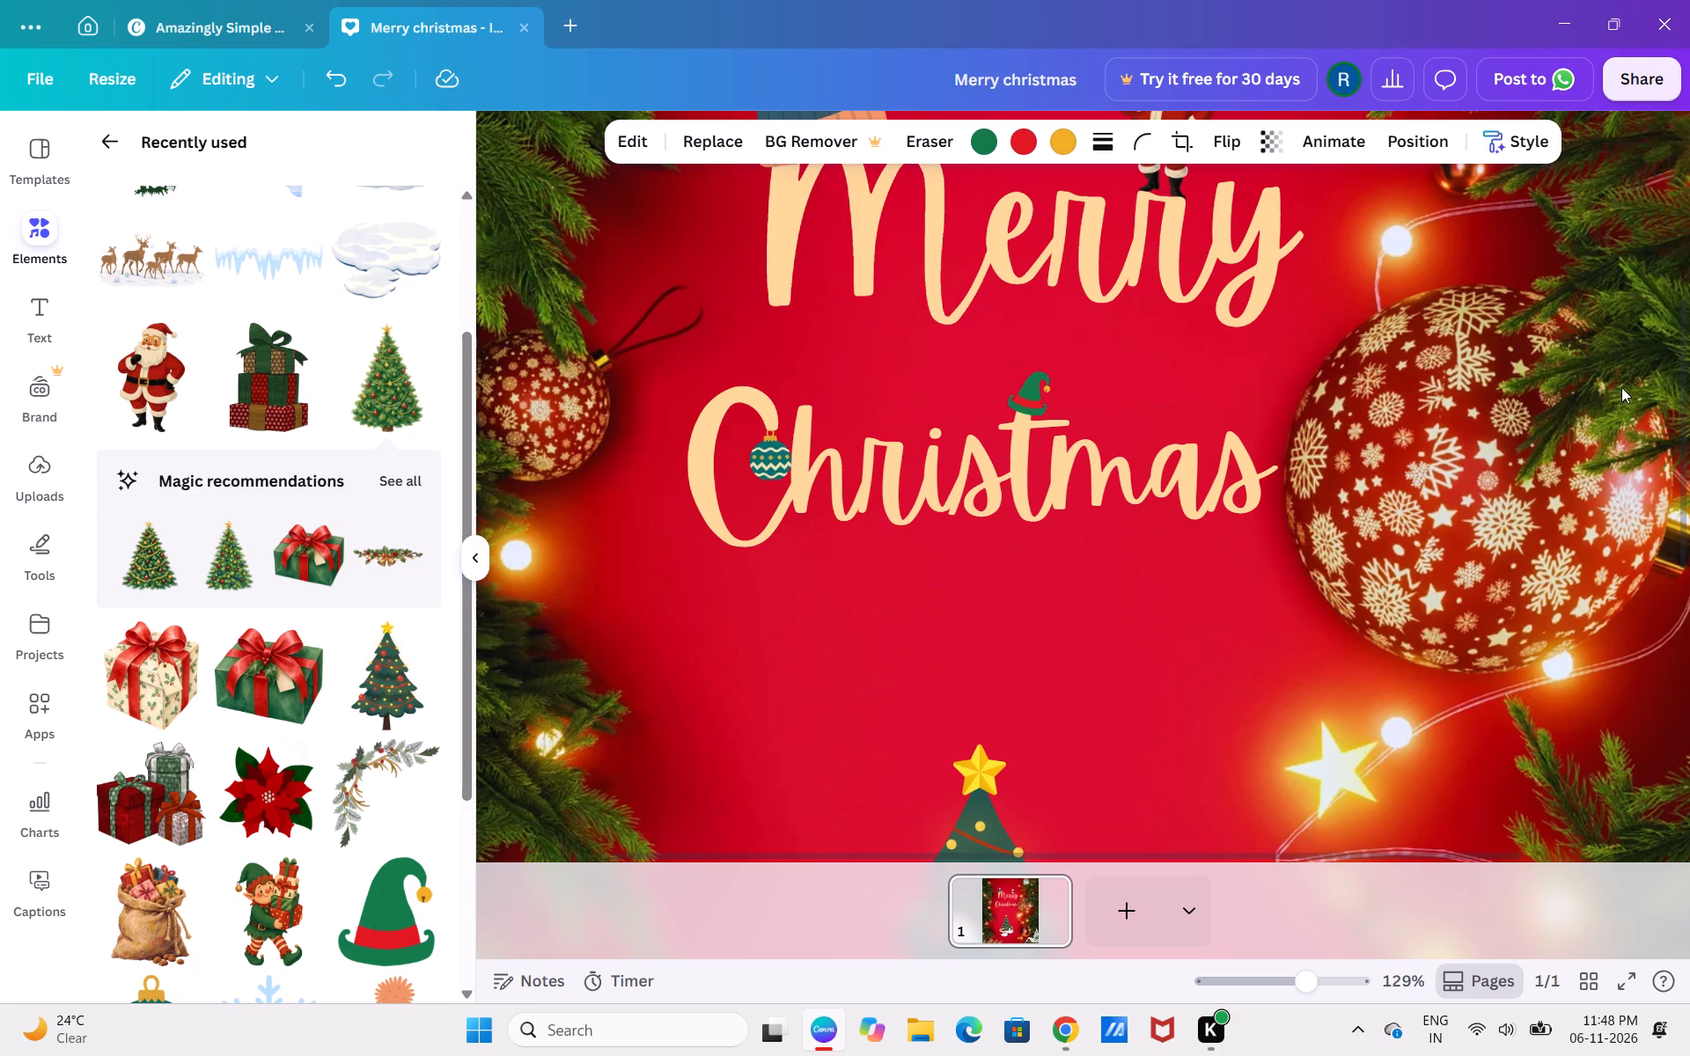
{"action": "key", "text": "Left"}
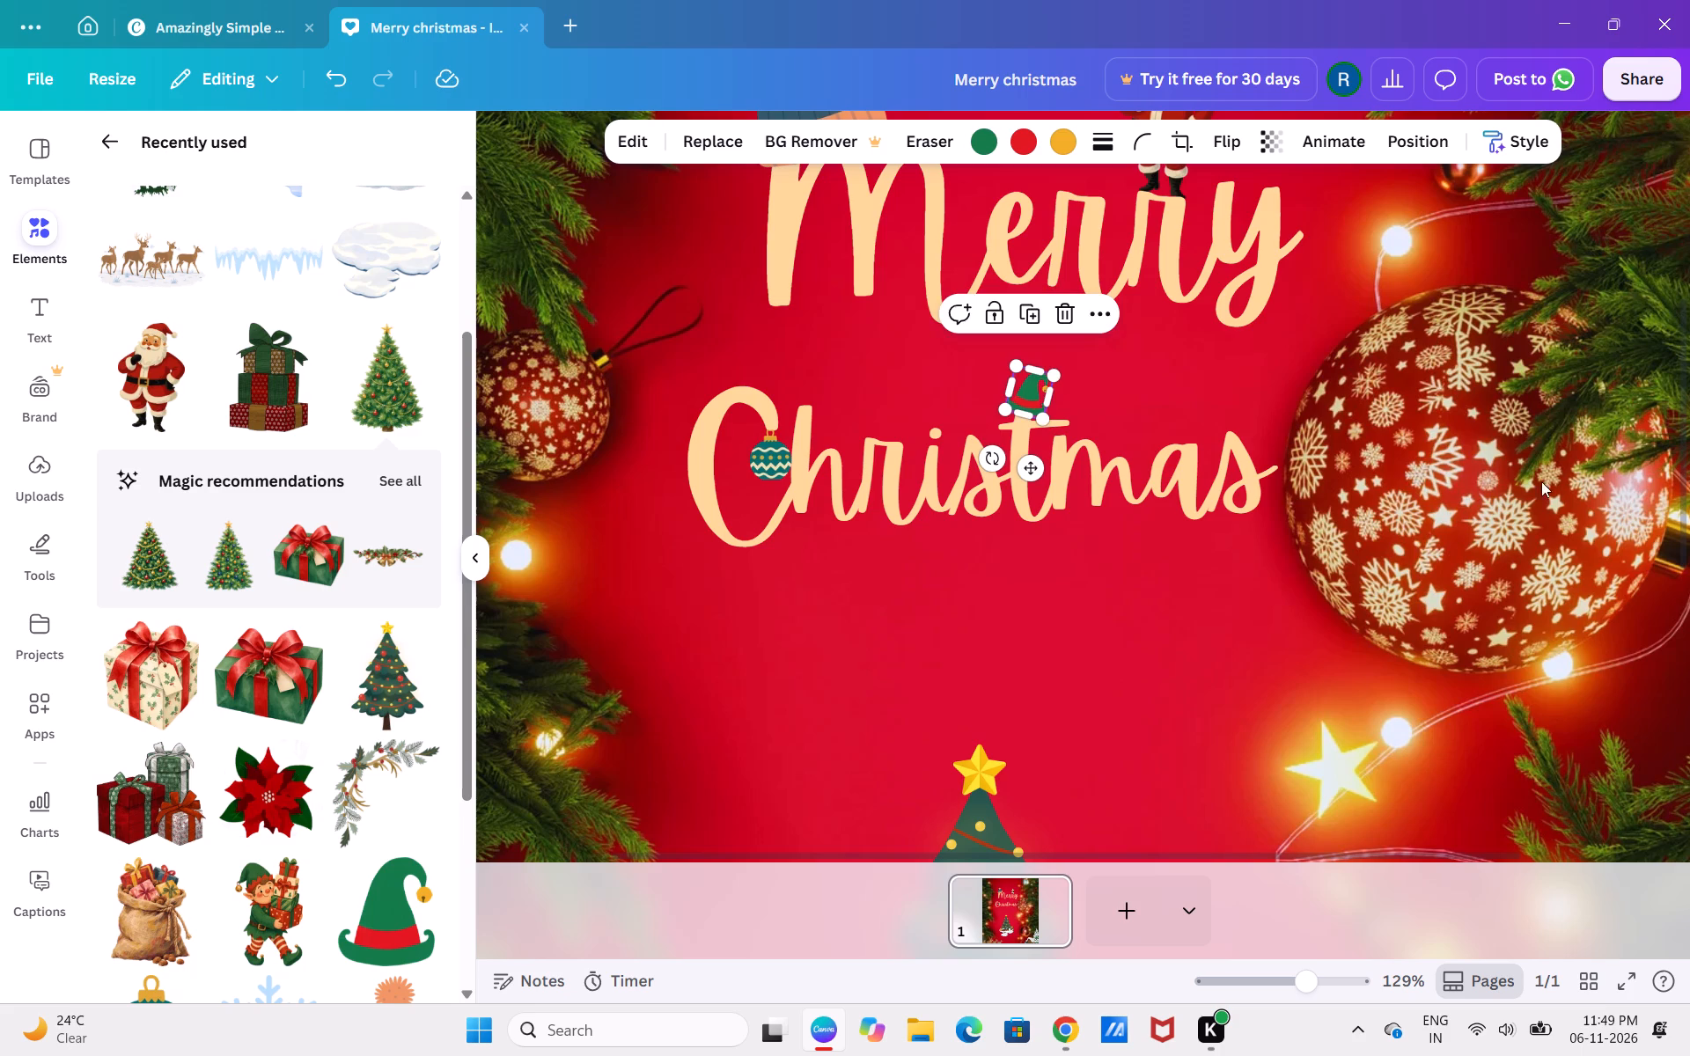
{"action": "left_click", "coordinate": [1180, 640]}
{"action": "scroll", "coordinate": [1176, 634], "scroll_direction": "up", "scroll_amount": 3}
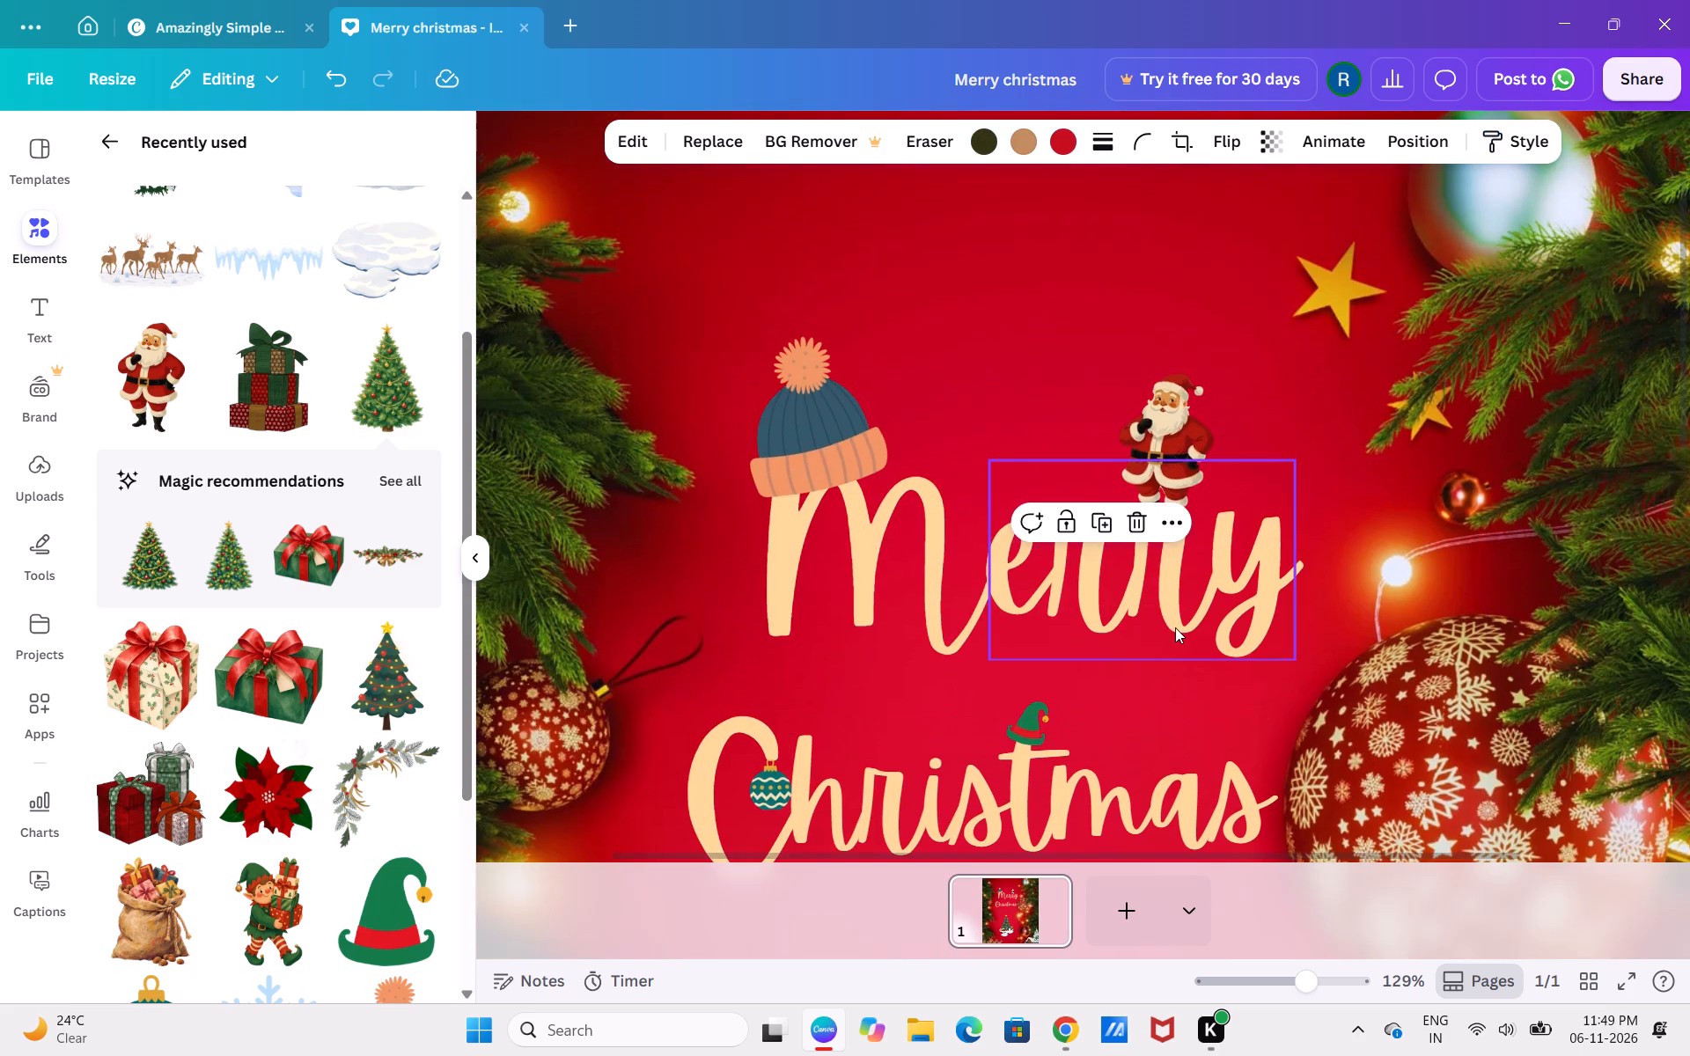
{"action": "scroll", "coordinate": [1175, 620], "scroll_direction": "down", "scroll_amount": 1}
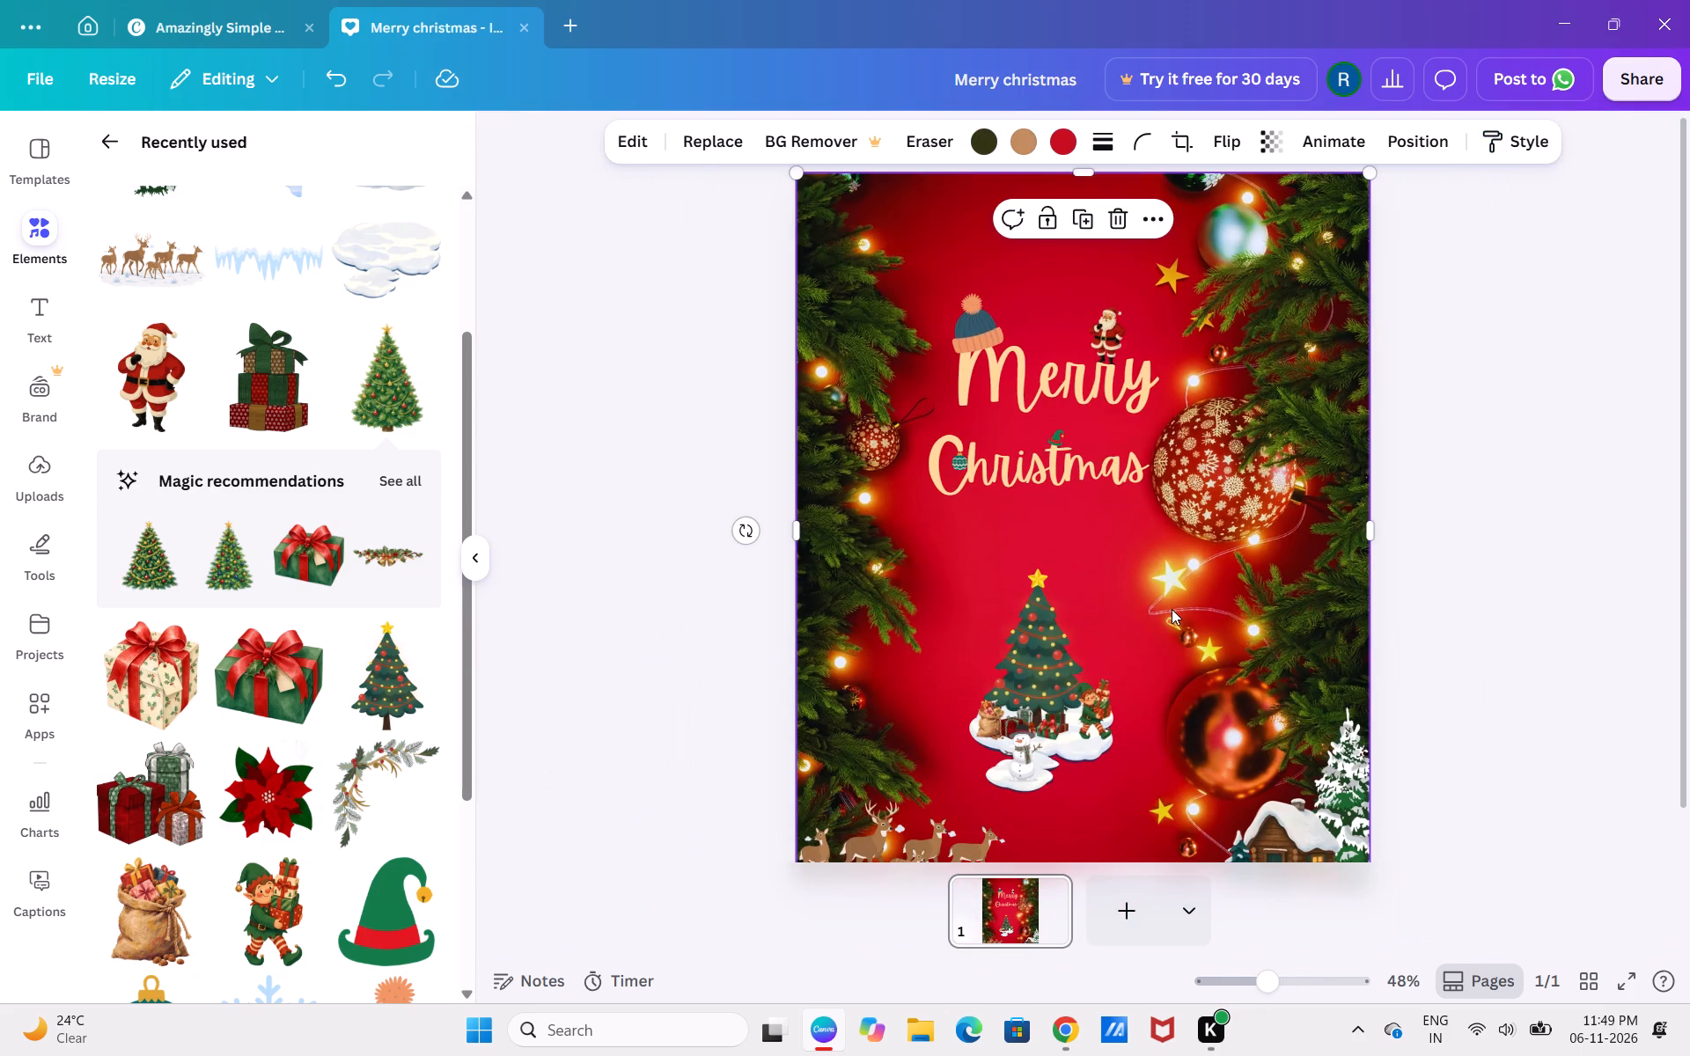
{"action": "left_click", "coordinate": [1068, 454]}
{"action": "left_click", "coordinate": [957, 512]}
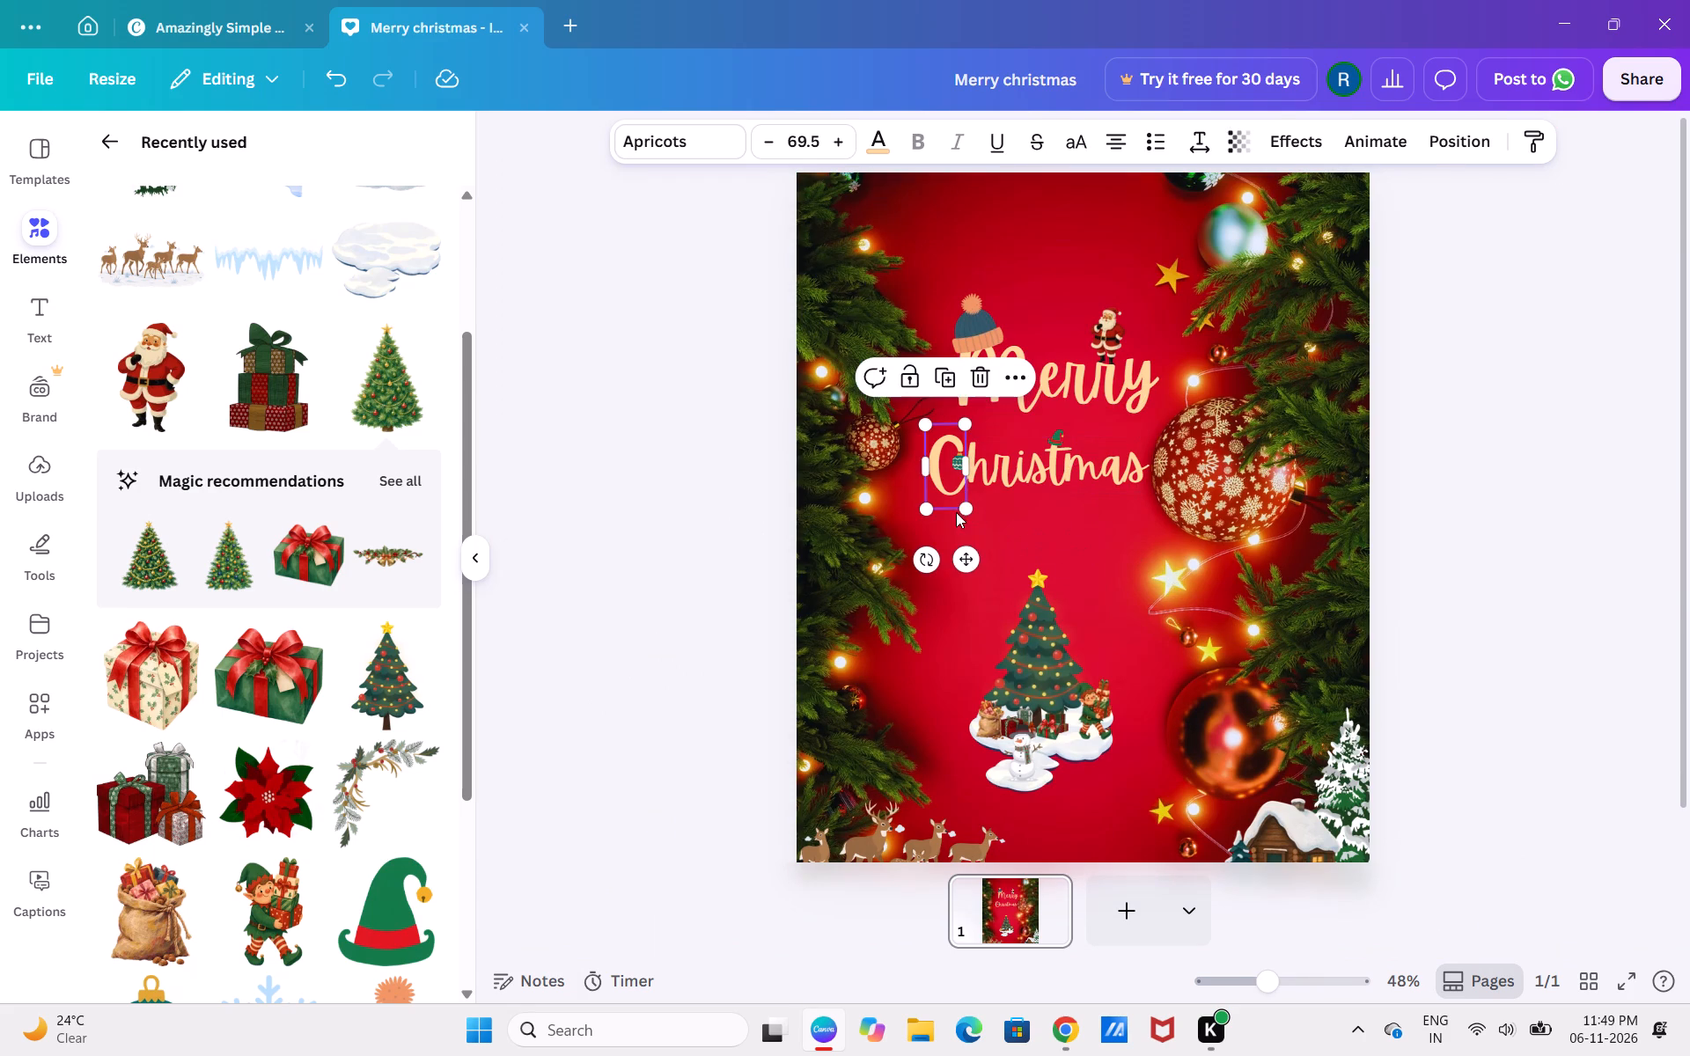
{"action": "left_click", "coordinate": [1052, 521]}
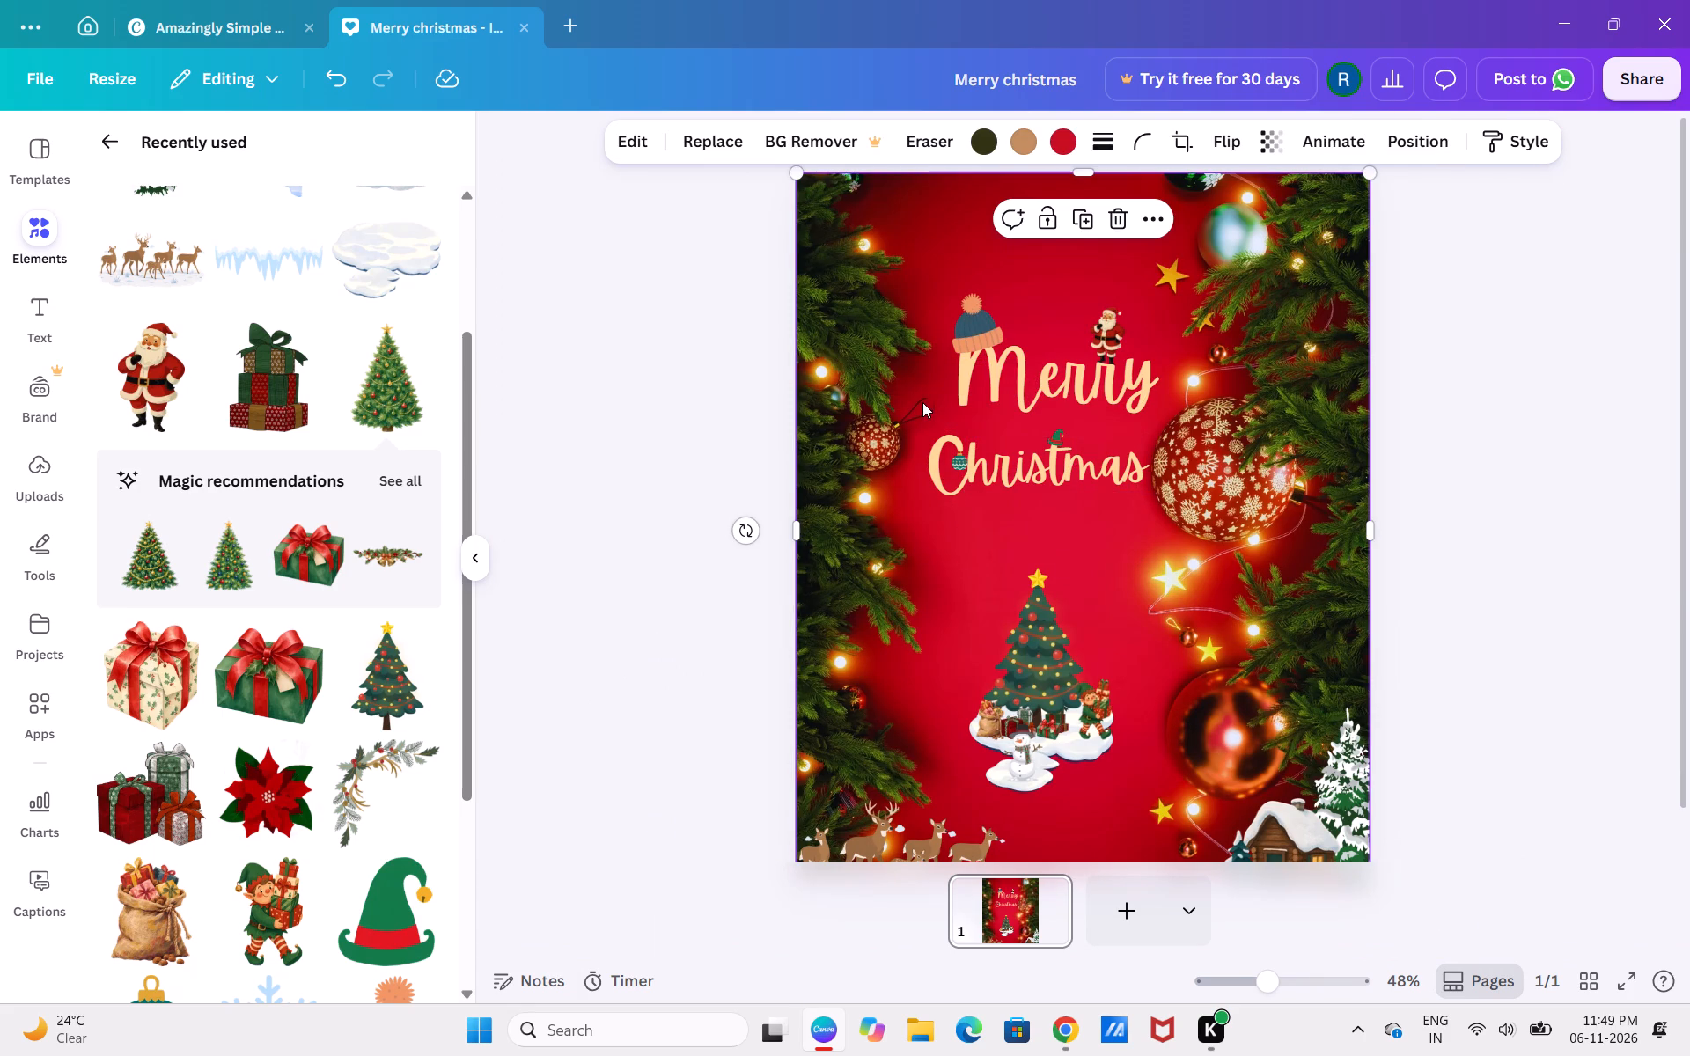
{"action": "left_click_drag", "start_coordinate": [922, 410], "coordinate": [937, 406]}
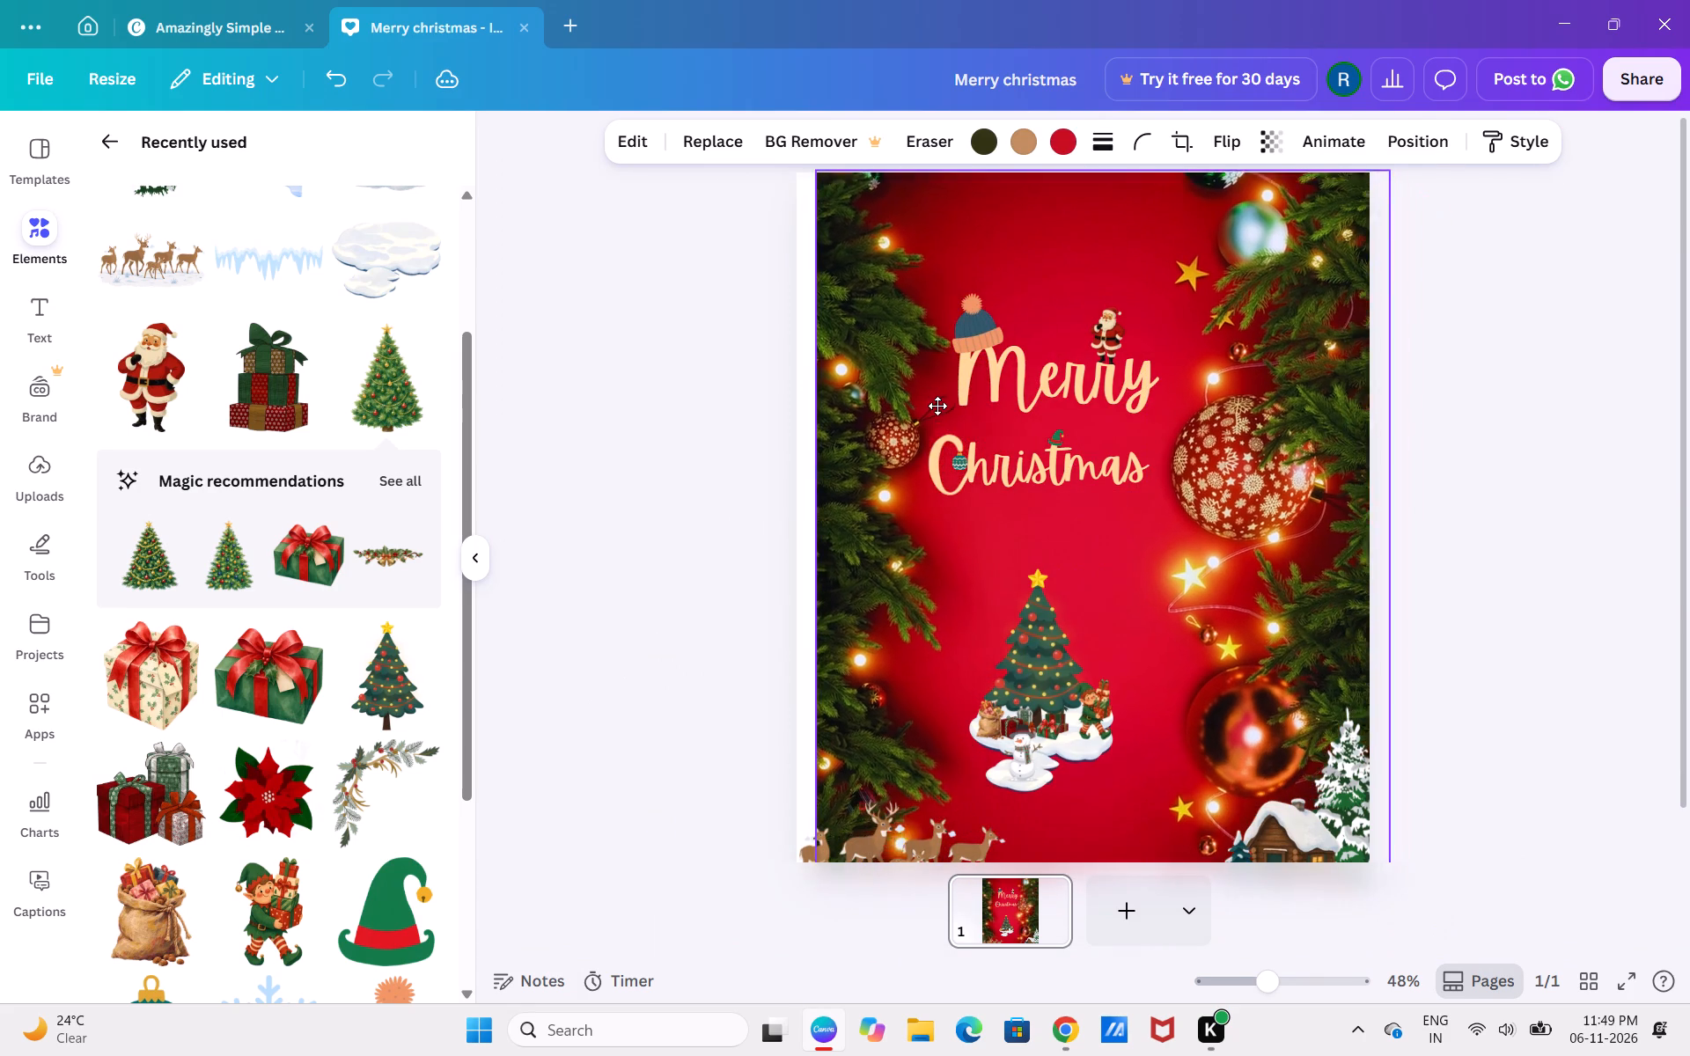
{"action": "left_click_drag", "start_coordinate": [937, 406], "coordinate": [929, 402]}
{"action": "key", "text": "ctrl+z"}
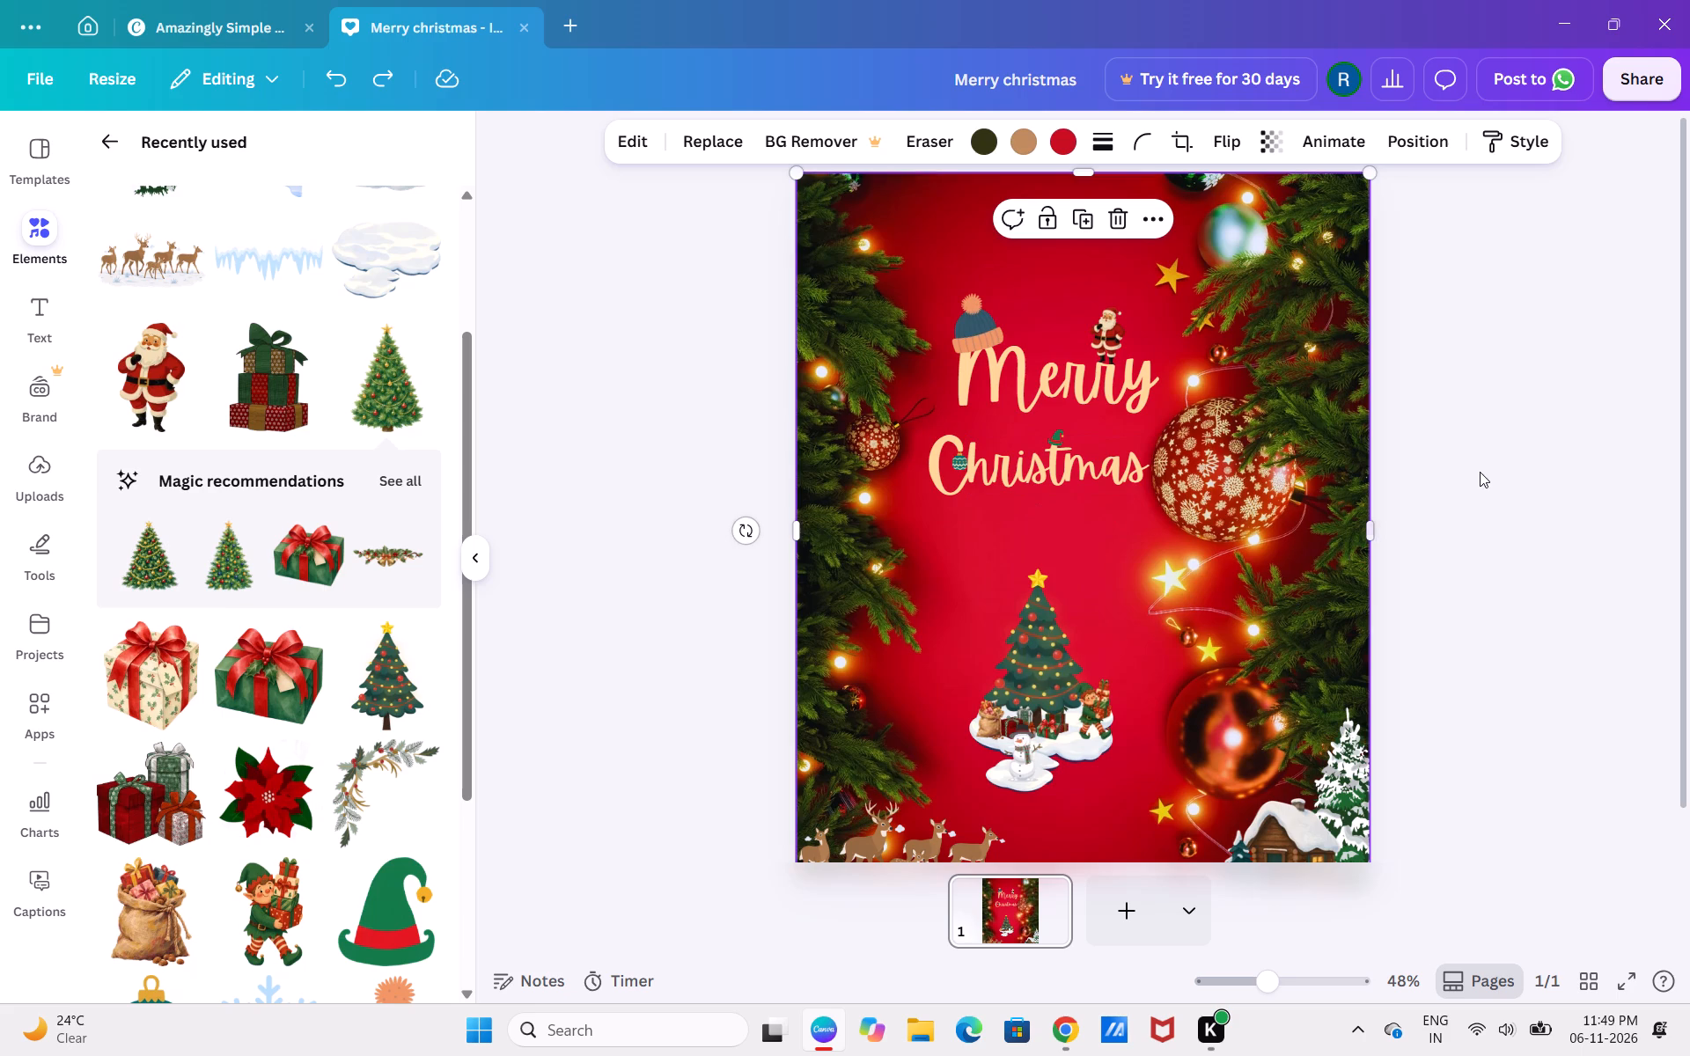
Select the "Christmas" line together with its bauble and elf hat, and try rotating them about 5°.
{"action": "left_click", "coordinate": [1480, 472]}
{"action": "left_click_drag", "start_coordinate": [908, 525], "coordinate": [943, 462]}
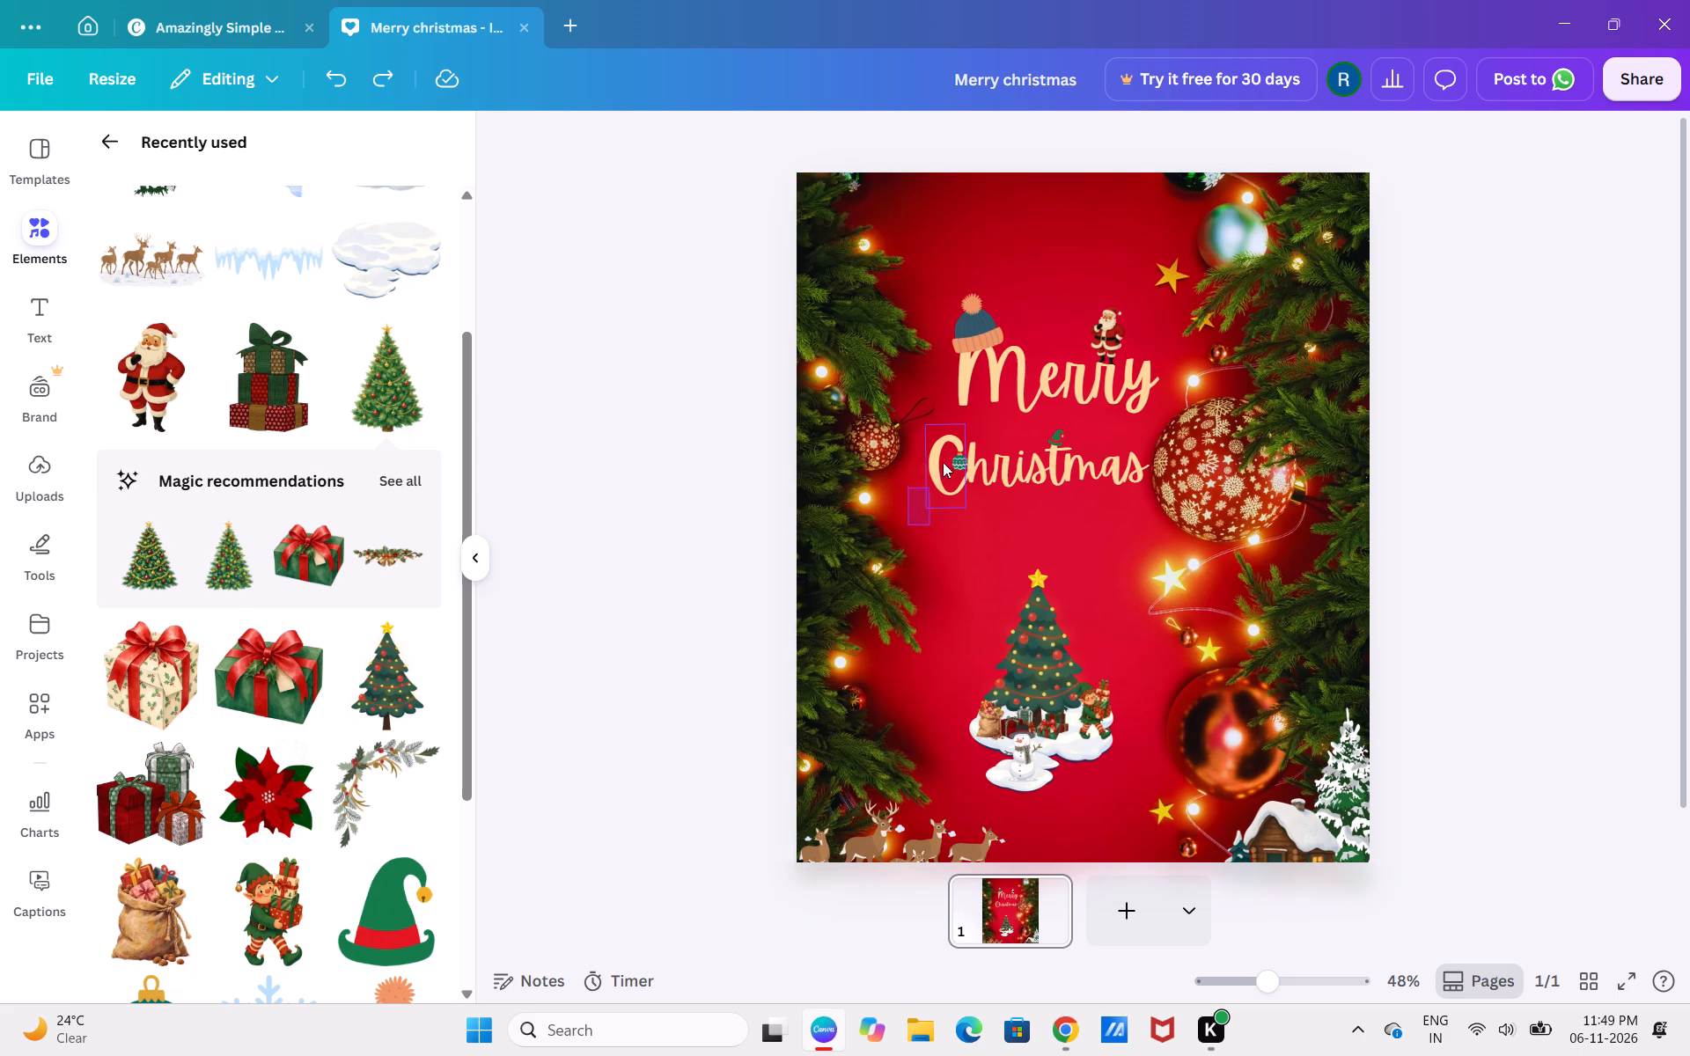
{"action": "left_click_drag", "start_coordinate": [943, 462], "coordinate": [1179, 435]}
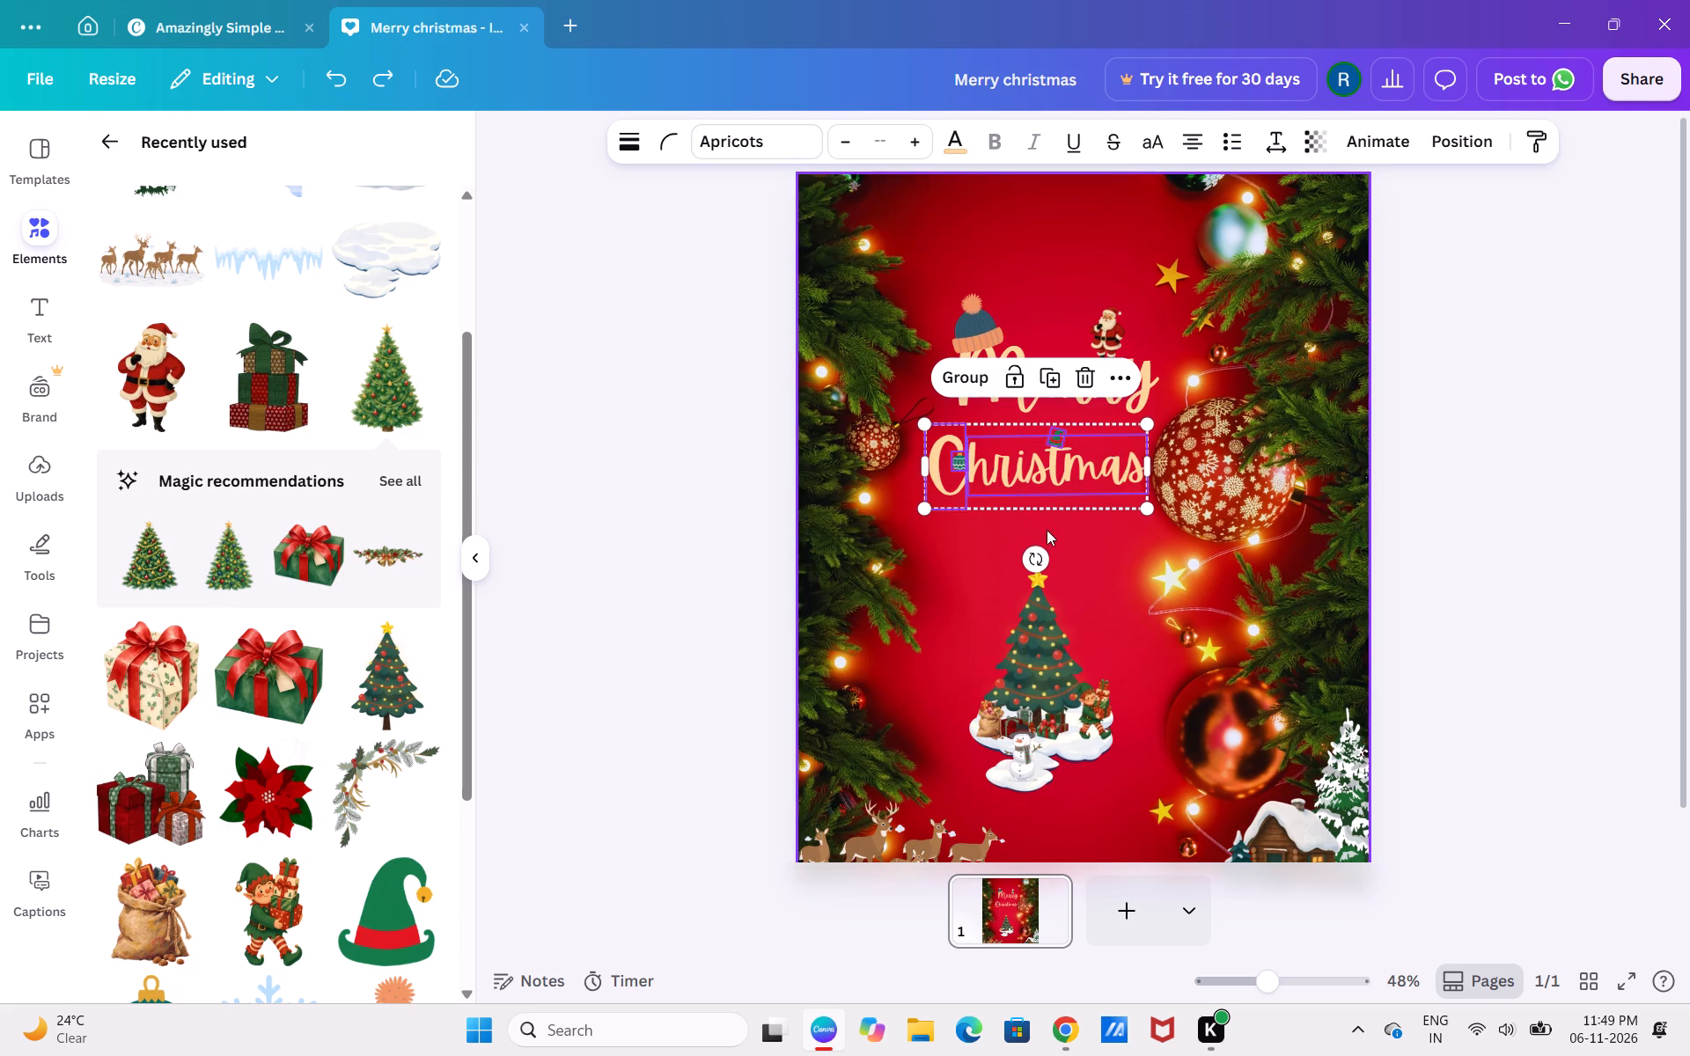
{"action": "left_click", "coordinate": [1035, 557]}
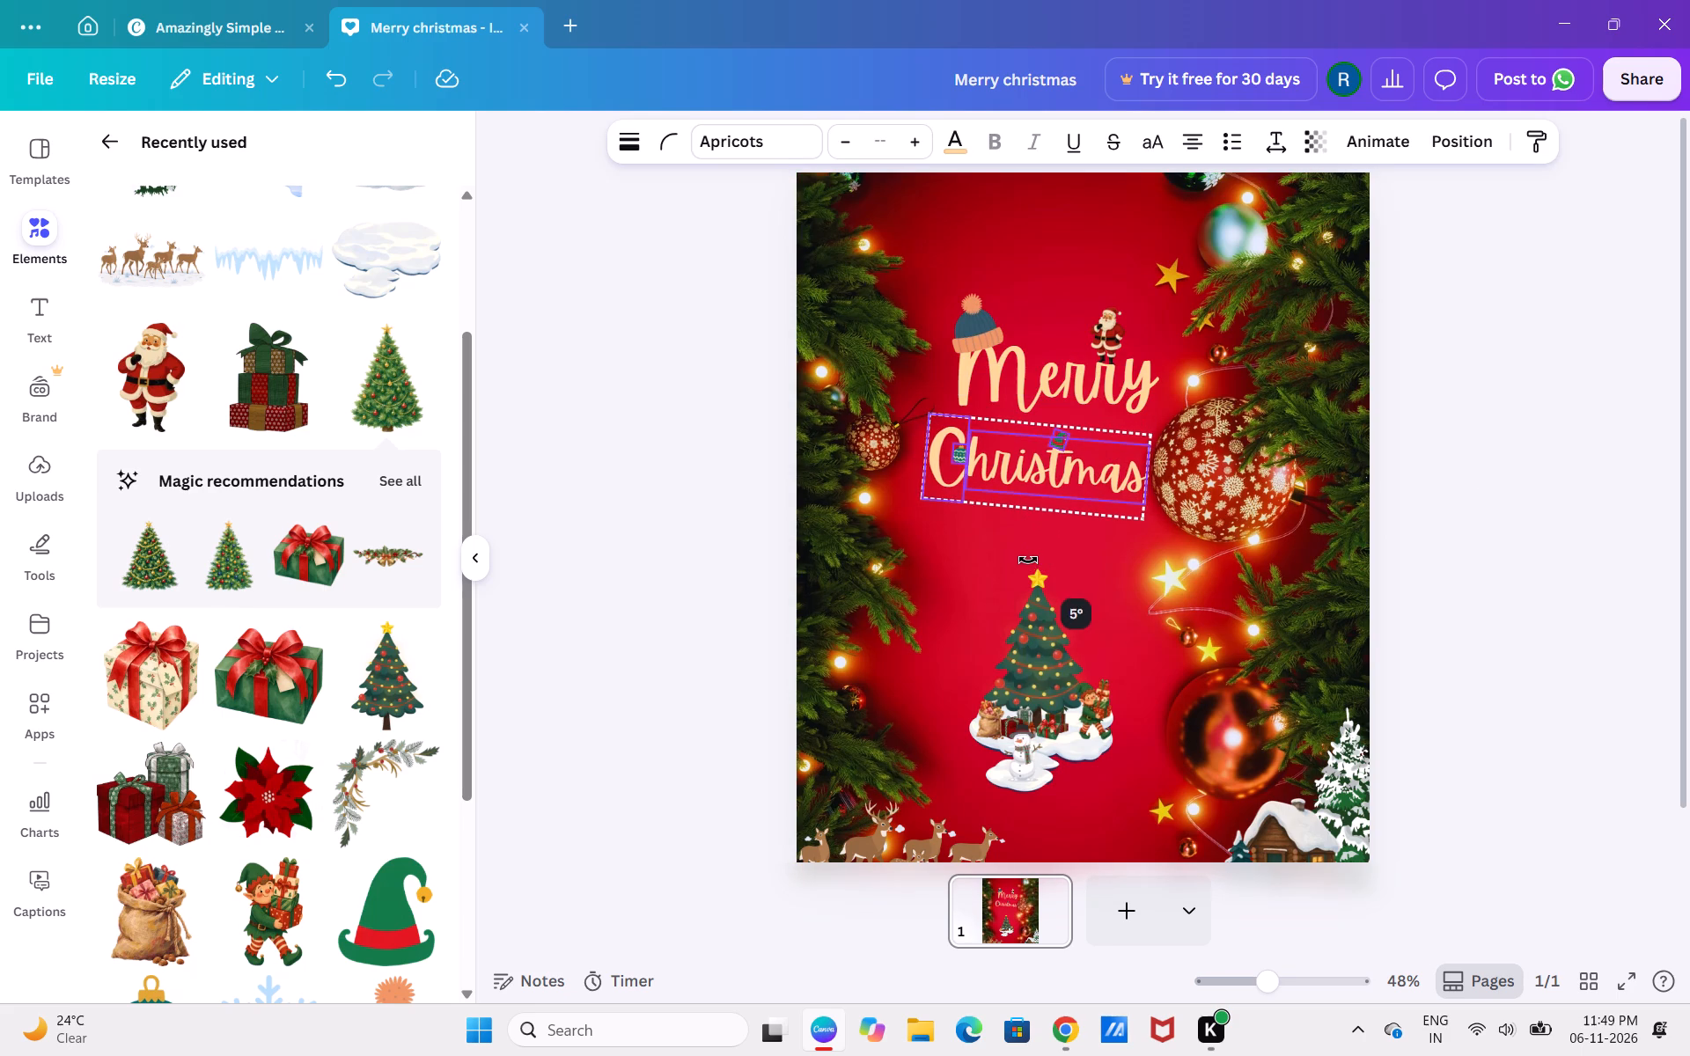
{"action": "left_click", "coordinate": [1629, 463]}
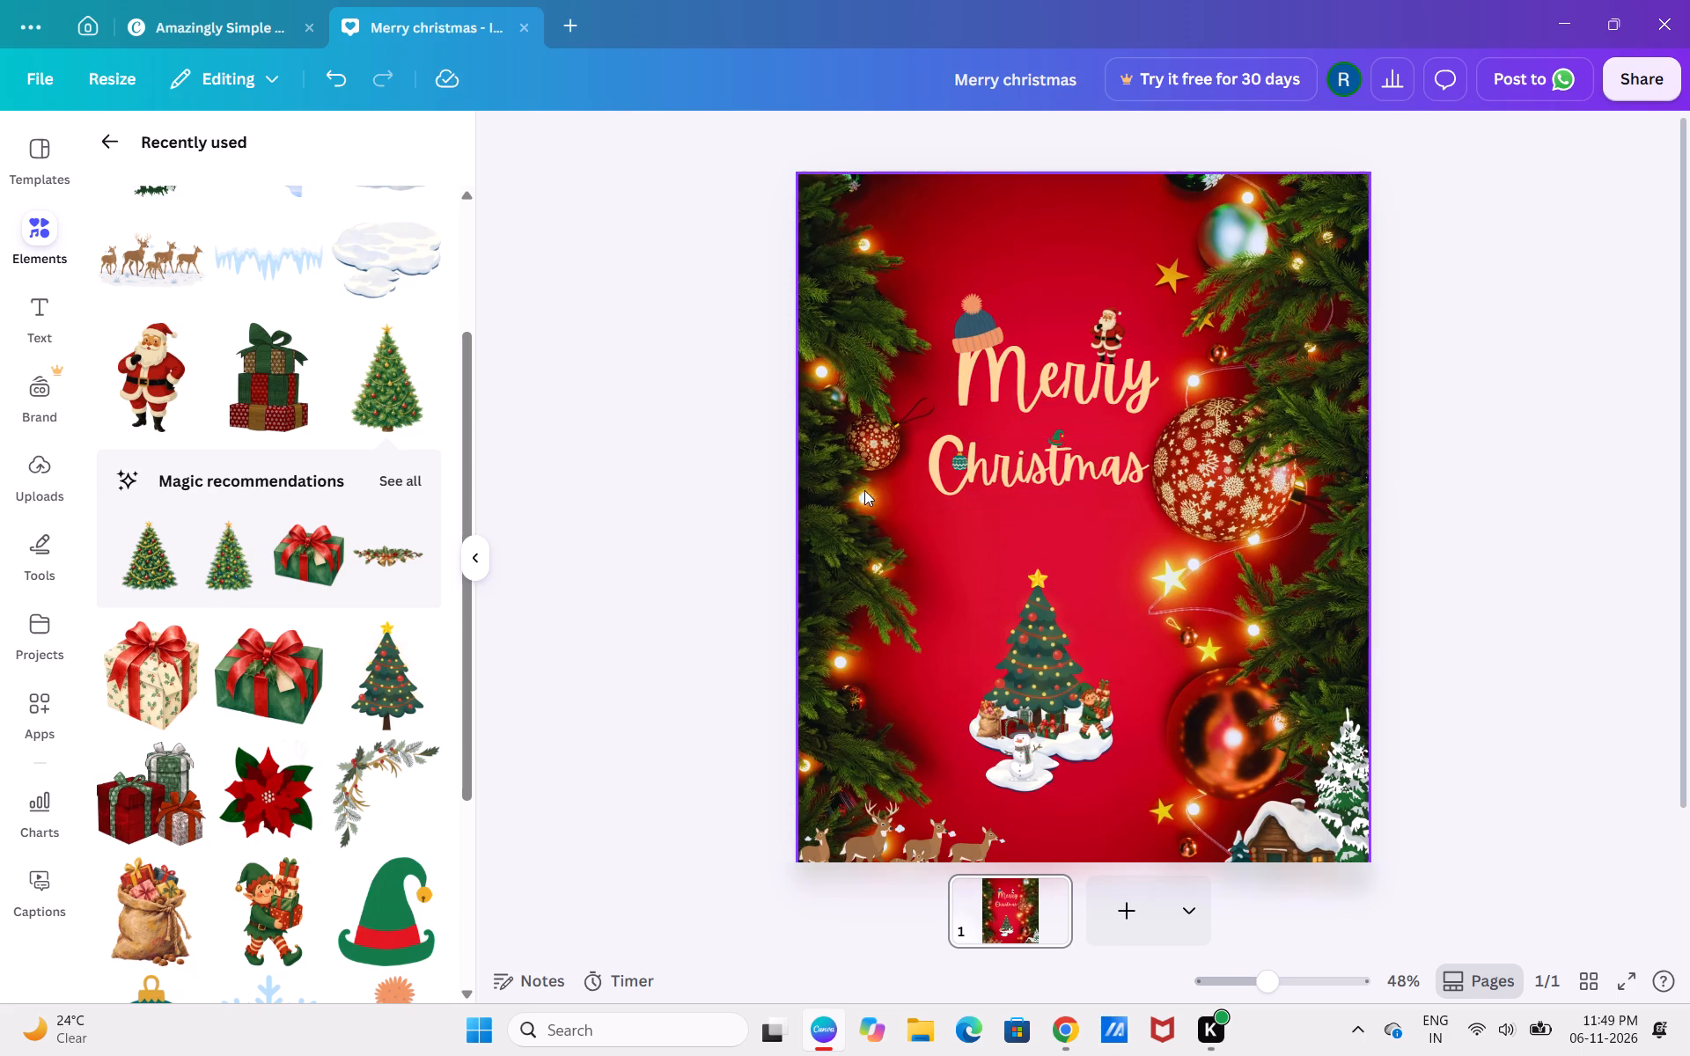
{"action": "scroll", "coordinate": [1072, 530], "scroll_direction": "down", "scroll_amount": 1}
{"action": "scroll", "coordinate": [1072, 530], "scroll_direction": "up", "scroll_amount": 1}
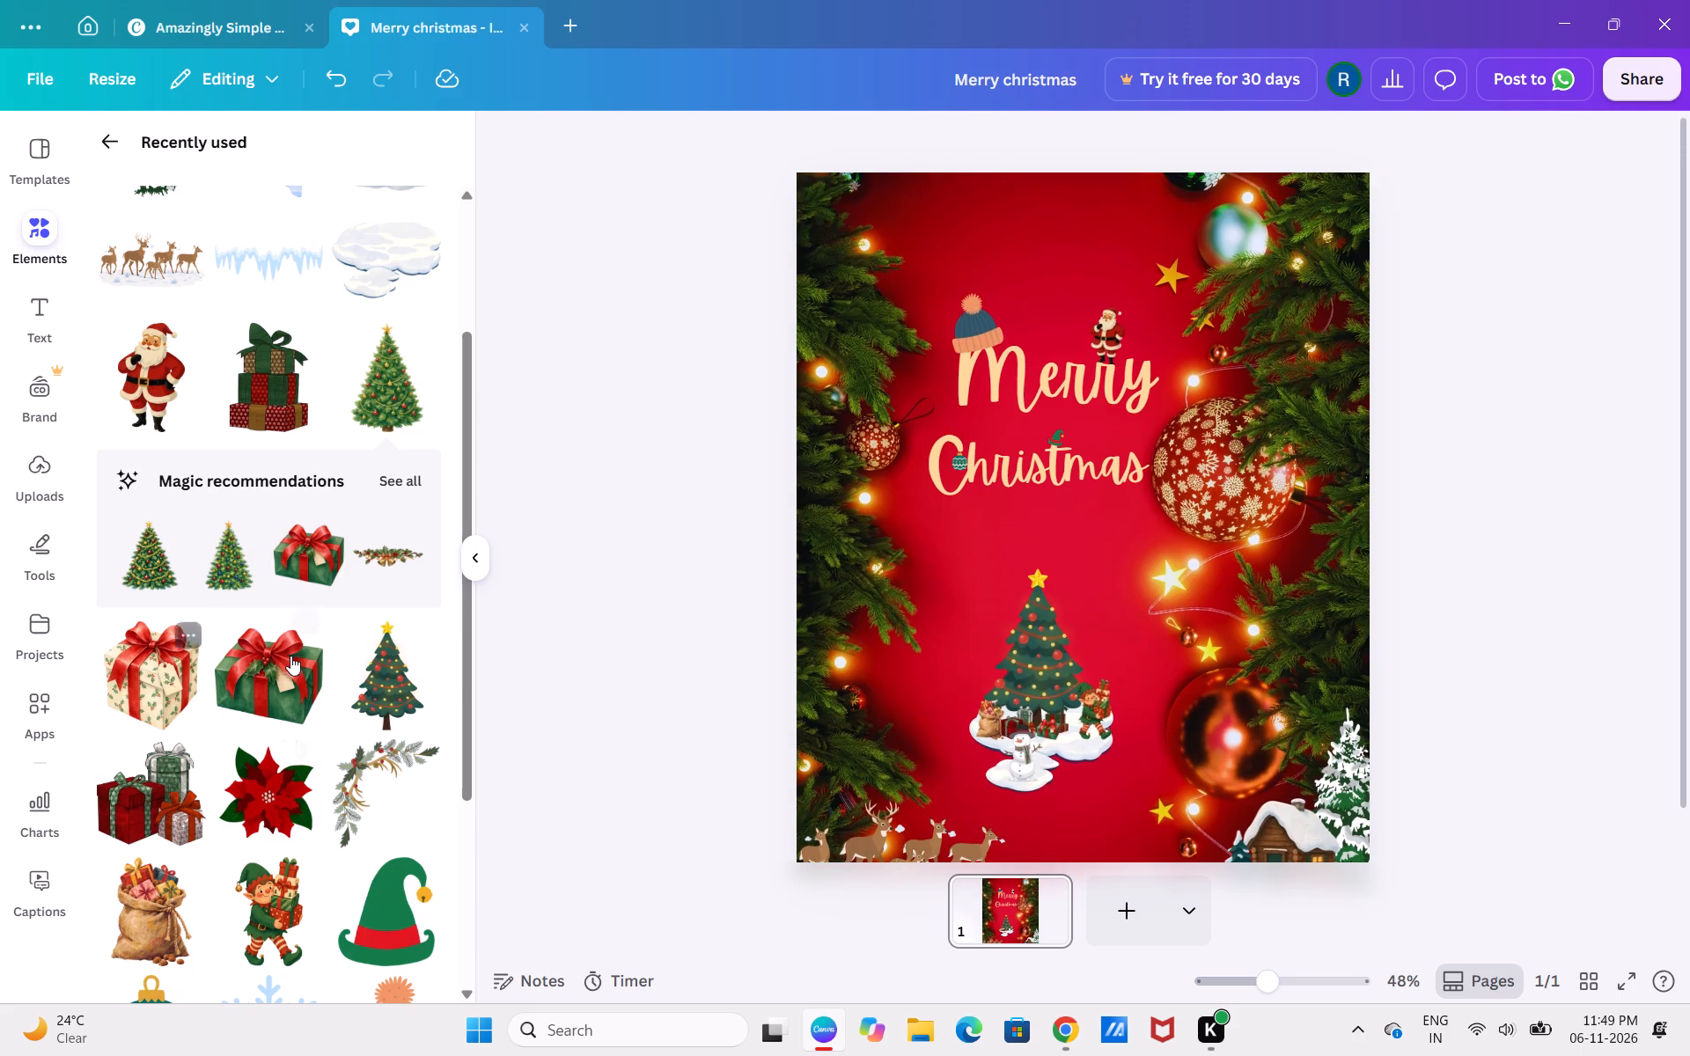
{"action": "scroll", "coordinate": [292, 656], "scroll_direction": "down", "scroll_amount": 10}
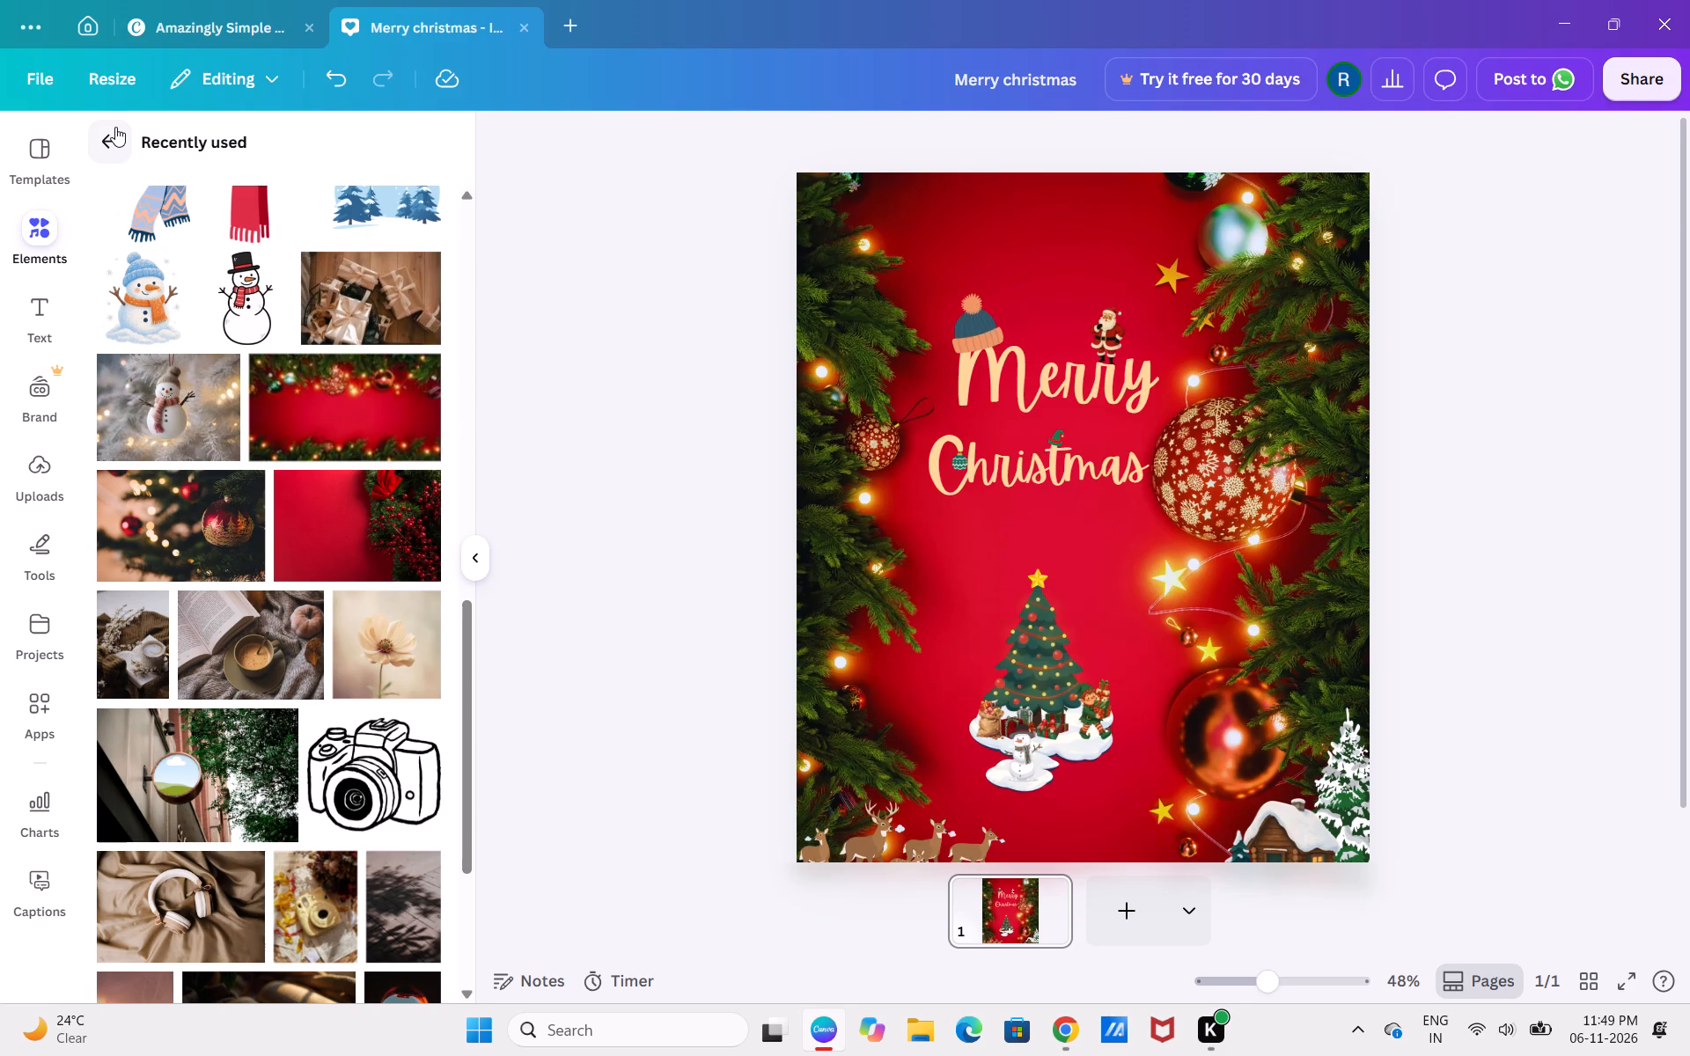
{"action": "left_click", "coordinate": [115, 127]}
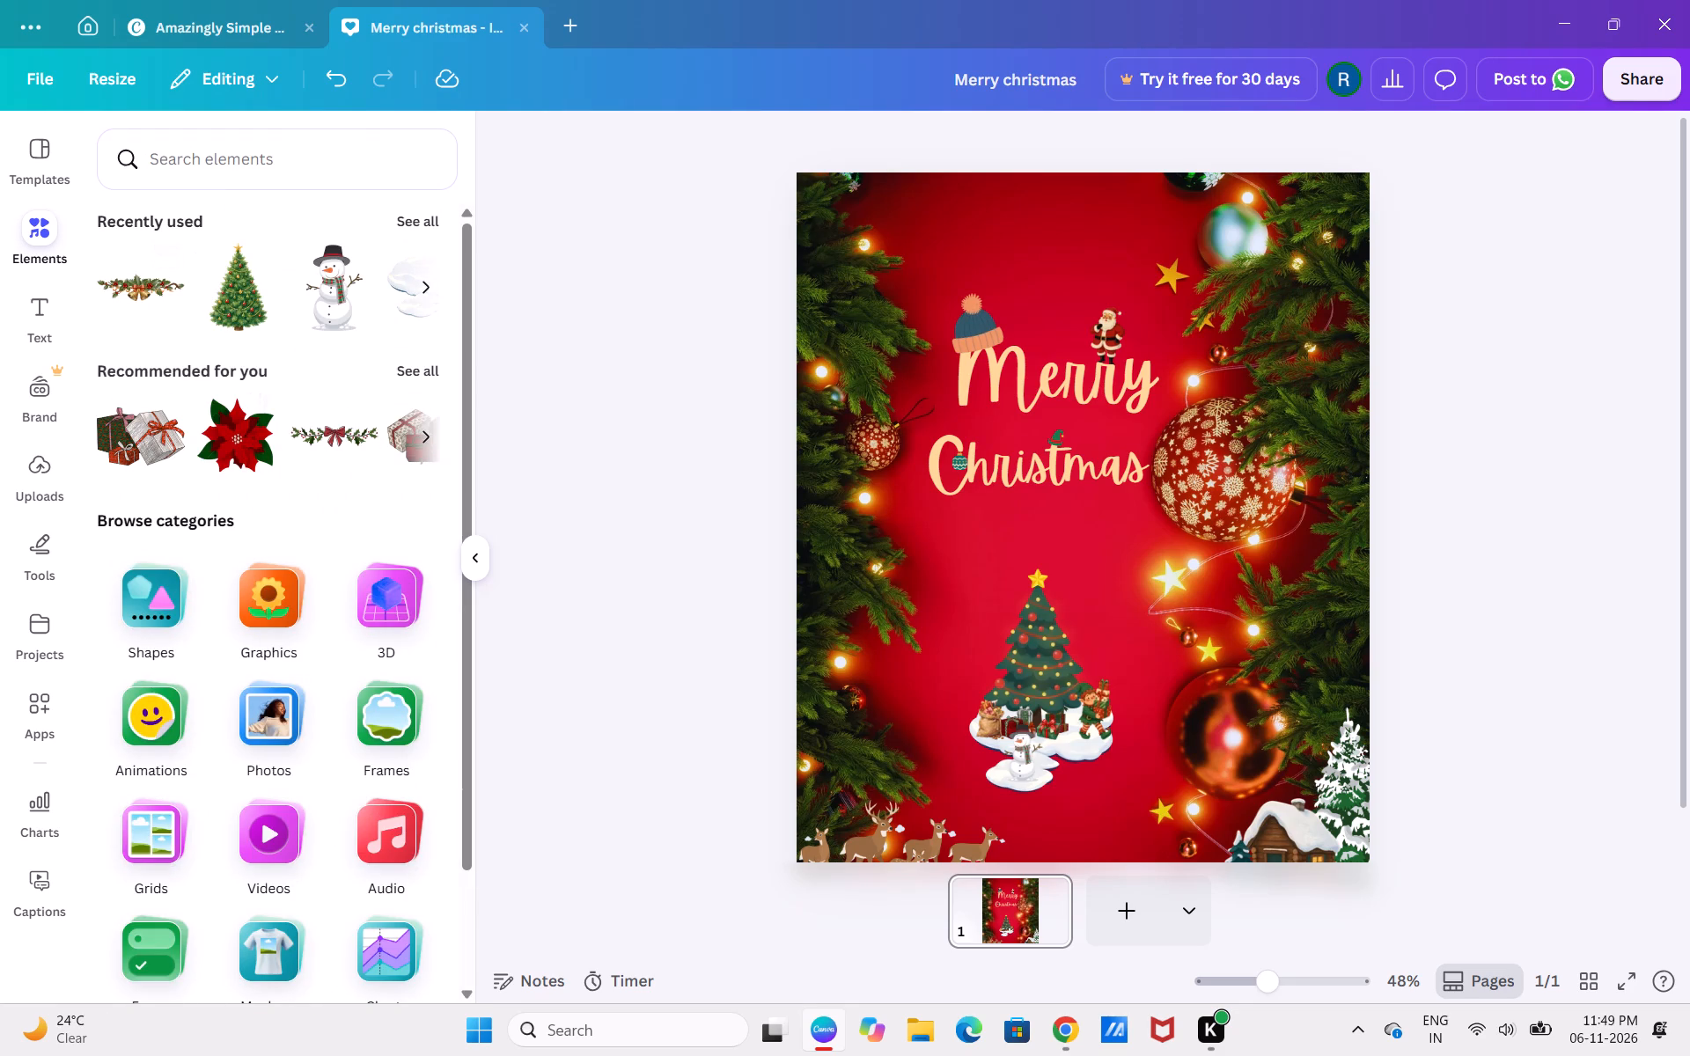
Search the elements for "santa claus" and look through the graphics, photos, 3D and other results.
{"action": "left_click", "coordinate": [216, 172]}
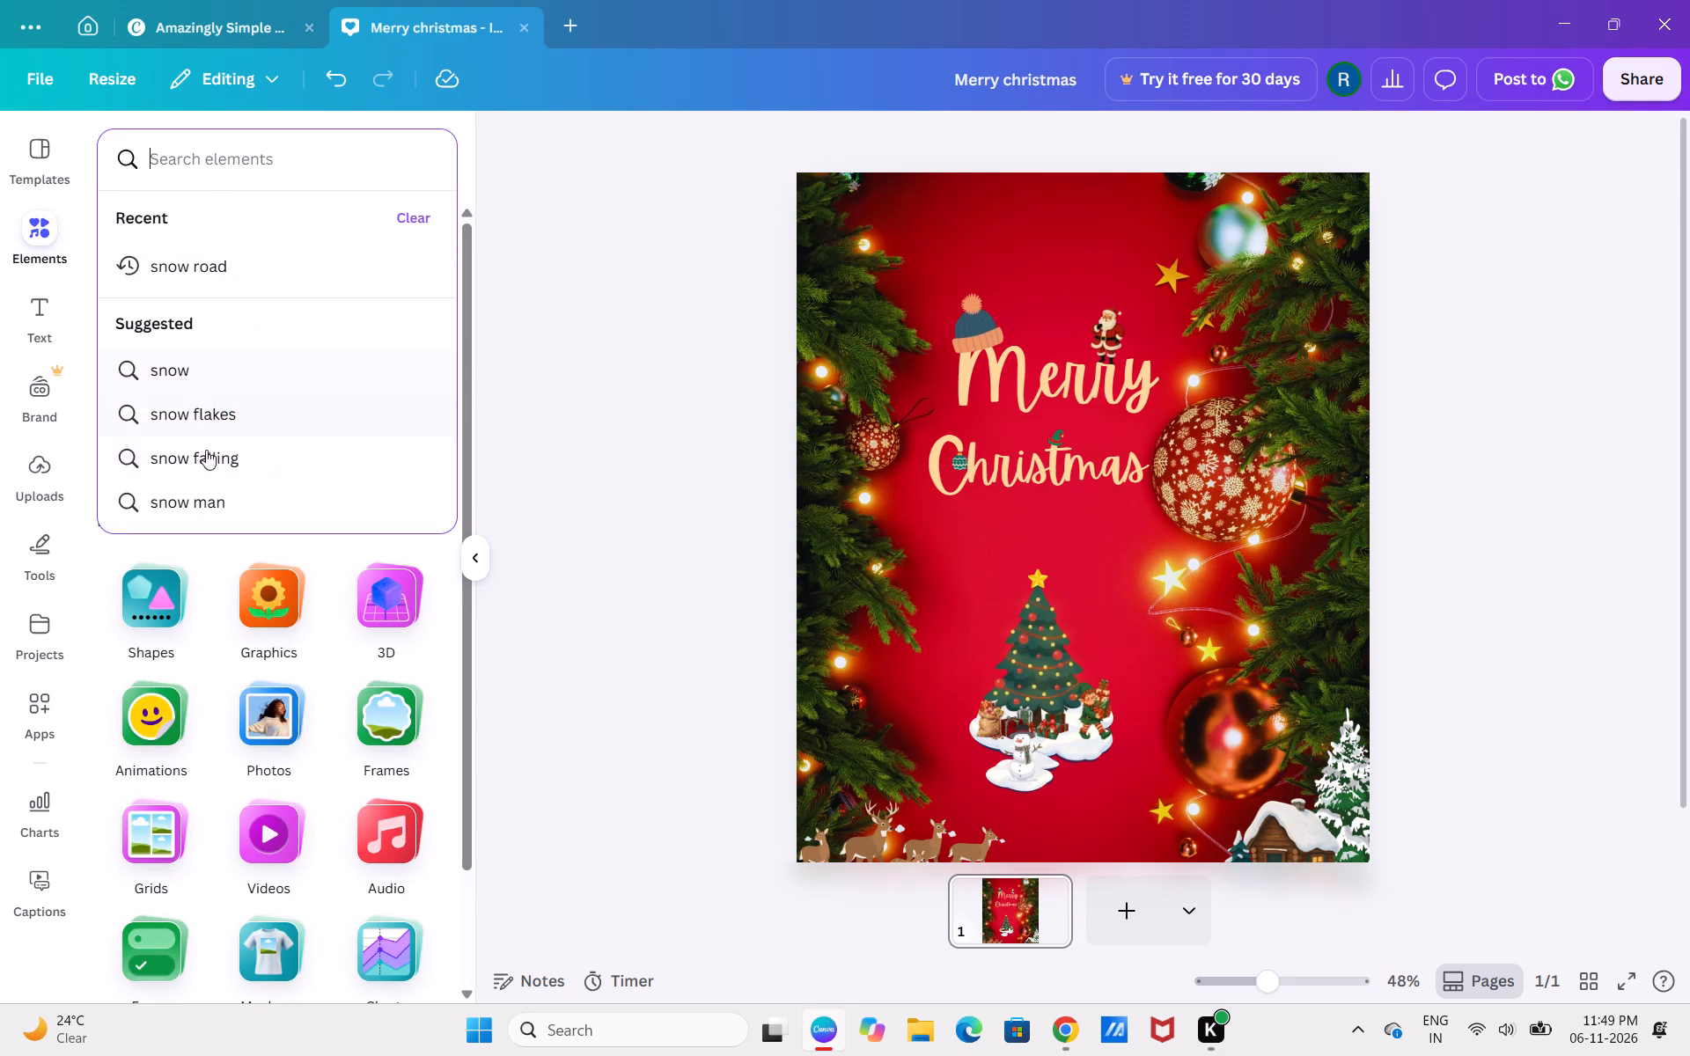
{"action": "type", "text": "santa"}
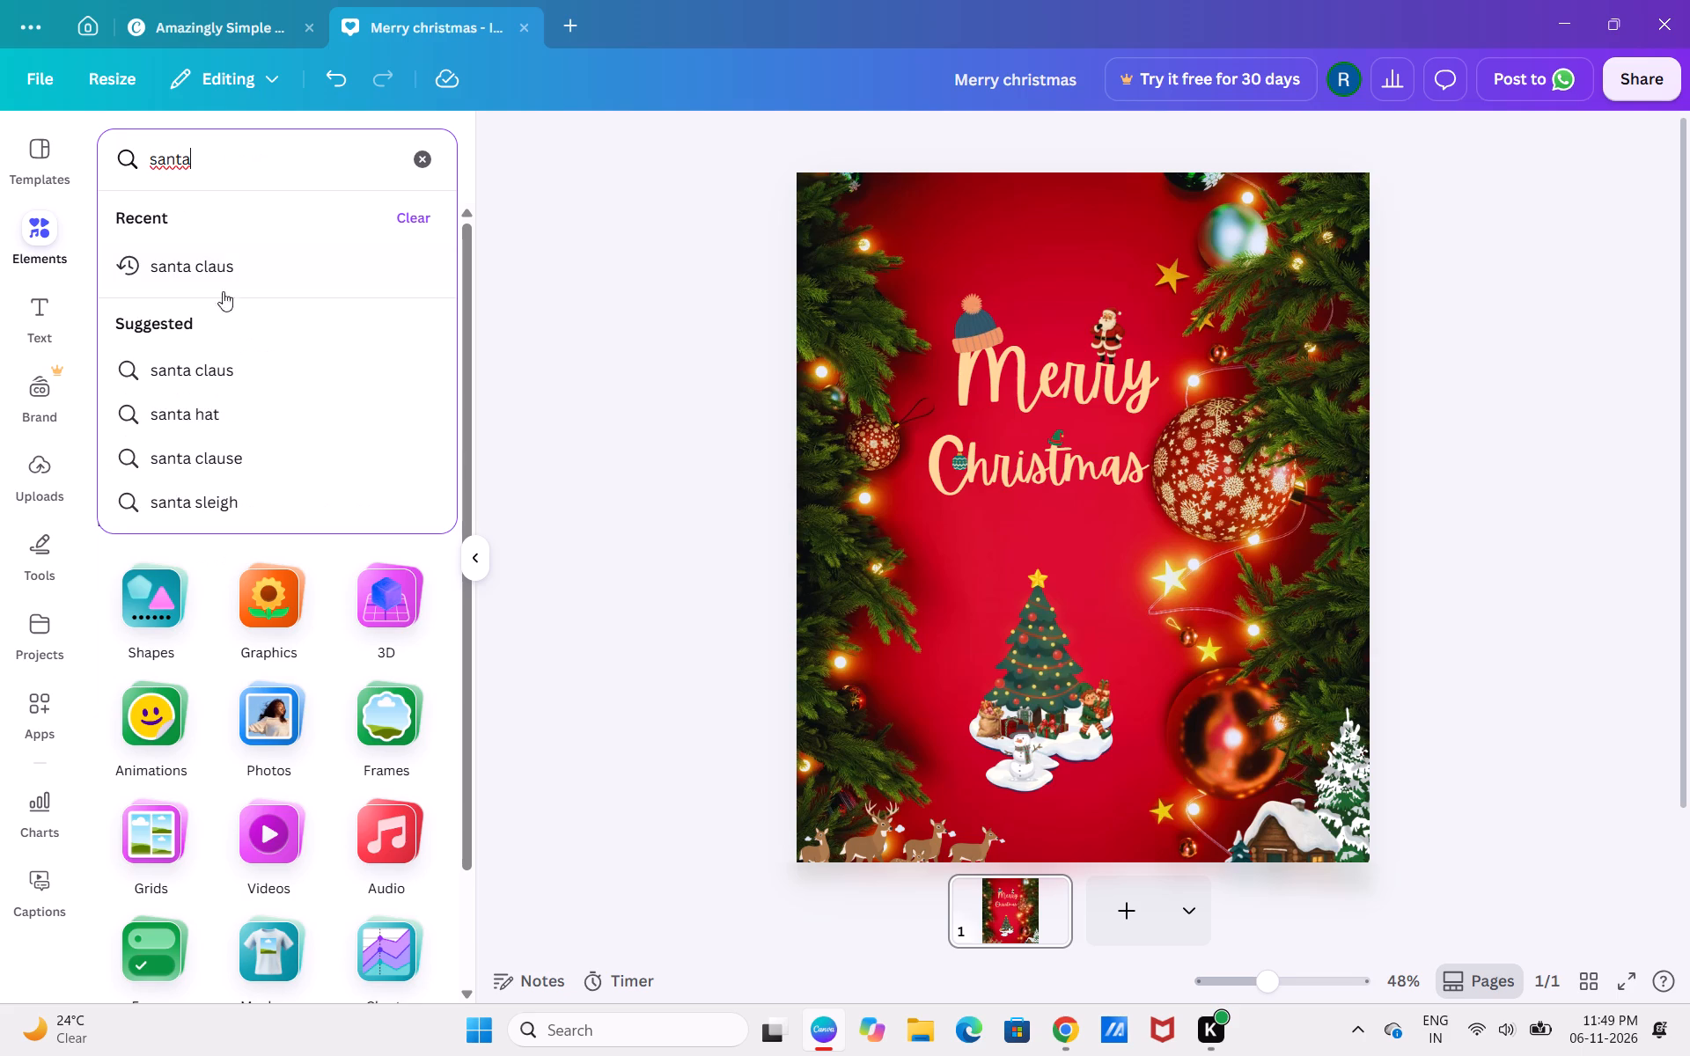
{"action": "left_click", "coordinate": [231, 278]}
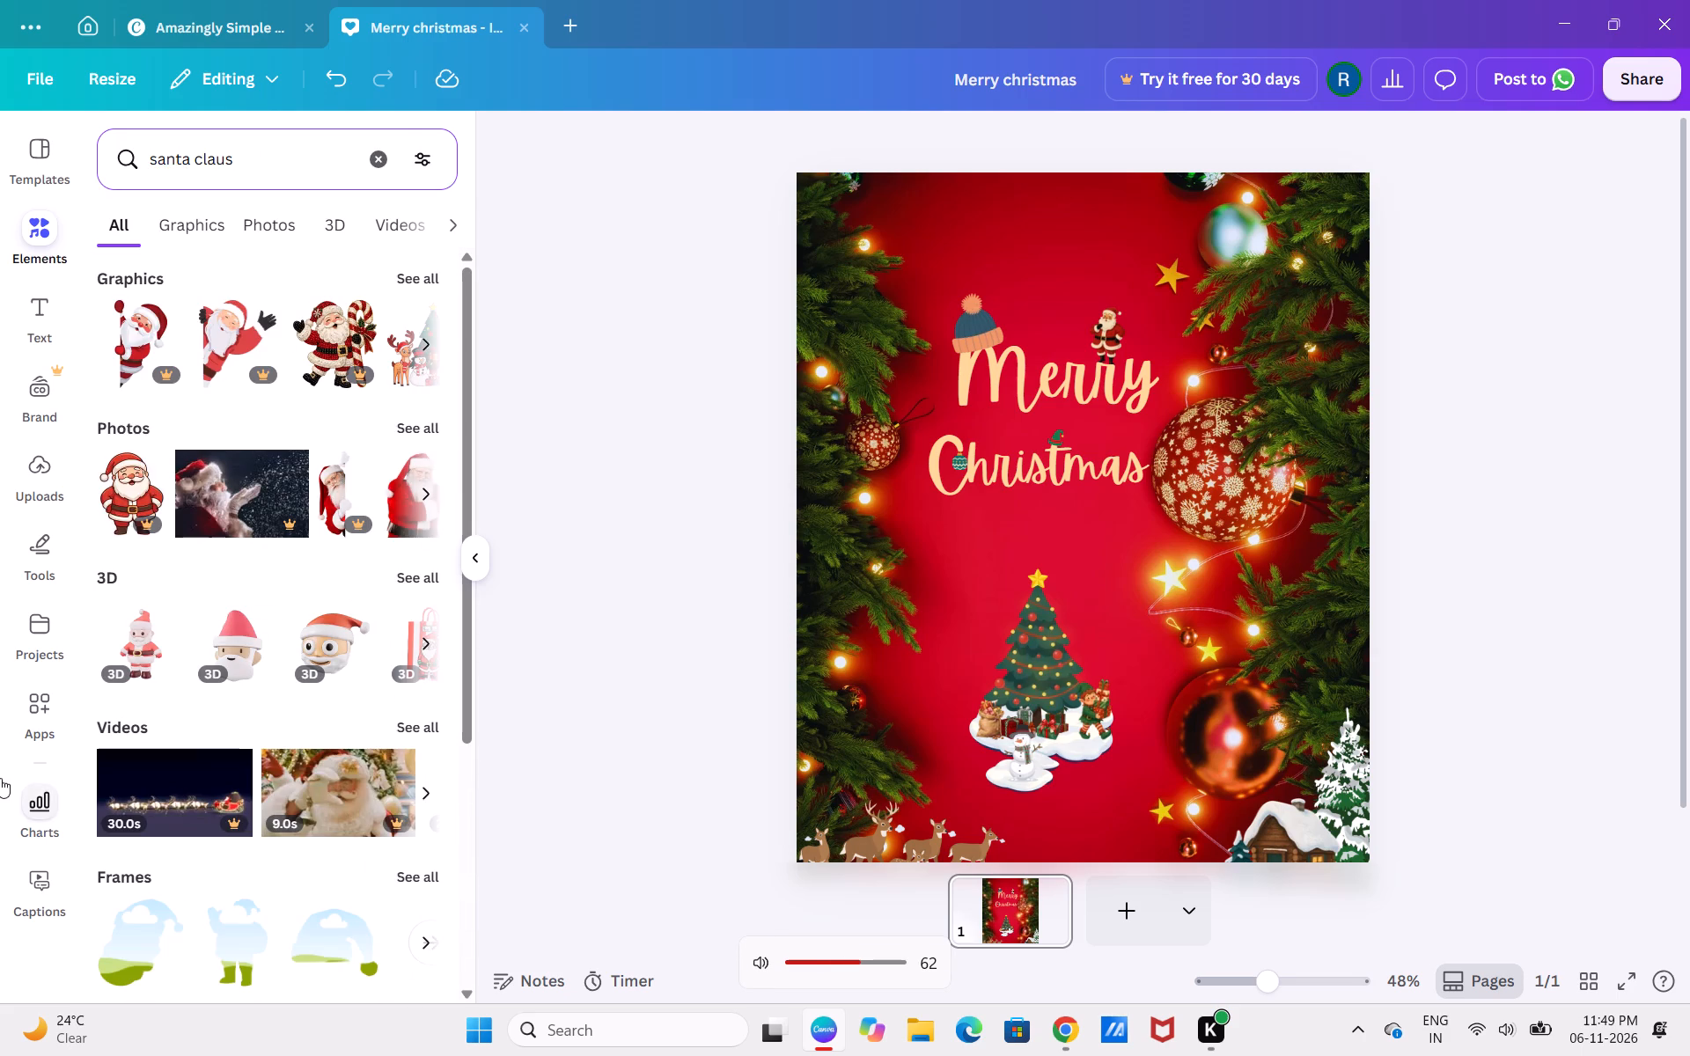
{"action": "scroll", "coordinate": [206, 689], "scroll_direction": "down", "scroll_amount": 2}
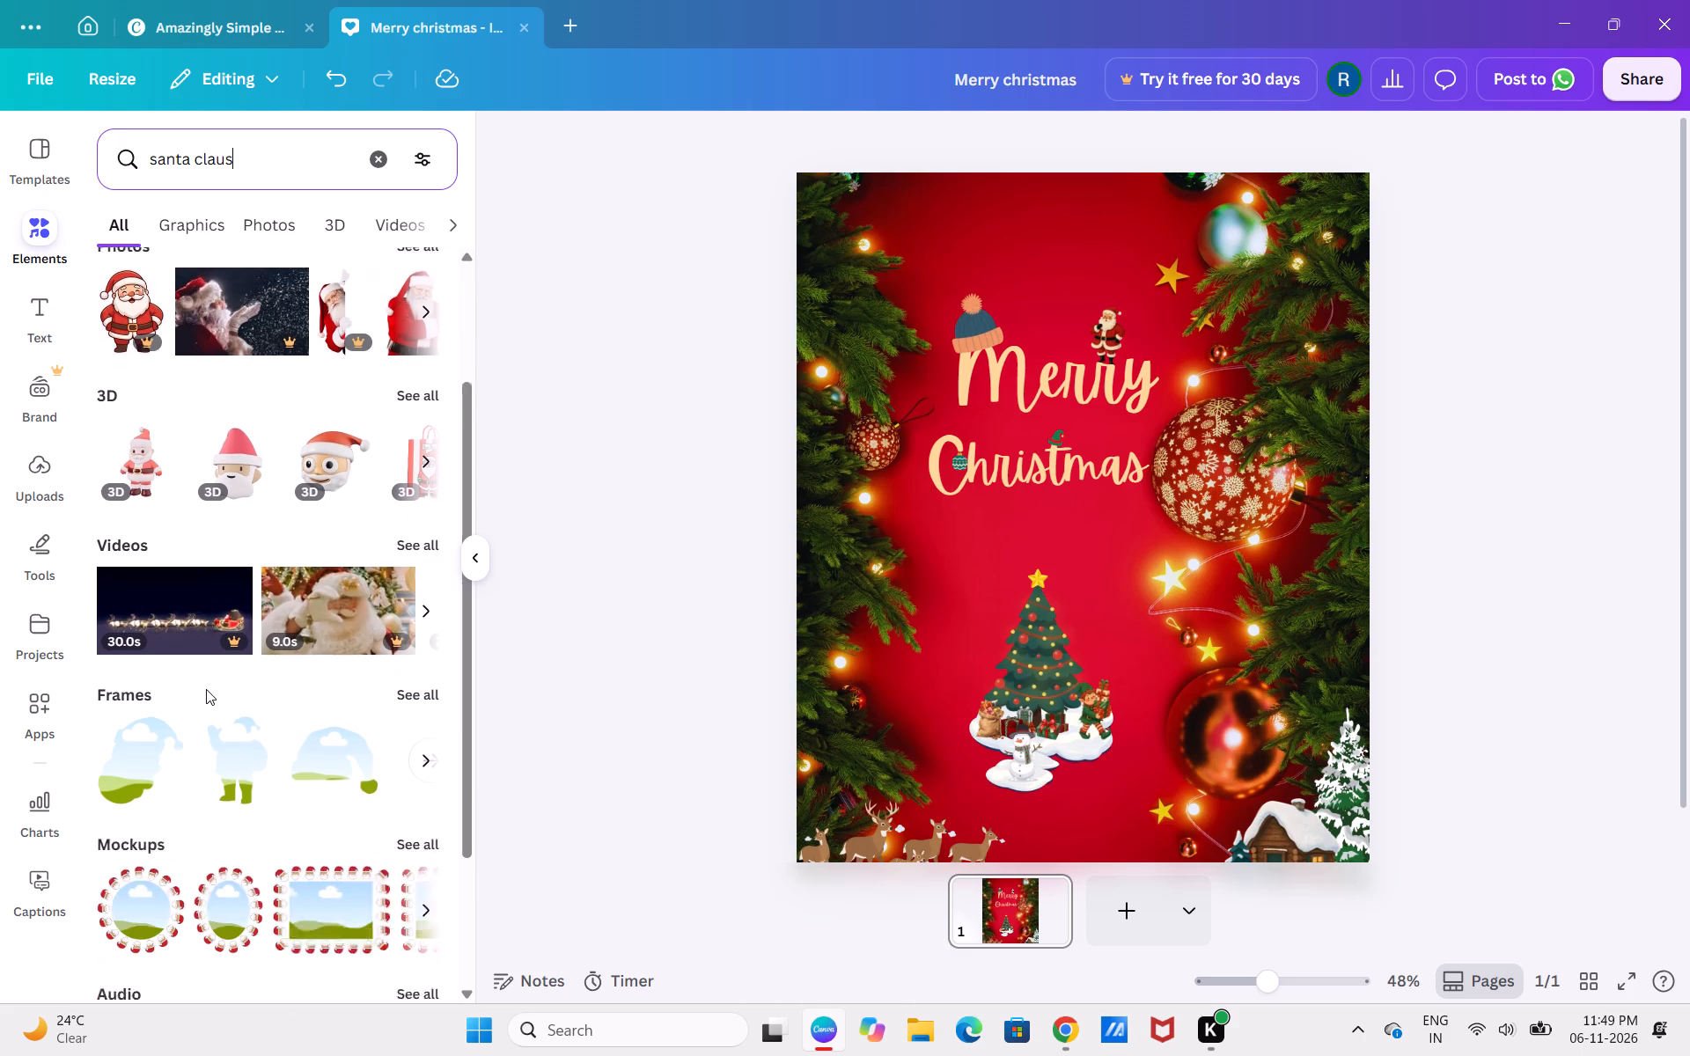
{"action": "scroll", "coordinate": [206, 689], "scroll_direction": "down", "scroll_amount": 4}
{"action": "scroll", "coordinate": [206, 689], "scroll_direction": "up", "scroll_amount": 5}
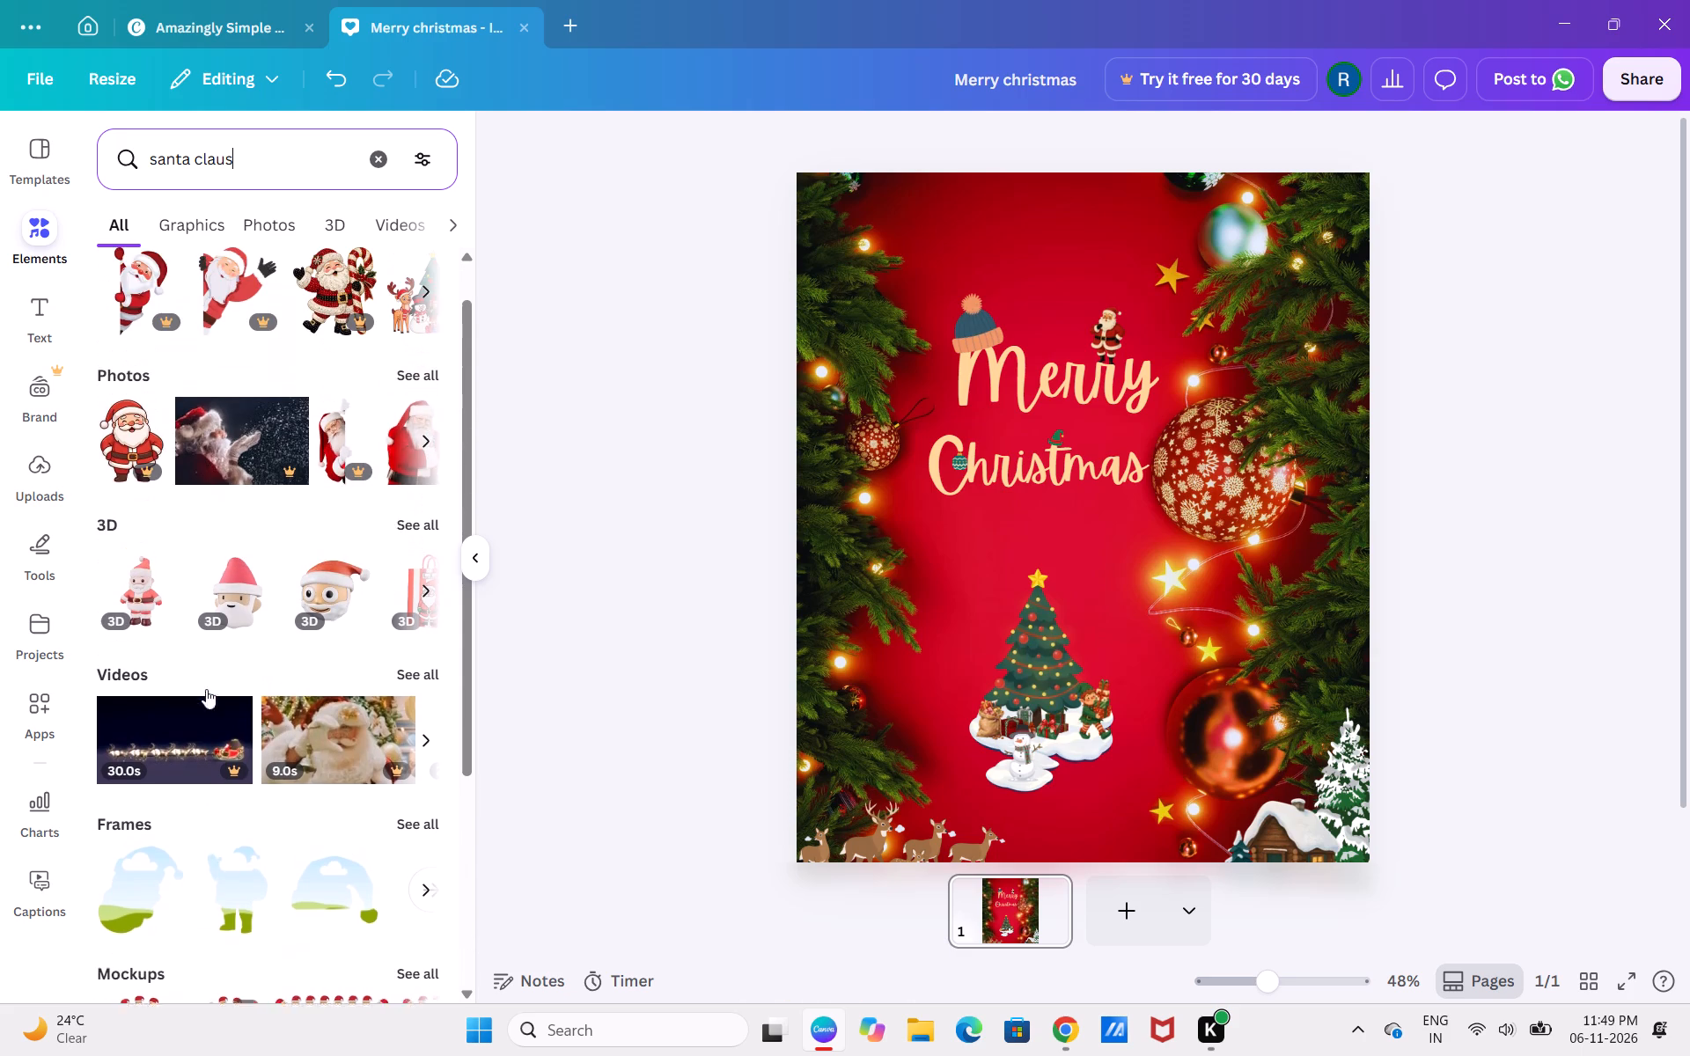
{"action": "scroll", "coordinate": [206, 689], "scroll_direction": "up", "scroll_amount": 3}
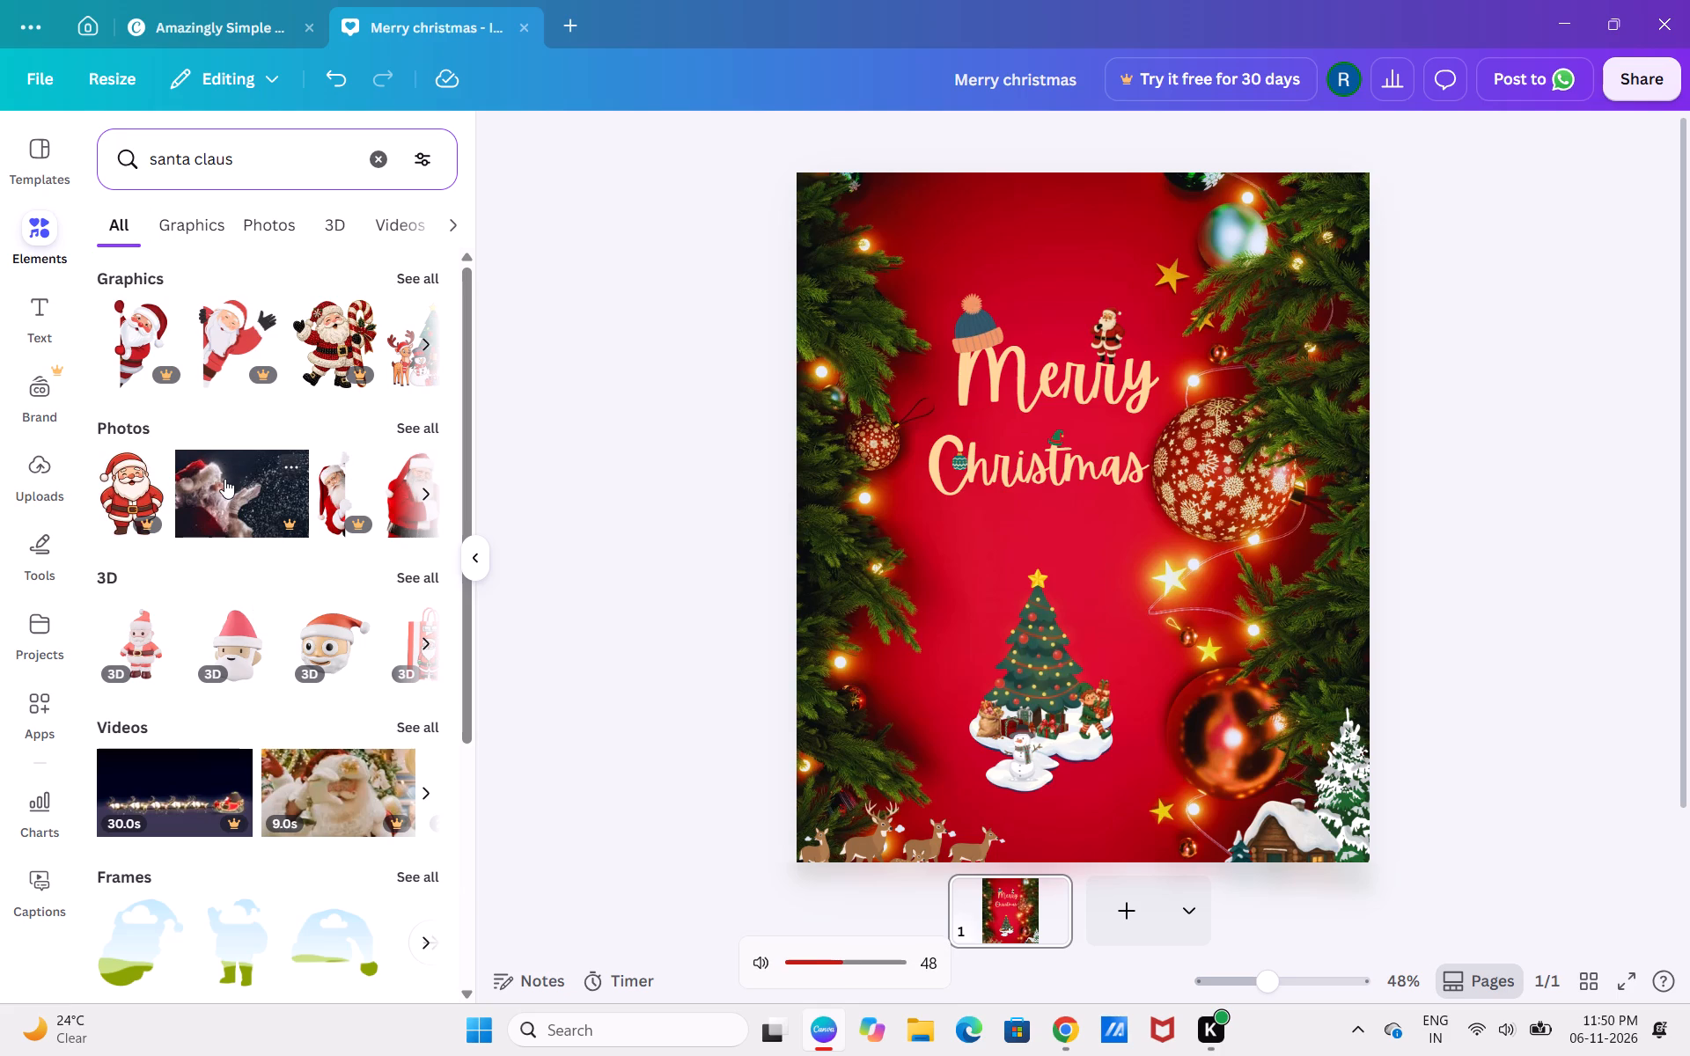
{"action": "scroll", "coordinate": [224, 479], "scroll_direction": "down", "scroll_amount": 8}
{"action": "scroll", "coordinate": [250, 562], "scroll_direction": "up", "scroll_amount": 1}
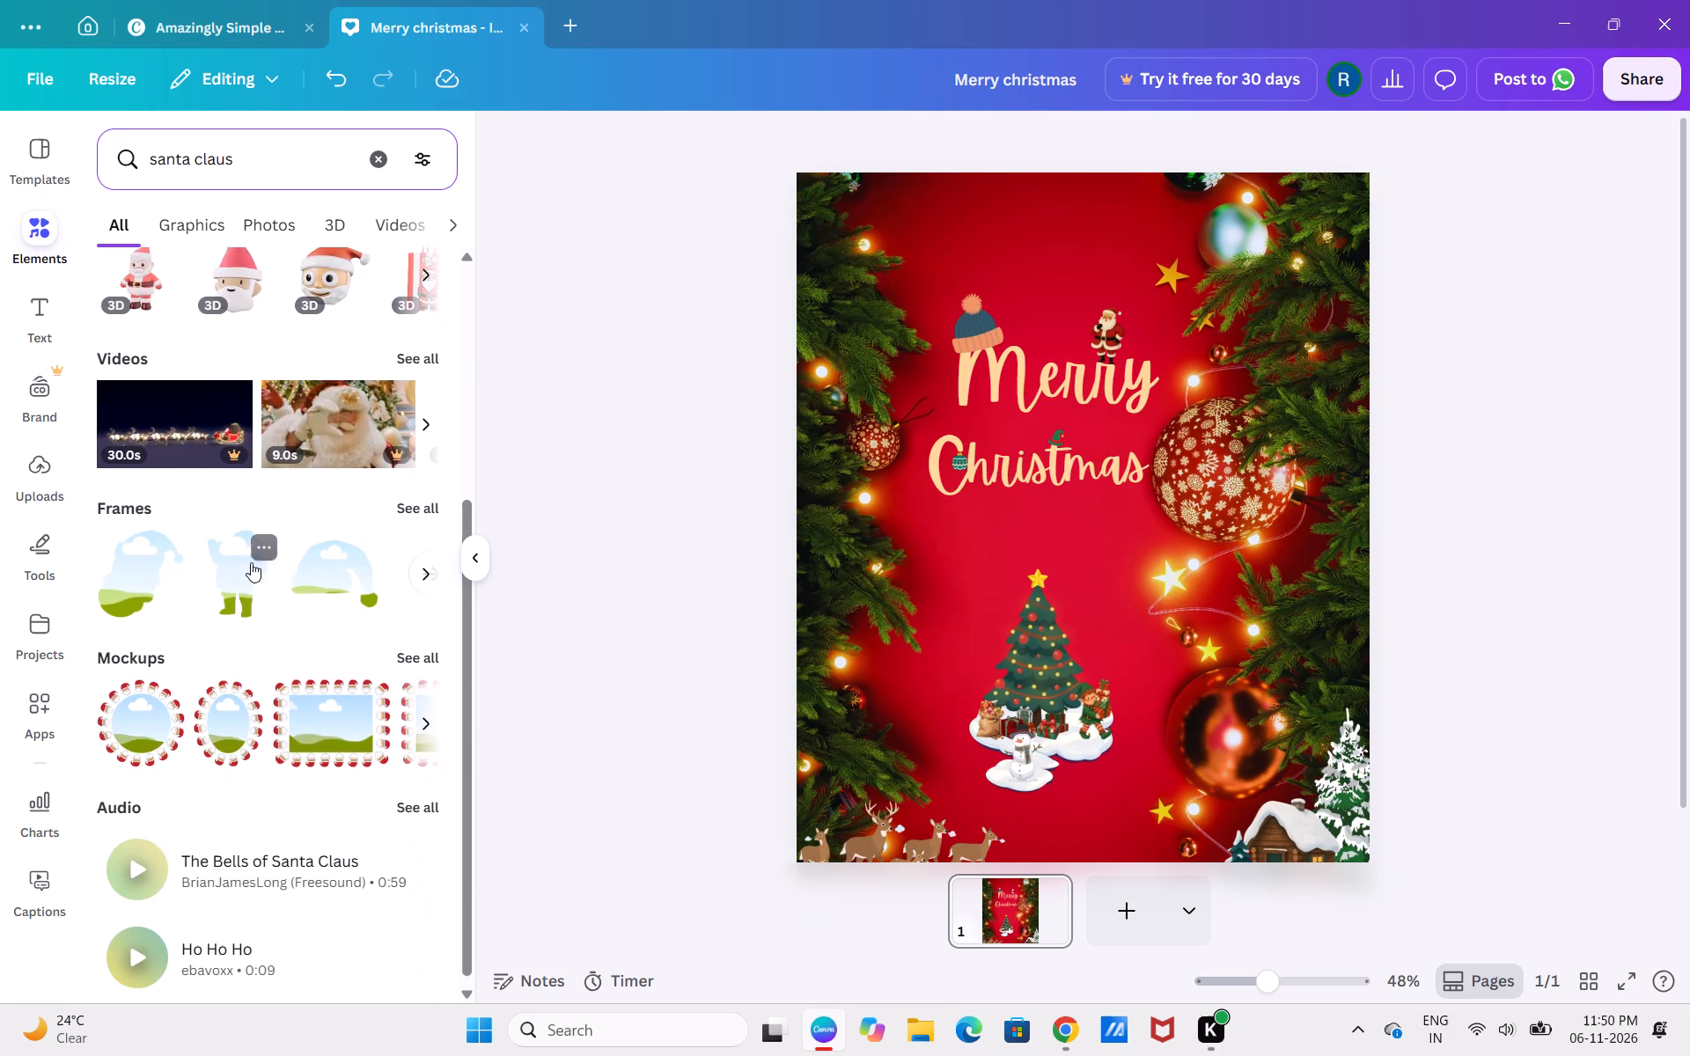
{"action": "scroll", "coordinate": [251, 562], "scroll_direction": "up", "scroll_amount": 2}
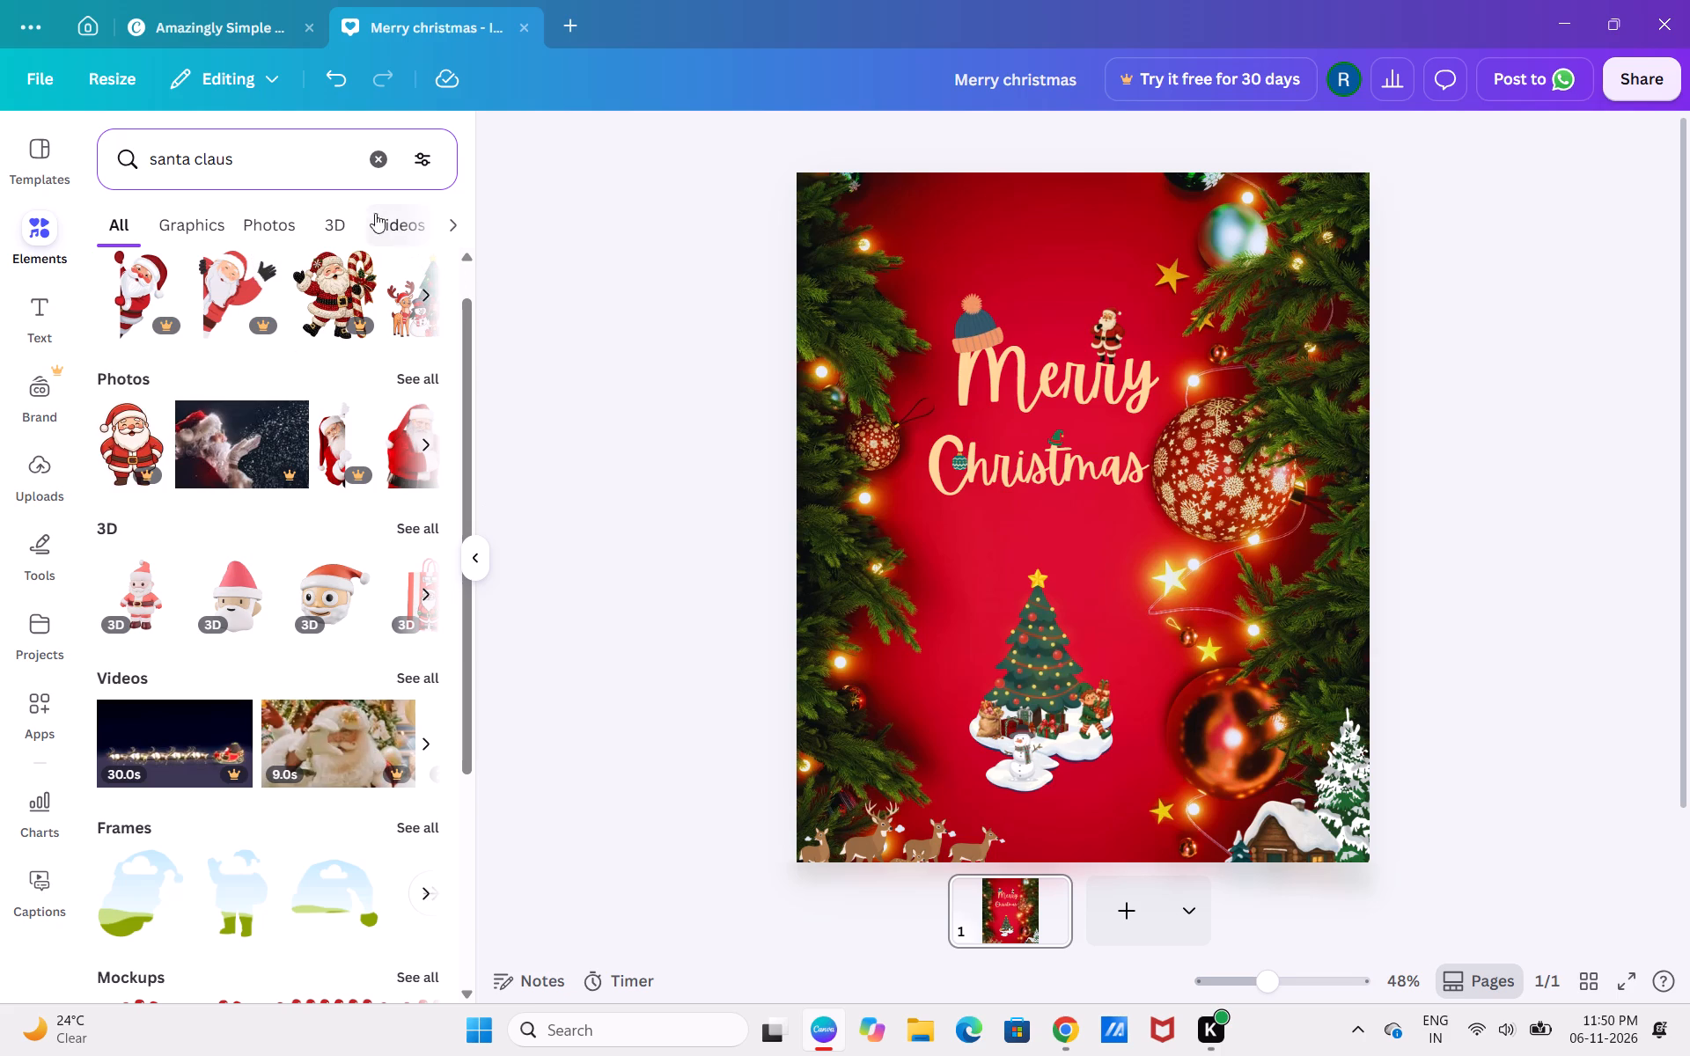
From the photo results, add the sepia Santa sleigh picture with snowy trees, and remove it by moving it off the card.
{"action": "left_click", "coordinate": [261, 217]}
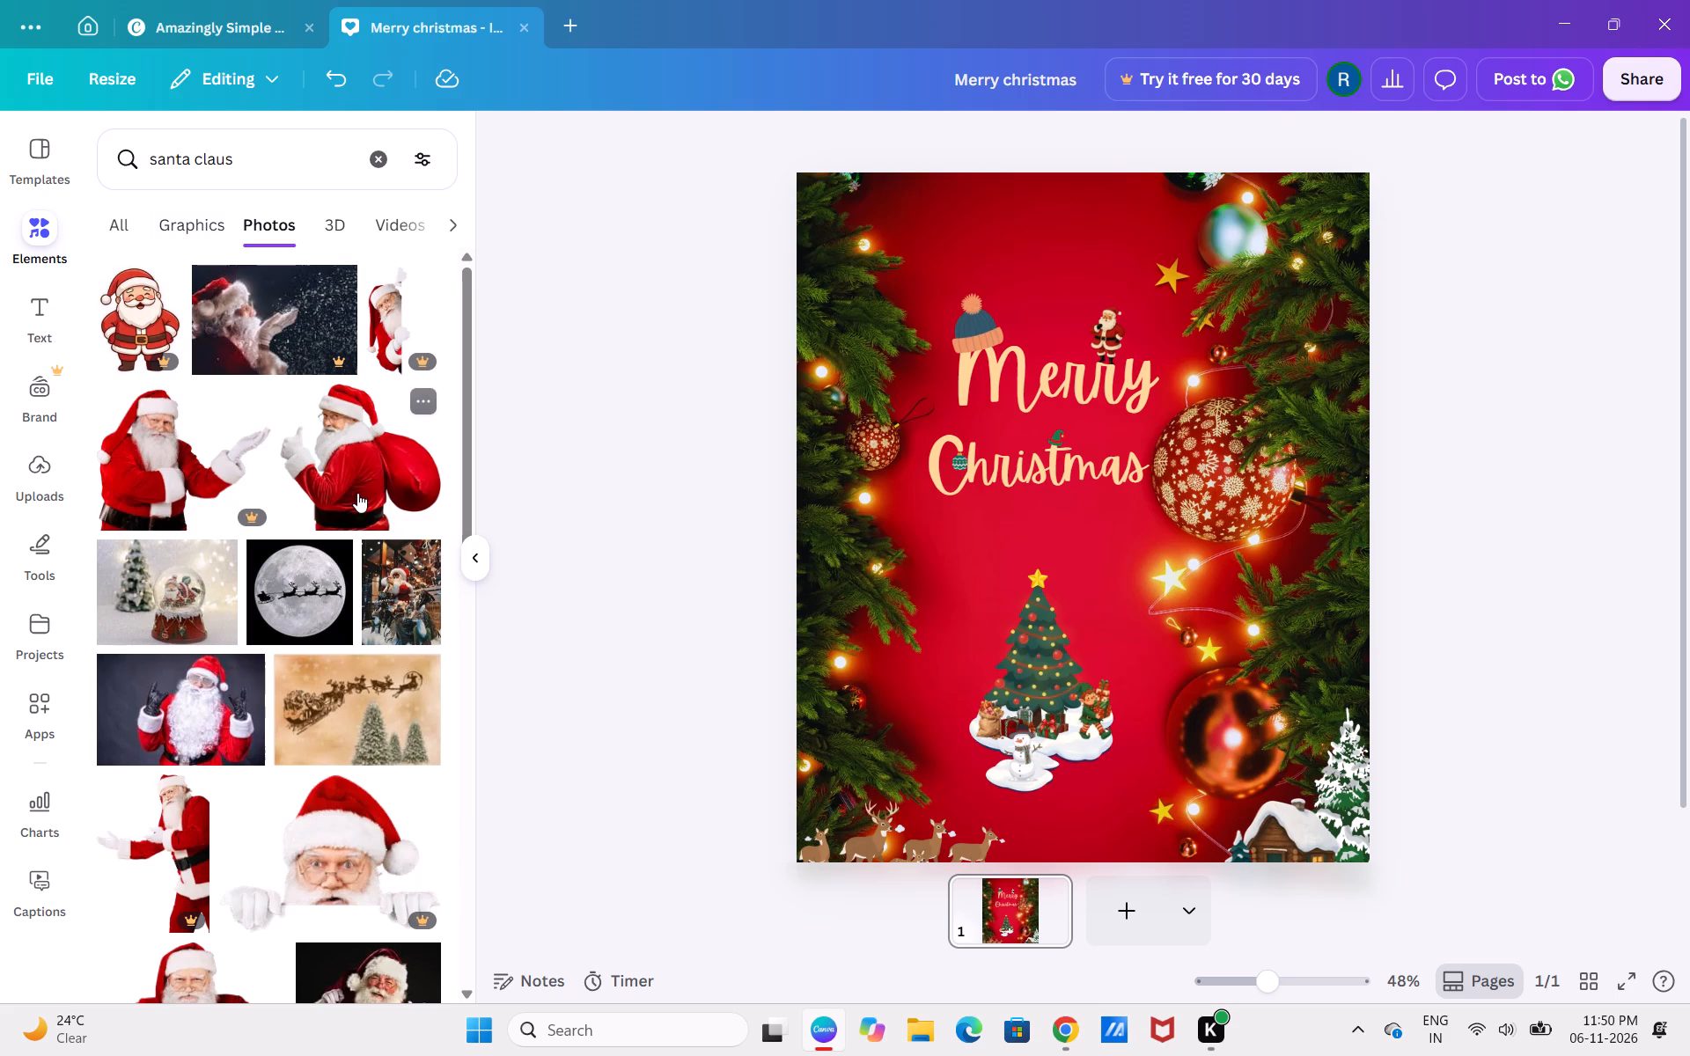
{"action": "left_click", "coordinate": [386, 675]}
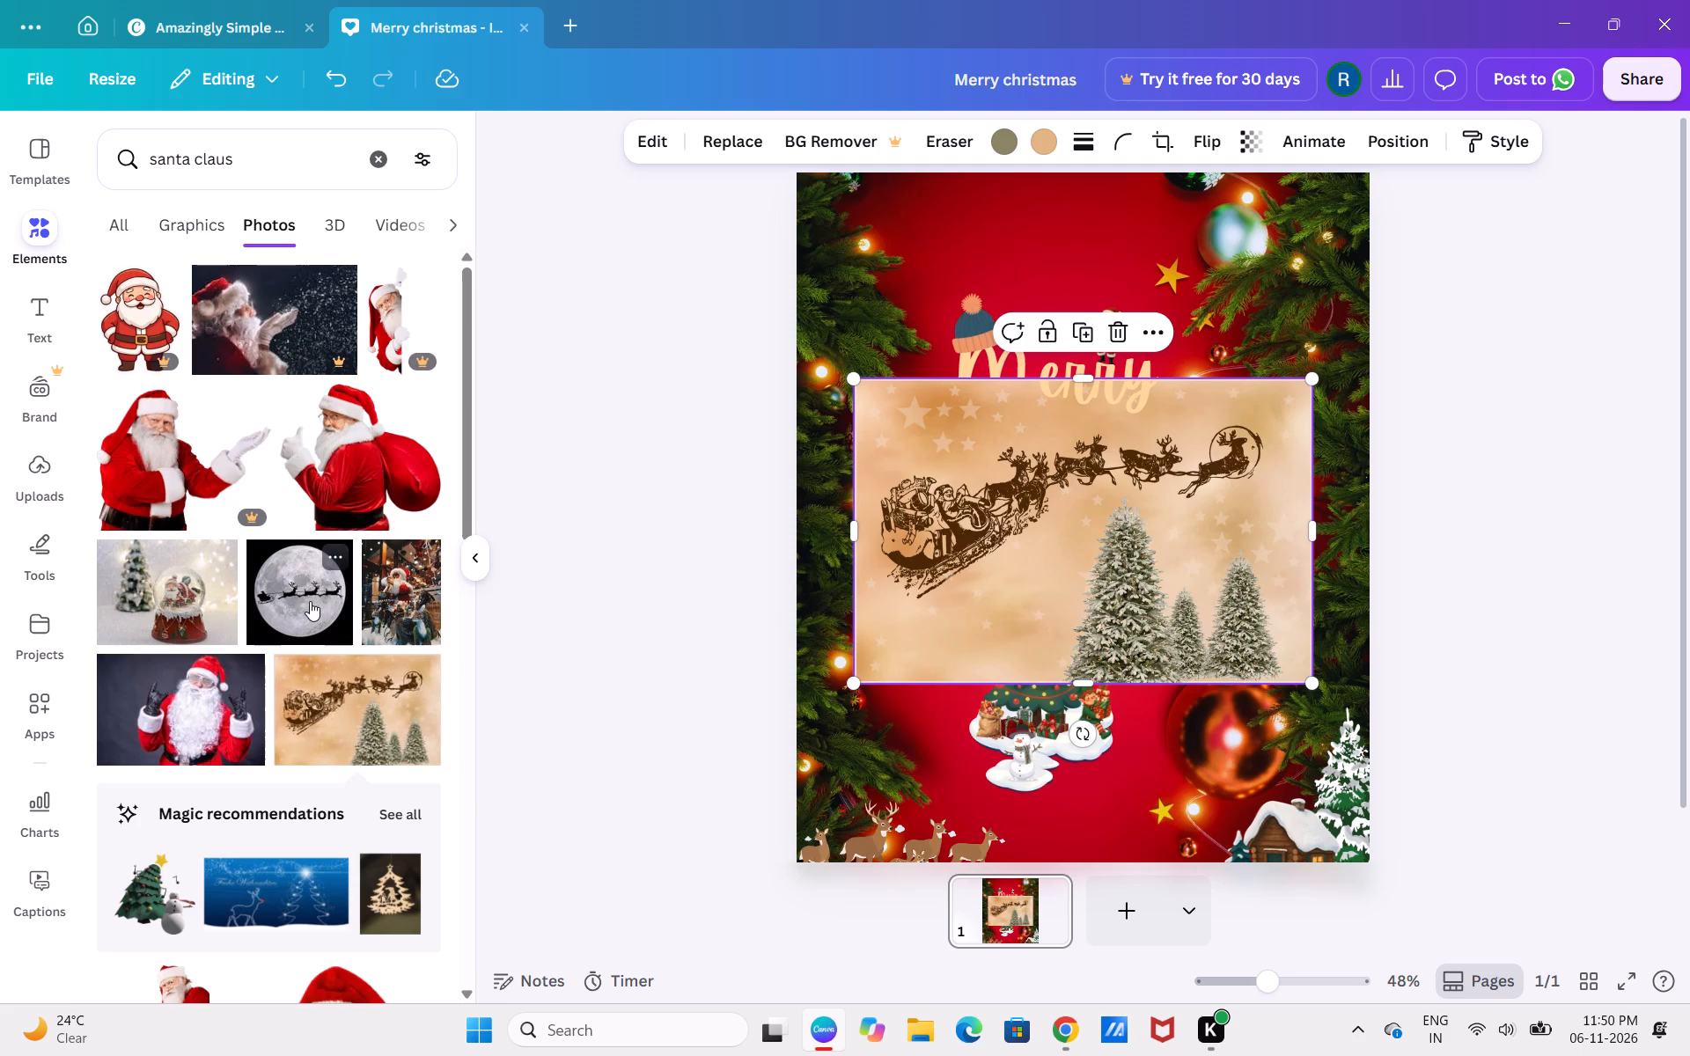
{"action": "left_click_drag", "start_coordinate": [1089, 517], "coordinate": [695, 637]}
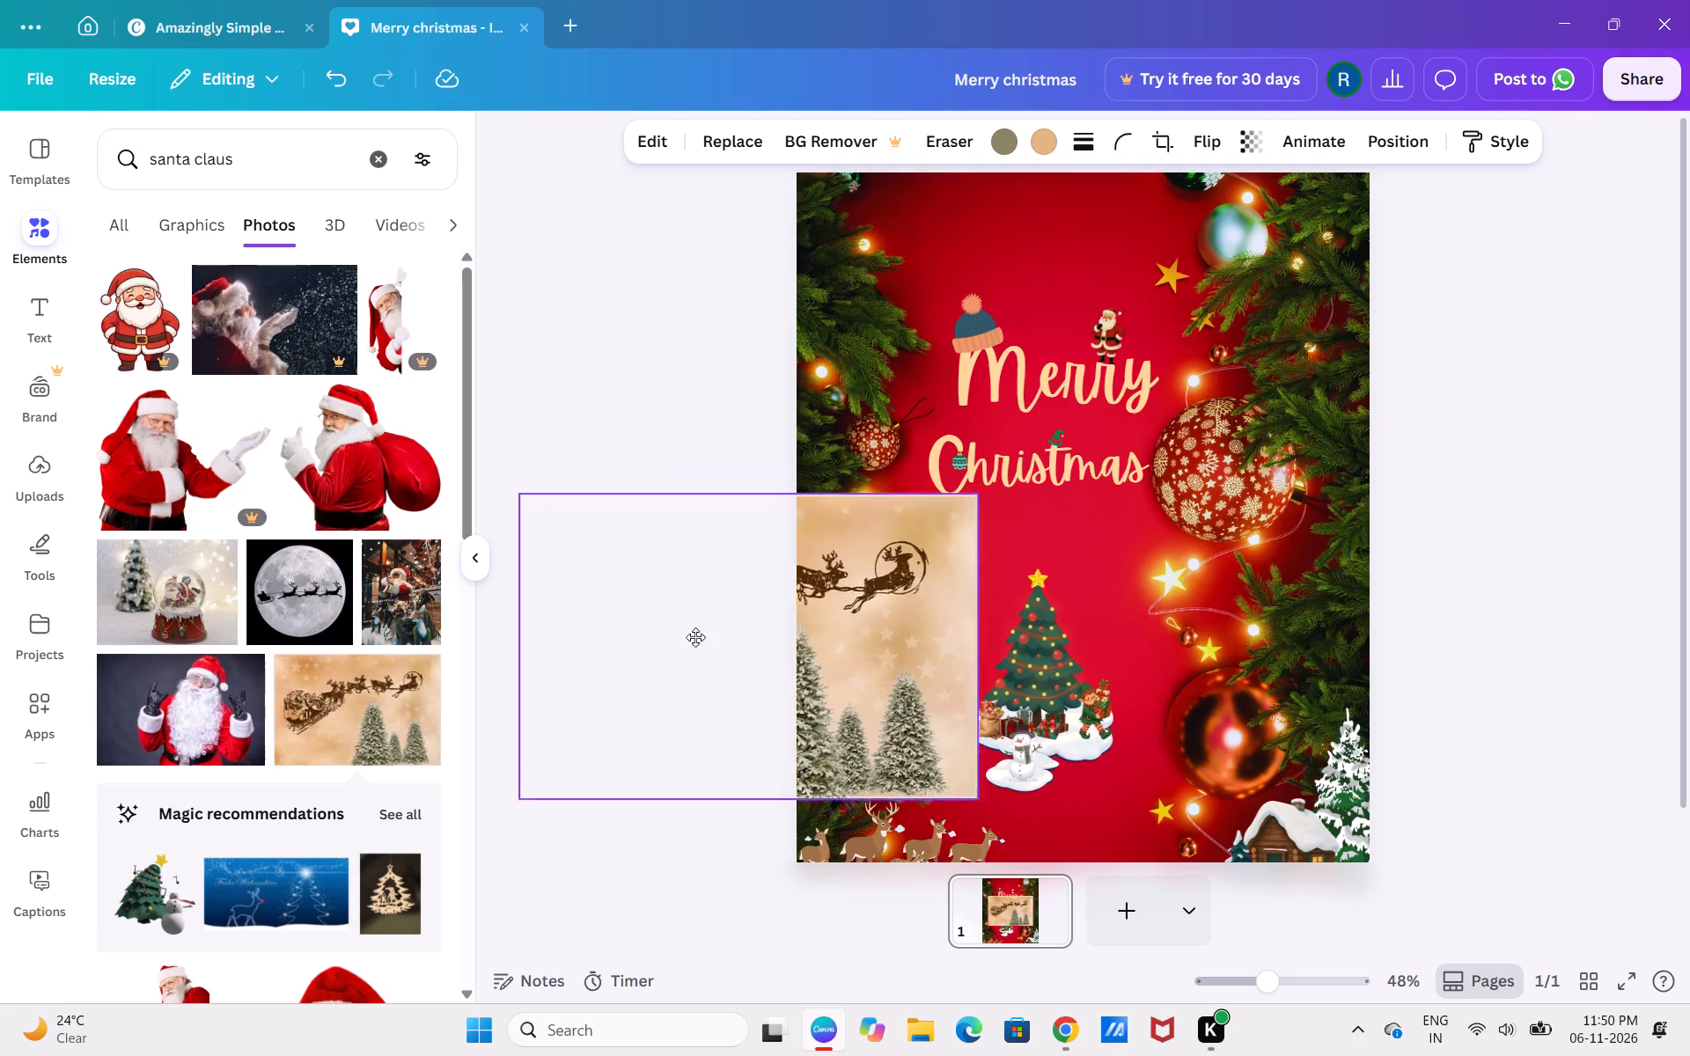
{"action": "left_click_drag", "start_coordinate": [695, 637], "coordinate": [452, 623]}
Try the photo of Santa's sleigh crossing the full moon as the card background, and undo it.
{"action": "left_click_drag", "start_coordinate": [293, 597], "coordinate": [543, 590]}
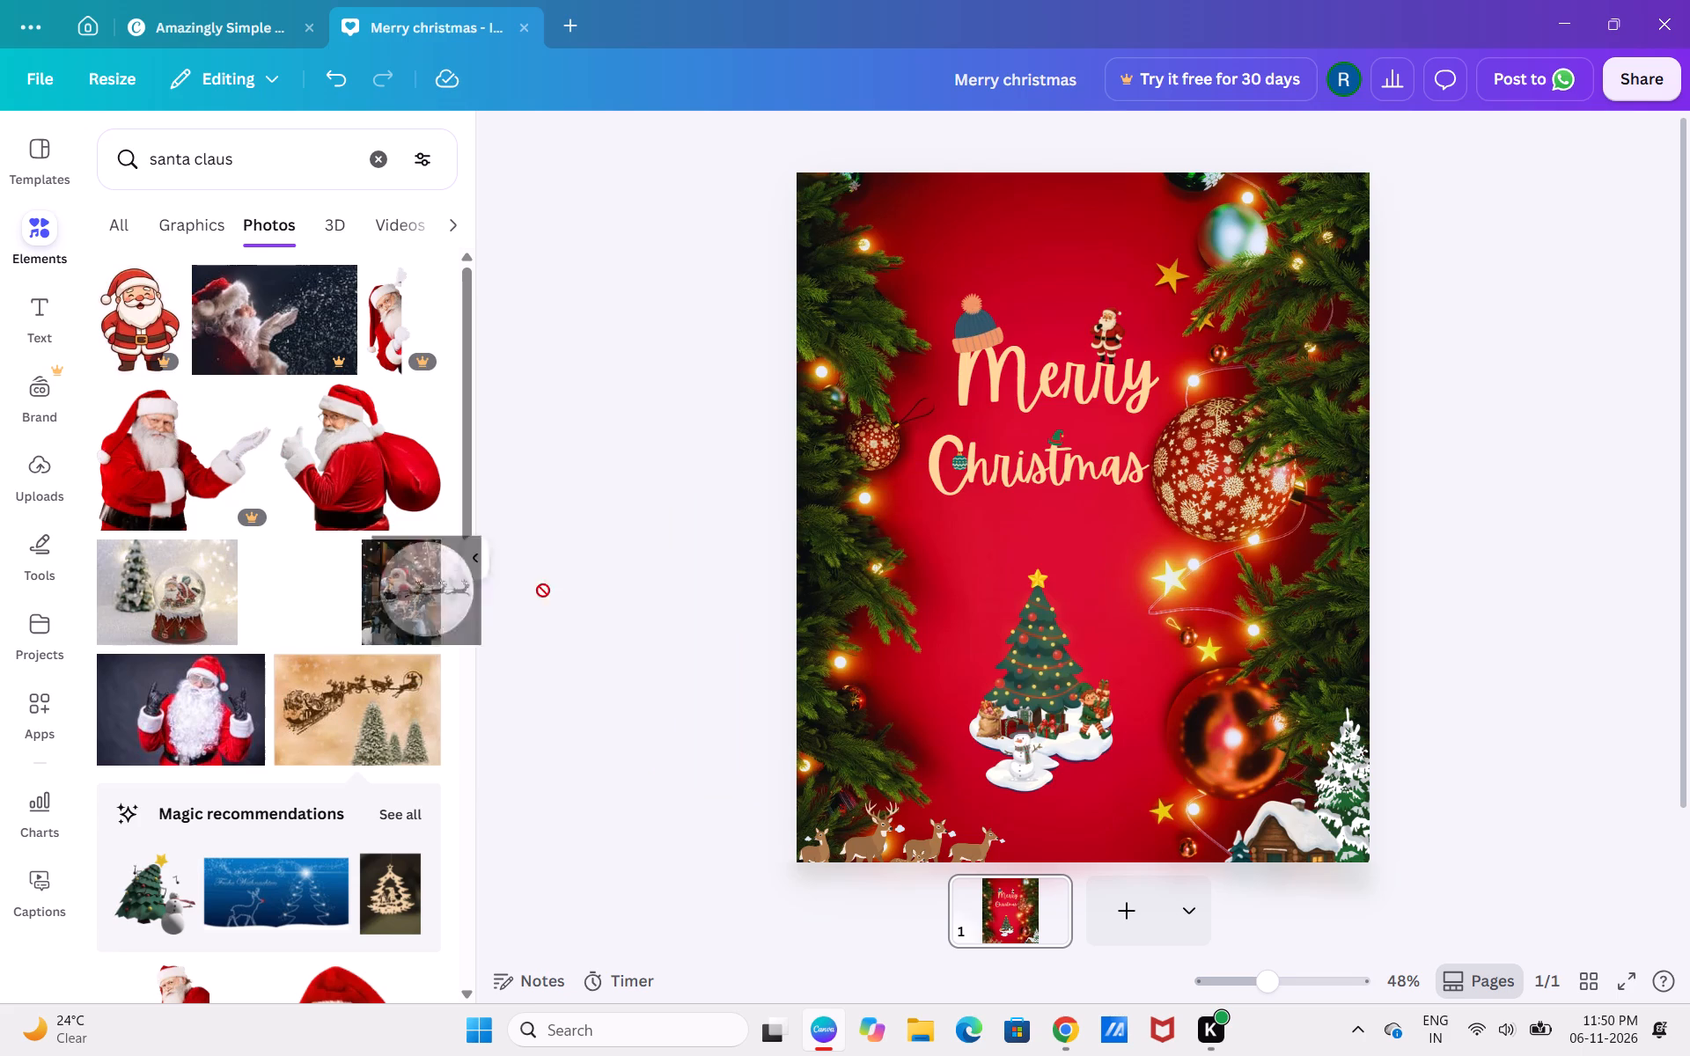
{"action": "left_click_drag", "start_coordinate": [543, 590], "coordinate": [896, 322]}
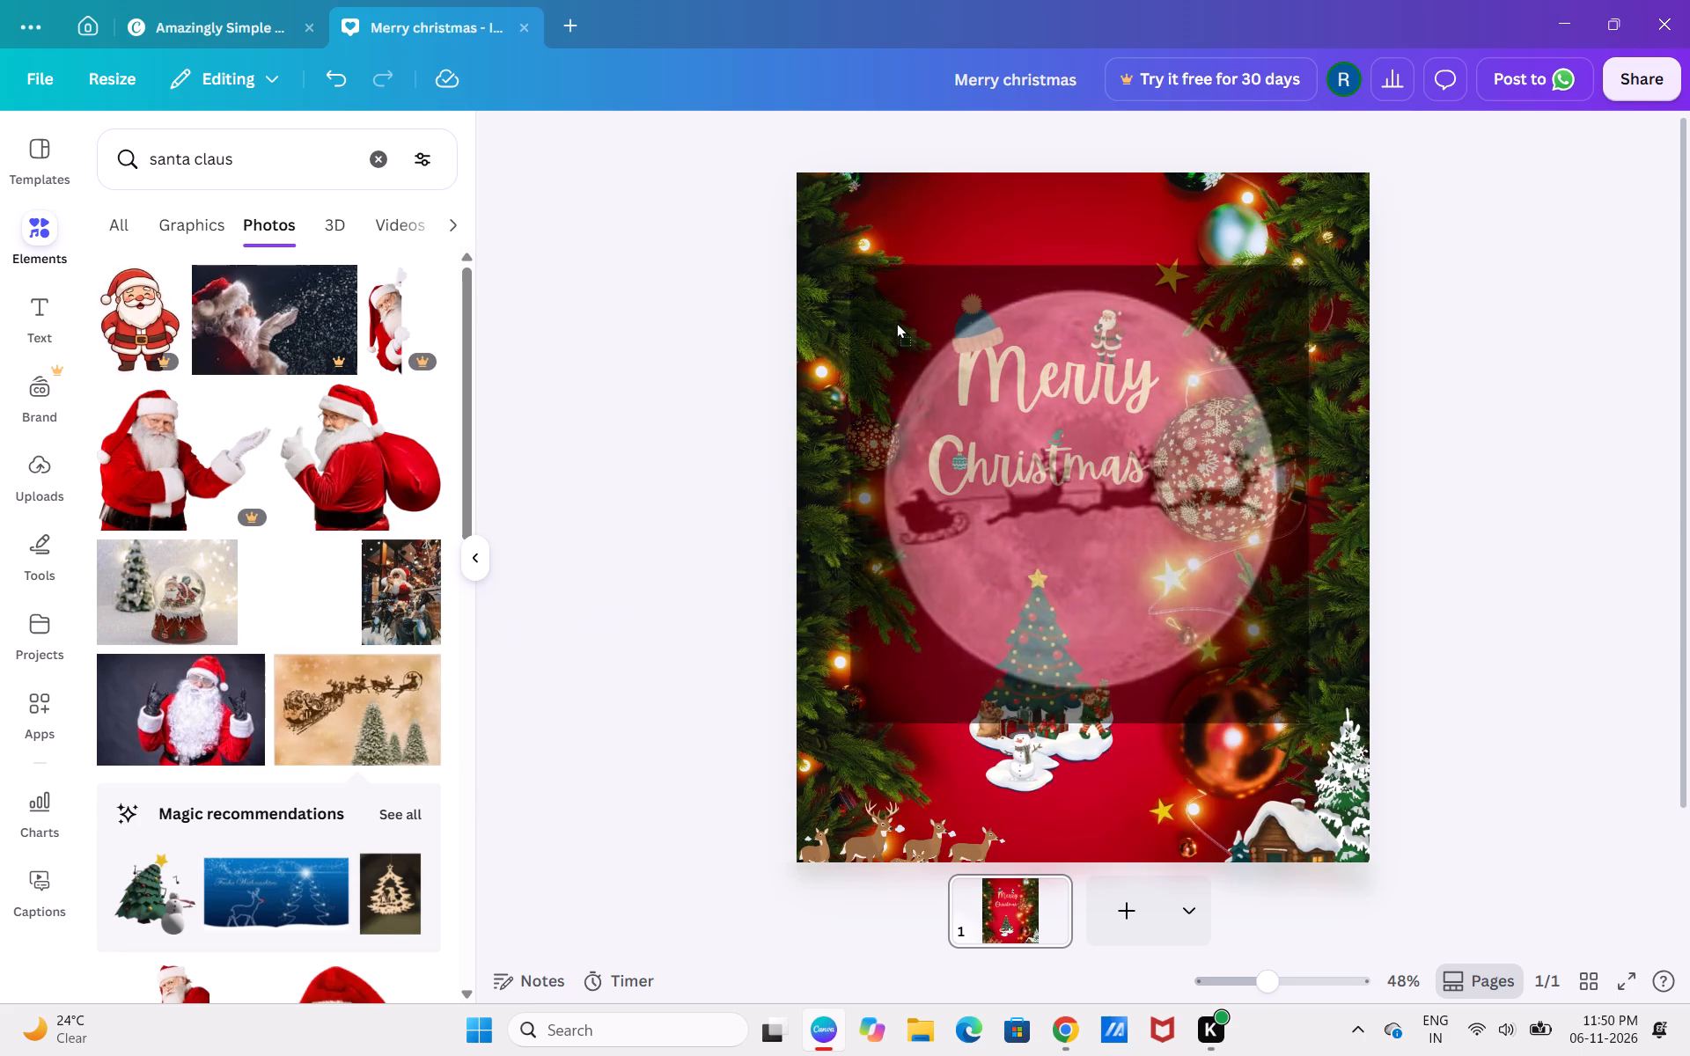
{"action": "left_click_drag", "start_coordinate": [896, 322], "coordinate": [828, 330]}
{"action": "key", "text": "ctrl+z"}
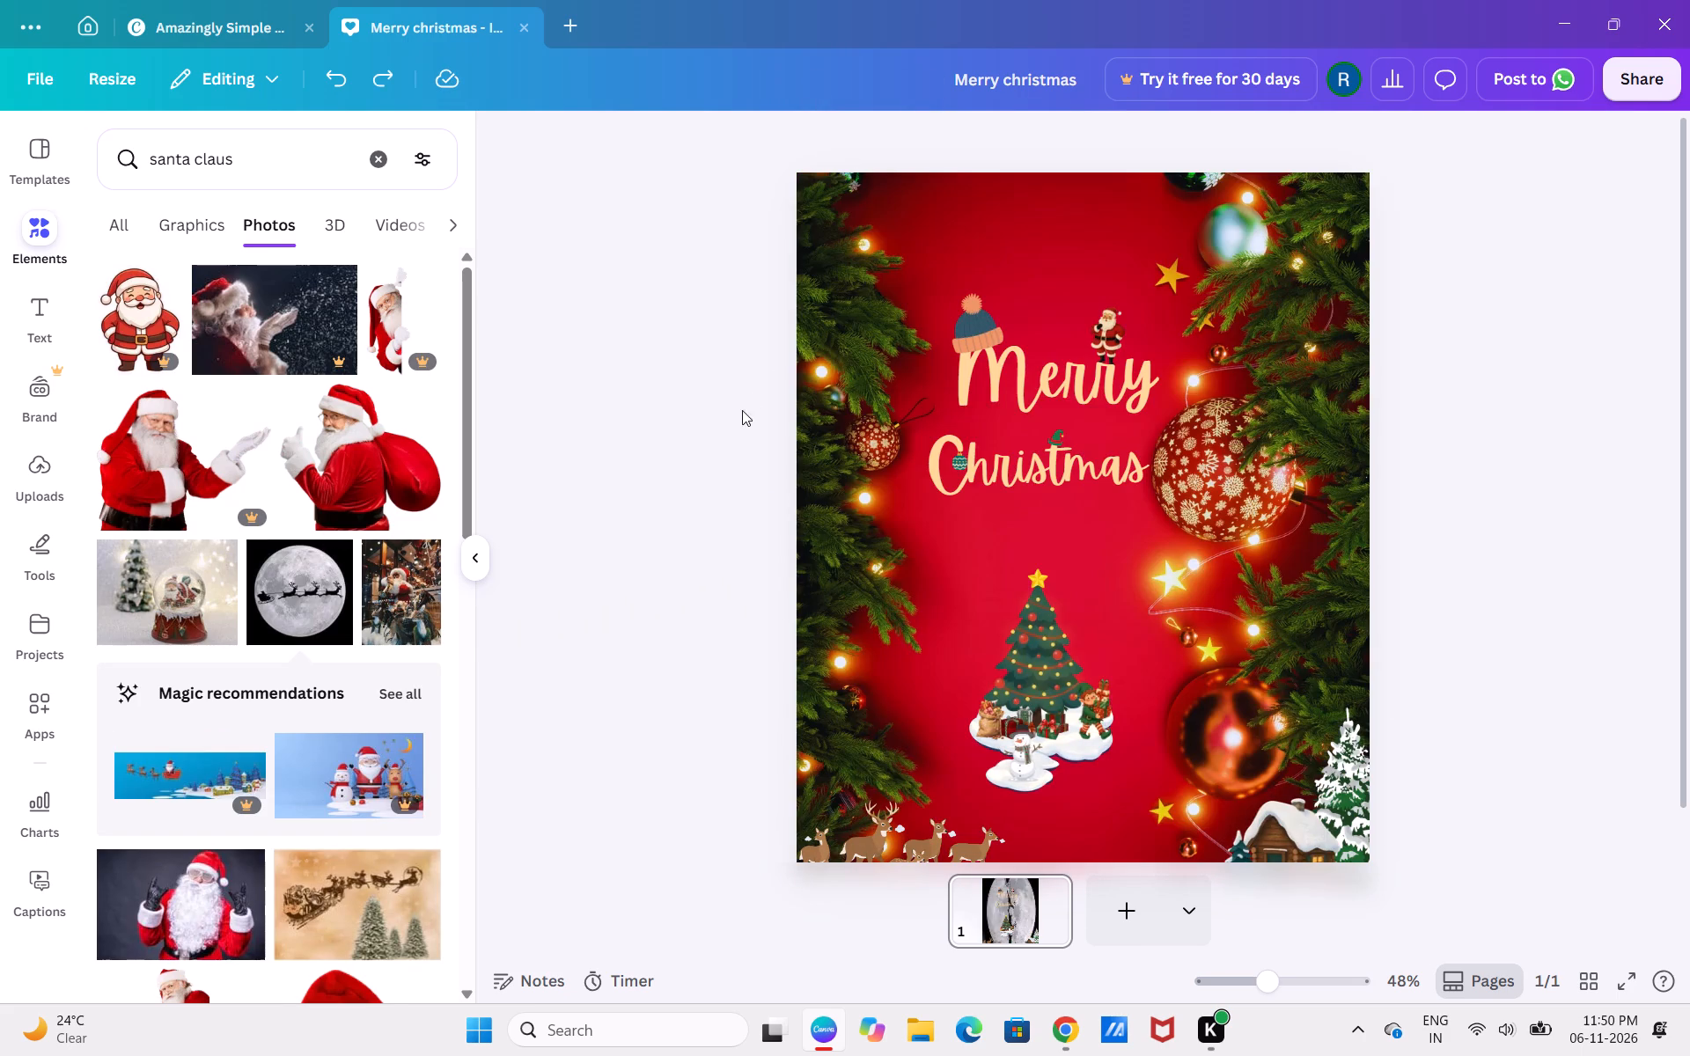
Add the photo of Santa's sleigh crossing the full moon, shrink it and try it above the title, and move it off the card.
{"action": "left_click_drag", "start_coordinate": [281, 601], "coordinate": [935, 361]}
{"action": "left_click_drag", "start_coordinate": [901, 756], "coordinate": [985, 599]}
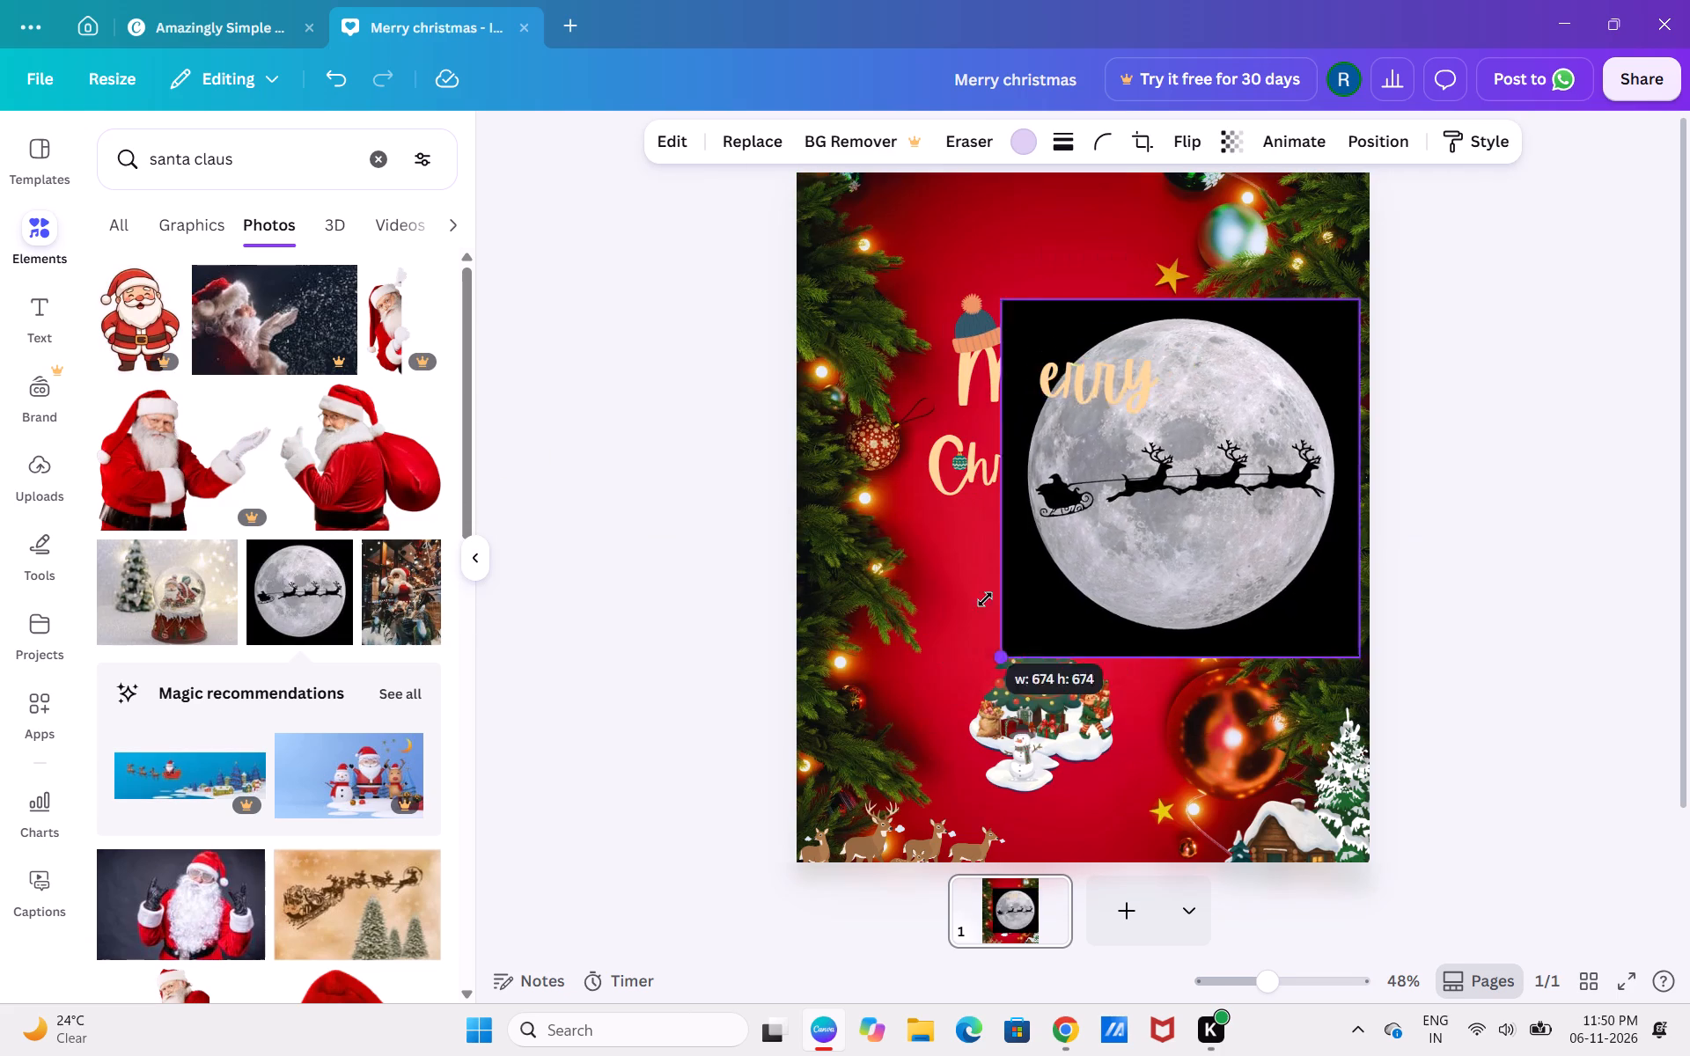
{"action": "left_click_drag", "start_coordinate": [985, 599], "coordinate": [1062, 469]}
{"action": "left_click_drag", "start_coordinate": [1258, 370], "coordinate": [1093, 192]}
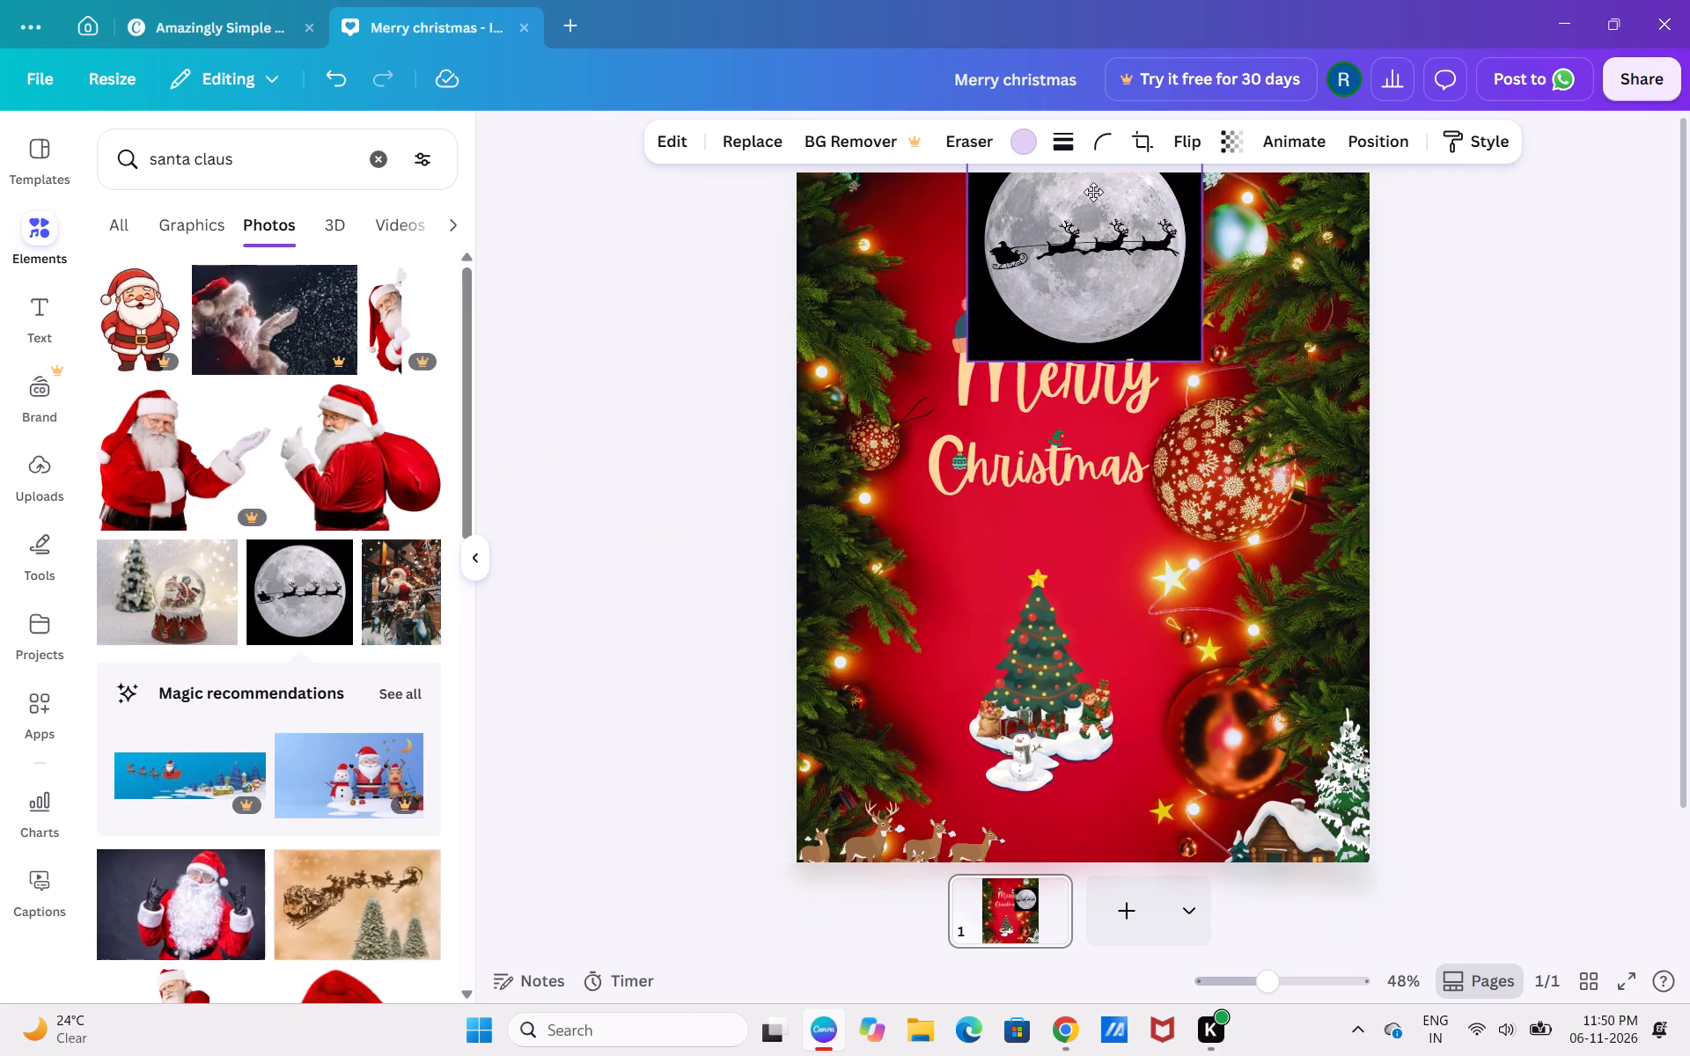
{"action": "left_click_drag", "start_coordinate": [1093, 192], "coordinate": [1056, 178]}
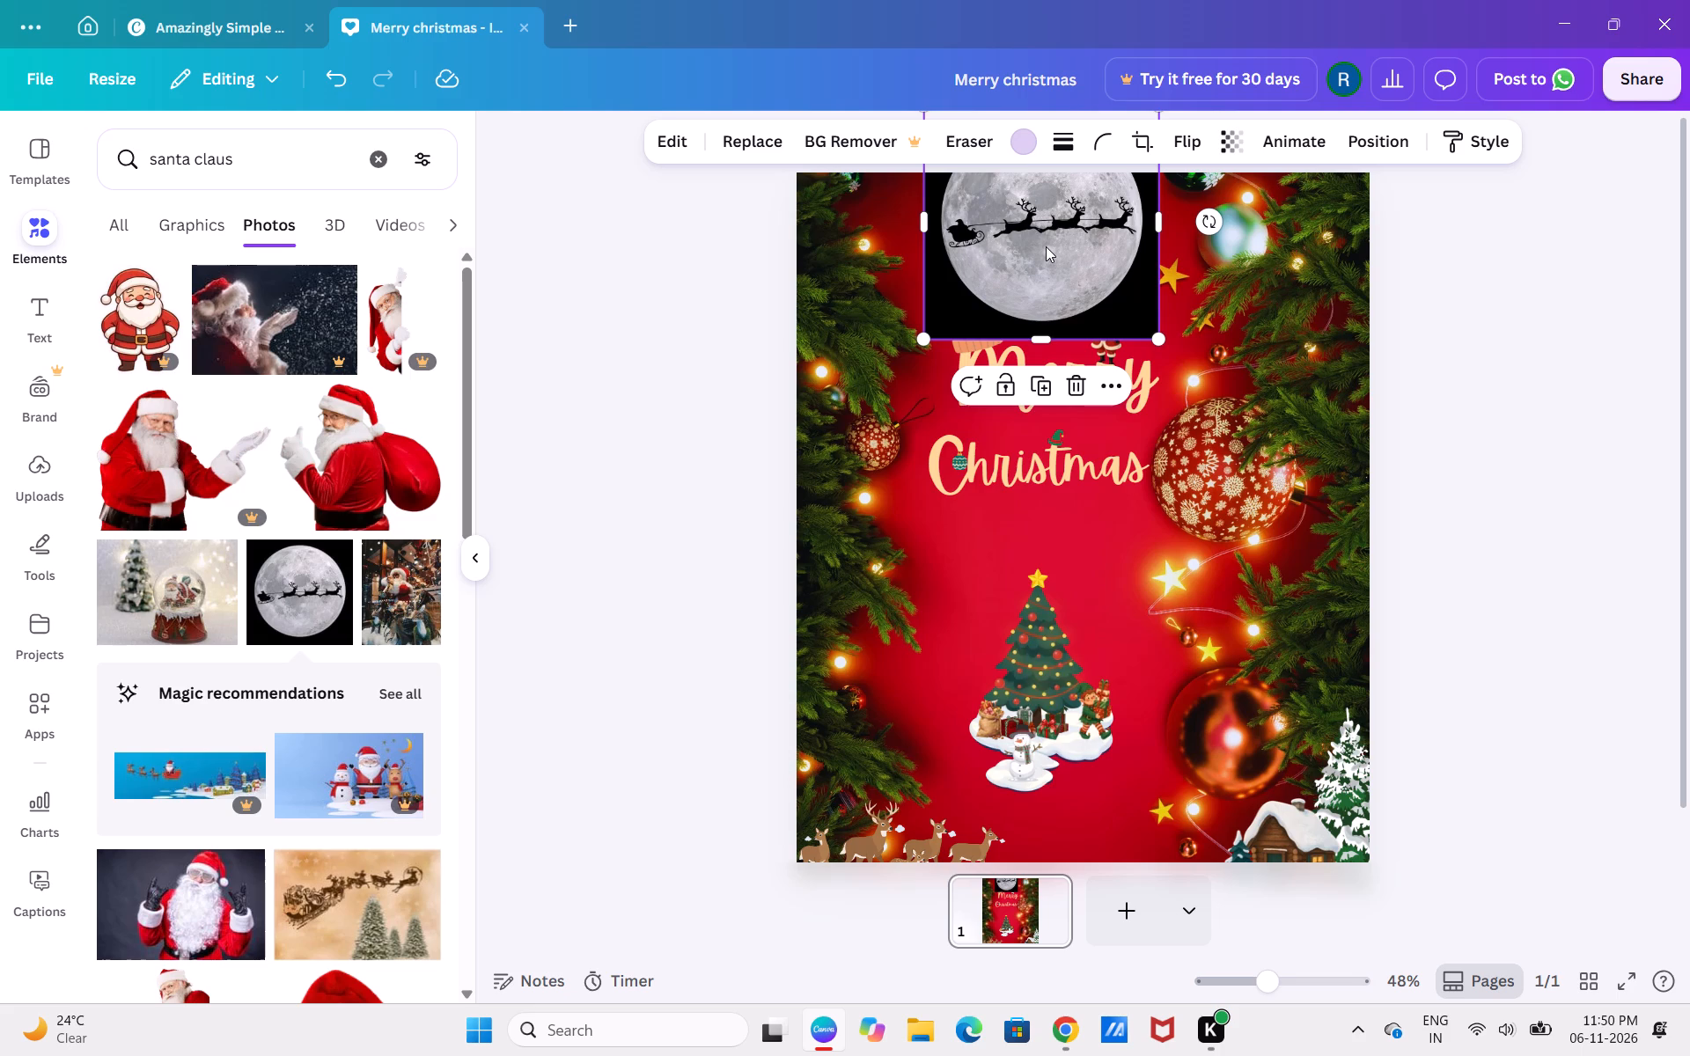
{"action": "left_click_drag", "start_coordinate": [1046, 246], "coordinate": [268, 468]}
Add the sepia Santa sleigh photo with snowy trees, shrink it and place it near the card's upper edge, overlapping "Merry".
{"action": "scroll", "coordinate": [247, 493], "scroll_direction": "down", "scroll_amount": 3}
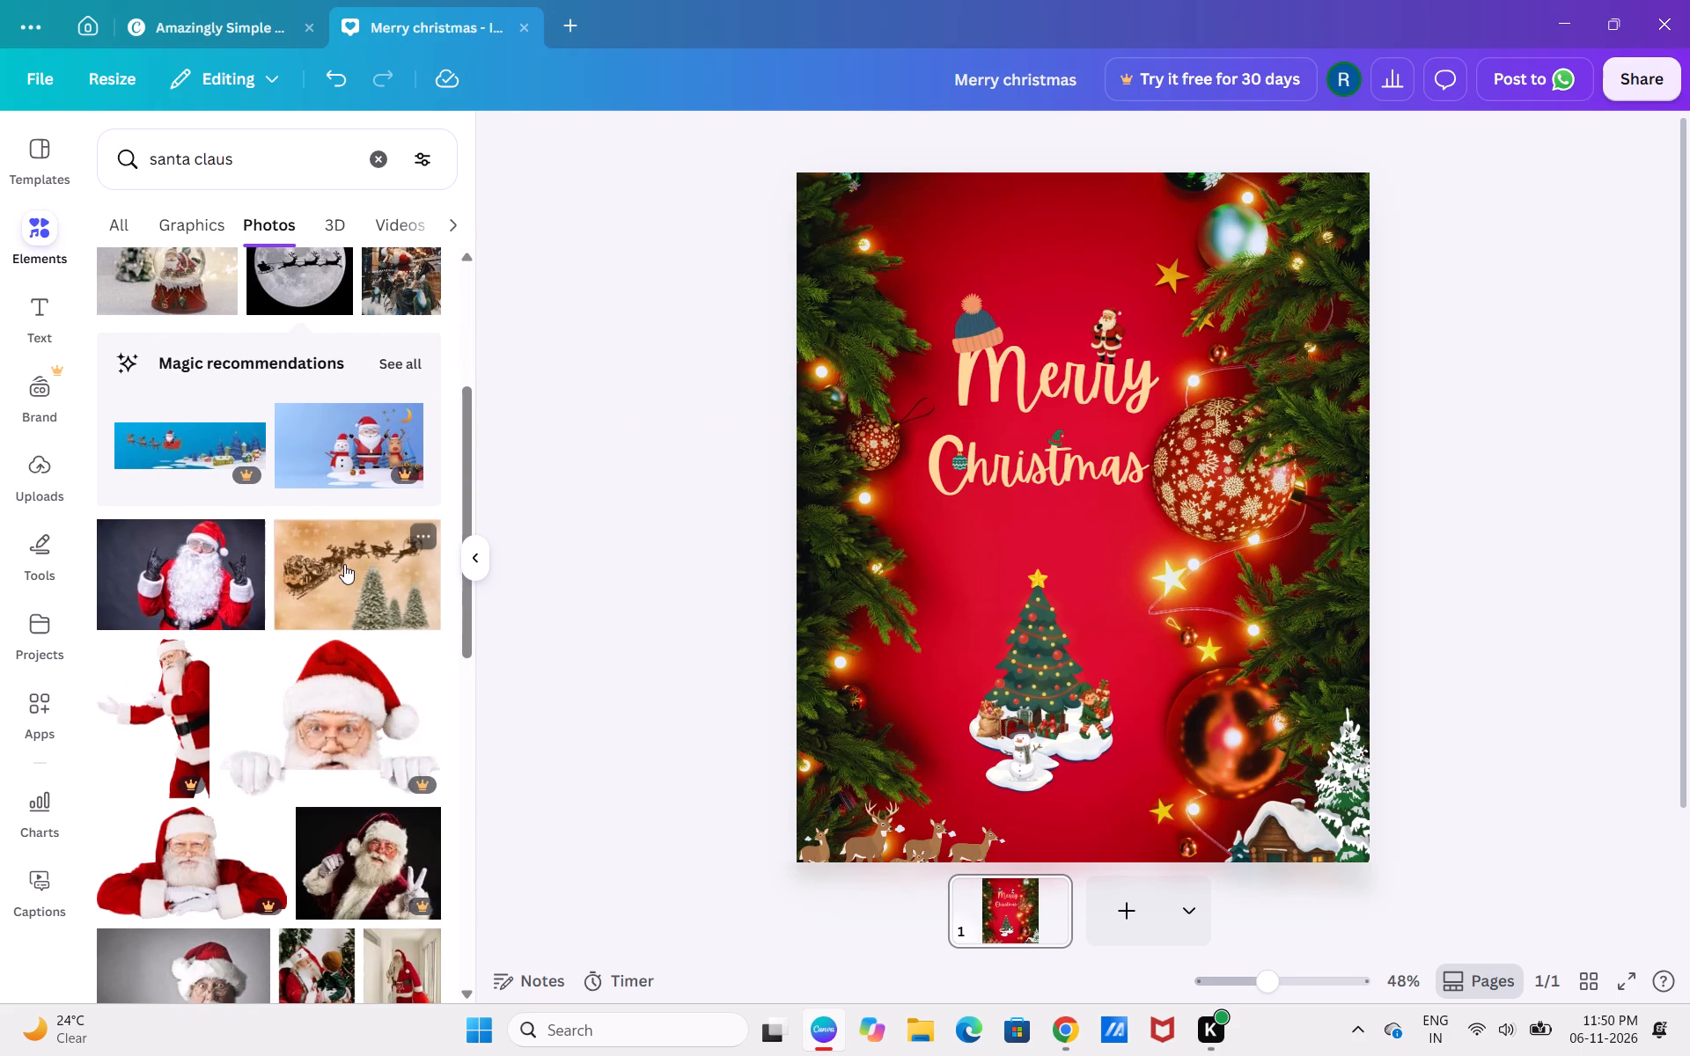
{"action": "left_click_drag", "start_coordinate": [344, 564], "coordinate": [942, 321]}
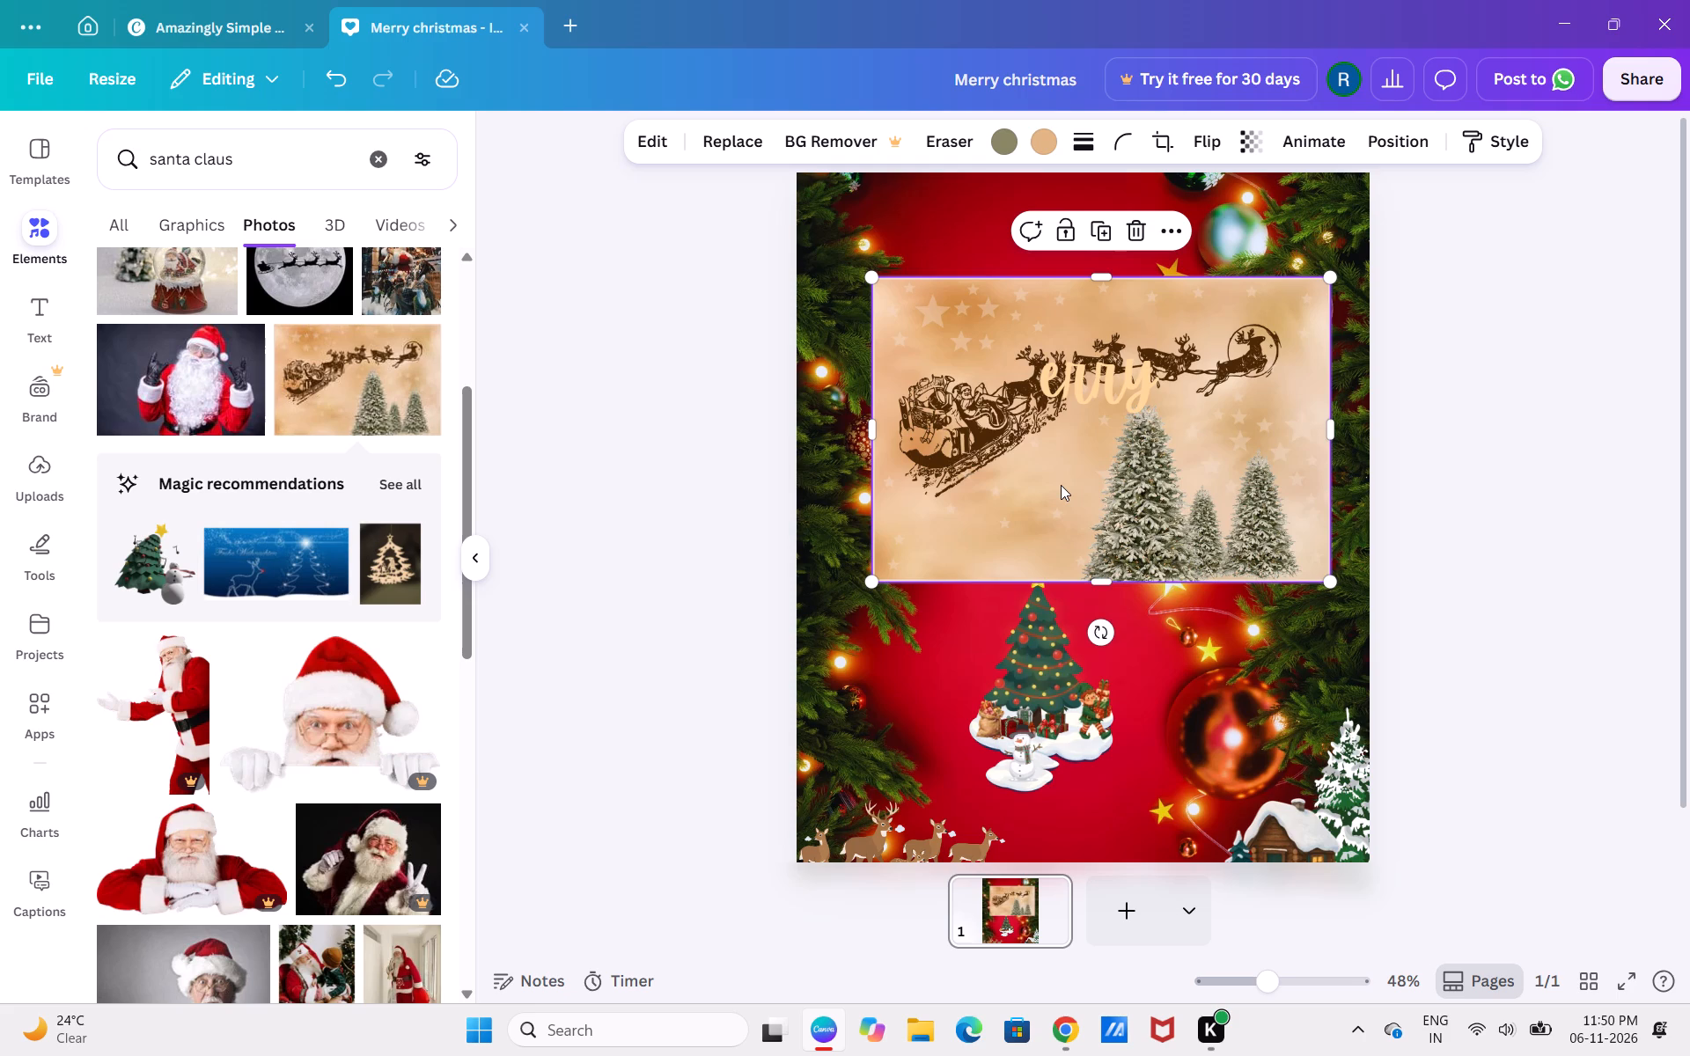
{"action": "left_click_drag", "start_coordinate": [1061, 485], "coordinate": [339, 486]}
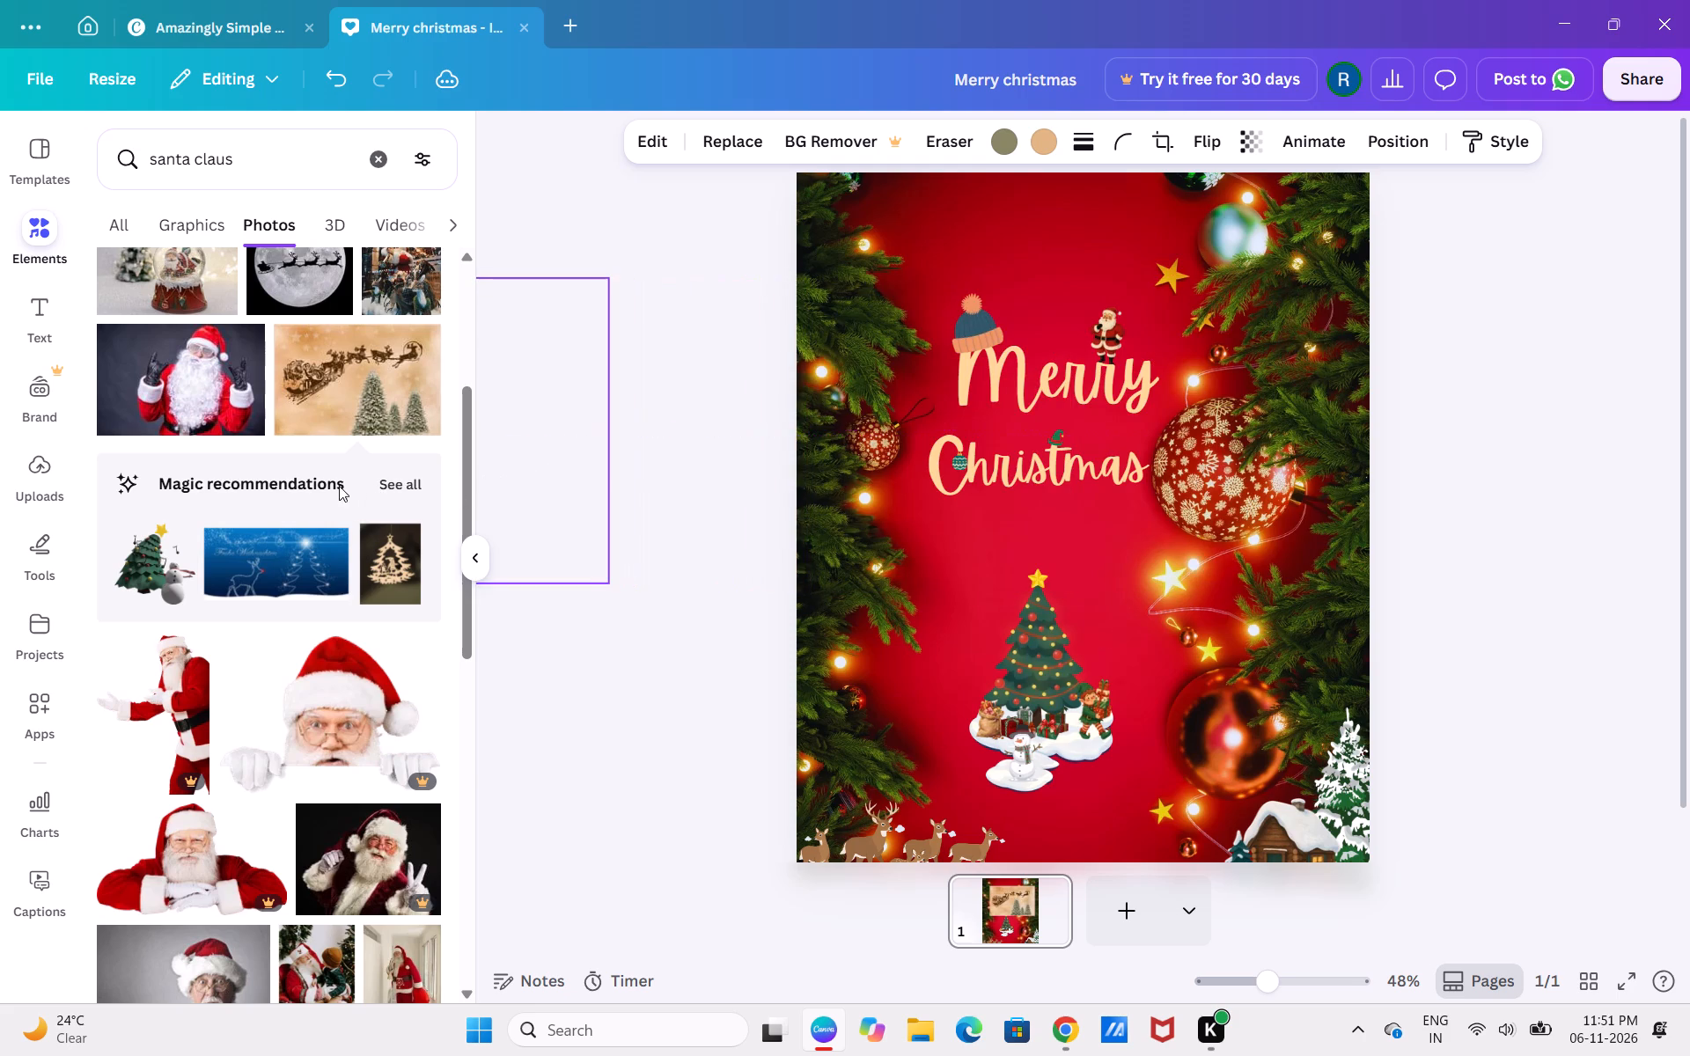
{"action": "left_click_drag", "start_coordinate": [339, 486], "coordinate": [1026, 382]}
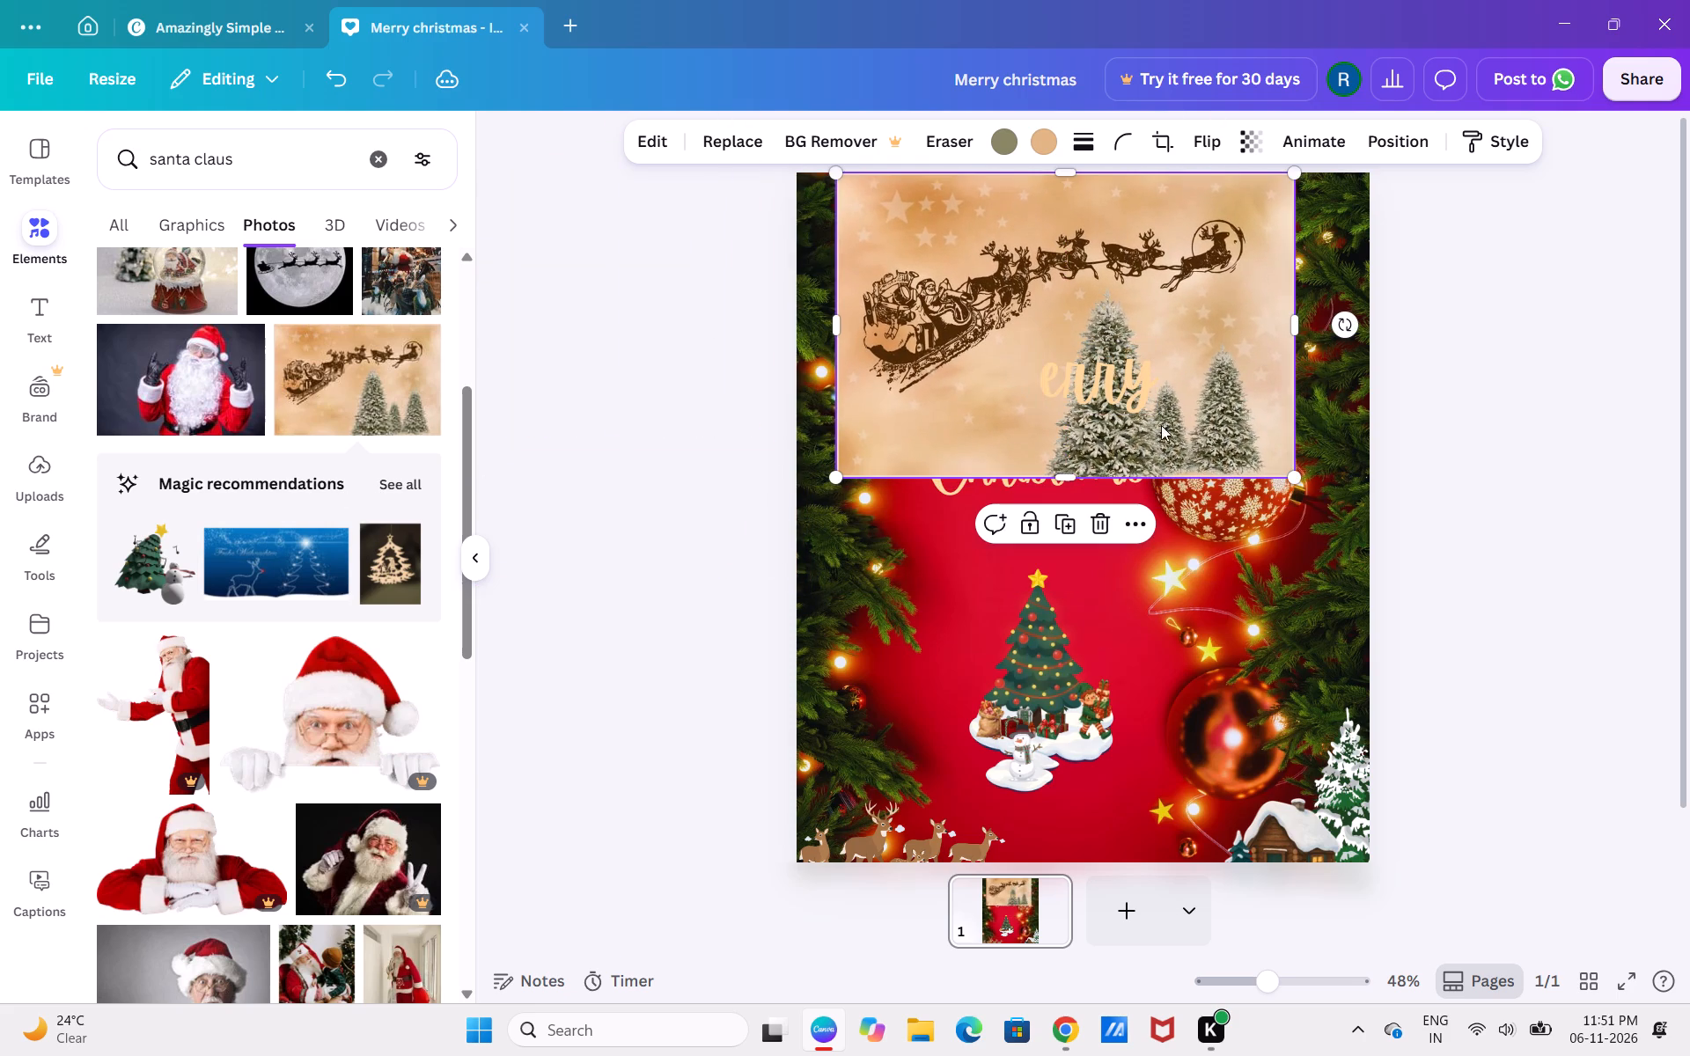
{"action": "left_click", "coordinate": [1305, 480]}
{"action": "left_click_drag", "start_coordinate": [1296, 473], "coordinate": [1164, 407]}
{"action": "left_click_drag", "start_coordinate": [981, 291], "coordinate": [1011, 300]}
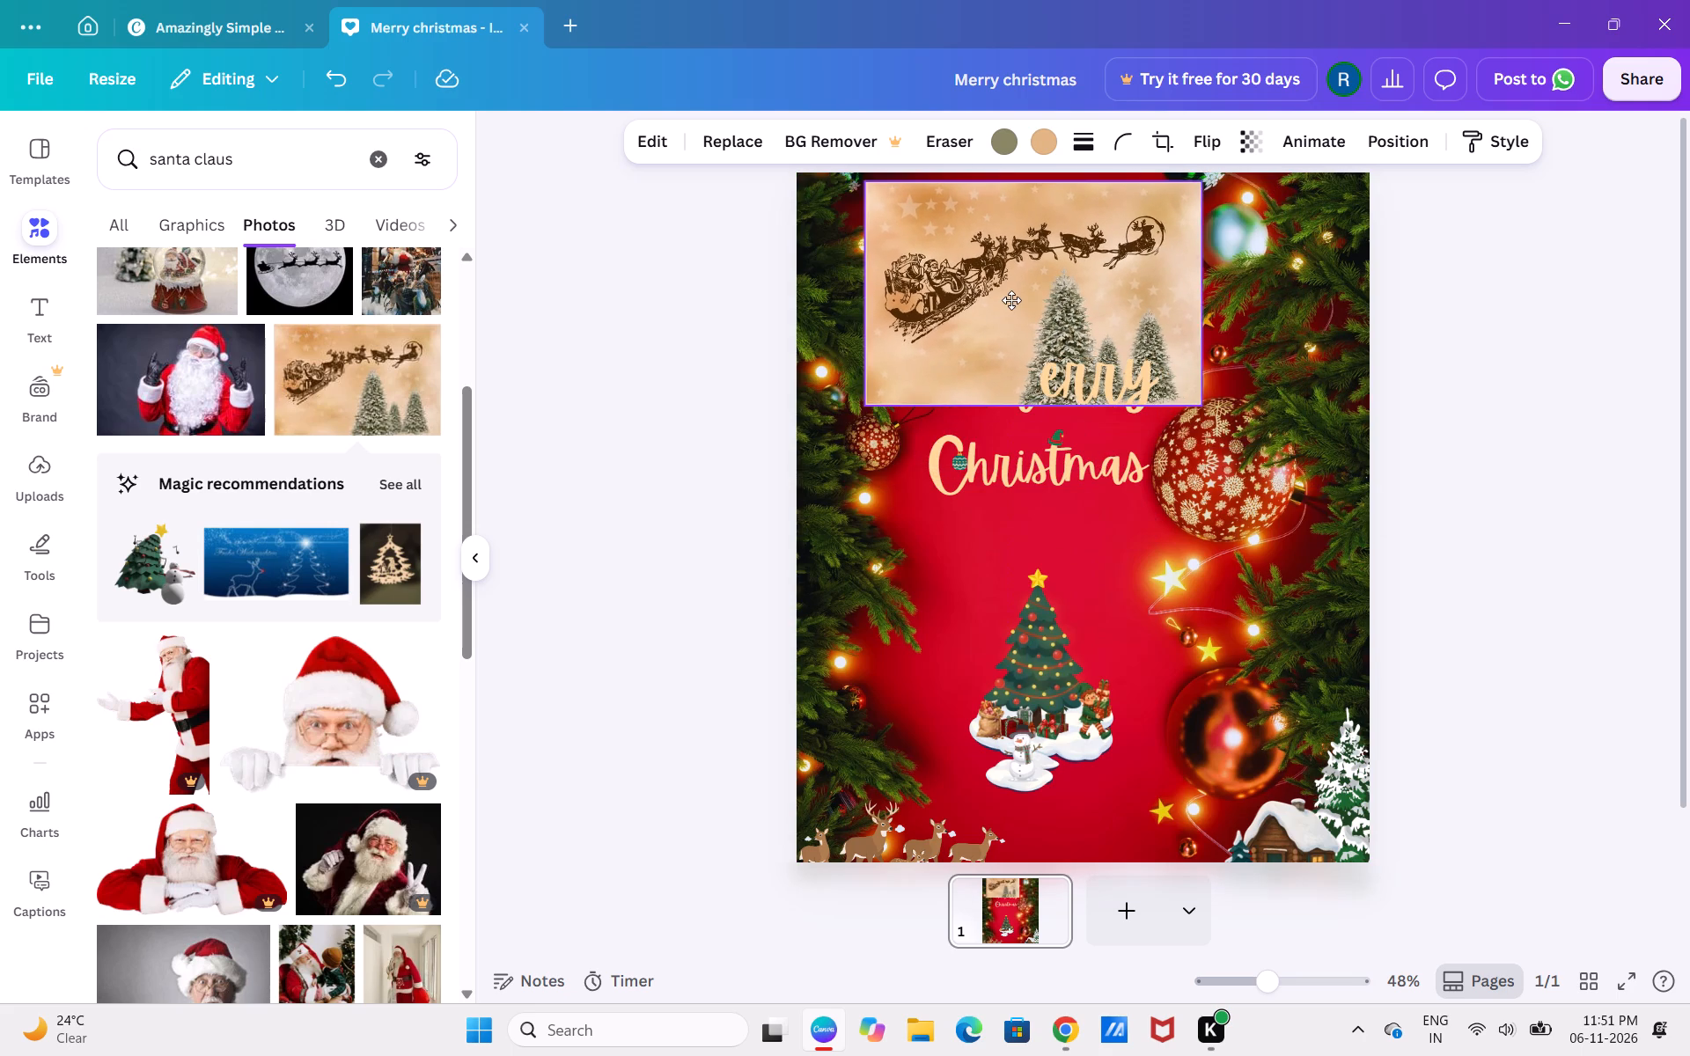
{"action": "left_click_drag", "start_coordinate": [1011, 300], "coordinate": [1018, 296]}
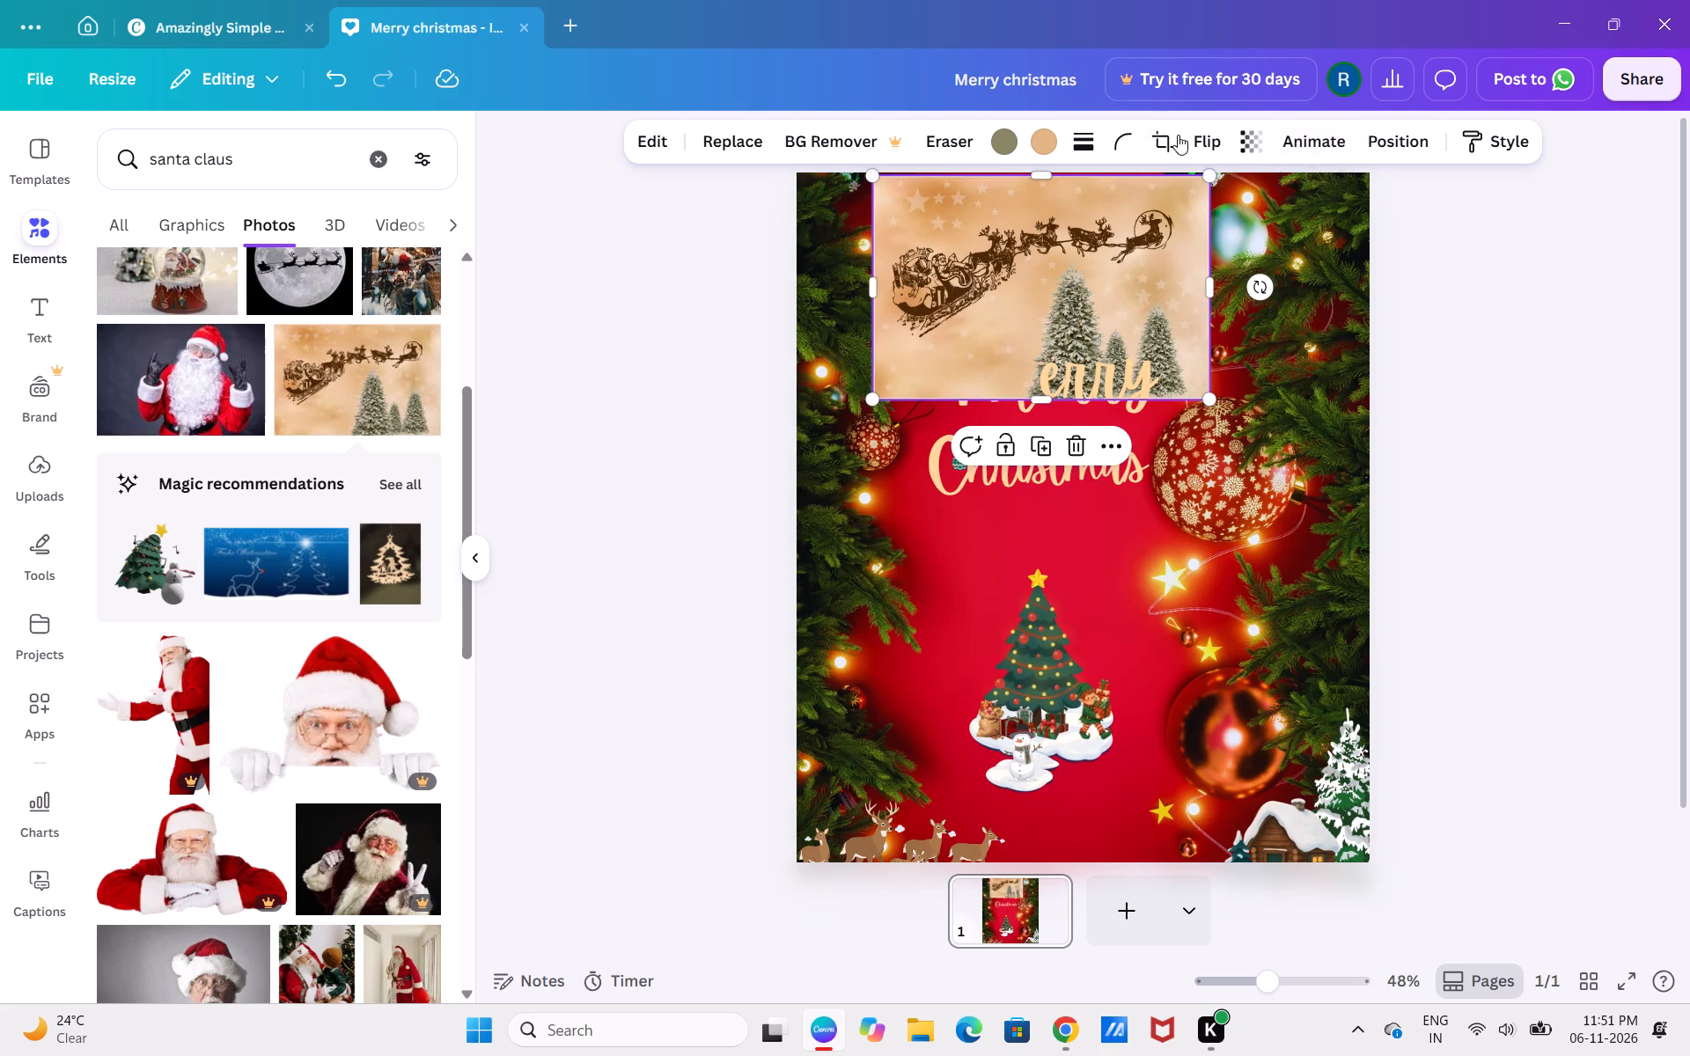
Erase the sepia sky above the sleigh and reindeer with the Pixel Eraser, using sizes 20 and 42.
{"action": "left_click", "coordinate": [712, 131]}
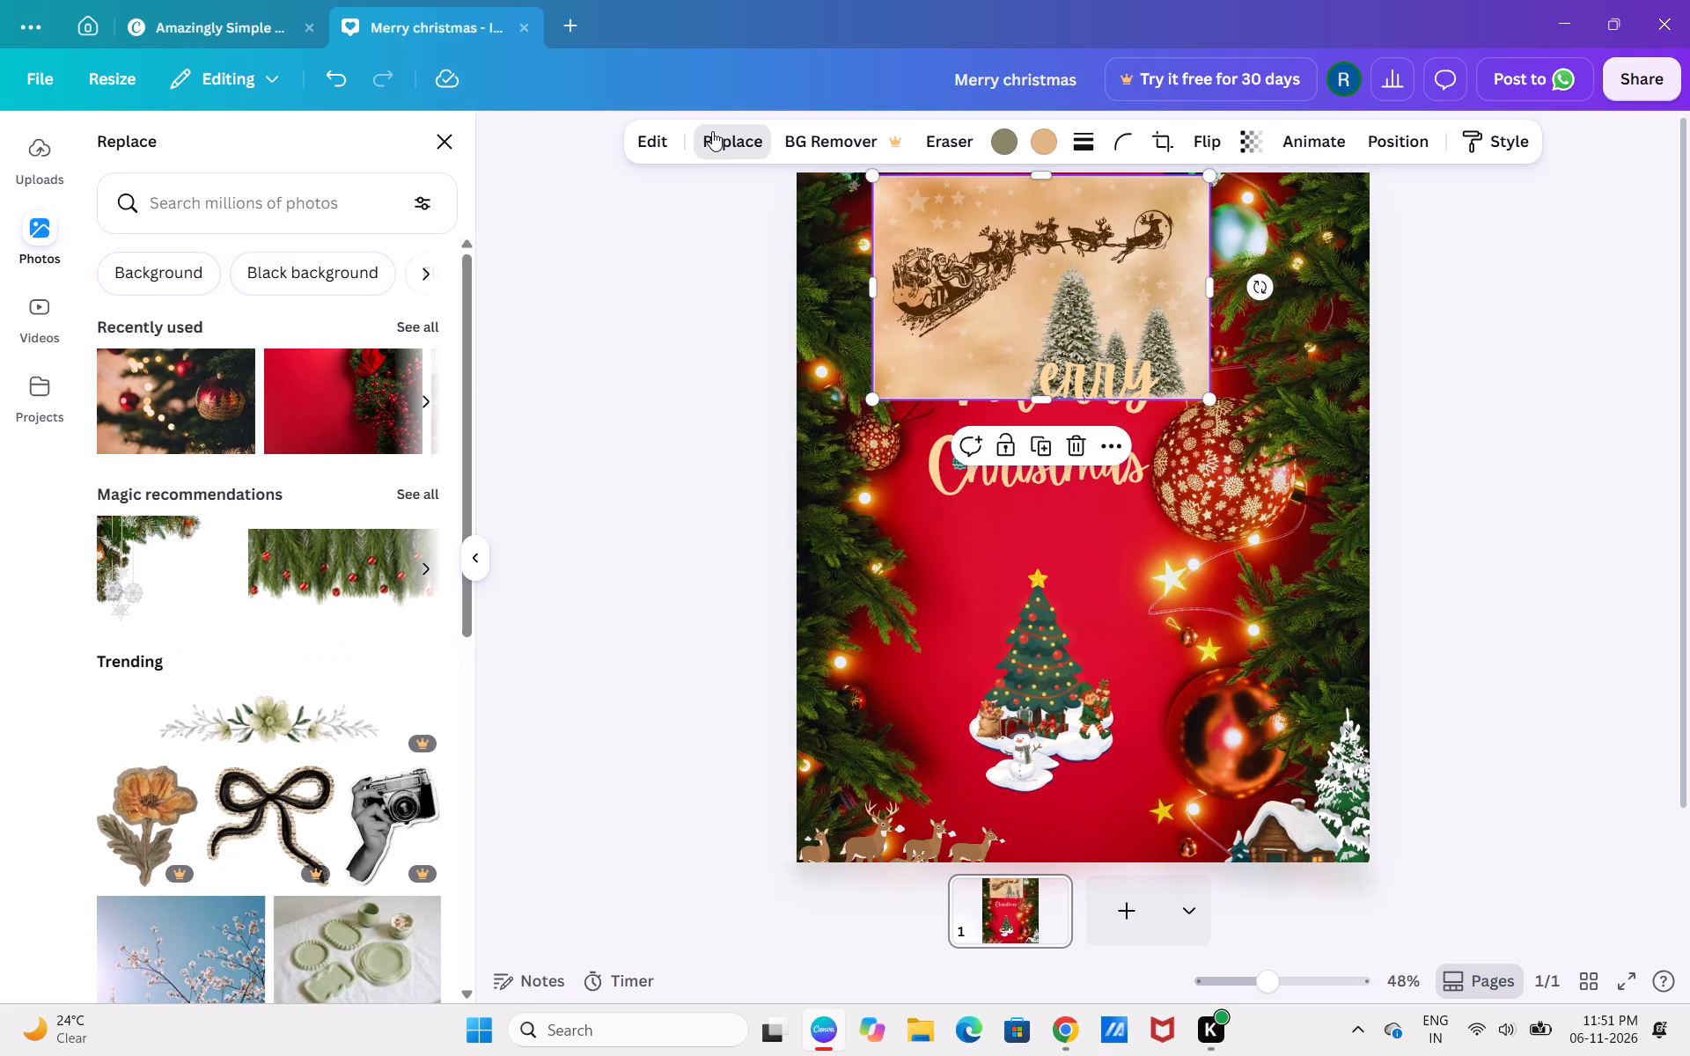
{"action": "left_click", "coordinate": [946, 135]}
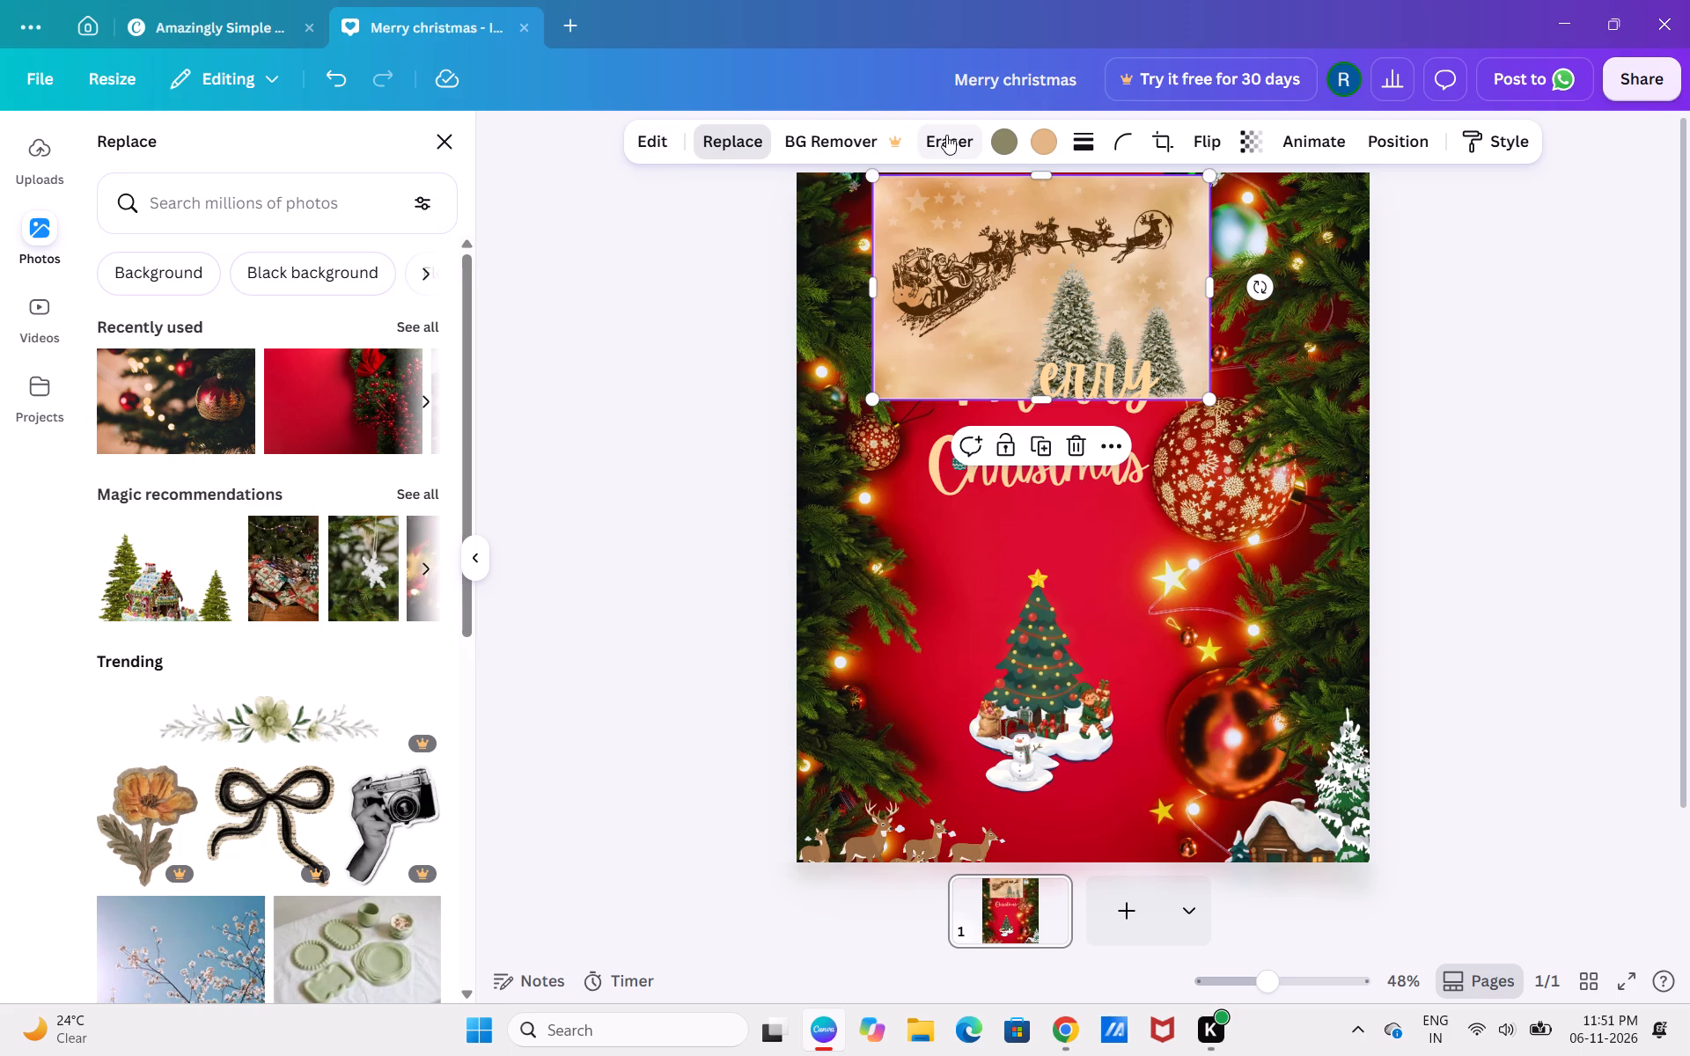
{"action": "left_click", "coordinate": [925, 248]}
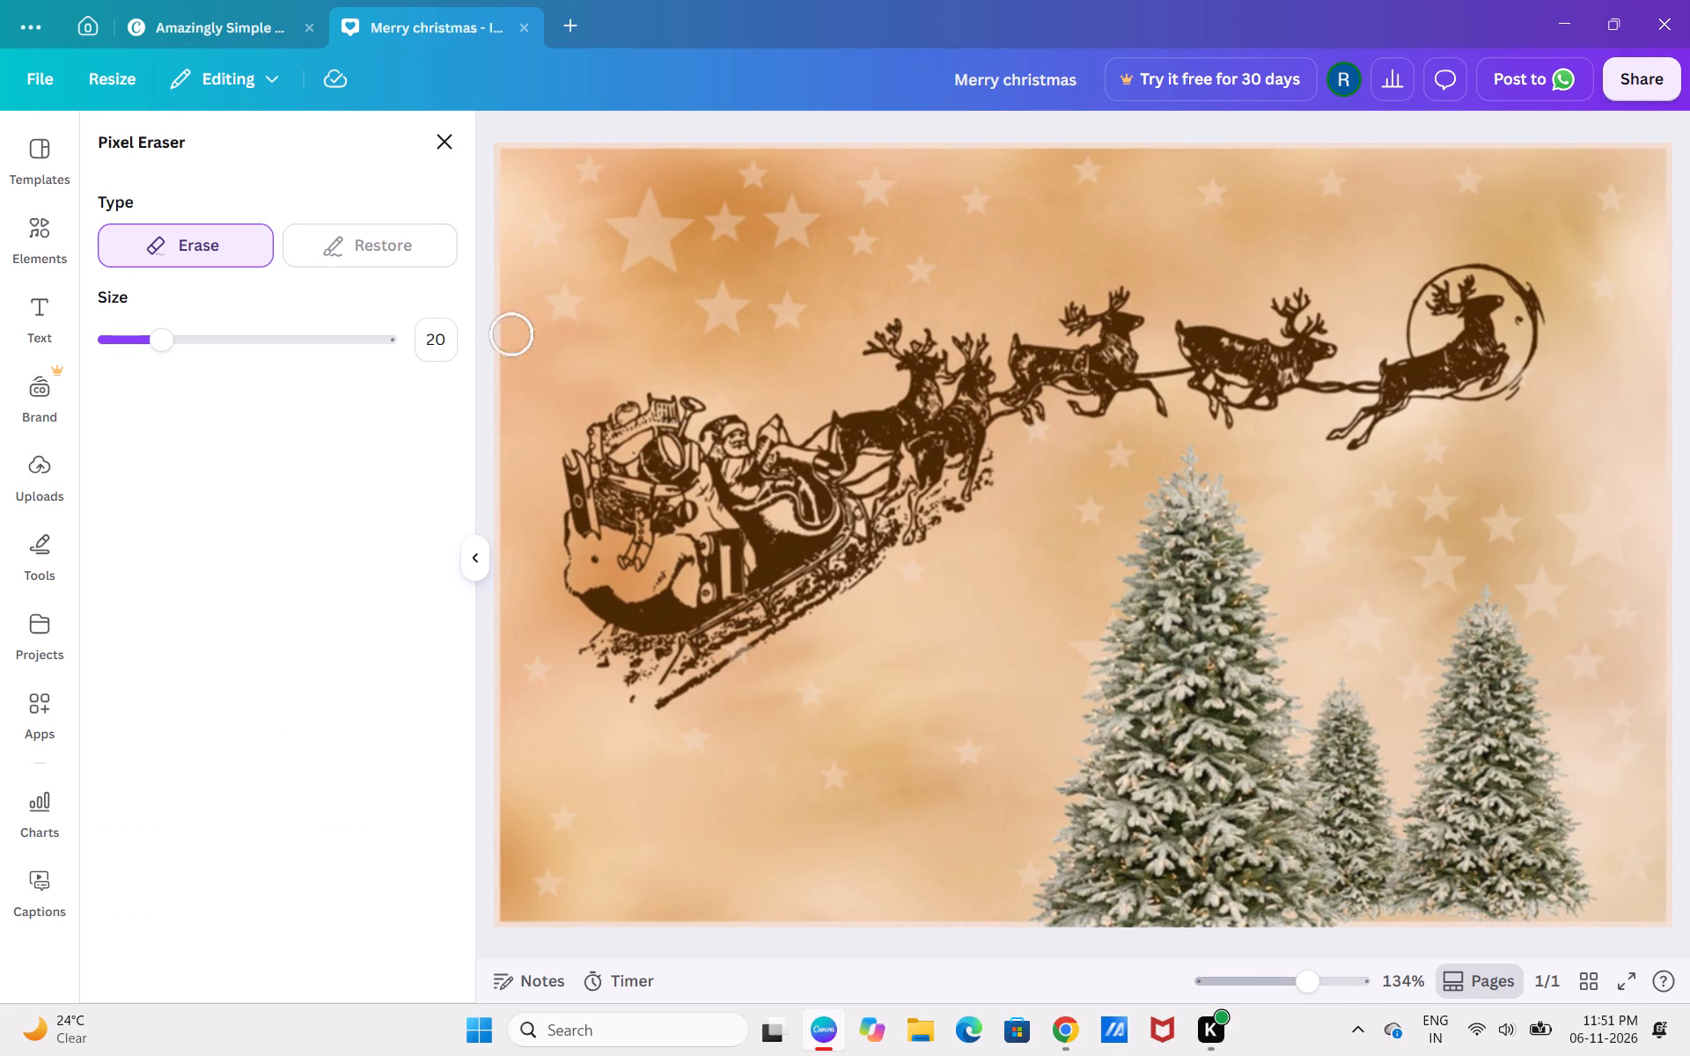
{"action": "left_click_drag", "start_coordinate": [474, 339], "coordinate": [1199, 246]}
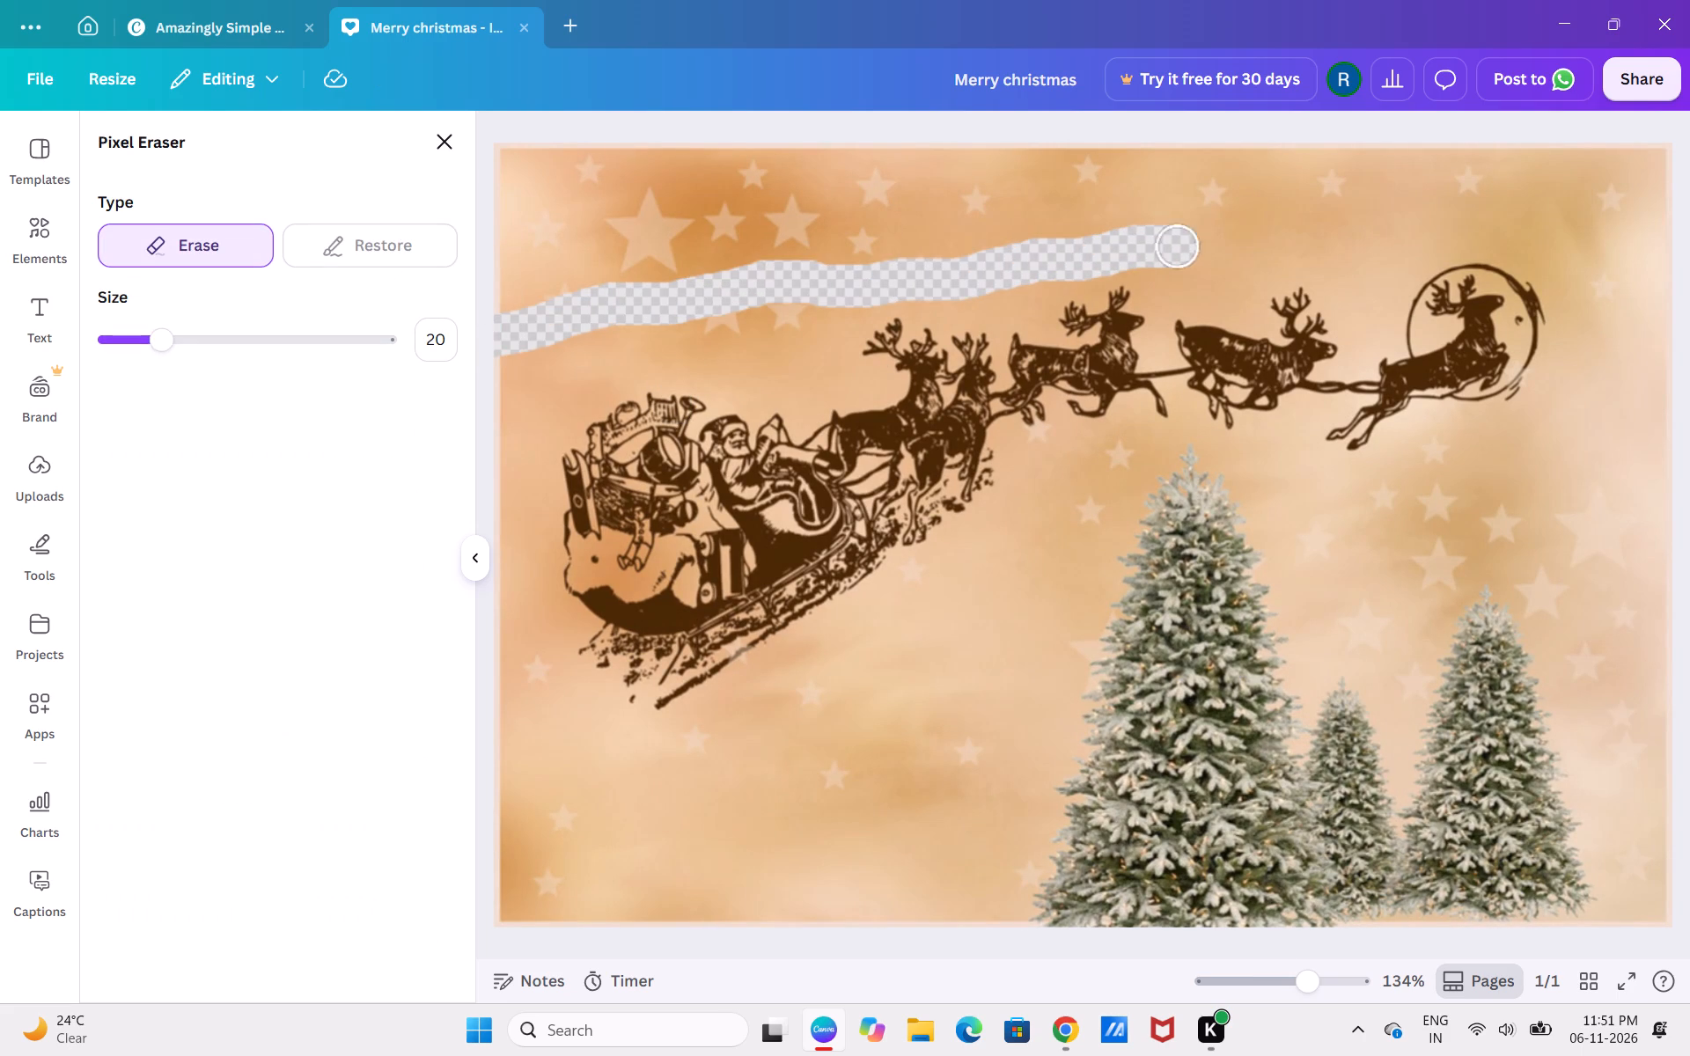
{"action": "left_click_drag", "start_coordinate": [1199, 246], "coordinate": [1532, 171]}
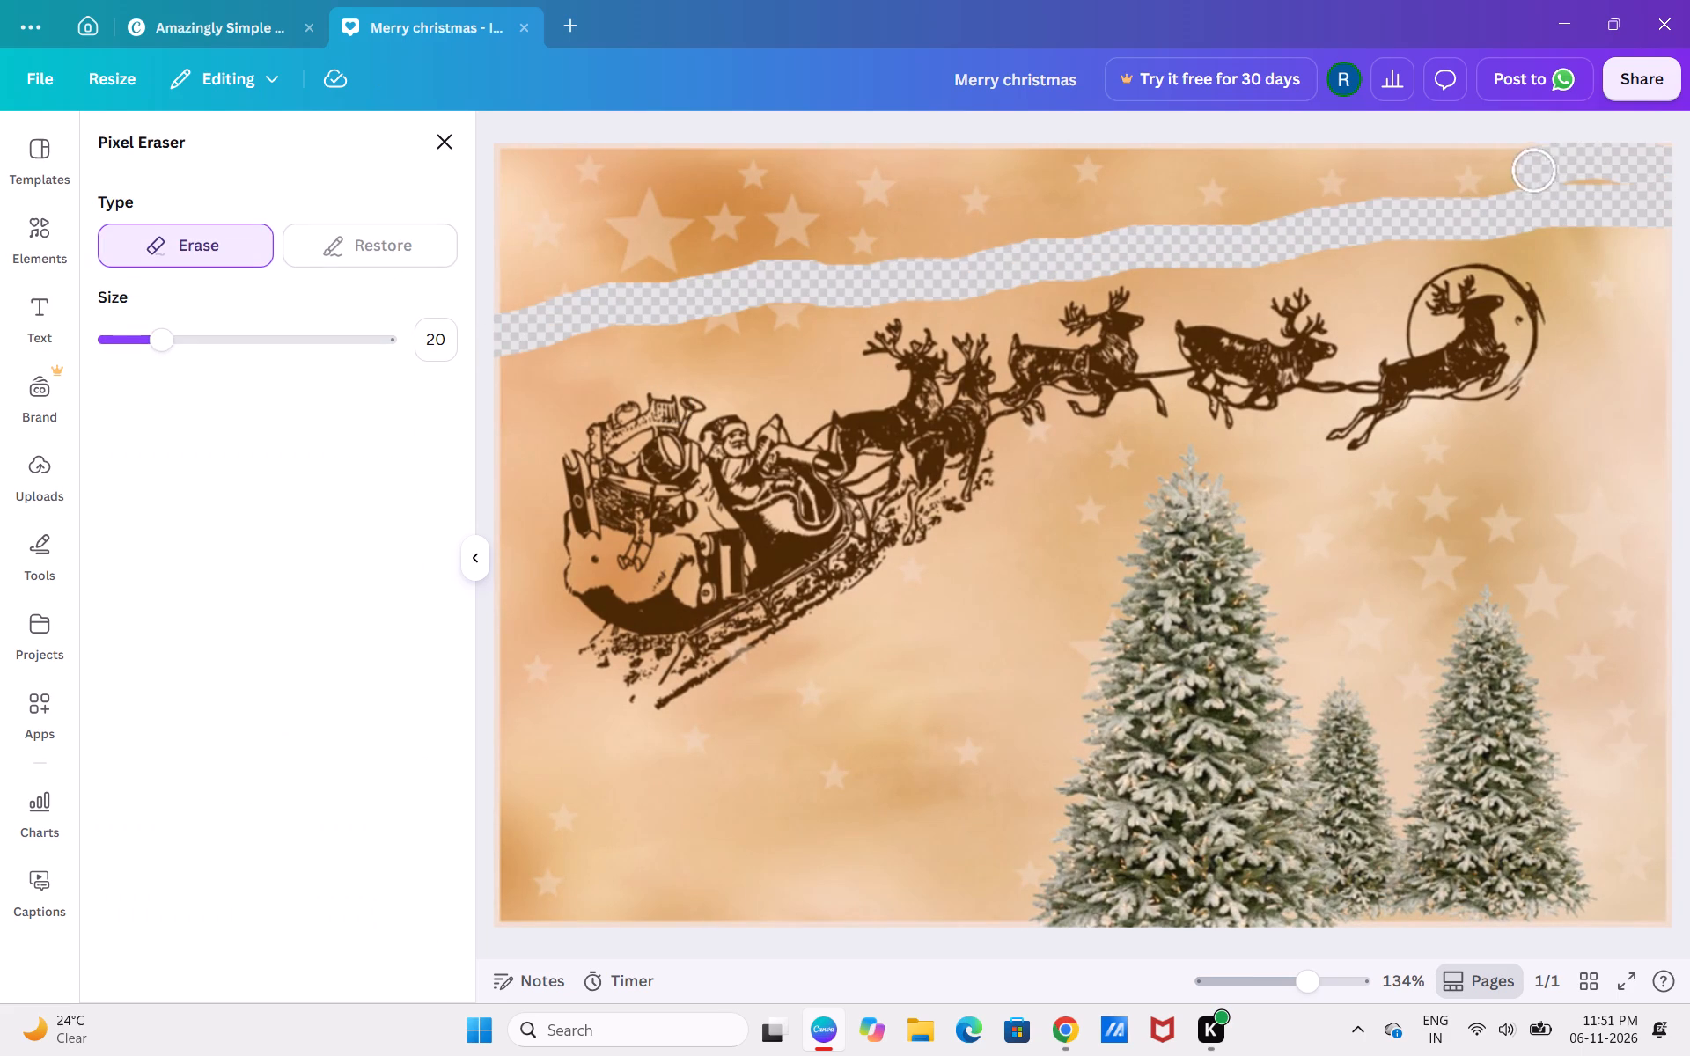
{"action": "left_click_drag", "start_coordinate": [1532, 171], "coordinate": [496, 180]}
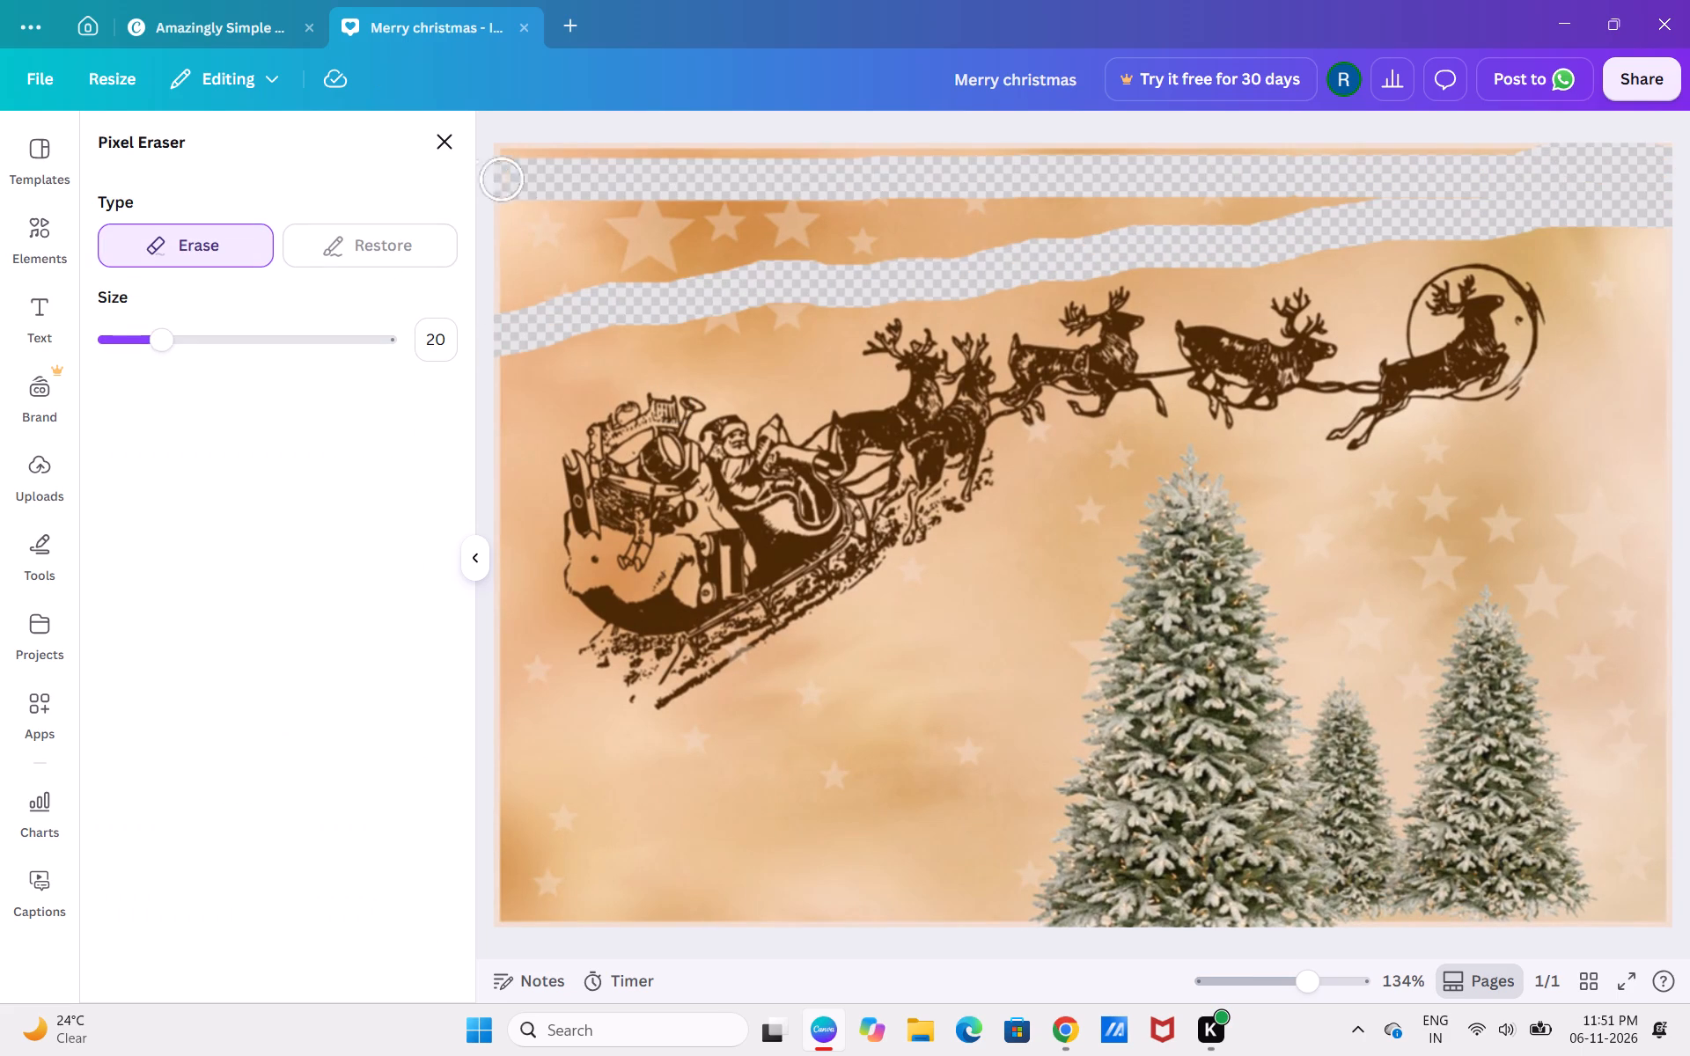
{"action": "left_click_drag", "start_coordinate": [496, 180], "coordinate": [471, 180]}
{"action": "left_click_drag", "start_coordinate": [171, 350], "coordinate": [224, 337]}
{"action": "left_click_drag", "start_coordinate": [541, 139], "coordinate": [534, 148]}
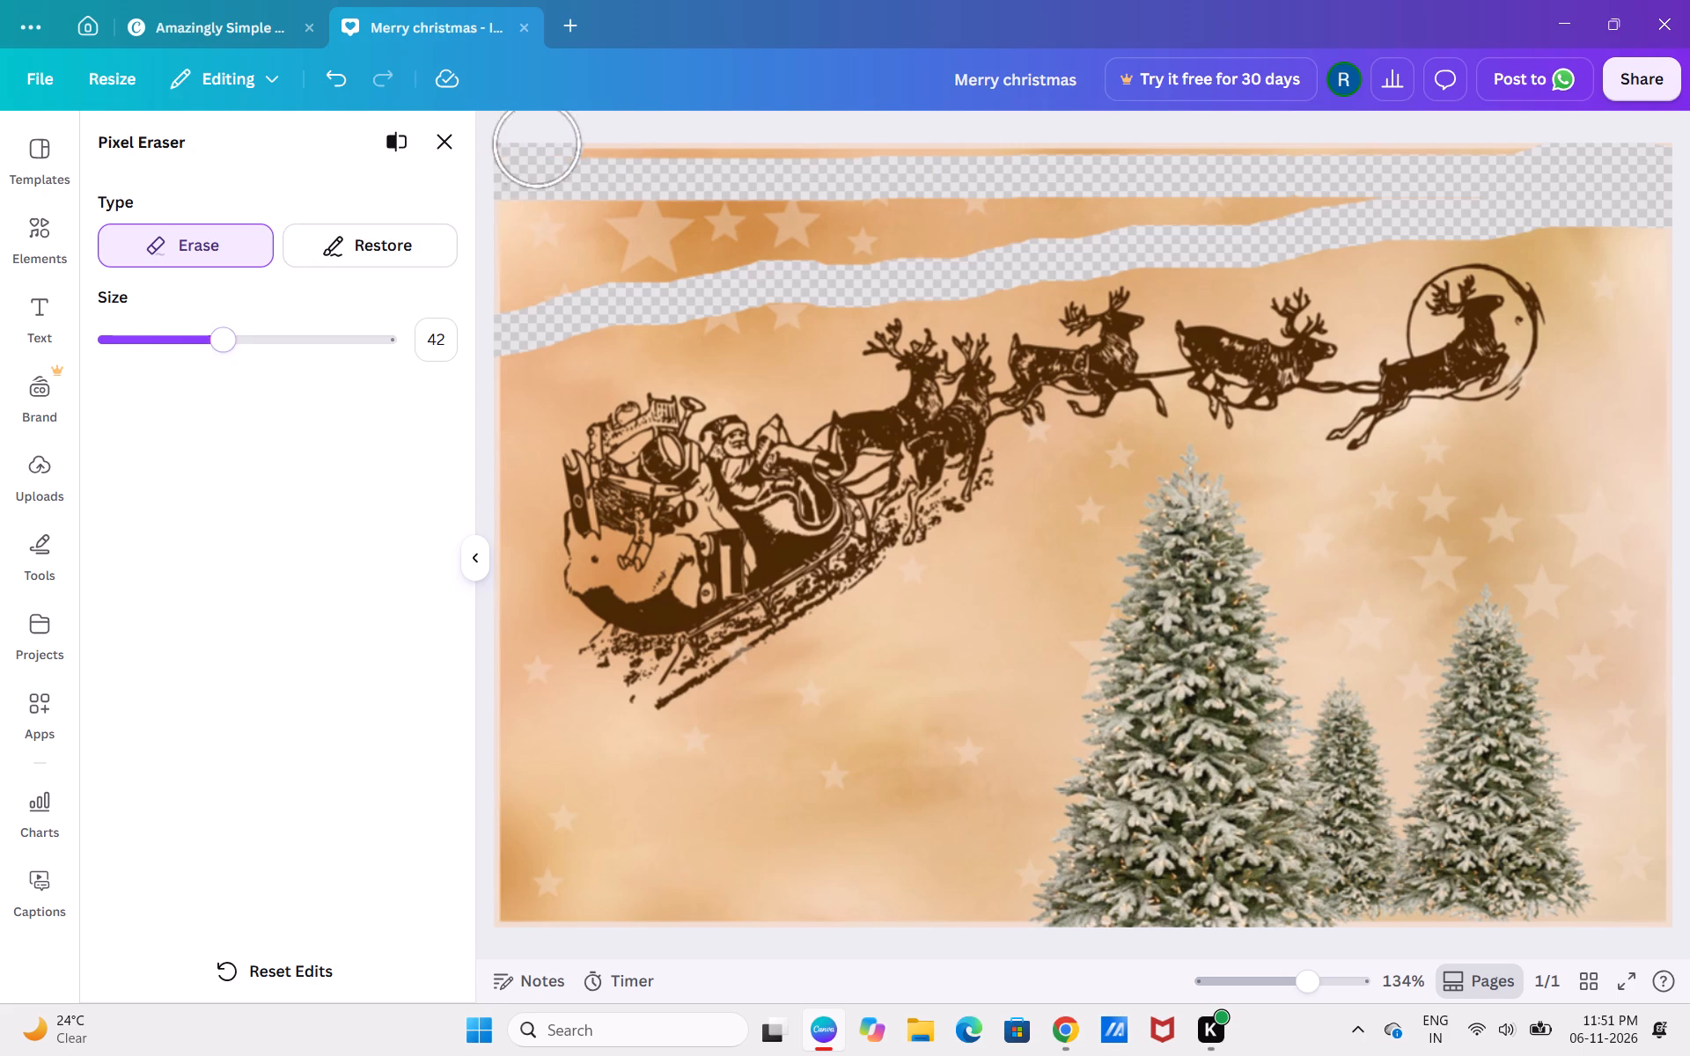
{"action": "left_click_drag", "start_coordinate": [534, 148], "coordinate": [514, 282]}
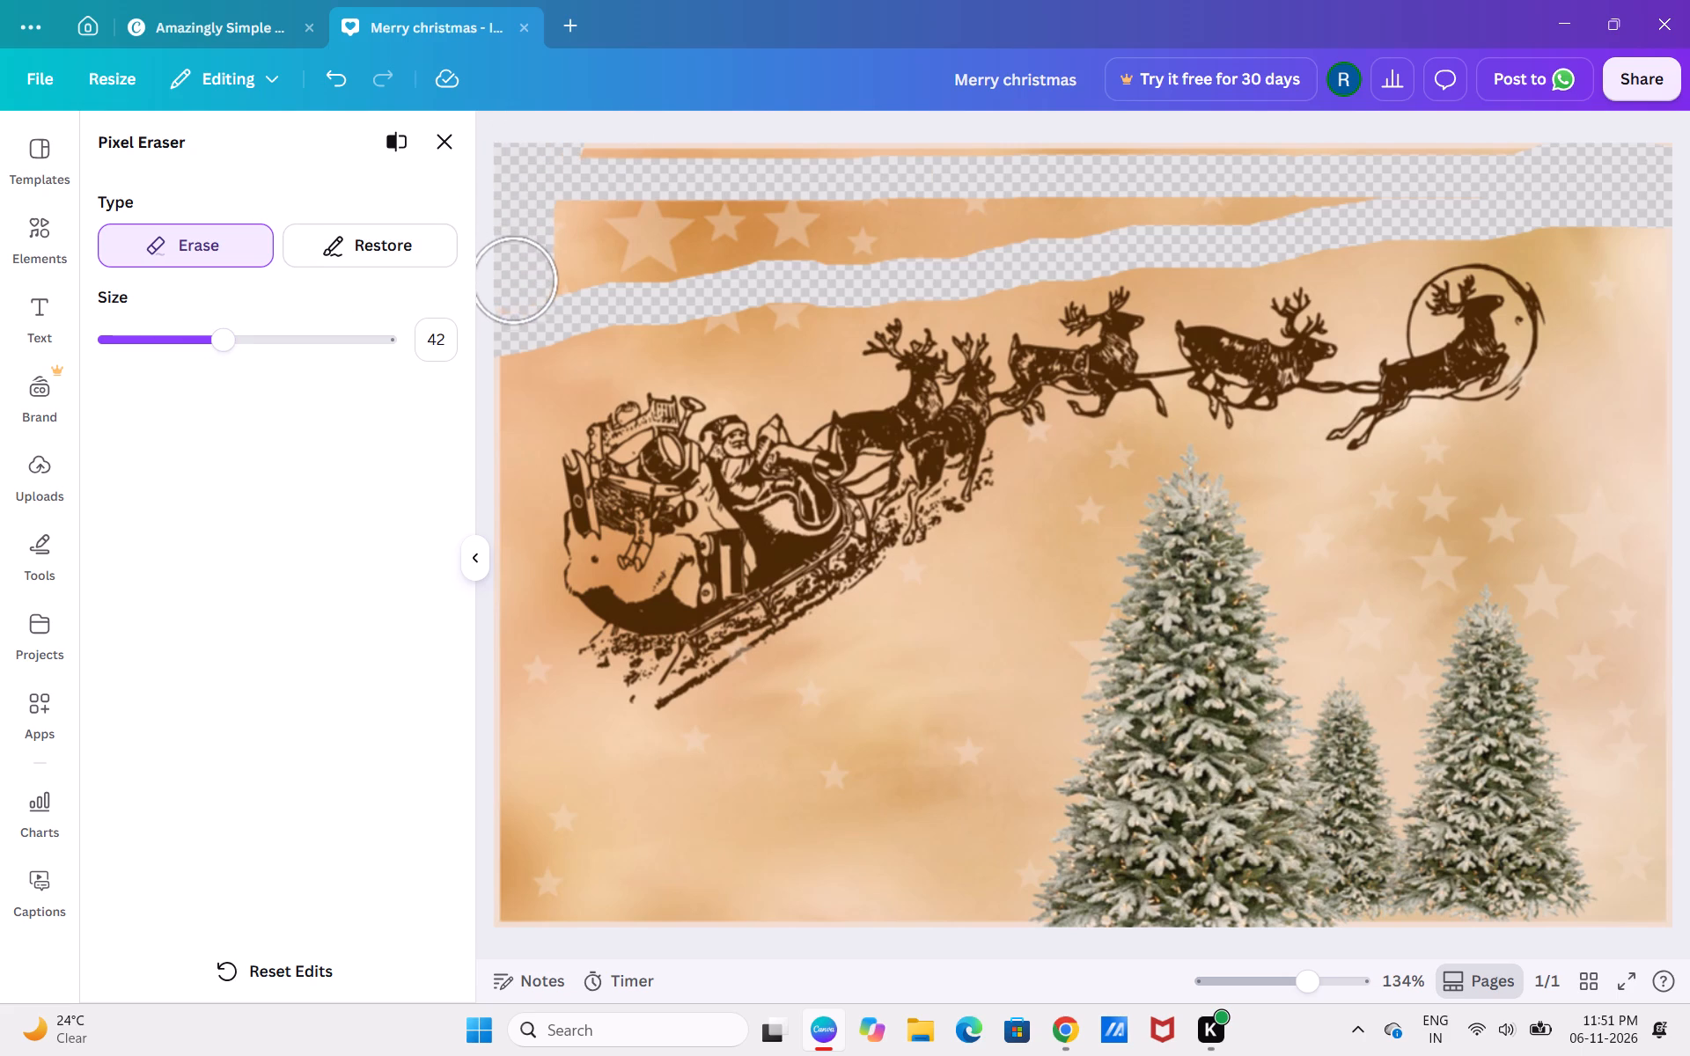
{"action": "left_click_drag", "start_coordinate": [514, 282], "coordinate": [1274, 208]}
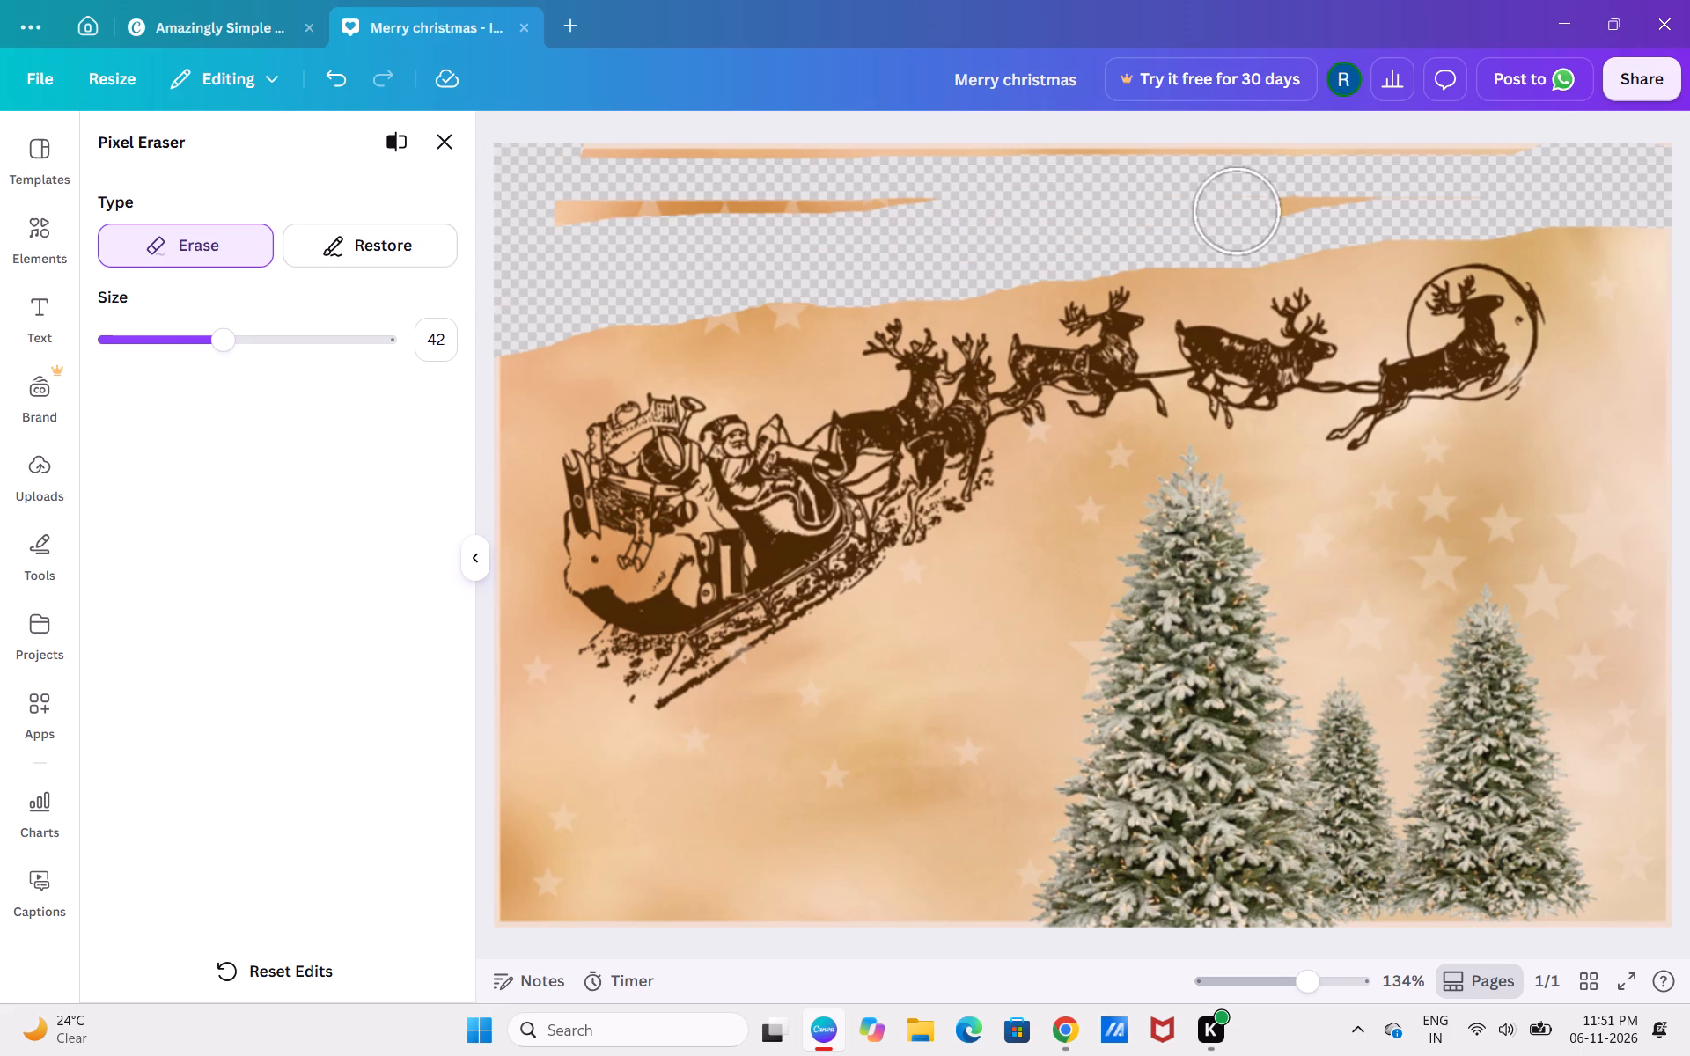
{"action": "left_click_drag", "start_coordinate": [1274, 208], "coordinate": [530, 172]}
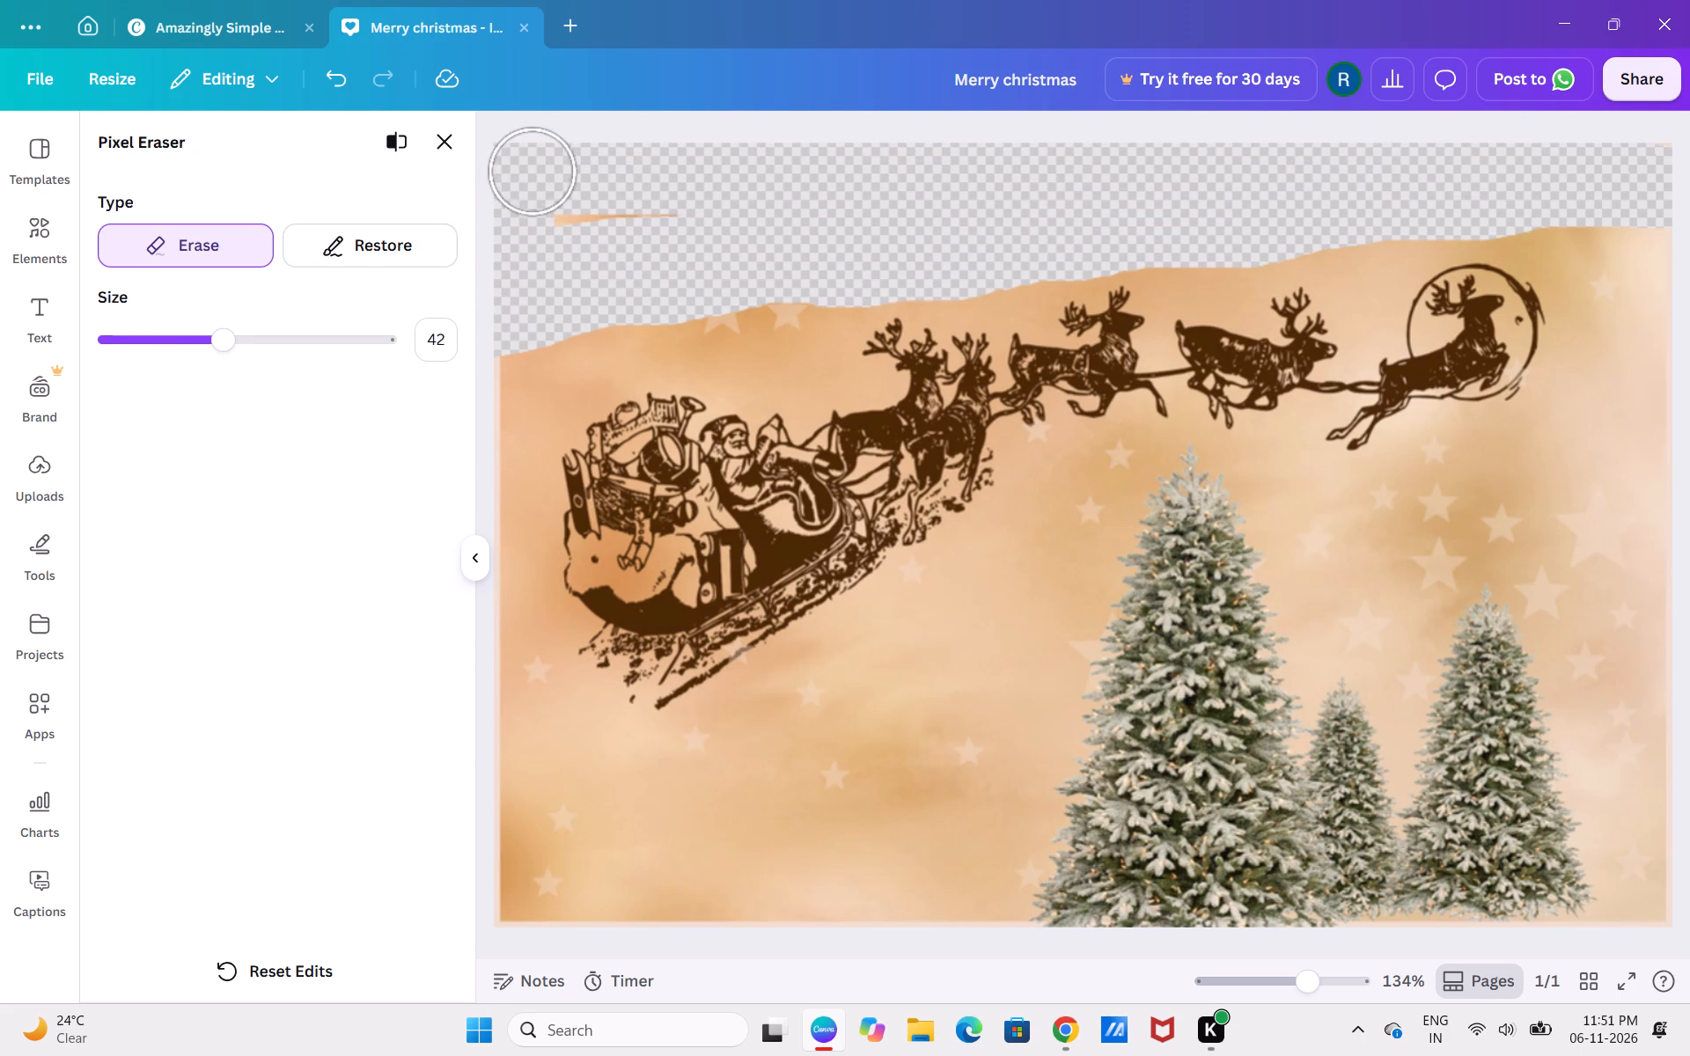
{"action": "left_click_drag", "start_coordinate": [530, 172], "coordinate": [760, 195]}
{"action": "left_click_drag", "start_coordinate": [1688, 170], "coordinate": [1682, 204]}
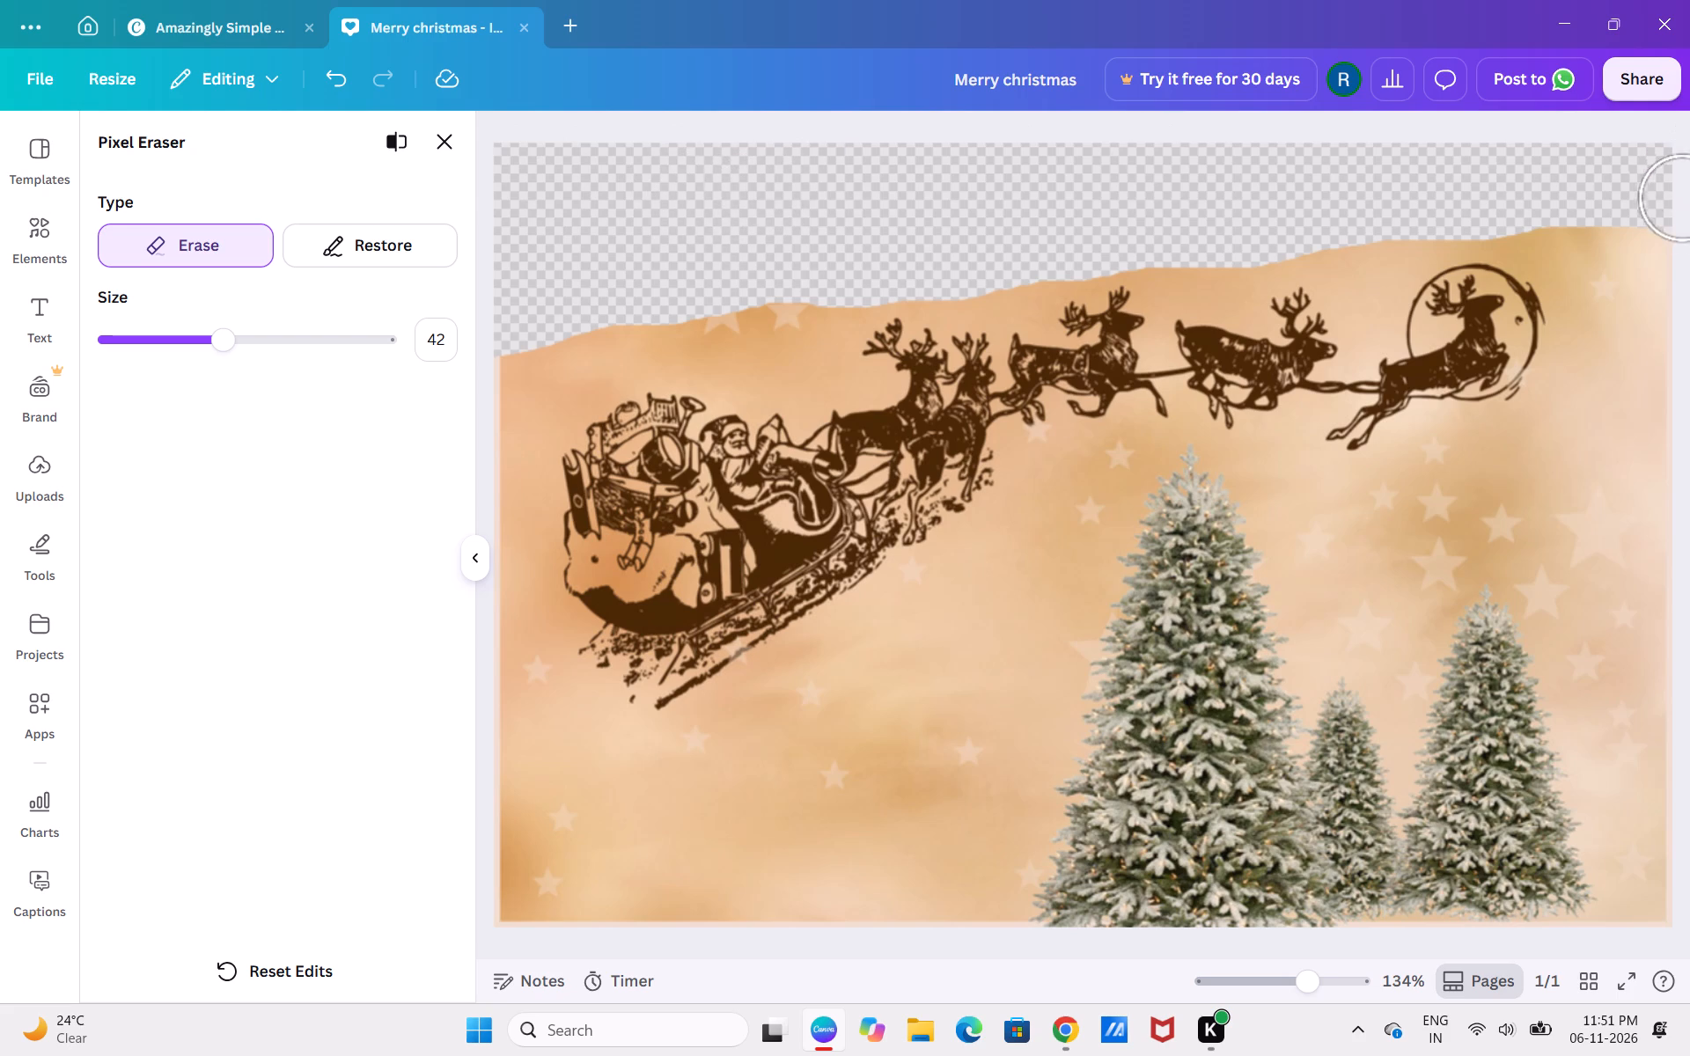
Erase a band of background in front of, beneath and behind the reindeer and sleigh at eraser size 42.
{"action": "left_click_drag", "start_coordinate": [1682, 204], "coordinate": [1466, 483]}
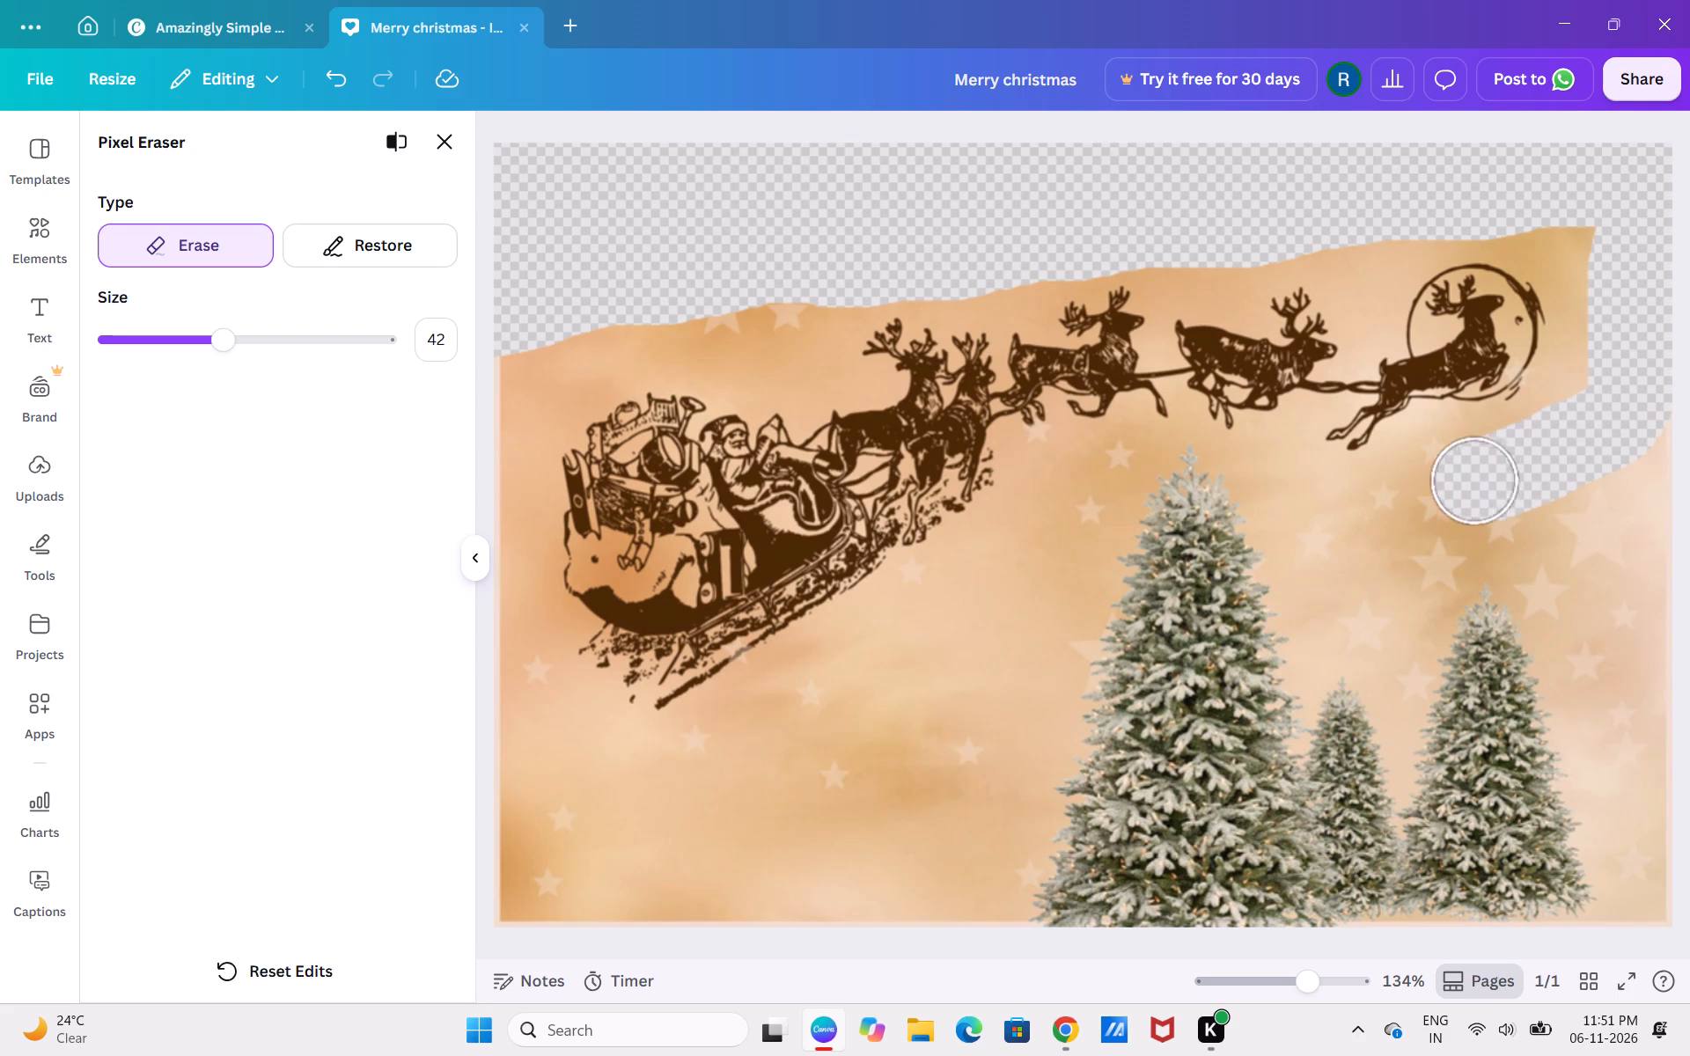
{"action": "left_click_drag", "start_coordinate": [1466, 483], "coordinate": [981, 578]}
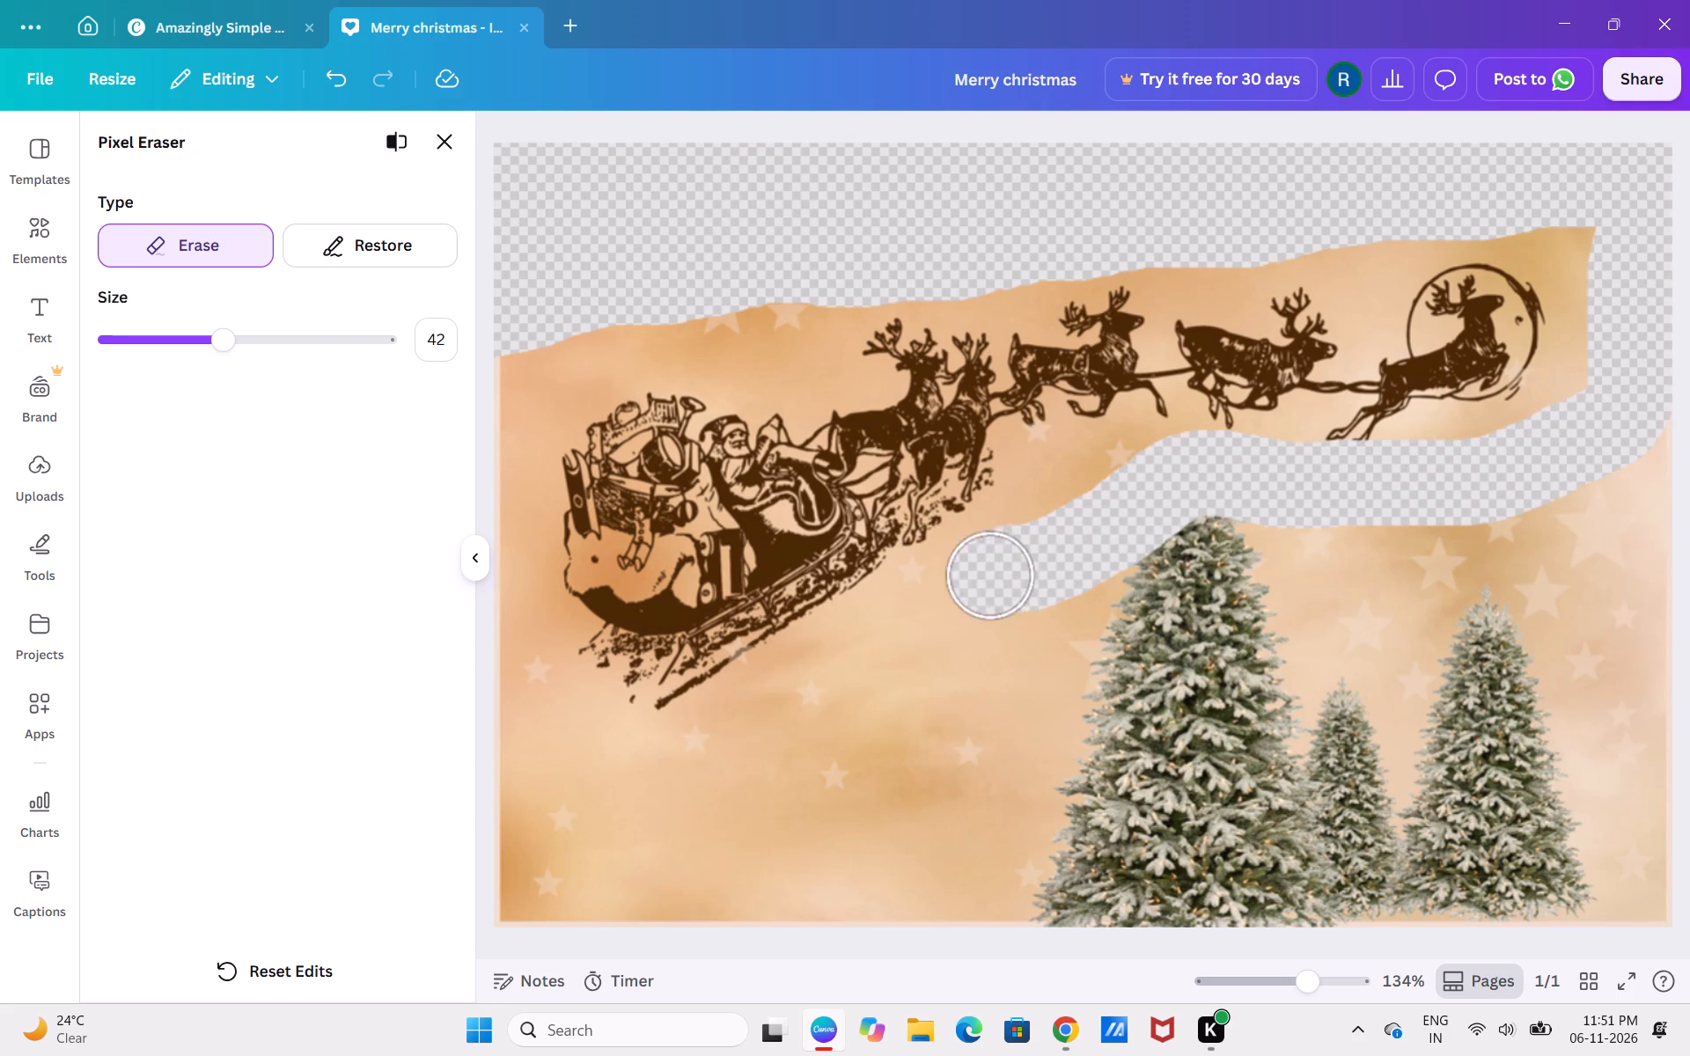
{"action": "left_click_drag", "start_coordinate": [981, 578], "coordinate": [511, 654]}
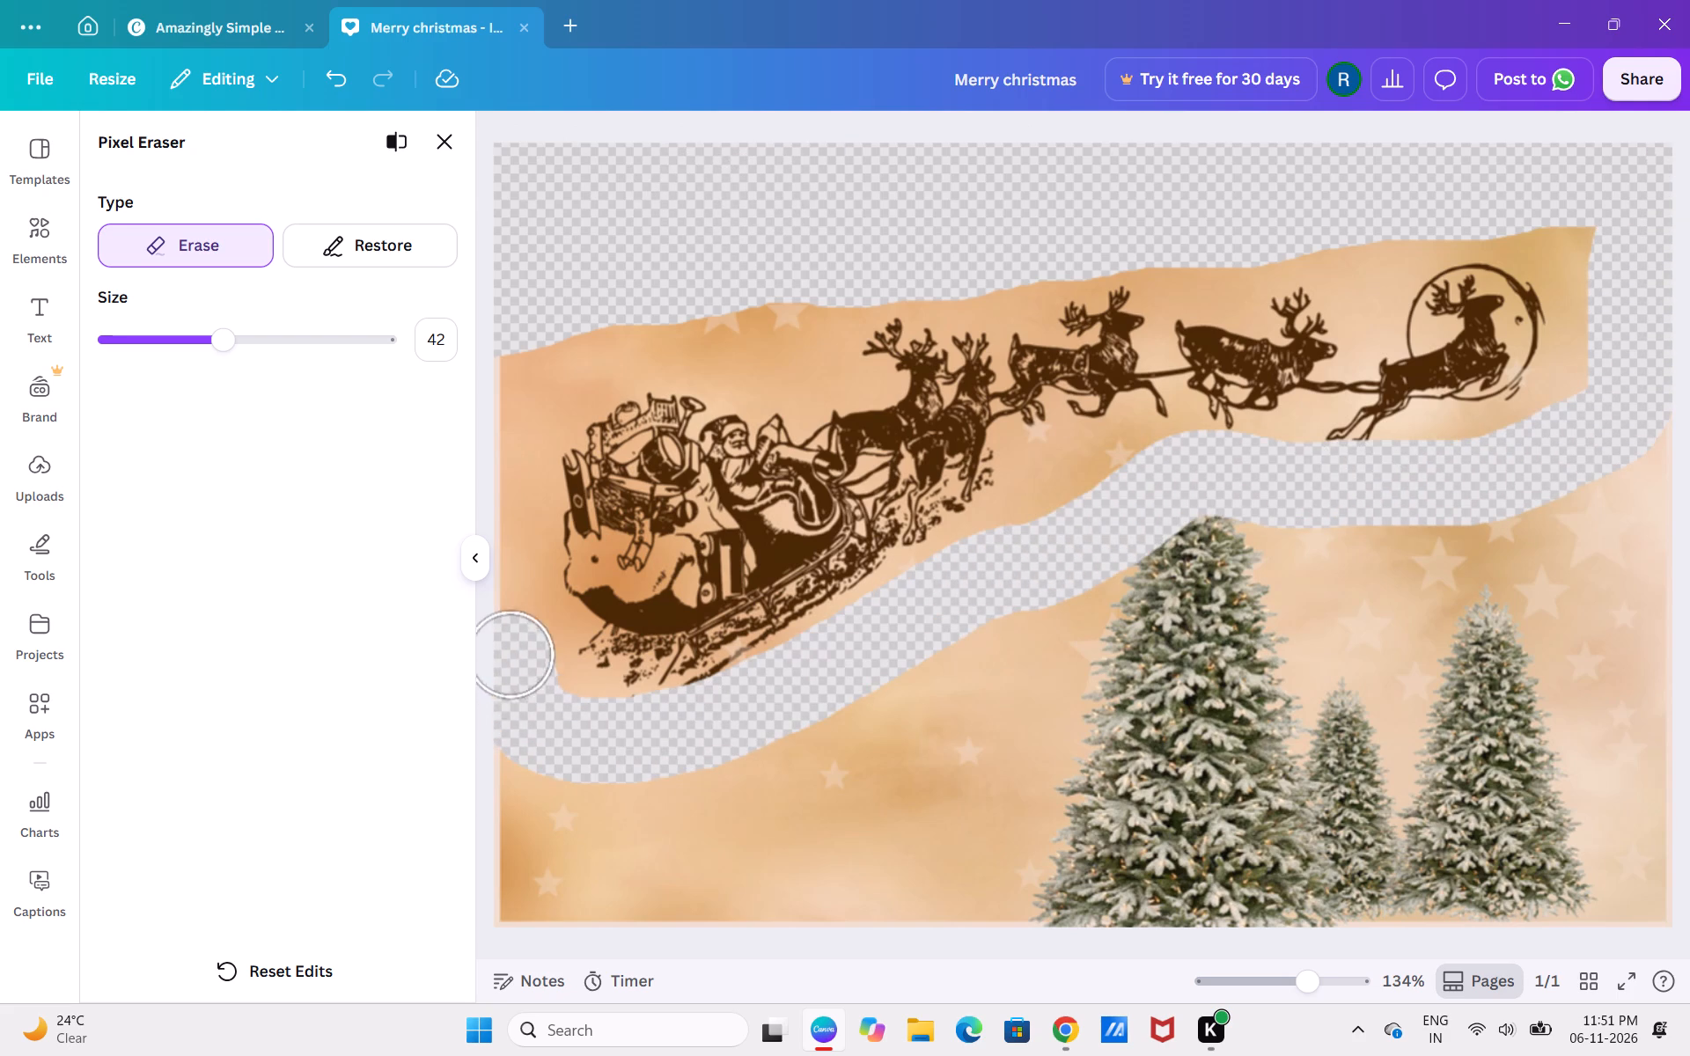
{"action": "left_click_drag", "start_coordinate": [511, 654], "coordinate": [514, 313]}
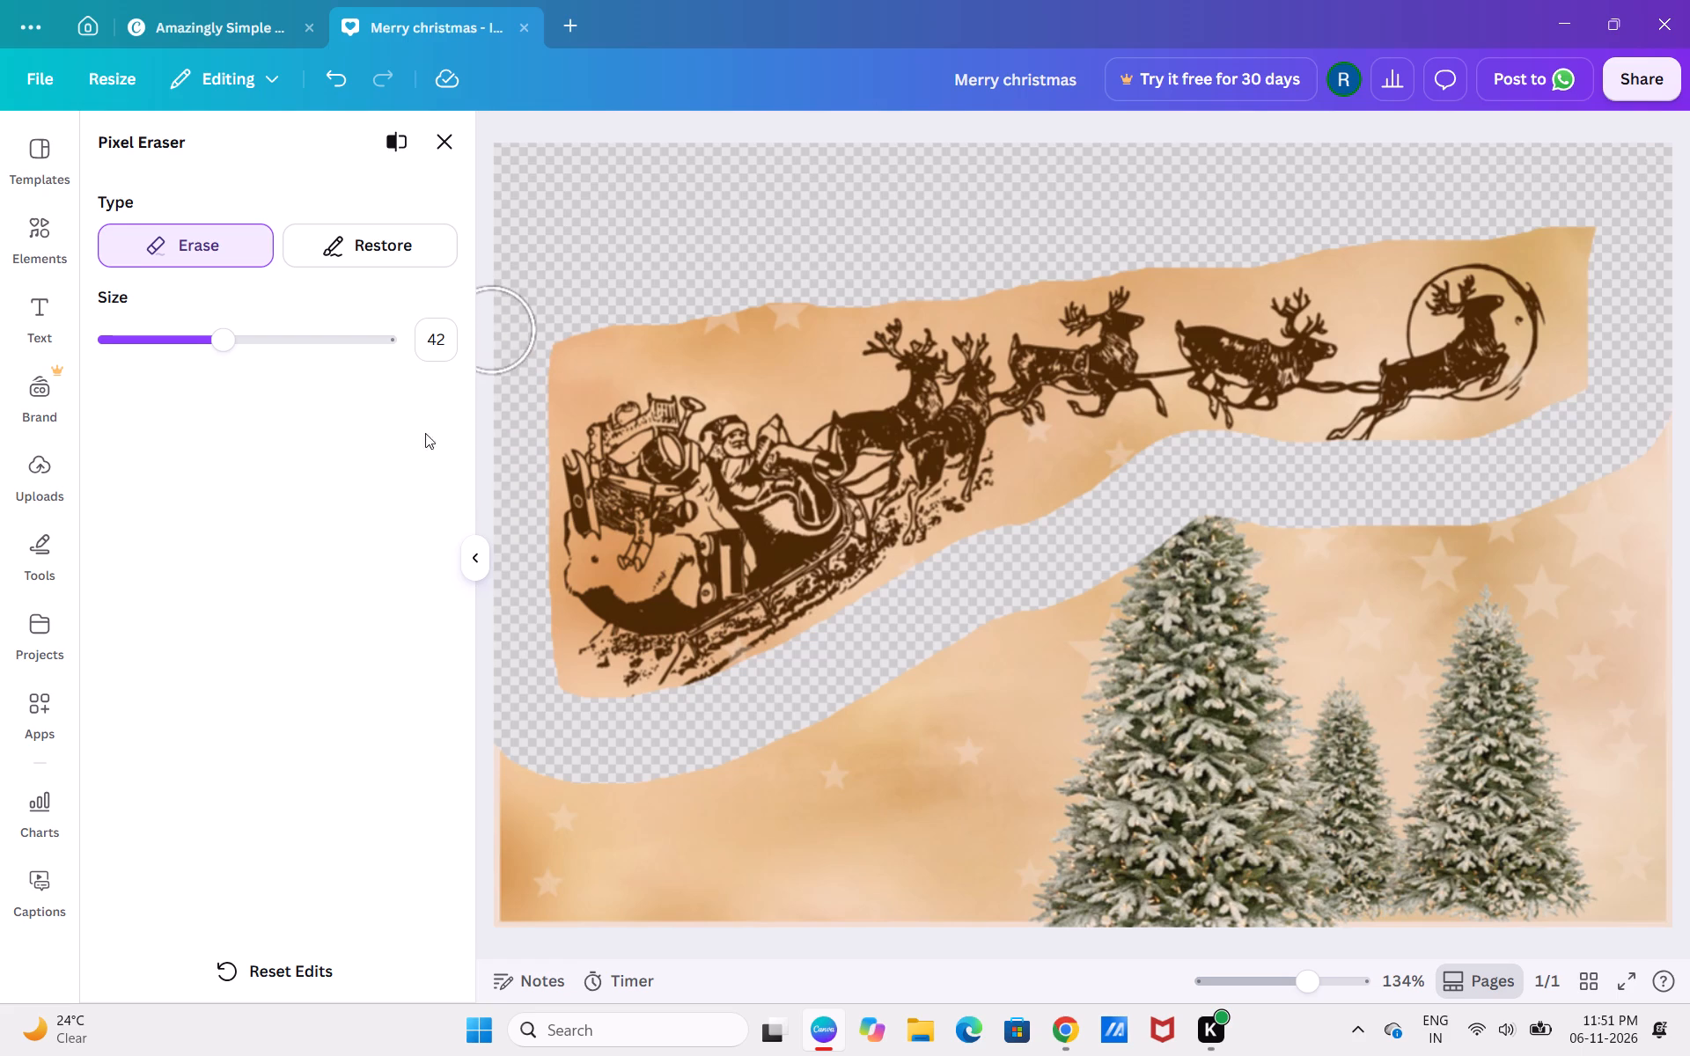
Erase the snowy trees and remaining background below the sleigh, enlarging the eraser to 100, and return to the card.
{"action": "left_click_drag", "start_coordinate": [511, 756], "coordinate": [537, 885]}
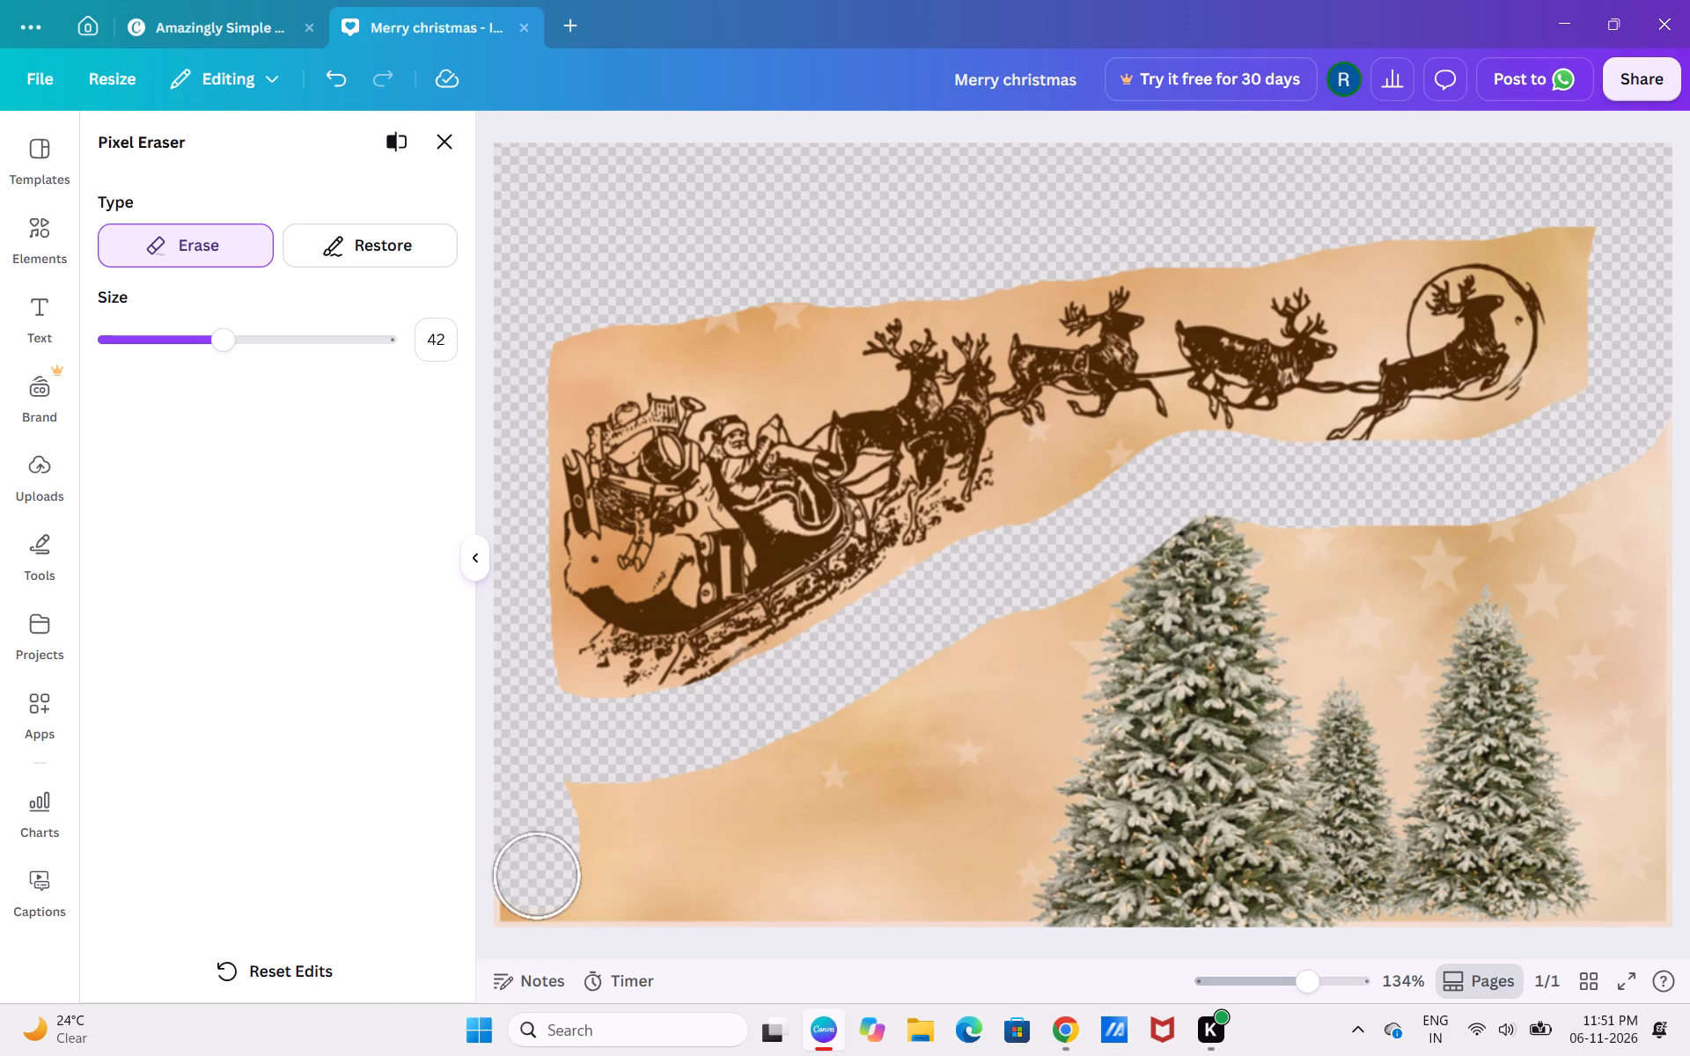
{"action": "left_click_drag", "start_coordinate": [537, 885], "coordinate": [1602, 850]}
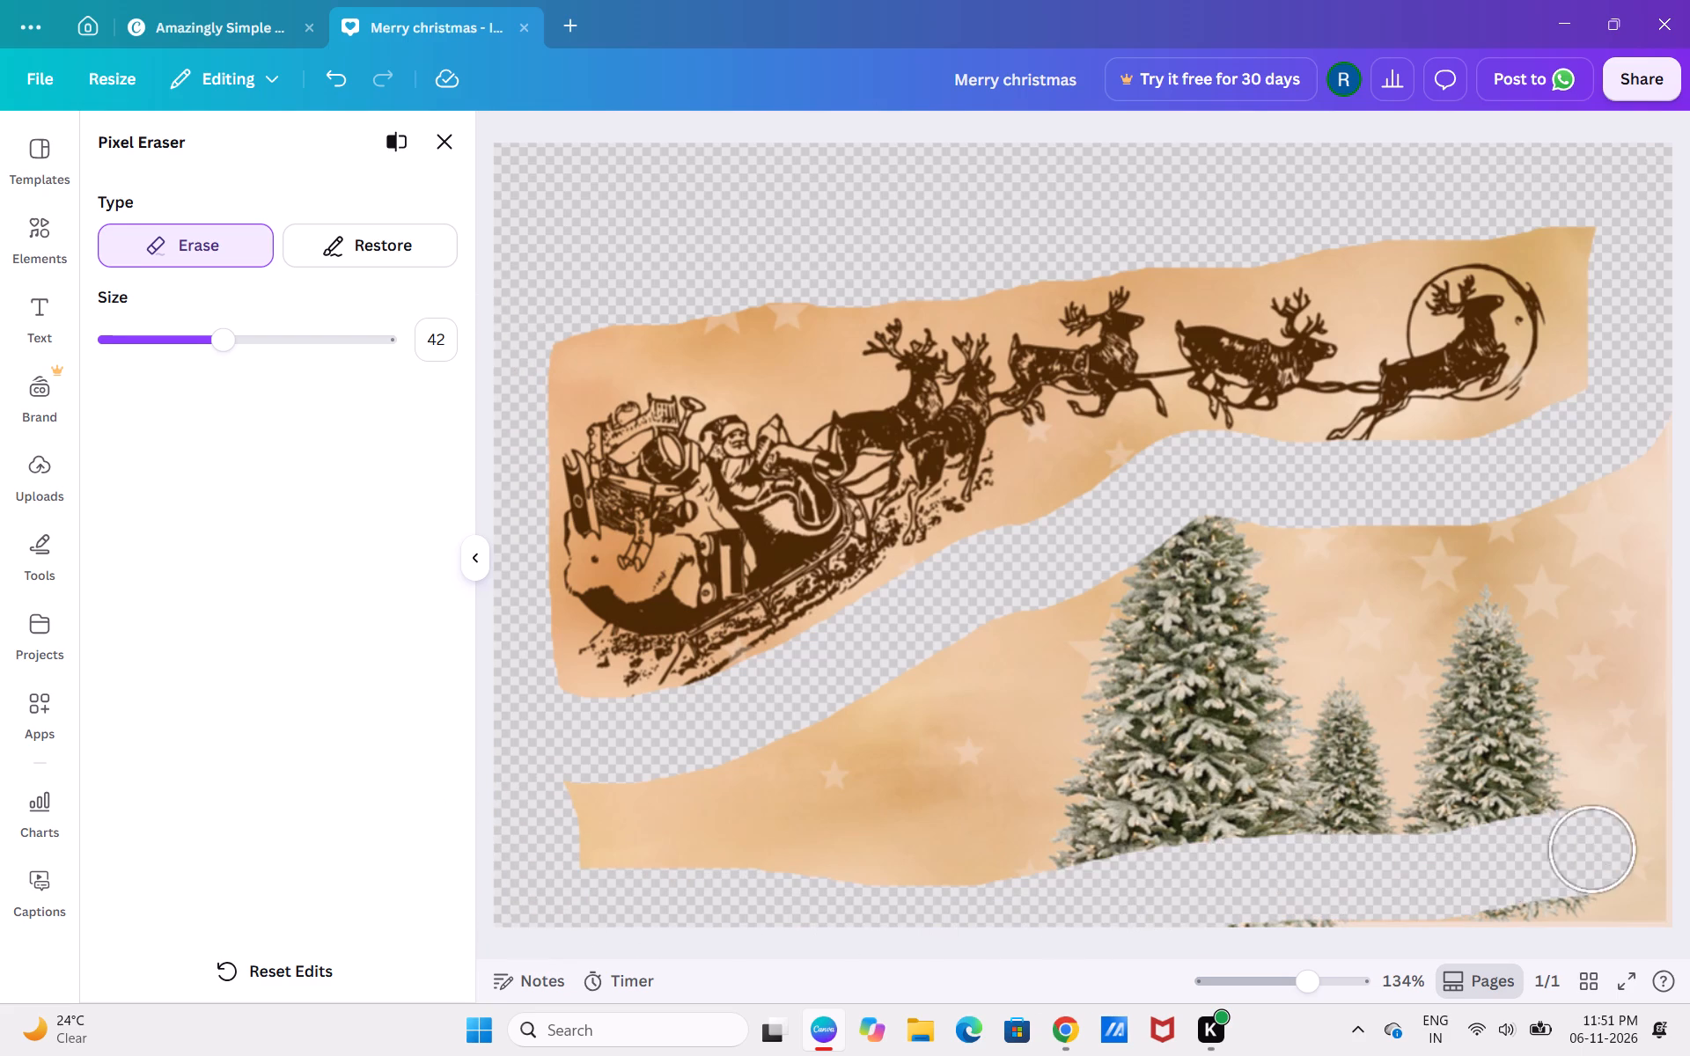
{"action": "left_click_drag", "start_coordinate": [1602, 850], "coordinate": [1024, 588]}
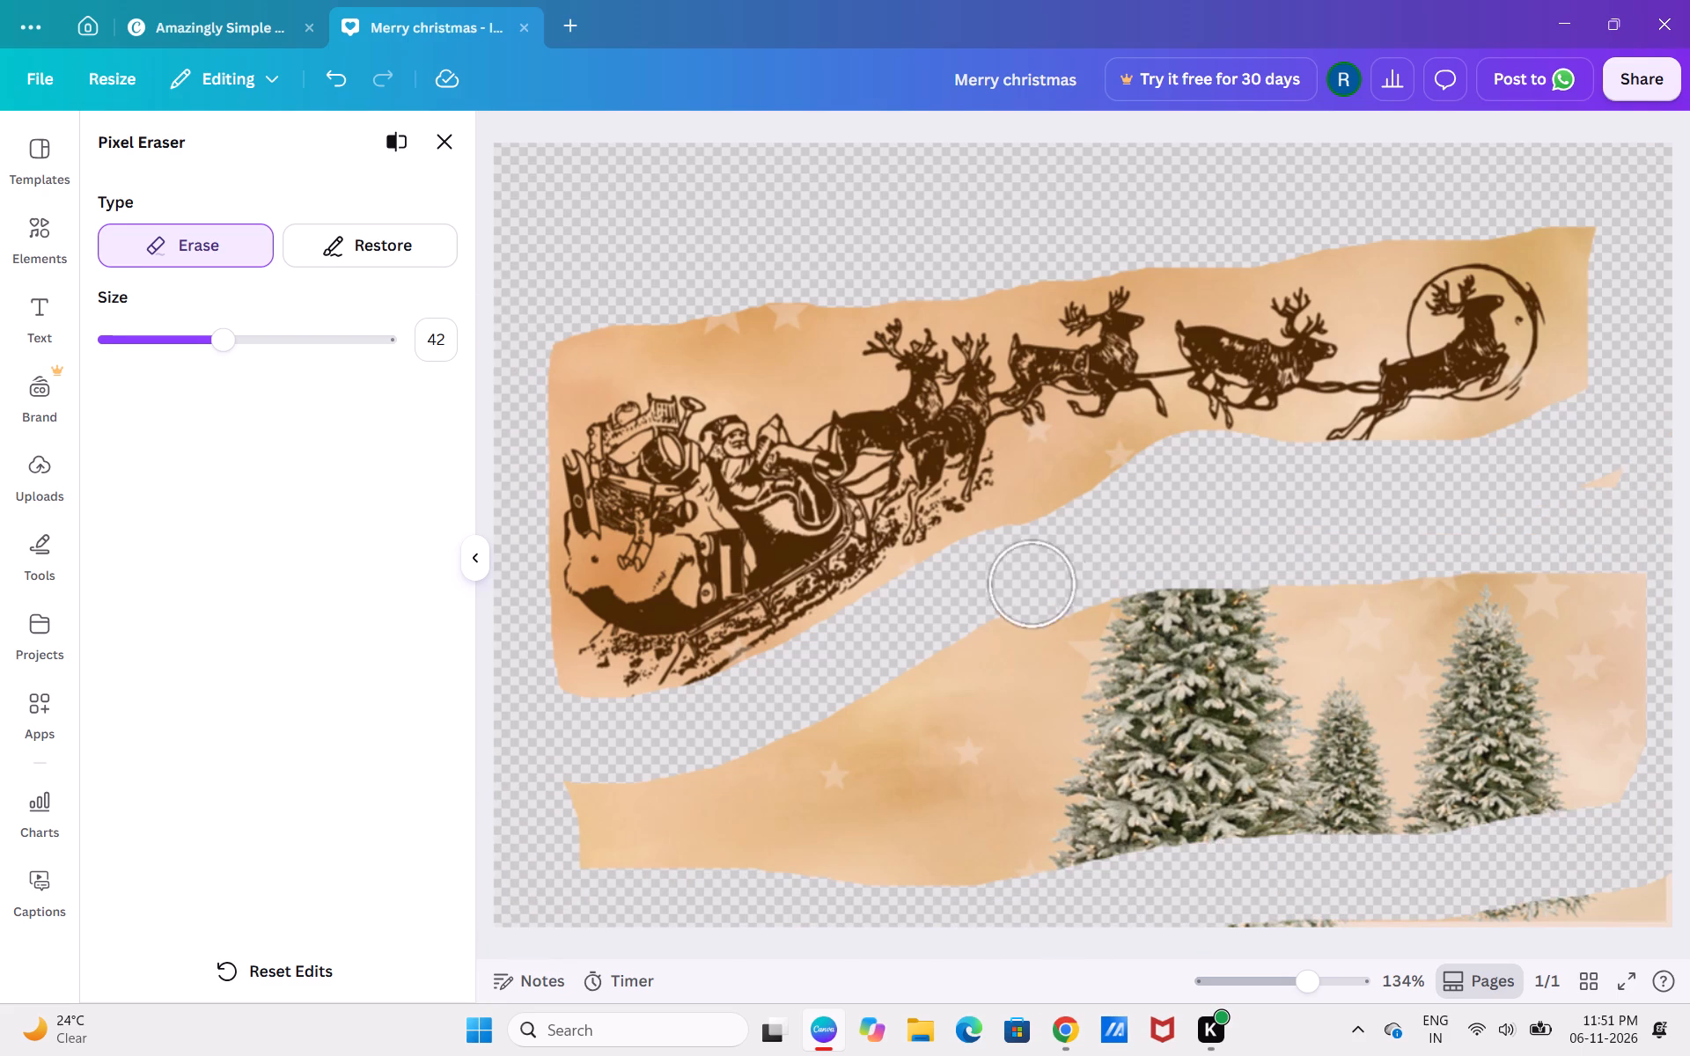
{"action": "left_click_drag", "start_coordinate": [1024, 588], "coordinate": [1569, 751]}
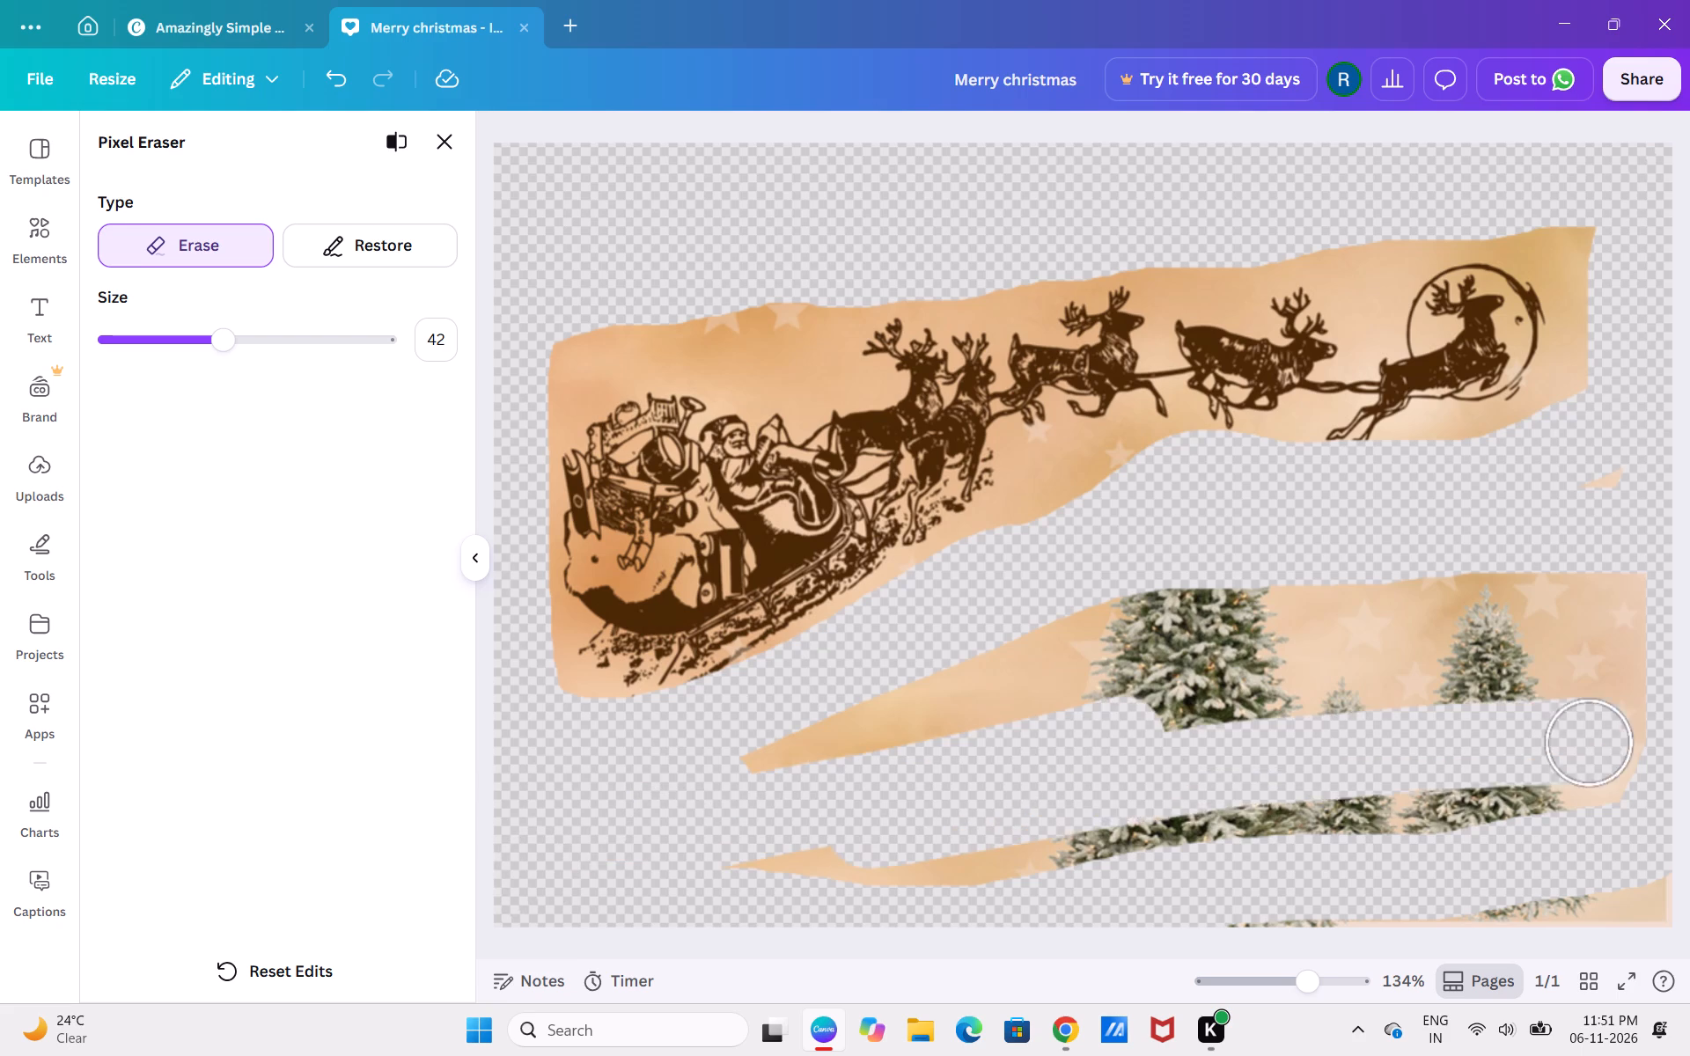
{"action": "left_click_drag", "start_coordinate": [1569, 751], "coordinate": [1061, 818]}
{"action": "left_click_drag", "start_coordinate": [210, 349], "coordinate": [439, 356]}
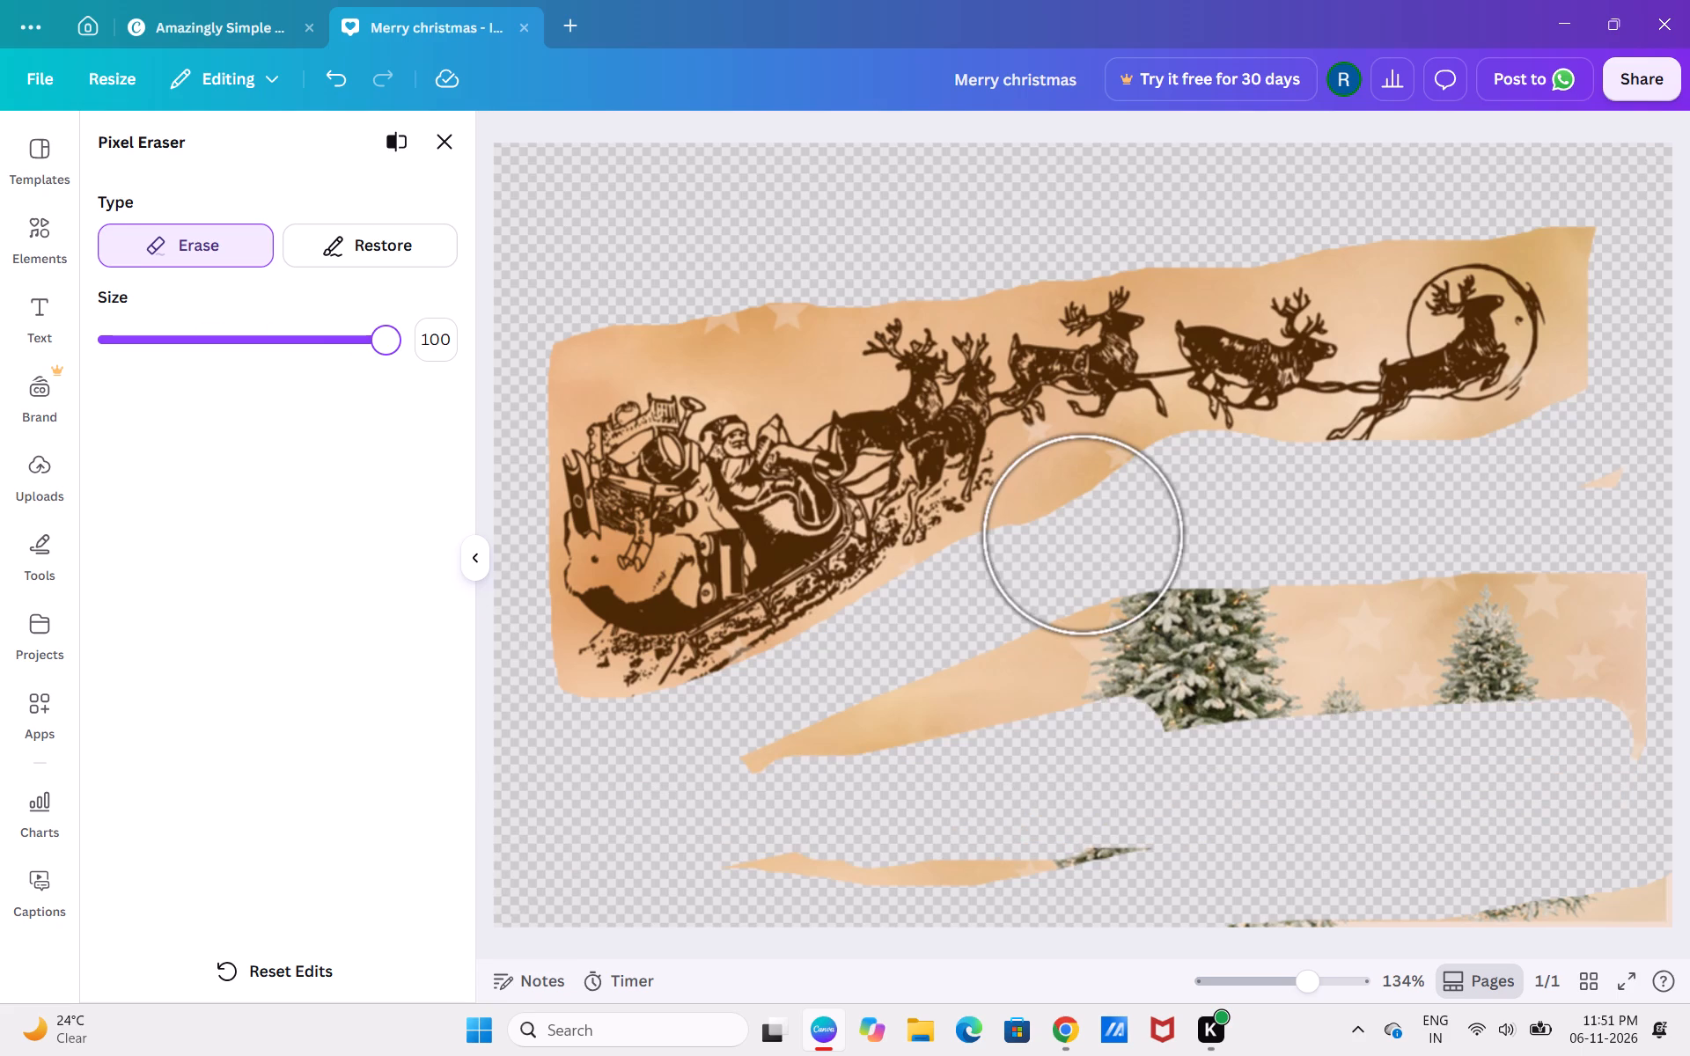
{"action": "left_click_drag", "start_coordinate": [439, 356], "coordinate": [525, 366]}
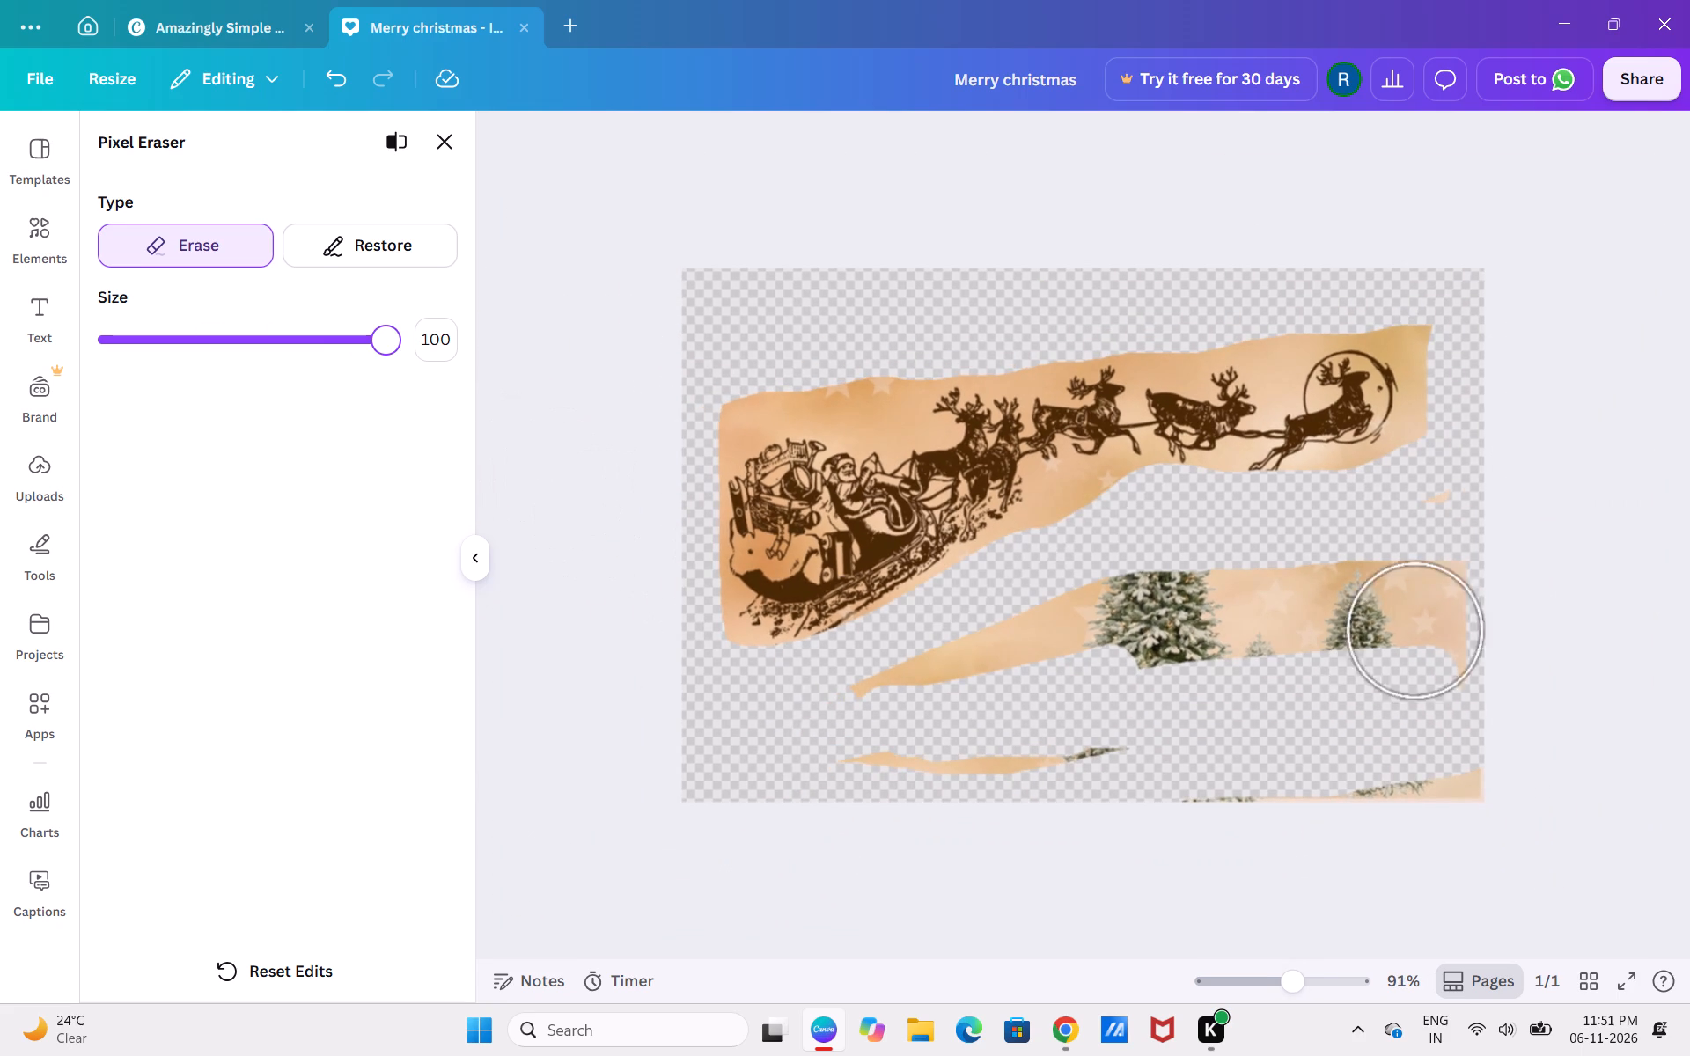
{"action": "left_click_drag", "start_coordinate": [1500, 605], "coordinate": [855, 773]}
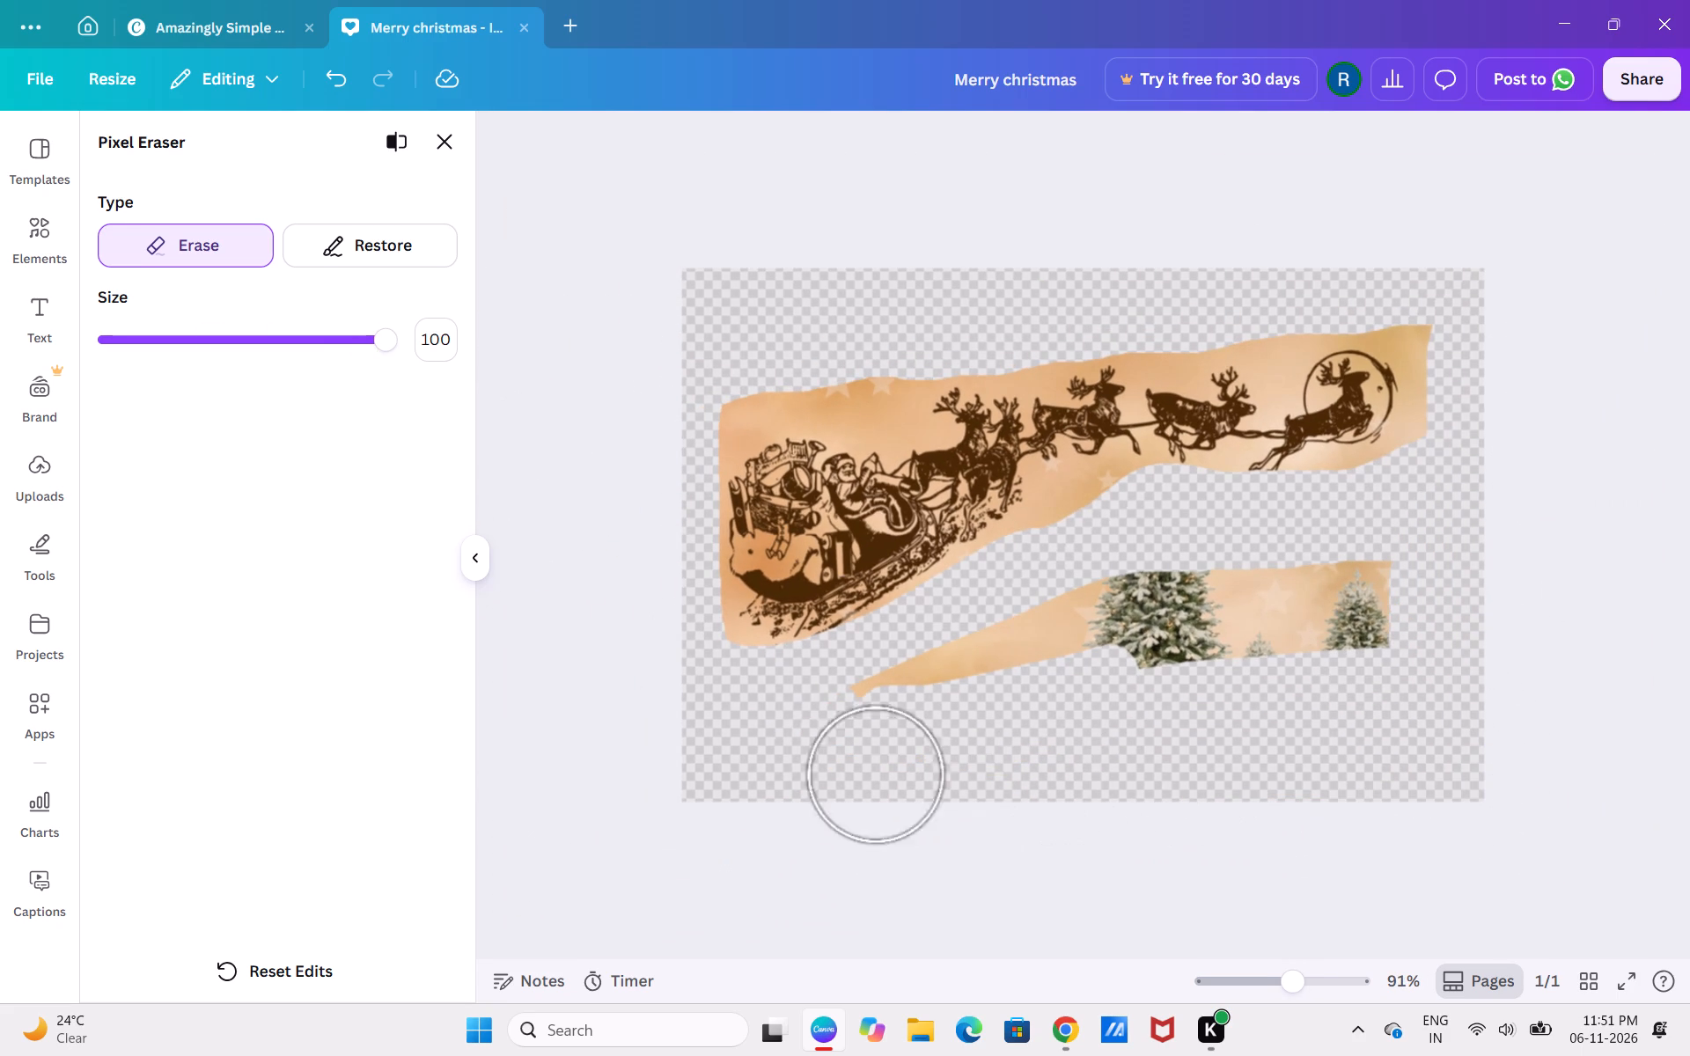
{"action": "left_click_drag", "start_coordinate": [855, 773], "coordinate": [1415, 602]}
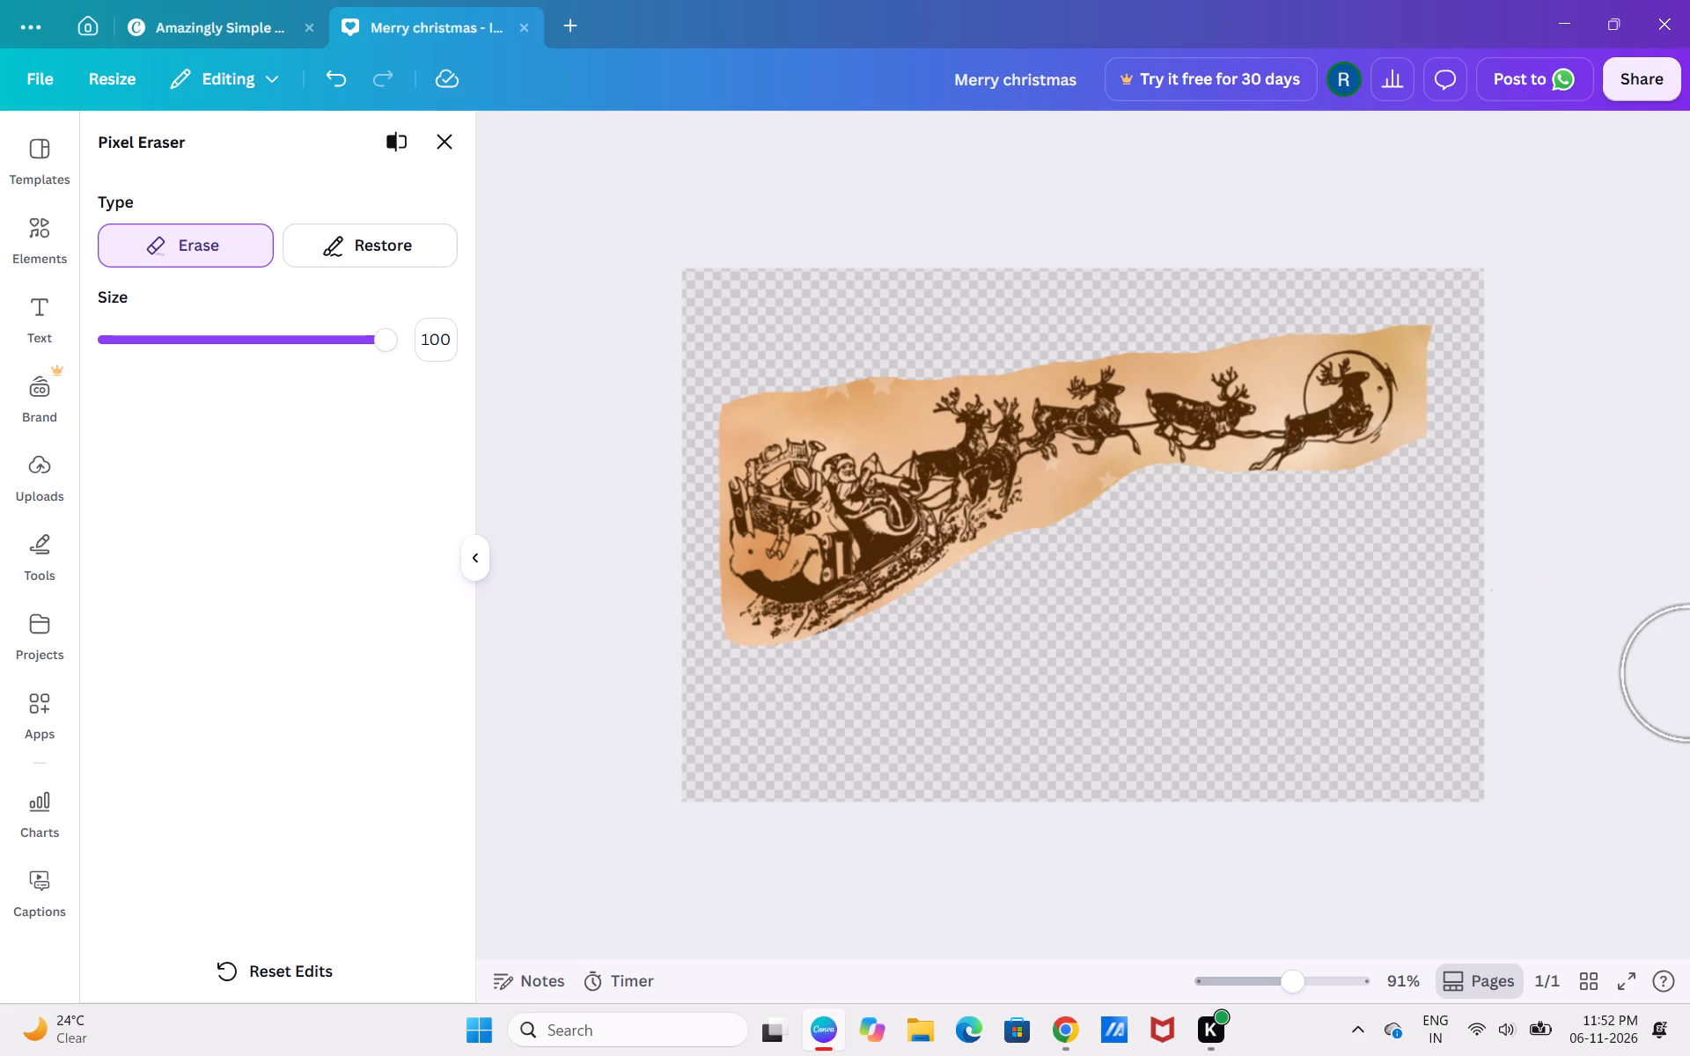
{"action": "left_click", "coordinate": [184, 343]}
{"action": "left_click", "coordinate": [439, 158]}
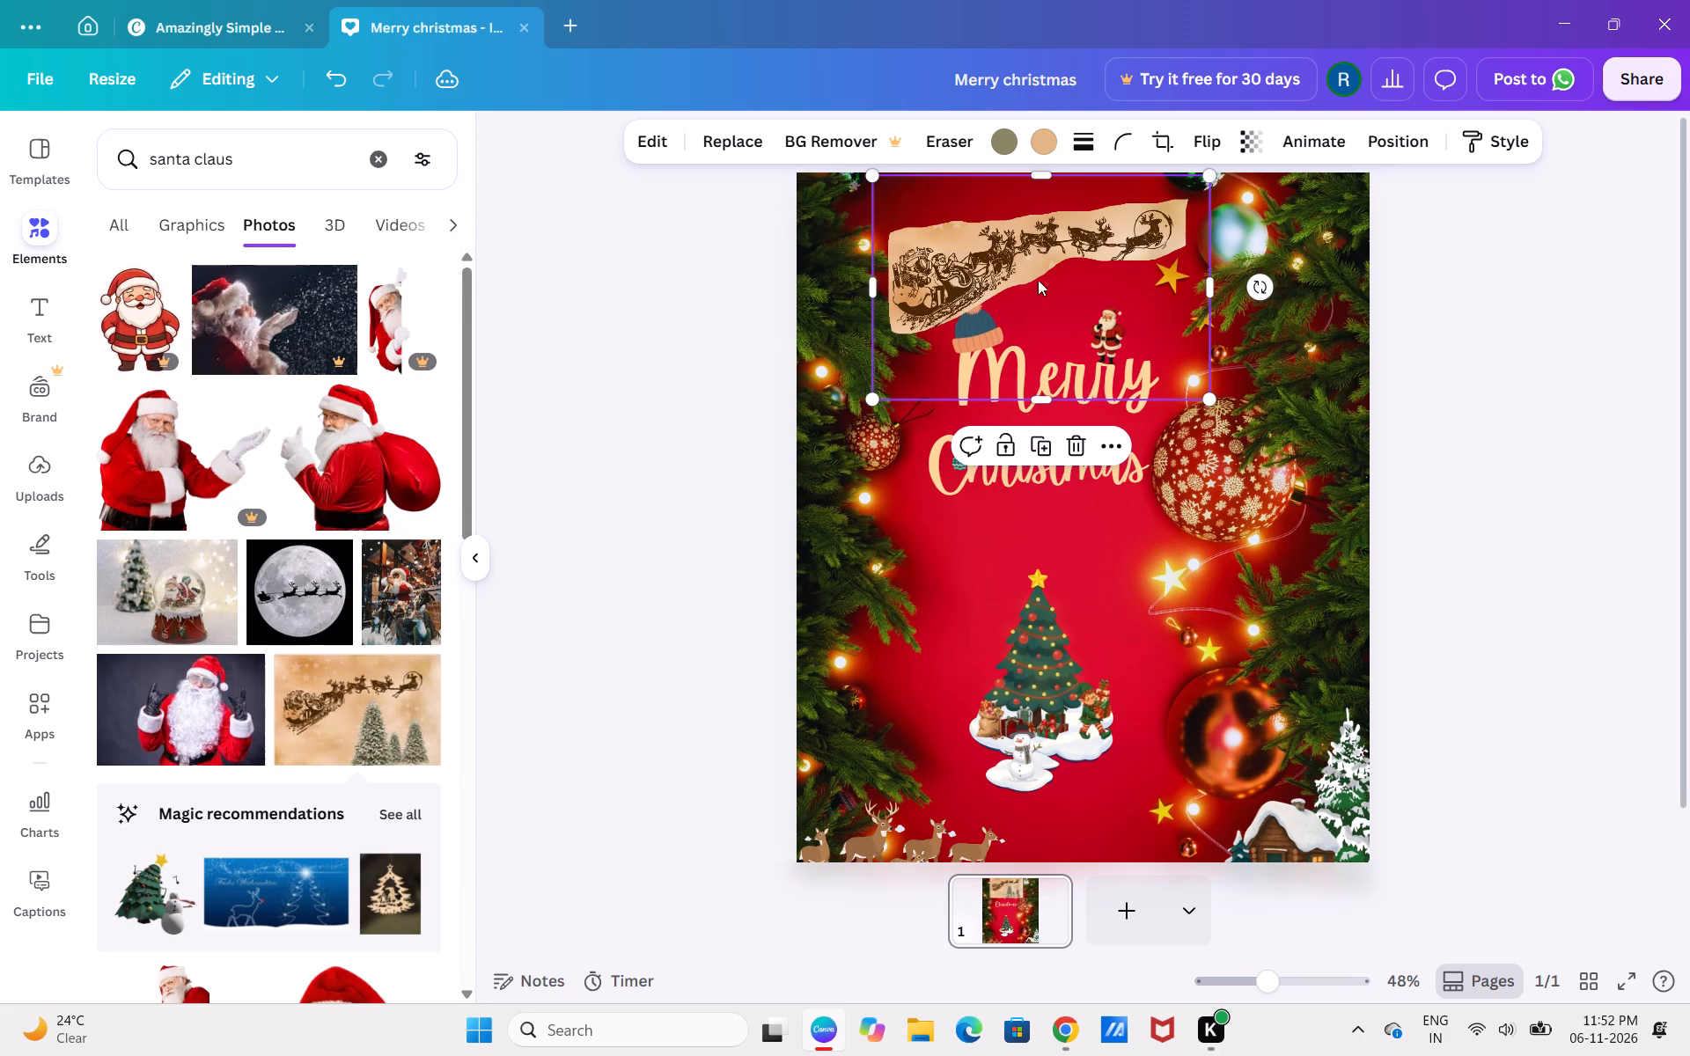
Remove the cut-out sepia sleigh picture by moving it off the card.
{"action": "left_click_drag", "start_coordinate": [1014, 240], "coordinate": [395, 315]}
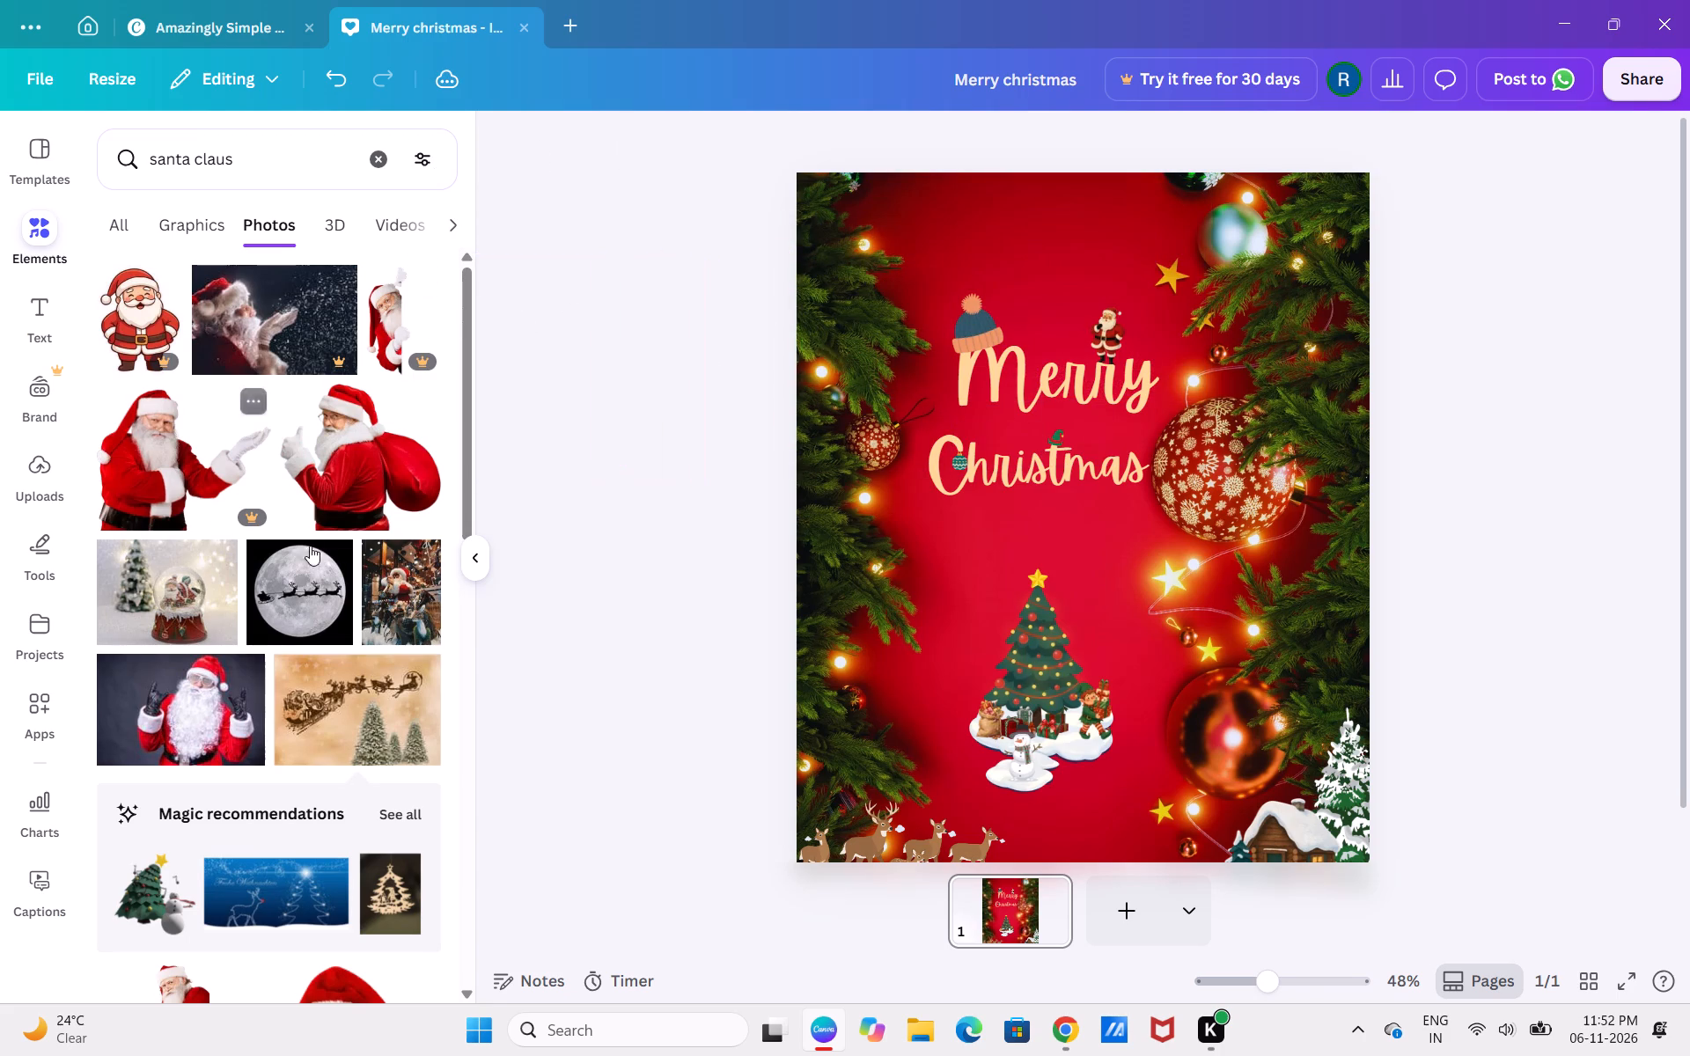
Add the full-moon photo with the Santa sleigh silhouette, shrink it to about 625 by 625, and place it over the card's top above the title.
{"action": "left_click_drag", "start_coordinate": [305, 568], "coordinate": [915, 212]}
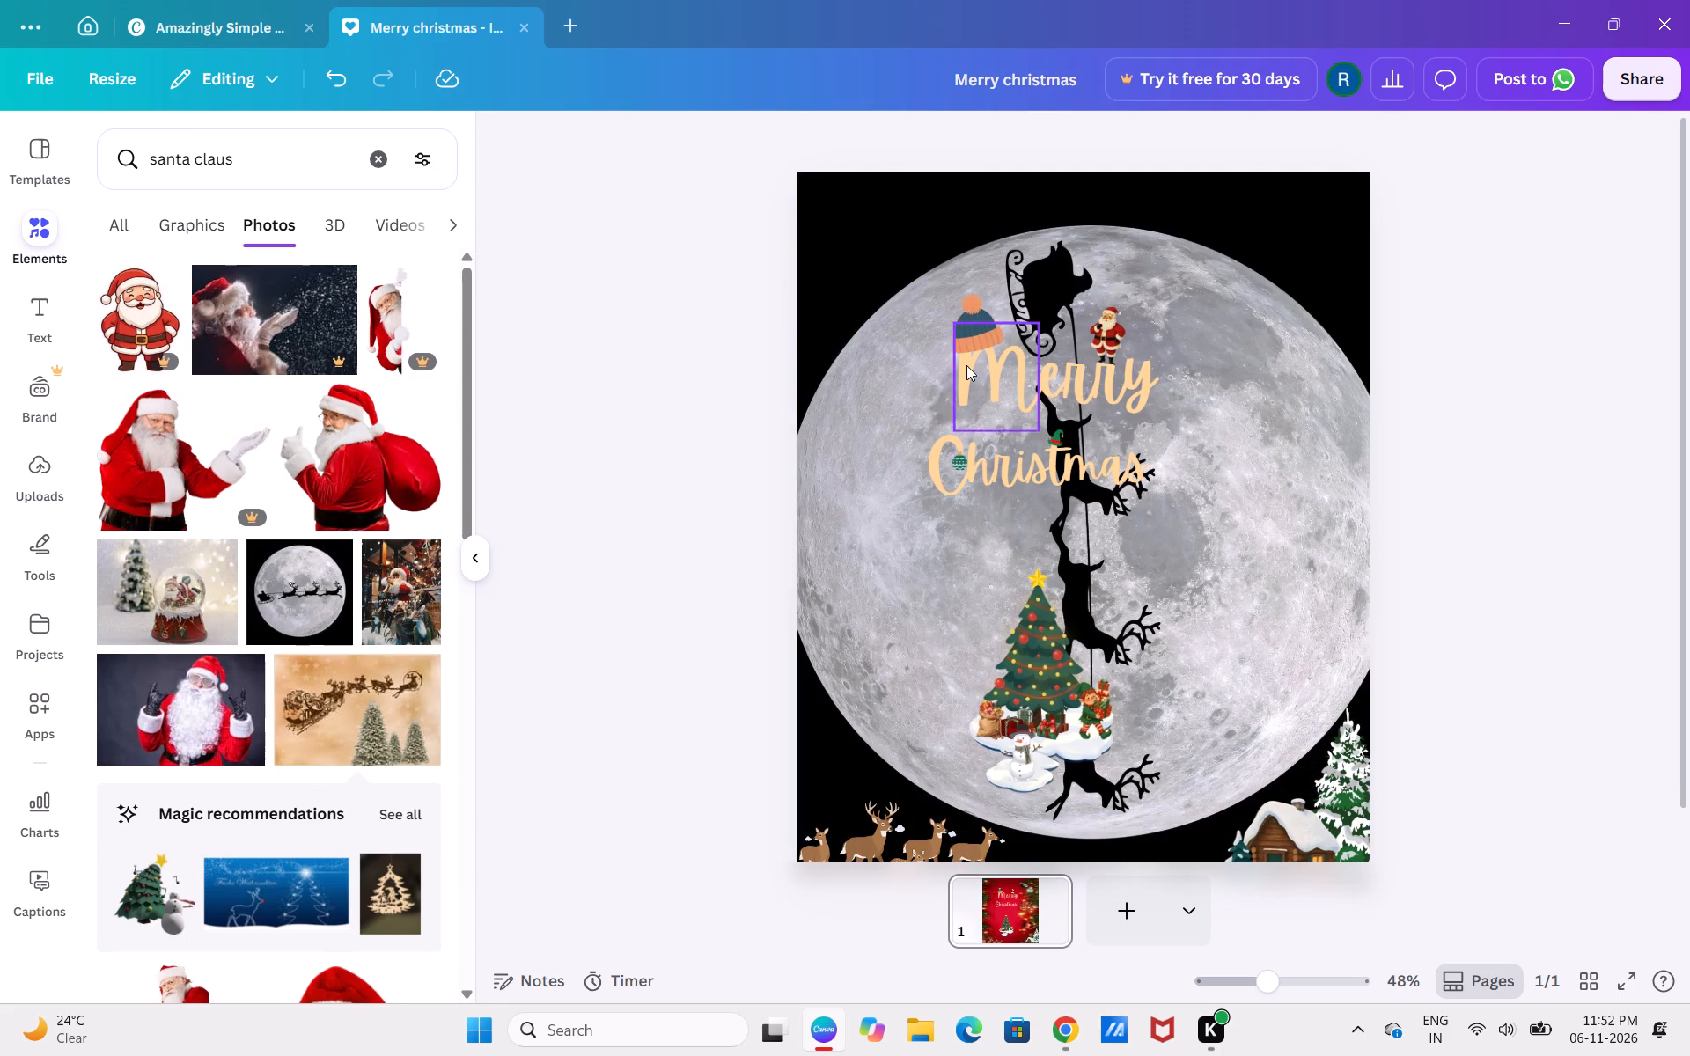
{"action": "key", "text": "ctrl+z"}
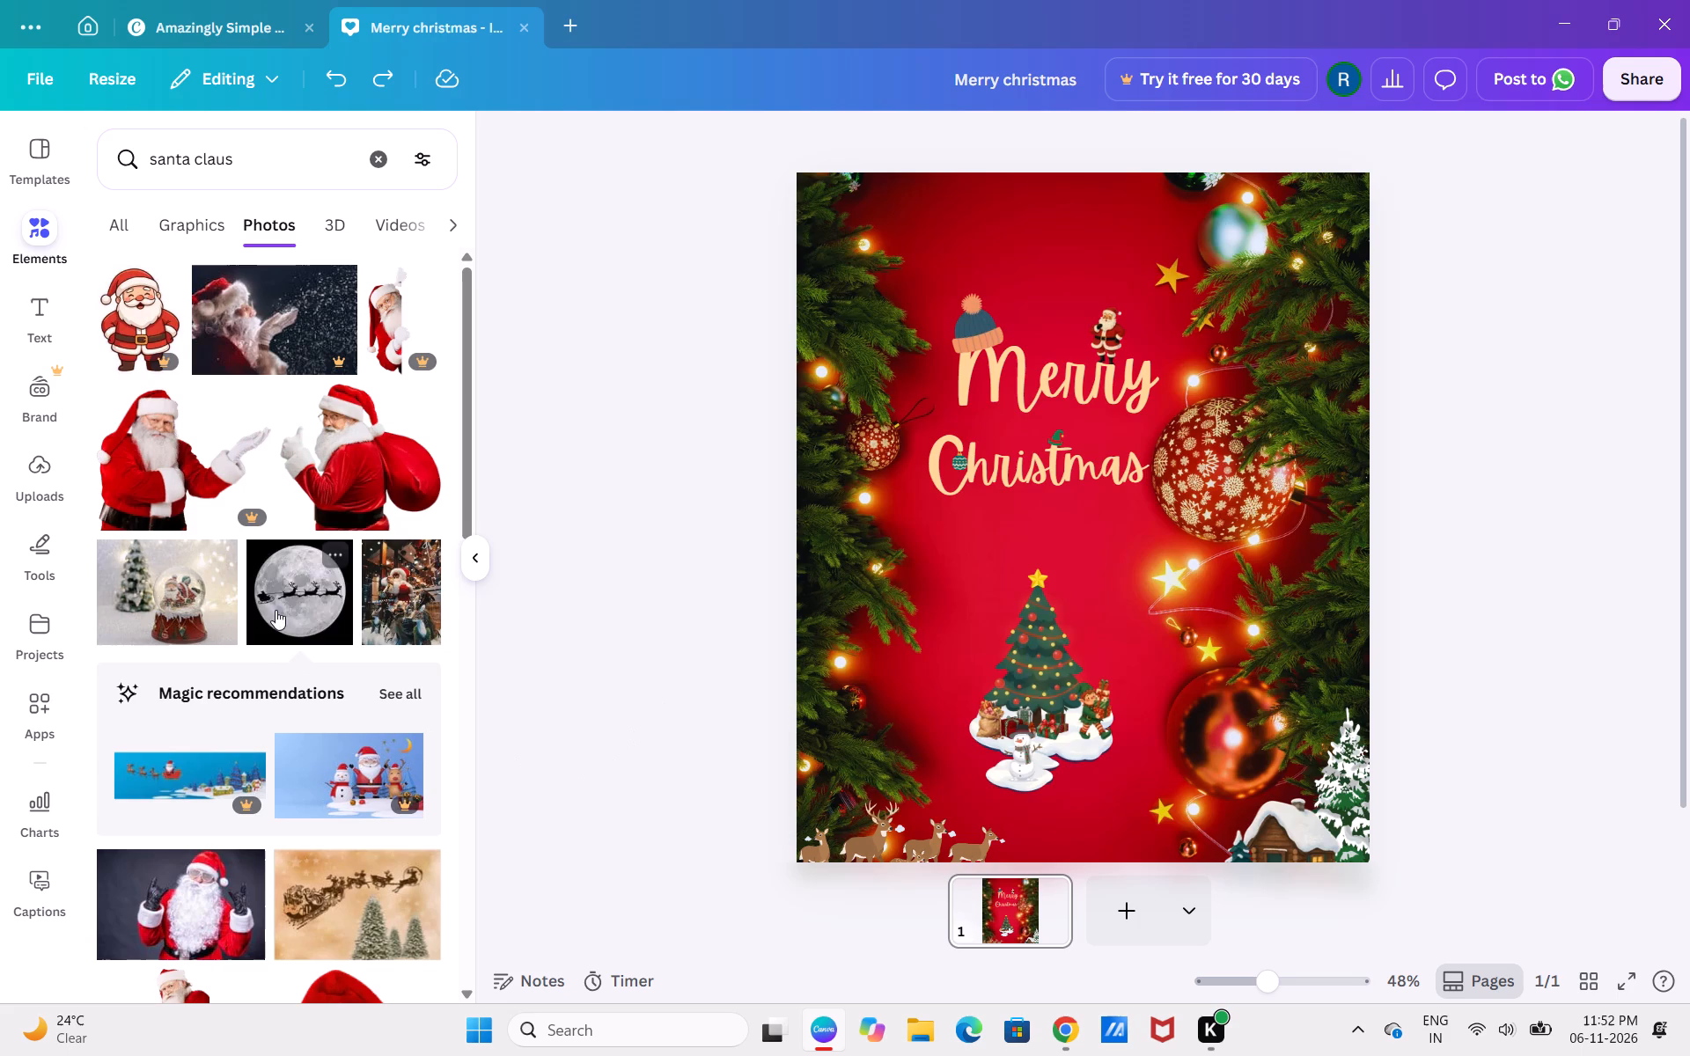
{"action": "left_click_drag", "start_coordinate": [276, 598], "coordinate": [906, 328]}
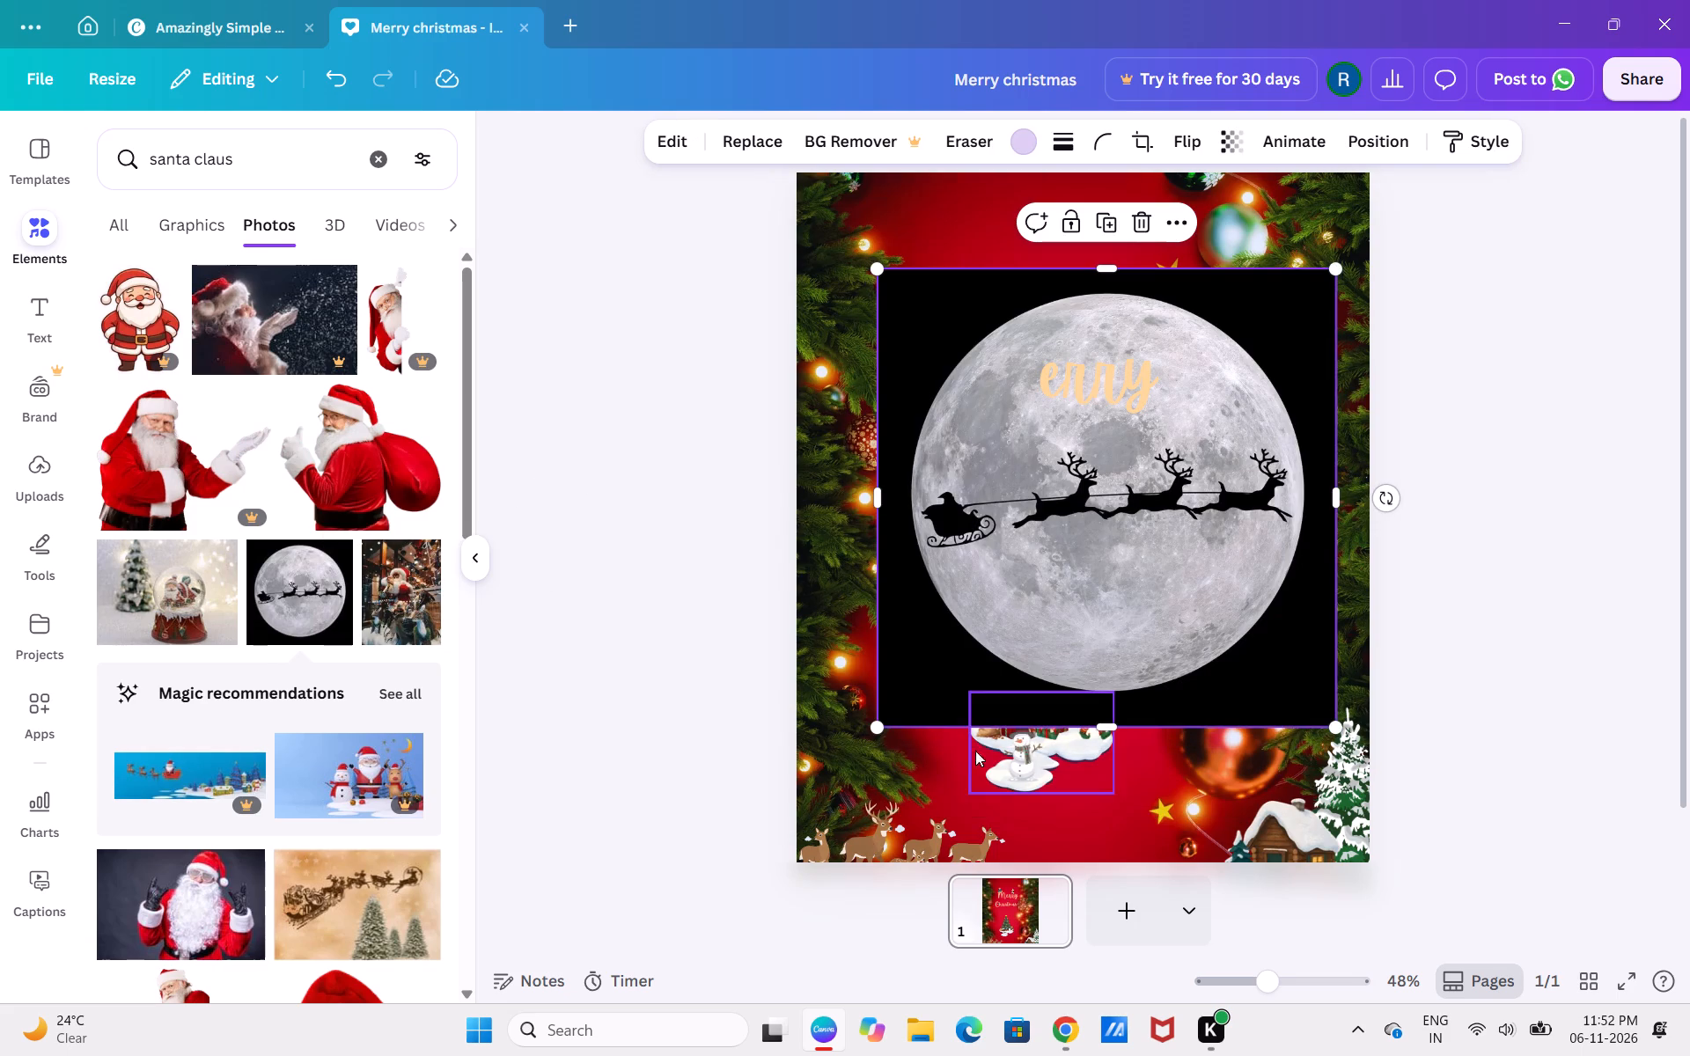
{"action": "left_click_drag", "start_coordinate": [876, 723], "coordinate": [961, 546]}
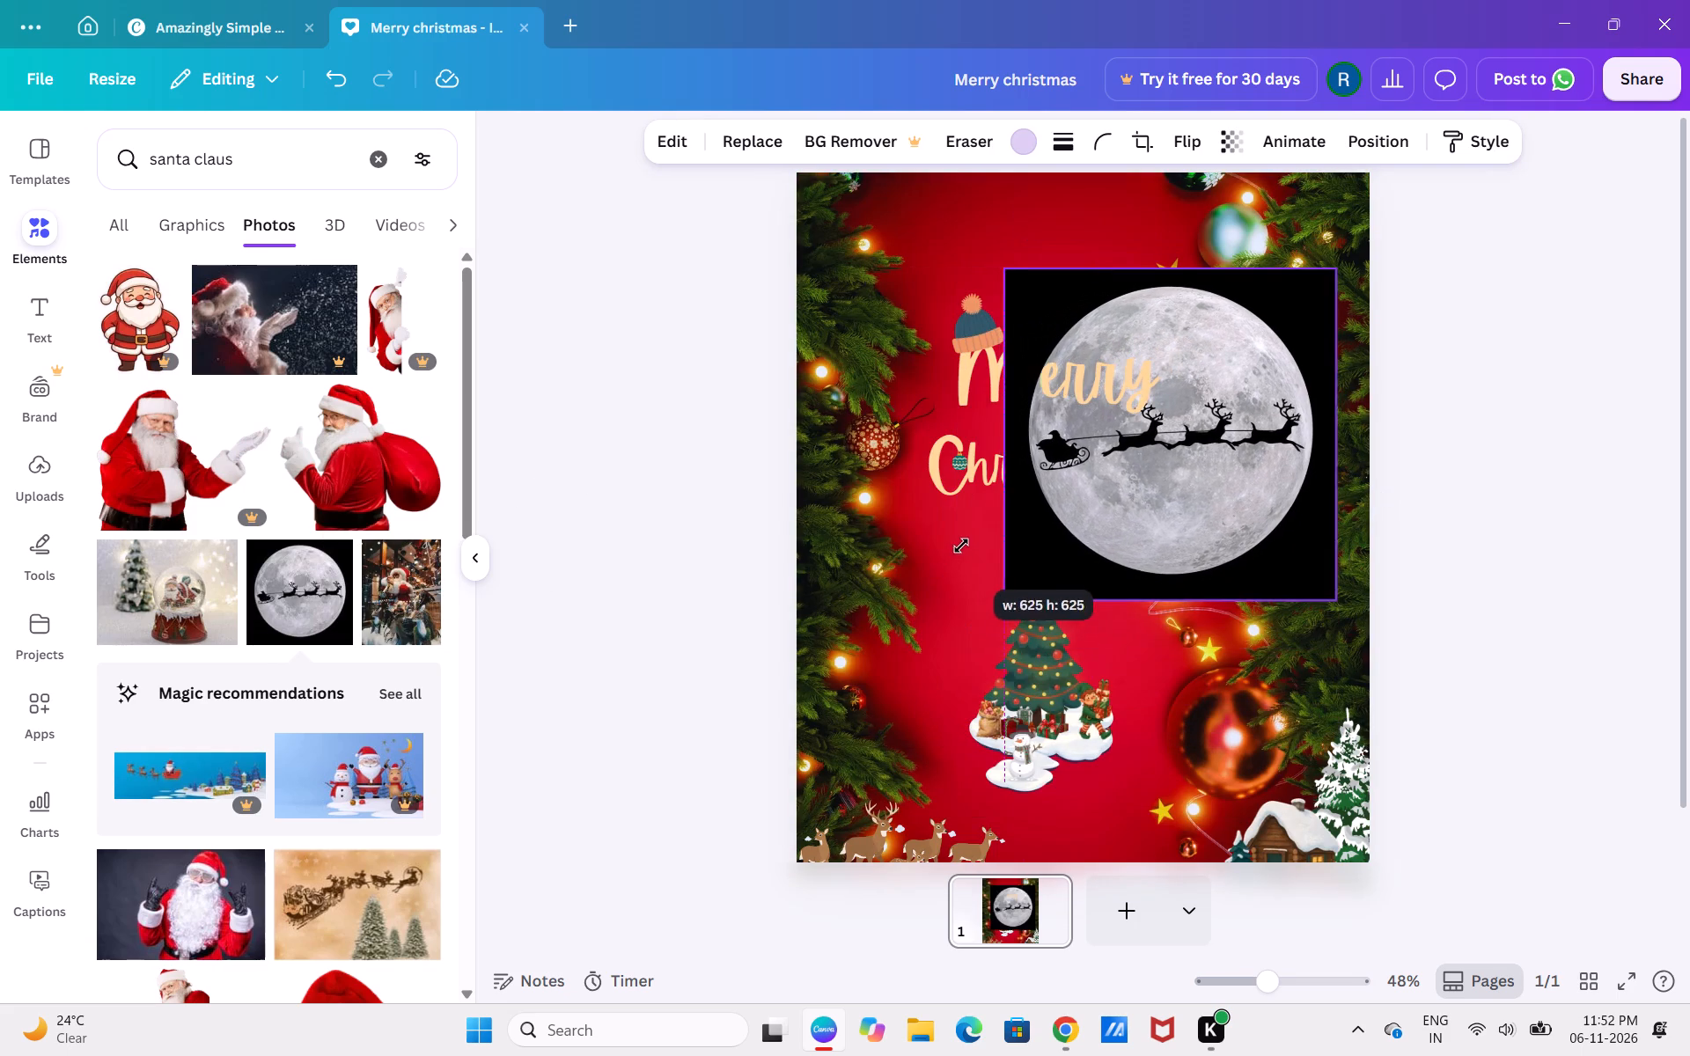
{"action": "left_click_drag", "start_coordinate": [961, 546], "coordinate": [966, 540]}
{"action": "left_click_drag", "start_coordinate": [1181, 451], "coordinate": [1054, 280]}
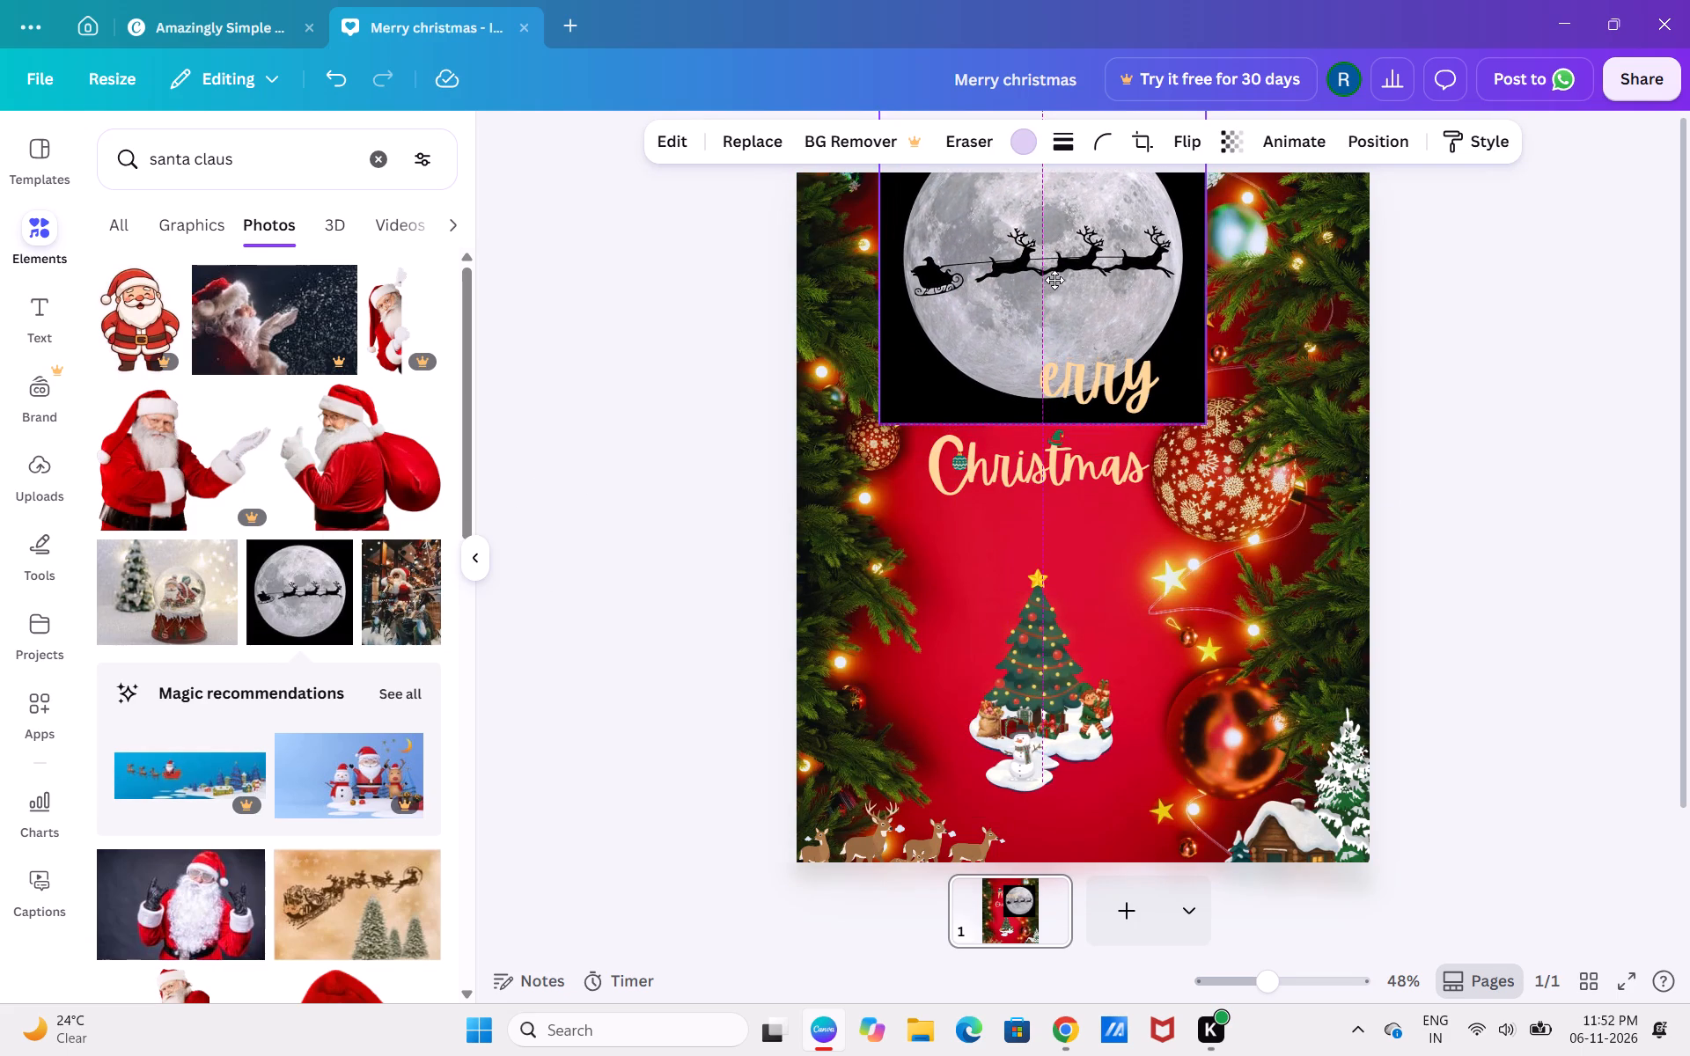
{"action": "left_click_drag", "start_coordinate": [1054, 280], "coordinate": [1058, 247]}
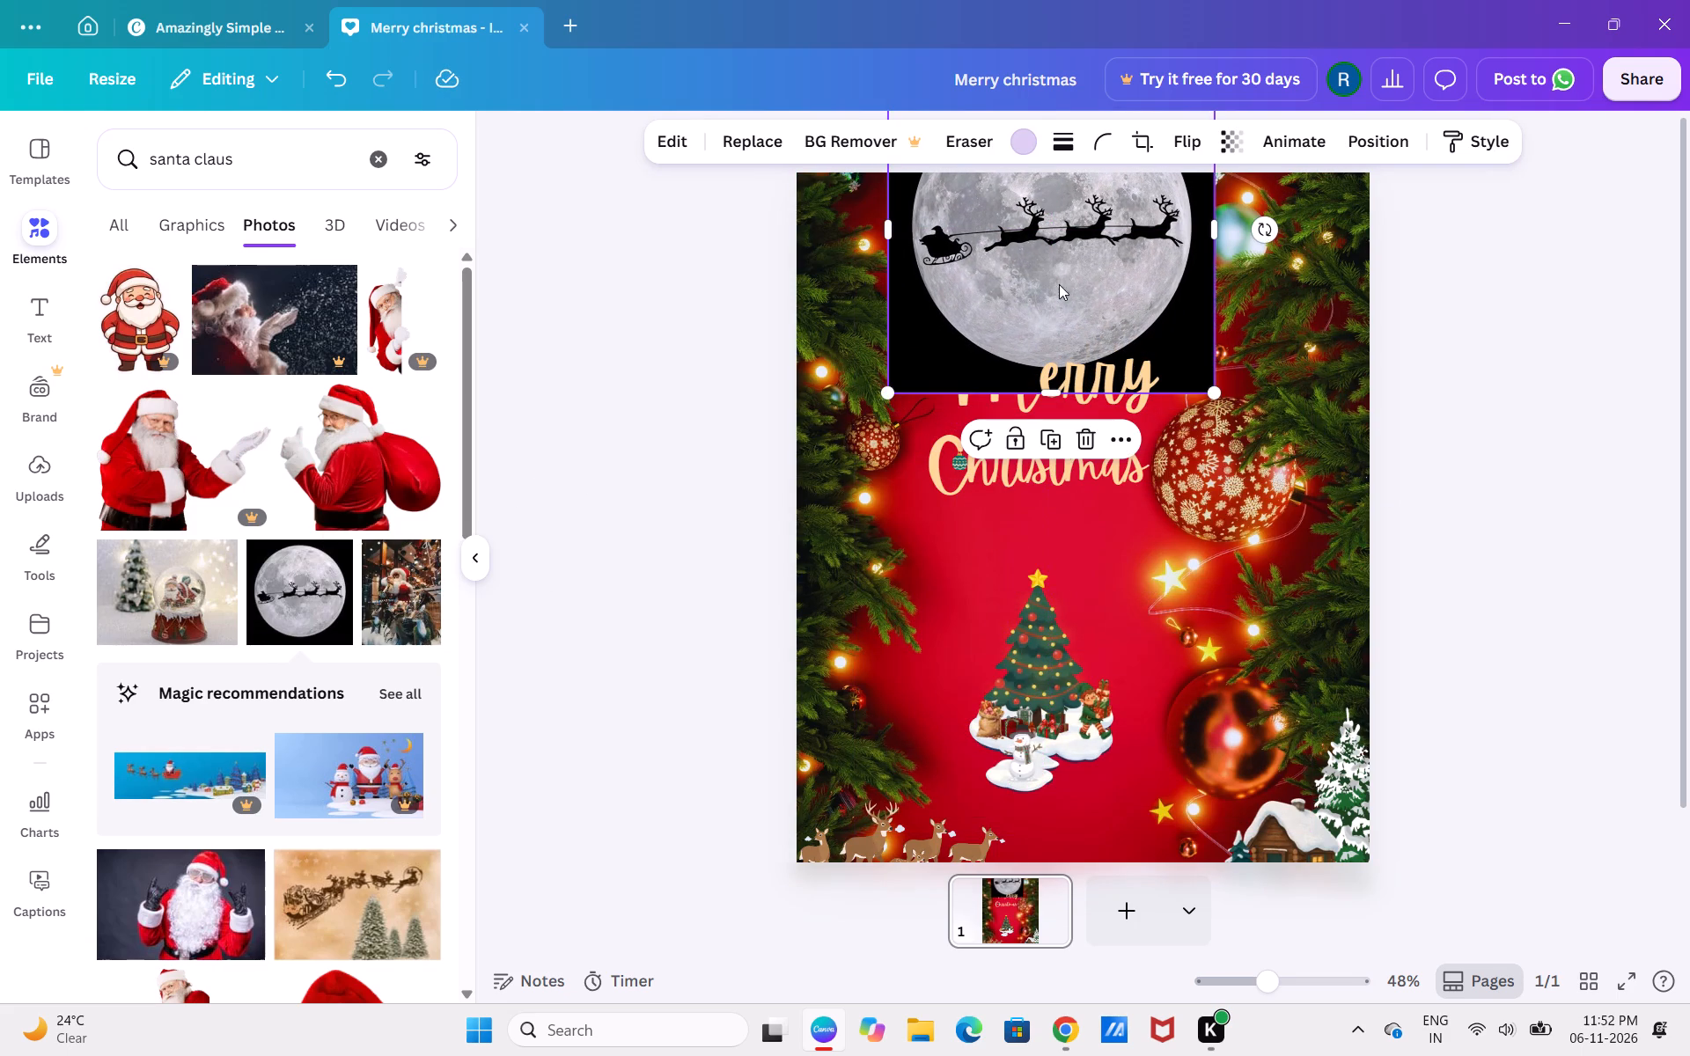
Erase the moon and black sky above and below the sleigh and reindeer with the Pixel Eraser at size 100.
{"action": "left_click", "coordinate": [956, 131]}
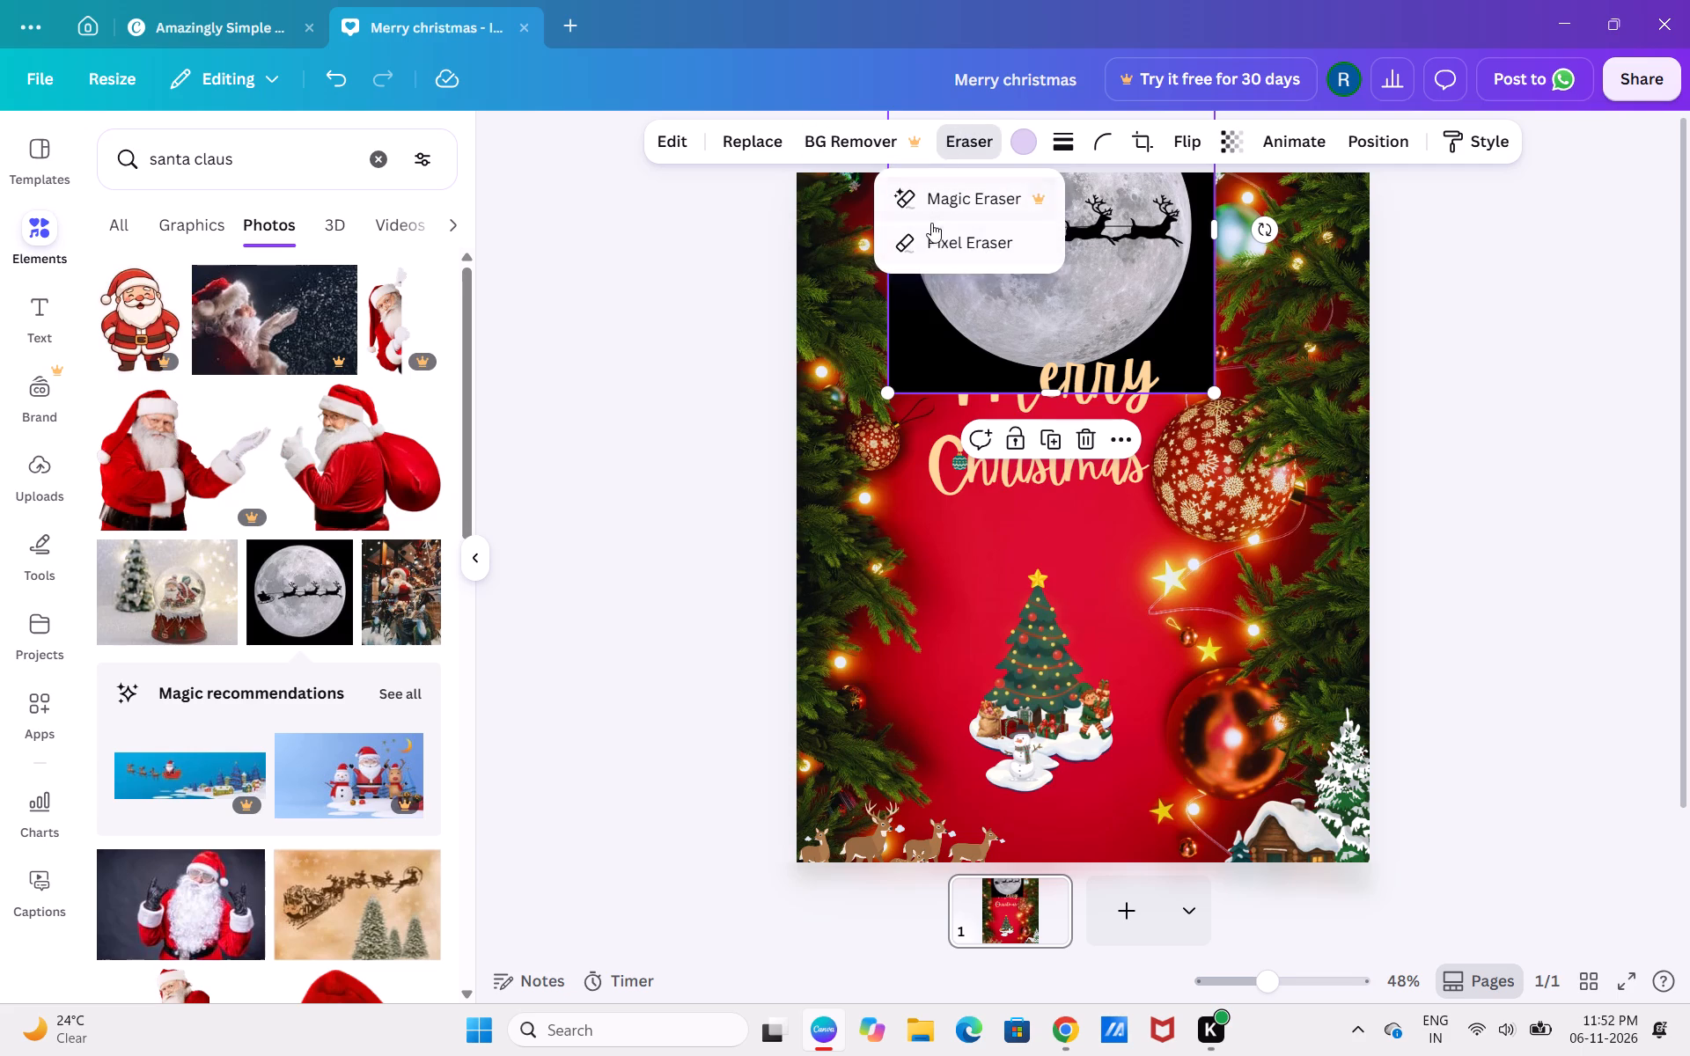
{"action": "left_click", "coordinate": [932, 232]}
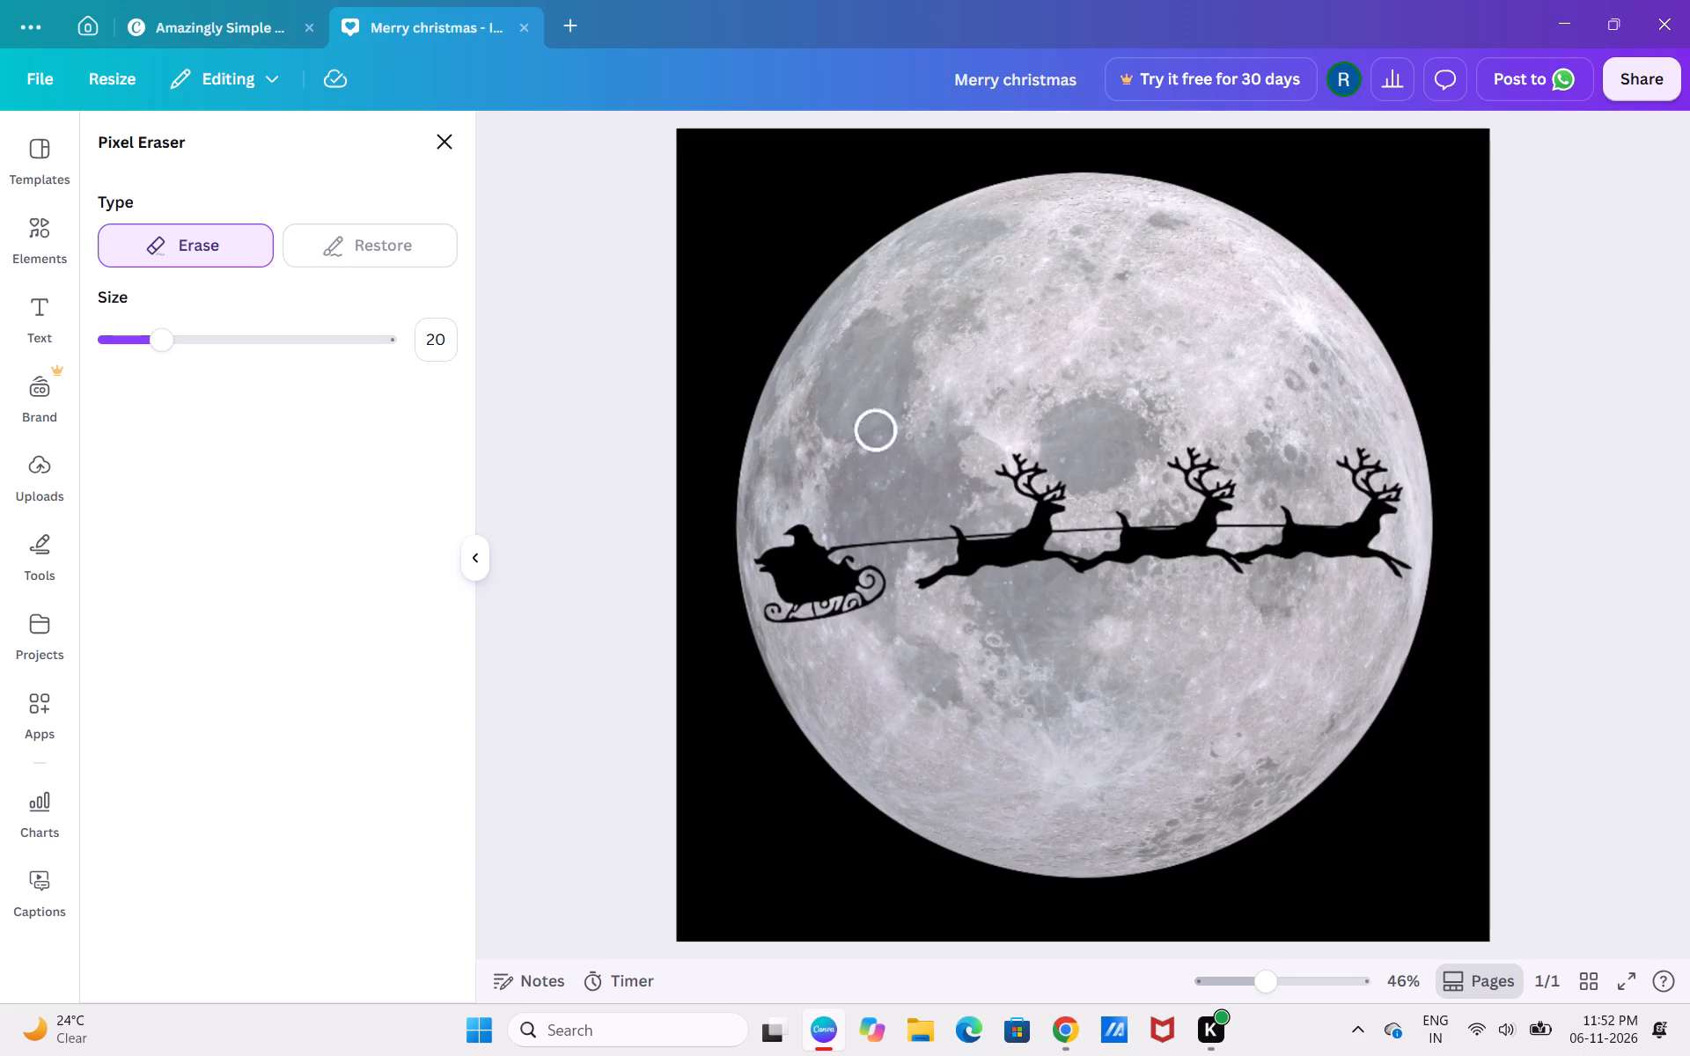
{"action": "left_click_drag", "start_coordinate": [283, 331], "coordinate": [349, 339]}
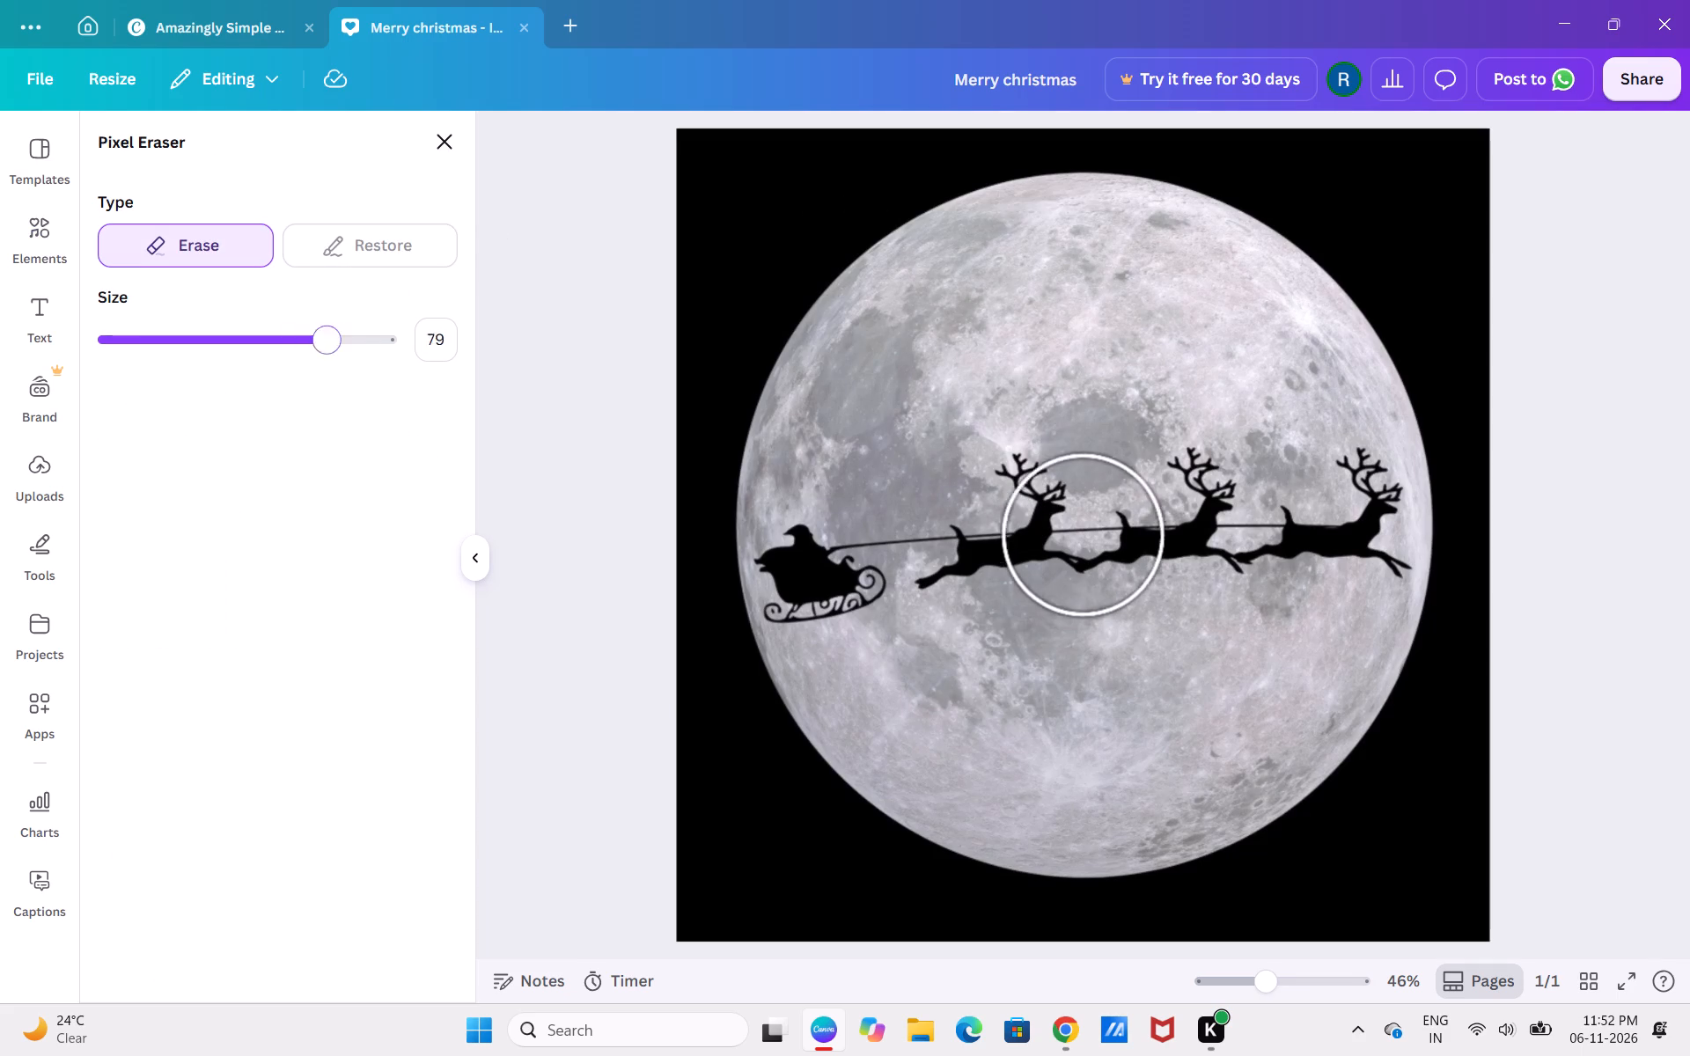
{"action": "left_click_drag", "start_coordinate": [349, 339], "coordinate": [399, 339]}
{"action": "left_click_drag", "start_coordinate": [702, 180], "coordinate": [1357, 168]}
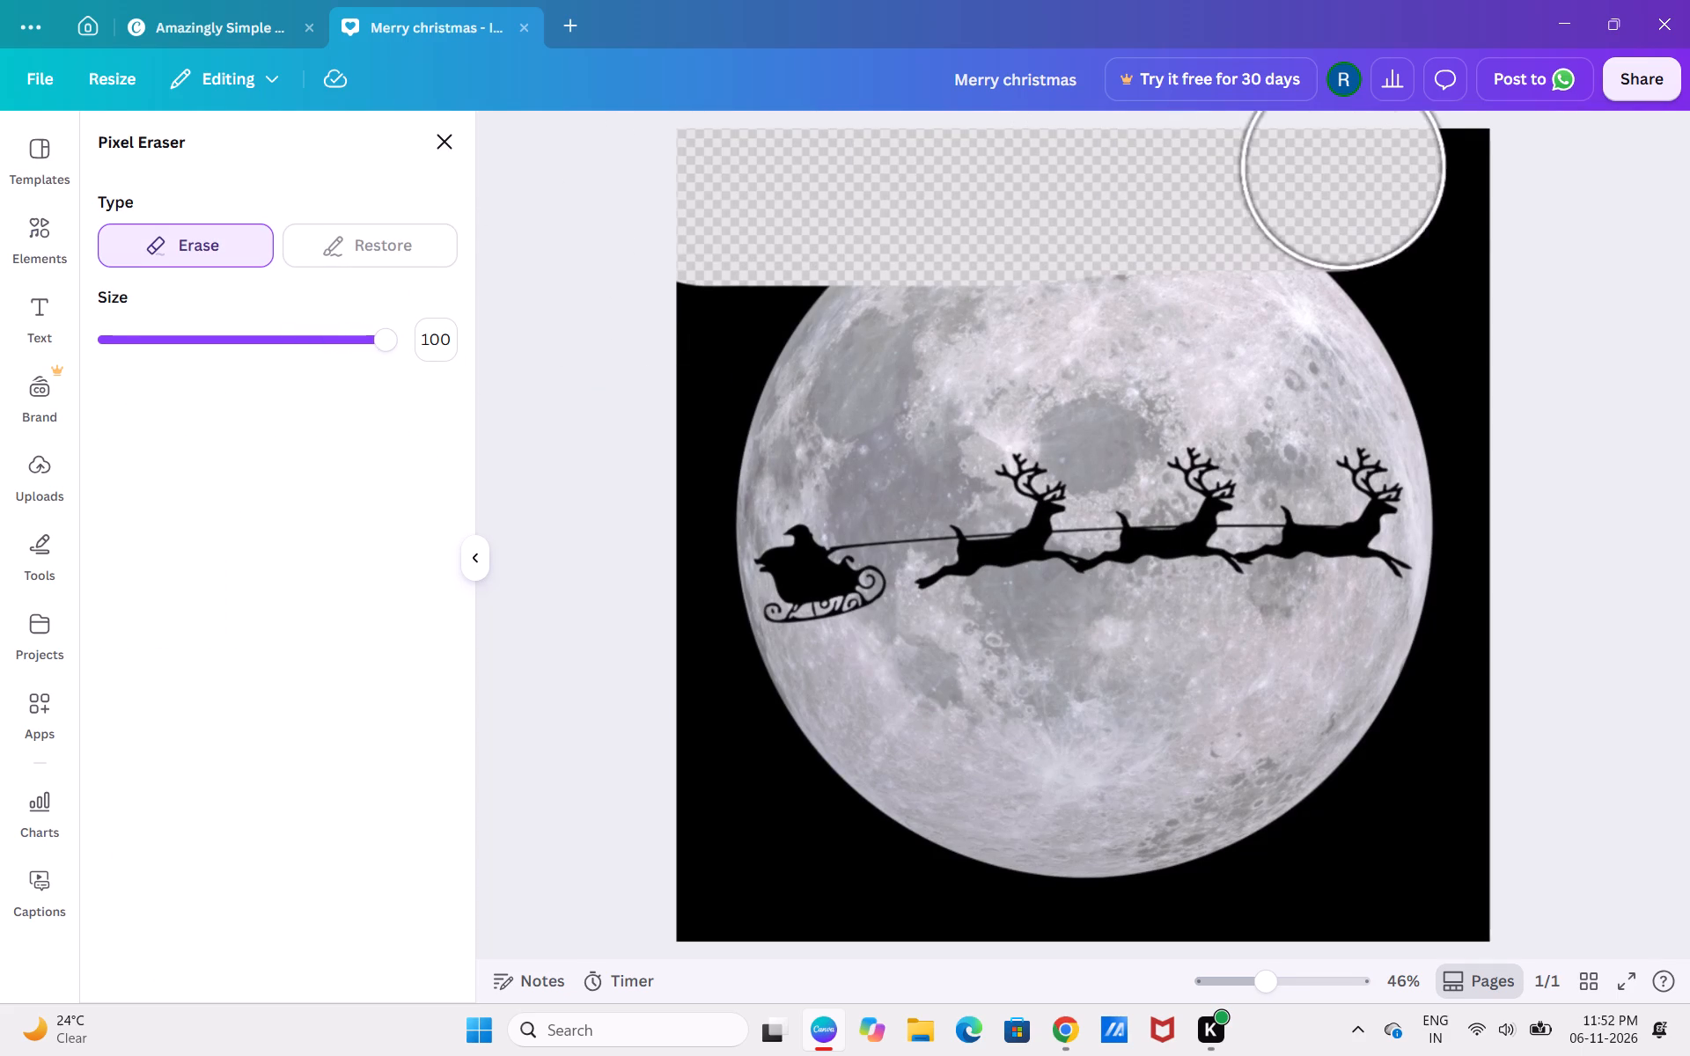
{"action": "left_click_drag", "start_coordinate": [1357, 168], "coordinate": [1120, 310]}
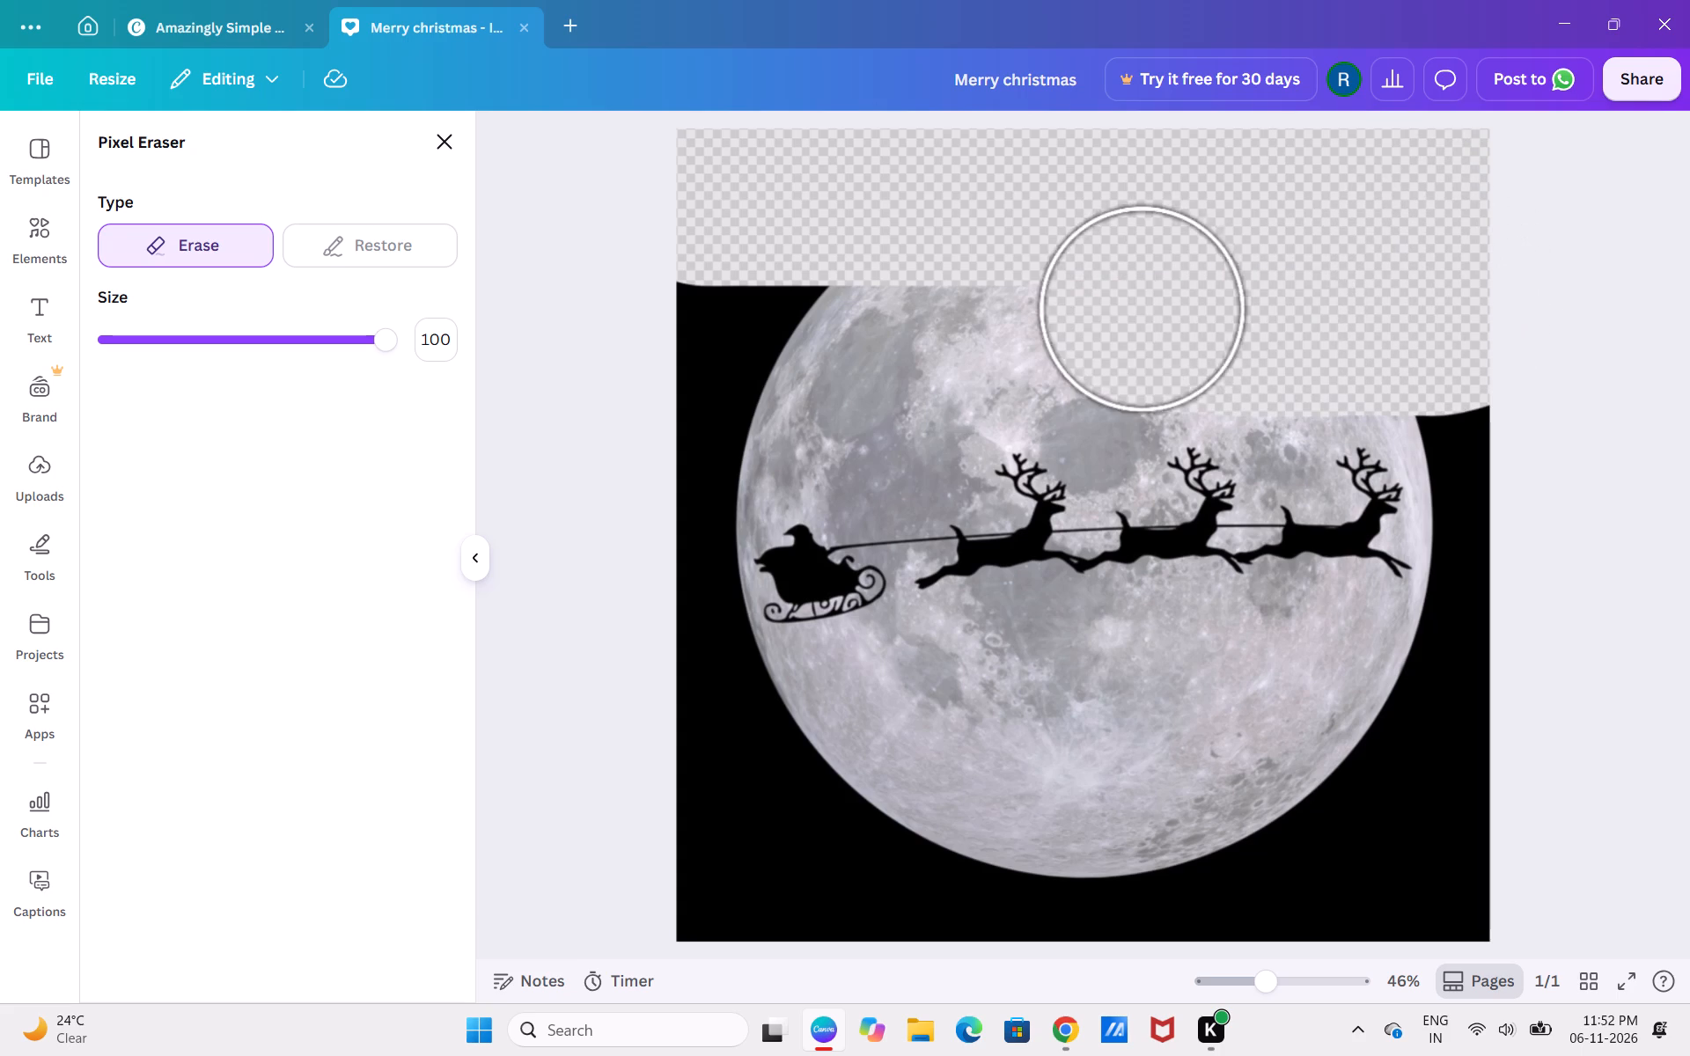
{"action": "left_click_drag", "start_coordinate": [1120, 310], "coordinate": [703, 311]}
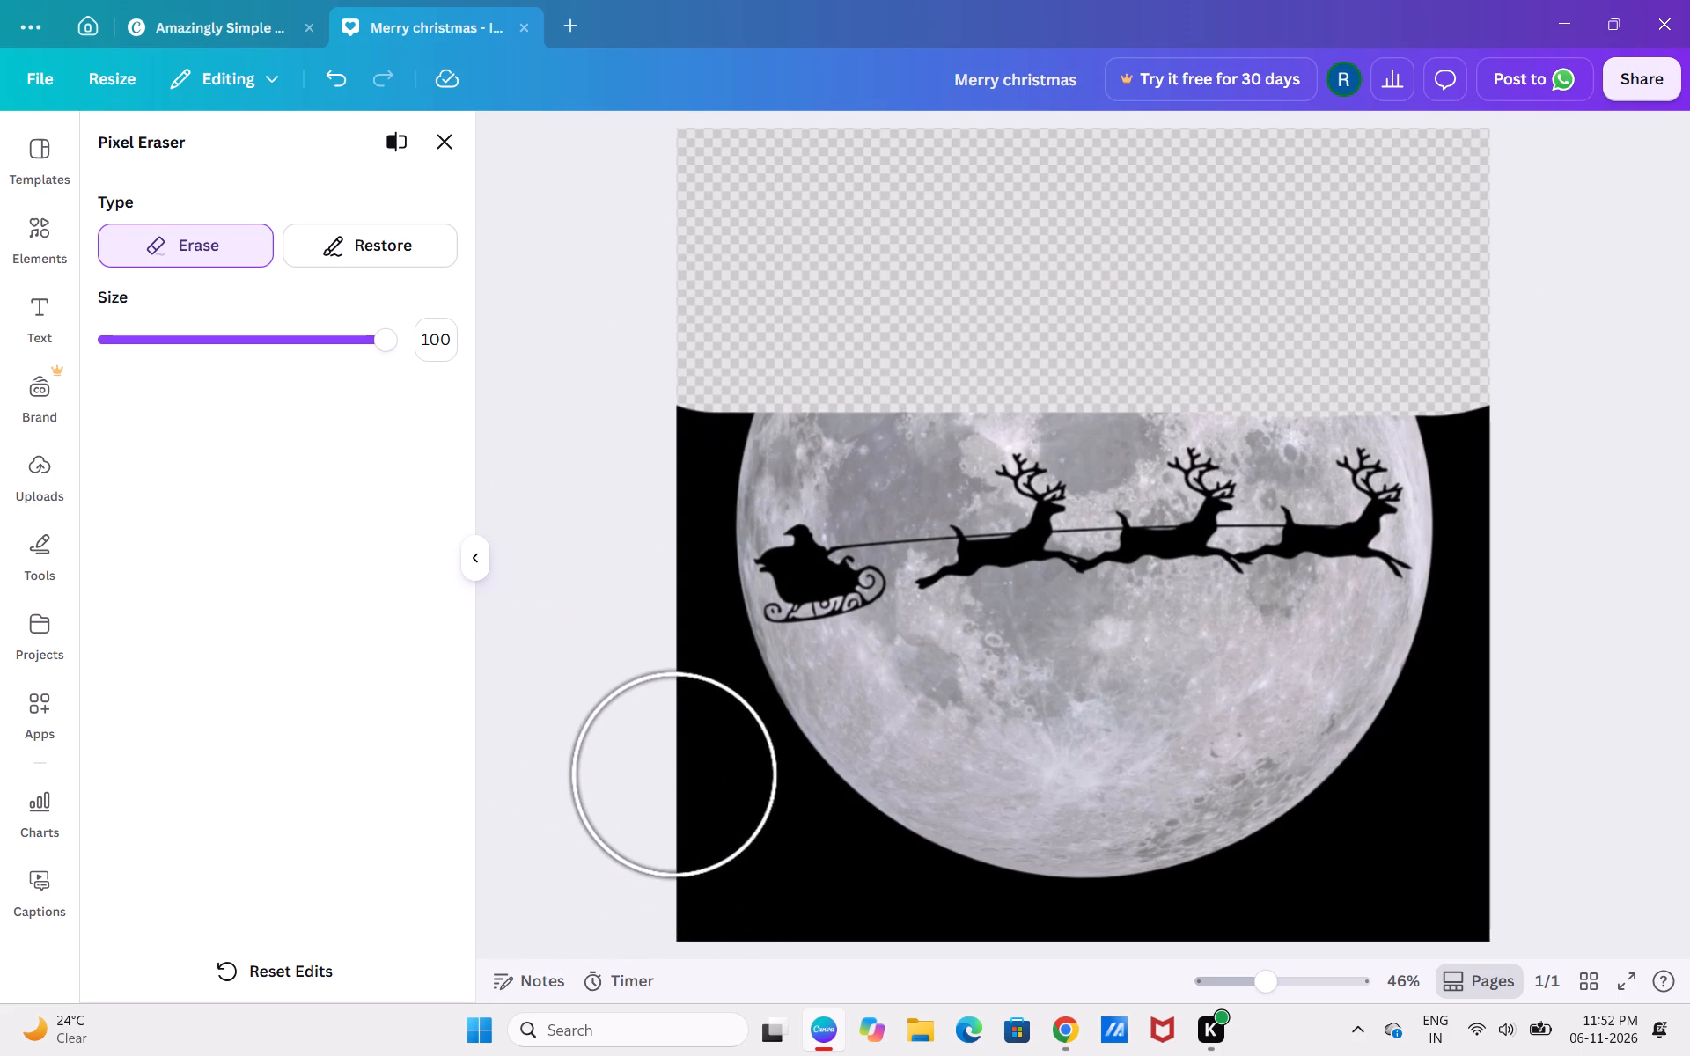
{"action": "left_click_drag", "start_coordinate": [675, 771], "coordinate": [741, 902]}
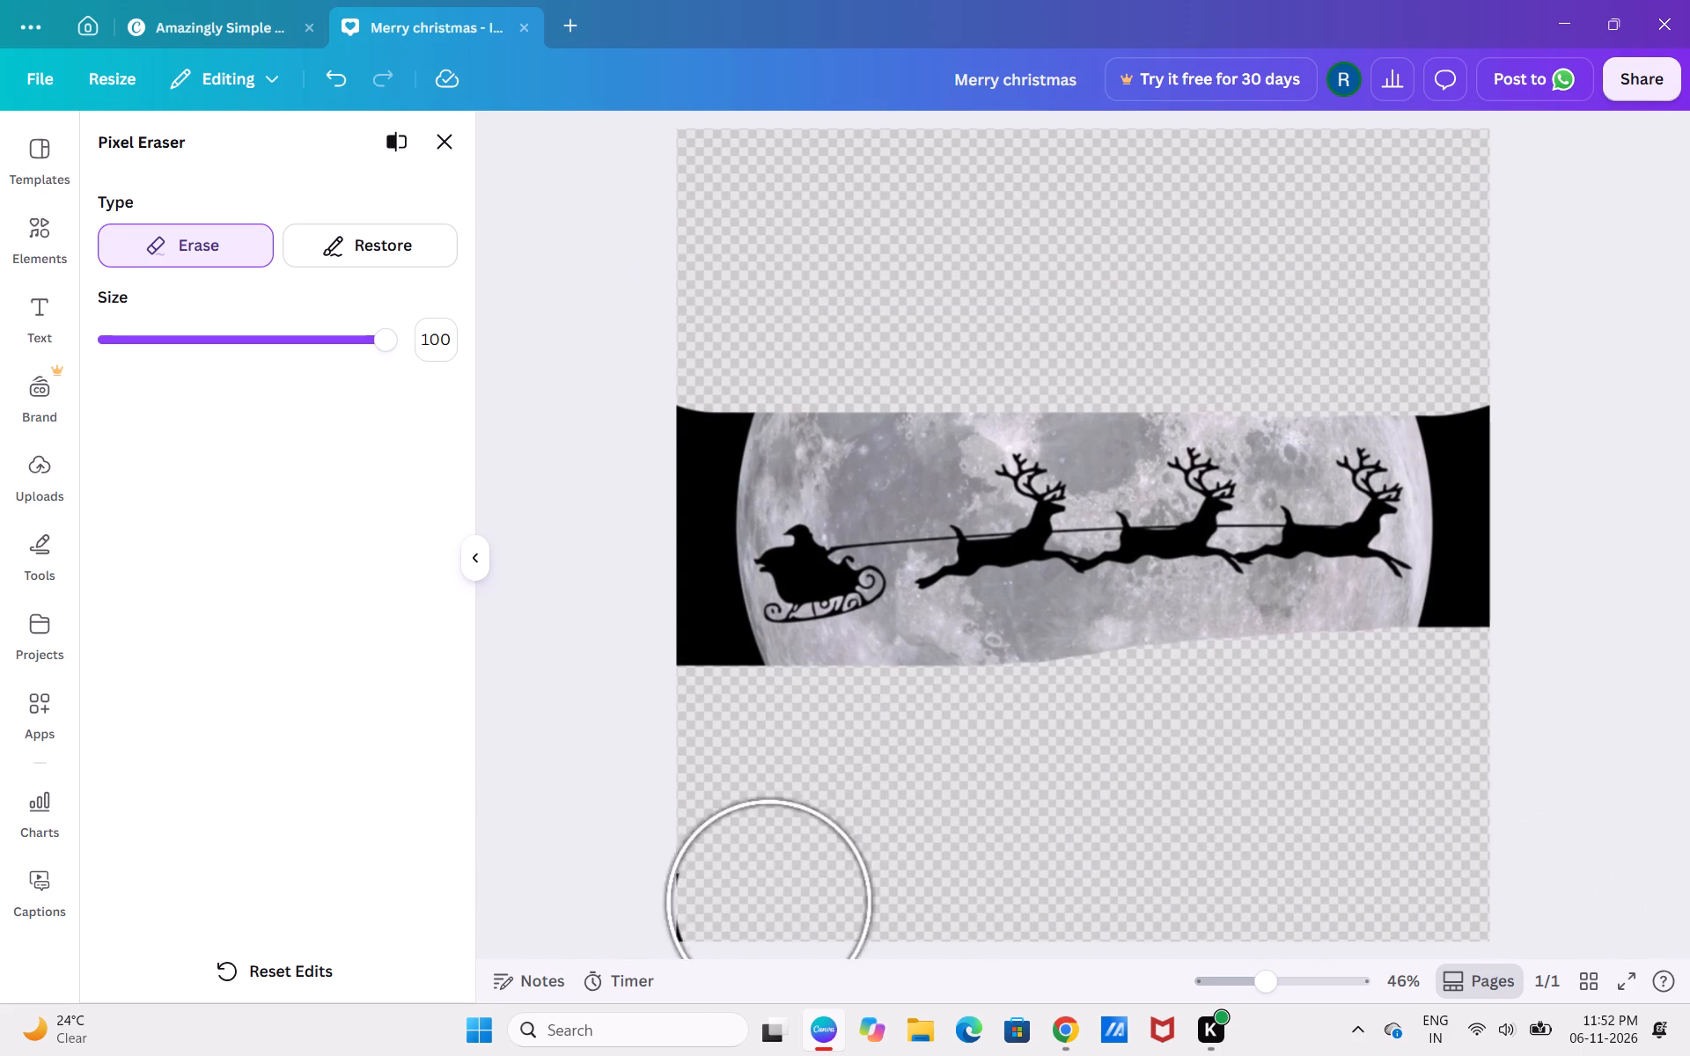
{"action": "left_click_drag", "start_coordinate": [741, 902], "coordinate": [667, 904]}
Trim the remaining background closer around the sleigh and reindeer on all sides at eraser size 100.
{"action": "left_click_drag", "start_coordinate": [1513, 394], "coordinate": [1525, 439]}
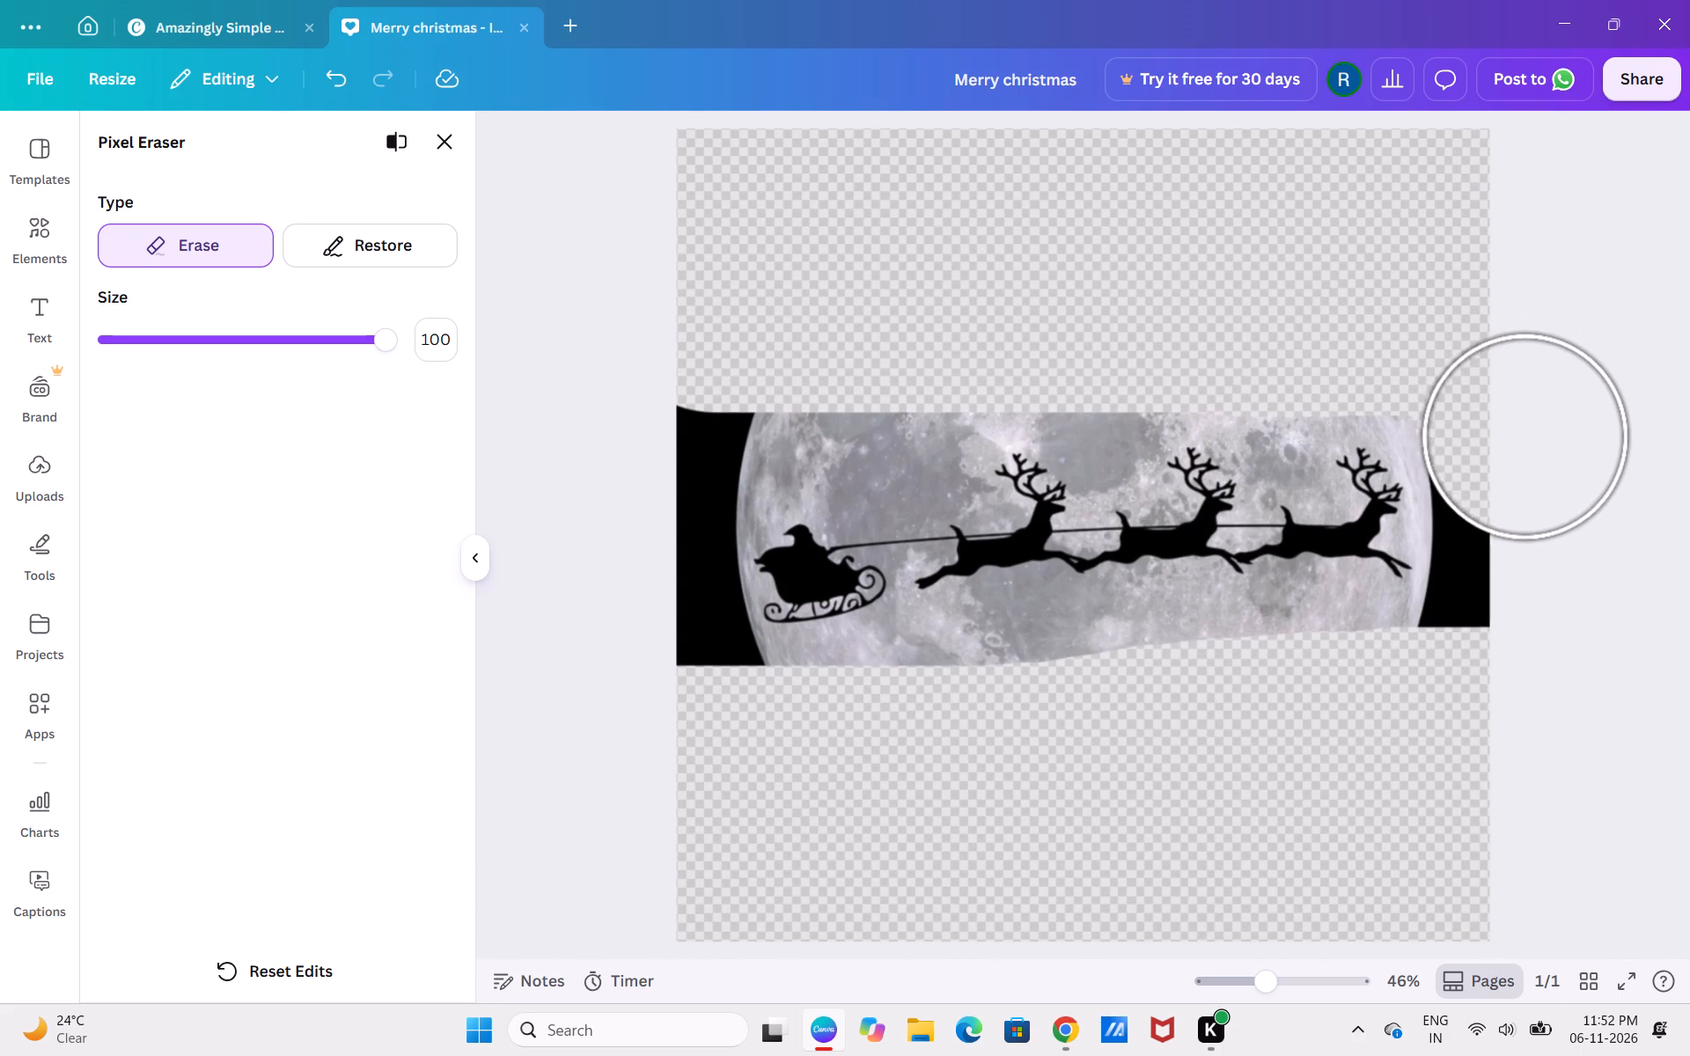
{"action": "left_click_drag", "start_coordinate": [1525, 439], "coordinate": [1342, 710]}
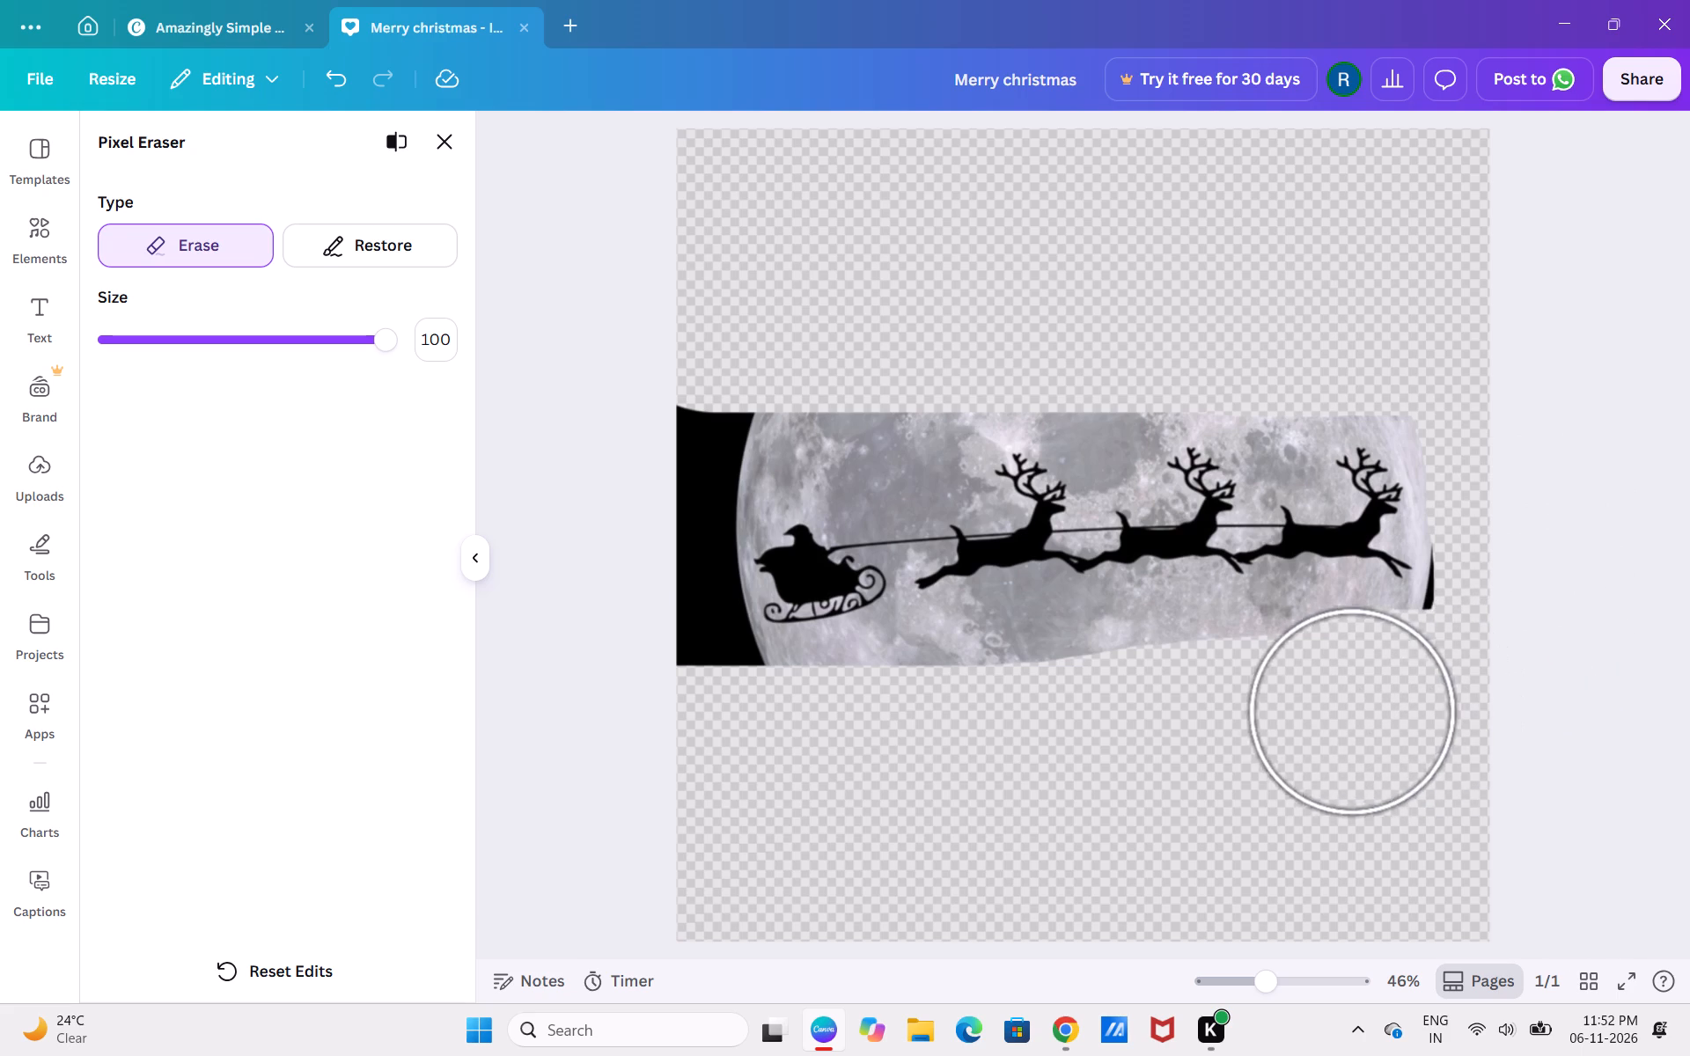
{"action": "left_click_drag", "start_coordinate": [1342, 710], "coordinate": [901, 727]}
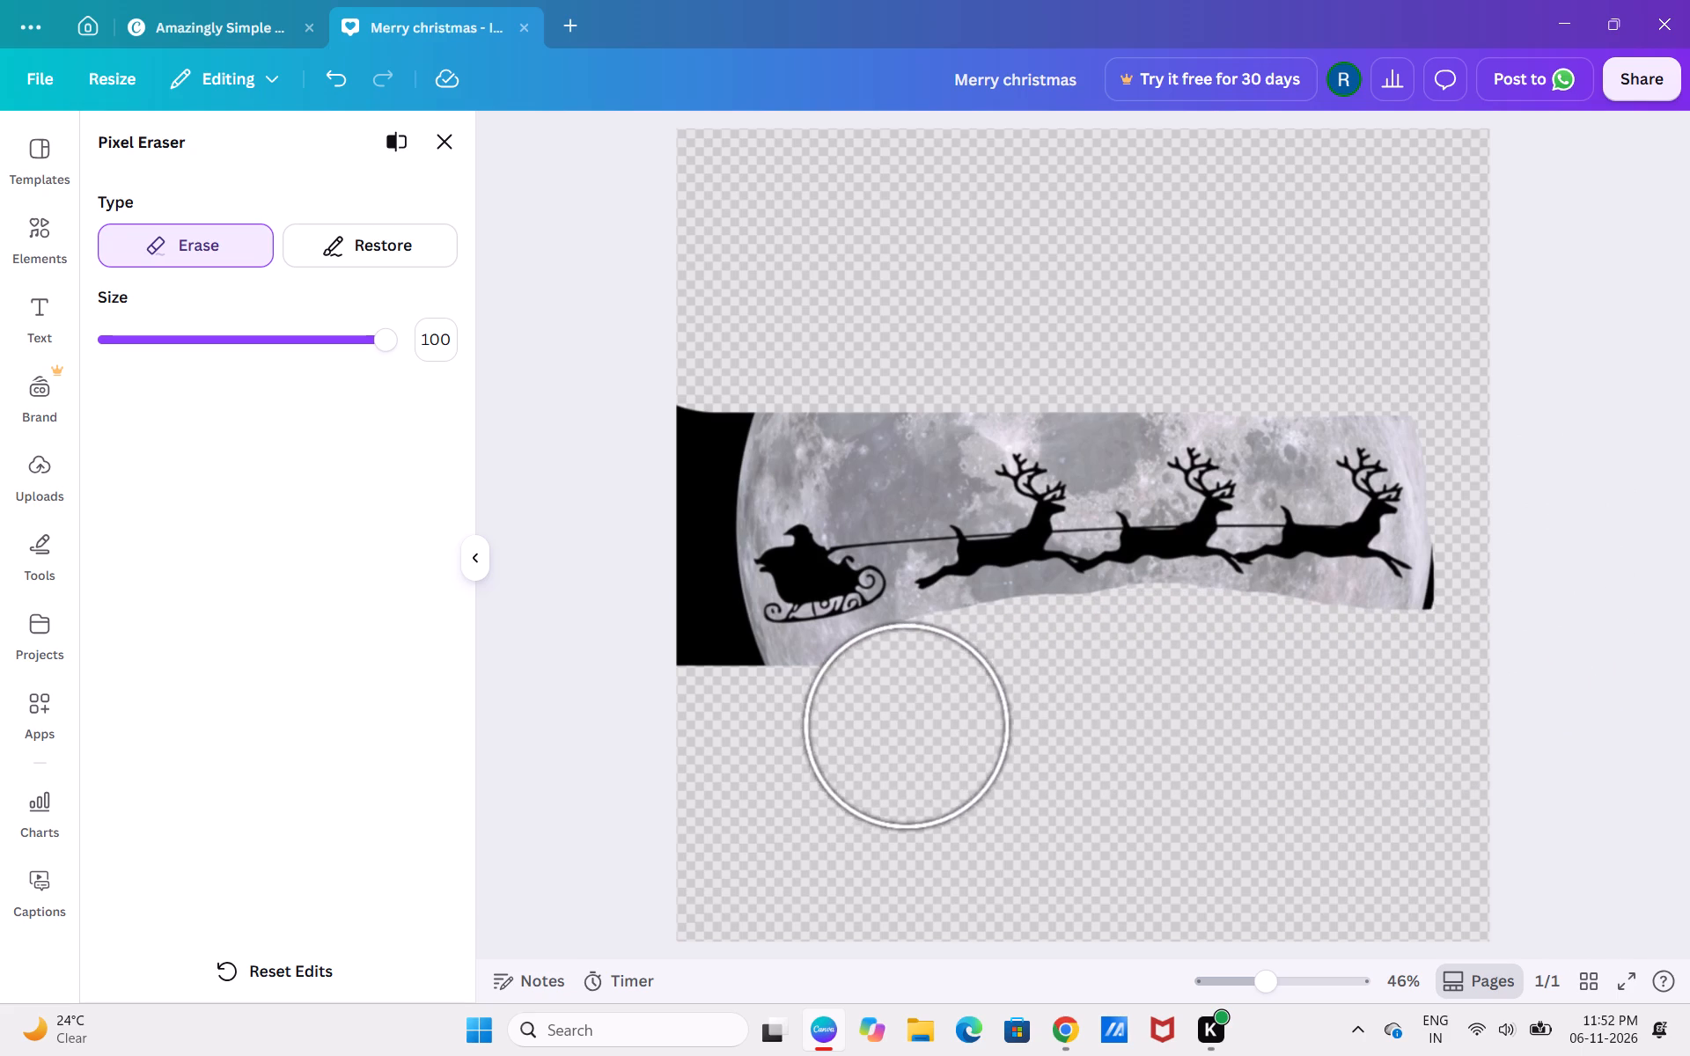
{"action": "left_click_drag", "start_coordinate": [901, 727], "coordinate": [613, 517]}
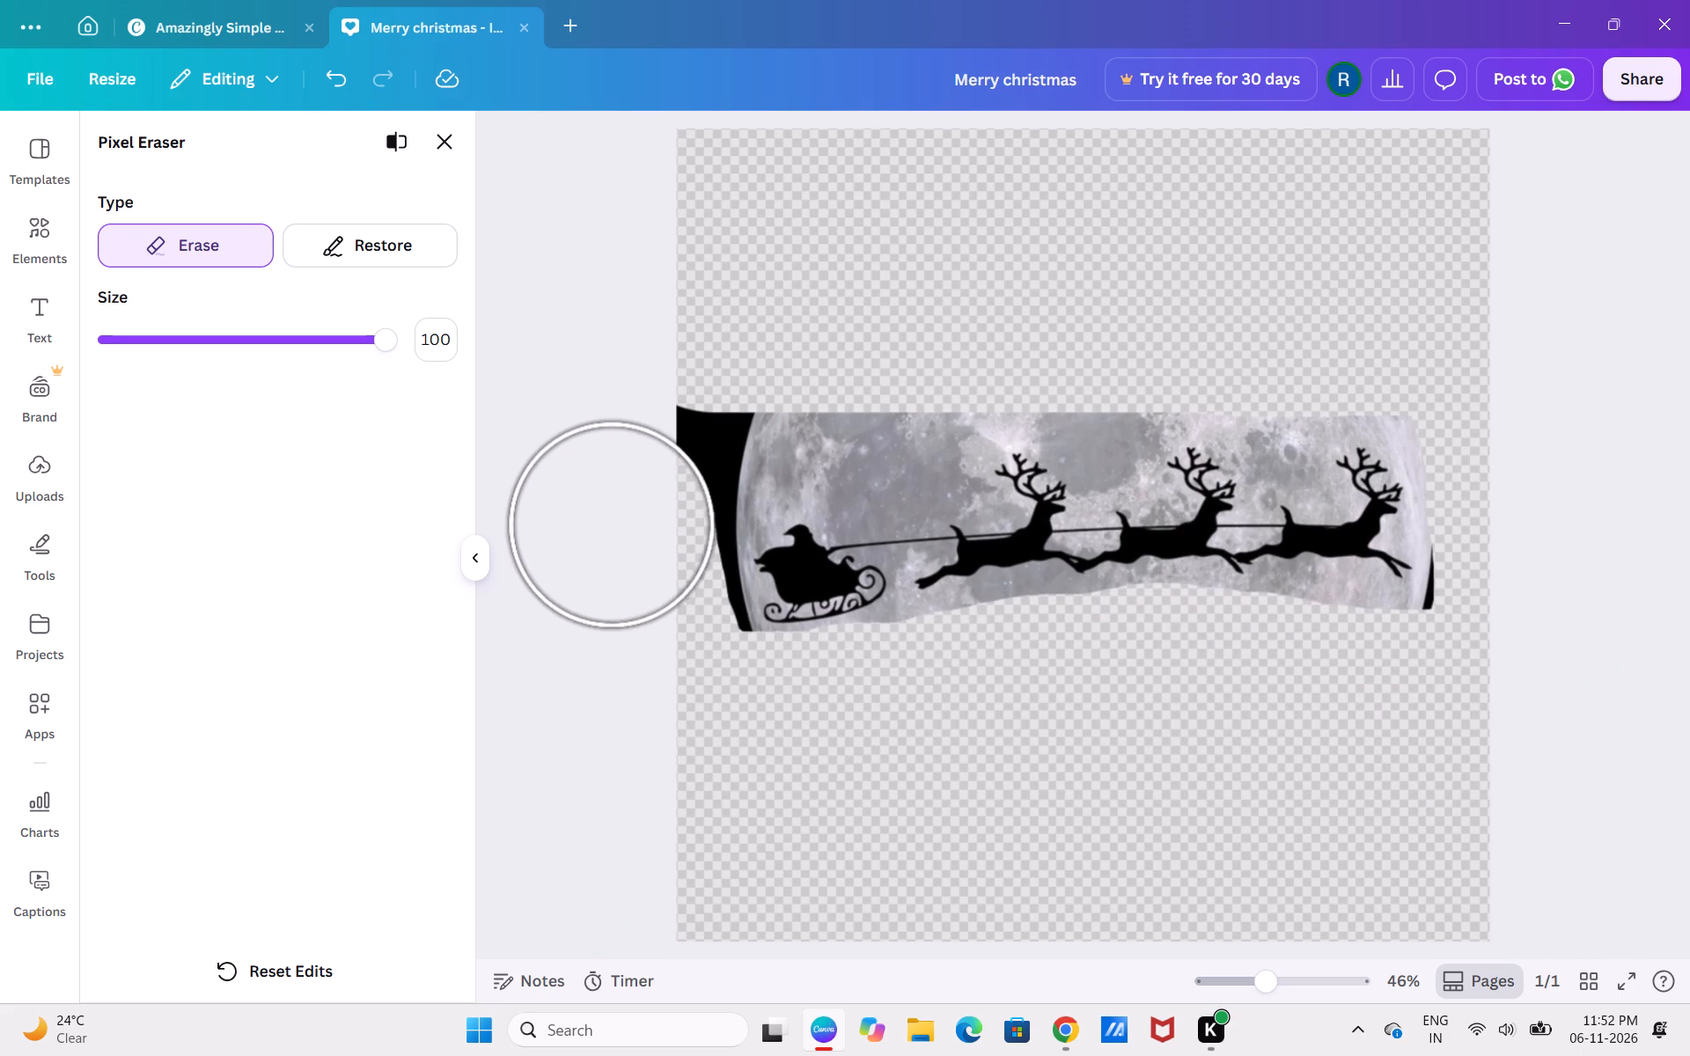
{"action": "left_click_drag", "start_coordinate": [613, 517], "coordinate": [921, 359]}
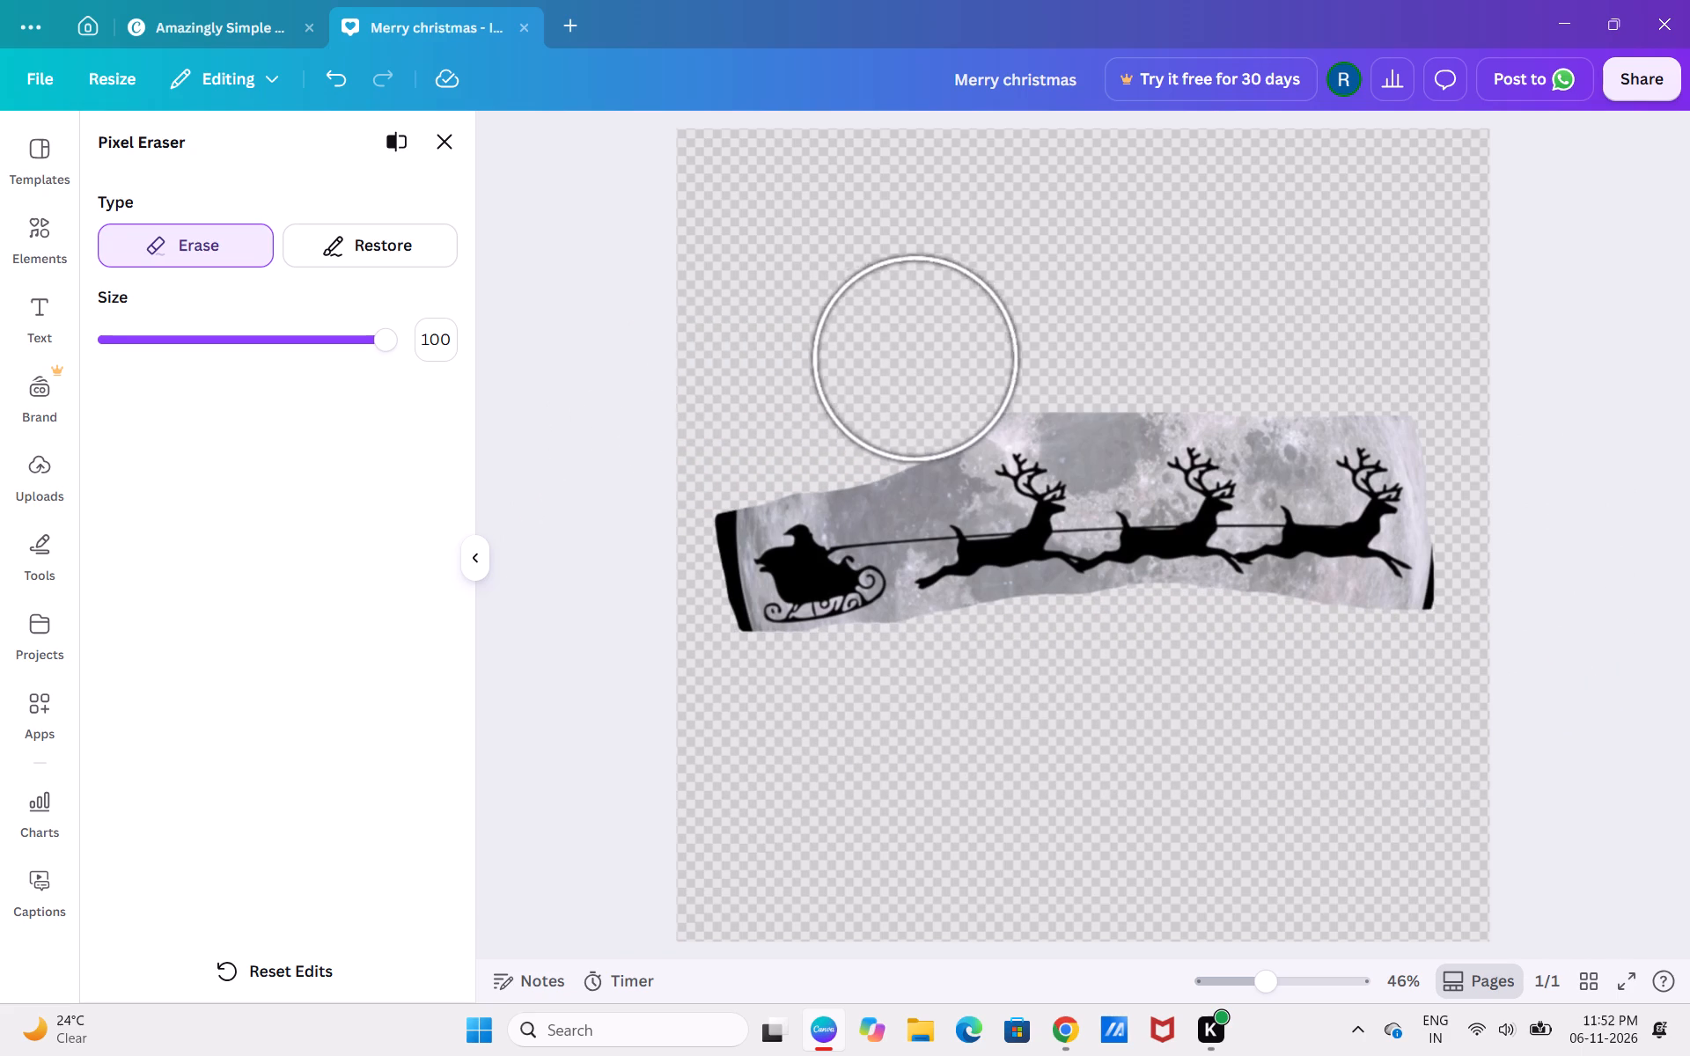
{"action": "left_click_drag", "start_coordinate": [921, 359], "coordinate": [1157, 332]}
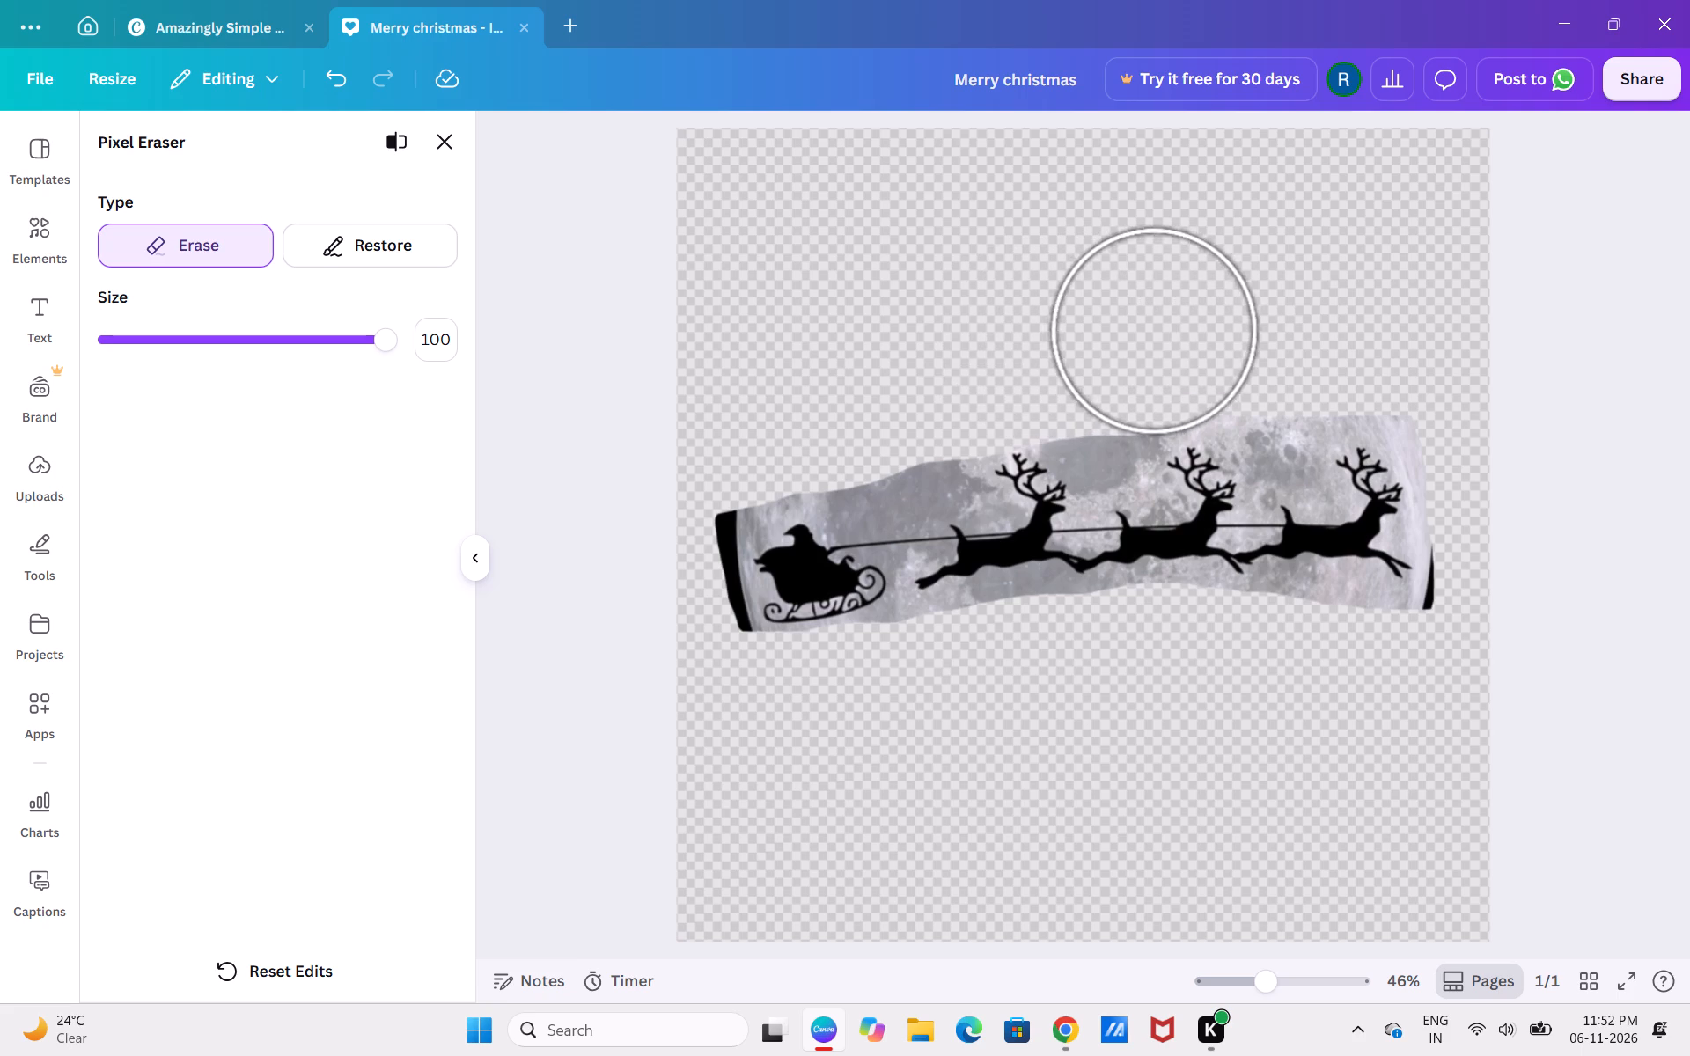
{"action": "left_click_drag", "start_coordinate": [1157, 332], "coordinate": [1488, 368]}
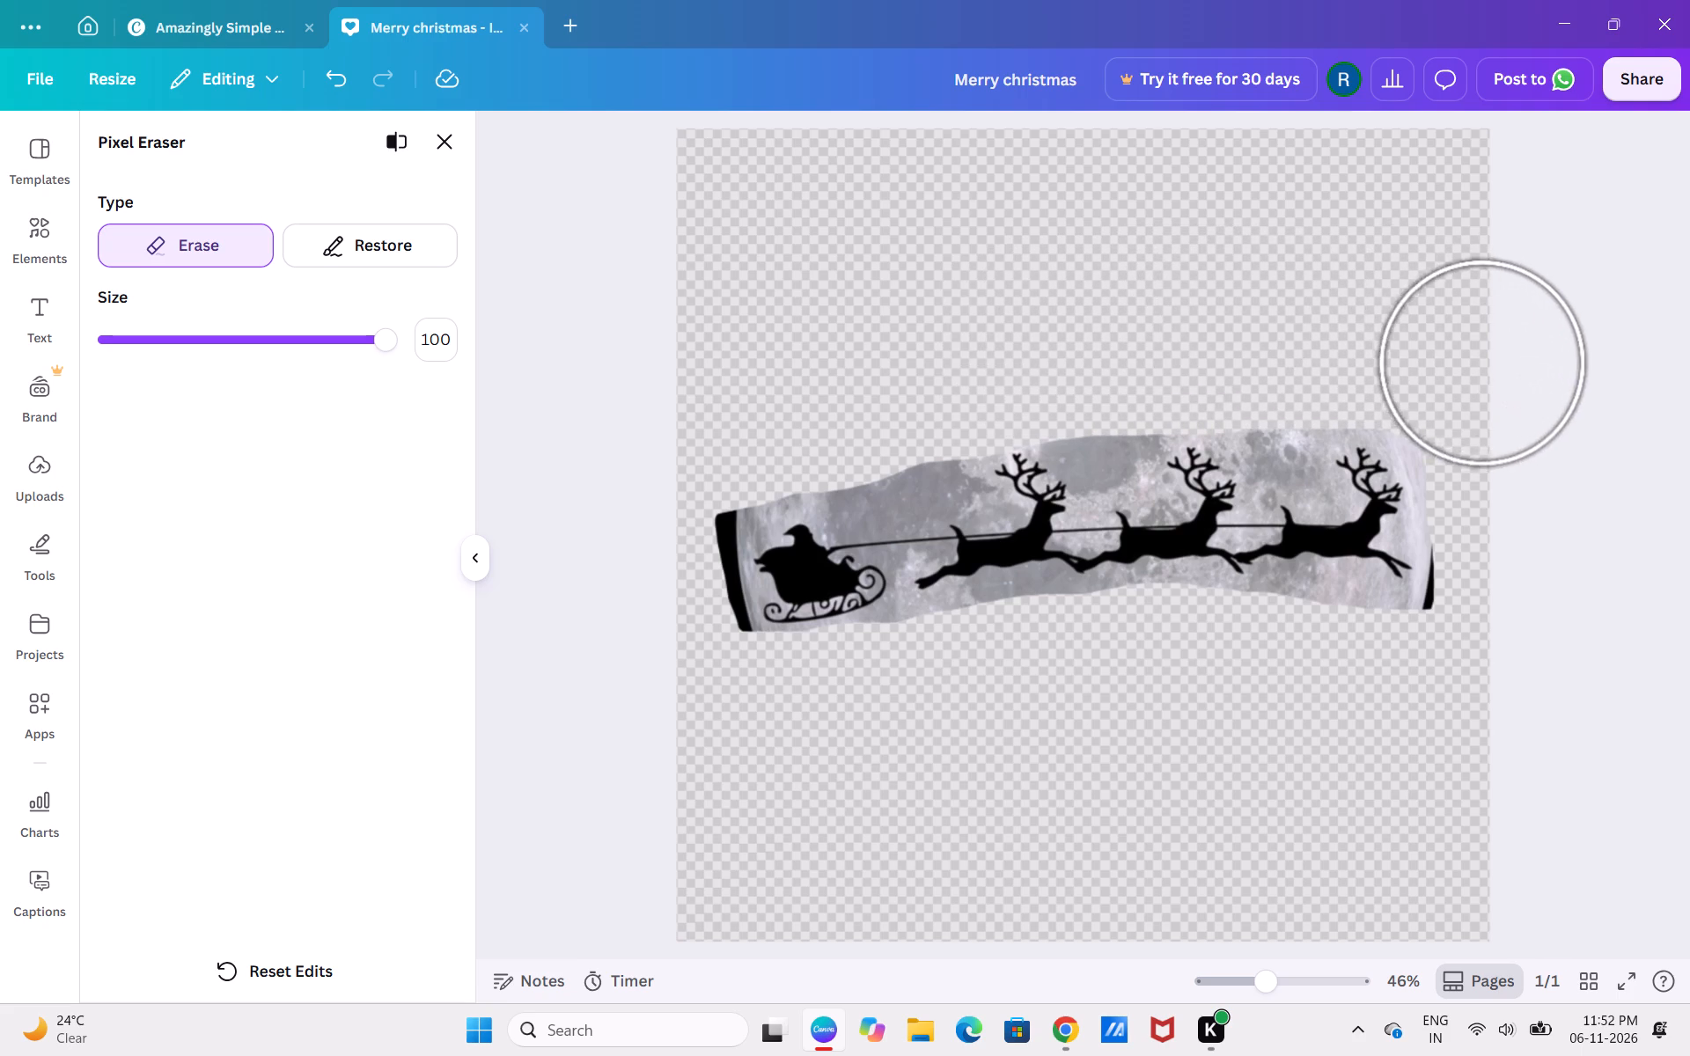
{"action": "left_click_drag", "start_coordinate": [1488, 368], "coordinate": [1515, 638]}
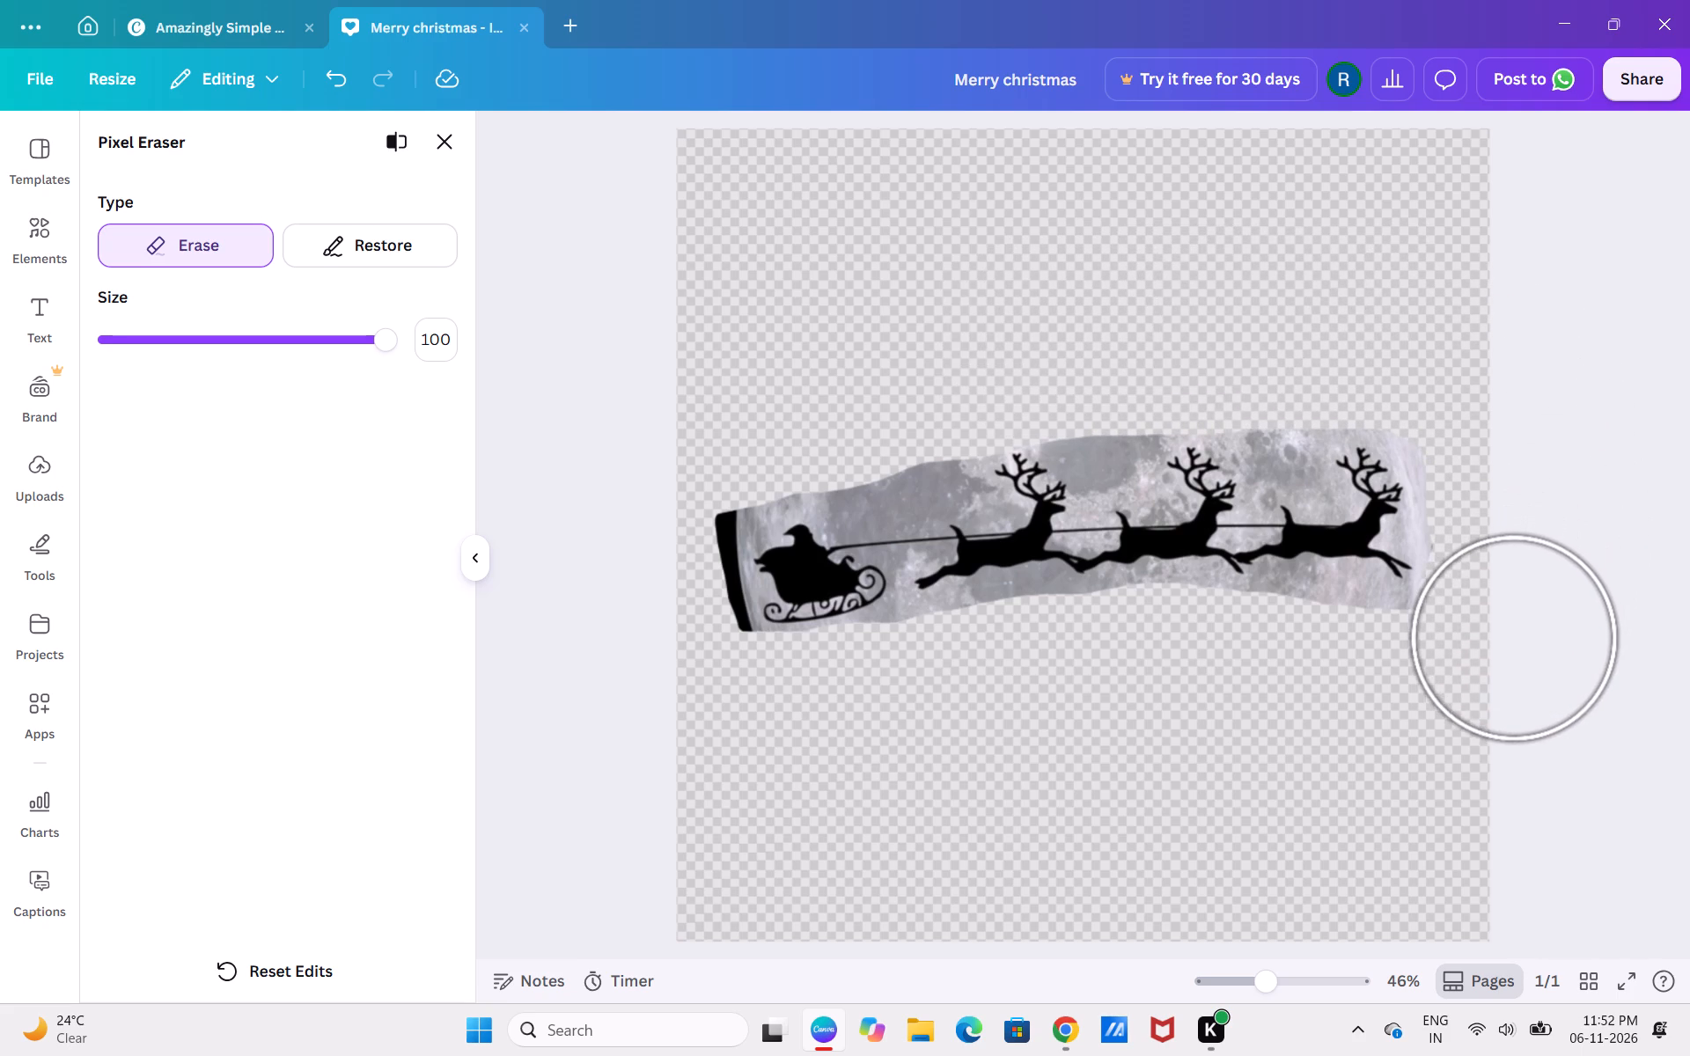
{"action": "left_click_drag", "start_coordinate": [1515, 638], "coordinate": [1523, 606]}
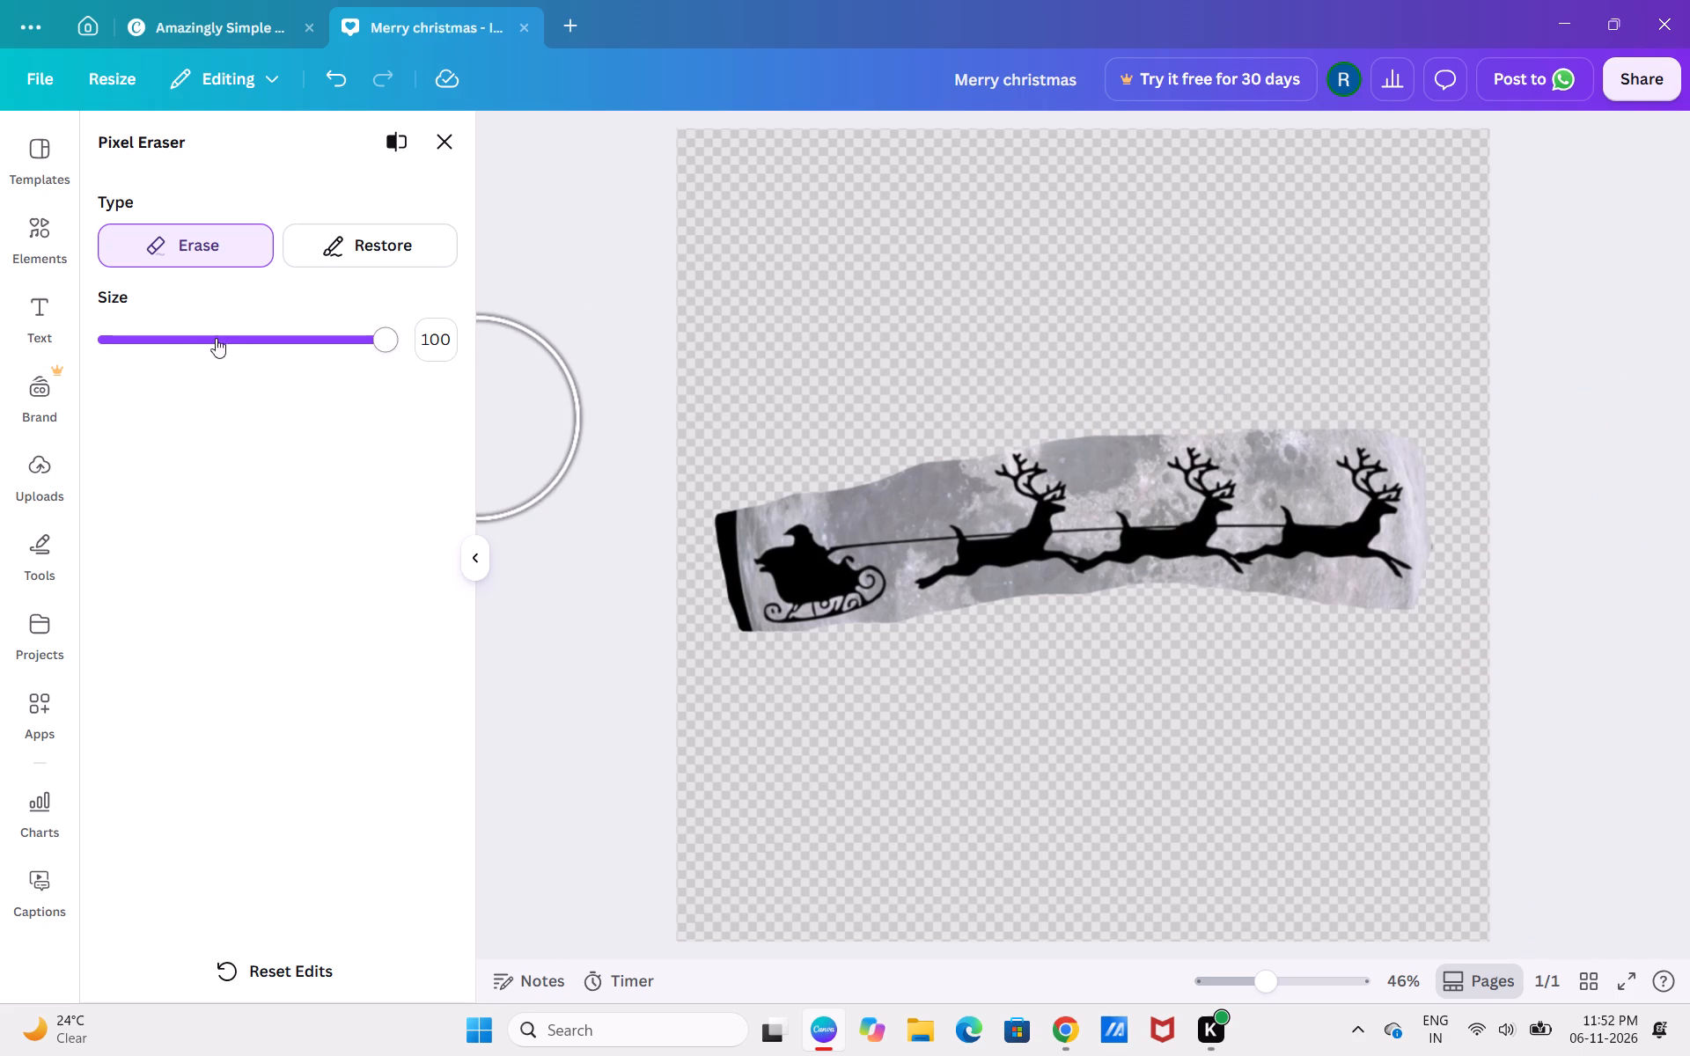
Erase moon patches above the rearmost reindeer's back and behind its neck, using eraser sizes 26 and 9.
{"action": "left_click", "coordinate": [179, 332]}
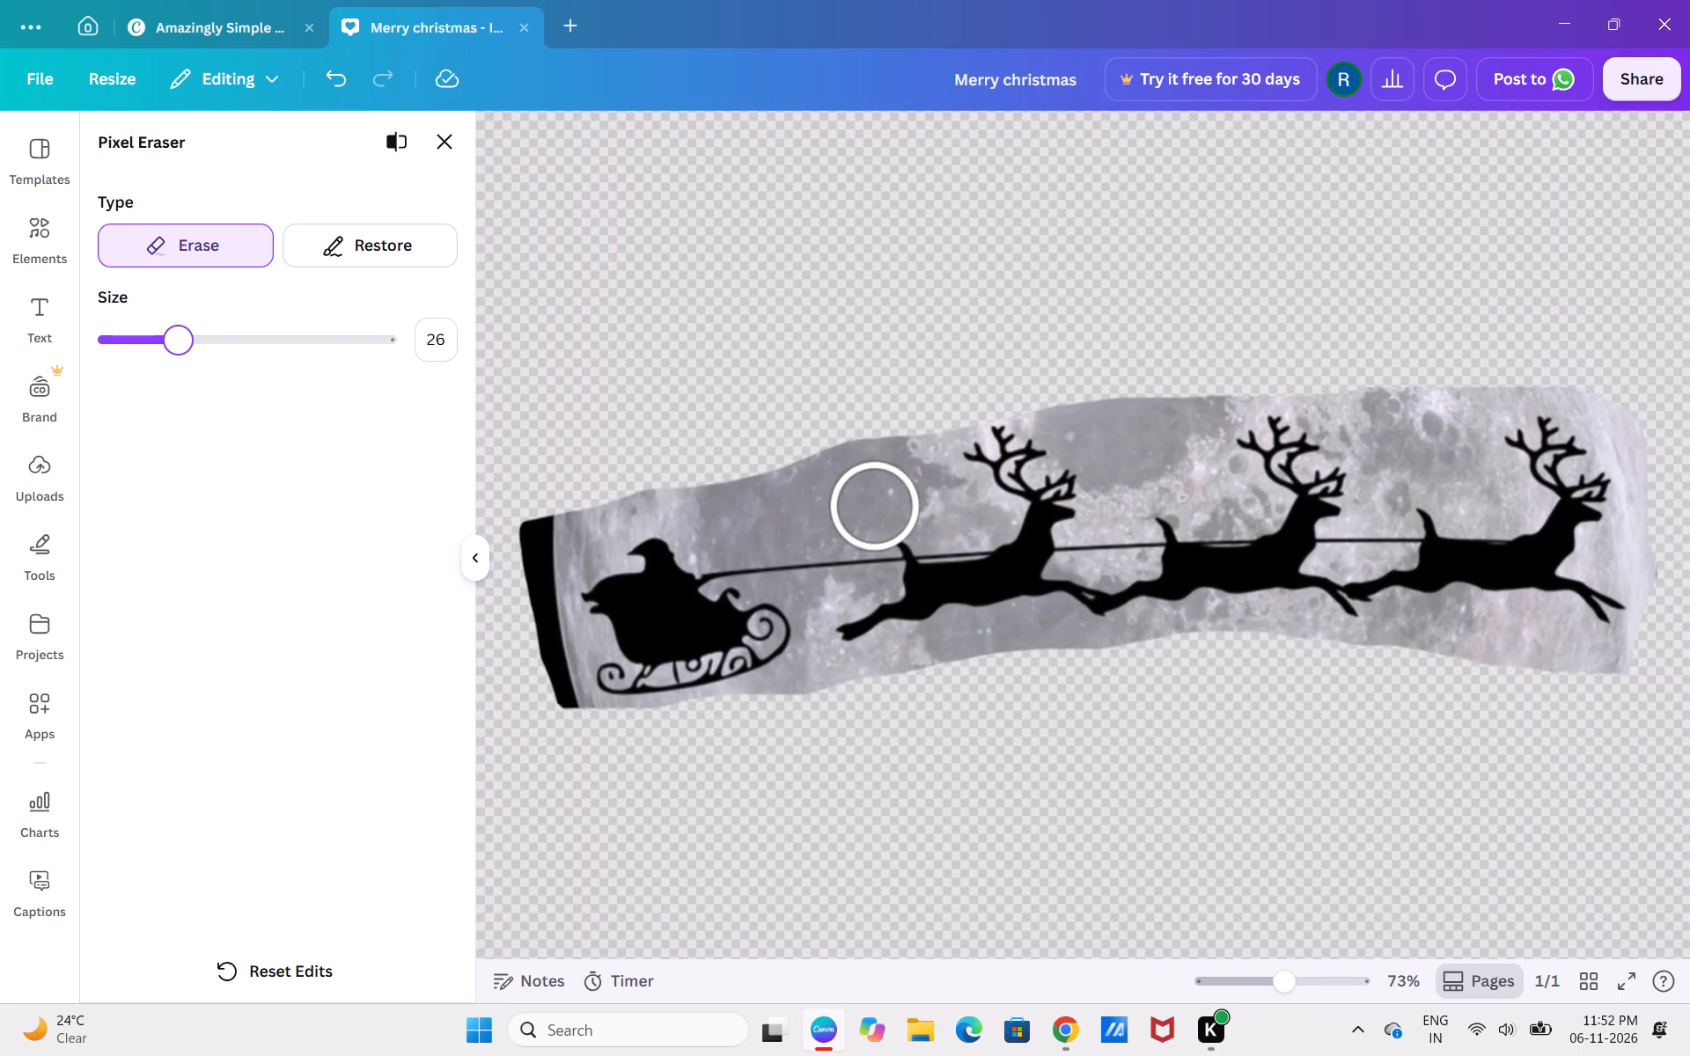
{"action": "scroll", "coordinate": [875, 506], "scroll_direction": "down", "scroll_amount": 1}
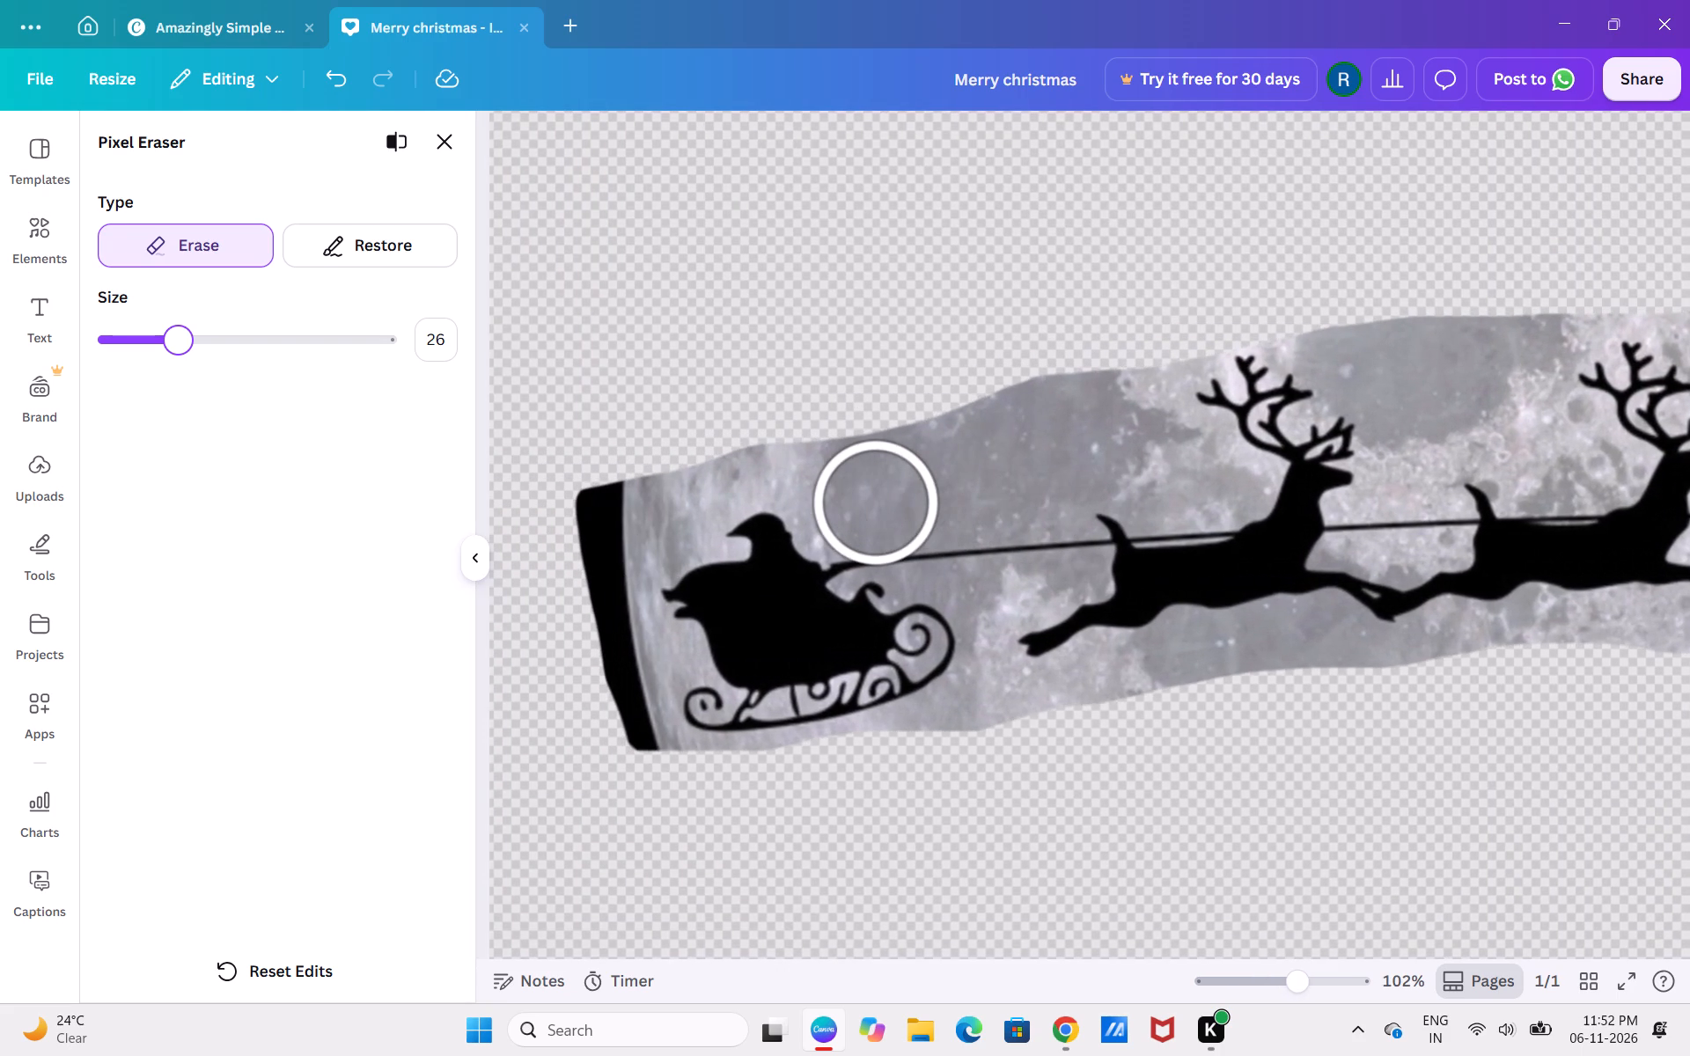
{"action": "left_click_drag", "start_coordinate": [1298, 985], "coordinate": [1334, 989]}
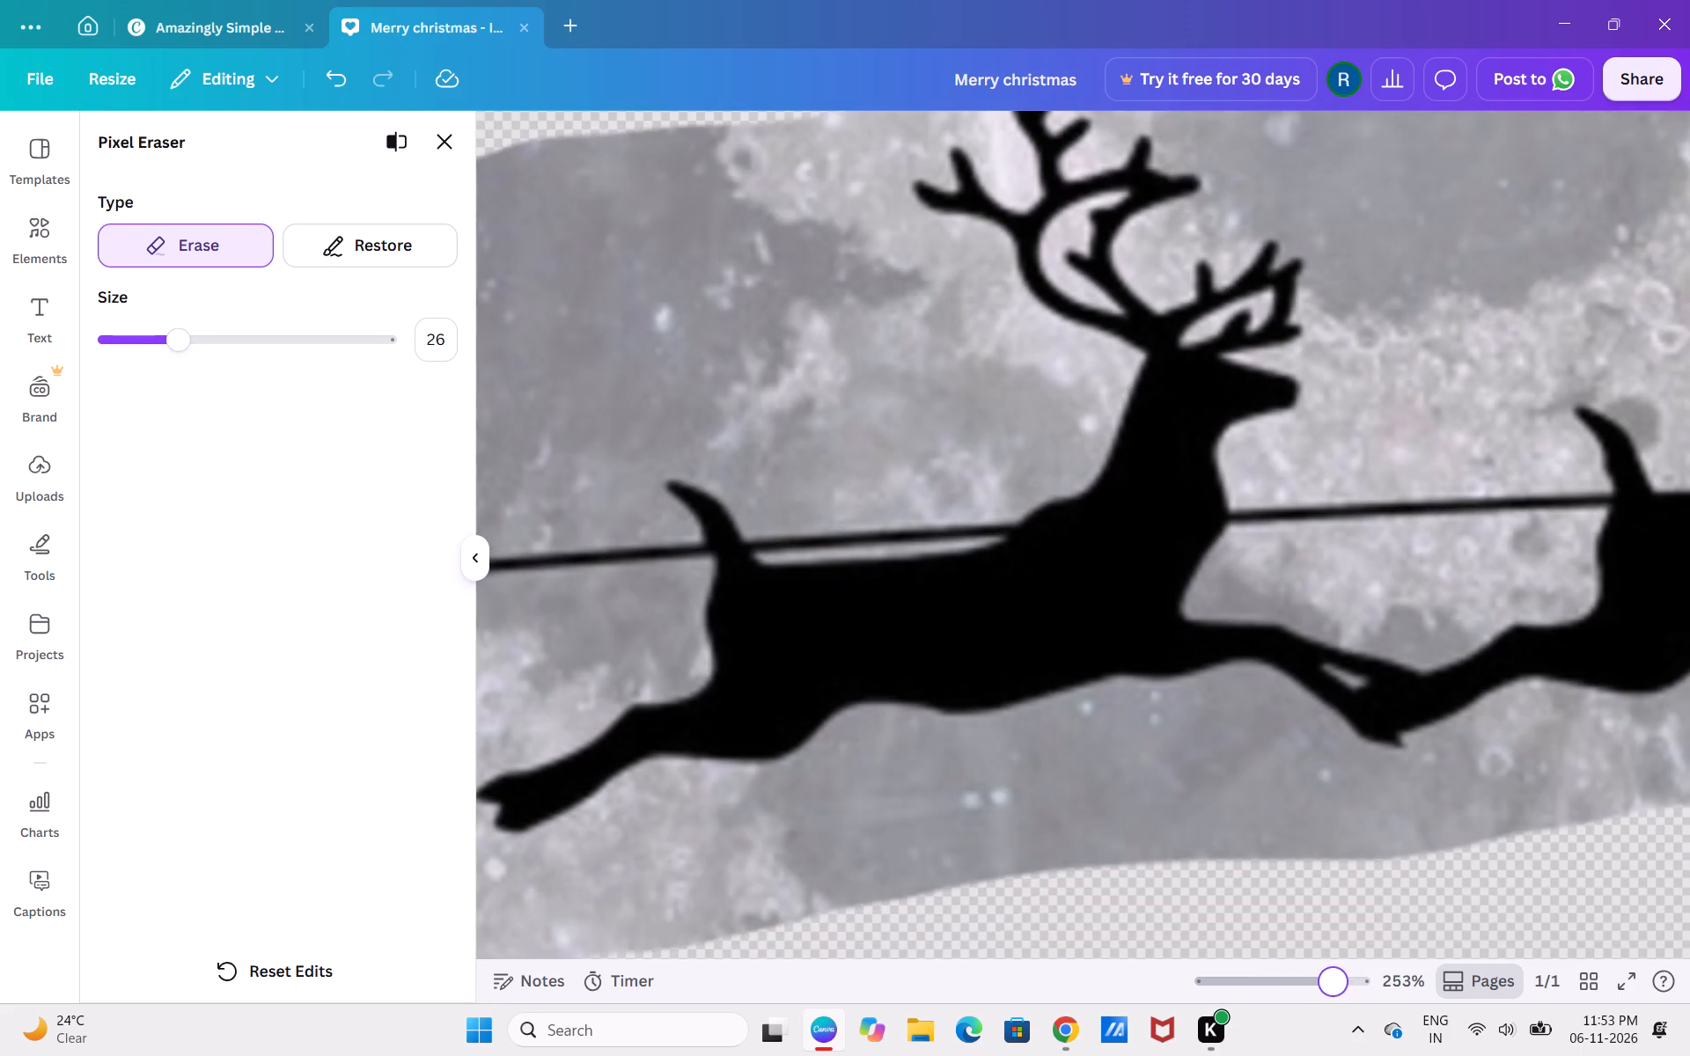
{"action": "left_click_drag", "start_coordinate": [1334, 989], "coordinate": [1326, 989]}
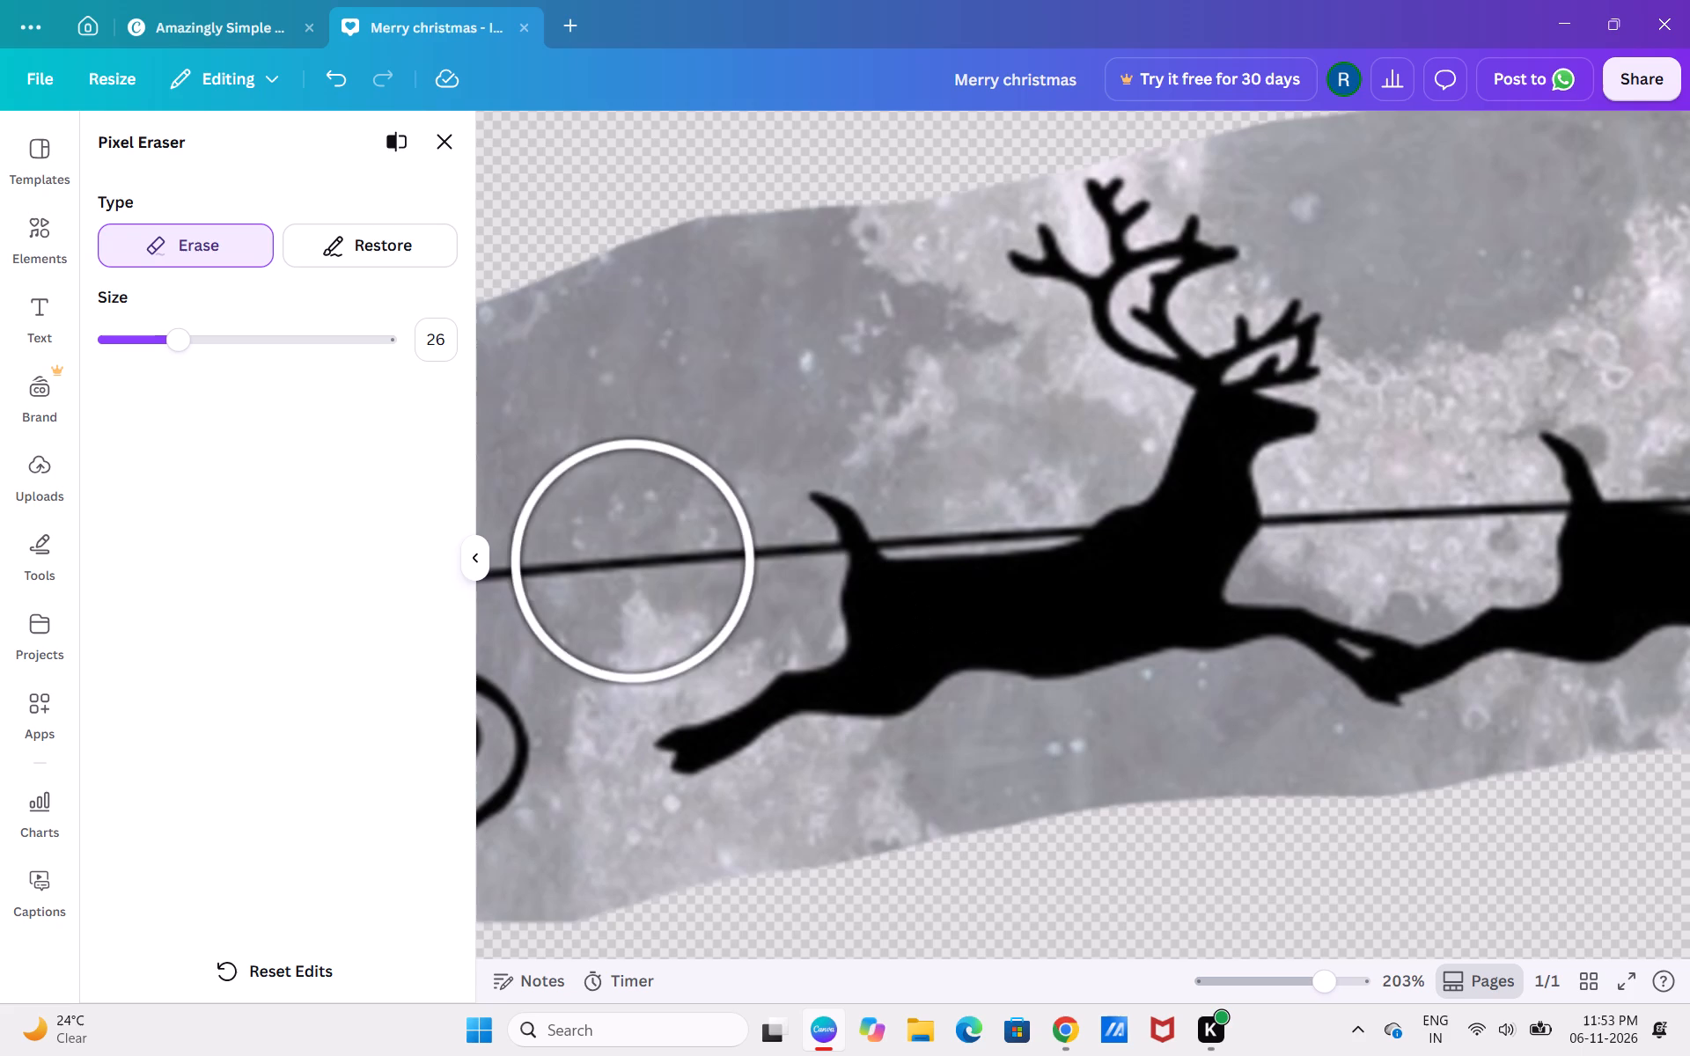
{"action": "left_click_drag", "start_coordinate": [671, 312], "coordinate": [814, 340]}
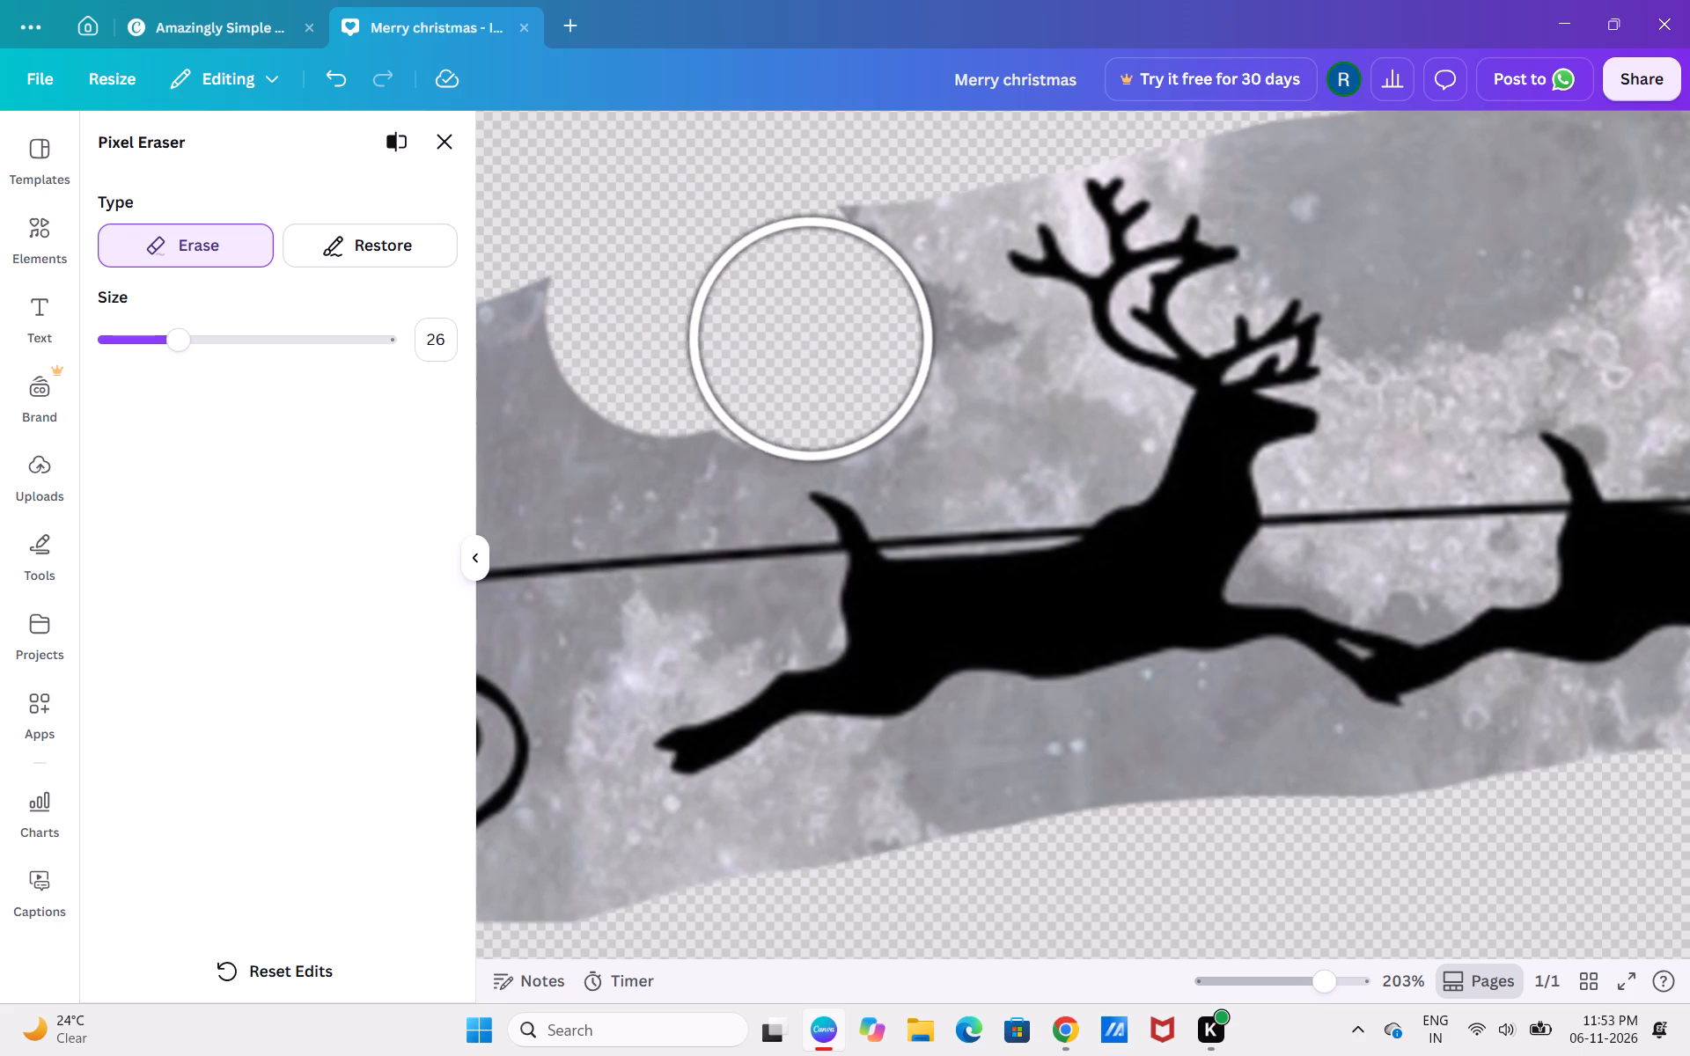
{"action": "left_click_drag", "start_coordinate": [814, 340], "coordinate": [827, 340]}
{"action": "left_click_drag", "start_coordinate": [183, 350], "coordinate": [130, 347]}
{"action": "left_click_drag", "start_coordinate": [1003, 427], "coordinate": [1118, 413]}
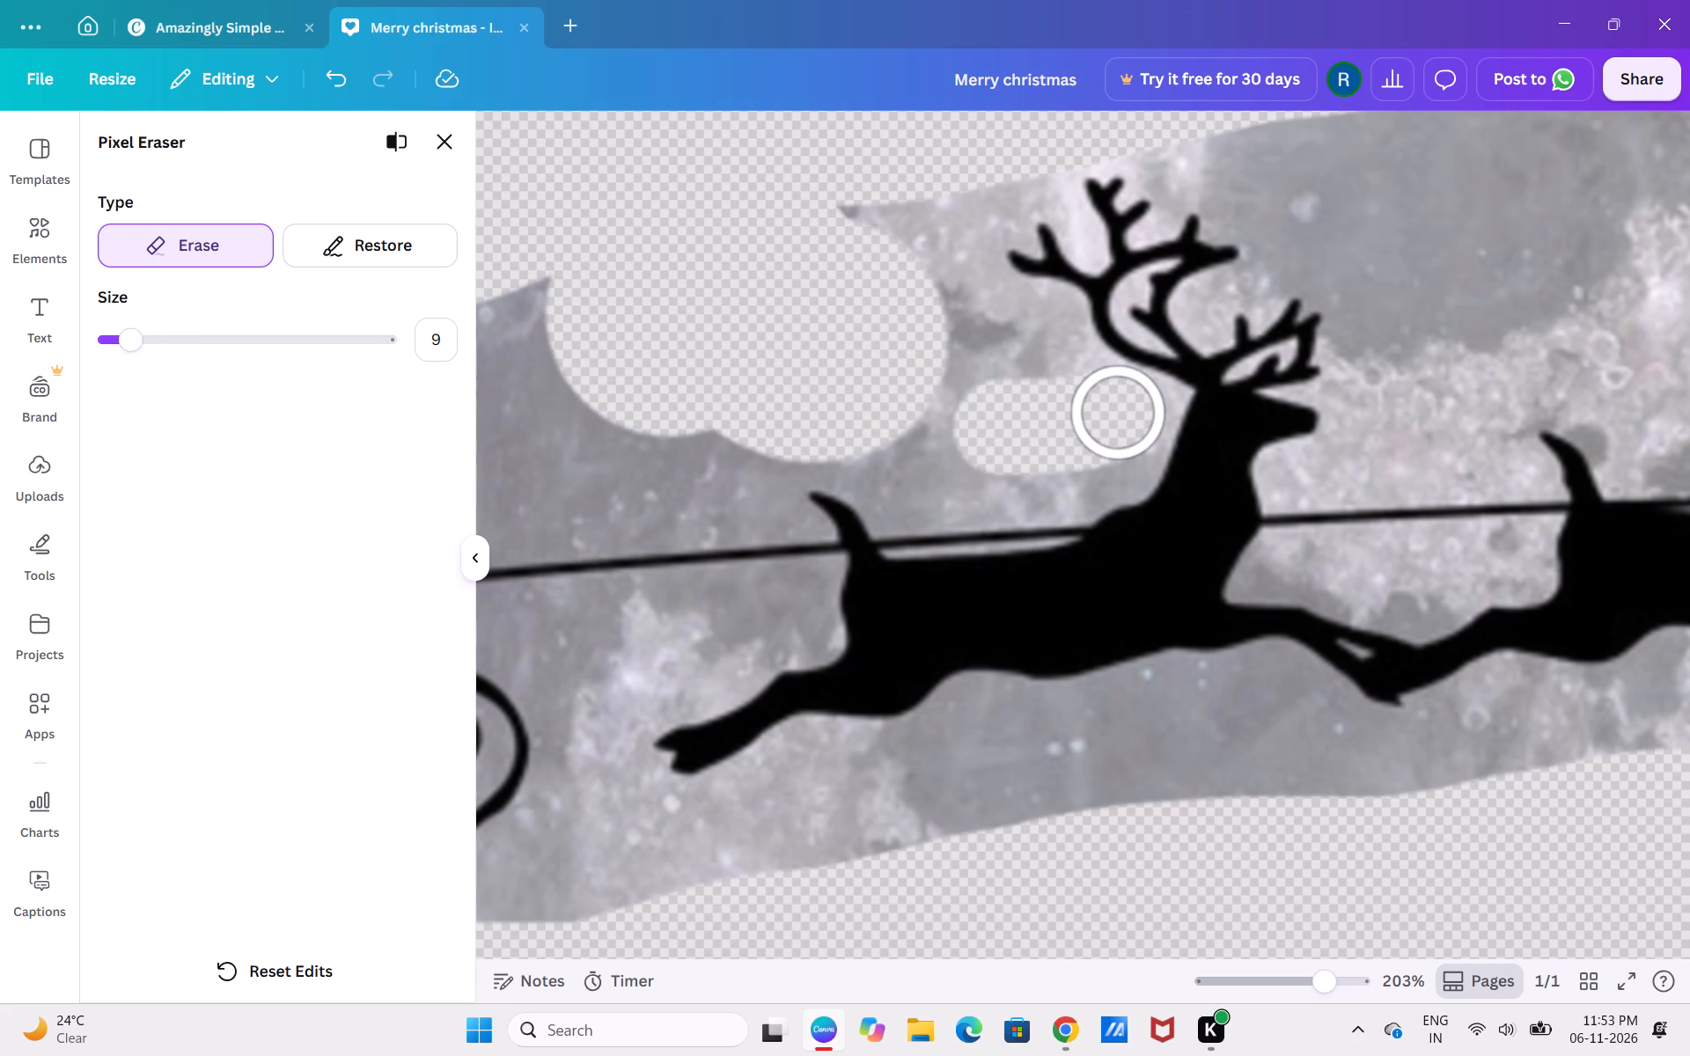
{"action": "left_click_drag", "start_coordinate": [1118, 413], "coordinate": [1073, 461]}
At eraser size 1, erase the moon closely along the rearmost reindeer's neck, back and tail, including the leftover patches above its back.
{"action": "left_click_drag", "start_coordinate": [125, 342], "coordinate": [107, 342]}
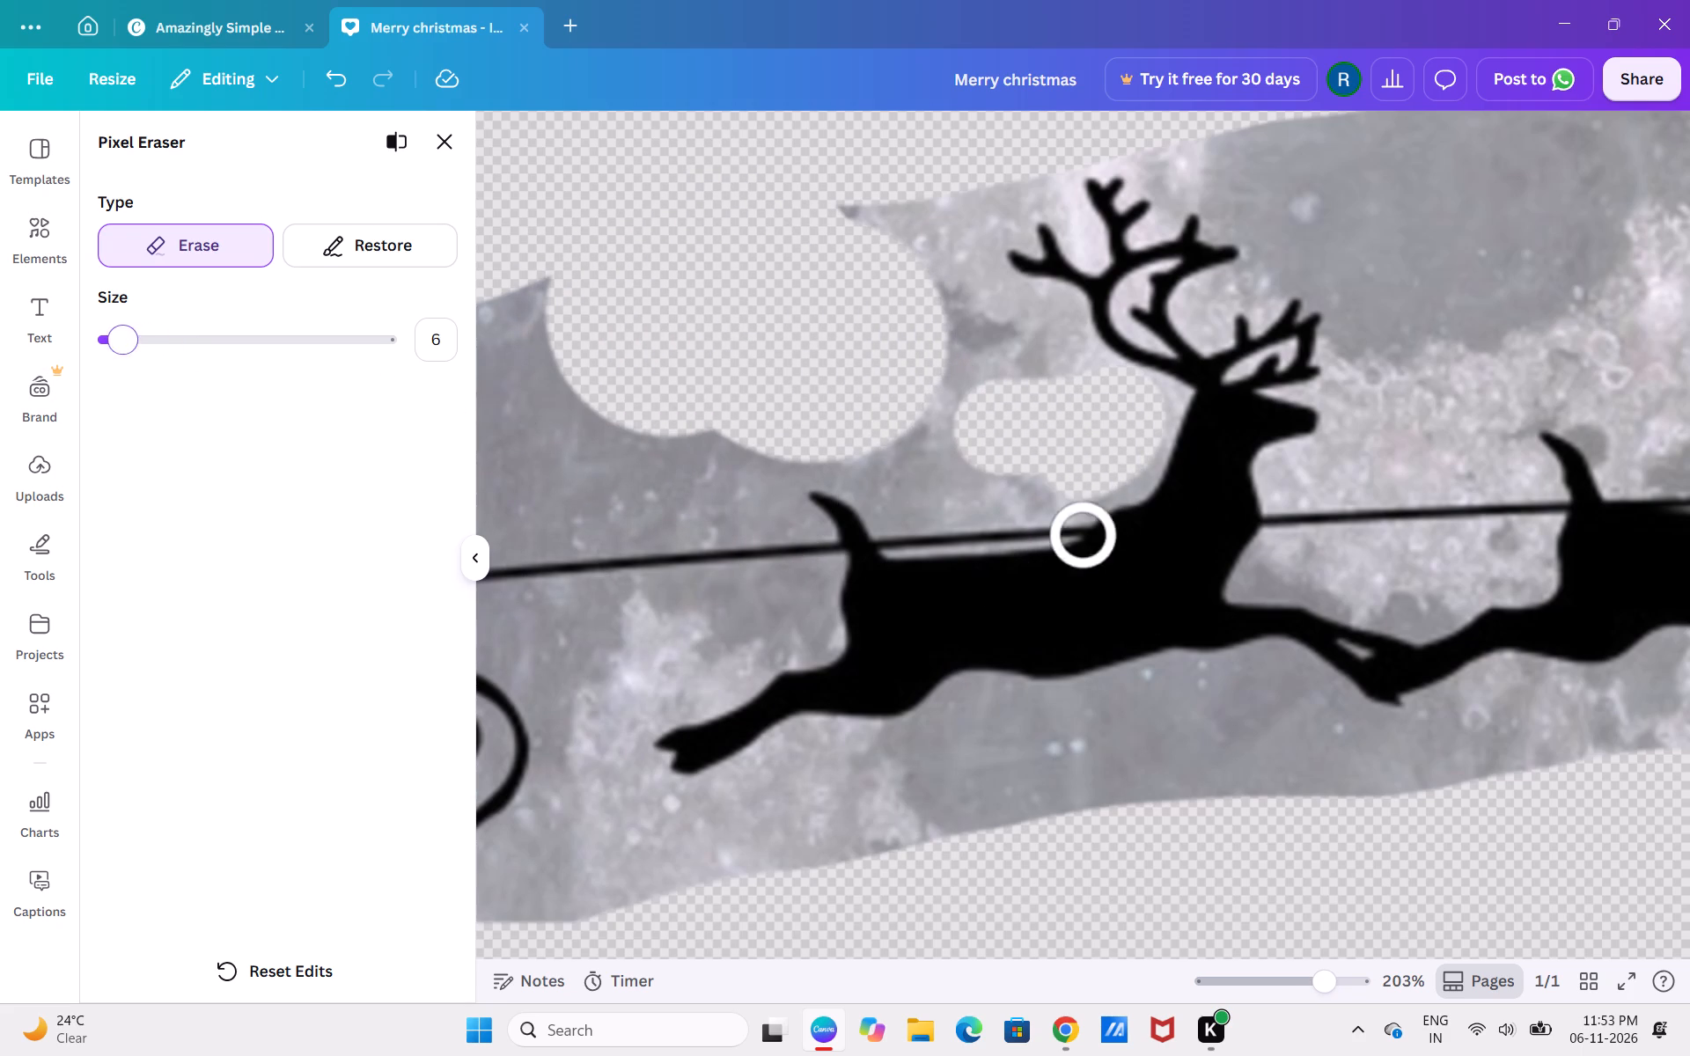
{"action": "left_click_drag", "start_coordinate": [107, 342], "coordinate": [81, 342]}
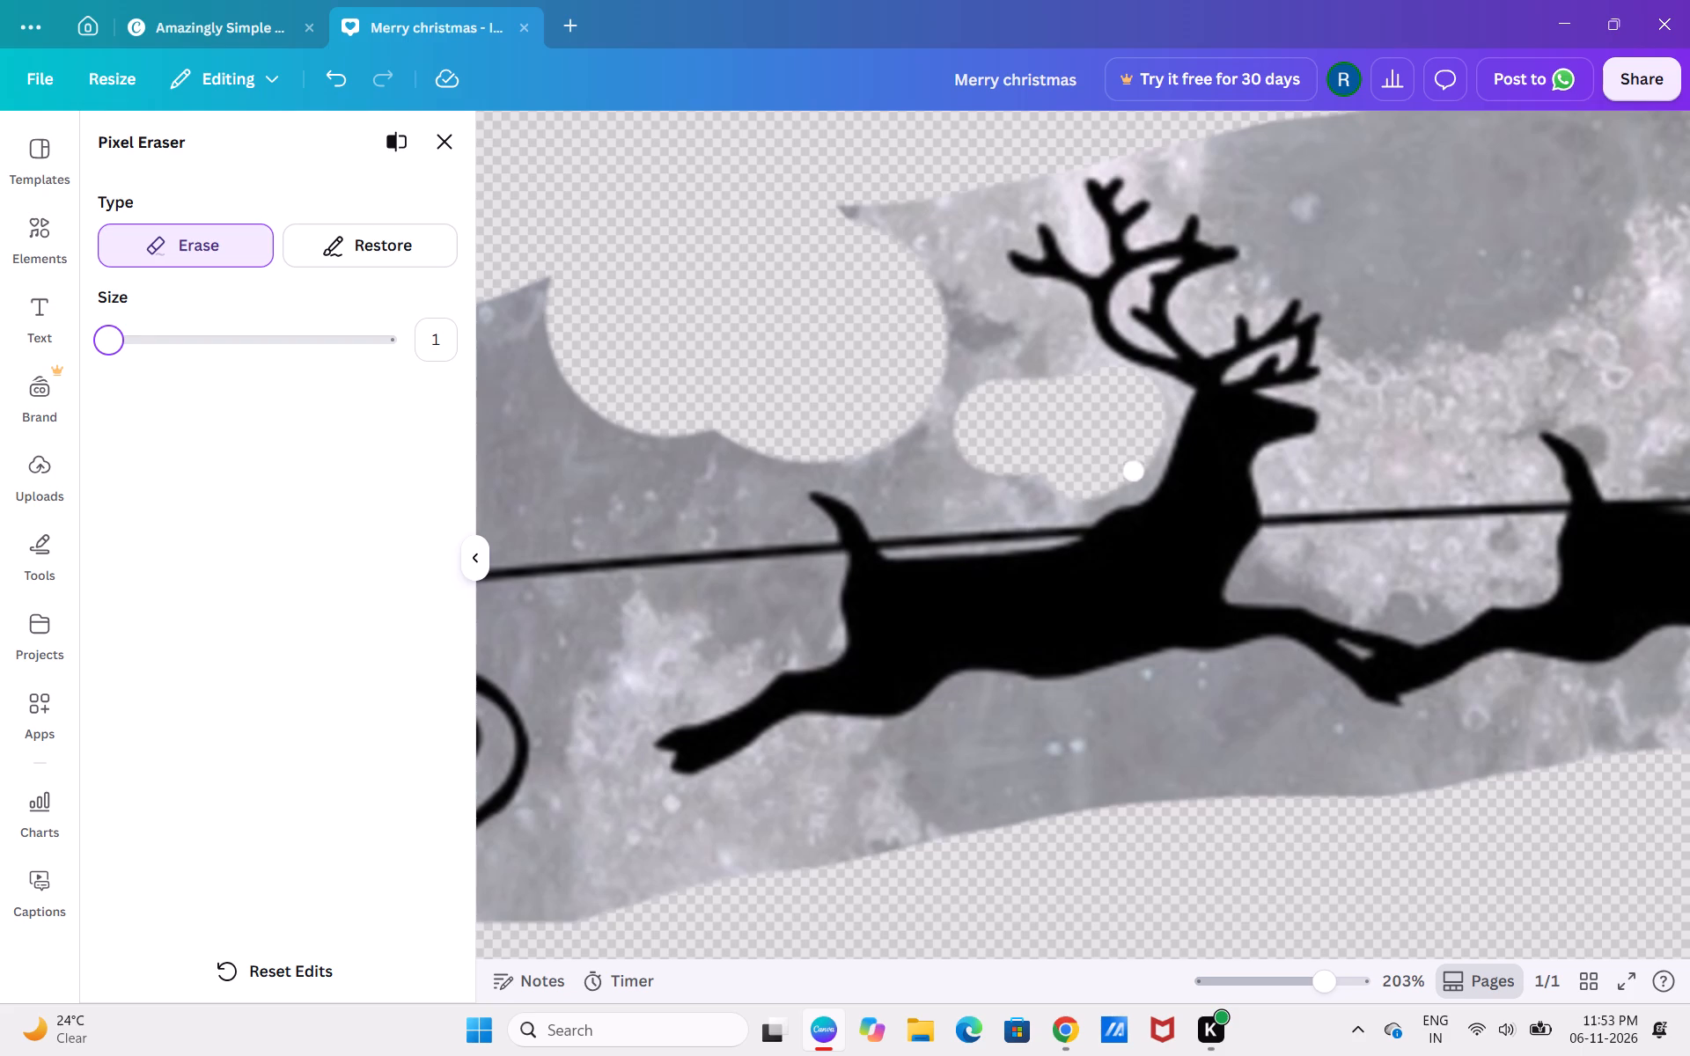
{"action": "left_click_drag", "start_coordinate": [1181, 398], "coordinate": [1180, 392]}
{"action": "left_click_drag", "start_coordinate": [1180, 392], "coordinate": [1169, 430]}
{"action": "left_click_drag", "start_coordinate": [1169, 430], "coordinate": [1135, 491]}
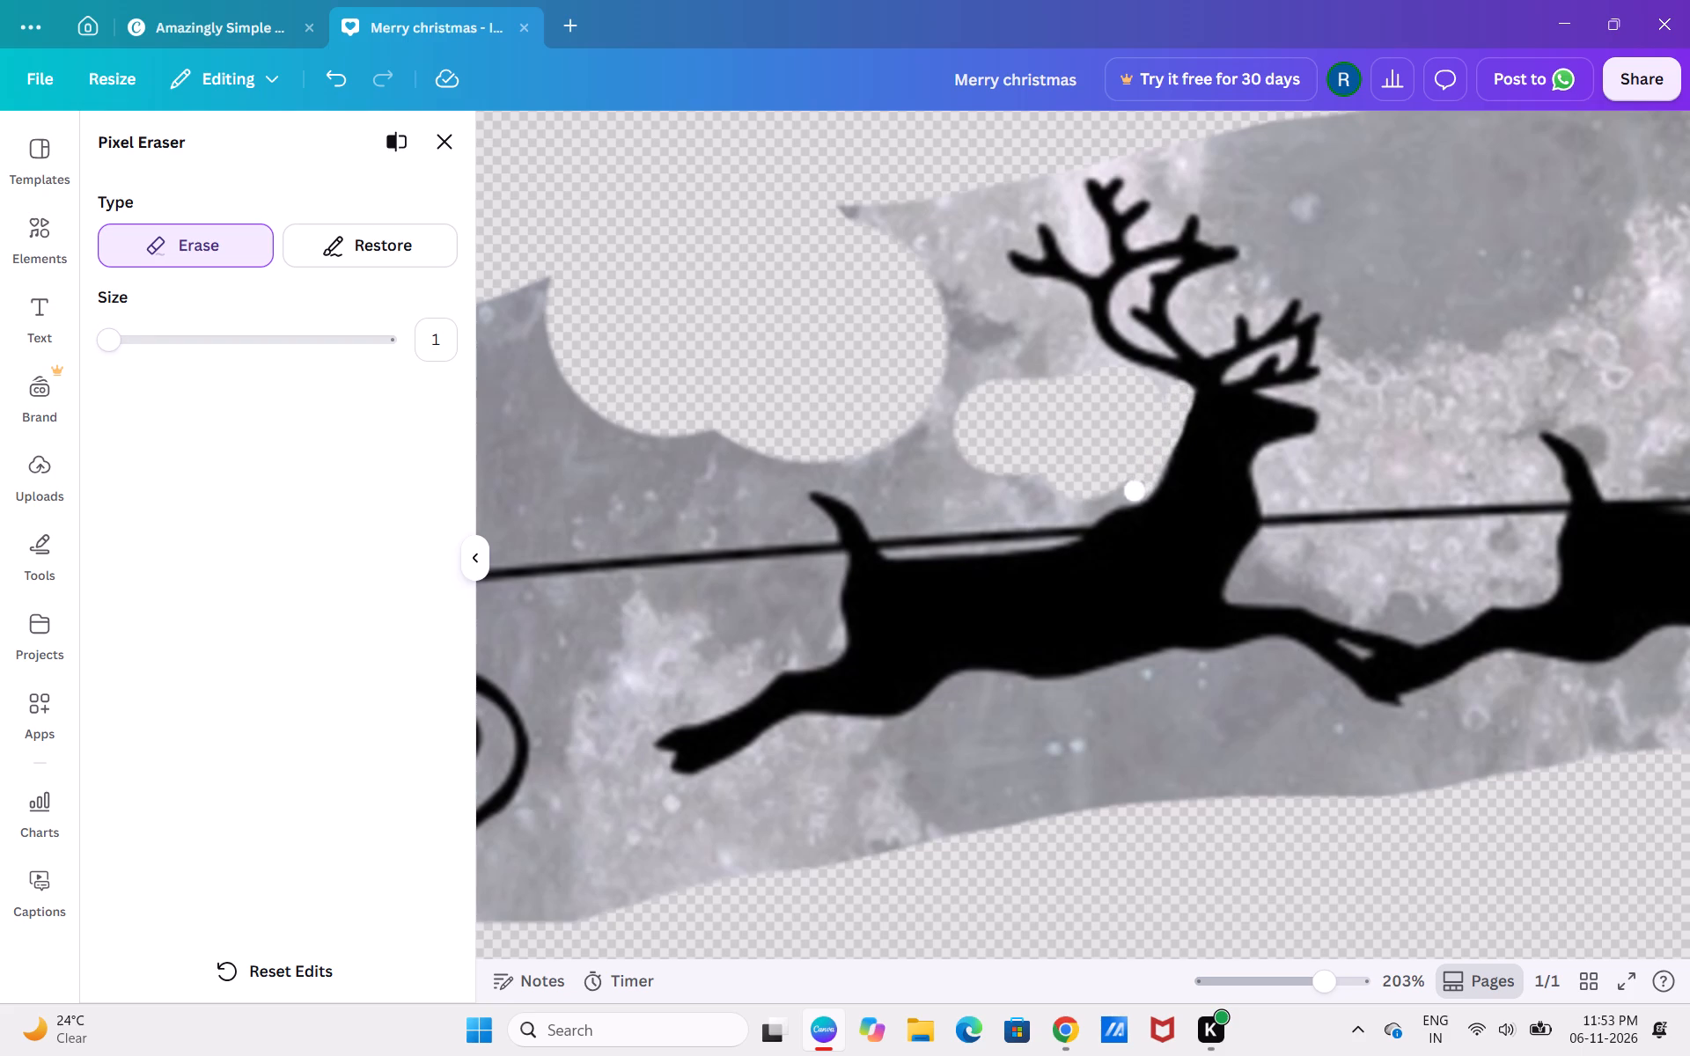
{"action": "left_click_drag", "start_coordinate": [1135, 491], "coordinate": [1069, 517]}
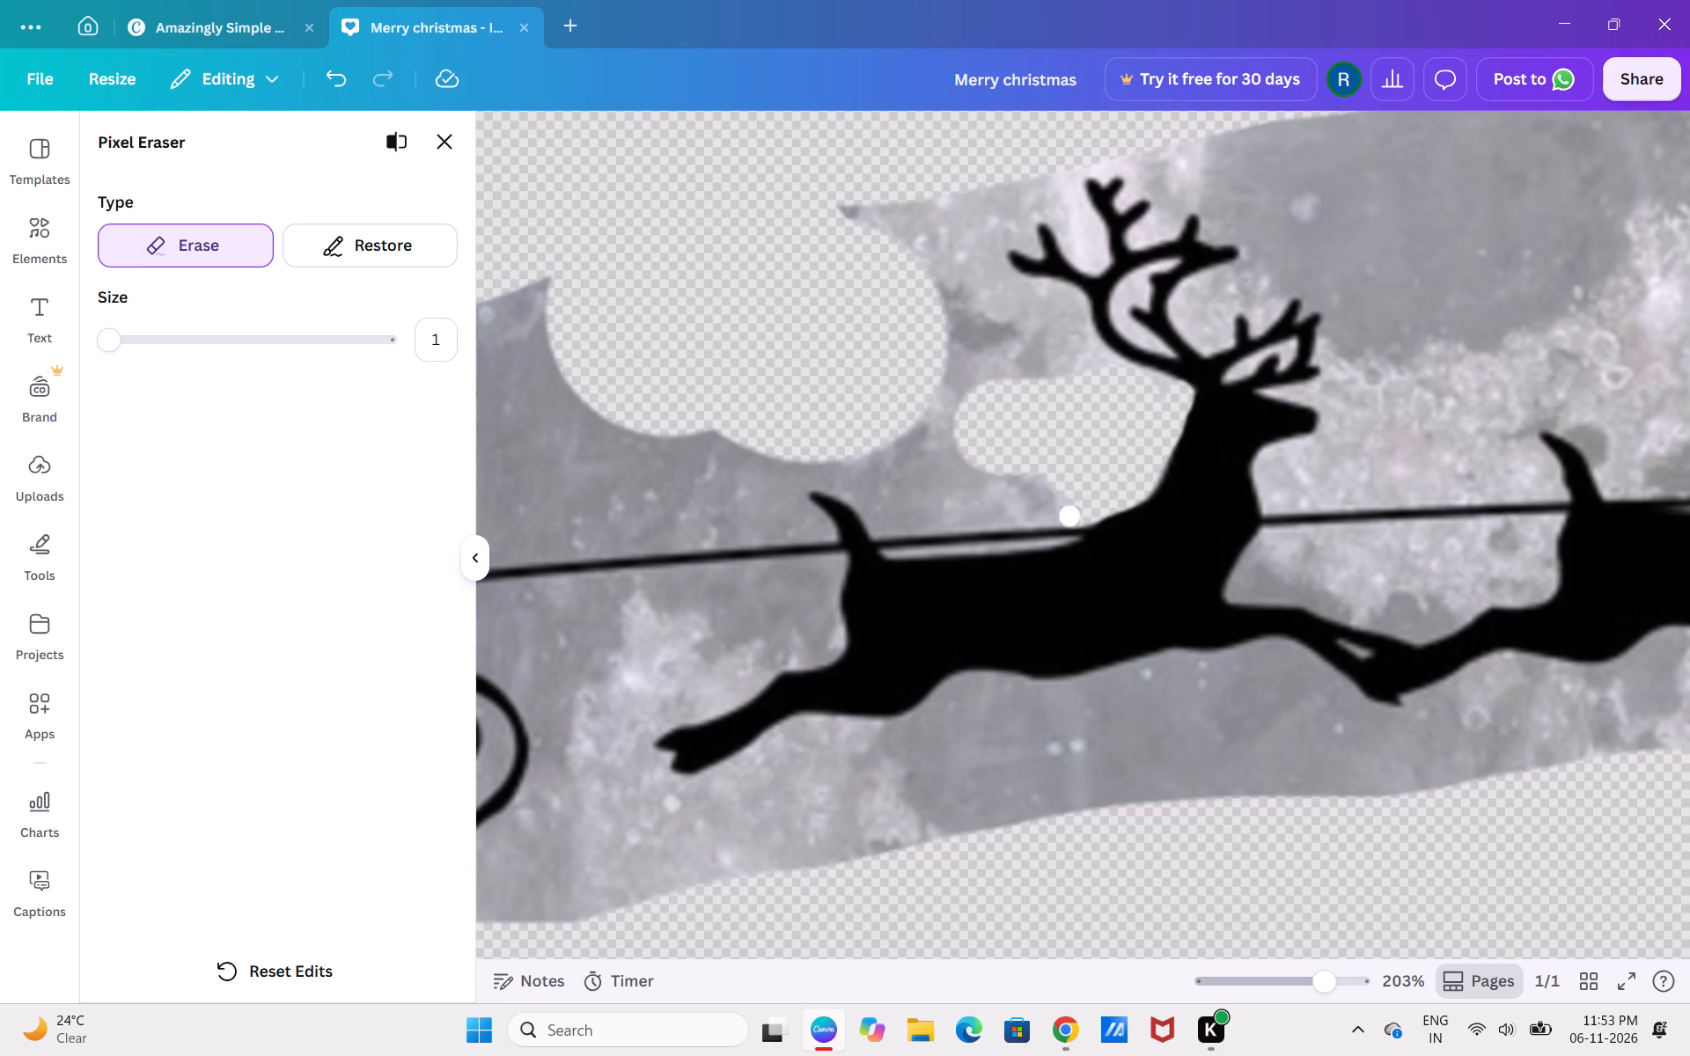
{"action": "left_click_drag", "start_coordinate": [1069, 517], "coordinate": [994, 523]}
{"action": "left_click_drag", "start_coordinate": [994, 523], "coordinate": [898, 528]}
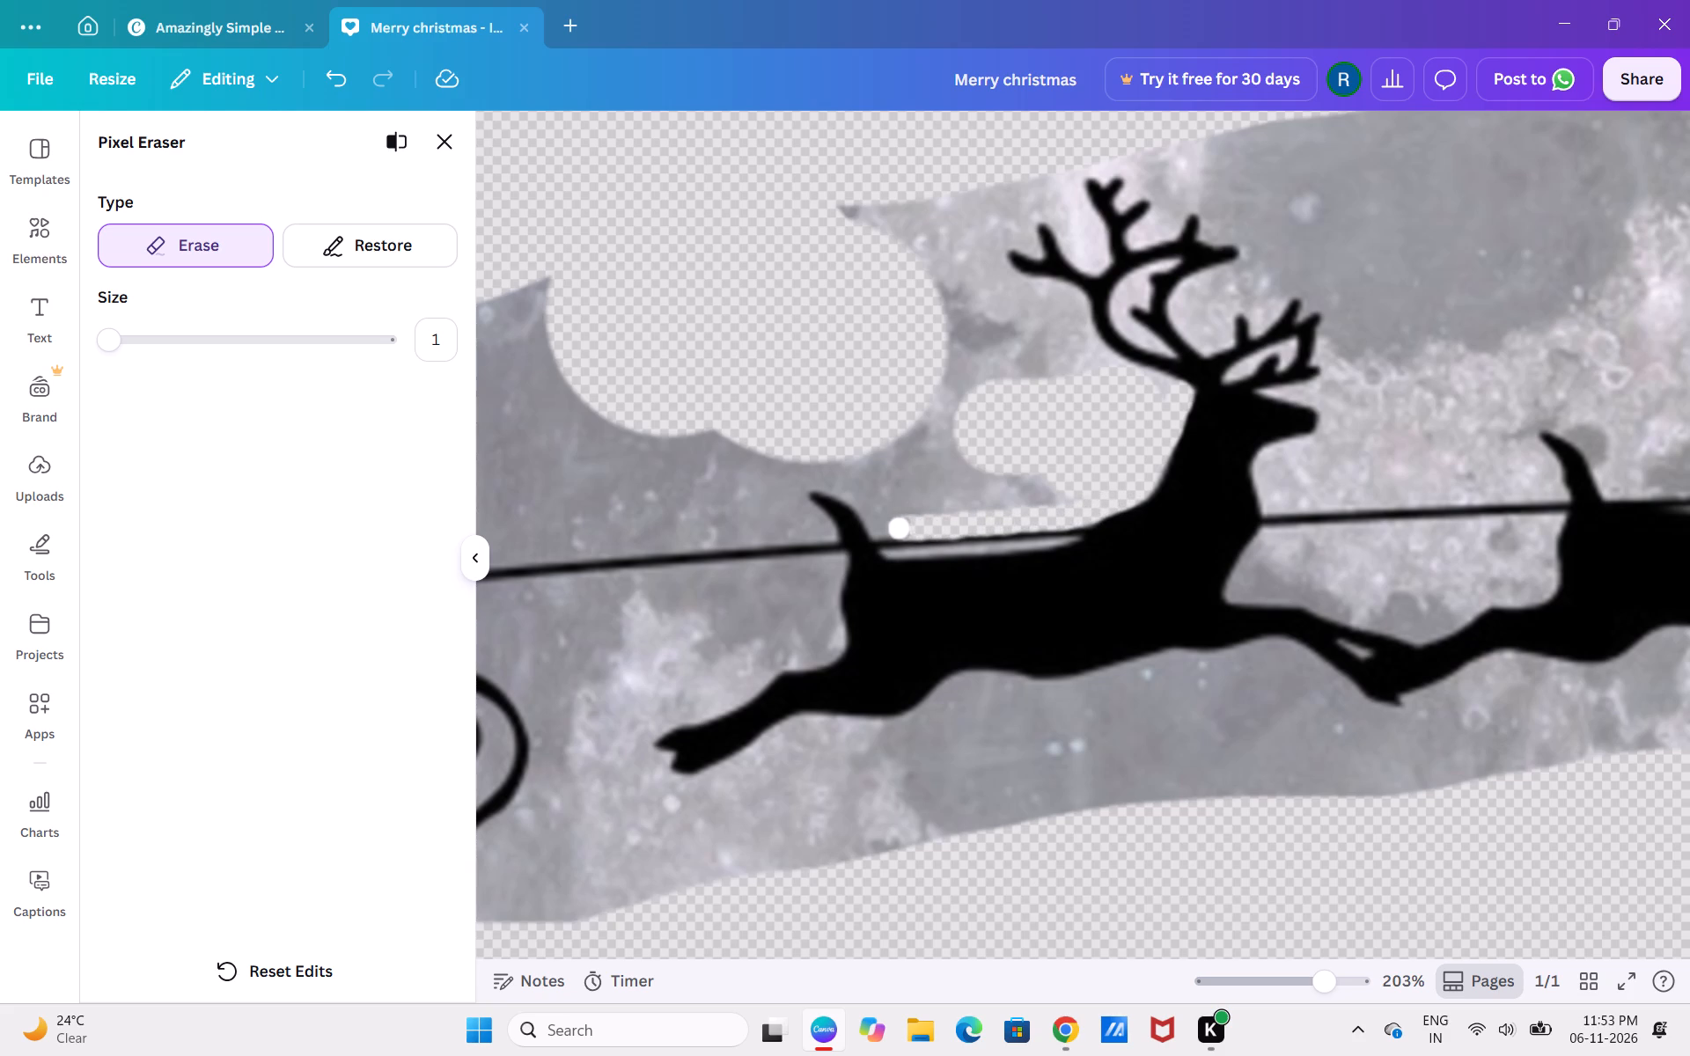
{"action": "left_click_drag", "start_coordinate": [898, 528], "coordinate": [859, 502]}
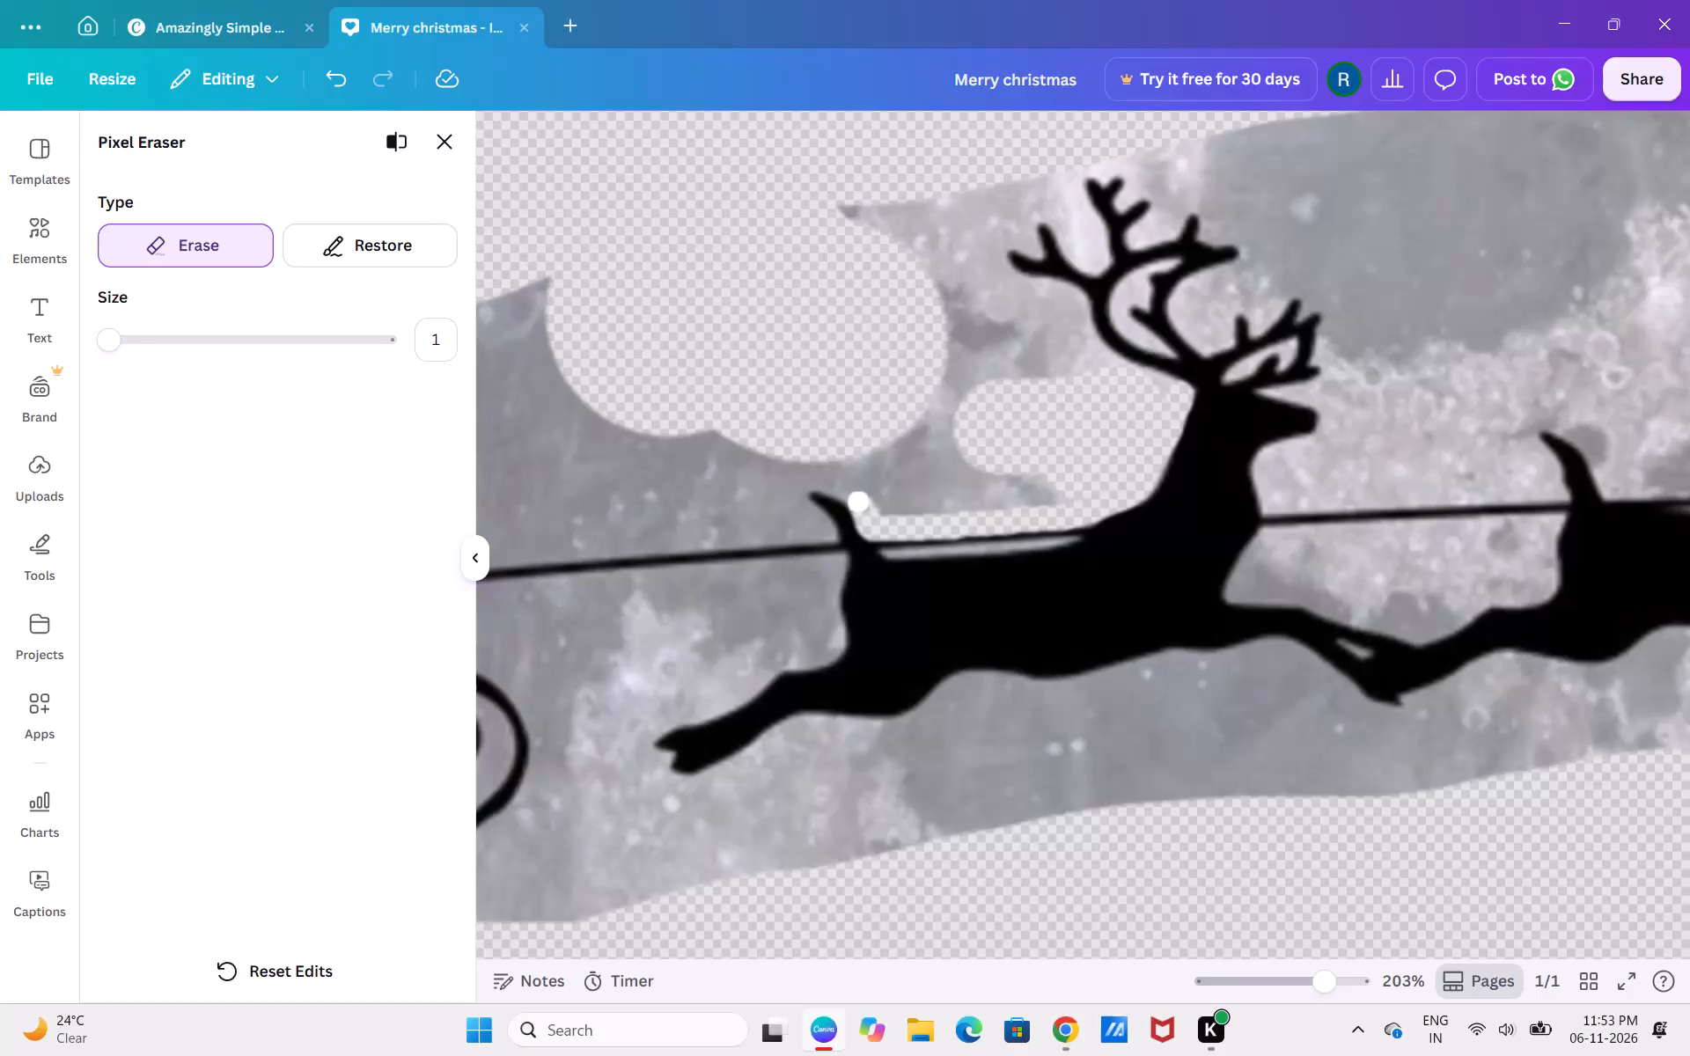
{"action": "left_click_drag", "start_coordinate": [859, 502], "coordinate": [829, 459]}
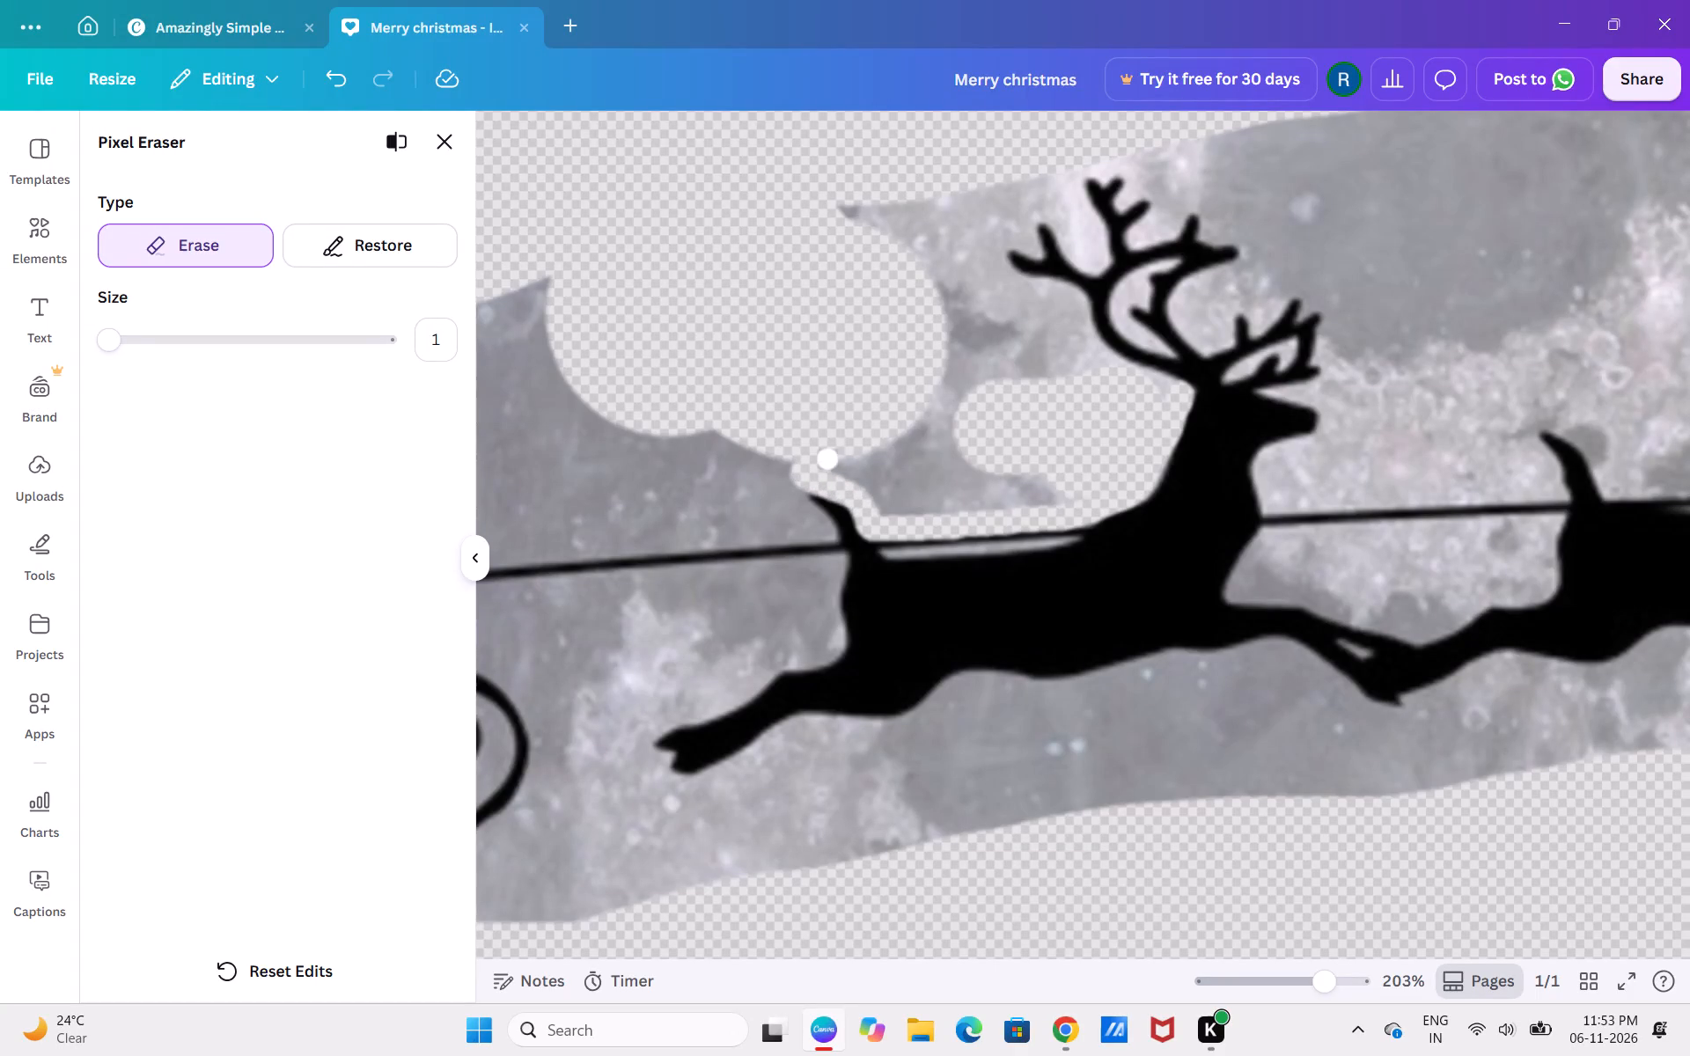
{"action": "left_click_drag", "start_coordinate": [829, 459], "coordinate": [1028, 495]}
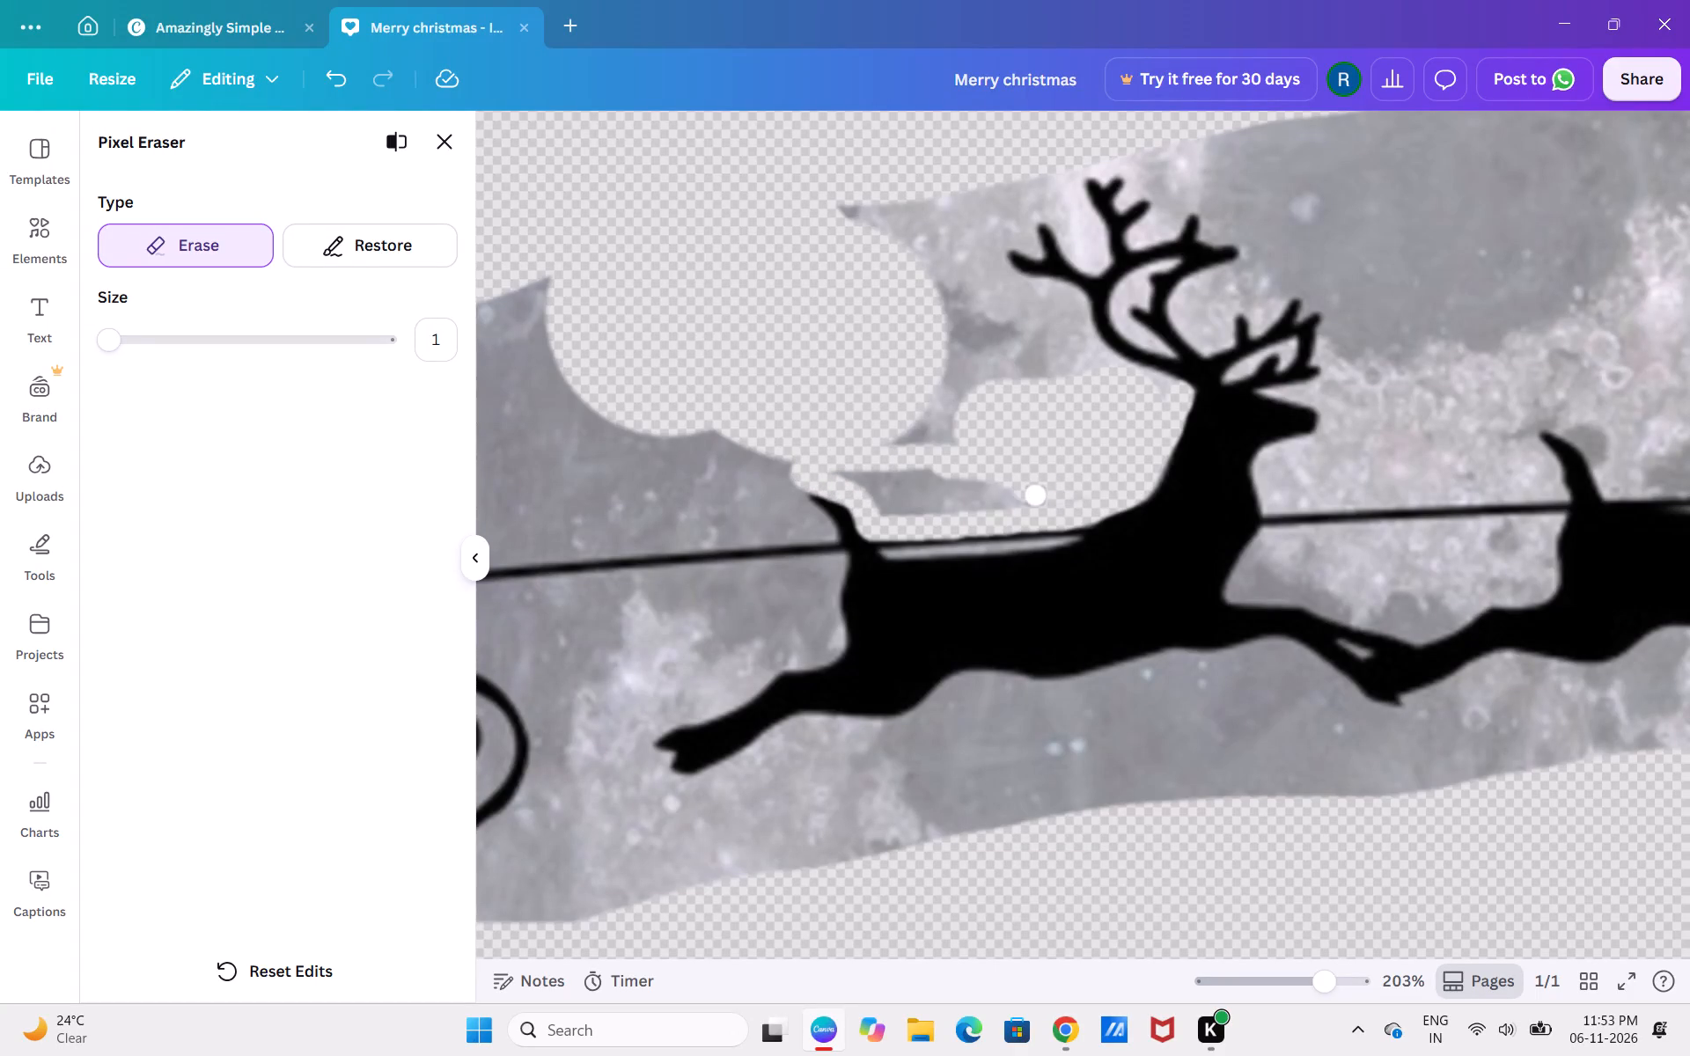
{"action": "left_click_drag", "start_coordinate": [1028, 495], "coordinate": [961, 485]}
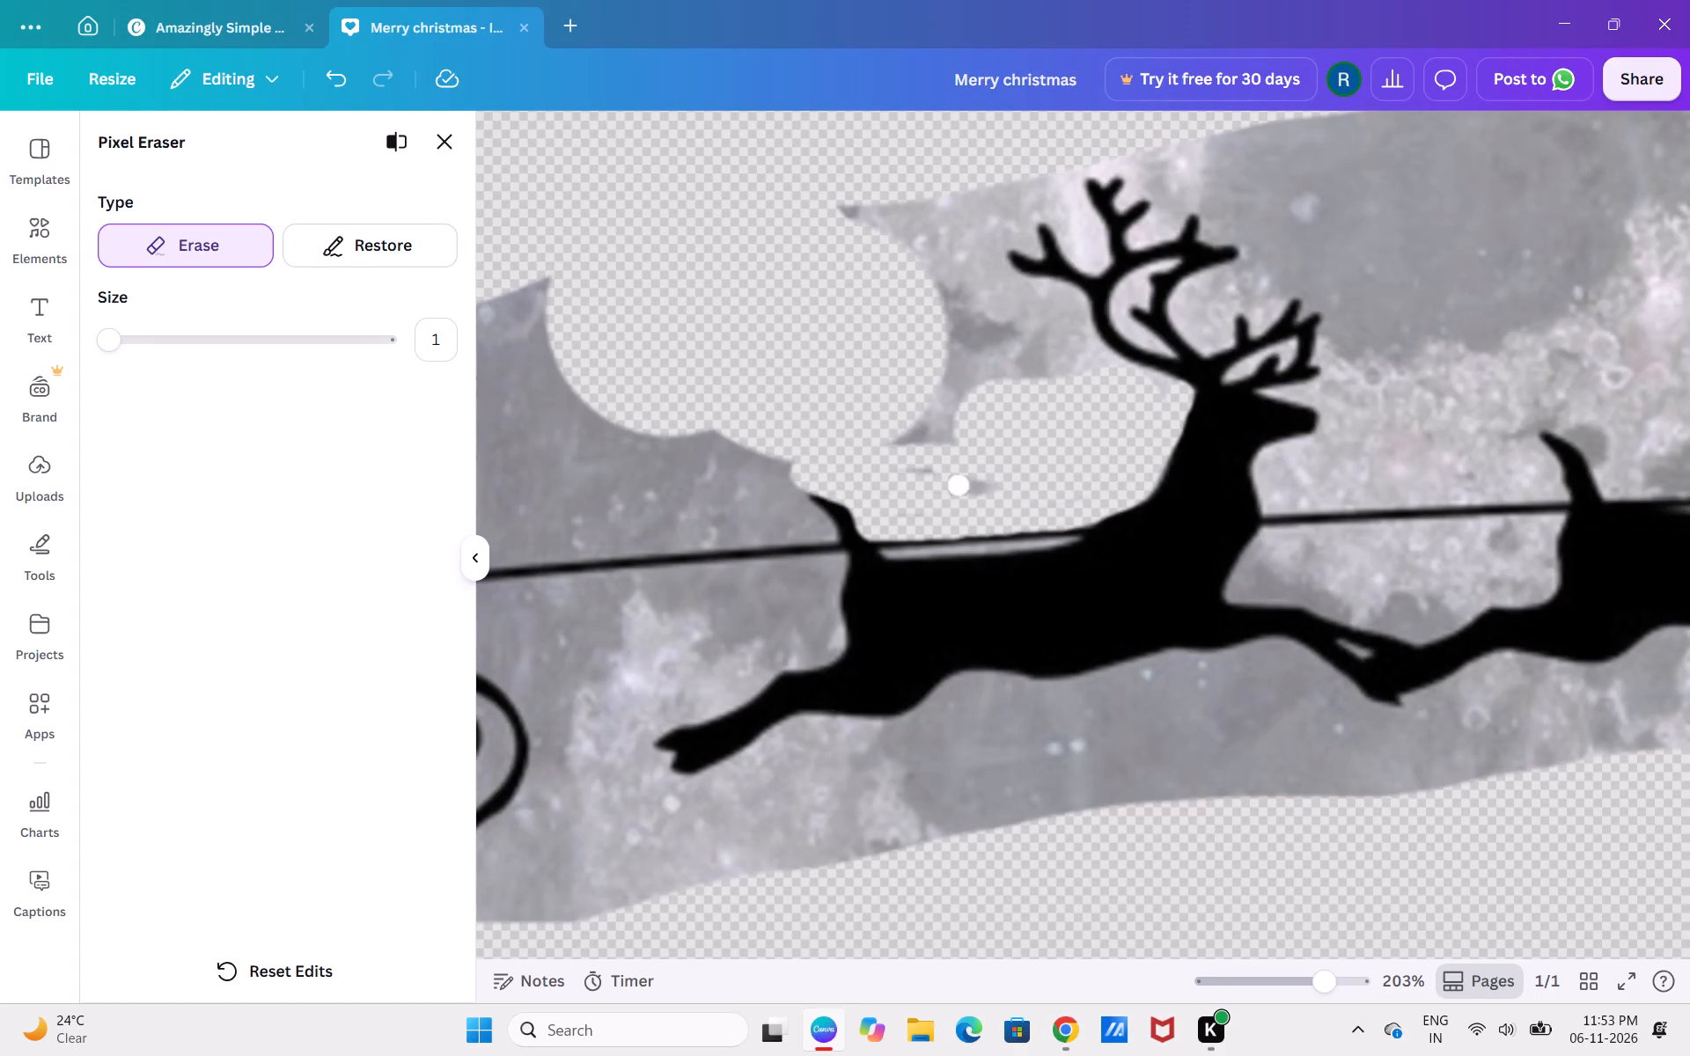
{"action": "left_click_drag", "start_coordinate": [961, 485], "coordinate": [999, 470]}
Erase the moon around the top tips of the rearmost reindeer's rear antler and between its upper prongs at eraser size 1.
{"action": "left_click_drag", "start_coordinate": [1067, 171], "coordinate": [1075, 186]}
{"action": "left_click_drag", "start_coordinate": [1075, 186], "coordinate": [1100, 170]}
{"action": "left_click_drag", "start_coordinate": [1100, 170], "coordinate": [1132, 172]}
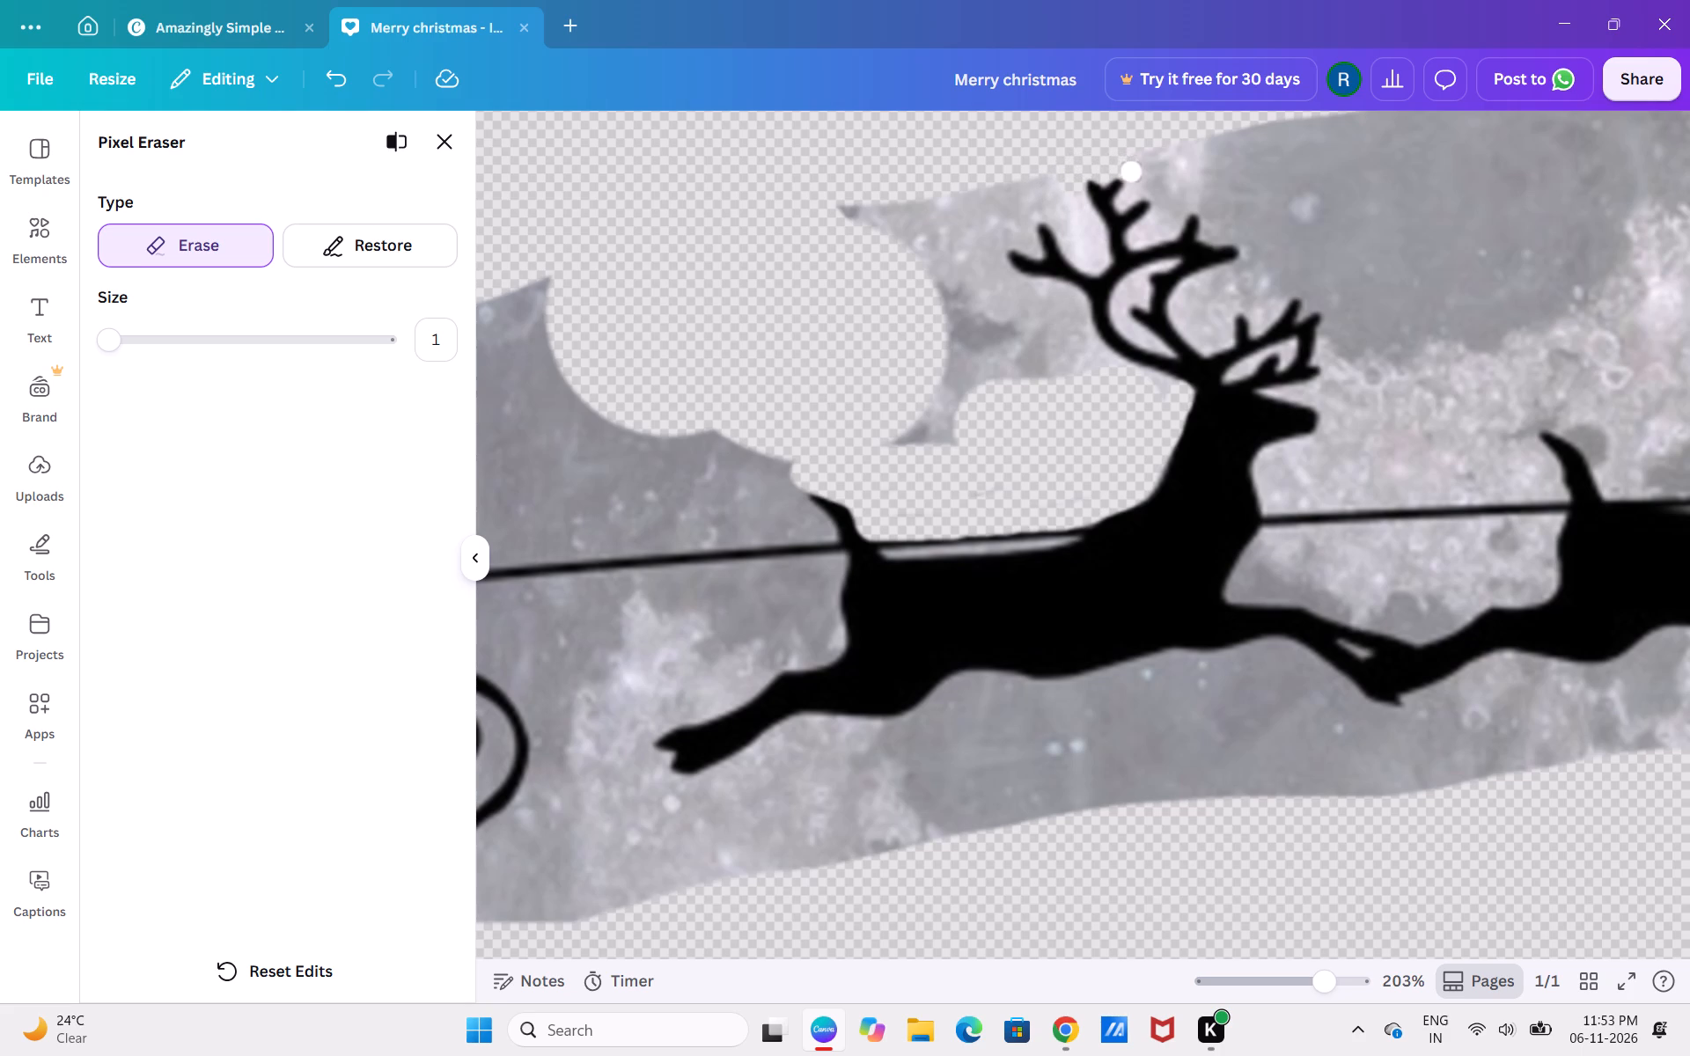
{"action": "left_click_drag", "start_coordinate": [1132, 172], "coordinate": [1131, 195]}
{"action": "left_click_drag", "start_coordinate": [1131, 195], "coordinate": [1125, 203]}
{"action": "left_click_drag", "start_coordinate": [1125, 203], "coordinate": [1165, 208]}
{"action": "left_click_drag", "start_coordinate": [1165, 208], "coordinate": [1147, 227]}
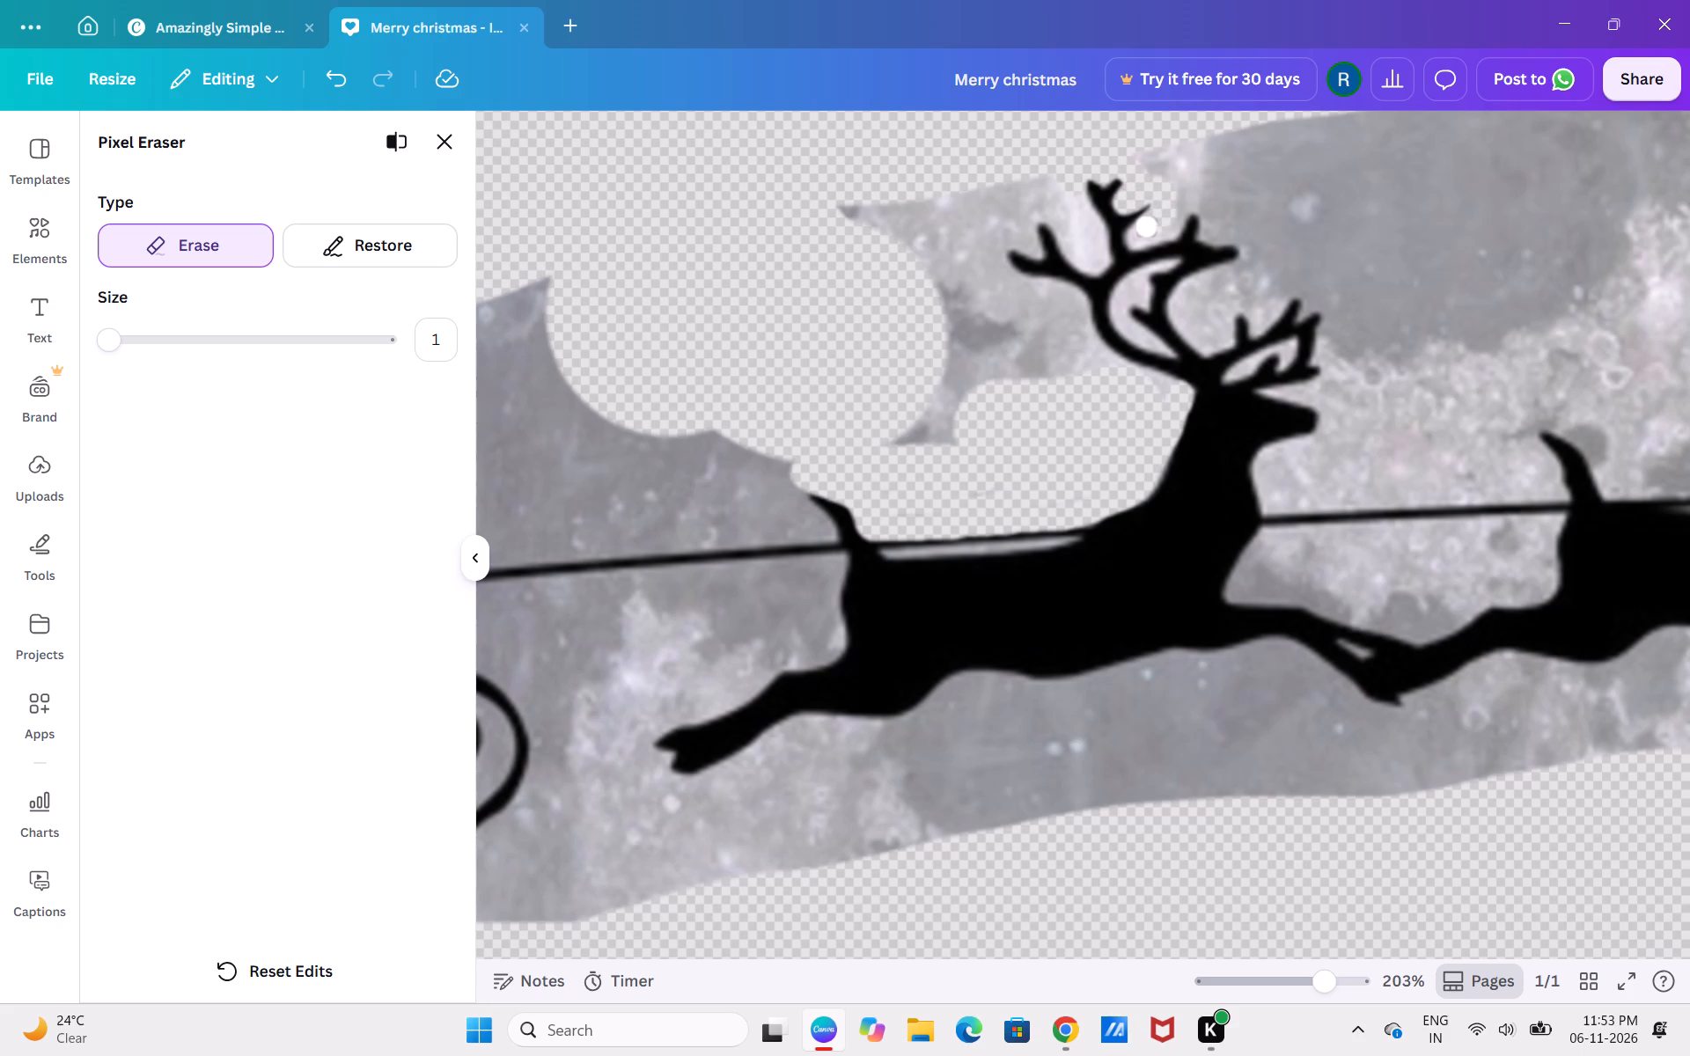
{"action": "left_click_drag", "start_coordinate": [1147, 227], "coordinate": [1147, 231]}
{"action": "left_click_drag", "start_coordinate": [1147, 231], "coordinate": [1172, 218]}
{"action": "left_click_drag", "start_coordinate": [1172, 218], "coordinate": [1173, 136]}
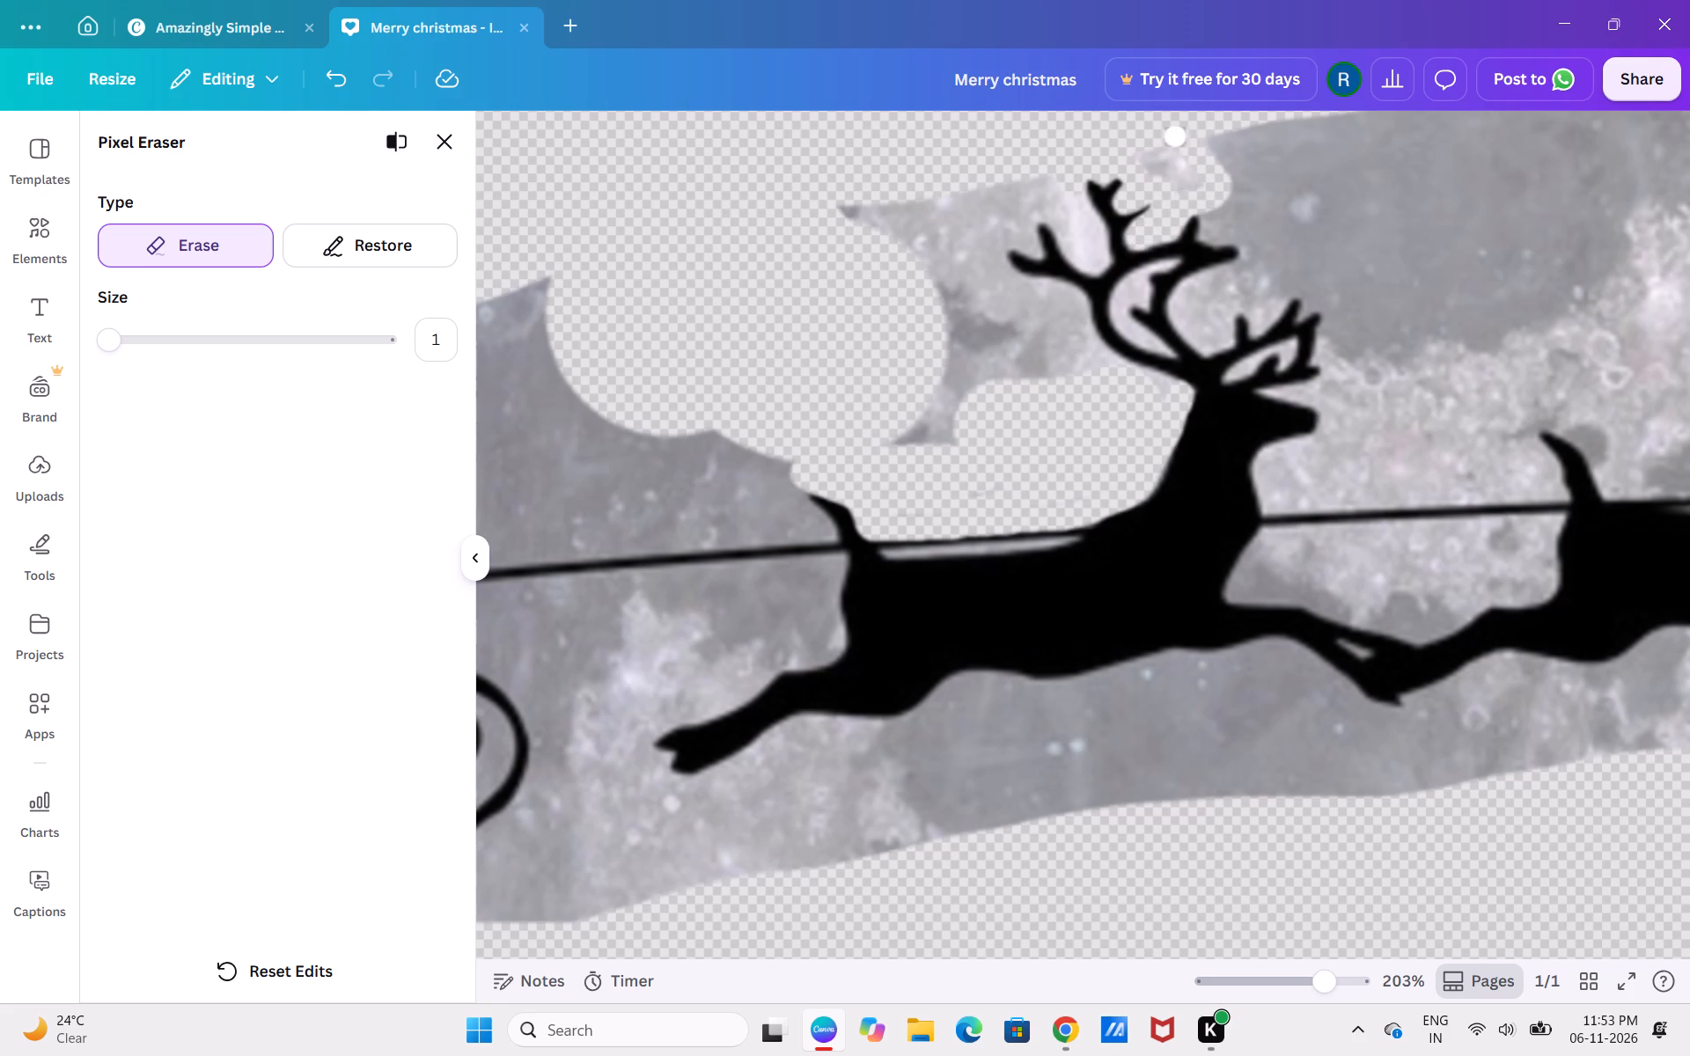
{"action": "left_click_drag", "start_coordinate": [1173, 136], "coordinate": [1231, 216]}
Erase the moon around the rear antler's forward-pointing prong and from the gap between the reindeer's two antlers.
{"action": "left_click_drag", "start_coordinate": [1231, 216], "coordinate": [1209, 235]}
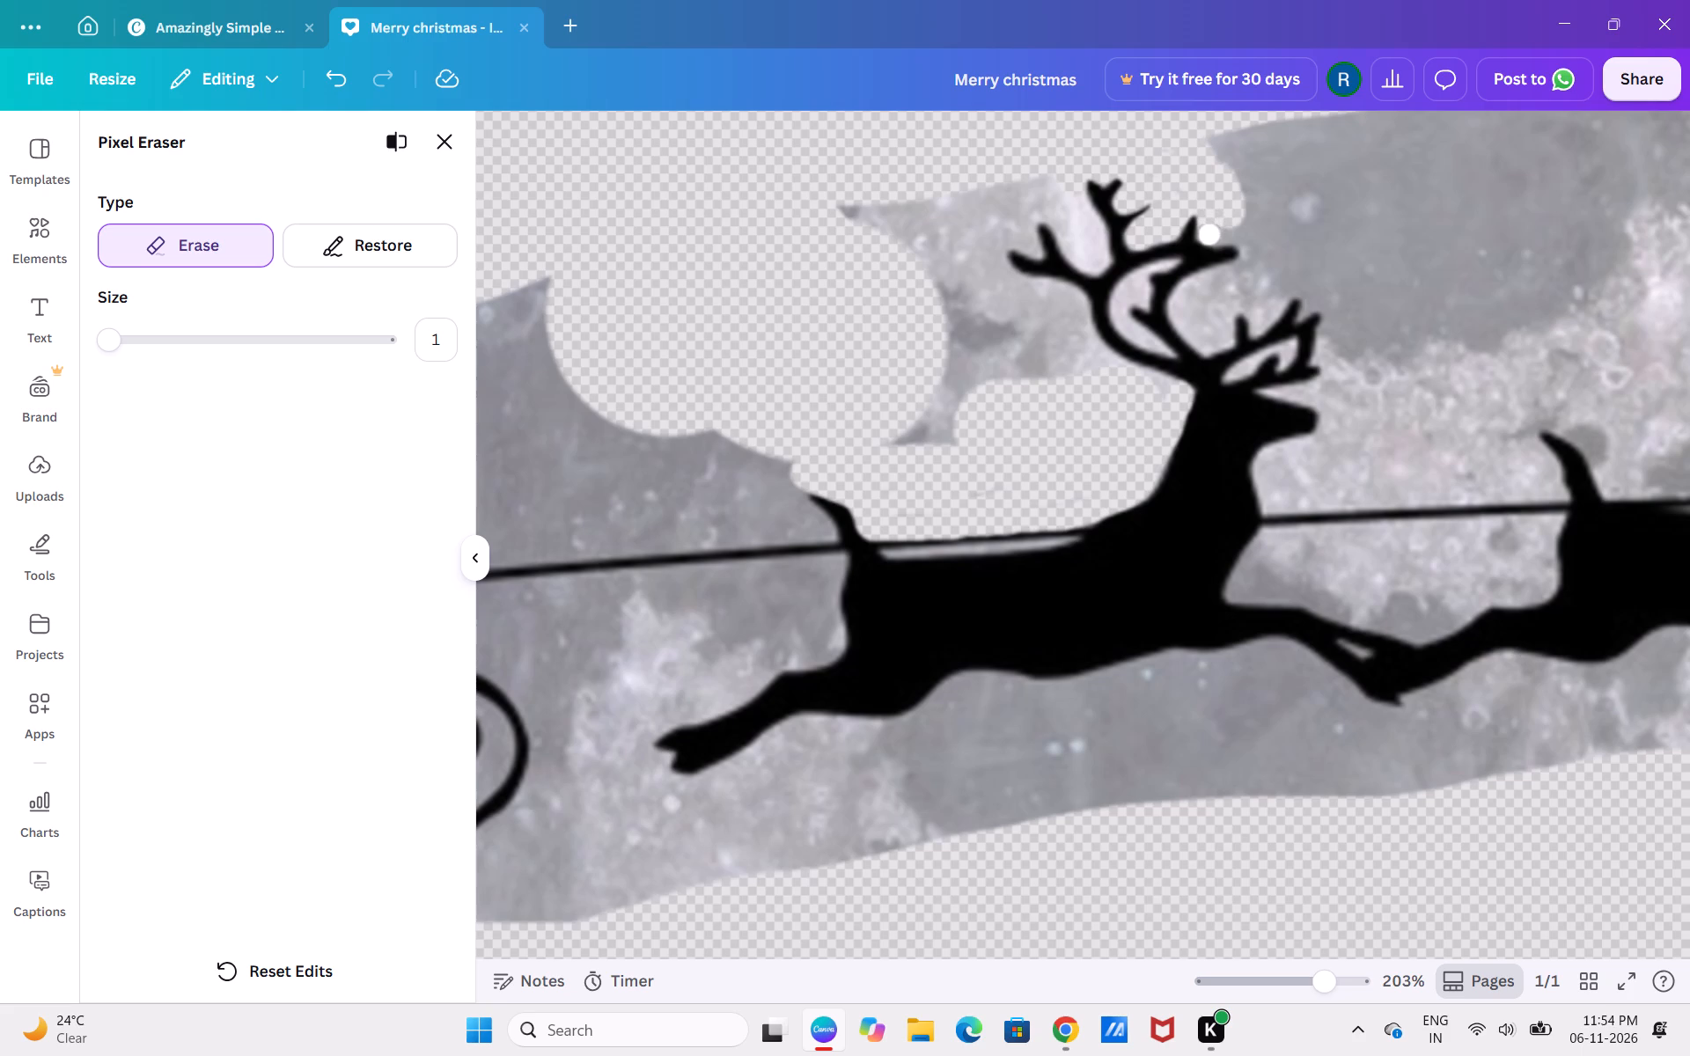
{"action": "left_click_drag", "start_coordinate": [1209, 235], "coordinate": [1253, 253]}
{"action": "left_click_drag", "start_coordinate": [1253, 253], "coordinate": [1226, 276]}
{"action": "left_click_drag", "start_coordinate": [1226, 276], "coordinate": [1177, 301]}
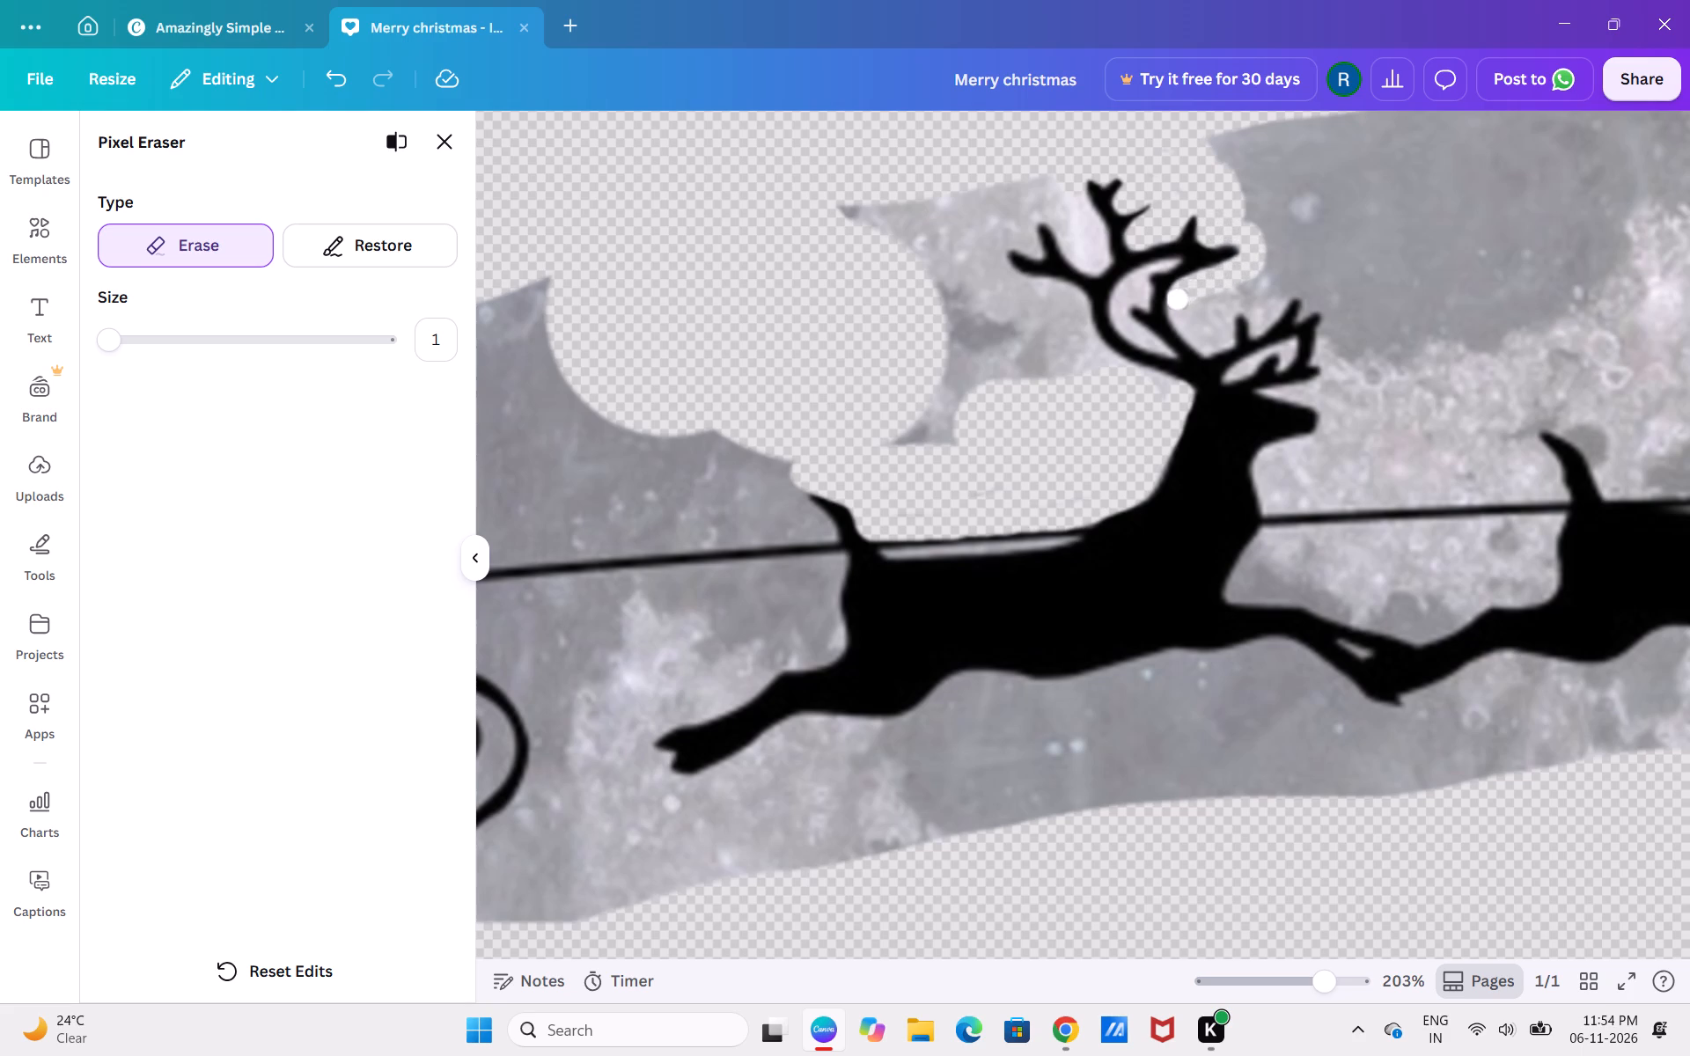
{"action": "left_click_drag", "start_coordinate": [1177, 301], "coordinate": [1198, 339]}
{"action": "left_click_drag", "start_coordinate": [1198, 339], "coordinate": [1223, 330]}
{"action": "left_click_drag", "start_coordinate": [1223, 330], "coordinate": [1209, 305]}
At eraser size 1, erase the moon around the rearmost reindeer's front antler tips and along the top of its muzzle.
{"action": "left_click_drag", "start_coordinate": [1209, 305], "coordinate": [1254, 309]}
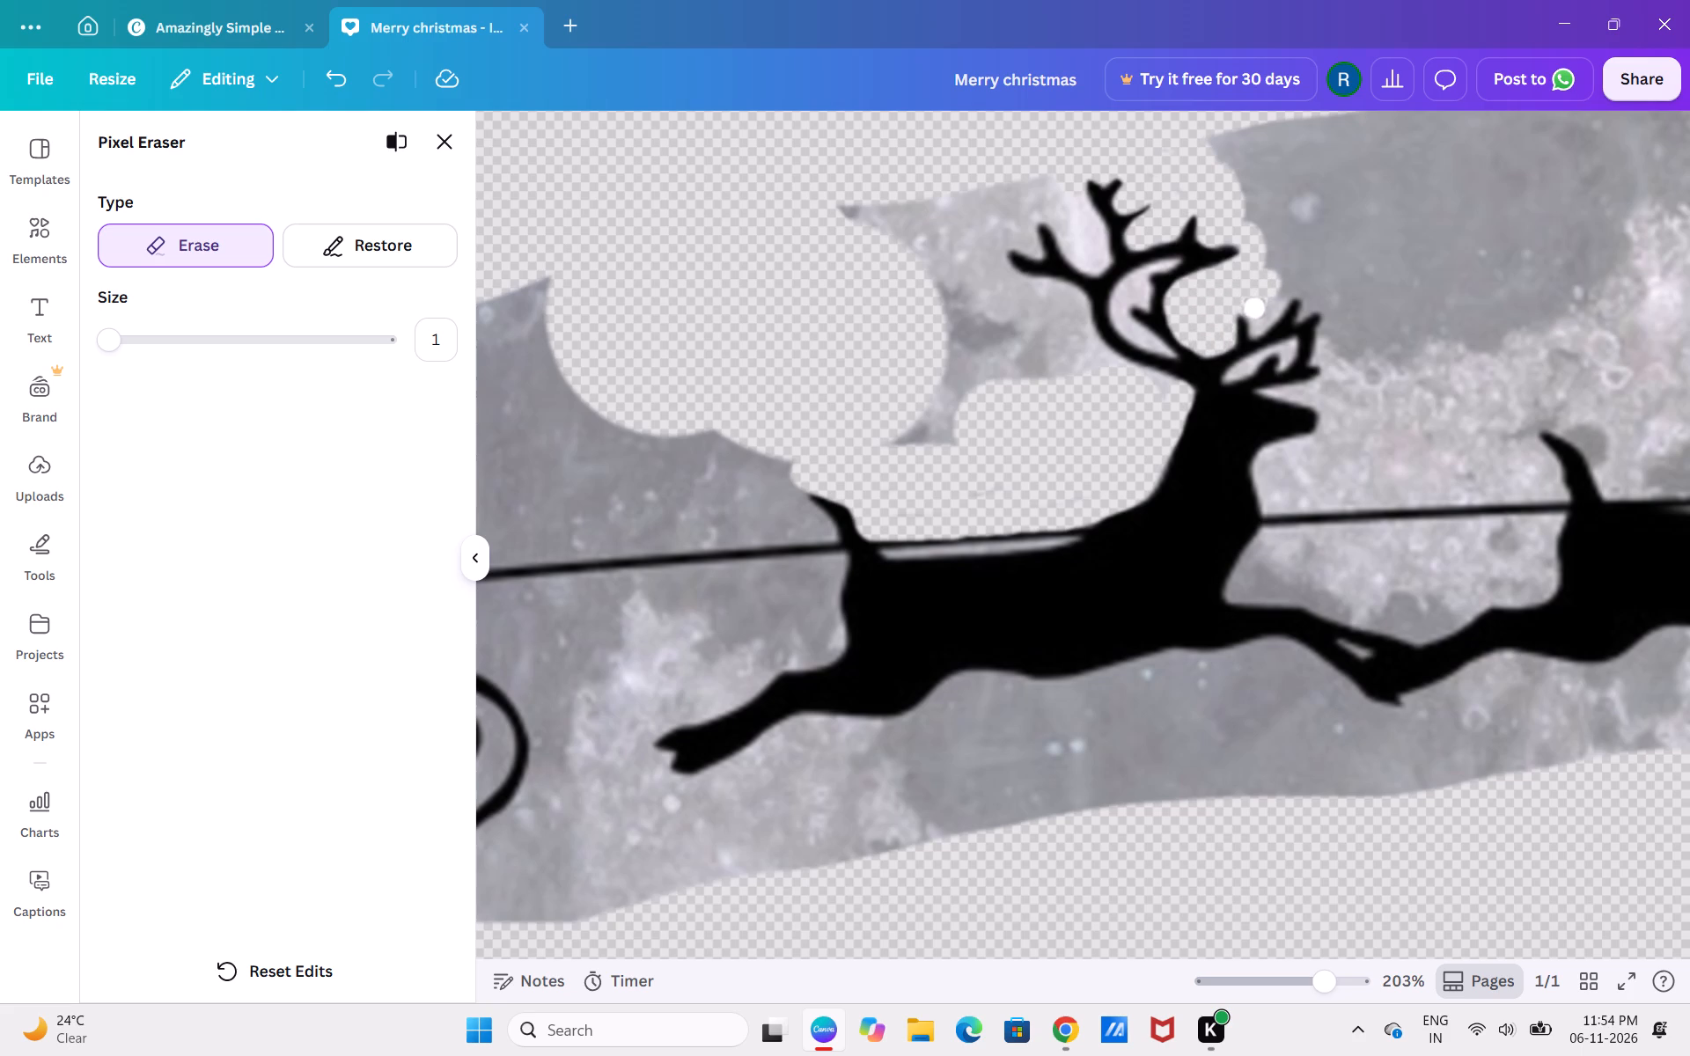
{"action": "left_click_drag", "start_coordinate": [1254, 309], "coordinate": [1267, 304]}
{"action": "left_click_drag", "start_coordinate": [1267, 304], "coordinate": [1282, 294]}
{"action": "left_click_drag", "start_coordinate": [1282, 294], "coordinate": [1312, 306]}
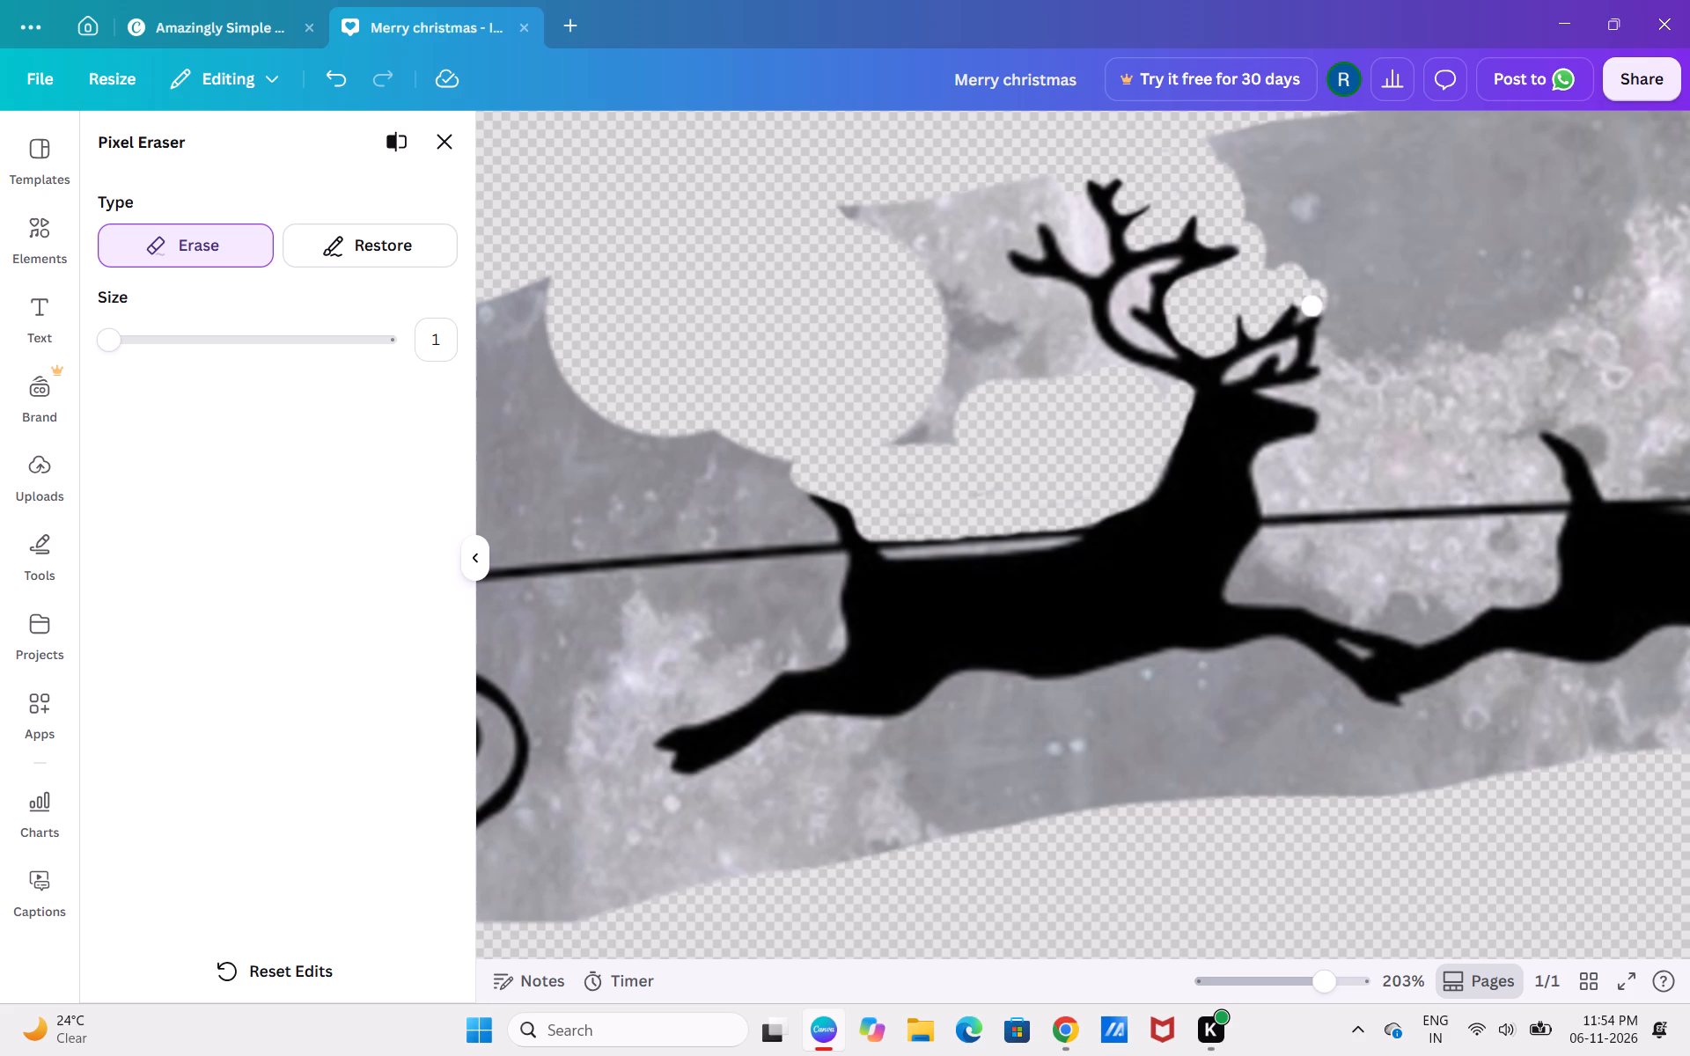
{"action": "left_click_drag", "start_coordinate": [1312, 306], "coordinate": [1327, 299]}
{"action": "left_click_drag", "start_coordinate": [1327, 299], "coordinate": [1330, 329]}
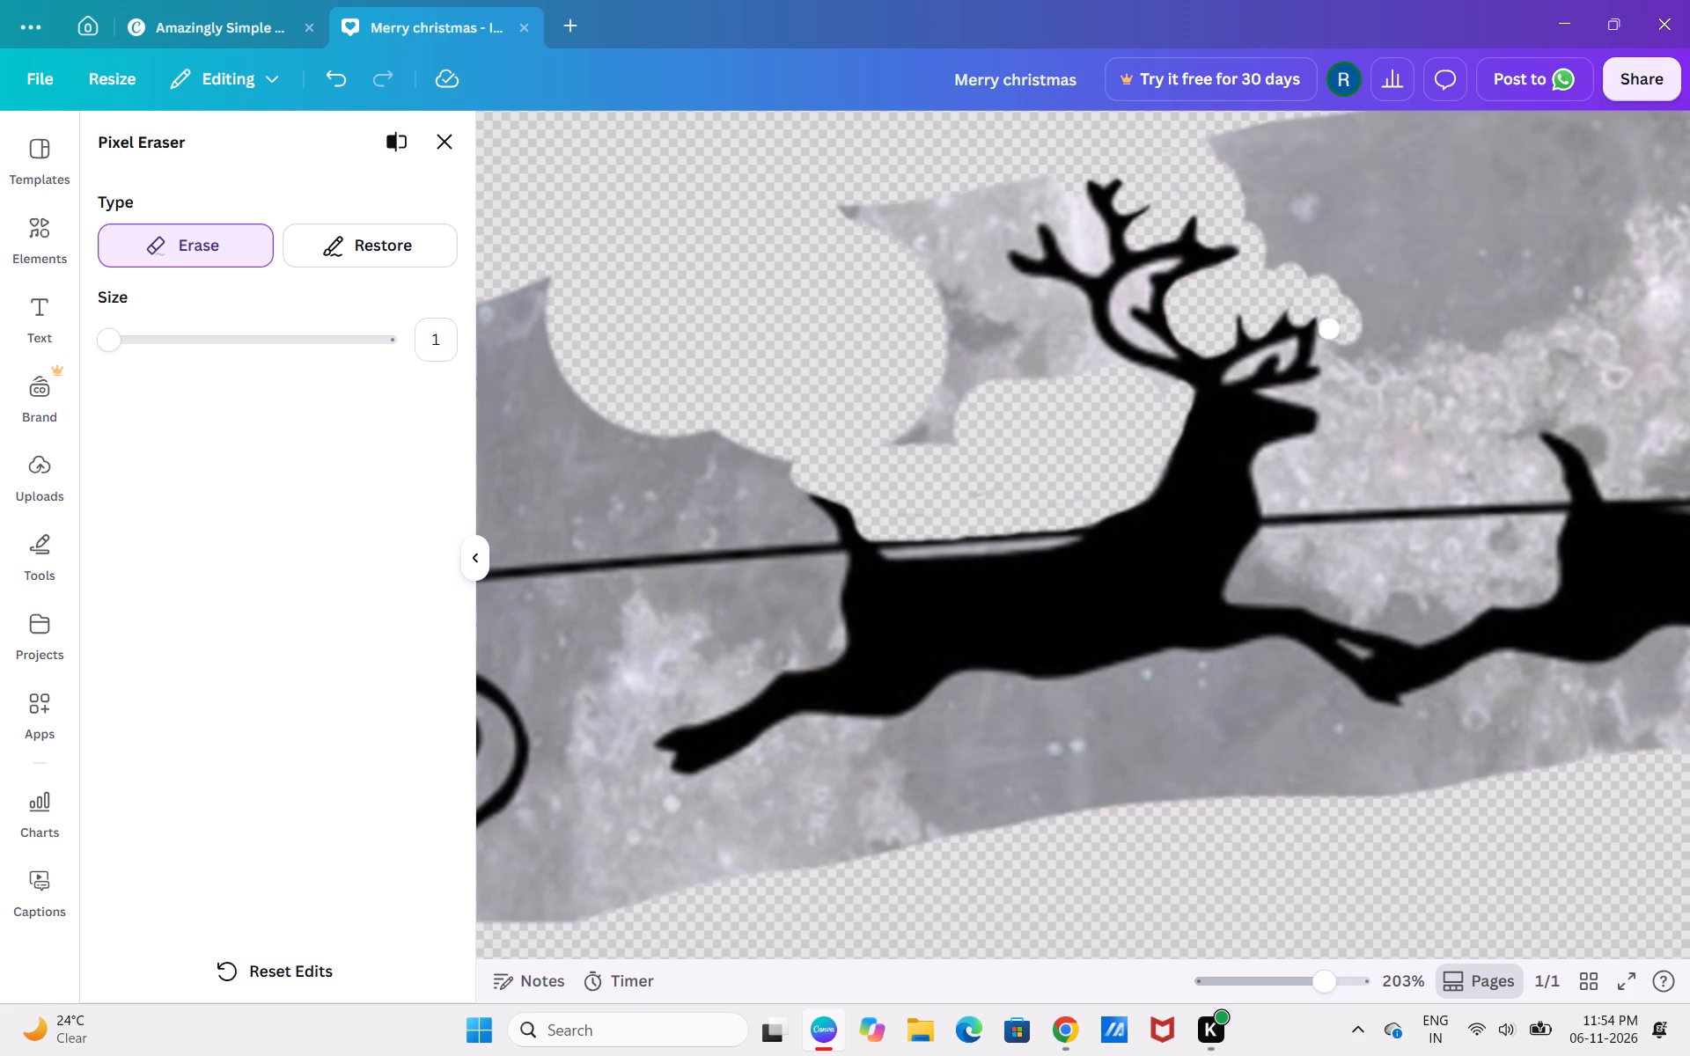
{"action": "left_click_drag", "start_coordinate": [1330, 329], "coordinate": [1332, 353]}
{"action": "left_click_drag", "start_coordinate": [1332, 353], "coordinate": [1311, 395]}
{"action": "left_click_drag", "start_coordinate": [1311, 395], "coordinate": [1308, 393]}
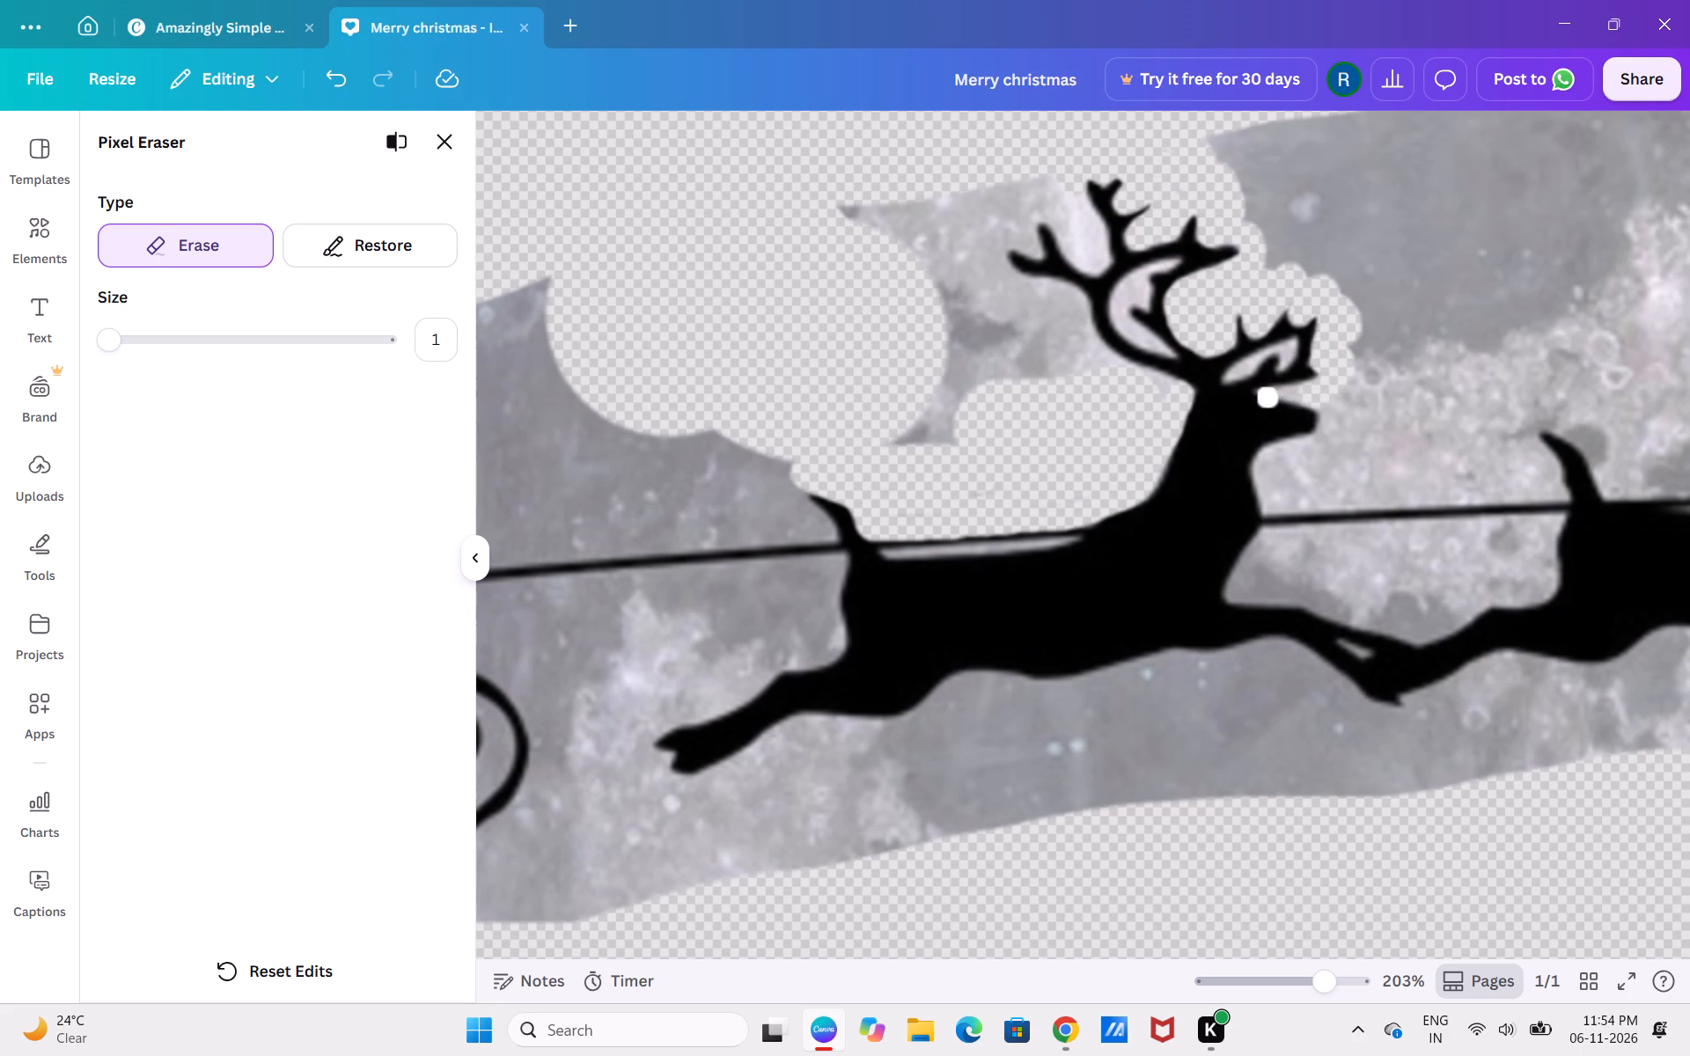
Erase the moon around the rearmost reindeer's nose, under its muzzle and down the front of its throat.
{"action": "left_click_drag", "start_coordinate": [1346, 389], "coordinate": [1333, 420]}
{"action": "left_click_drag", "start_coordinate": [1333, 420], "coordinate": [1276, 455]}
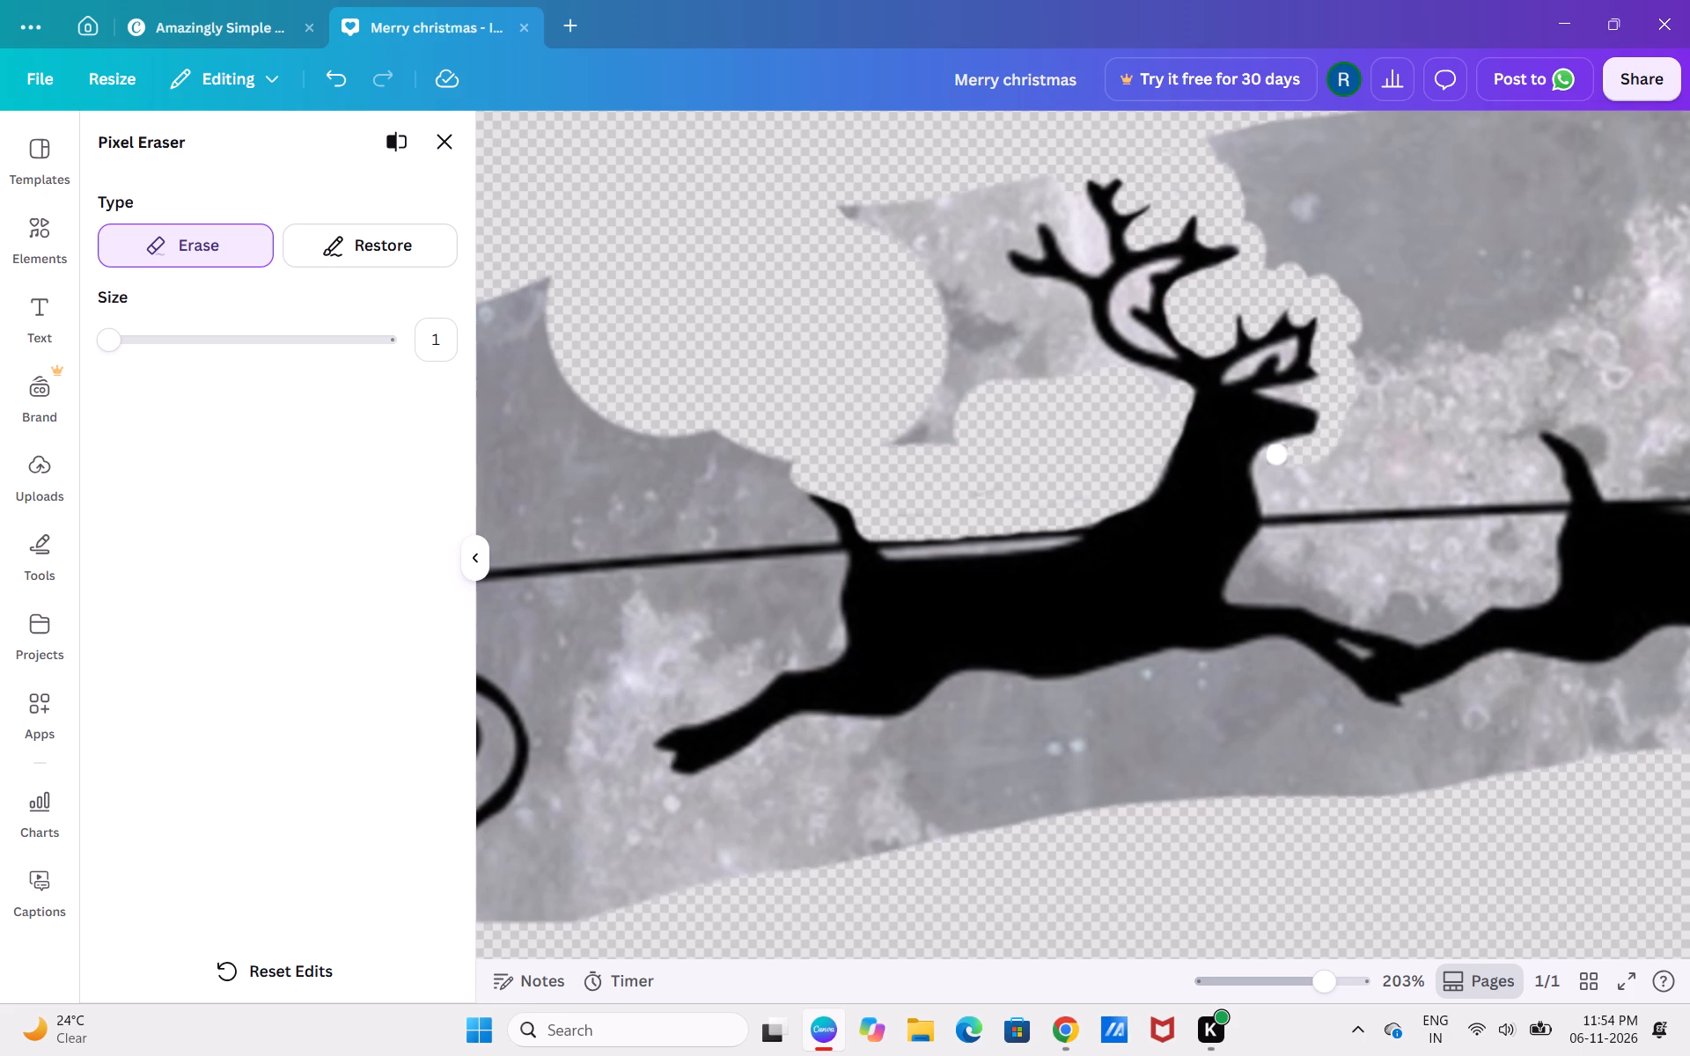
{"action": "left_click_drag", "start_coordinate": [1276, 455], "coordinate": [1262, 480]}
{"action": "left_click_drag", "start_coordinate": [1262, 480], "coordinate": [1262, 488]}
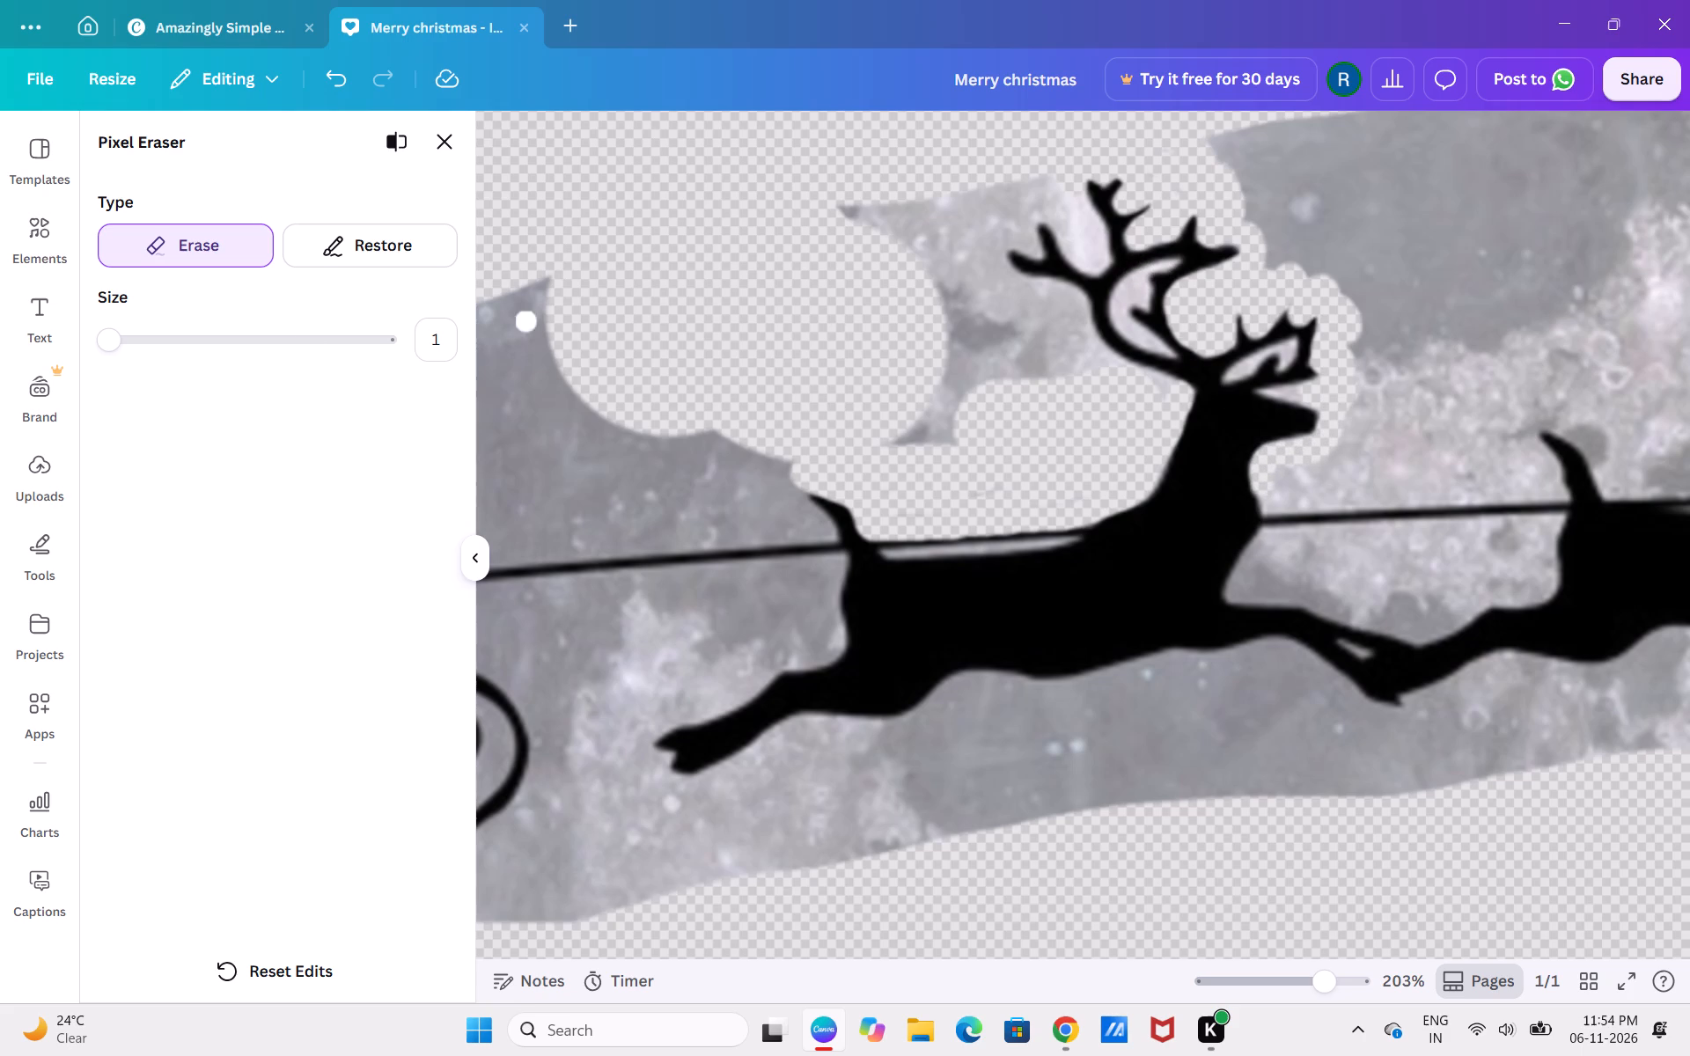
Erase the moon from the upper part of the enclosed gap in the rear antler, beneath the forward-pointing prong.
{"action": "left_click_drag", "start_coordinate": [104, 336], "coordinate": [91, 335]}
{"action": "left_click", "coordinate": [1173, 262]}
{"action": "left_click", "coordinate": [1166, 264]}
{"action": "left_click", "coordinate": [1157, 262]}
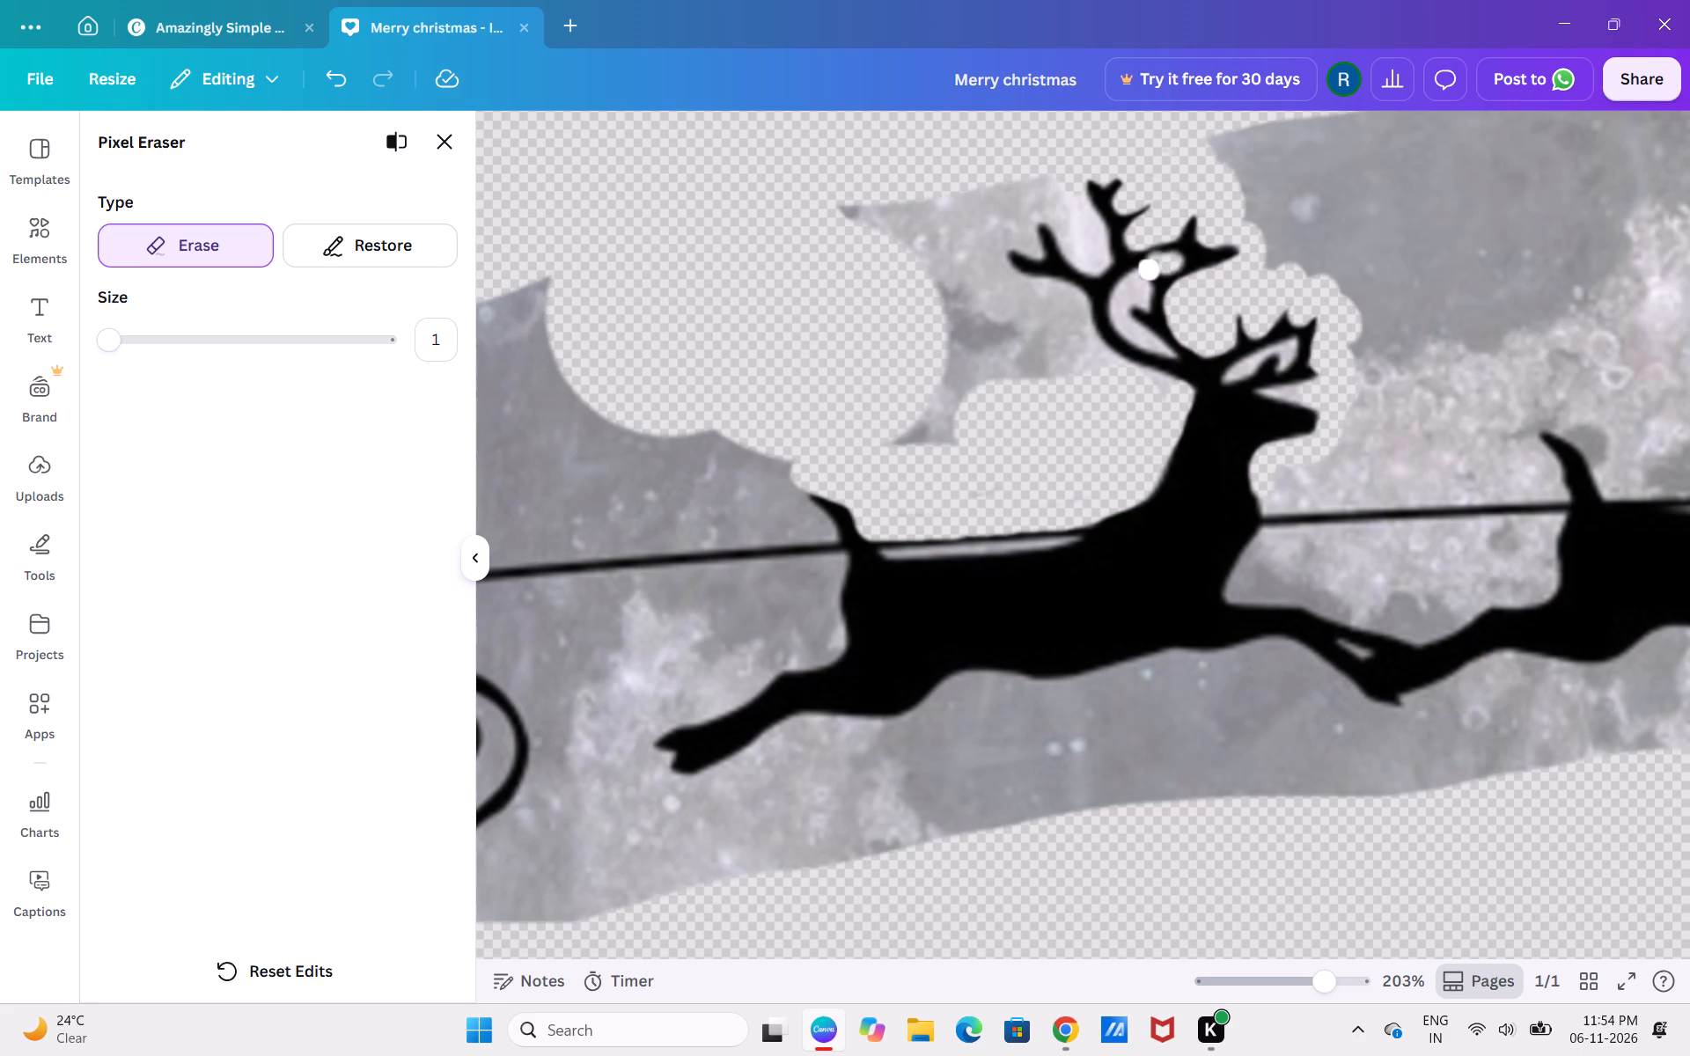
{"action": "left_click", "coordinate": [1149, 270]}
{"action": "left_click", "coordinate": [1139, 273]}
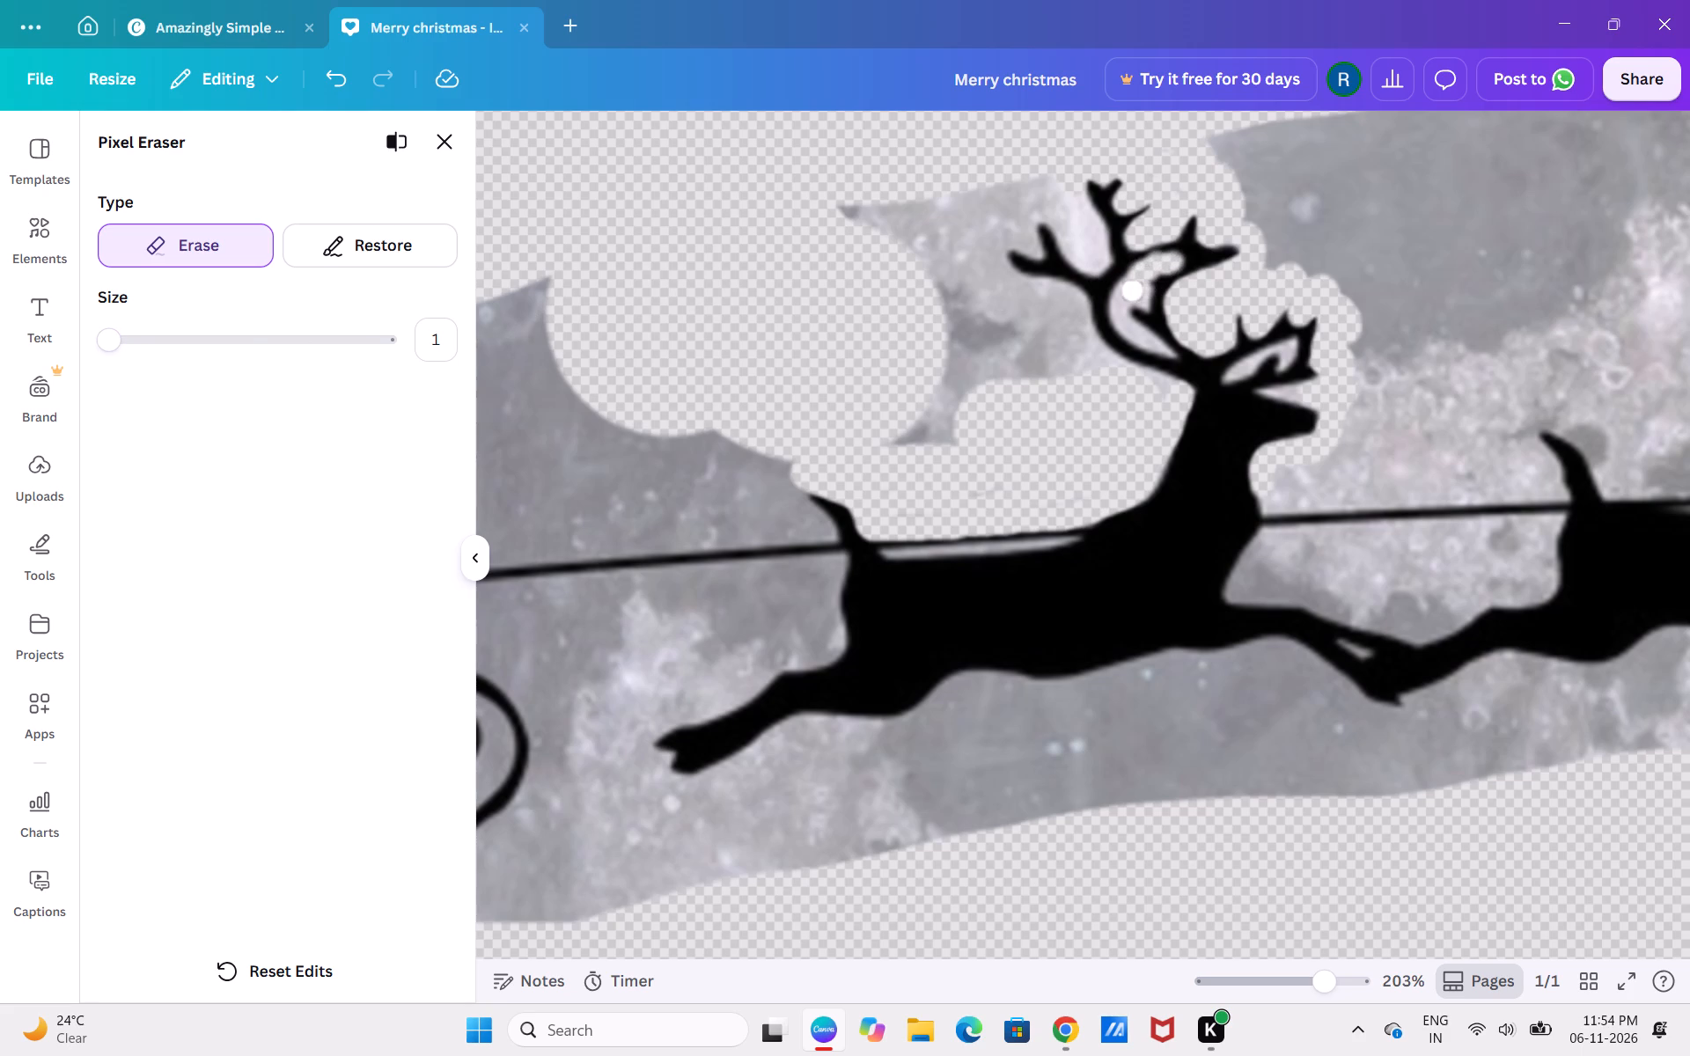
{"action": "left_click", "coordinate": [1136, 293]}
{"action": "left_click", "coordinate": [1143, 296]}
Erase the remaining moon from the rear antler's enclosed gap, following its inner curve down to the antler's base.
{"action": "left_click", "coordinate": [1123, 293]}
{"action": "left_click", "coordinate": [1120, 302]}
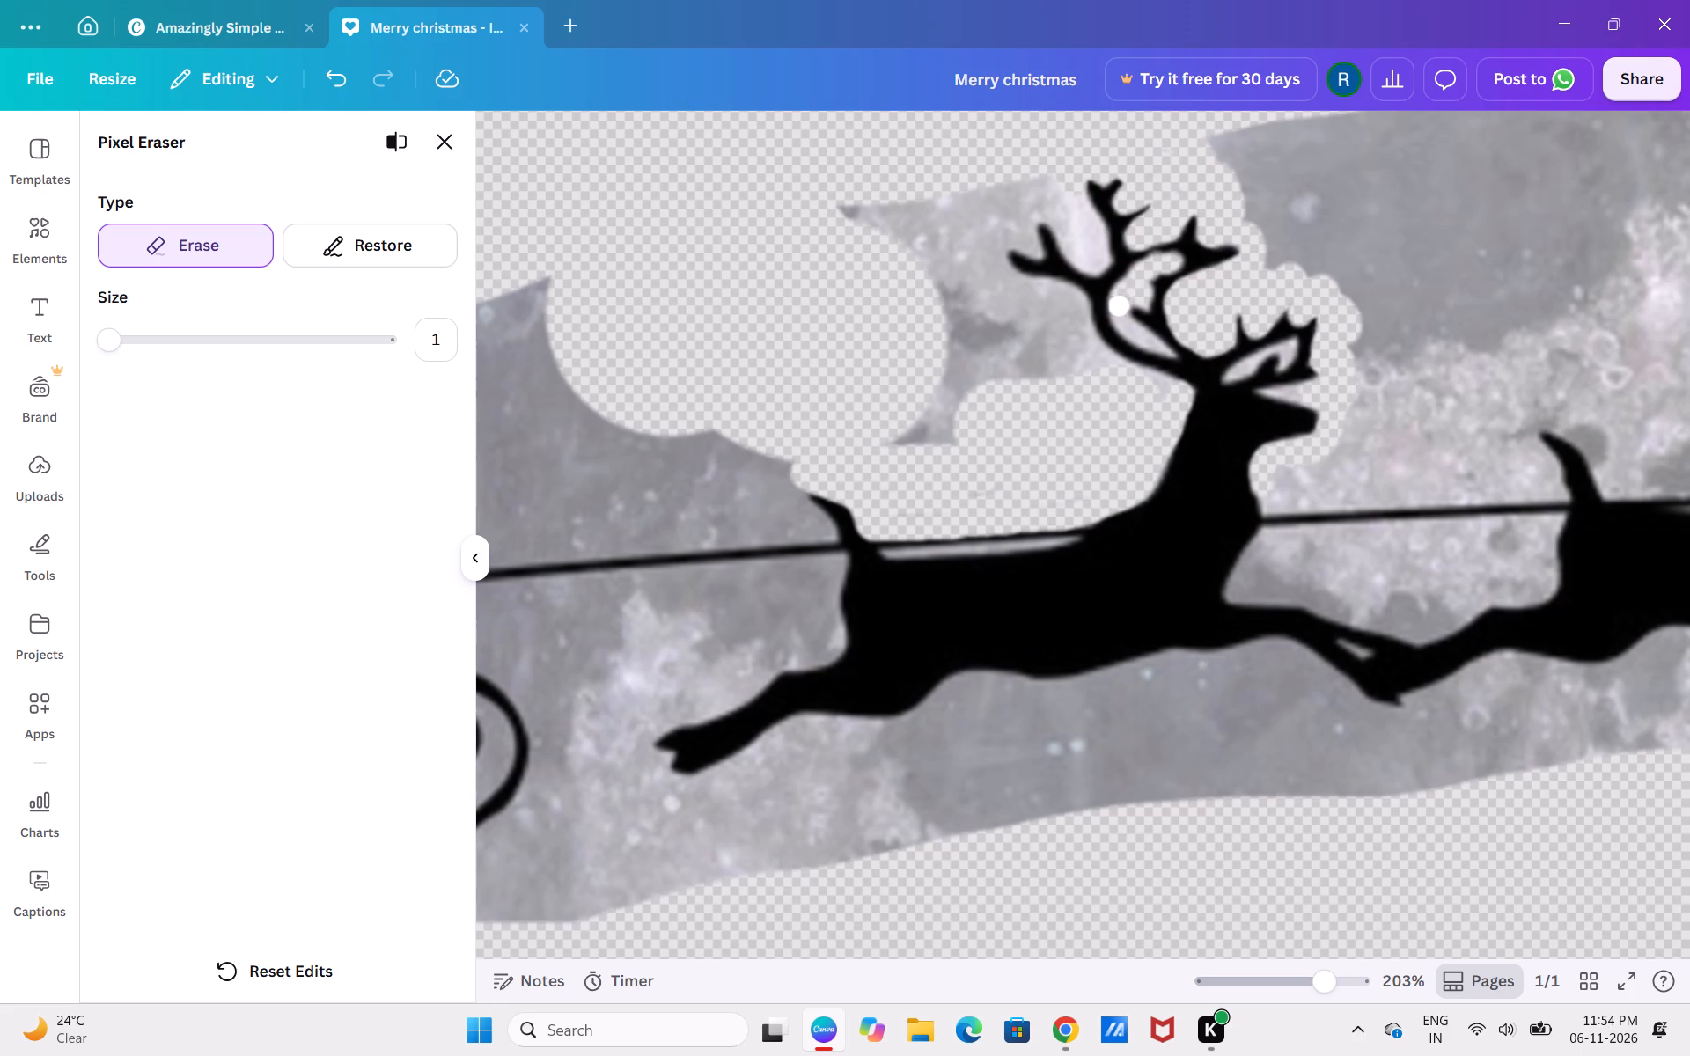
{"action": "left_click", "coordinate": [1120, 312]}
{"action": "left_click", "coordinate": [1124, 319]}
{"action": "left_click", "coordinate": [1124, 328]}
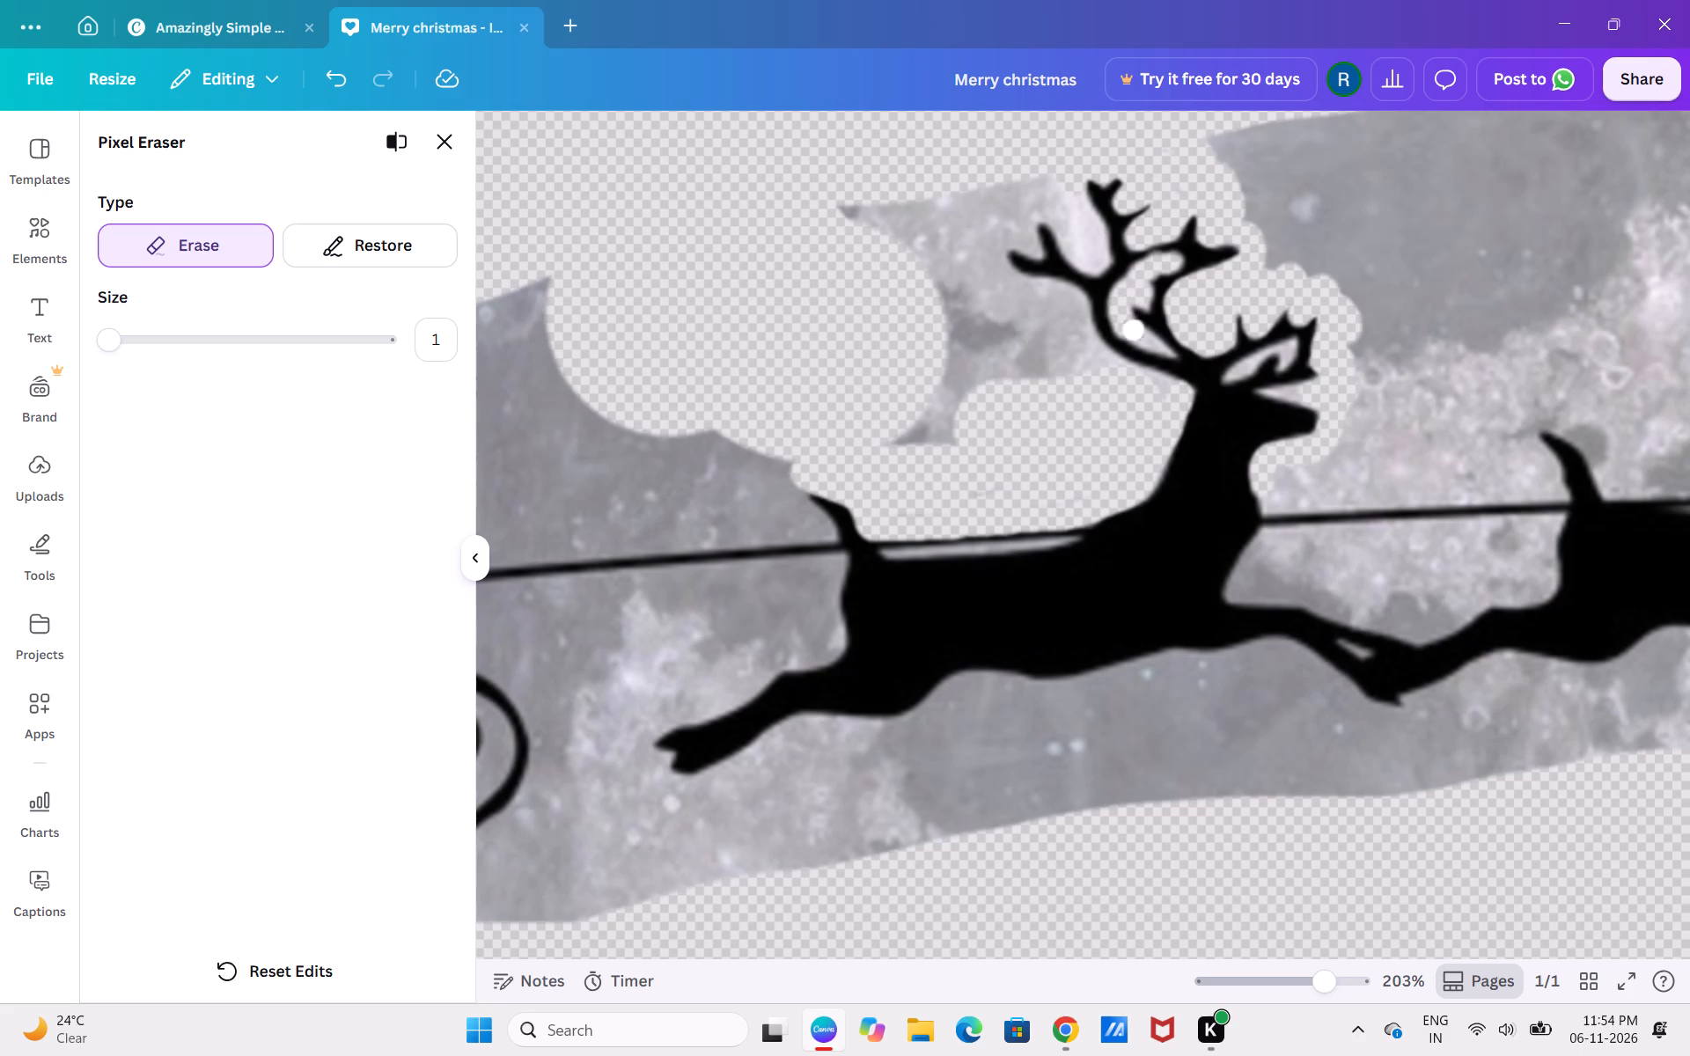
{"action": "left_click", "coordinate": [1136, 331]}
{"action": "left_click", "coordinate": [1138, 338]}
{"action": "left_click", "coordinate": [1144, 341]}
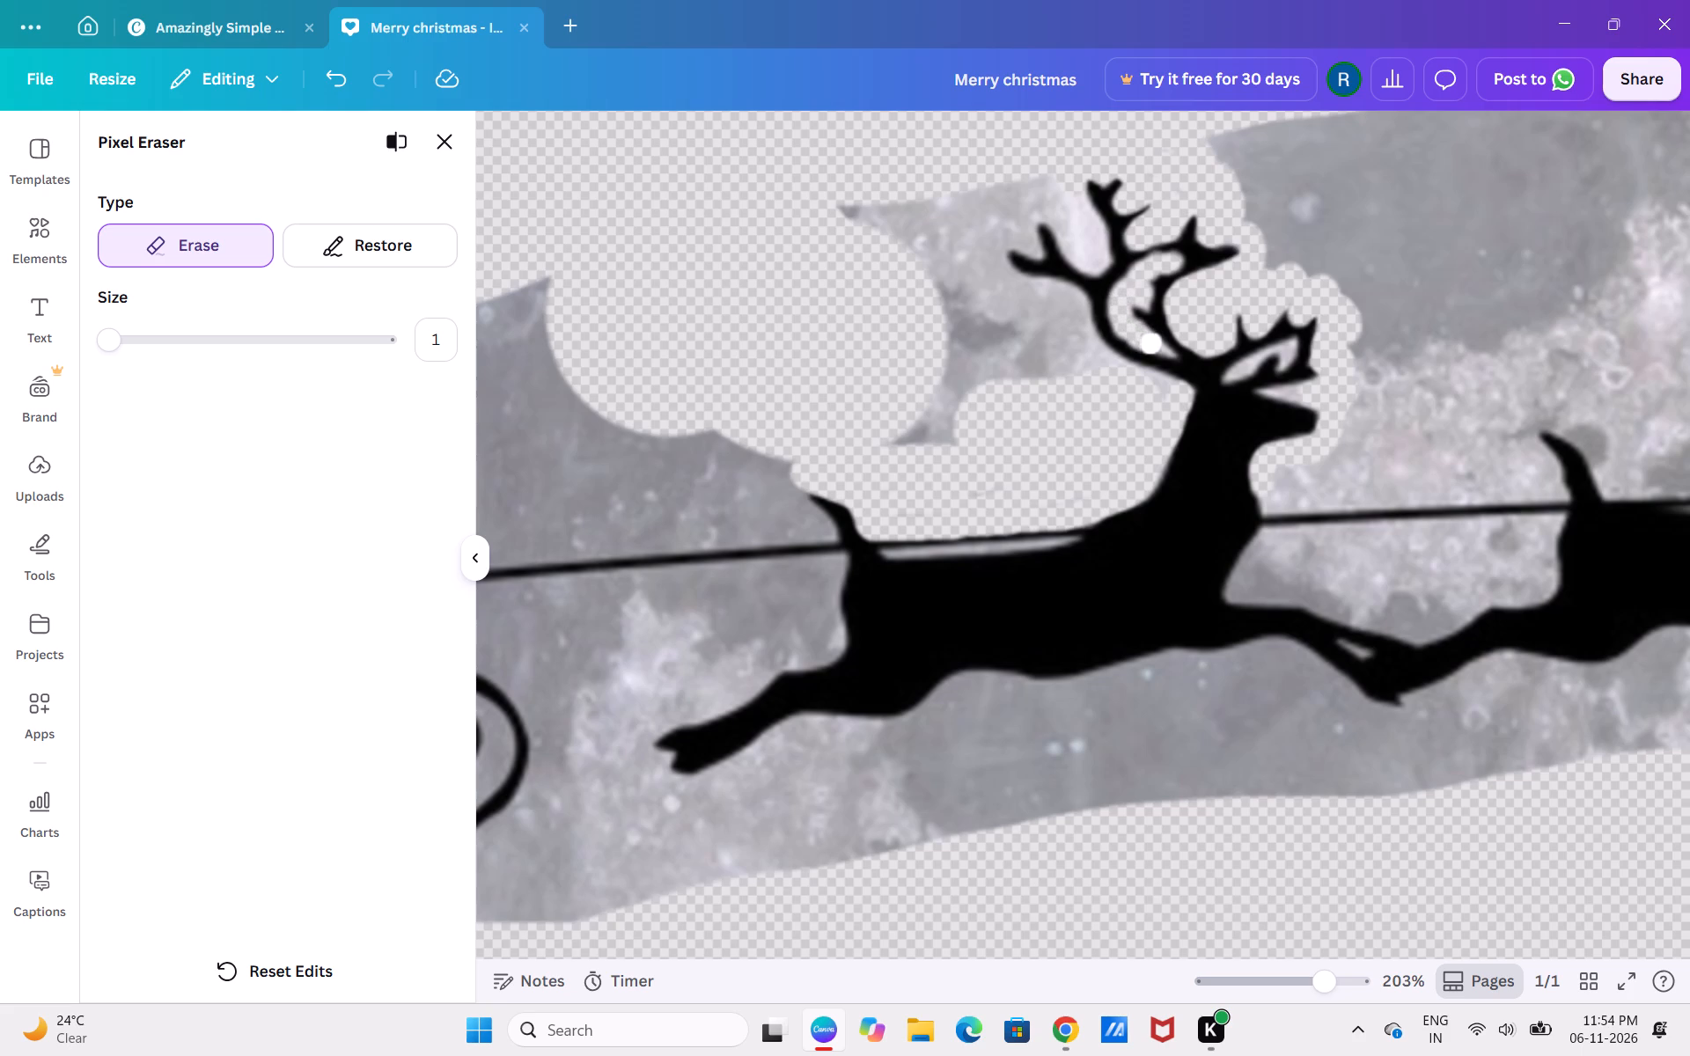
{"action": "left_click", "coordinate": [1153, 345]}
{"action": "left_click", "coordinate": [1163, 349]}
{"action": "left_click", "coordinate": [1169, 350]}
Erase the moon strip between the rein and the rearmost reindeer's back, continuing up the back of its neck.
{"action": "scroll", "coordinate": [1434, 294], "scroll_direction": "up", "scroll_amount": 1}
{"action": "scroll", "coordinate": [1431, 305], "scroll_direction": "down", "scroll_amount": 1}
{"action": "left_click", "coordinate": [896, 558]}
{"action": "left_click", "coordinate": [915, 558]}
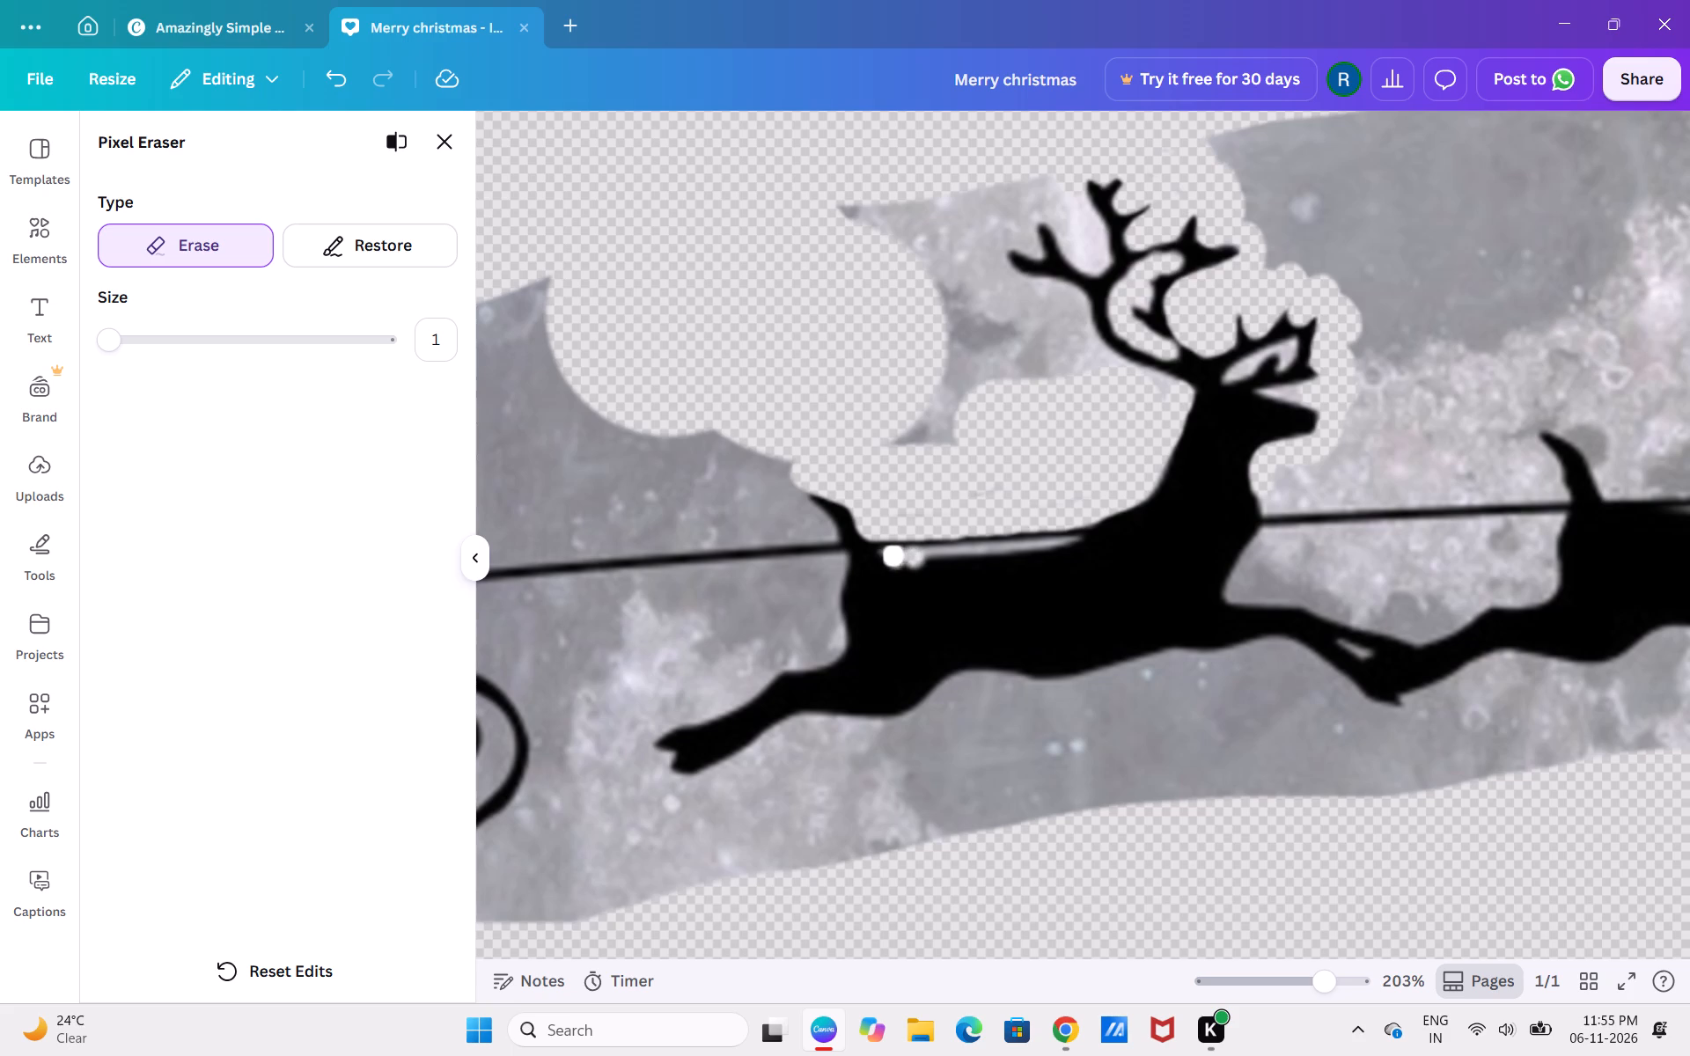
{"action": "left_click_drag", "start_coordinate": [892, 556], "coordinate": [950, 557]}
{"action": "left_click_drag", "start_coordinate": [950, 557], "coordinate": [1093, 534]}
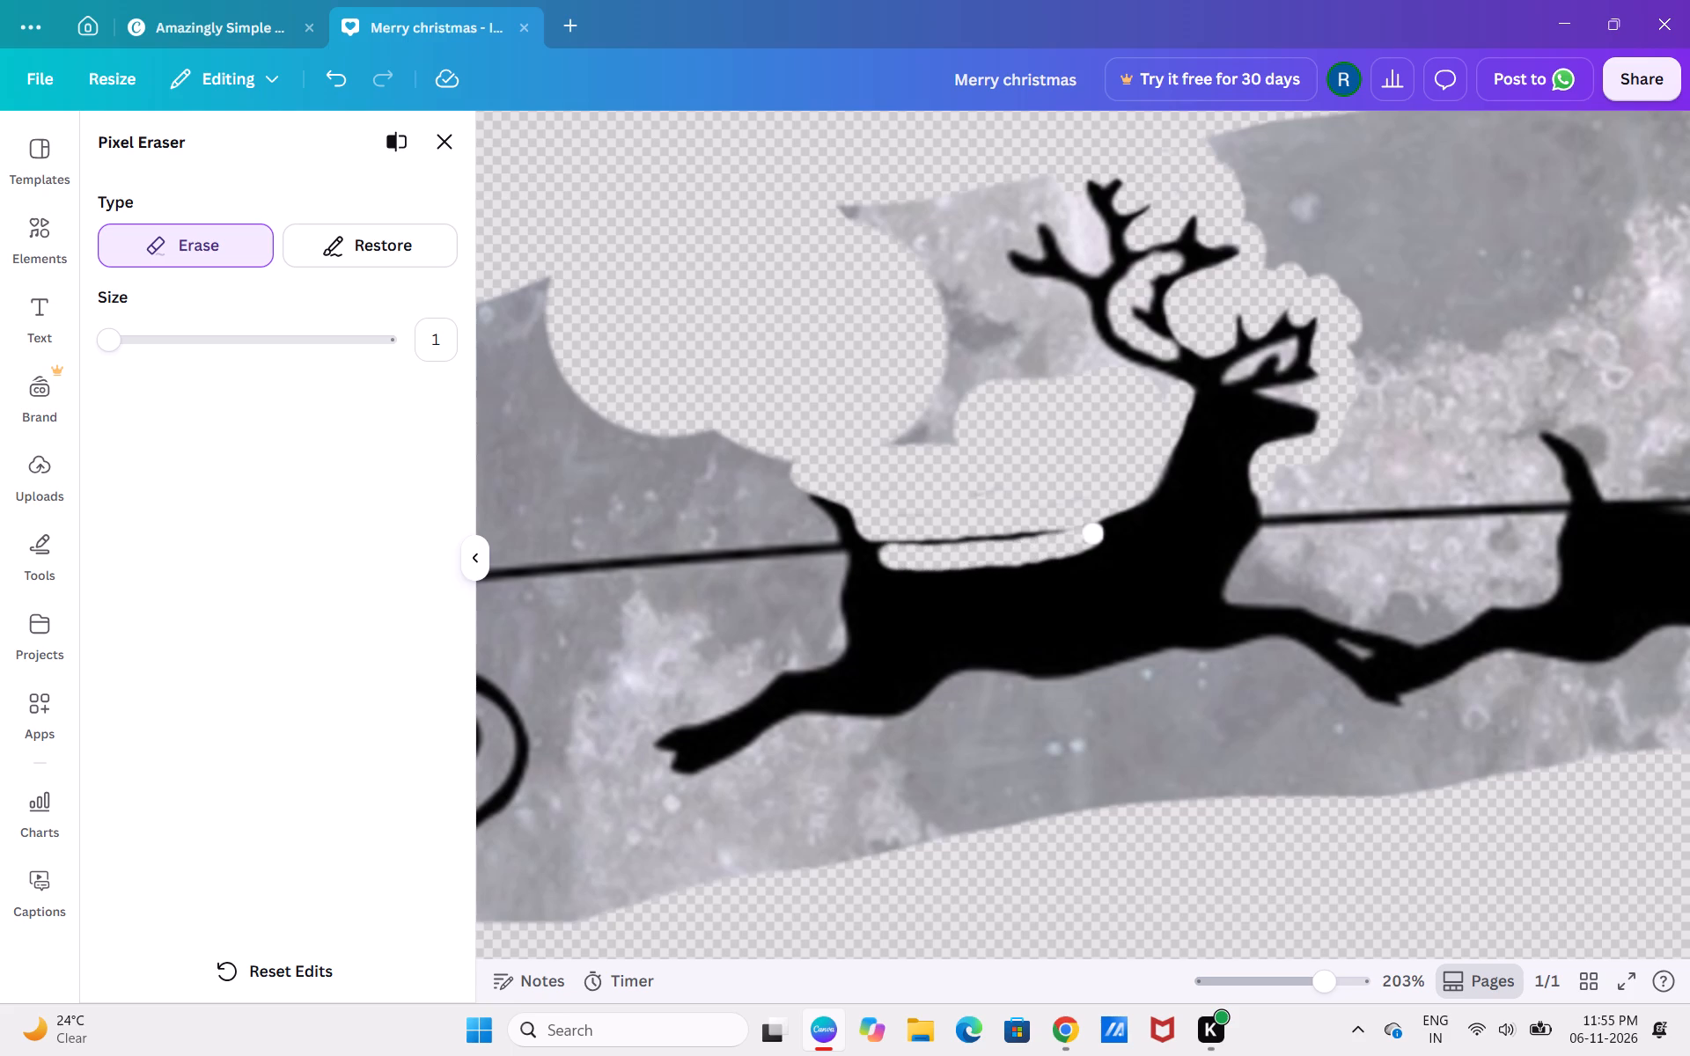
{"action": "left_click_drag", "start_coordinate": [1093, 534], "coordinate": [1177, 446]}
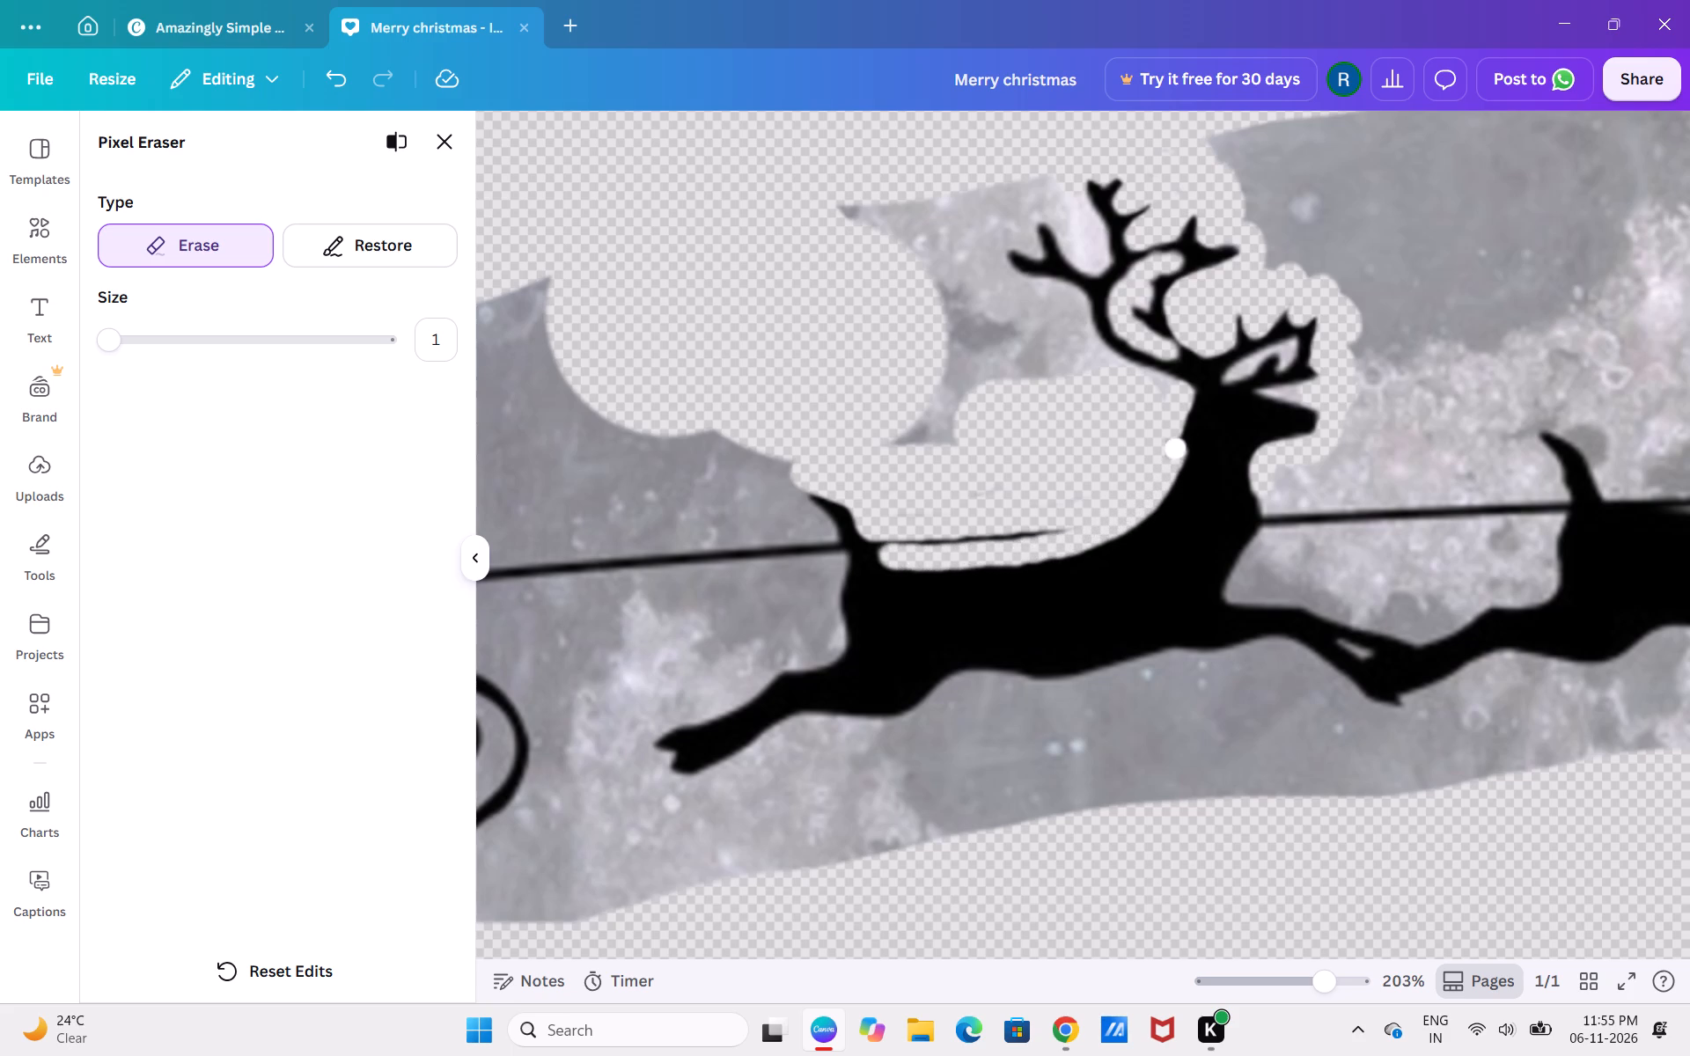
{"action": "left_click_drag", "start_coordinate": [1177, 446], "coordinate": [1192, 400]}
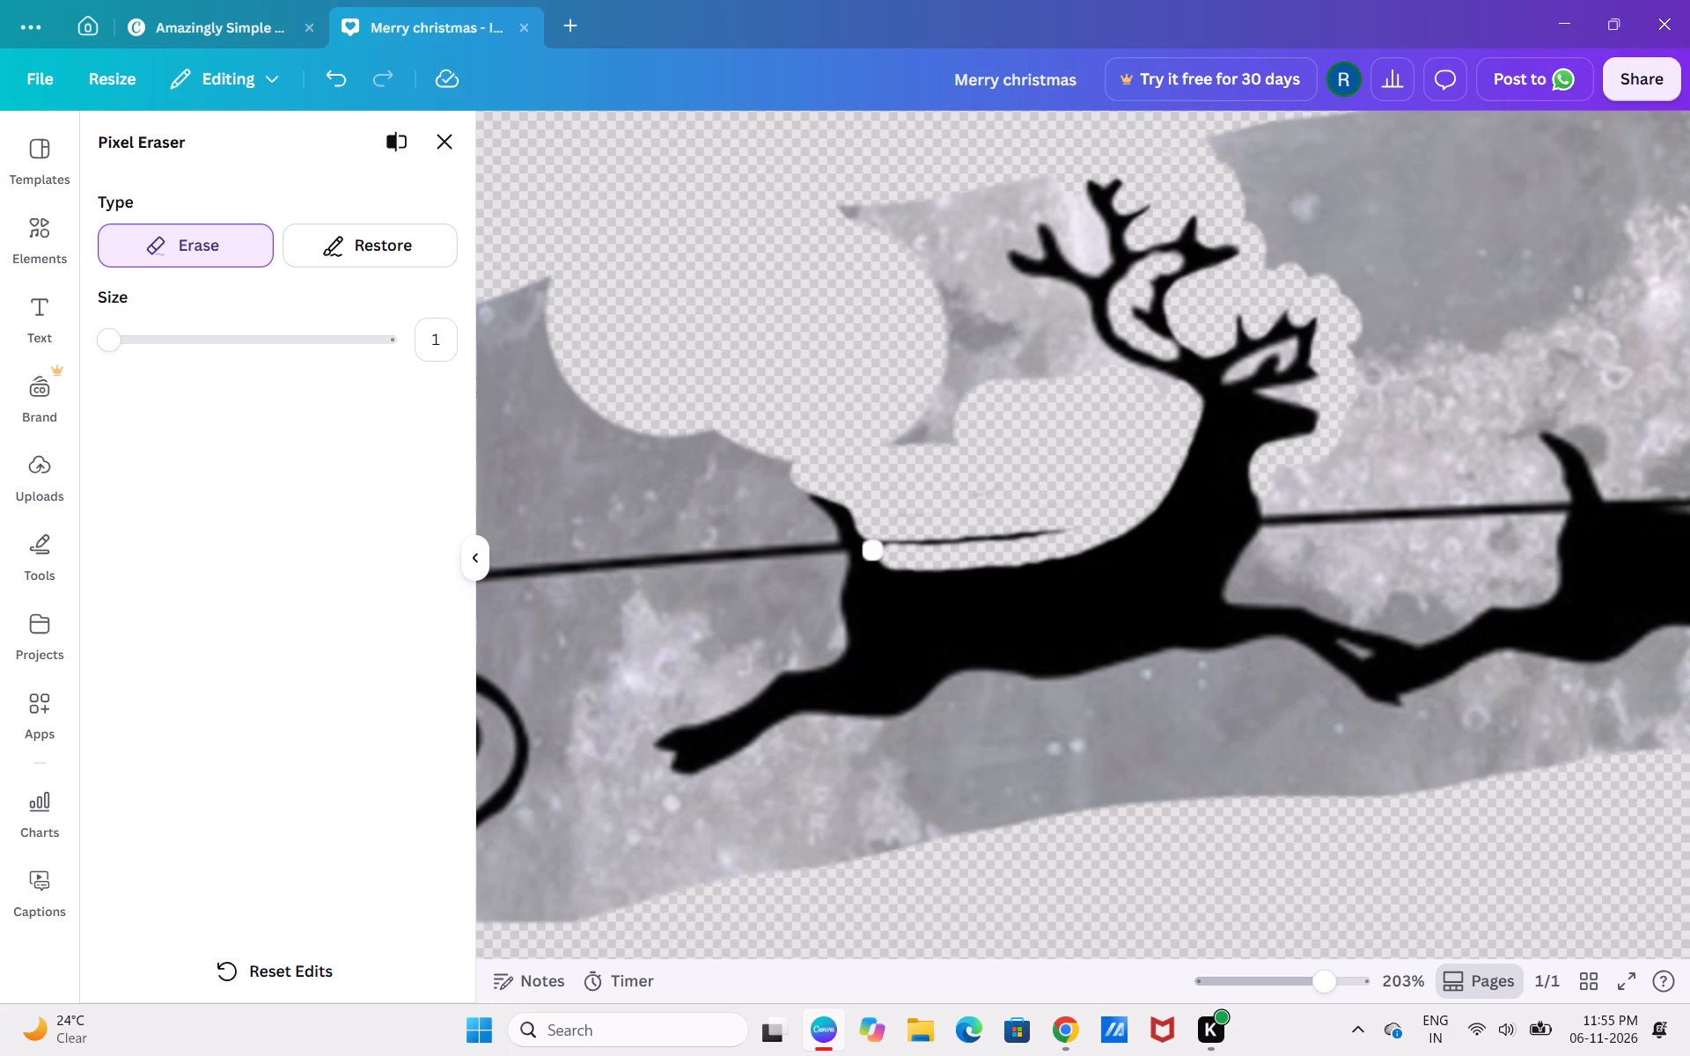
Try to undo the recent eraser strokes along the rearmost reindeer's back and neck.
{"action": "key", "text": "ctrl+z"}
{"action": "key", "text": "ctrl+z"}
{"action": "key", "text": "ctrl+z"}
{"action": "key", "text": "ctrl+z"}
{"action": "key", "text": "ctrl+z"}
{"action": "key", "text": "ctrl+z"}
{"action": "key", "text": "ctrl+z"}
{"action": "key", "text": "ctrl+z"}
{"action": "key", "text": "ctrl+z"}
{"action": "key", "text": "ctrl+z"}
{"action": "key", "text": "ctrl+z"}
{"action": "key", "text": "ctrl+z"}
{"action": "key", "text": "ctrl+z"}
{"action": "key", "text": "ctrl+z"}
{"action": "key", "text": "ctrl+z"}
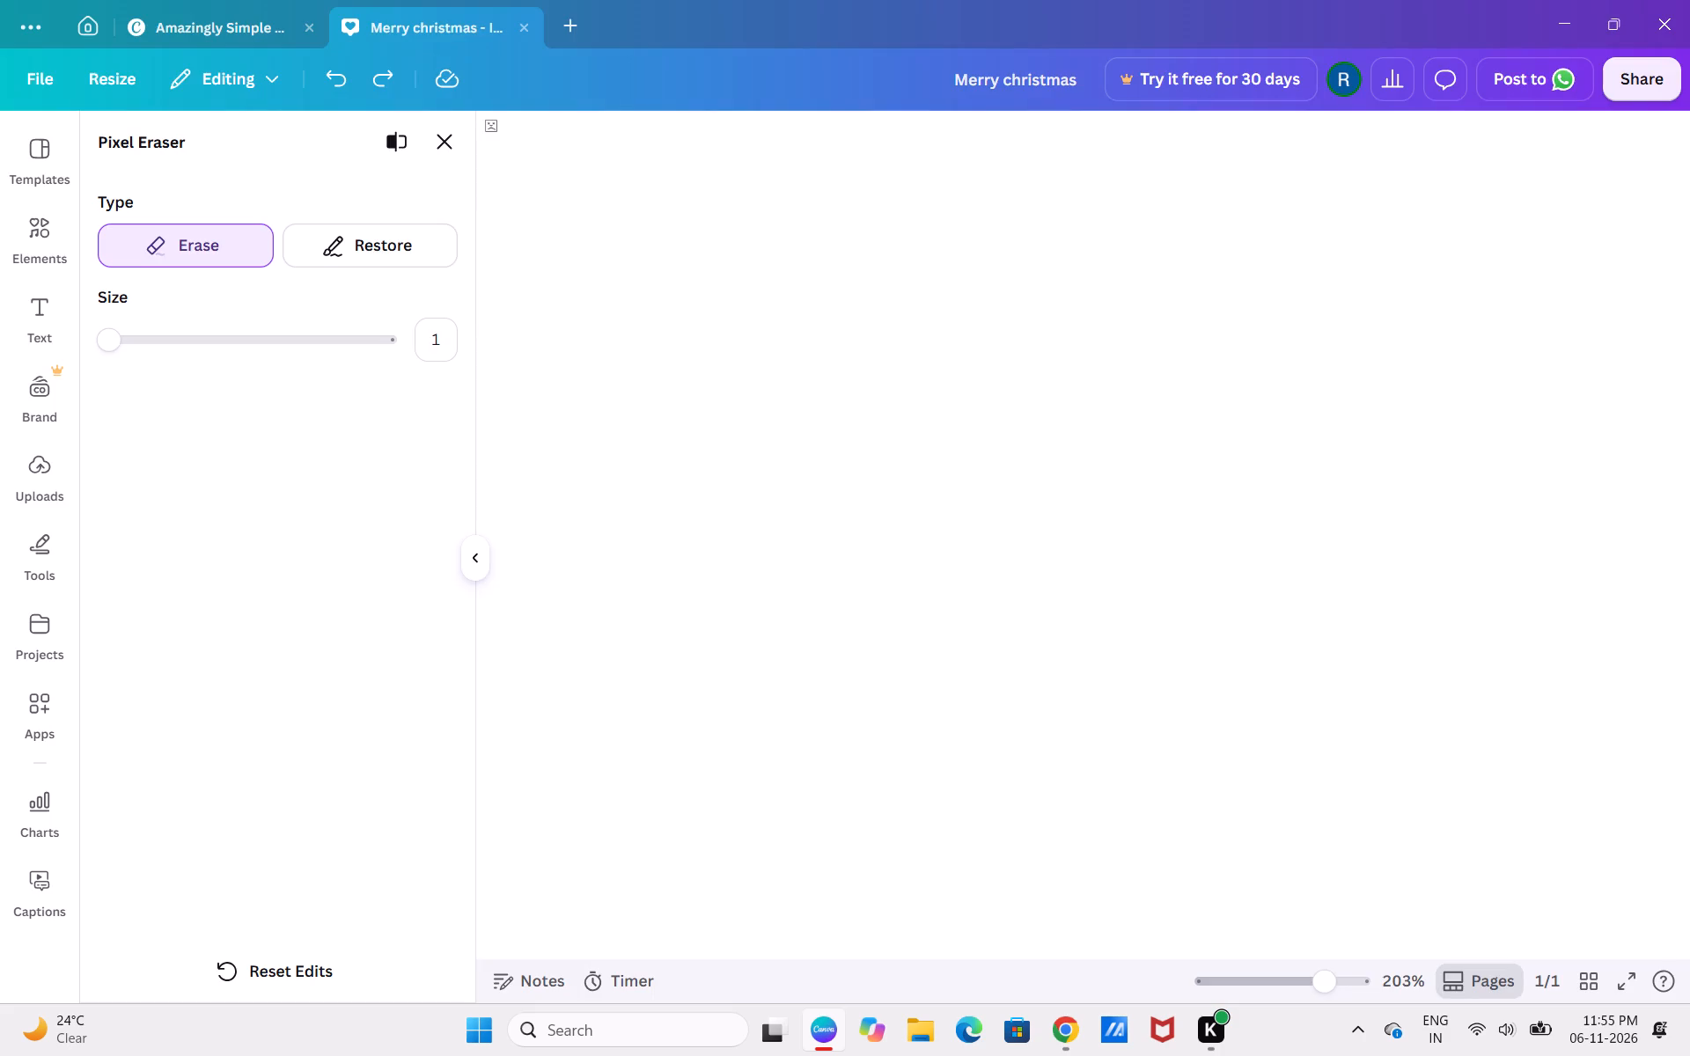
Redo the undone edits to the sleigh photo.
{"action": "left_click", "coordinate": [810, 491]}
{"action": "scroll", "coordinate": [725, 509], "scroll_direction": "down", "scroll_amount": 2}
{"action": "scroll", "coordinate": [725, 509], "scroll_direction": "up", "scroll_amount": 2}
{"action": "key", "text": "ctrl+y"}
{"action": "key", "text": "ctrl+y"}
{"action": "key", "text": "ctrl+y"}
Leave the Pixel Eraser and reselect the cut-out sleigh photo above the Merry Christmas title.
{"action": "left_click", "coordinate": [436, 143]}
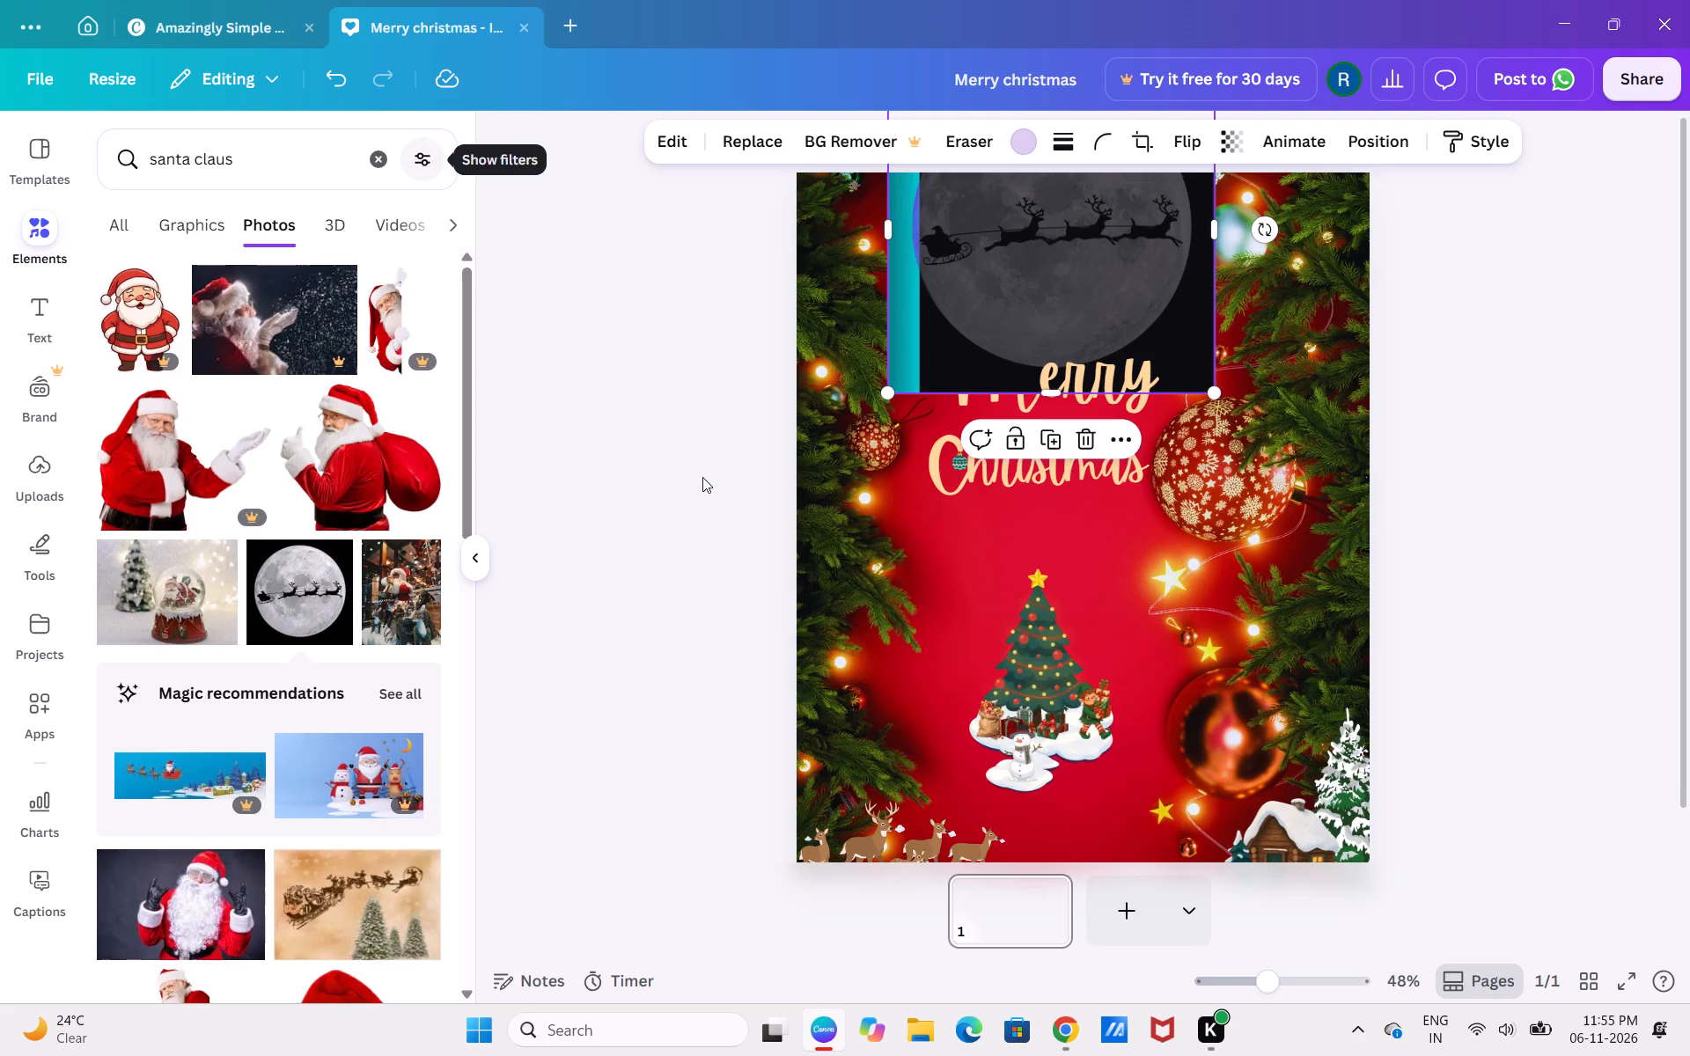
{"action": "scroll", "coordinate": [702, 477], "scroll_direction": "up", "scroll_amount": 3}
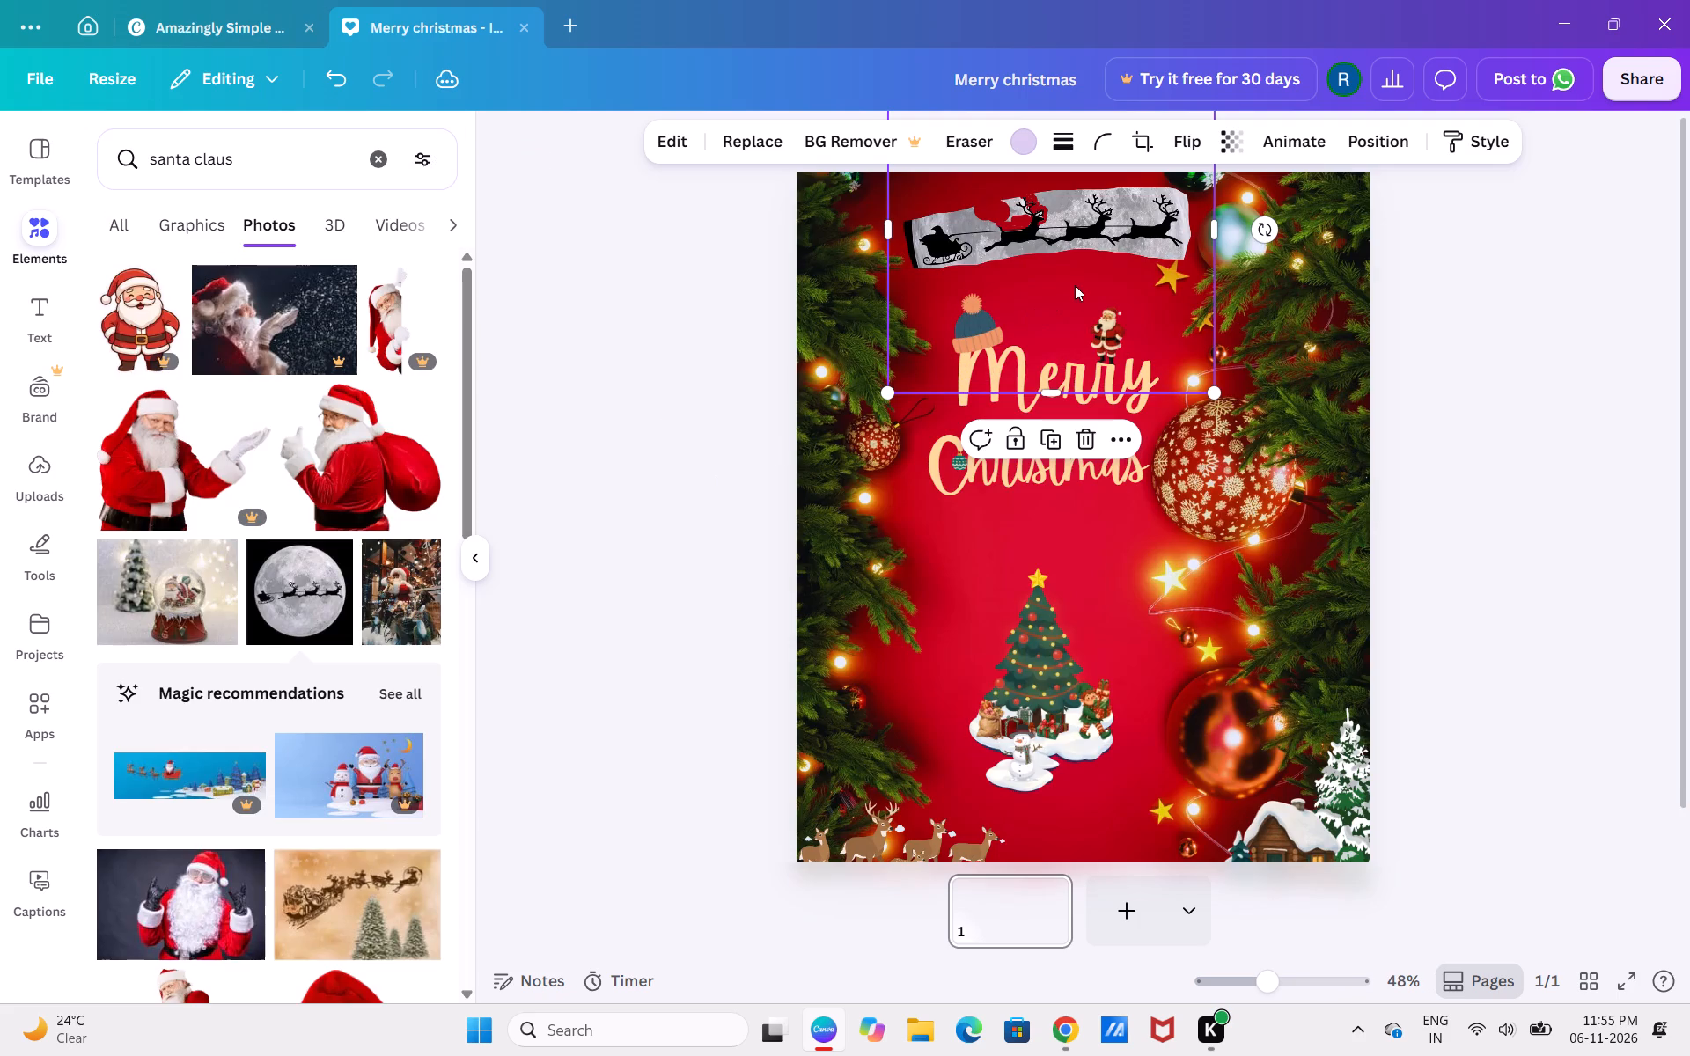
{"action": "left_click_drag", "start_coordinate": [1541, 400], "coordinate": [1540, 407]}
{"action": "scroll", "coordinate": [1547, 419], "scroll_direction": "up", "scroll_amount": 2}
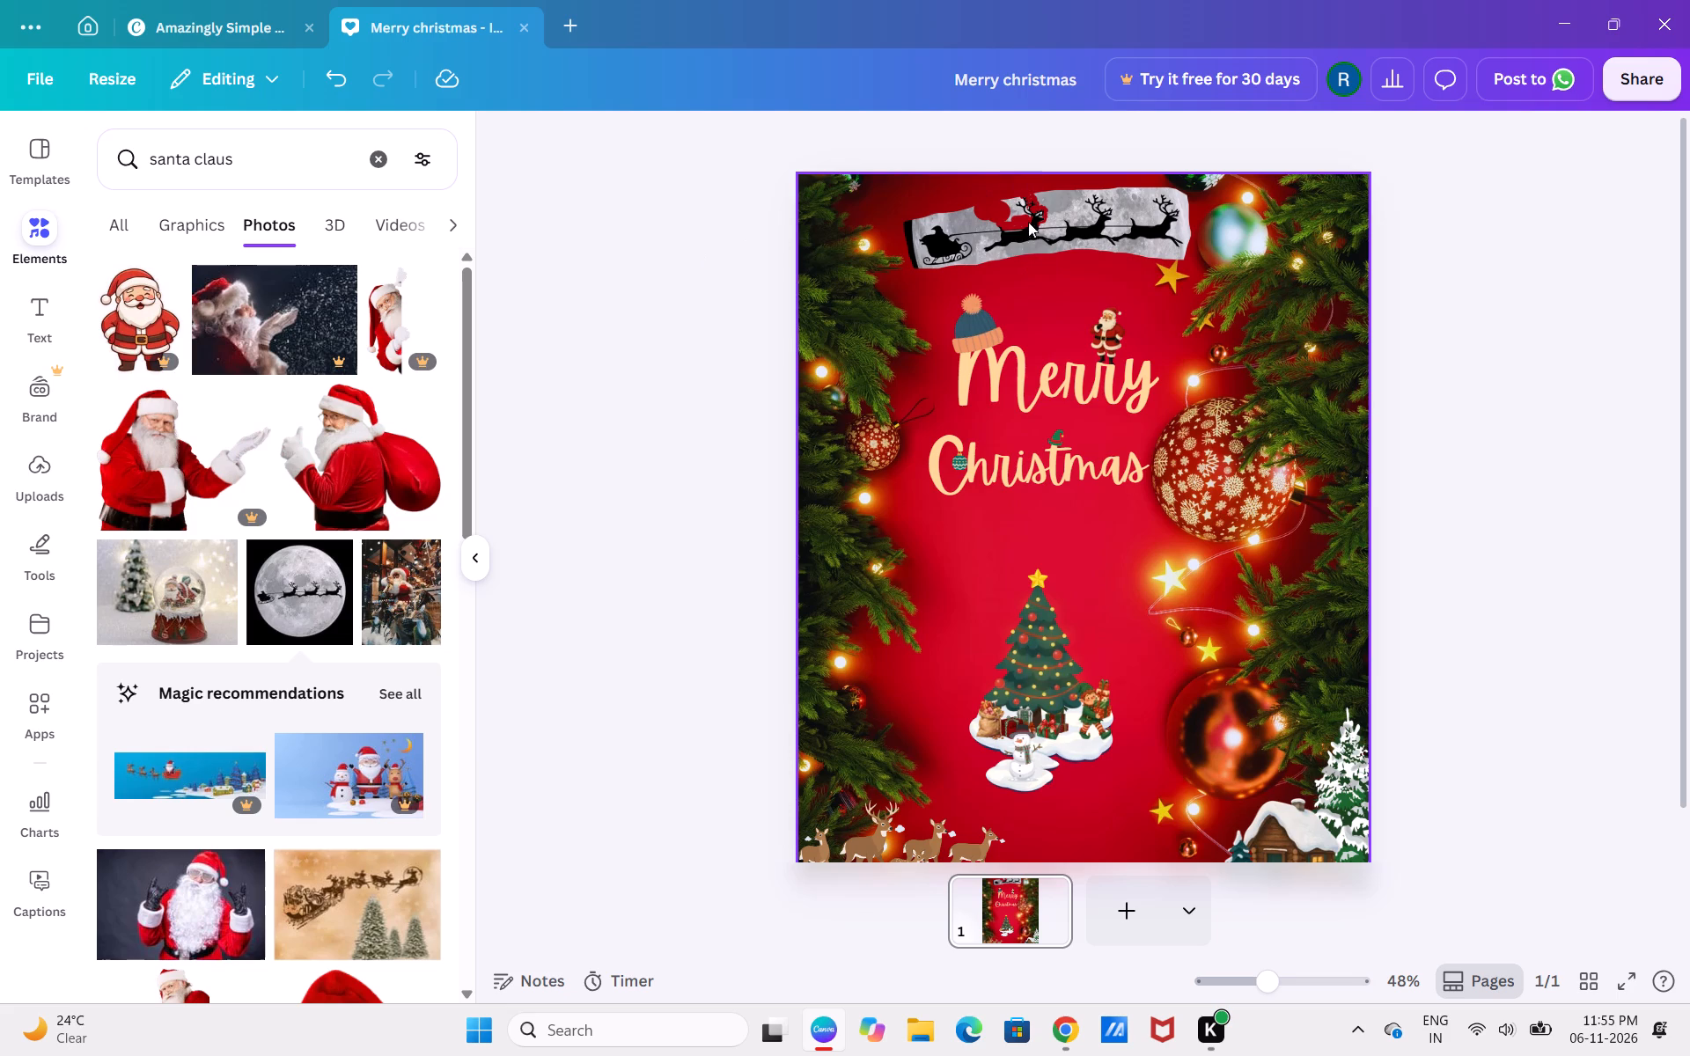
{"action": "scroll", "coordinate": [1439, 430], "scroll_direction": "up", "scroll_amount": 3}
{"action": "left_click", "coordinate": [1103, 346]}
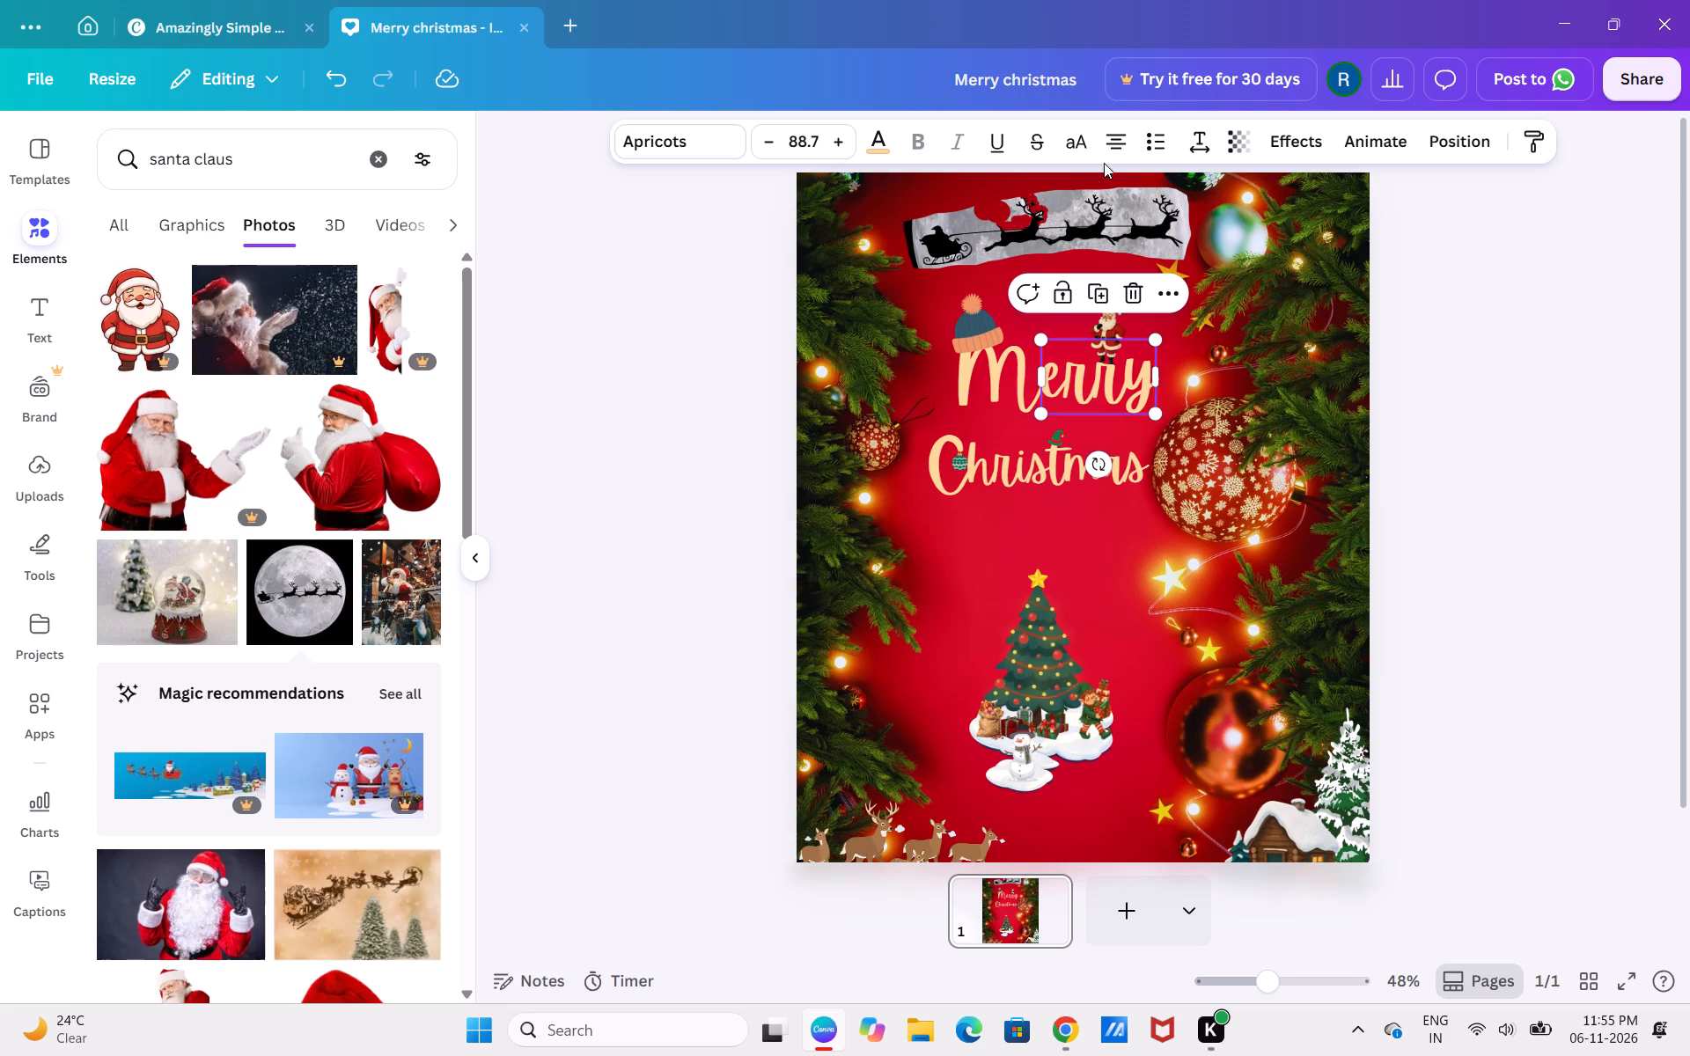
{"action": "left_click", "coordinate": [1032, 247]}
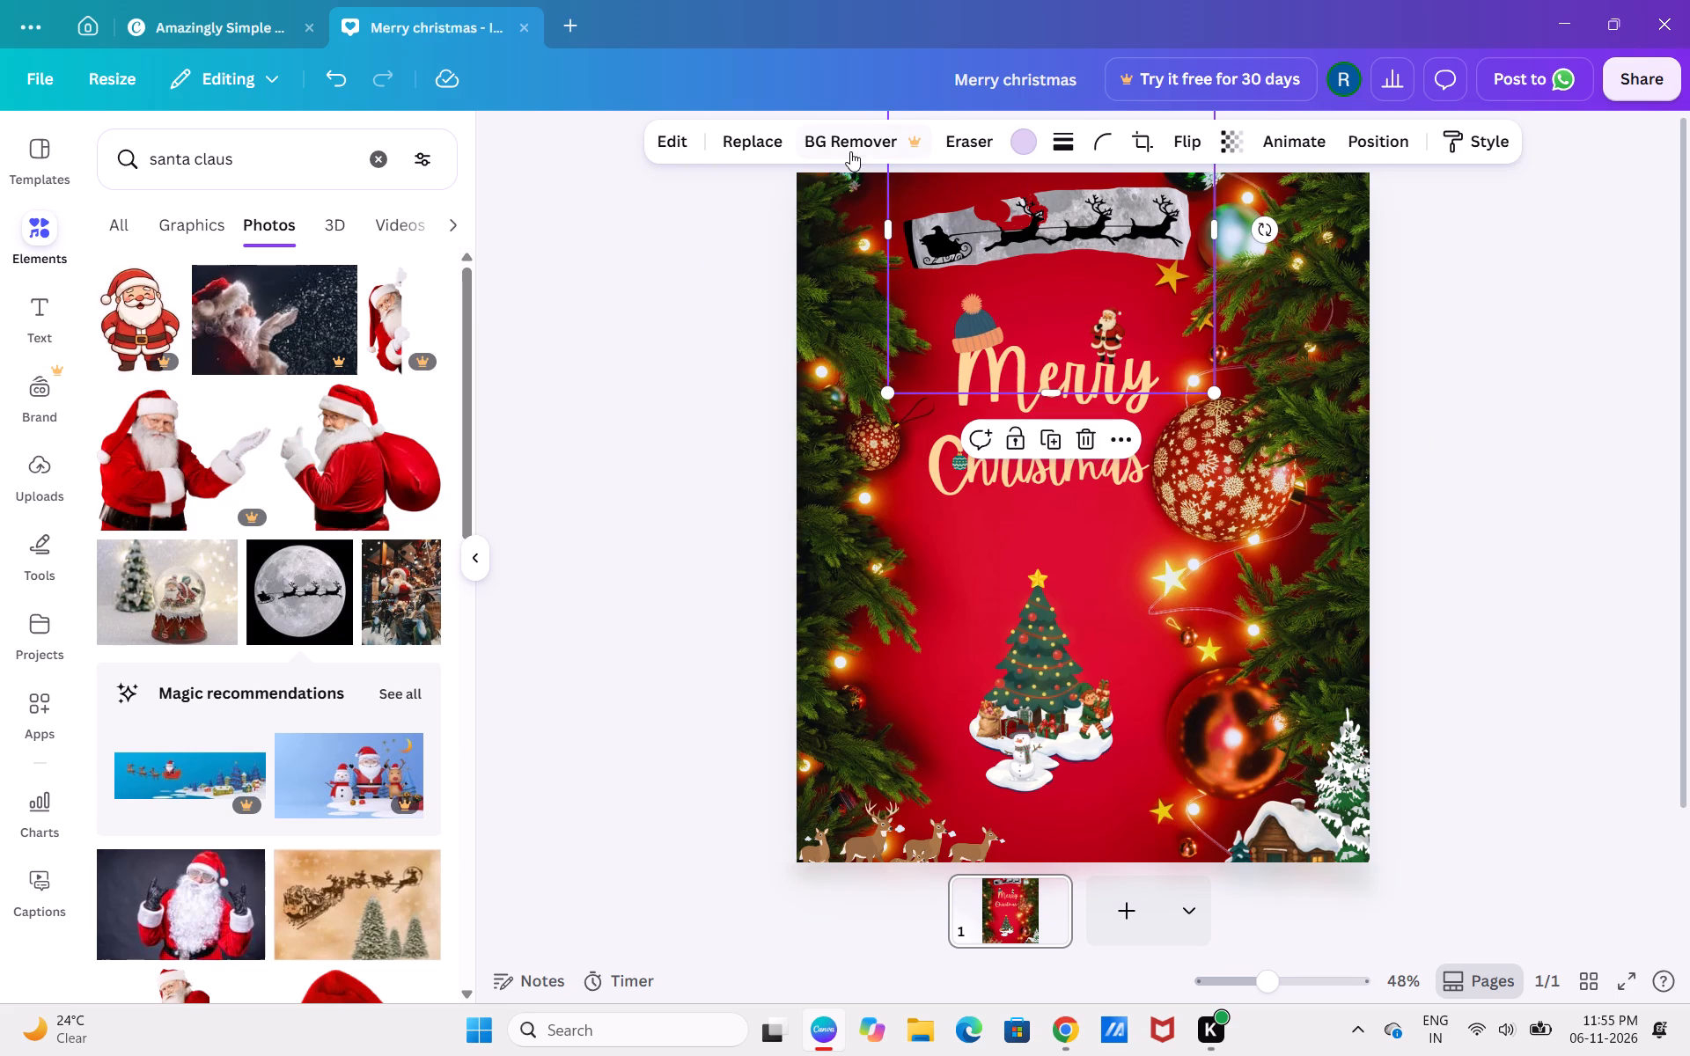
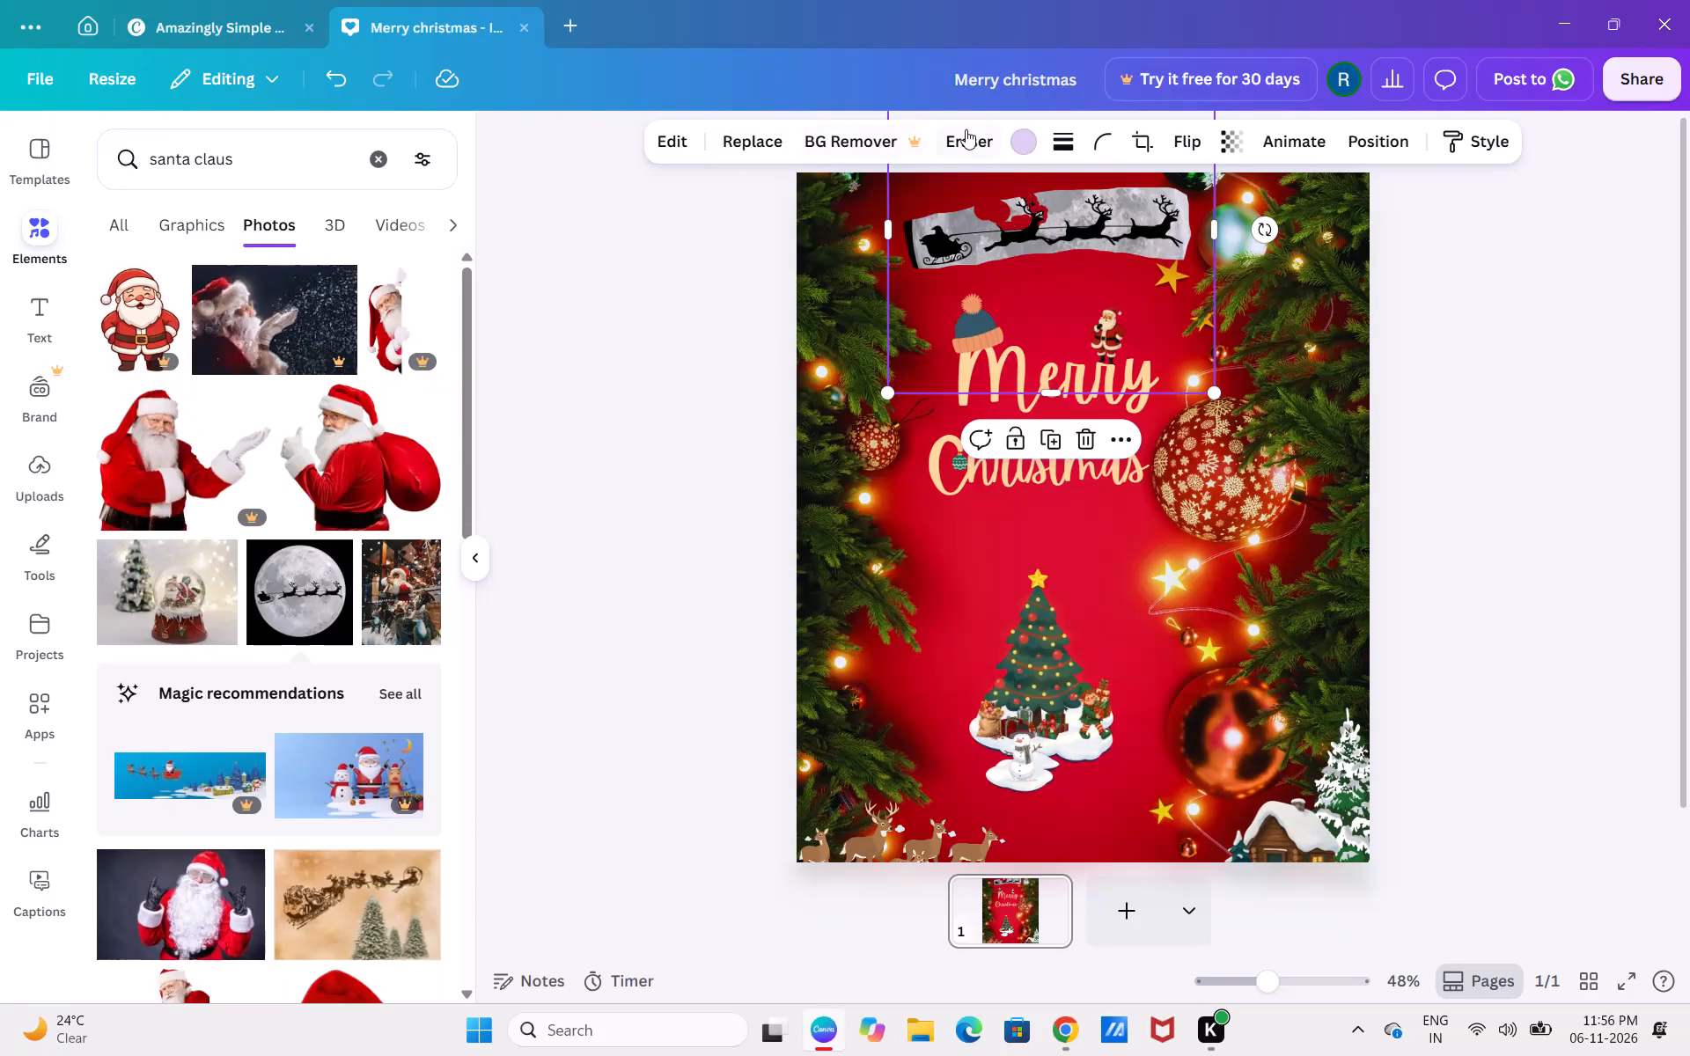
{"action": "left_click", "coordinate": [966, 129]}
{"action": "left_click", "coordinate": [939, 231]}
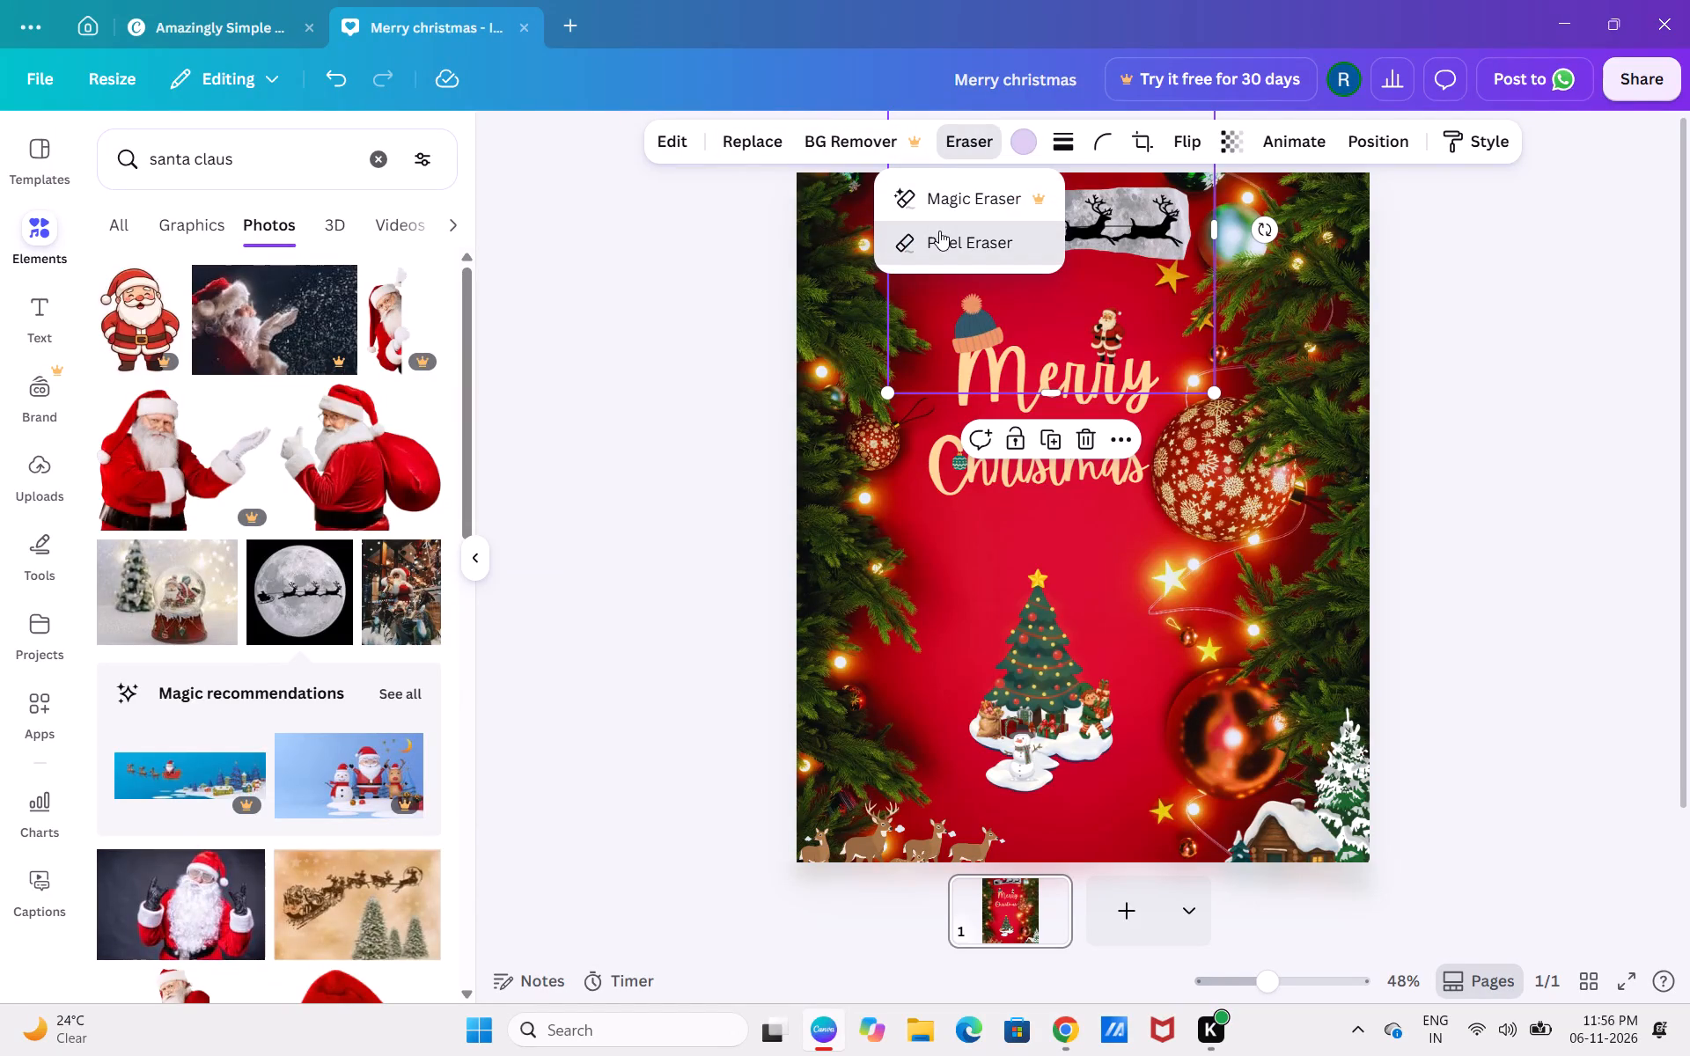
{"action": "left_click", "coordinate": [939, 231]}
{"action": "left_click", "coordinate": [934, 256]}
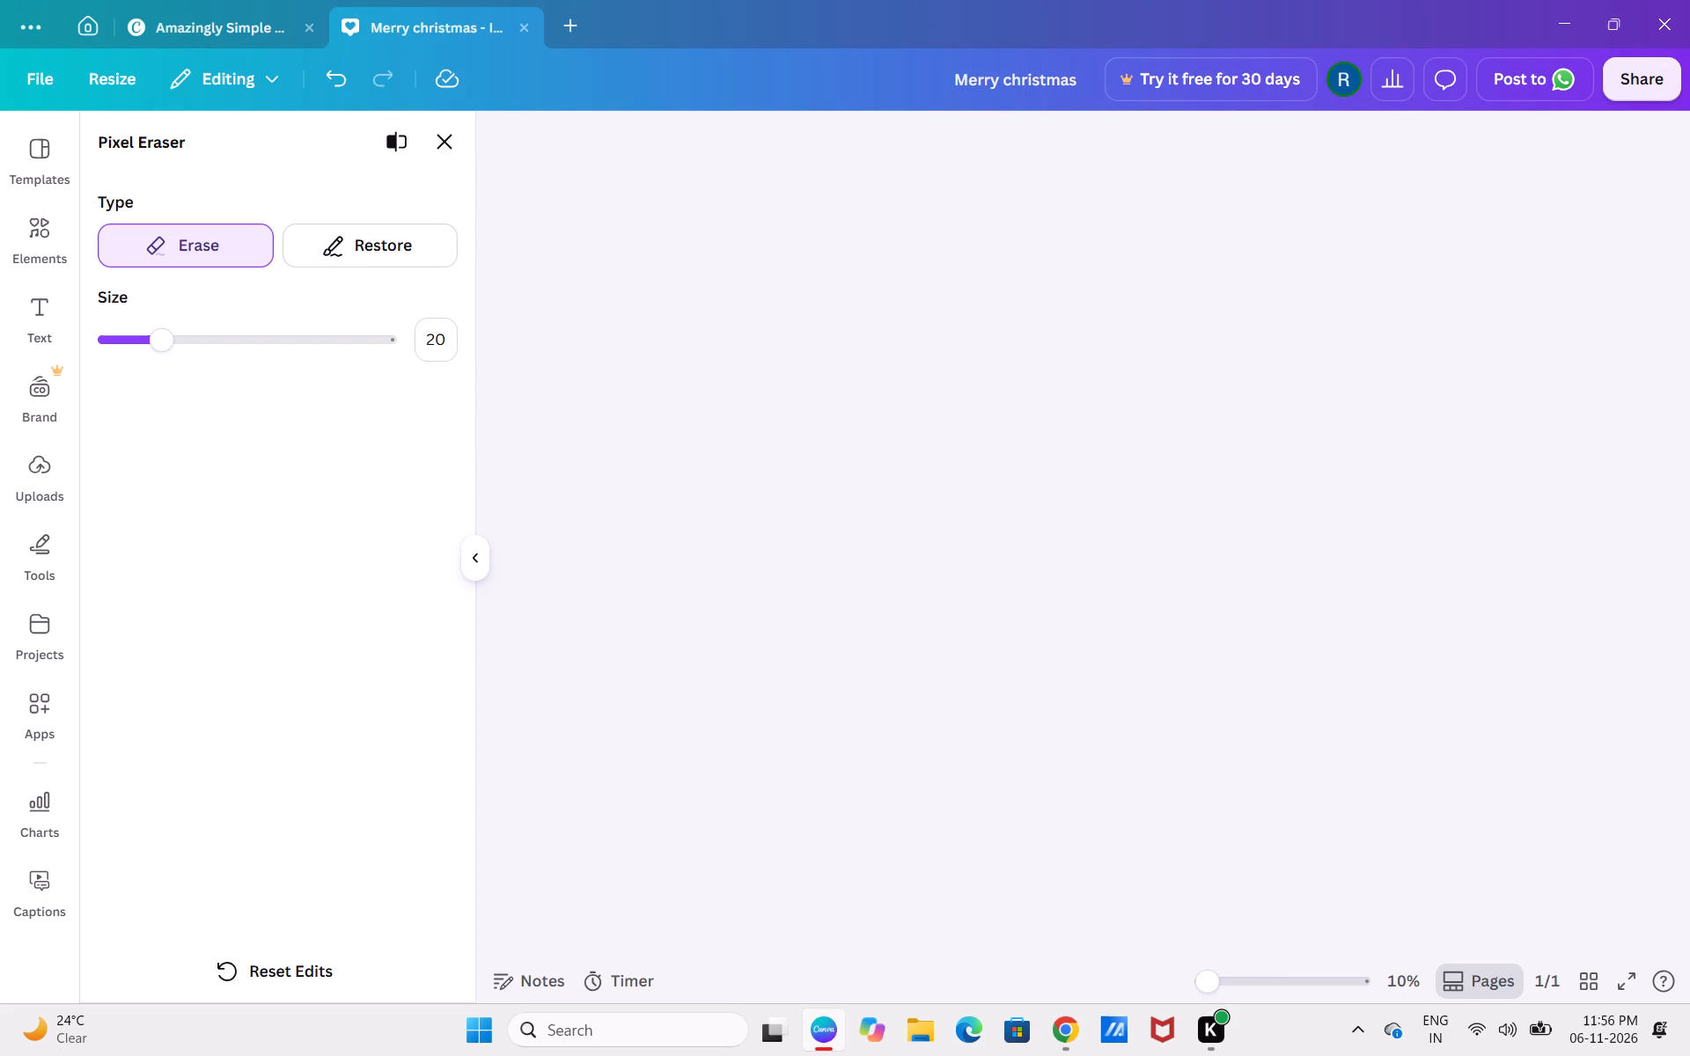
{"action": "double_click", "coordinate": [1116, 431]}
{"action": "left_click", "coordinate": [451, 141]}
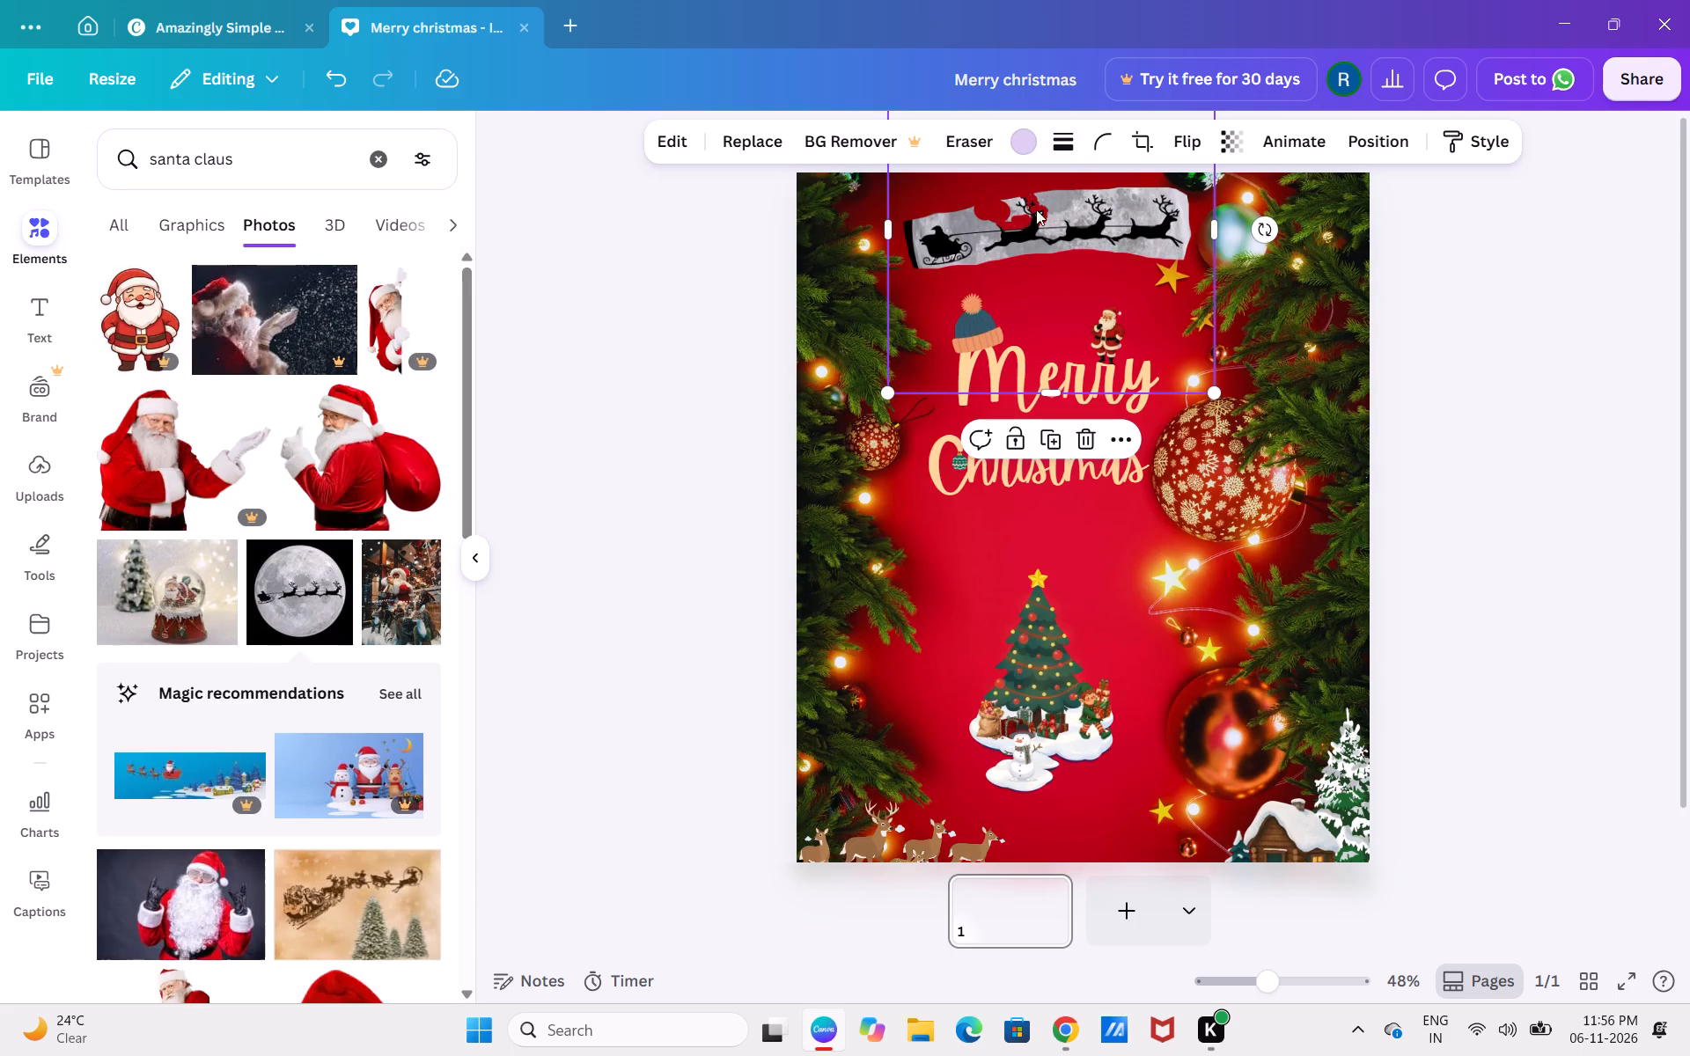
Move the moonlit Santa sleigh and reindeer cut-out from above the Merry Christmas title off the page.
{"action": "left_click_drag", "start_coordinate": [1023, 225], "coordinate": [565, 535]}
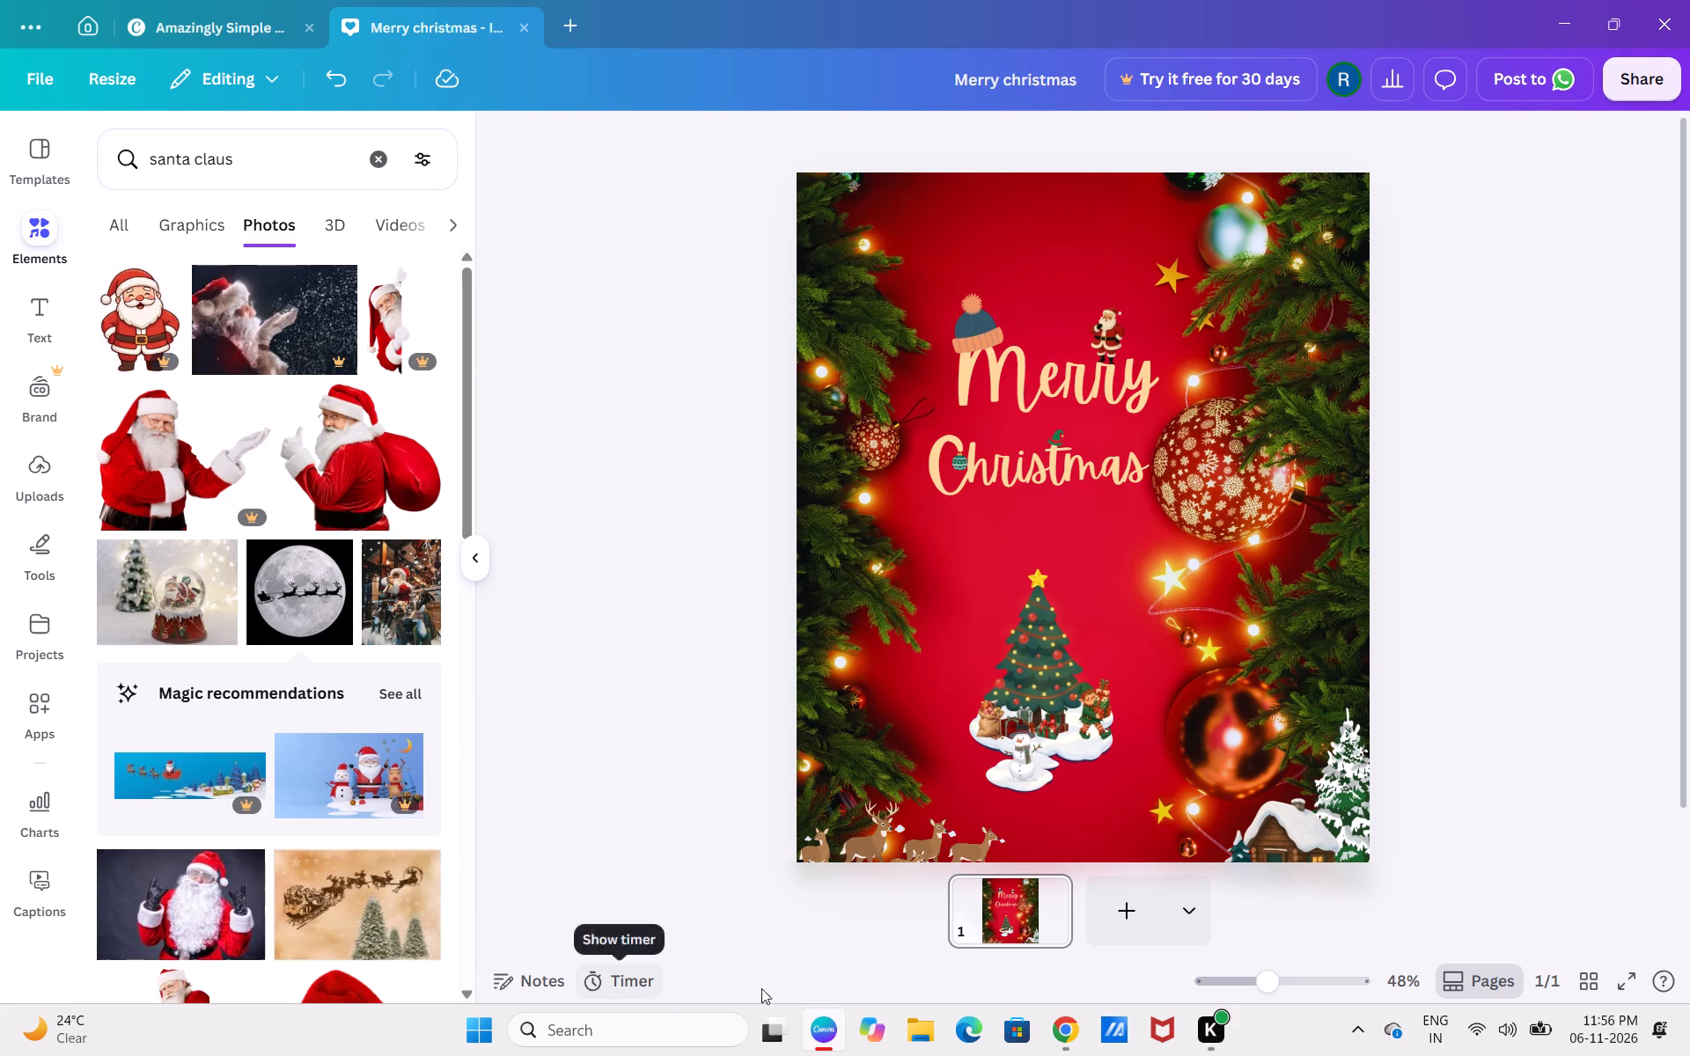
Switch to YouTube in Chrome, rewind the song Unakkul Naane to around the one-minute mark, and return to the Canva design.
{"action": "left_click", "coordinate": [1058, 1038]}
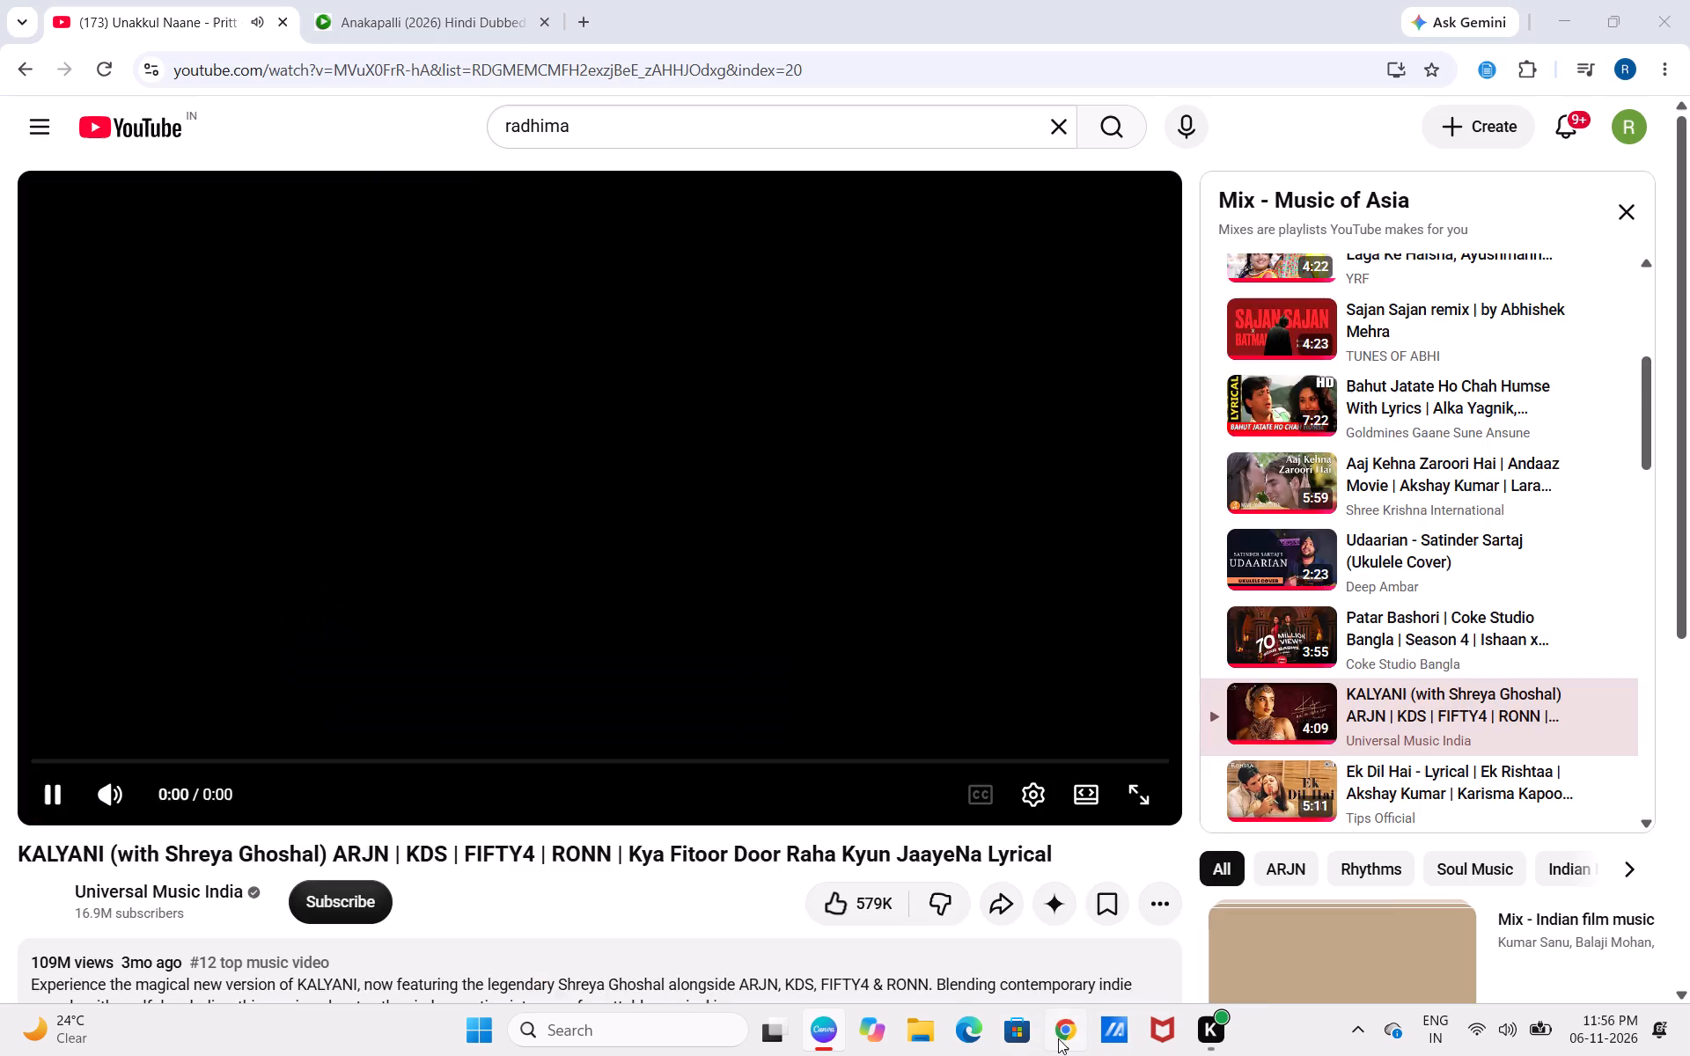
{"action": "key", "text": "Left"}
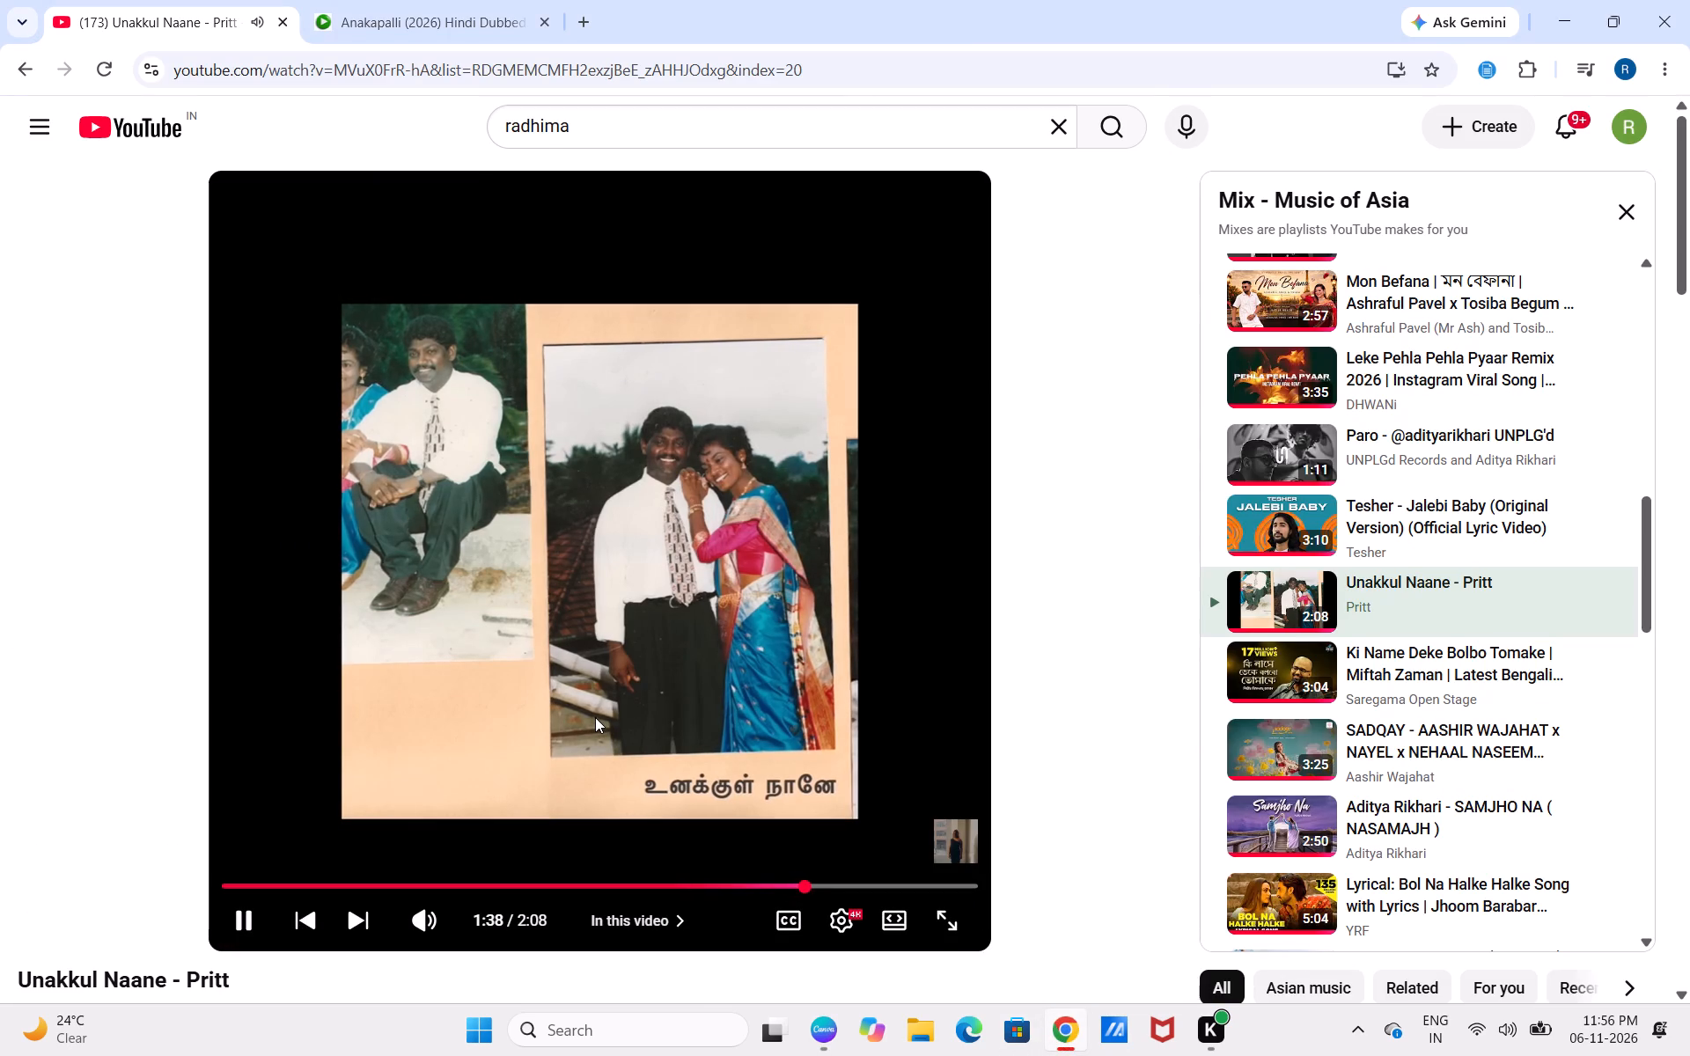
{"action": "key", "text": "Left"}
{"action": "key", "text": "Left"}
{"action": "key", "text": "Left"}
{"action": "key", "text": "Left"}
{"action": "key", "text": "Left"}
{"action": "key", "text": "Left"}
{"action": "key", "text": "Left"}
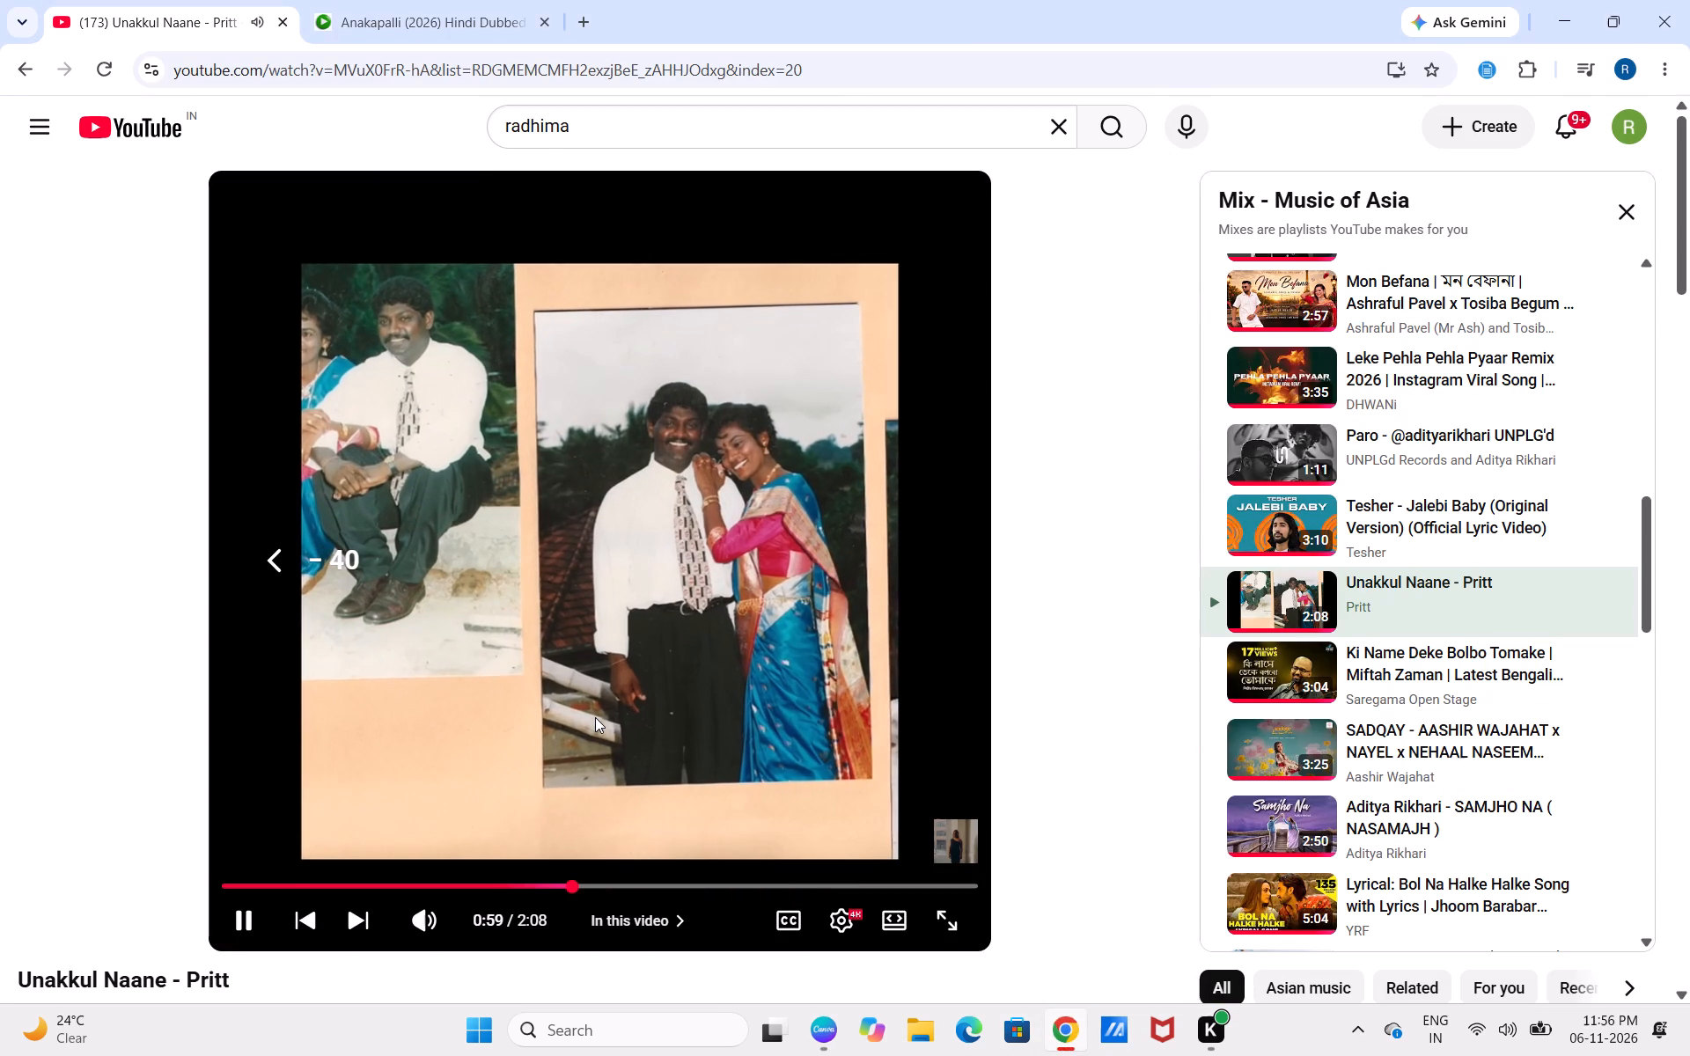
{"action": "key", "text": "Right"}
{"action": "key", "text": "Left"}
{"action": "key", "text": "Left"}
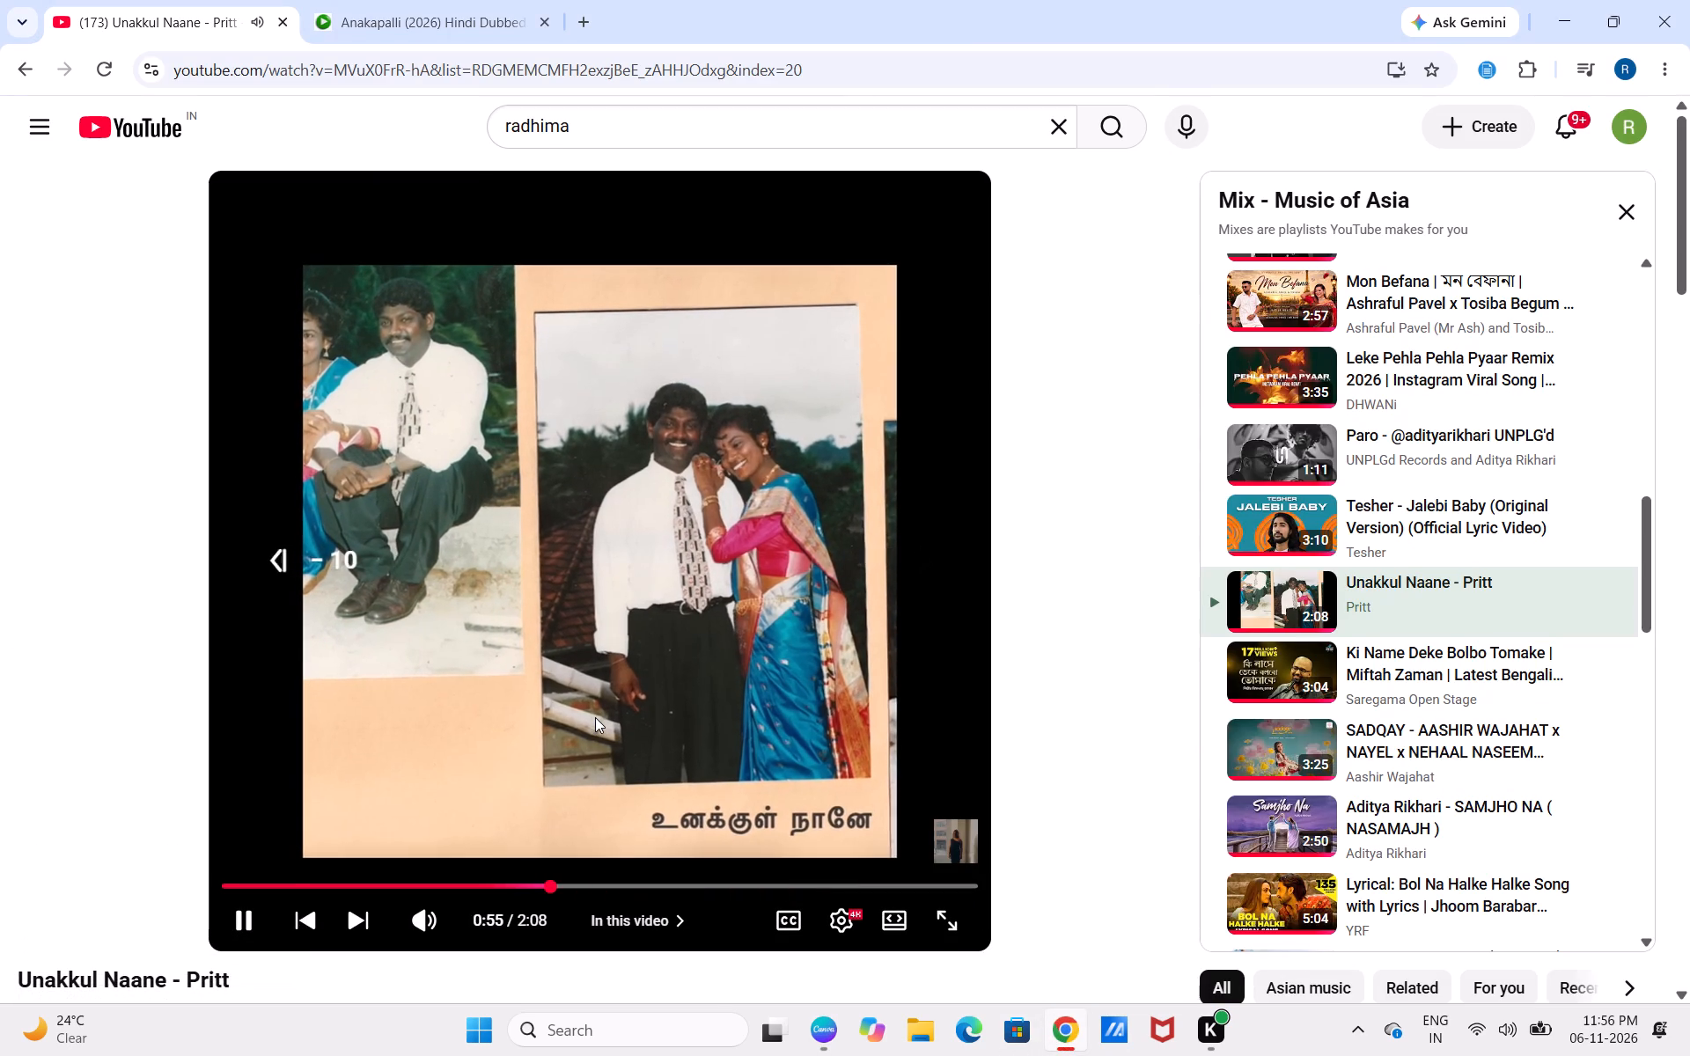
{"action": "left_click", "coordinate": [837, 1044]}
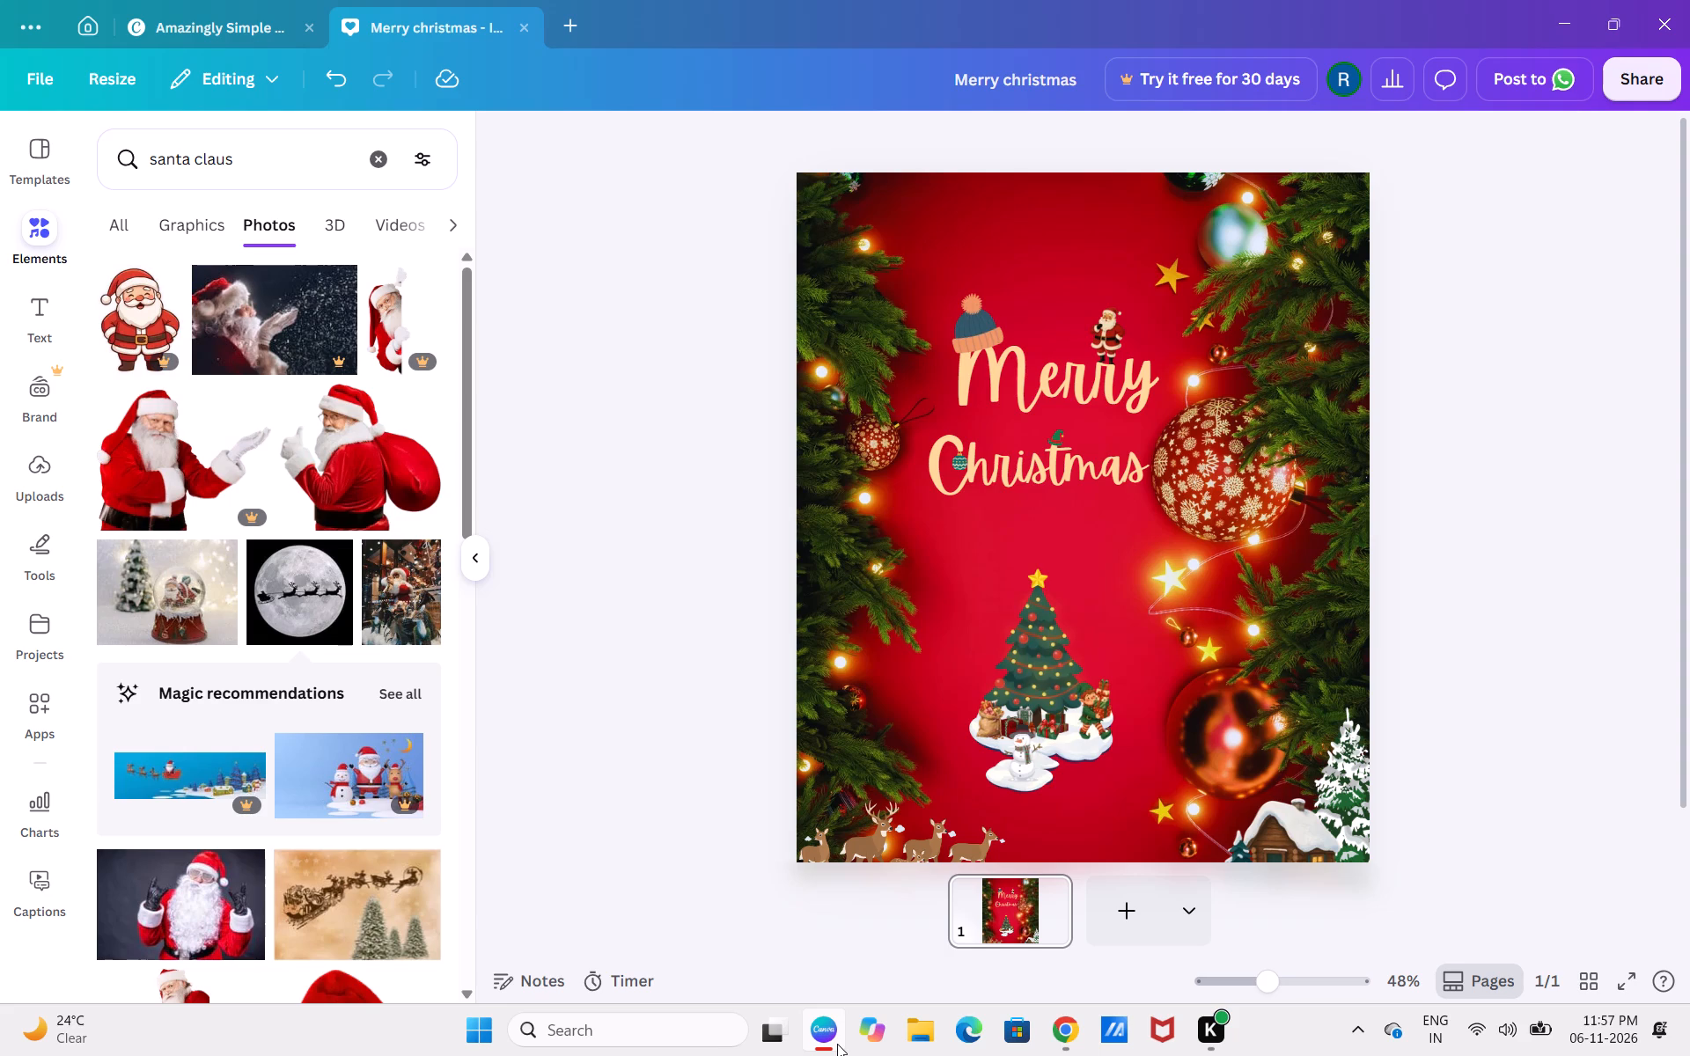
Switch to YouTube in Chrome and rewind the song Unakkul Naane to about 0:54.
{"action": "left_click", "coordinate": [1065, 1016]}
{"action": "key", "text": "Left"}
{"action": "key", "text": "Left"}
{"action": "key", "text": "Left"}
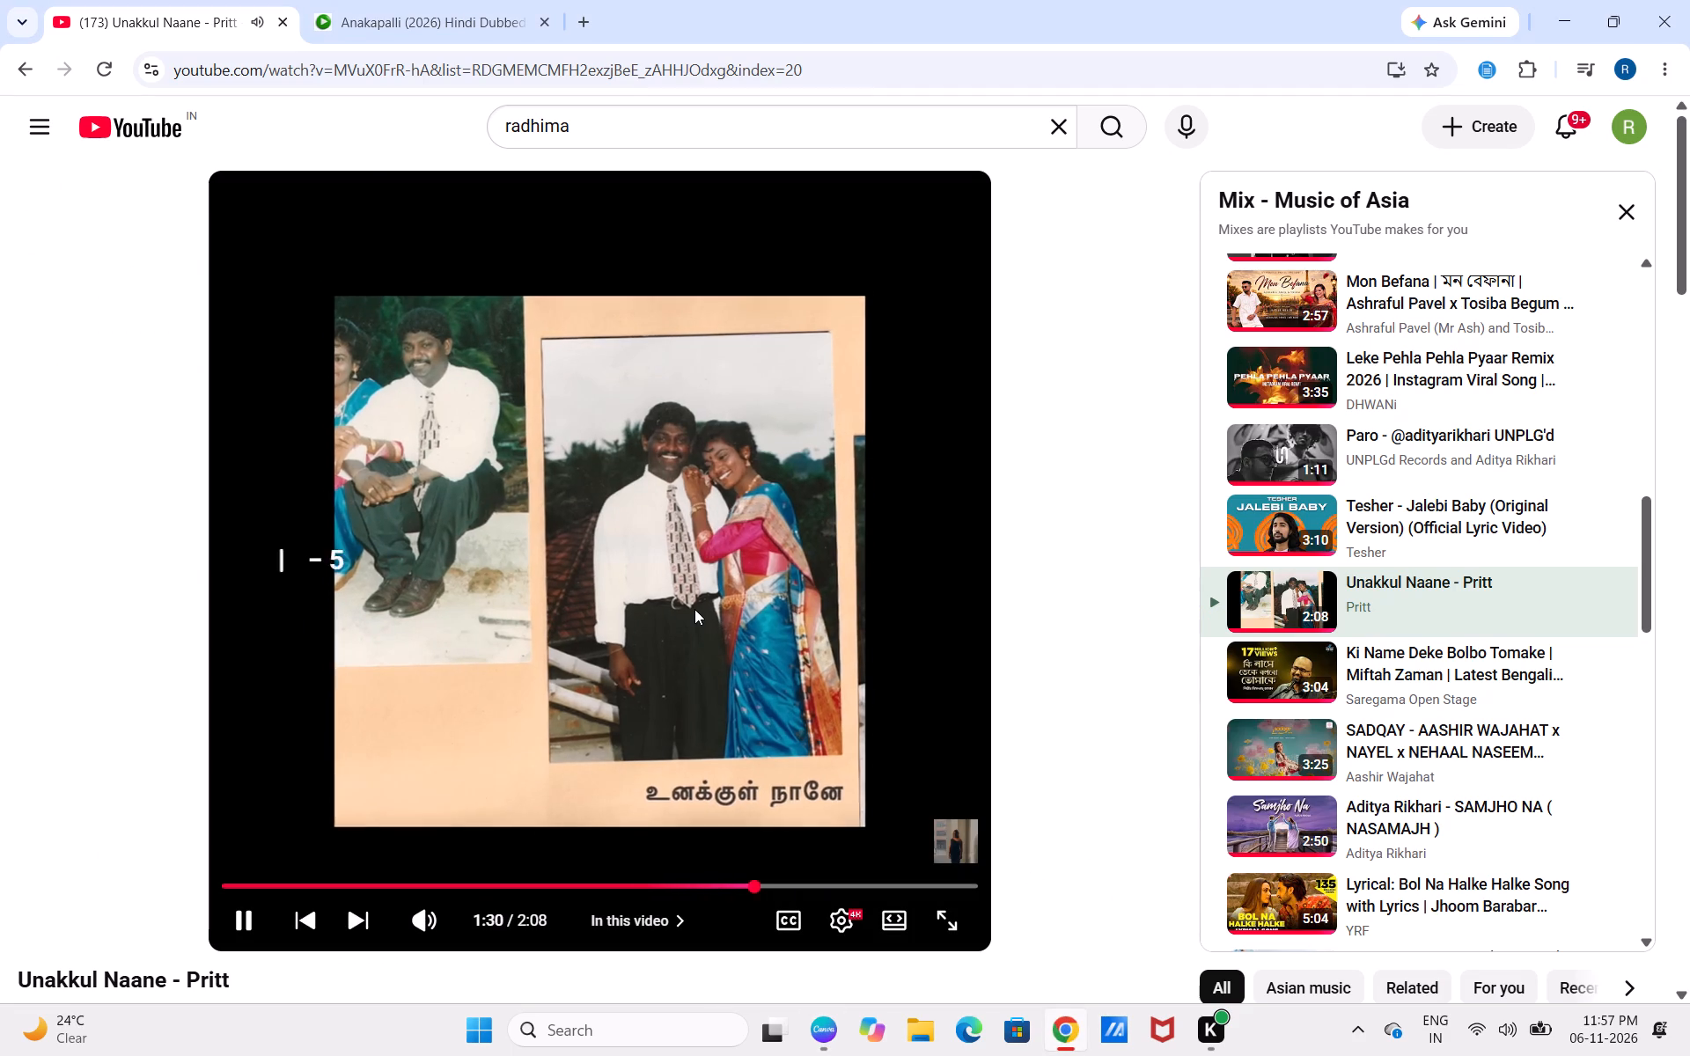
{"action": "key", "text": "Left"}
{"action": "key", "text": "Left"}
{"action": "key", "text": "Left"}
{"action": "key", "text": "Left"}
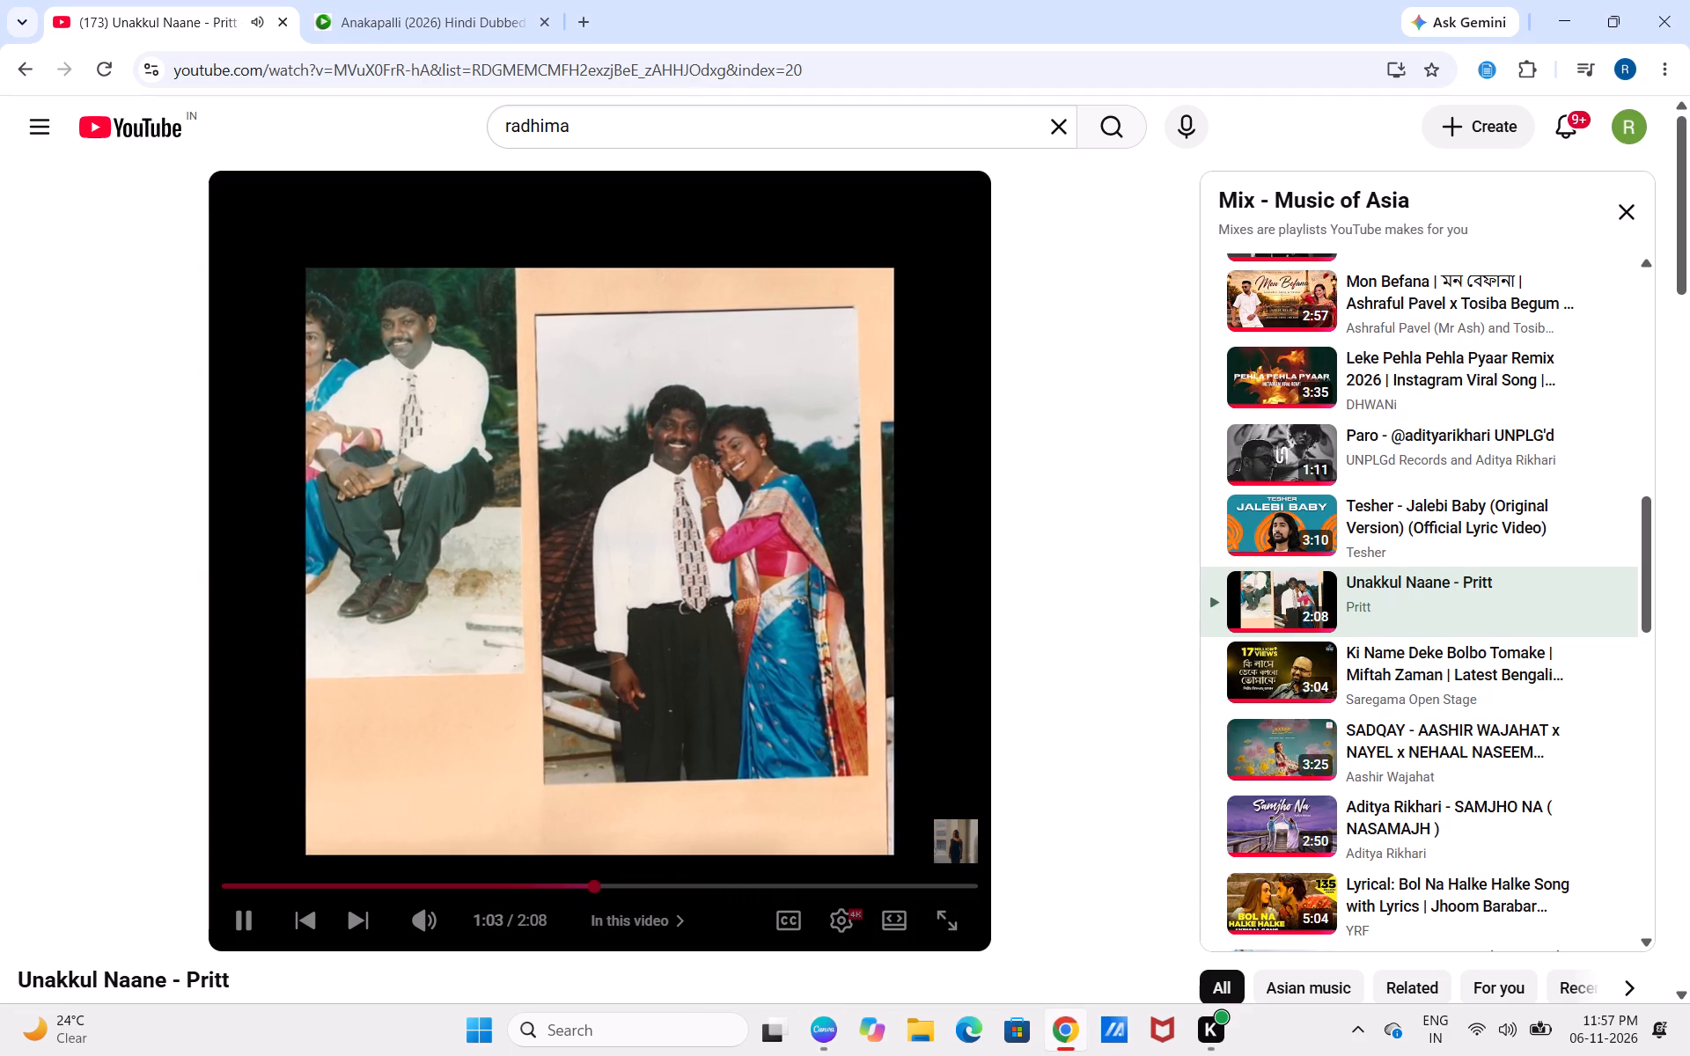
{"action": "key", "text": "Left"}
{"action": "key", "text": "Left"}
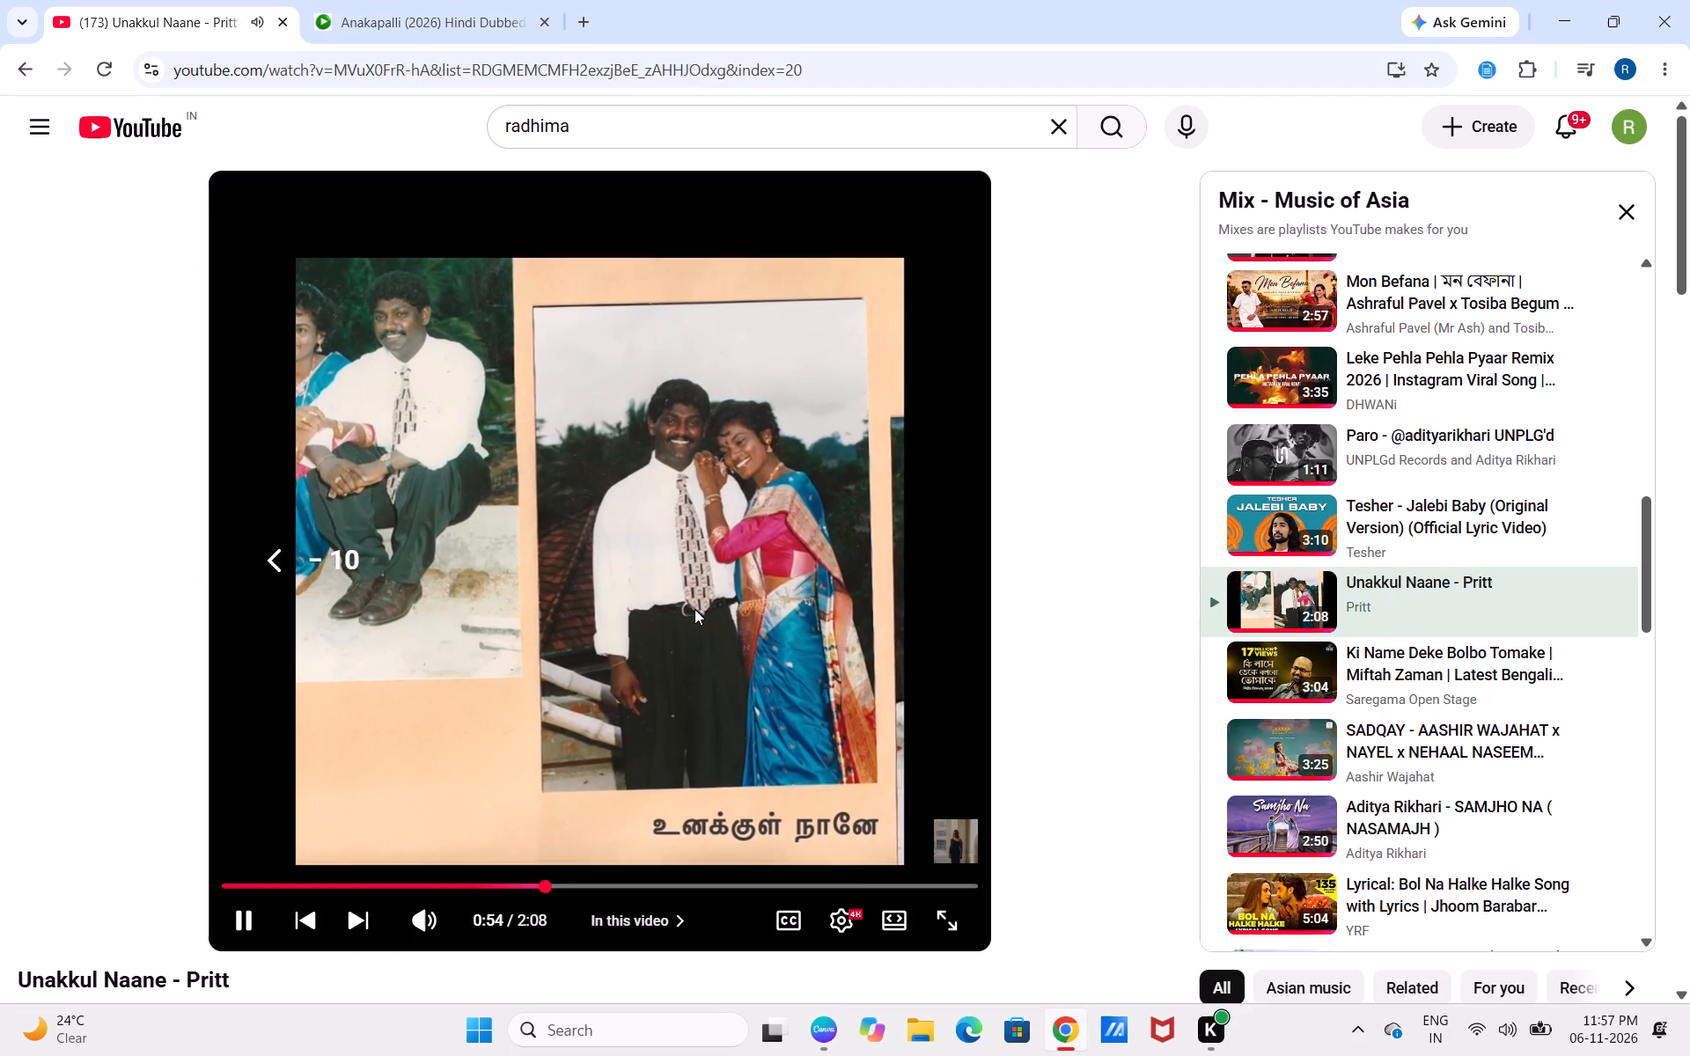
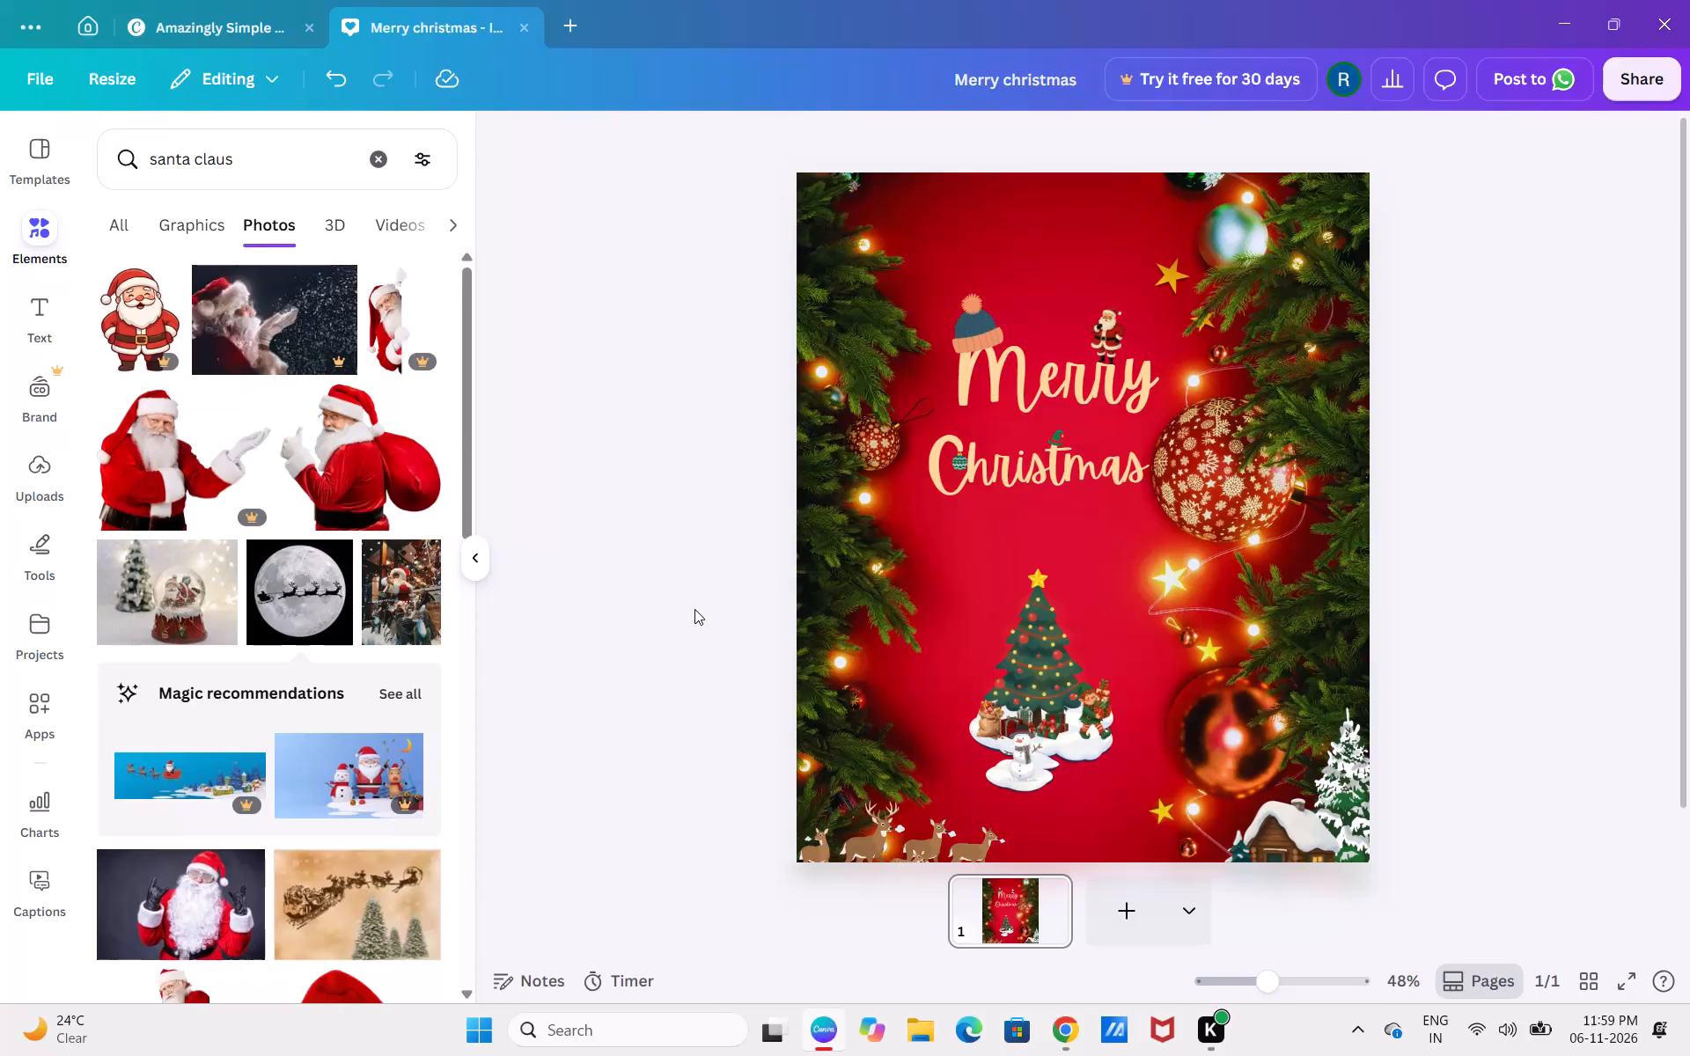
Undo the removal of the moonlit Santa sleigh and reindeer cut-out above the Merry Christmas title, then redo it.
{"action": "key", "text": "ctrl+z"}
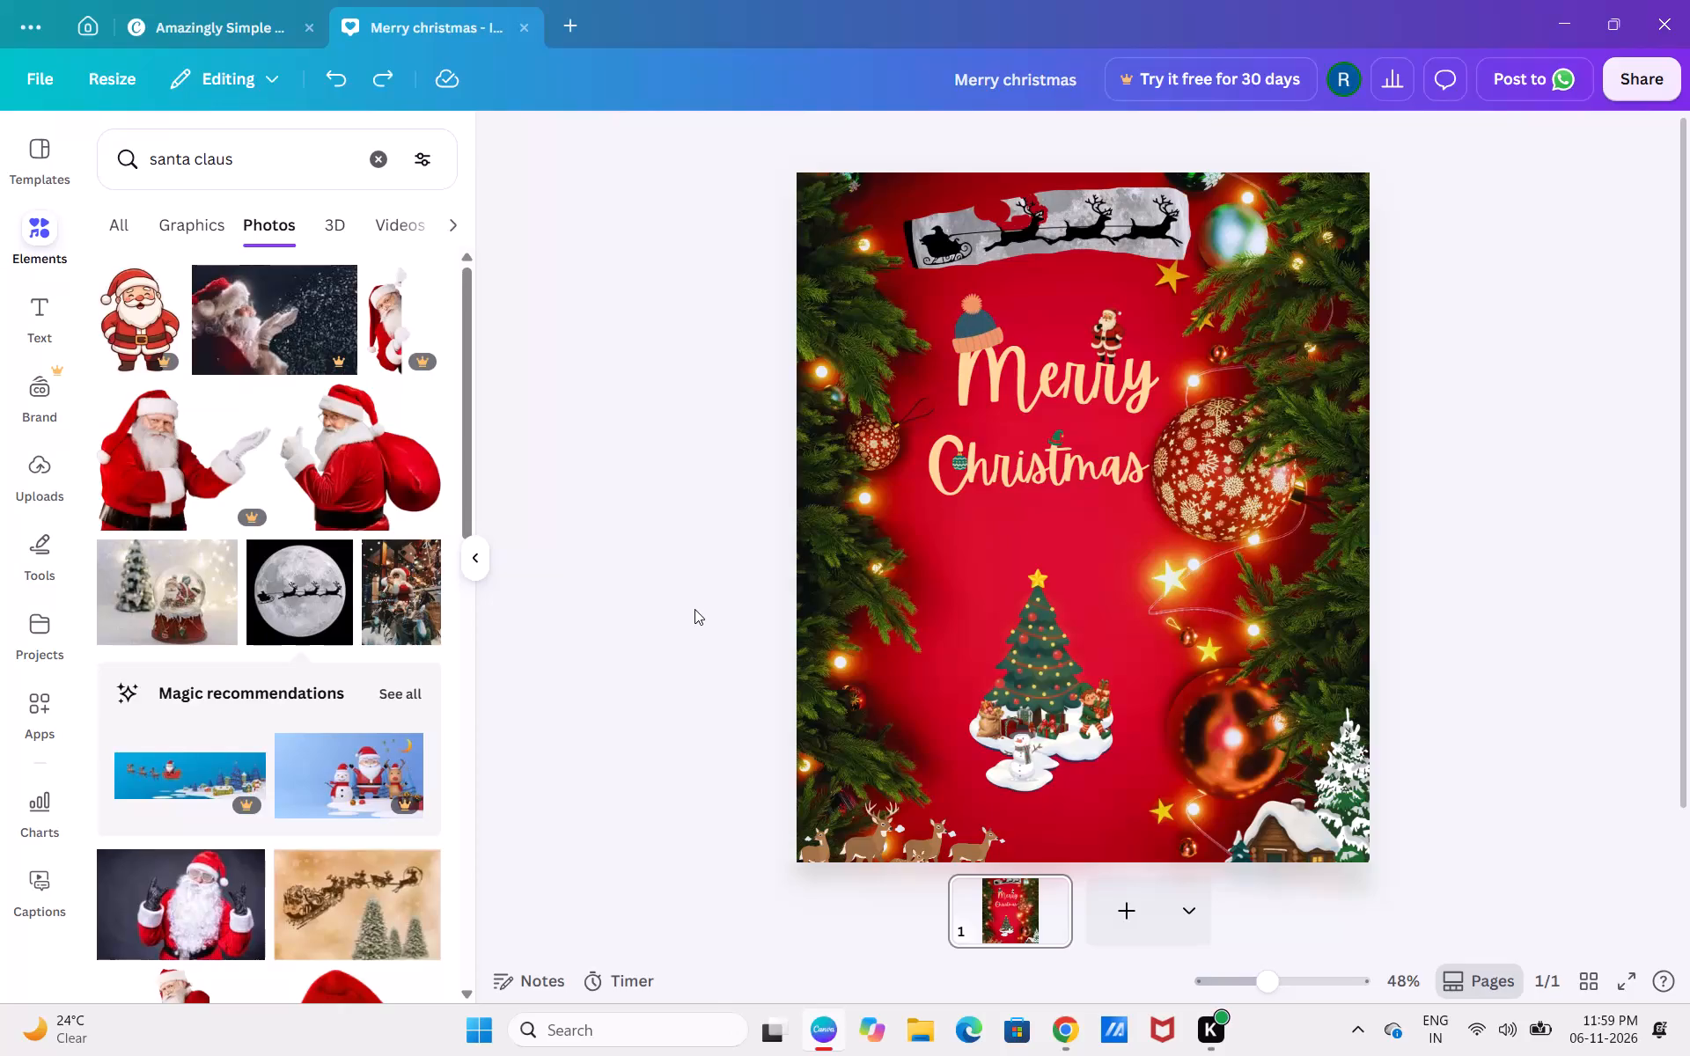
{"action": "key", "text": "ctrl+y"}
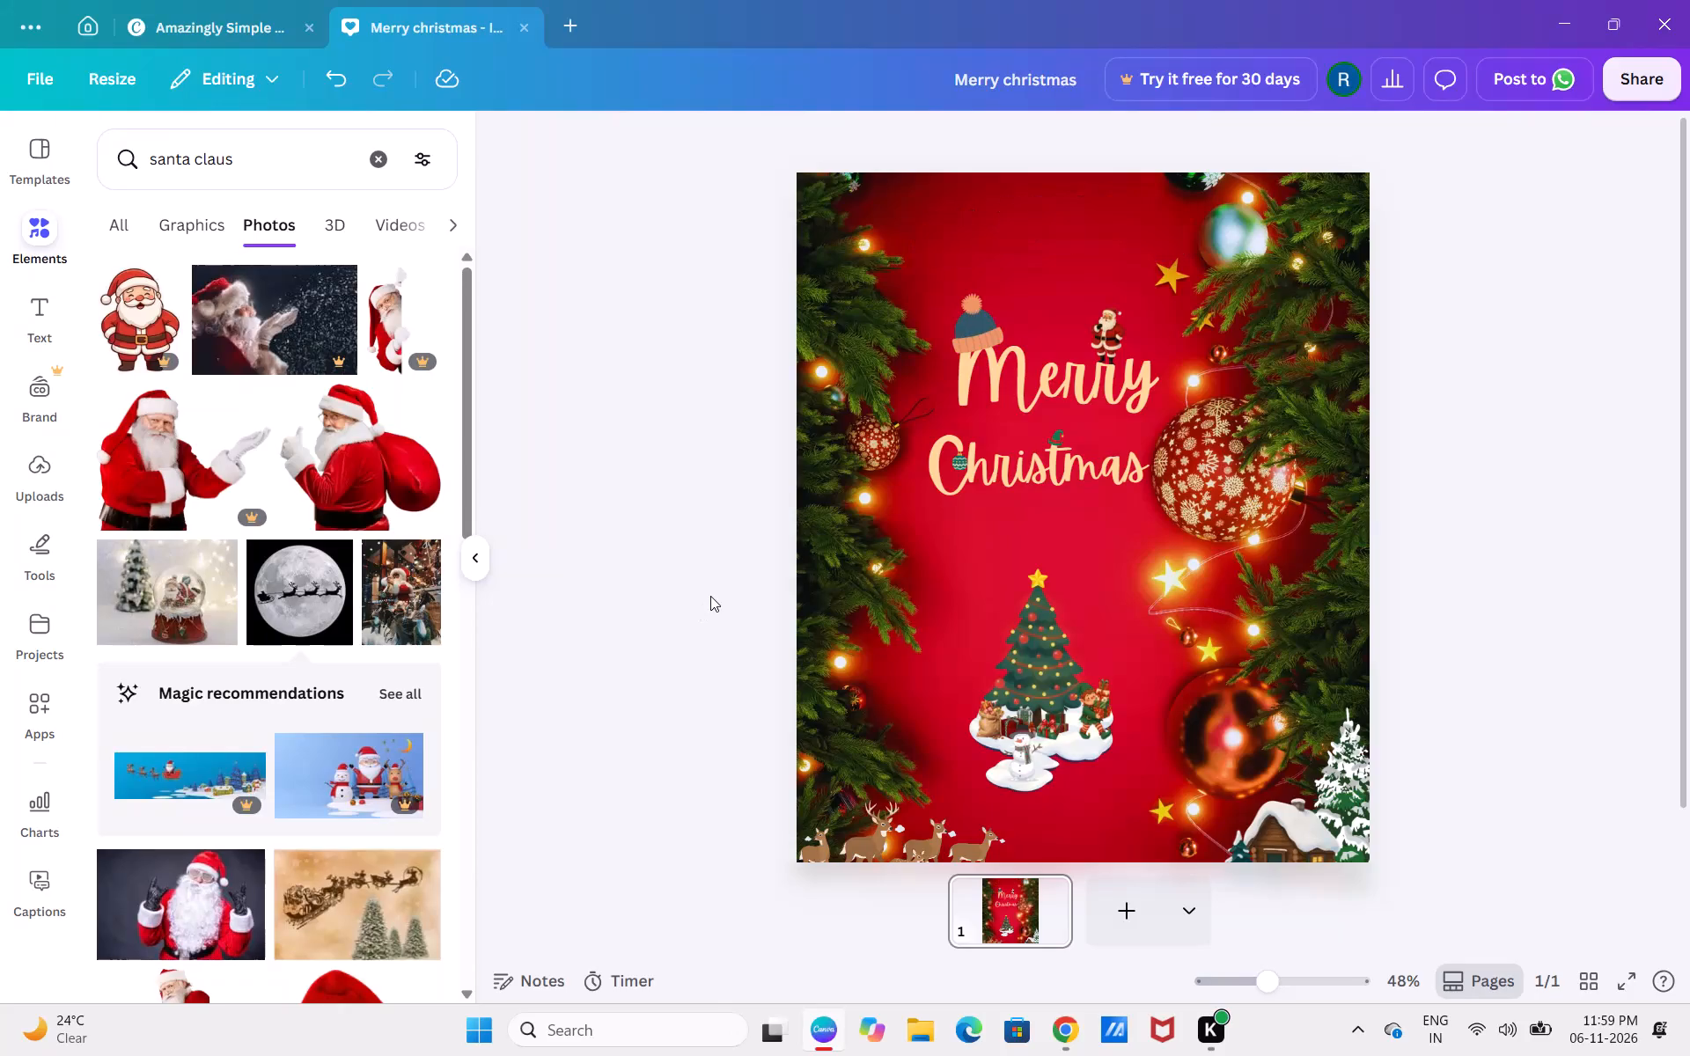
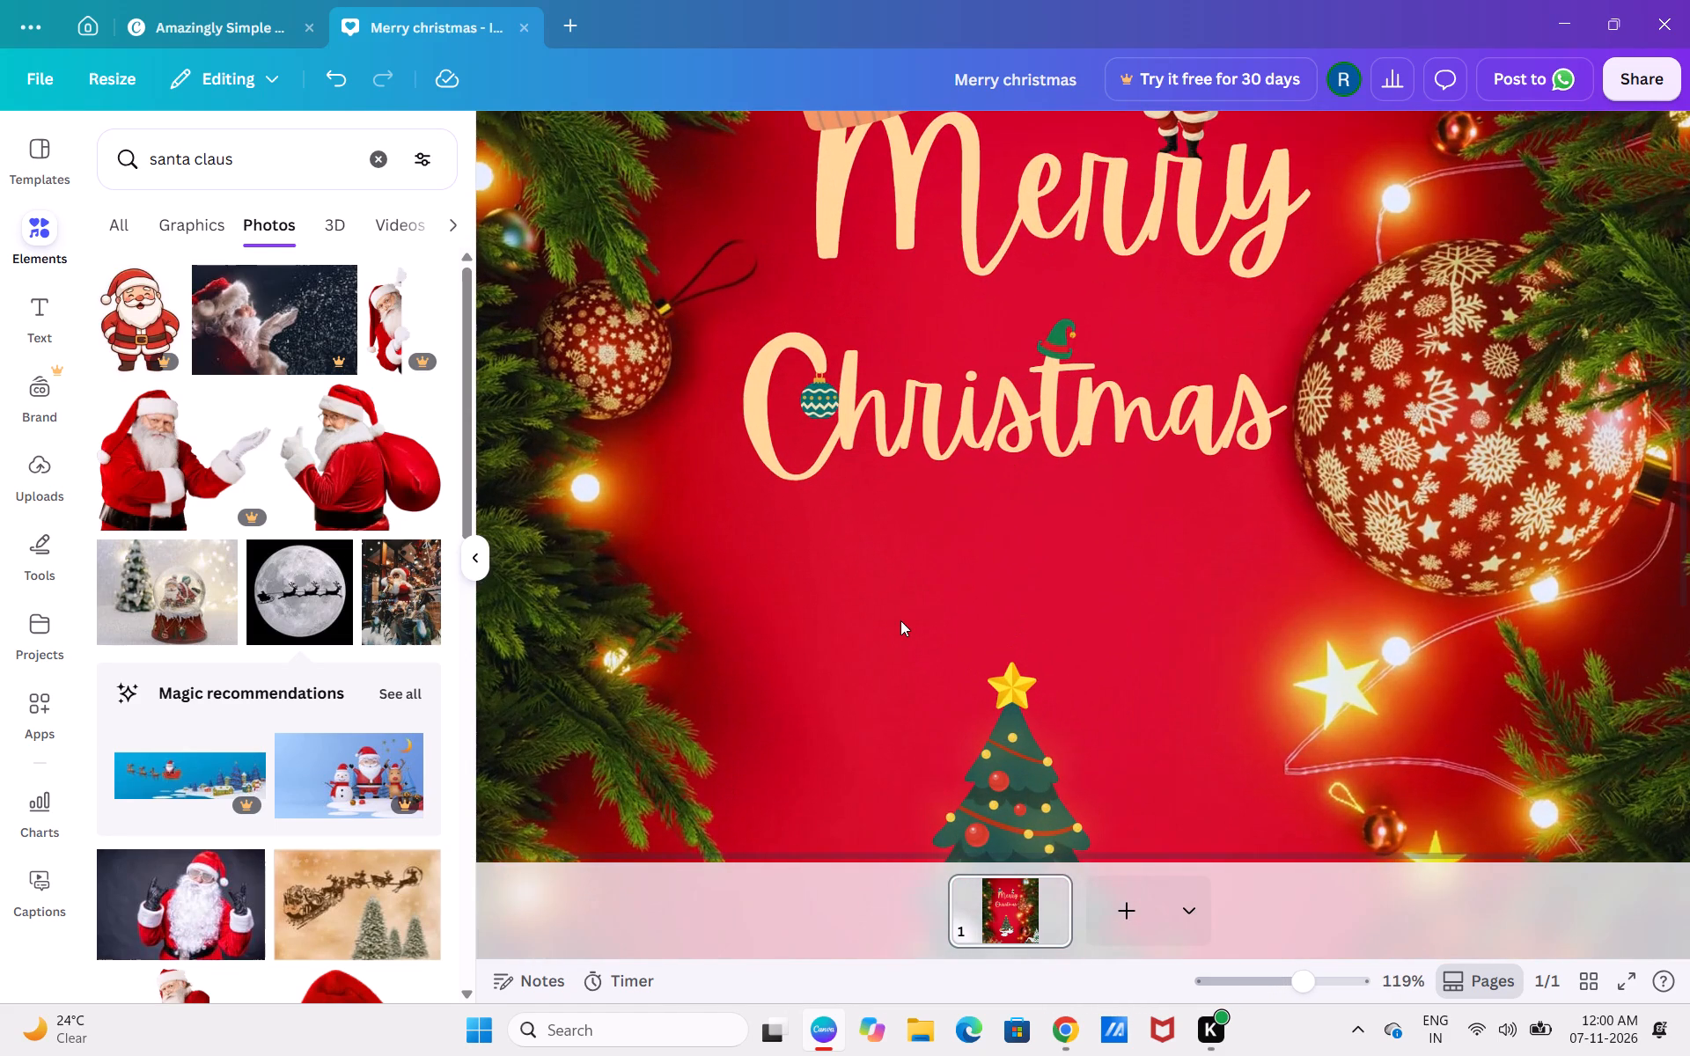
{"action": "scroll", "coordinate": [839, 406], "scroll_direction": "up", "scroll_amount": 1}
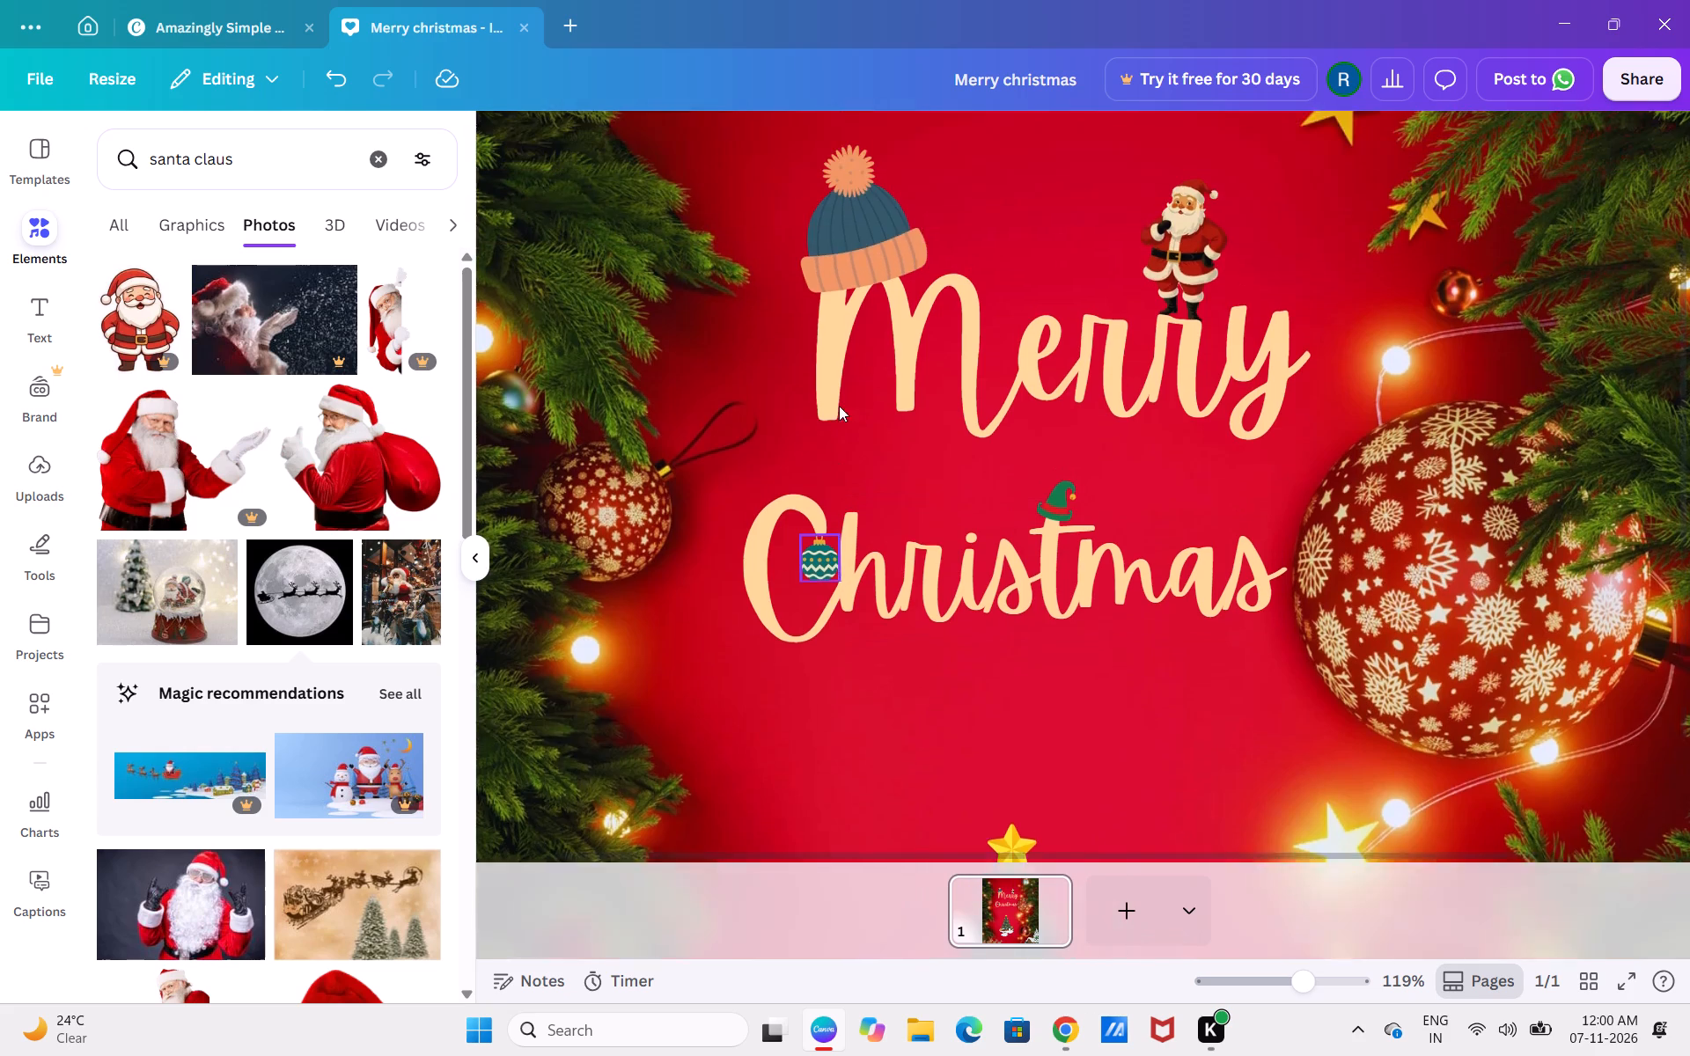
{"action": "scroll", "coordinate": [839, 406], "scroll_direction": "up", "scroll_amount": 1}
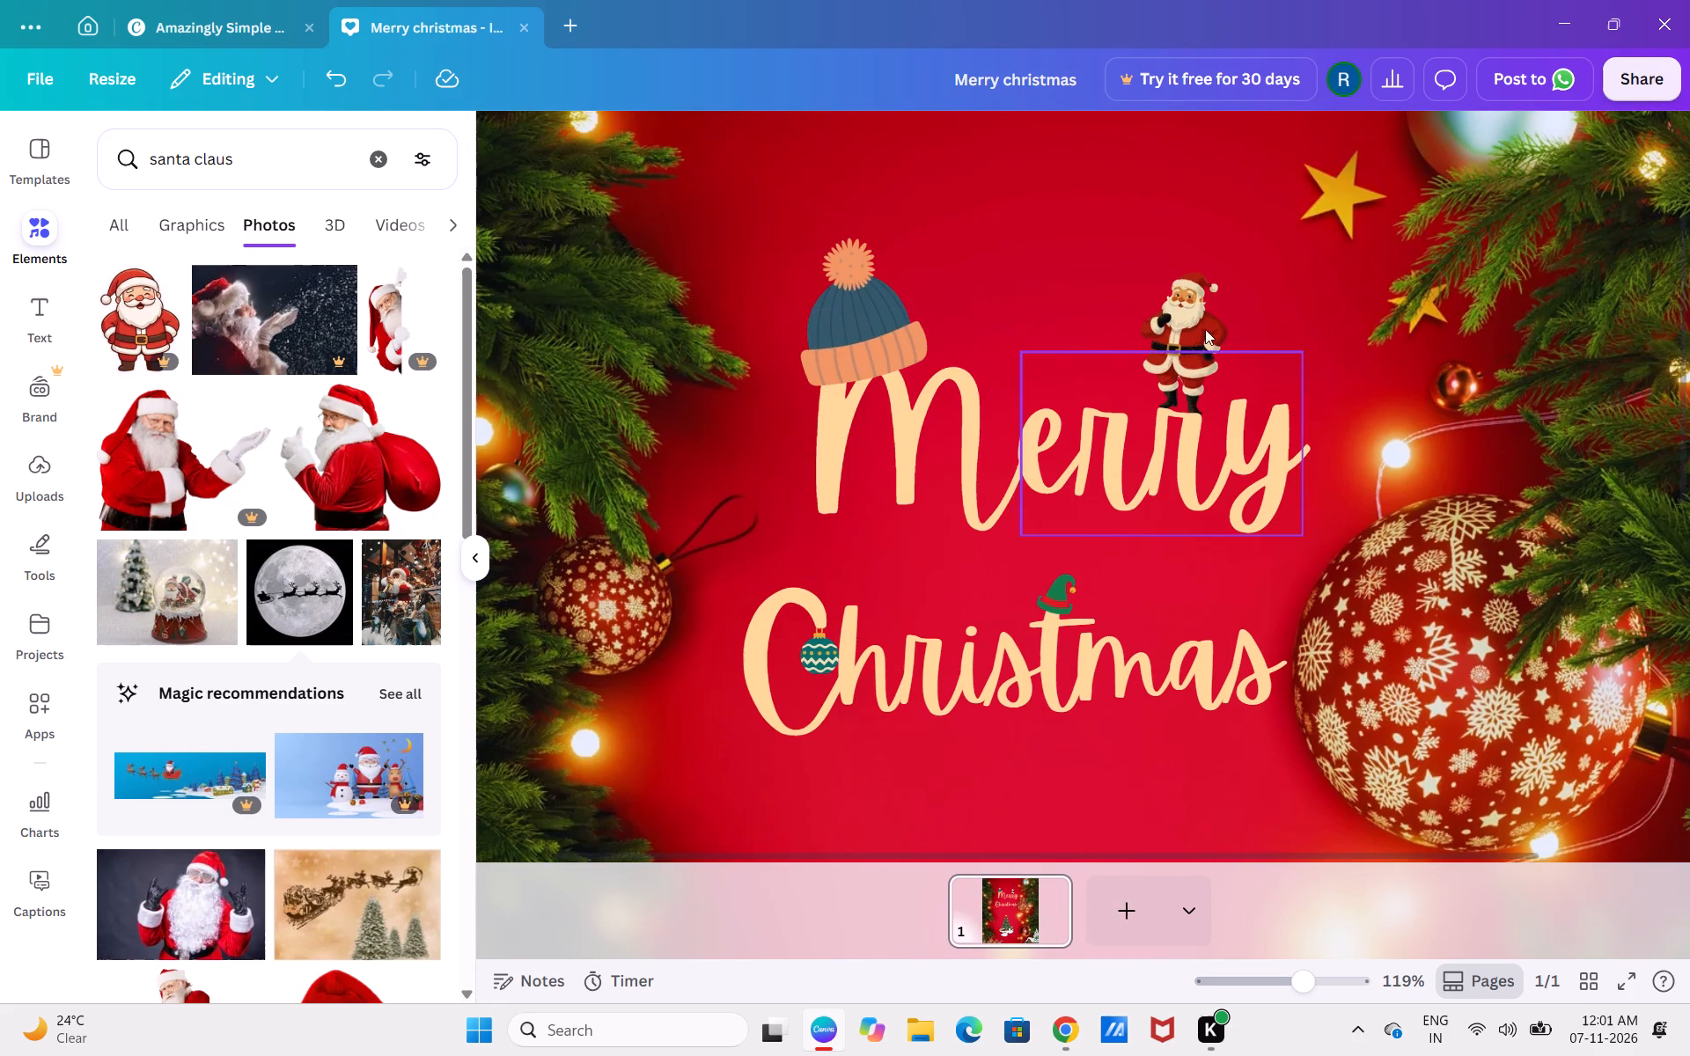
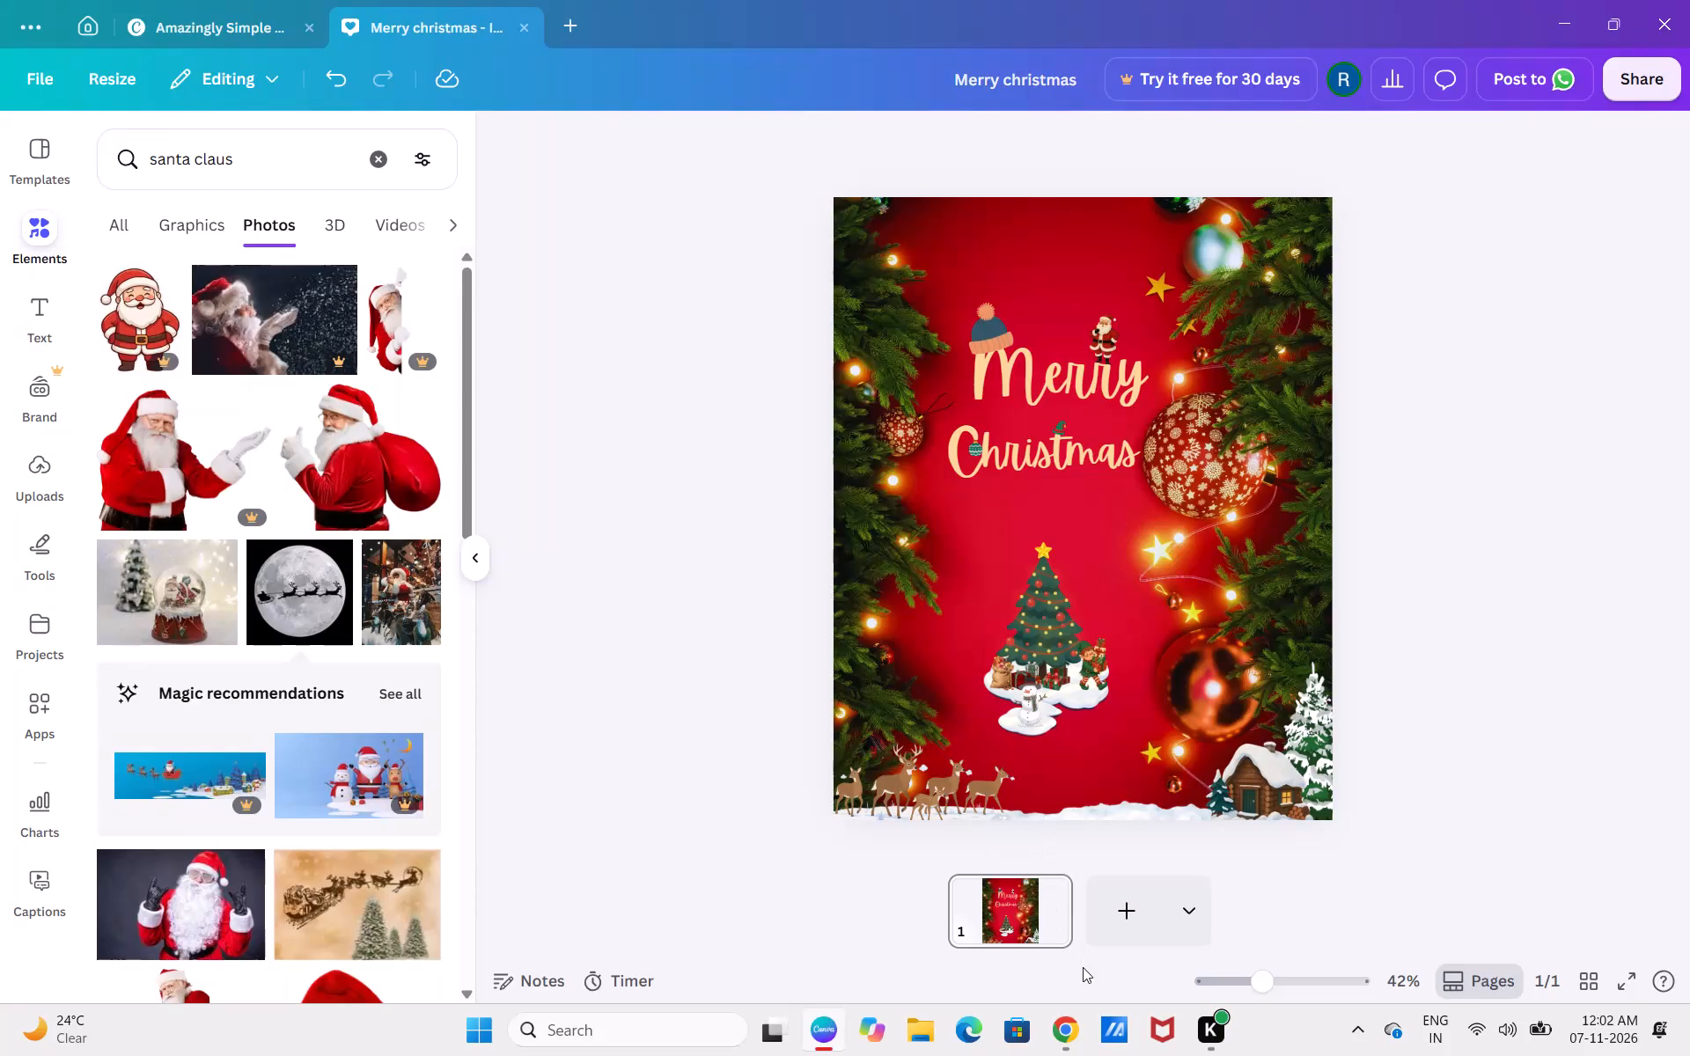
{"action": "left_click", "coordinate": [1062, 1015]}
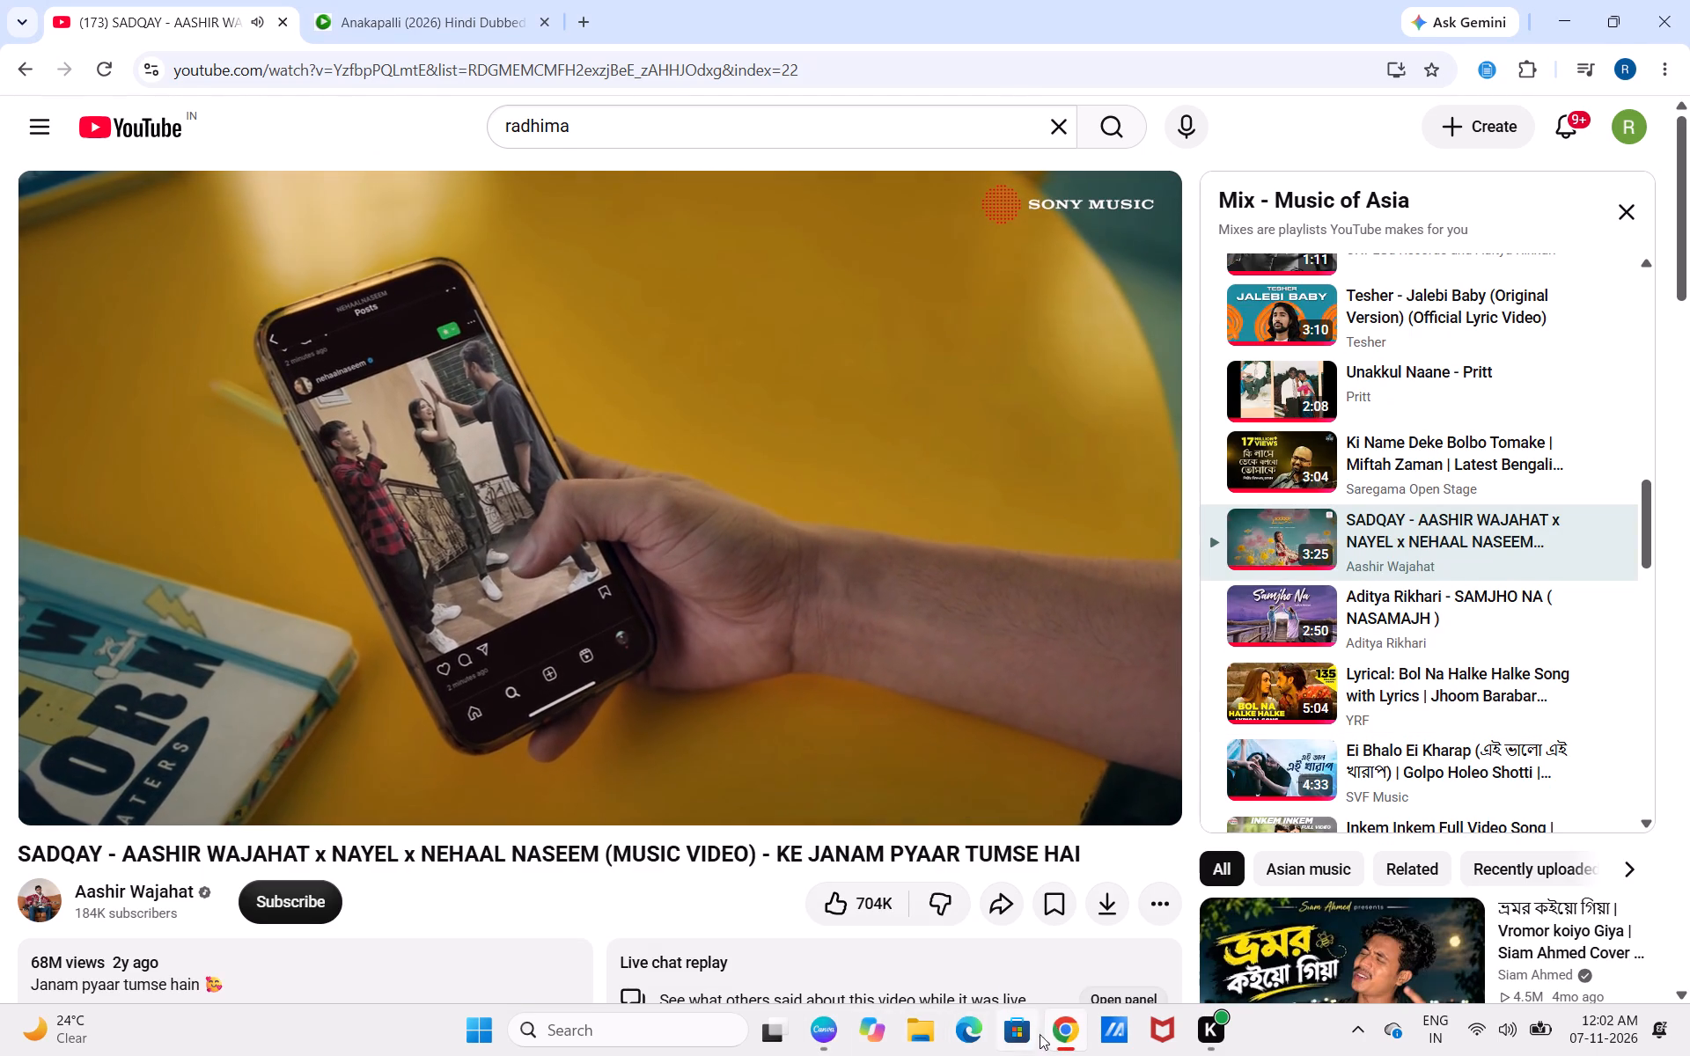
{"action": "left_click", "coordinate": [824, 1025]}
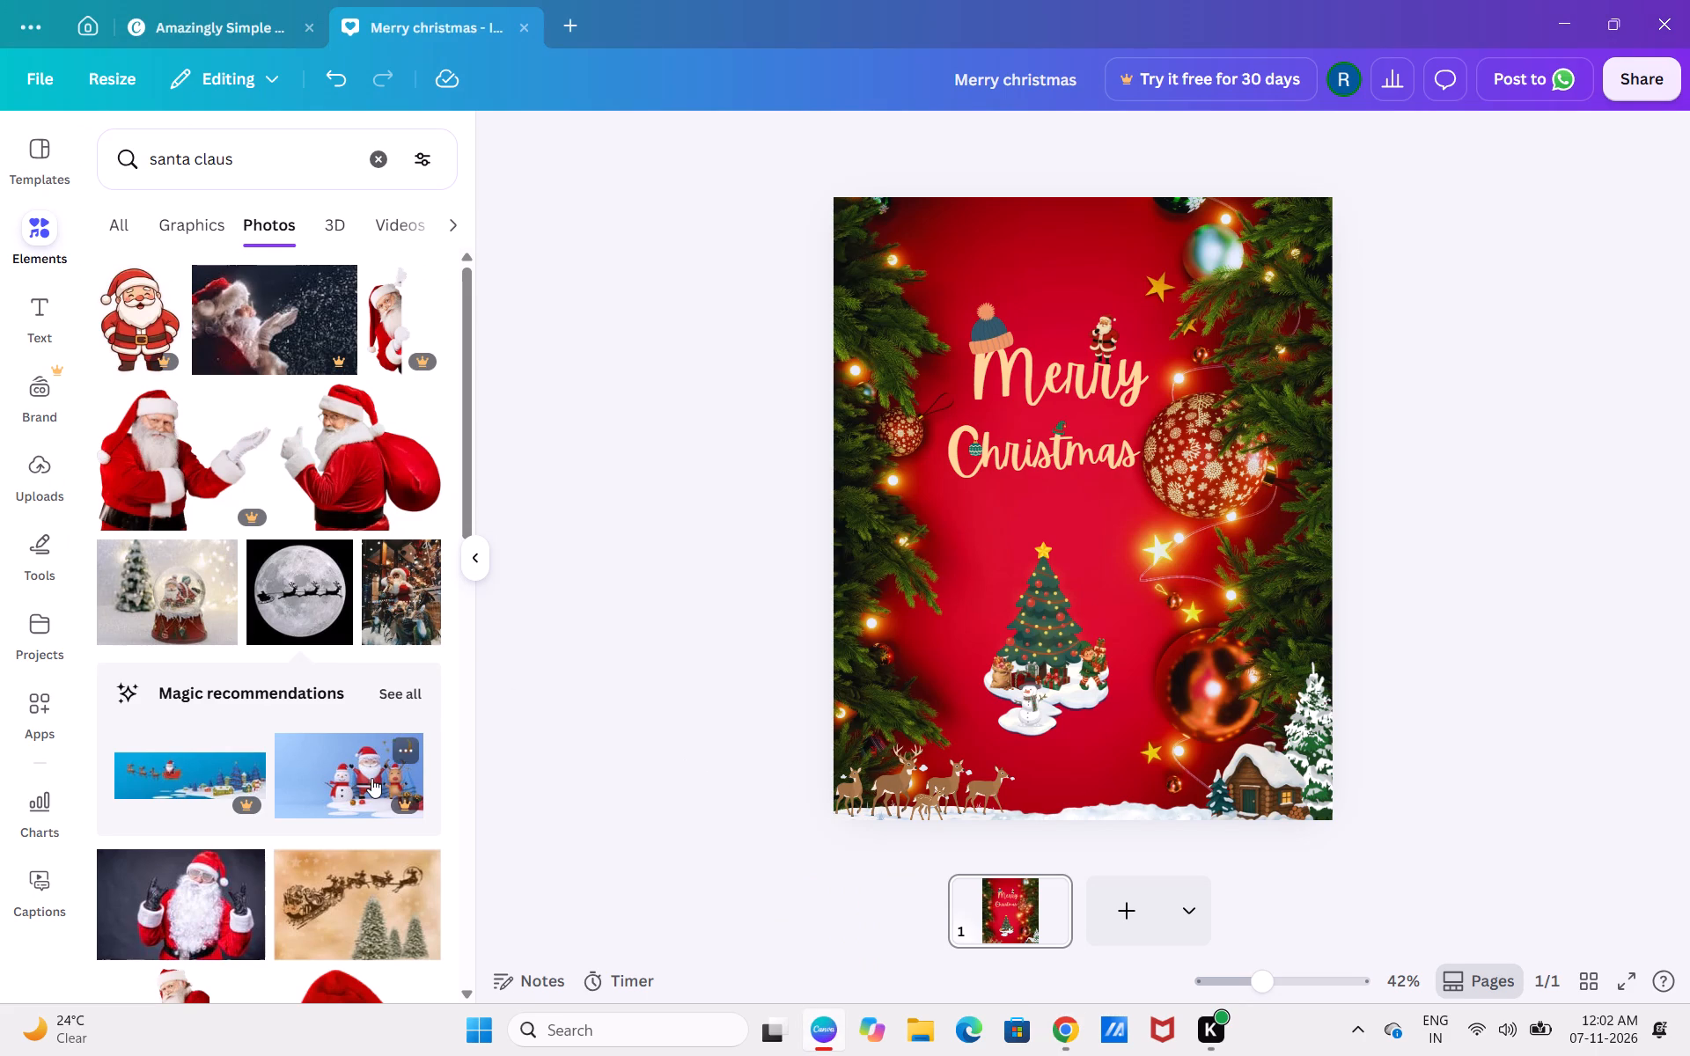
Browse the Santa Claus photo results for an image suited to the Christmas poster.
{"action": "scroll", "coordinate": [371, 778], "scroll_direction": "down", "scroll_amount": 6}
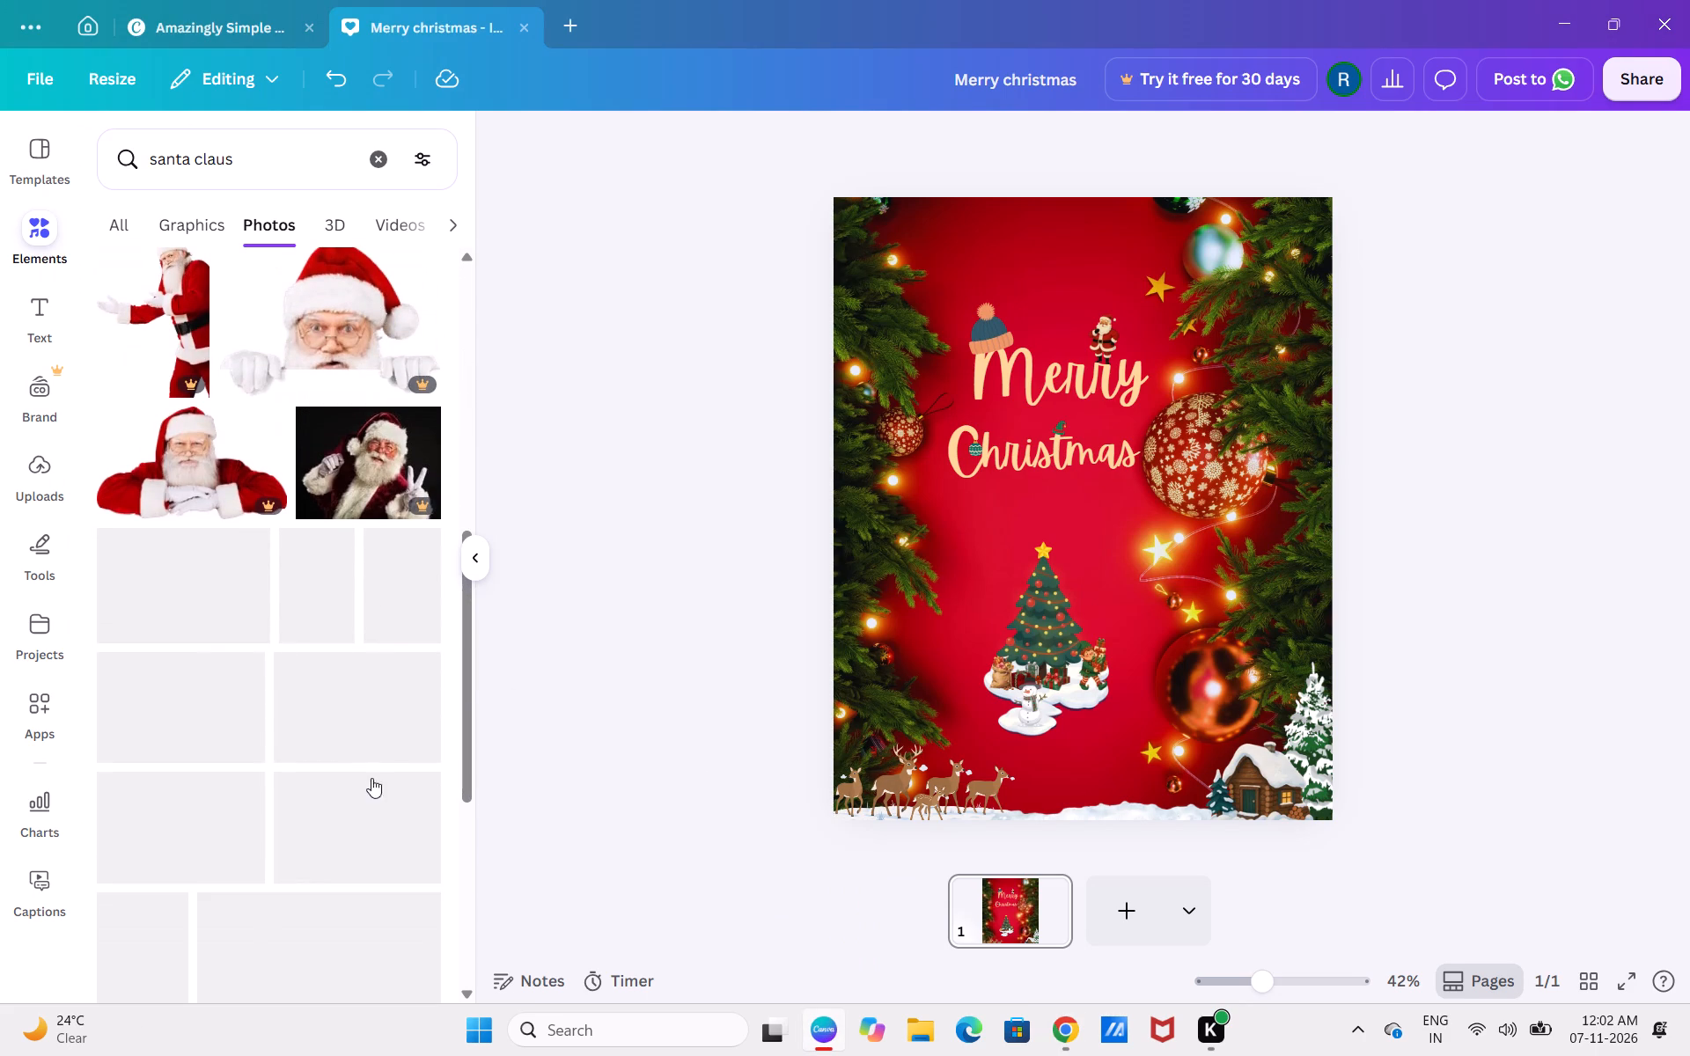
{"action": "scroll", "coordinate": [371, 778], "scroll_direction": "down", "scroll_amount": 2}
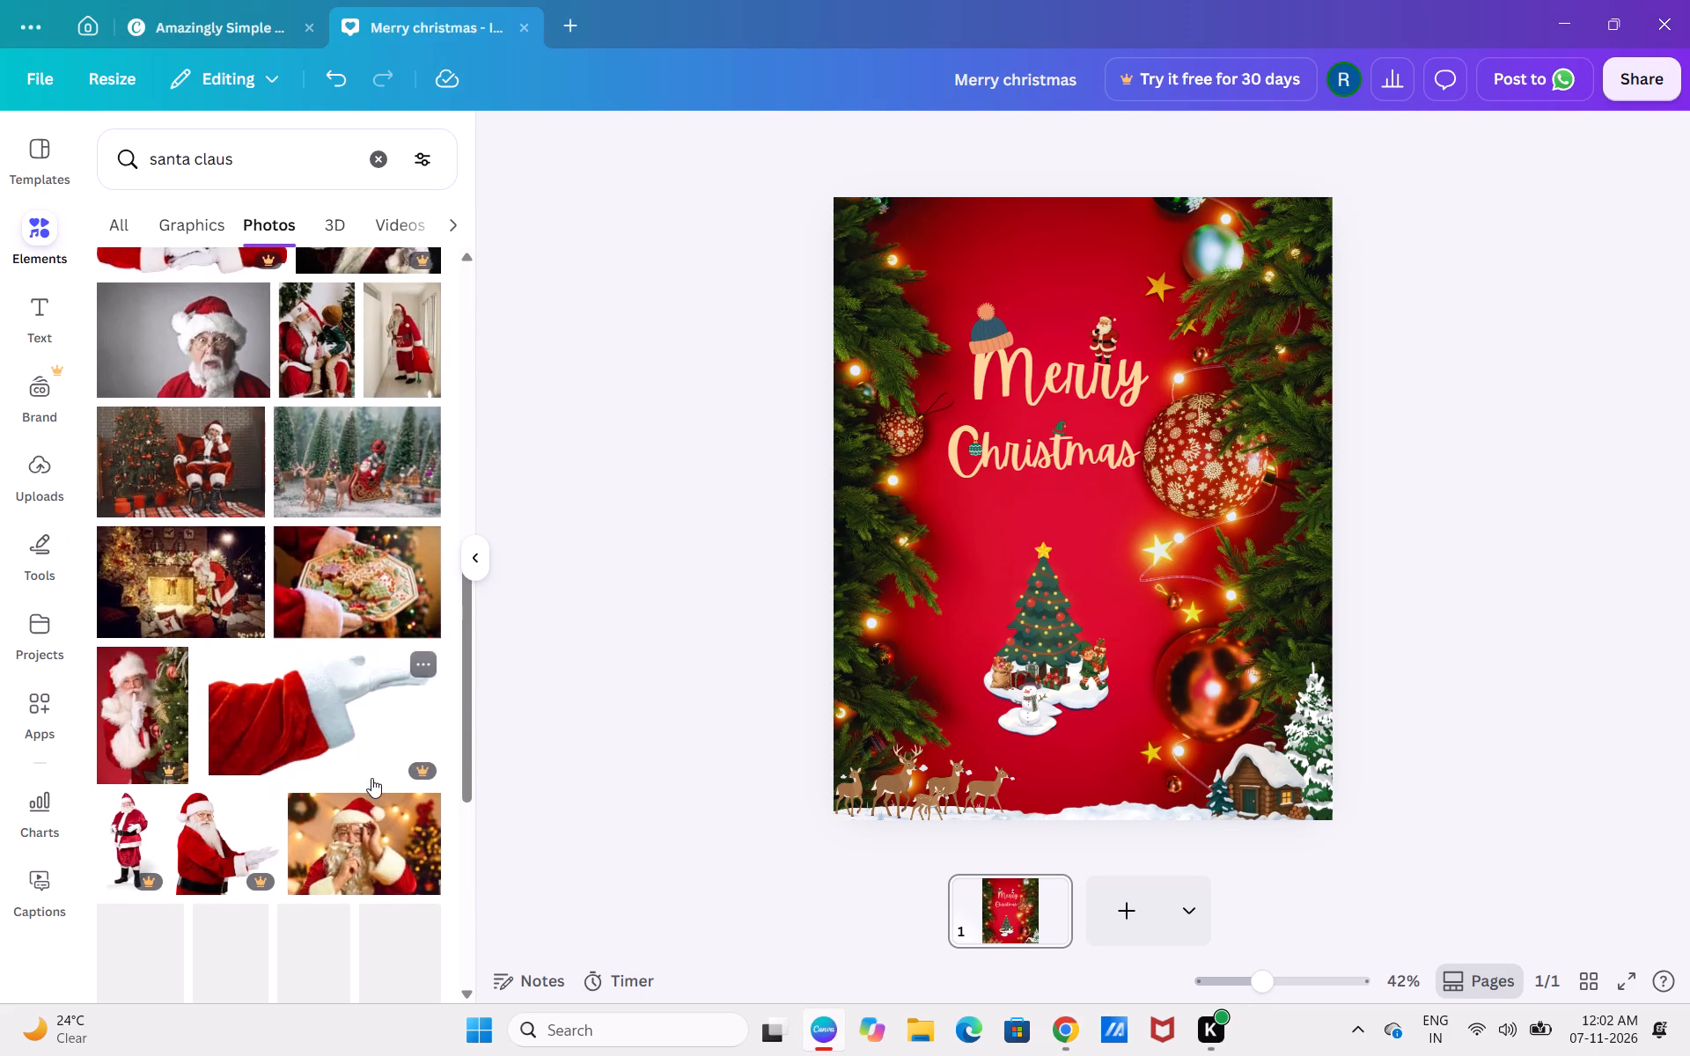
{"action": "scroll", "coordinate": [371, 778], "scroll_direction": "down", "scroll_amount": 5}
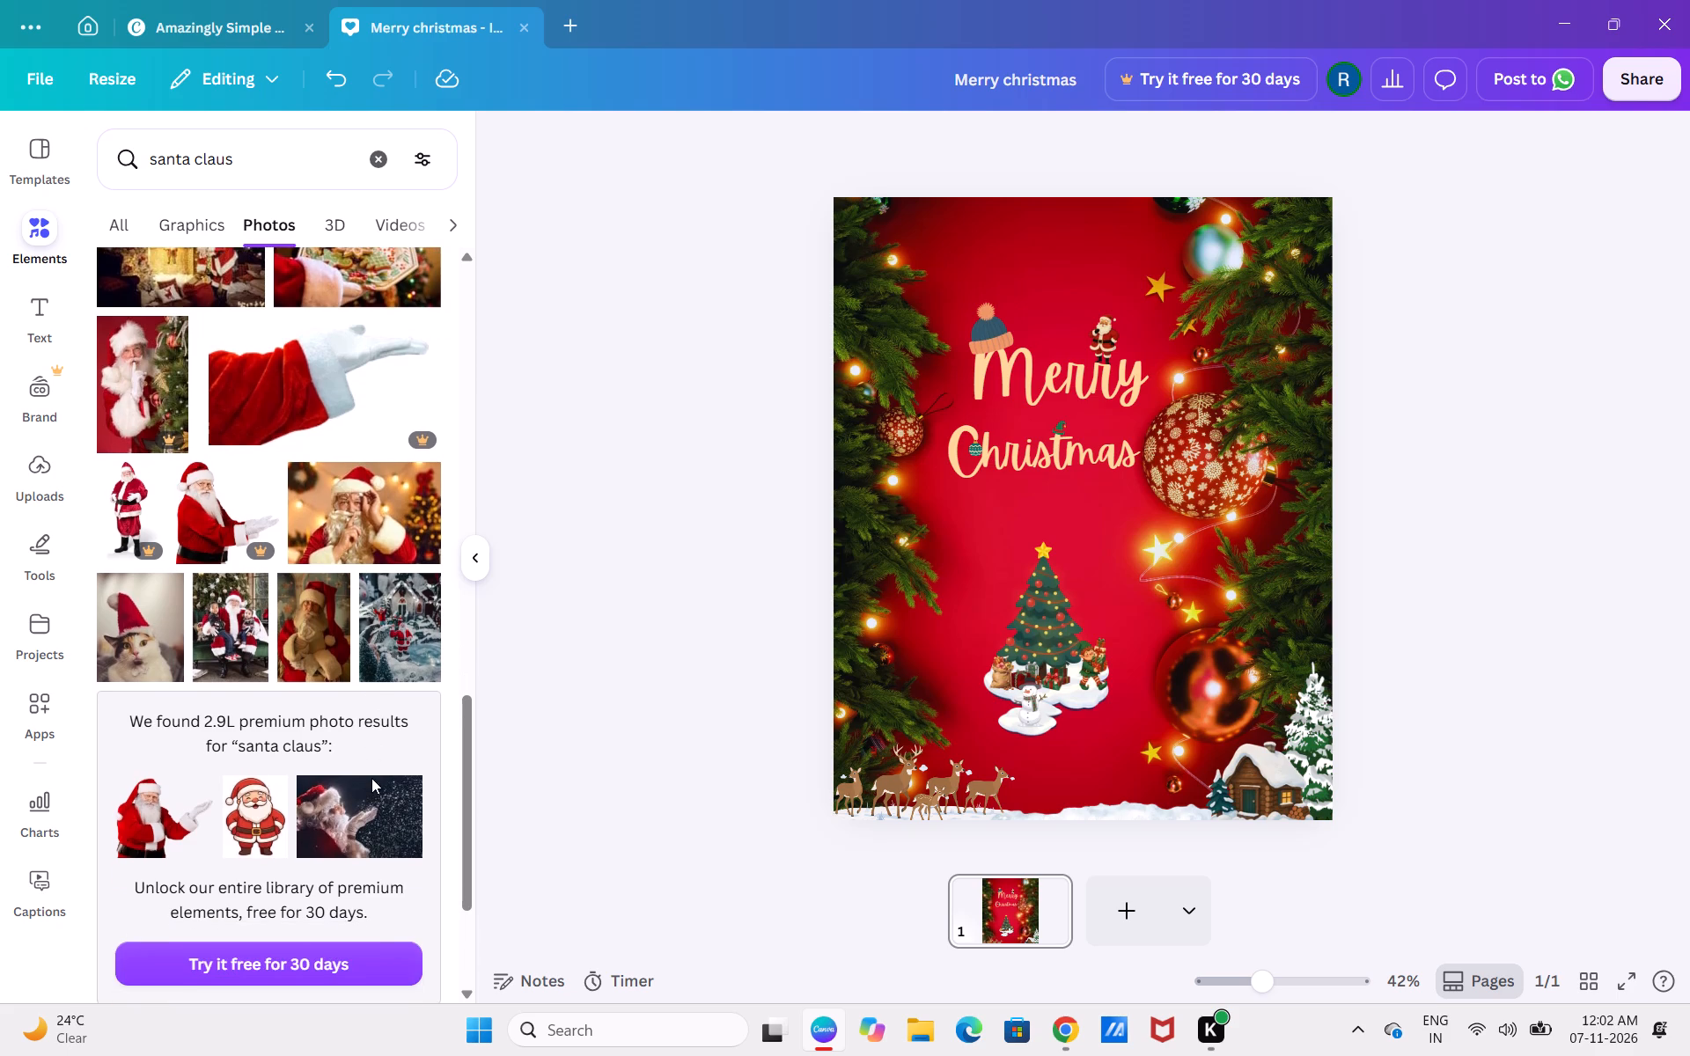
{"action": "scroll", "coordinate": [371, 778], "scroll_direction": "down", "scroll_amount": 1}
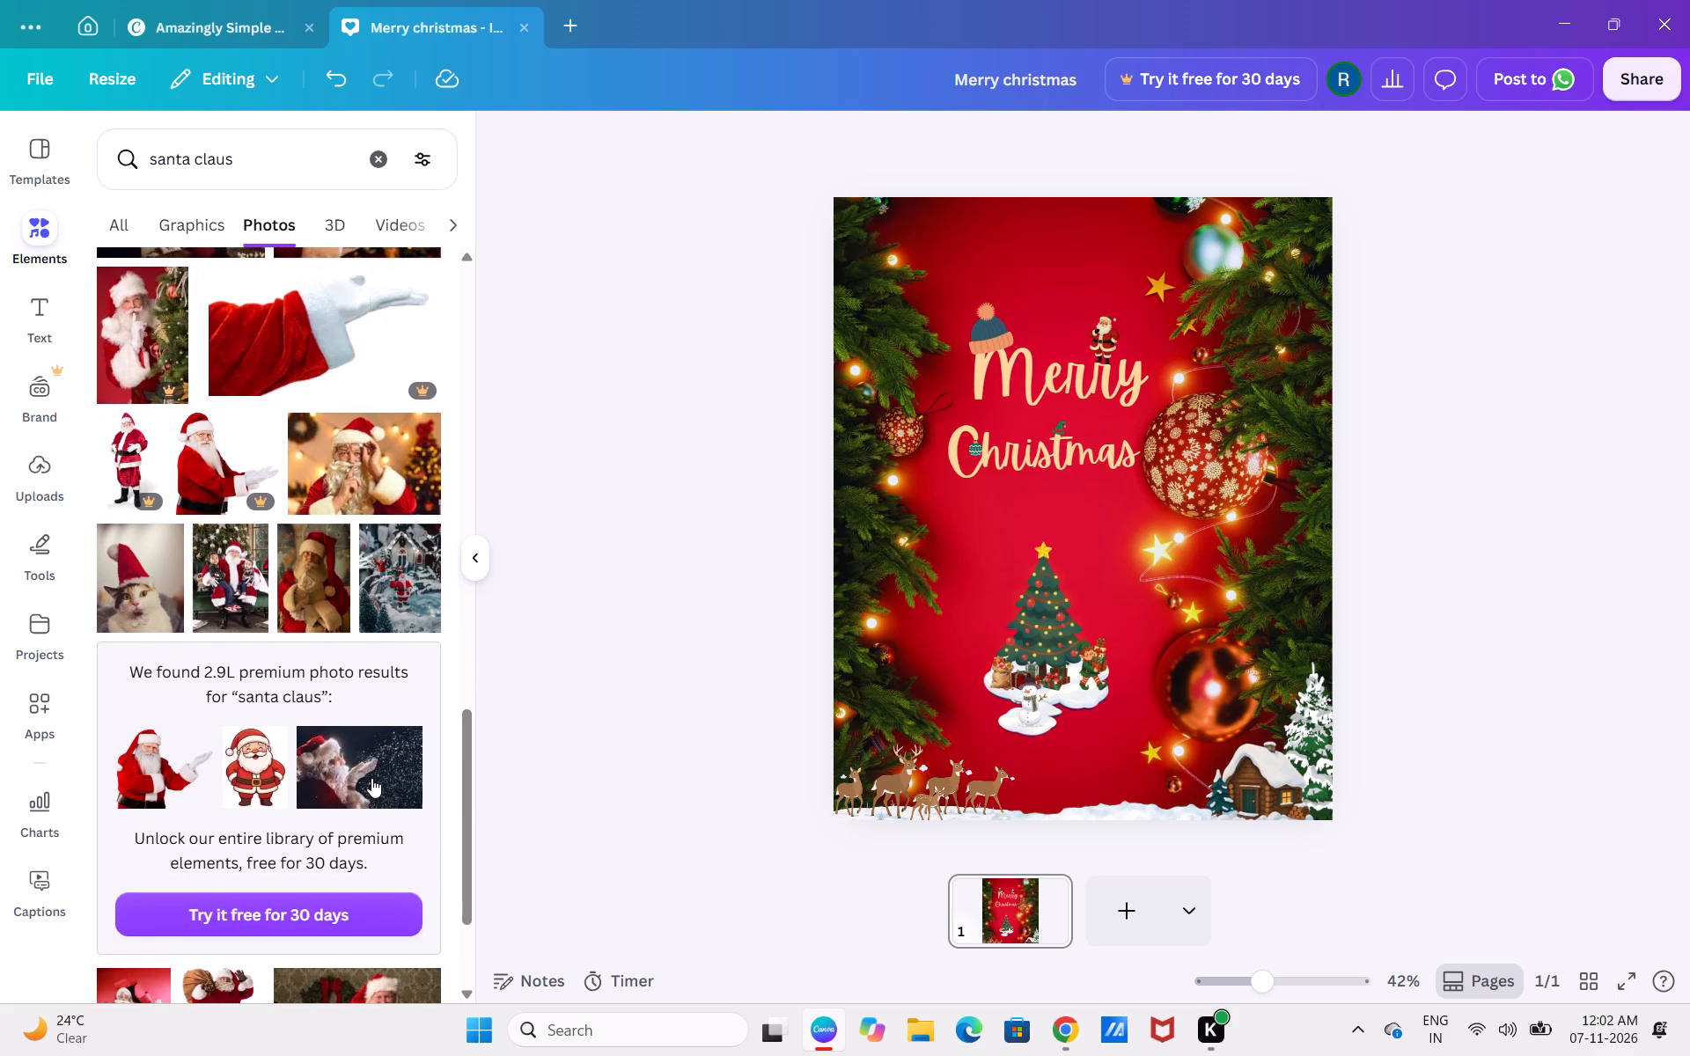
{"action": "scroll", "coordinate": [371, 778], "scroll_direction": "down", "scroll_amount": 1}
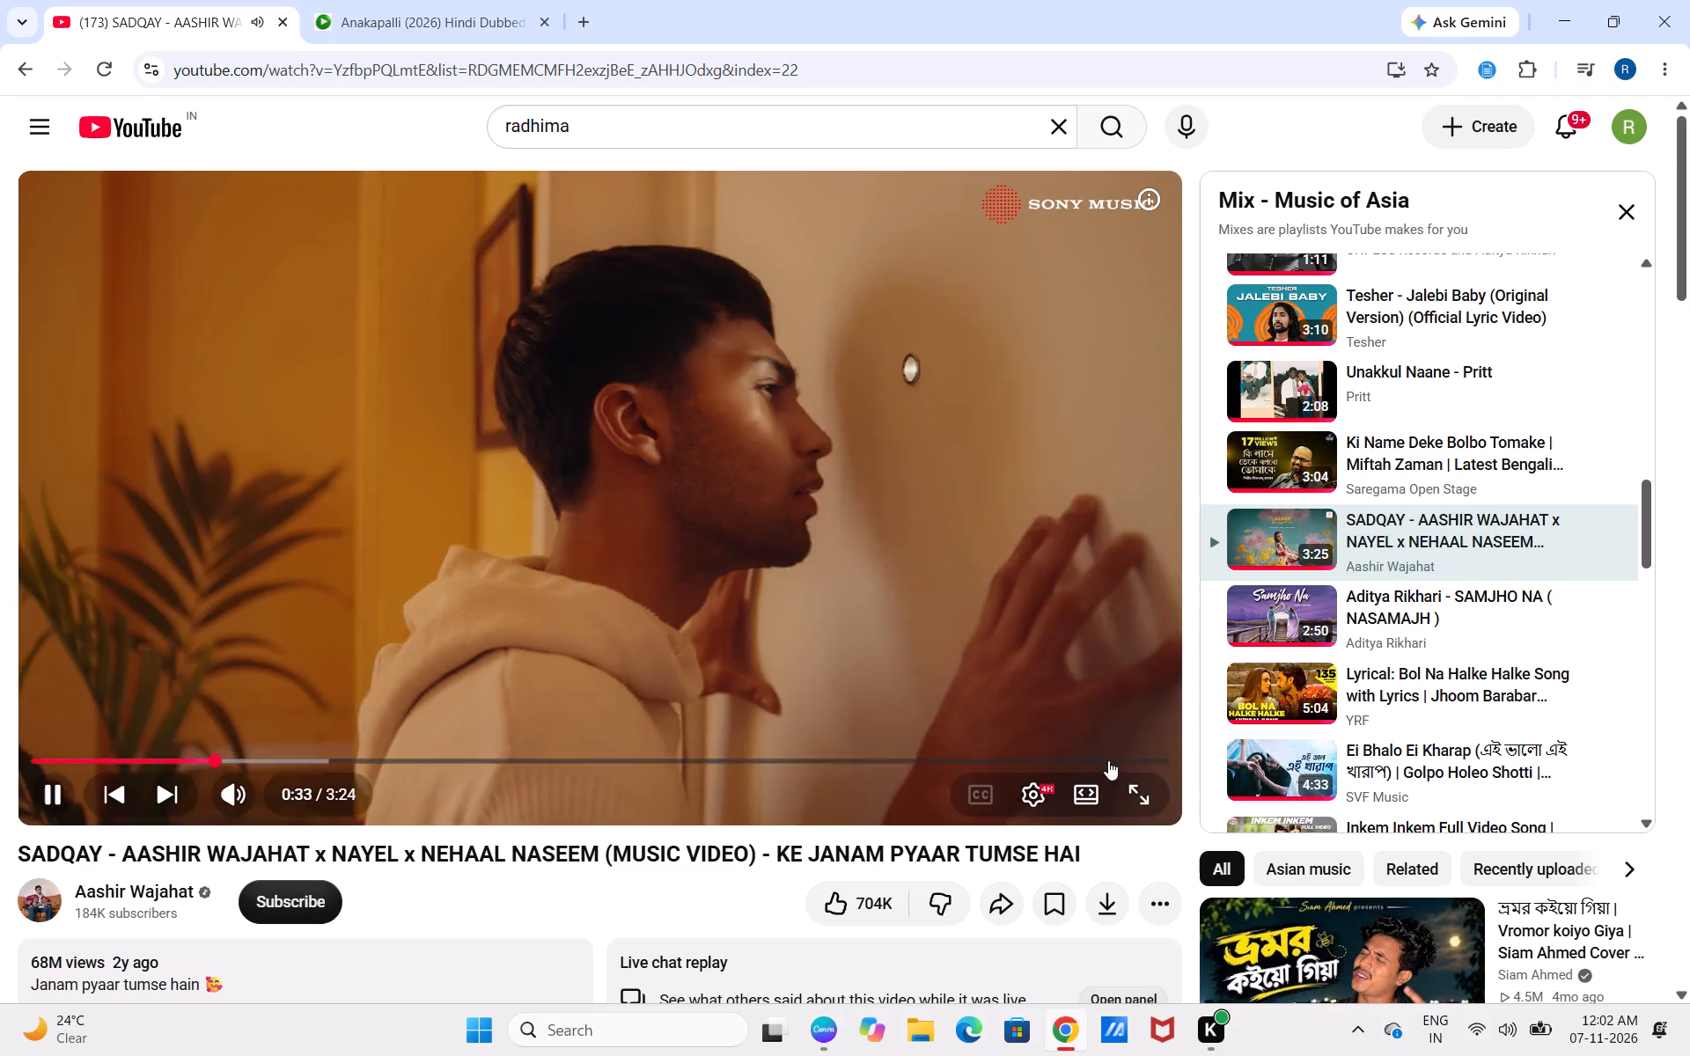
View the music video playing on YouTube in full screen.
{"action": "left_click", "coordinate": [1136, 792]}
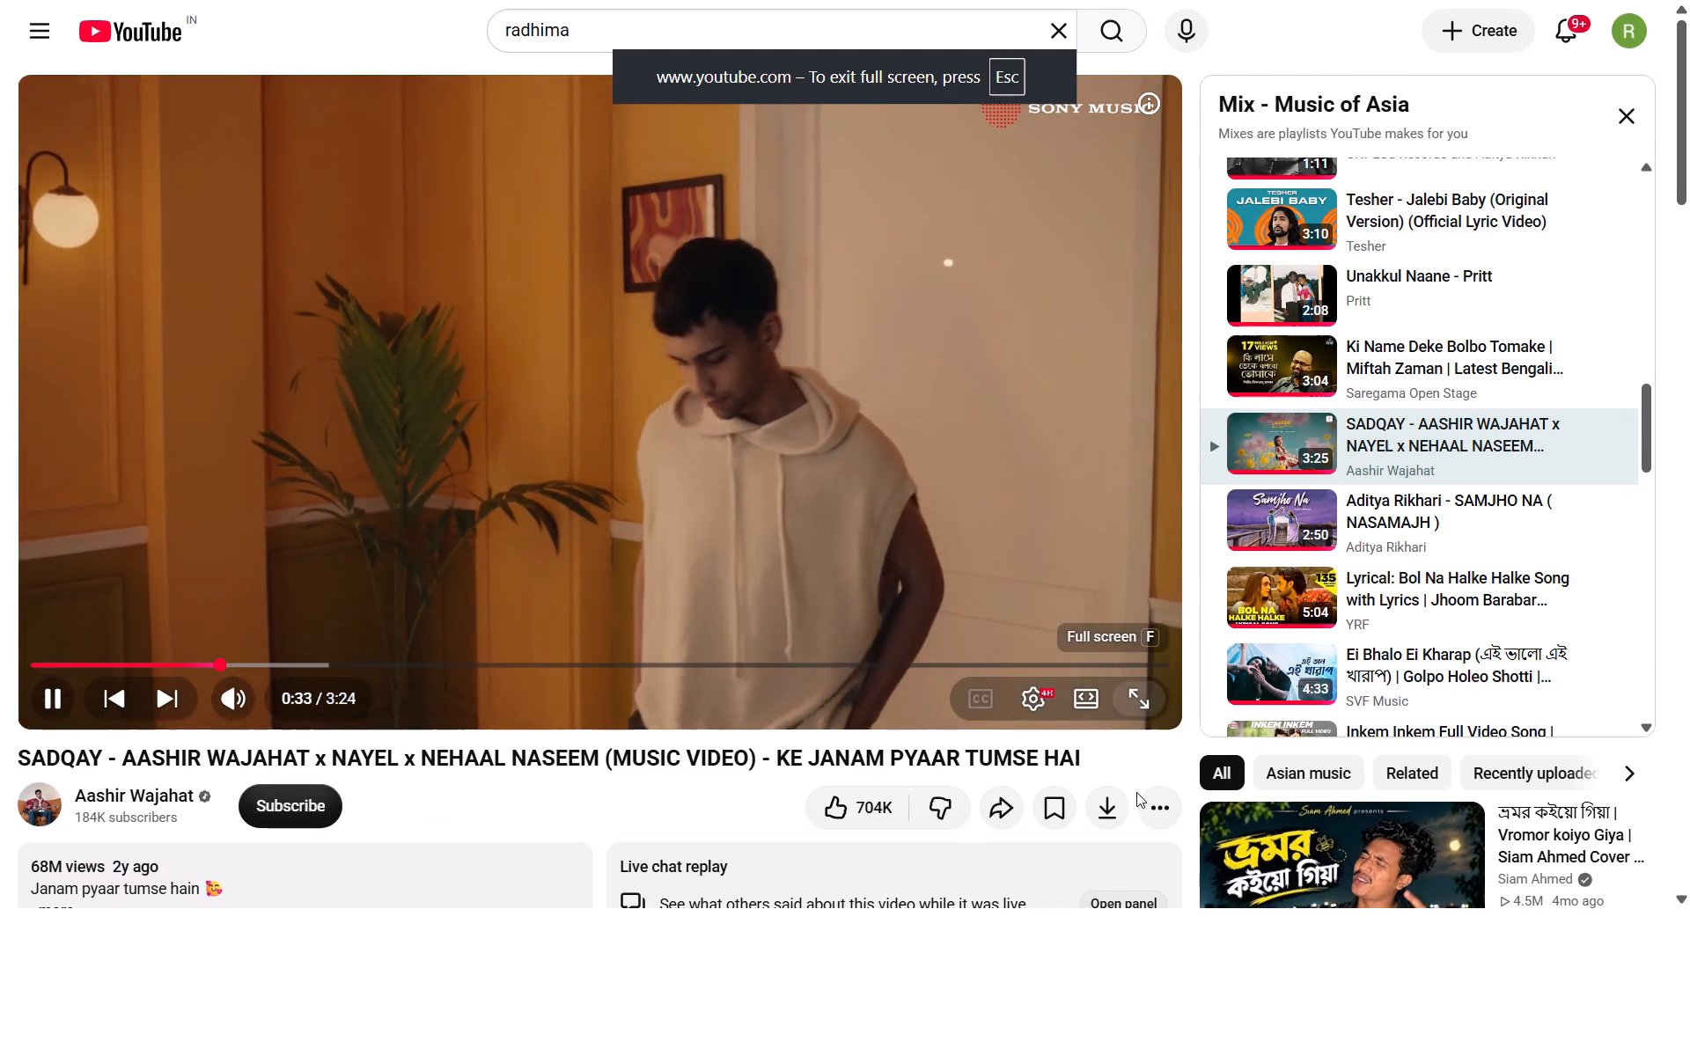